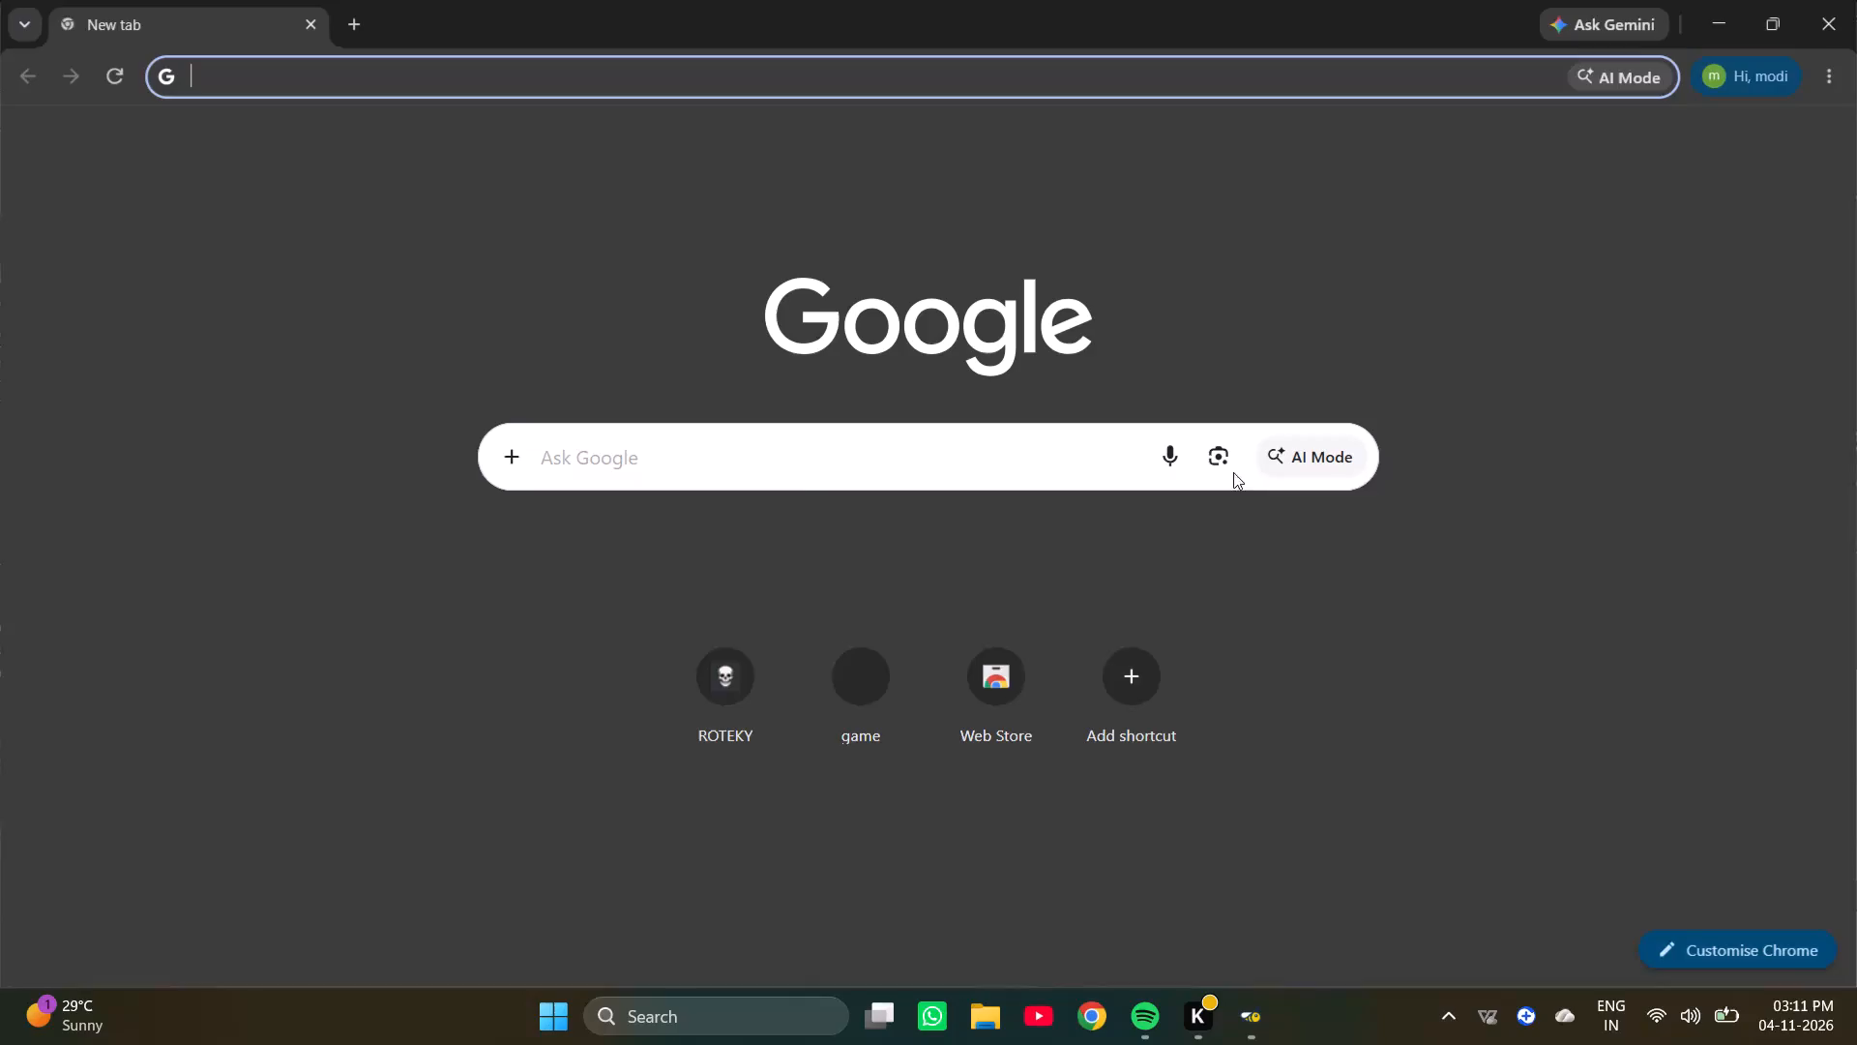
# Search Google for smartdraw, go to the SmartDraw site and start its web app.
pyautogui.click(778, 456)
pyautogui.click(617, 529)
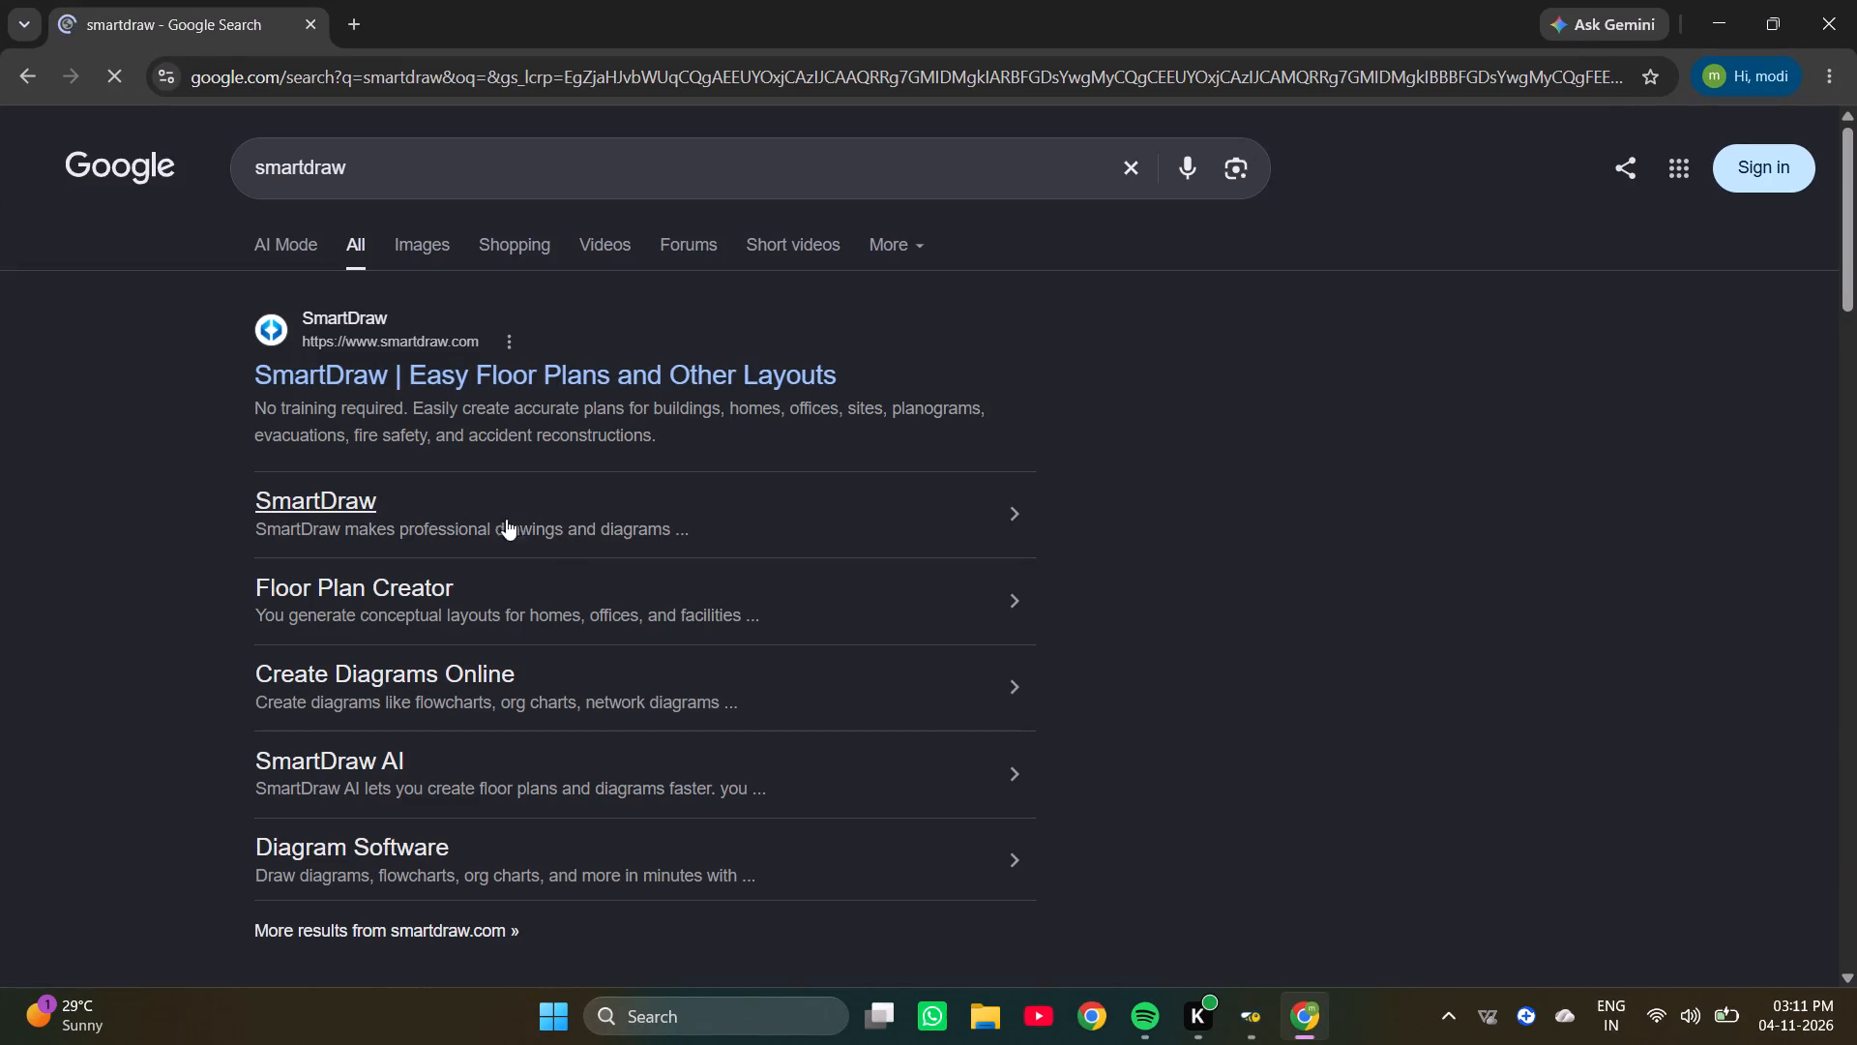
pyautogui.click(316, 334)
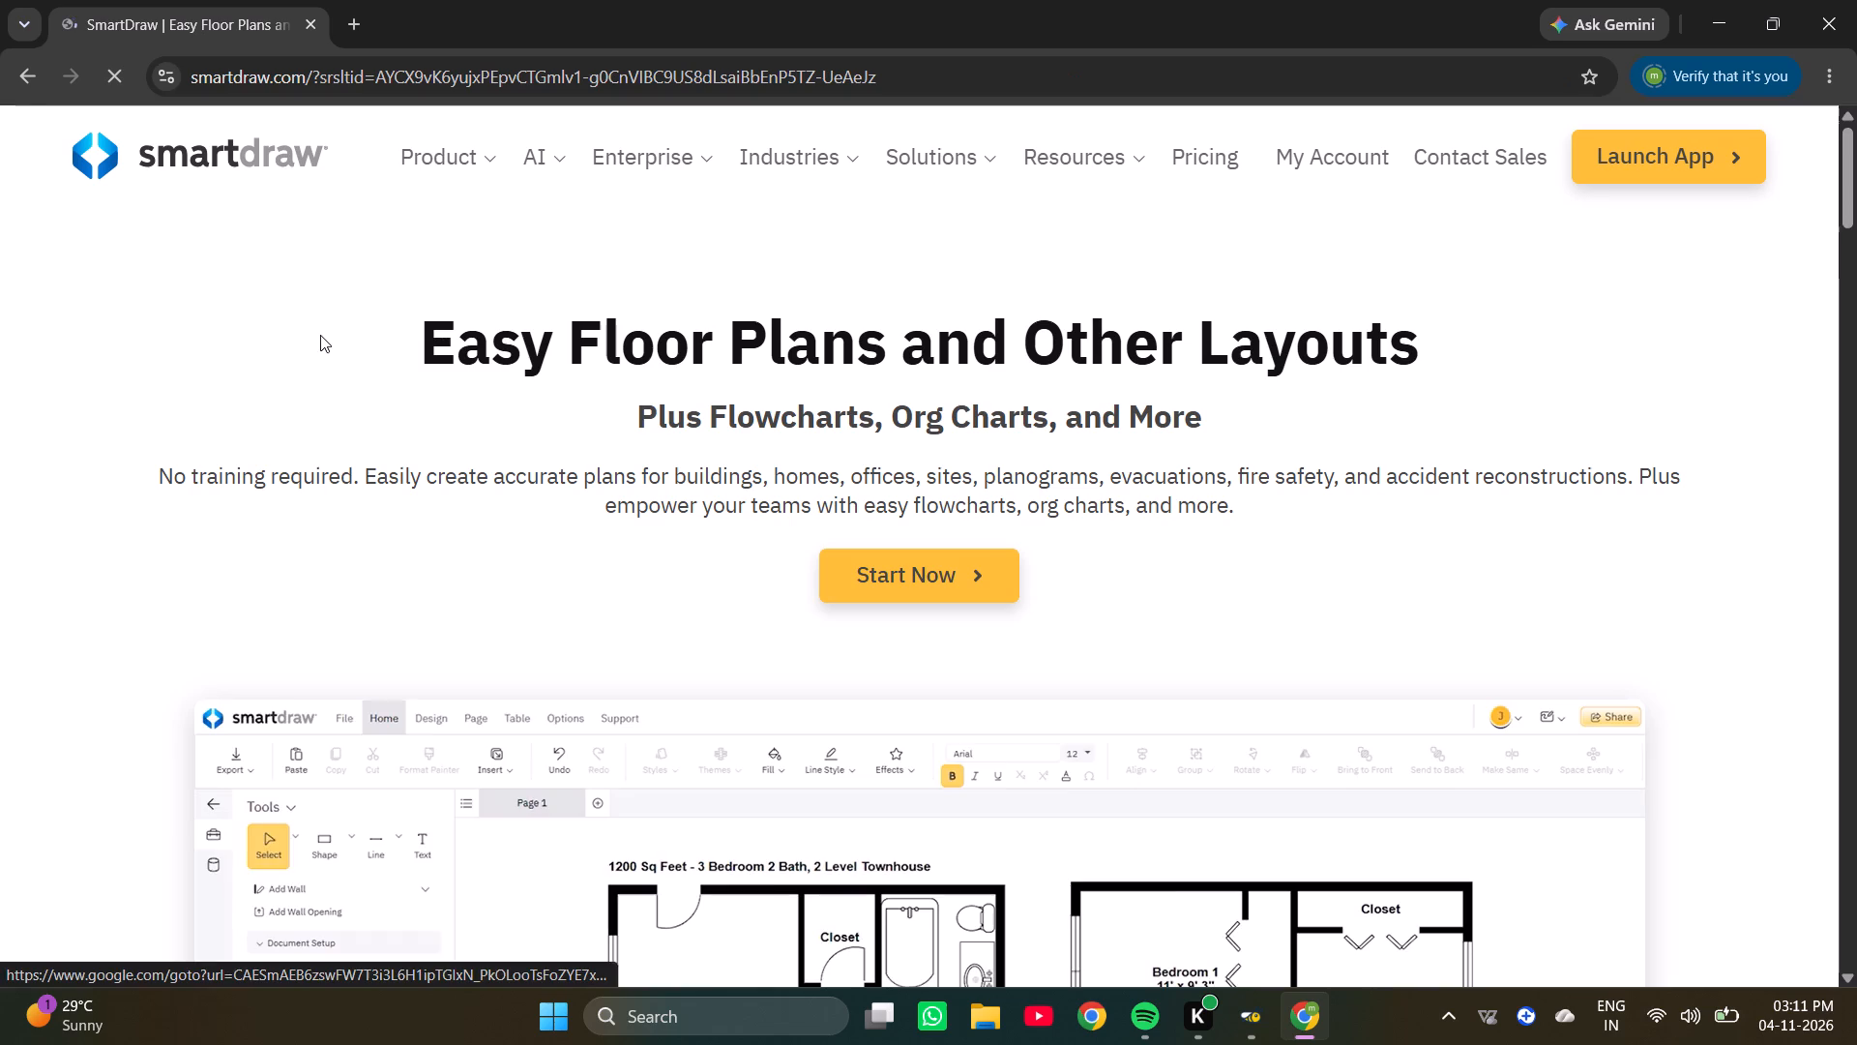
pyautogui.click(907, 571)
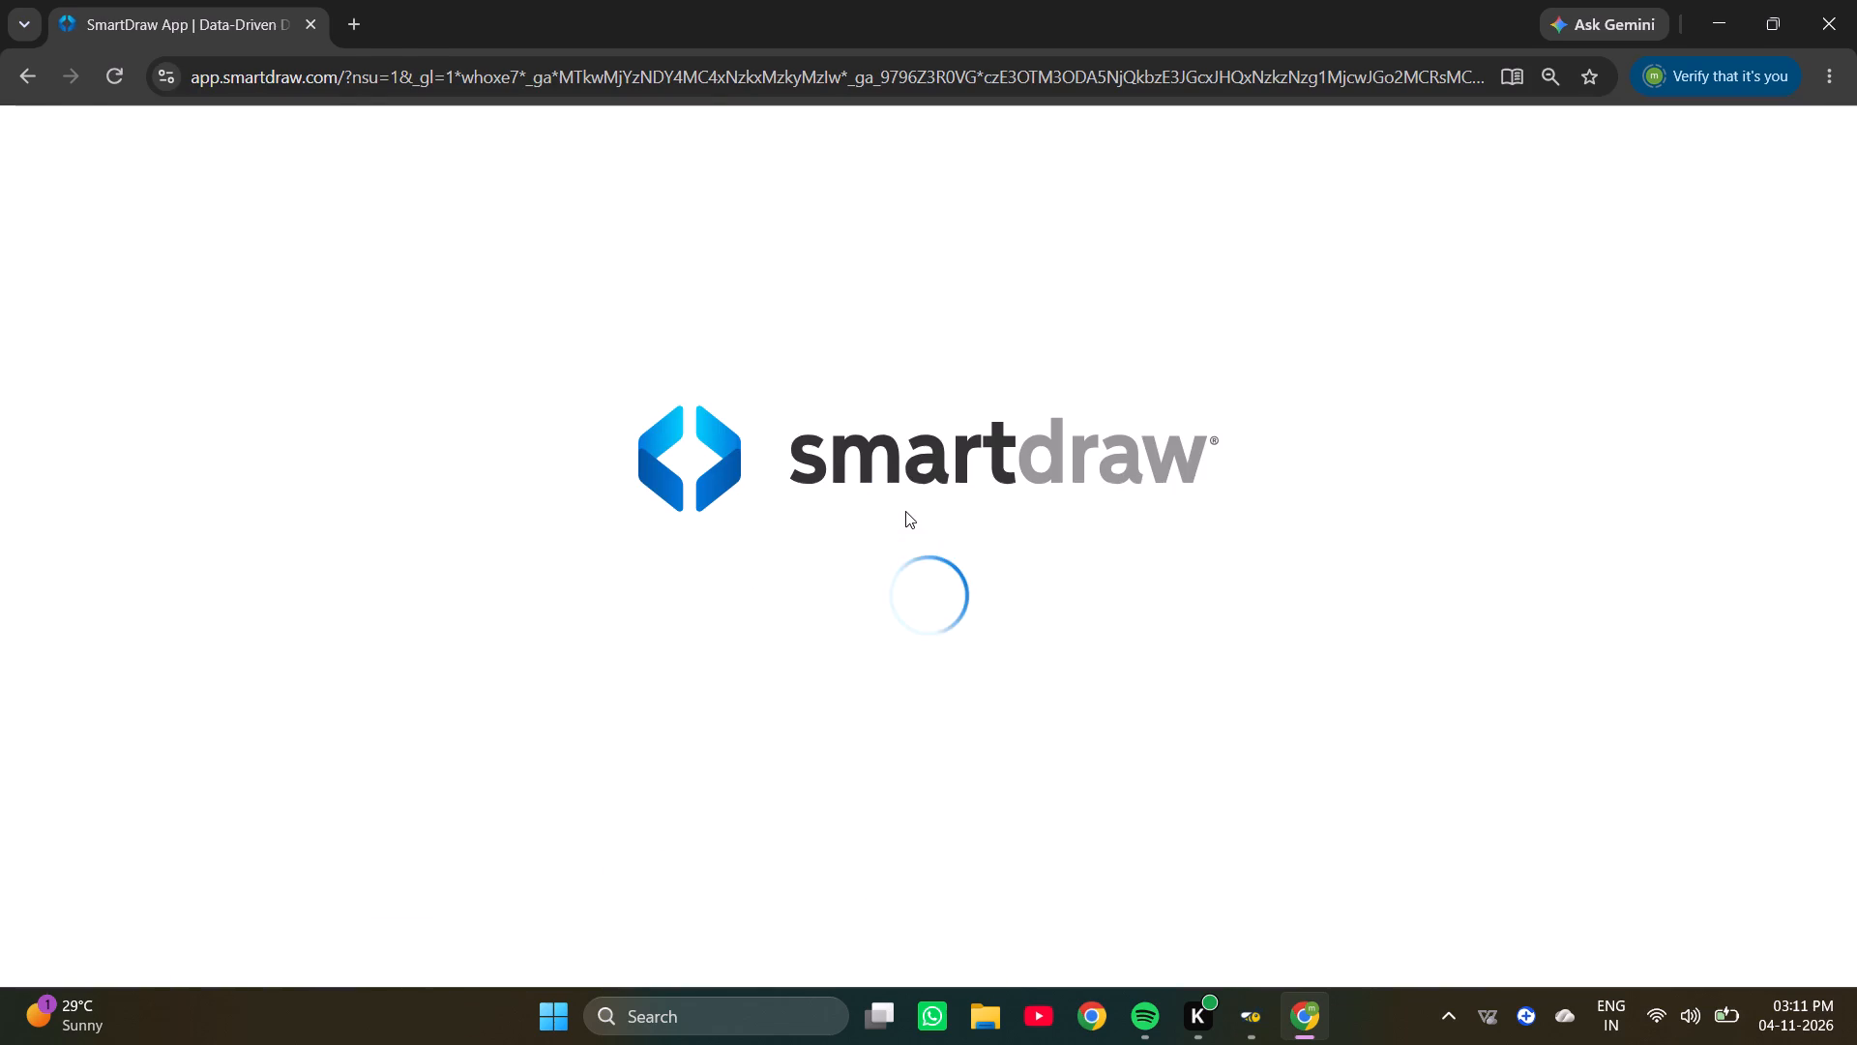
# Switch to the Honeygain app and open its online dashboard in Edge.
pyautogui.click(1241, 1027)
pyautogui.click(1242, 1026)
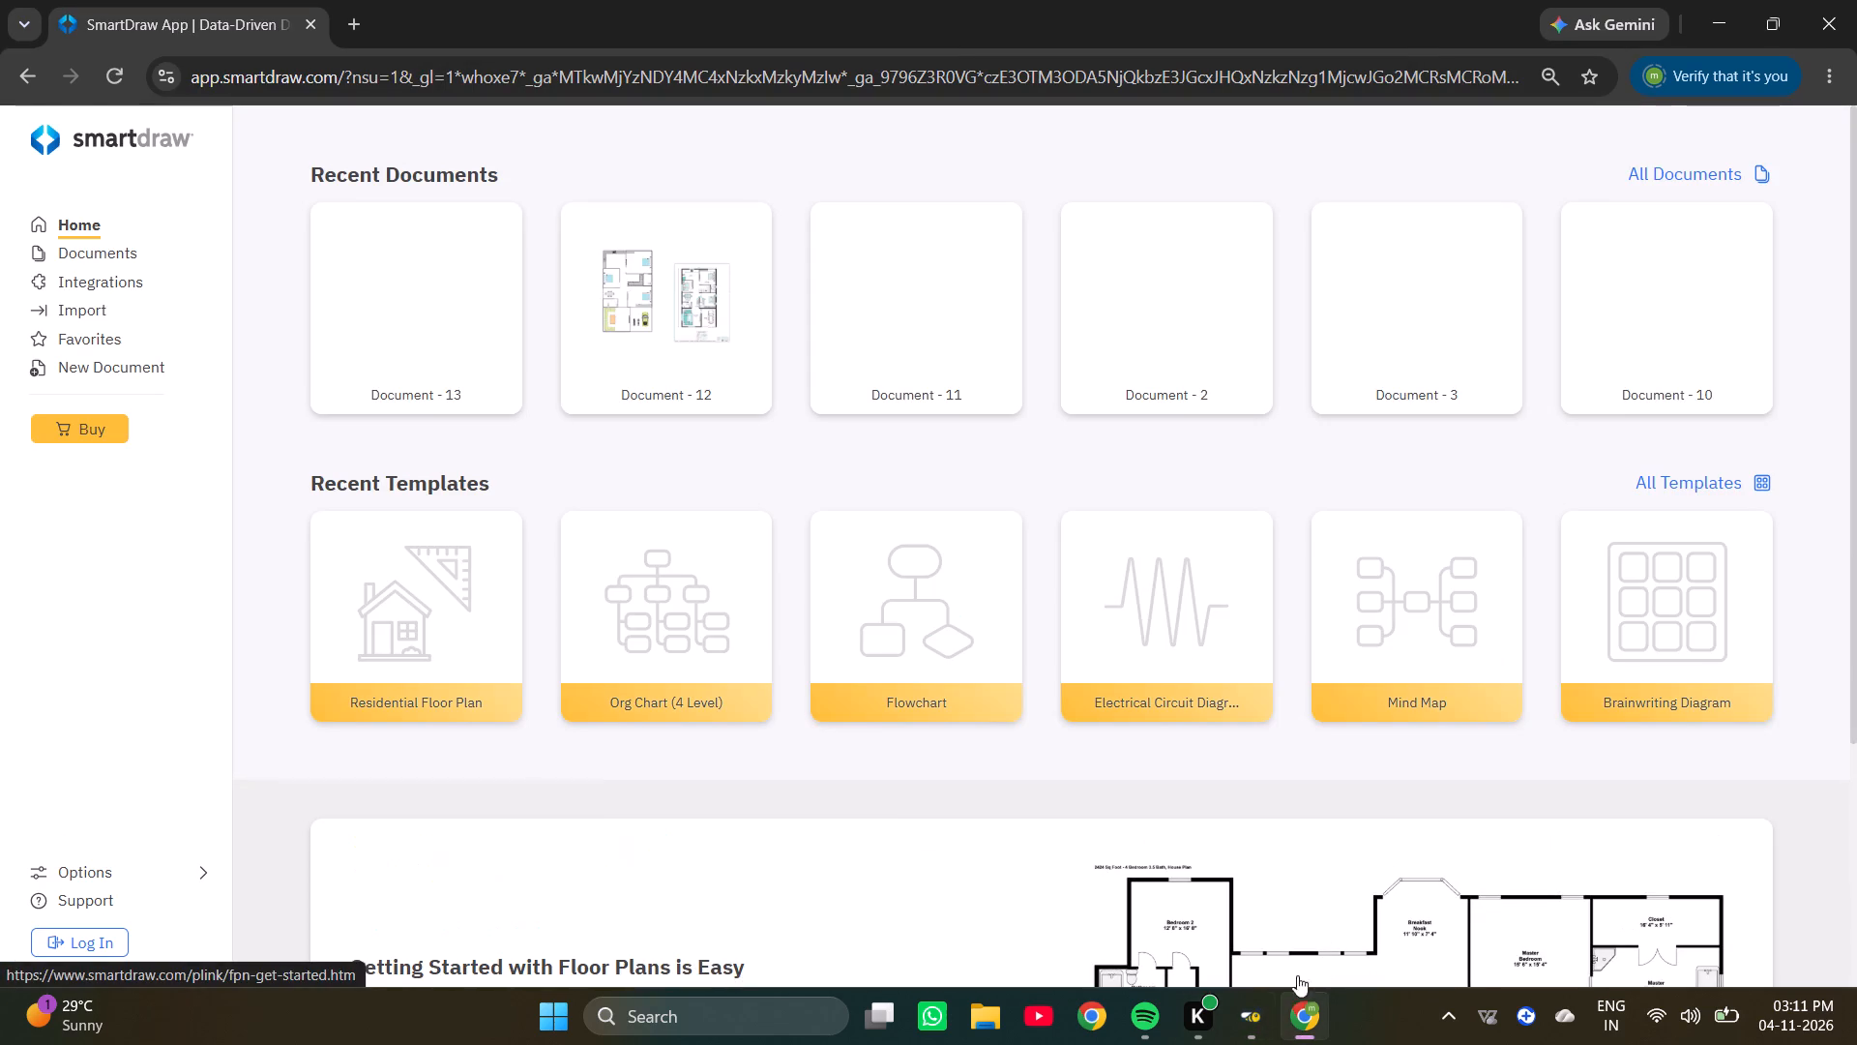
pyautogui.click(1242, 1027)
pyautogui.click(1223, 226)
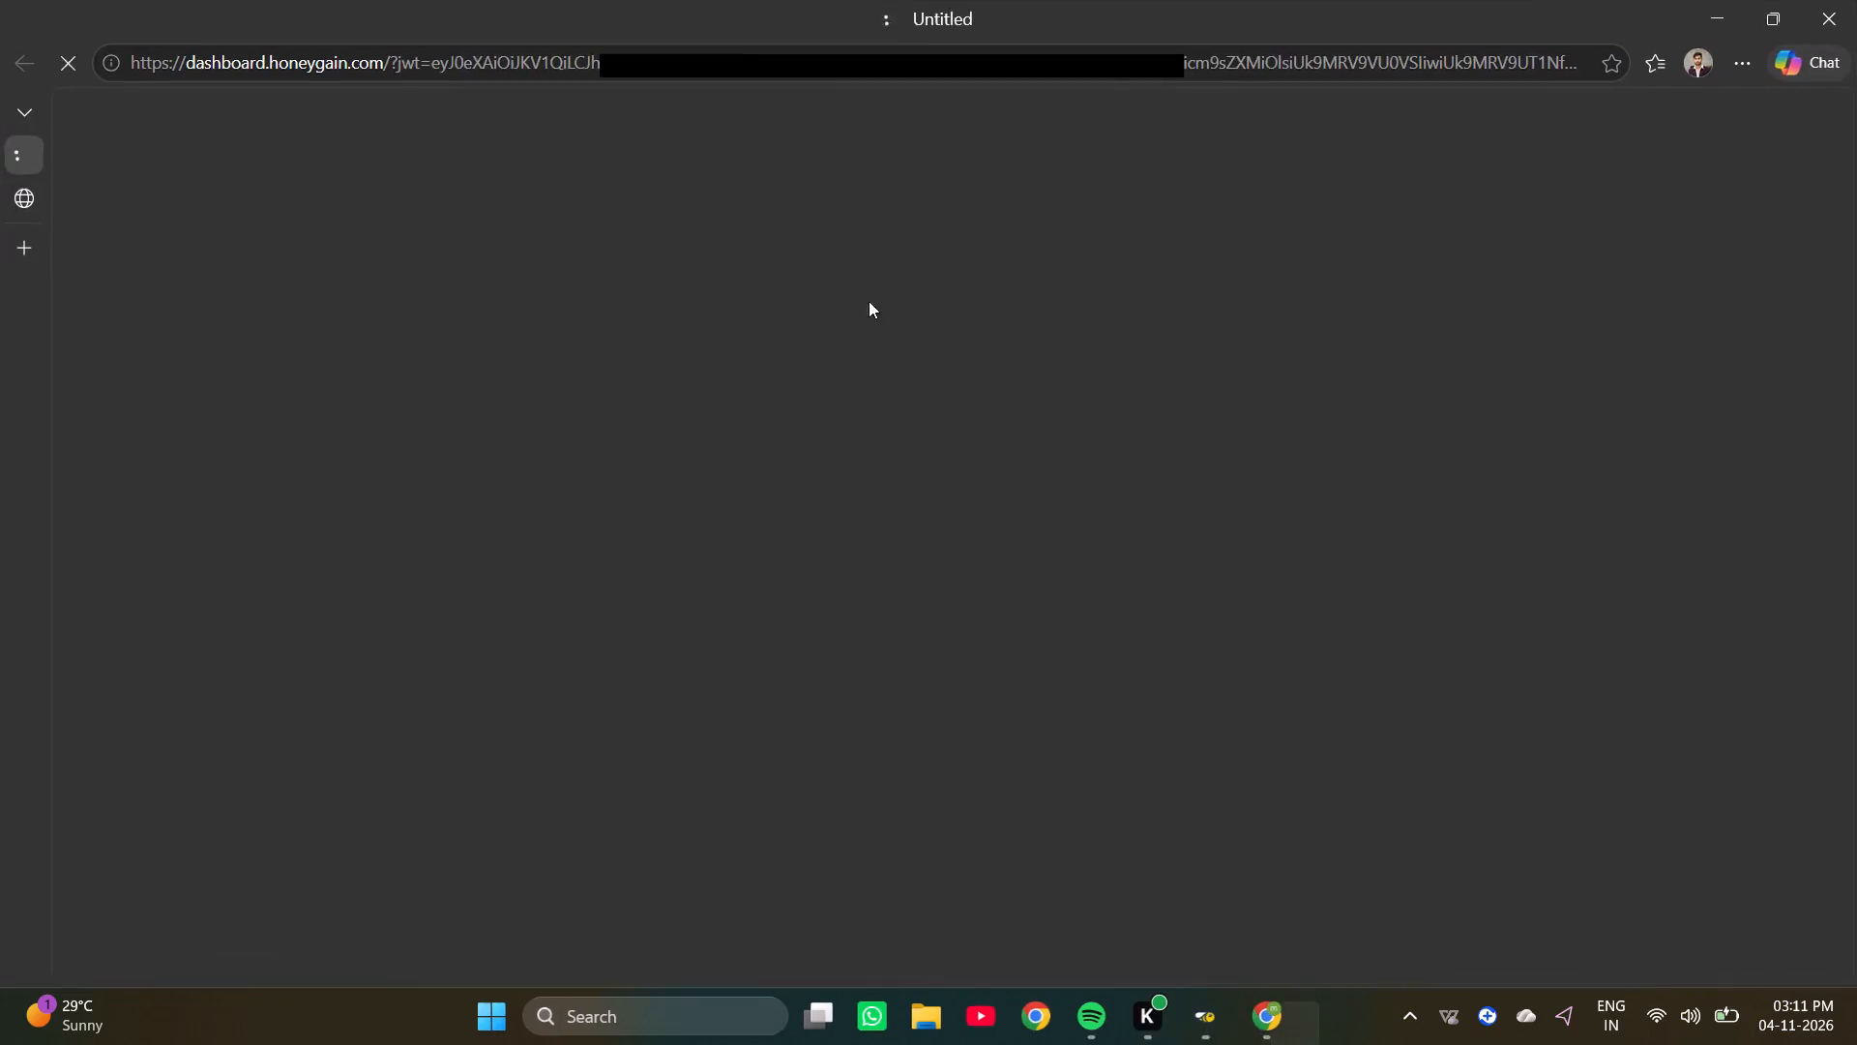
pyautogui.click(1719, 14)
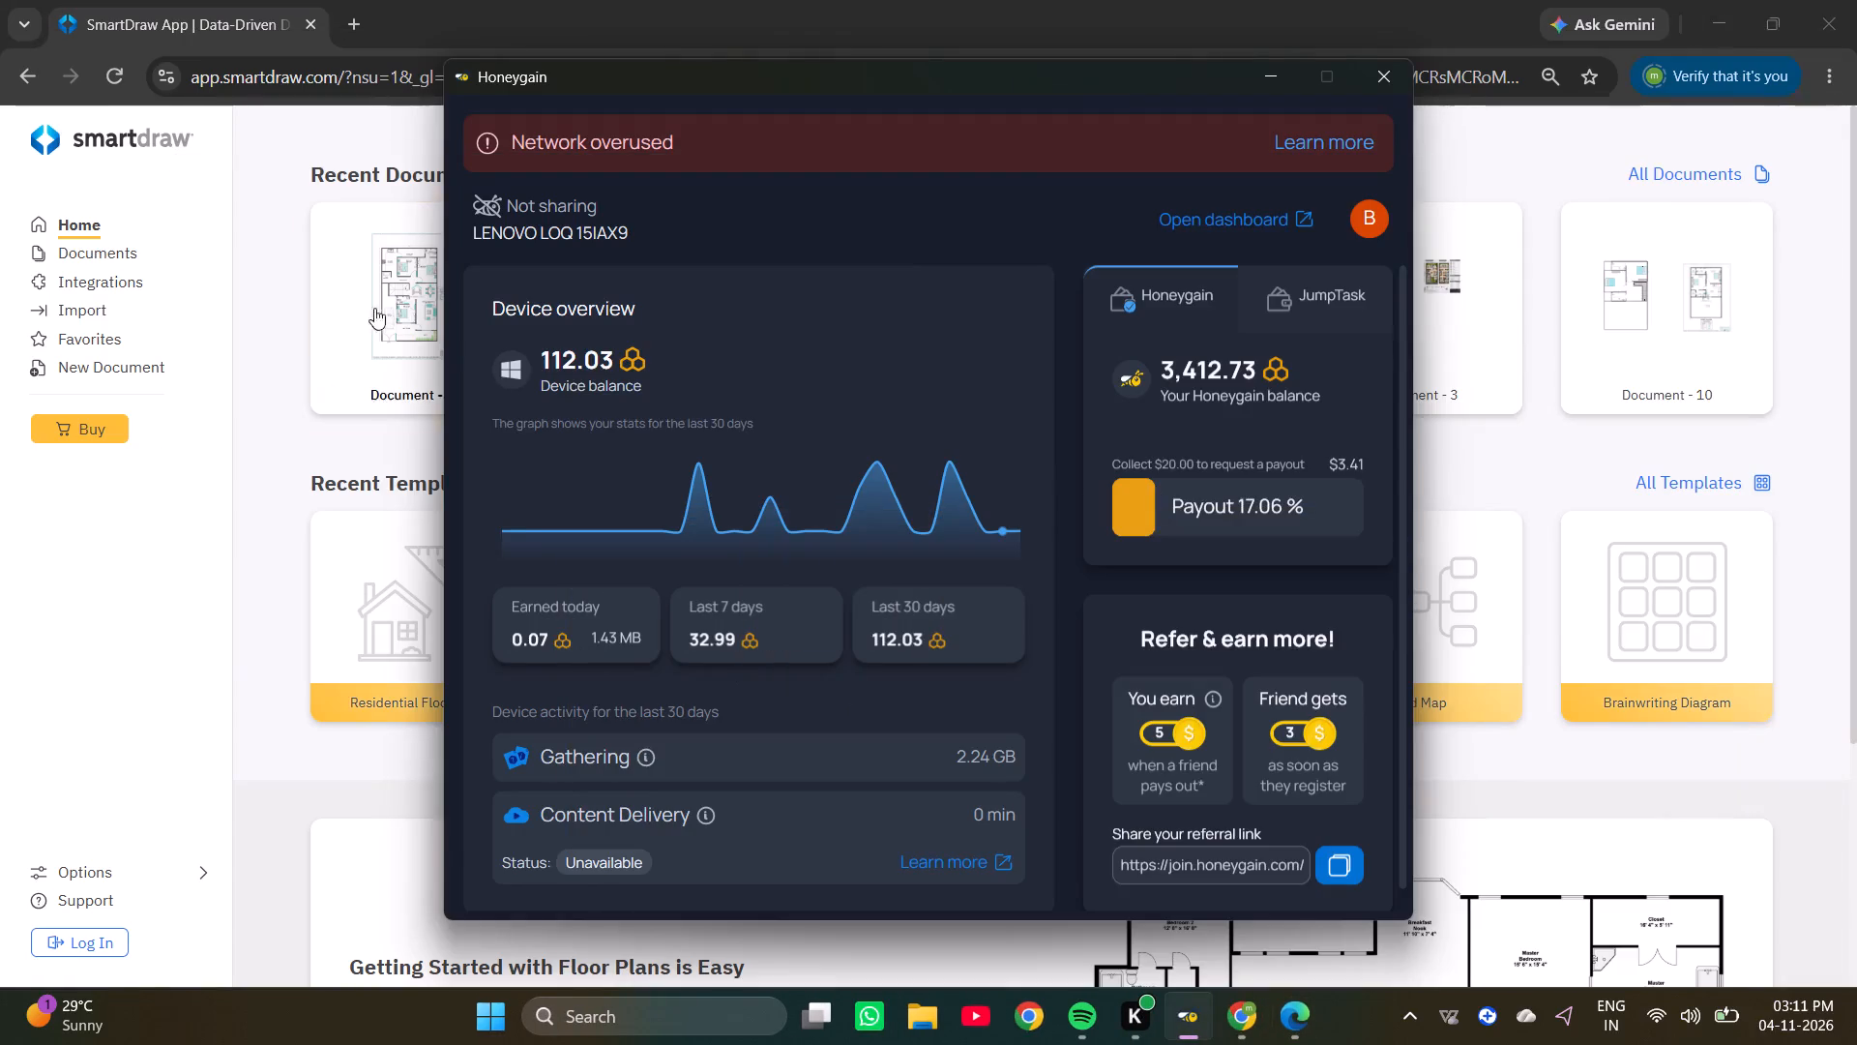
# Switch to Chrome and open Document - 13 from SmartDraw's recent documents.
pyautogui.click(312, 263)
pyautogui.click(180, 0)
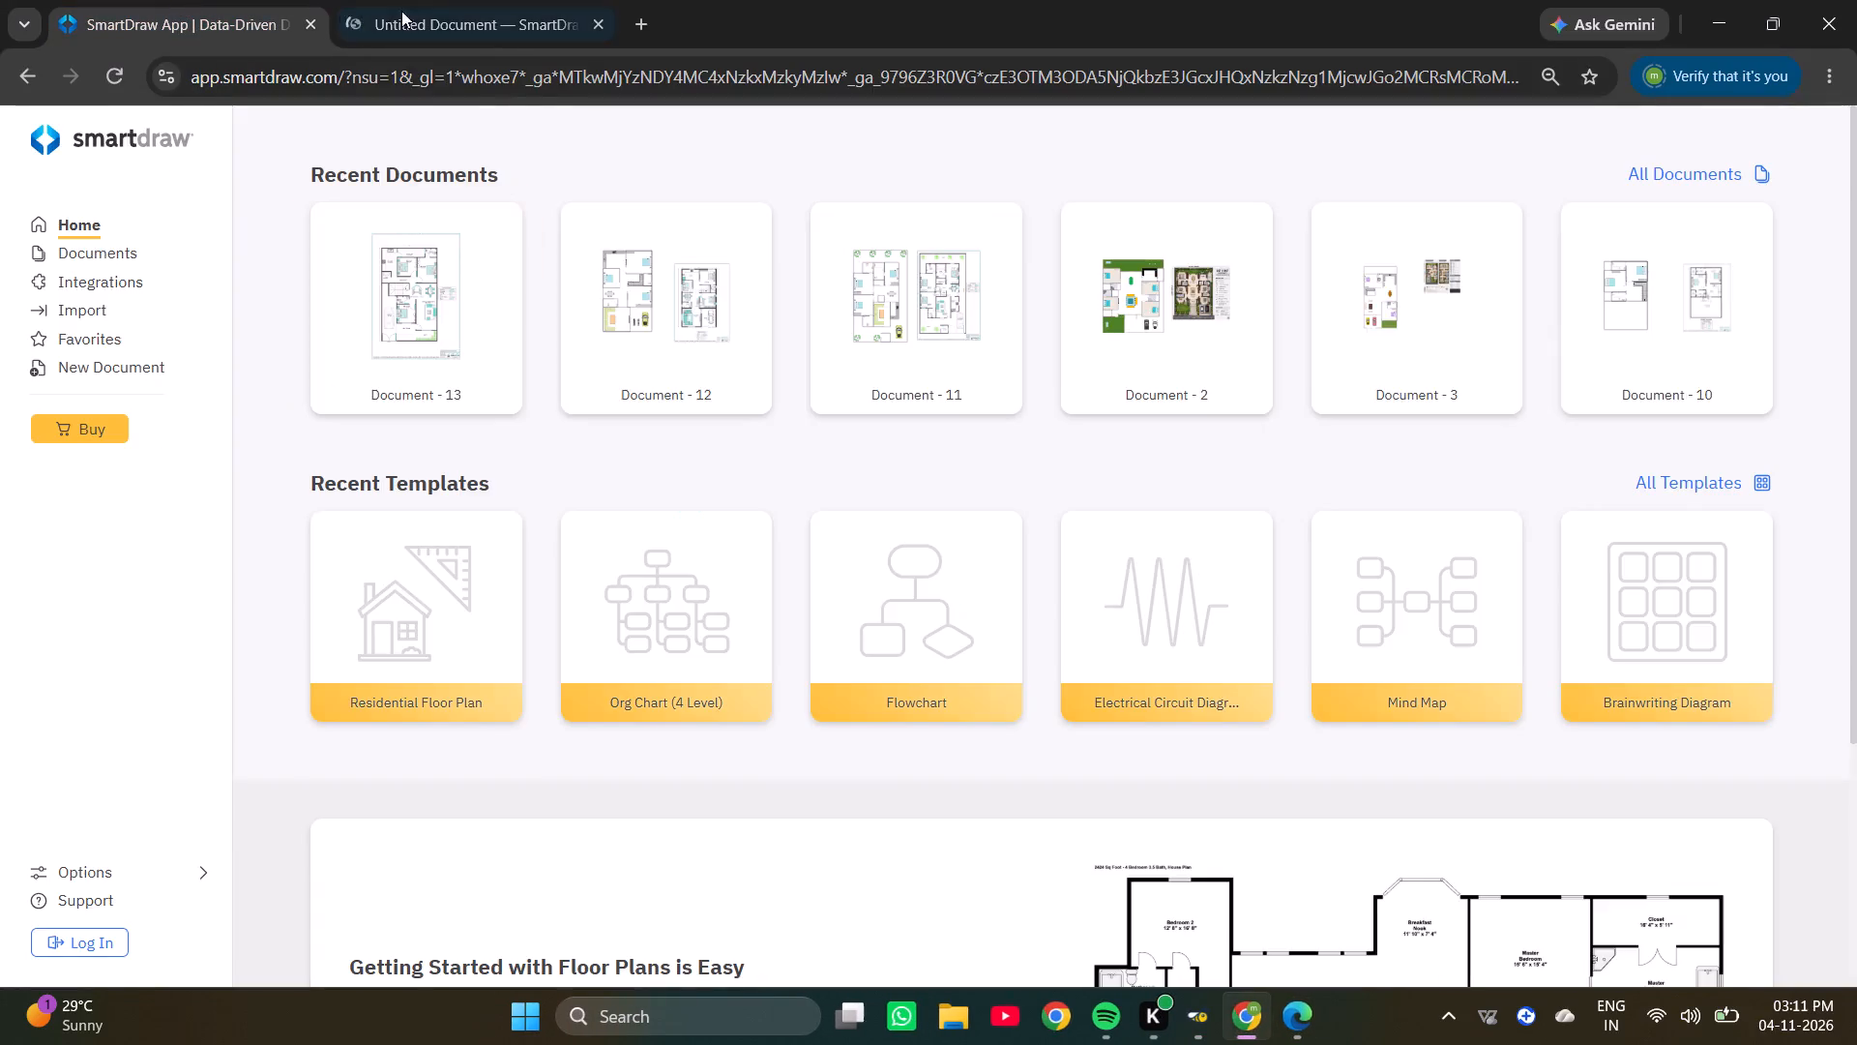
pyautogui.click(437, 13)
# Switch to Edge and review the current balance and earnings breakdown on the Honeygain dashboard.
pyautogui.click(1354, 1019)
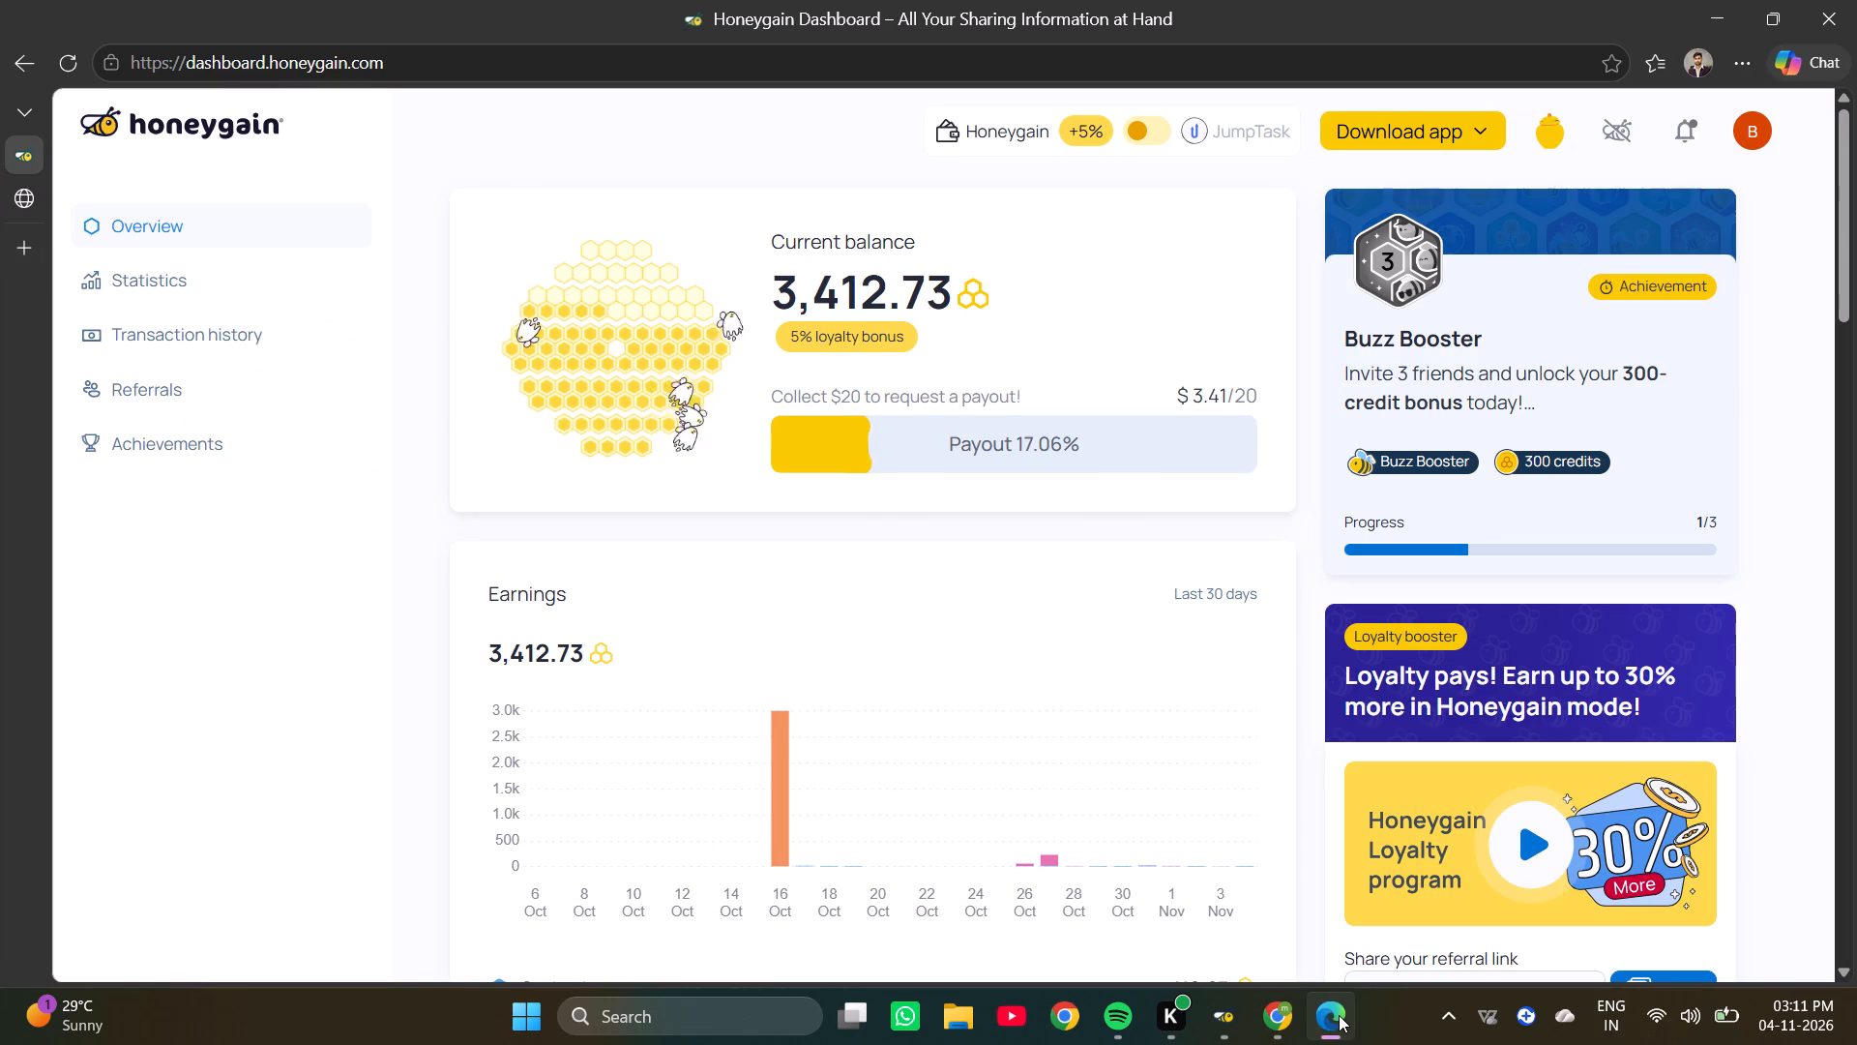
pyautogui.click(1339, 1015)
pyautogui.click(1198, 1027)
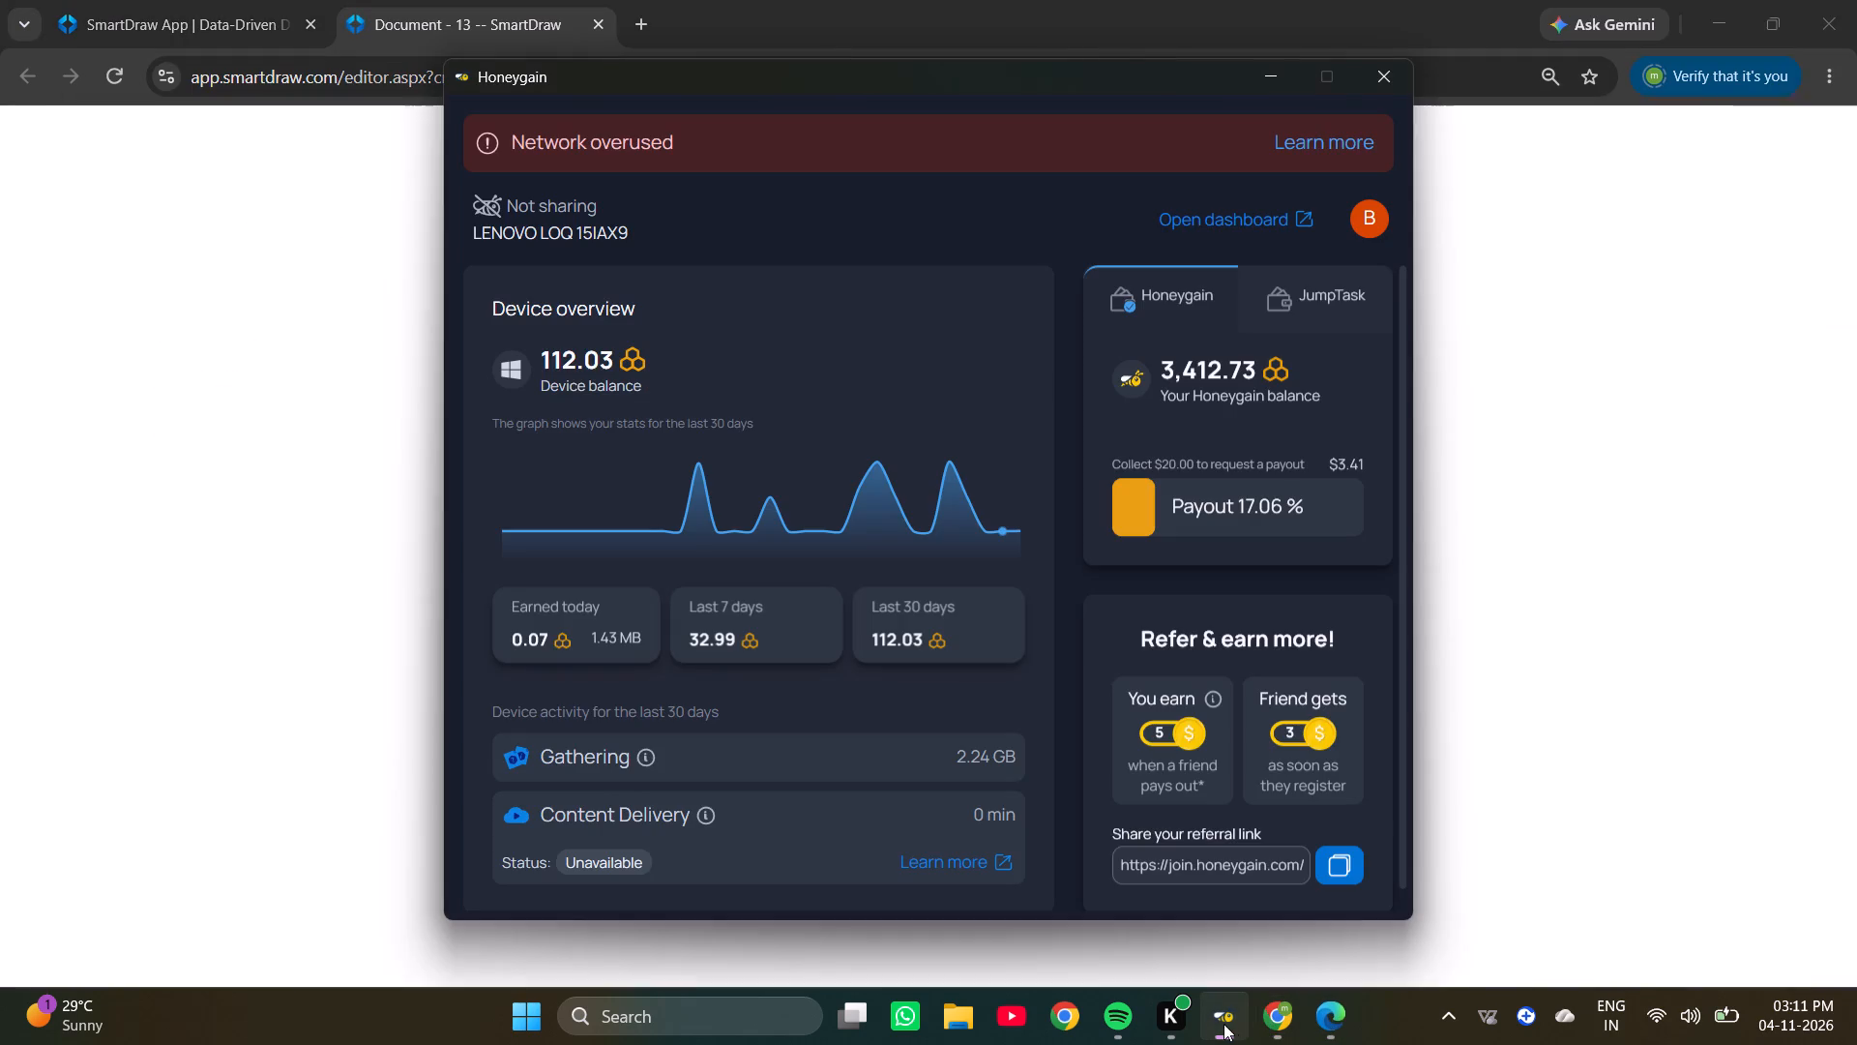
pyautogui.click(1335, 1022)
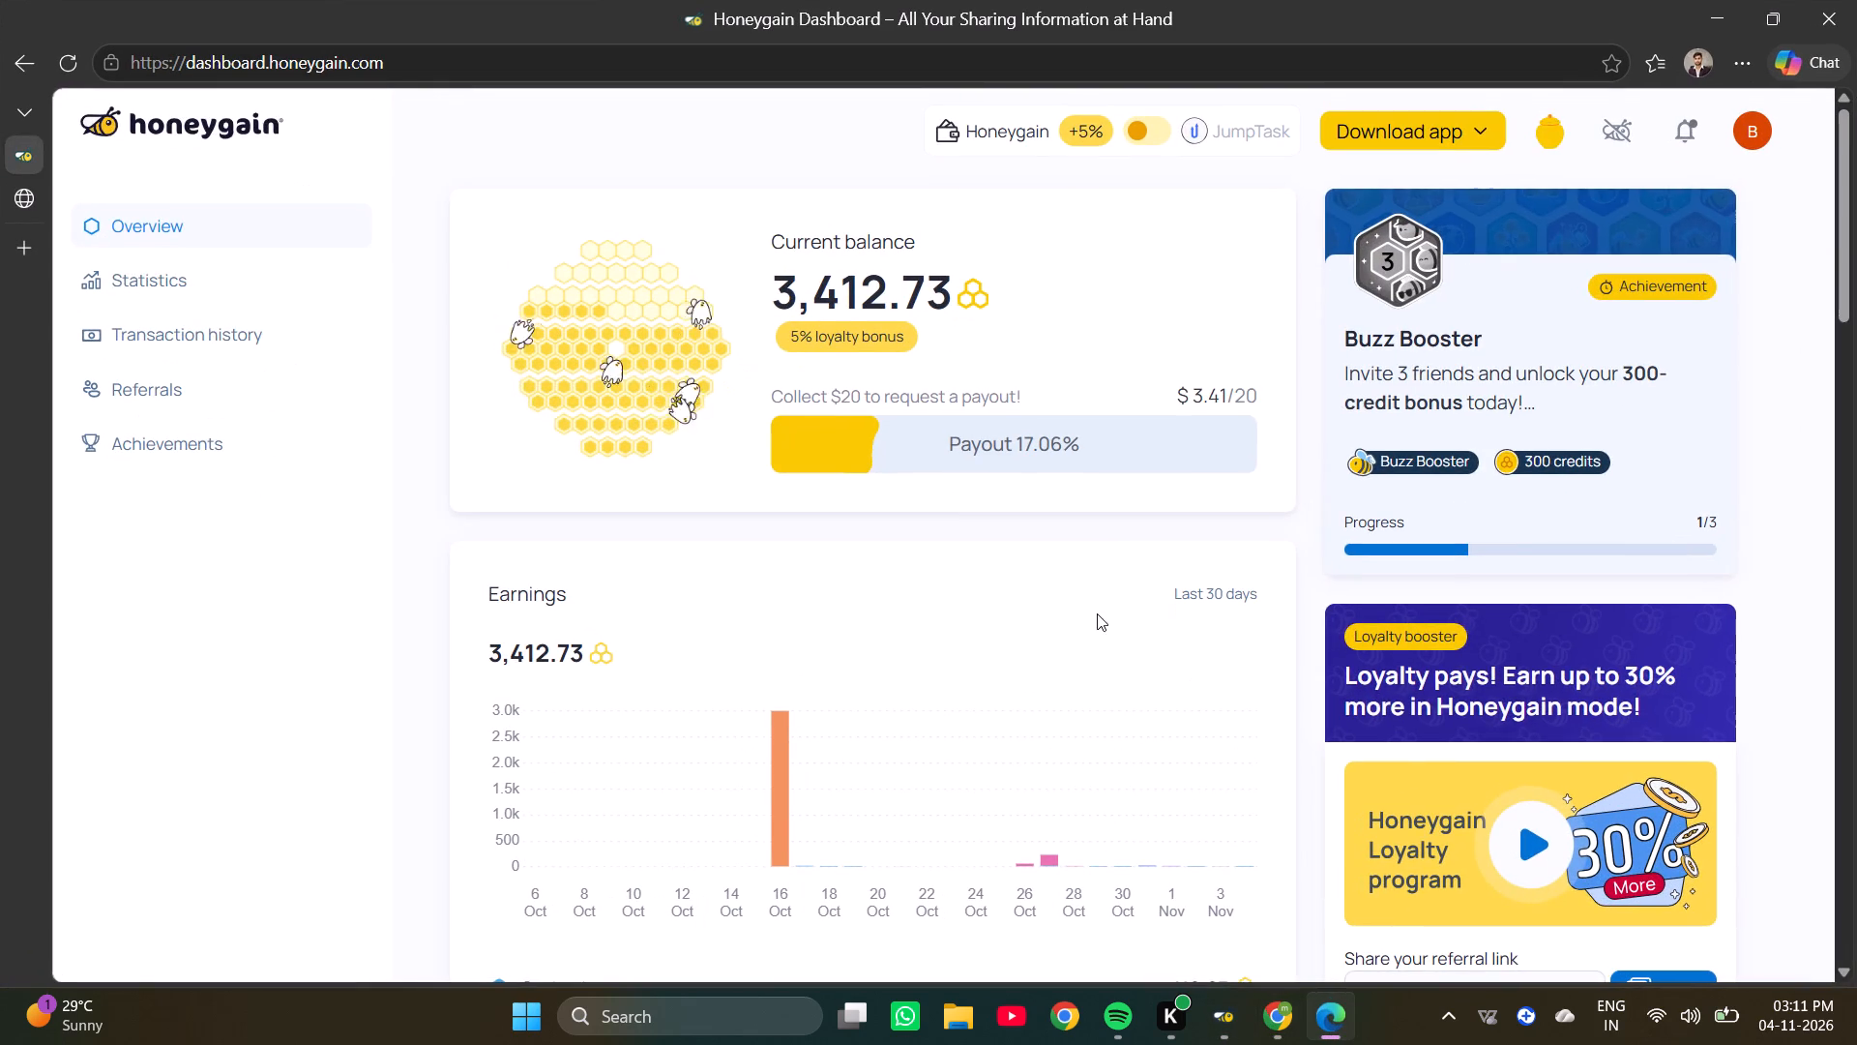
pyautogui.scroll(-4, 830, 584)
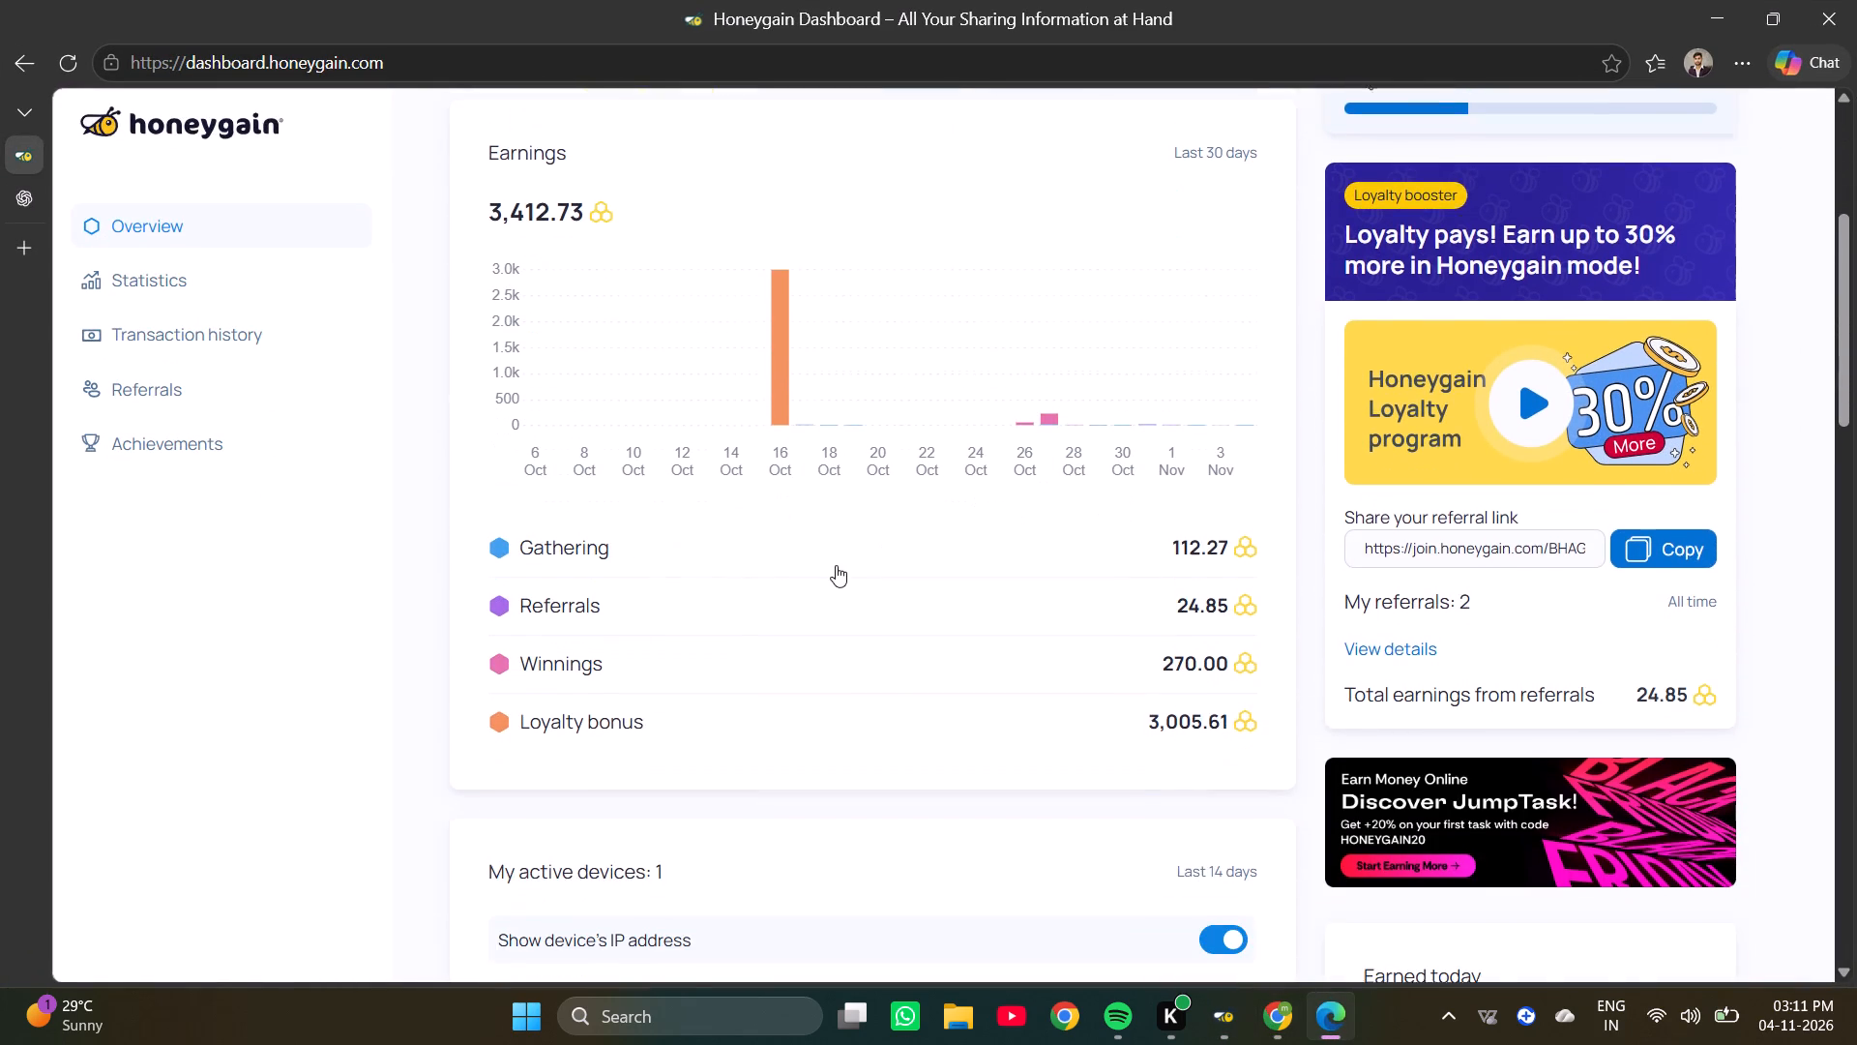
# Switch to Chrome and examine the reference floor plan's rooms and overall dimensions in Document - 13.
pyautogui.click(1274, 997)
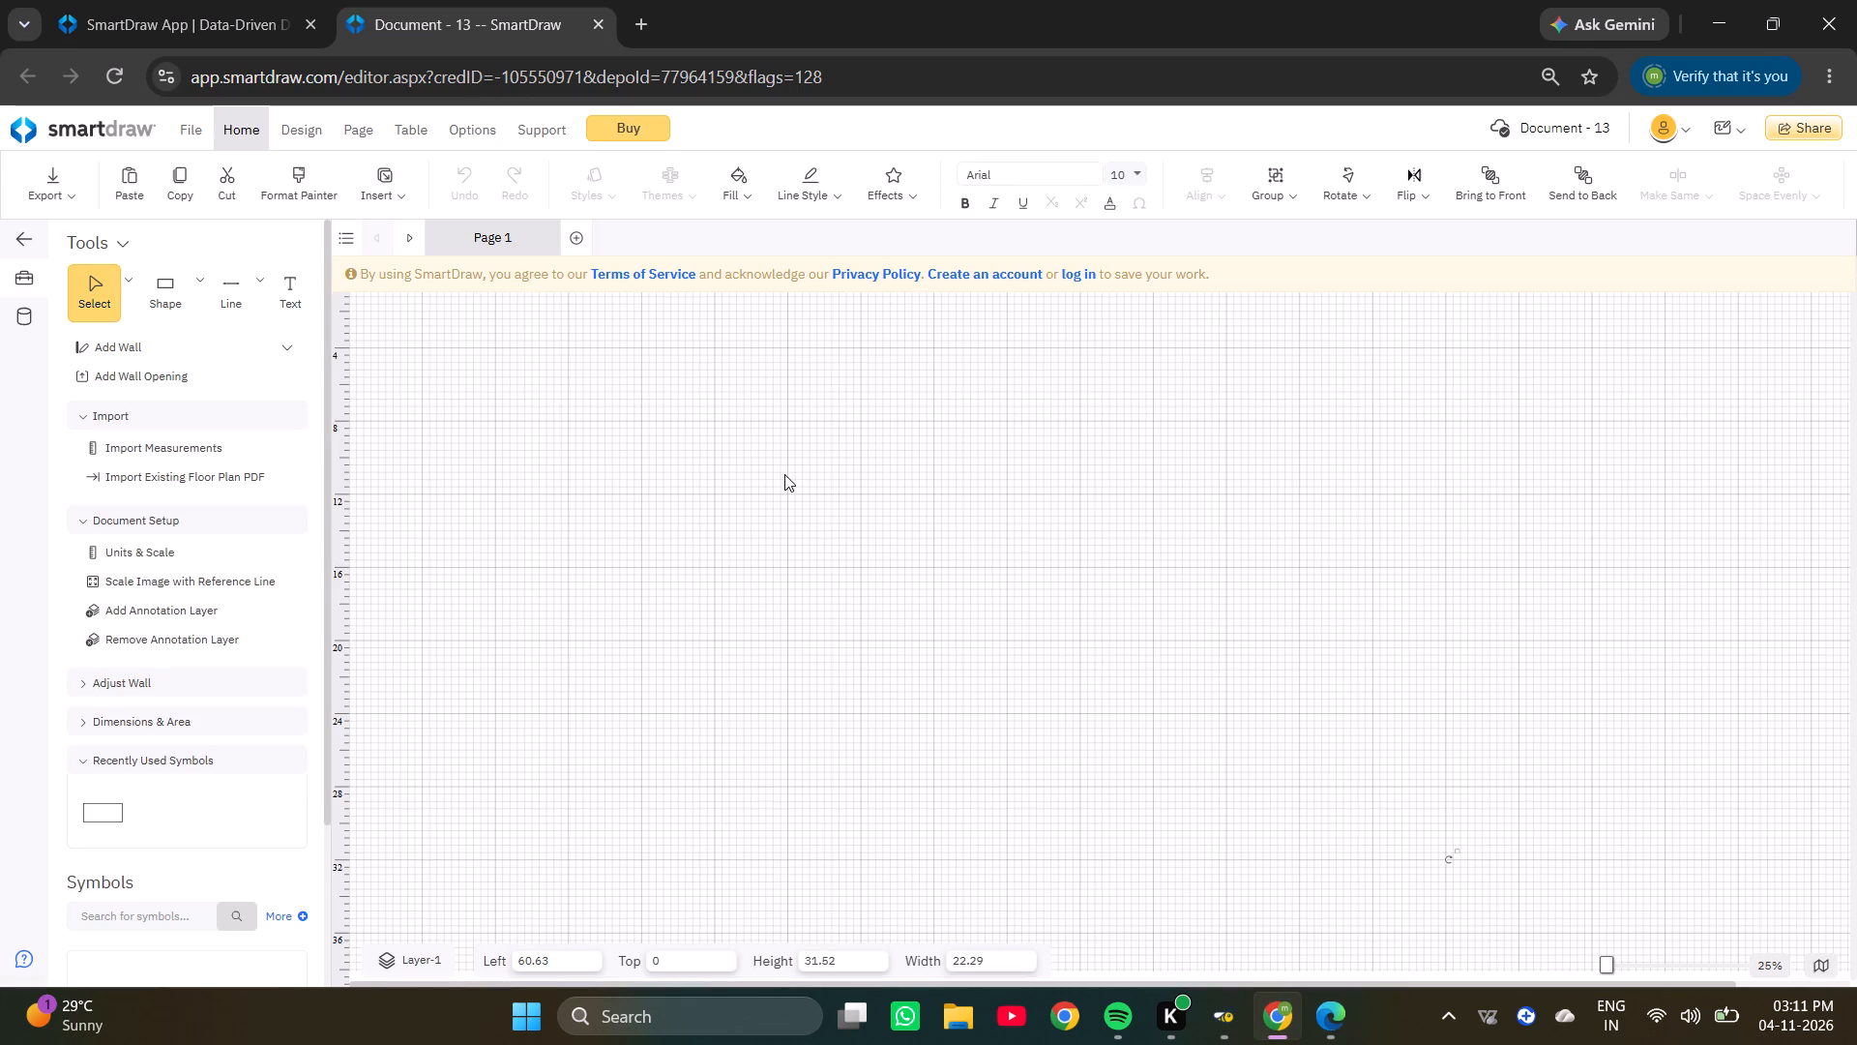
pyautogui.scroll(4, 781, 476)
pyautogui.scroll(-4, 756, 476)
pyautogui.scroll(-5, 1035, 563)
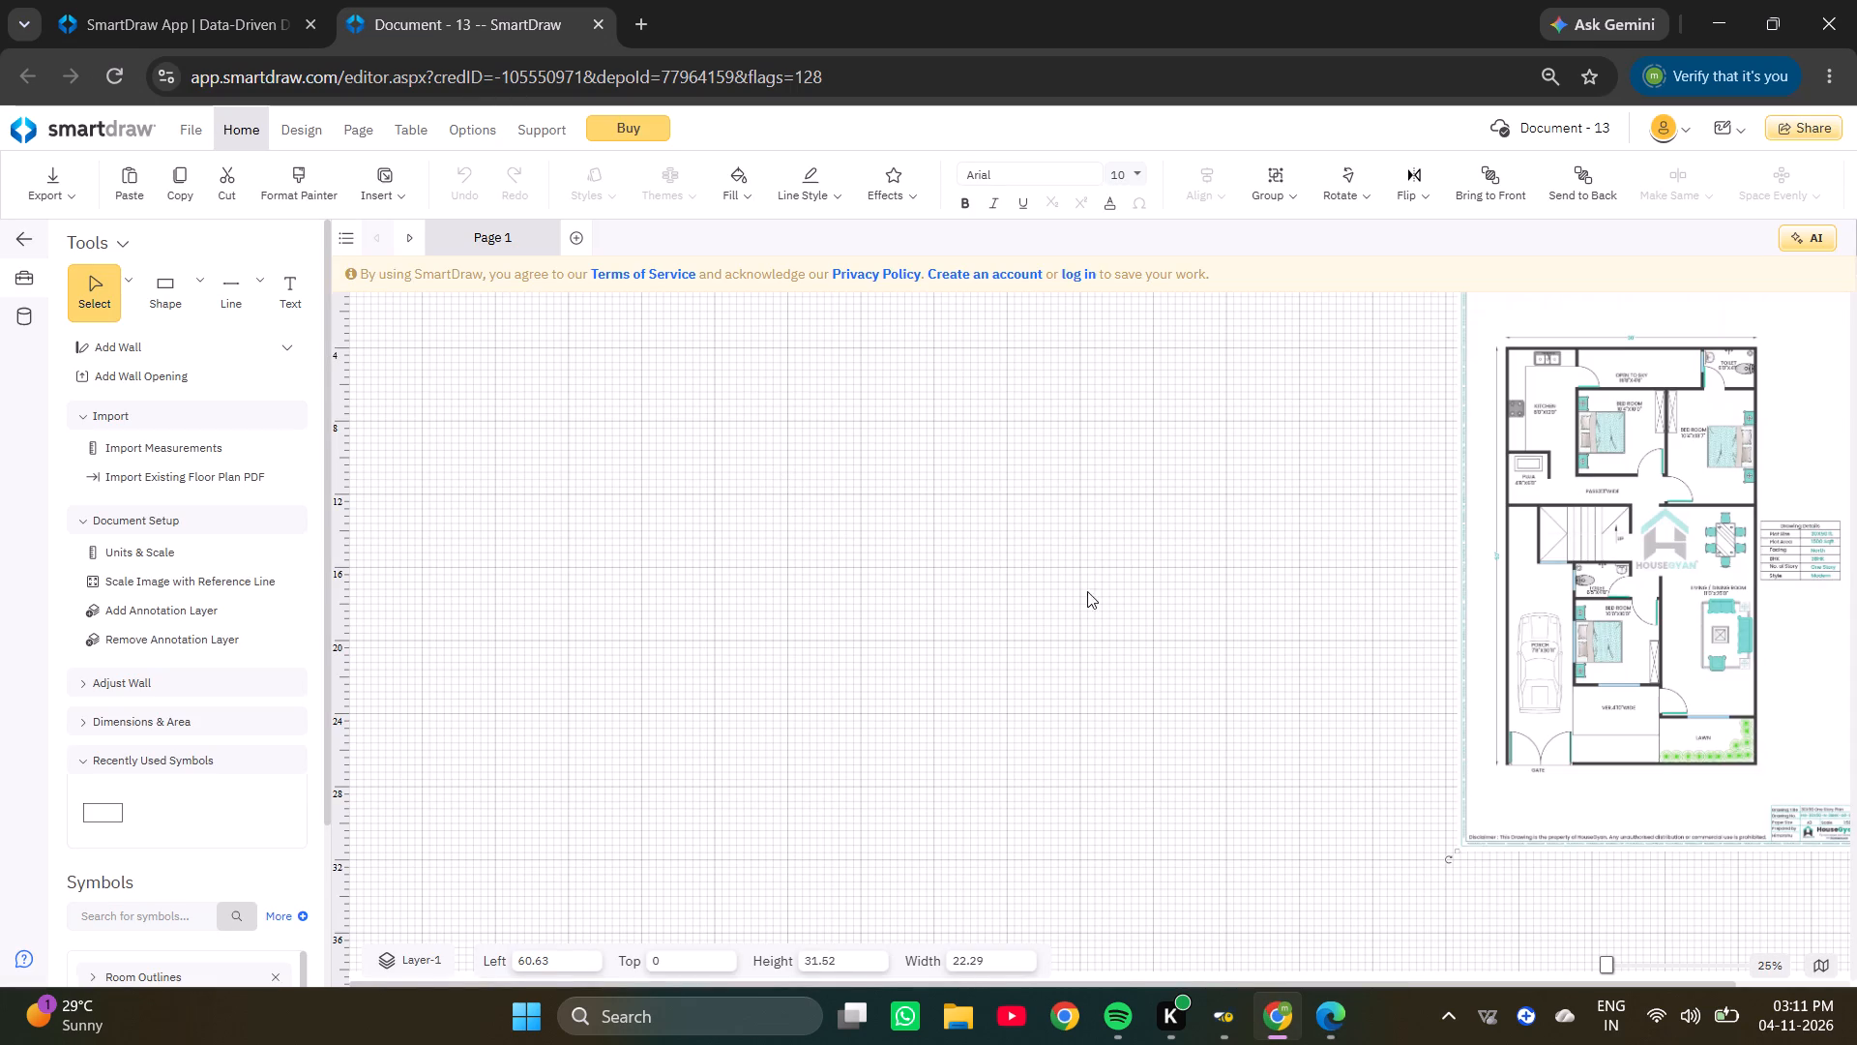
pyautogui.scroll(2, 1754, 488)
pyautogui.keyDown('ctrl'); pyautogui.scroll(2, 1612, 342); pyautogui.keyUp('ctrl')
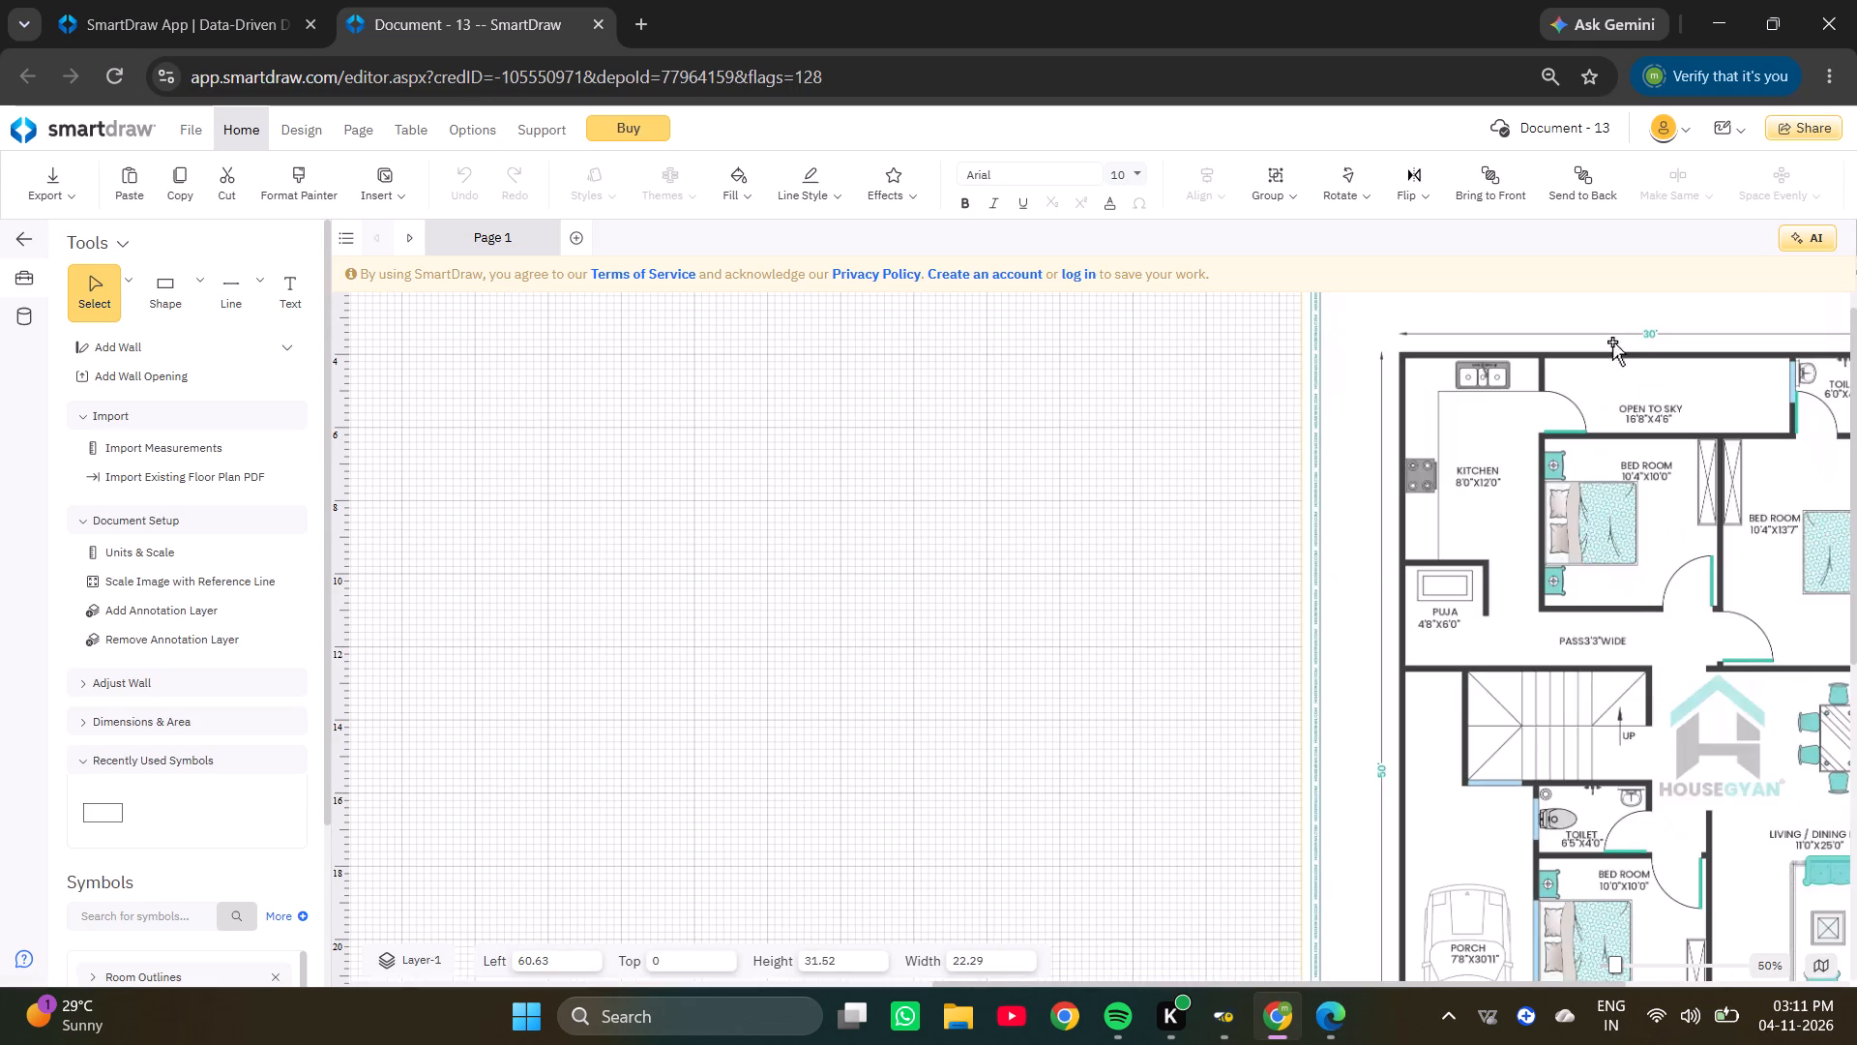
pyautogui.keyDown('ctrl'); pyautogui.scroll(-6, 1632, 355); pyautogui.keyUp('ctrl')
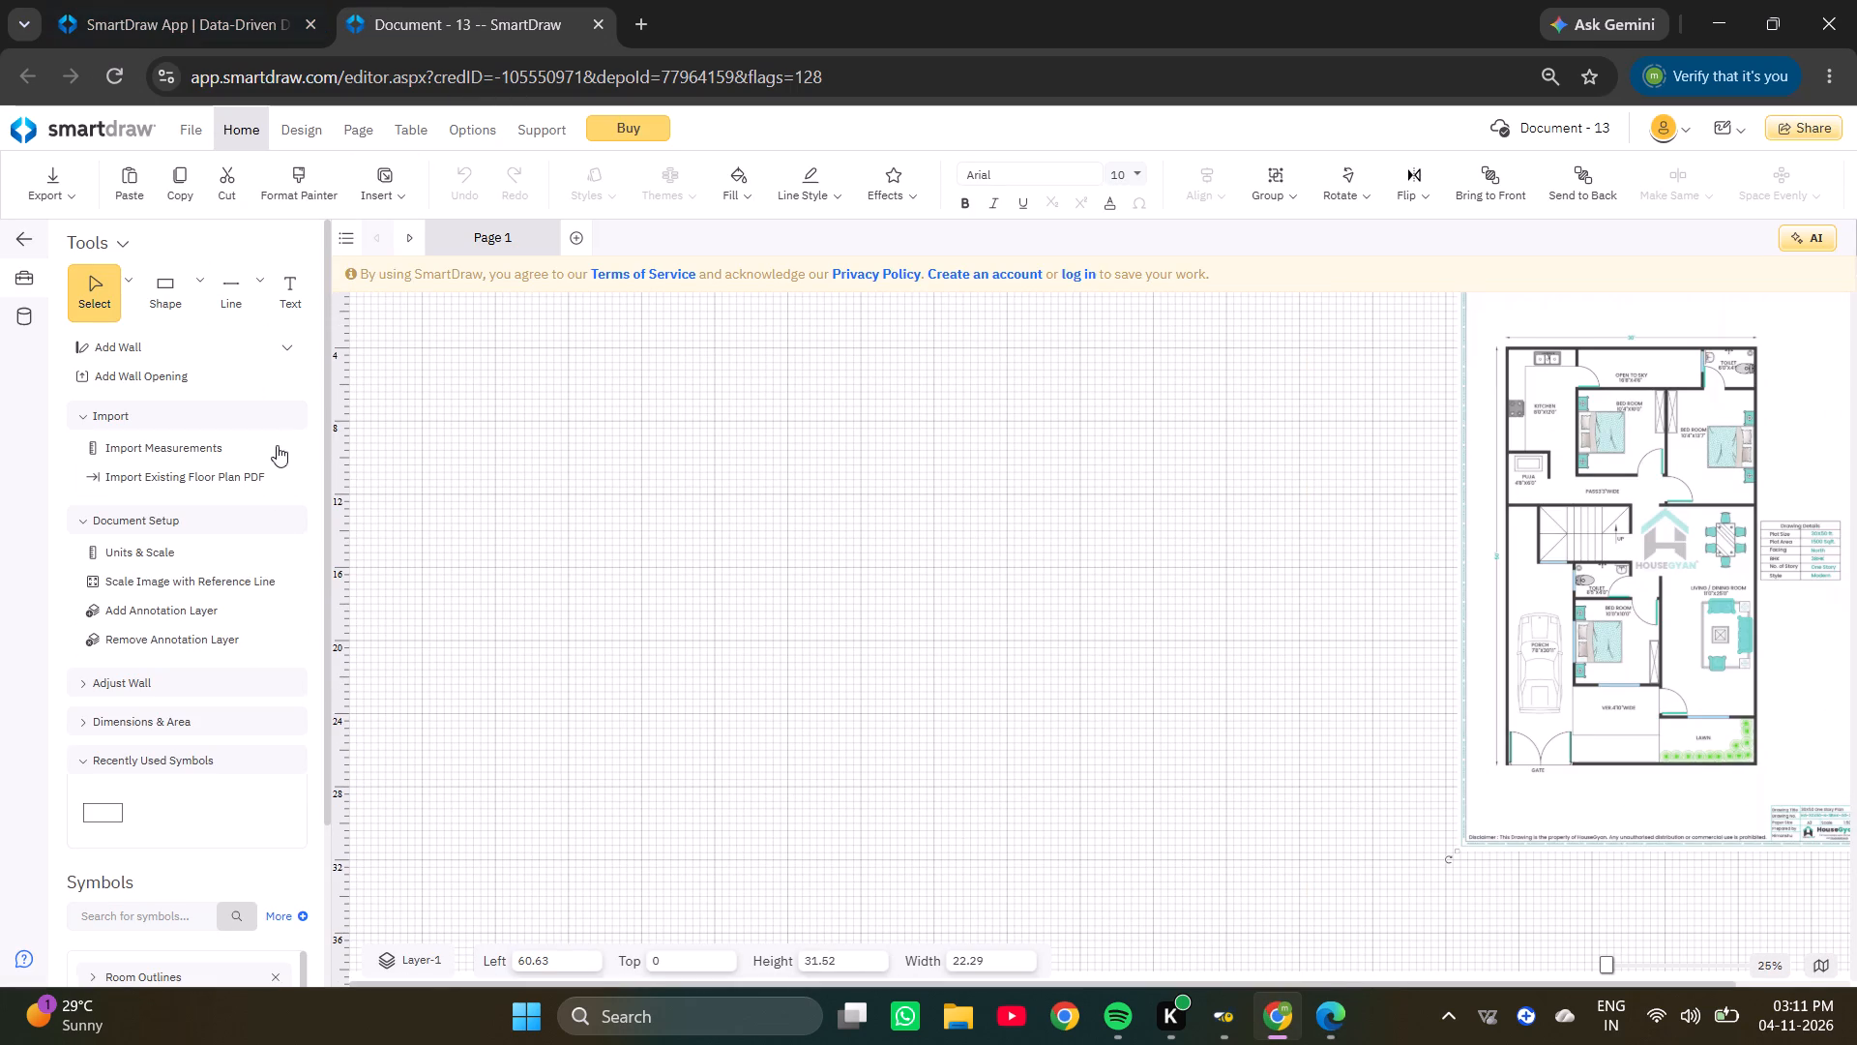
pyautogui.scroll(-3, 185, 771)
# Open Document - 12 from the recent documents and move the Document - 13 browser tab ahead of it.
pyautogui.click(199, 42)
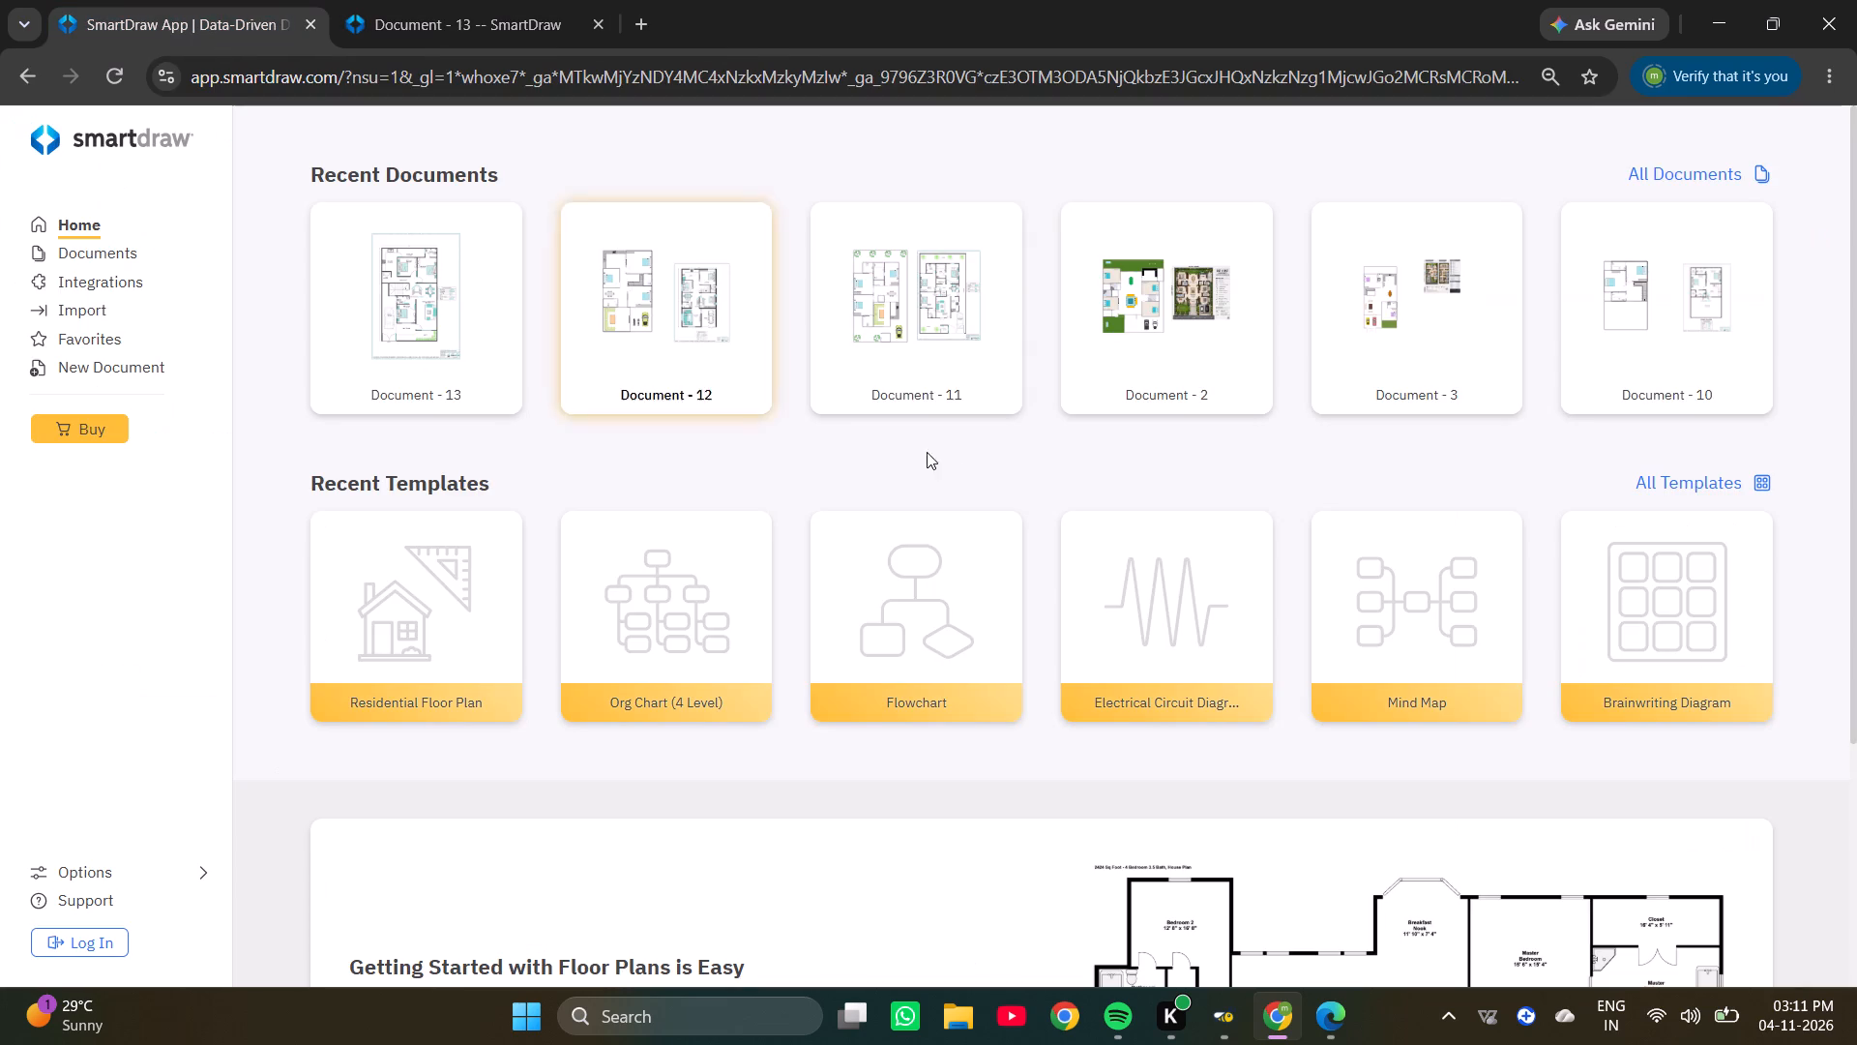
pyautogui.click(686, 327)
pyautogui.click(194, 0)
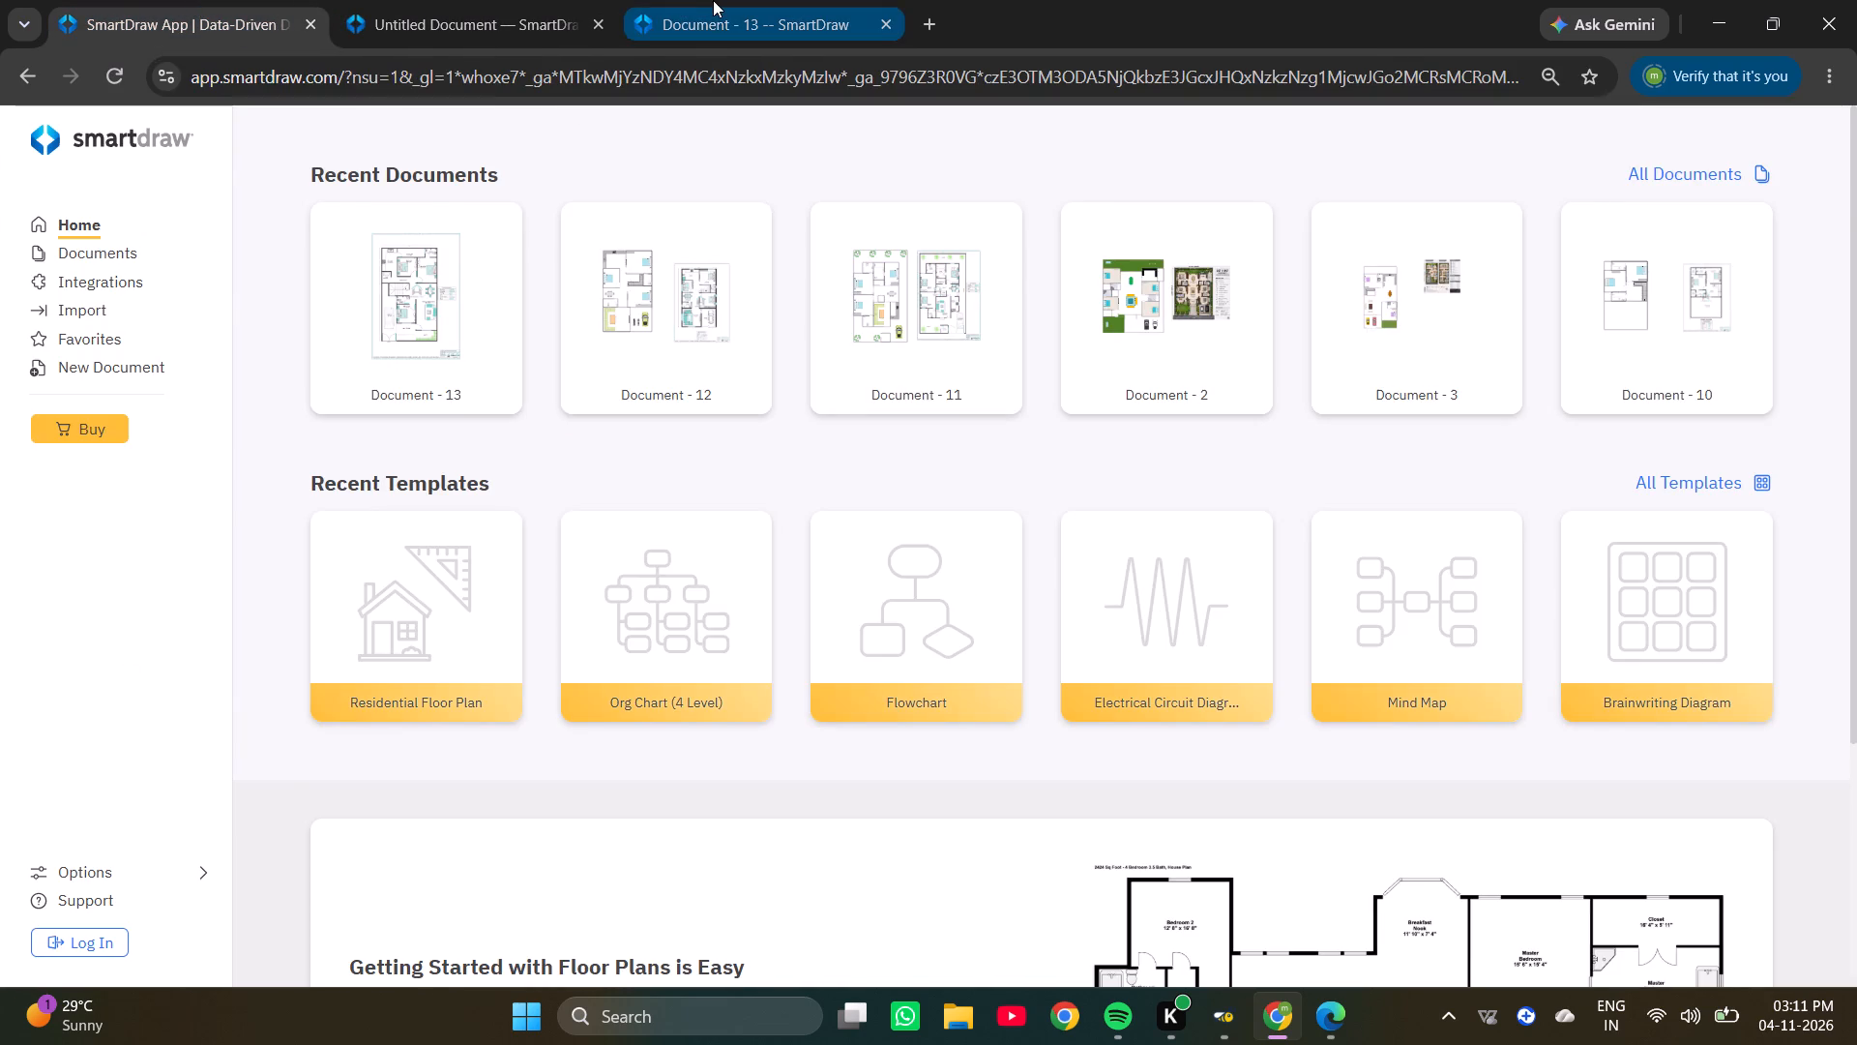
pyautogui.moveTo(719, 0); pyautogui.dragTo(421, 6)
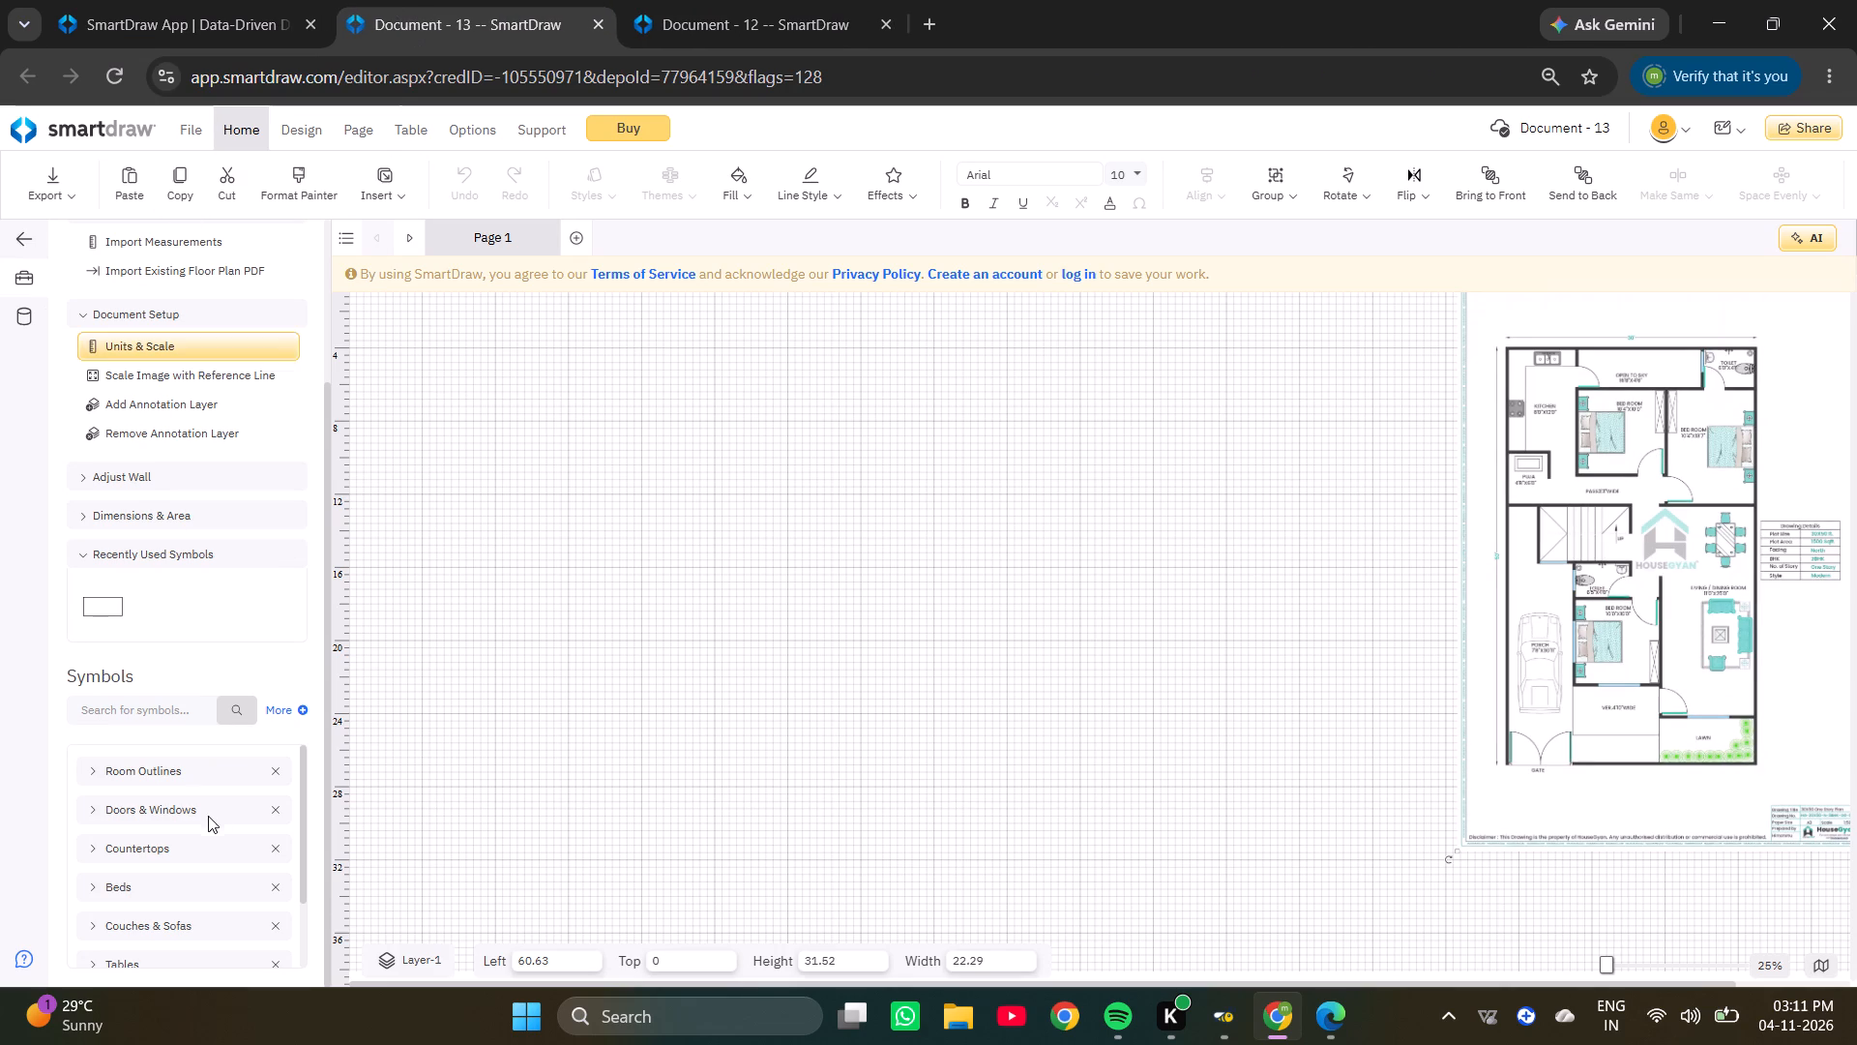
# Insert a 12 x 14 room outline and move it into the empty area beside the reference plan, at about 14.87, 15.63.
pyautogui.scroll(-1, 194, 817)
pyautogui.scroll(2, 140, 821)
pyautogui.click(134, 767)
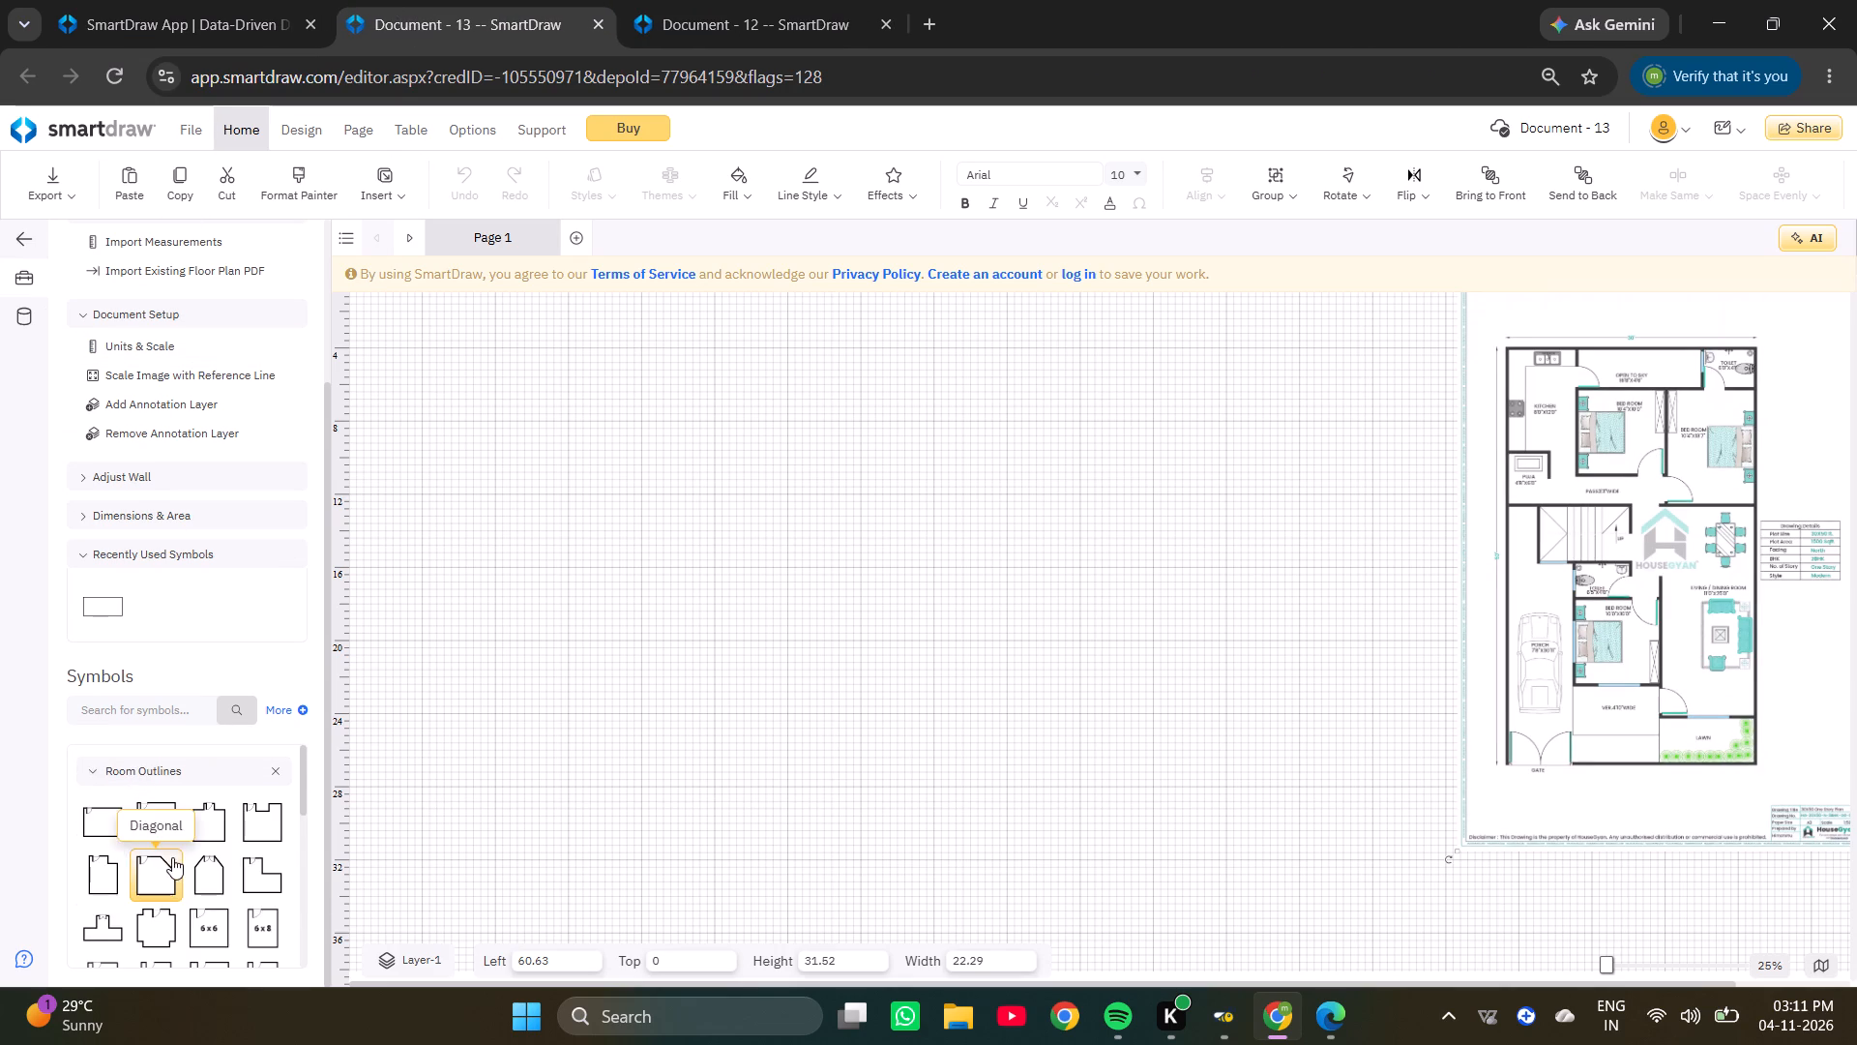
pyautogui.scroll(-1, 172, 863)
pyautogui.doubleClick(153, 914)
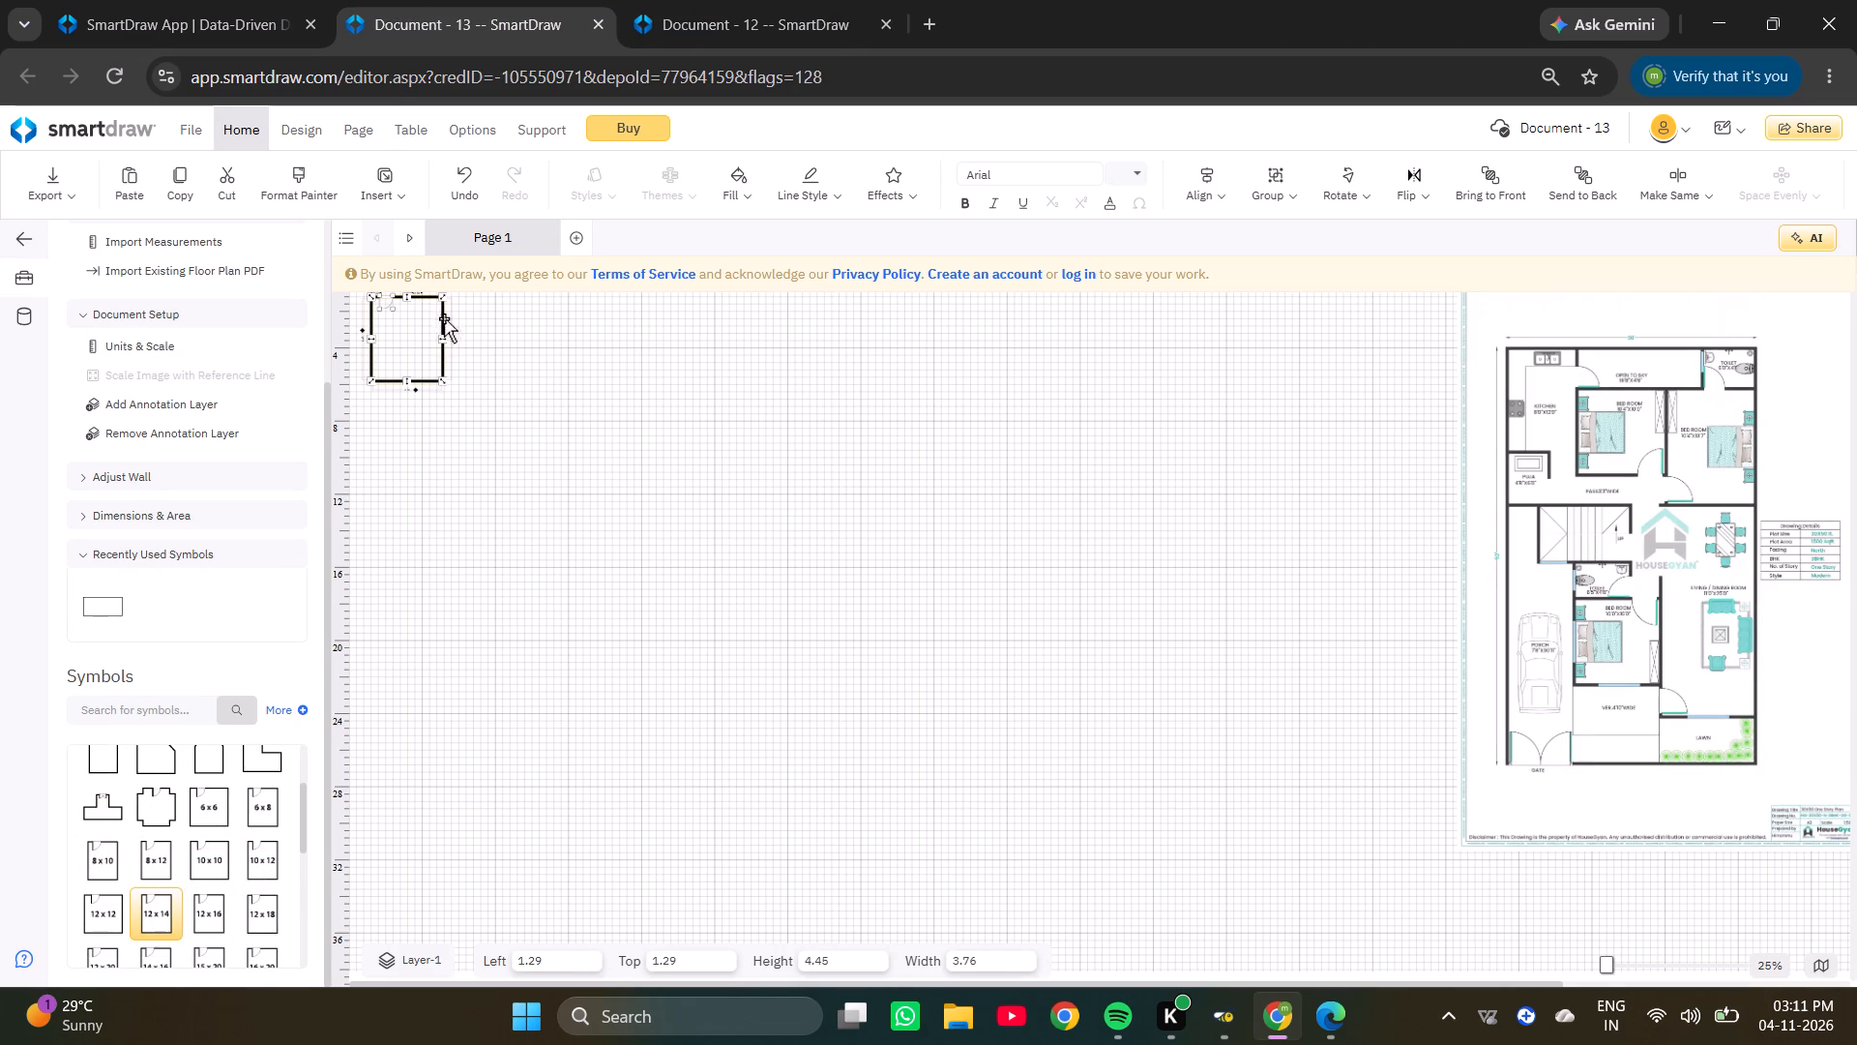
pyautogui.moveTo(444, 318); pyautogui.dragTo(693, 581)
# Set the room outline's width to 30.
pyautogui.keyDown('ctrl'); pyautogui.scroll(7, 647, 553); pyautogui.keyUp('ctrl')
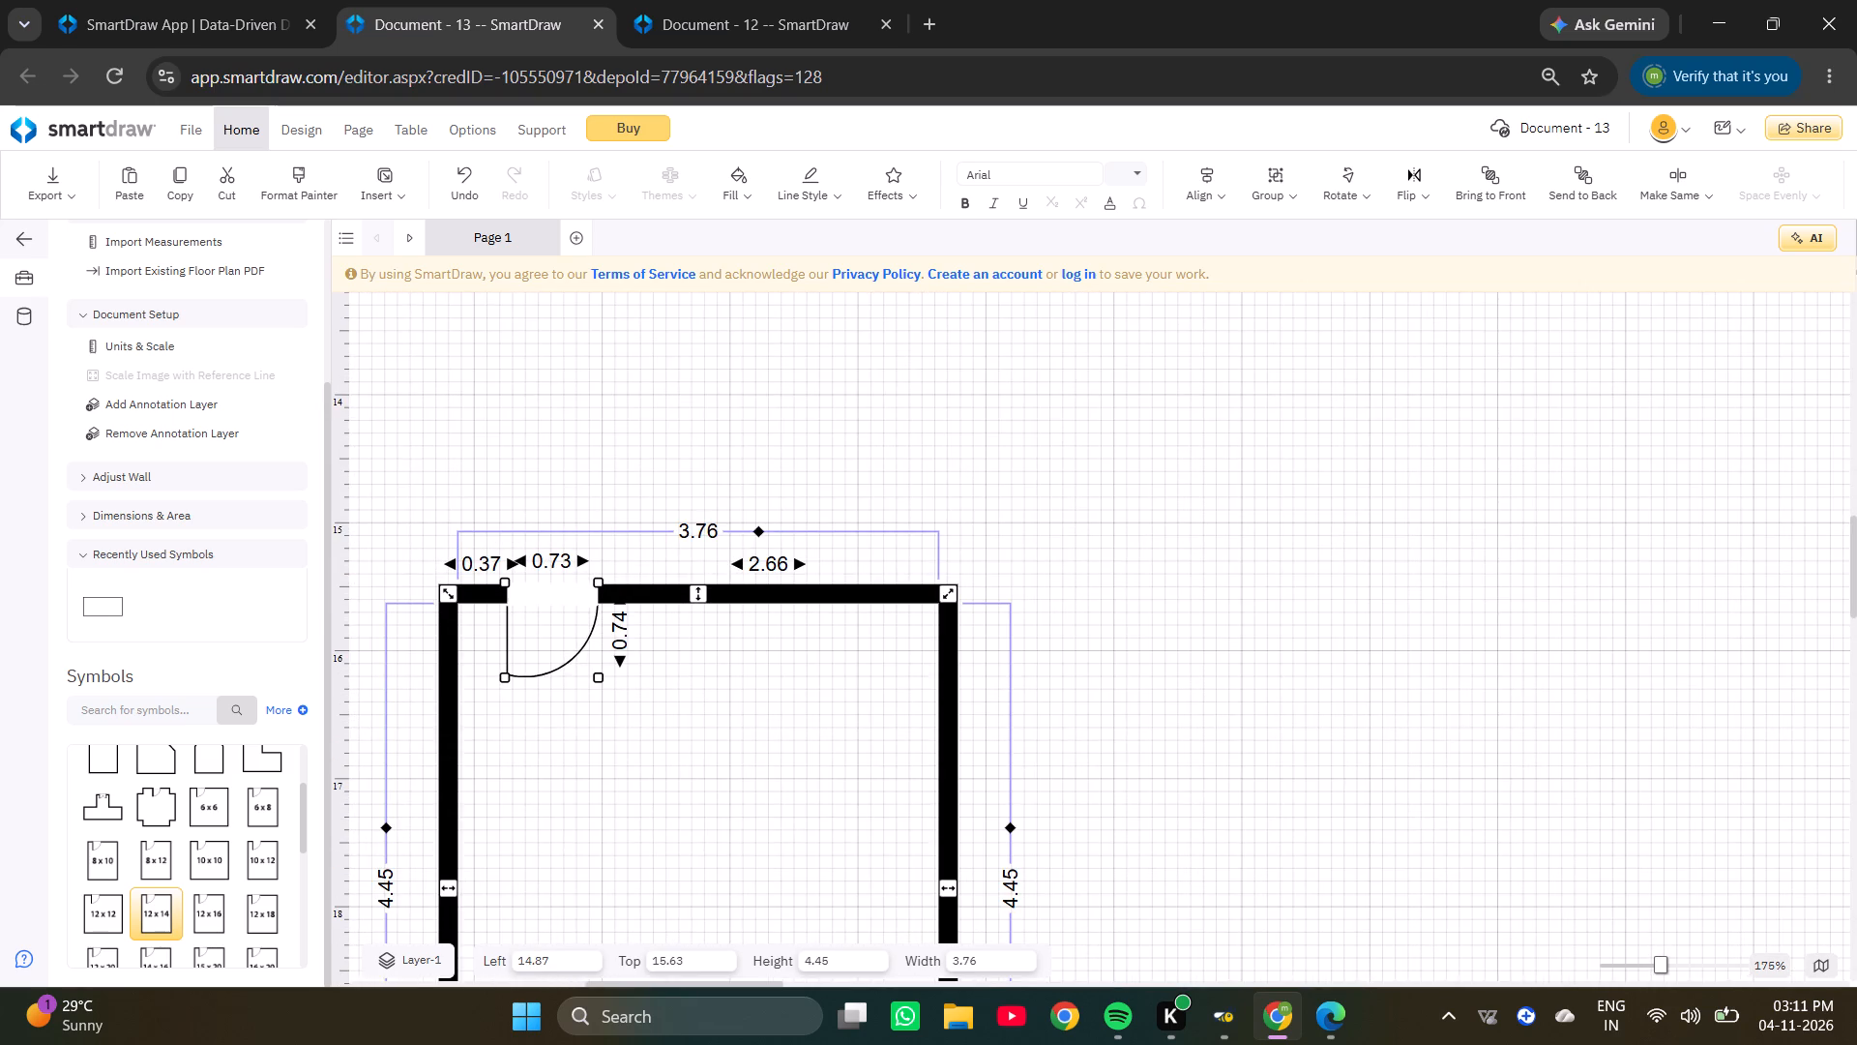
pyautogui.click(709, 520)
pyautogui.press('Right')
pyautogui.press('BackSpace')
pyautogui.press('BackSpace')
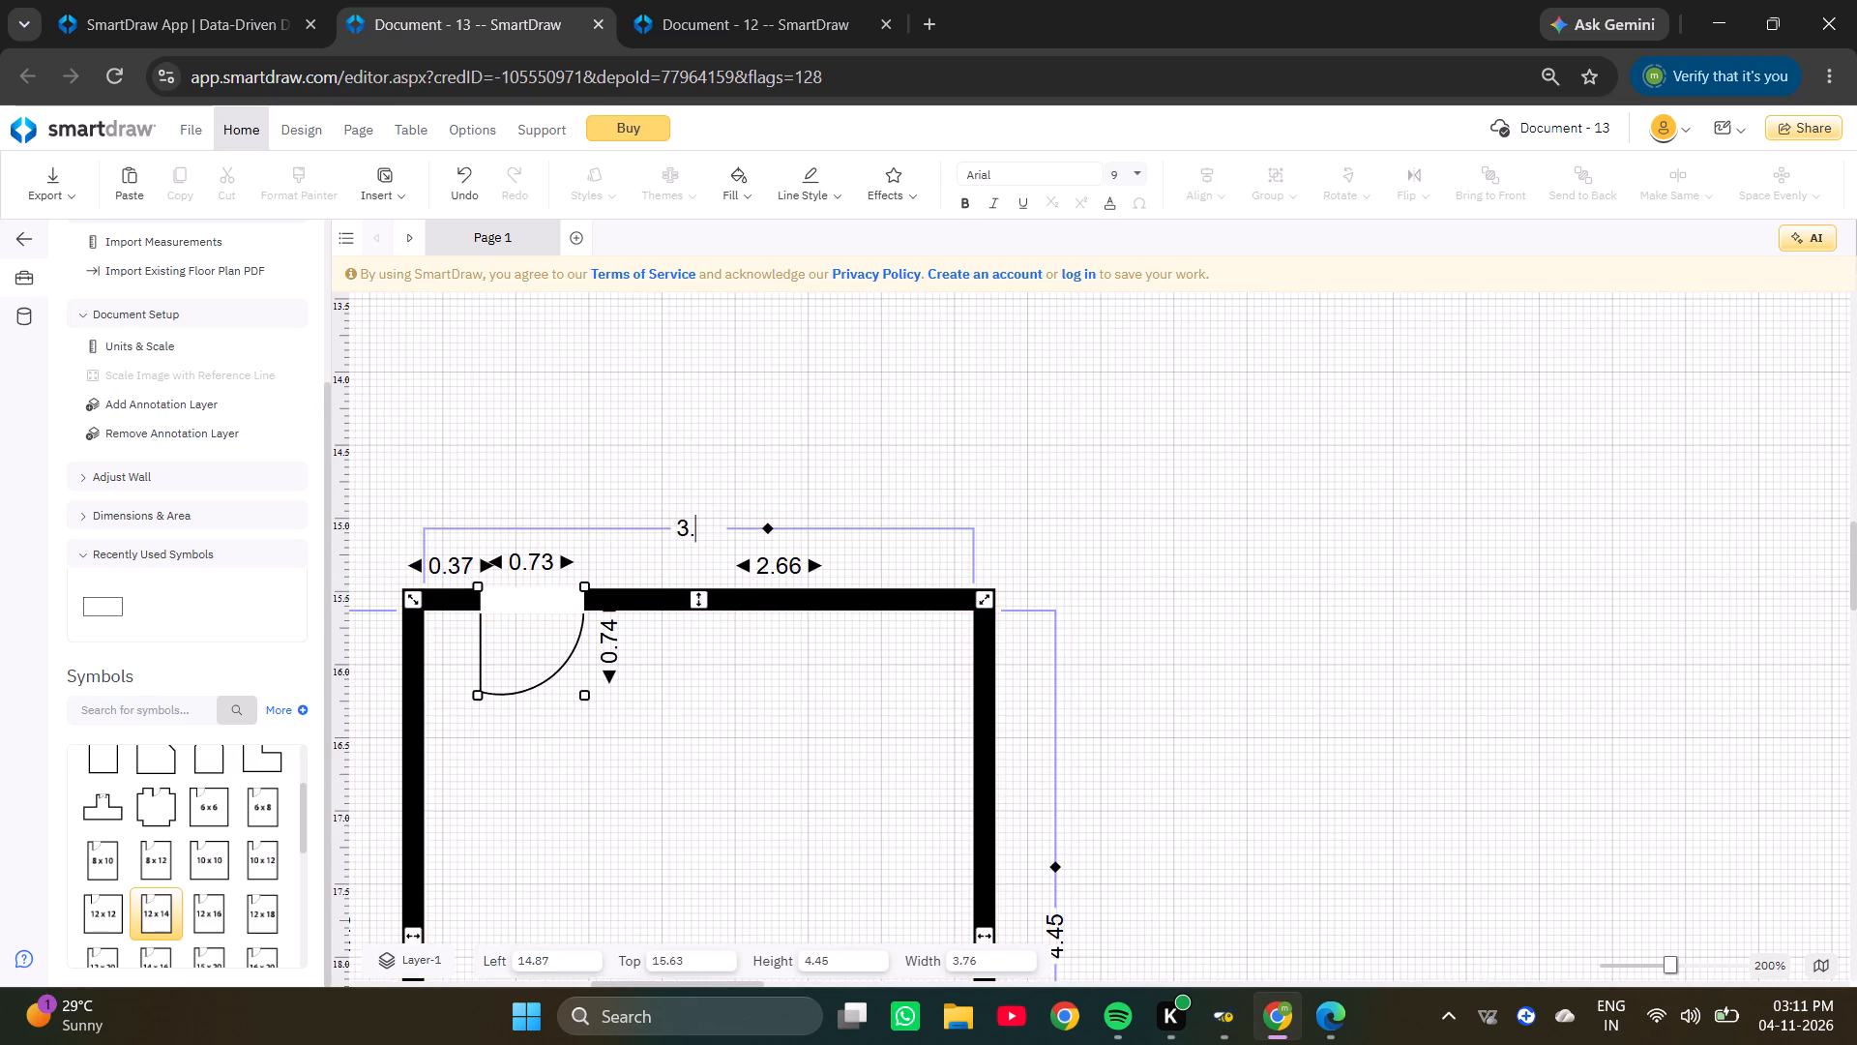
pyautogui.press('BackSpace')
pyautogui.write('3.')
pyautogui.press('BackSpace')
pyautogui.press('BackSpace')
pyautogui.write('0.')
pyautogui.press('Return')
# Set the room outline's height to 50.
pyautogui.scroll(-4, 655, 582)
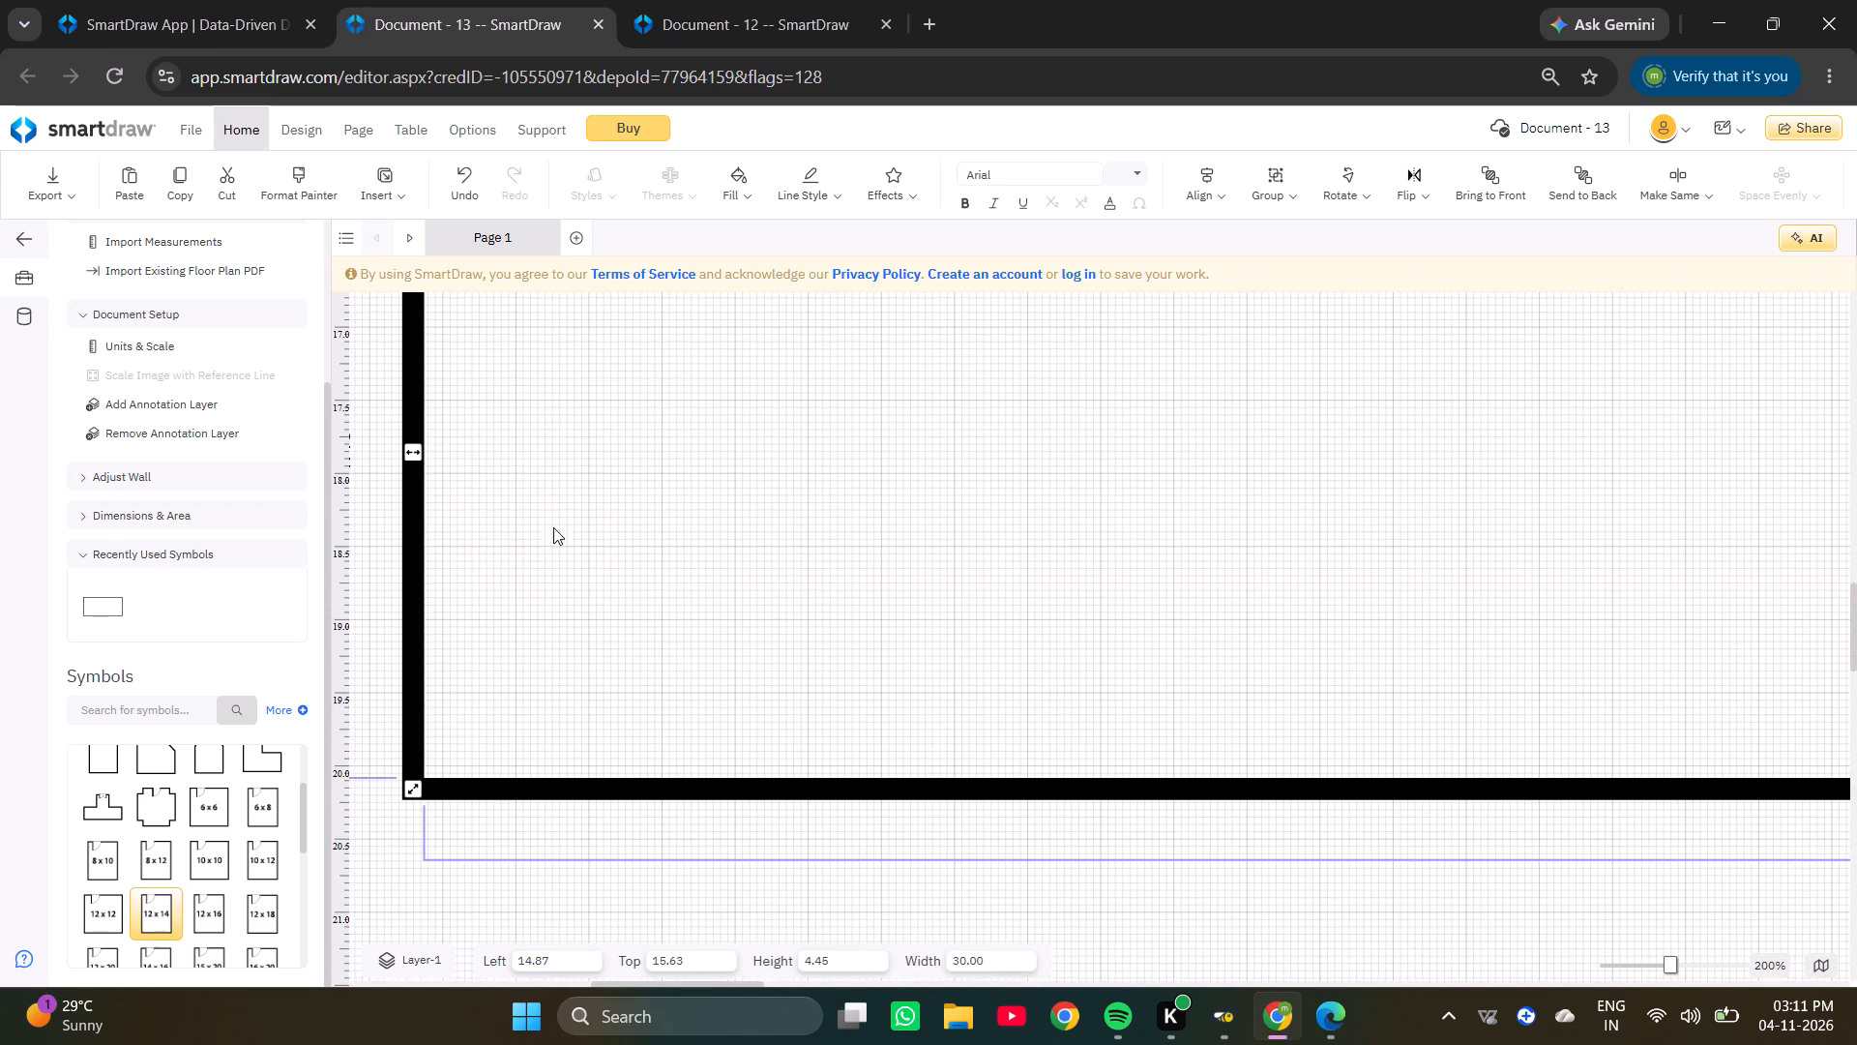
pyautogui.scroll(-6, 442, 529)
pyautogui.keyDown('ctrl'); pyautogui.scroll(2, 577, 497); pyautogui.keyUp('ctrl')
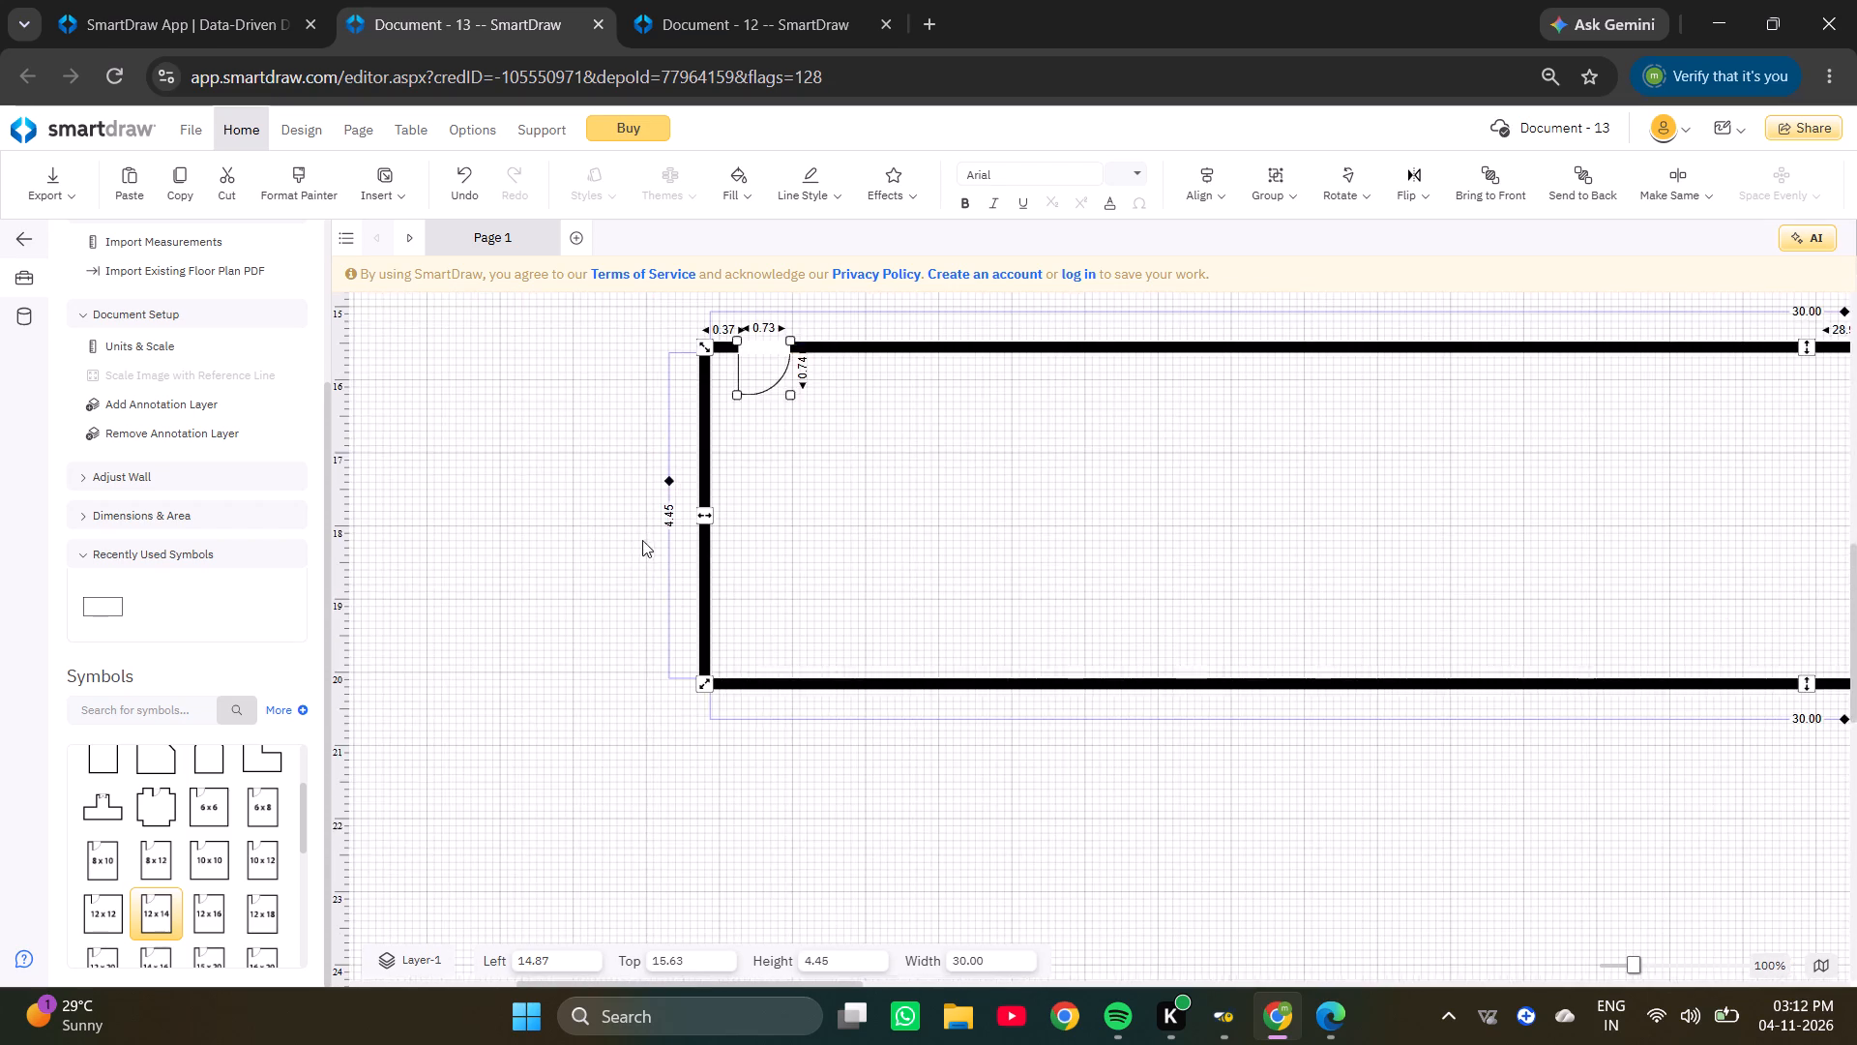
pyautogui.keyDown('ctrl'); pyautogui.scroll(1, 642, 540); pyautogui.keyUp('ctrl')
pyautogui.click(687, 499)
pyautogui.click(683, 495)
pyautogui.press('Right')
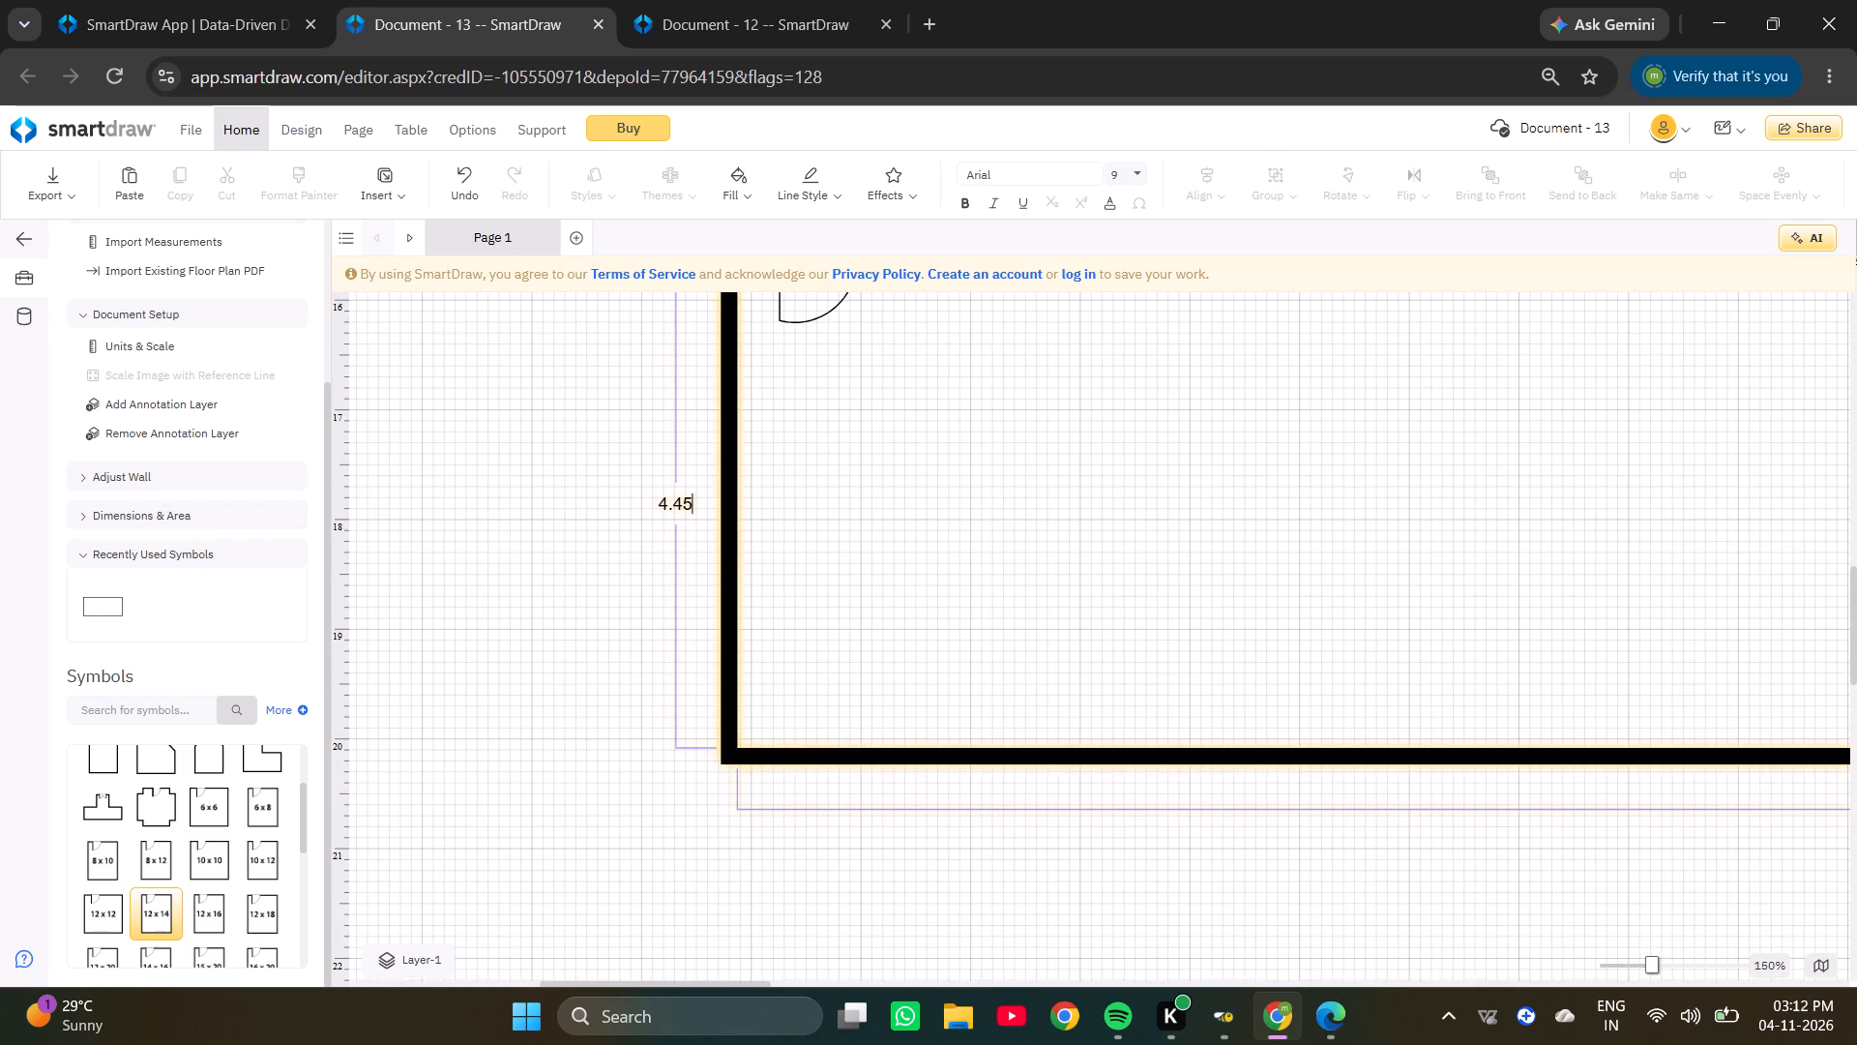
pyautogui.press('BackSpace')
pyautogui.press('BackSpace')
pyautogui.press('BackSpace')
pyautogui.press('BackSpace')
pyautogui.press('BackSpace')
pyautogui.press('BackSpace')
pyautogui.press('BackSpace')
pyautogui.press('BackSpace')
pyautogui.press('BackSpace')
pyautogui.write('5.')
pyautogui.press('BackSpace')
pyautogui.press('0')
pyautogui.press('Return')
# Move the enlarged room outline beside the reference plan, with its upper corner at about 14.79, 14.31.
pyautogui.keyDown('ctrl'); pyautogui.scroll(-10, 719, 552); pyautogui.keyUp('ctrl')
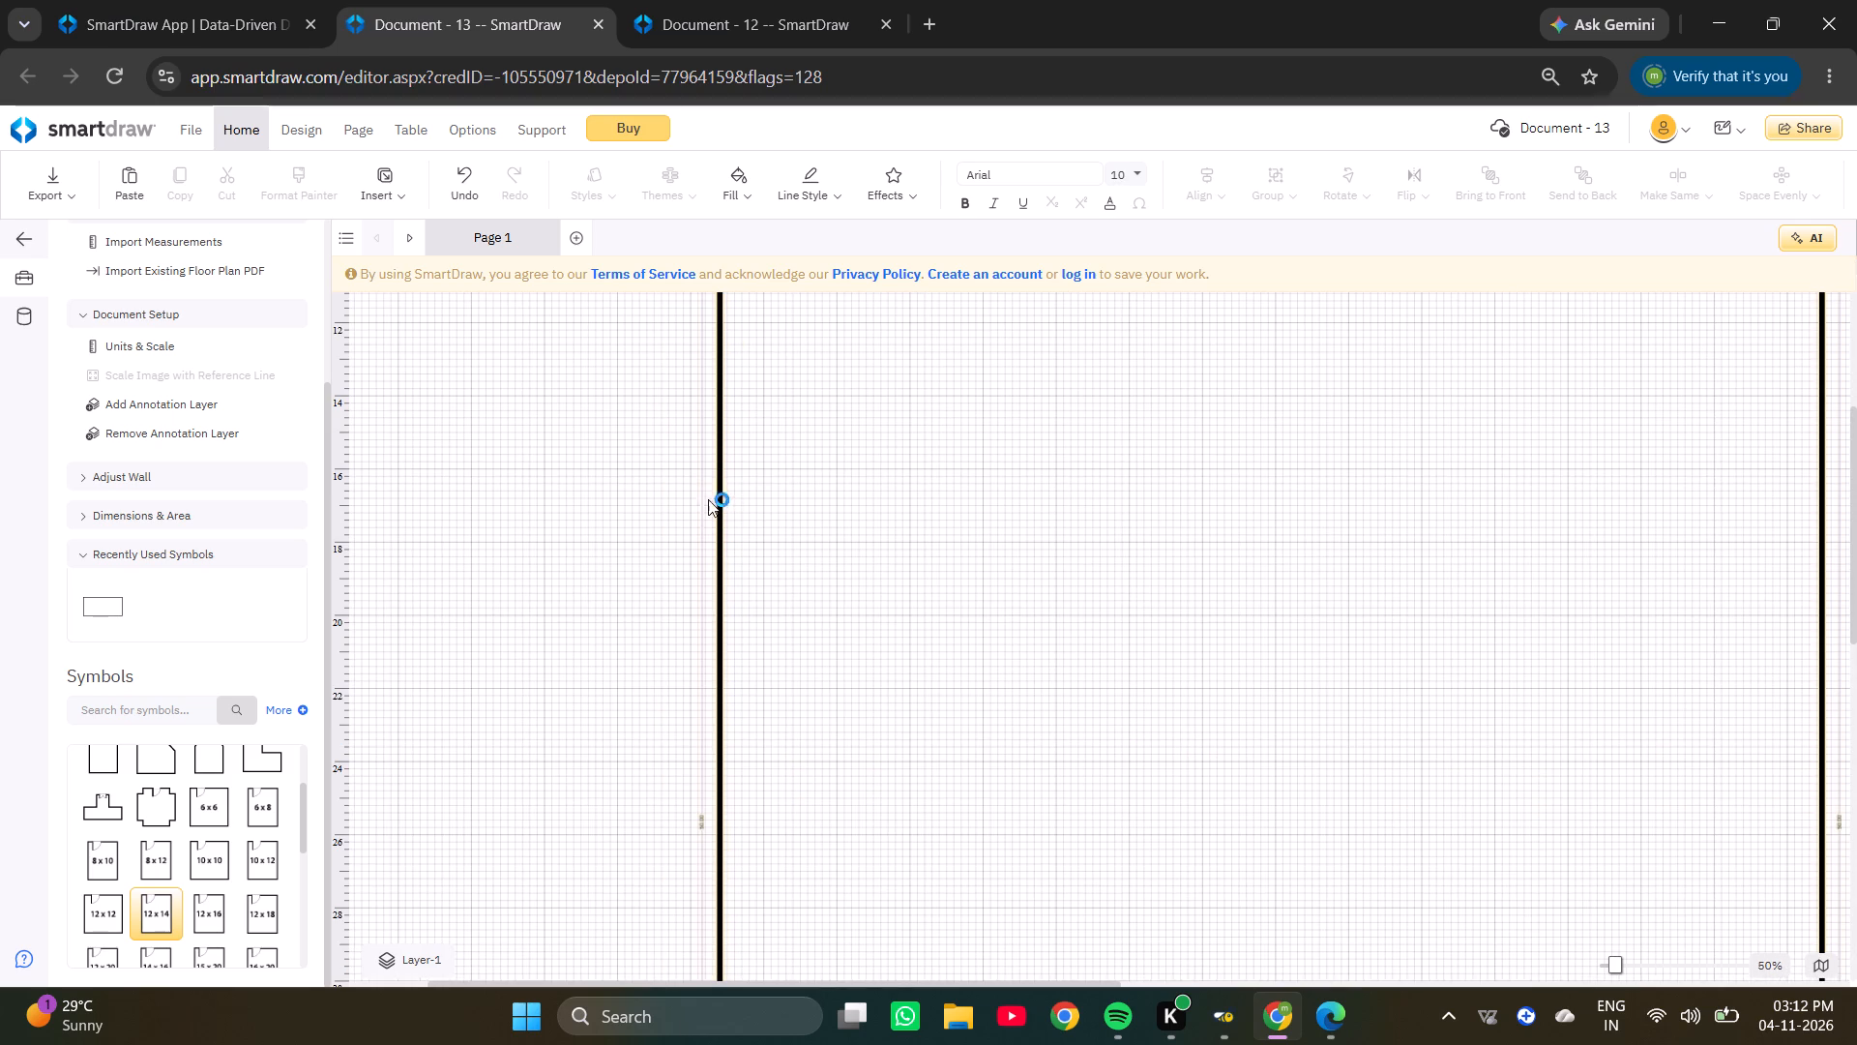
pyautogui.keyDown('ctrl'); pyautogui.scroll(-5, 706, 499); pyautogui.keyUp('ctrl')
pyautogui.scroll(9, 664, 497)
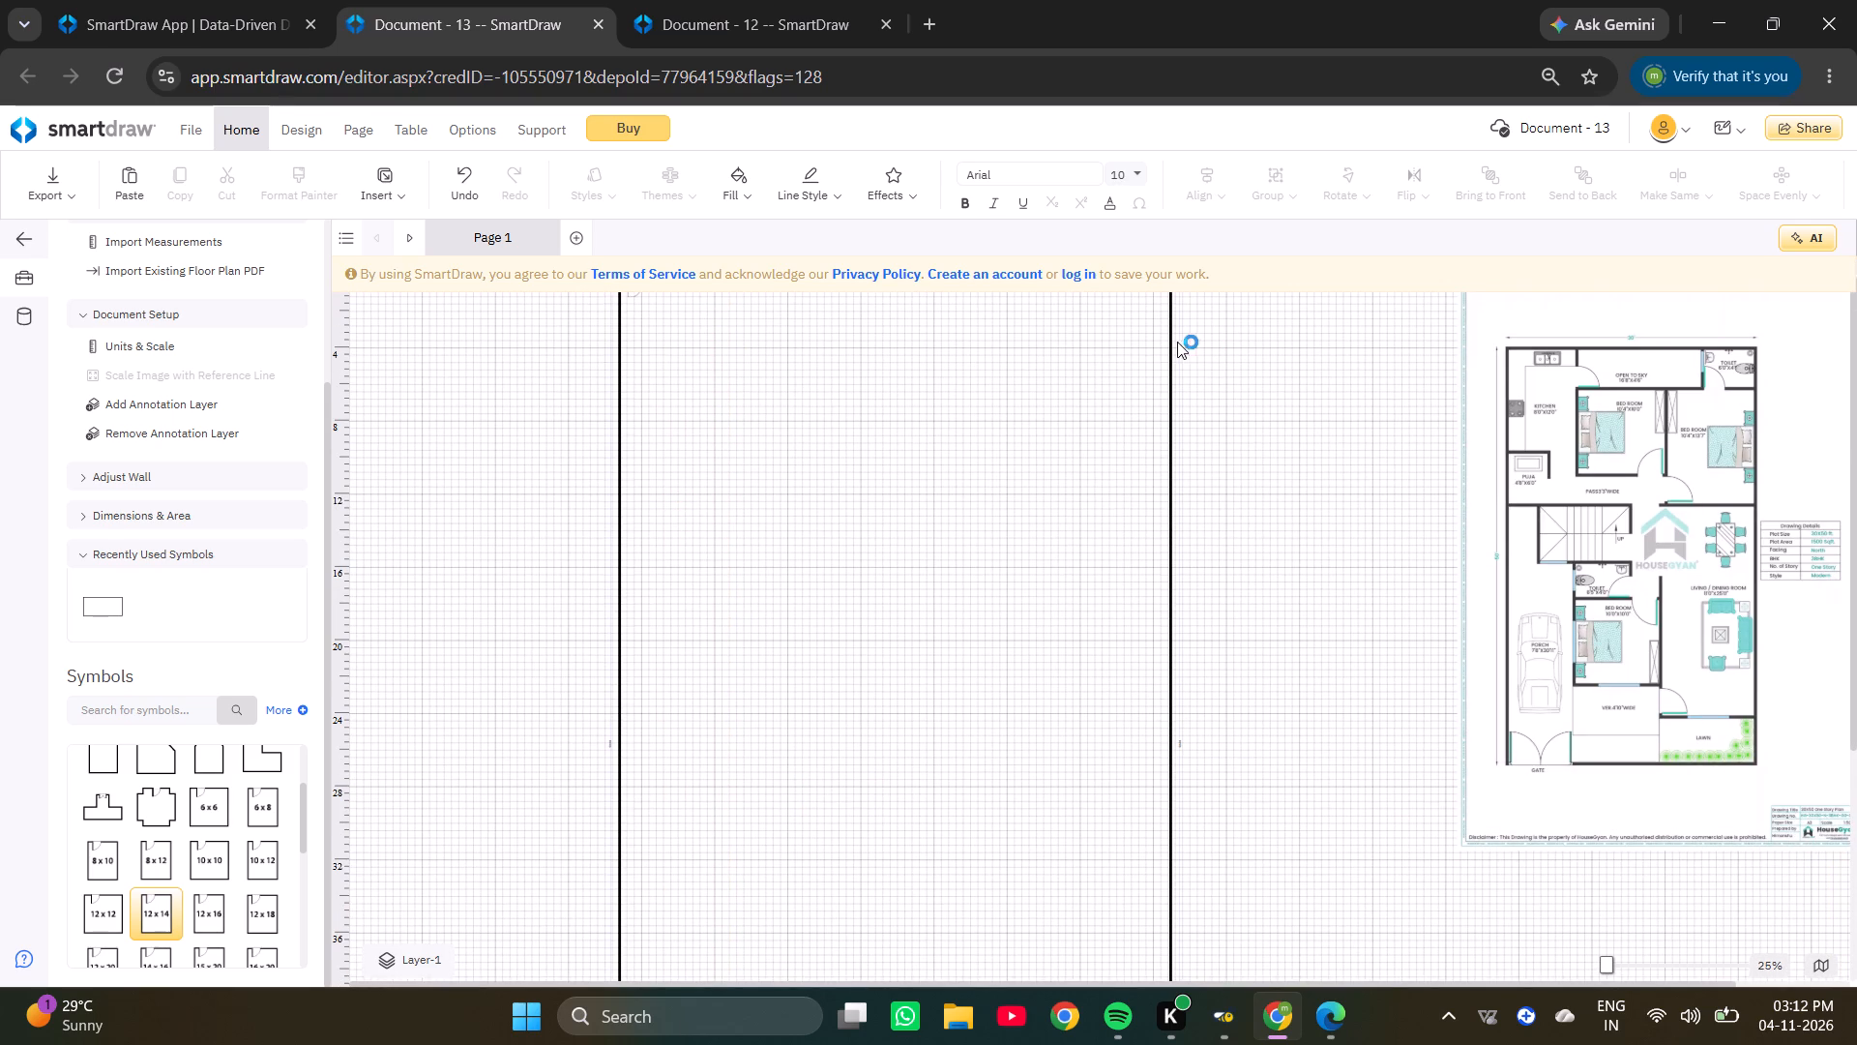
pyautogui.moveTo(1170, 342); pyautogui.dragTo(1401, 215)
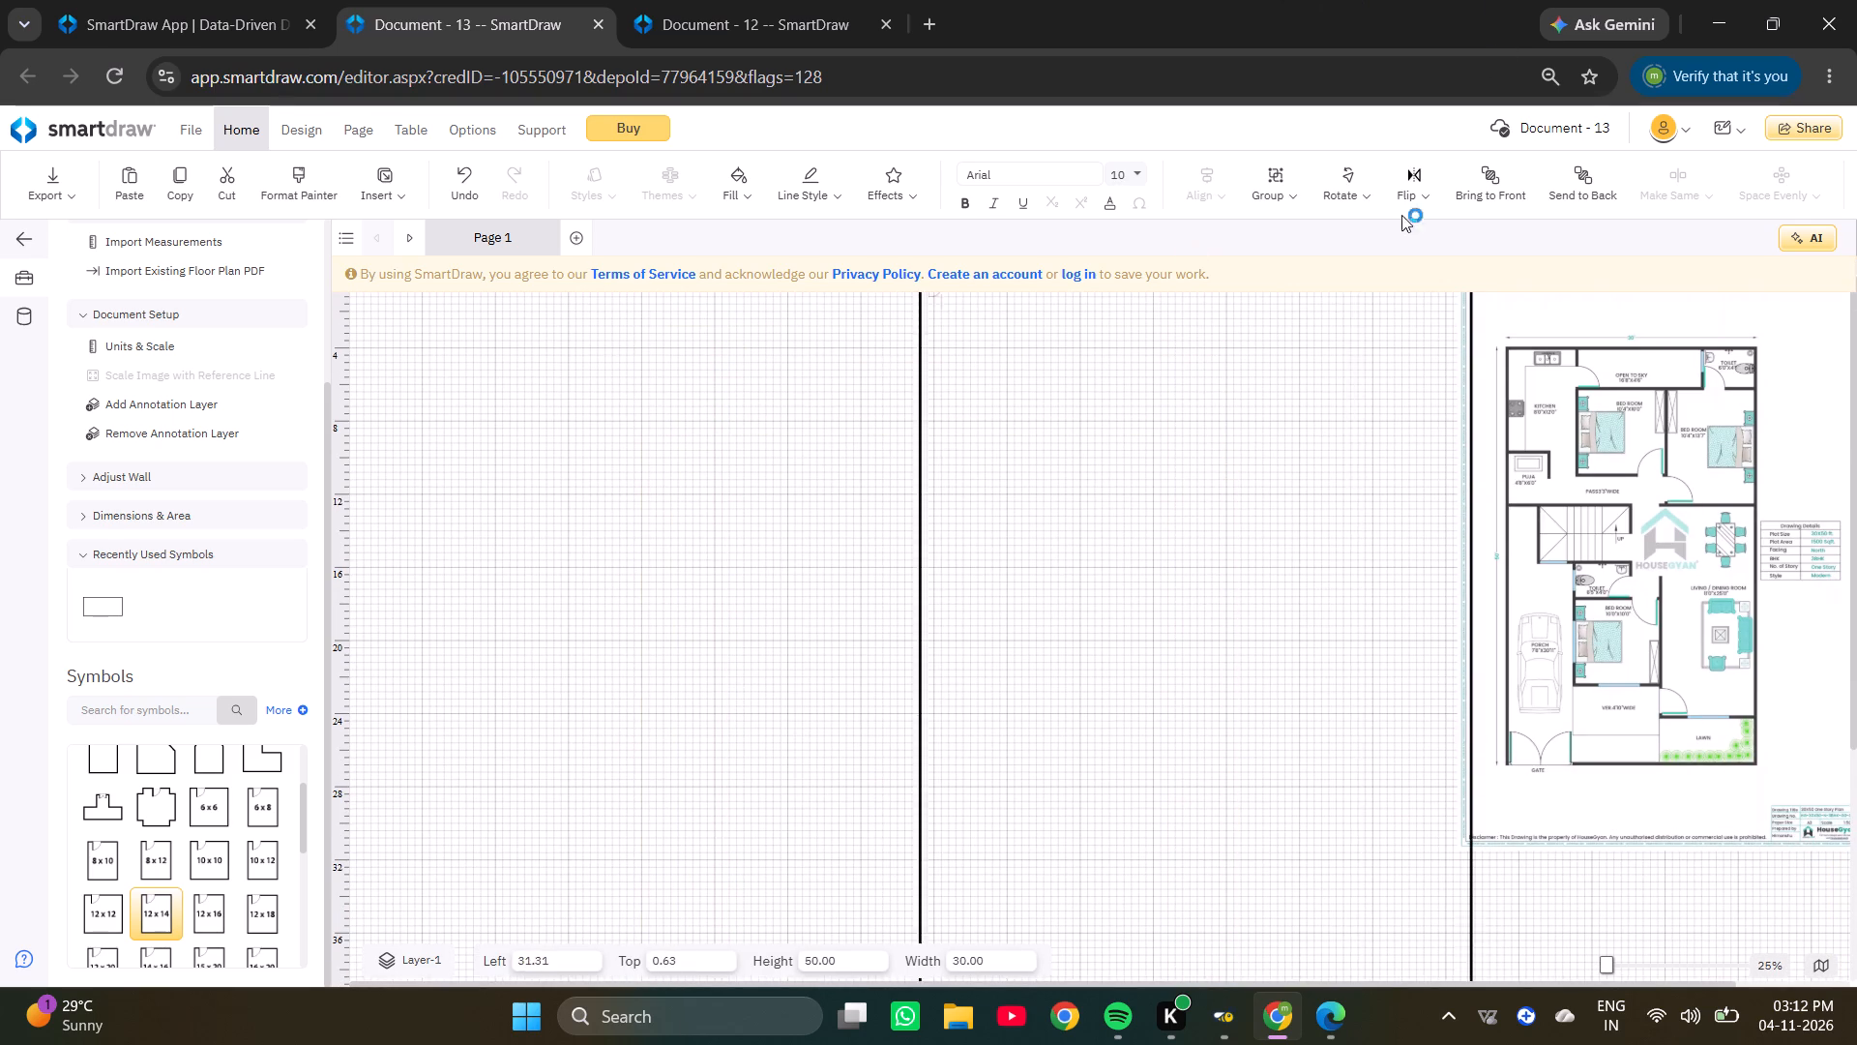
pyautogui.moveTo(1401, 215); pyautogui.dragTo(1169, 591)
# Examine the room outline's upper wall dimensions and its placement relative to the reference floor plan.
pyautogui.keyDown('ctrl'); pyautogui.scroll(6, 915, 513); pyautogui.keyUp('ctrl')
pyautogui.keyDown('ctrl'); pyautogui.scroll(-6, 868, 580); pyautogui.keyUp('ctrl')
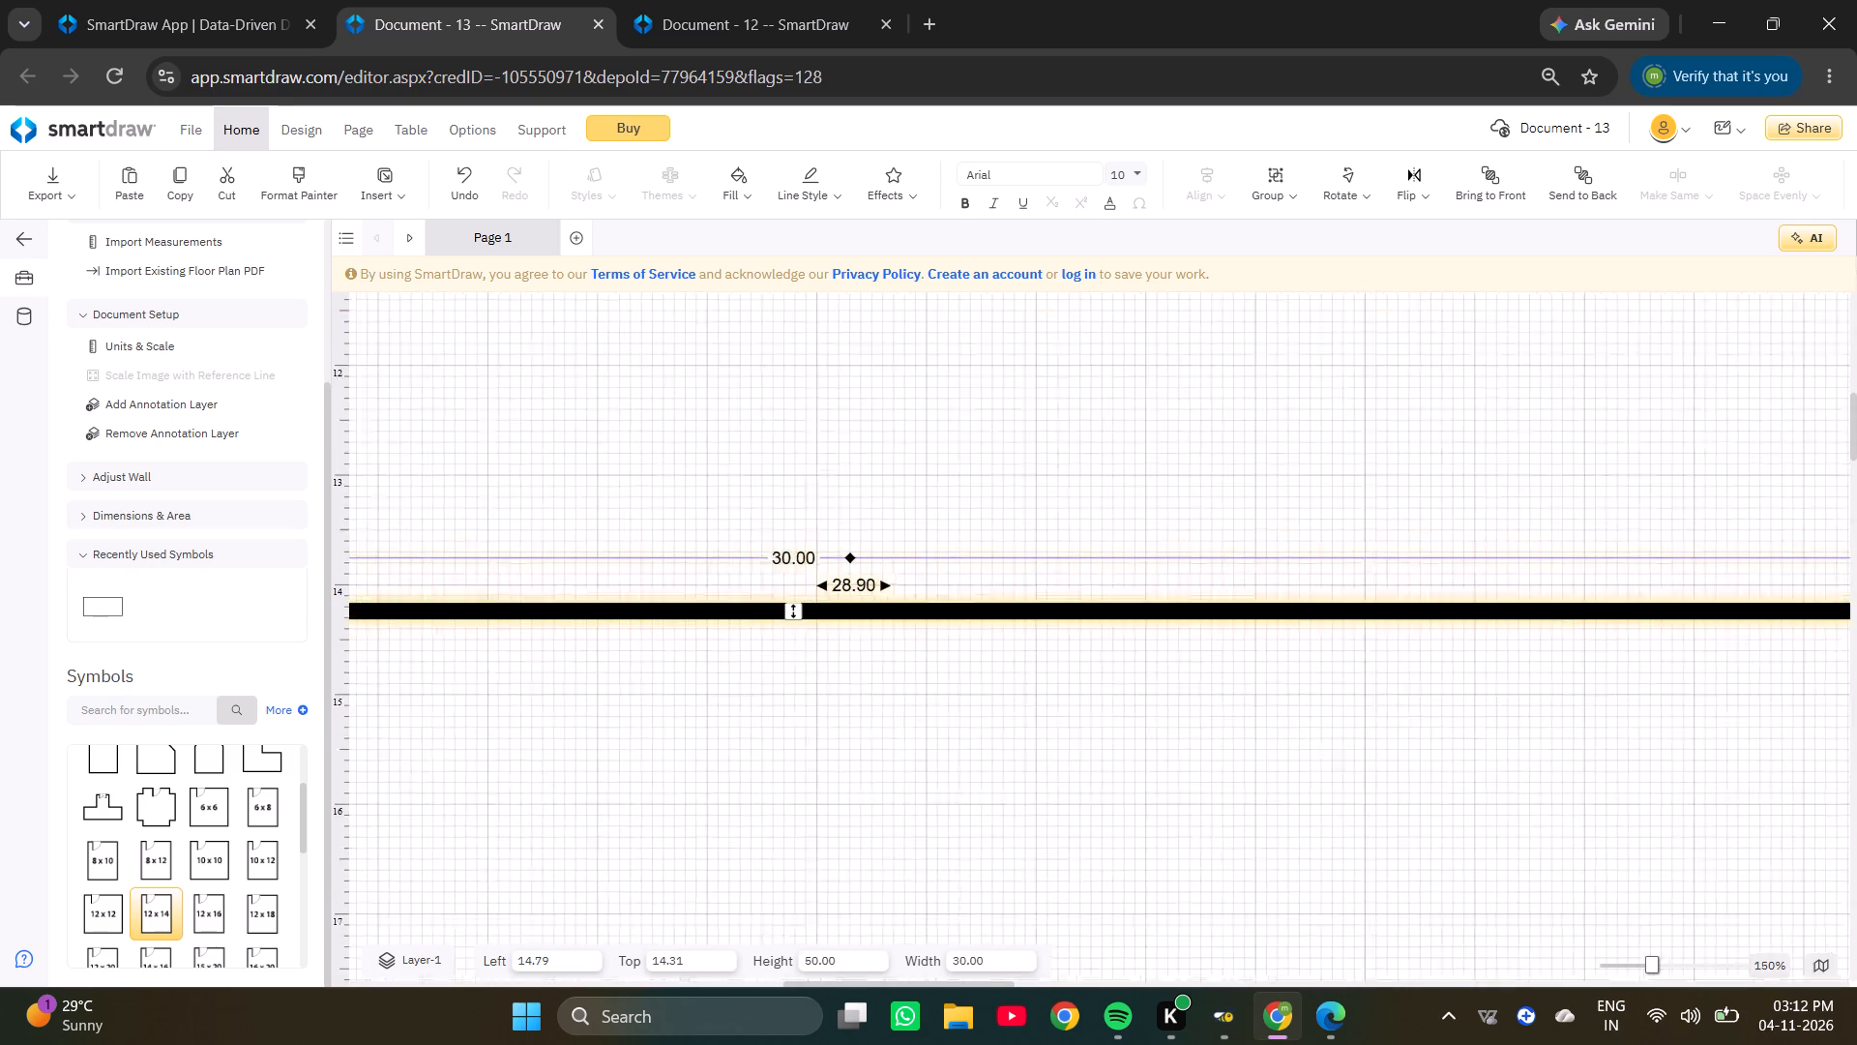
pyautogui.keyDown('ctrl'); pyautogui.scroll(-3, 862, 588); pyautogui.keyUp('ctrl')
pyautogui.scroll(-5, 545, 692)
pyautogui.keyDown('ctrl'); pyautogui.scroll(6, 565, 476); pyautogui.keyUp('ctrl')
pyautogui.keyDown('ctrl'); pyautogui.scroll(-7, 567, 476); pyautogui.keyUp('ctrl')
pyautogui.scroll(-8, 594, 492)
pyautogui.keyDown('ctrl'); pyautogui.scroll(-8, 601, 481); pyautogui.keyUp('ctrl')
pyautogui.scroll(6, 839, 552)
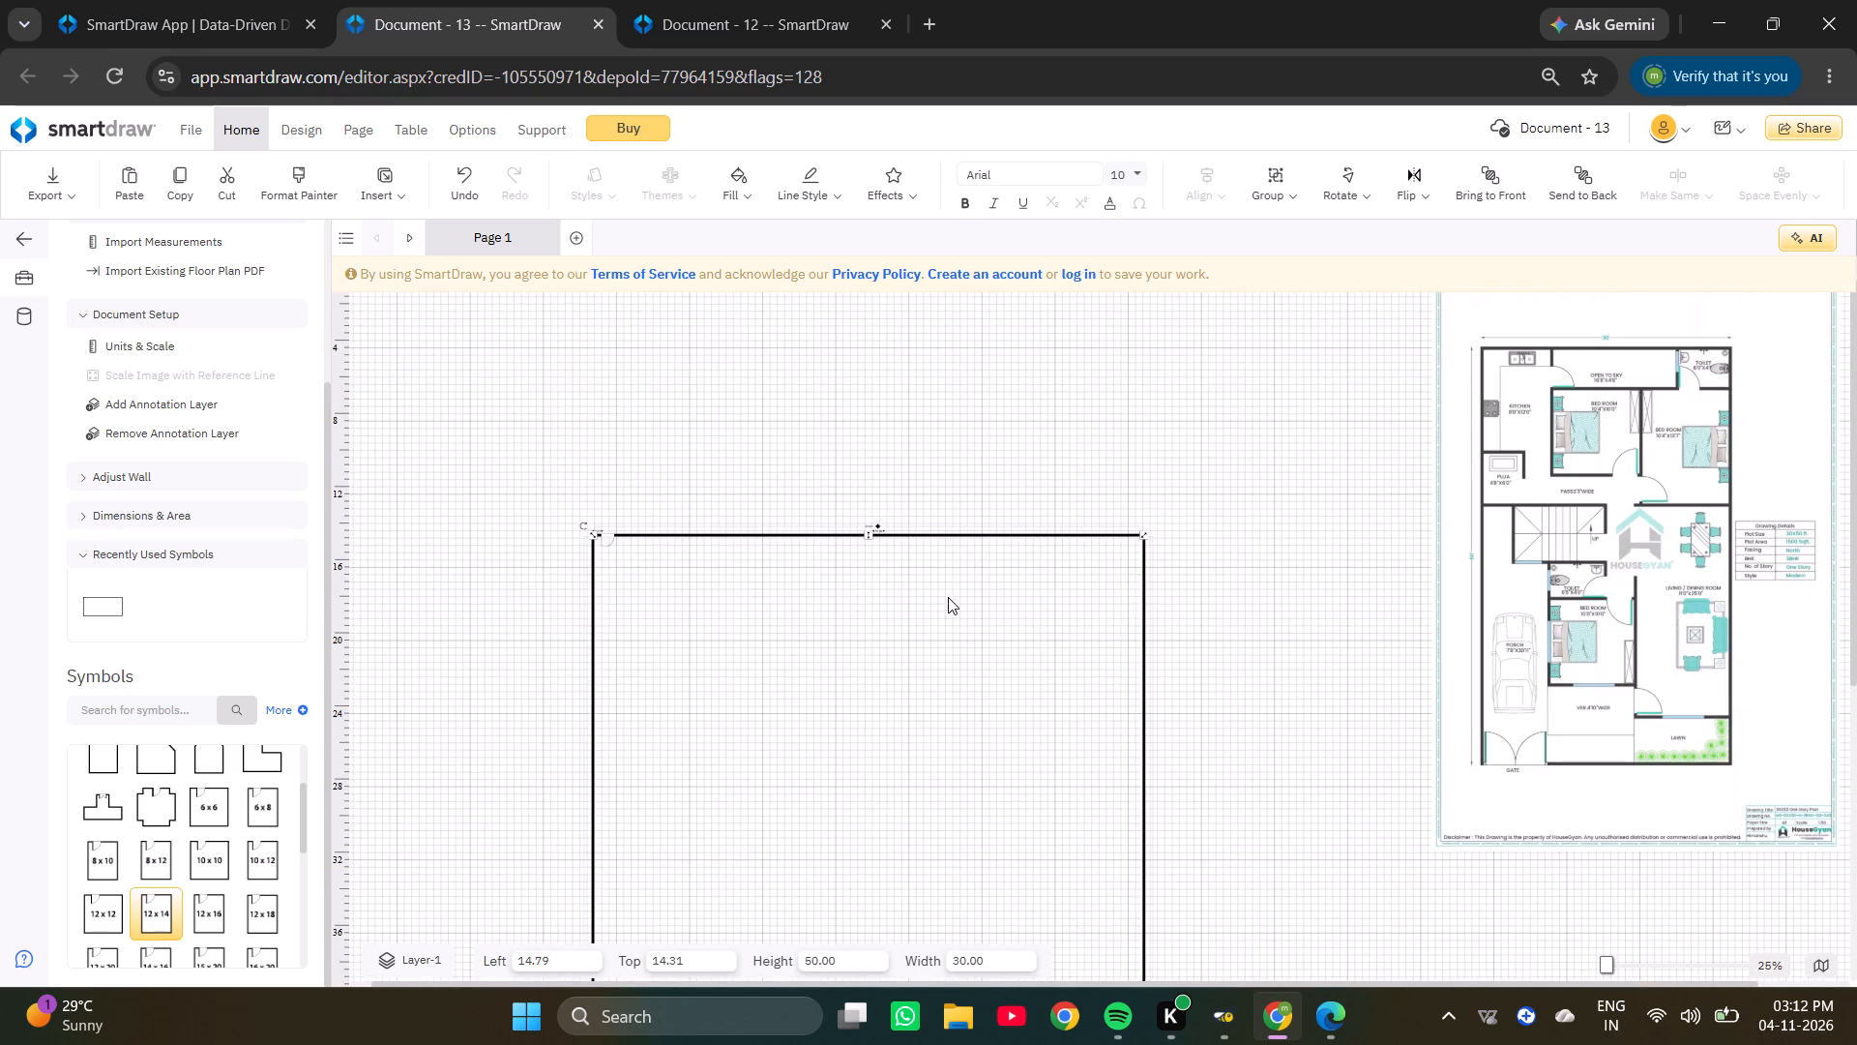
pyautogui.click(686, 535)
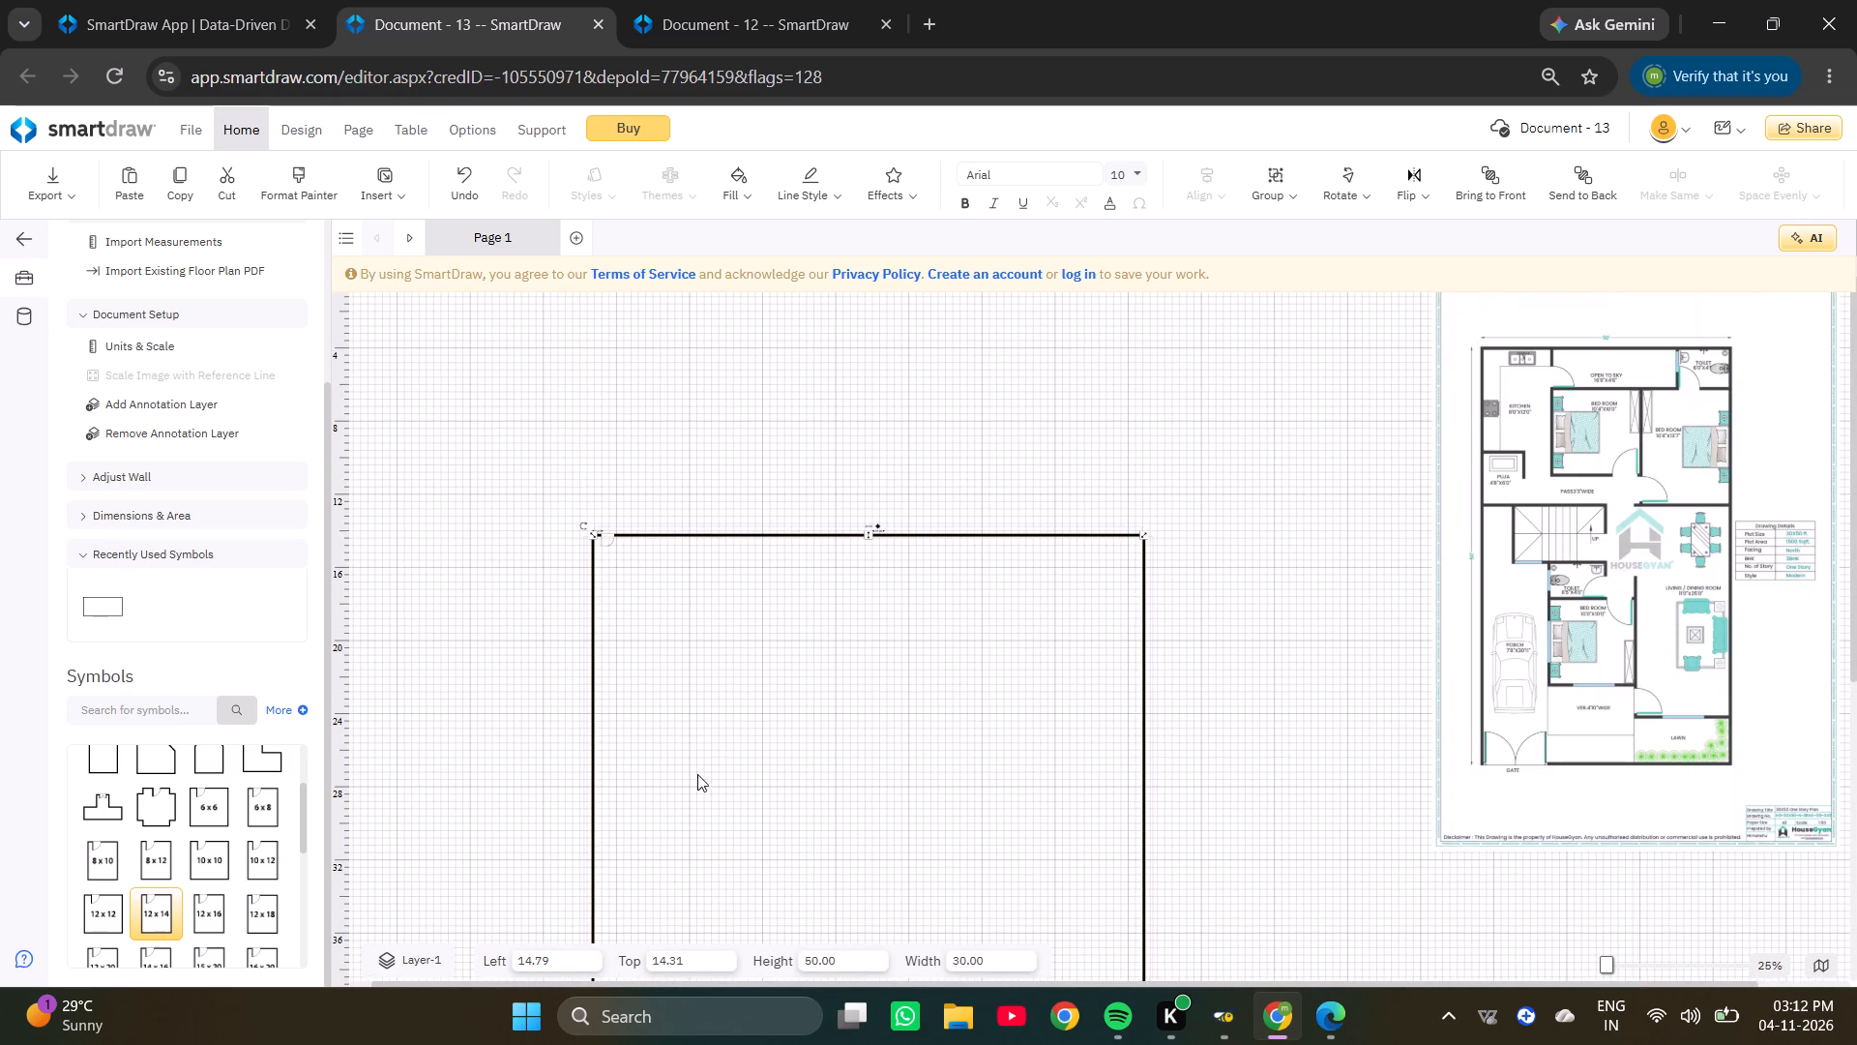
pyautogui.moveTo(679, 984); pyautogui.dragTo(569, 969)
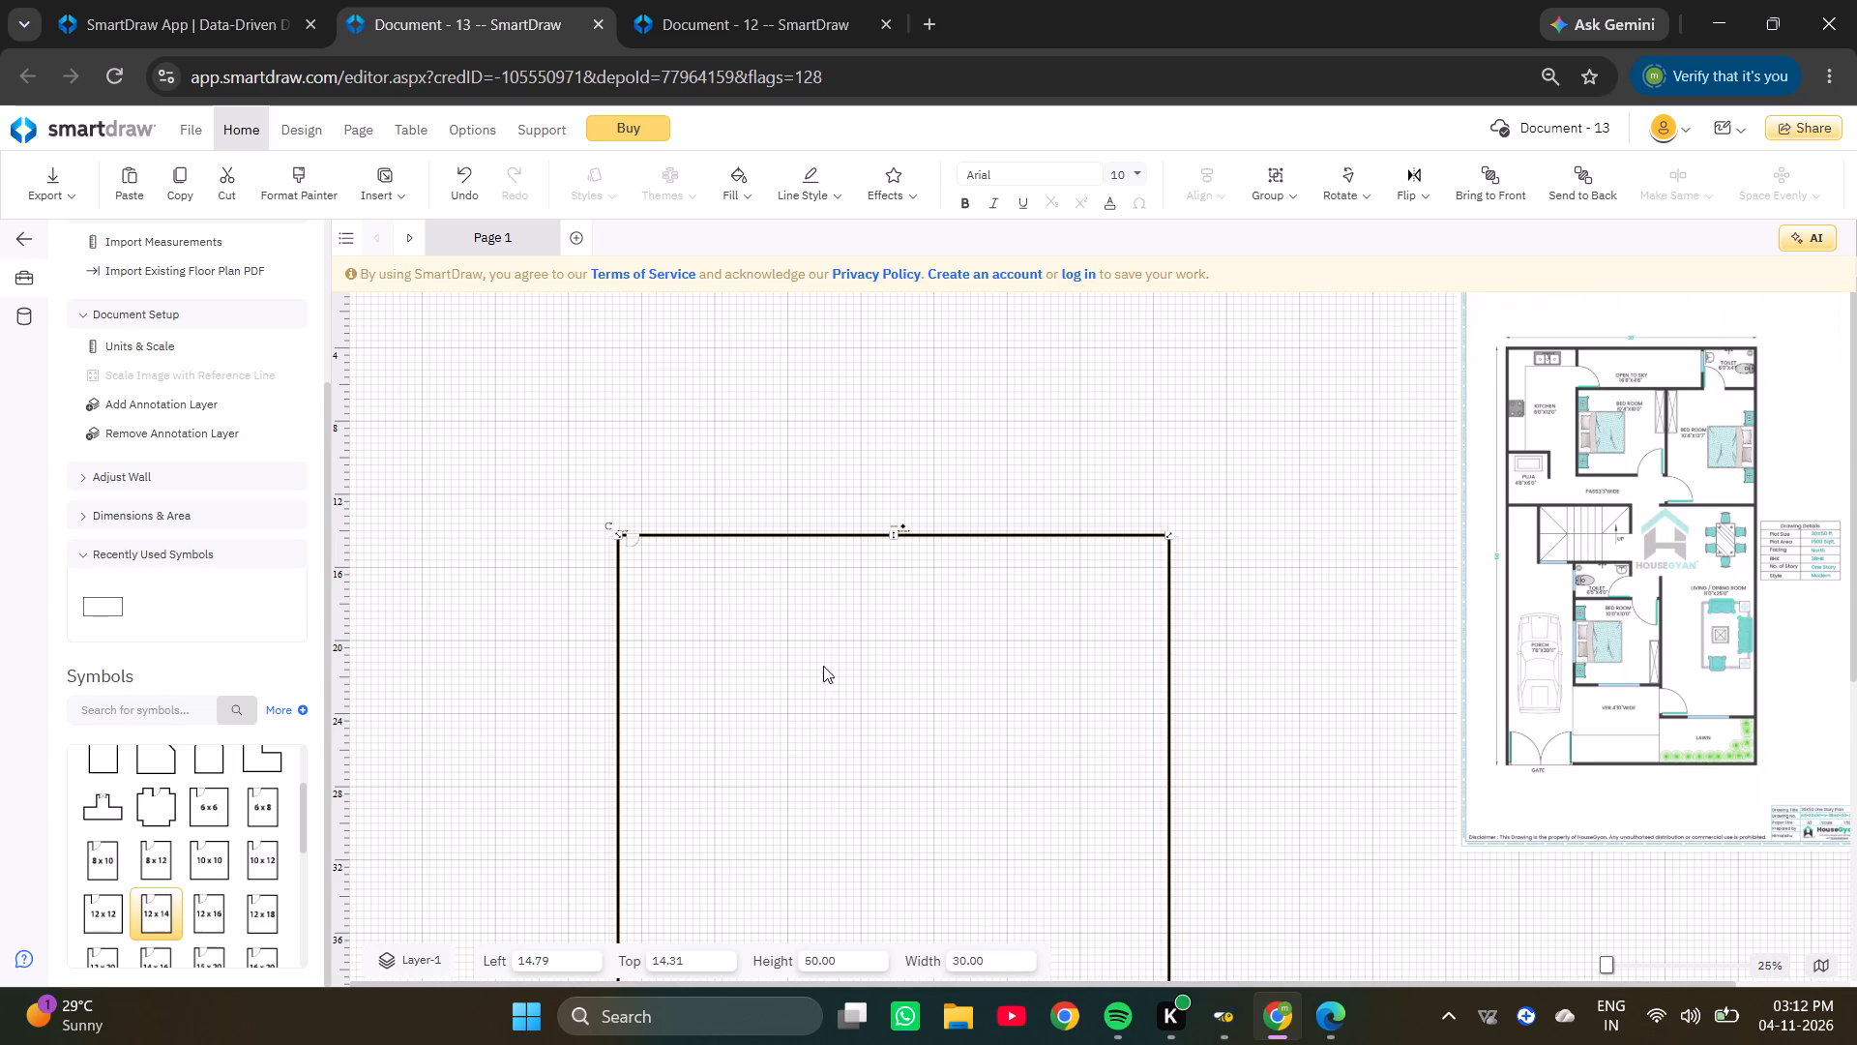
# Move the room outline up and left so that its upper-left corner lies at about 12.16, 12.16.
pyautogui.moveTo(702, 536); pyautogui.dragTo(667, 493)
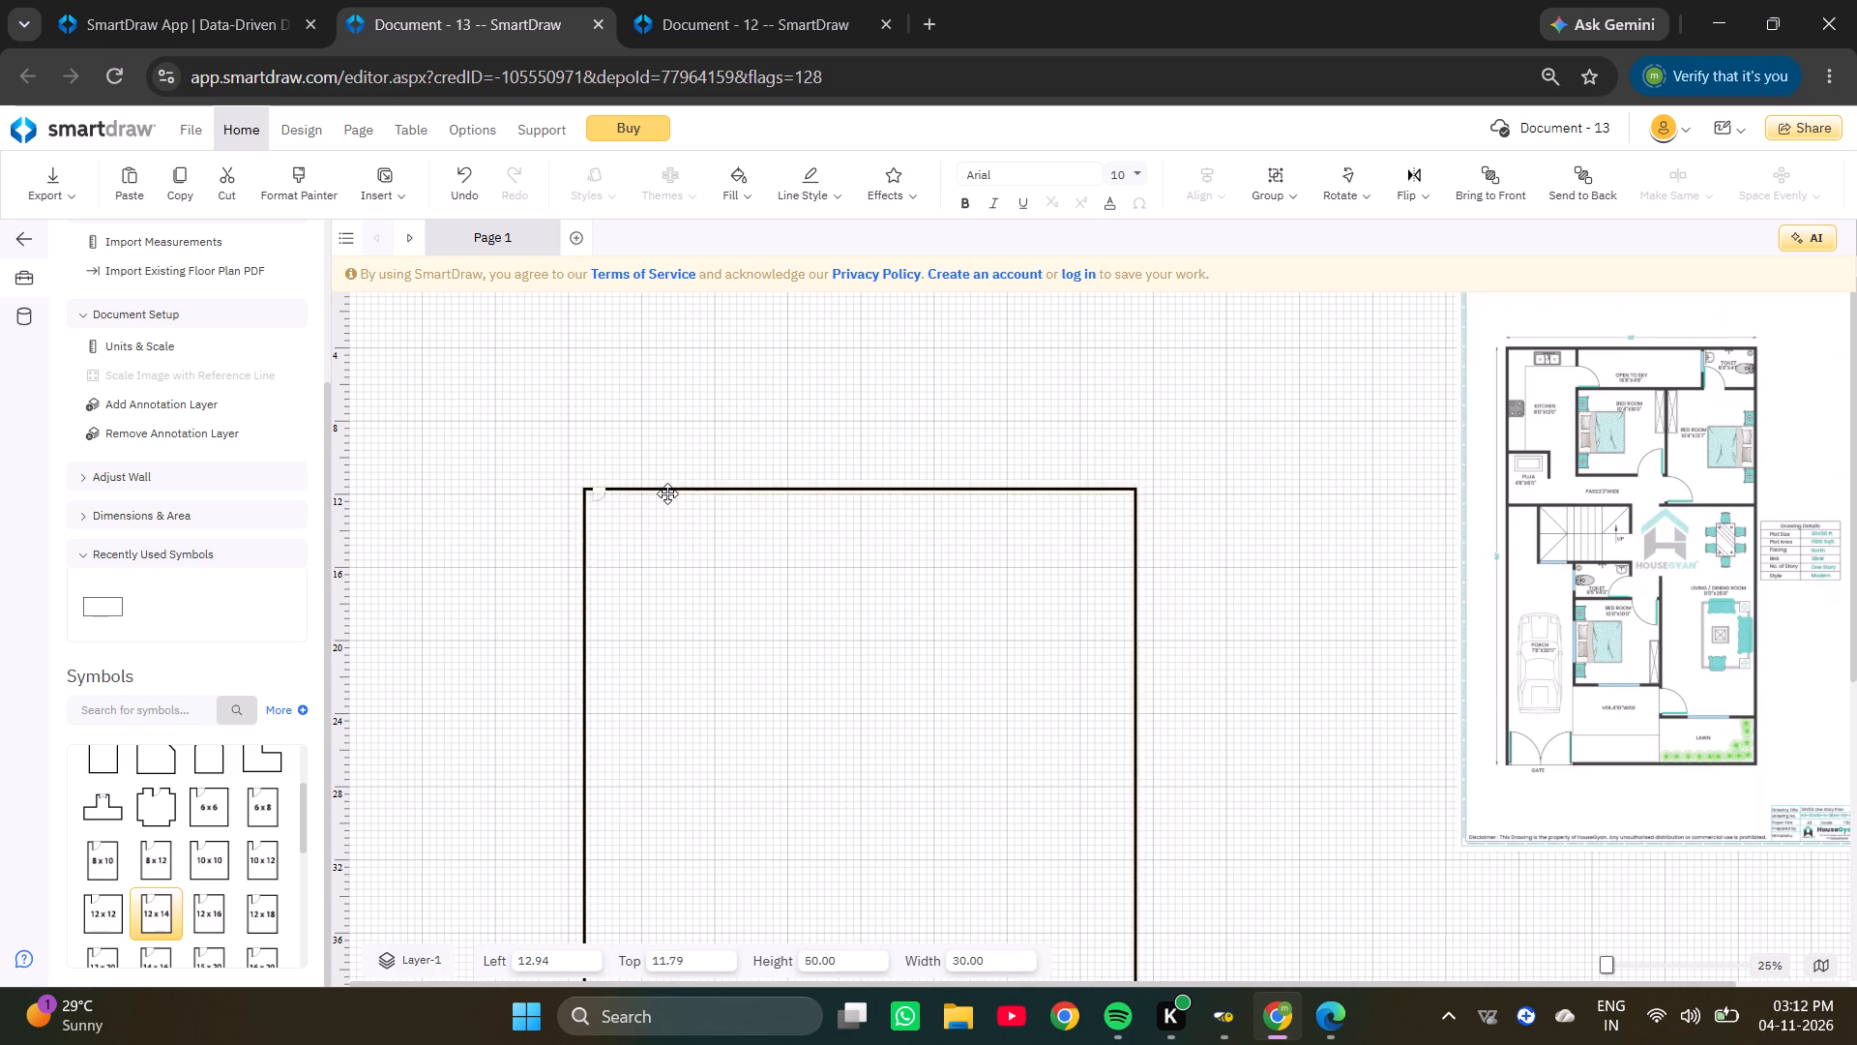
pyautogui.moveTo(667, 493); pyautogui.dragTo(654, 496)
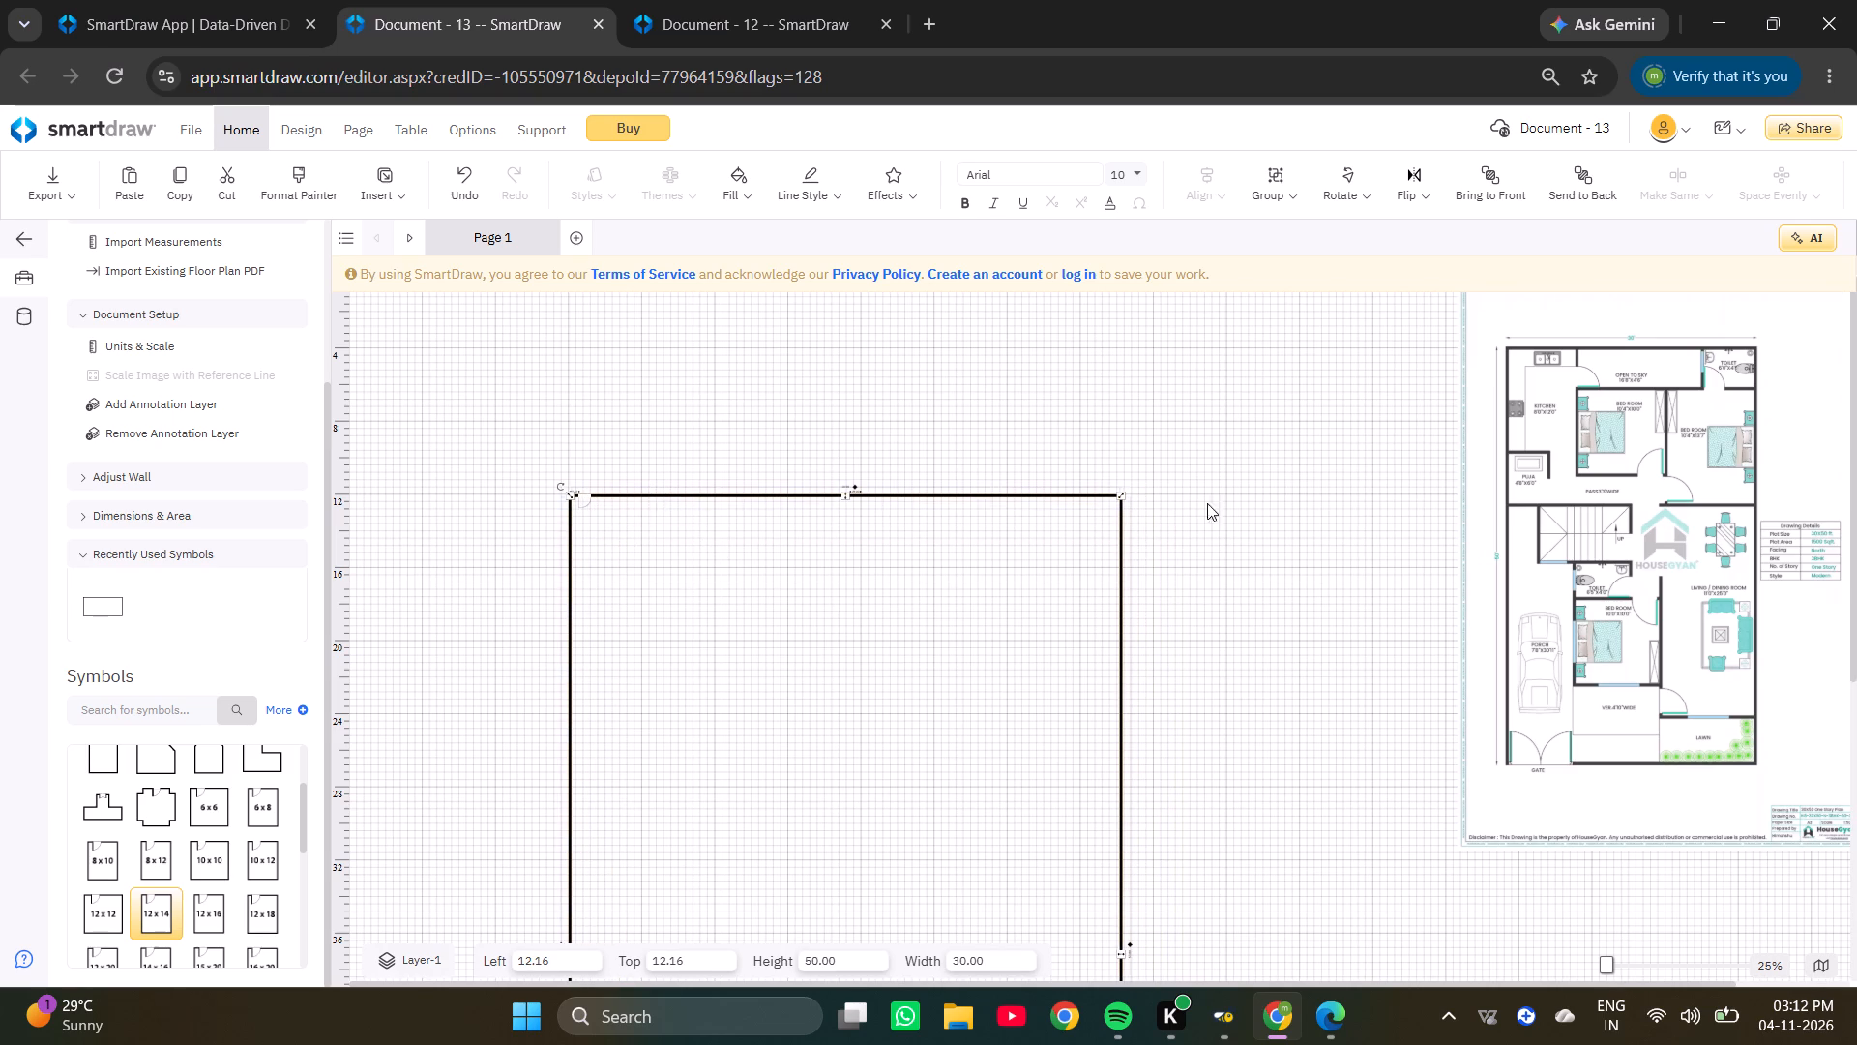
# Move the reference floor plan image closer to the room outline, to about 48.18, 12.27, with the tops nearly level.
pyautogui.moveTo(1603, 472); pyautogui.dragTo(1374, 689)
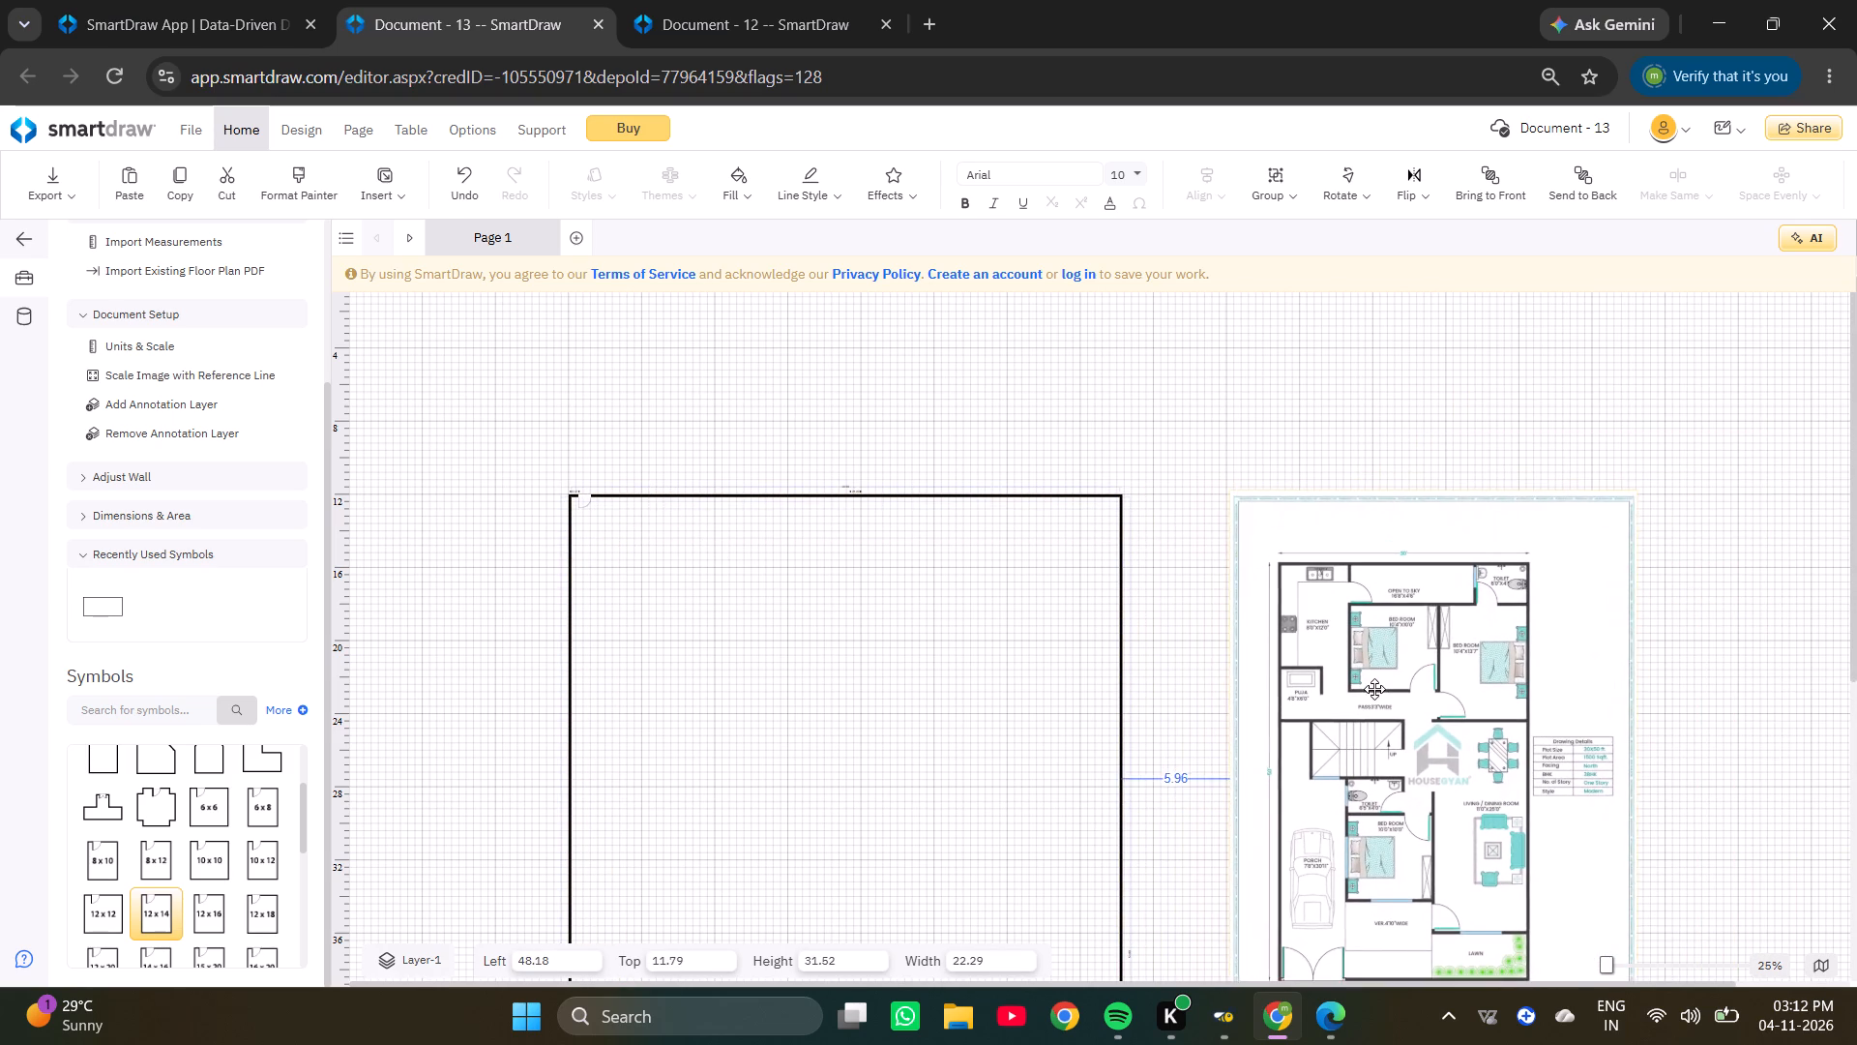
pyautogui.moveTo(1374, 689); pyautogui.dragTo(1374, 696)
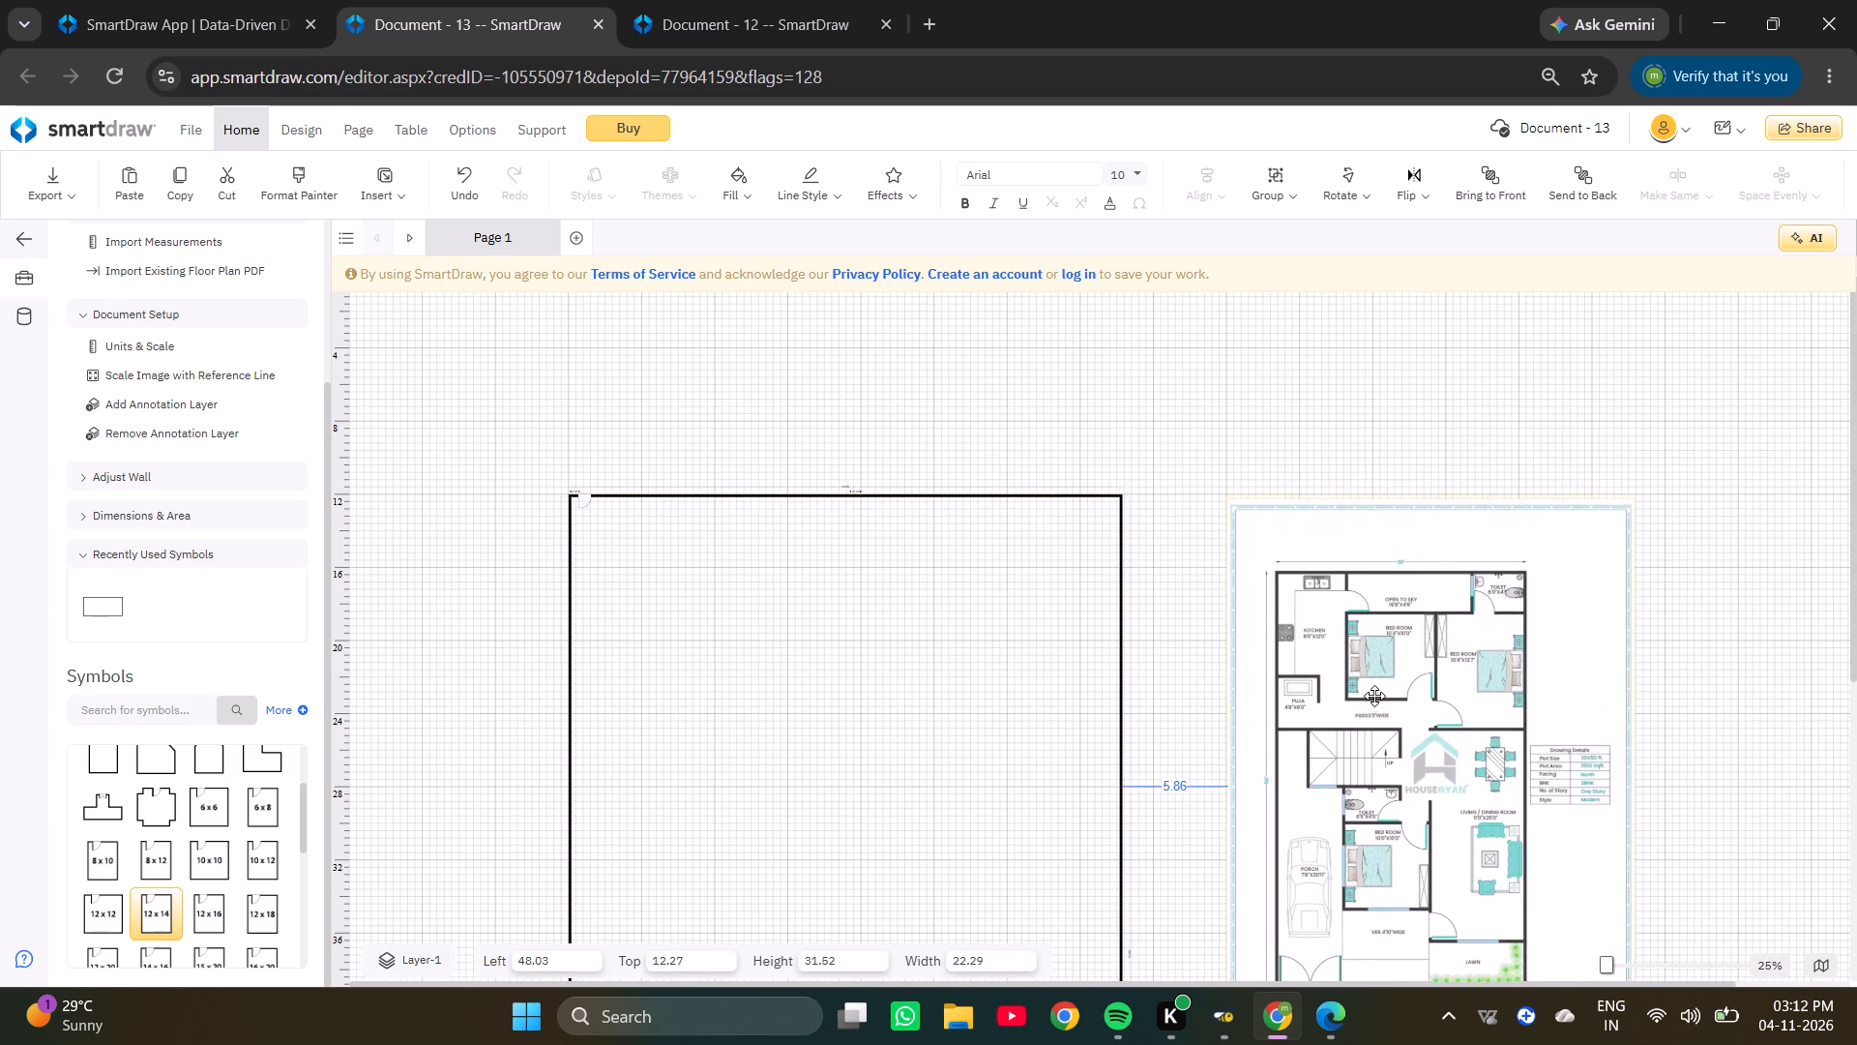
pyautogui.moveTo(1374, 696); pyautogui.dragTo(1376, 696)
# Enlarge the reference floor plan image proportionally to about 36.29 wide and 51.32 high.
pyautogui.scroll(-8, 1432, 597)
pyautogui.click(1577, 490)
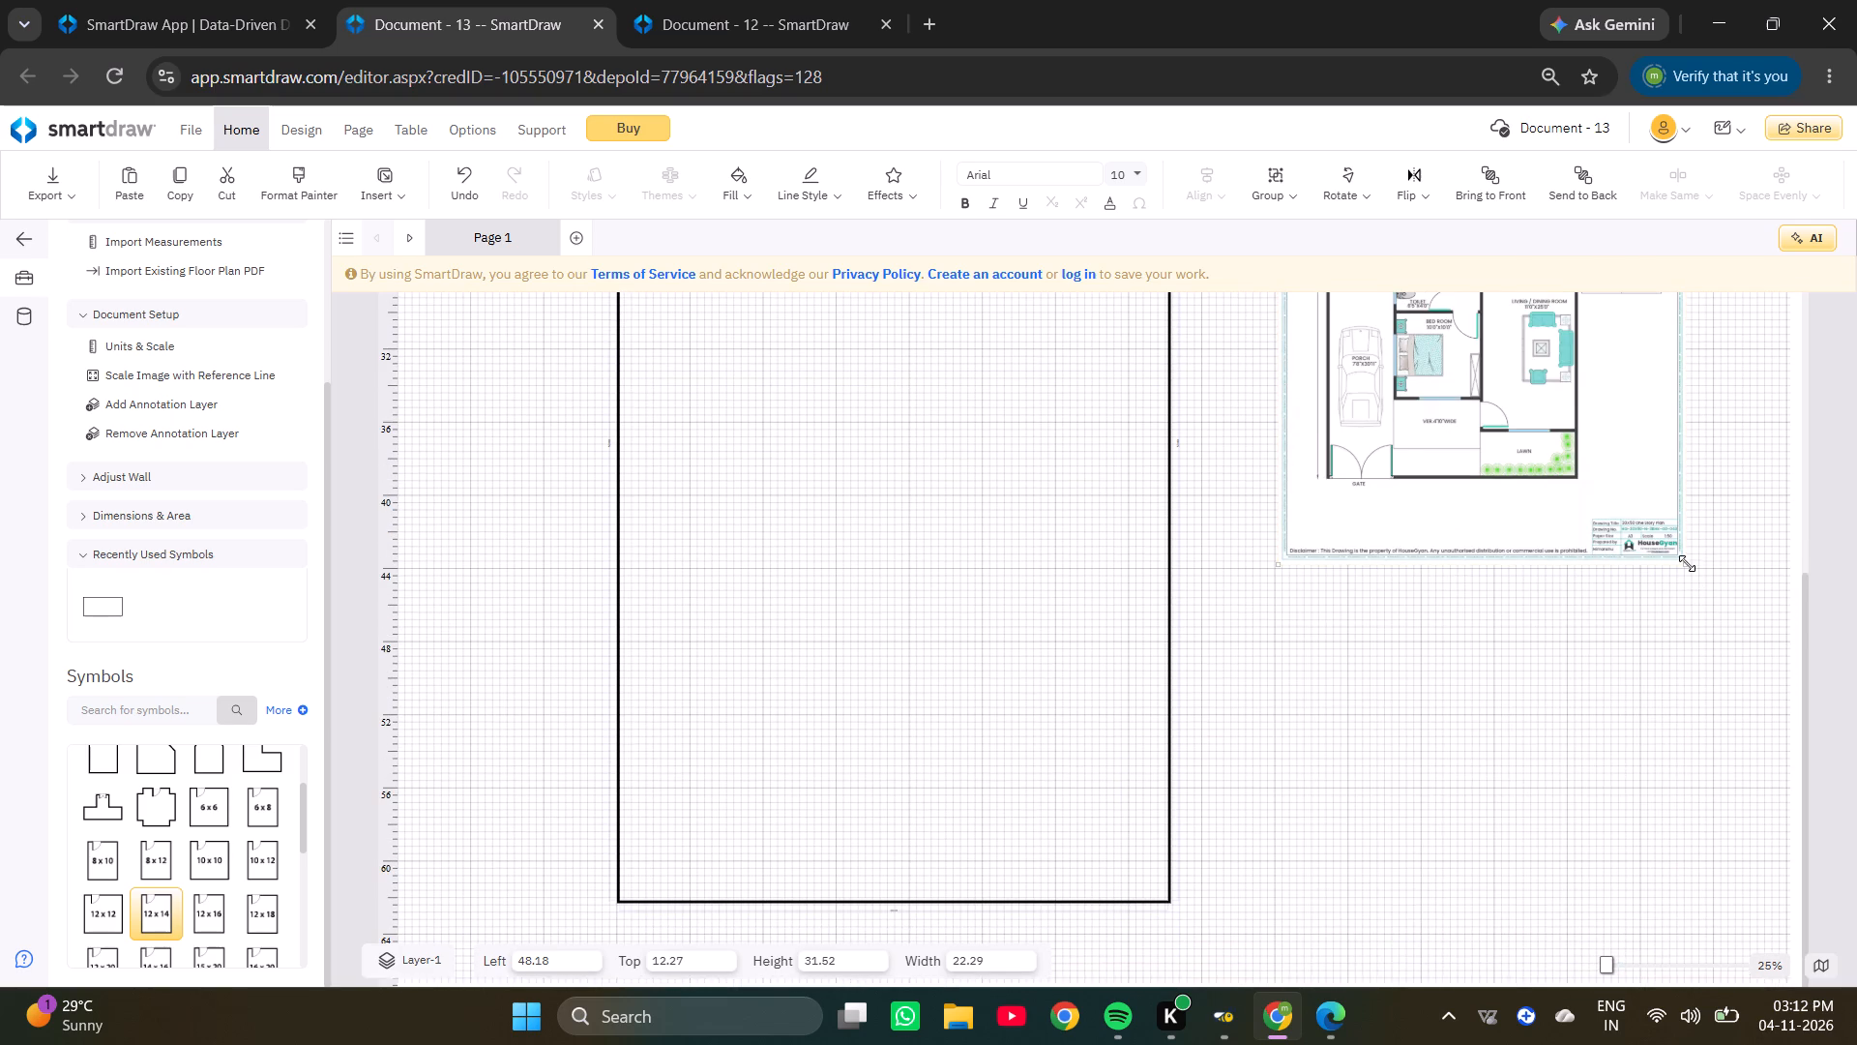
pyautogui.moveTo(1687, 563); pyautogui.dragTo(1777, 813)
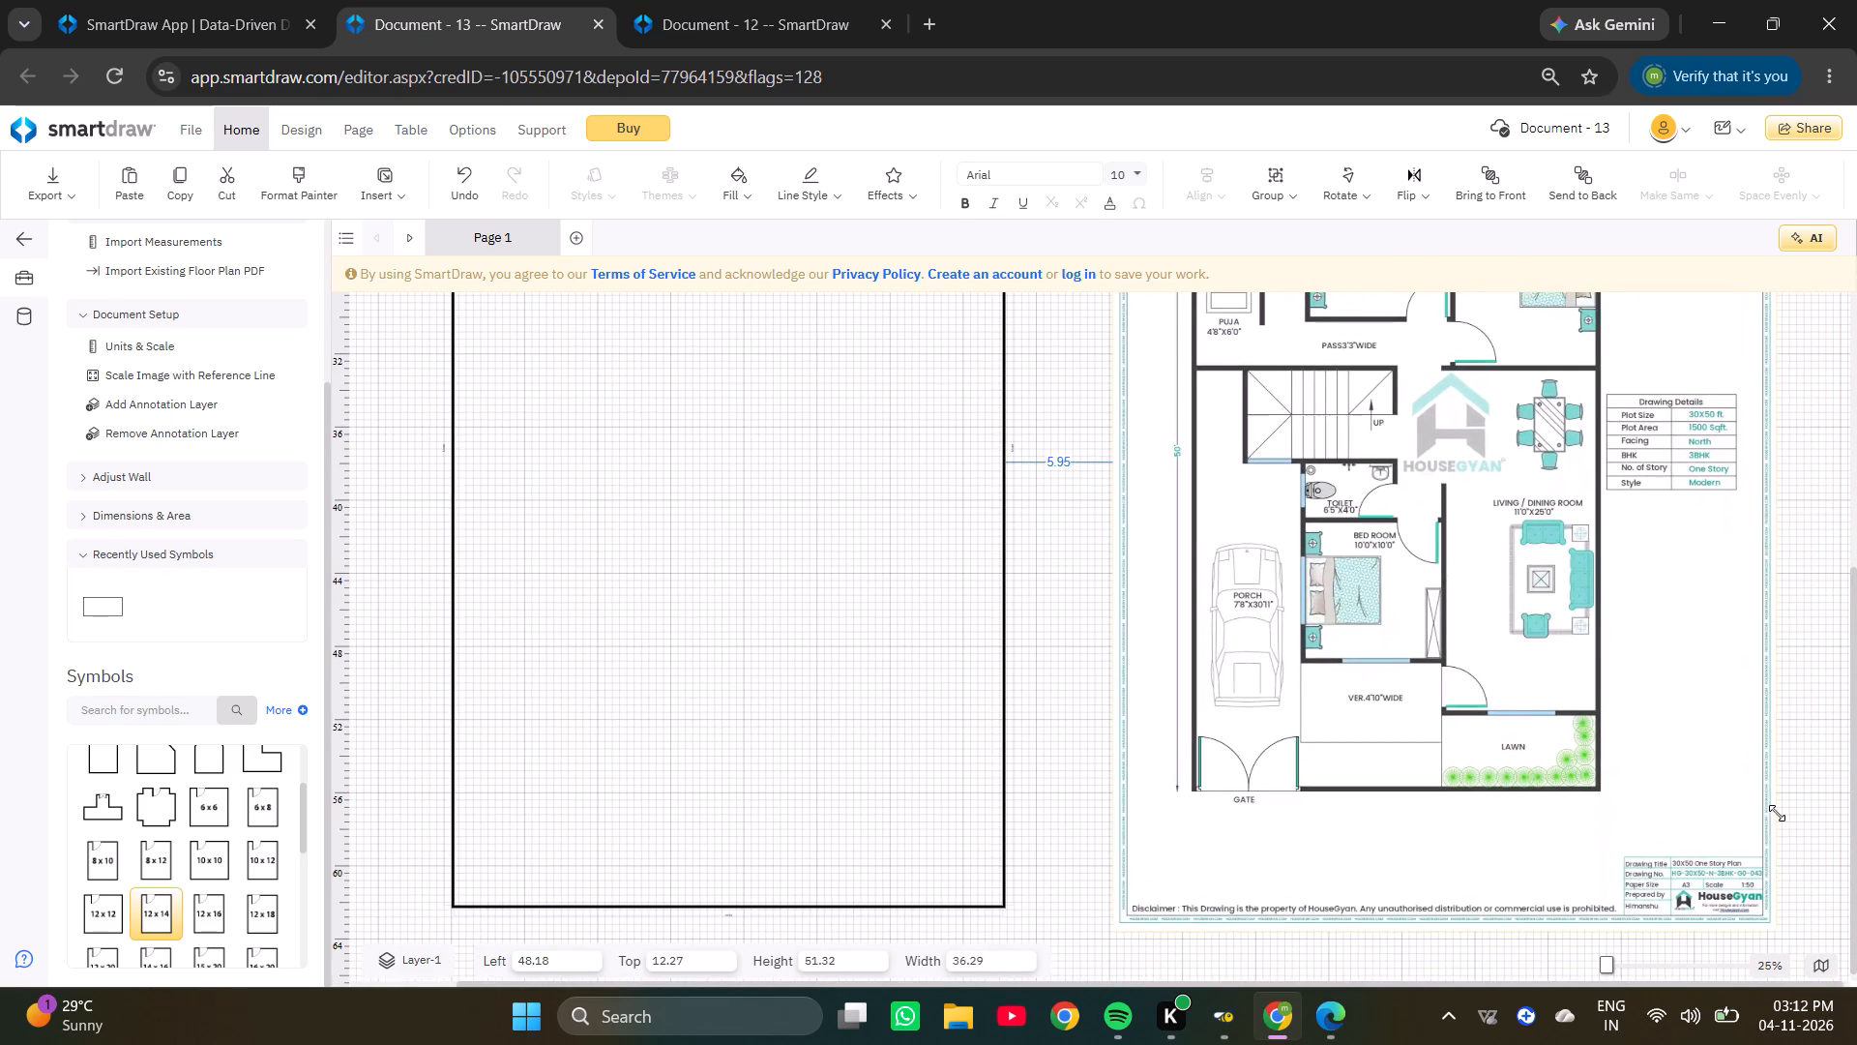
pyautogui.moveTo(1777, 813); pyautogui.dragTo(1778, 811)
pyautogui.scroll(6, 436, 455)
pyautogui.click(557, 518)
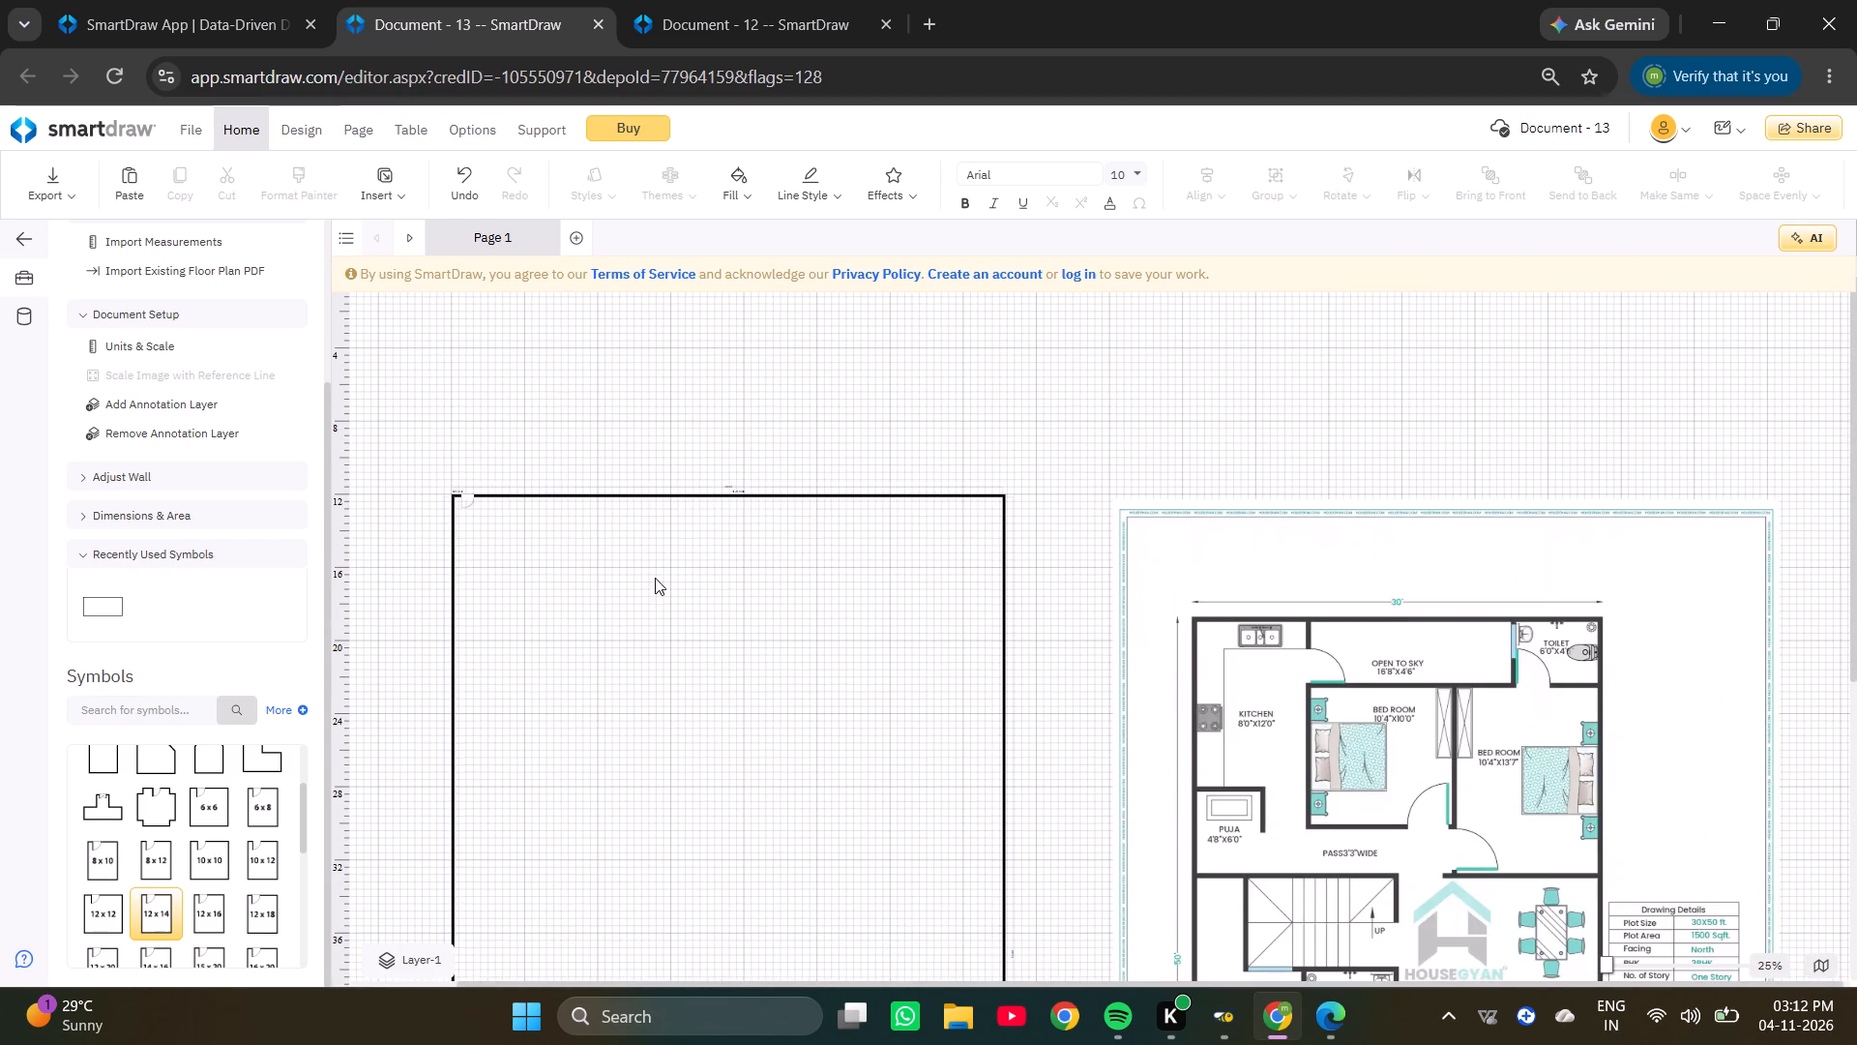
# Copy the kitchen counters with their stove, sink and other fixtures from Document - 12 and paste them inside Document - 13's room outline.
pyautogui.click(733, 19)
pyautogui.scroll(2, 673, 535)
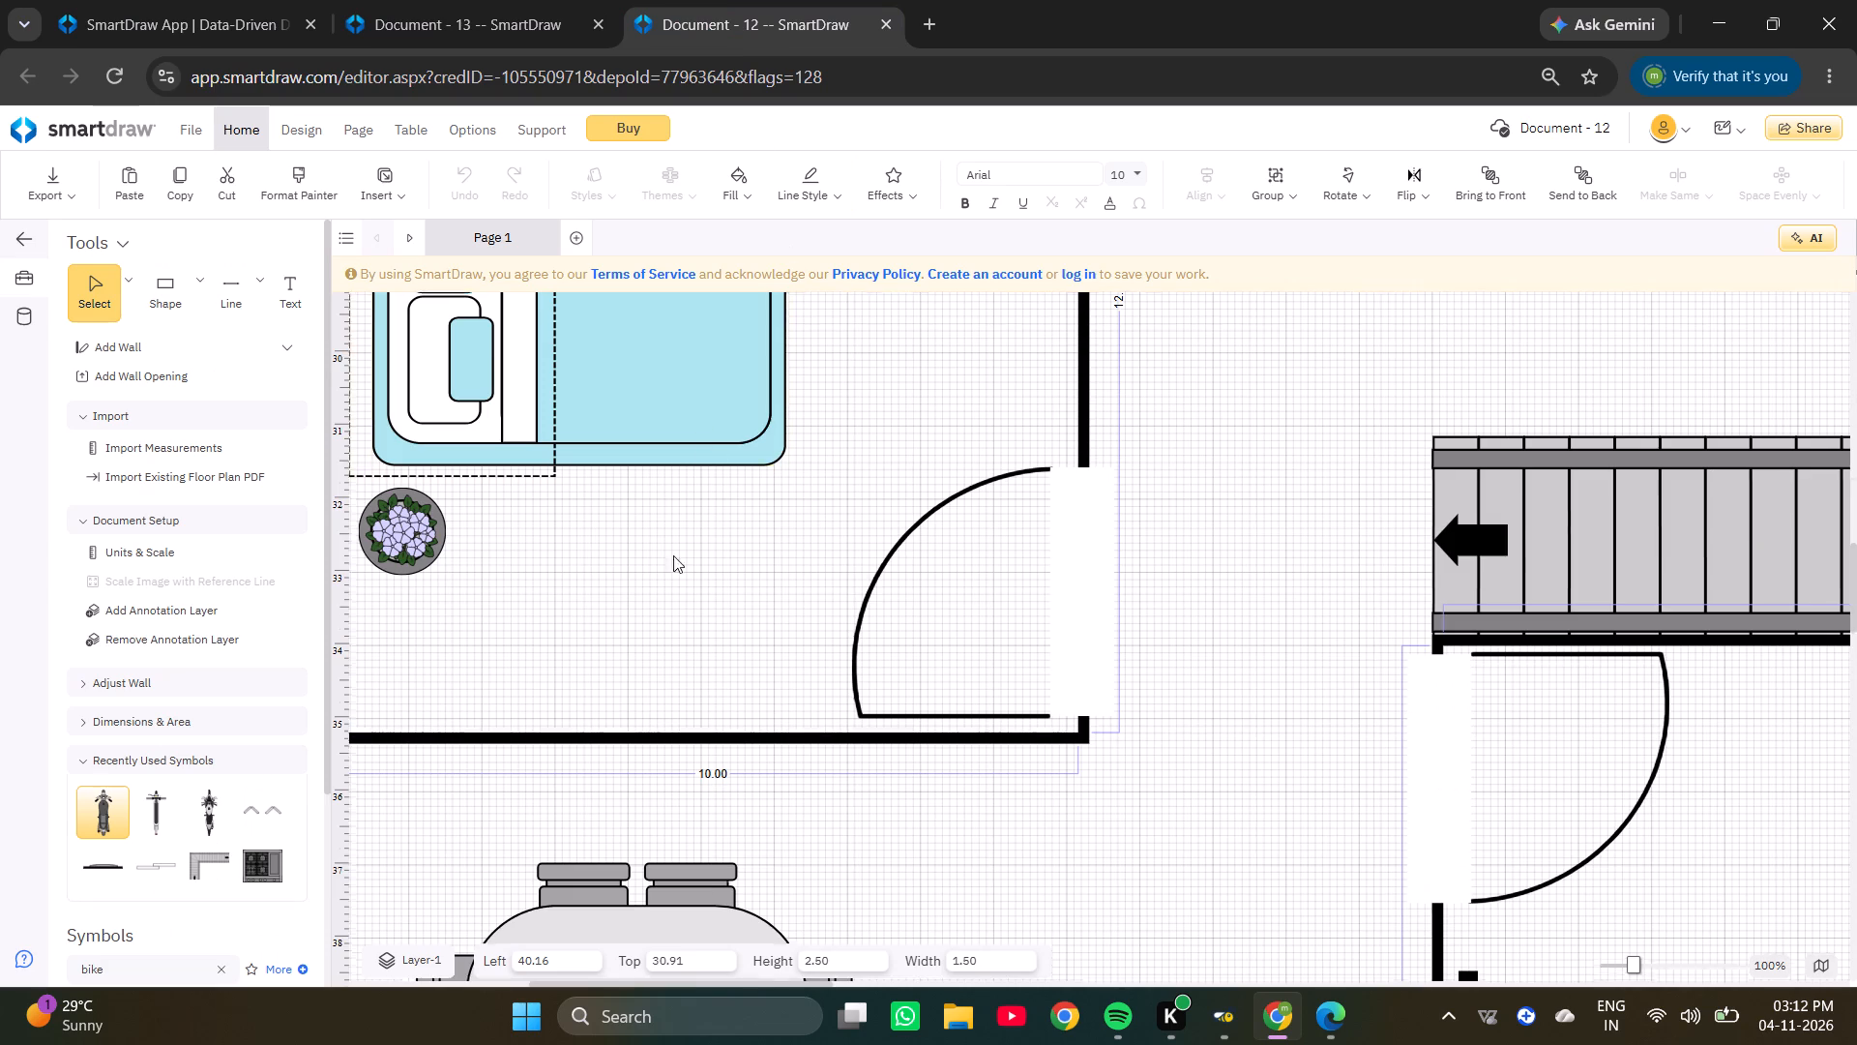
pyautogui.scroll(3, 673, 555)
pyautogui.keyDown('ctrl'); pyautogui.scroll(-8, 673, 557); pyautogui.keyUp('ctrl')
pyautogui.moveTo(522, 306); pyautogui.dragTo(1007, 480)
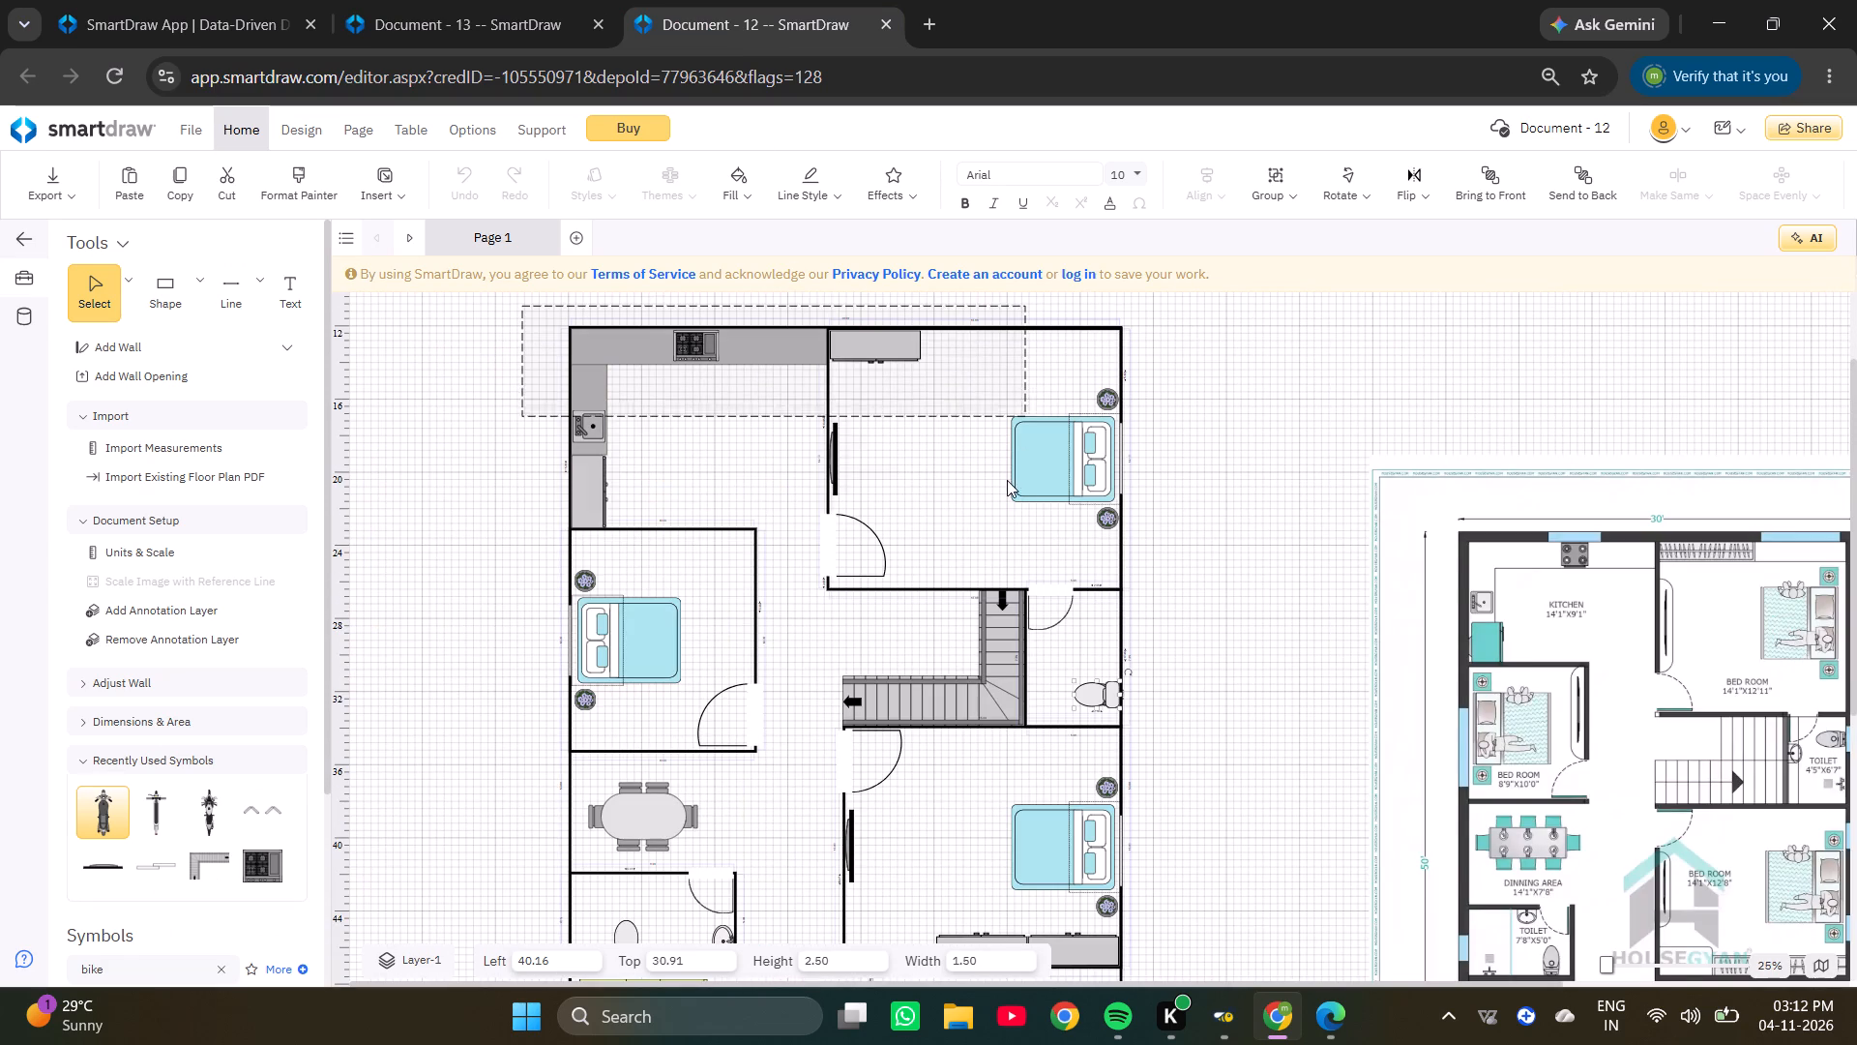
pyautogui.moveTo(1007, 480); pyautogui.dragTo(841, 551)
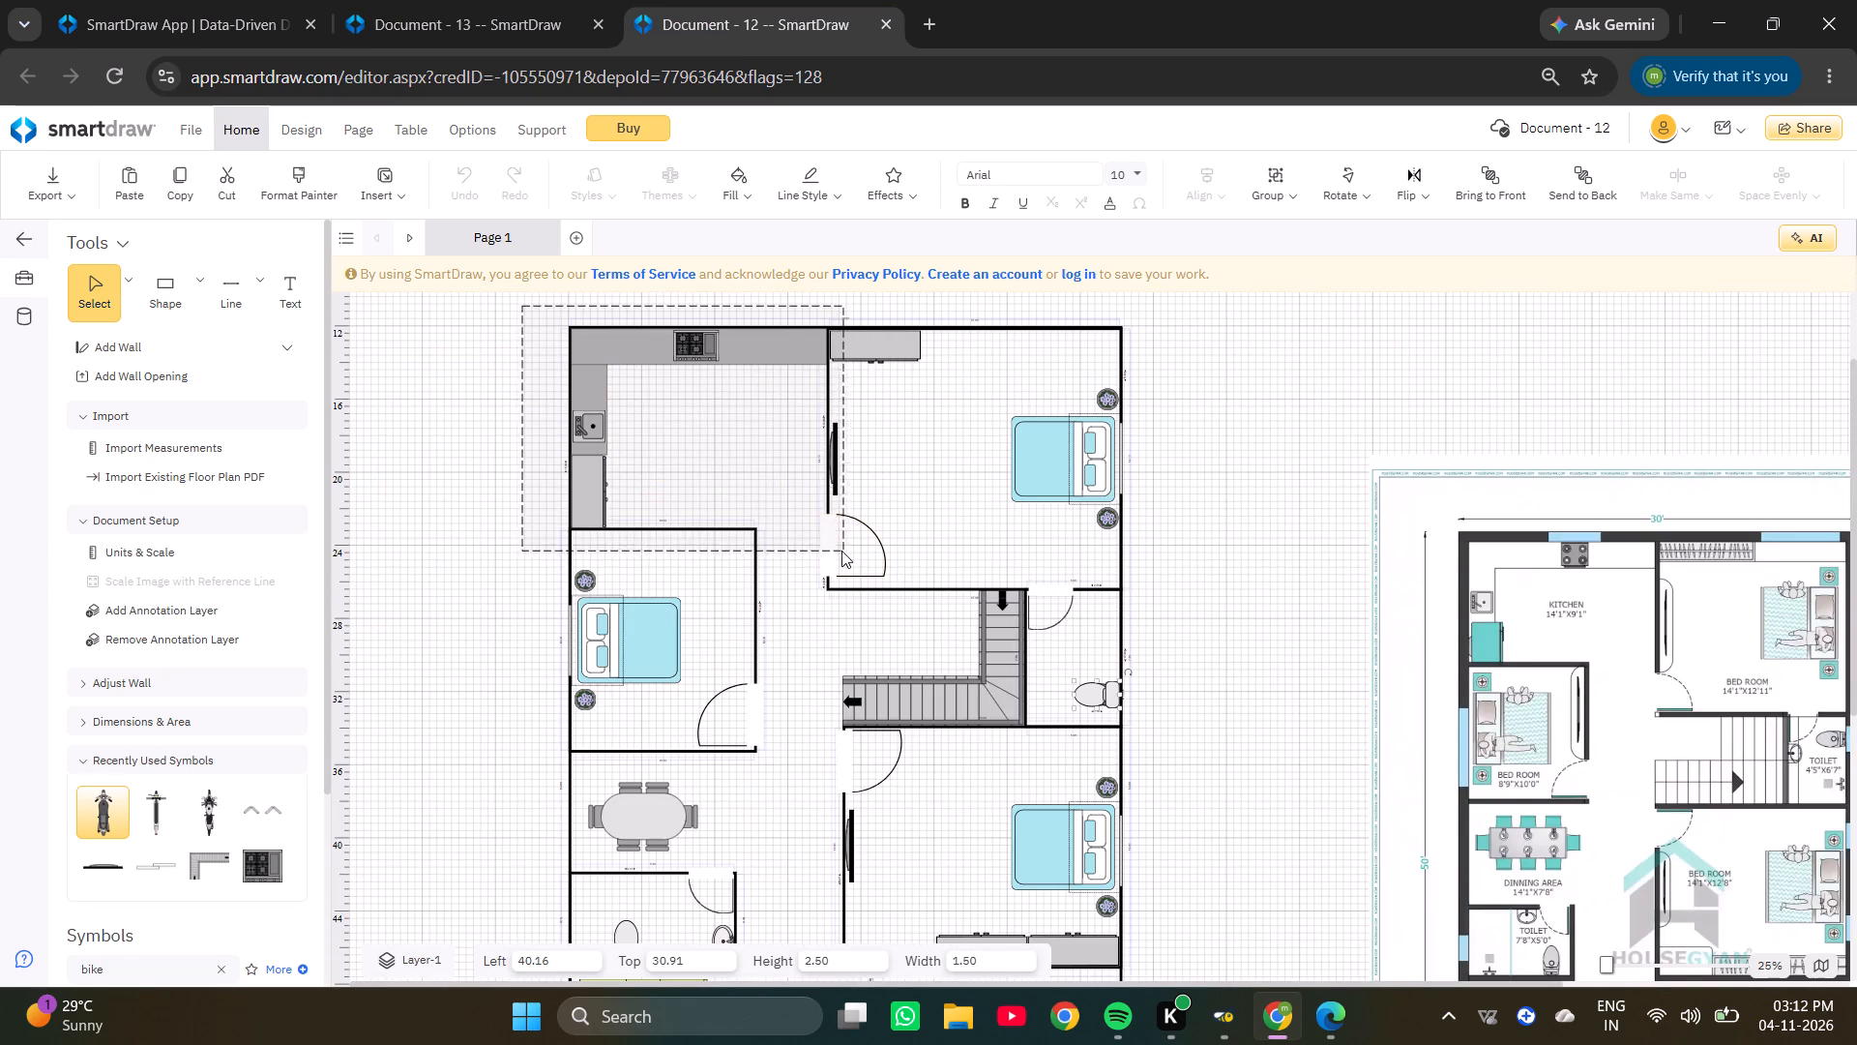
pyautogui.moveTo(841, 551); pyautogui.dragTo(836, 552)
pyautogui.hotkey('ctrl', 'c')
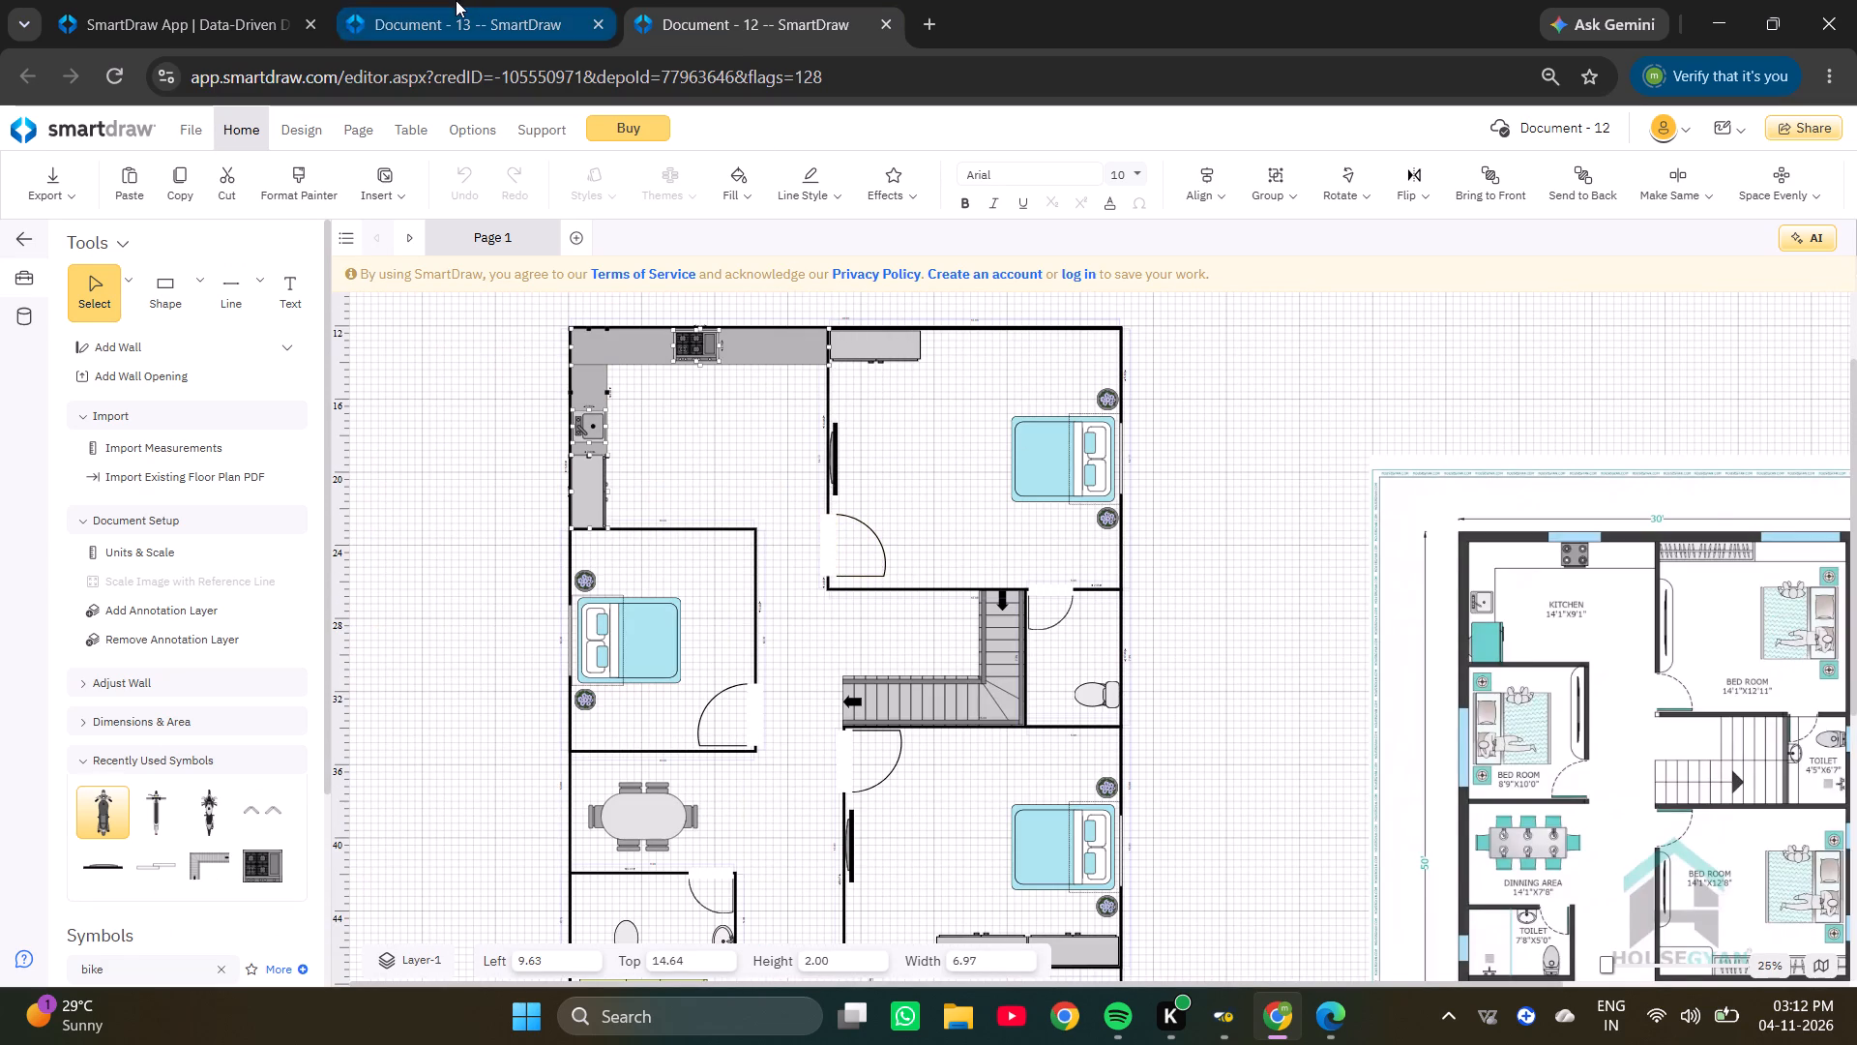
pyautogui.click(456, 0)
pyautogui.rightClick(639, 633)
pyautogui.click(699, 671)
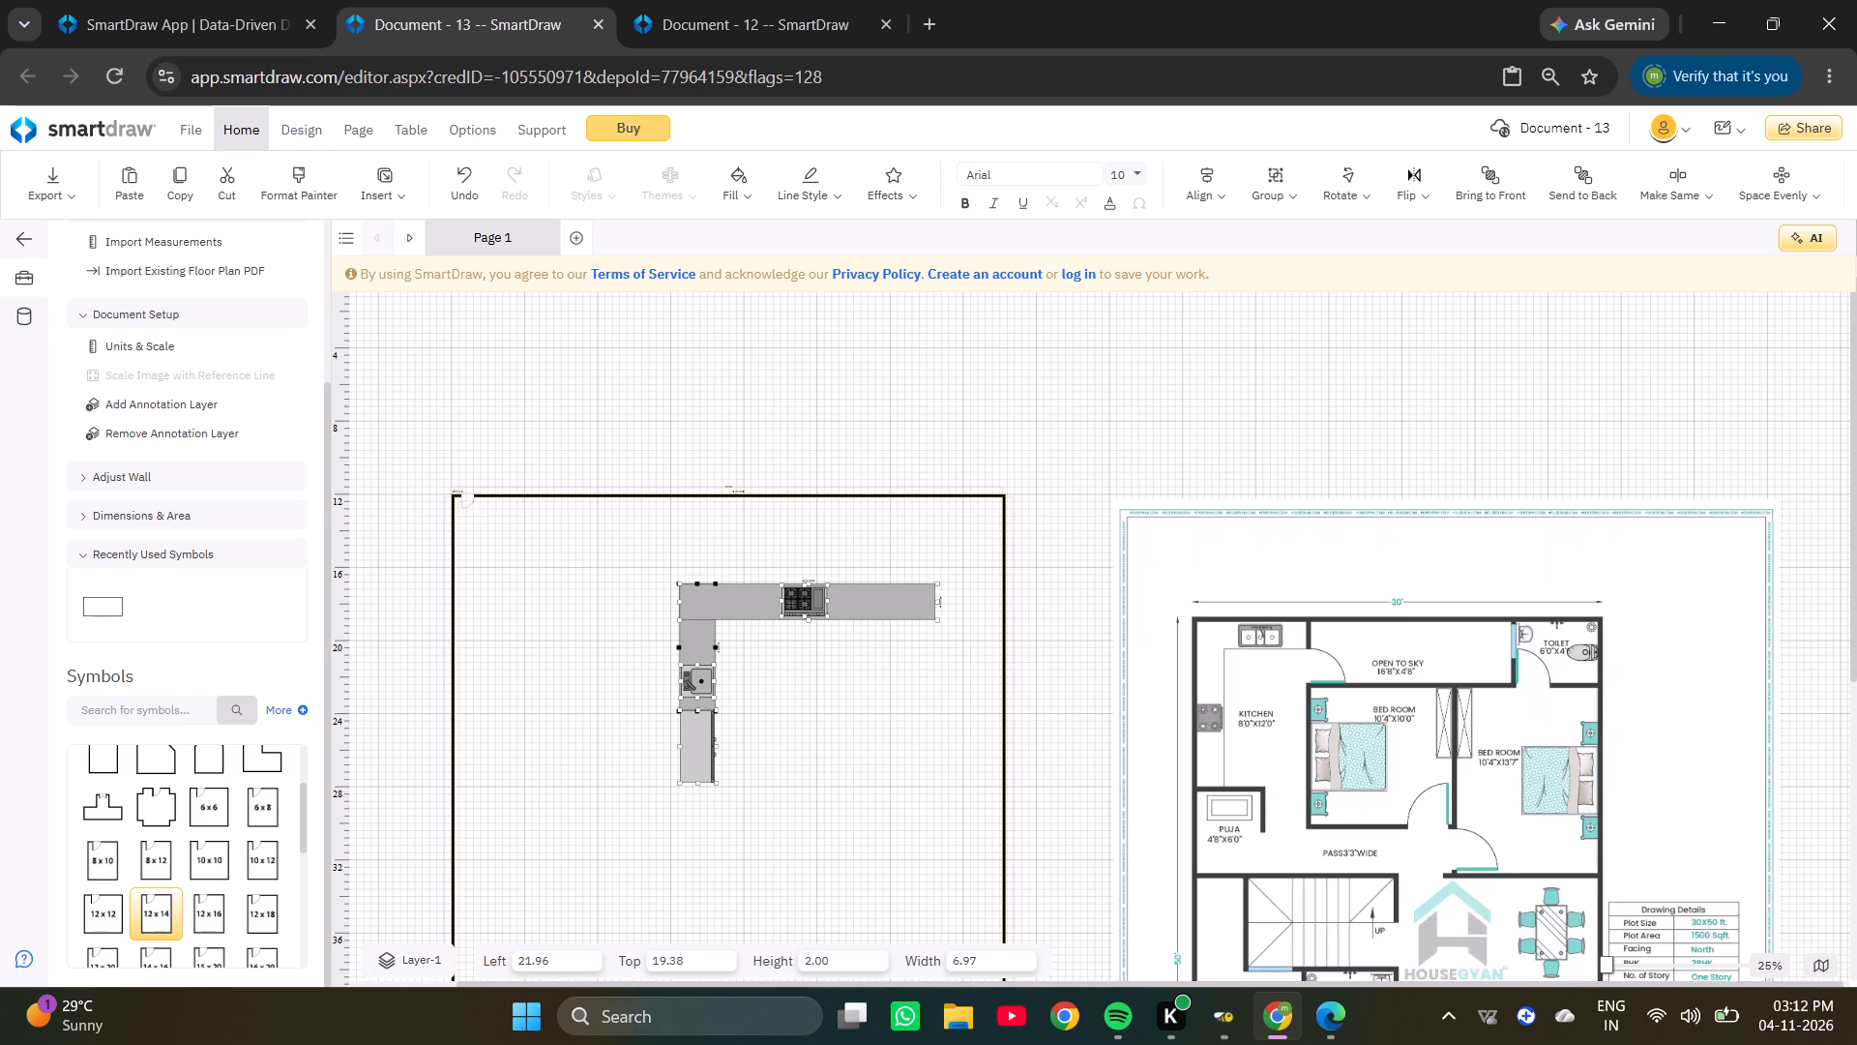
# Delete the small white opening piece on the upper wall at the room outline's upper-left corner.
pyautogui.click(464, 494)
pyautogui.press('Delete')
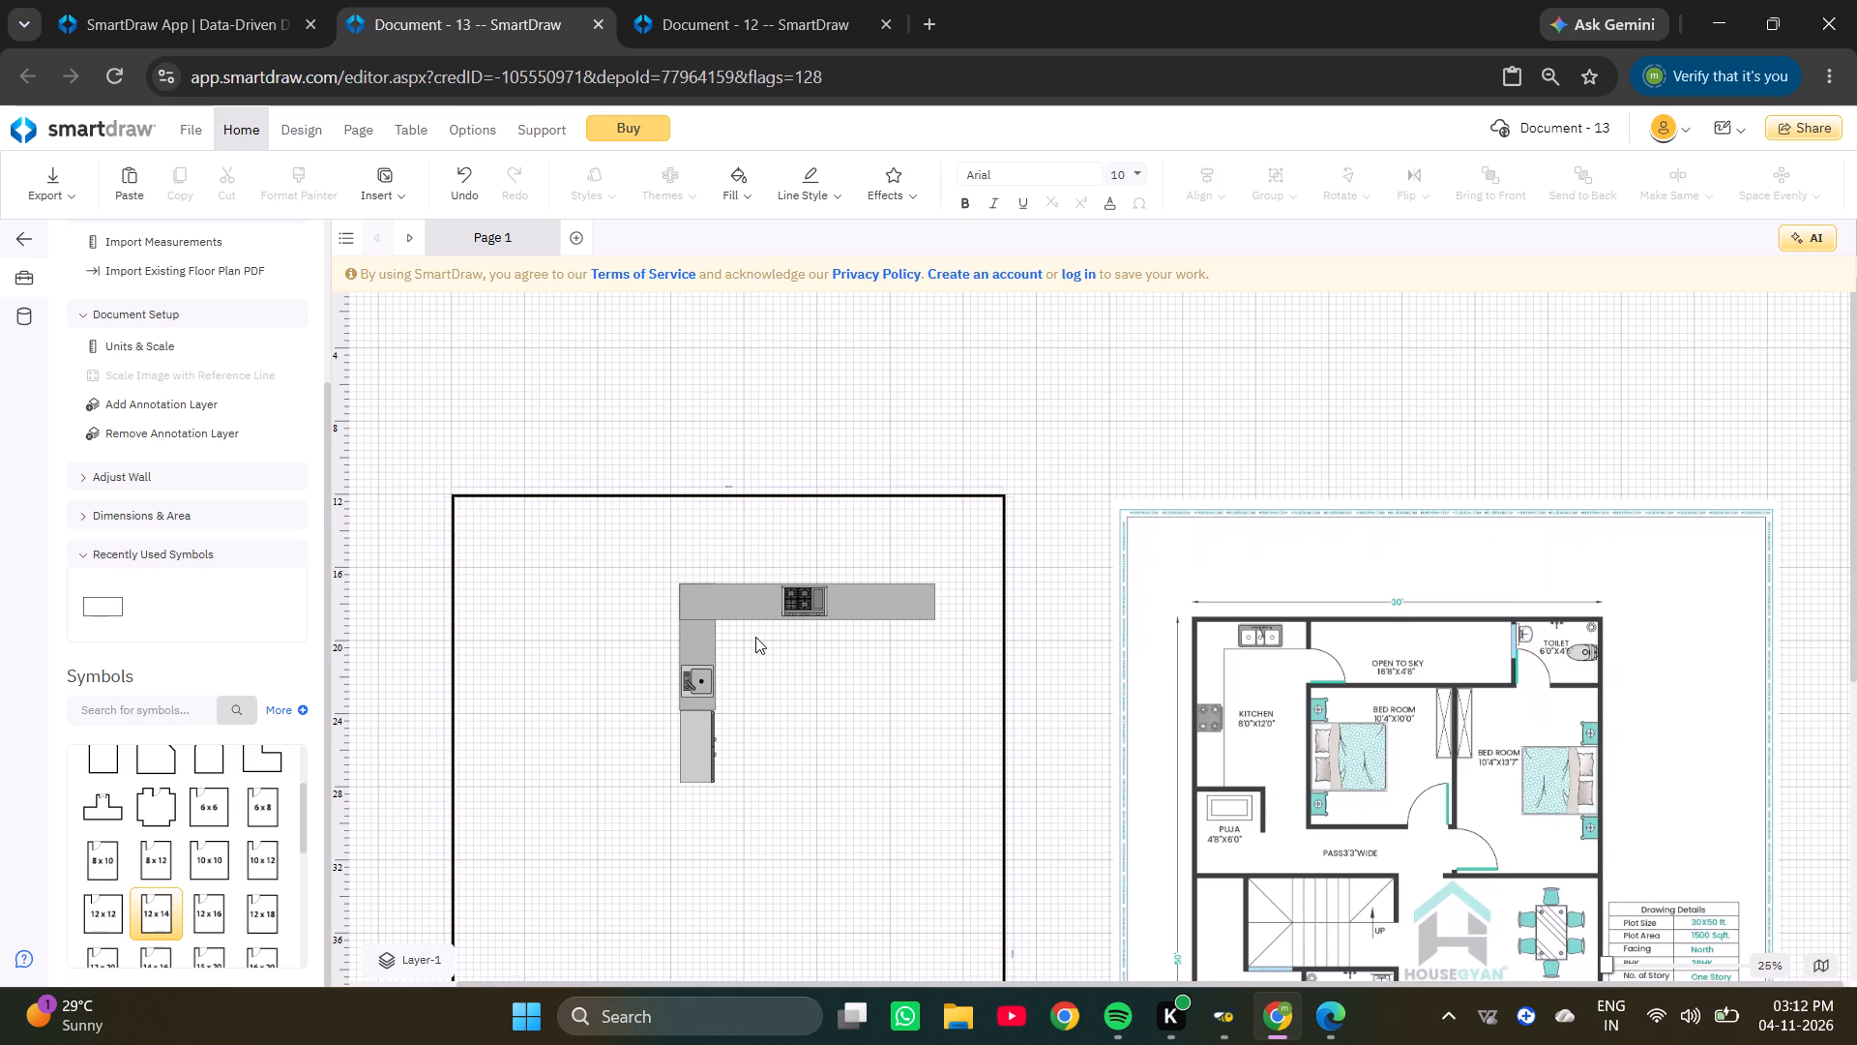
# Separate the long kitchen counter from the pasted group, rotate it upright and place it near the room outline's upper-left corner.
pyautogui.click(905, 746)
pyautogui.click(903, 613)
pyautogui.click(922, 724)
pyautogui.click(885, 545)
pyautogui.click(903, 615)
pyautogui.moveTo(904, 615); pyautogui.dragTo(661, 621)
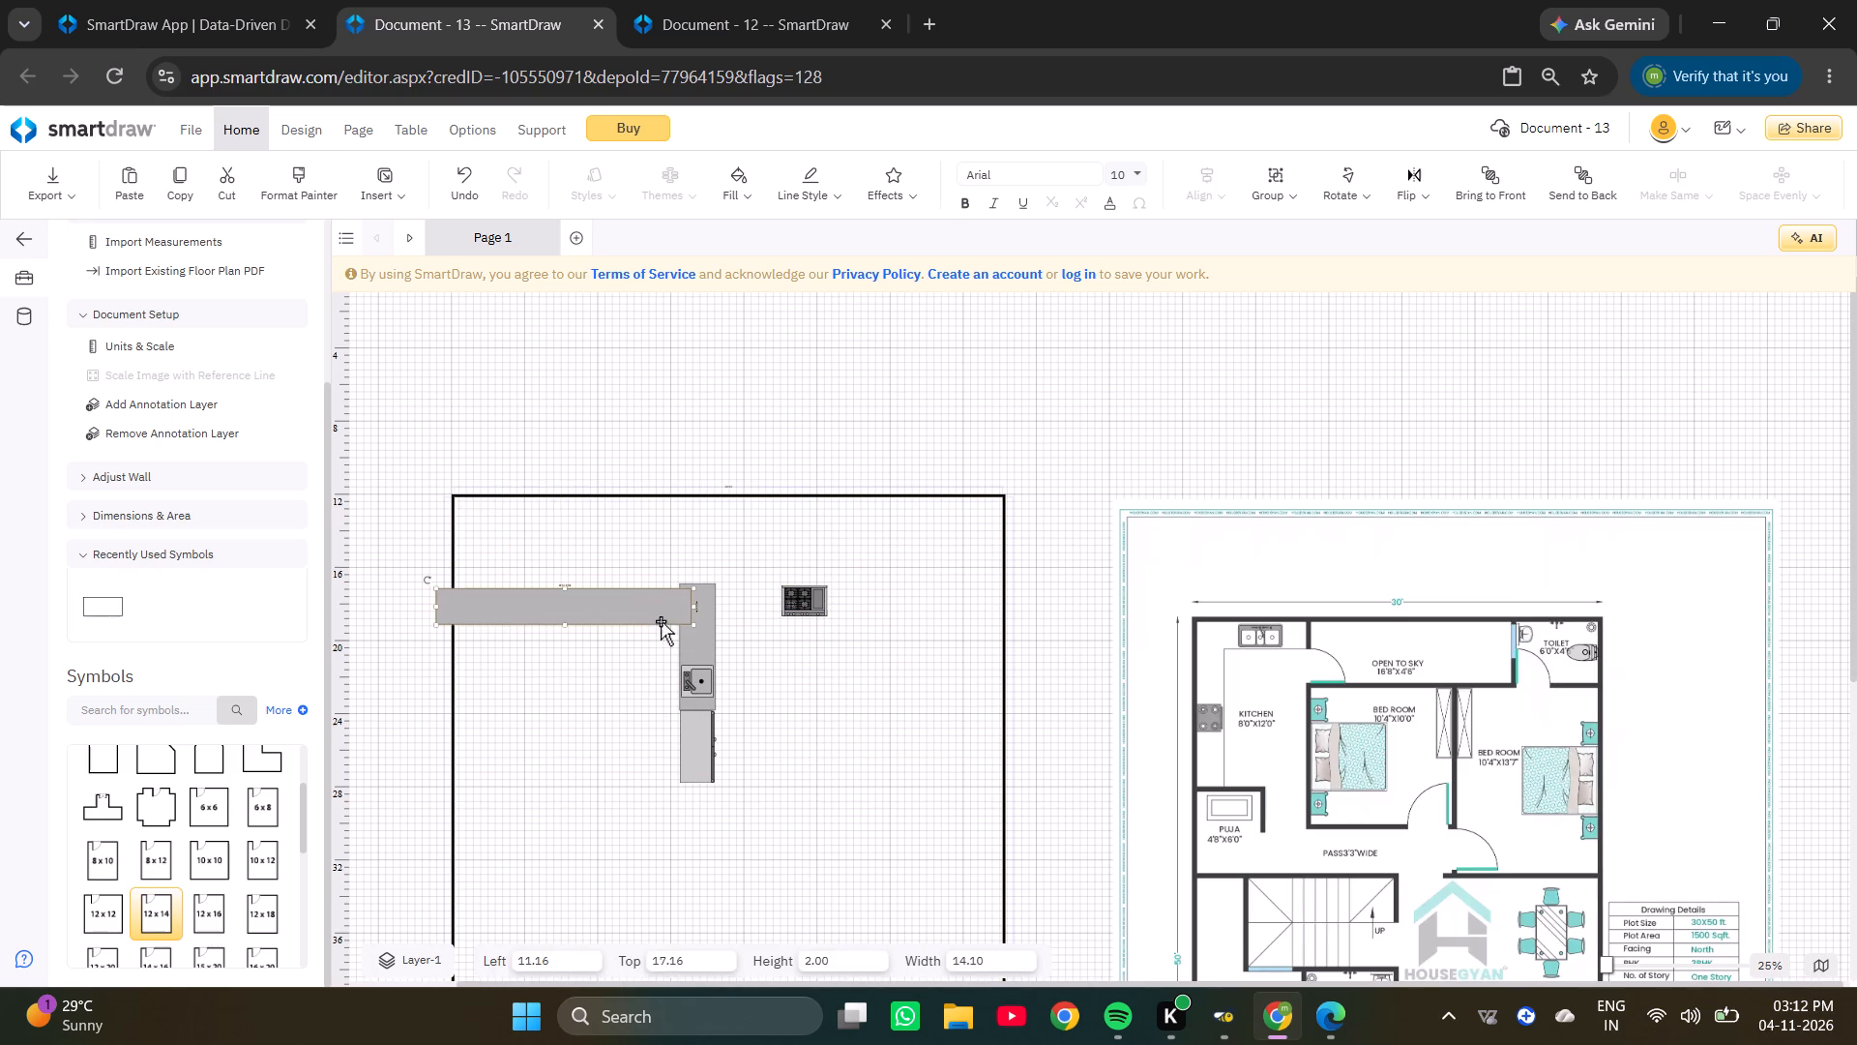
pyautogui.moveTo(427, 576); pyautogui.dragTo(539, 727)
pyautogui.moveTo(568, 587); pyautogui.dragTo(485, 606)
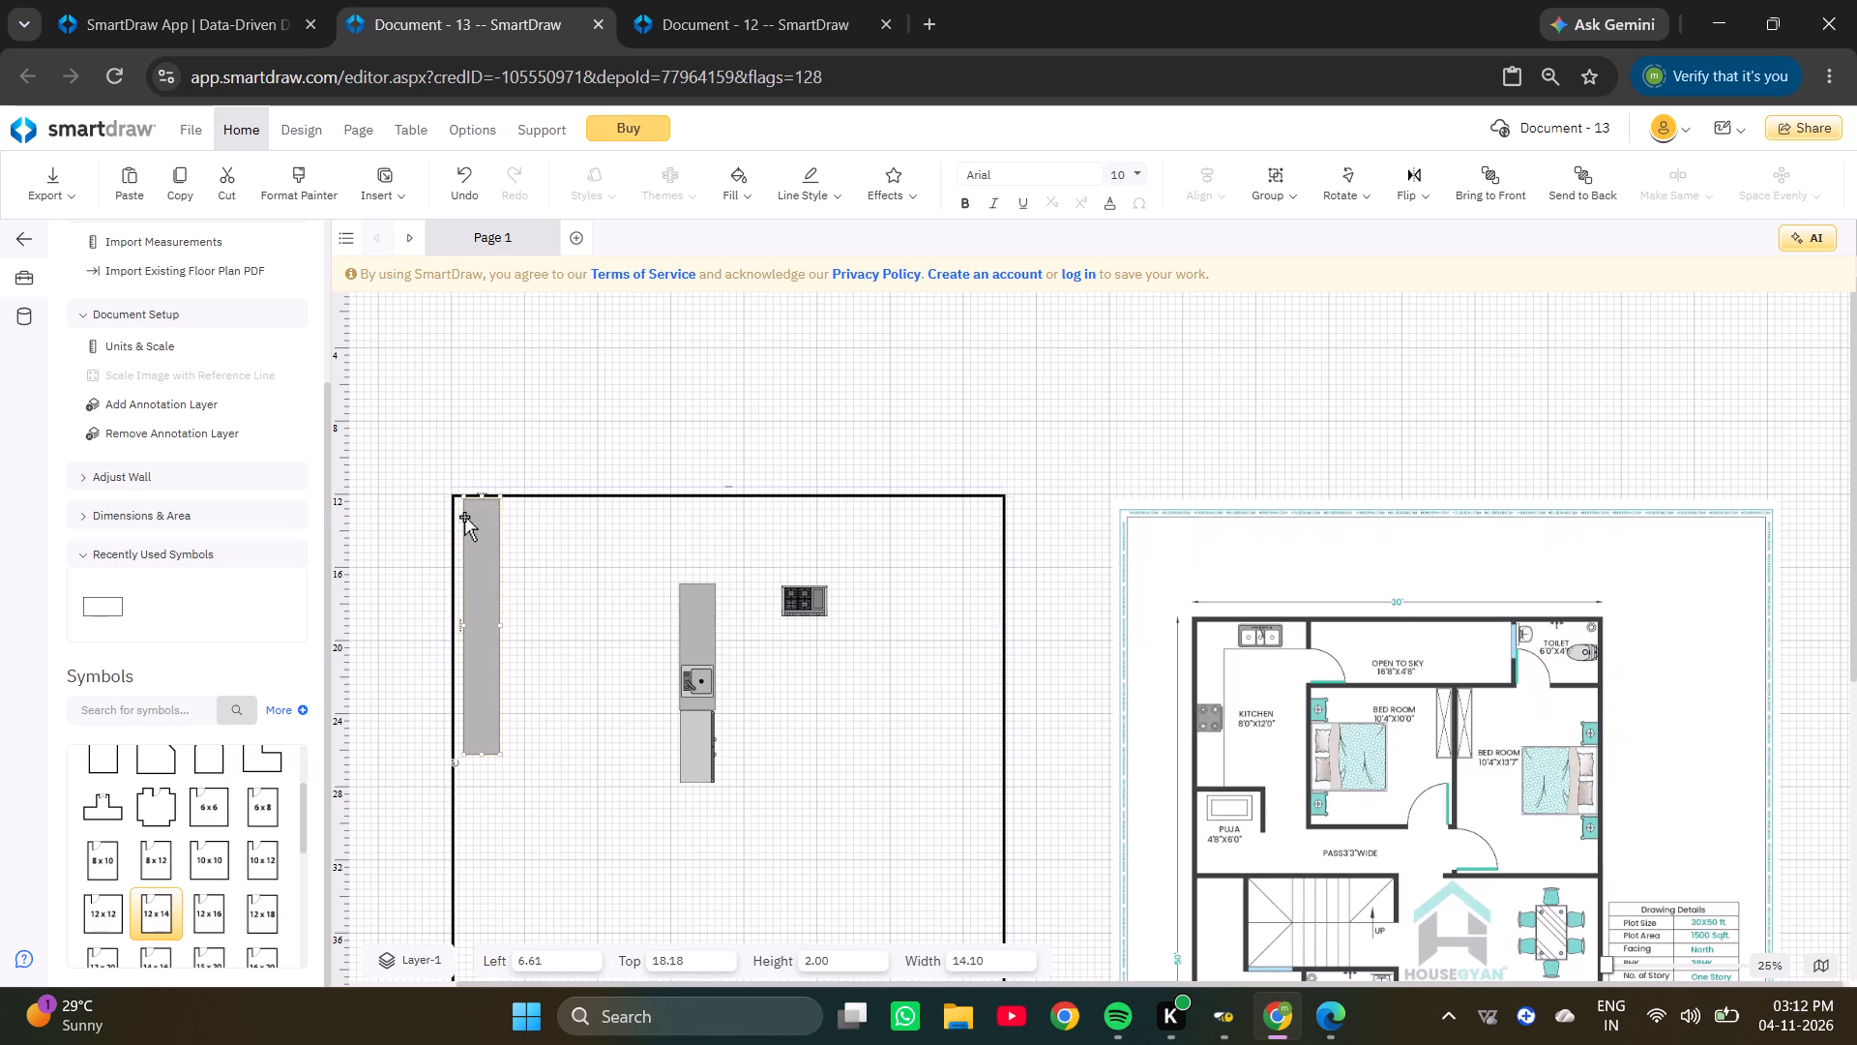
# Align the upright counter flush with the inner faces of the upper and left walls, at about 6.12, 18.07.
pyautogui.keyDown('ctrl'); pyautogui.scroll(2, 464, 517); pyautogui.keyUp('ctrl')
pyautogui.moveTo(486, 510); pyautogui.dragTo(461, 505)
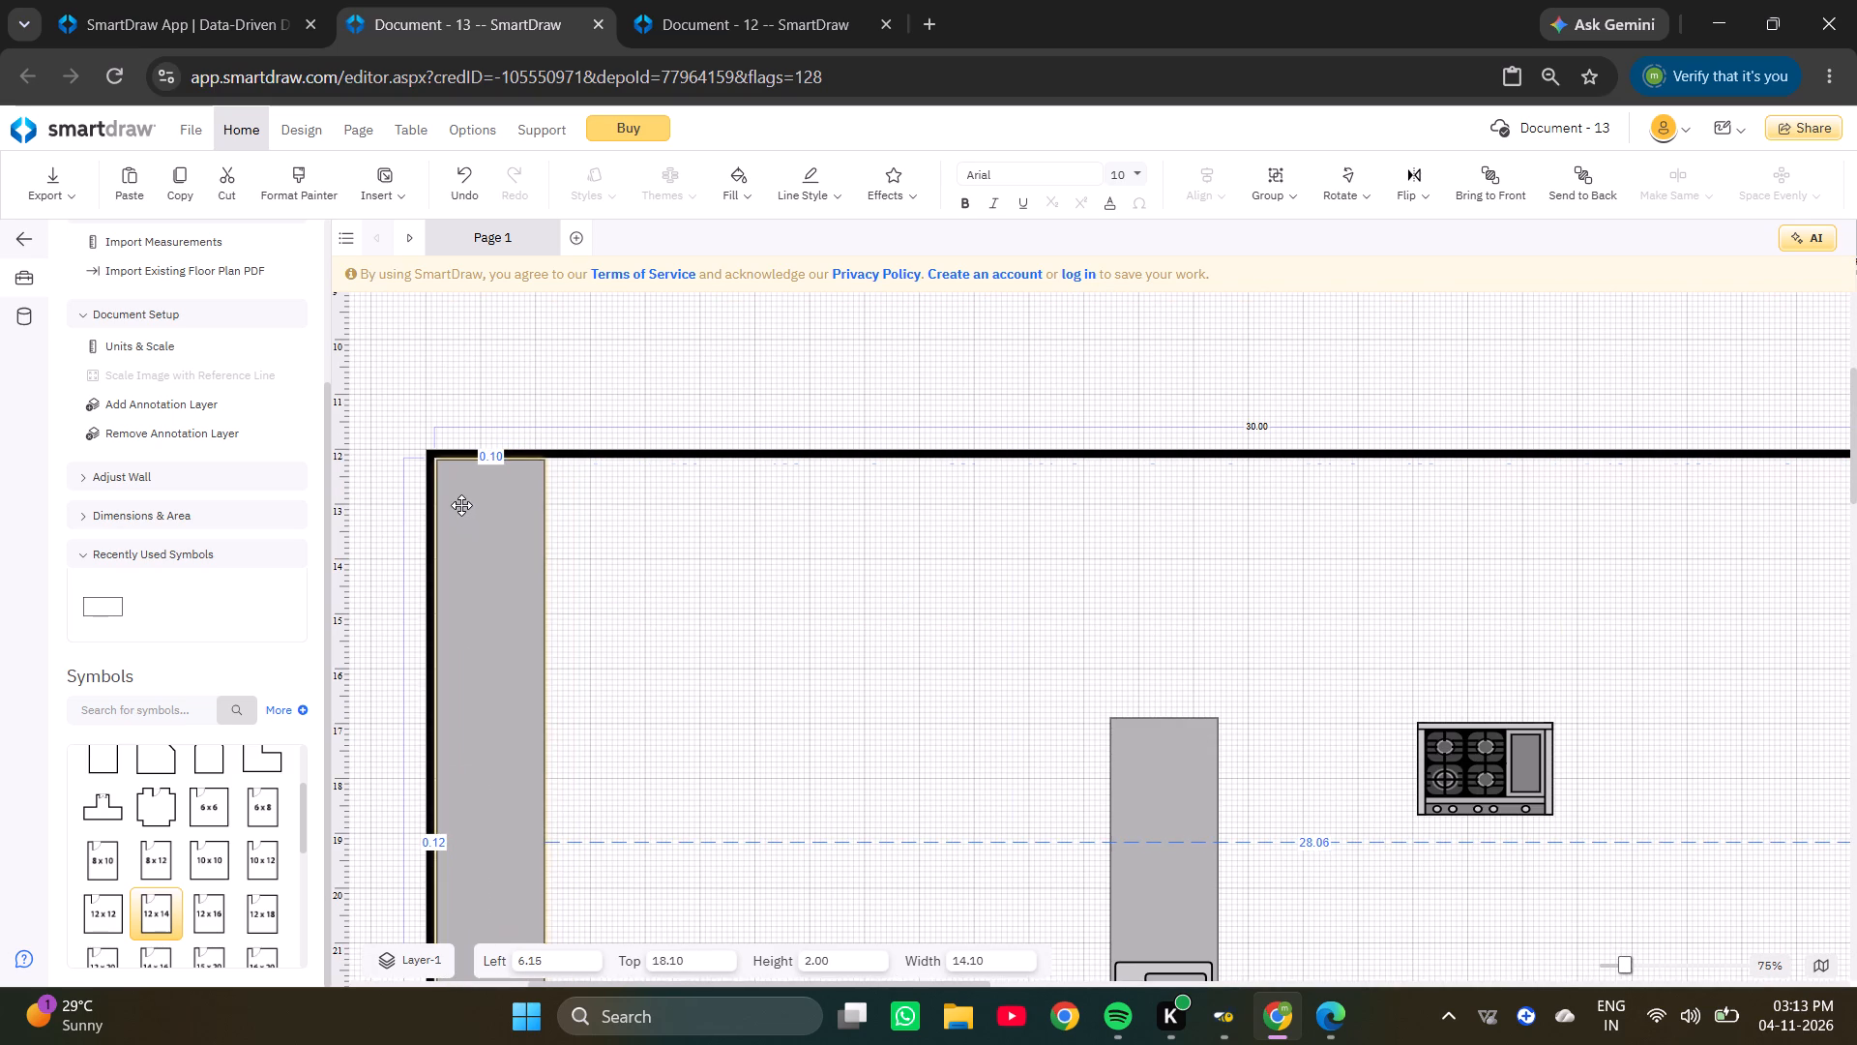
pyautogui.moveTo(461, 505); pyautogui.dragTo(461, 501)
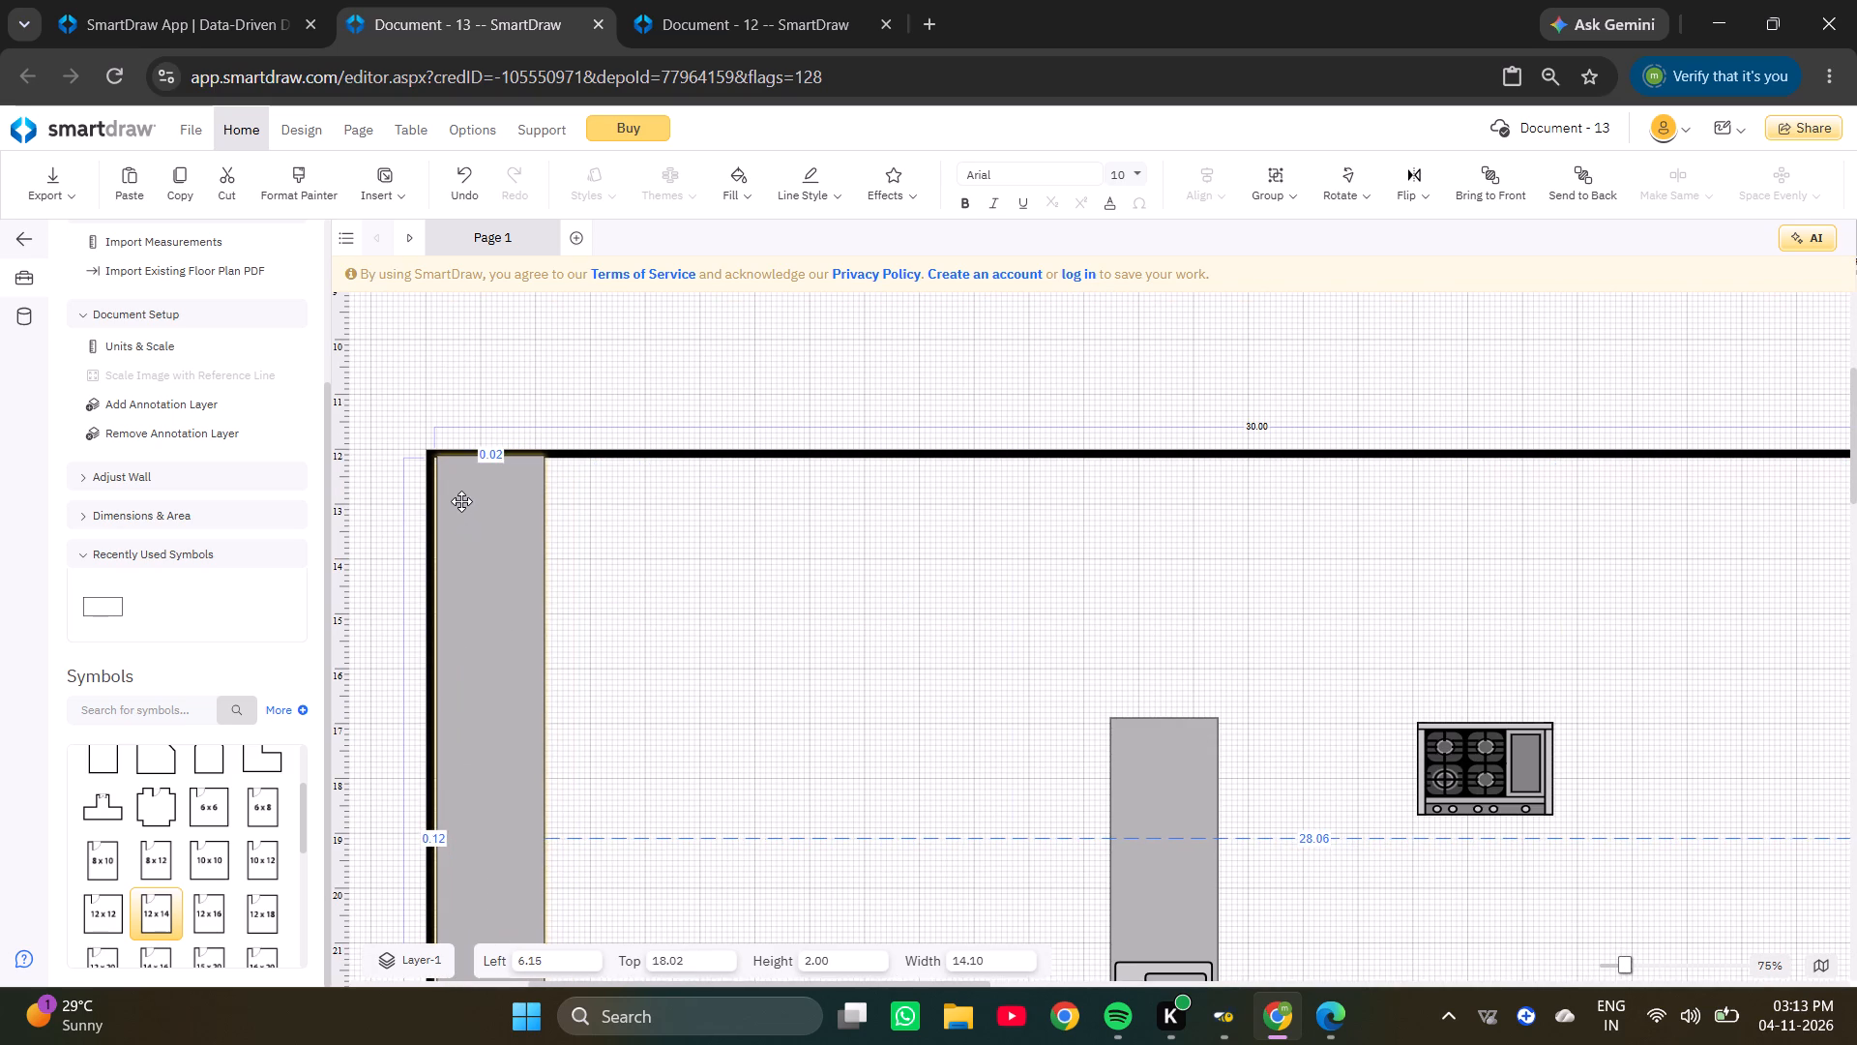
pyautogui.moveTo(461, 501); pyautogui.dragTo(460, 508)
pyautogui.keyDown('ctrl'); pyautogui.scroll(6, 457, 499); pyautogui.keyUp('ctrl')
pyautogui.click(461, 495)
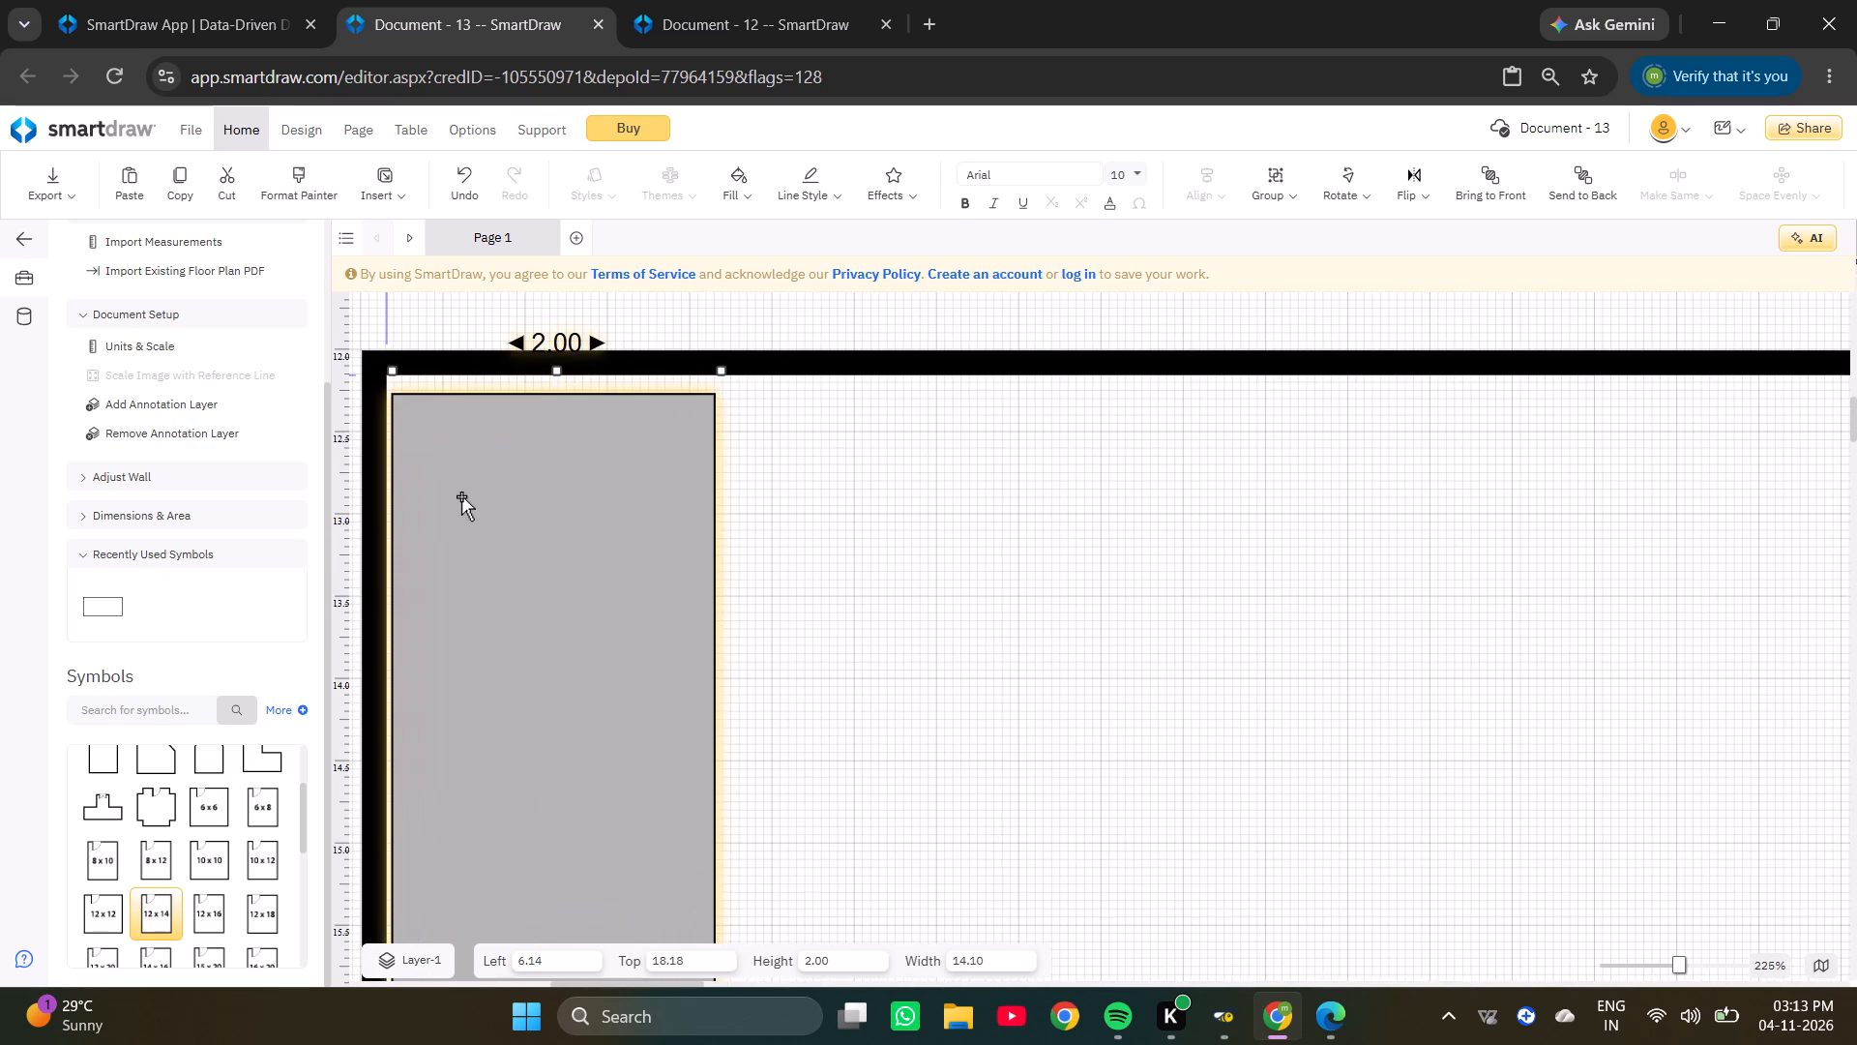
pyautogui.press('Up')
pyautogui.press('Up')
pyautogui.press('Up')
pyautogui.press('Up')
pyautogui.press('Up')
pyautogui.press('Up')
pyautogui.press('Up')
pyautogui.press('Up')
pyautogui.press('Up')
pyautogui.press('Up')
pyautogui.press('Up')
pyautogui.press('Down')
pyautogui.press('Down')
pyautogui.press('Down')
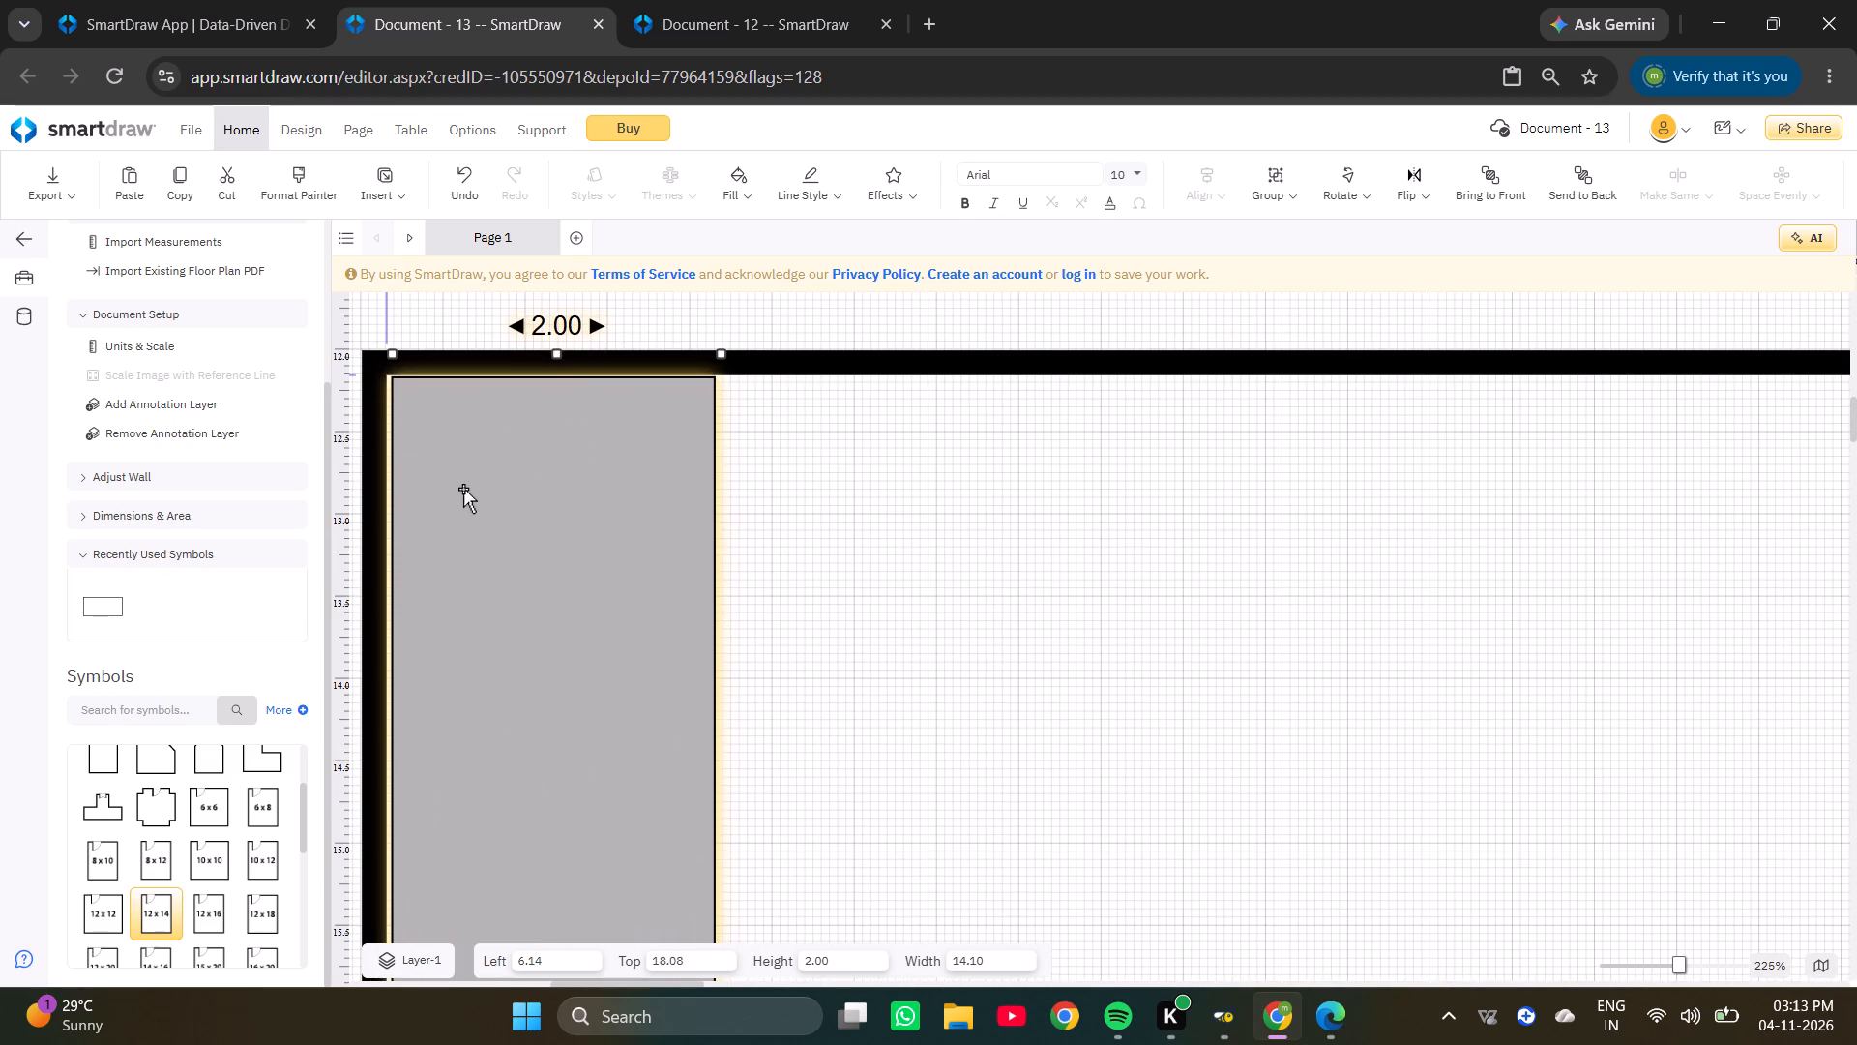
pyautogui.press('Up')
pyautogui.press('Left')
pyautogui.press('Left')
pyautogui.press('Left')
pyautogui.press('Right')
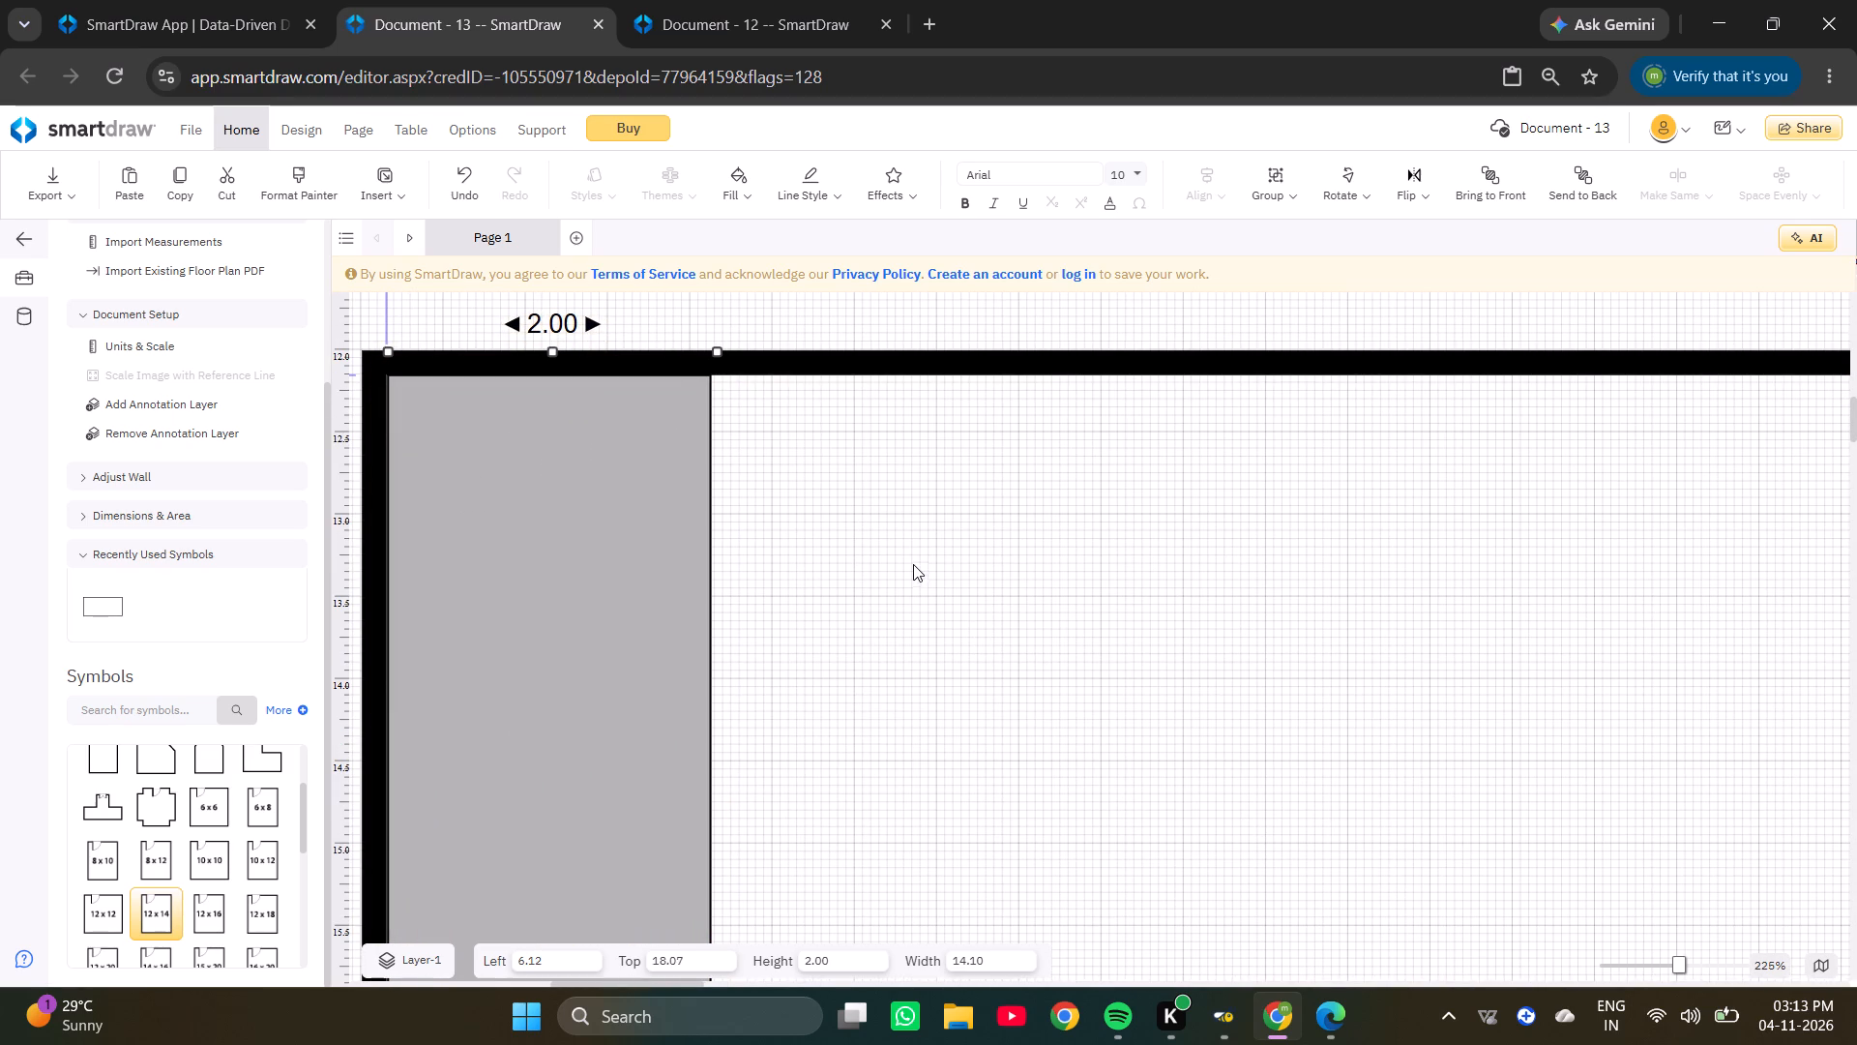
pyautogui.click(924, 564)
# Move the shorter counter away from the sink to about 15.30, 15.65 and rotate it to horizontal.
pyautogui.keyDown('ctrl'); pyautogui.scroll(-9, 935, 615); pyautogui.keyUp('ctrl')
pyautogui.click(1375, 666)
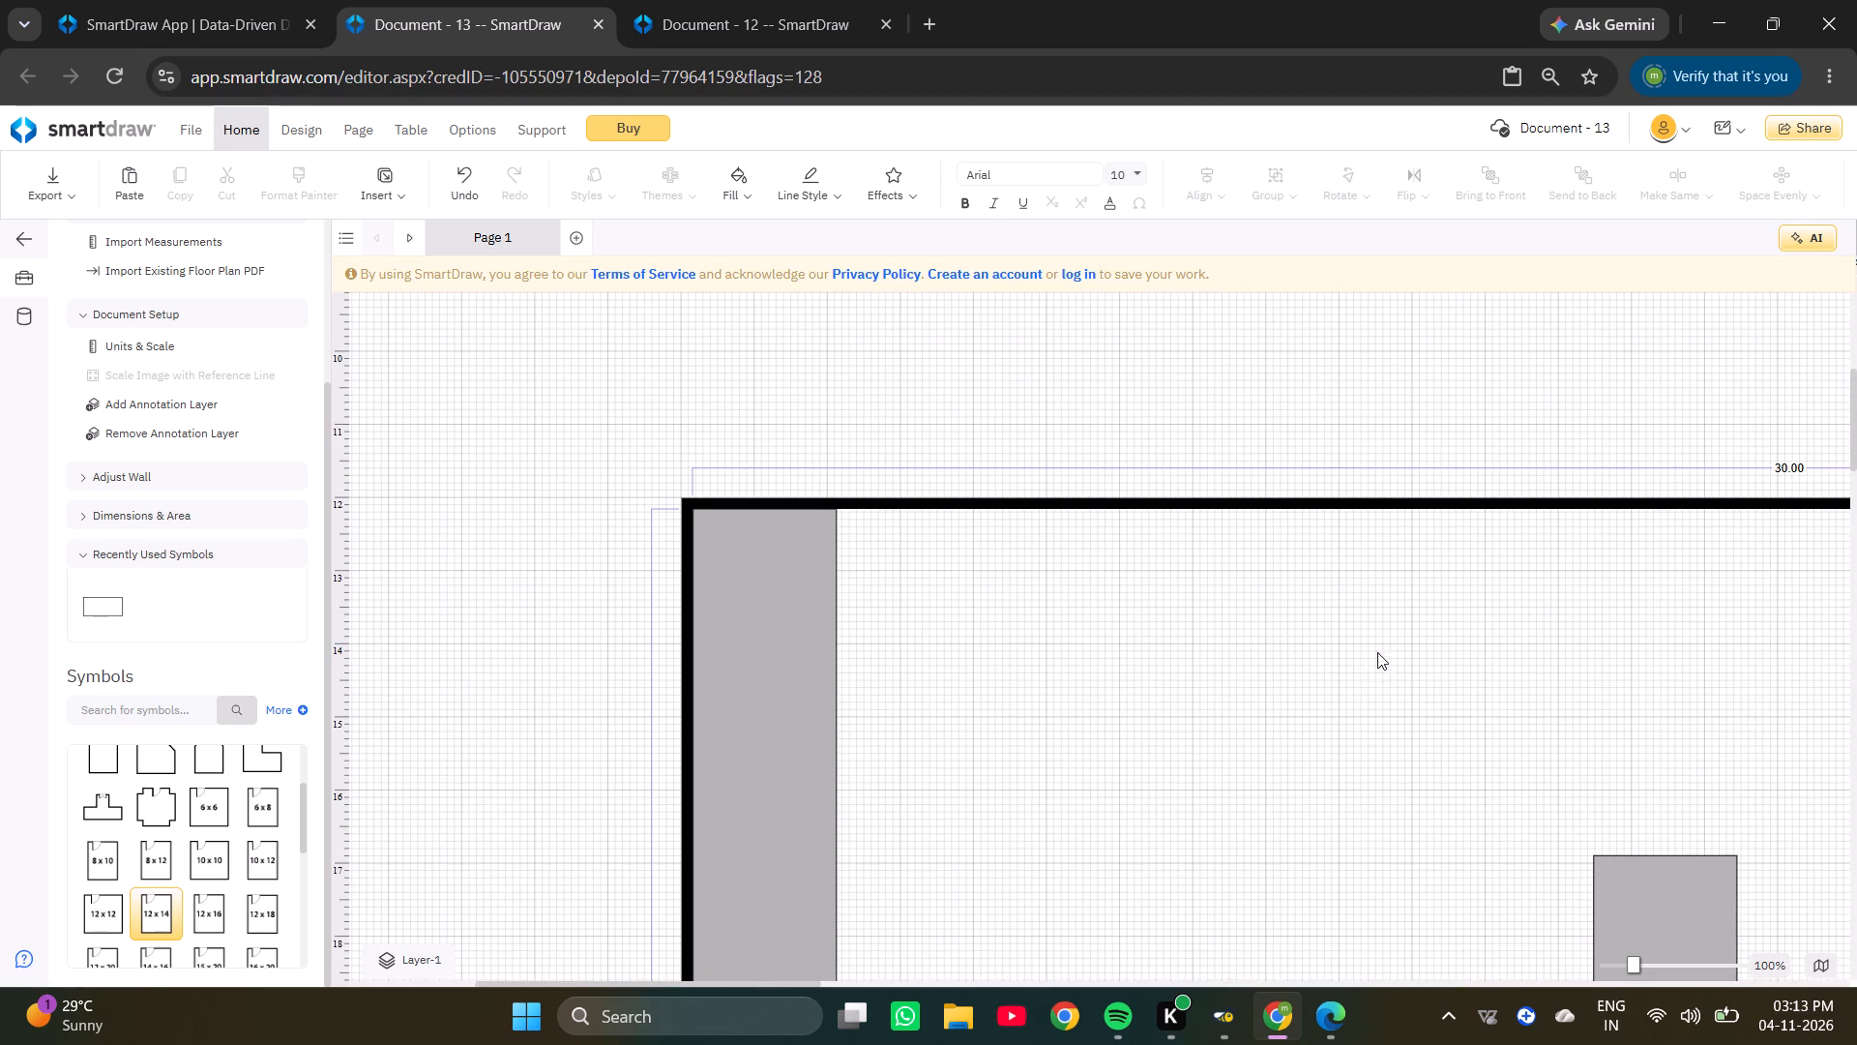
pyautogui.keyDown('ctrl'); pyautogui.scroll(-6, 1394, 642); pyautogui.keyUp('ctrl')
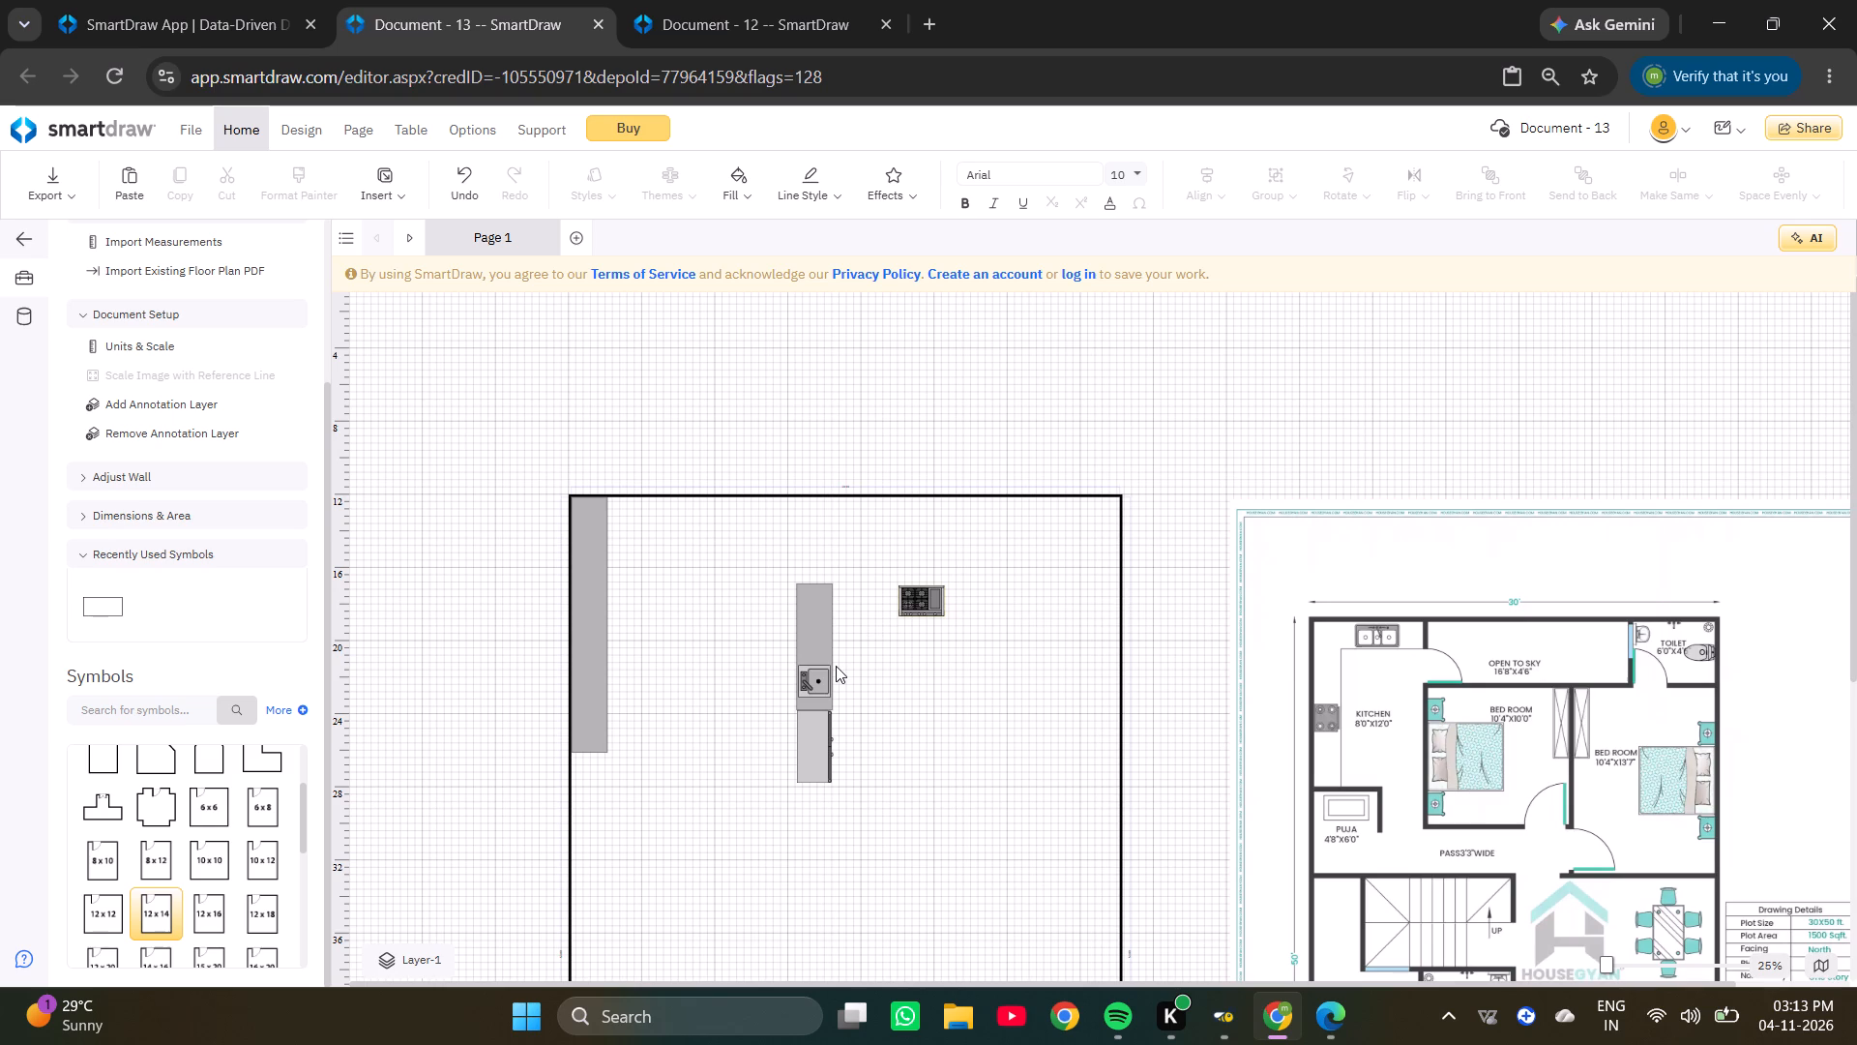
pyautogui.click(836, 666)
pyautogui.moveTo(821, 627); pyautogui.dragTo(700, 559)
pyautogui.keyDown('ctrl'); pyautogui.scroll(3, 696, 549); pyautogui.keyUp('ctrl')
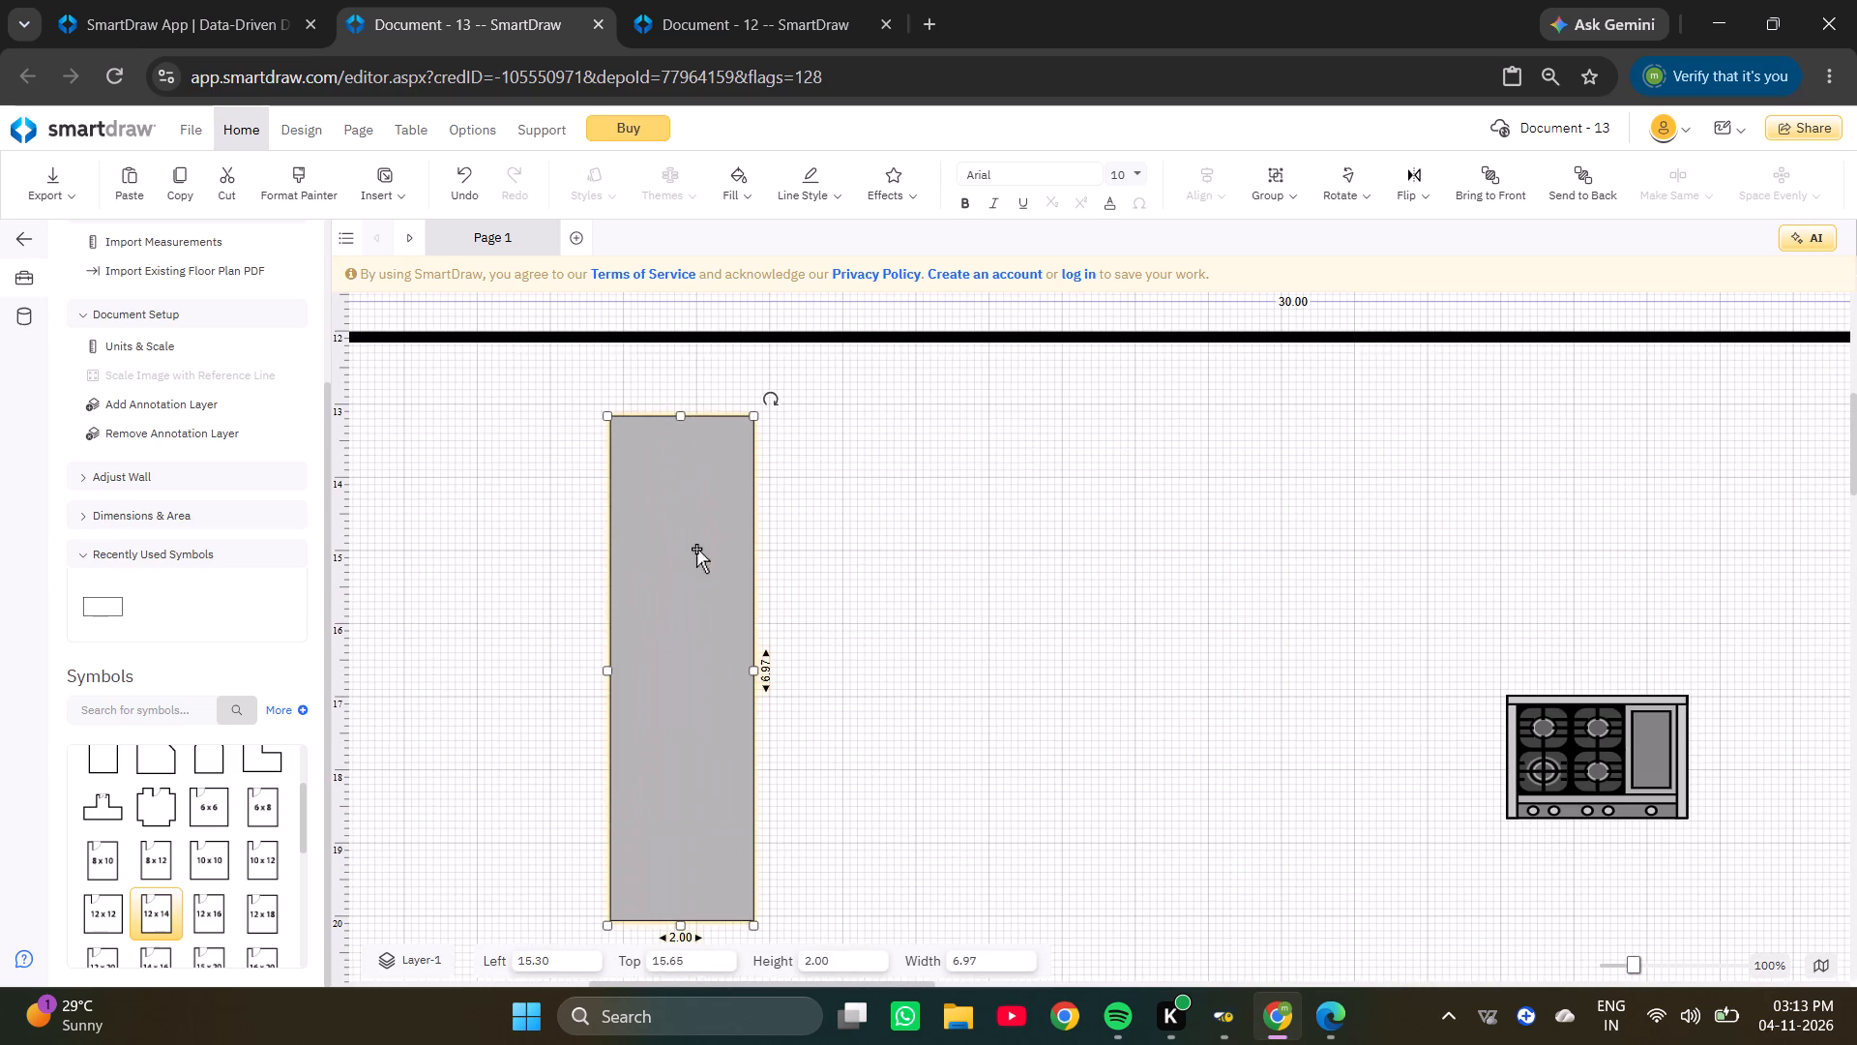
pyautogui.moveTo(772, 398); pyautogui.dragTo(559, 619)
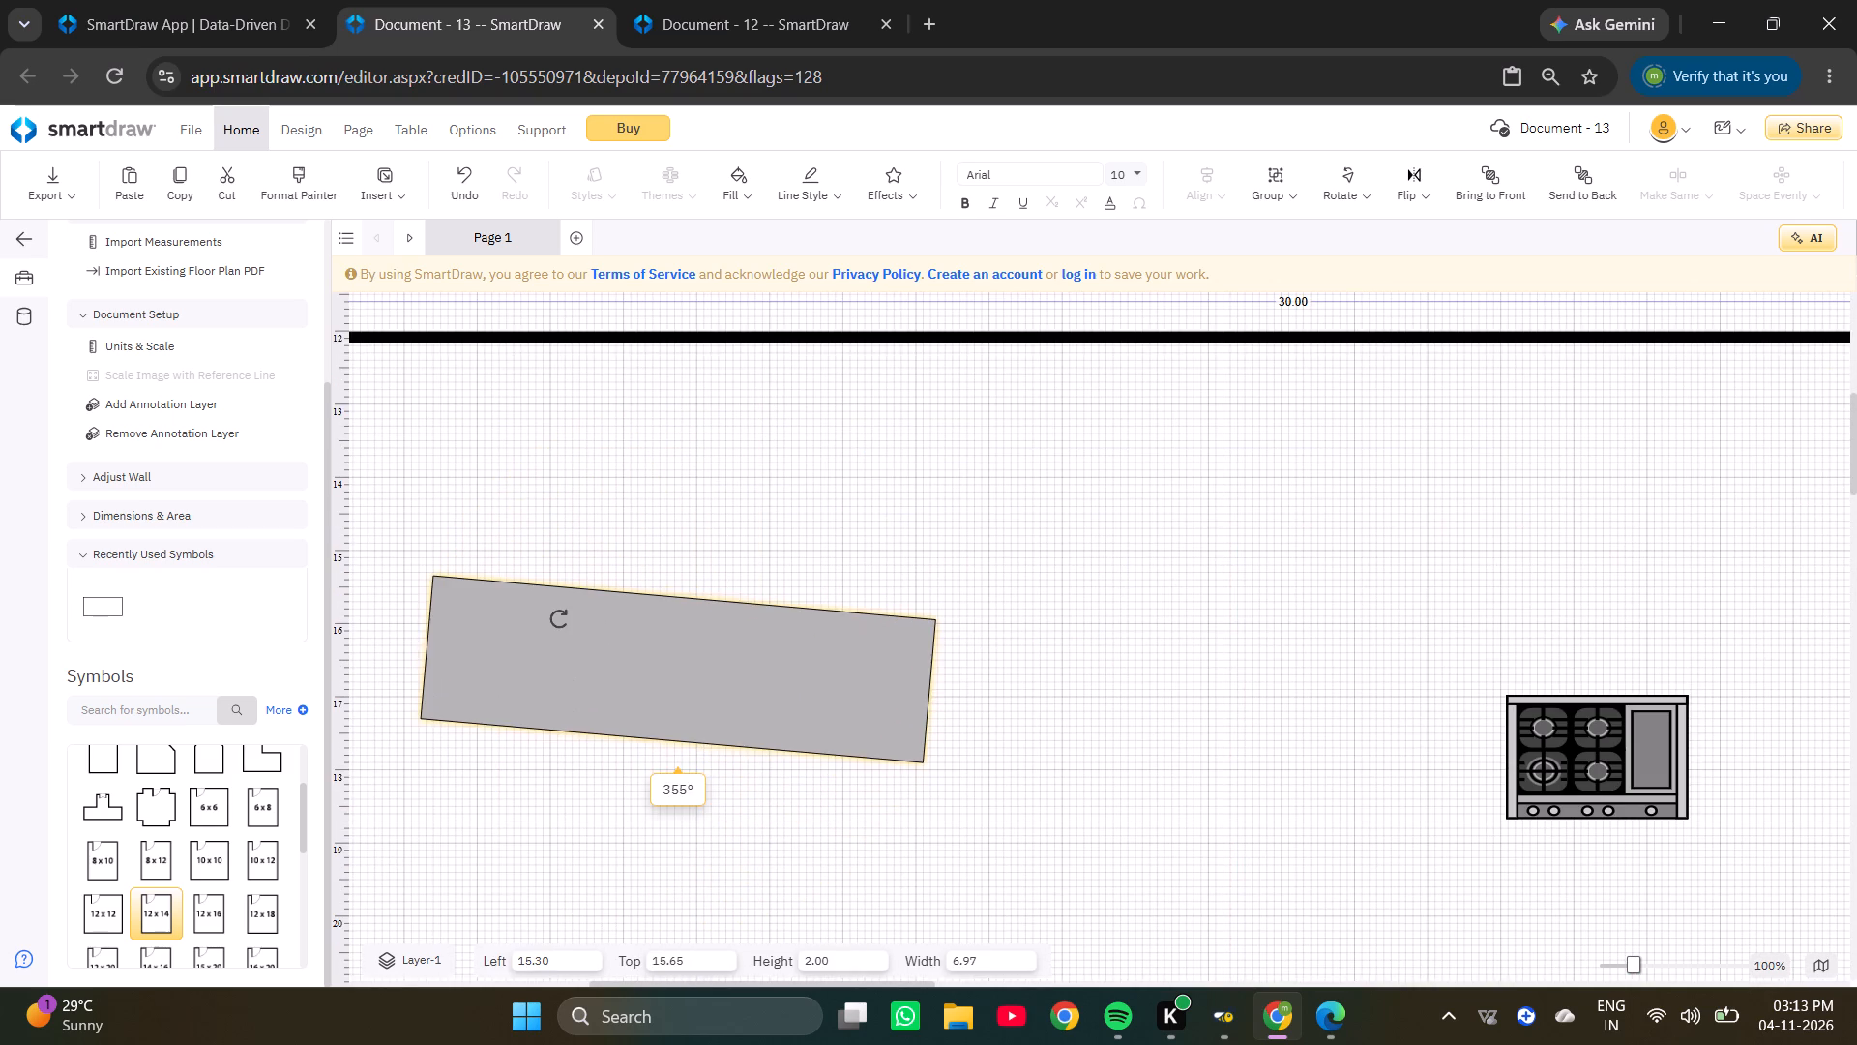
pyautogui.moveTo(559, 619); pyautogui.dragTo(559, 631)
# Set the length of the upright counter along the left wall to 12, after checking the reference plan's kitchen.
pyautogui.keyDown('ctrl'); pyautogui.scroll(-6, 1260, 588); pyautogui.keyUp('ctrl')
pyautogui.keyDown('ctrl'); pyautogui.scroll(3, 1406, 586); pyautogui.keyUp('ctrl')
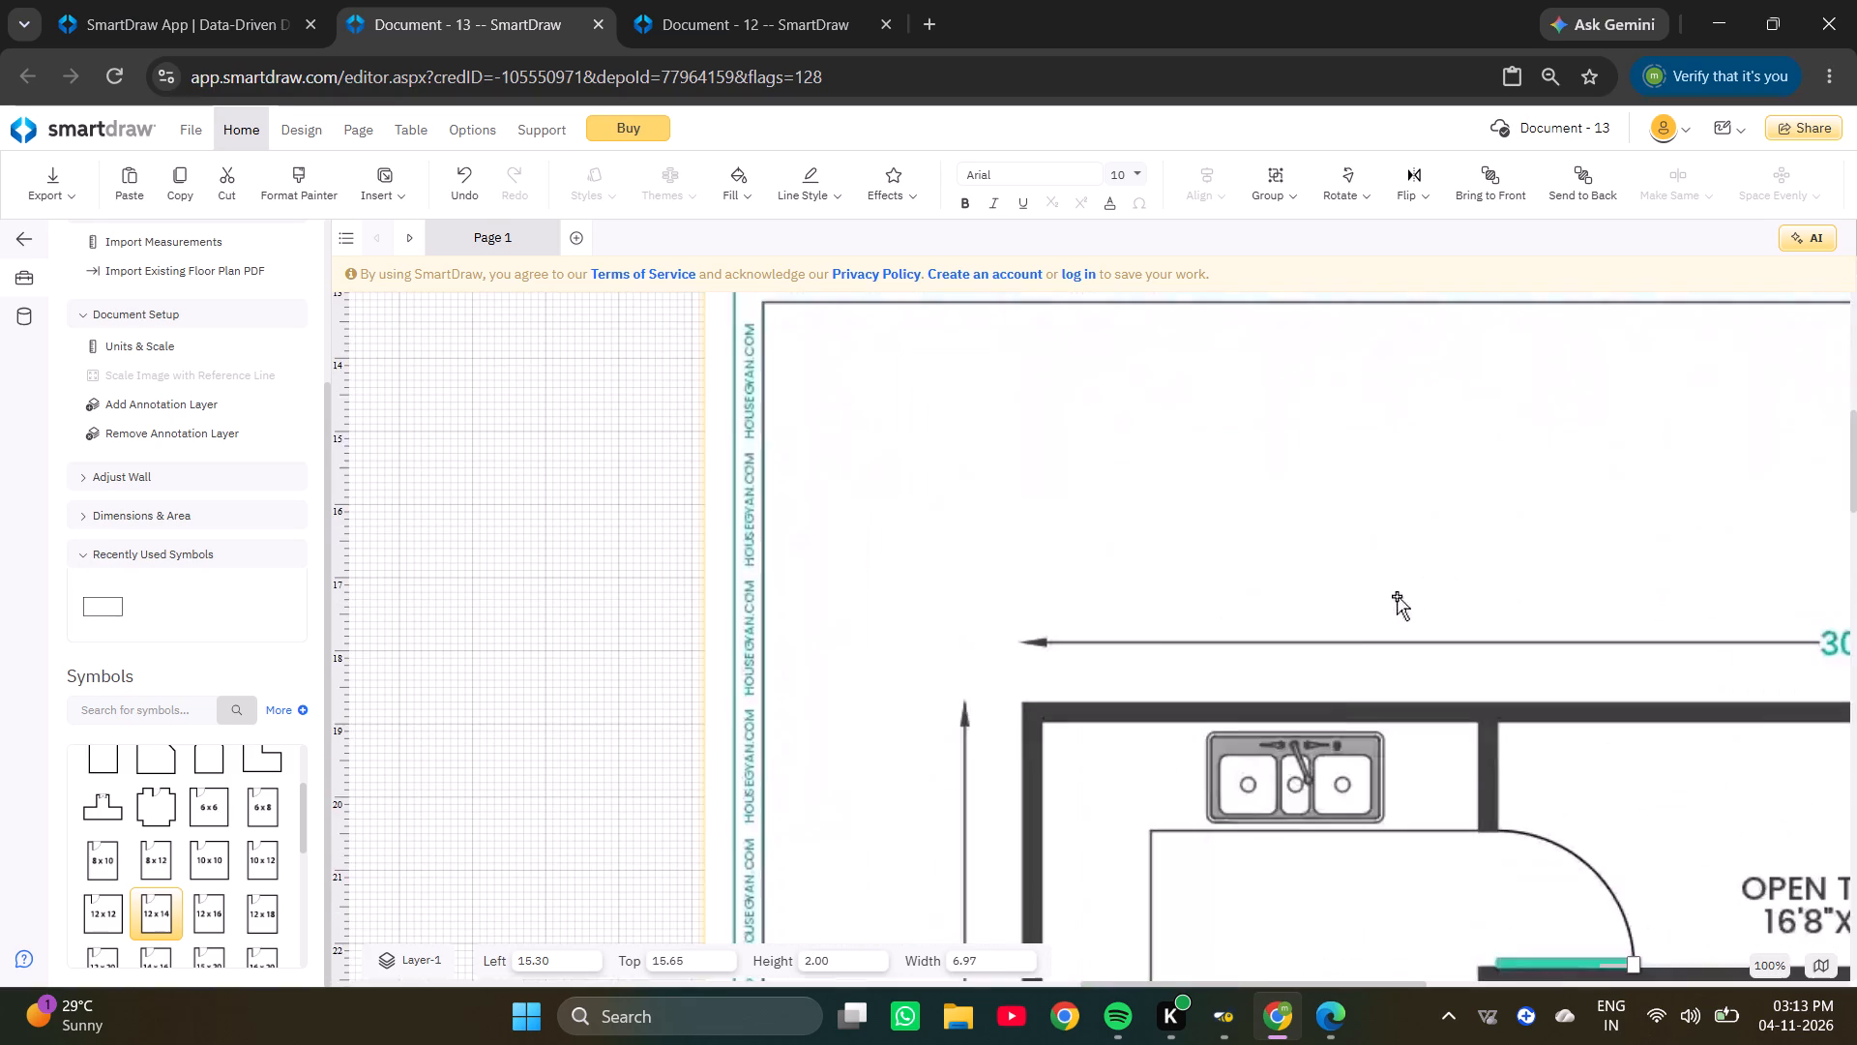
pyautogui.scroll(-5, 1334, 687)
pyautogui.keyDown('ctrl'); pyautogui.scroll(-8, 1224, 551); pyautogui.keyUp('ctrl')
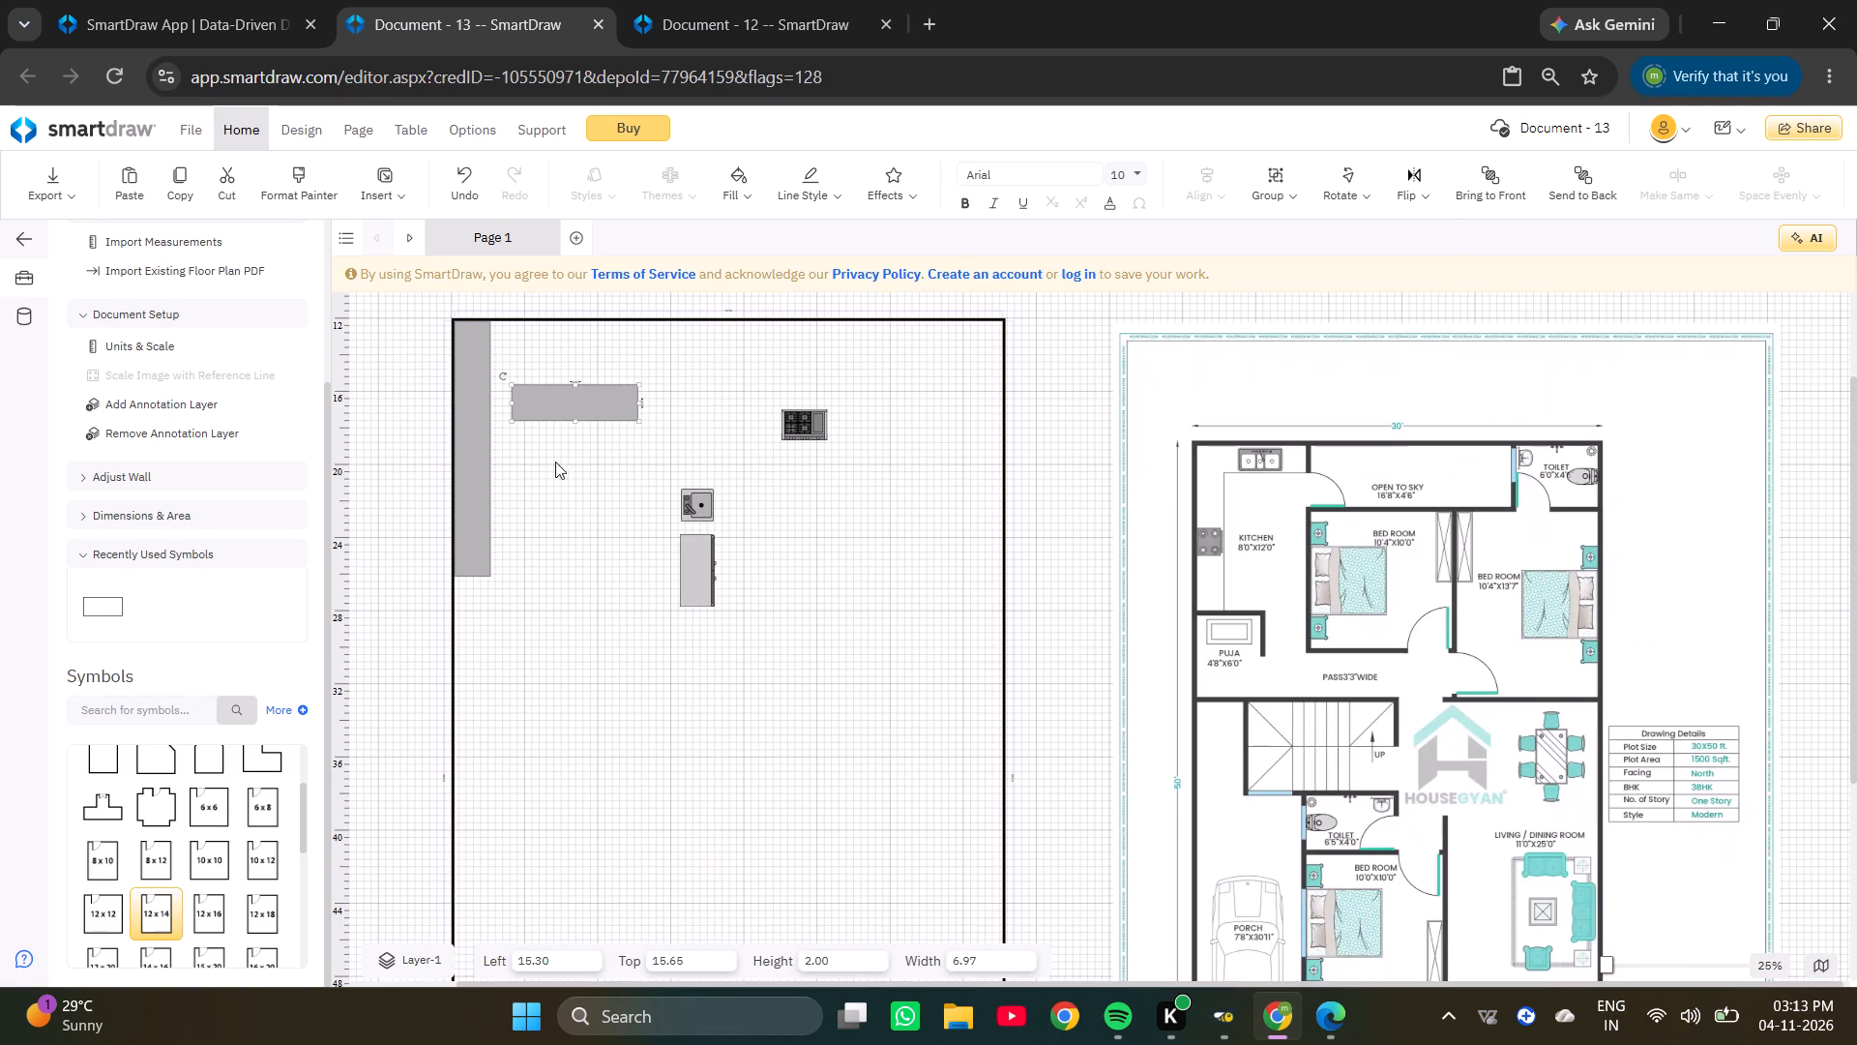
pyautogui.keyDown('ctrl'); pyautogui.scroll(5, 431, 423); pyautogui.keyUp('ctrl')
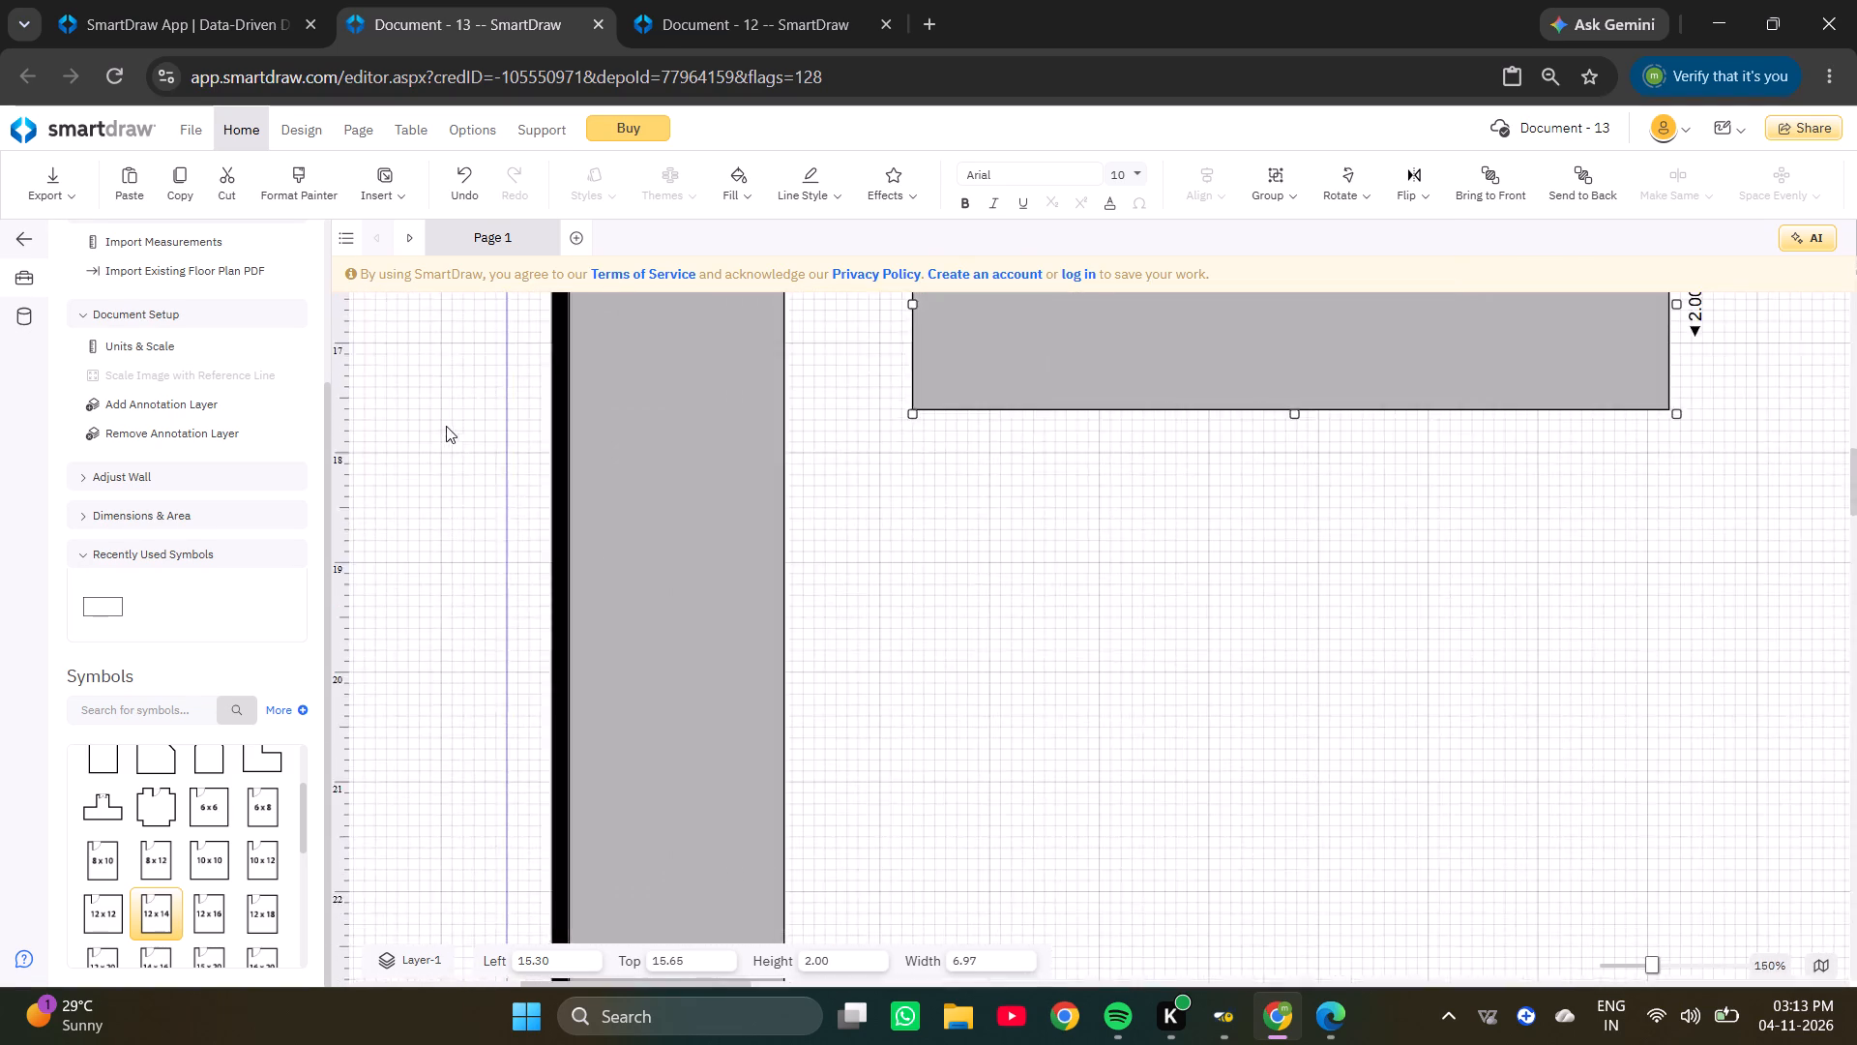
pyautogui.keyDown('ctrl'); pyautogui.scroll(-3, 483, 453); pyautogui.keyUp('ctrl')
pyautogui.click(587, 491)
pyautogui.click(587, 491)
pyautogui.keyDown('ctrl'); pyautogui.scroll(5, 561, 528); pyautogui.keyUp('ctrl')
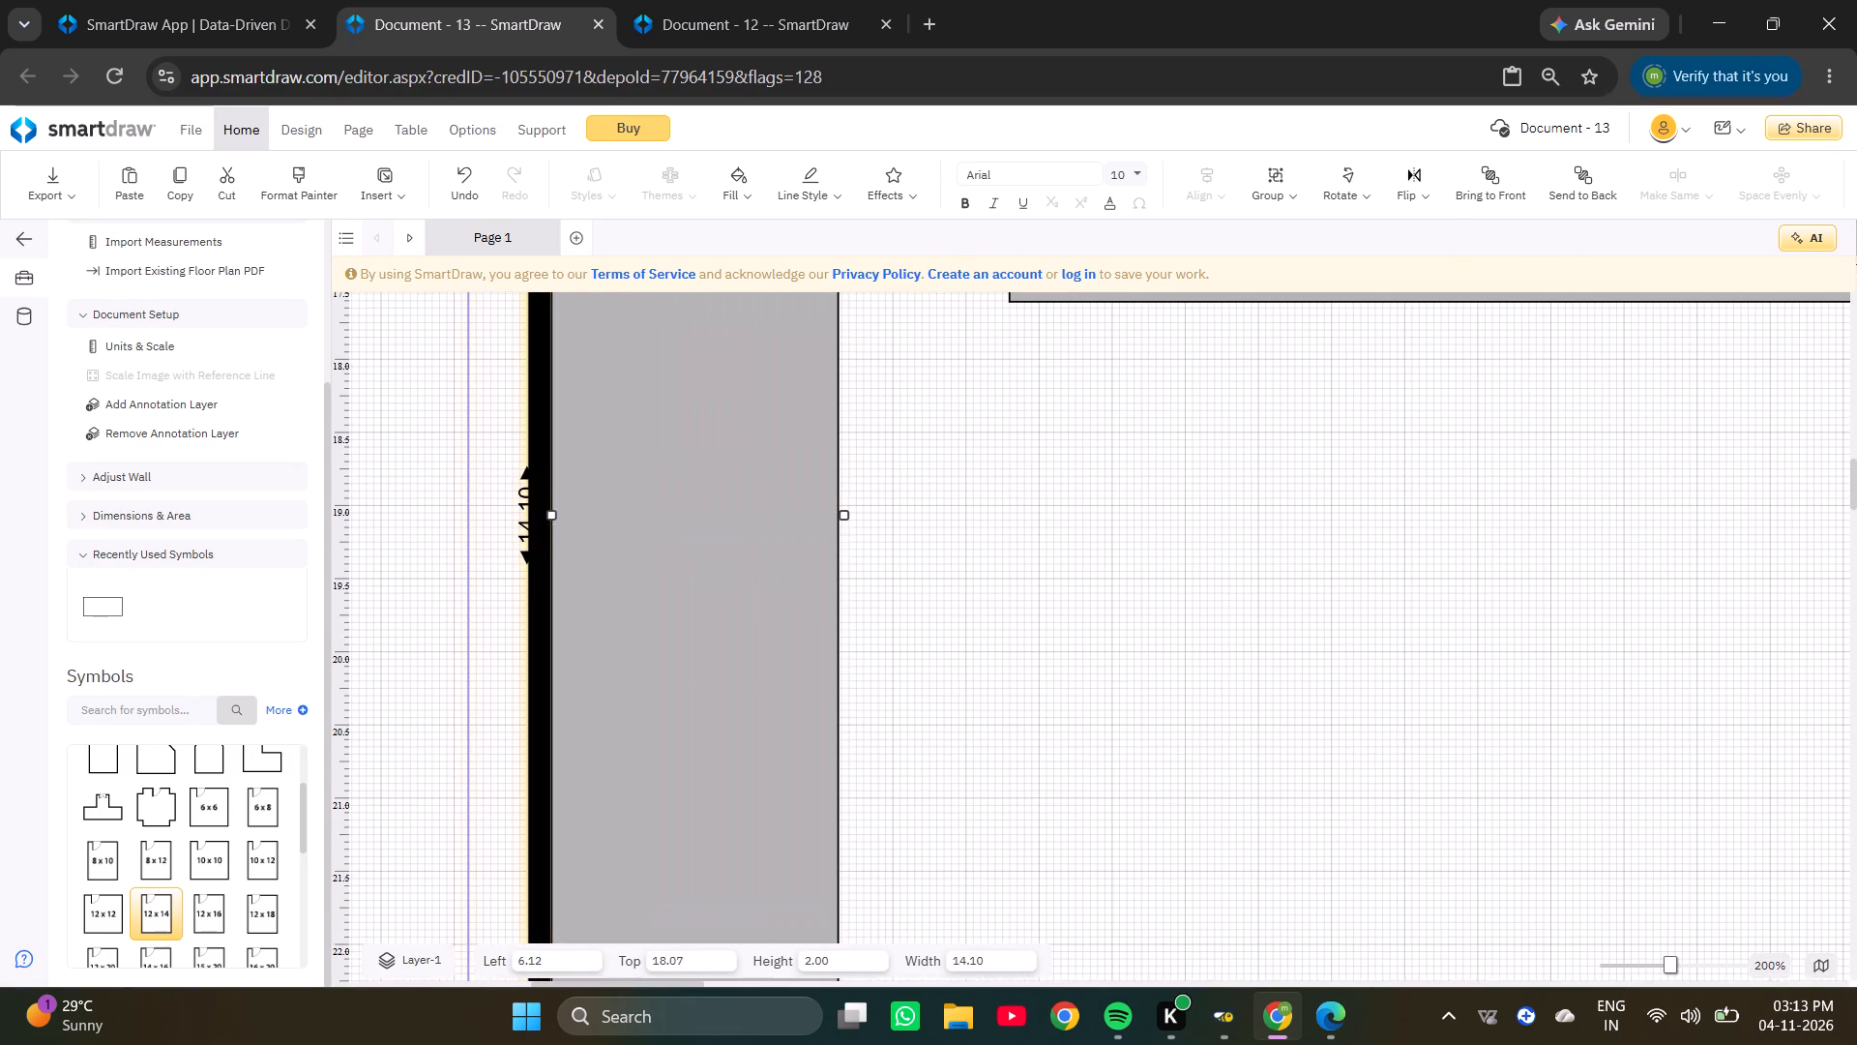
pyautogui.click(530, 521)
pyautogui.press('Right')
pyautogui.press('Right')
pyautogui.press('Right')
pyautogui.press('Right')
pyautogui.press('Right')
pyautogui.press('Right')
pyautogui.press('Right')
pyautogui.press('Right')
pyautogui.press('Right')
pyautogui.press('Right')
pyautogui.press('Right')
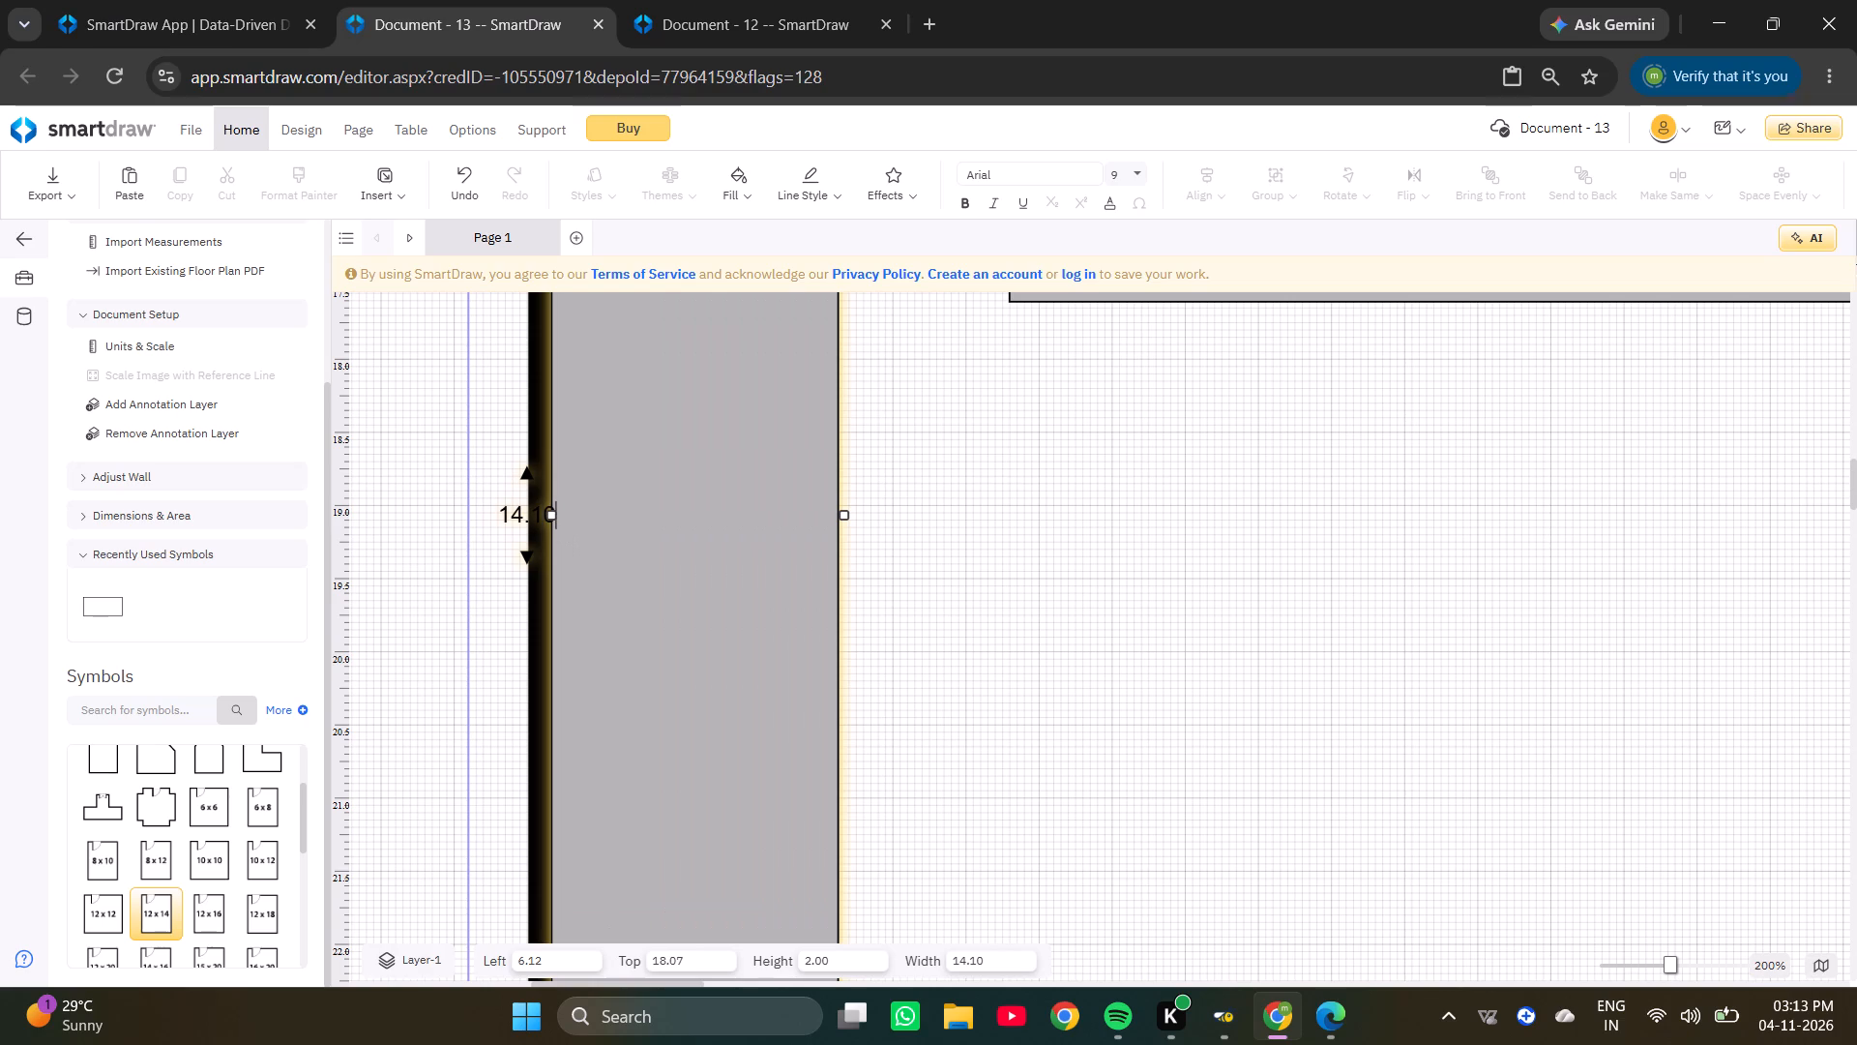
pyautogui.press('BackSpace')
pyautogui.press('BackSpace')
pyautogui.press('BackSpace')
pyautogui.press('BackSpace')
pyautogui.press('BackSpace')
pyautogui.press('BackSpace')
pyautogui.press('BackSpace')
pyautogui.press('BackSpace')
pyautogui.press('BackSpace')
pyautogui.press('BackSpace')
pyautogui.press('BackSpace')
pyautogui.write('12.')
pyautogui.press('Return')
# Move the shortened upright counter back into the room's upper-left corner, flush with both walls, at about 7.16, 17.04.
pyautogui.keyDown('ctrl'); pyautogui.scroll(-4, 441, 606); pyautogui.keyUp('ctrl')
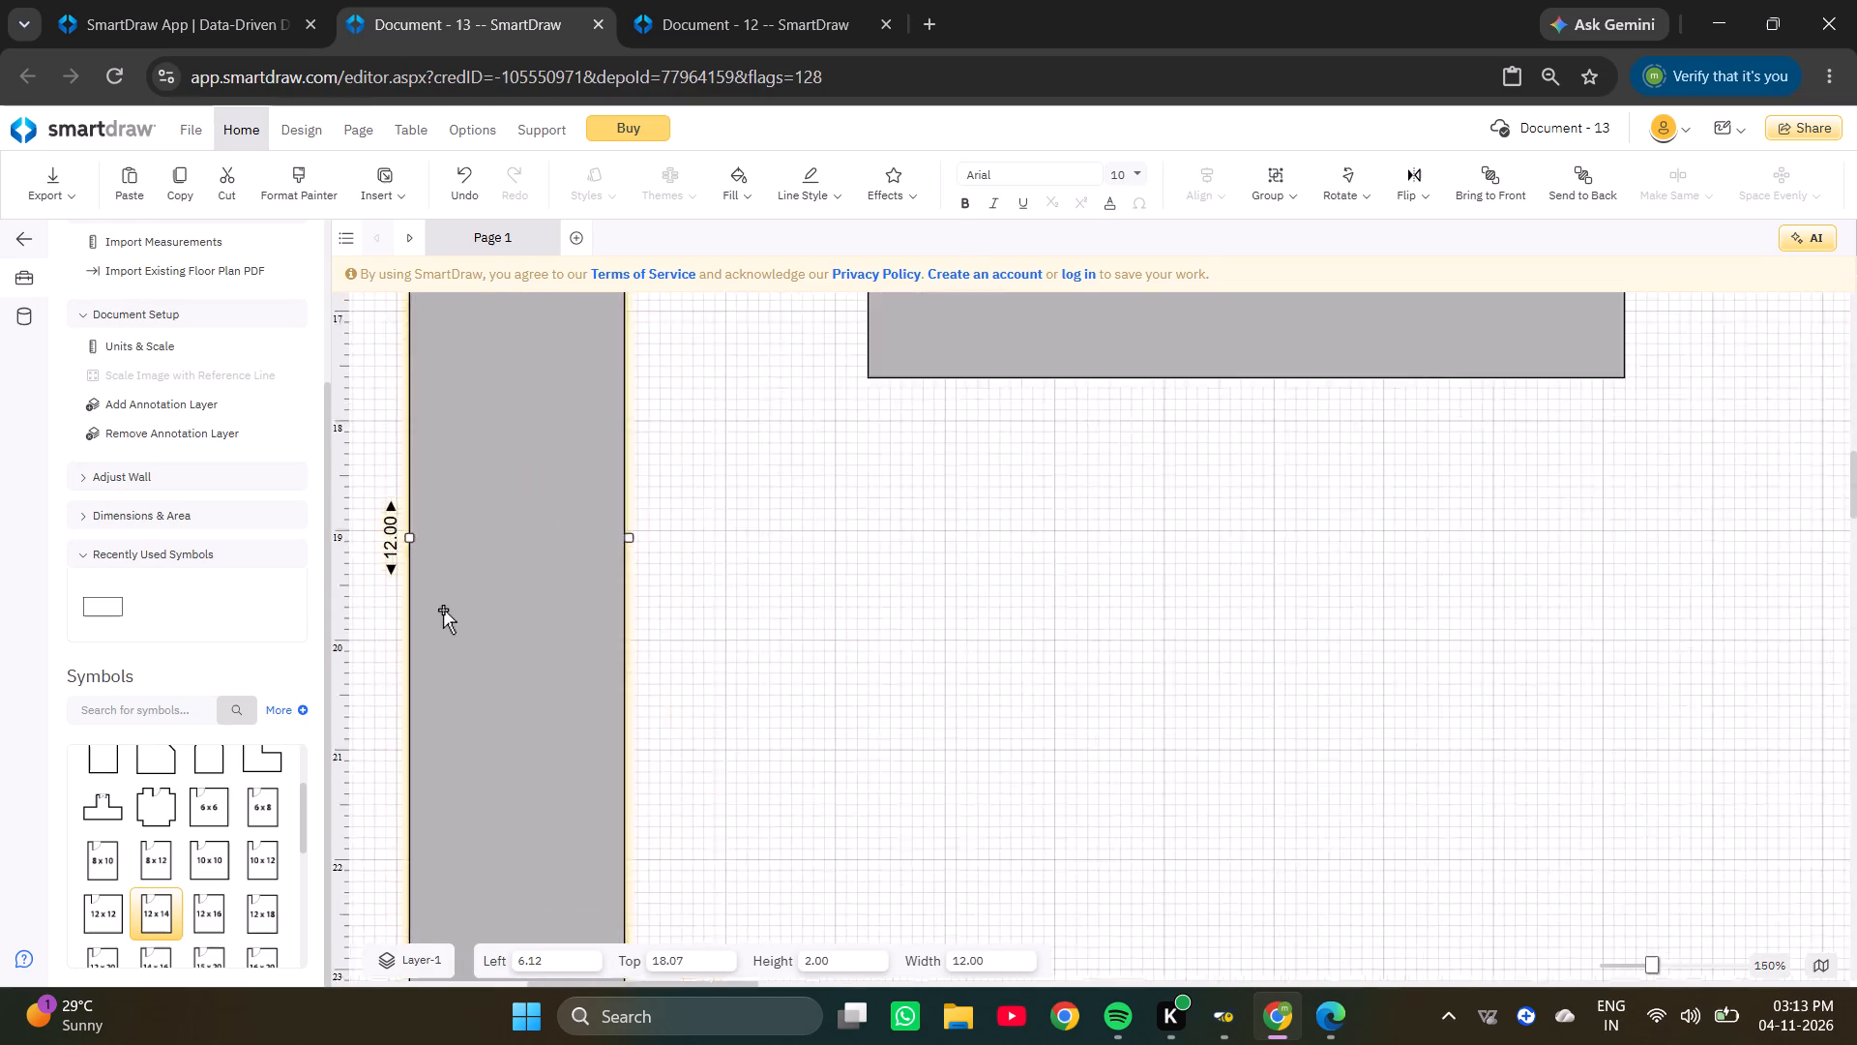
pyautogui.keyDown('ctrl'); pyautogui.scroll(-2, 443, 610); pyautogui.keyUp('ctrl')
pyautogui.scroll(3, 445, 601)
pyautogui.moveTo(456, 735); pyautogui.dragTo(514, 671)
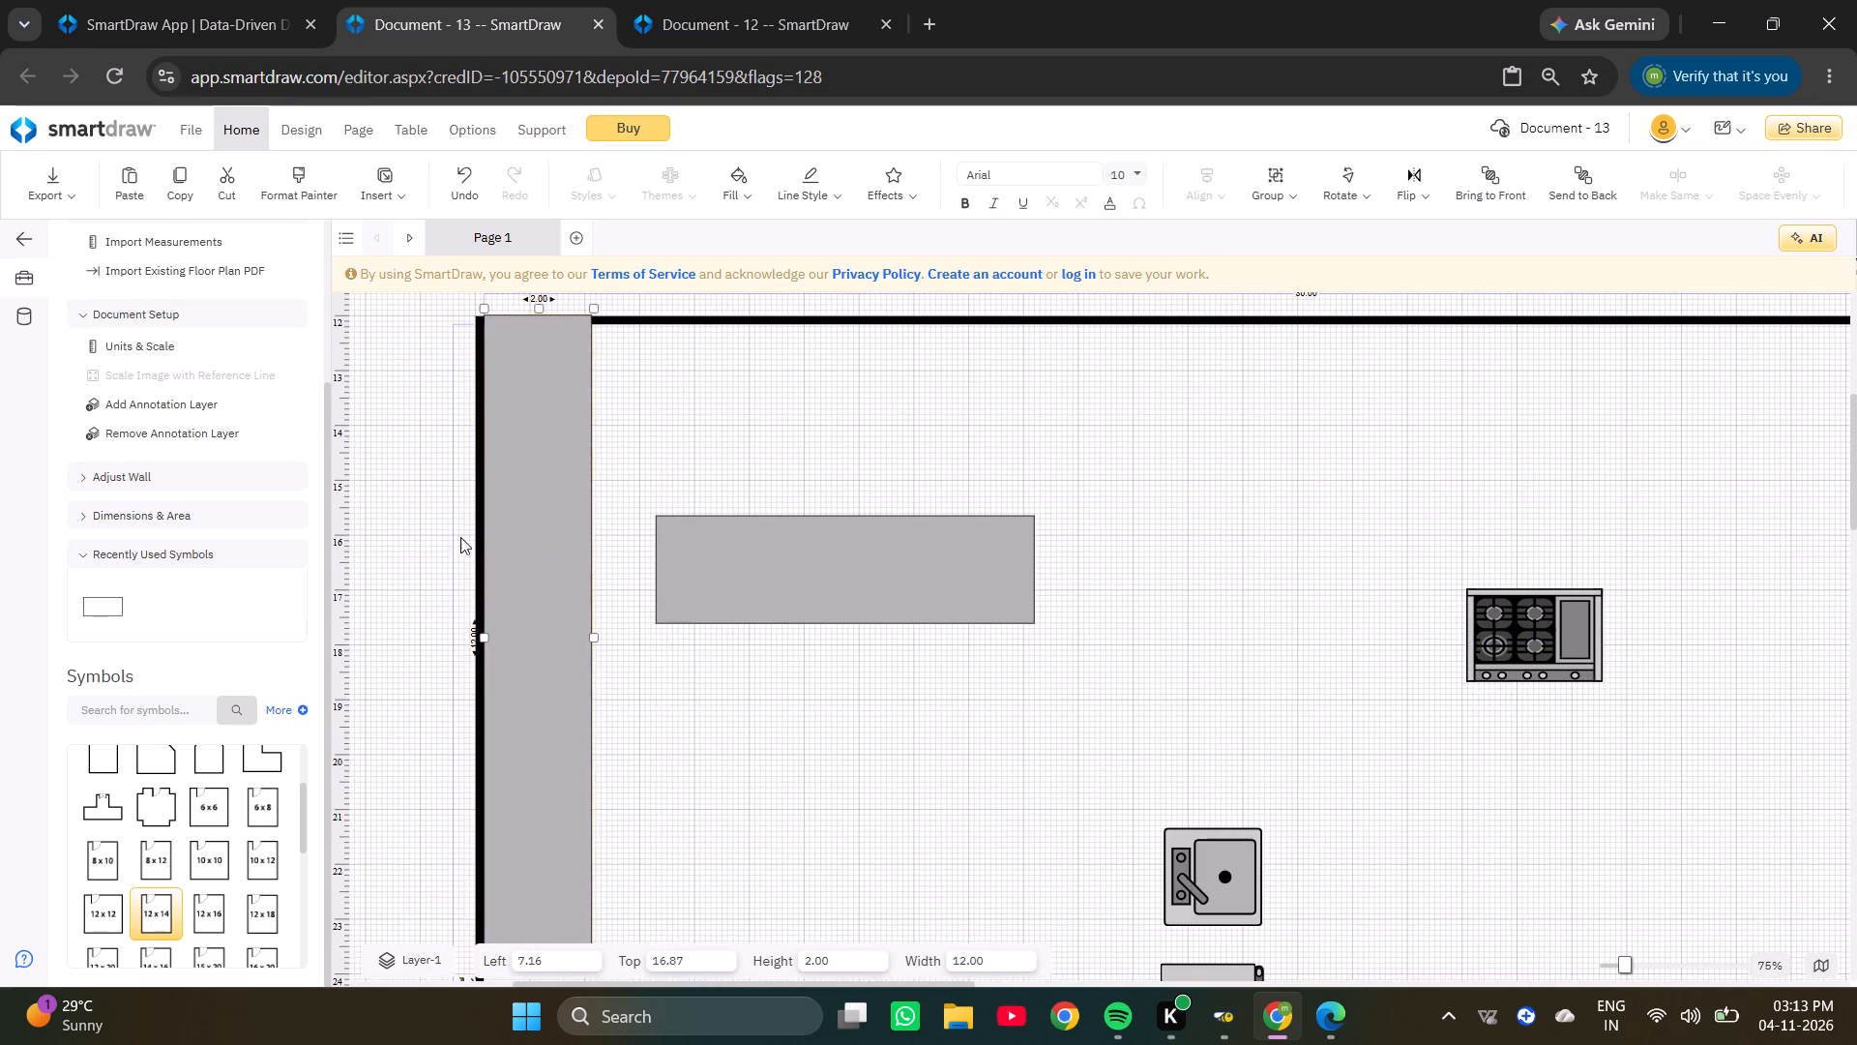
pyautogui.keyDown('ctrl'); pyautogui.scroll(4, 520, 416); pyautogui.keyUp('ctrl')
pyautogui.scroll(2, 523, 472)
pyautogui.keyDown('ctrl'); pyautogui.scroll(3, 471, 606); pyautogui.keyUp('ctrl')
pyautogui.moveTo(497, 632); pyautogui.dragTo(500, 668)
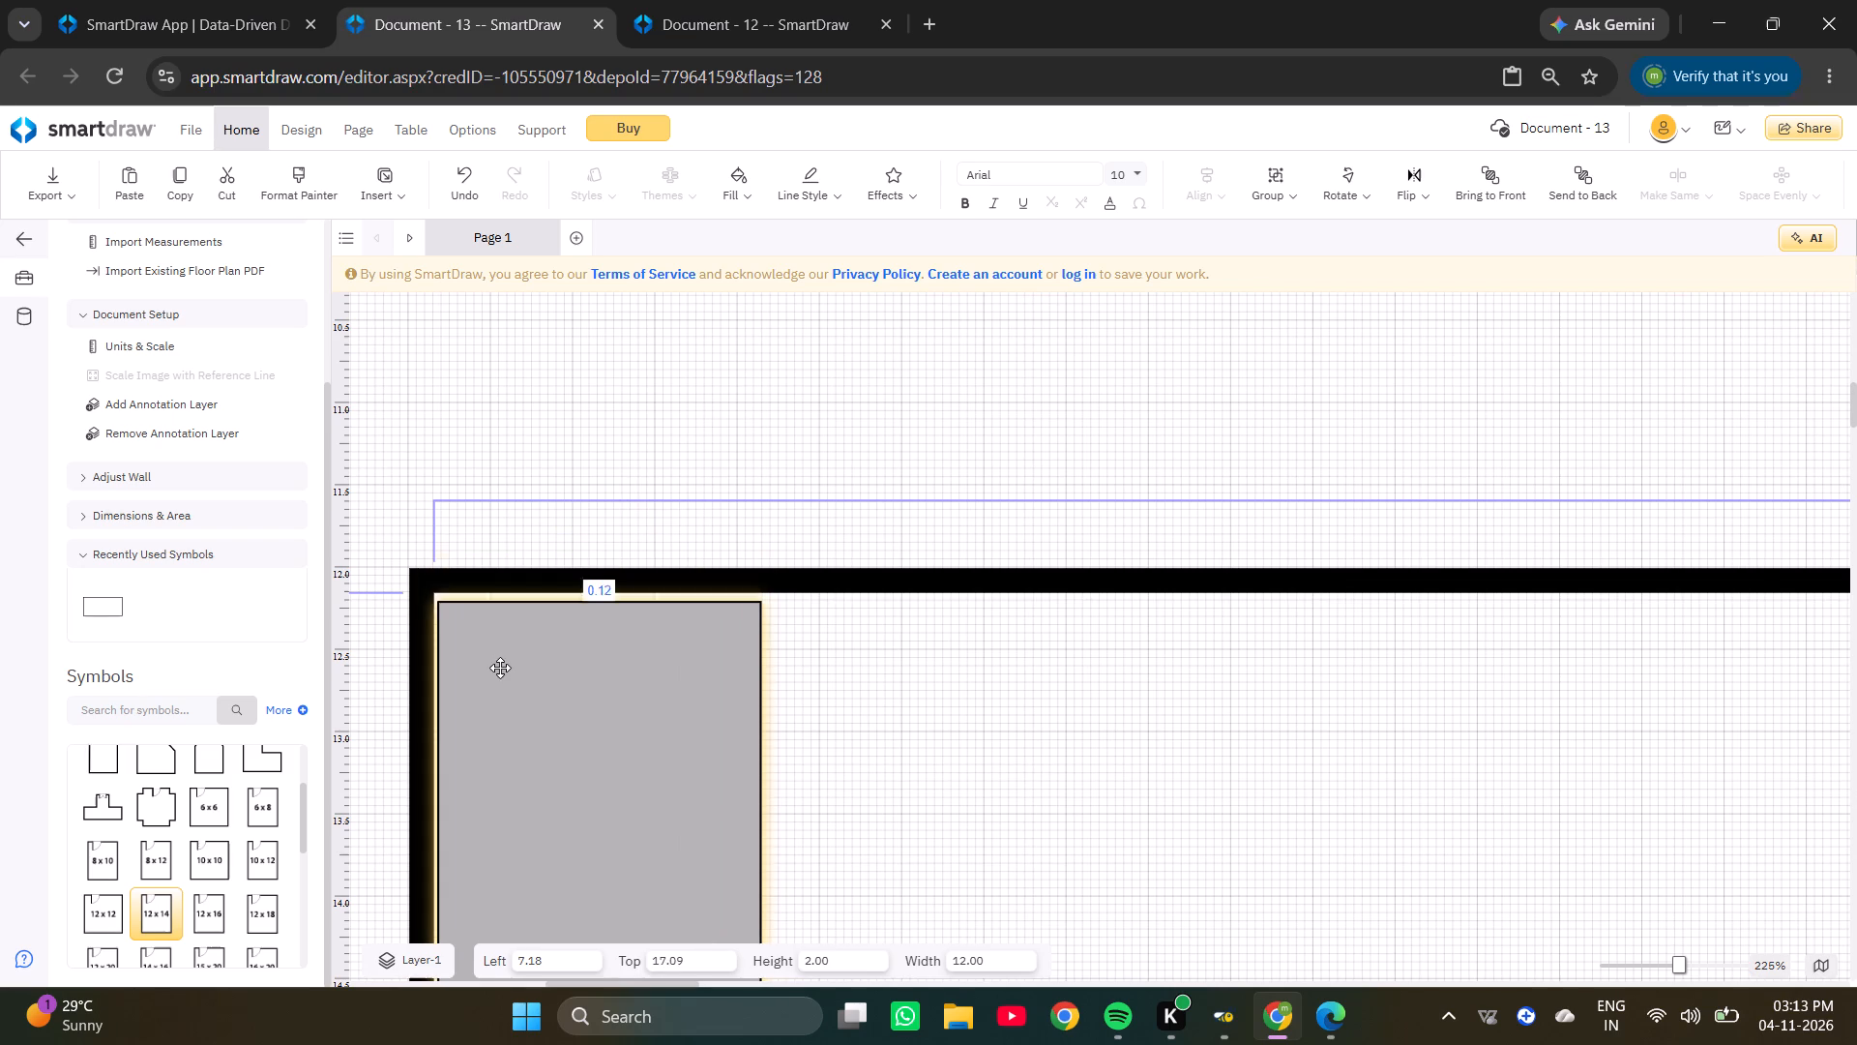
pyautogui.moveTo(500, 668); pyautogui.dragTo(497, 661)
pyautogui.keyDown('ctrl'); pyautogui.scroll(-7, 510, 657); pyautogui.keyUp('ctrl')
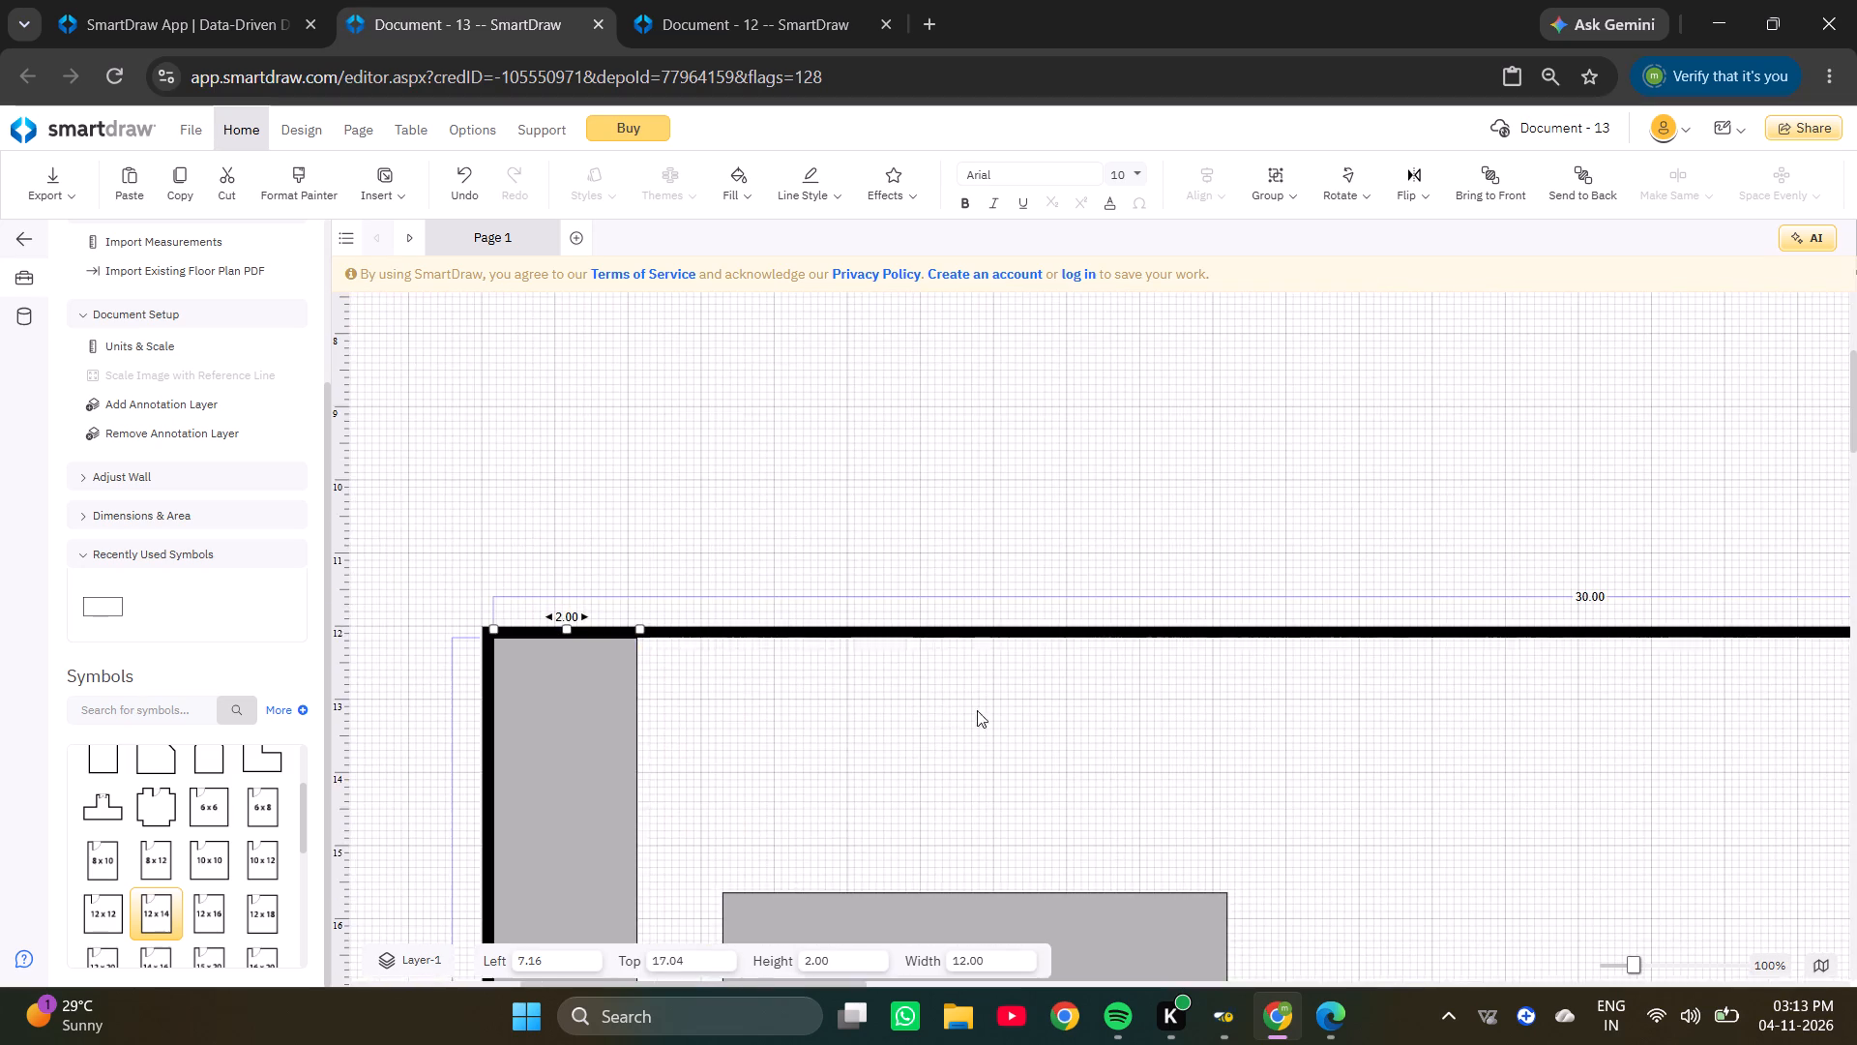
# Set the length of the shorter horizontal counter to 8.
pyautogui.keyDown('ctrl'); pyautogui.scroll(-8, 1171, 664); pyautogui.keyUp('ctrl')
pyautogui.click(661, 563)
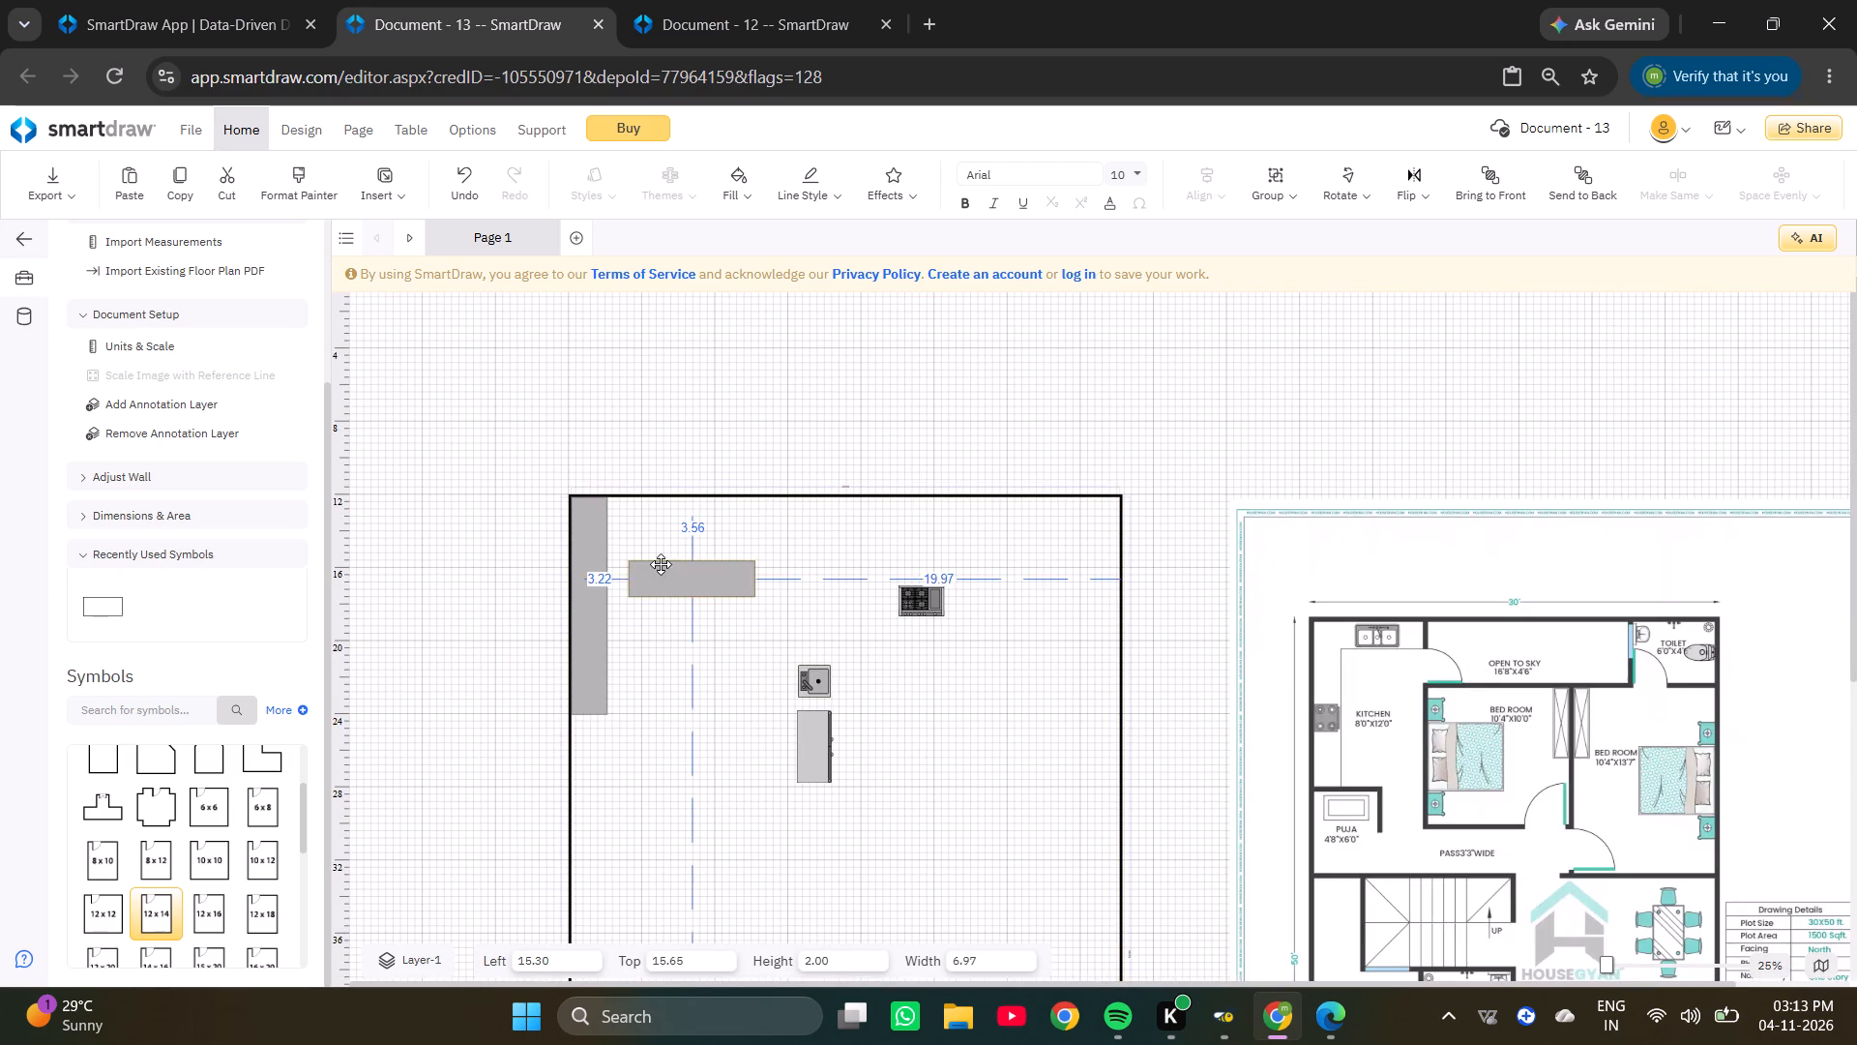
pyautogui.keyDown('ctrl'); pyautogui.scroll(6, 706, 582); pyautogui.keyUp('ctrl')
pyautogui.click(627, 416)
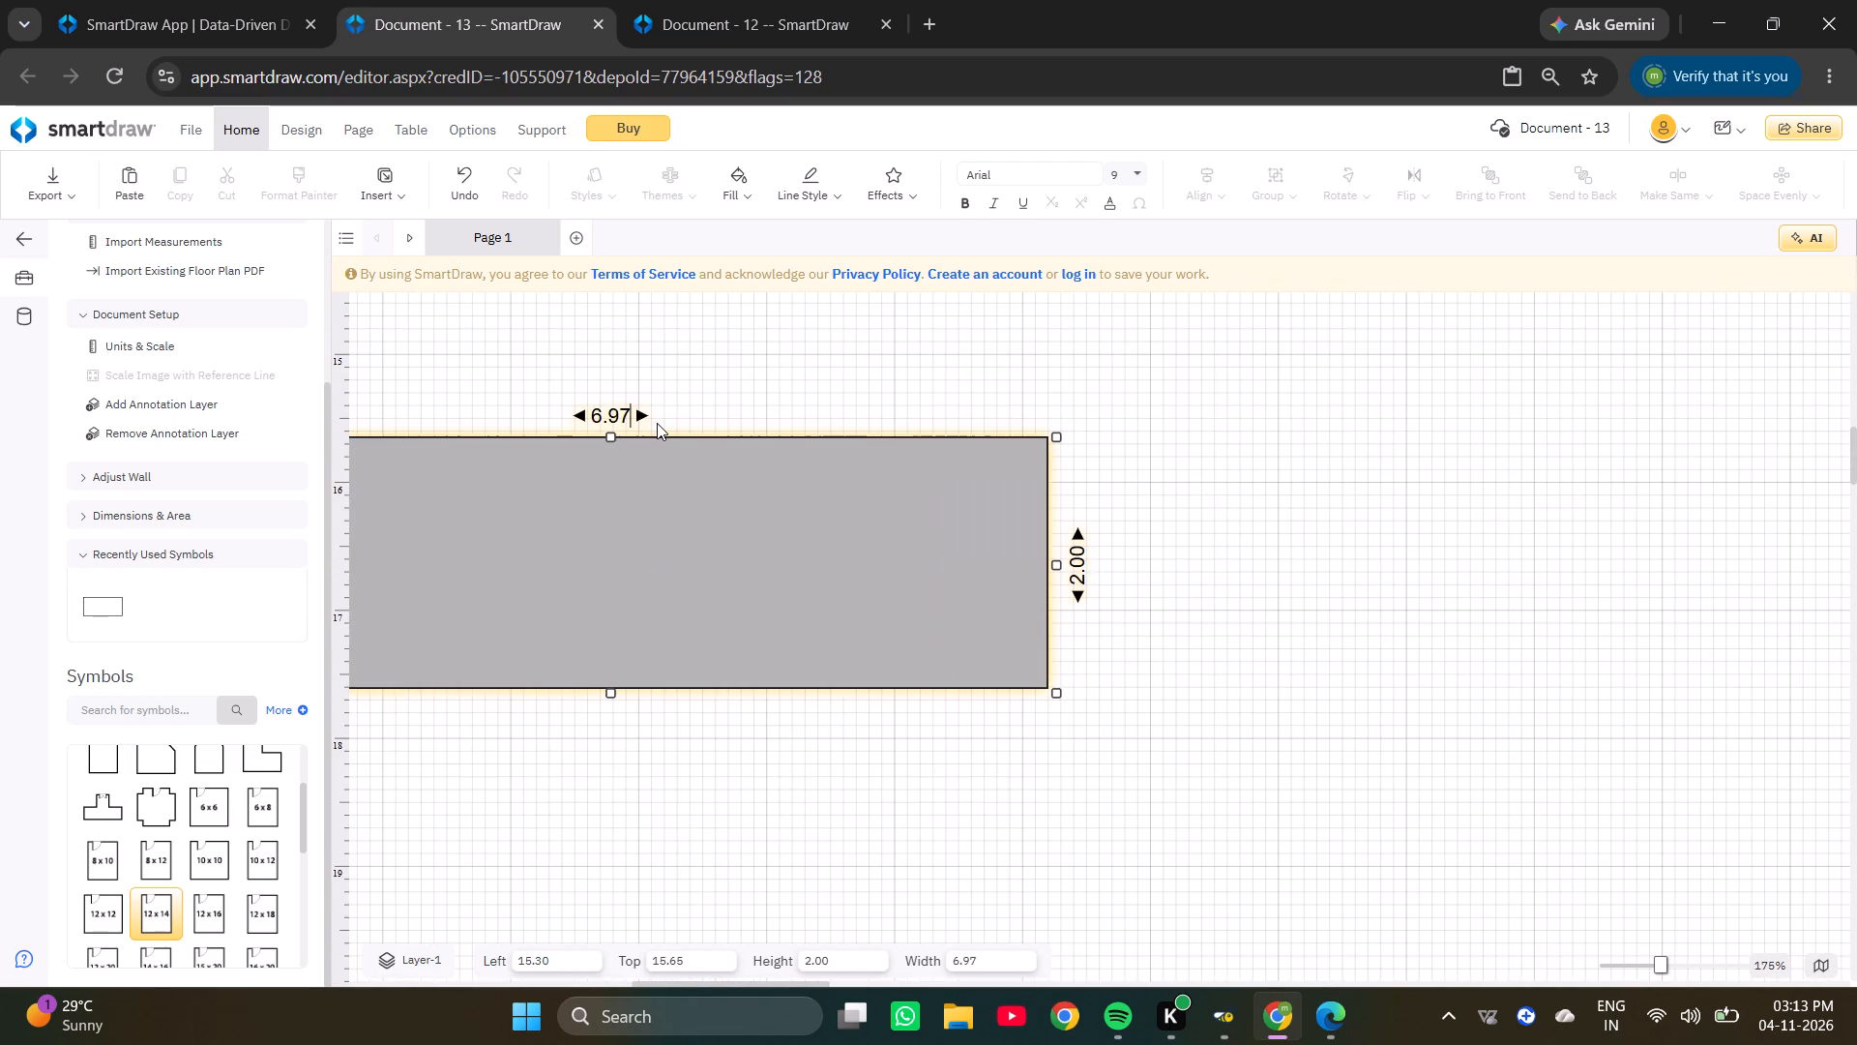
pyautogui.hotkey('ctrl', 'a')
pyautogui.press('BackSpace')
pyautogui.press('BackSpace')
pyautogui.press('BackSpace')
pyautogui.press('BackSpace')
pyautogui.press('BackSpace')
pyautogui.press('BackSpace')
pyautogui.press('BackSpace')
pyautogui.press('BackSpace')
pyautogui.press('BackSpace')
pyautogui.press('BackSpace')
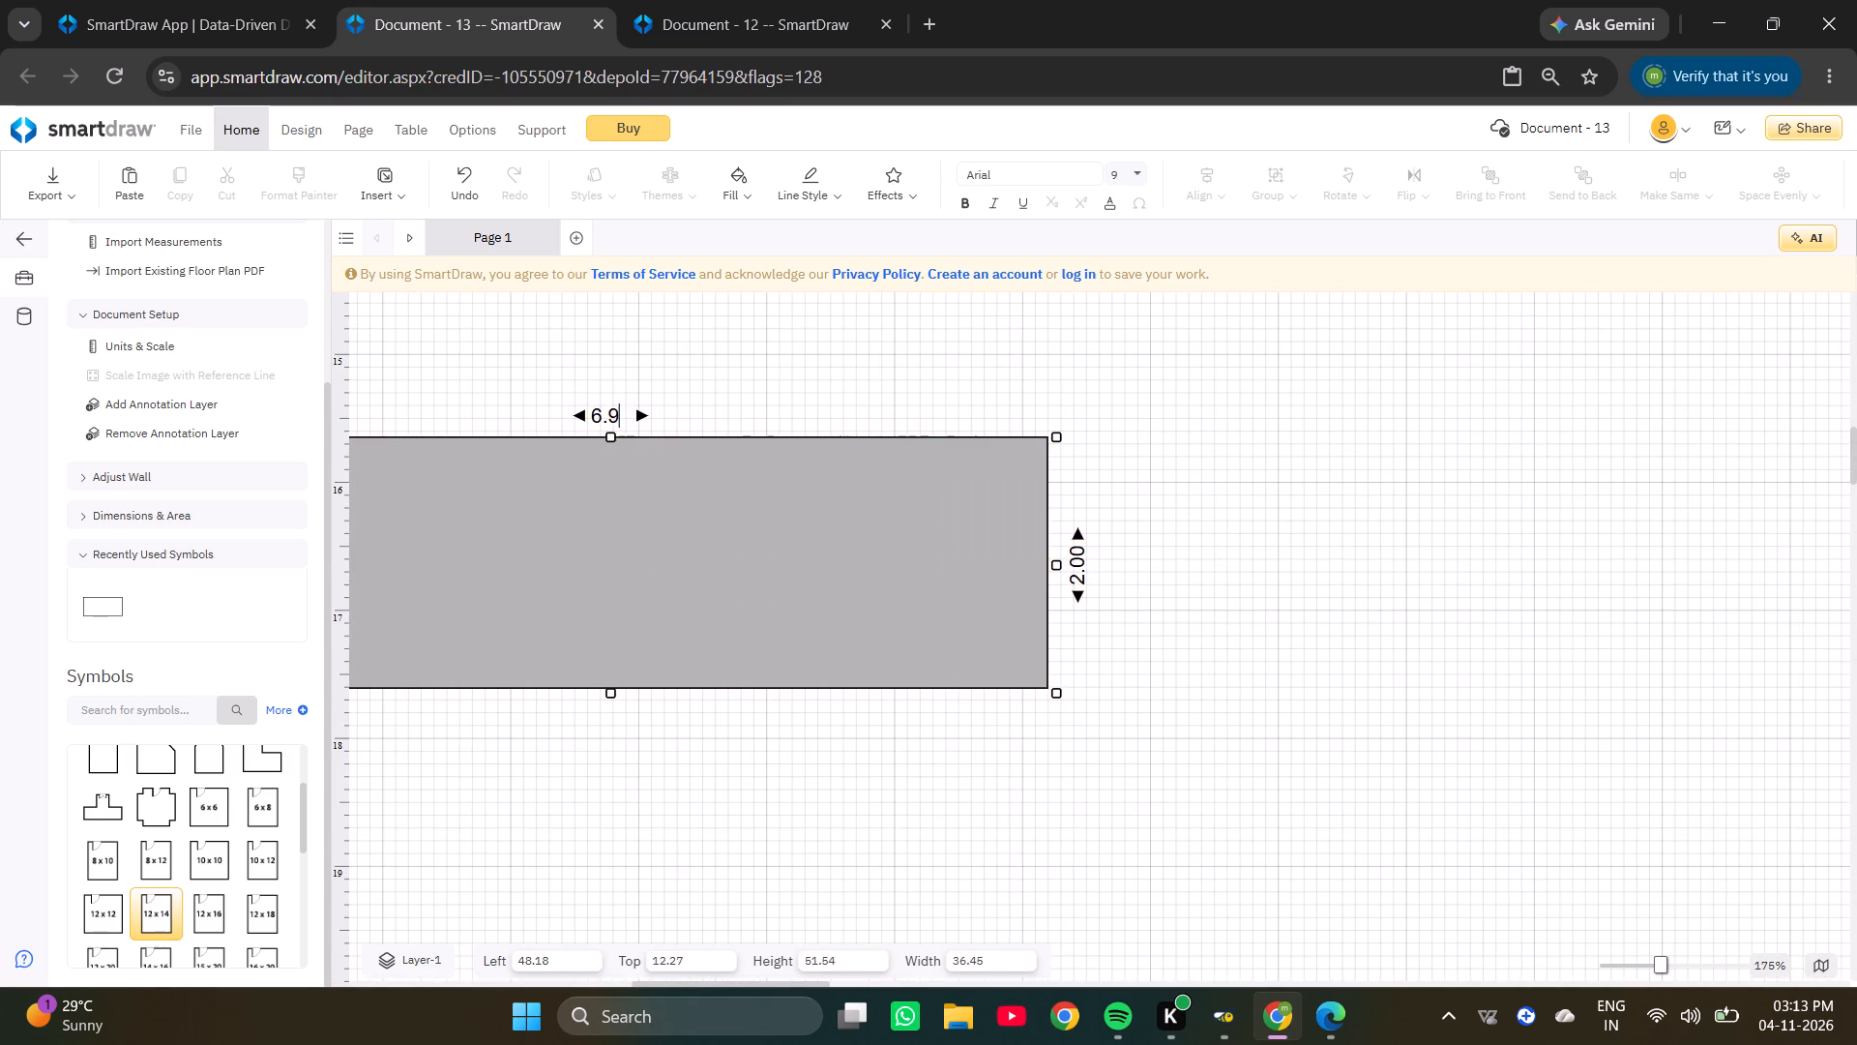
pyautogui.press('8')
pyautogui.press('Return')
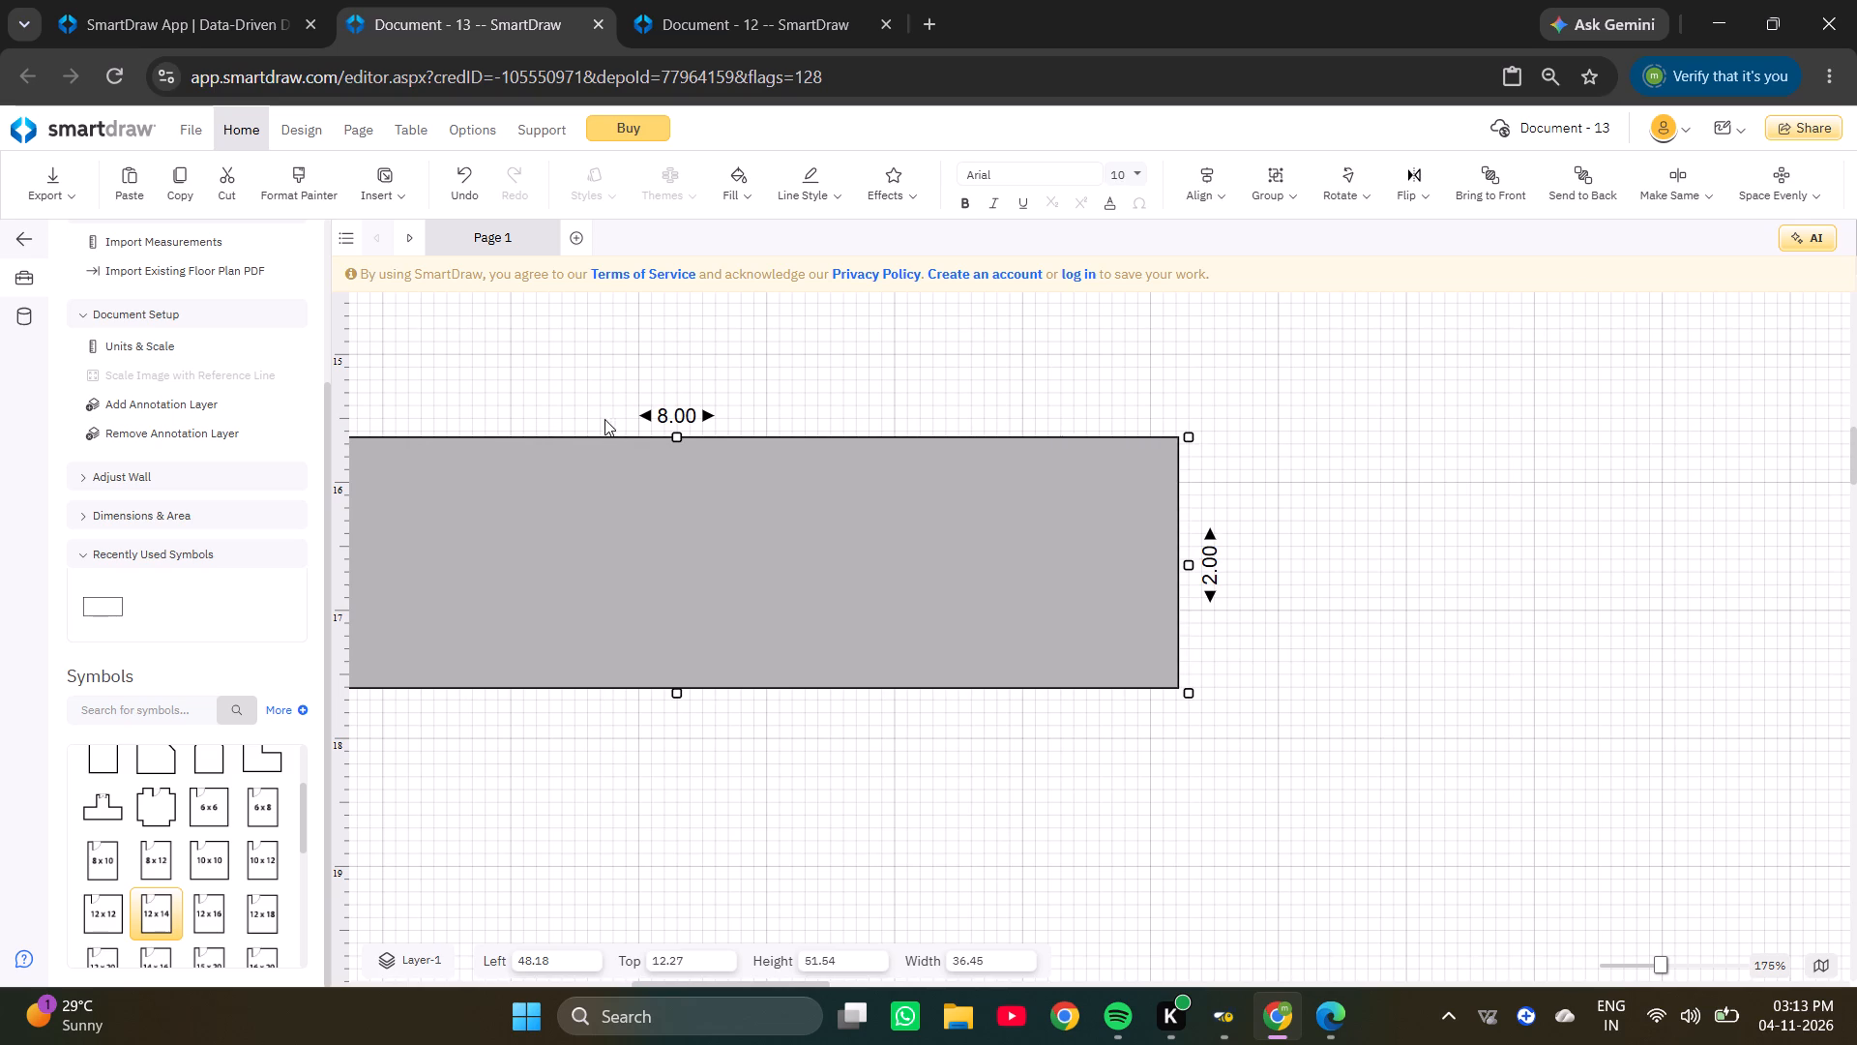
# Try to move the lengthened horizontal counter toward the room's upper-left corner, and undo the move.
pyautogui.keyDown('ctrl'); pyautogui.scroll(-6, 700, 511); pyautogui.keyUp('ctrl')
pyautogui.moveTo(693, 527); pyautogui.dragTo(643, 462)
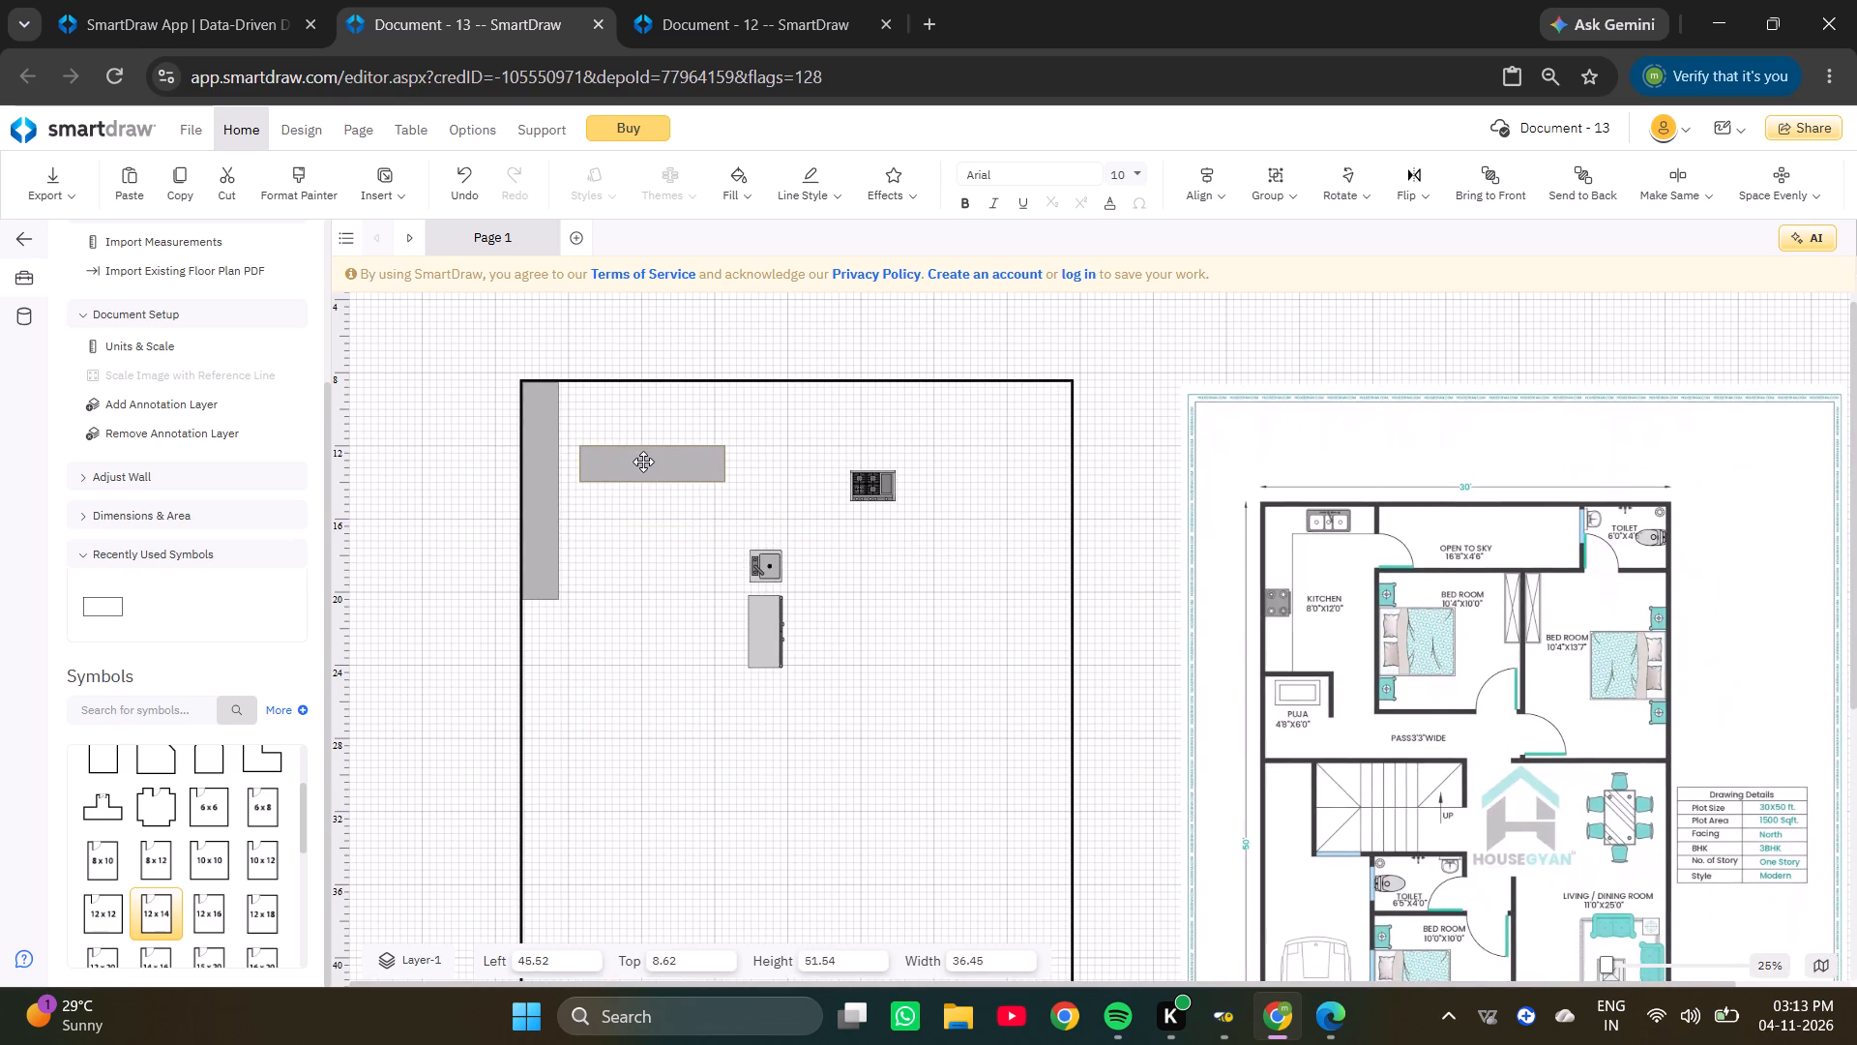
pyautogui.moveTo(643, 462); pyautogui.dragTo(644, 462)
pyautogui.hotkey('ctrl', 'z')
# Move the horizontal counter flush under the upper wall, butting against the upright counter, at about 14.10, 12.16.
pyautogui.scroll(3, 635, 469)
pyautogui.click(674, 557)
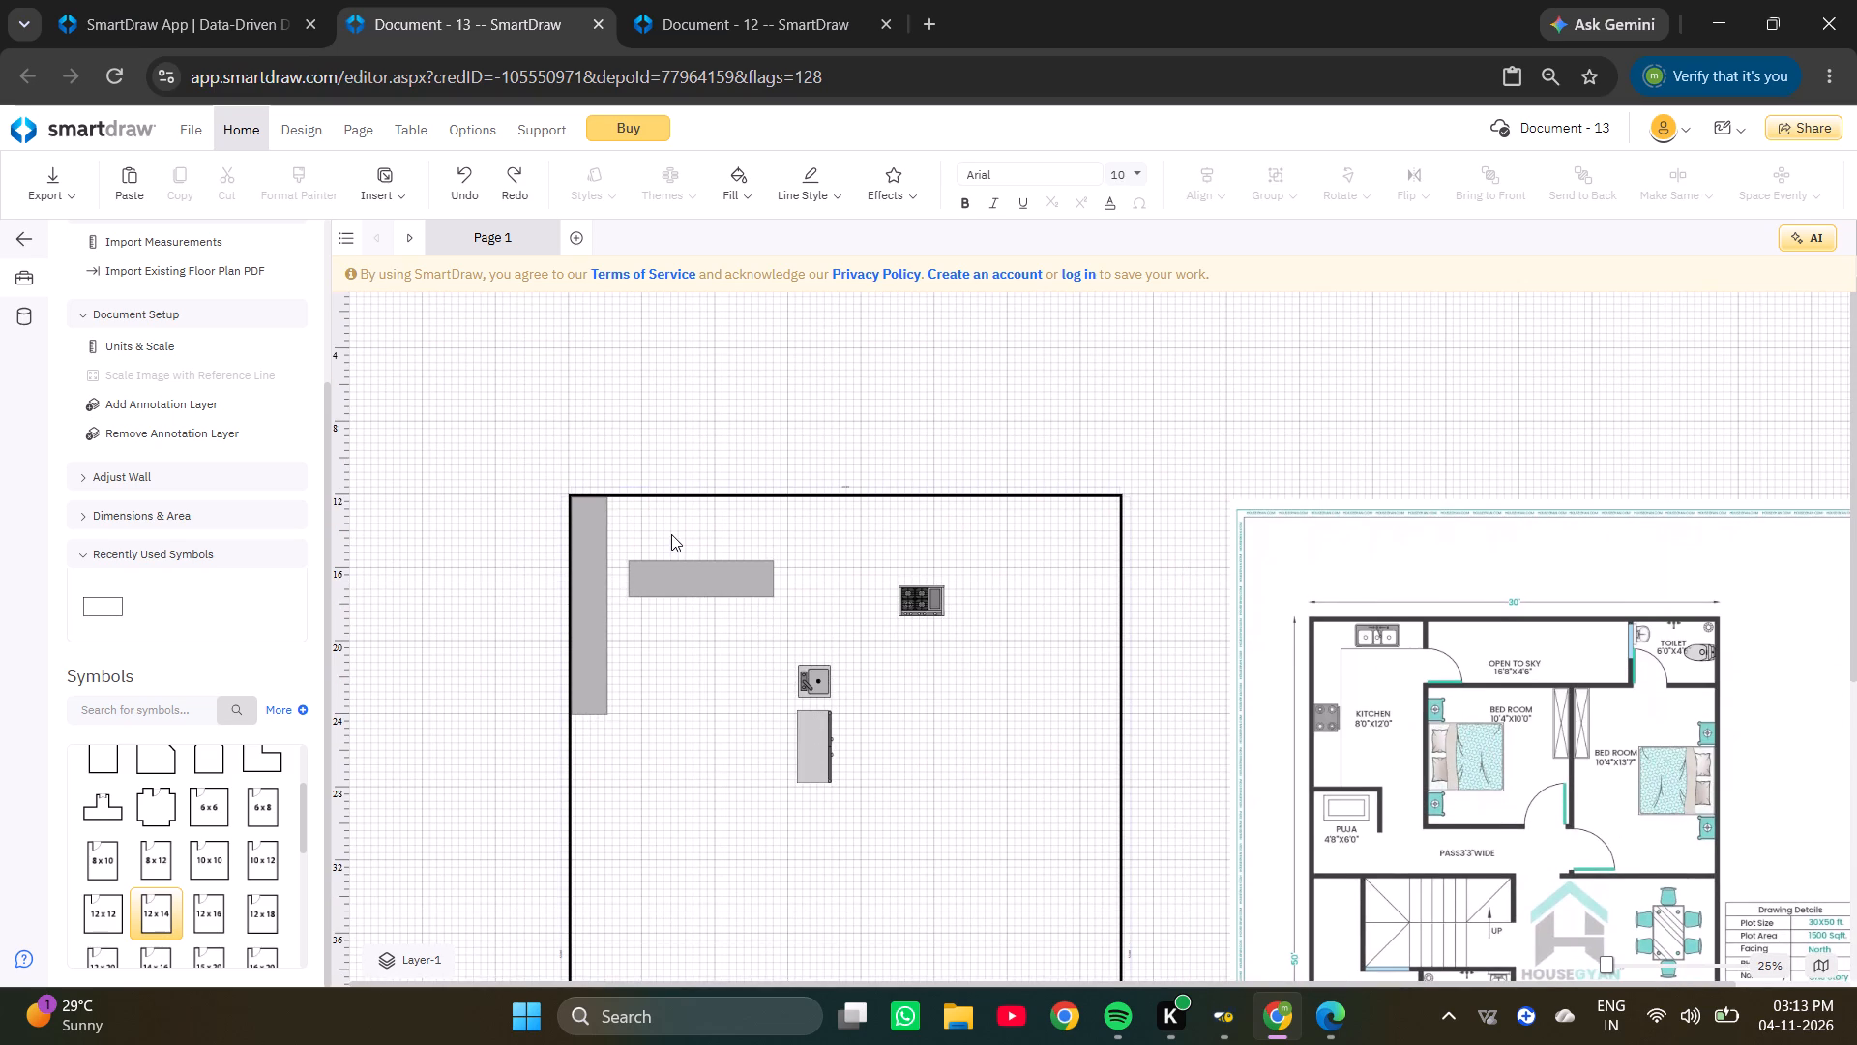
pyautogui.keyDown('ctrl'); pyautogui.scroll(4, 589, 487); pyautogui.keyUp('ctrl')
pyautogui.moveTo(906, 919); pyautogui.dragTo(851, 743)
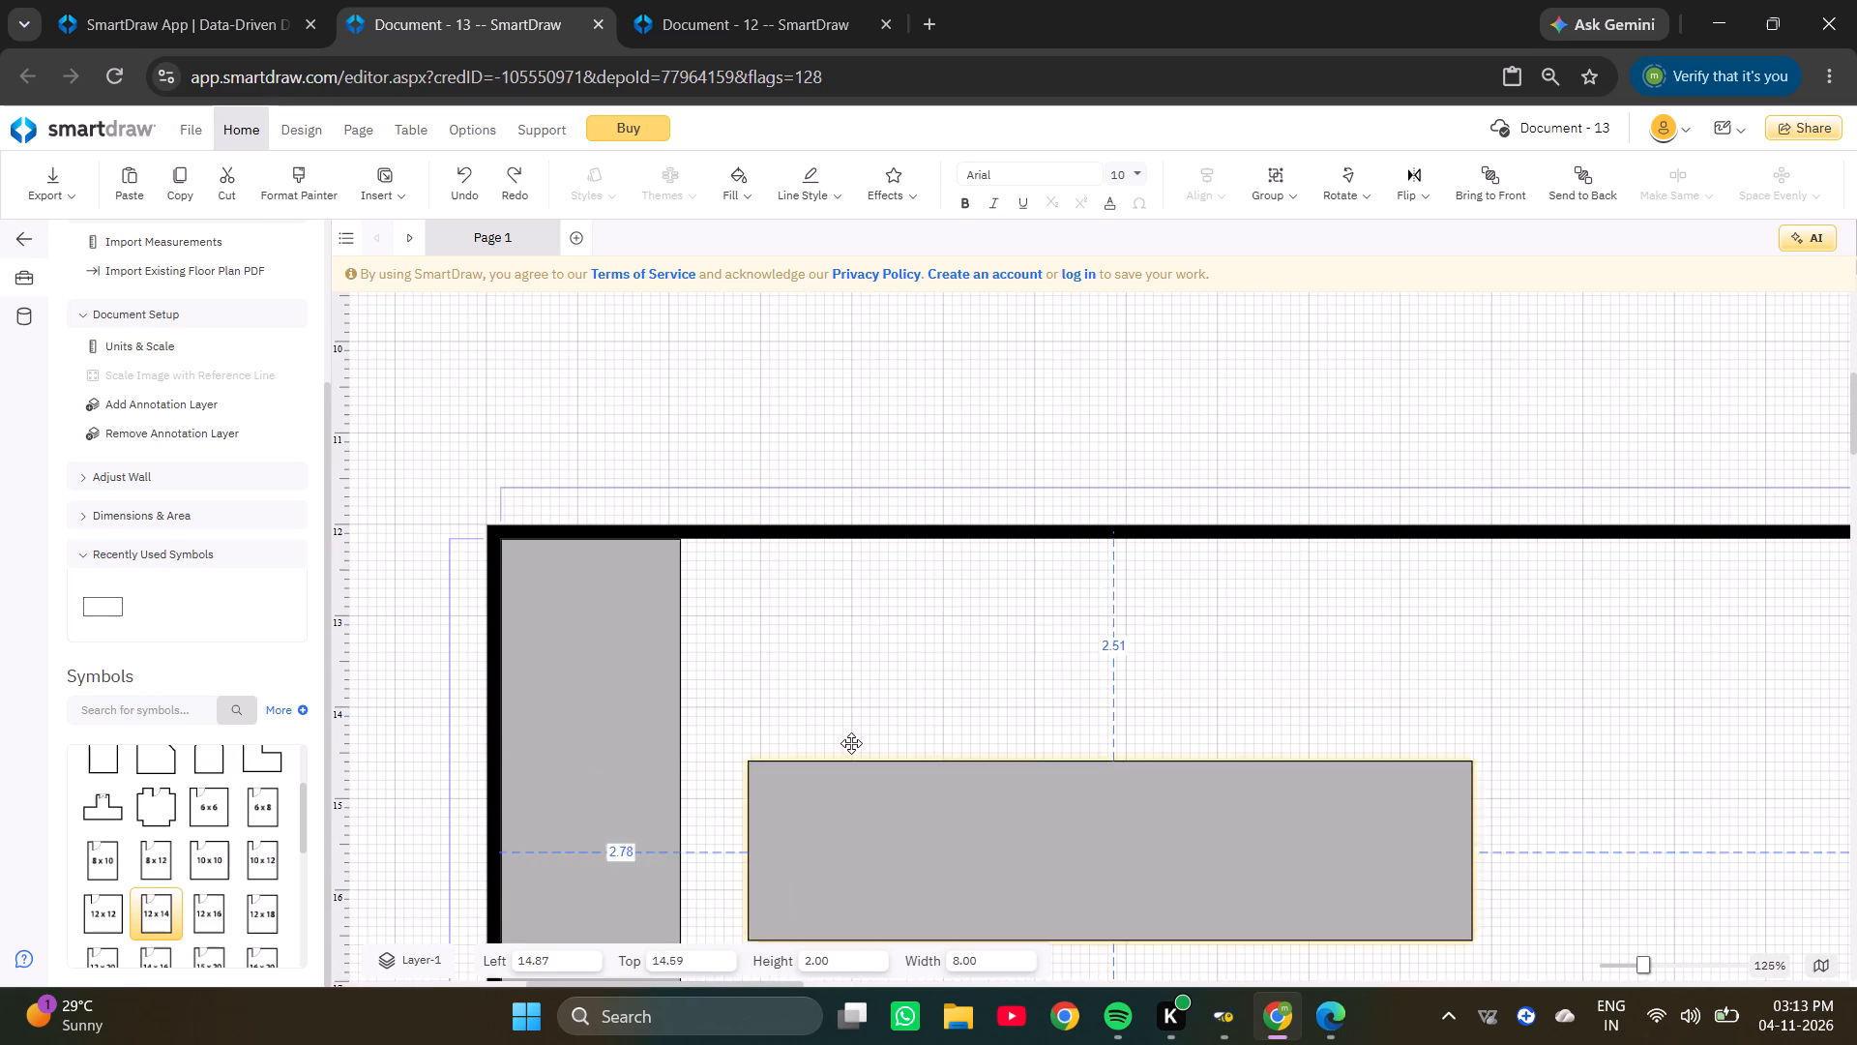
pyautogui.moveTo(851, 743); pyautogui.dragTo(799, 613)
pyautogui.keyDown('ctrl'); pyautogui.scroll(3, 615, 587); pyautogui.keyUp('ctrl')
pyautogui.moveTo(796, 596); pyautogui.dragTo(804, 582)
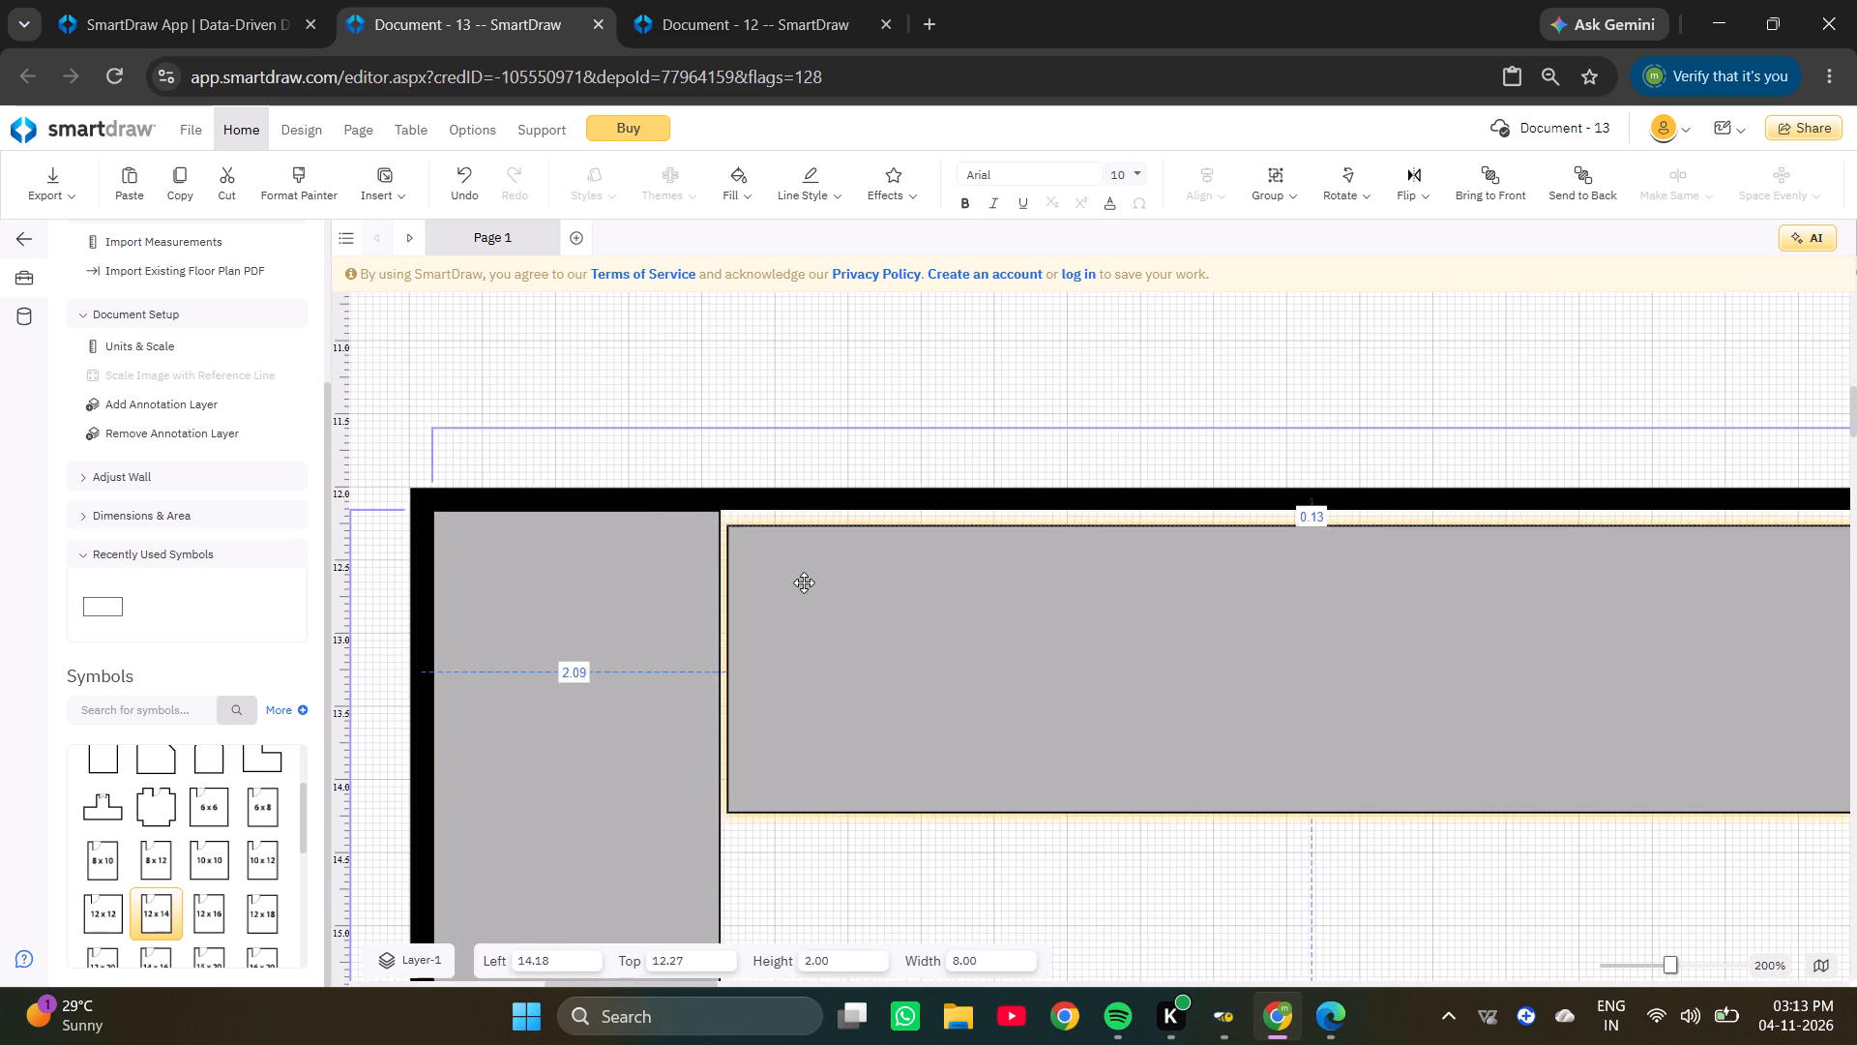
pyautogui.moveTo(804, 582); pyautogui.dragTo(793, 582)
pyautogui.keyDown('ctrl'); pyautogui.scroll(3, 639, 544); pyautogui.keyUp('ctrl')
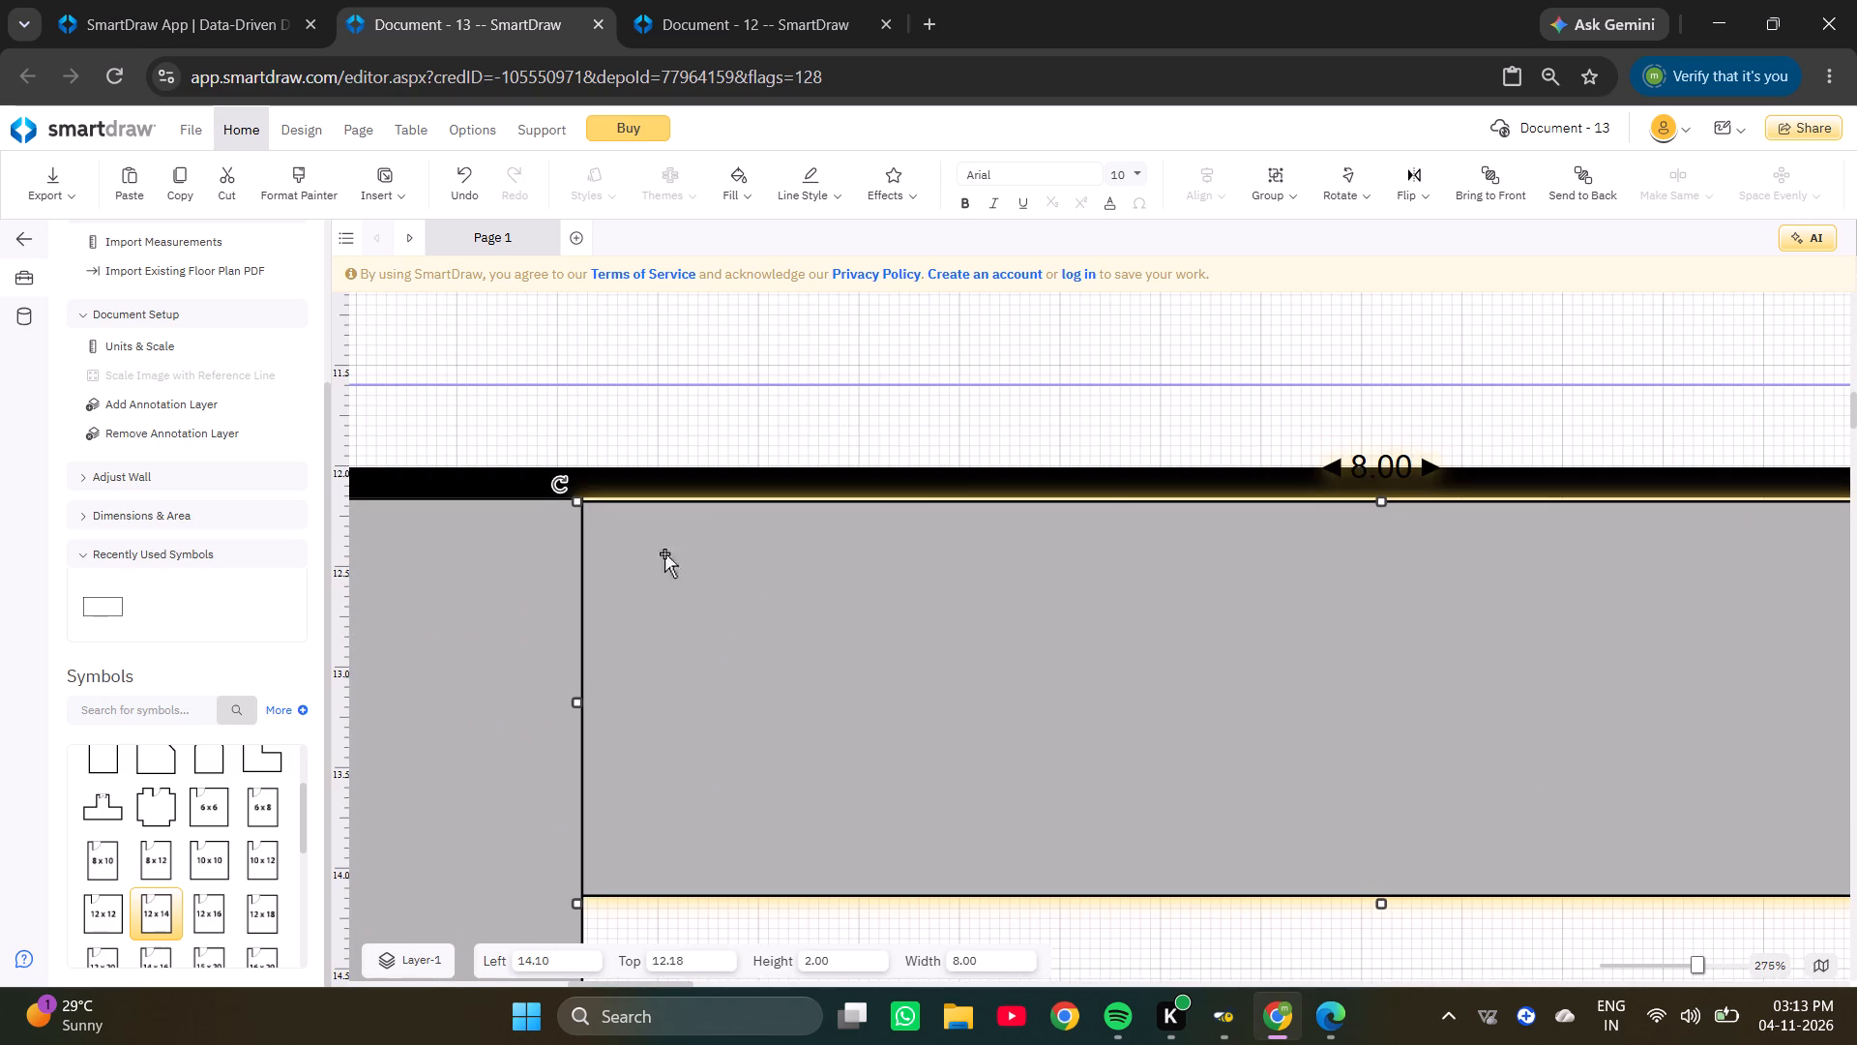
pyautogui.press('Up')
pyautogui.click(745, 369)
pyautogui.click(699, 606)
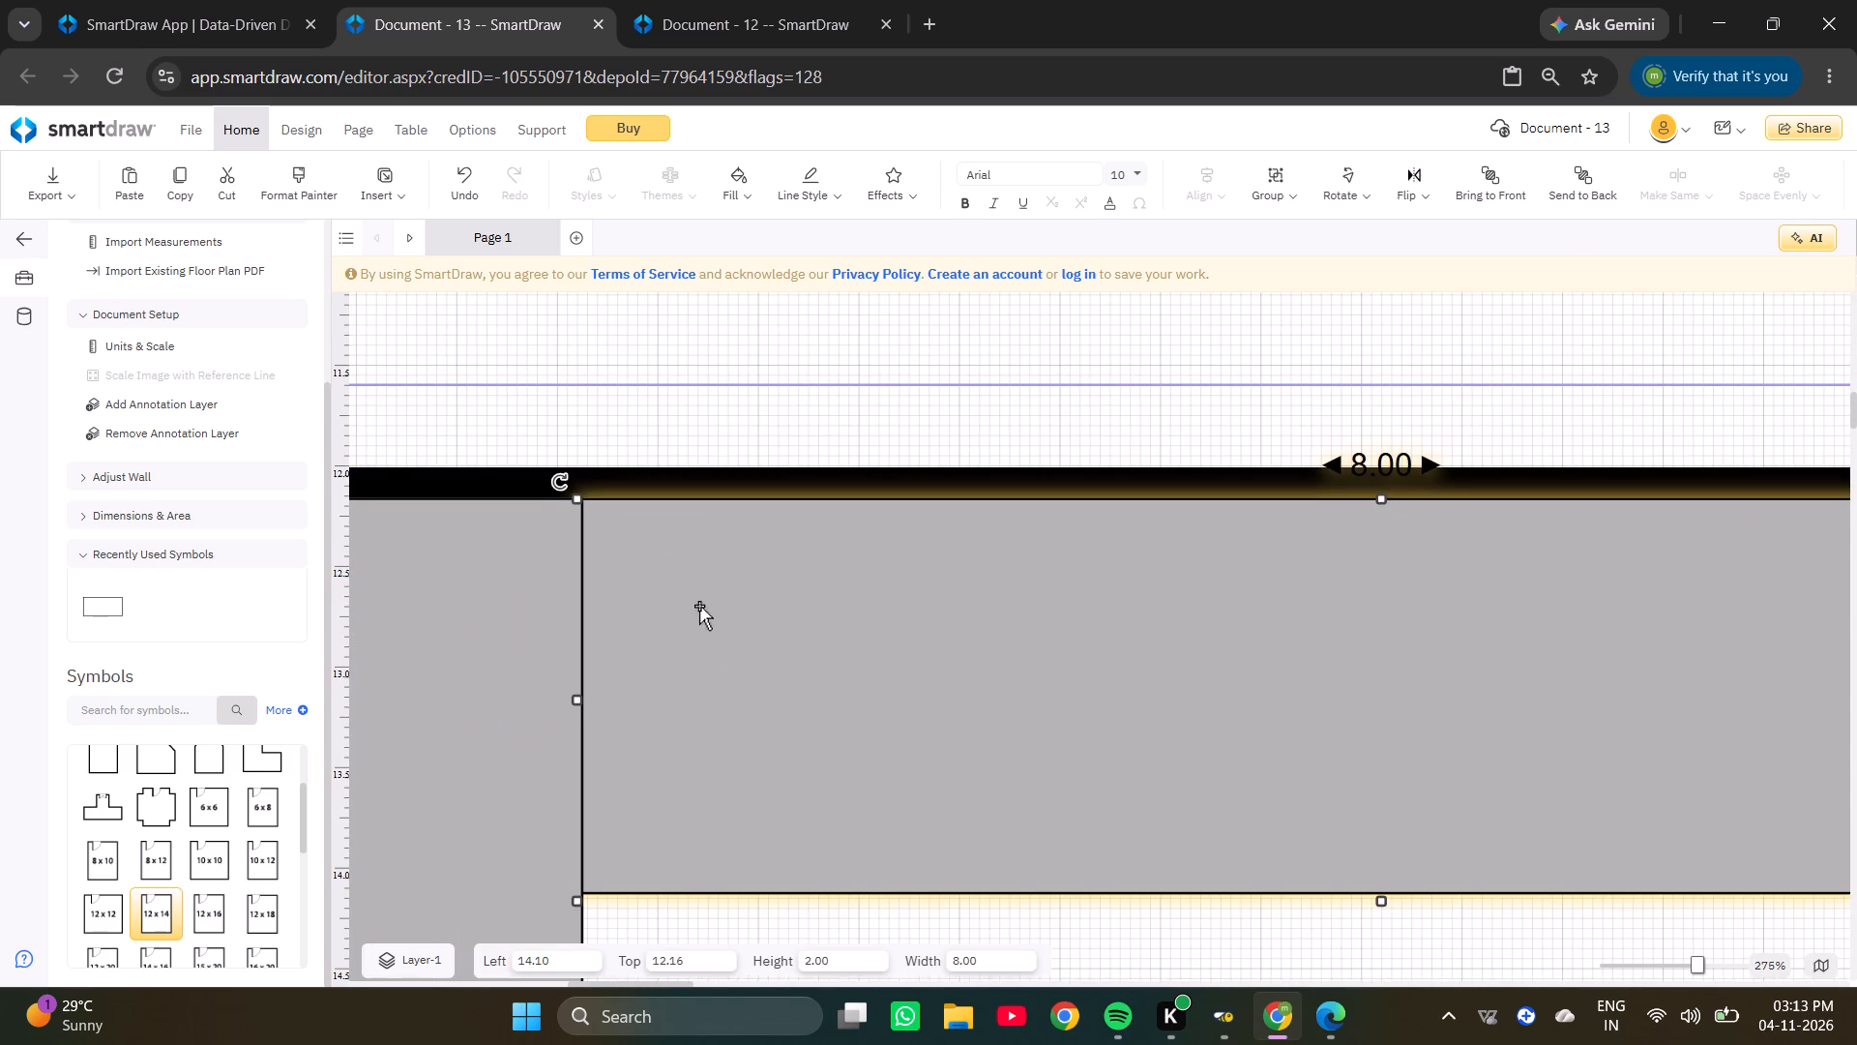
# Stretch the horizontal counter's left end across the upright counter to the left wall, for a length of about 9.94.
pyautogui.keyDown('ctrl'); pyautogui.scroll(-7, 699, 606); pyautogui.keyUp('ctrl')
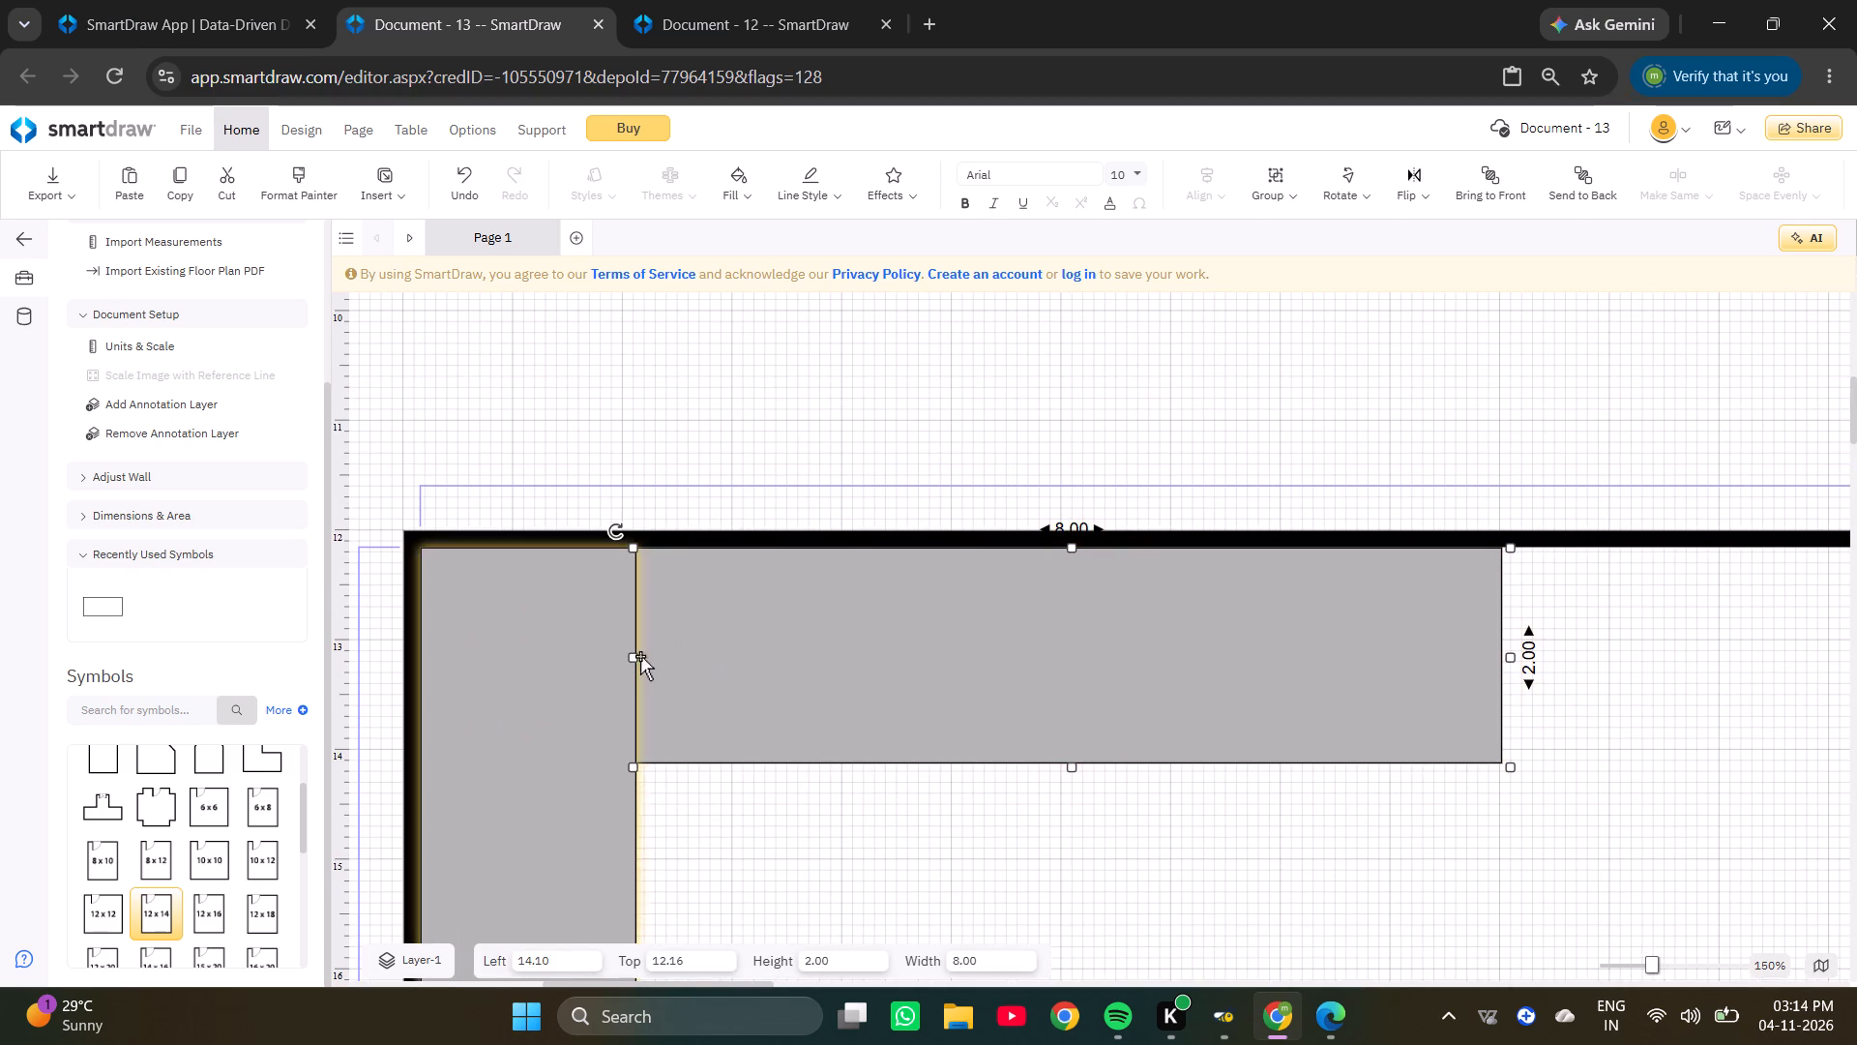
pyautogui.click(664, 432)
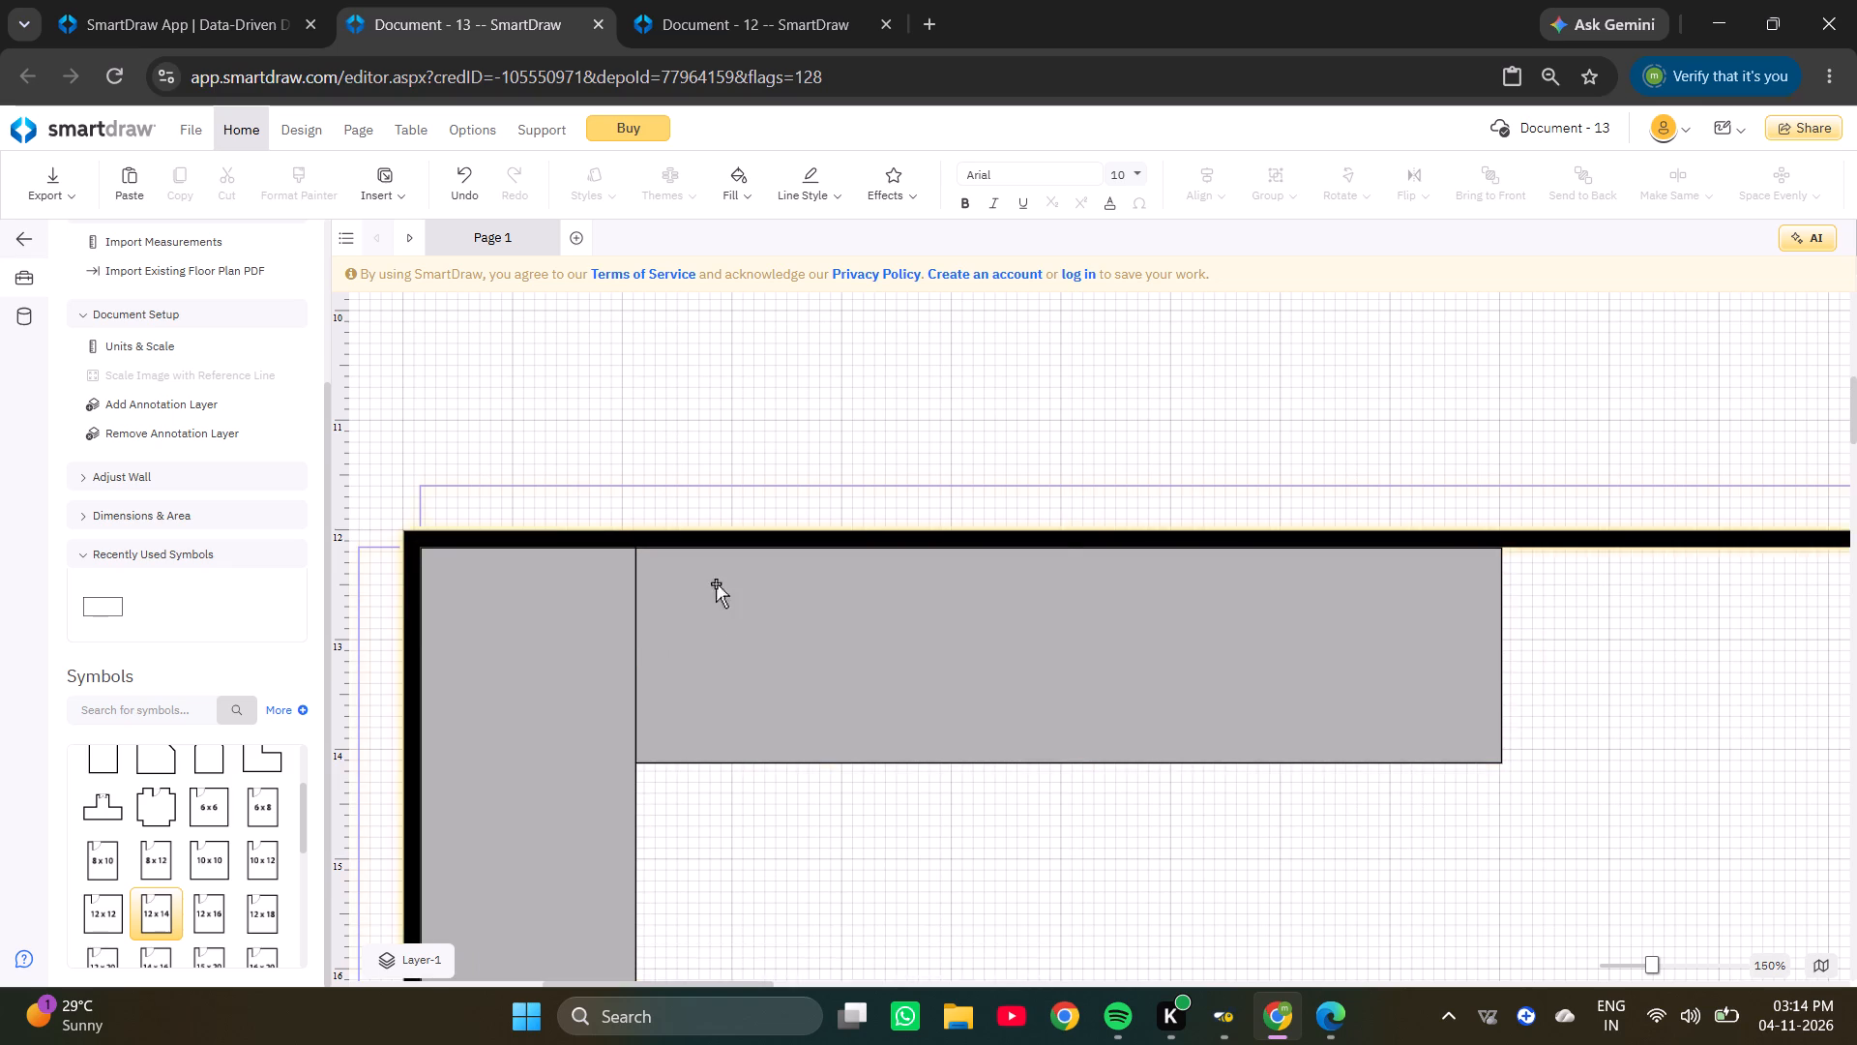
pyautogui.click(710, 627)
pyautogui.moveTo(632, 660); pyautogui.dragTo(515, 651)
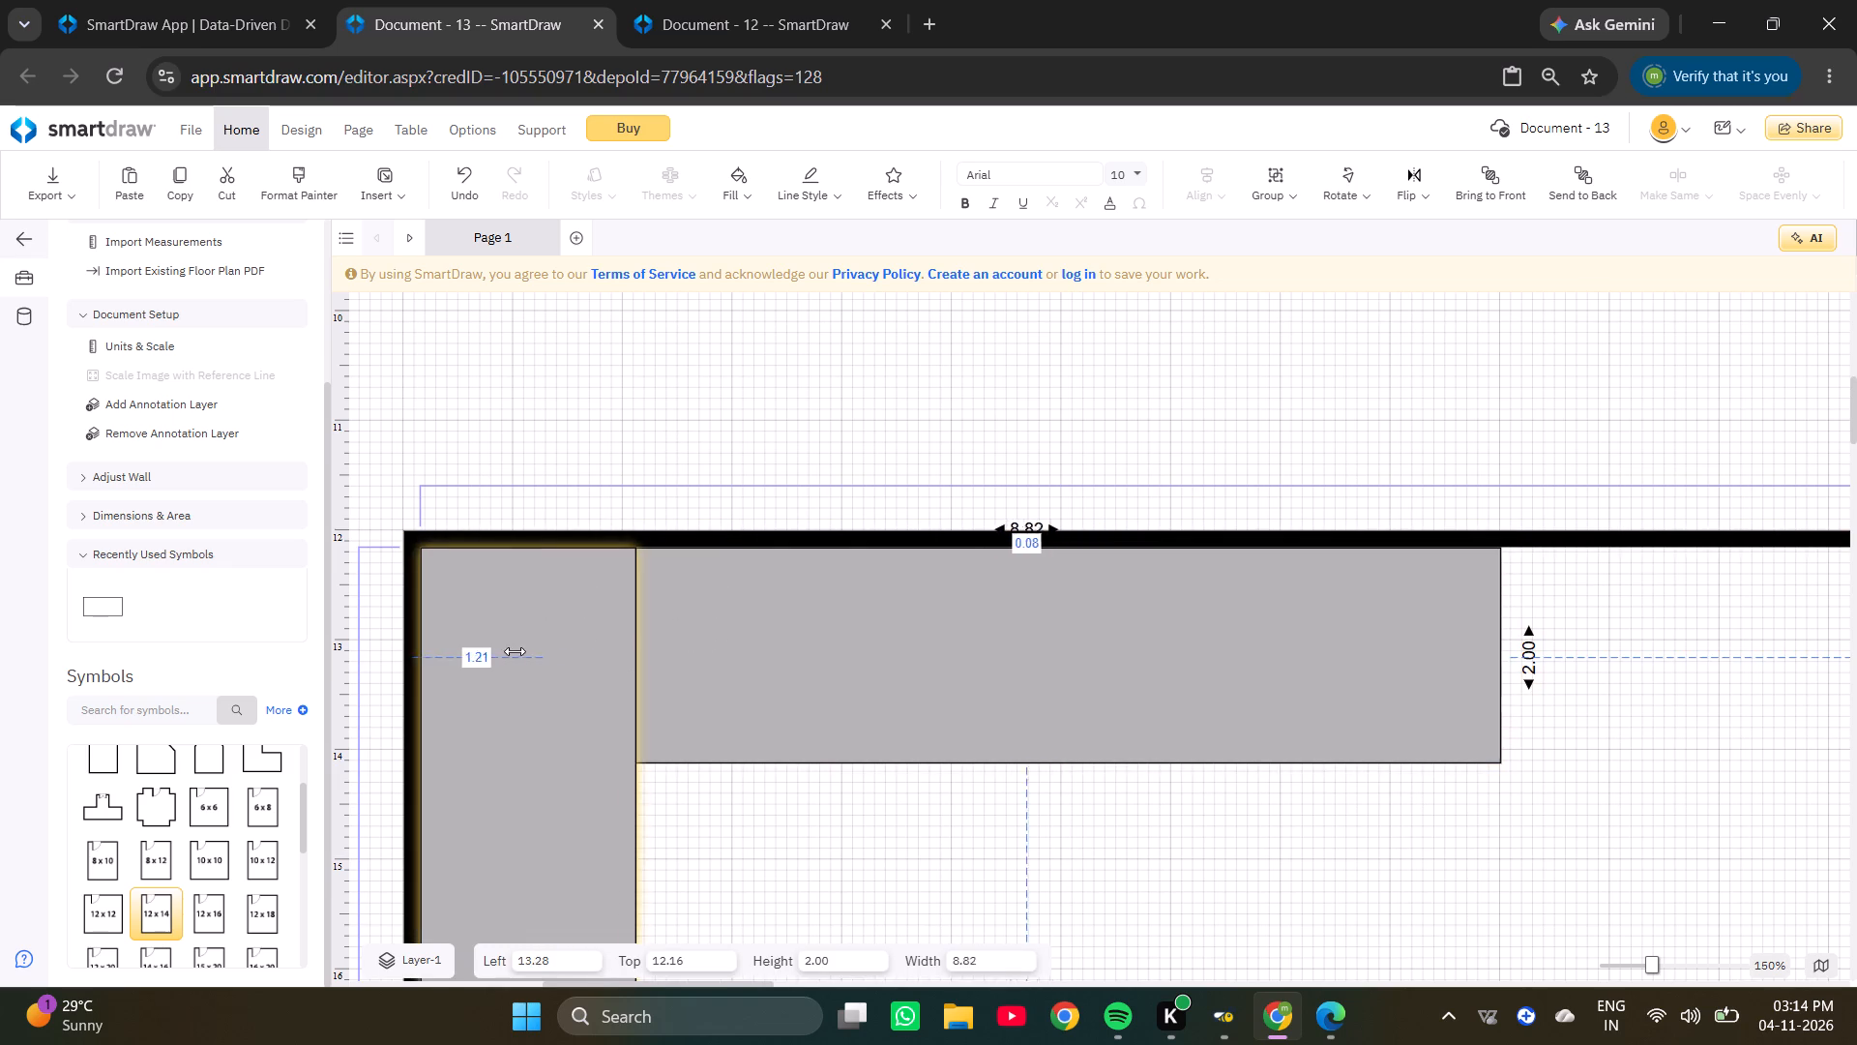
pyautogui.moveTo(515, 651); pyautogui.dragTo(422, 651)
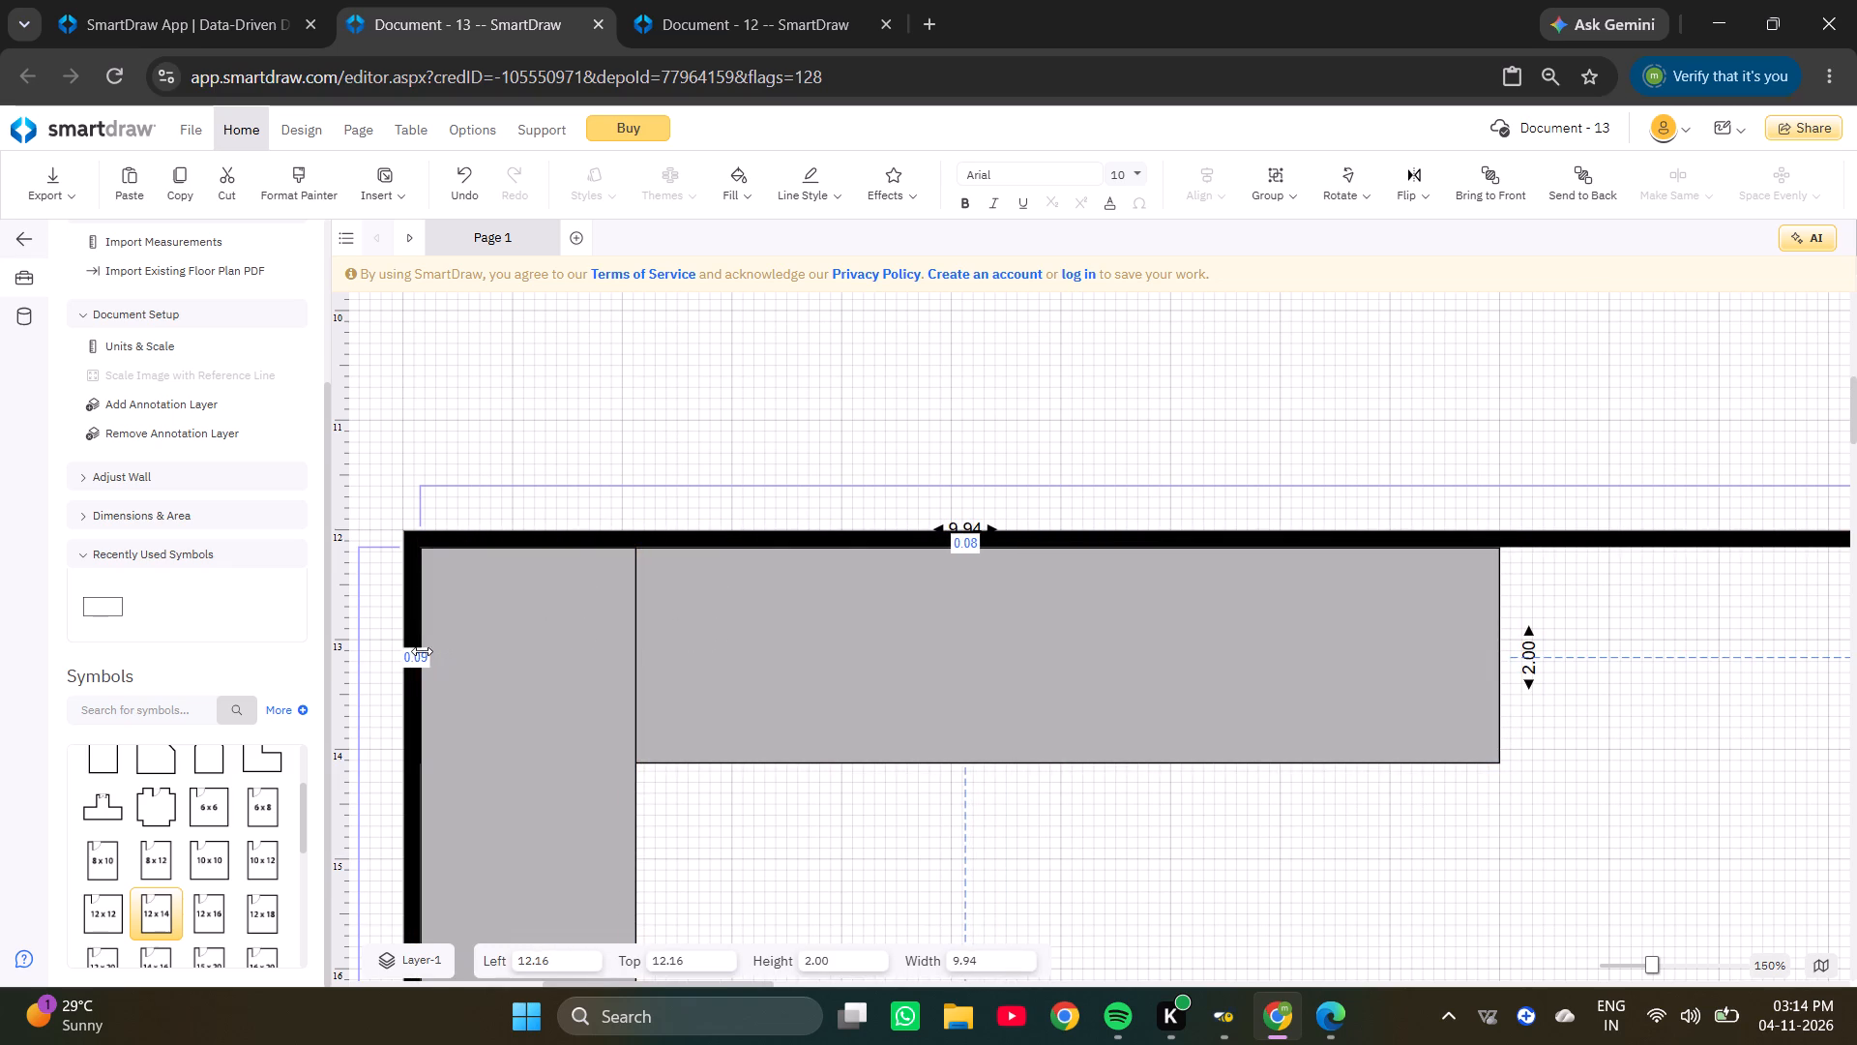
pyautogui.moveTo(422, 651); pyautogui.dragTo(419, 647)
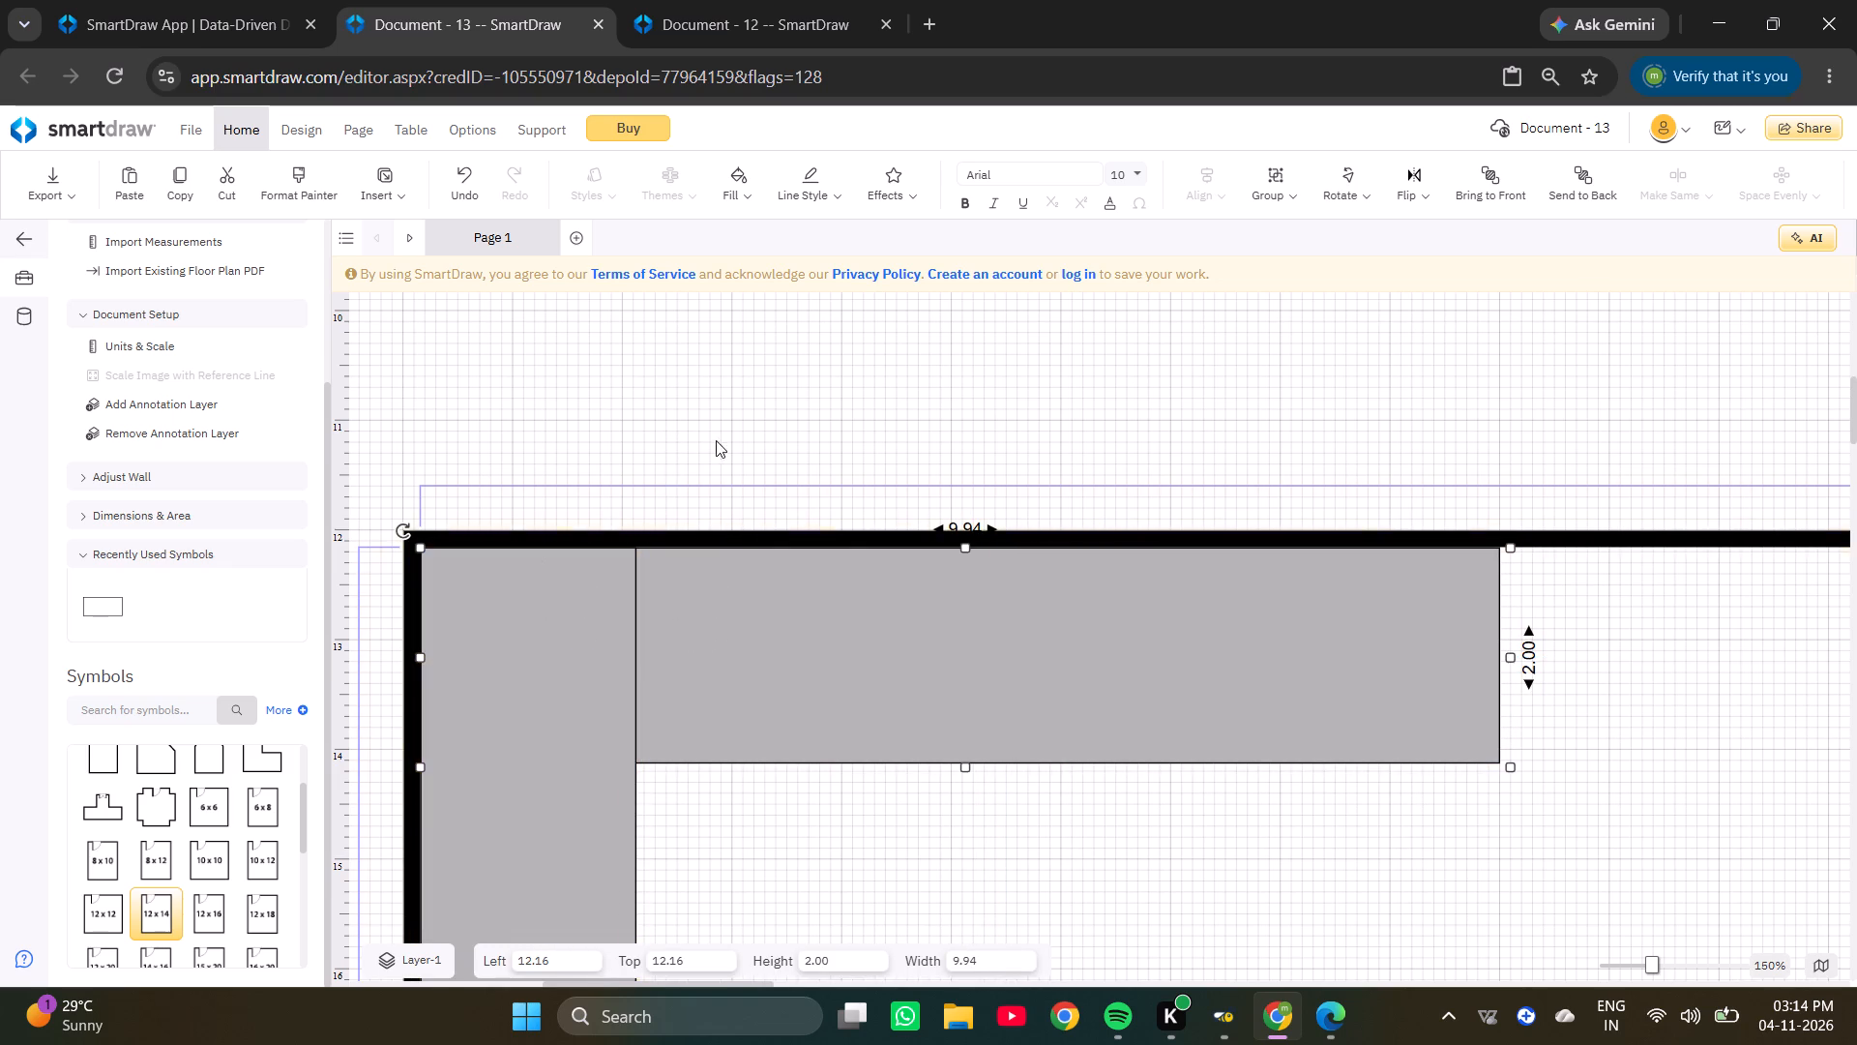
pyautogui.click(766, 418)
# Move the stove onto the upright counter and rotate it so its knobs face the room, at about 11.92, 17.72.
pyautogui.keyDown('ctrl'); pyautogui.scroll(-8, 796, 519); pyautogui.keyUp('ctrl')
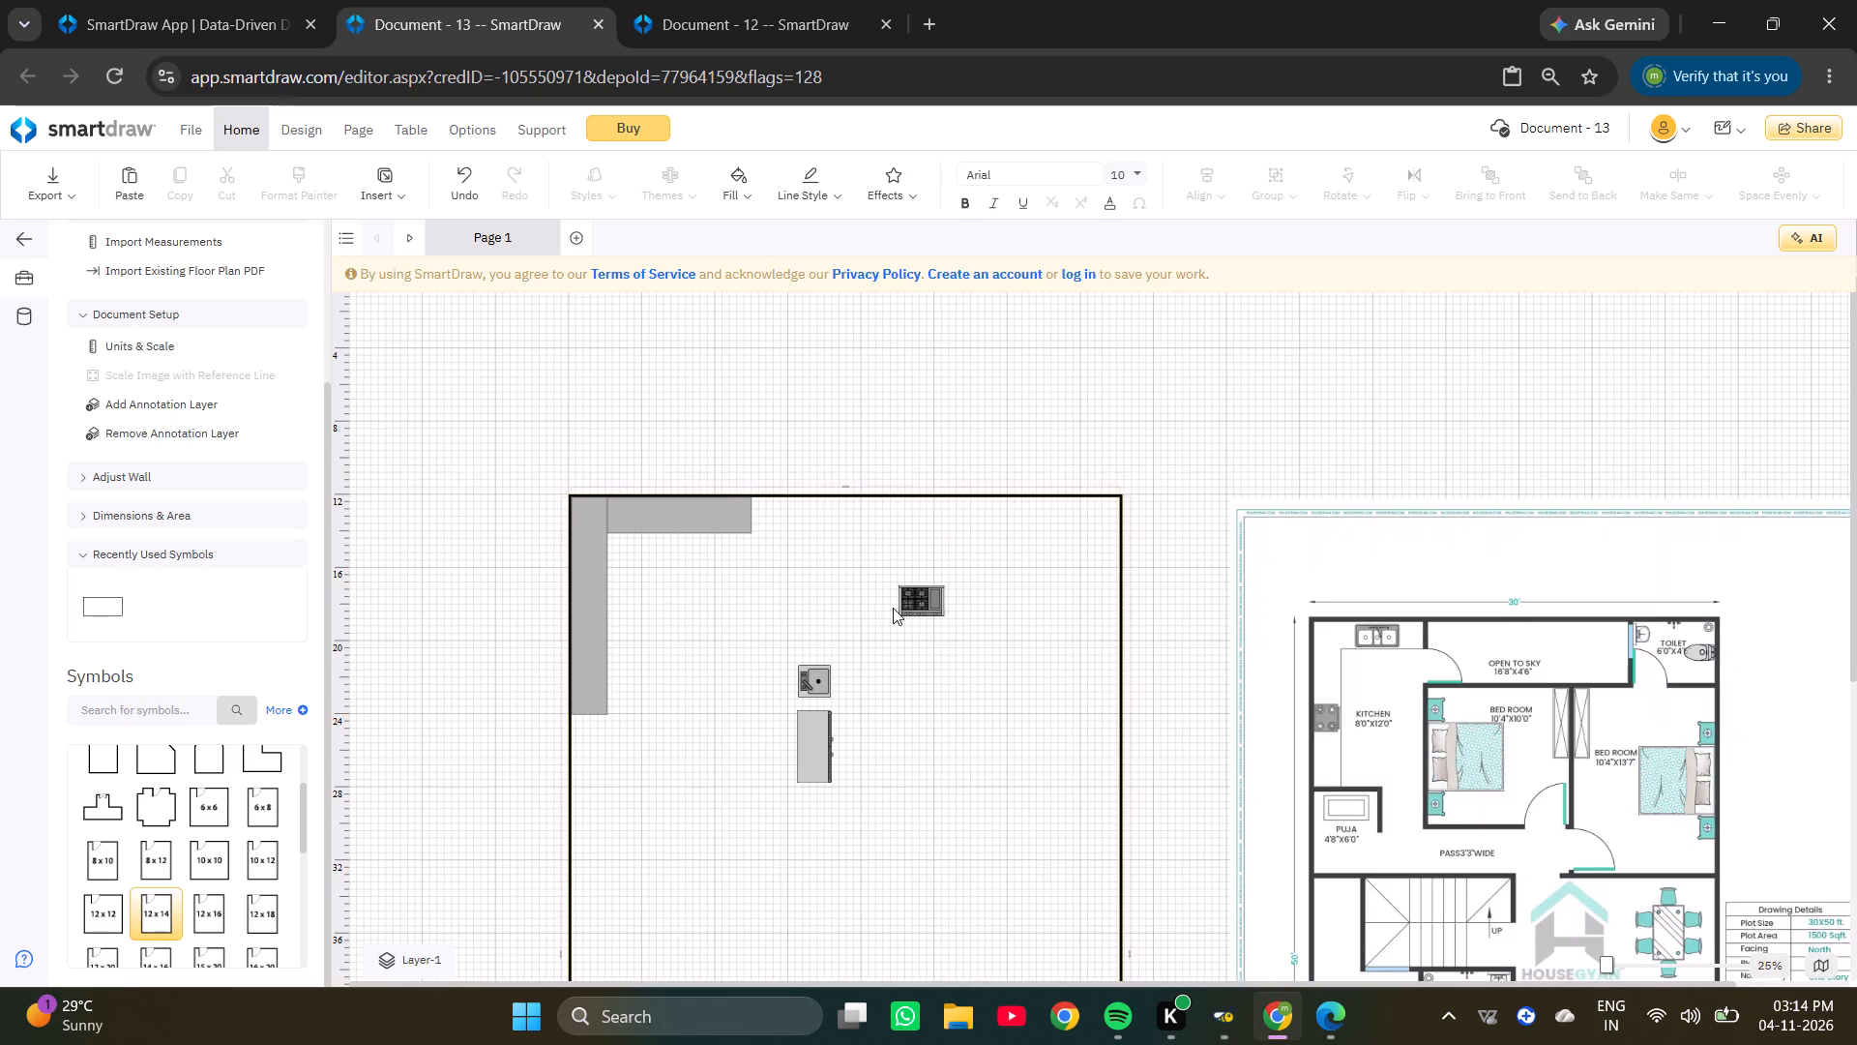
pyautogui.moveTo(904, 588); pyautogui.dragTo(552, 580)
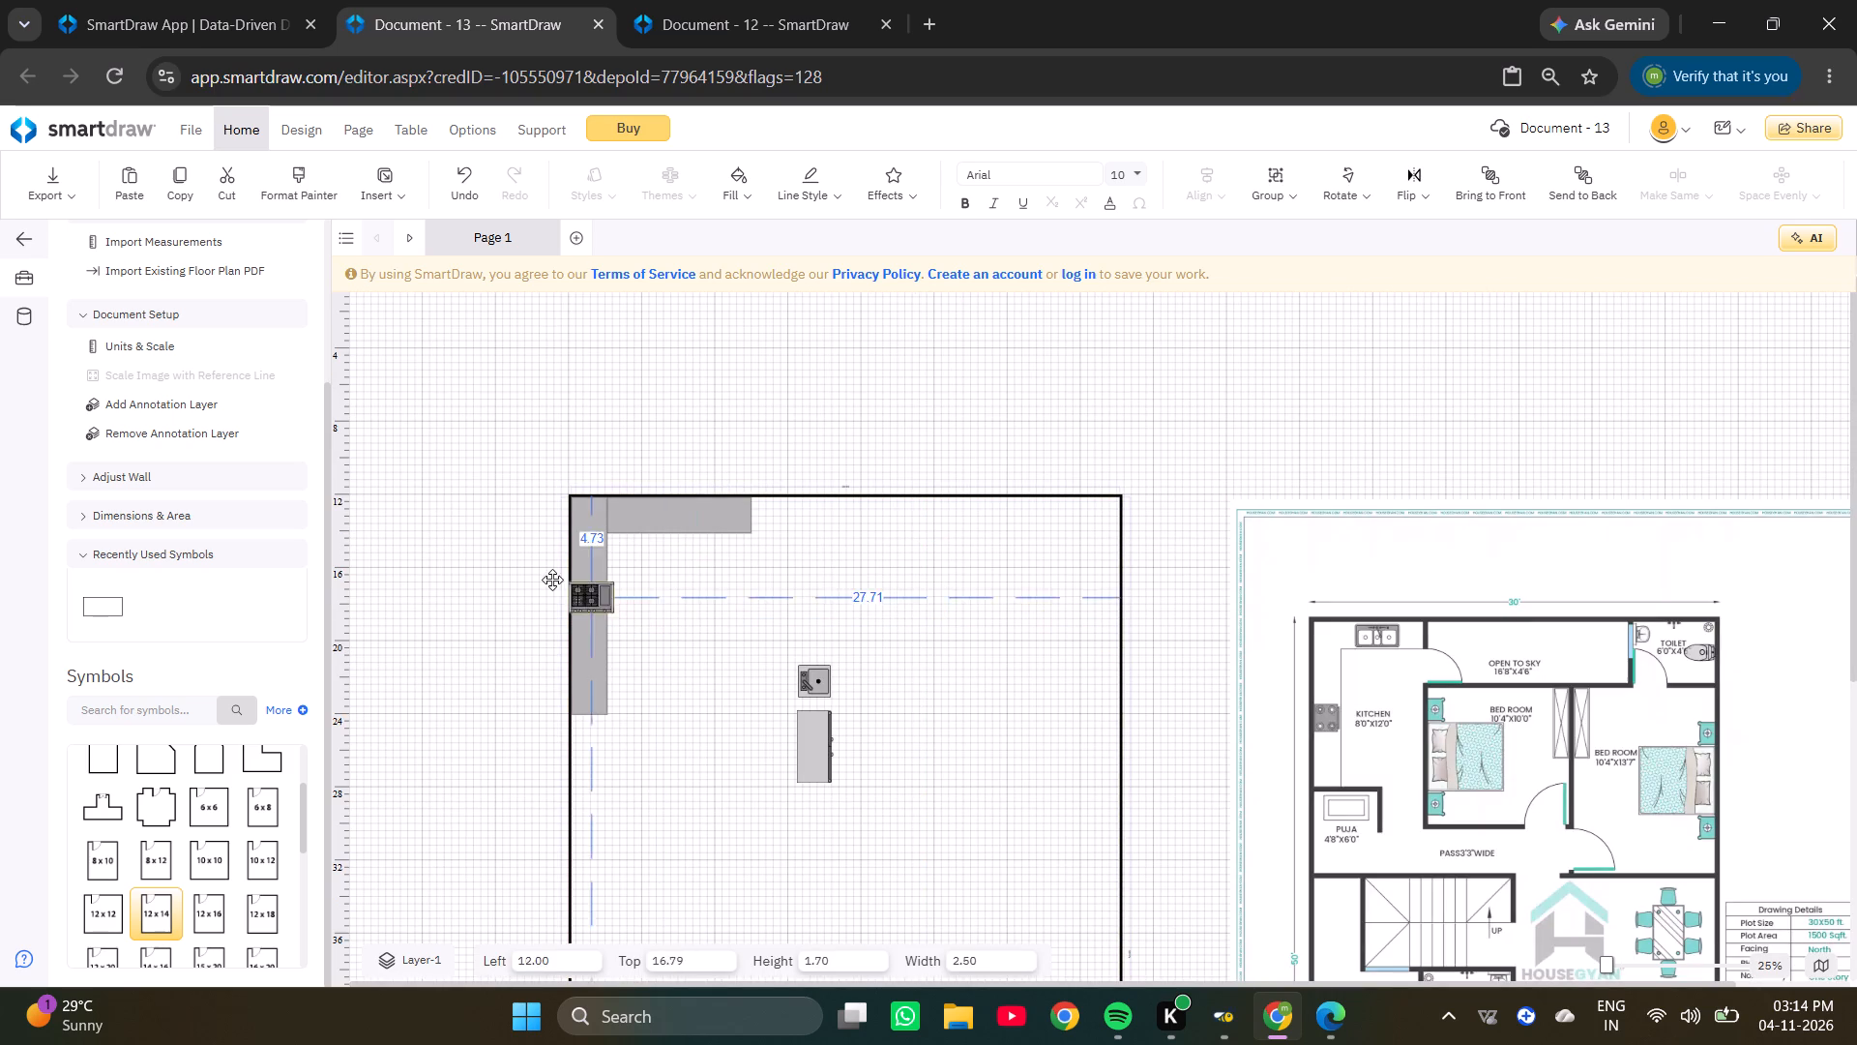
pyautogui.moveTo(552, 580); pyautogui.dragTo(573, 593)
pyautogui.keyDown('ctrl'); pyautogui.scroll(5, 575, 595); pyautogui.keyUp('ctrl')
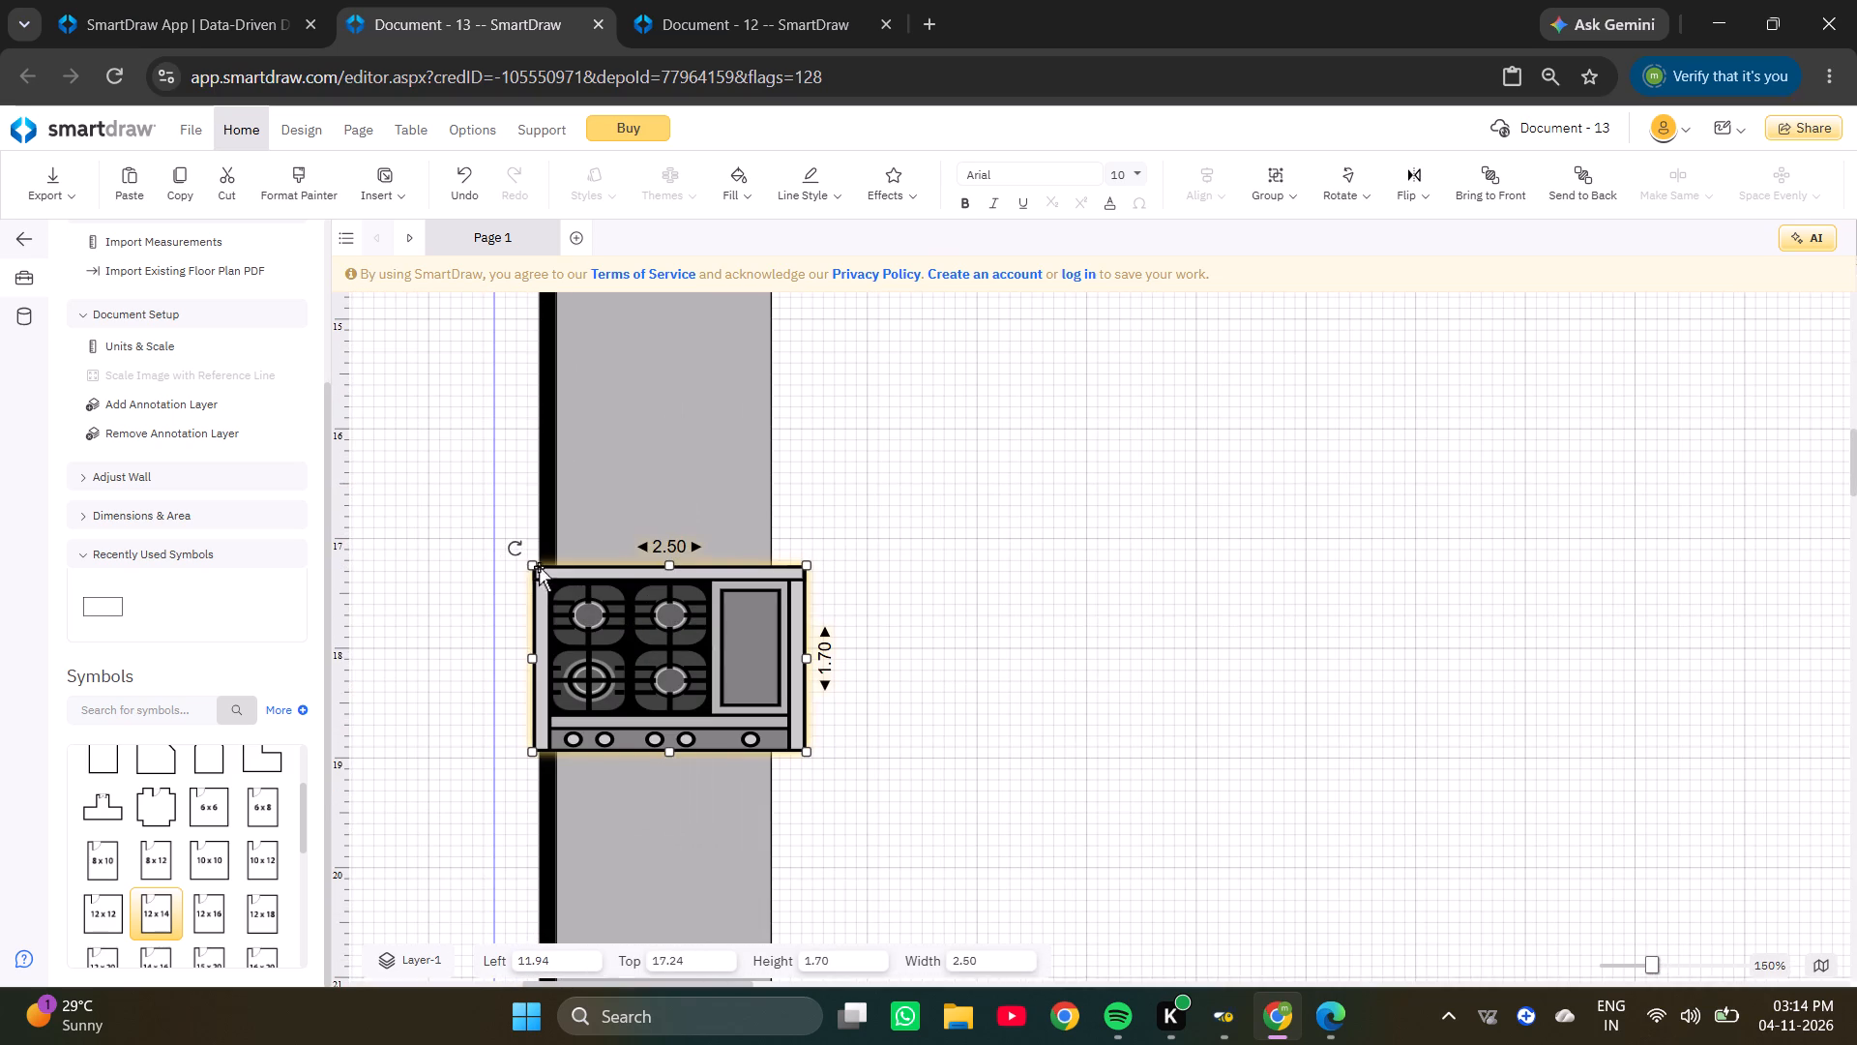
pyautogui.moveTo(516, 550); pyautogui.dragTo(577, 783)
pyautogui.keyDown('ctrl'); pyautogui.scroll(-6, 684, 621); pyautogui.keyUp('ctrl')
pyautogui.scroll(-1, 588, 607)
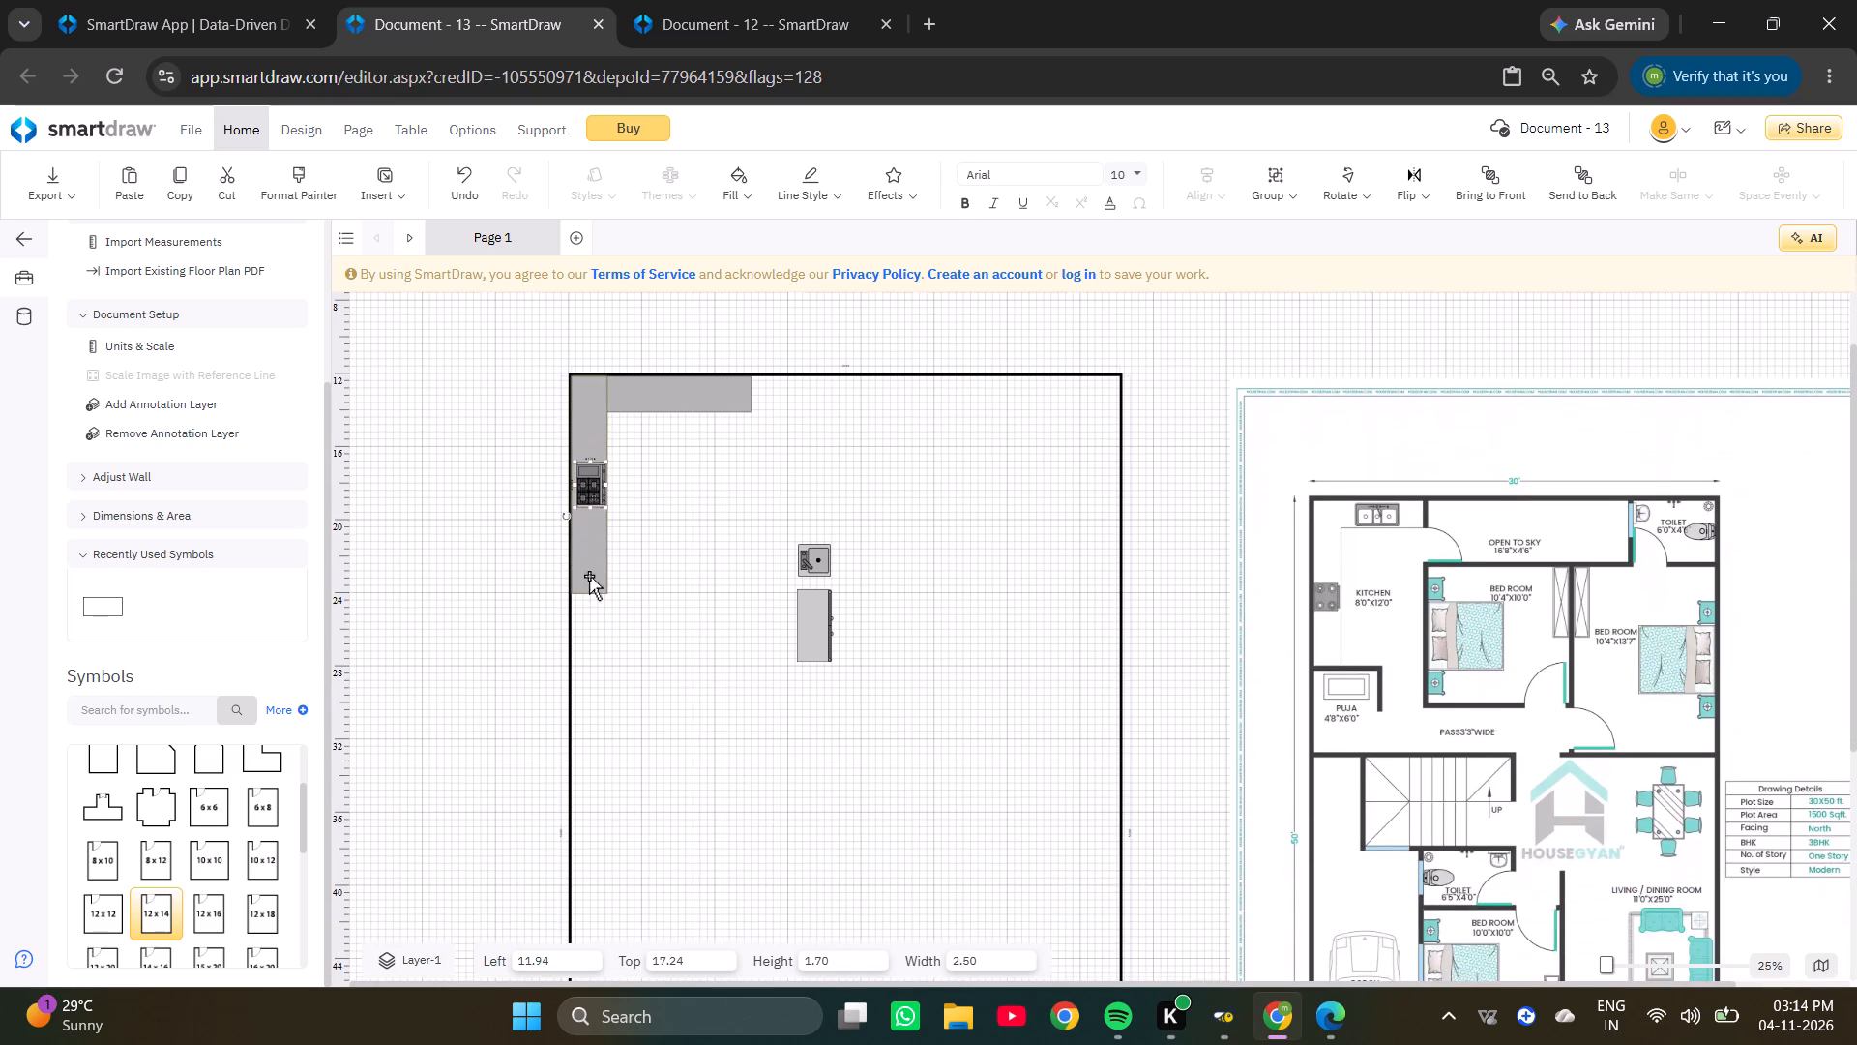
pyautogui.moveTo(590, 490); pyautogui.dragTo(589, 499)
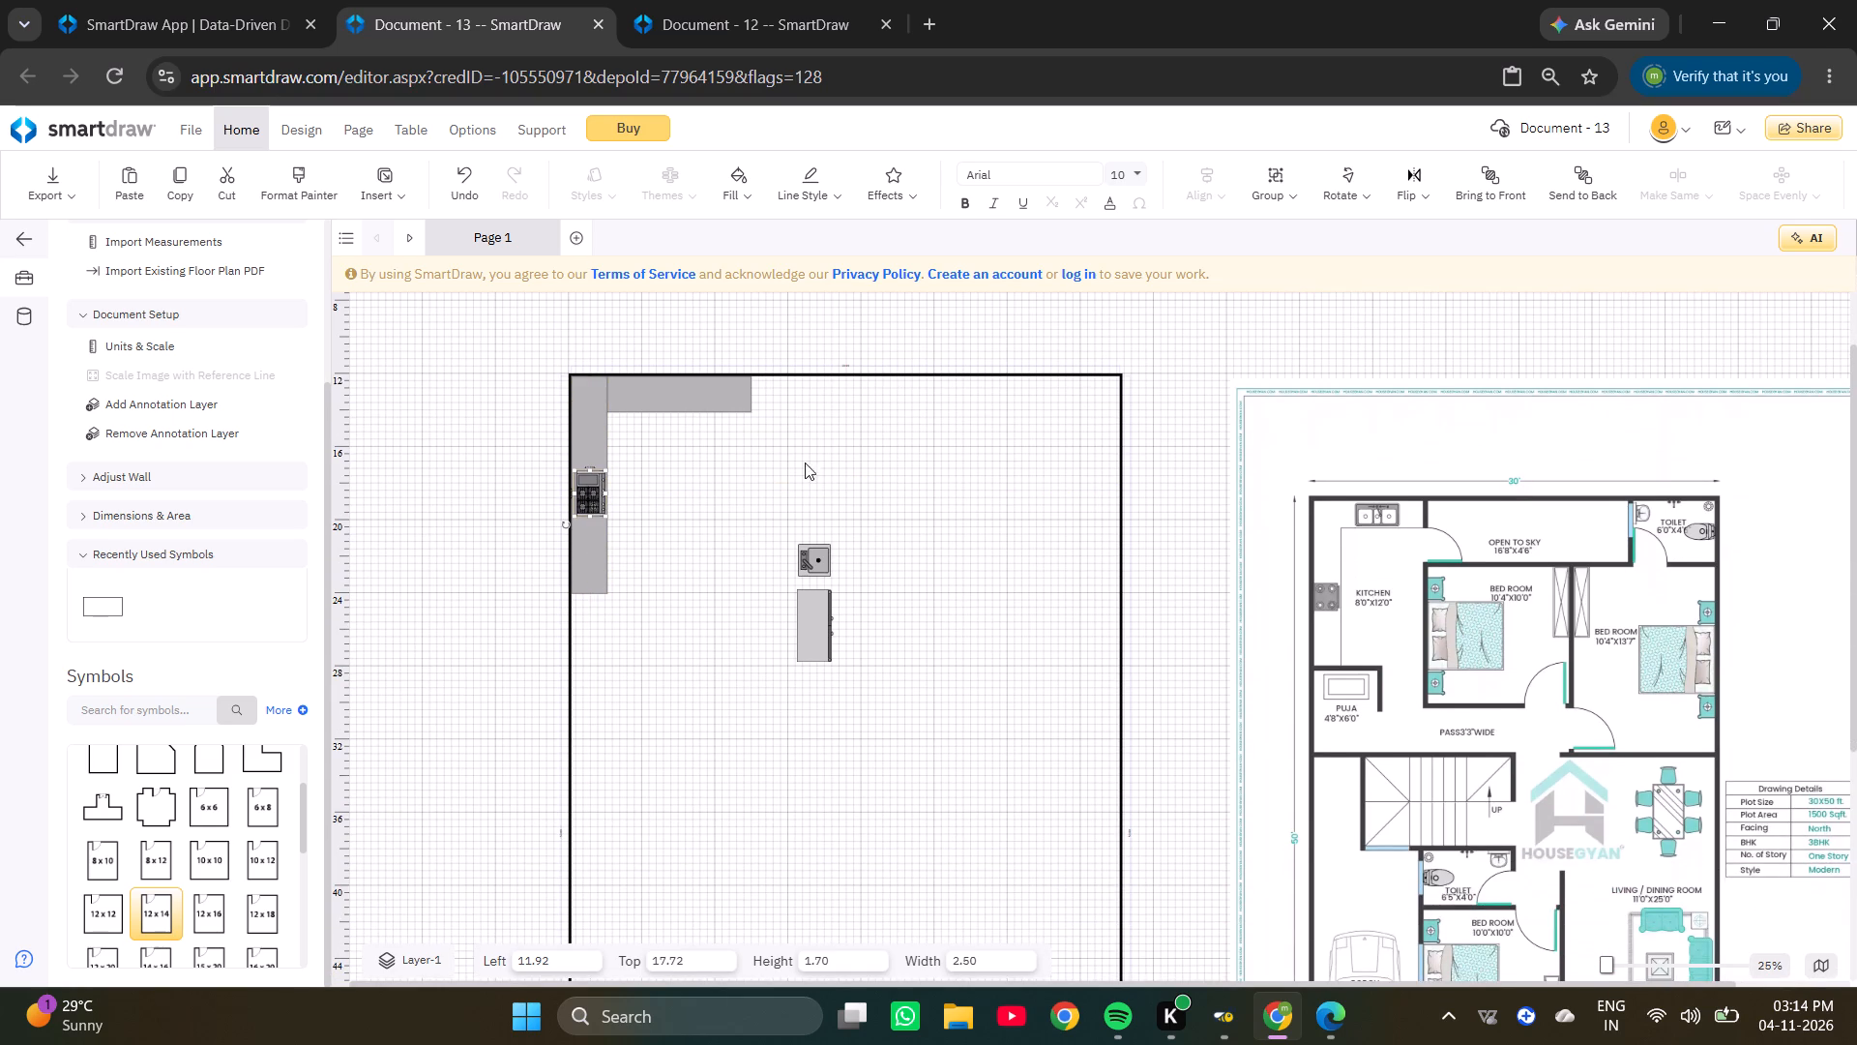
pyautogui.click(850, 429)
# Delete the small sink from the middle of the room.
pyautogui.keyDown('ctrl'); pyautogui.scroll(3, 1638, 552); pyautogui.keyUp('ctrl')
pyautogui.keyDown('ctrl'); pyautogui.scroll(-6, 1443, 521); pyautogui.keyUp('ctrl')
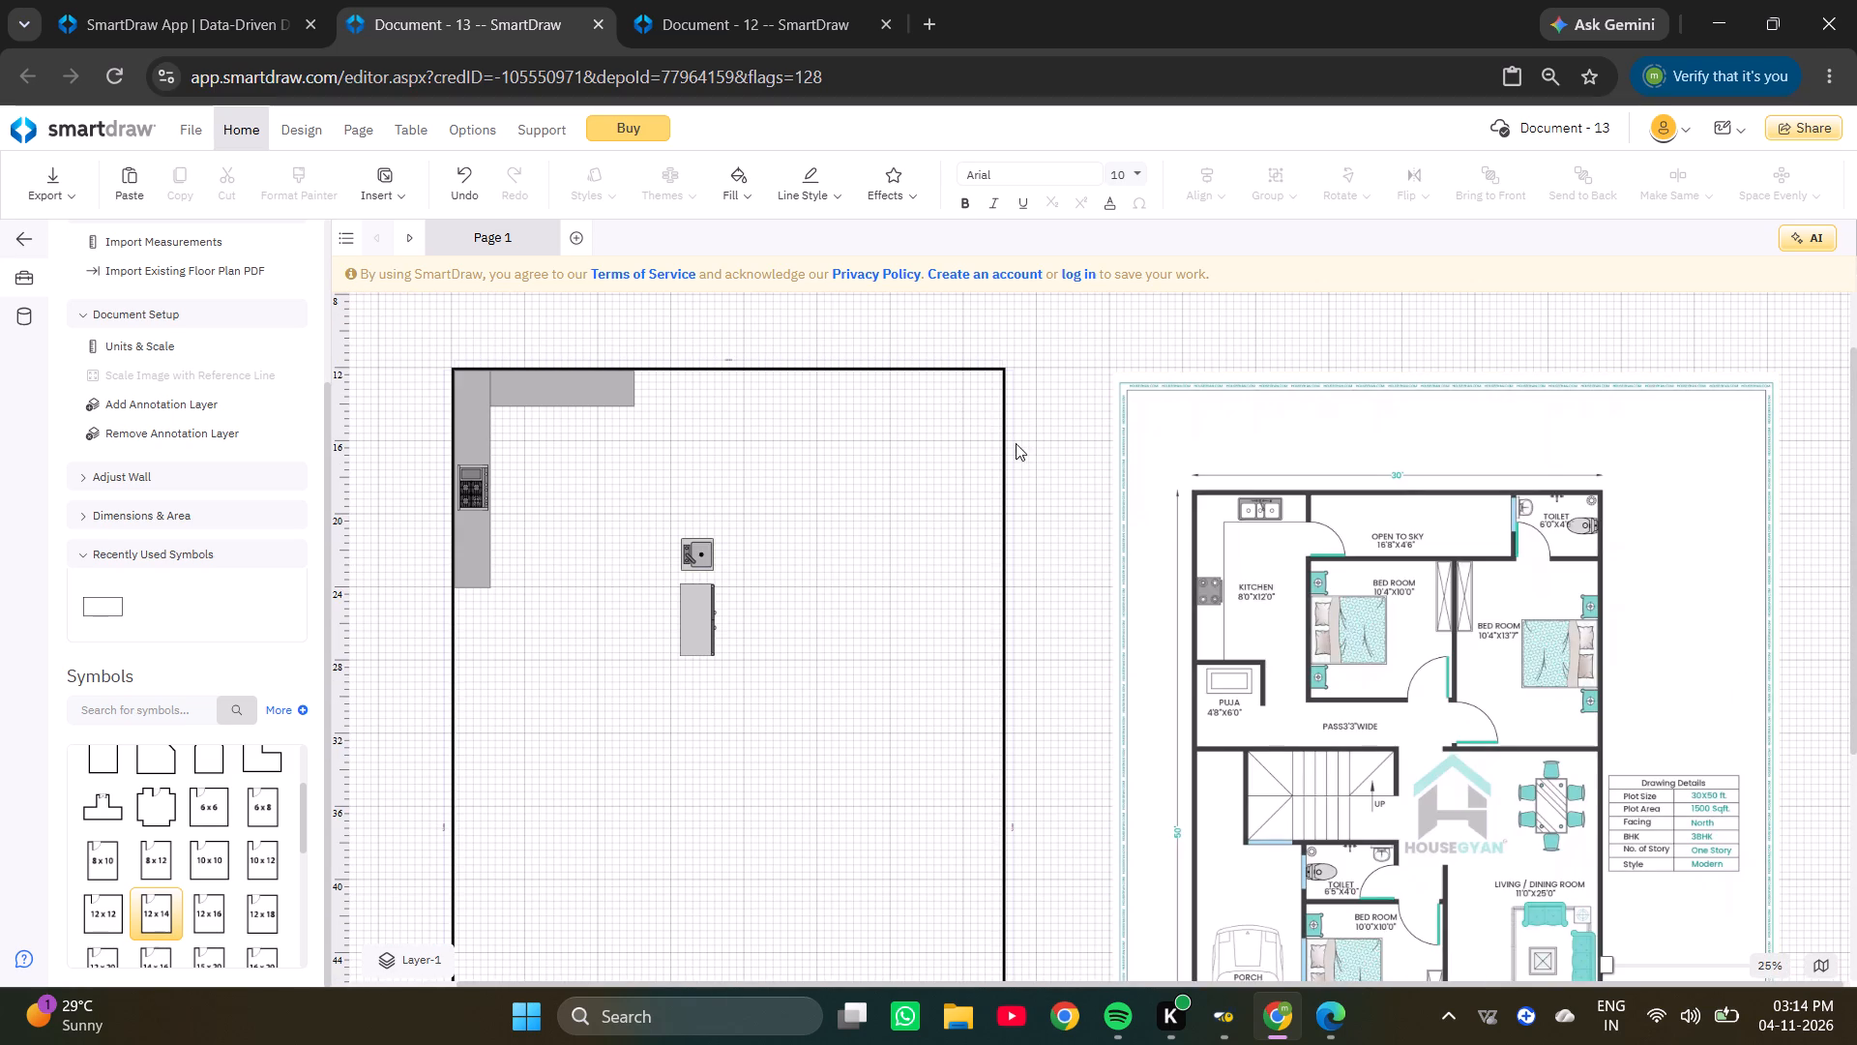
pyautogui.click(707, 553)
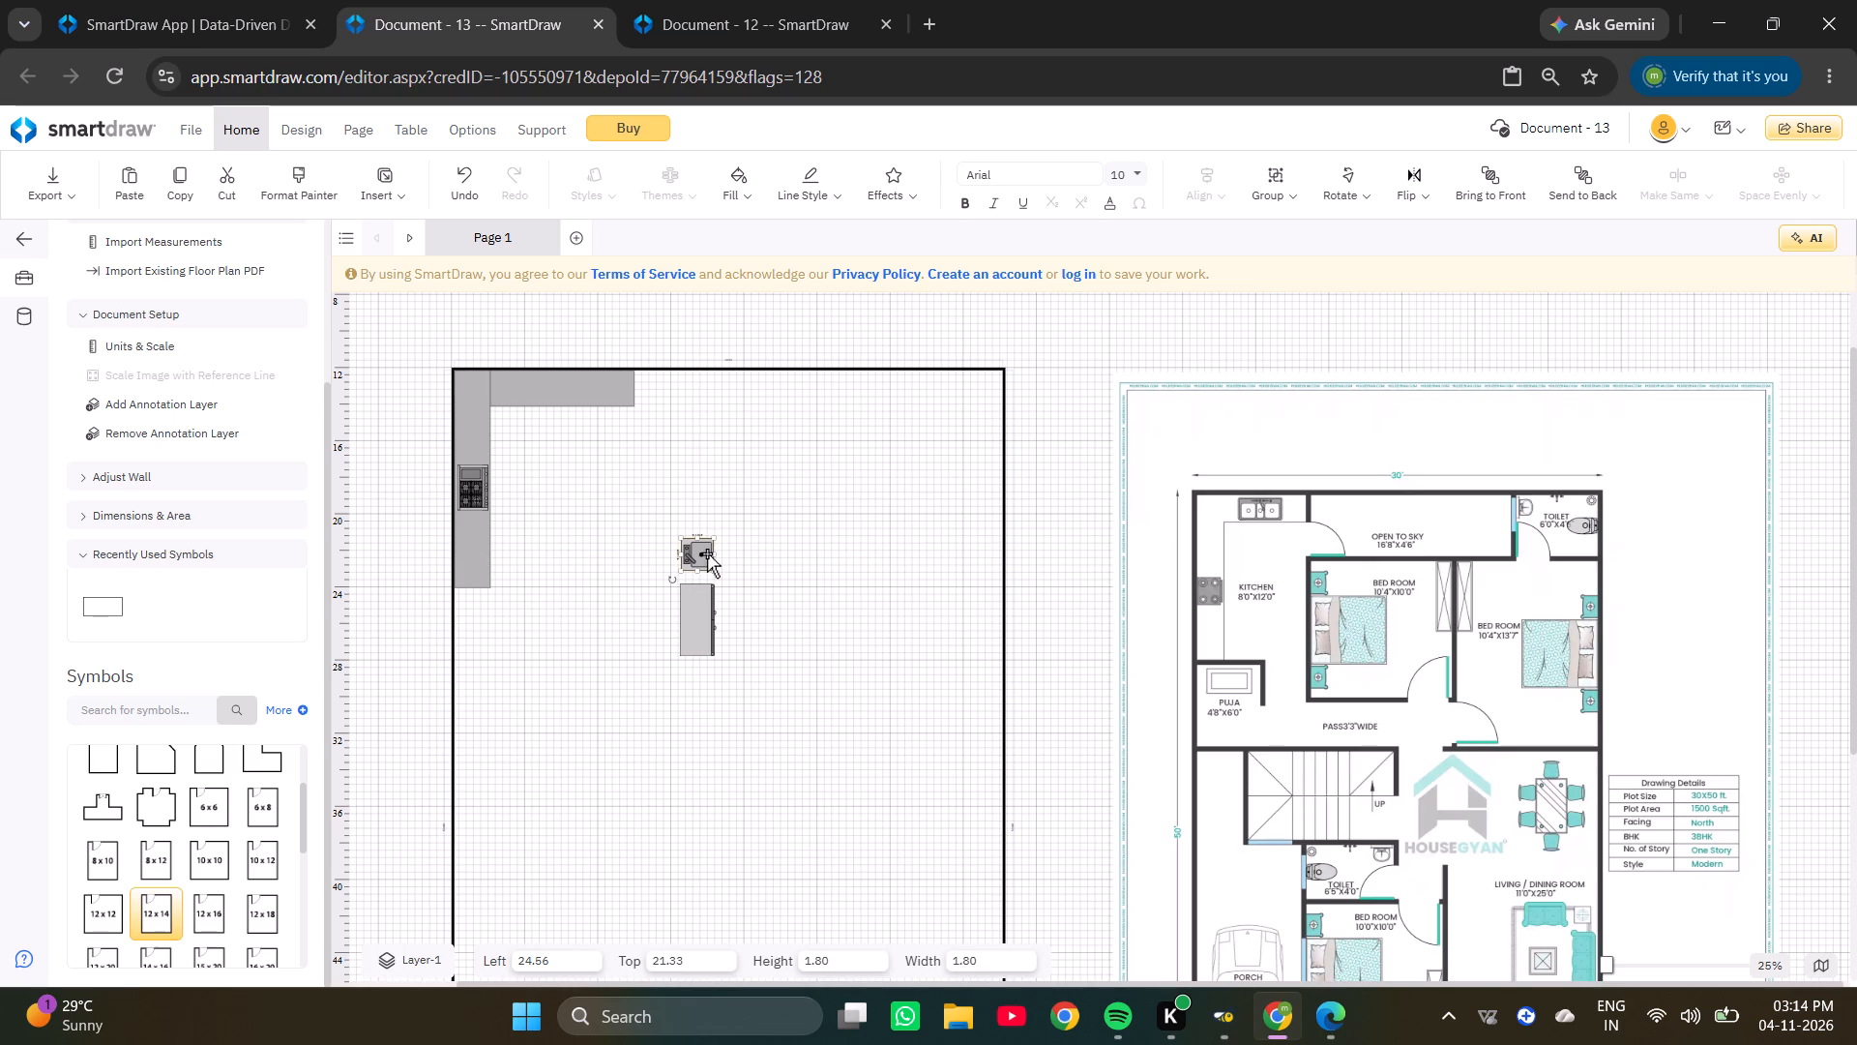
pyautogui.press('BackSpace')
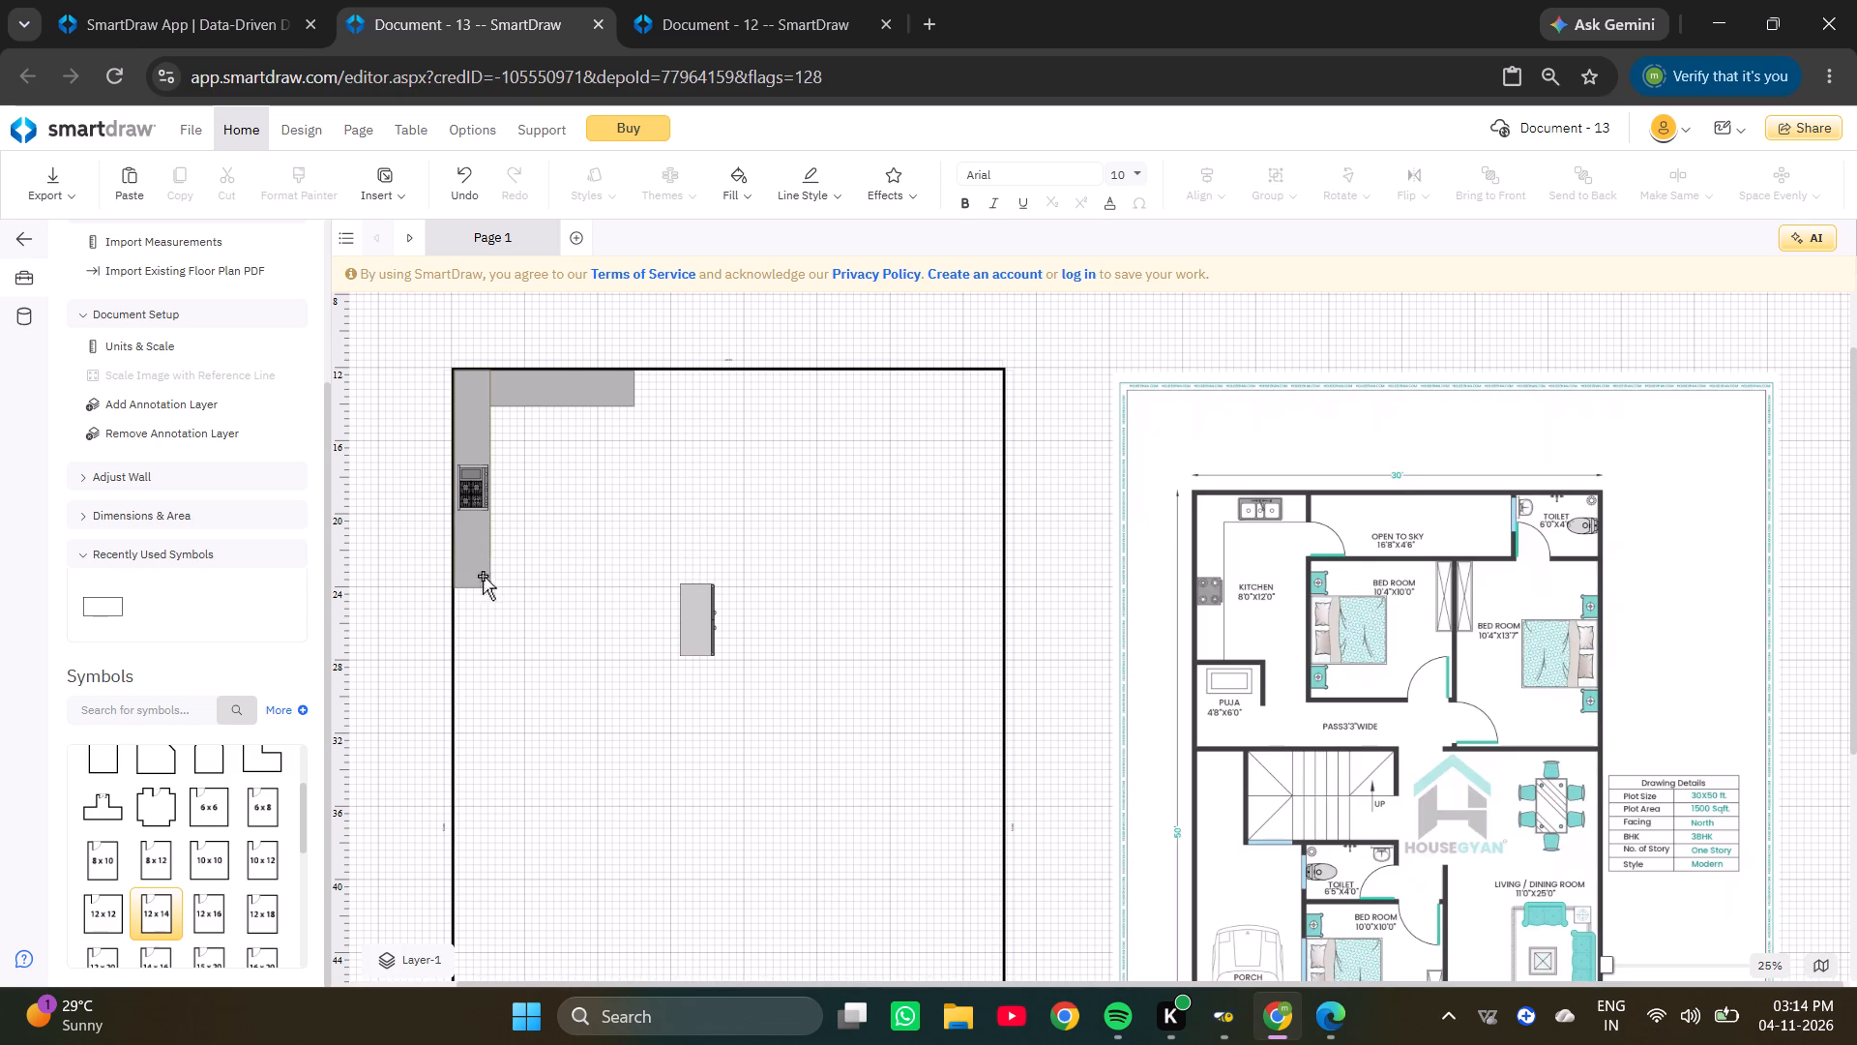
# Move the 4 x 2 double-door refrigerator beside the lower part of the upright counter.
pyautogui.click(475, 561)
pyautogui.moveTo(698, 621); pyautogui.dragTo(687, 622)
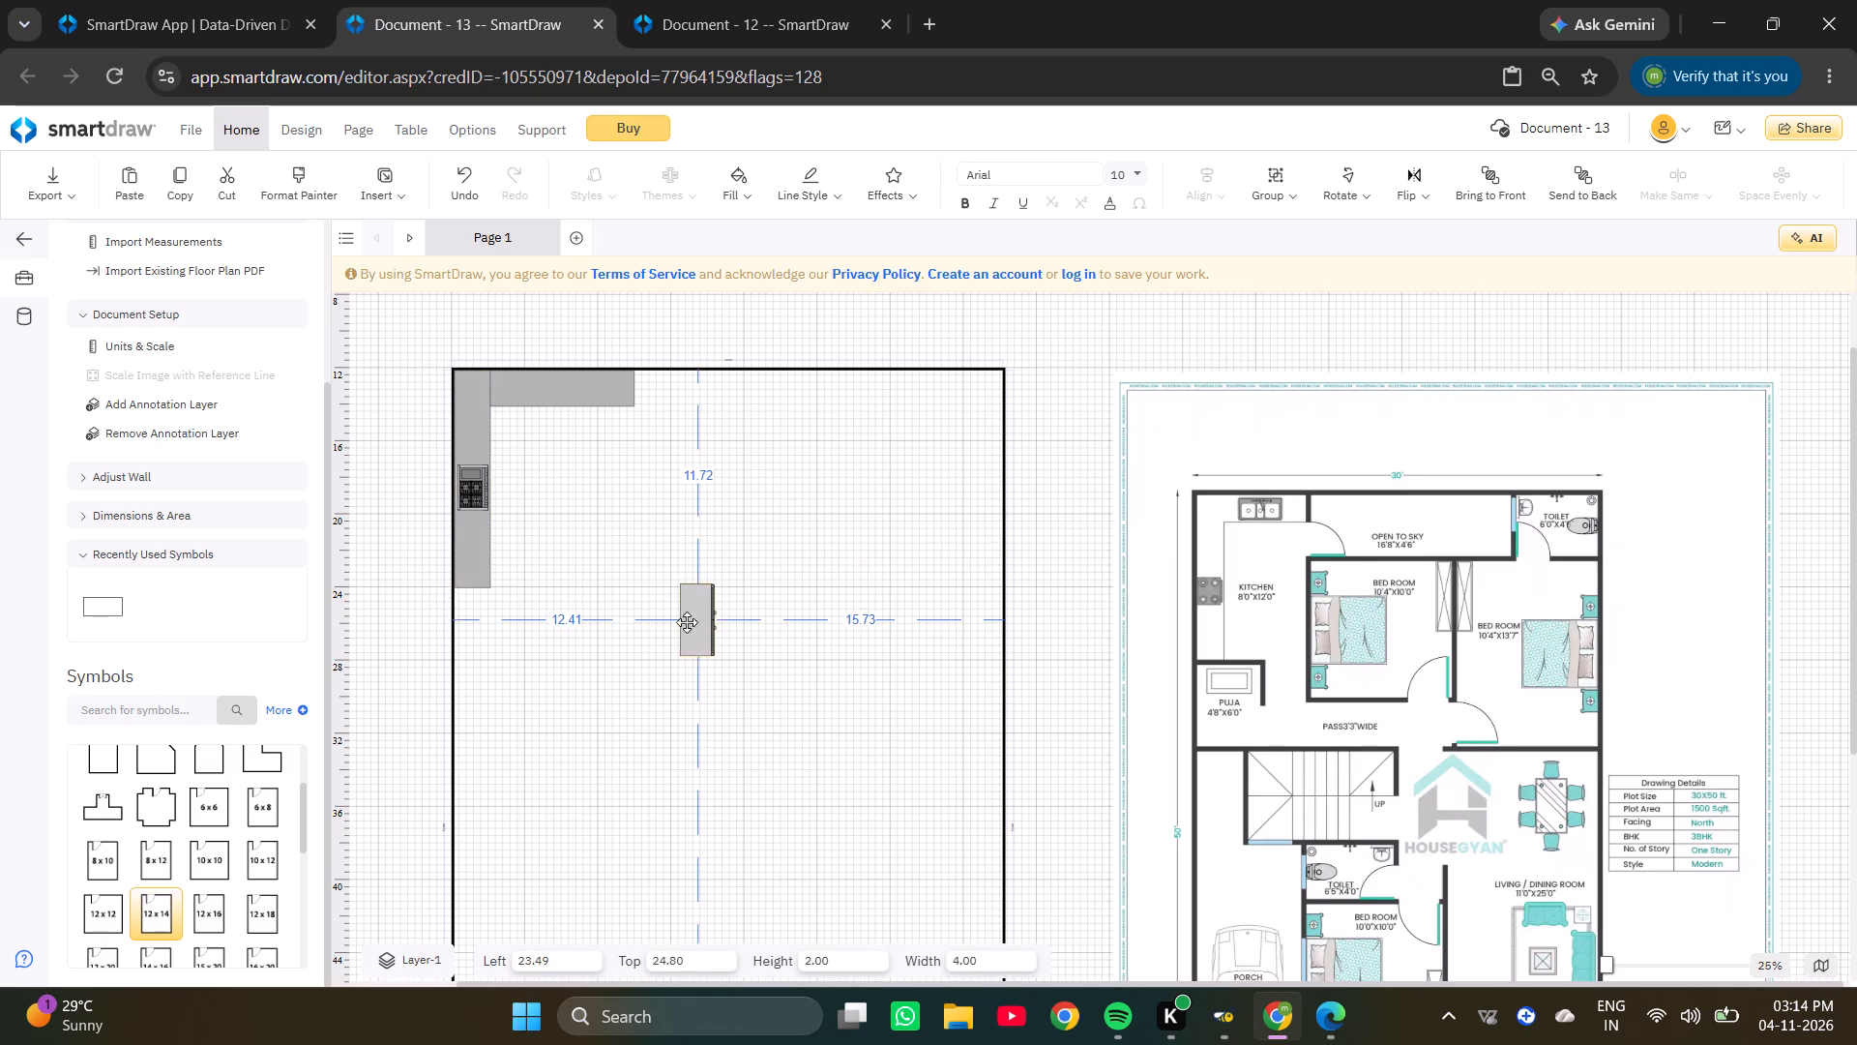
pyautogui.moveTo(687, 622); pyautogui.dragTo(527, 565)
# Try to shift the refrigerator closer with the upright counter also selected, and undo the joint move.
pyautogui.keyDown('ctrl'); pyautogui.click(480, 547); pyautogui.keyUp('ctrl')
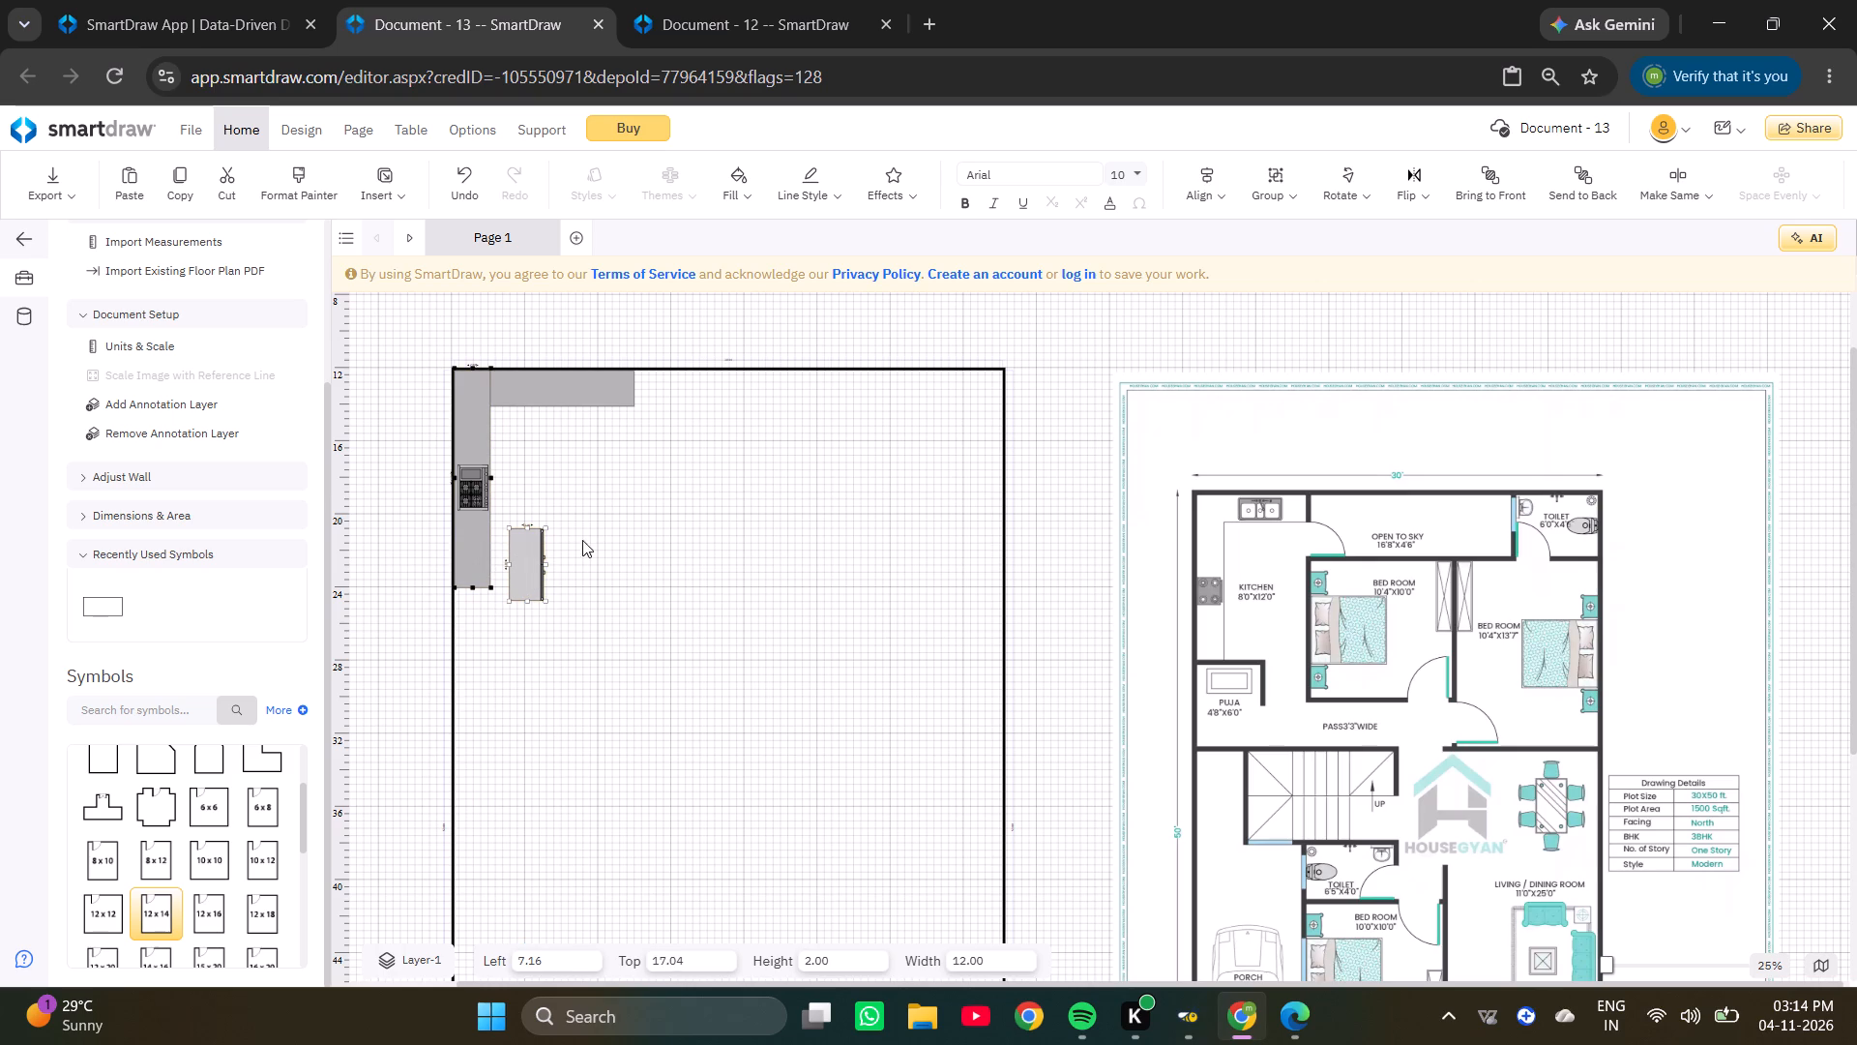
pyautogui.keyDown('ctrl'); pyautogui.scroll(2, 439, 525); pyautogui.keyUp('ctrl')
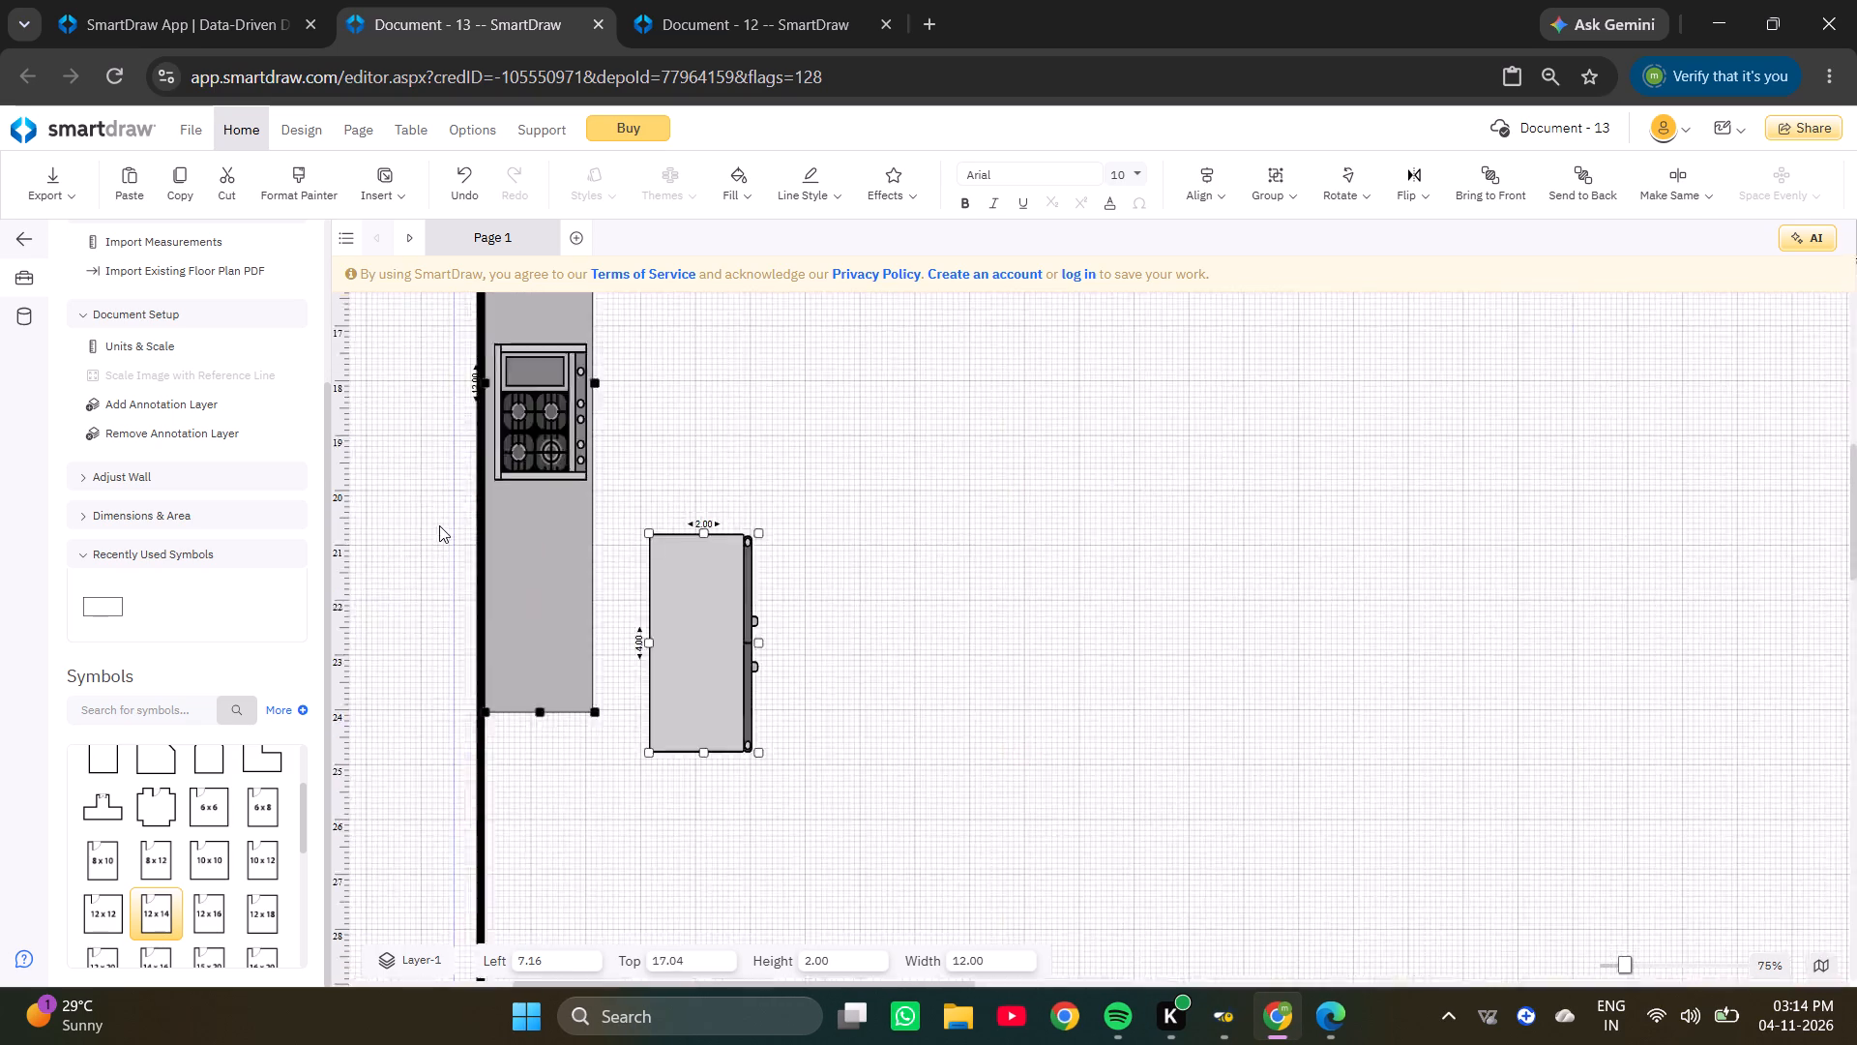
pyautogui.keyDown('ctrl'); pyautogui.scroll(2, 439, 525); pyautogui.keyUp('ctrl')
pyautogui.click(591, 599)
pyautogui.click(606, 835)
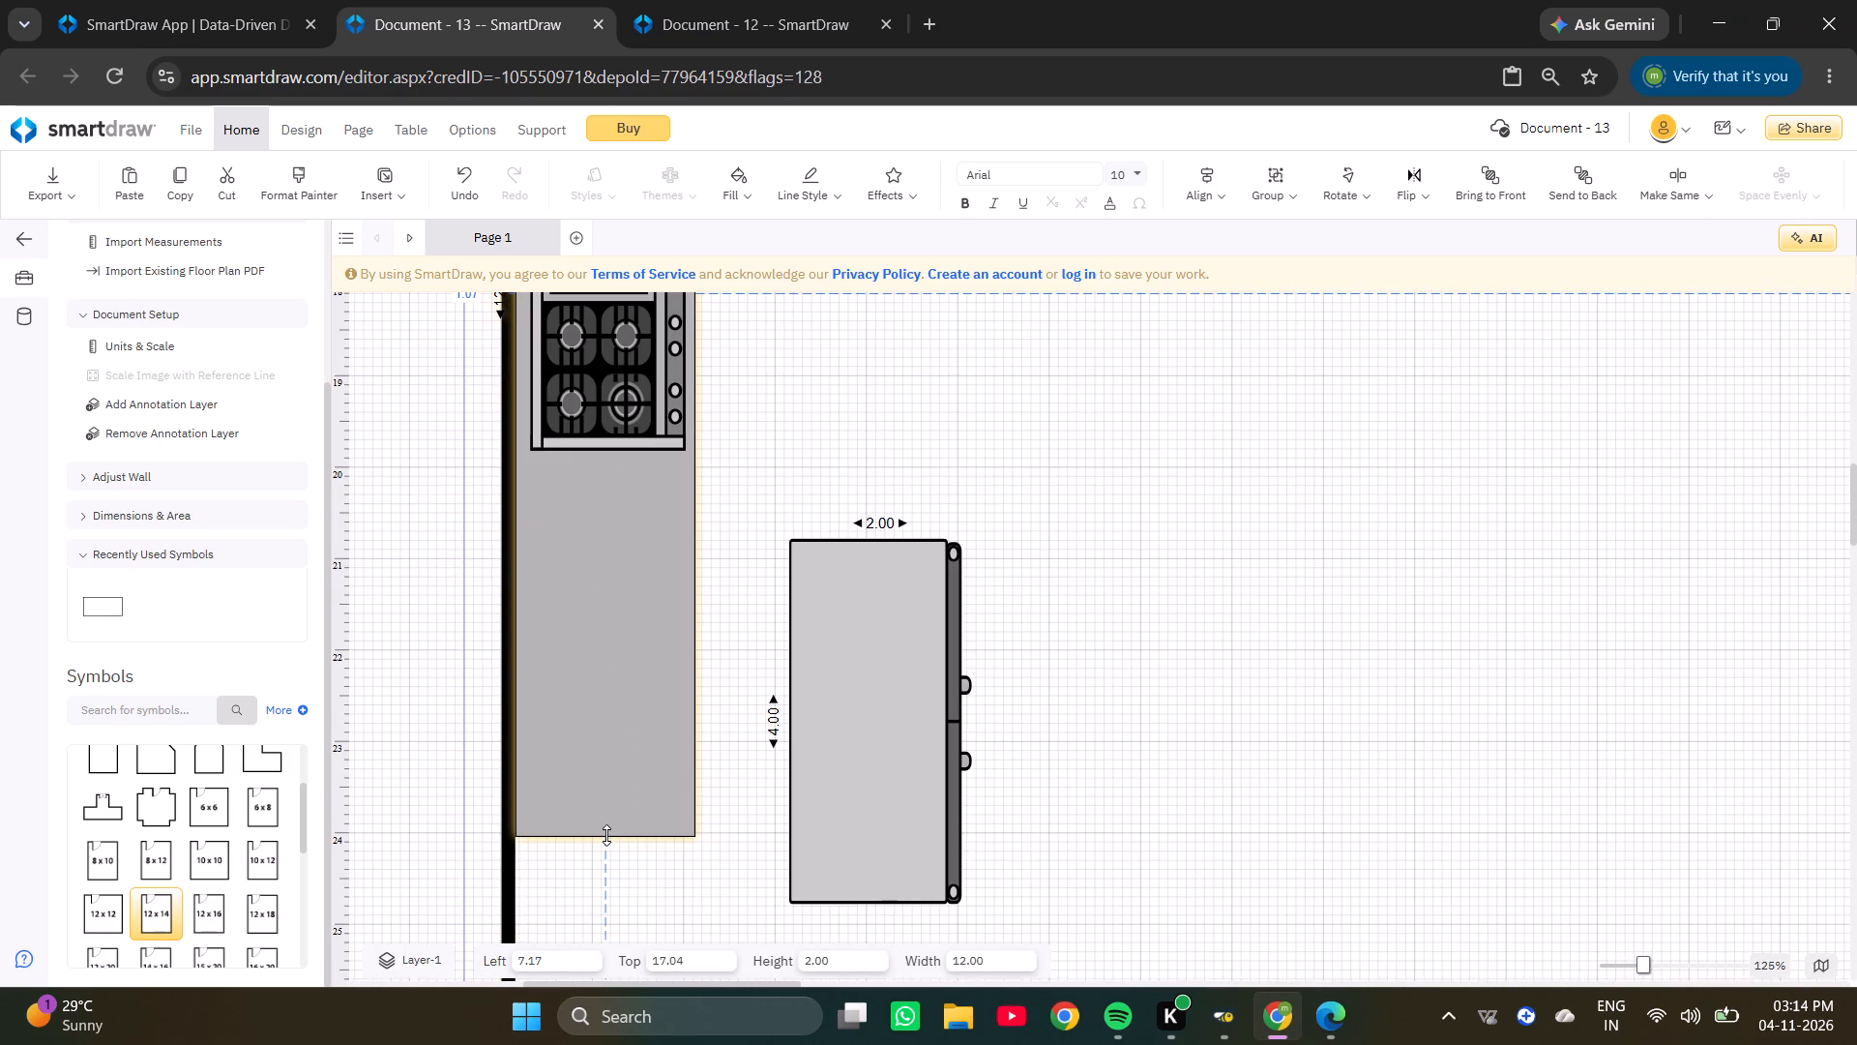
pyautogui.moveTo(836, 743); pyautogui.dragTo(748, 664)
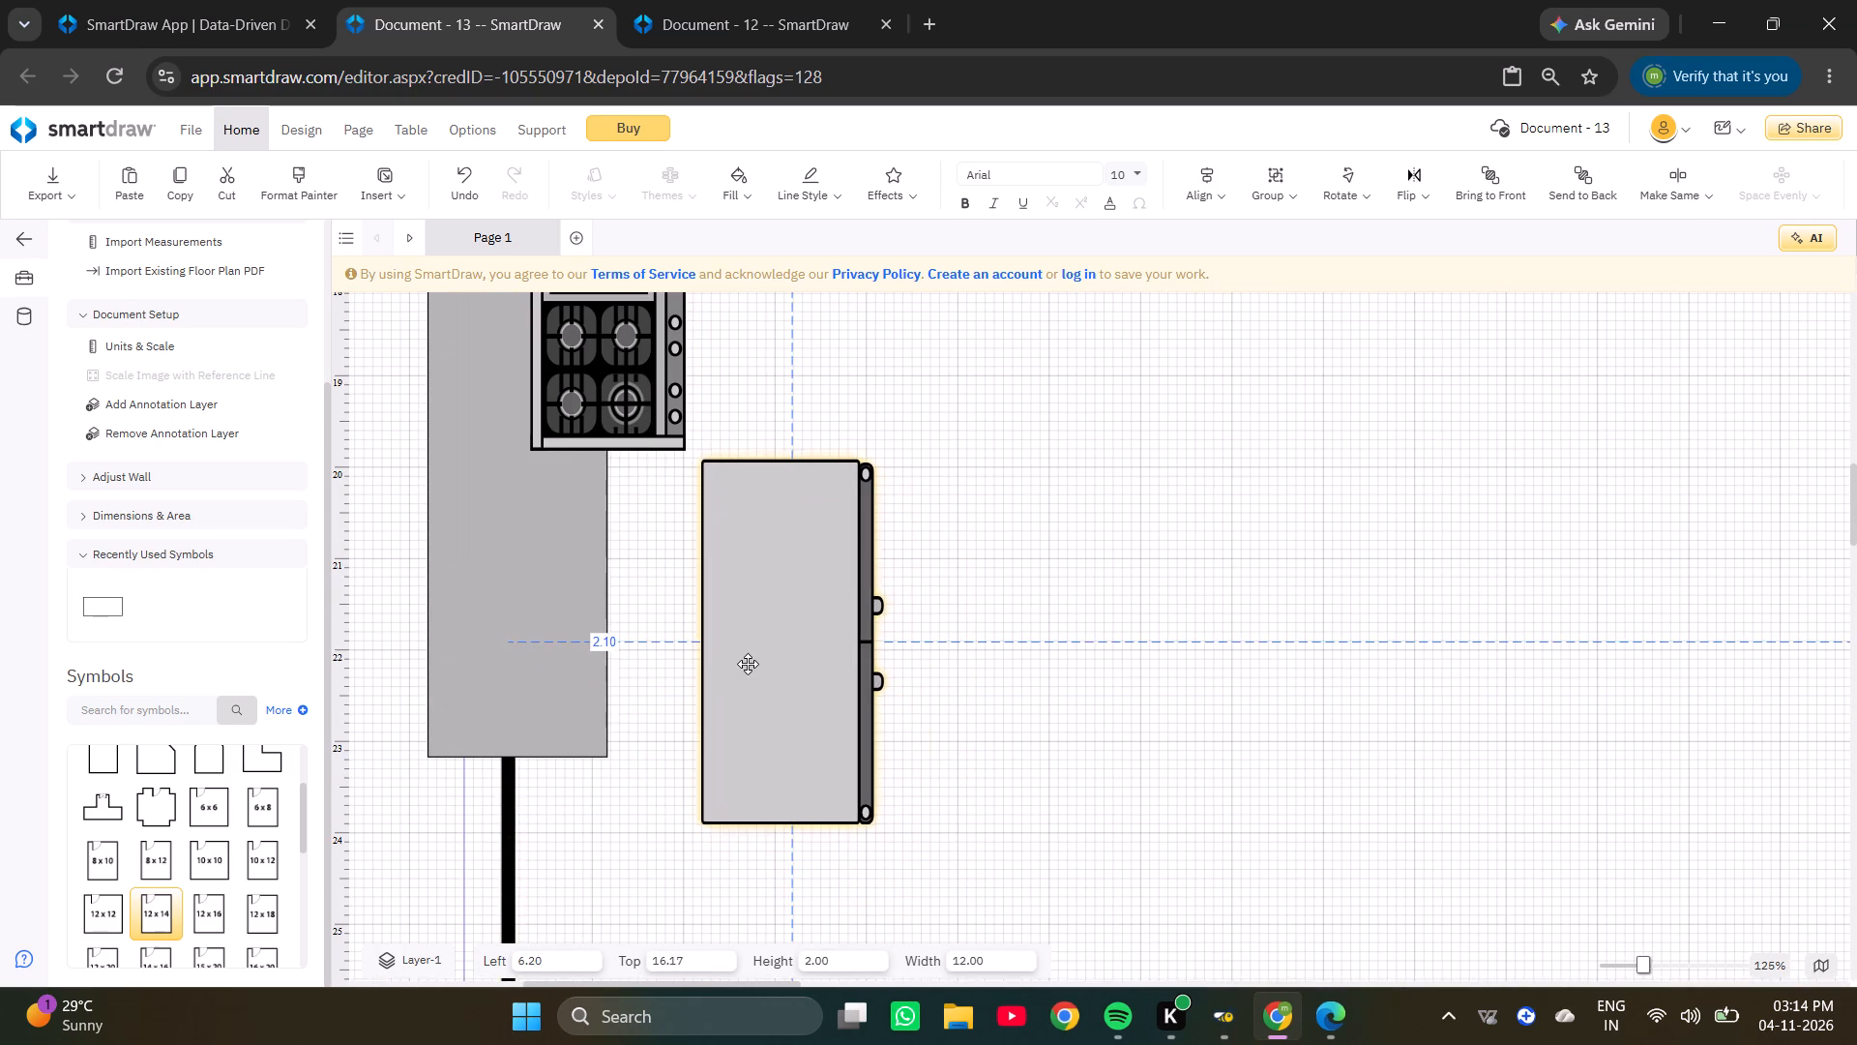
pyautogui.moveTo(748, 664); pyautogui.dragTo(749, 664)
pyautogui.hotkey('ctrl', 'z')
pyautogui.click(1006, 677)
# Move the refrigerator alone close against the upright counter with their lower ends level, at about 13.19, 21.04.
pyautogui.moveTo(815, 721); pyautogui.dragTo(762, 656)
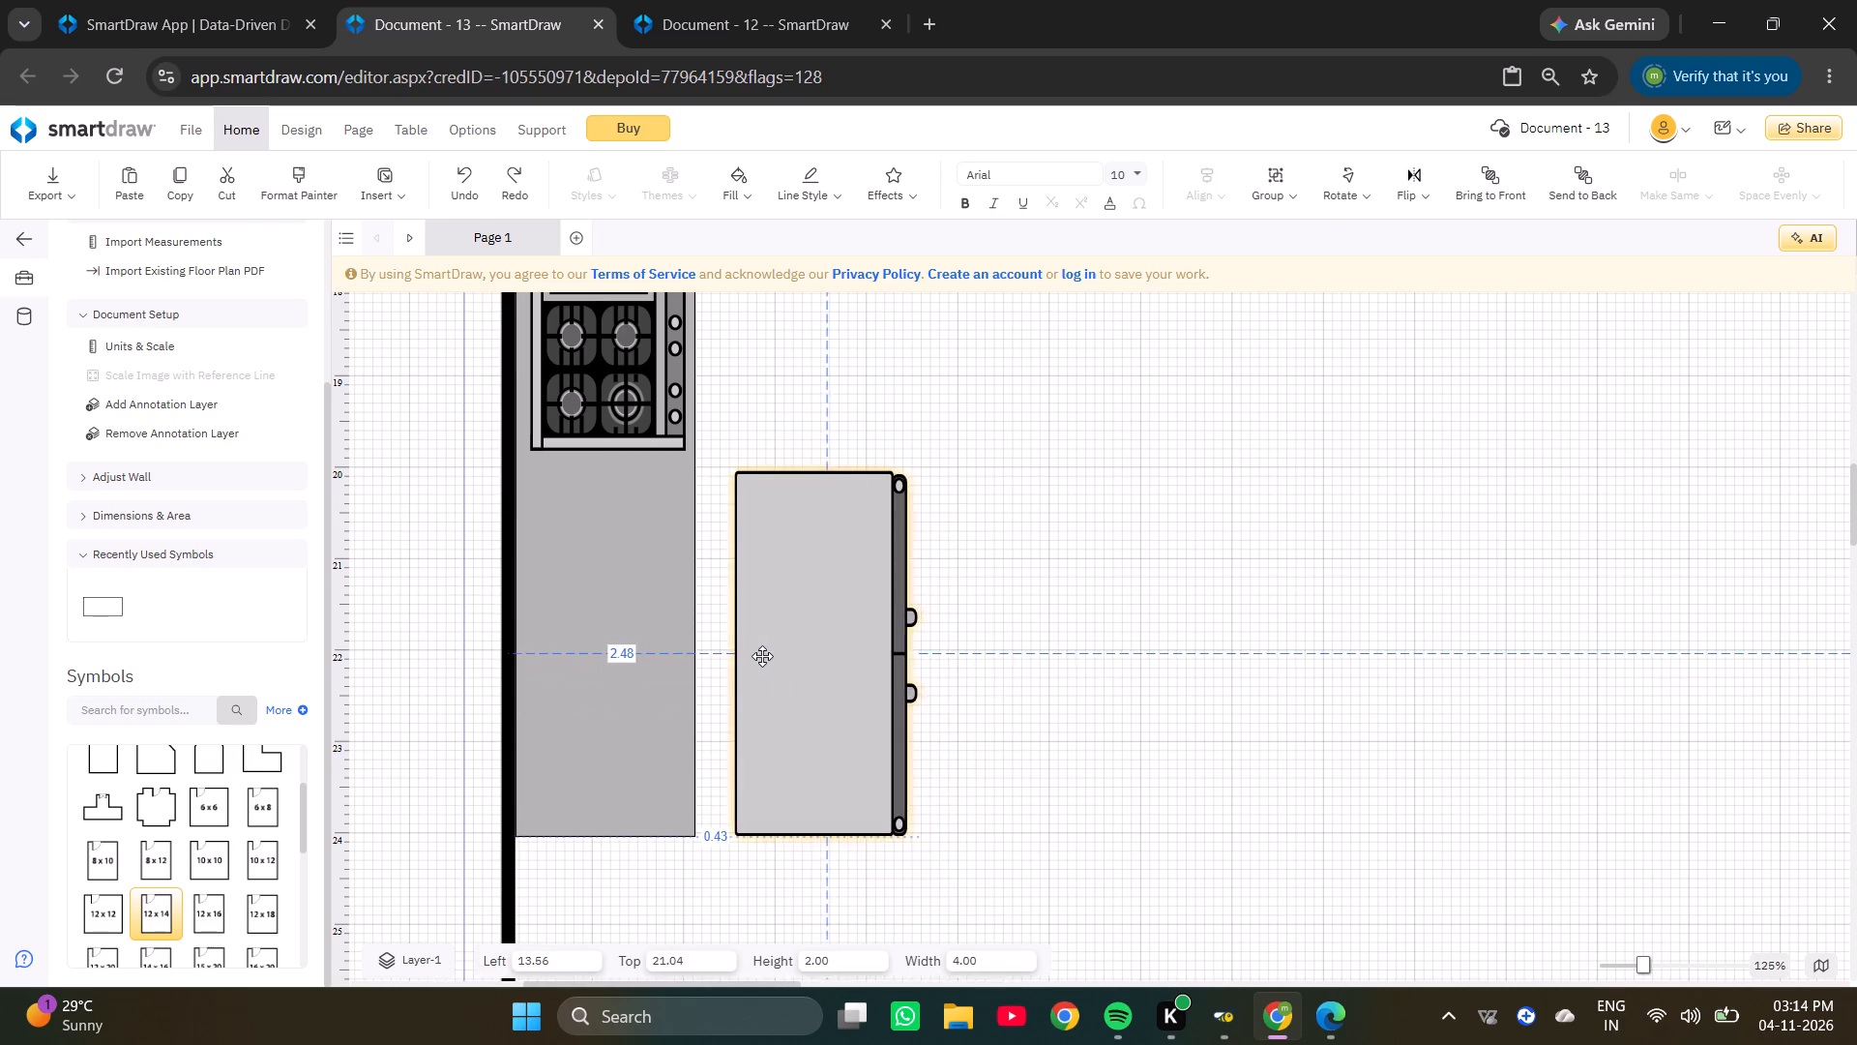
pyautogui.moveTo(762, 656); pyautogui.dragTo(730, 661)
pyautogui.keyDown('ctrl'); pyautogui.scroll(4, 723, 664); pyautogui.keyUp('ctrl')
pyautogui.moveTo(811, 768); pyautogui.dragTo(805, 730)
pyautogui.scroll(-3, 805, 708)
pyautogui.moveTo(782, 564); pyautogui.dragTo(783, 594)
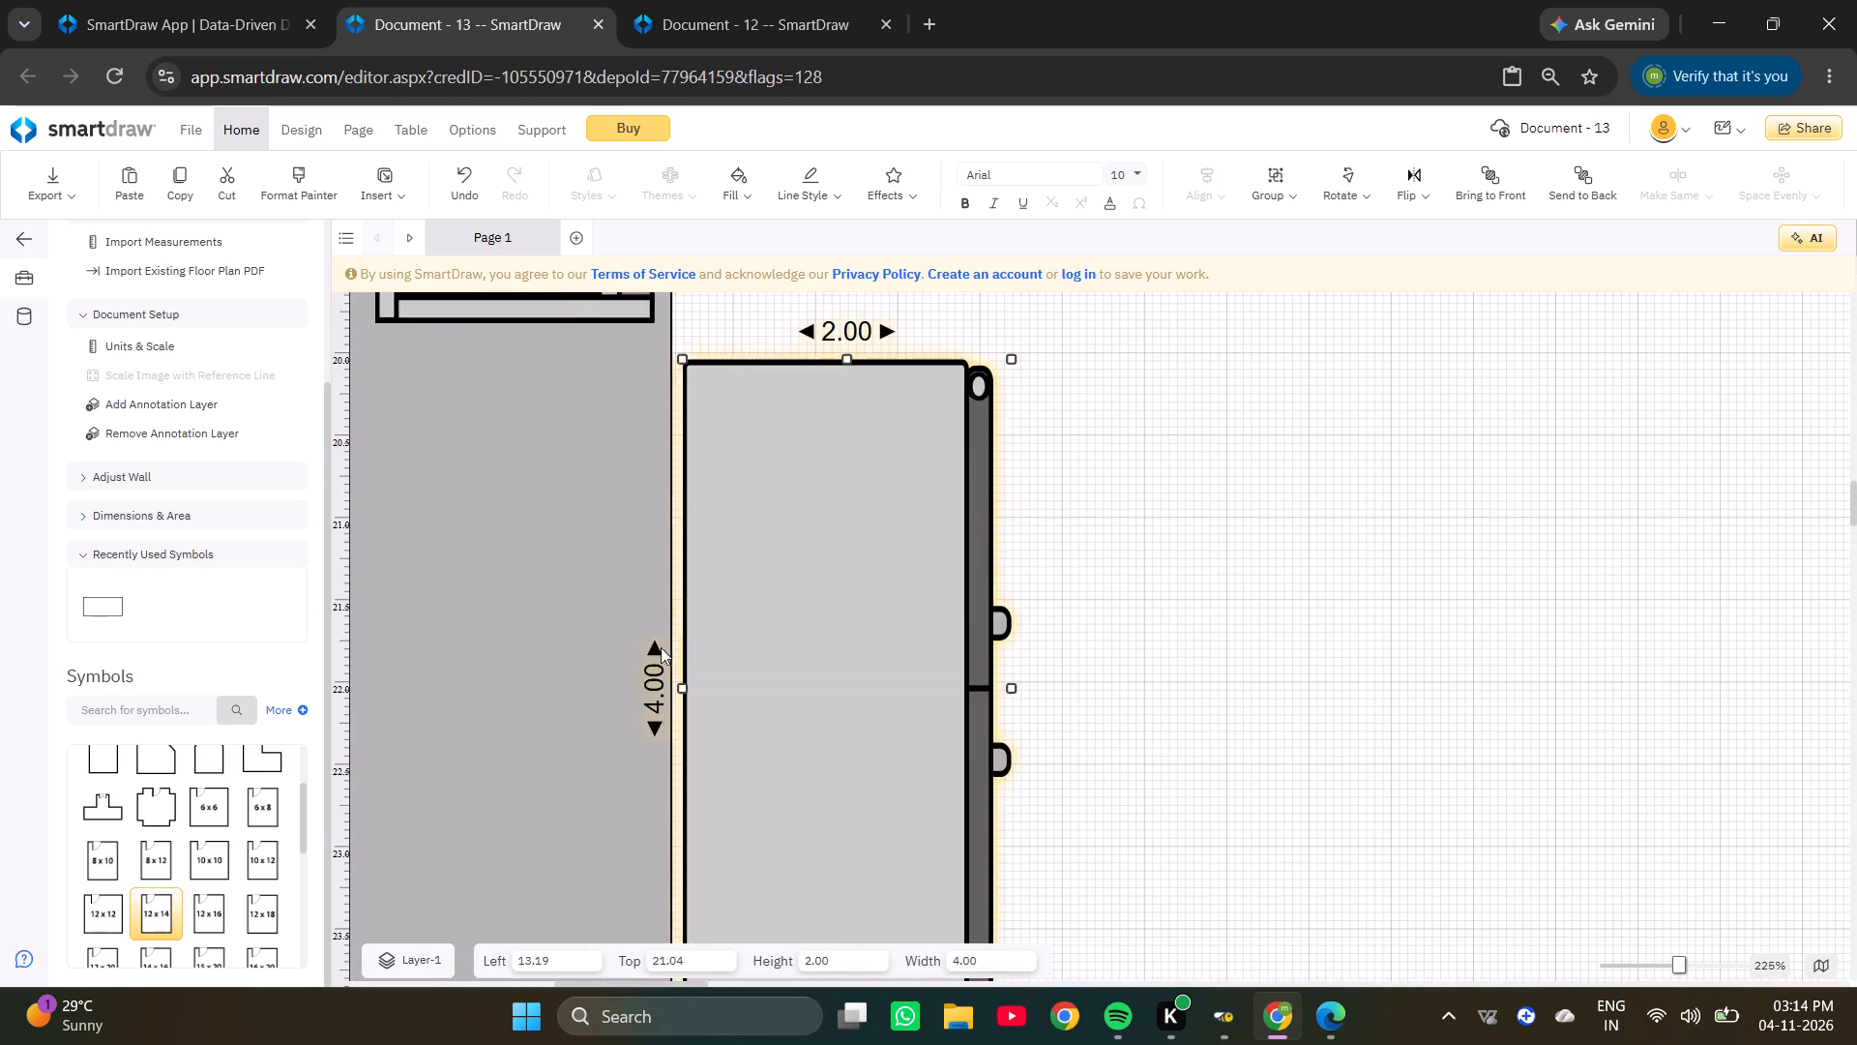
# Move the stove farther up the upright counter, to about 11.84, 16.33.
pyautogui.scroll(3, 661, 647)
pyautogui.click(608, 773)
pyautogui.scroll(-2, 592, 758)
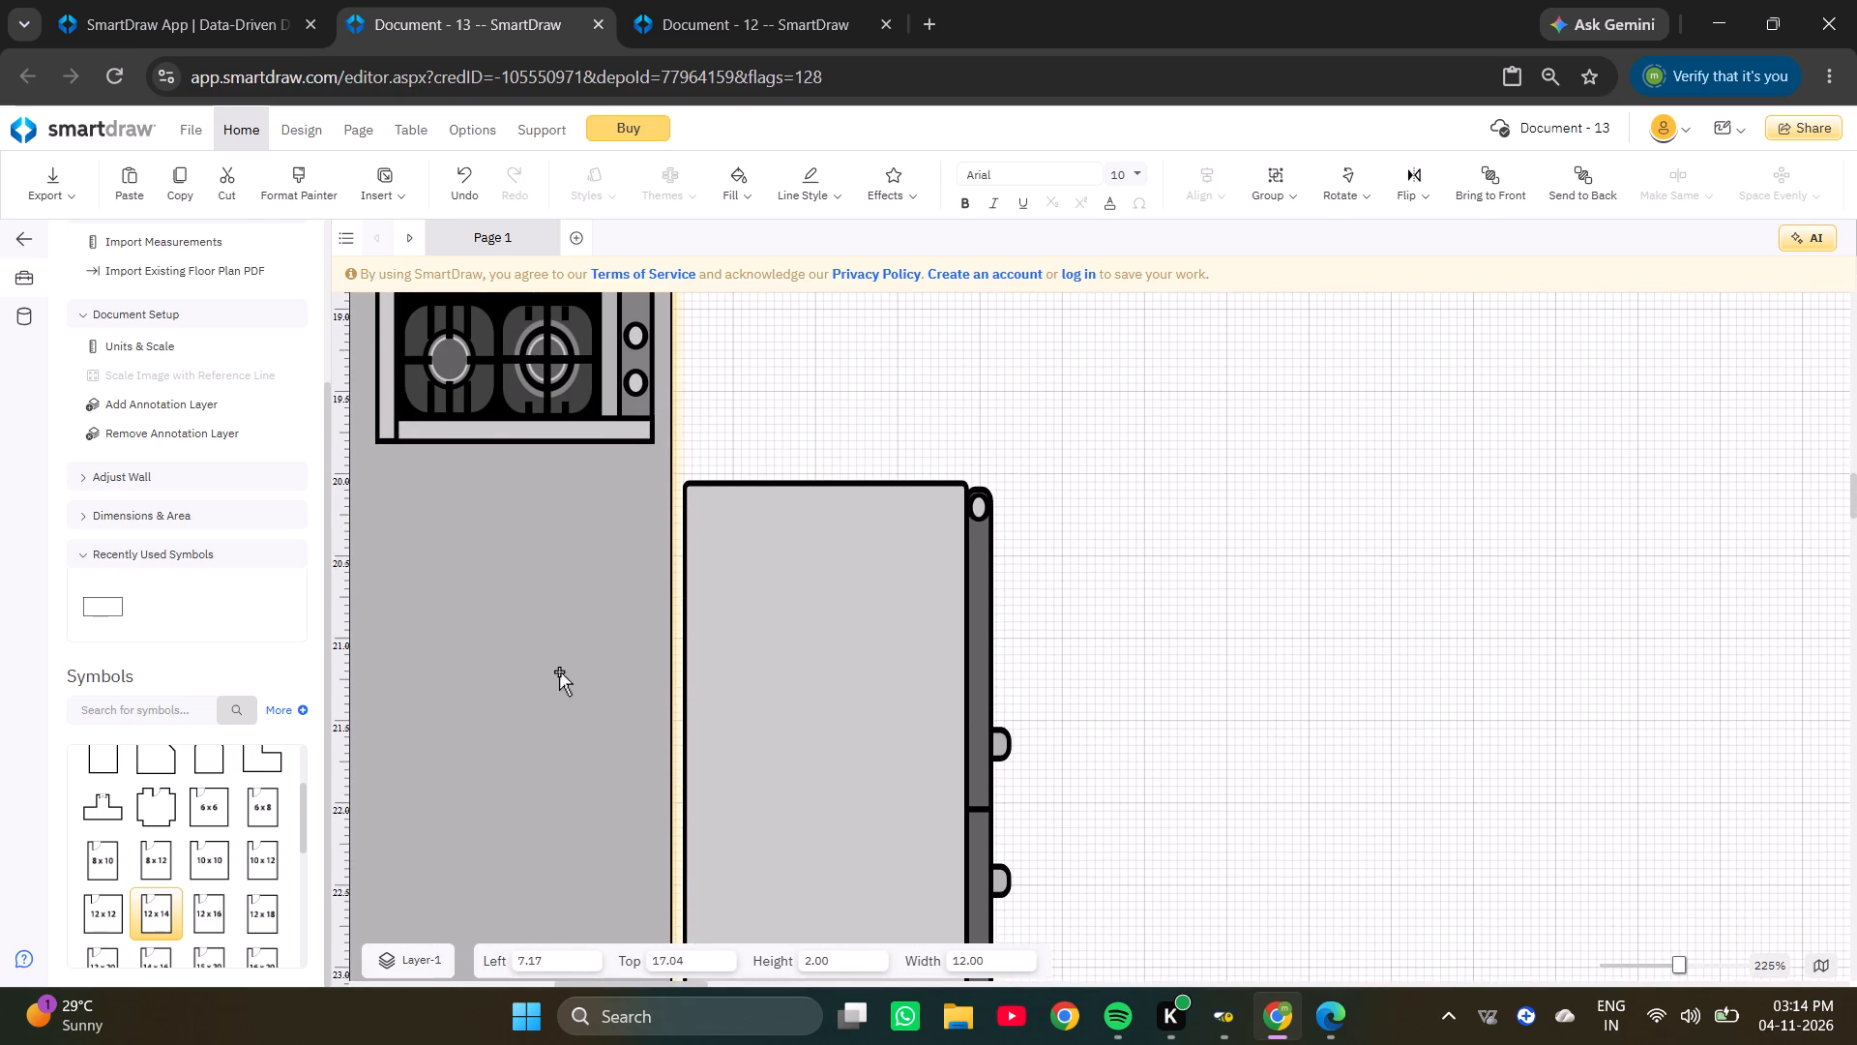
pyautogui.scroll(4, 562, 672)
pyautogui.keyDown('ctrl'); pyautogui.scroll(-5, 568, 686); pyautogui.keyUp('ctrl')
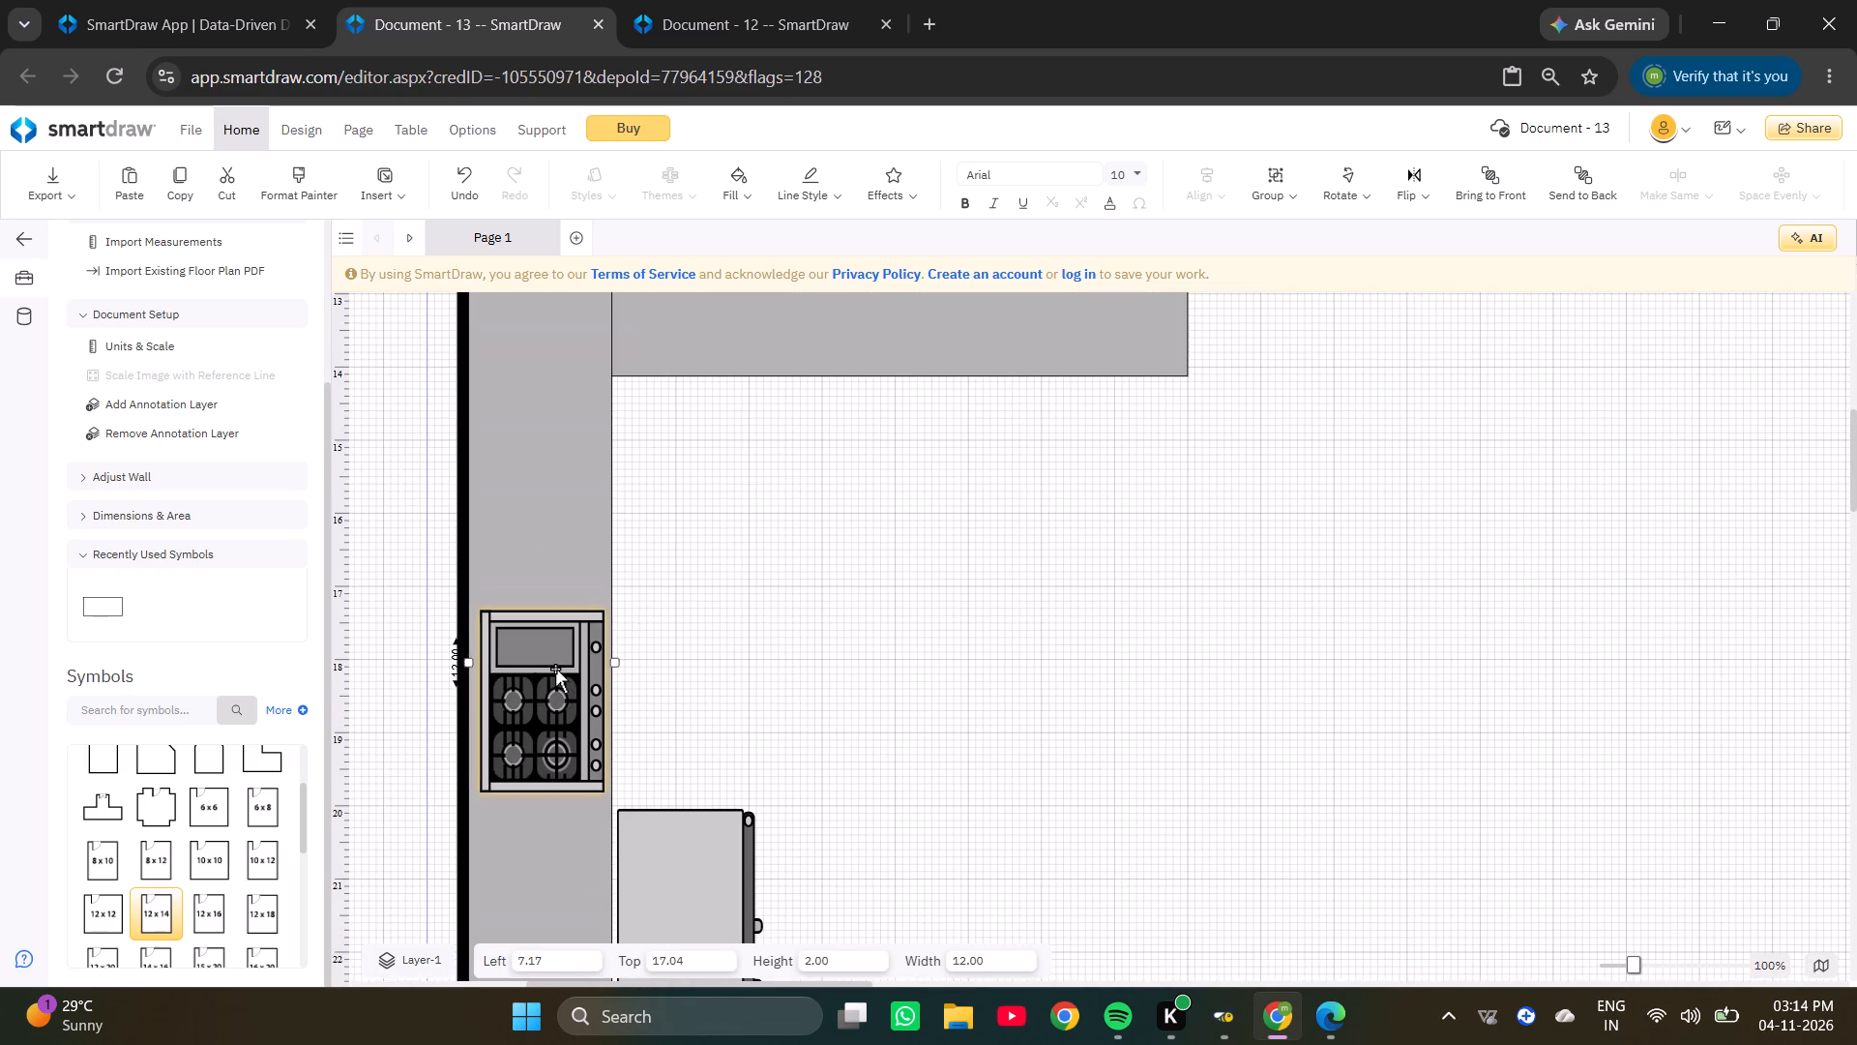
pyautogui.moveTo(555, 669); pyautogui.dragTo(549, 567)
# Shorten the upright counter from its lower end to about 7.94 long, ending level with the refrigerator's upper edge.
pyautogui.scroll(-5, 549, 565)
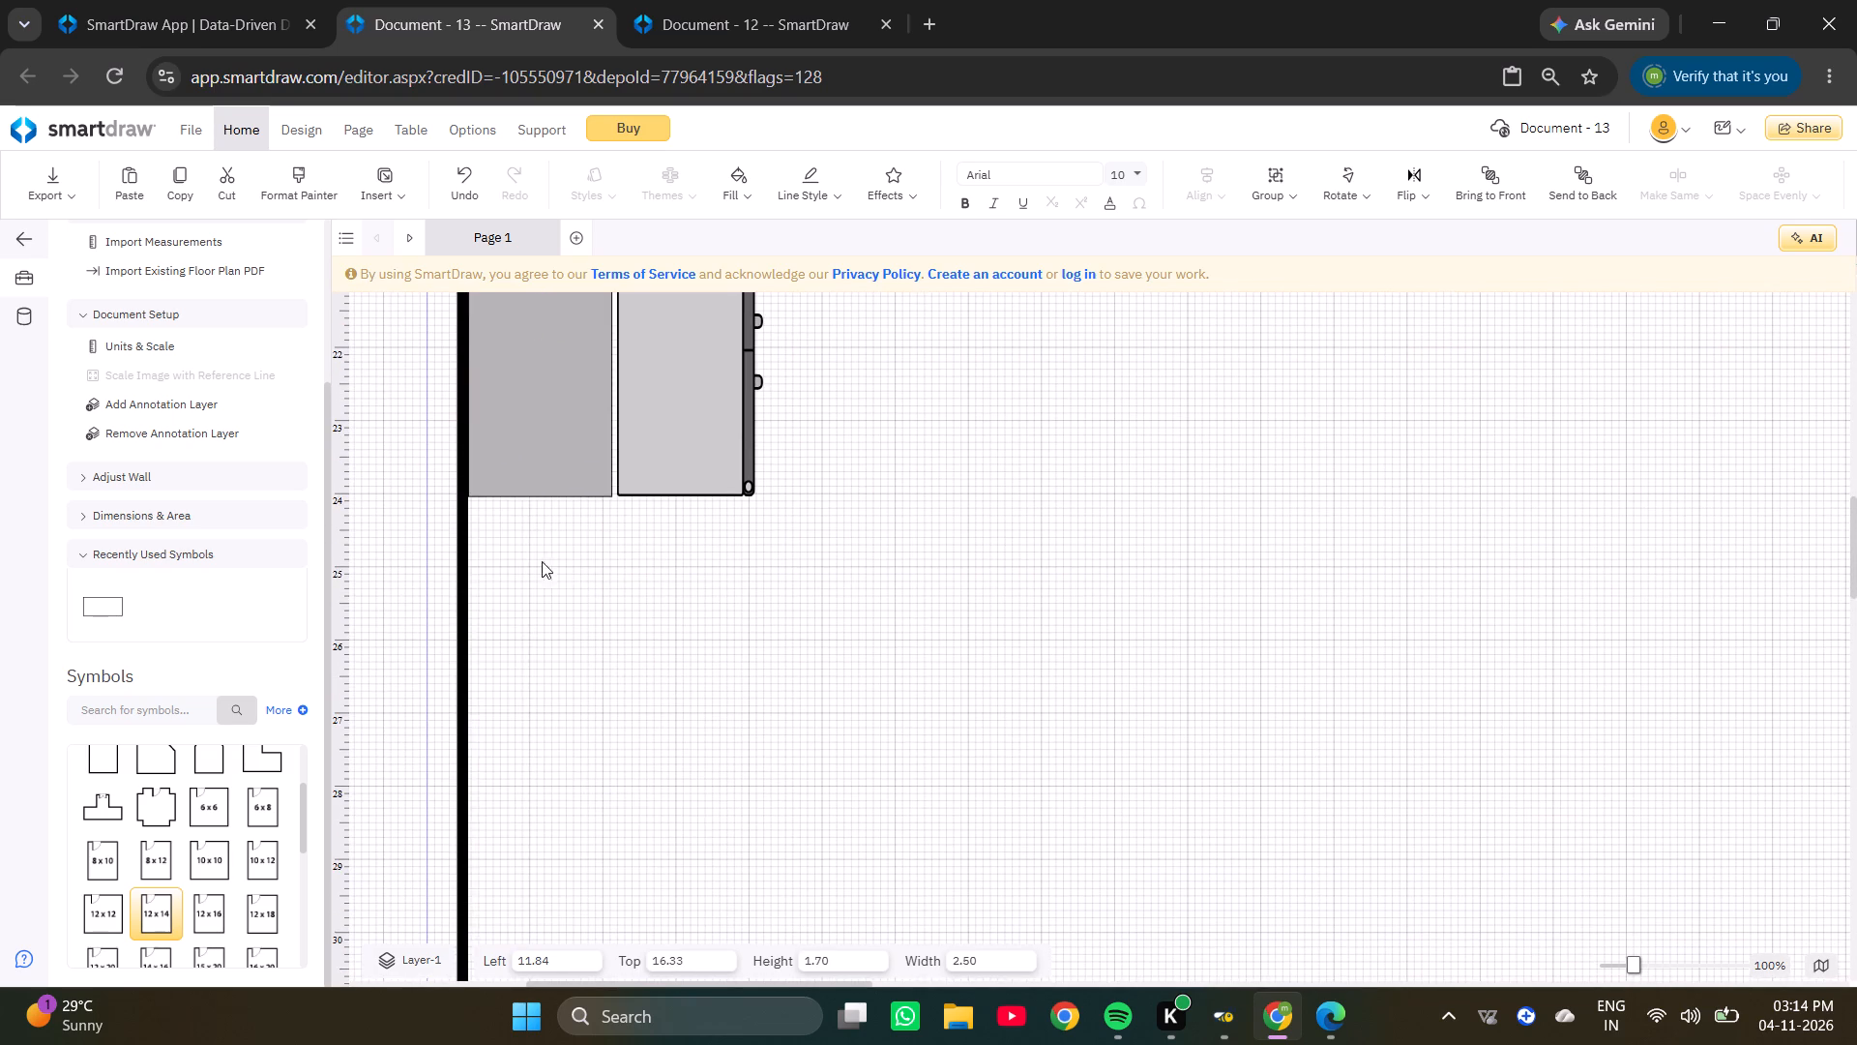
pyautogui.click(546, 470)
pyautogui.scroll(2, 595, 552)
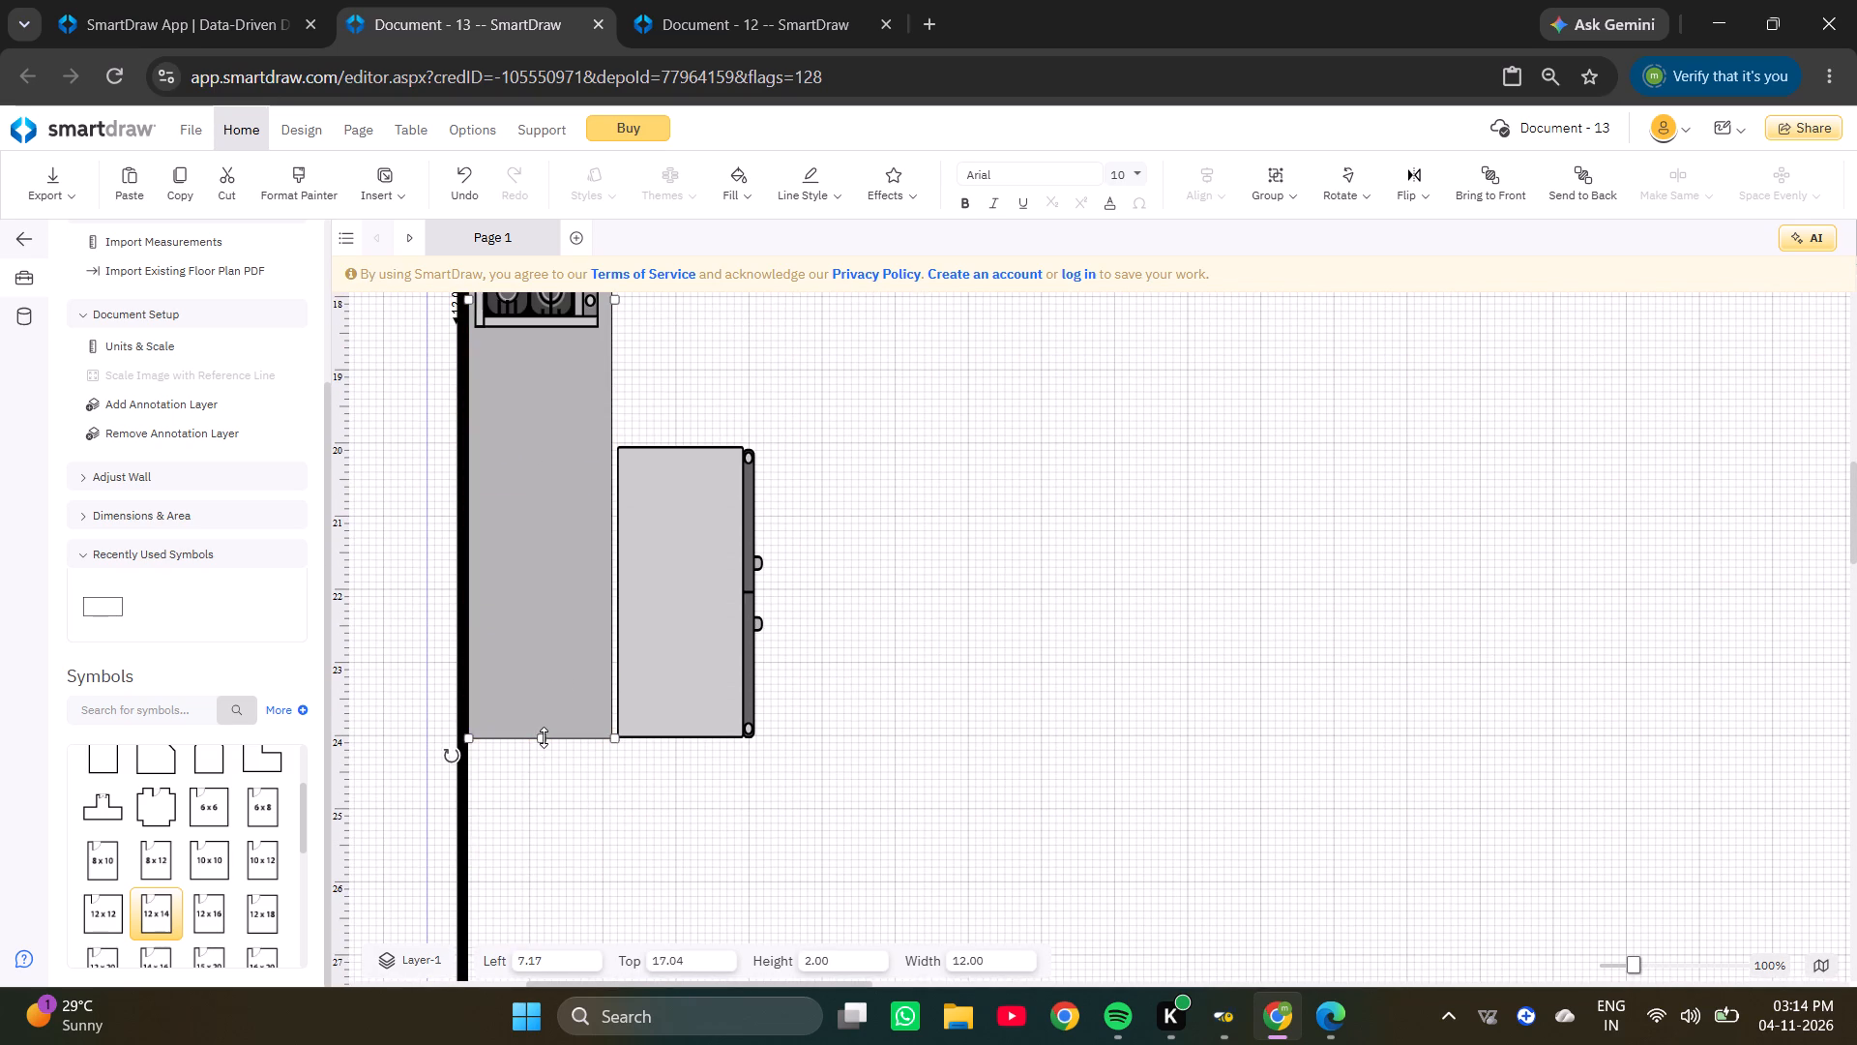
pyautogui.moveTo(544, 737); pyautogui.dragTo(579, 447)
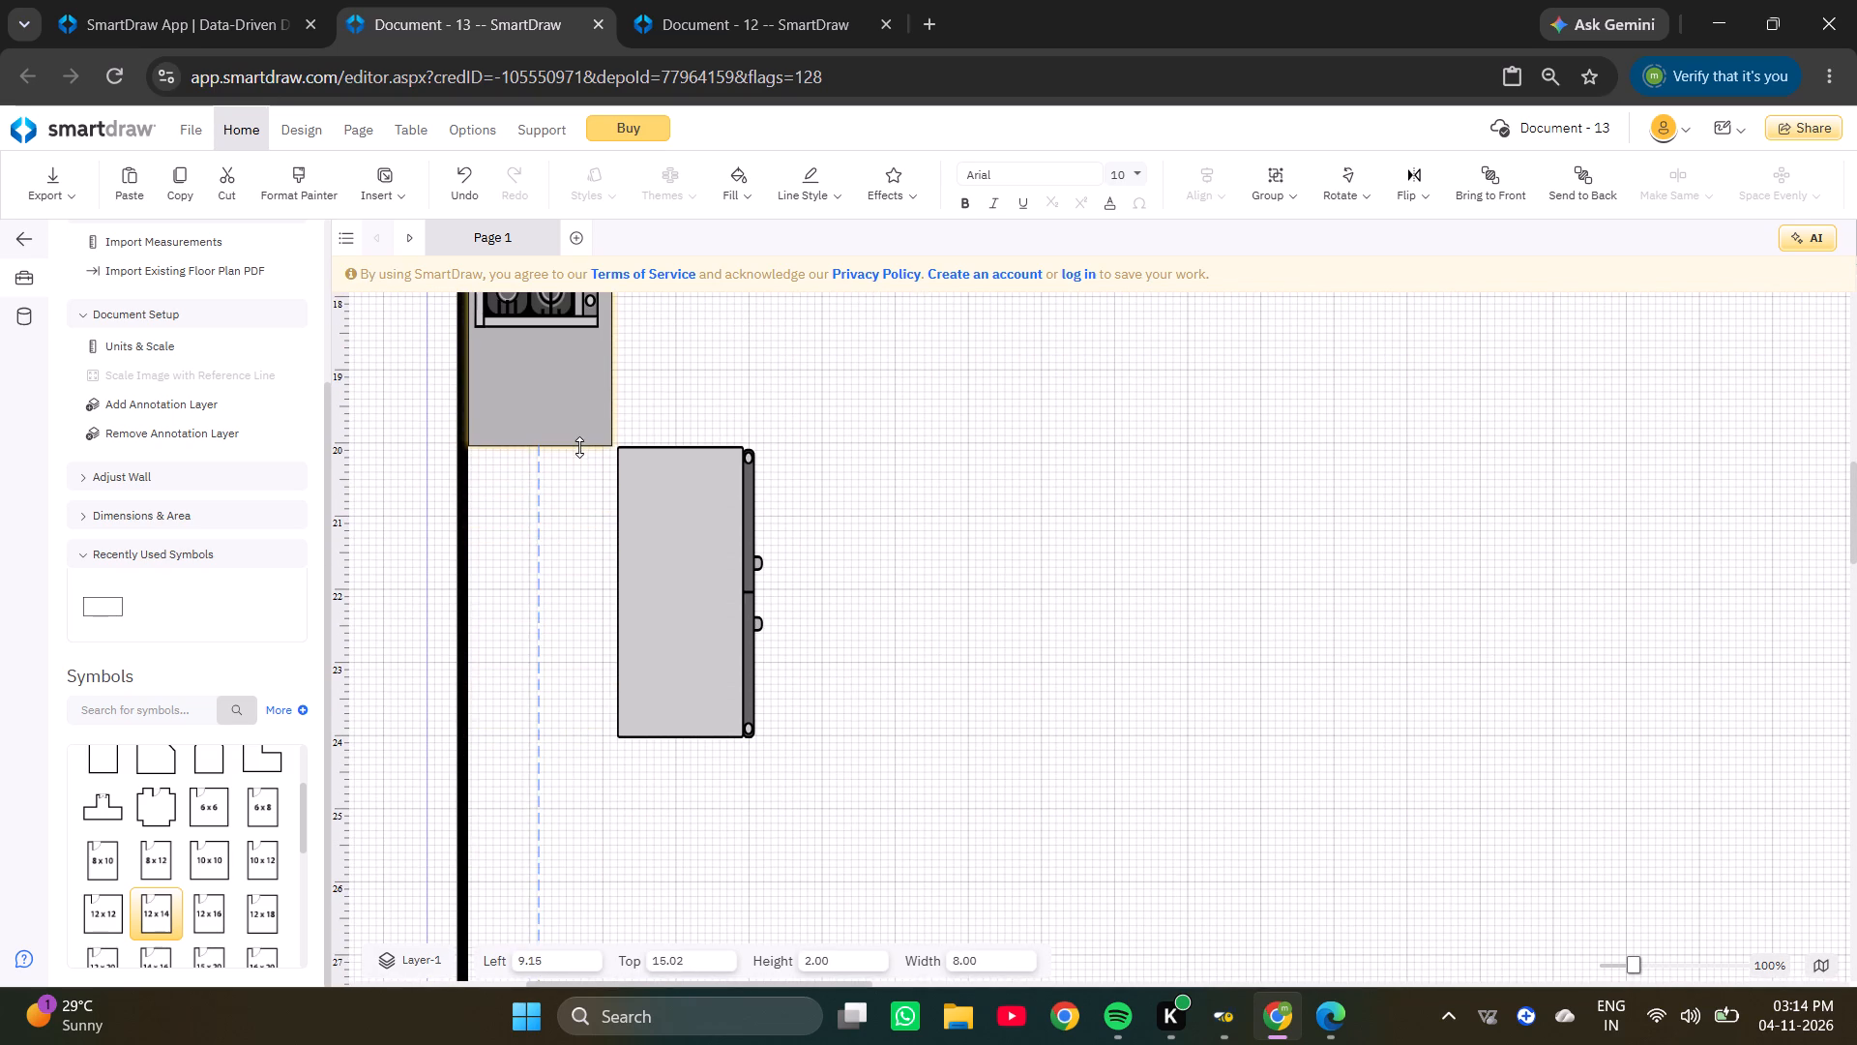
pyautogui.moveTo(579, 447); pyautogui.dragTo(581, 442)
# Move the refrigerator directly below the shortened upright counter, close against the left wall, at about 11.18, 21.04.
pyautogui.scroll(-2, 669, 620)
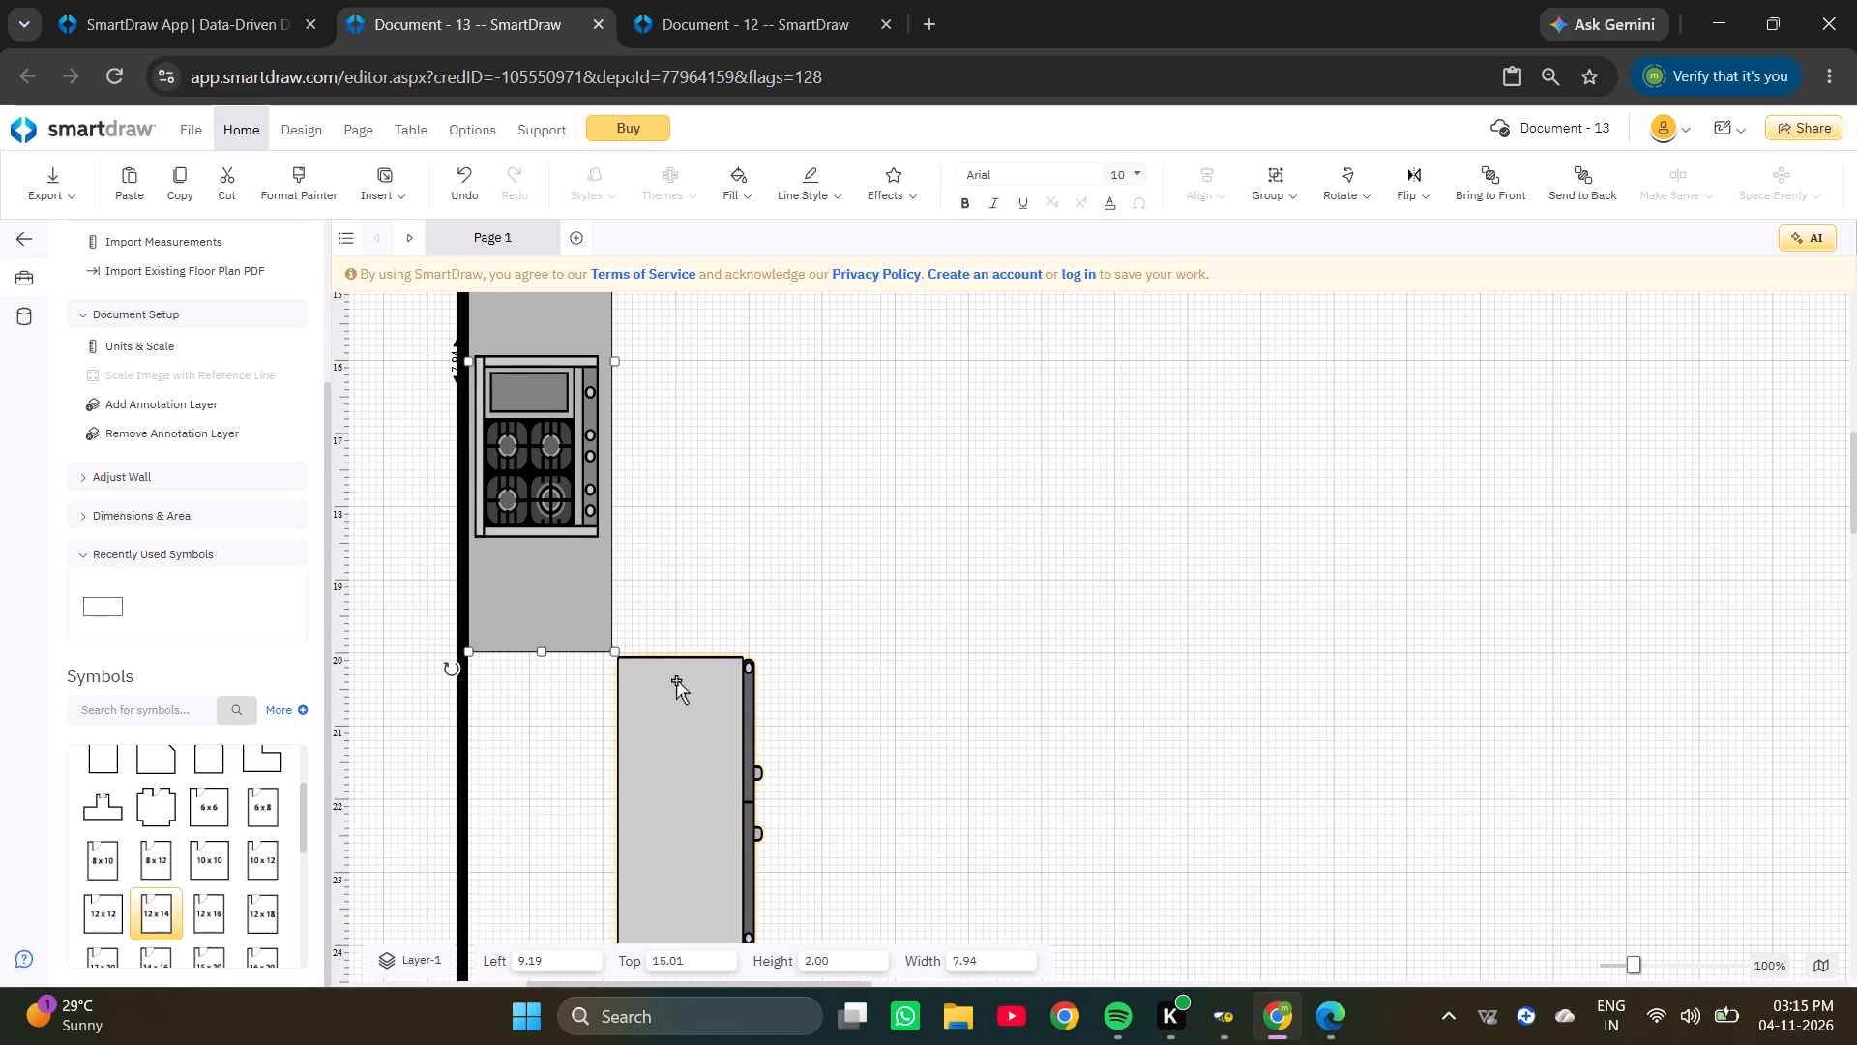
pyautogui.click(677, 717)
pyautogui.press('Left')
pyautogui.press('Left')
pyautogui.press('Left')
pyautogui.press('Left')
pyautogui.press('Left')
pyautogui.press('Left')
pyautogui.press('Left')
pyautogui.press('Left')
pyautogui.press('Left')
pyautogui.press('Left')
pyautogui.press('Left')
pyautogui.press('Left')
pyautogui.press('Left')
pyautogui.press('Left')
pyautogui.press('Left')
pyautogui.press('Left')
pyautogui.press('Left')
pyautogui.press('Left')
pyautogui.press('Left')
pyautogui.press('Left')
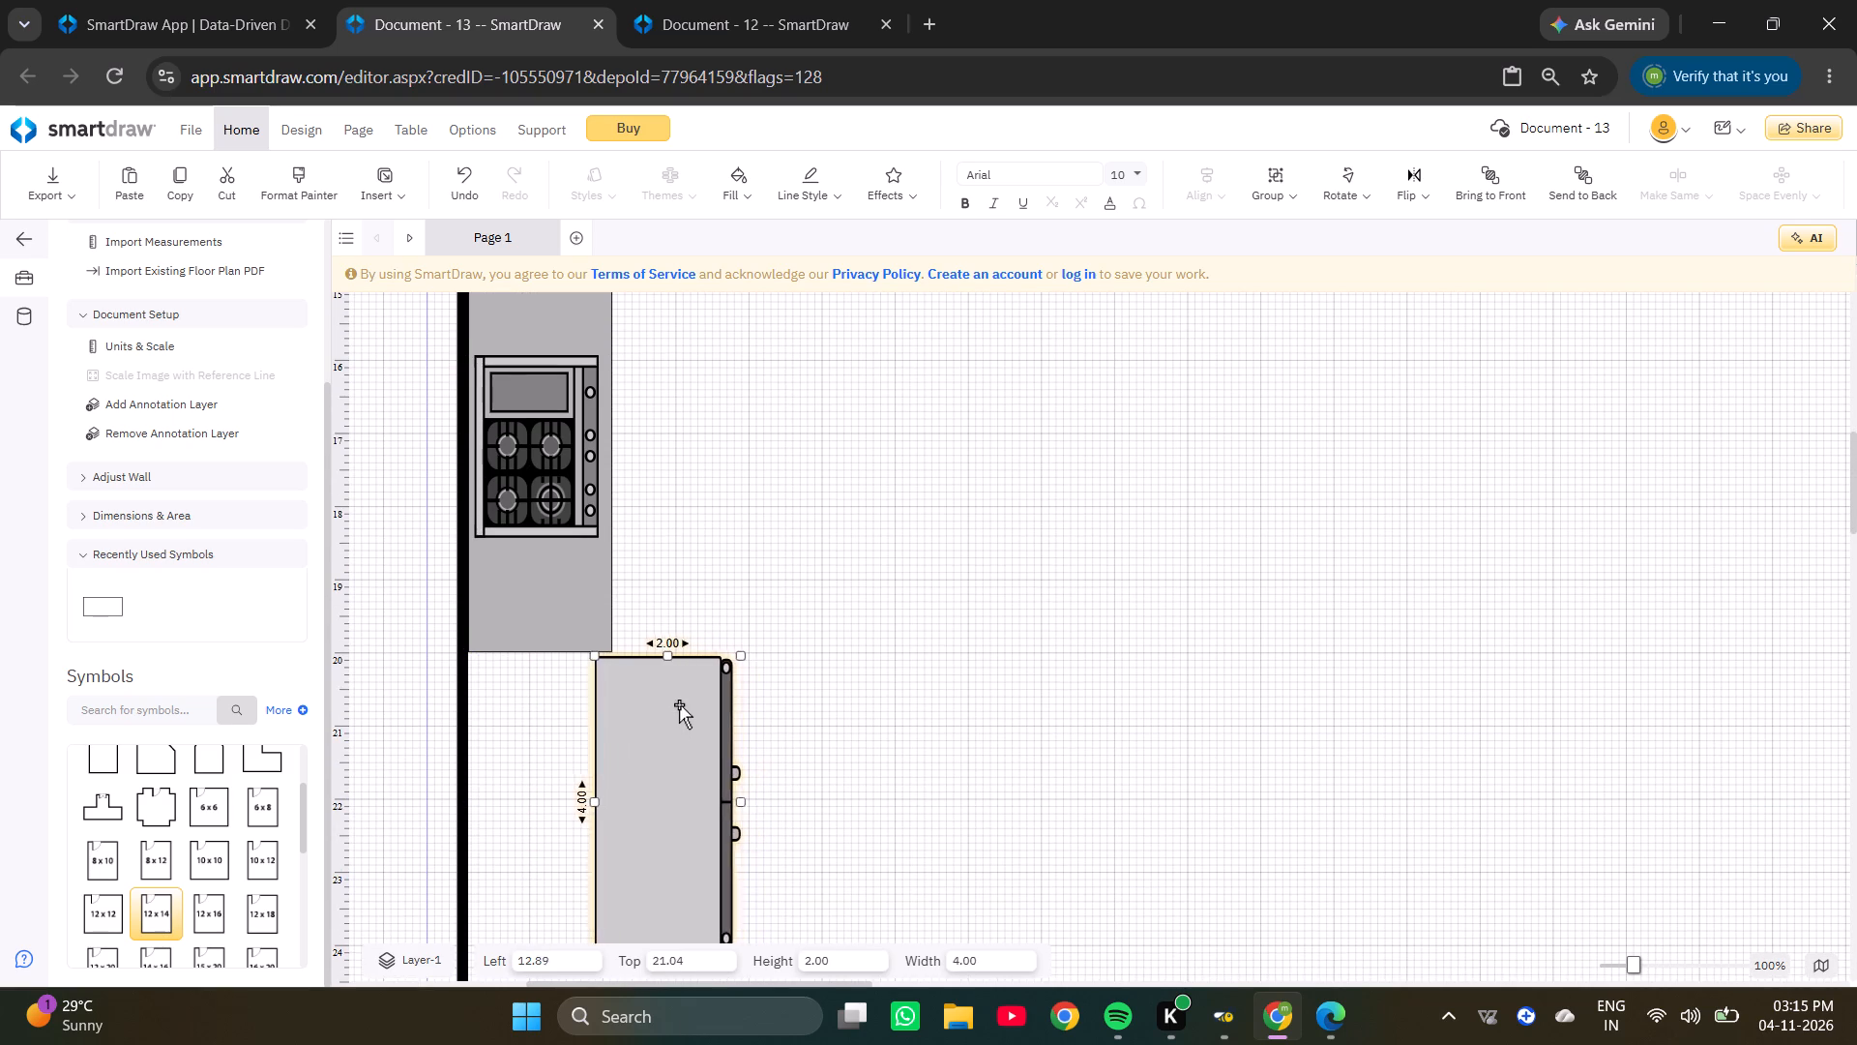
pyautogui.scroll(-4, 802, 646)
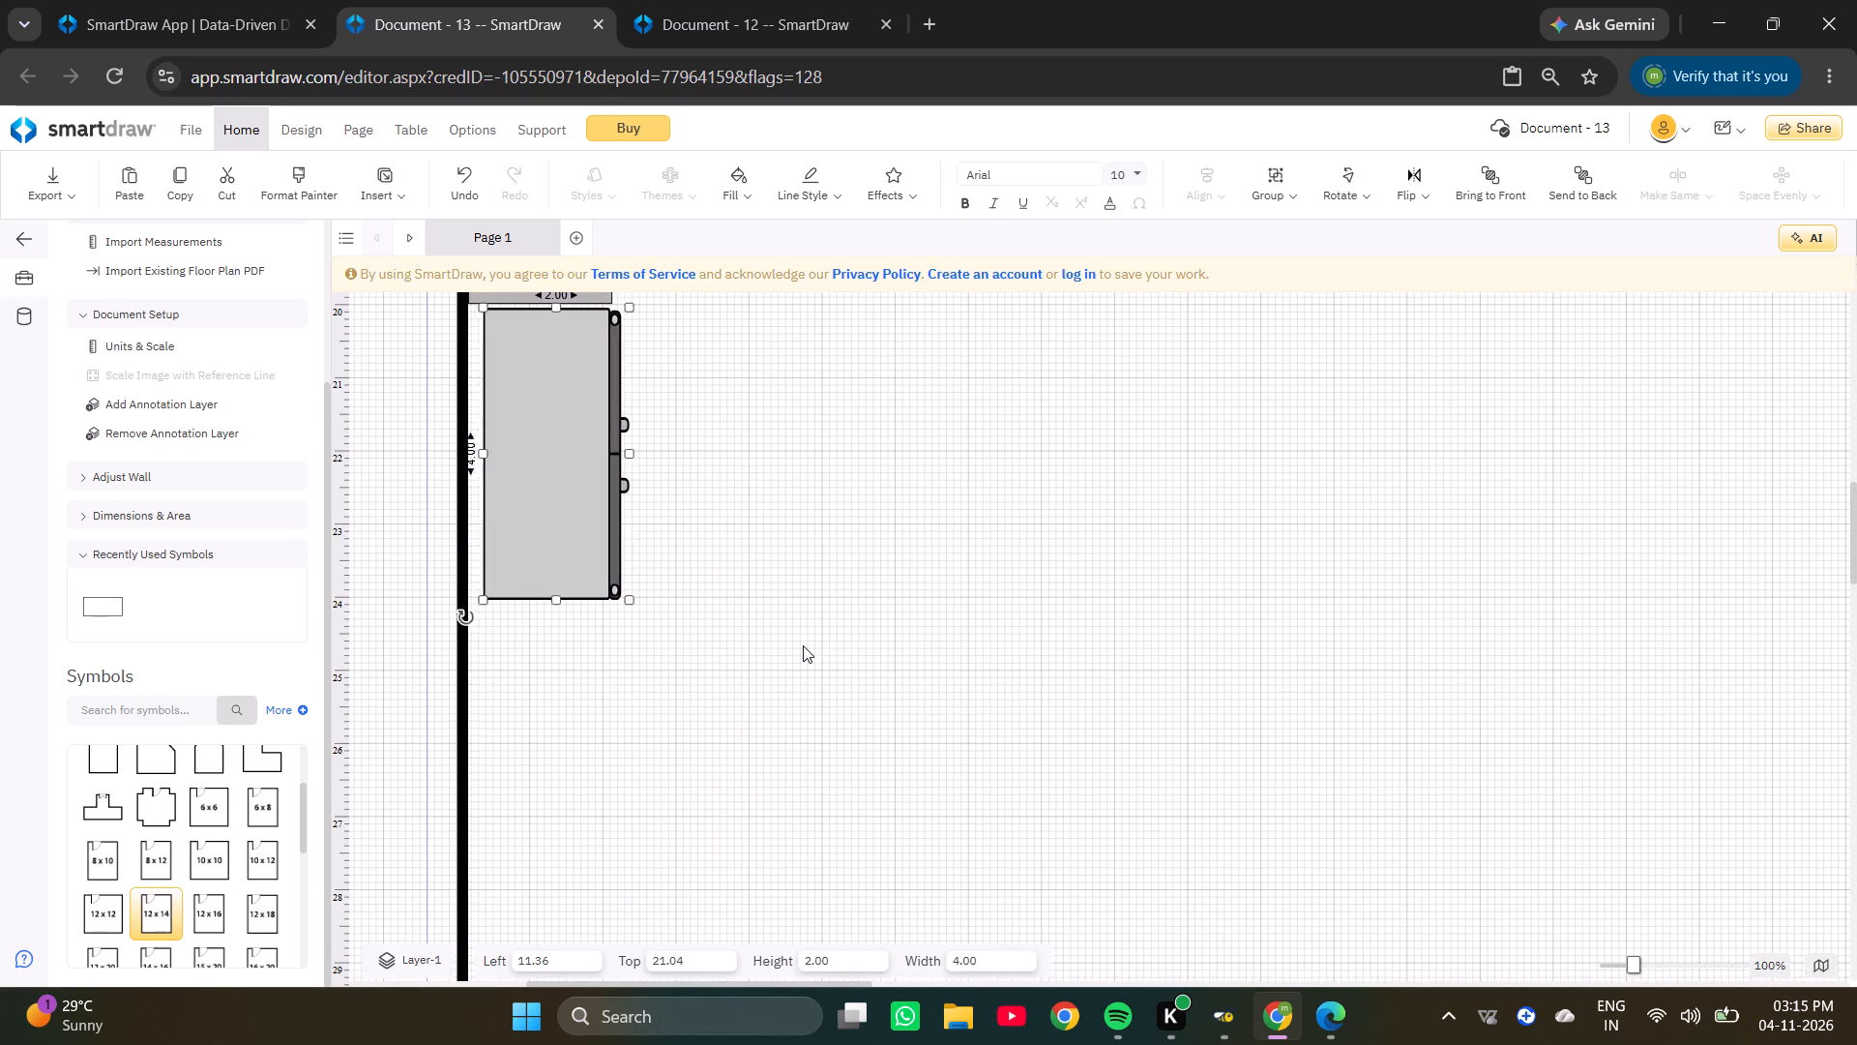
pyautogui.press('Right')
pyautogui.press('Right')
pyautogui.press('Right')
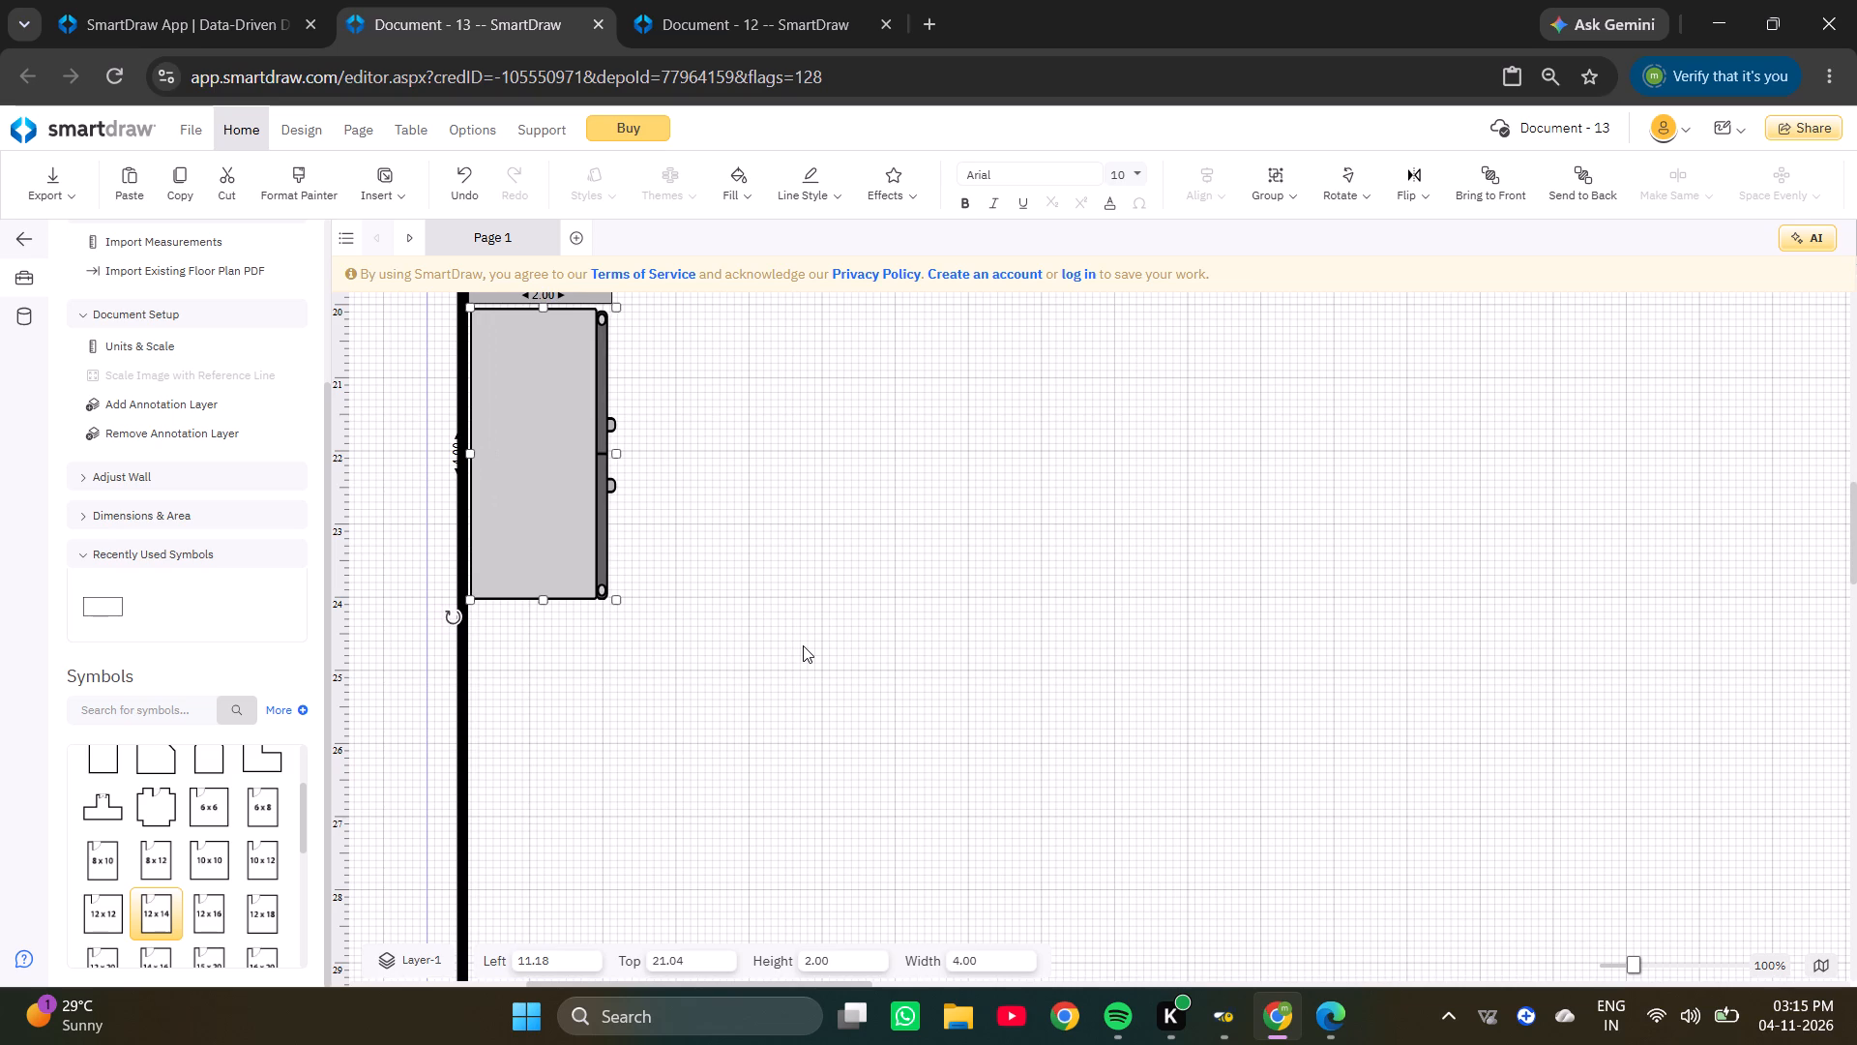
pyautogui.scroll(2, 804, 645)
pyautogui.click(618, 495)
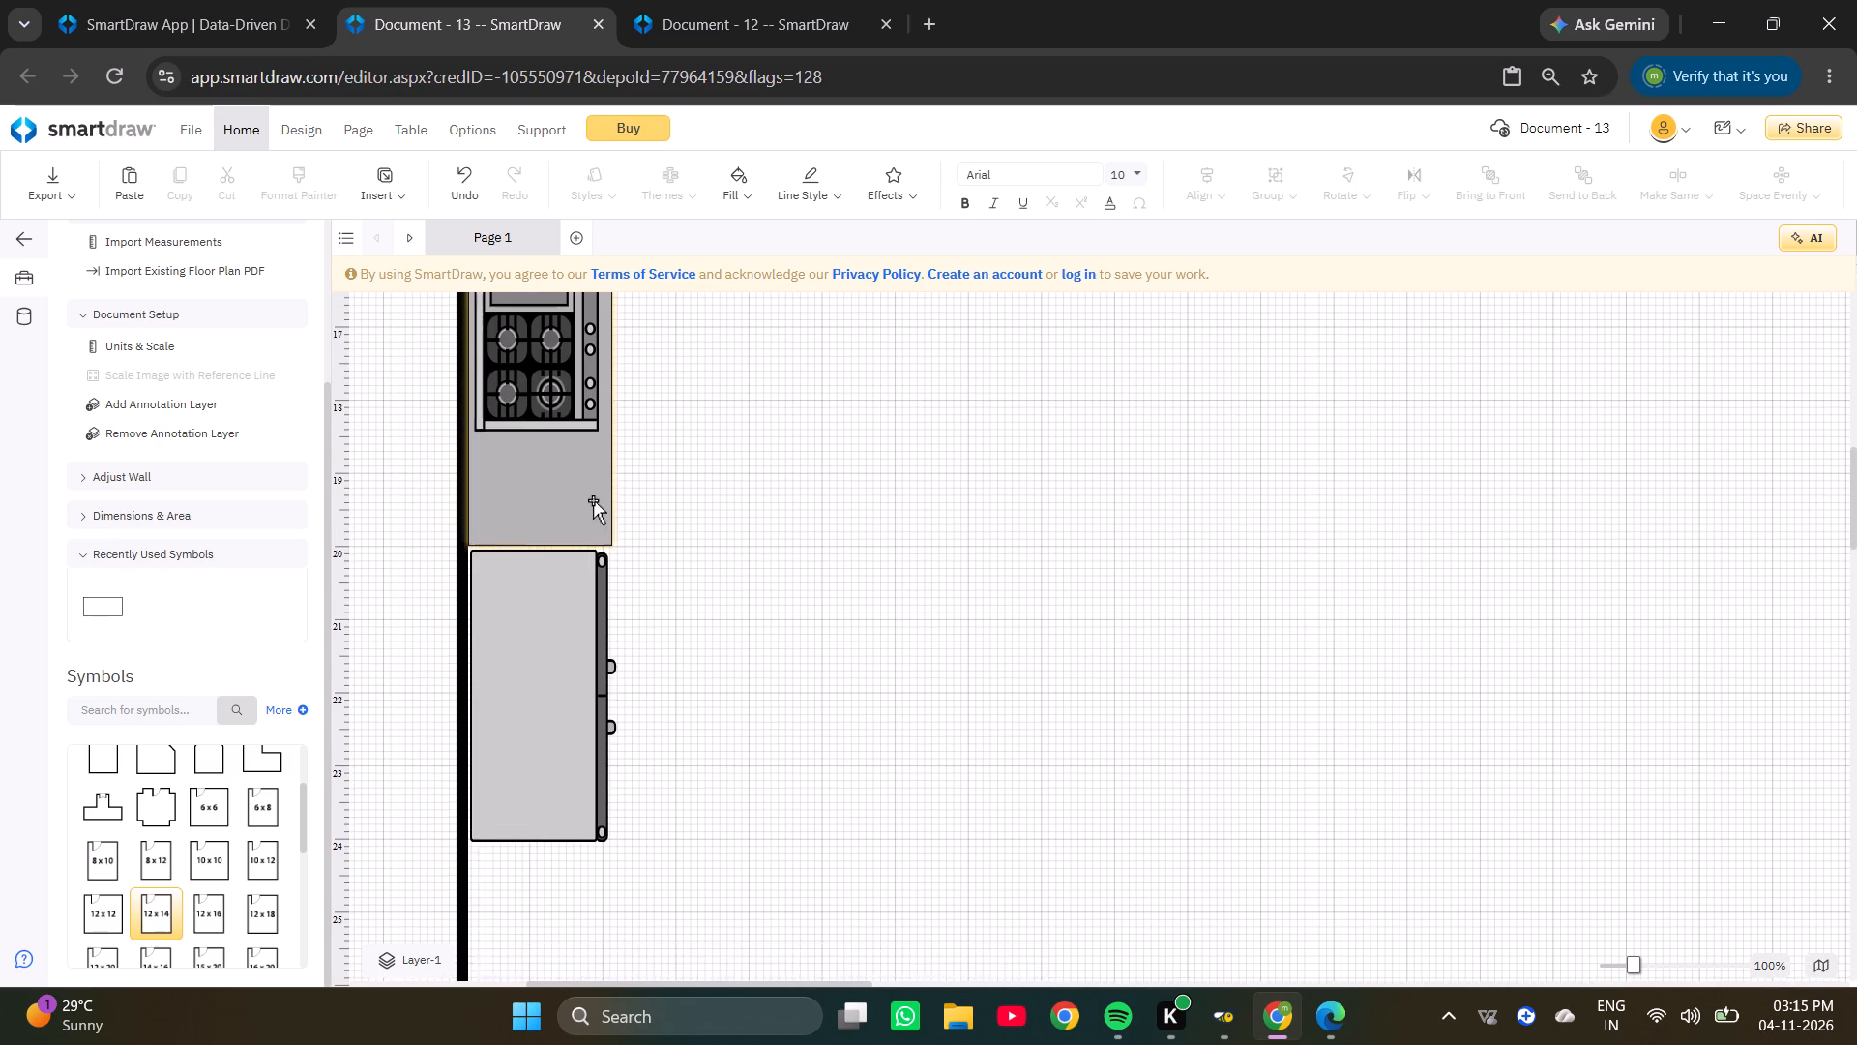
# Stretch the upright counter's lower end slightly towards the refrigerator, making the counter about 7.96 long.
pyautogui.click(590, 501)
pyautogui.keyDown('ctrl'); pyautogui.scroll(3, 530, 552); pyautogui.keyUp('ctrl')
pyautogui.click(548, 539)
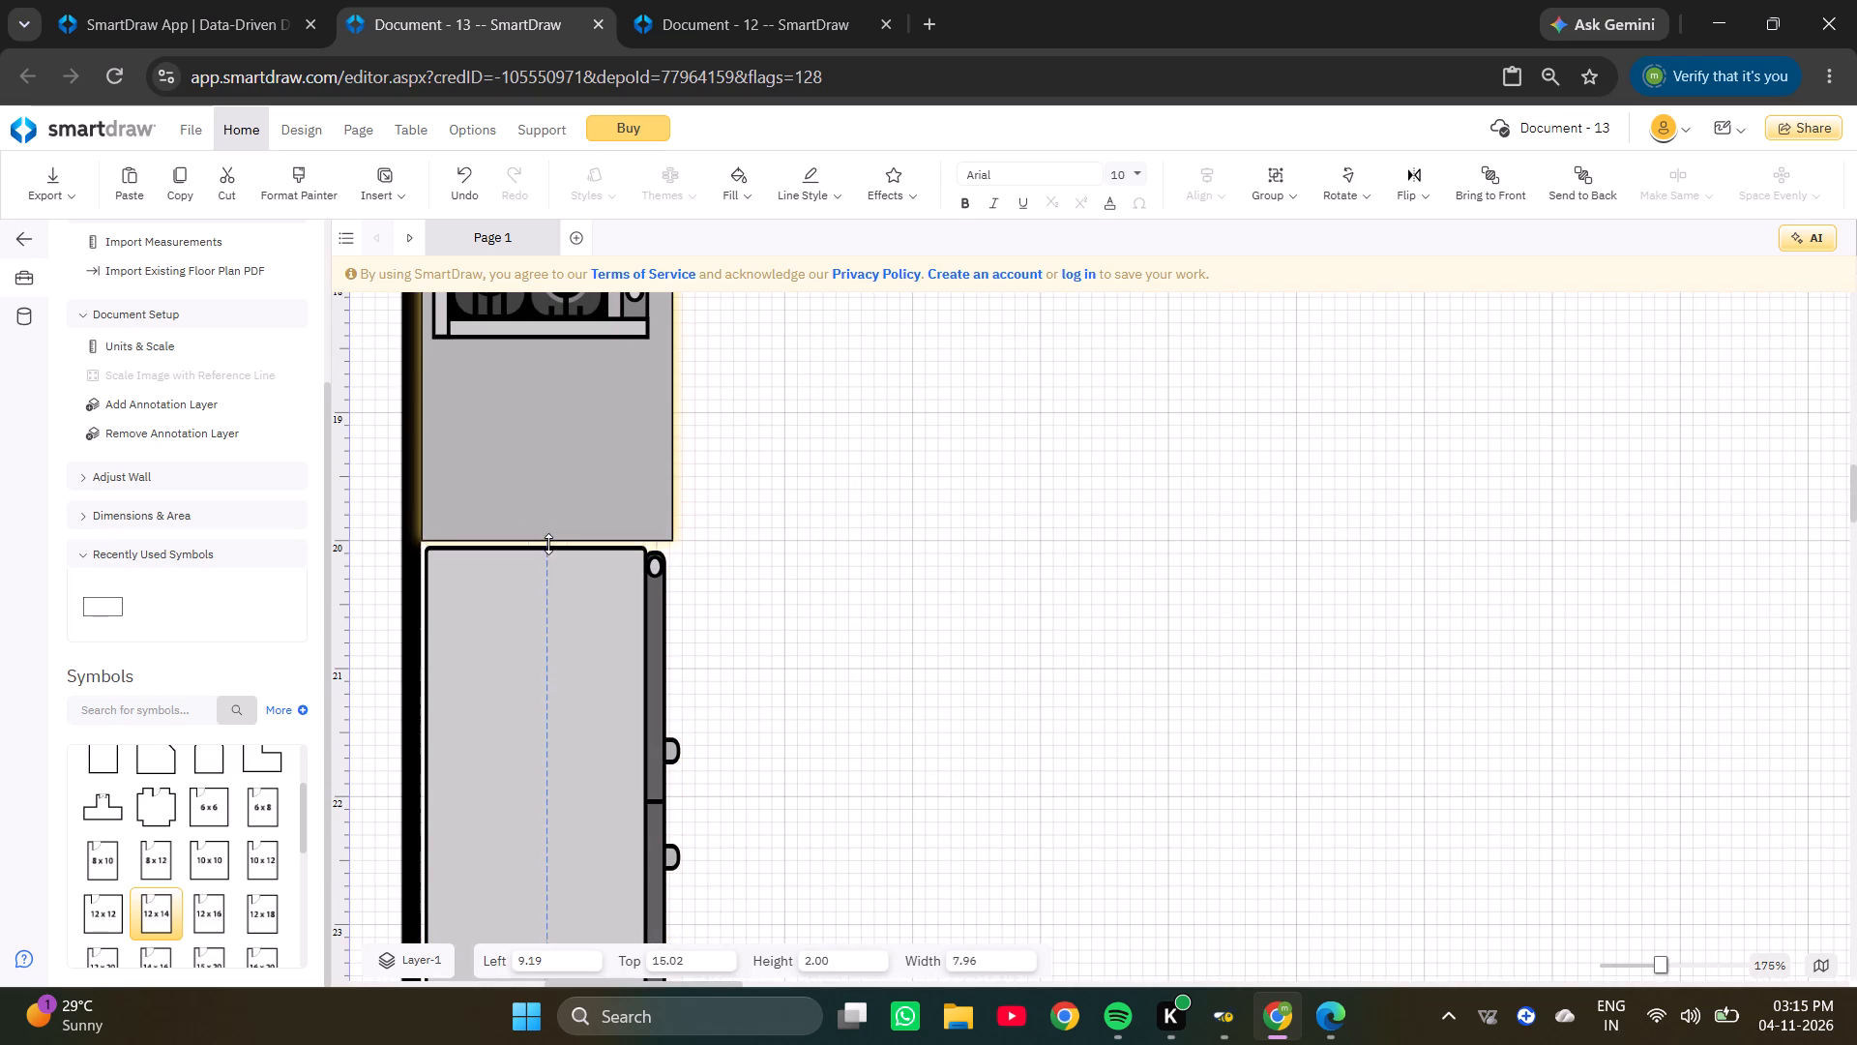
pyautogui.scroll(4, 581, 583)
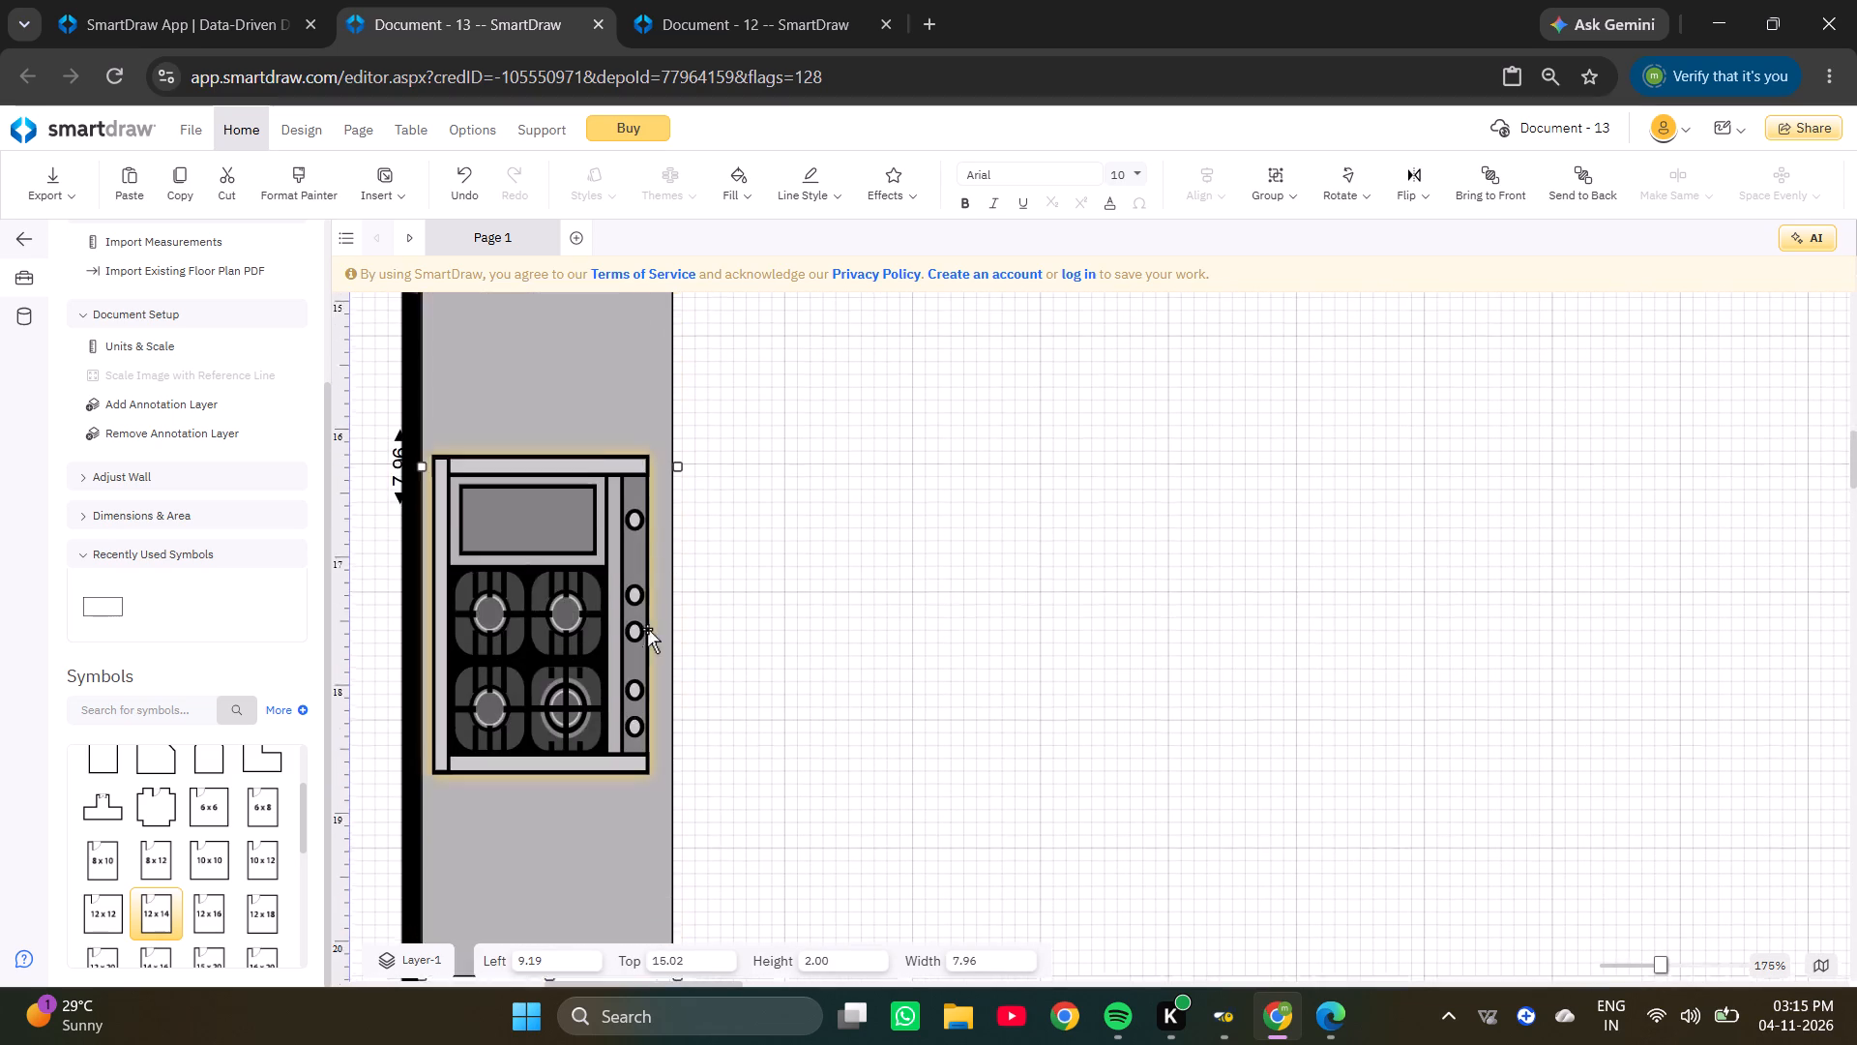
# Move the stove slightly up the upright counter and centre it across the counter's width, at about 11.88, 15.89.
pyautogui.keyDown('ctrl'); pyautogui.scroll(-7, 653, 632); pyautogui.keyUp('ctrl')
pyautogui.click(586, 590)
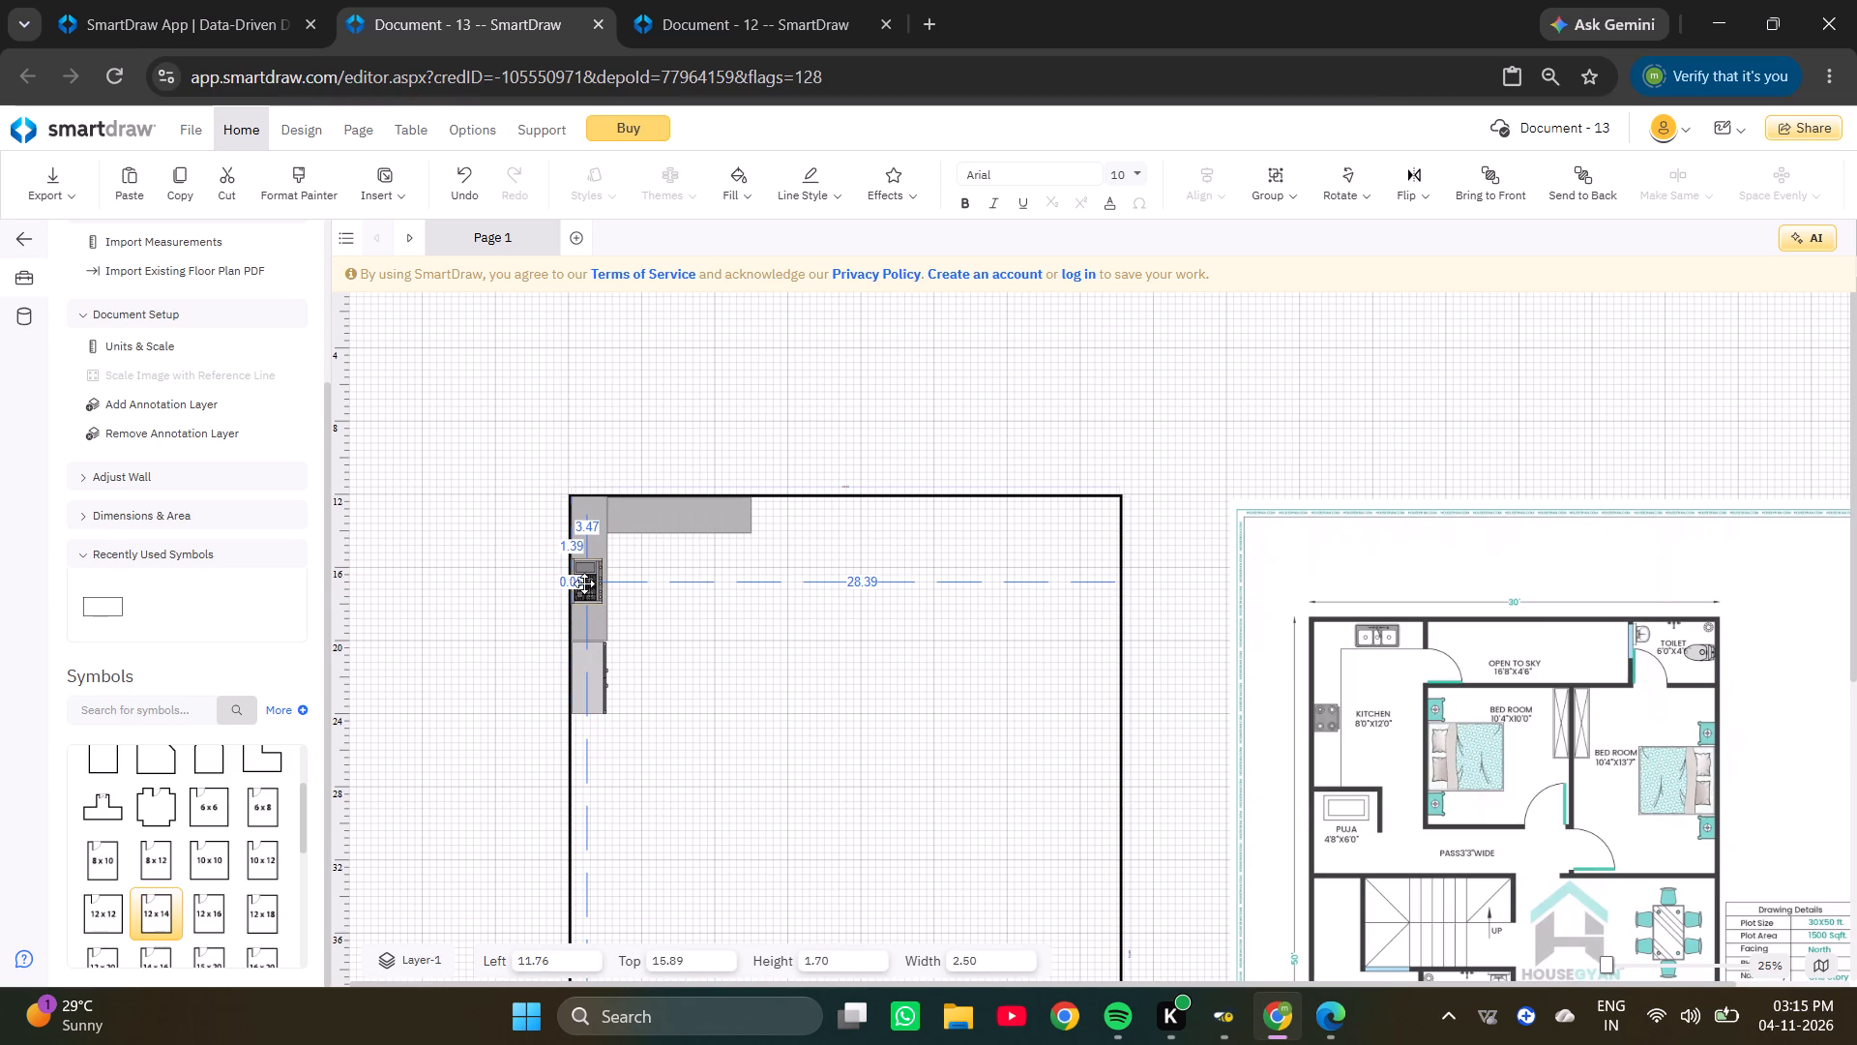
pyautogui.keyDown('ctrl'); pyautogui.scroll(5, 587, 582); pyautogui.keyUp('ctrl')
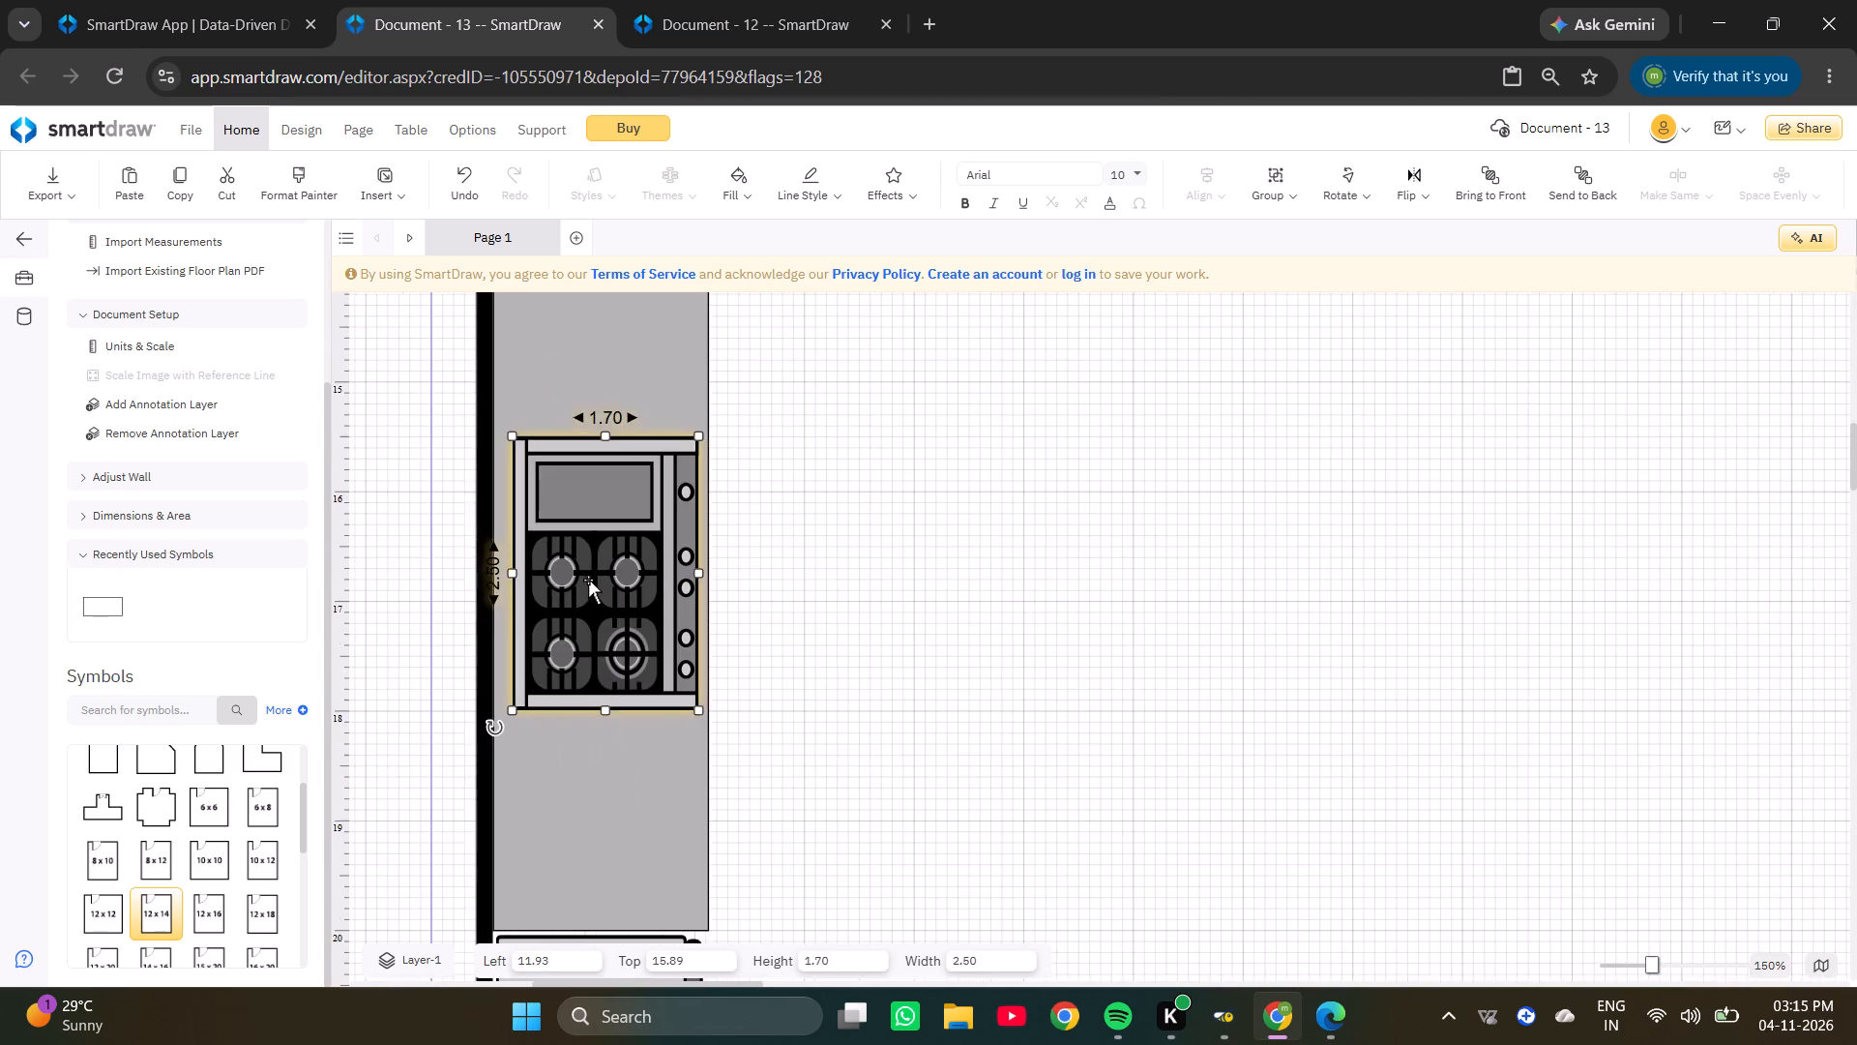
pyautogui.click(588, 579)
pyautogui.press('Left')
pyautogui.press('Left')
pyautogui.press('Left')
pyautogui.press('Left')
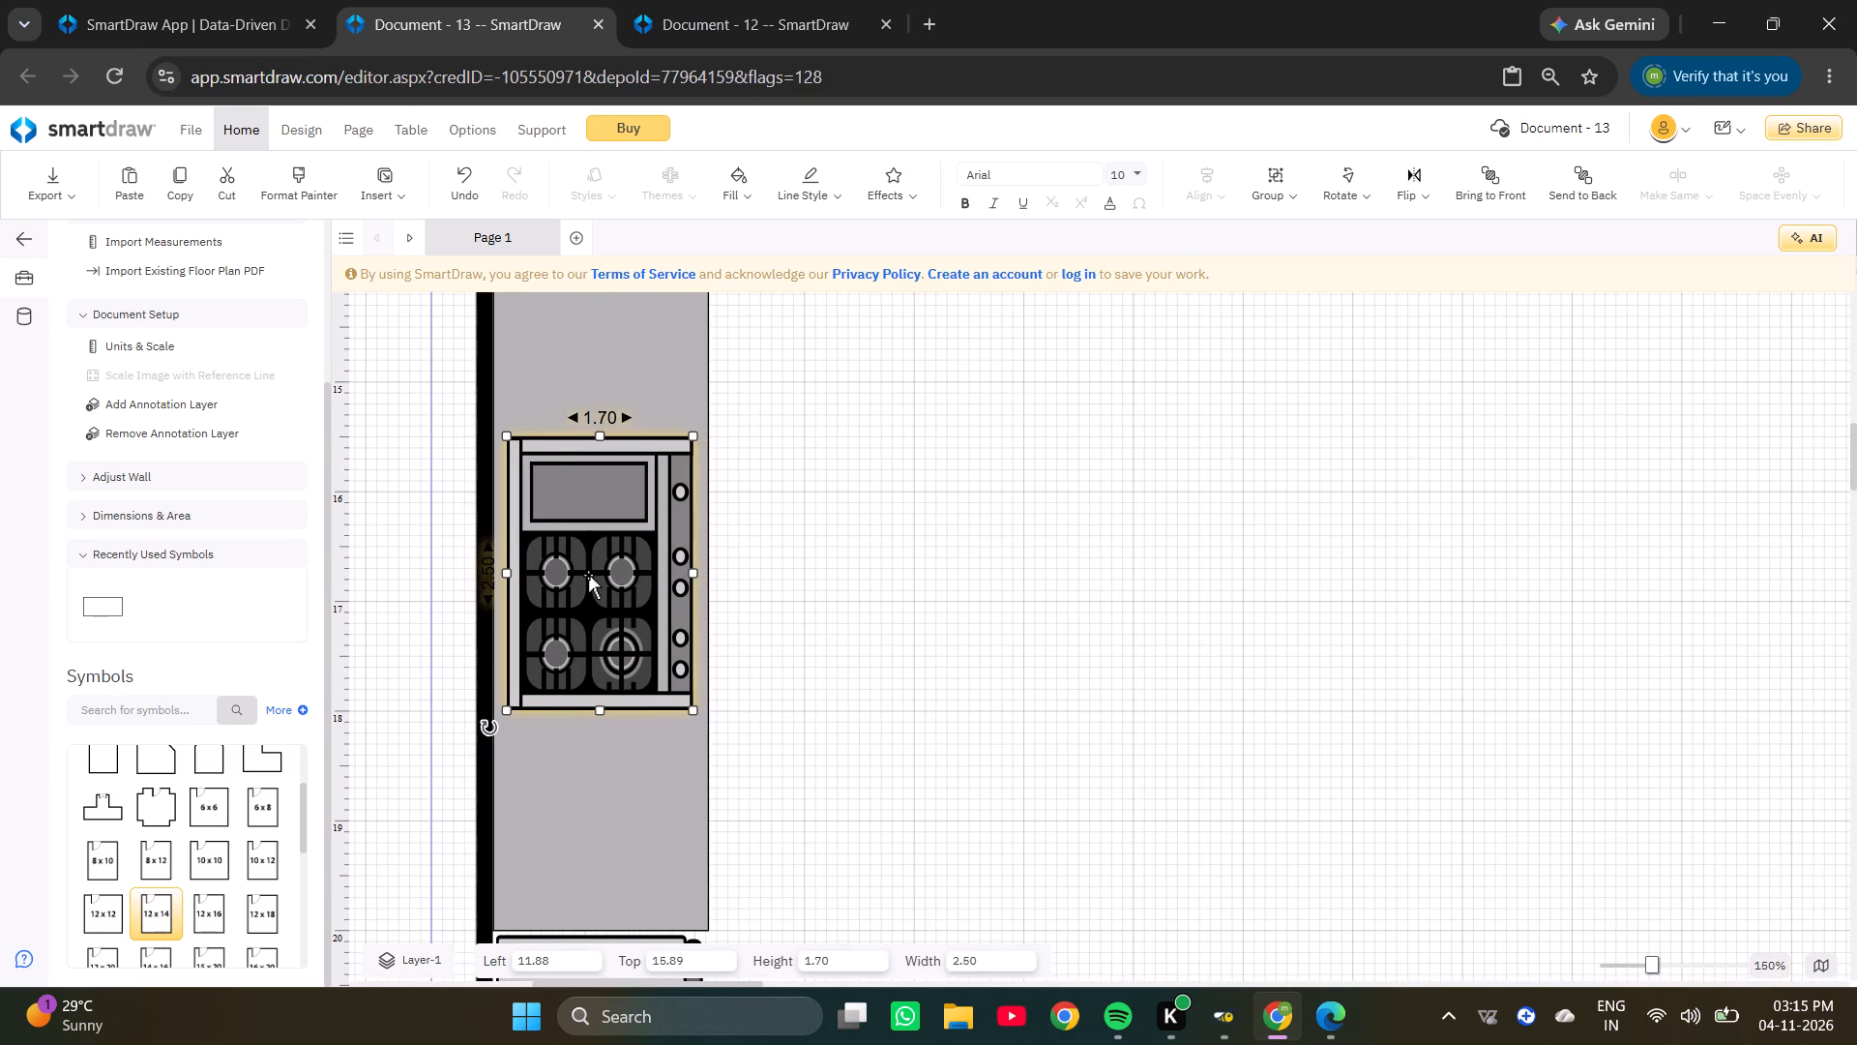
# Nudge the stove farther up the upright counter, to a top position of about 15.74.
pyautogui.keyDown('ctrl'); pyautogui.scroll(-4, 591, 572); pyautogui.keyUp('ctrl')
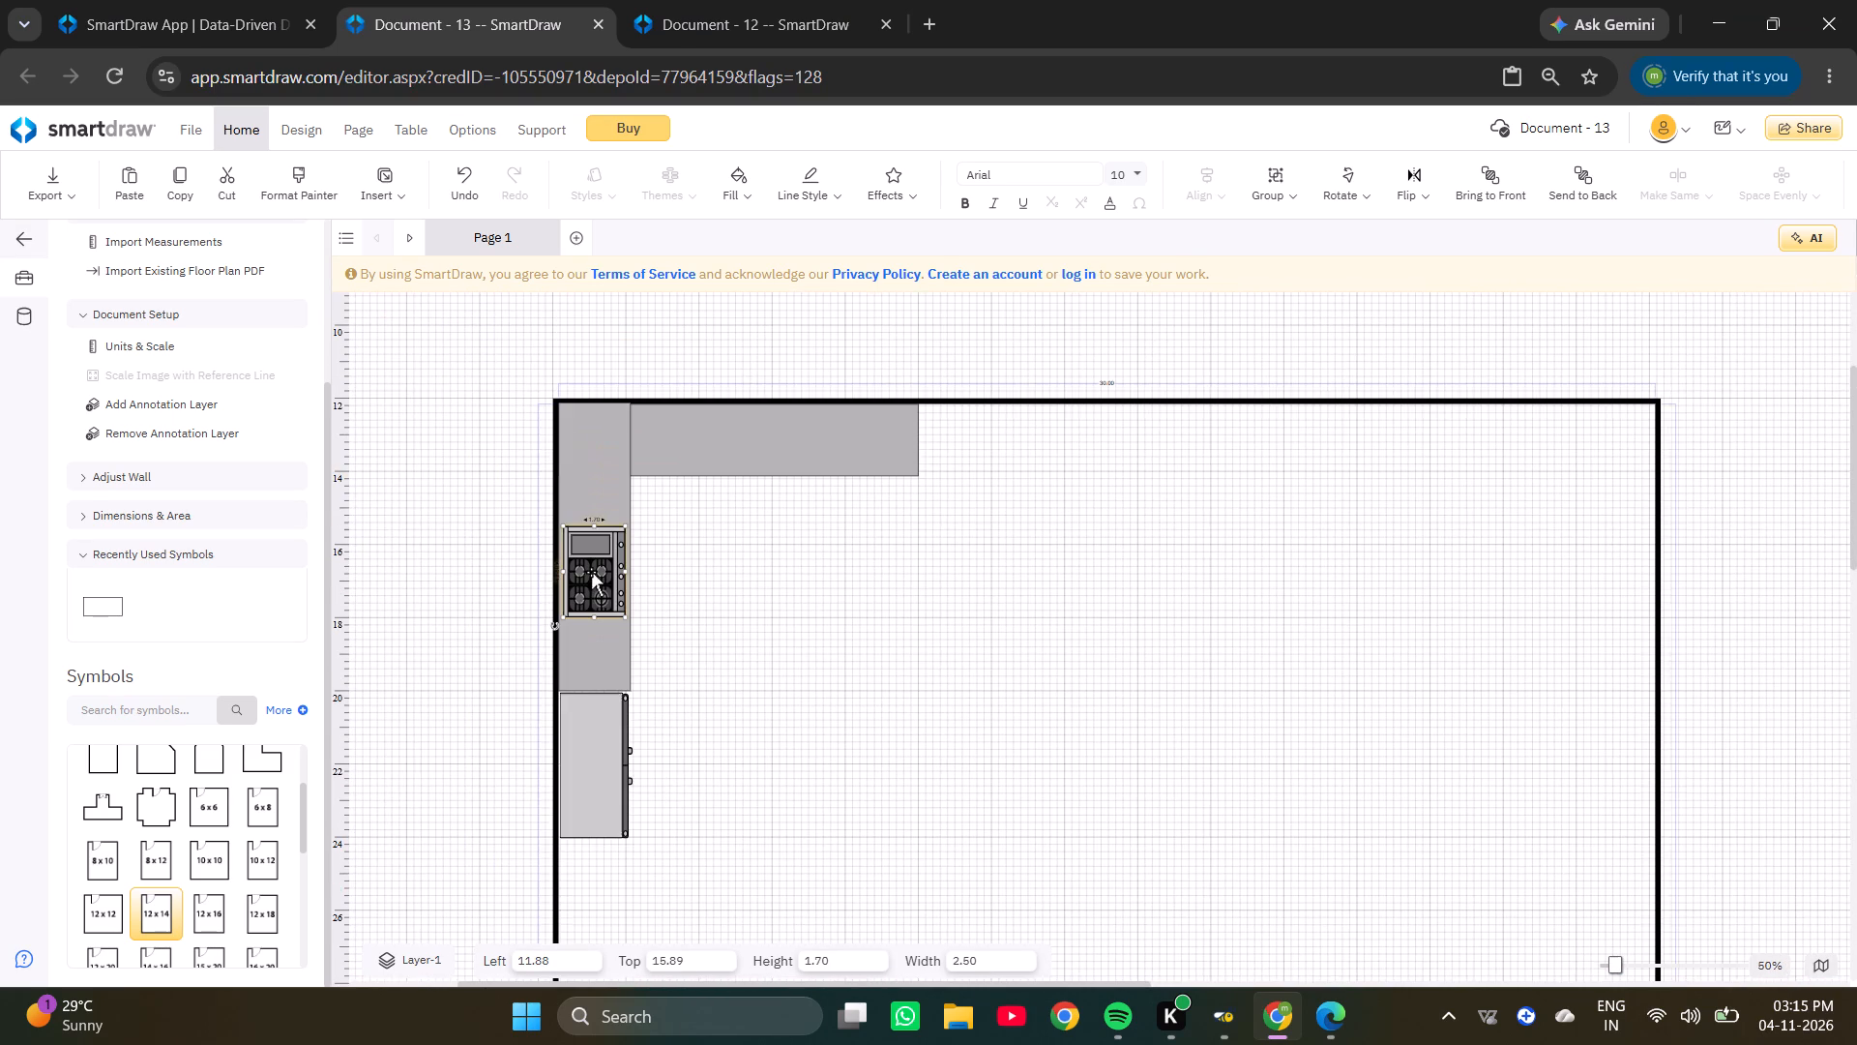
pyautogui.click(591, 572)
pyautogui.click(591, 572)
pyautogui.press('Up')
pyautogui.press('Up')
pyautogui.press('Up')
pyautogui.press('Up')
pyautogui.press('Up')
pyautogui.press('Up')
pyautogui.press('Up')
pyautogui.press('Up')
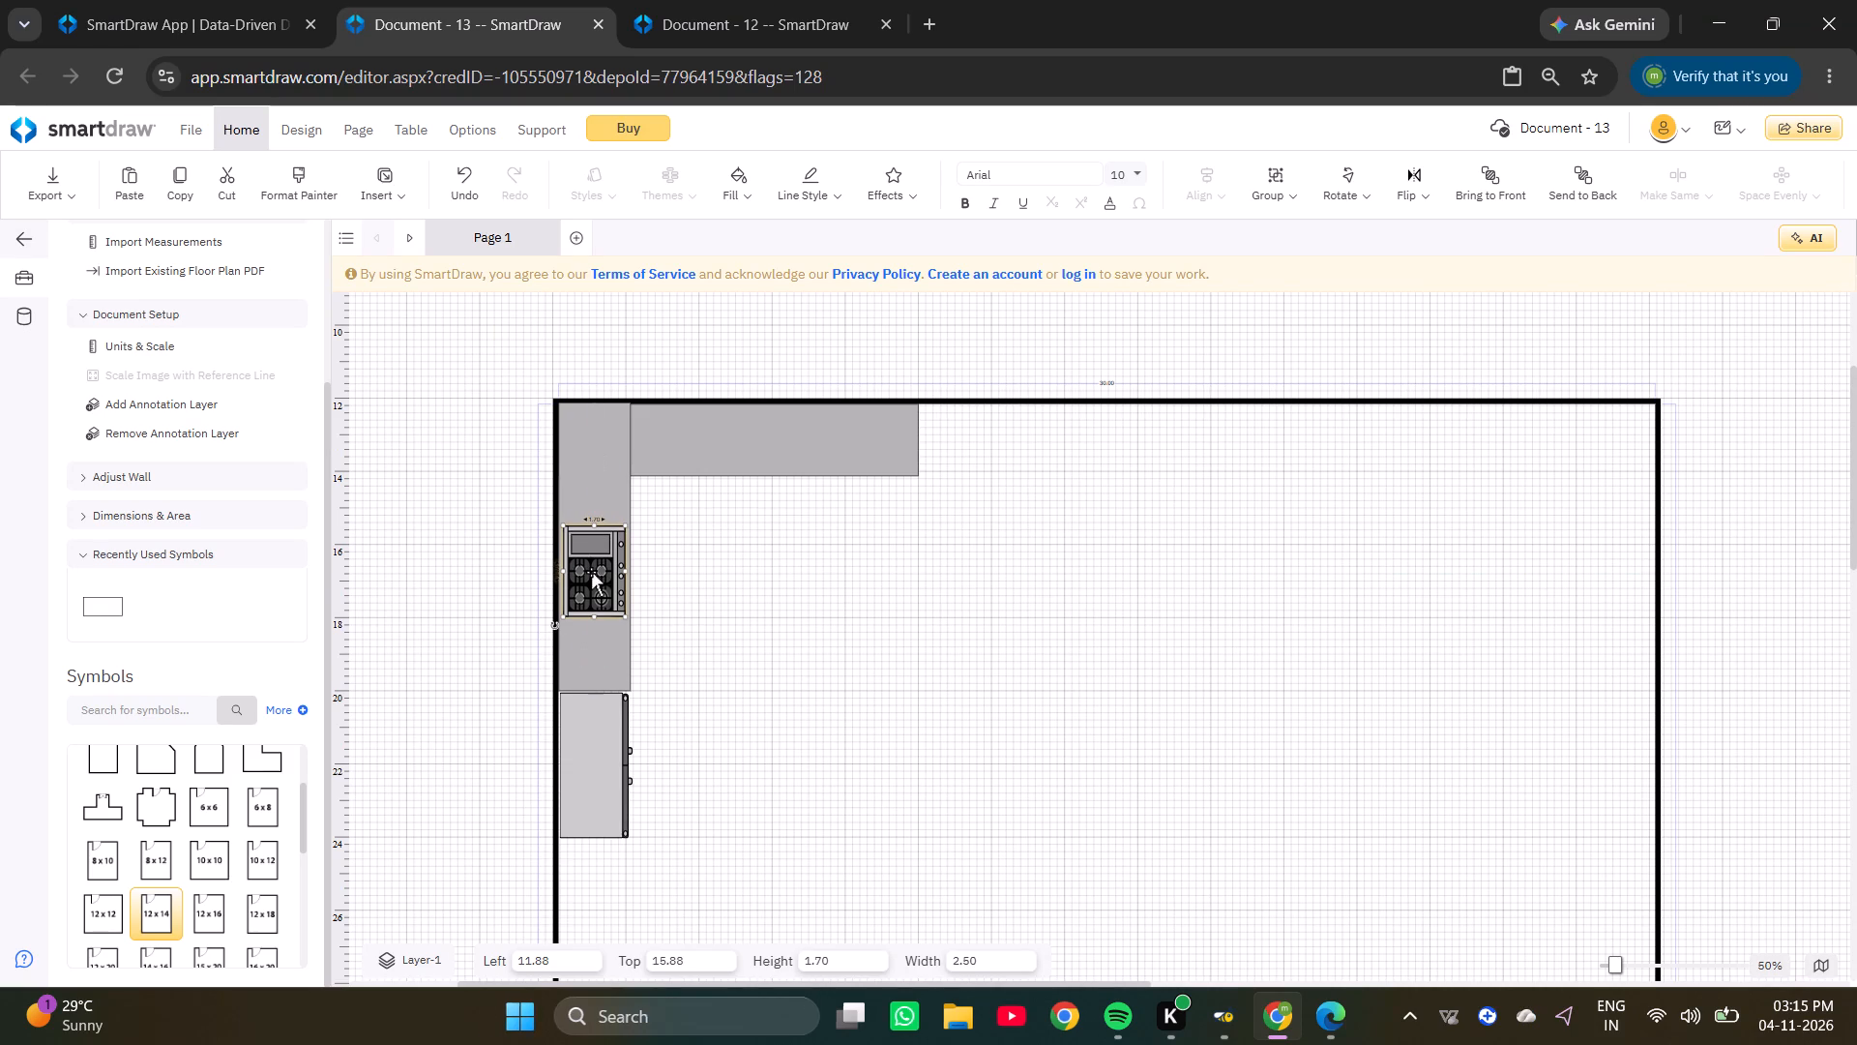
pyautogui.press('Up')
pyautogui.press('Up')
pyautogui.press('Up')
pyautogui.press('Up')
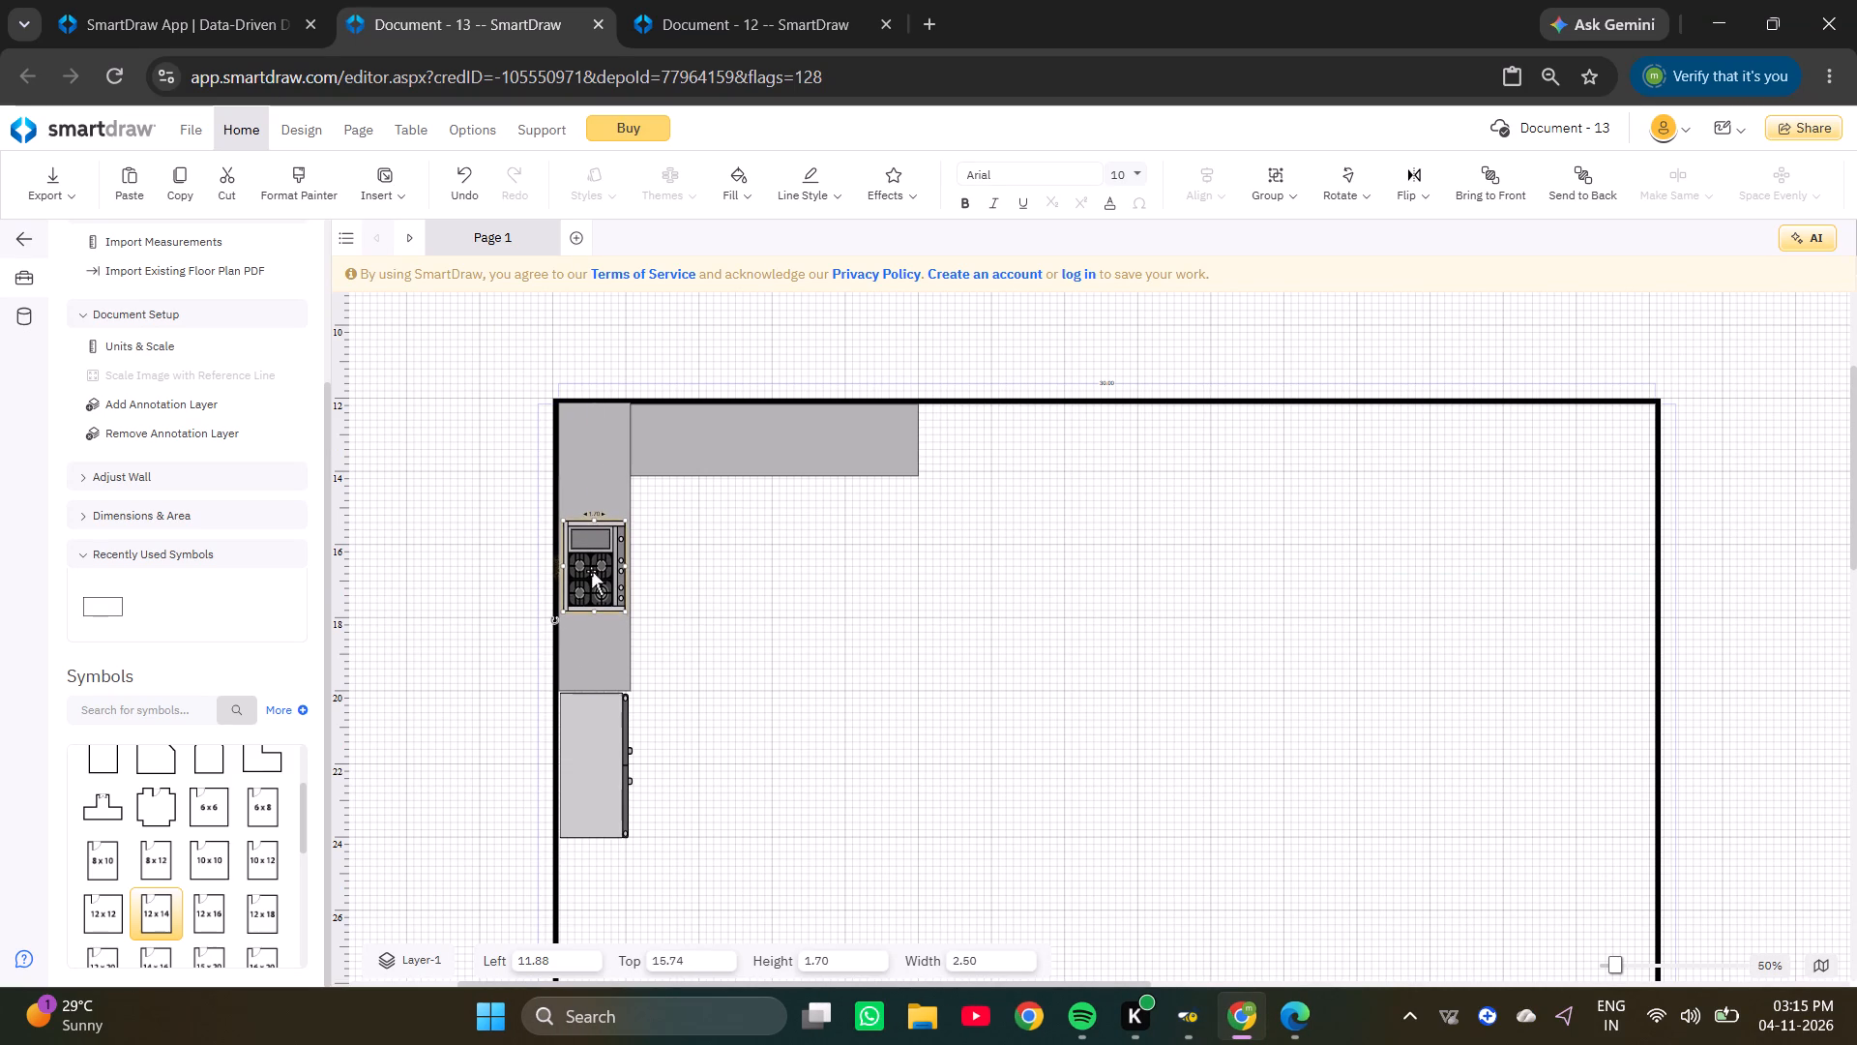
pyautogui.click(793, 601)
# Search the symbols for "kitchen", add a Triple Compartment Sink, and place it inside the plan at about 17.52, 19.79.
pyautogui.keyDown('ctrl'); pyautogui.scroll(2, 553, 569); pyautogui.keyUp('ctrl')
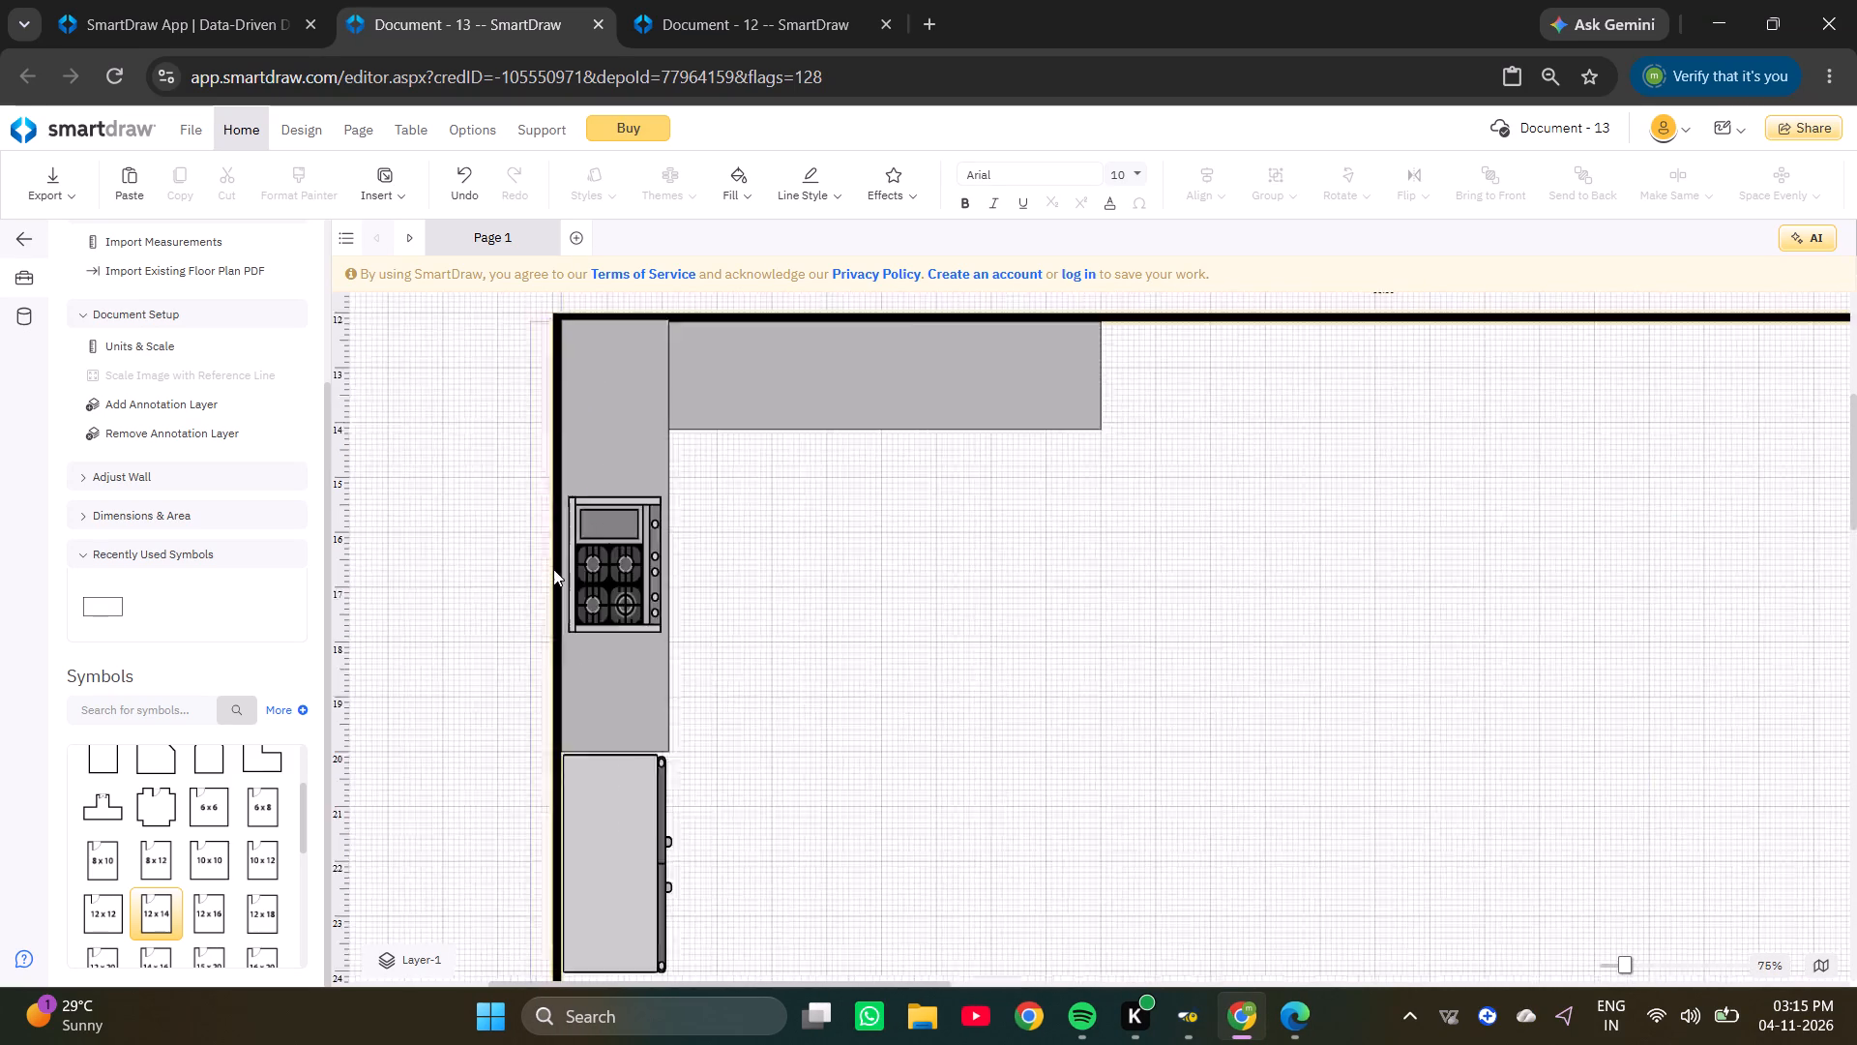
pyautogui.keyDown('ctrl'); pyautogui.scroll(-3, 649, 592); pyautogui.keyUp('ctrl')
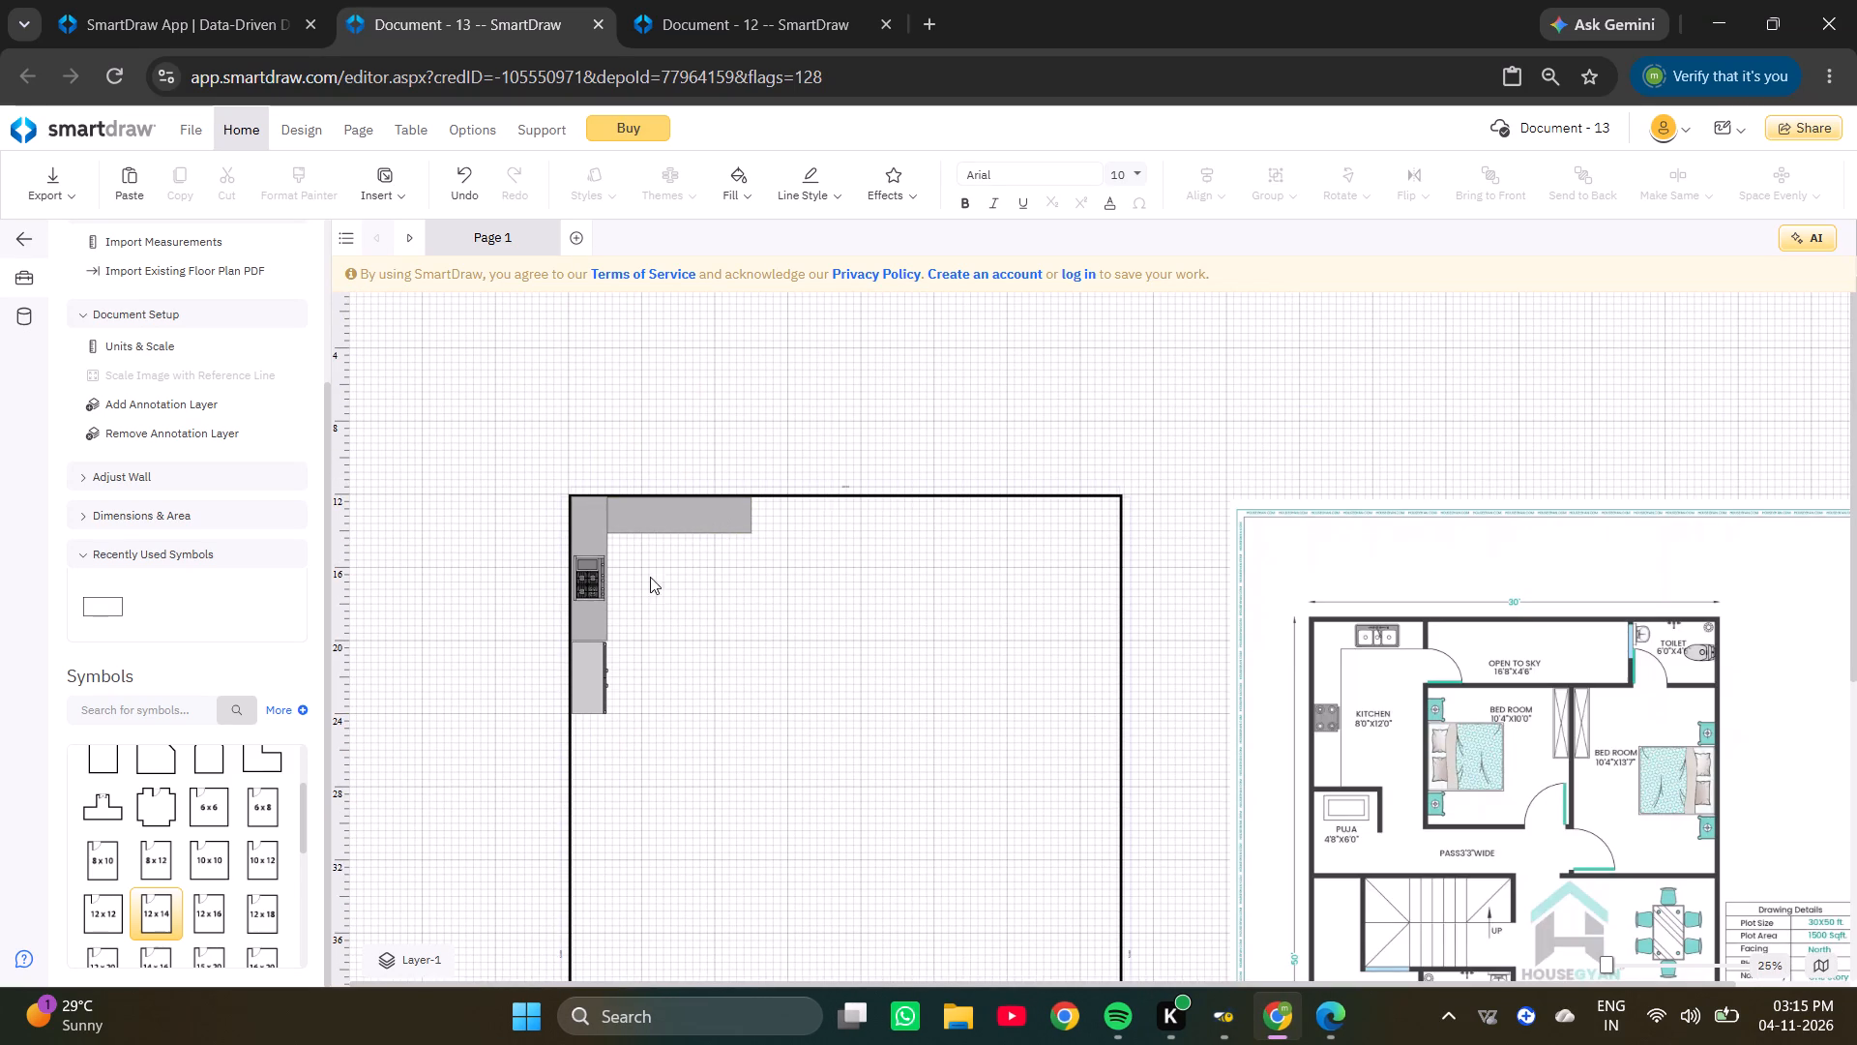
pyautogui.click(192, 710)
pyautogui.click(205, 528)
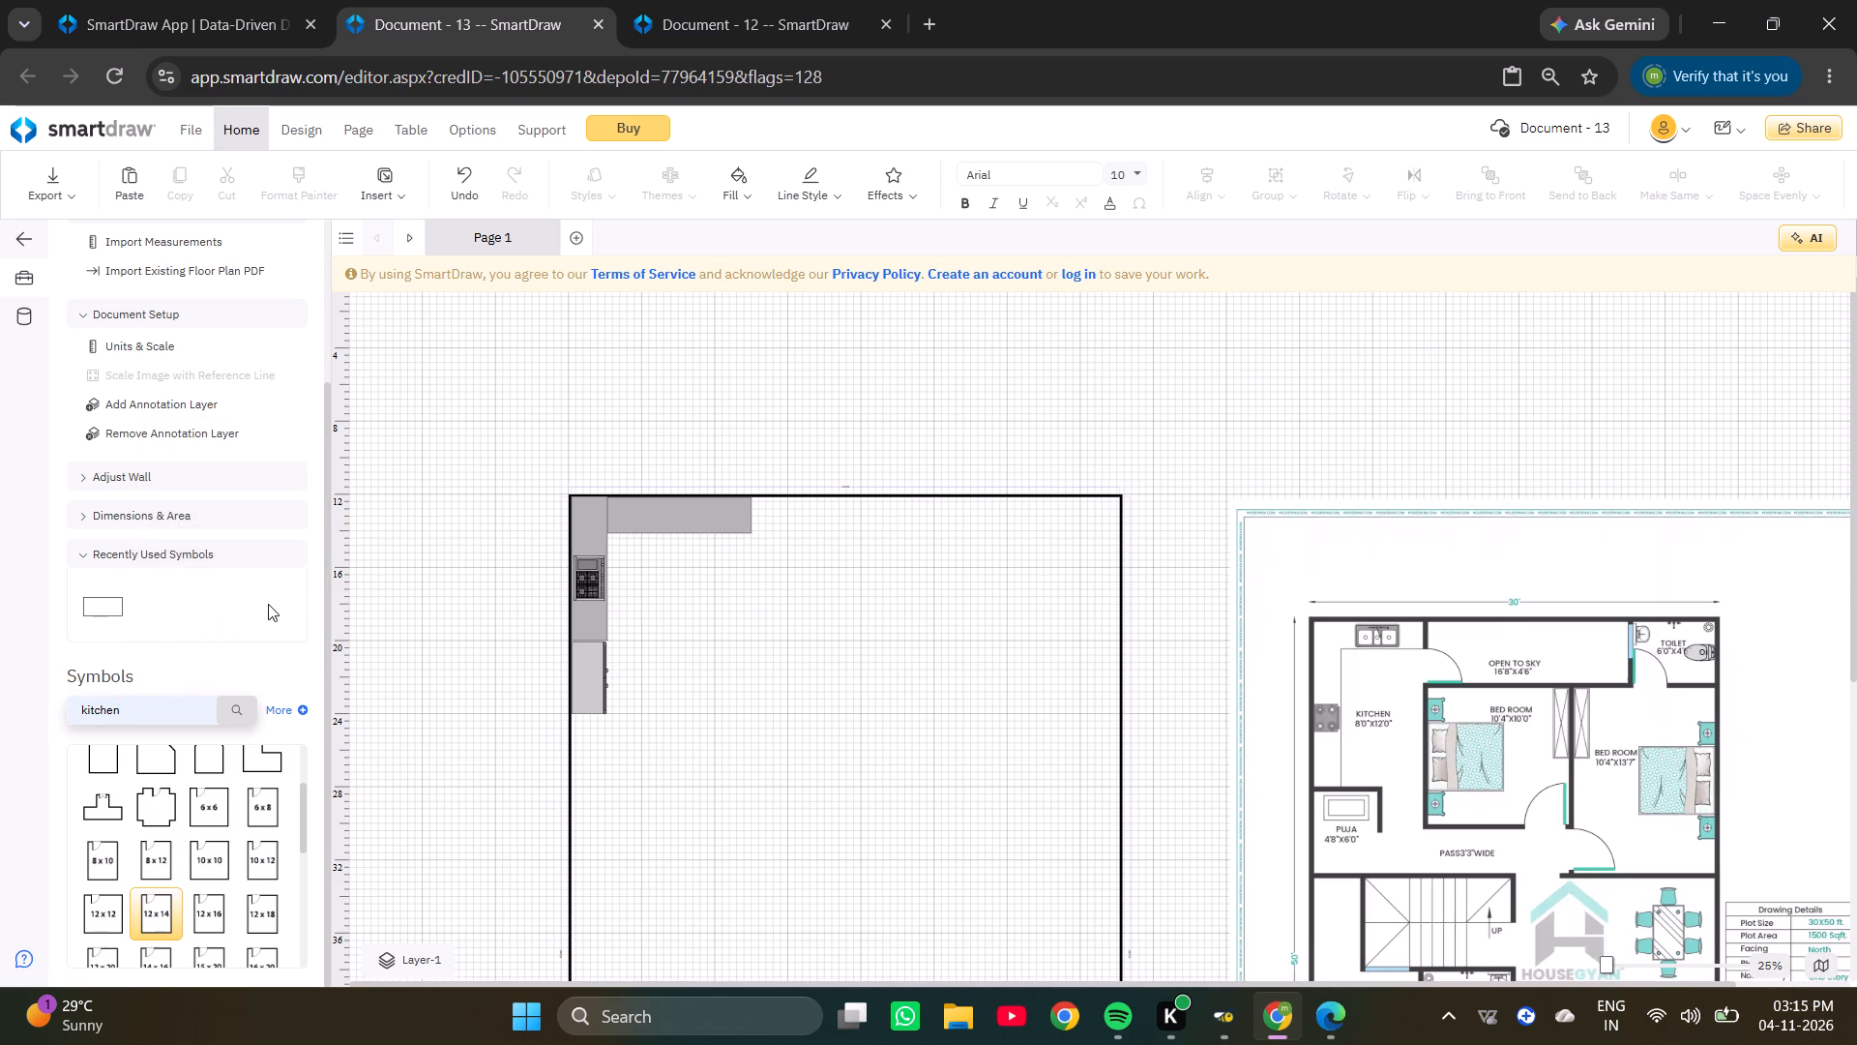
pyautogui.scroll(-3, 280, 830)
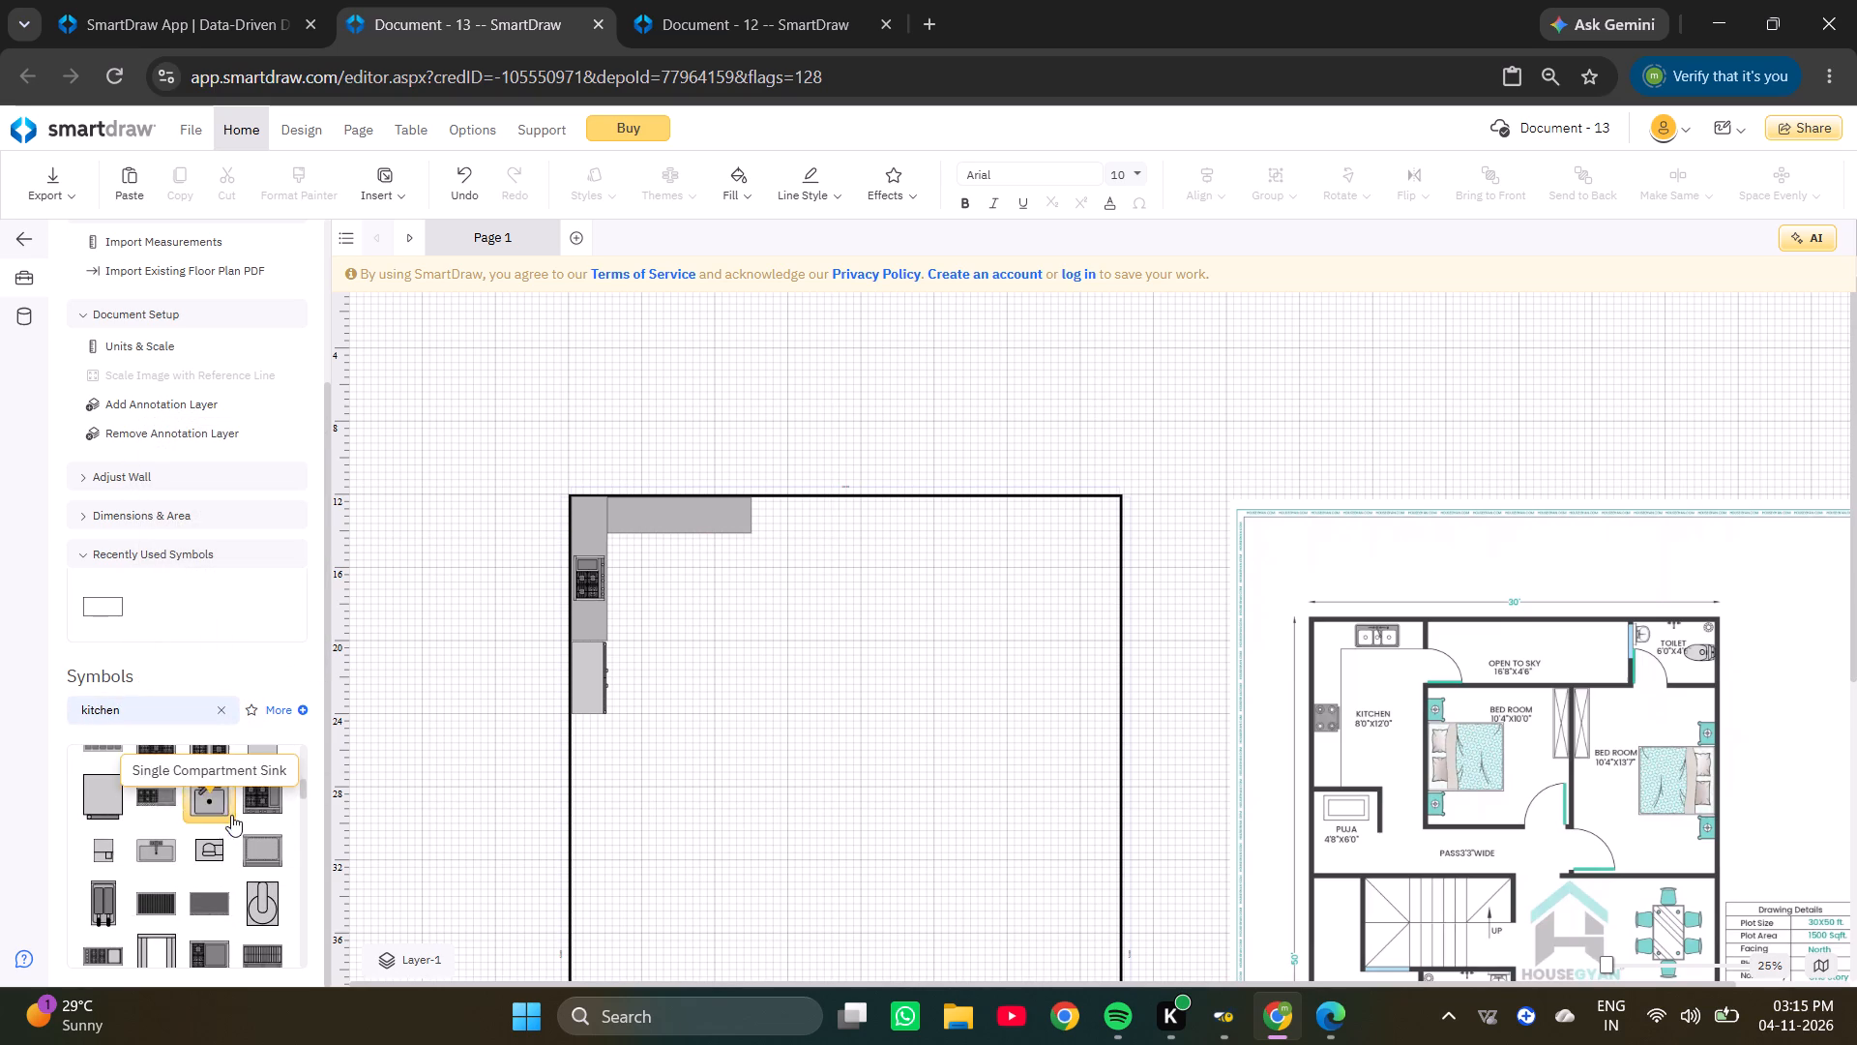
pyautogui.scroll(-2, 243, 875)
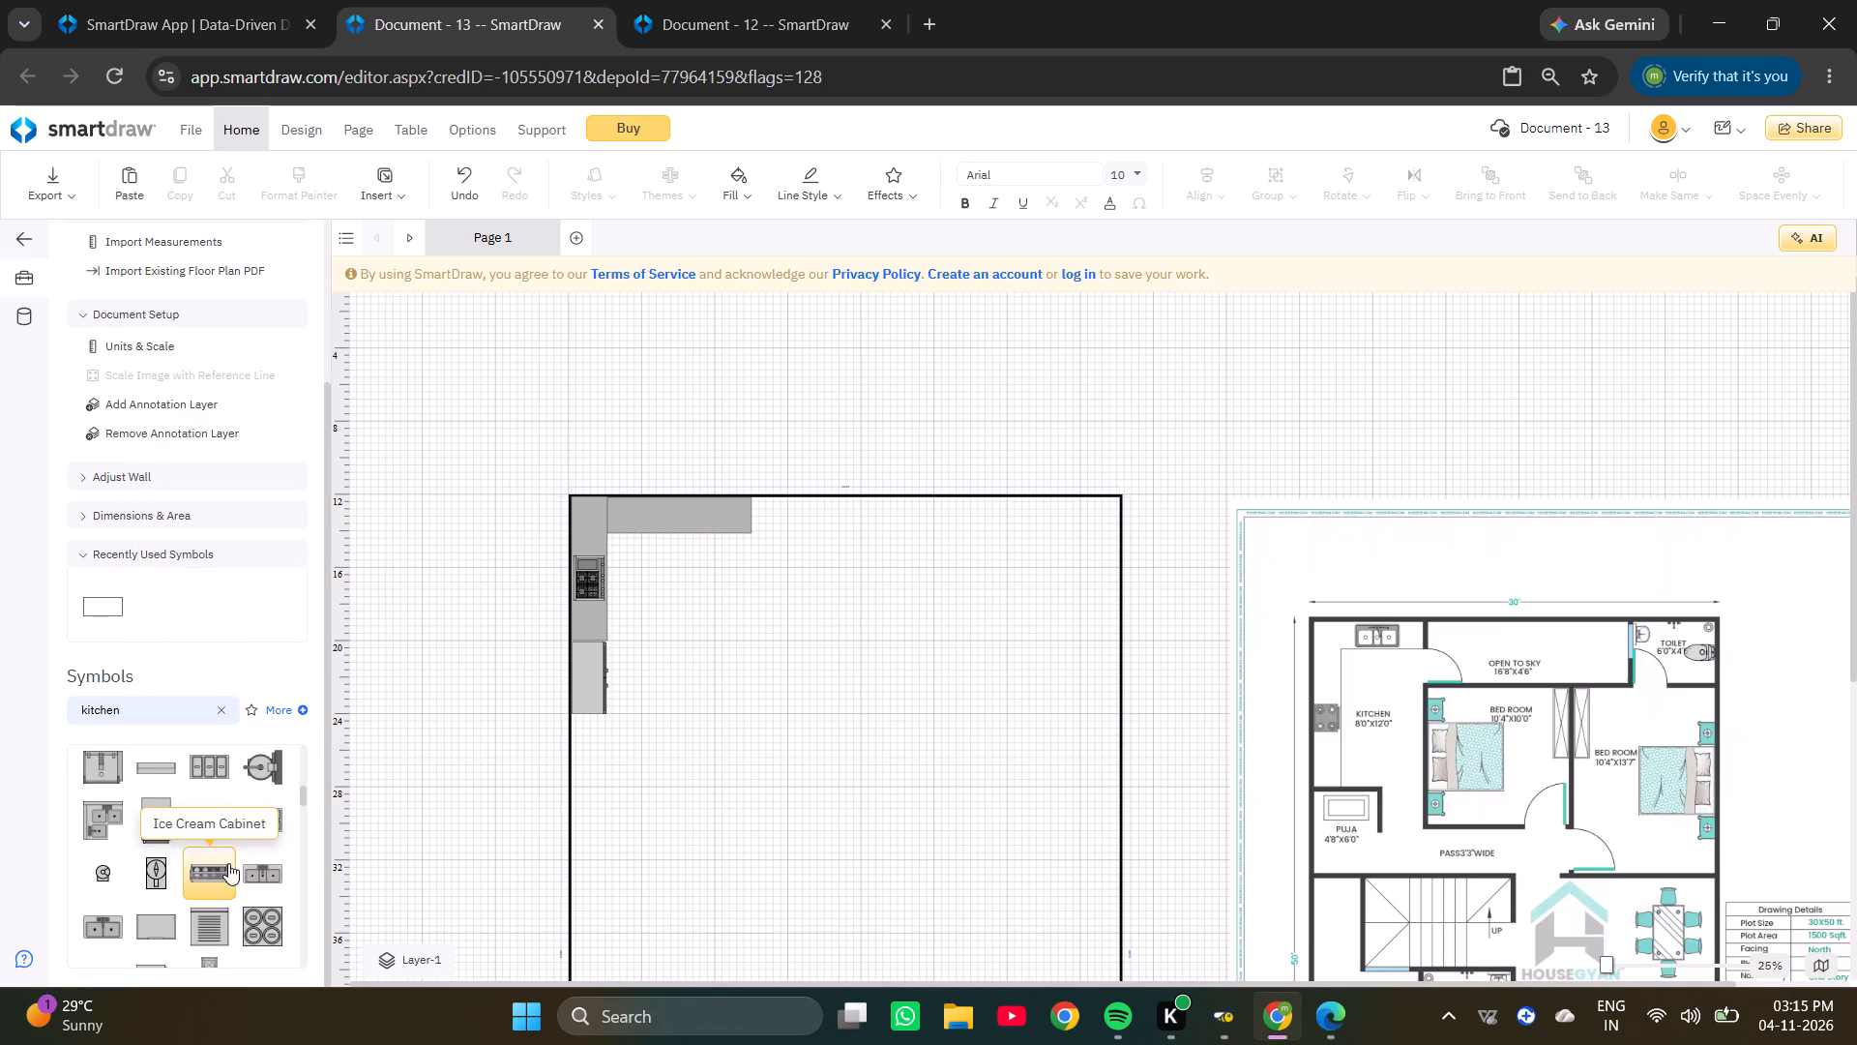
pyautogui.scroll(-1, 209, 855)
pyautogui.scroll(2, 173, 843)
pyautogui.scroll(-2, 162, 973)
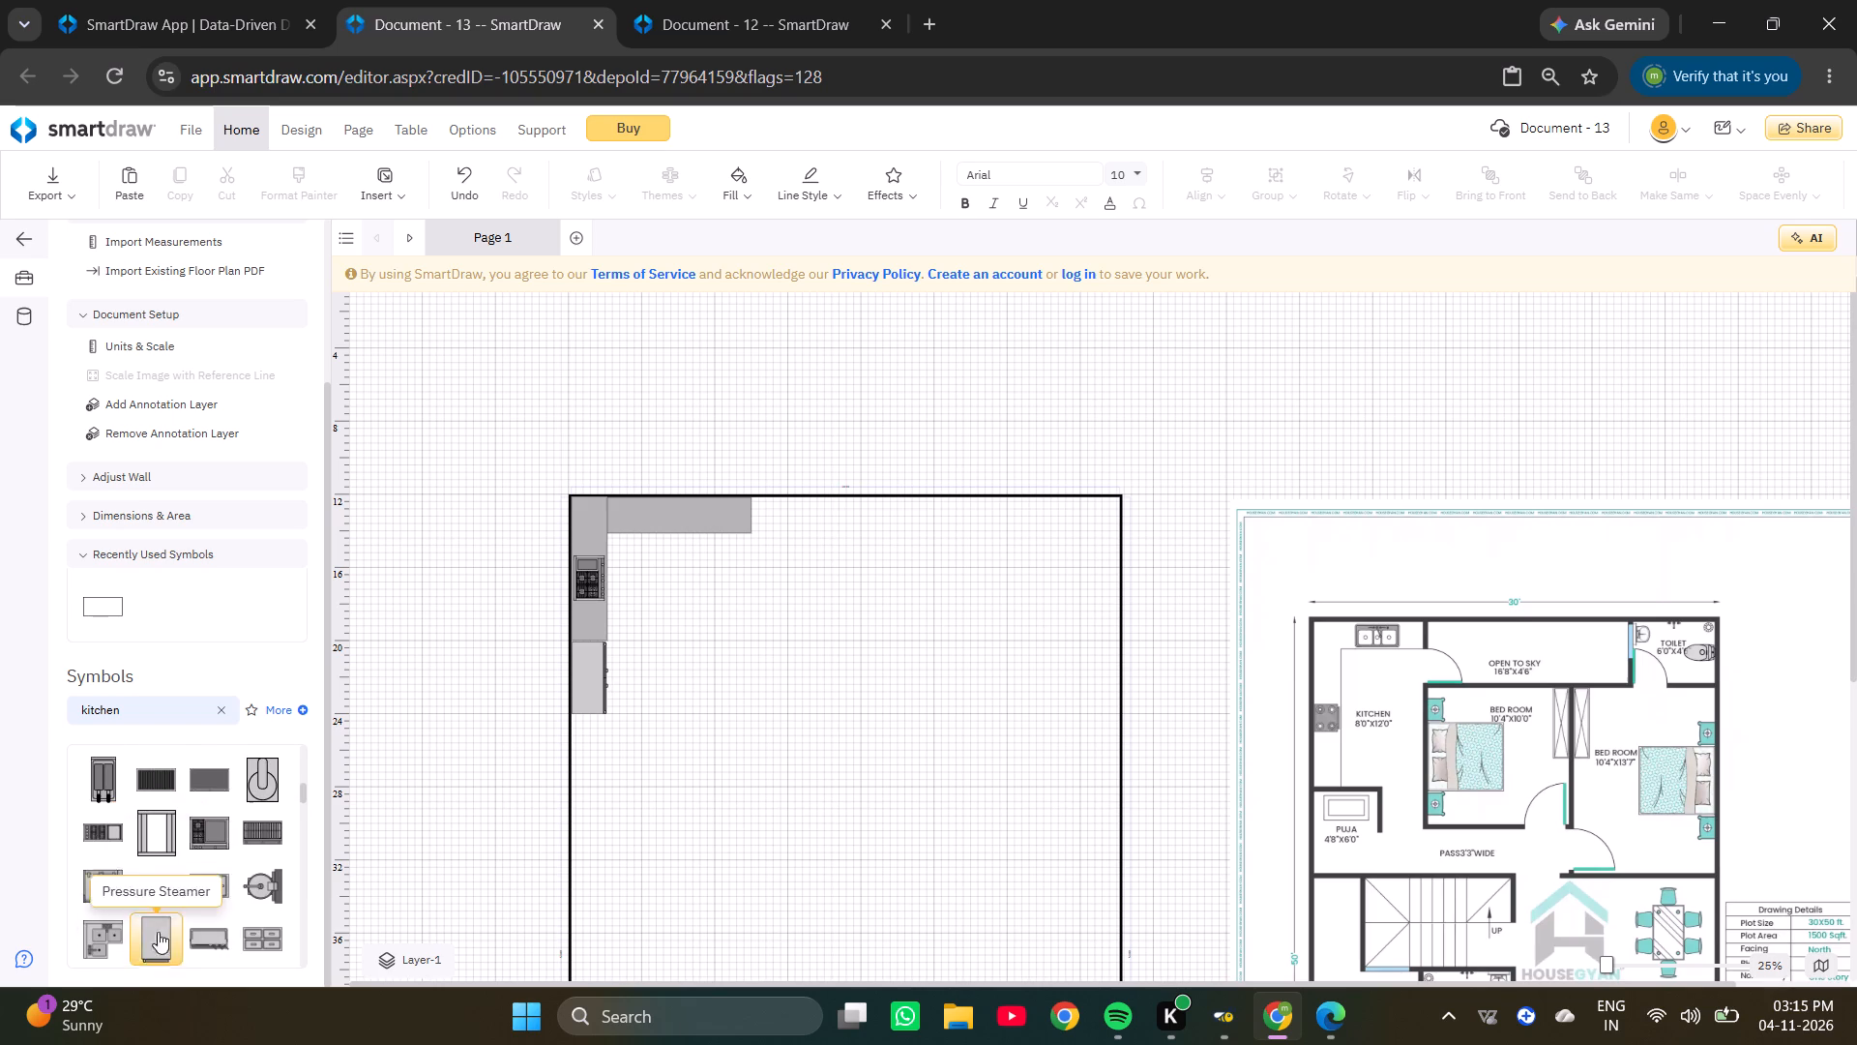
pyautogui.scroll(1, 183, 859)
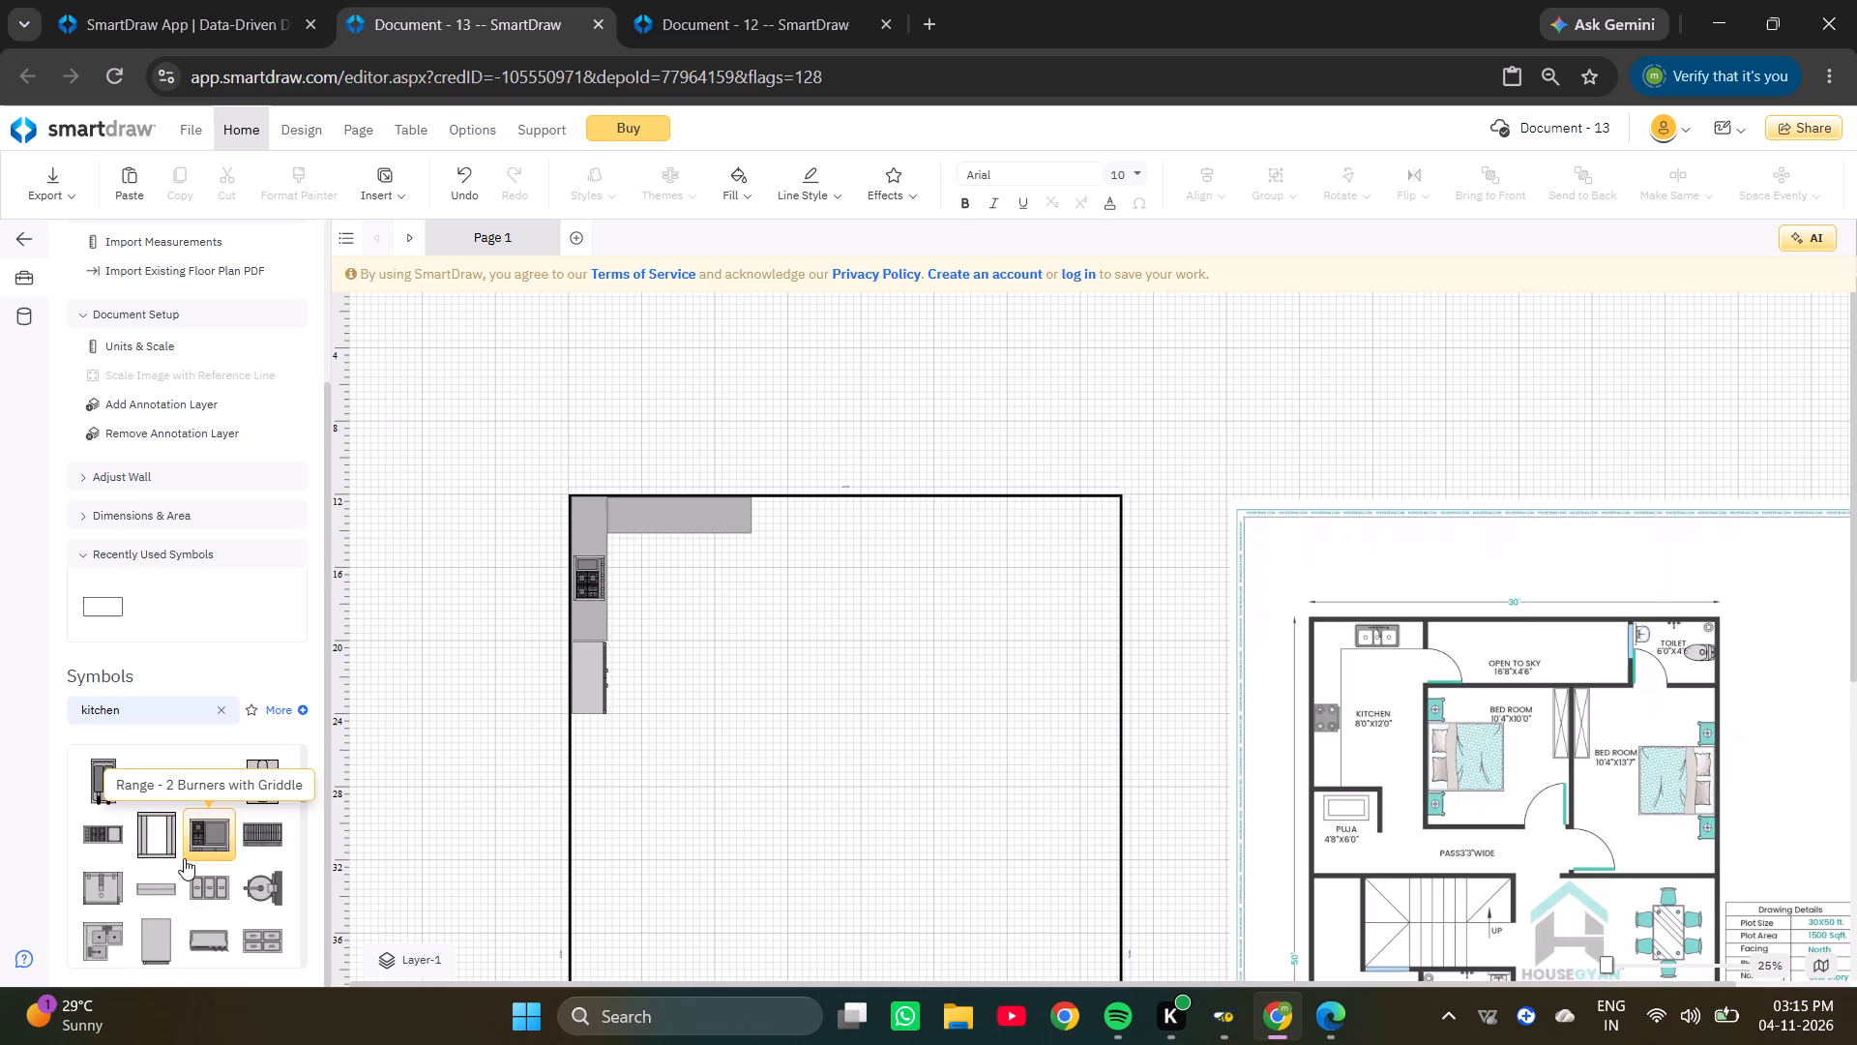
pyautogui.scroll(2, 187, 856)
pyautogui.scroll(-3, 187, 856)
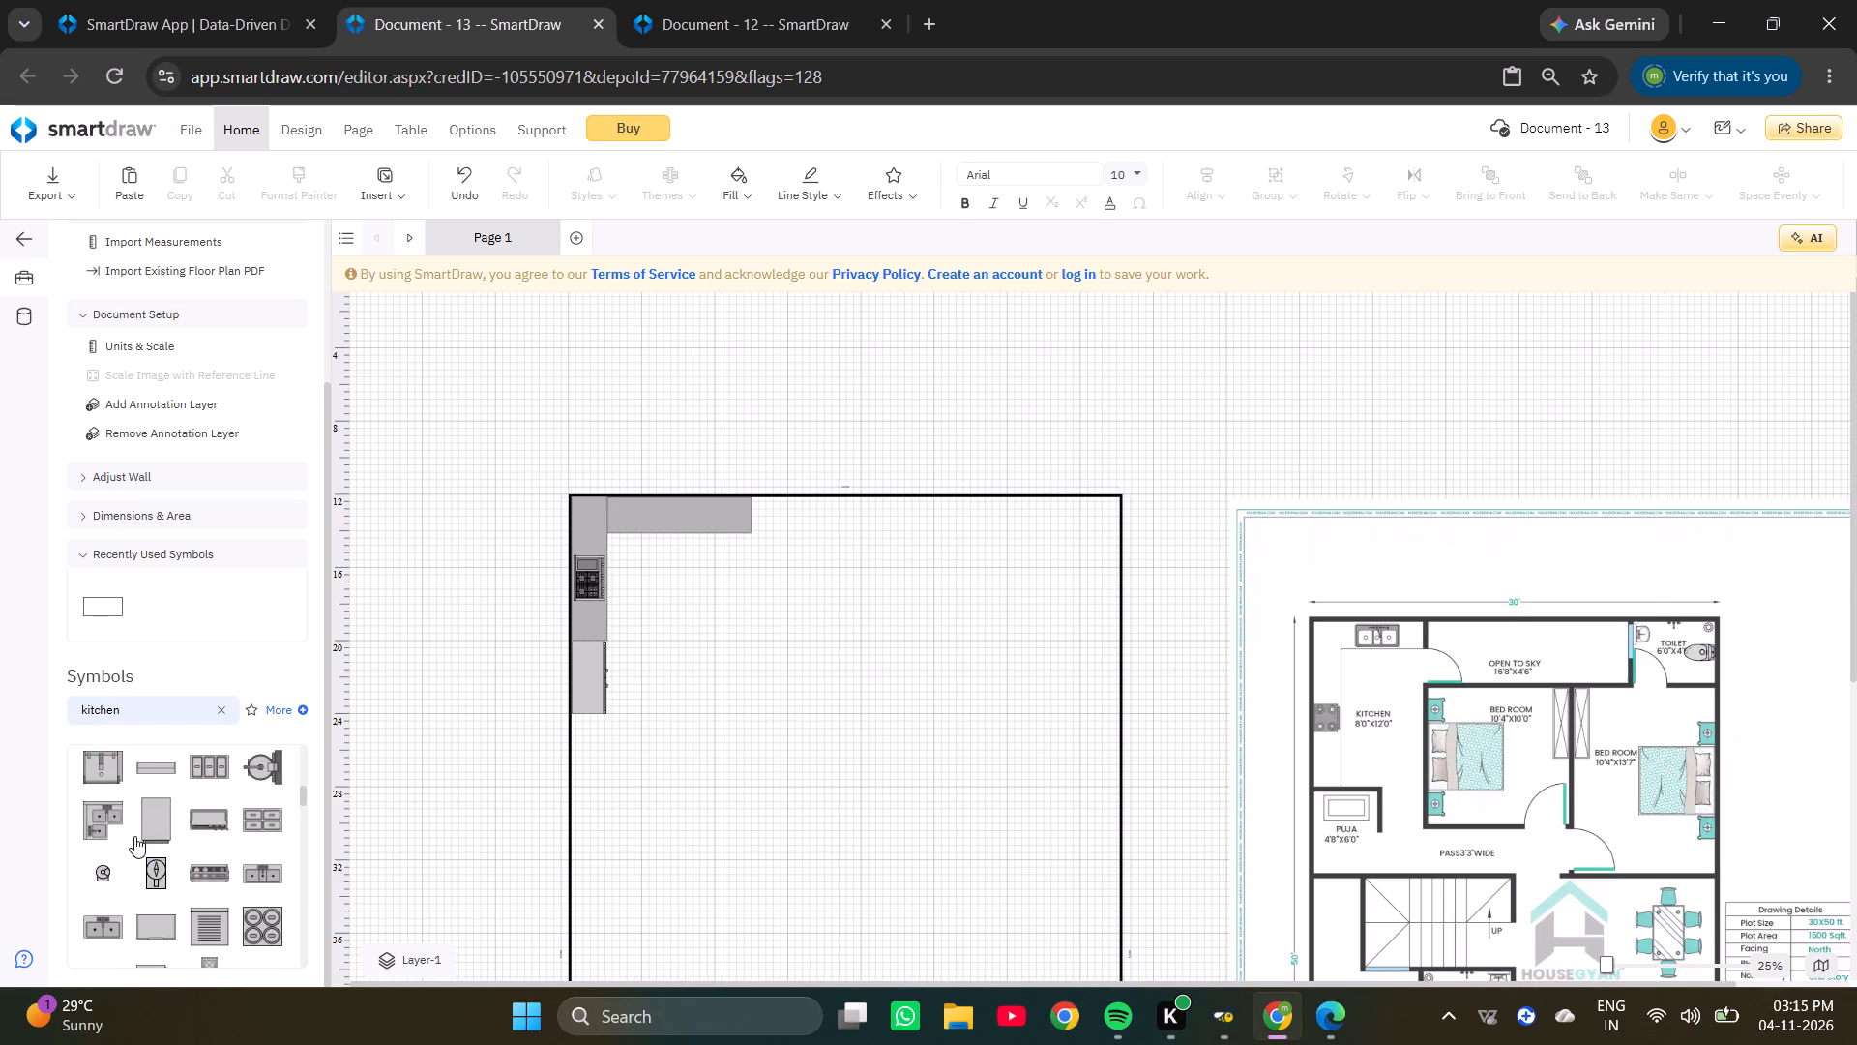
pyautogui.scroll(-1, 134, 836)
pyautogui.scroll(1, 161, 803)
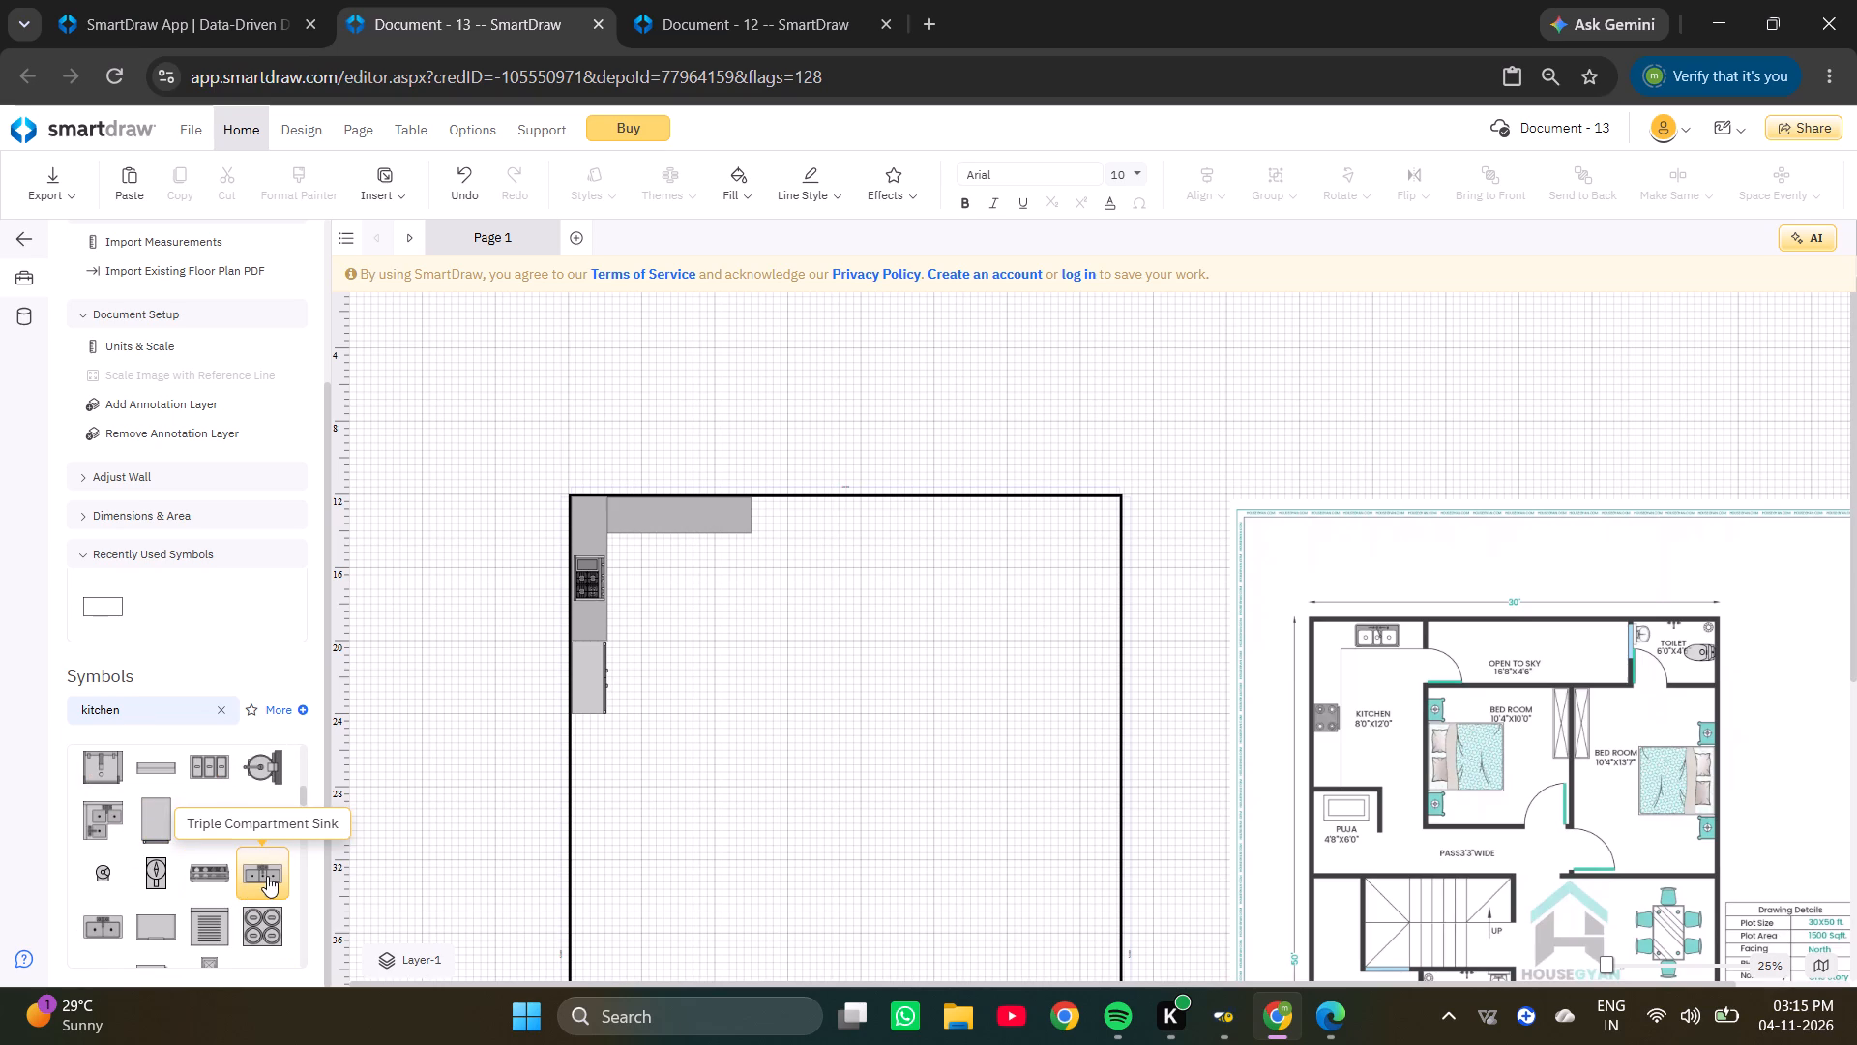
pyautogui.doubleClick(267, 876)
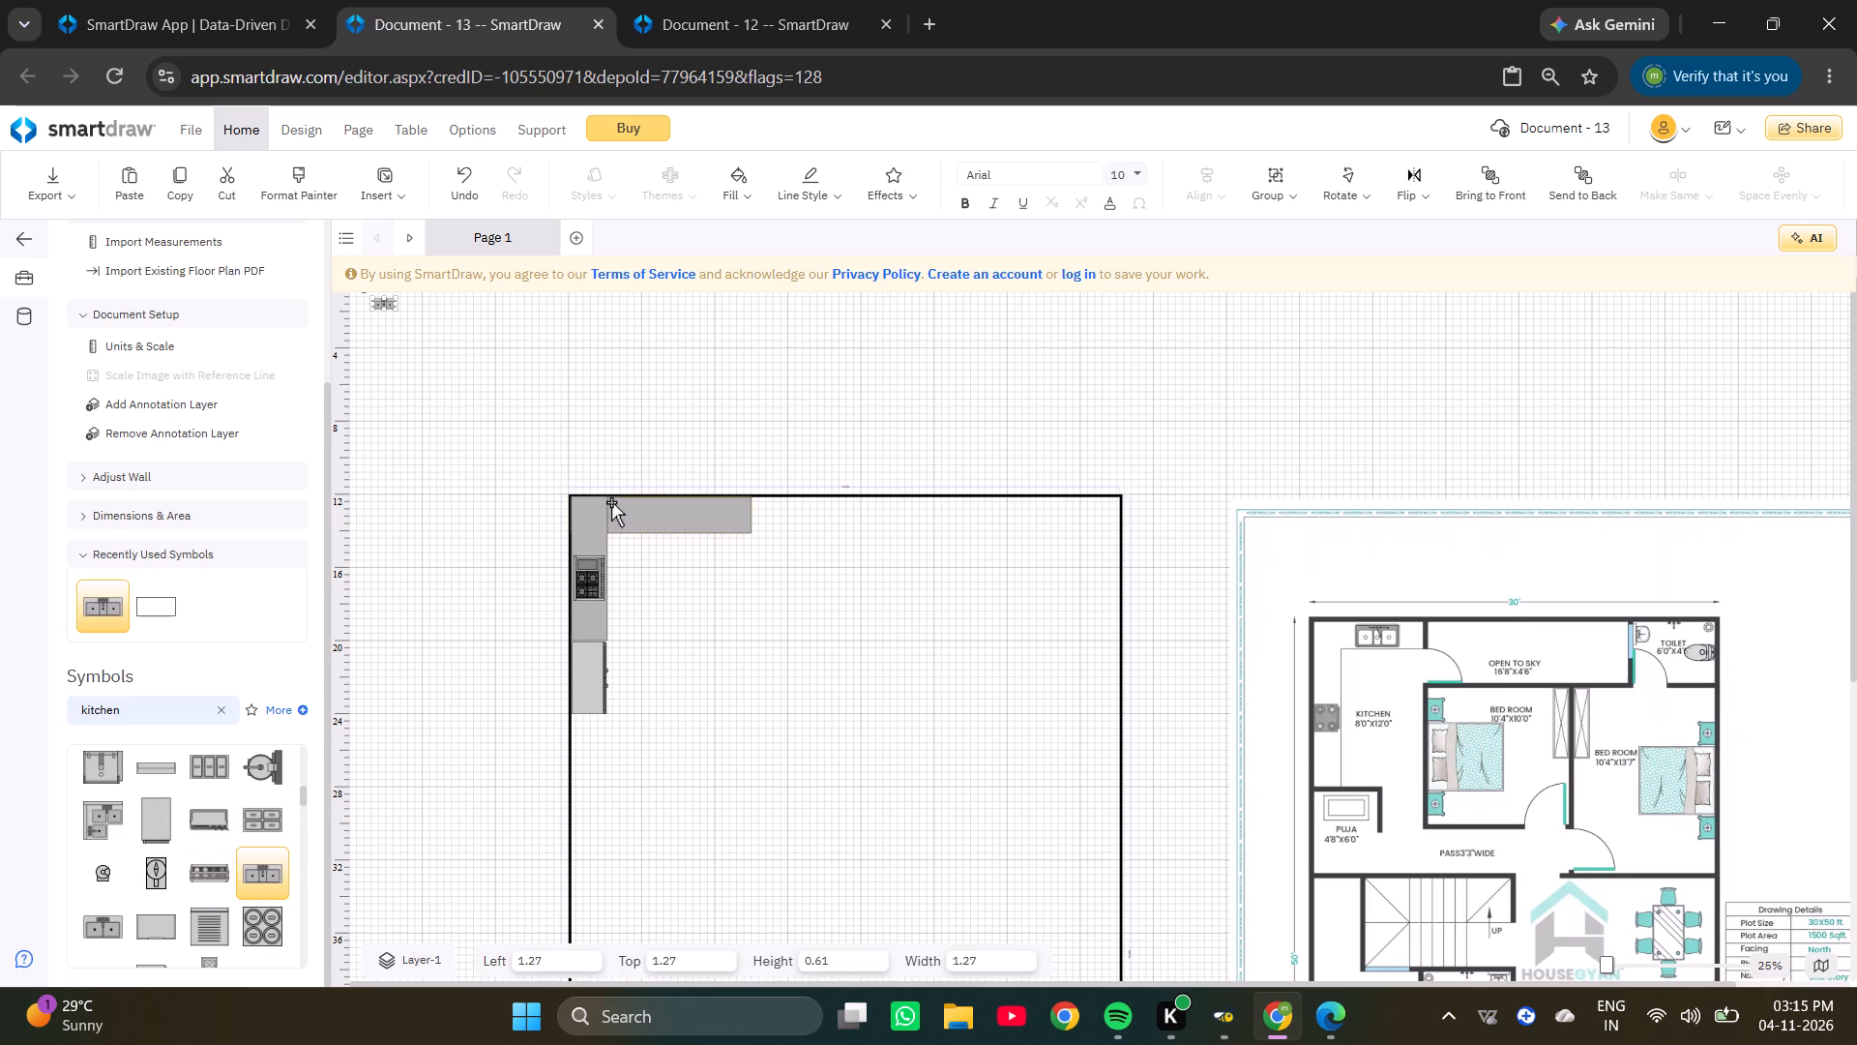
pyautogui.moveTo(380, 305); pyautogui.dragTo(678, 643)
# Set the sink's width to 3.
pyautogui.keyDown('ctrl'); pyautogui.scroll(6, 680, 641); pyautogui.keyUp('ctrl')
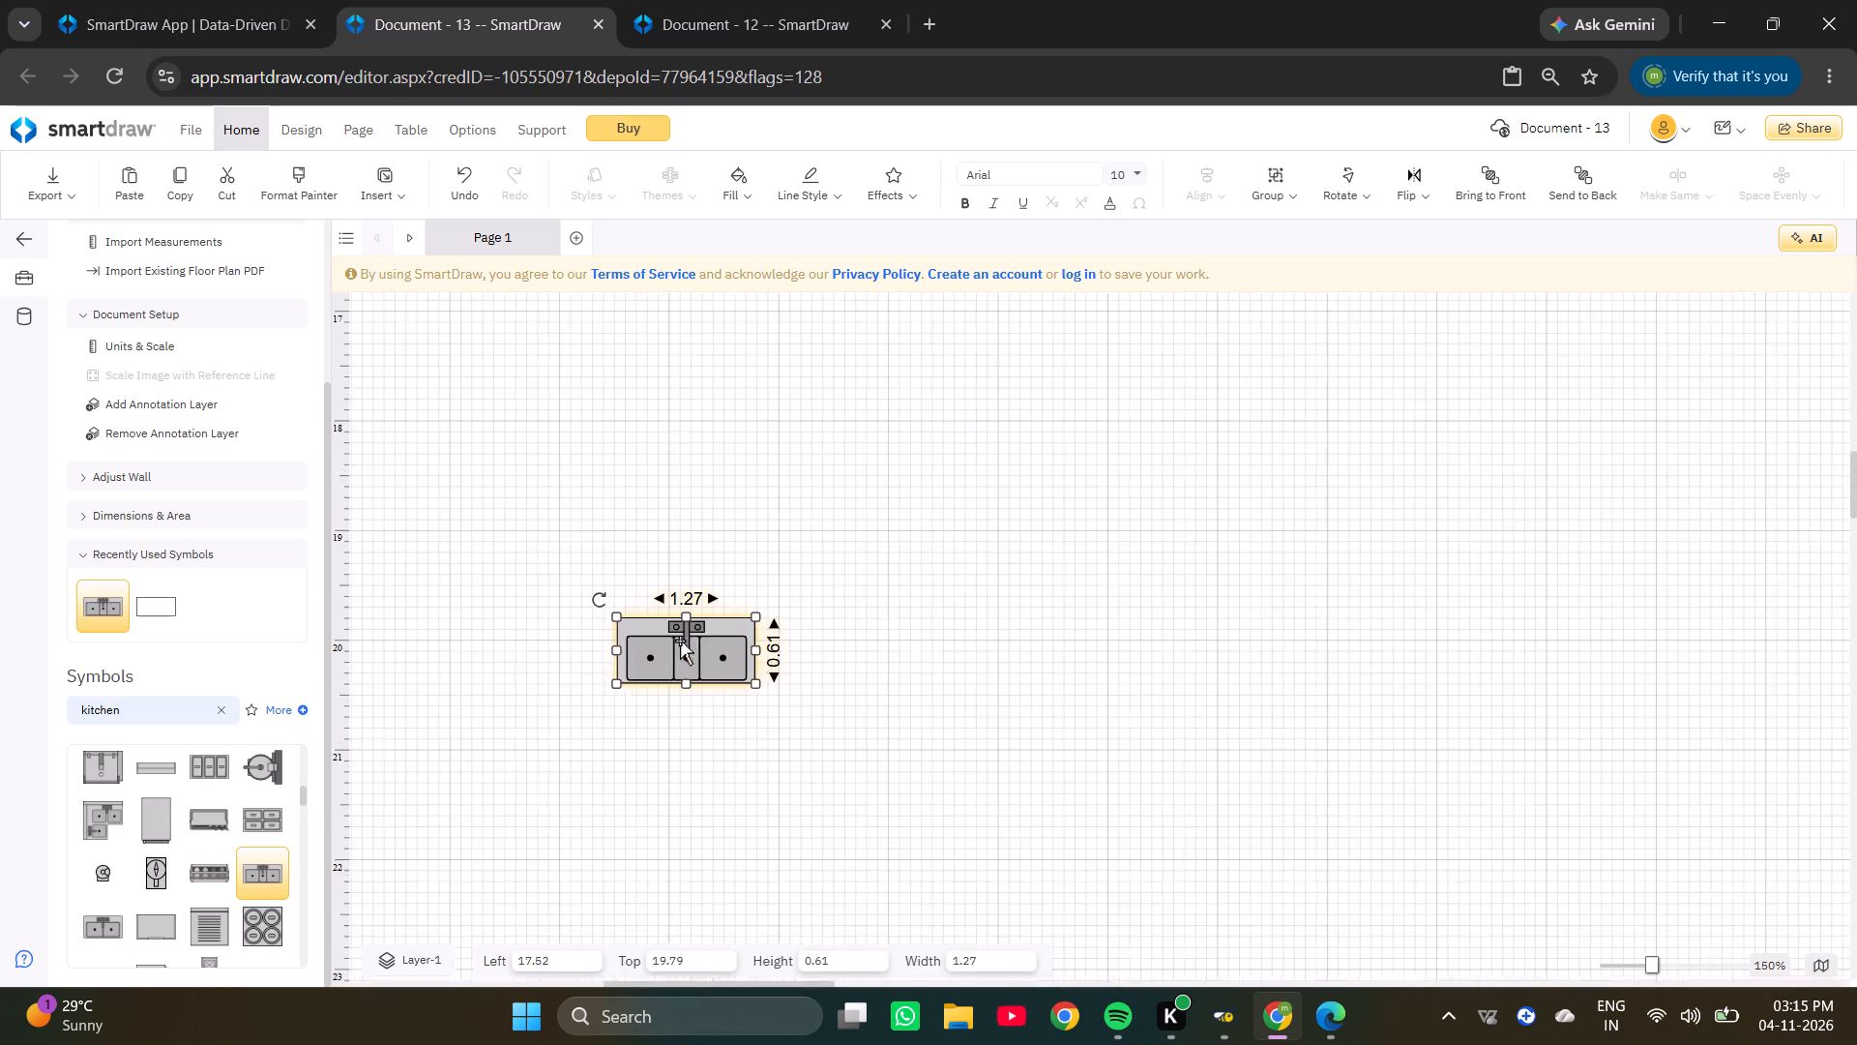
pyautogui.click(704, 588)
pyautogui.press('BackSpace')
pyautogui.press('BackSpace')
pyautogui.press('BackSpace')
pyautogui.press('BackSpace')
pyautogui.press('BackSpace')
pyautogui.press('BackSpace')
pyautogui.press('BackSpace')
pyautogui.press('BackSpace')
pyautogui.press('BackSpace')
pyautogui.press('BackSpace')
pyautogui.press('BackSpace')
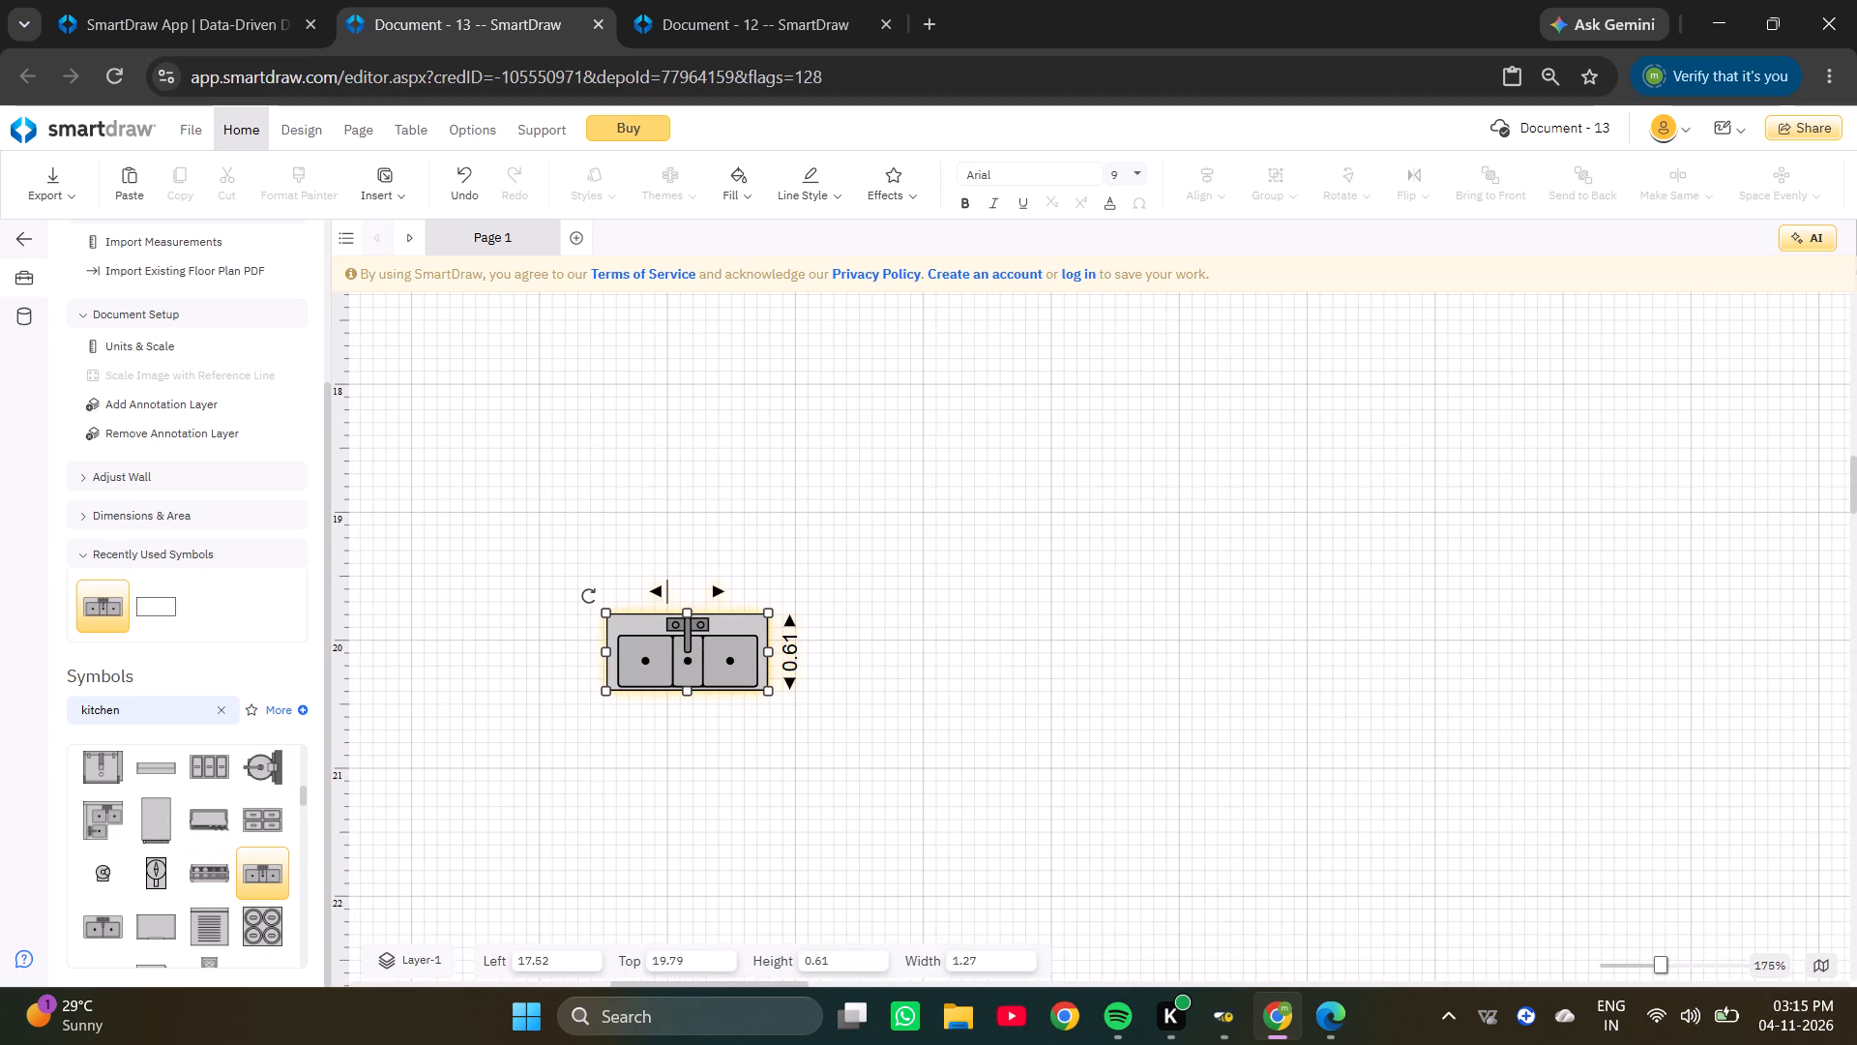
pyautogui.press('3')
pyautogui.press('Return')
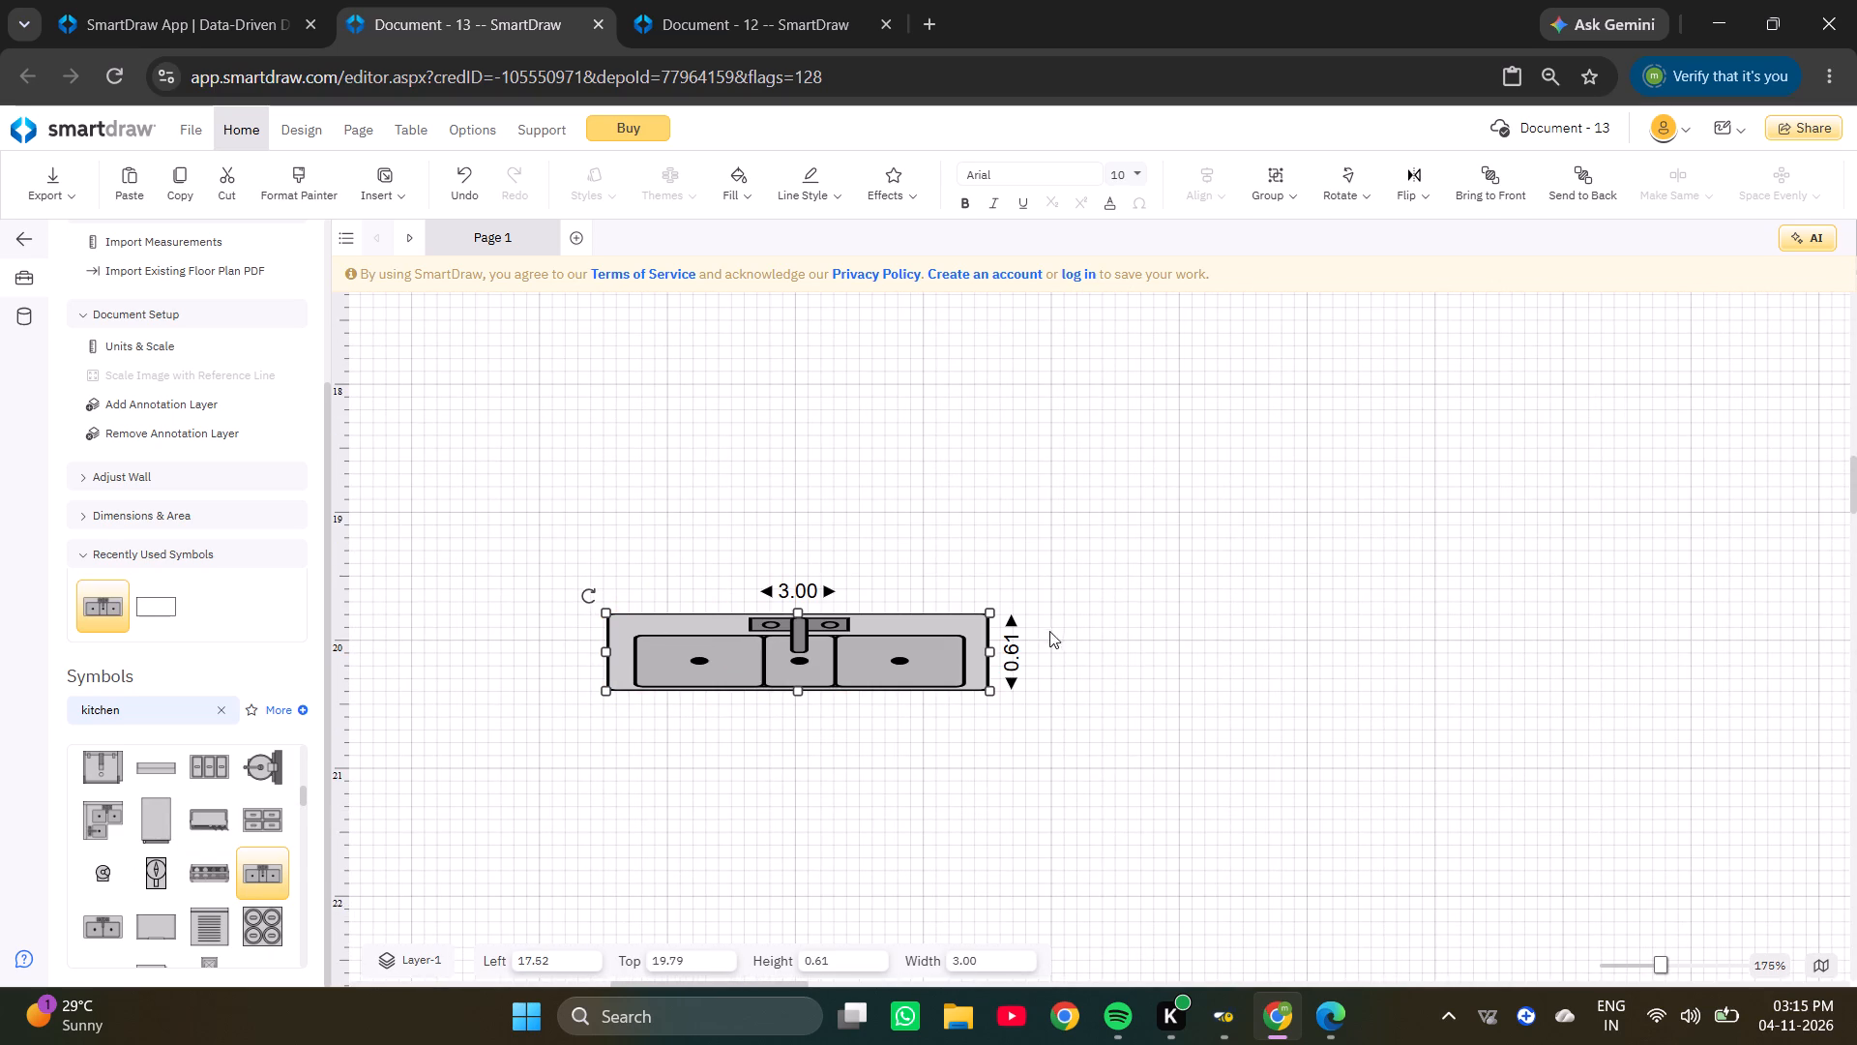
# Set the sink's height to 1.50.
pyautogui.click(1000, 653)
pyautogui.press('Right')
pyautogui.press('Right')
pyautogui.press('BackSpace')
pyautogui.press('BackSpace')
pyautogui.press('BackSpace')
pyautogui.press('BackSpace')
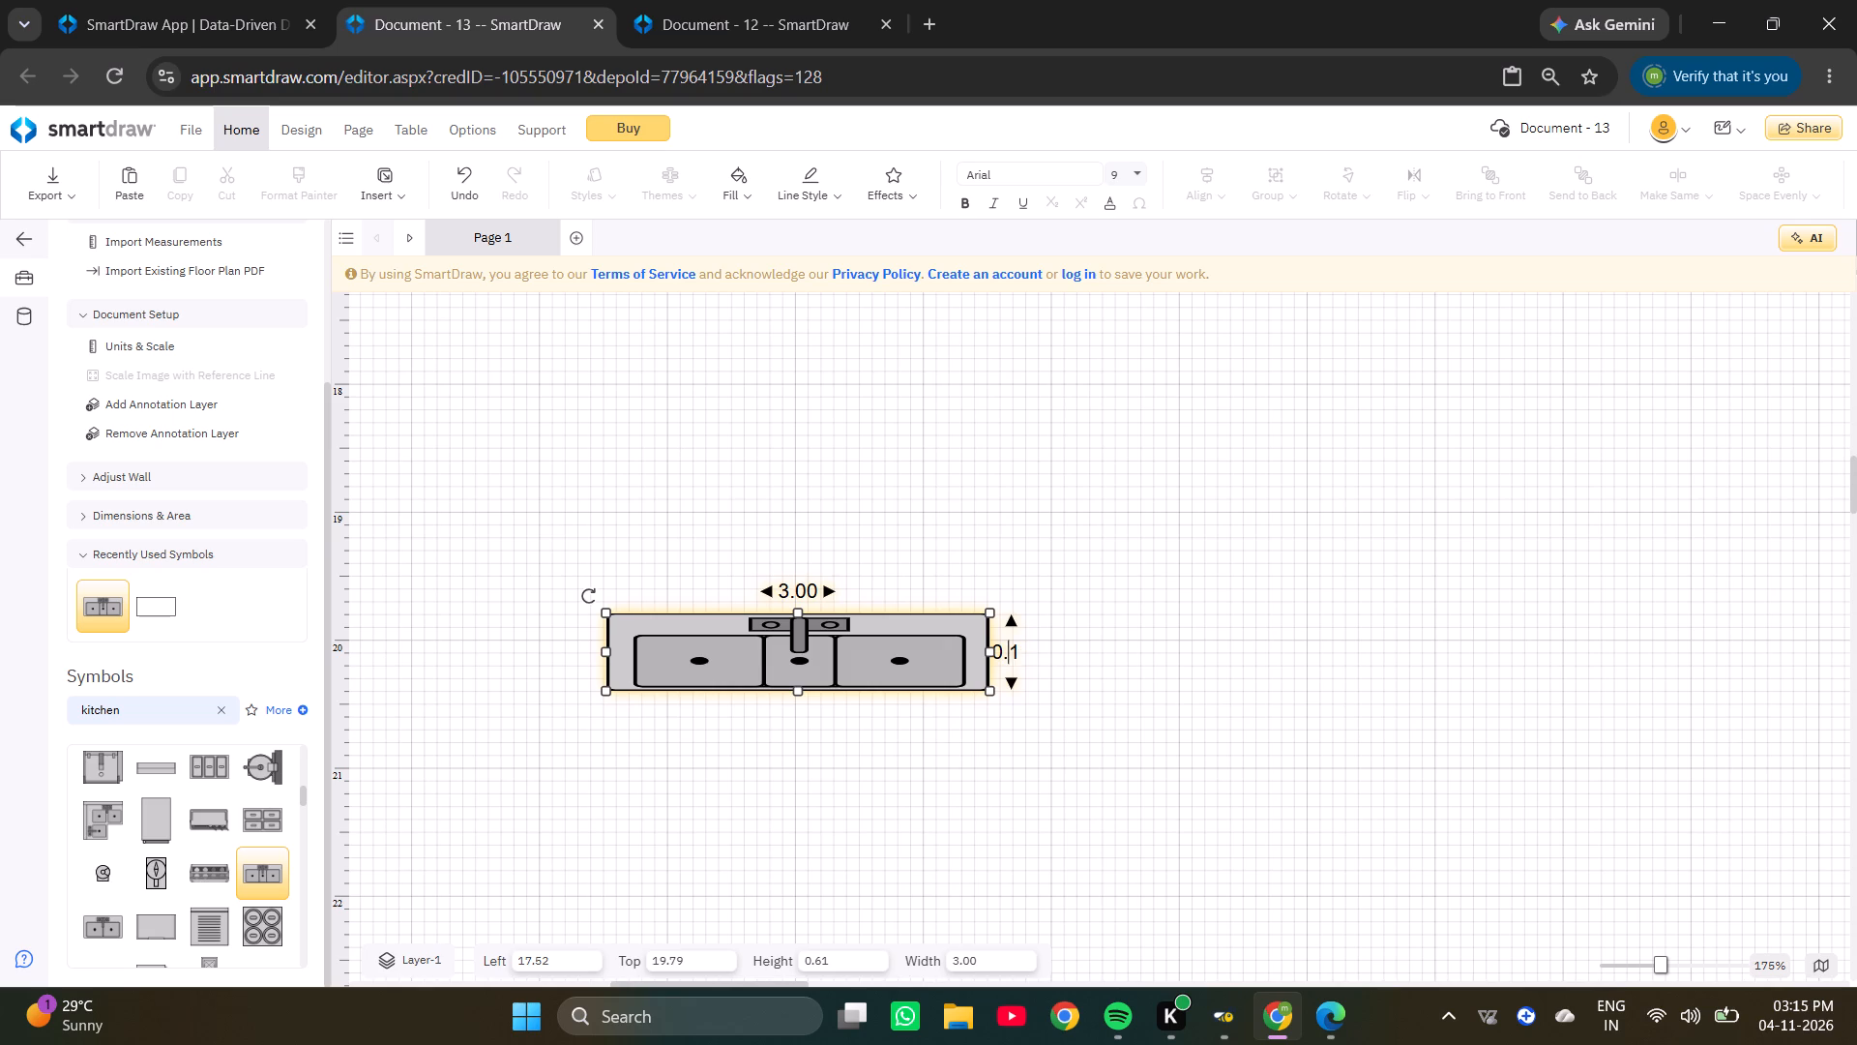
pyautogui.press('Right')
pyautogui.press('BackSpace')
pyautogui.press('BackSpace')
pyautogui.write('1.50')
pyautogui.press('Return')
# Move the sink onto the horizontal counter along the top wall, towards the counter's right half, at about 18.0, 12.35.
pyautogui.keyDown('ctrl'); pyautogui.scroll(-4, 995, 548); pyautogui.keyUp('ctrl')
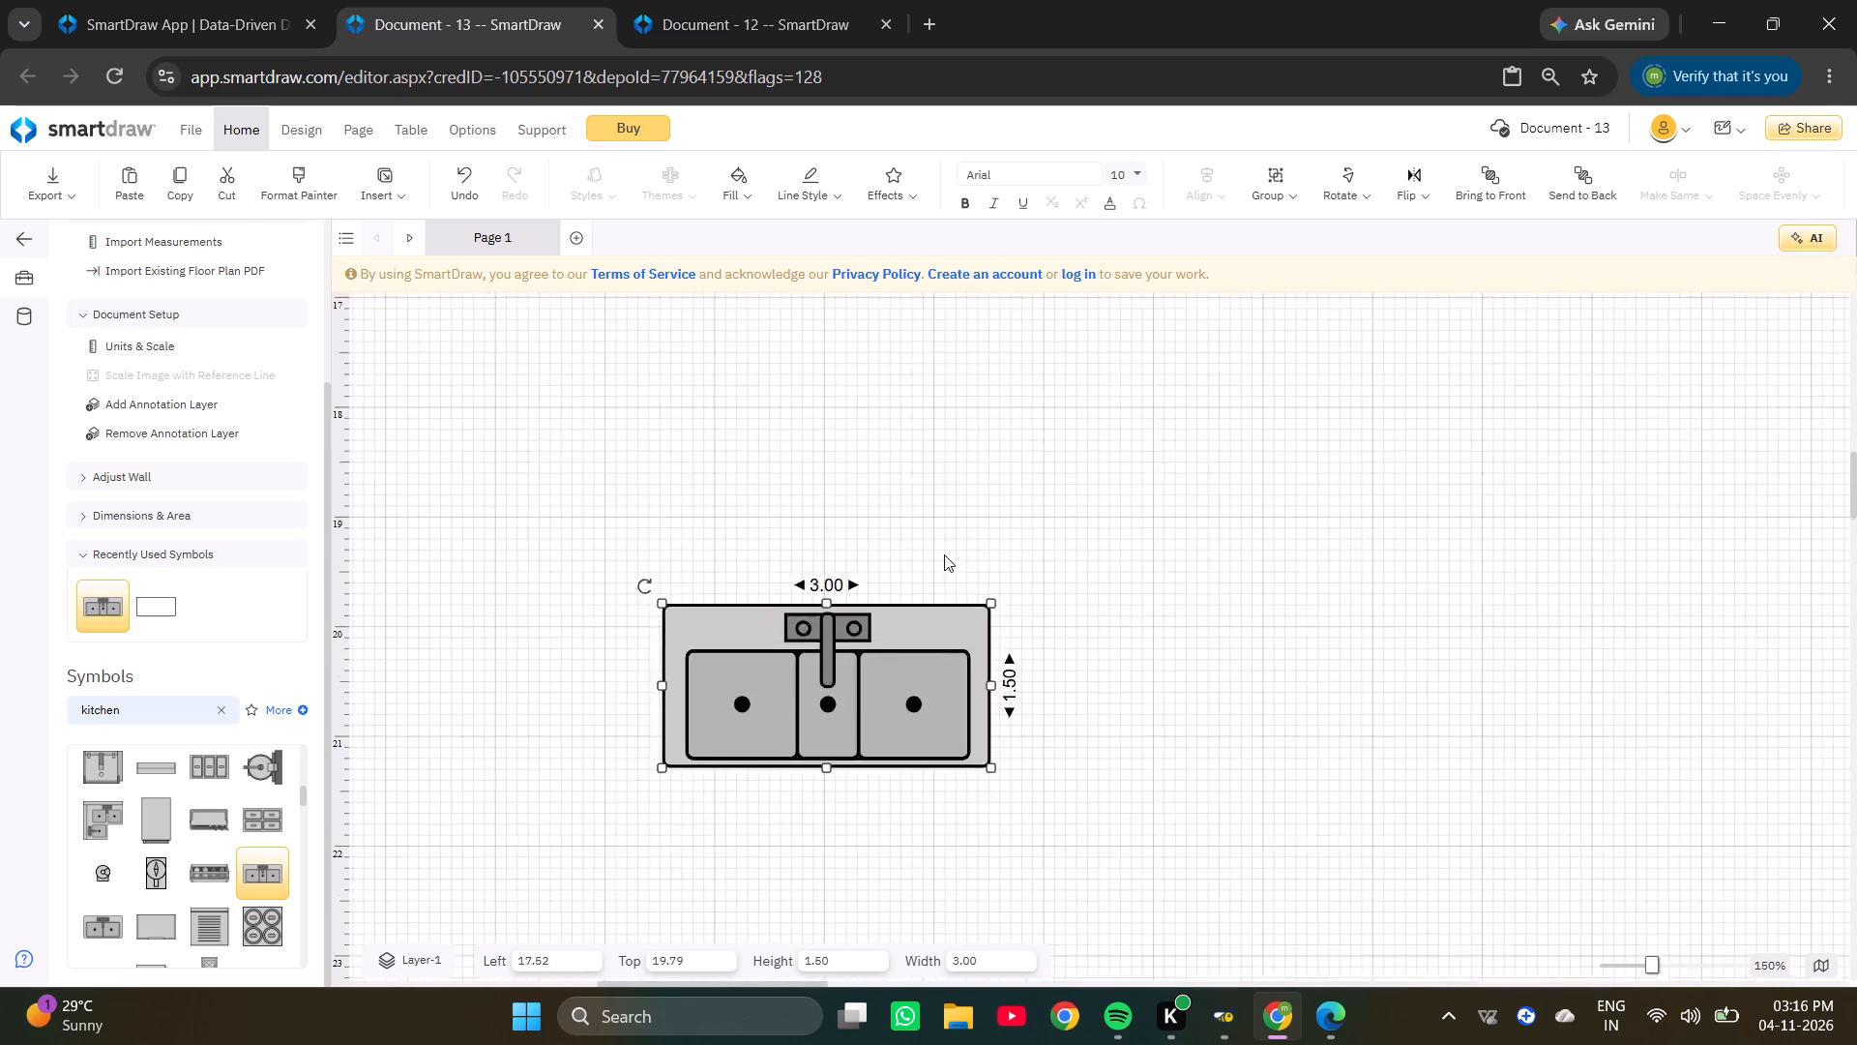
pyautogui.keyDown('ctrl'); pyautogui.scroll(-1, 944, 554); pyautogui.keyUp('ctrl')
pyautogui.scroll(1, 878, 597)
pyautogui.moveTo(934, 724); pyautogui.dragTo(934, 455)
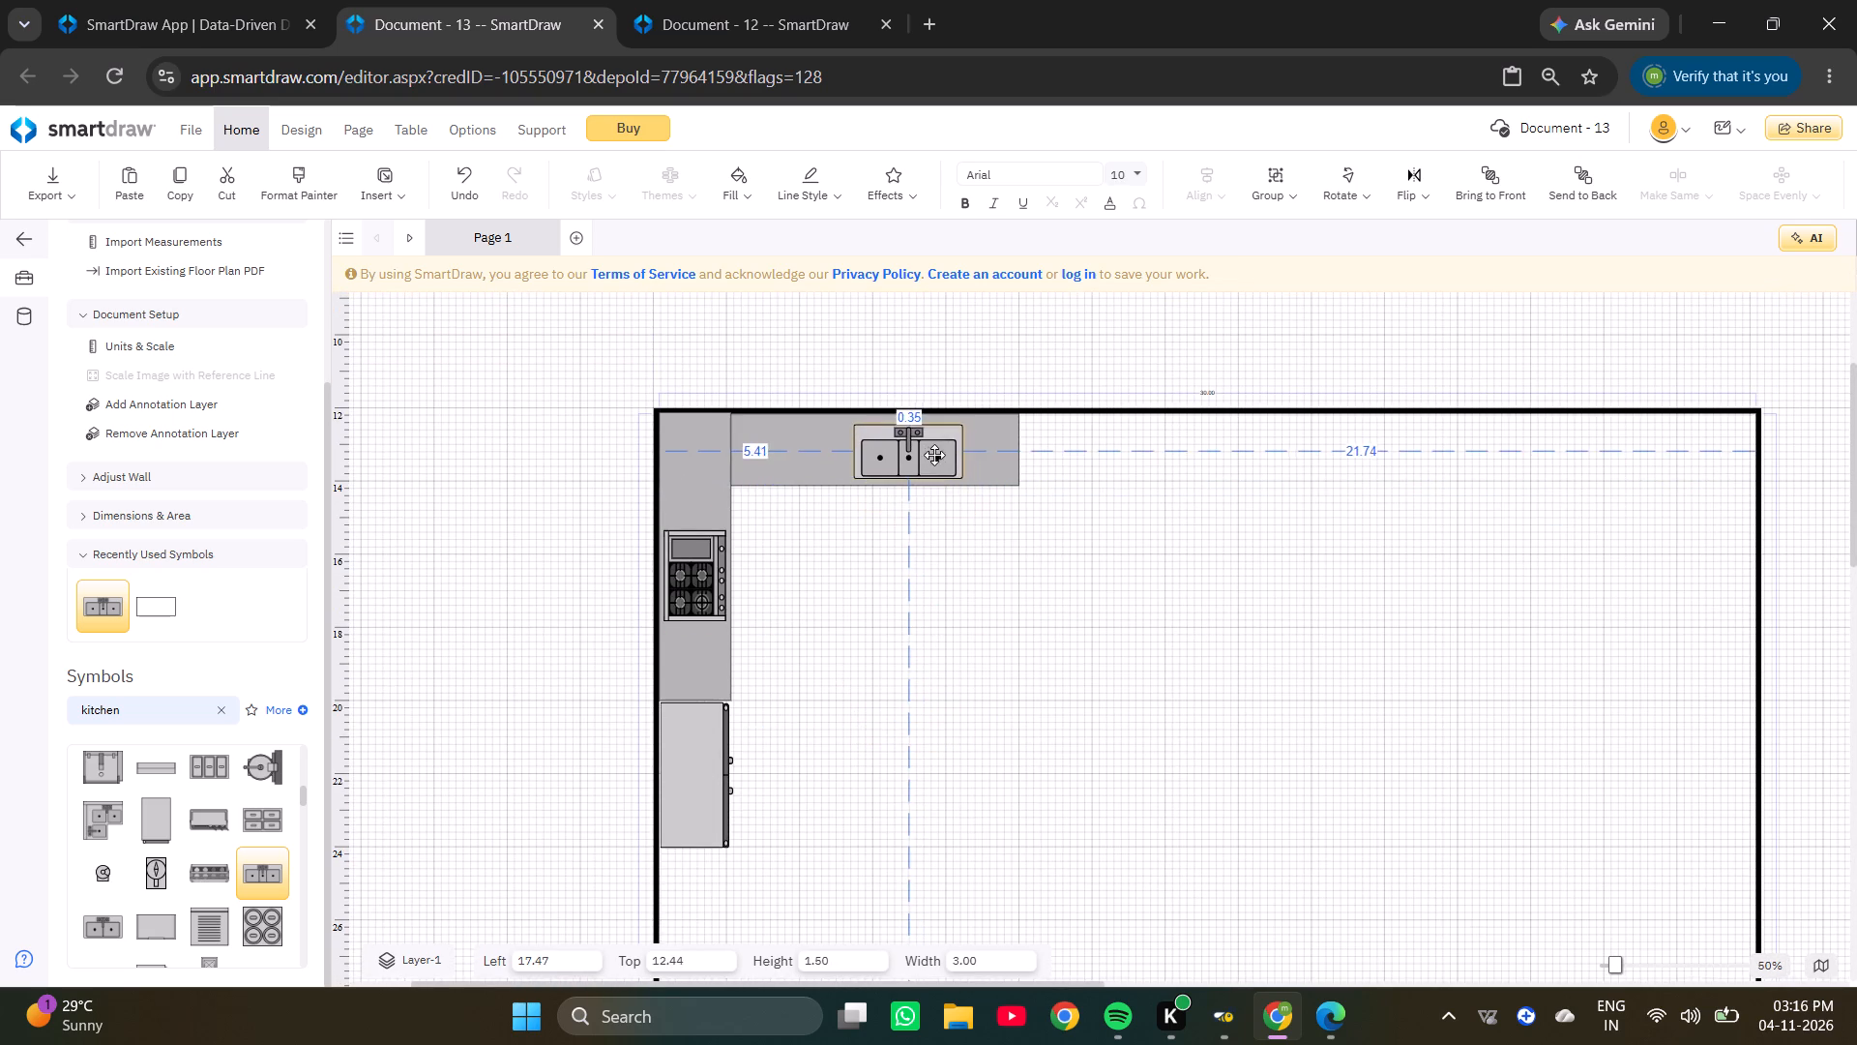
pyautogui.moveTo(934, 455); pyautogui.dragTo(935, 453)
pyautogui.keyDown('ctrl'); pyautogui.scroll(4, 935, 453); pyautogui.keyUp('ctrl')
pyautogui.moveTo(934, 454); pyautogui.dragTo(924, 452)
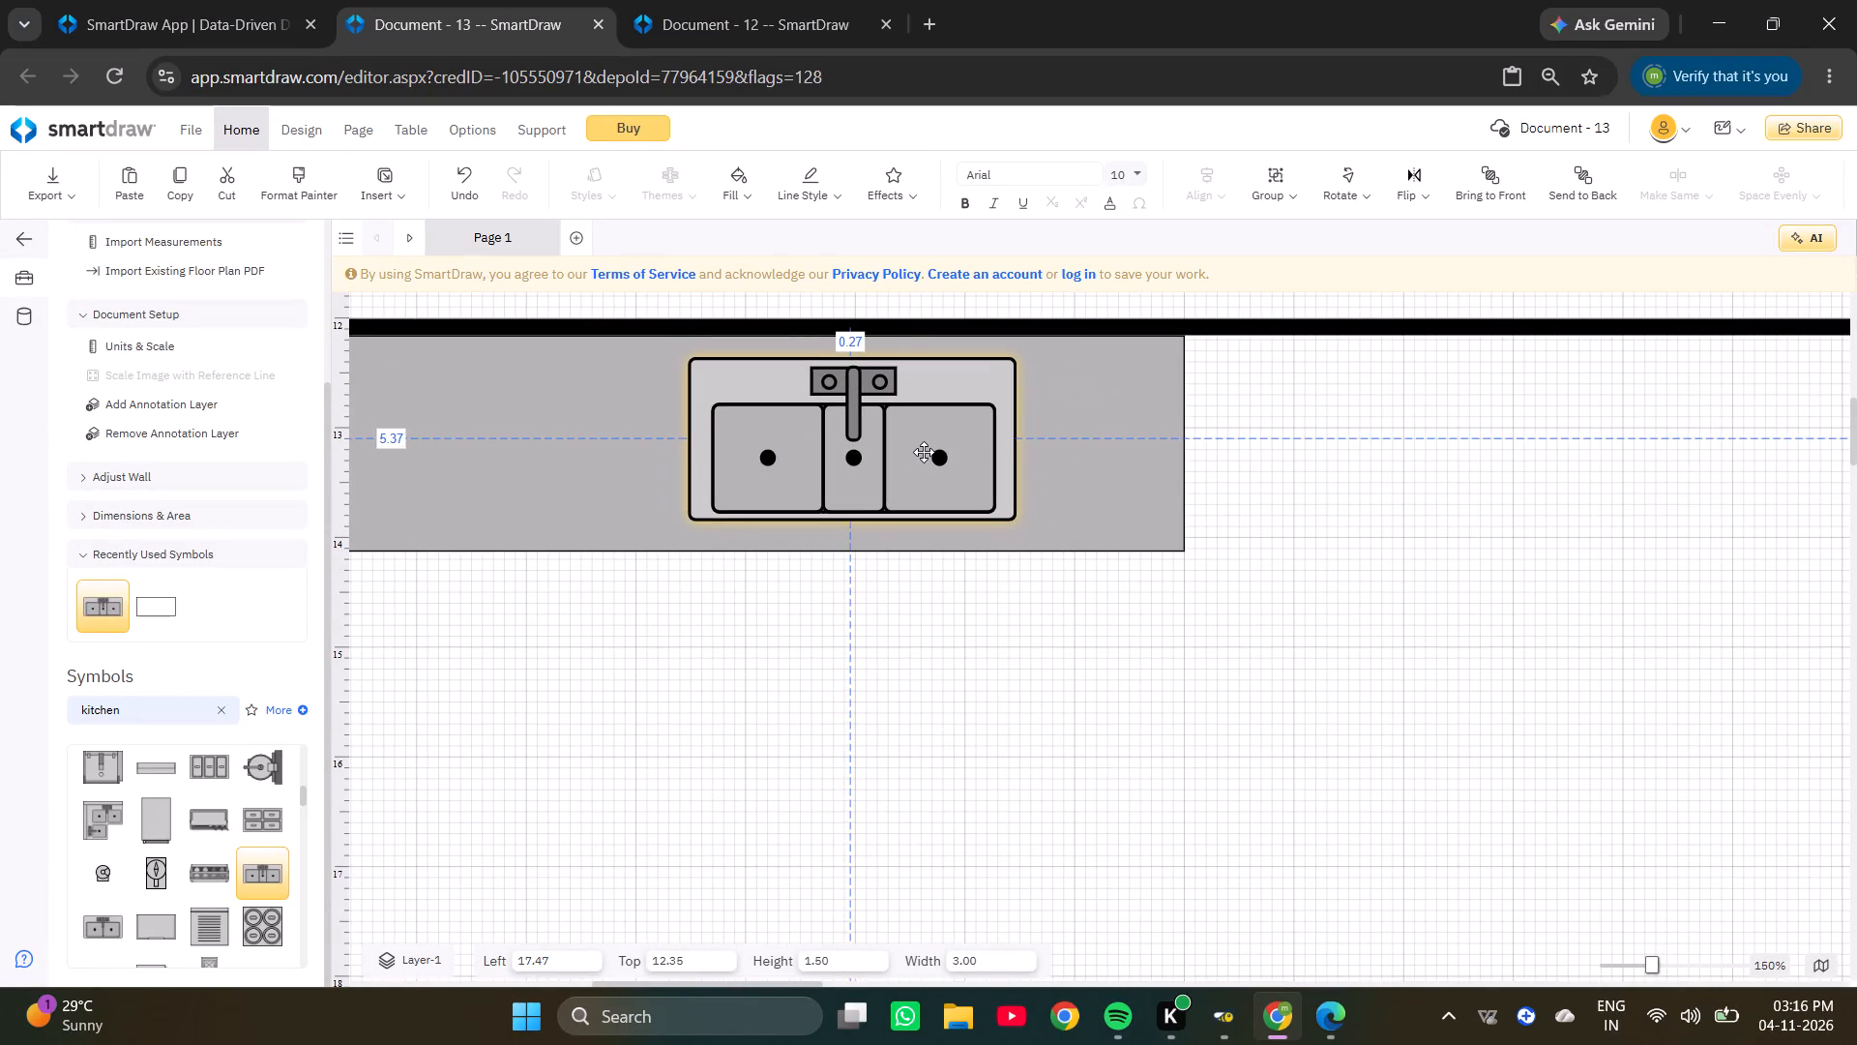
pyautogui.moveTo(924, 452); pyautogui.dragTo(980, 452)
pyautogui.press('Right')
pyautogui.press('Right')
pyautogui.press('Right')
pyautogui.press('Right')
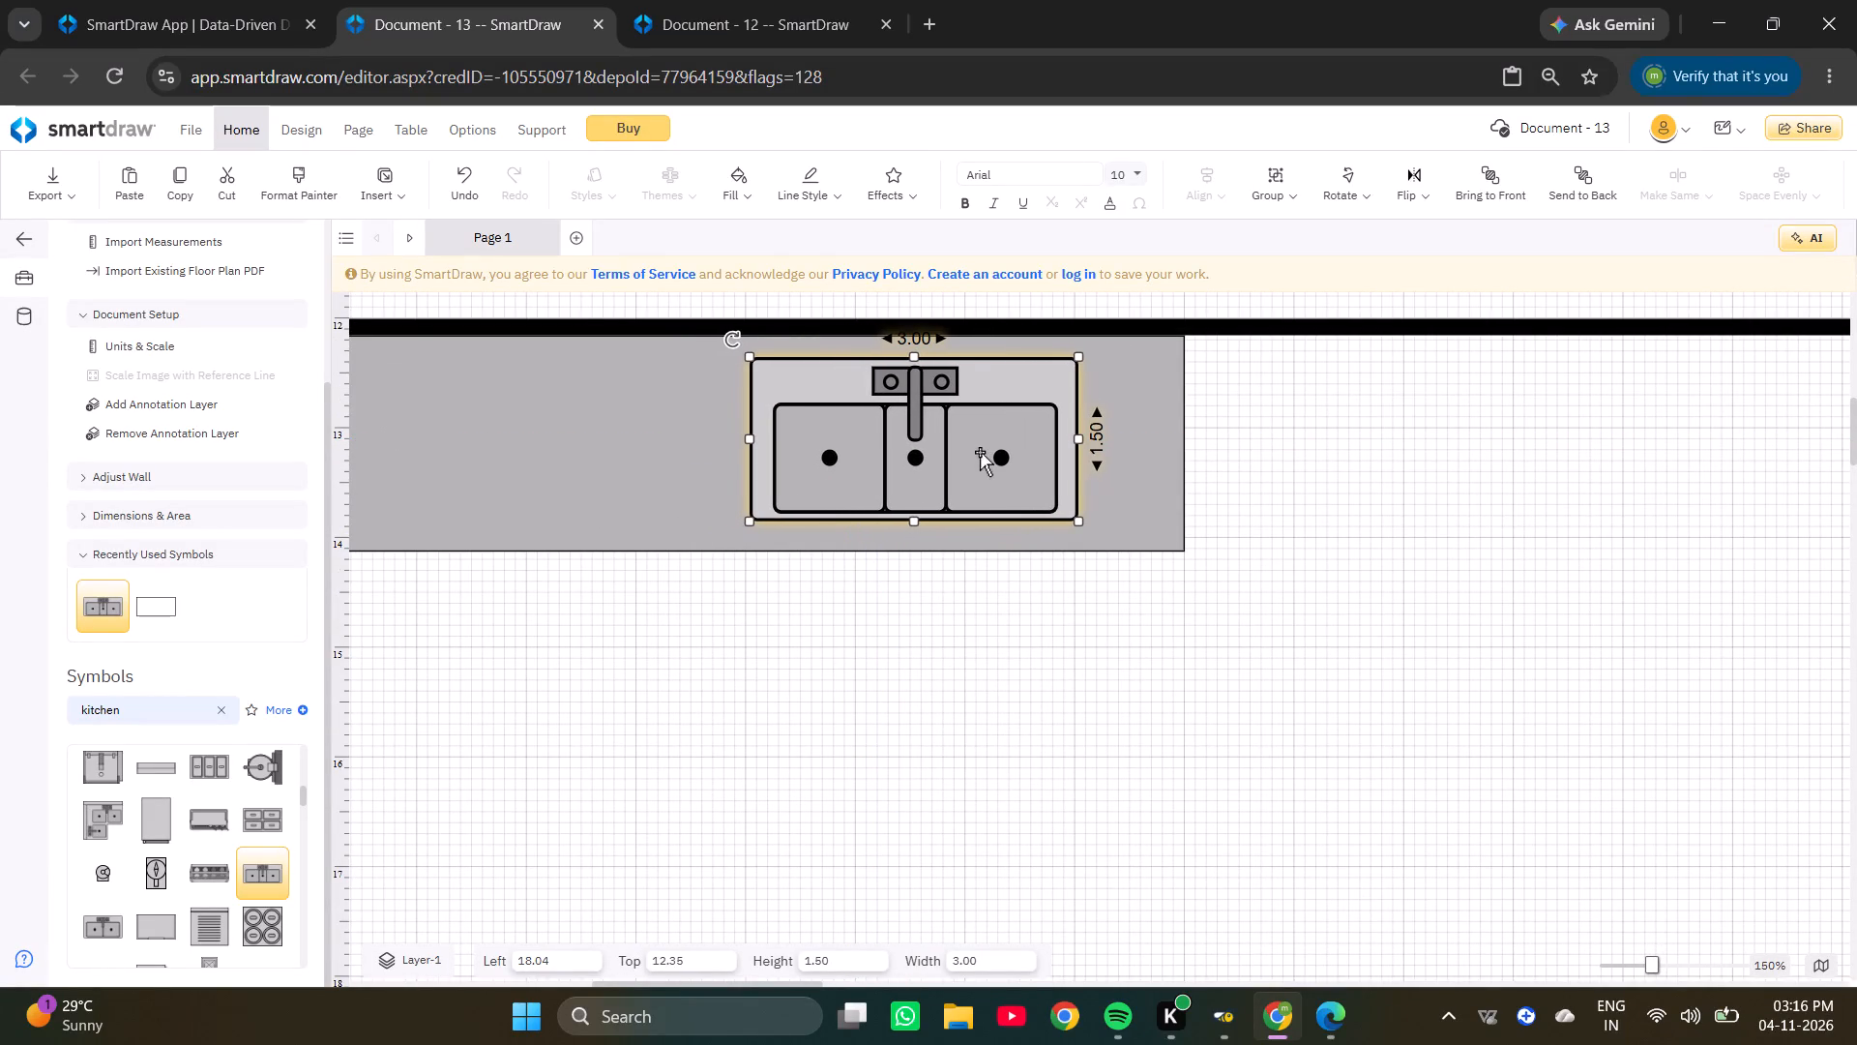
pyautogui.press('Left')
pyautogui.click(1138, 850)
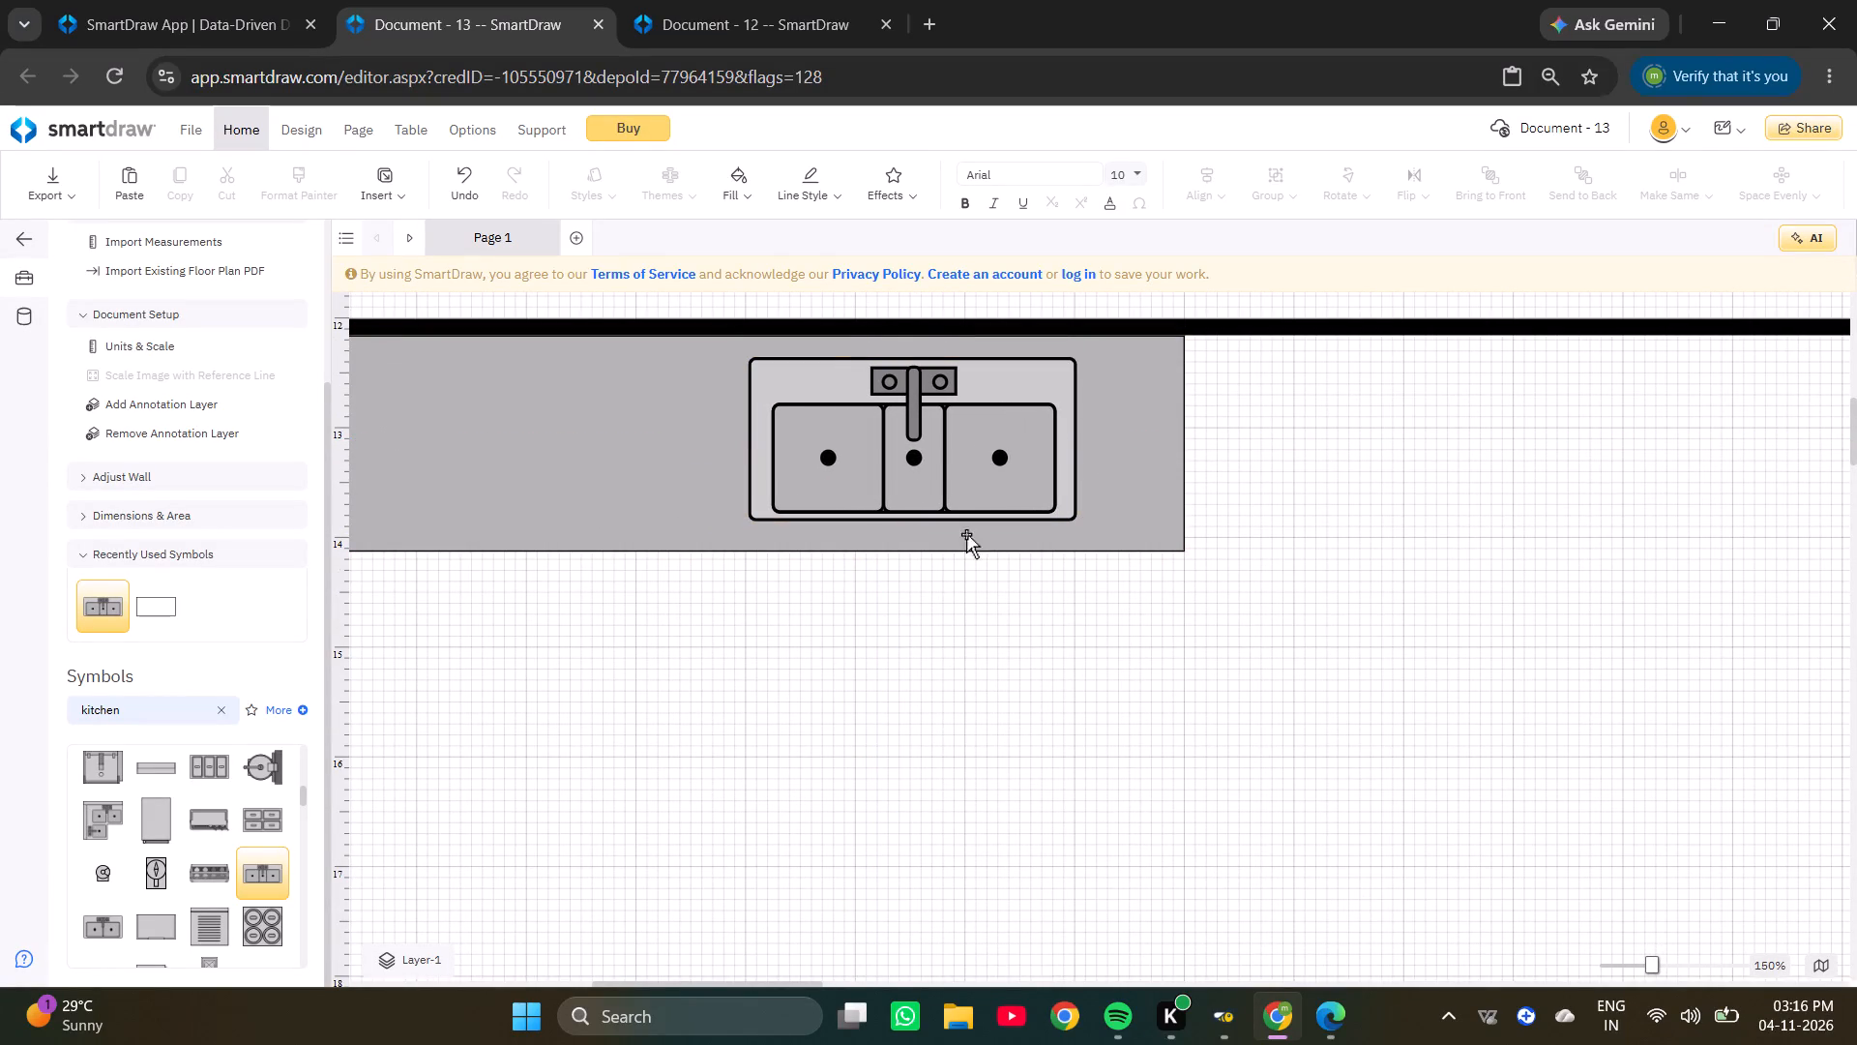
# Nudge the sink slightly down on the horizontal counter, to a top position of about 12.38.
pyautogui.click(944, 450)
pyautogui.press('Down')
pyautogui.press('Down')
pyautogui.press('Down')
pyautogui.press('Down')
pyautogui.press('Down')
pyautogui.press('Up')
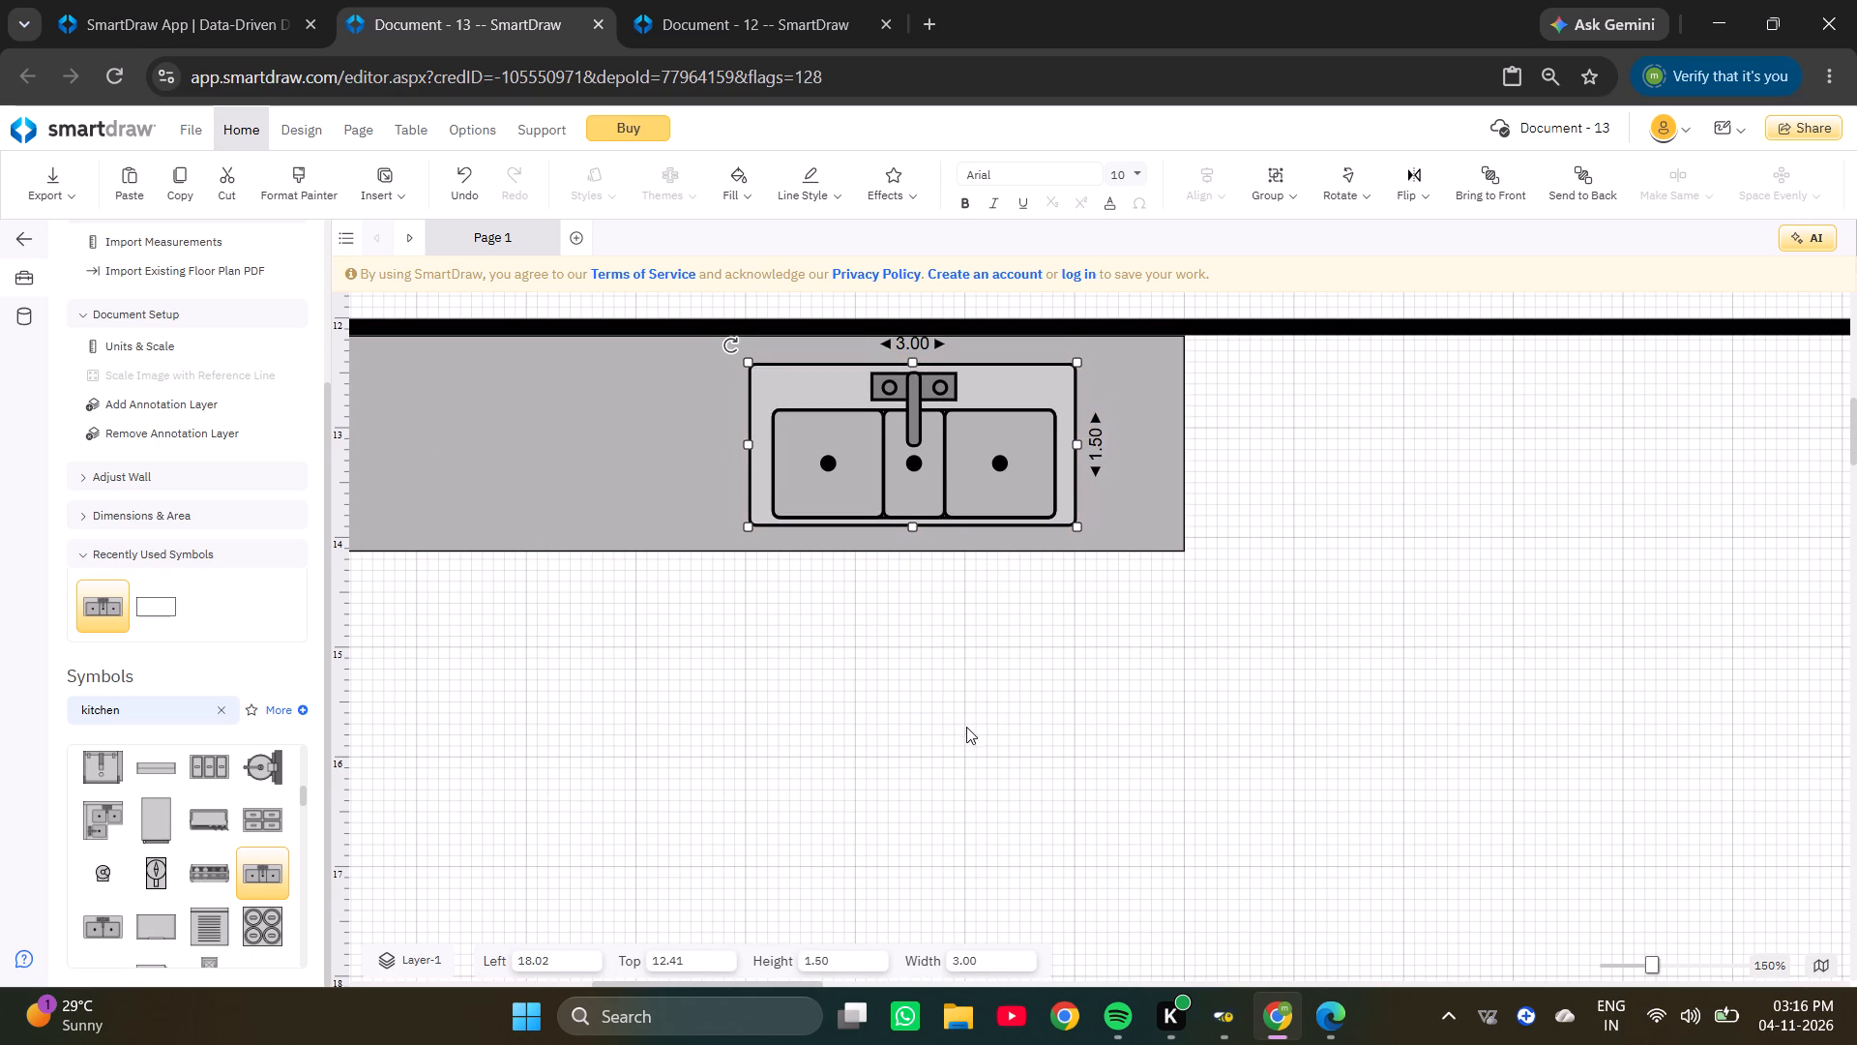
pyautogui.press('Up')
pyautogui.press('Up')
pyautogui.click(967, 725)
pyautogui.keyDown('ctrl'); pyautogui.scroll(-9, 967, 725); pyautogui.keyUp('ctrl')
pyautogui.click(881, 390)
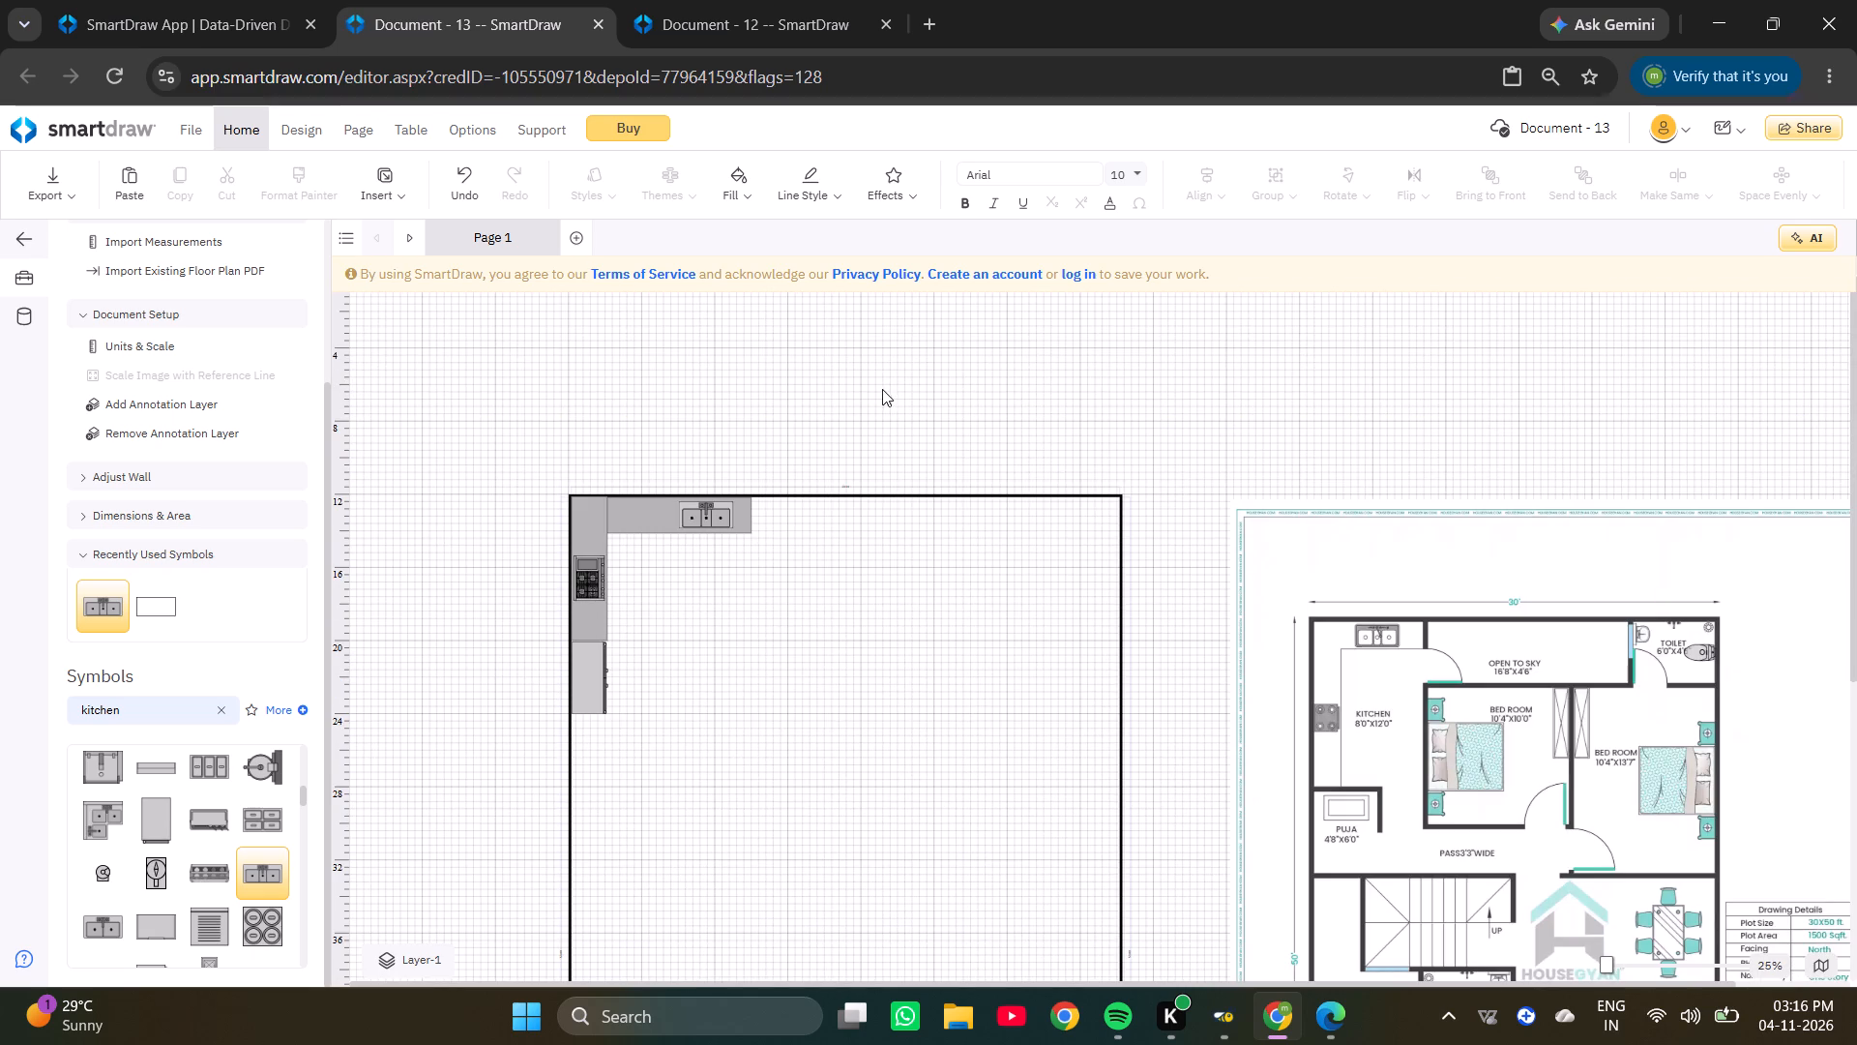
# Set the sink's height to 1.60.
pyautogui.keyDown('ctrl'); pyautogui.scroll(4, 714, 502); pyautogui.keyUp('ctrl')
pyautogui.click(693, 566)
pyautogui.click(692, 574)
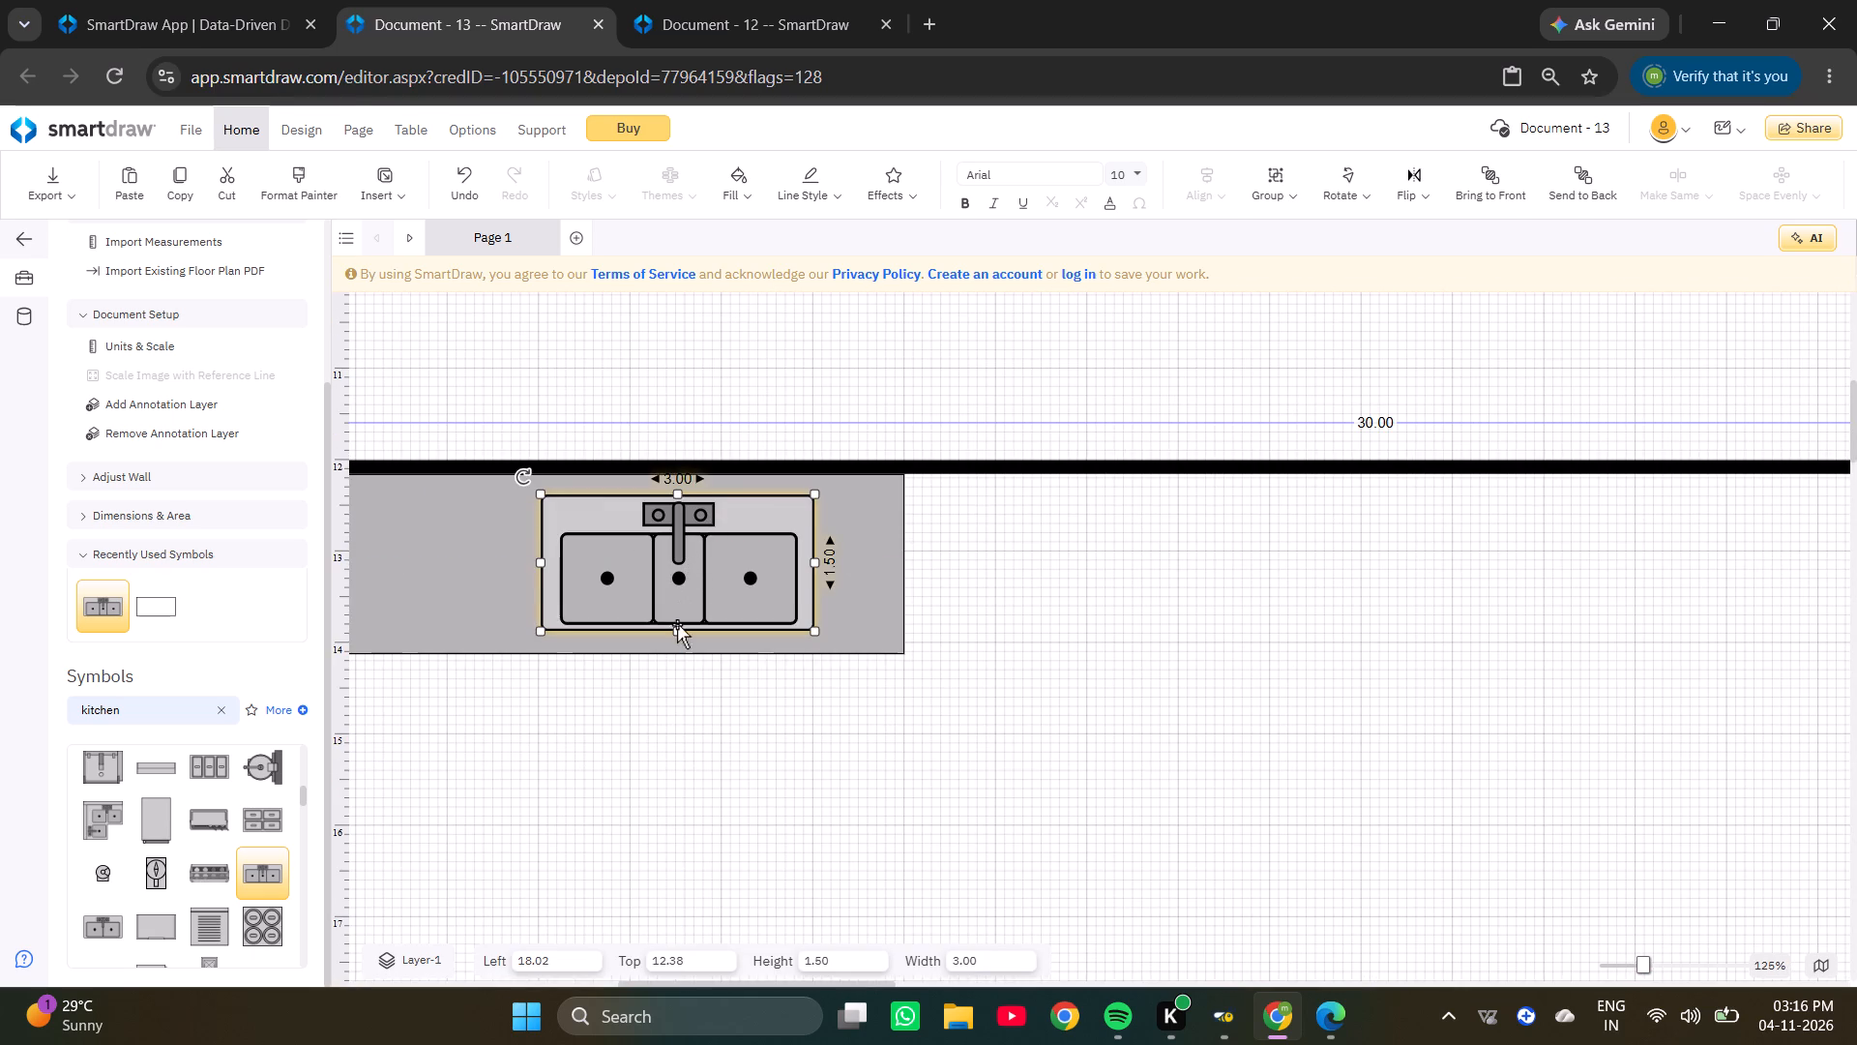
pyautogui.click(679, 634)
pyautogui.click(684, 595)
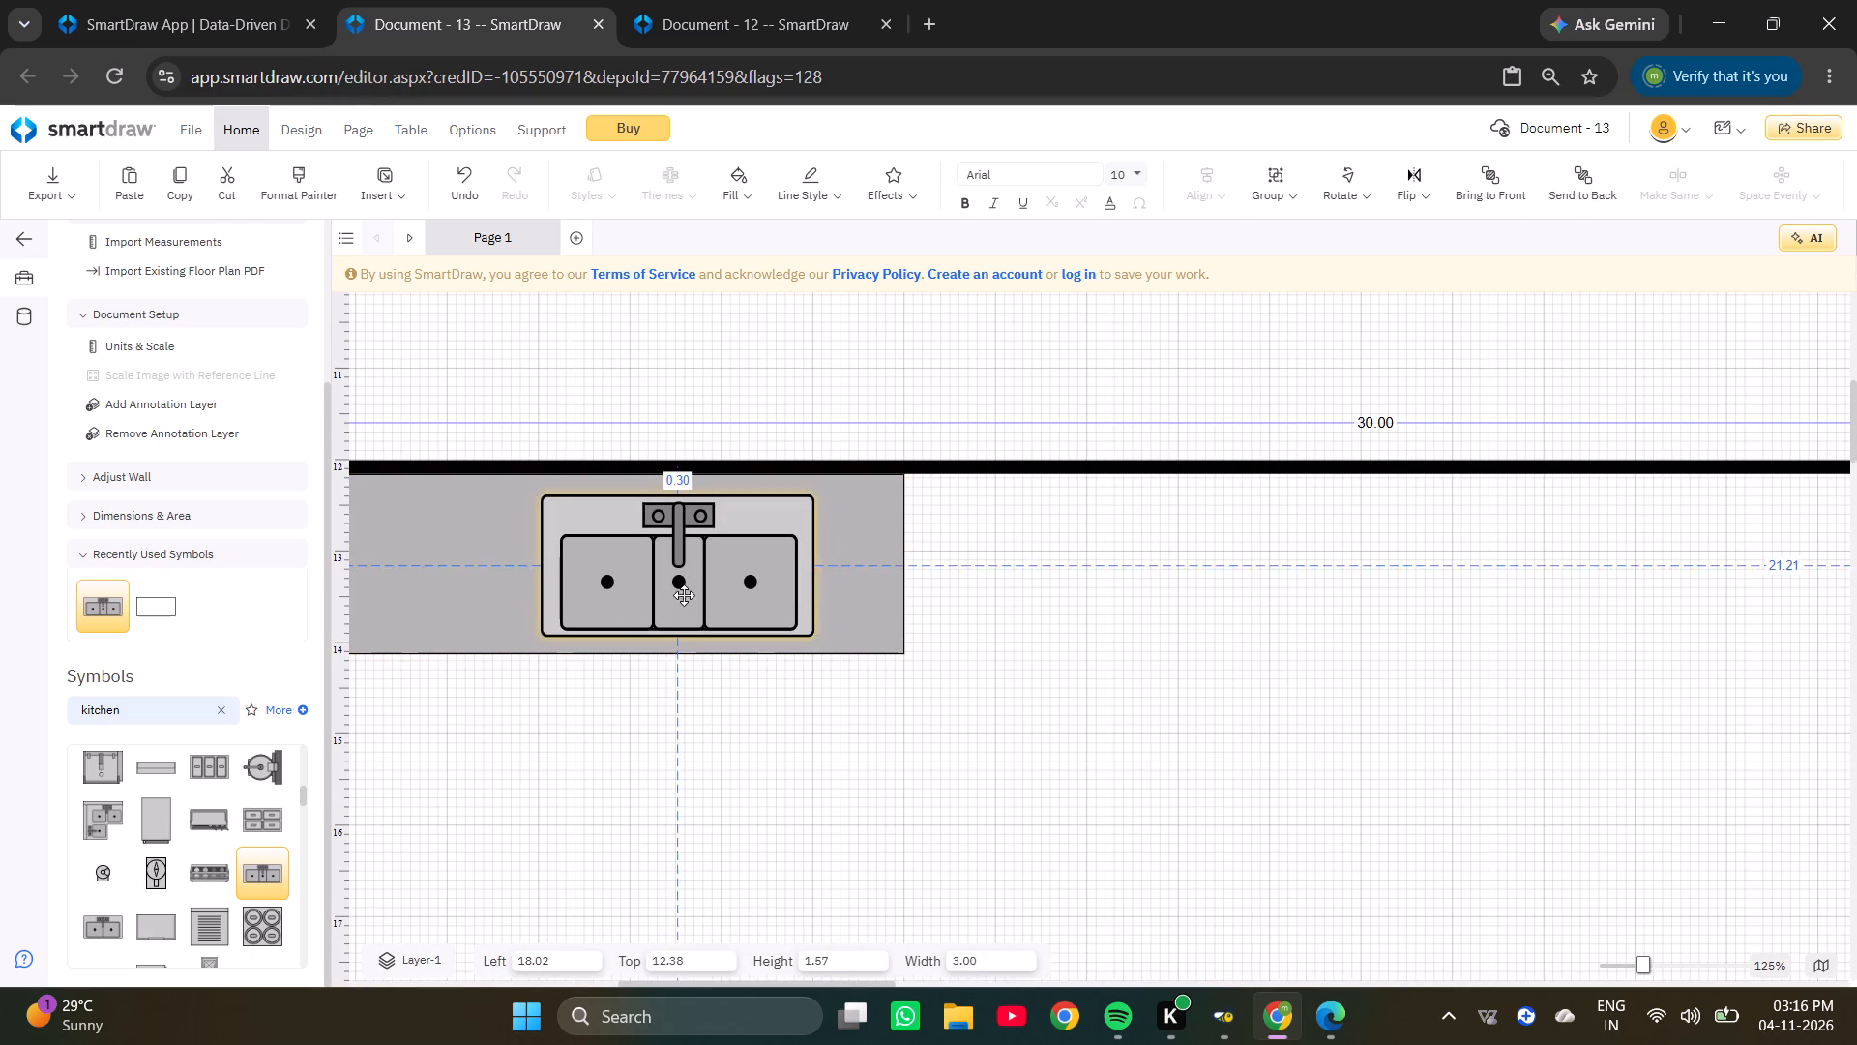
pyautogui.click(830, 560)
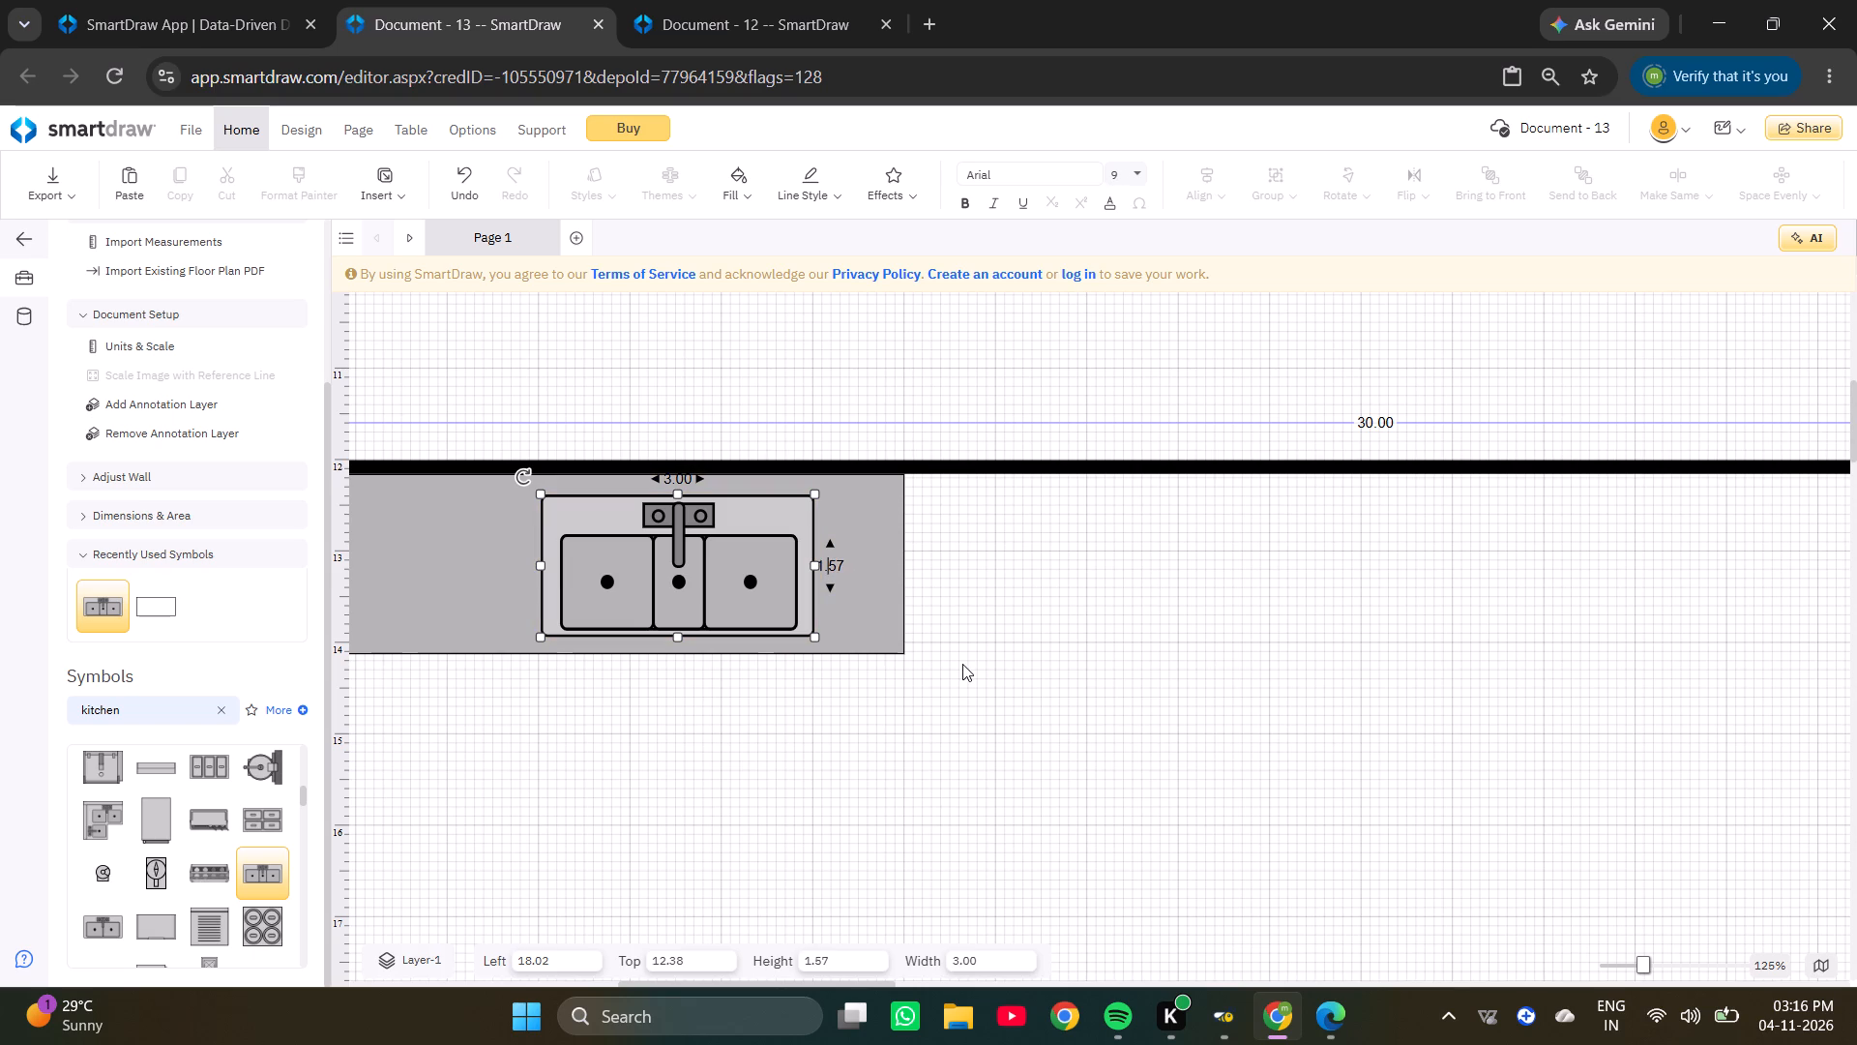
pyautogui.press('Right')
pyautogui.press('Right')
pyautogui.press('BackSpace')
pyautogui.press('BackSpace')
pyautogui.press('6')
pyautogui.press('0')
pyautogui.press('Return')
# Nudge the sink slightly up on the counter, to a top position of about 12.34.
pyautogui.click(695, 551)
pyautogui.press('Up')
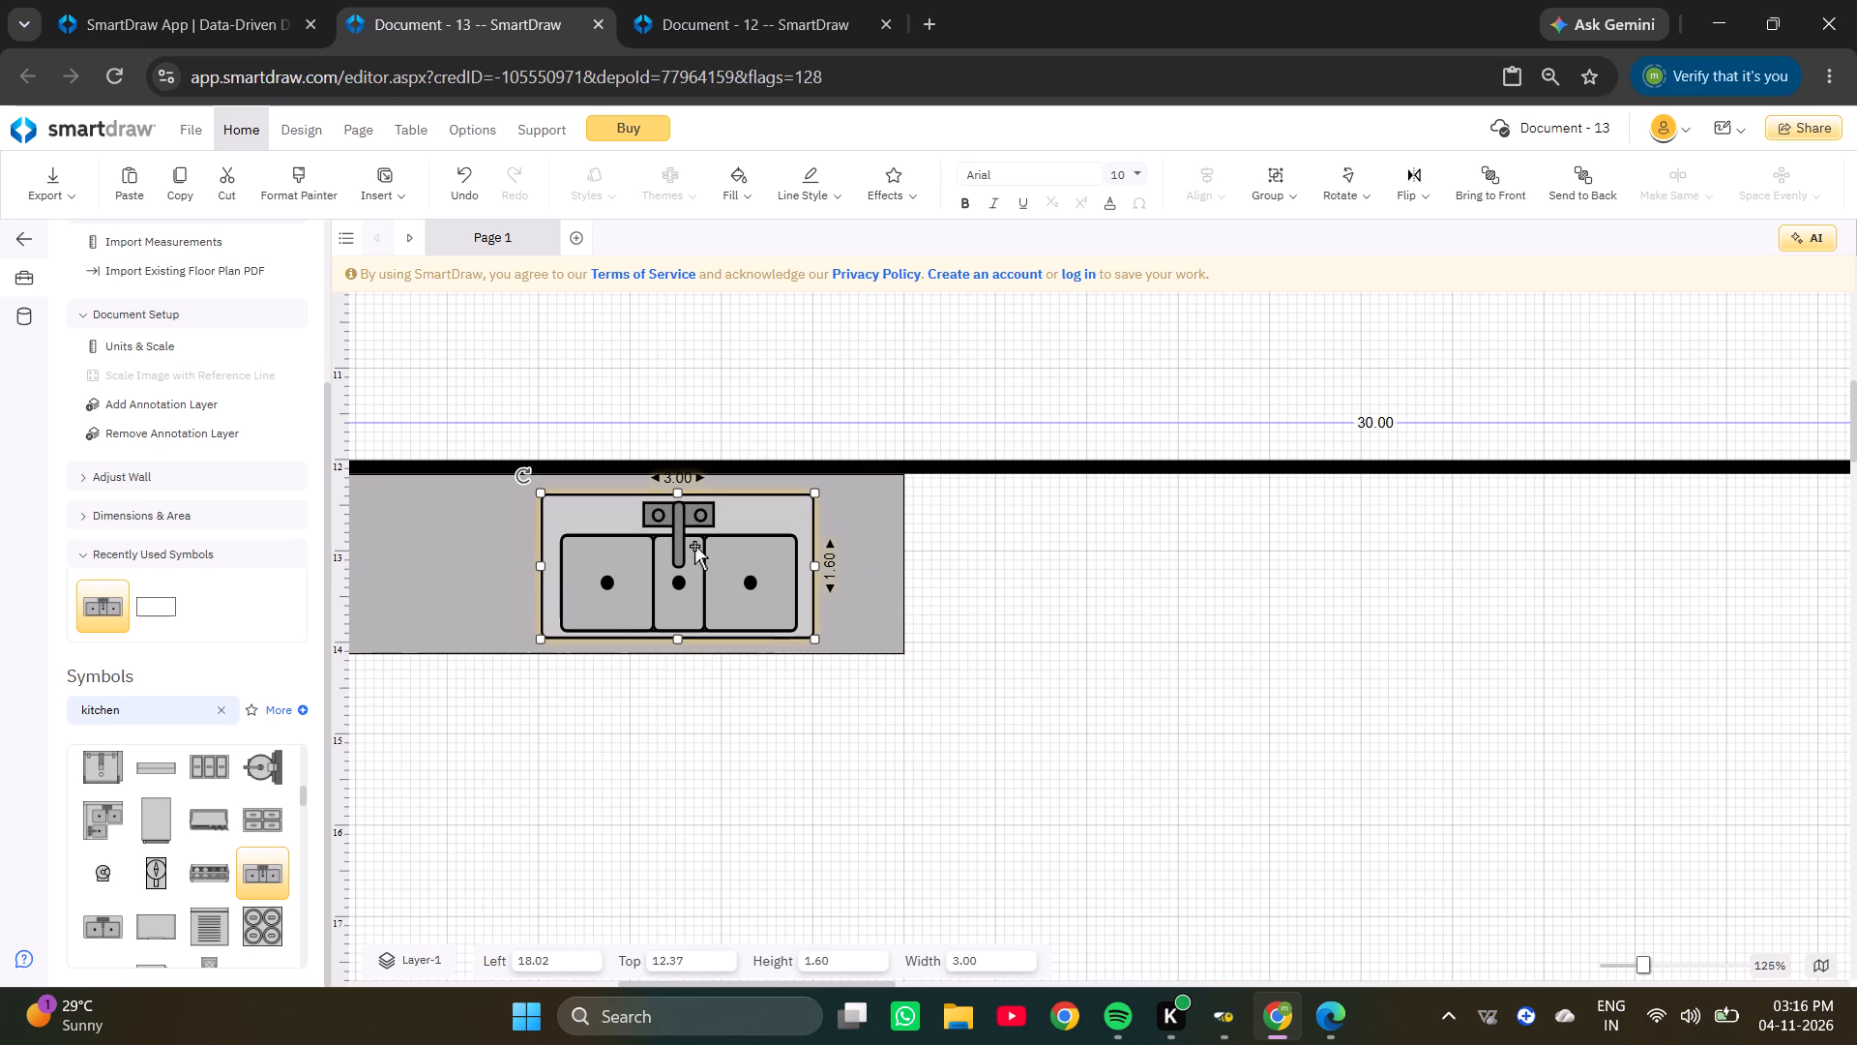
pyautogui.press('Up')
pyautogui.press('Up')
pyautogui.press('Up')
pyautogui.click(1039, 588)
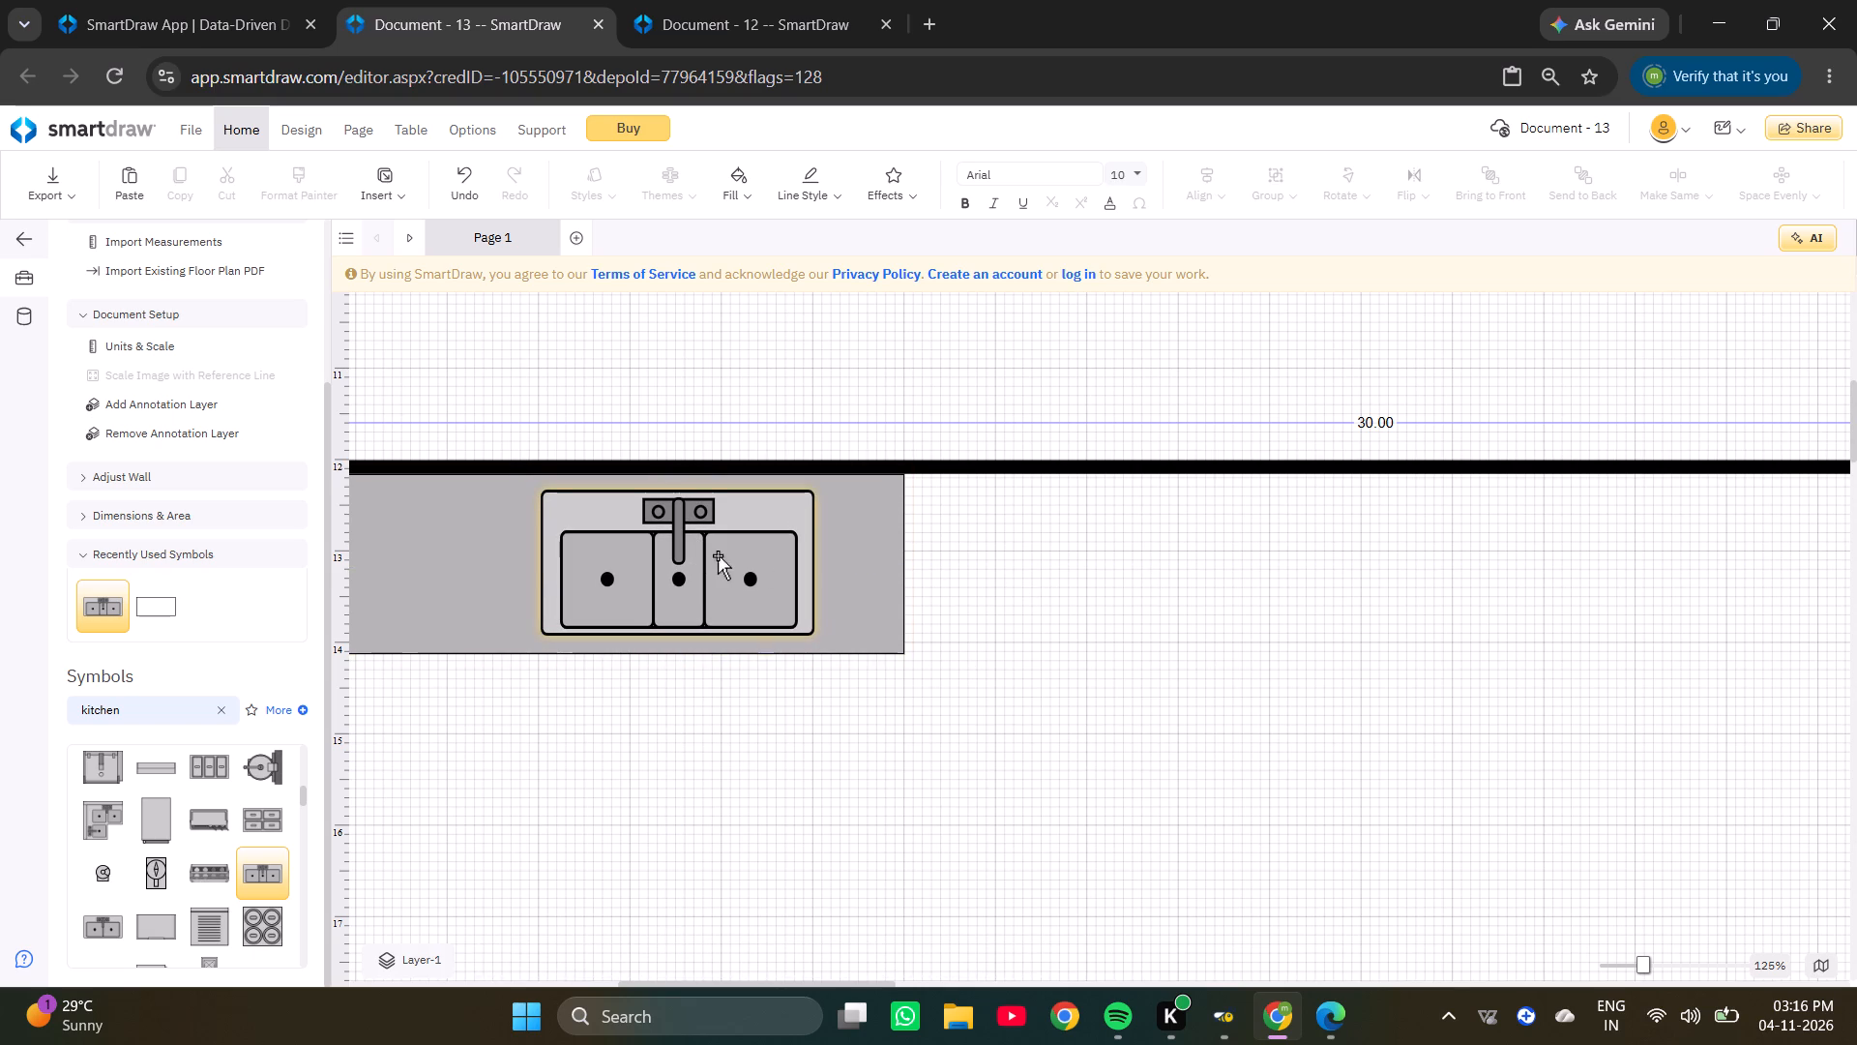
pyautogui.click(667, 584)
pyautogui.press('Down')
pyautogui.click(1189, 630)
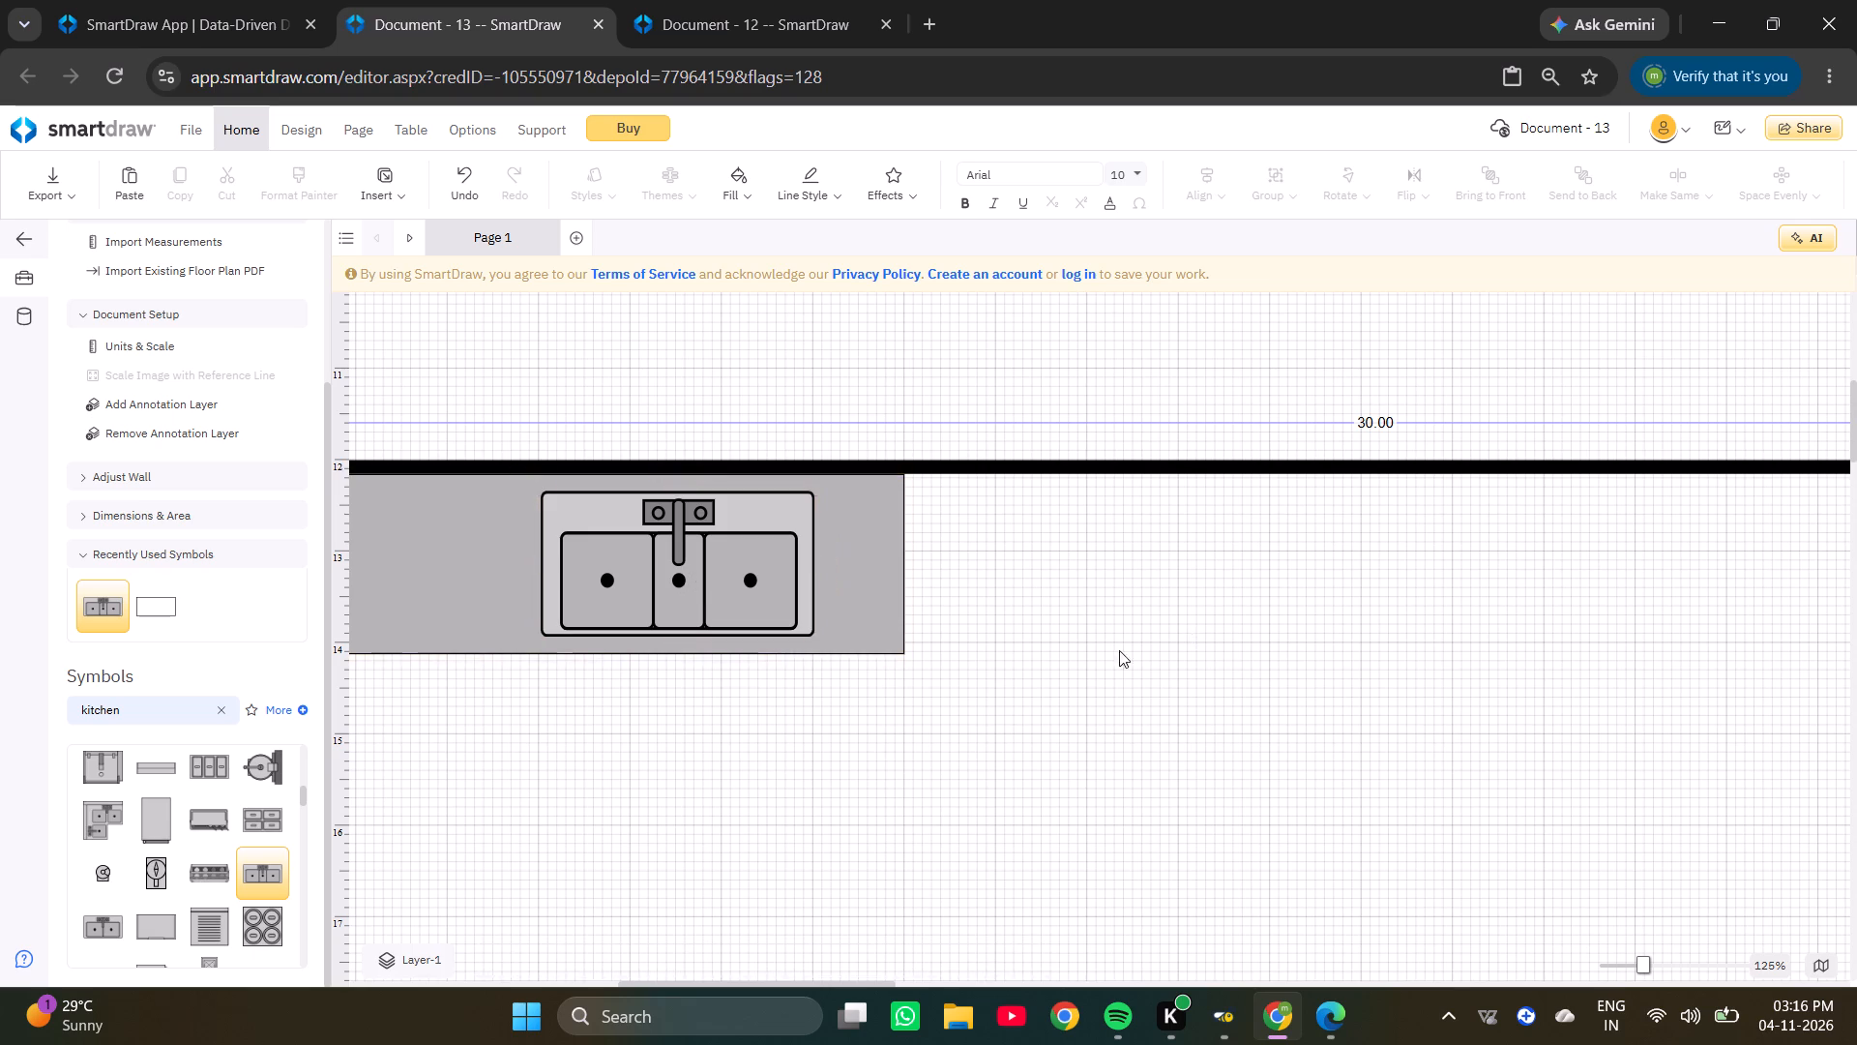
# Nudge the sink slightly left along the counter, to a left position of about 17.98.
pyautogui.keyDown('ctrl'); pyautogui.scroll(-8, 898, 683); pyautogui.keyUp('ctrl')
pyautogui.doubleClick(698, 512)
pyautogui.doubleClick(698, 512)
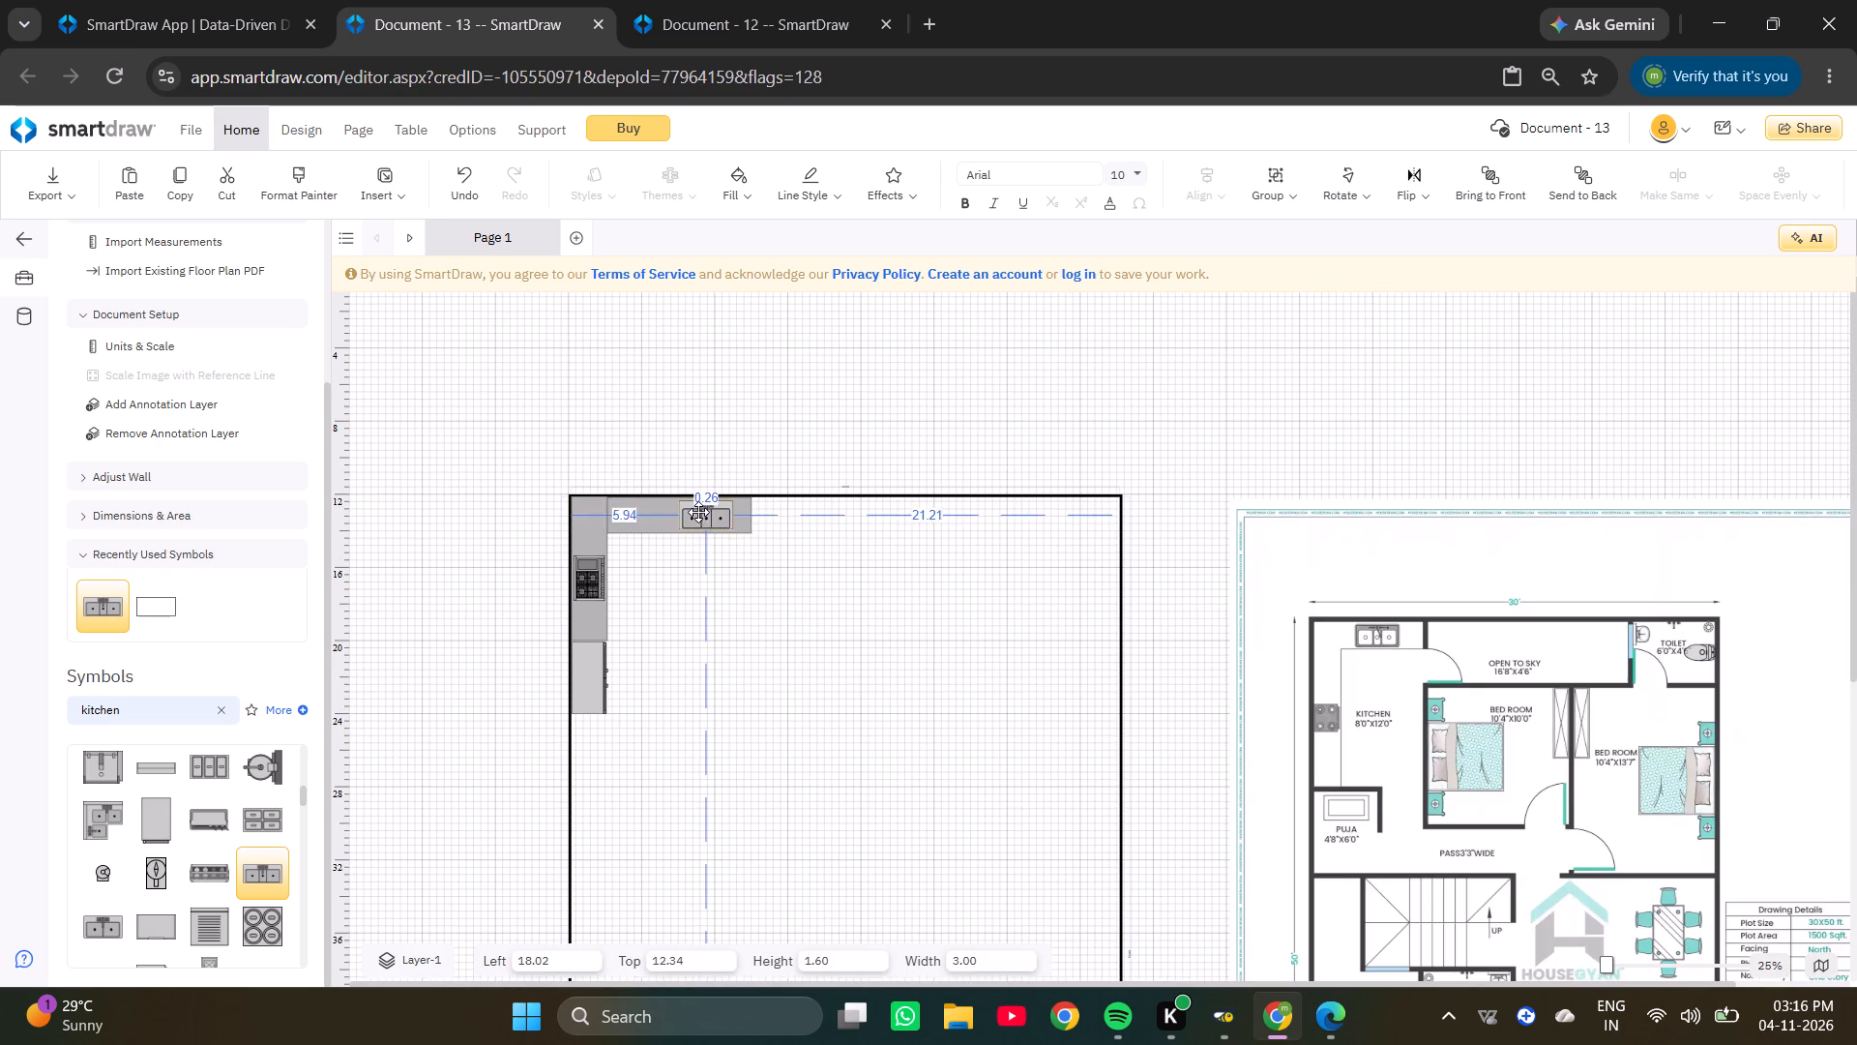
pyautogui.press('Left')
pyautogui.press('Left')
pyautogui.click(698, 512)
pyautogui.press('Left')
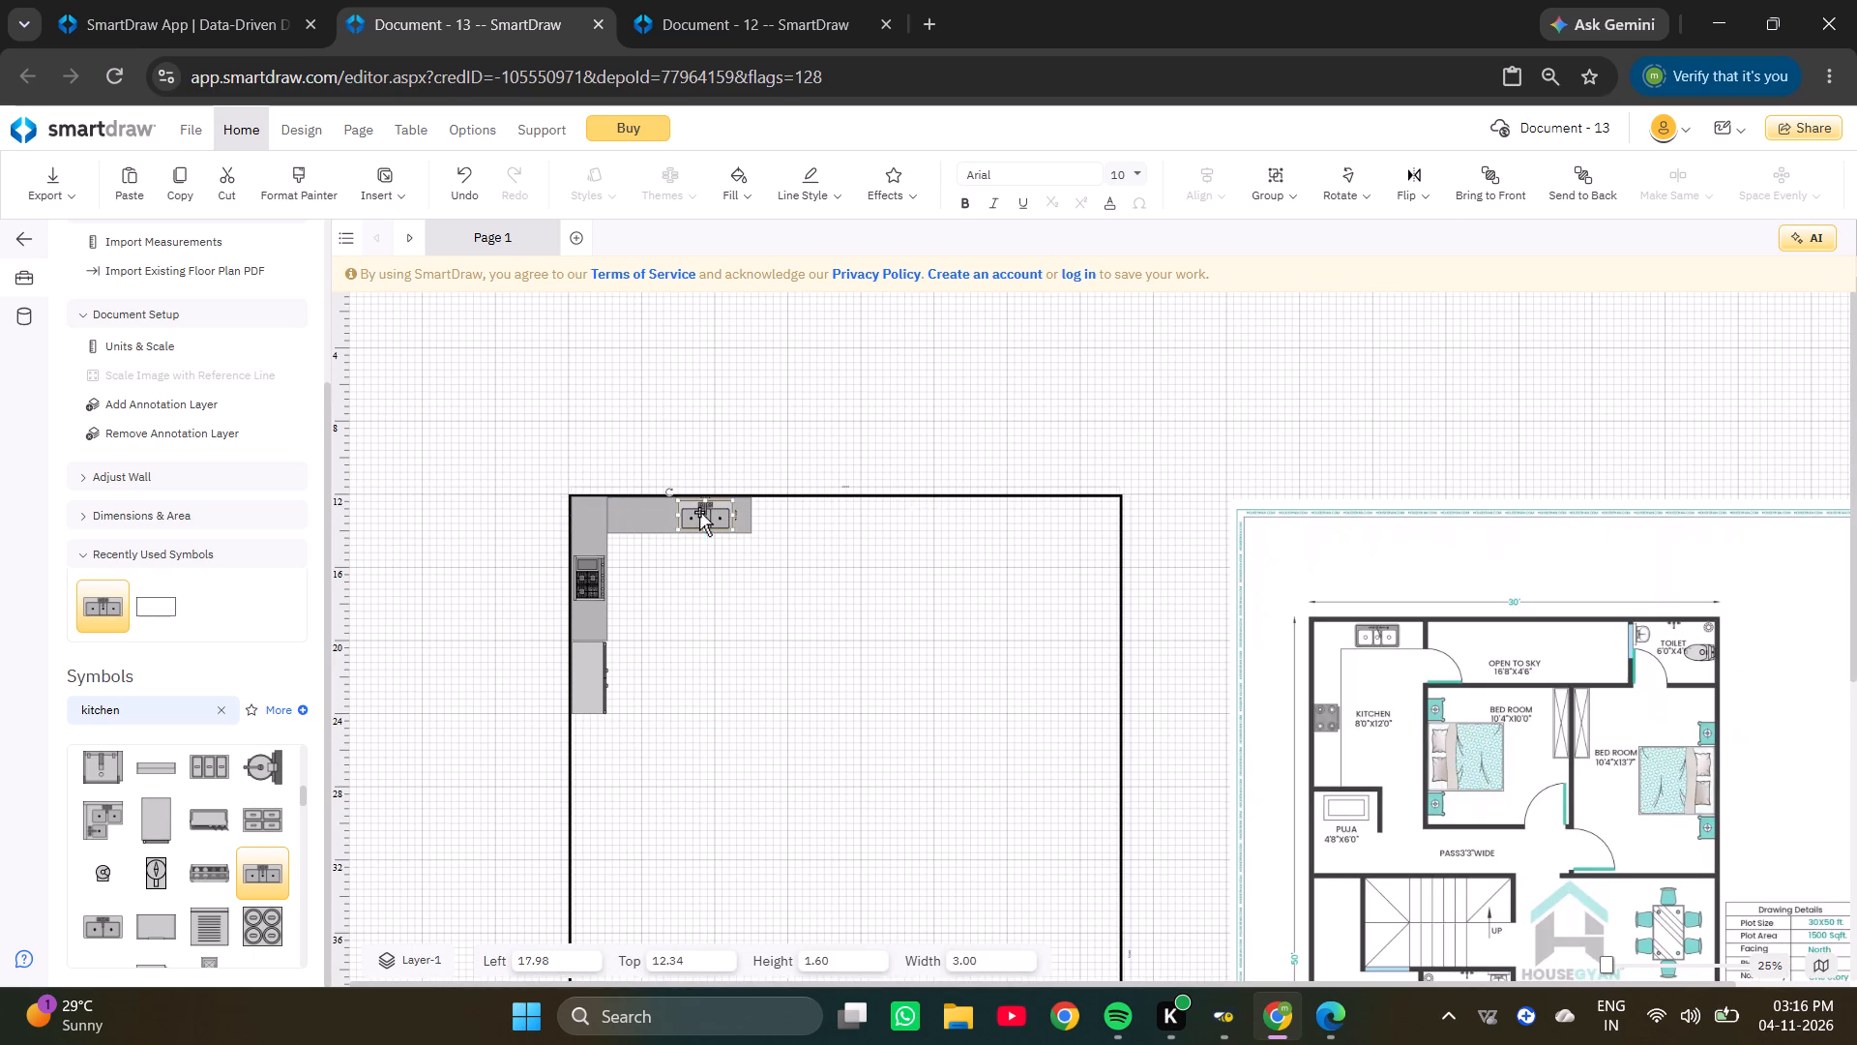
pyautogui.click(700, 512)
pyautogui.click(1174, 595)
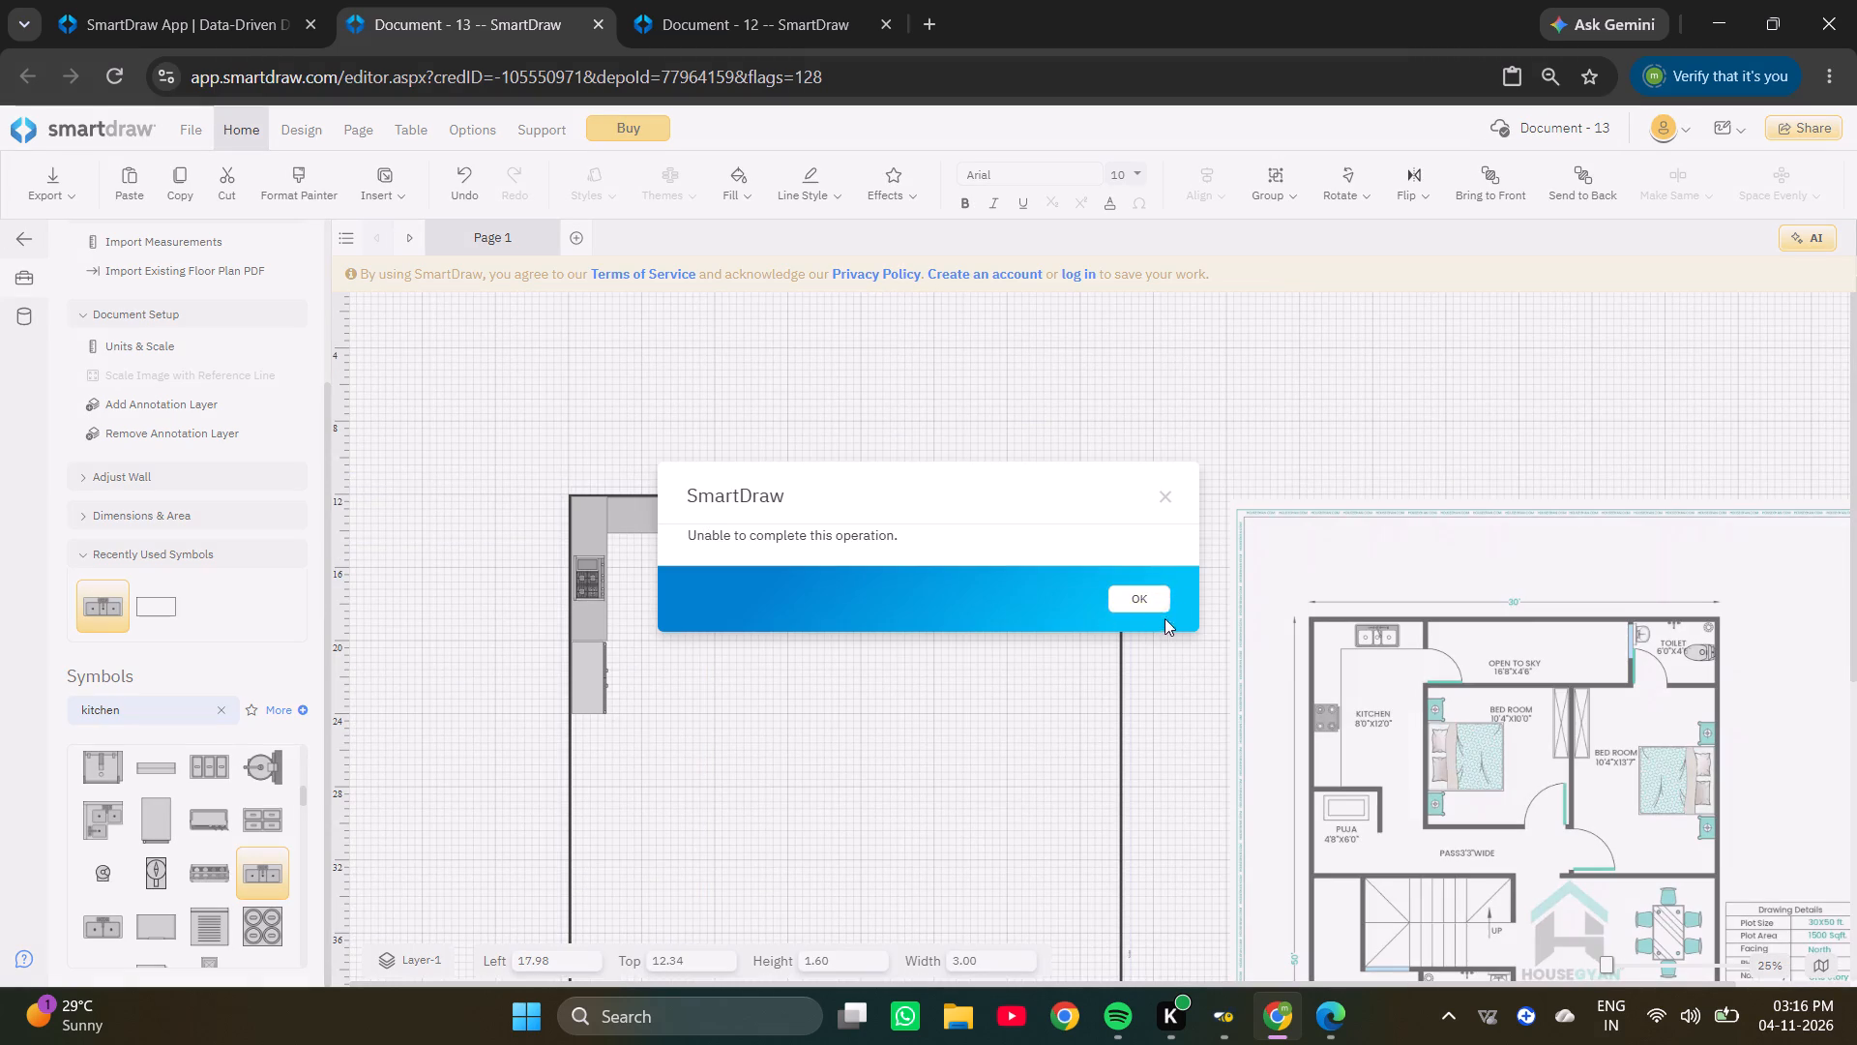
pyautogui.click(1169, 600)
# Clear the kitchen symbol search, add a 15 x 20 Room, and place it inside the plan at about 31.16, 19.88.
pyautogui.keyDown('ctrl'); pyautogui.scroll(2, 766, 512); pyautogui.keyUp('ctrl')
pyautogui.keyDown('ctrl'); pyautogui.scroll(-3, 766, 511); pyautogui.keyUp('ctrl')
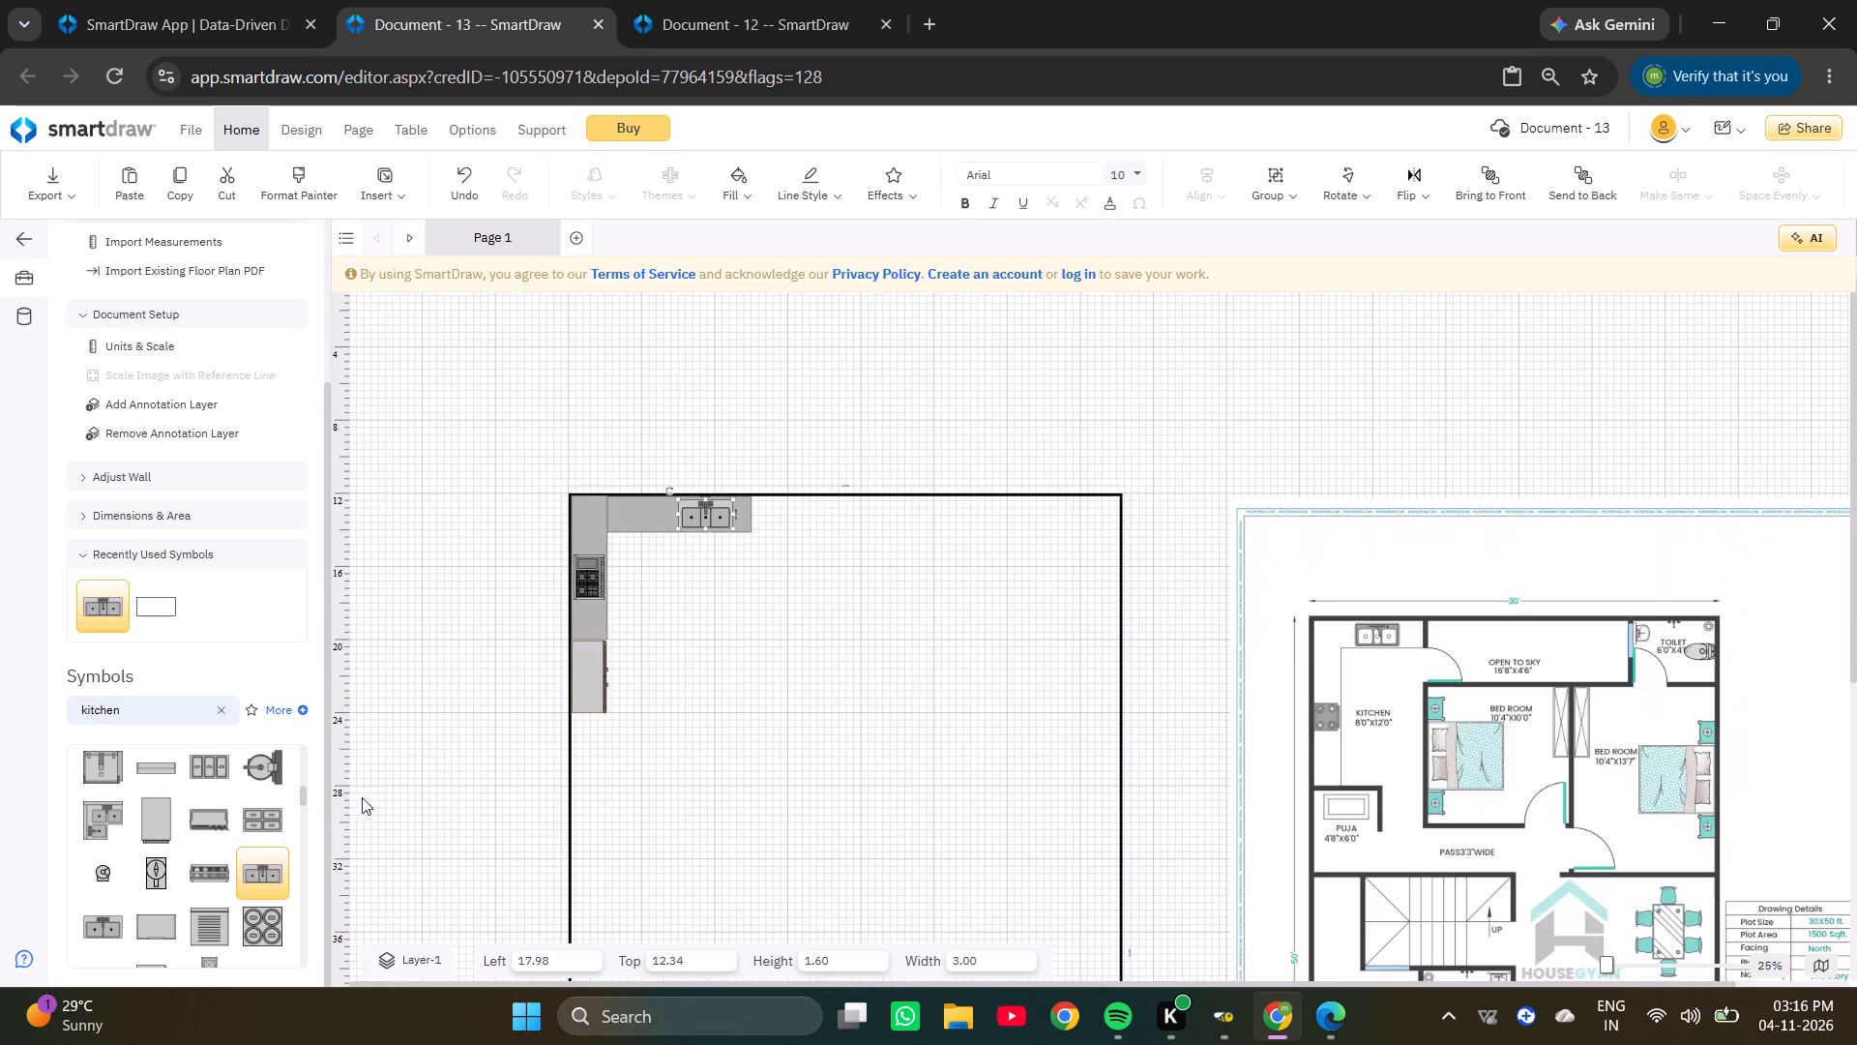
pyautogui.scroll(2, 185, 793)
pyautogui.click(219, 710)
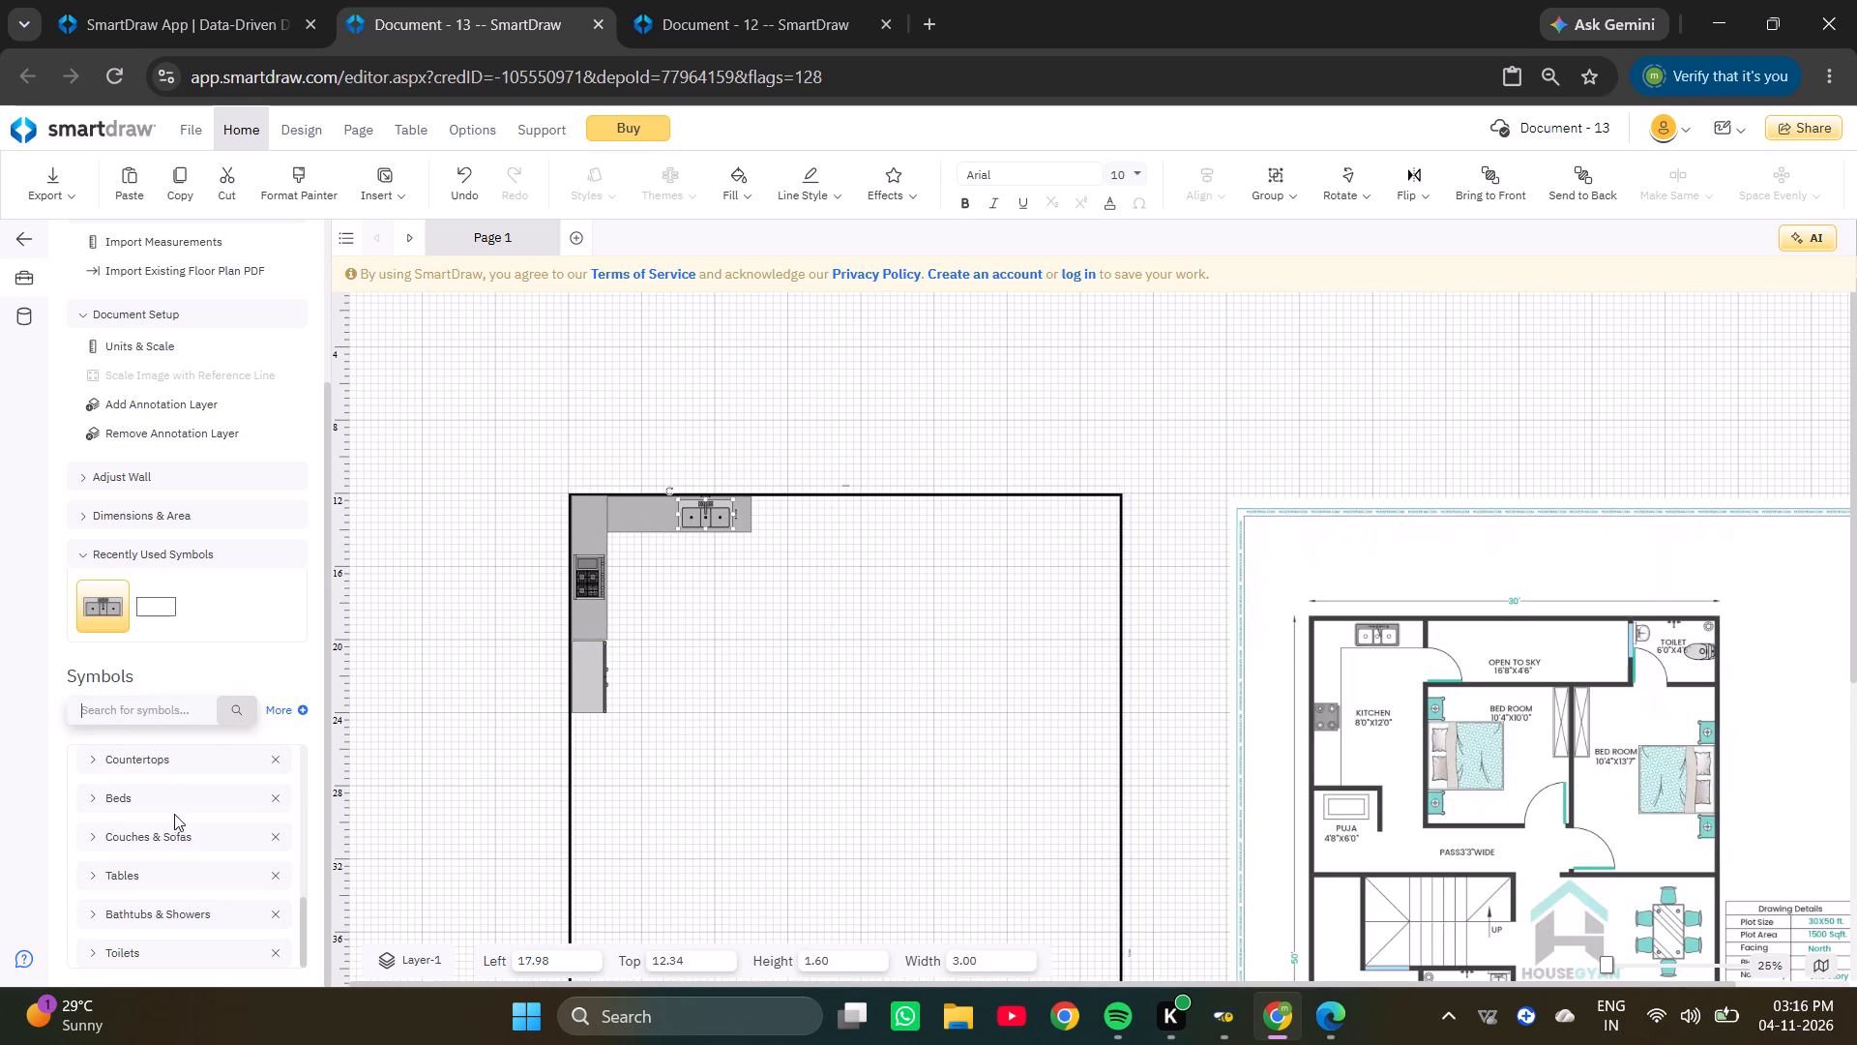
pyautogui.scroll(3, 173, 796)
pyautogui.scroll(-1, 156, 845)
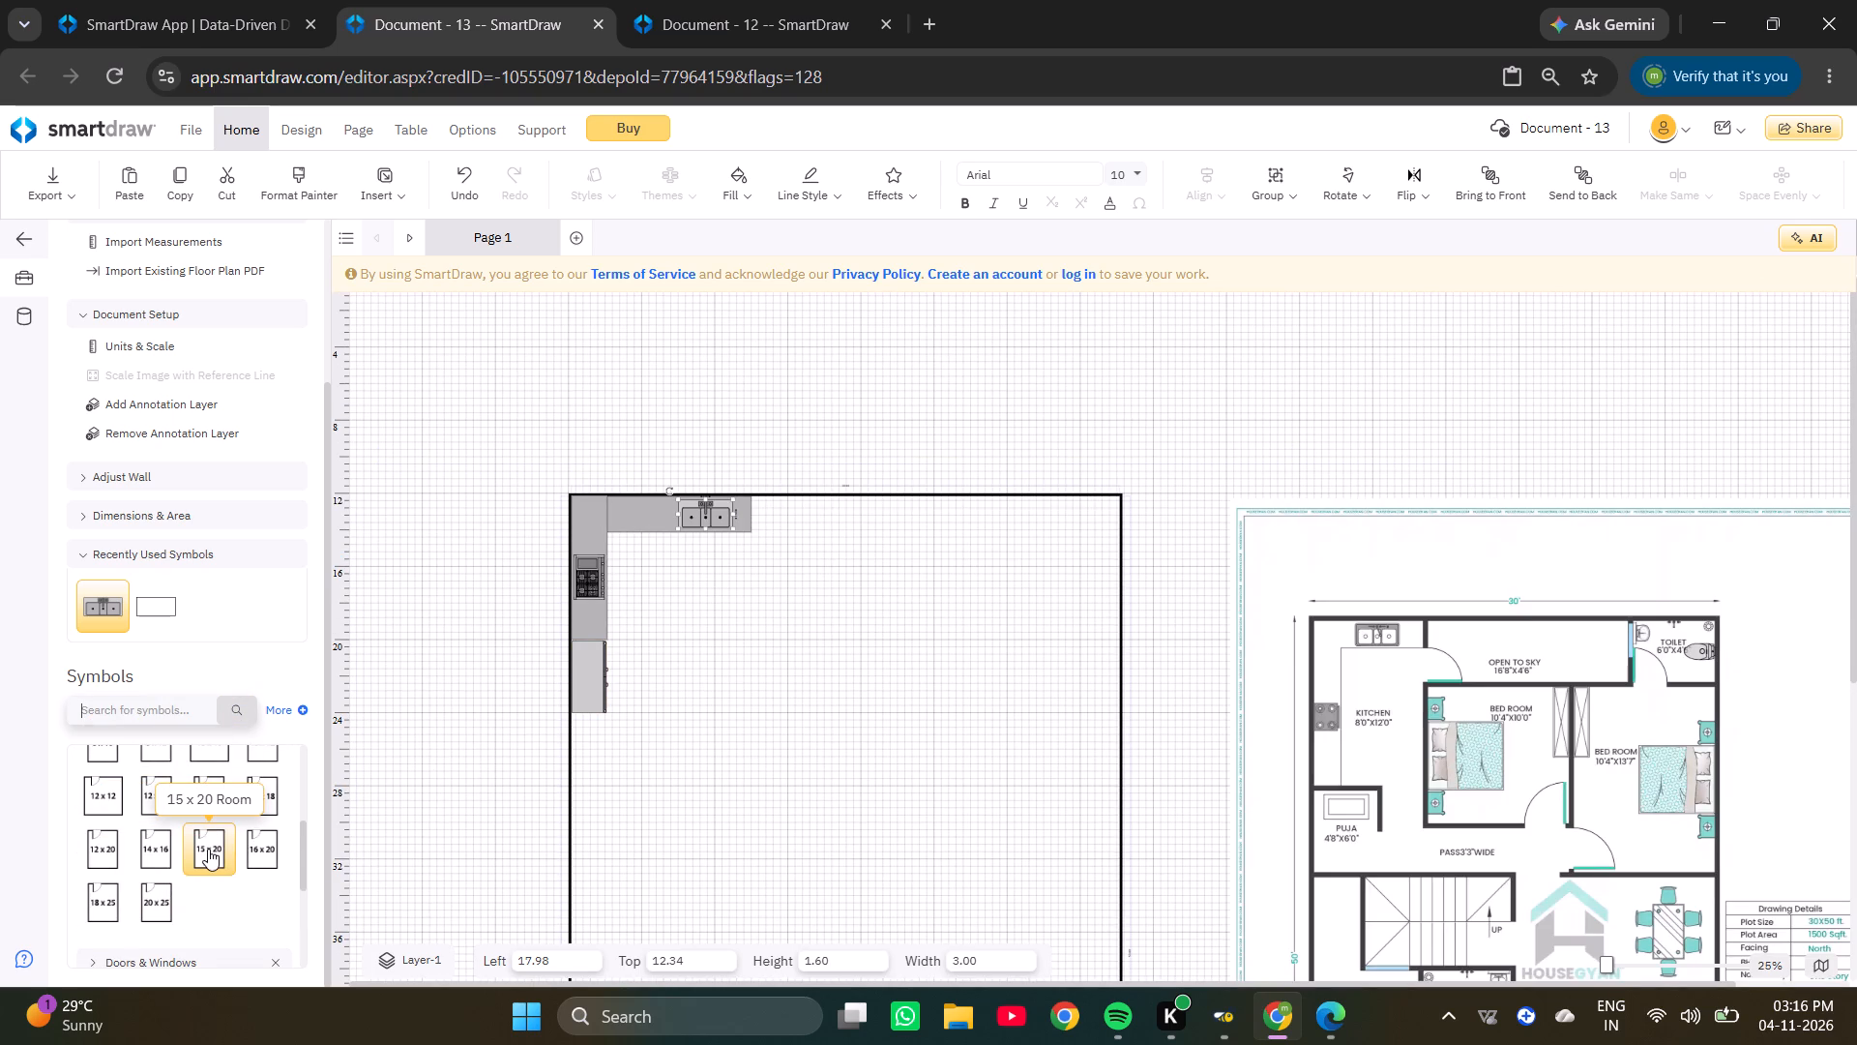
pyautogui.doubleClick(208, 849)
pyautogui.click(531, 379)
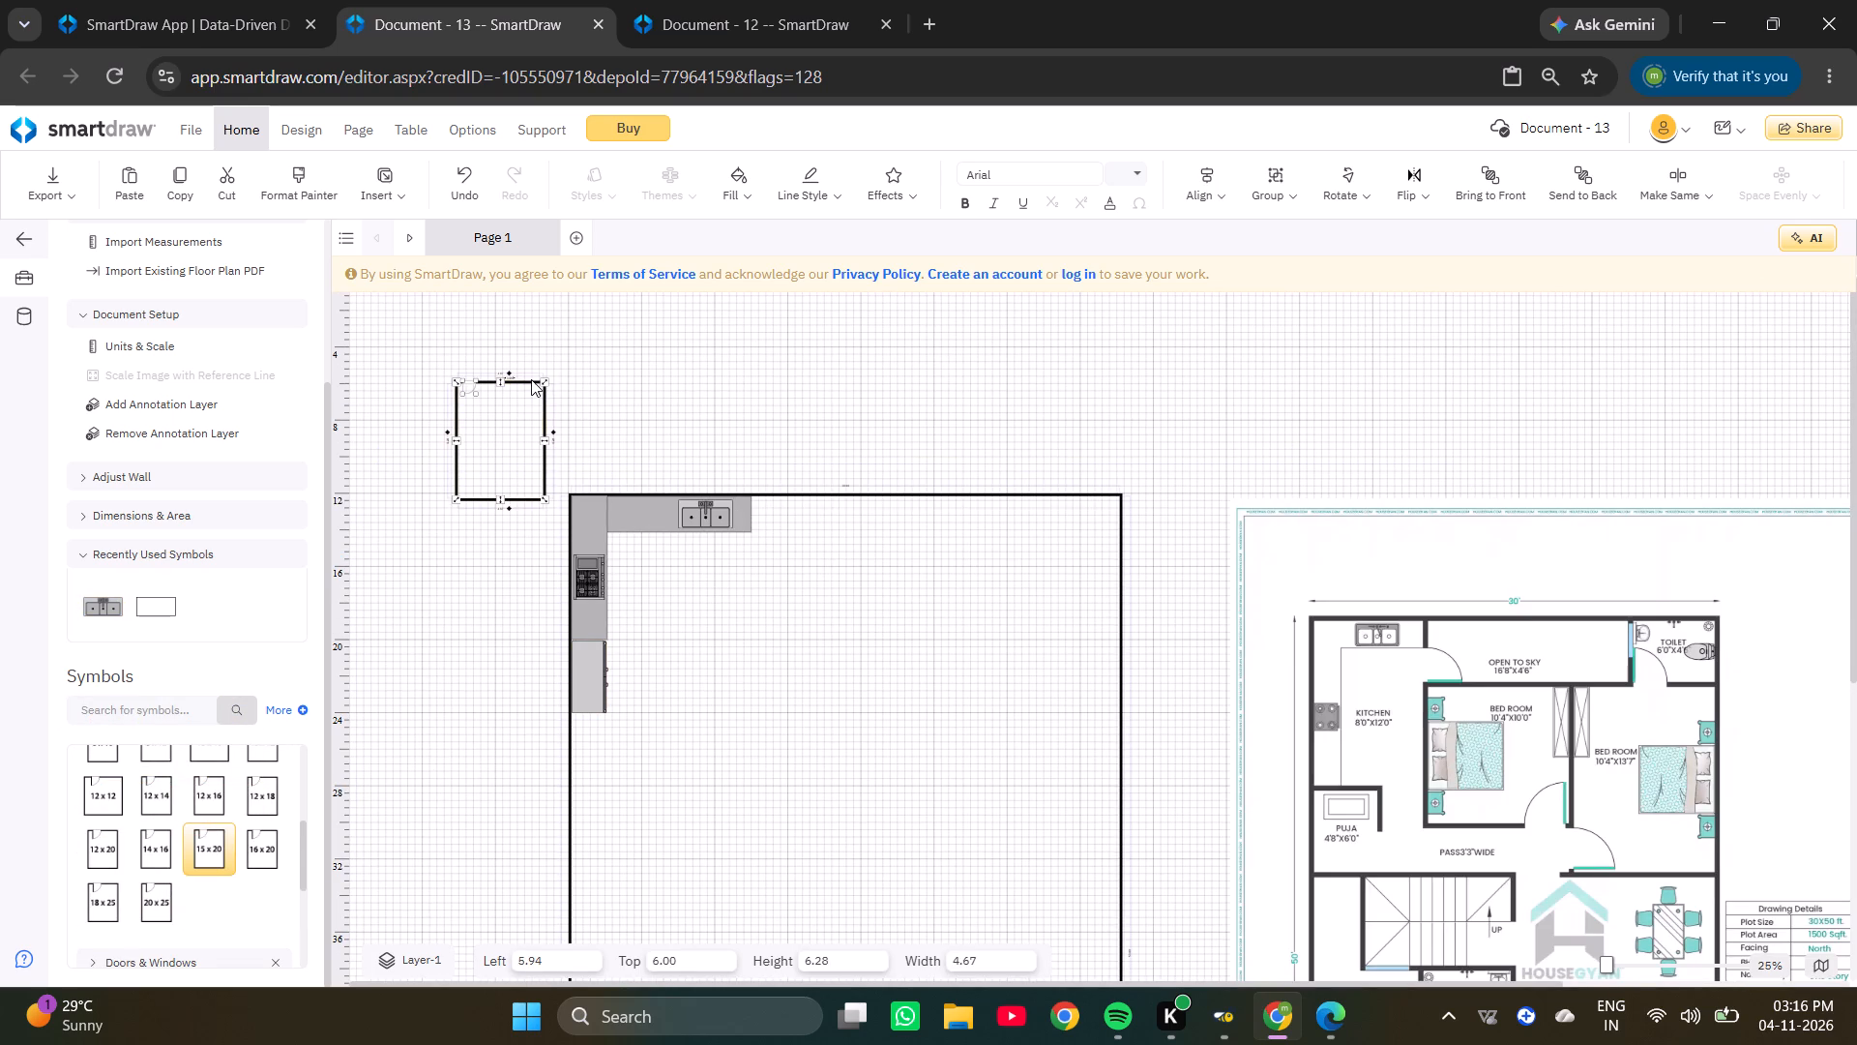
pyautogui.moveTo(526, 383); pyautogui.dragTo(987, 637)
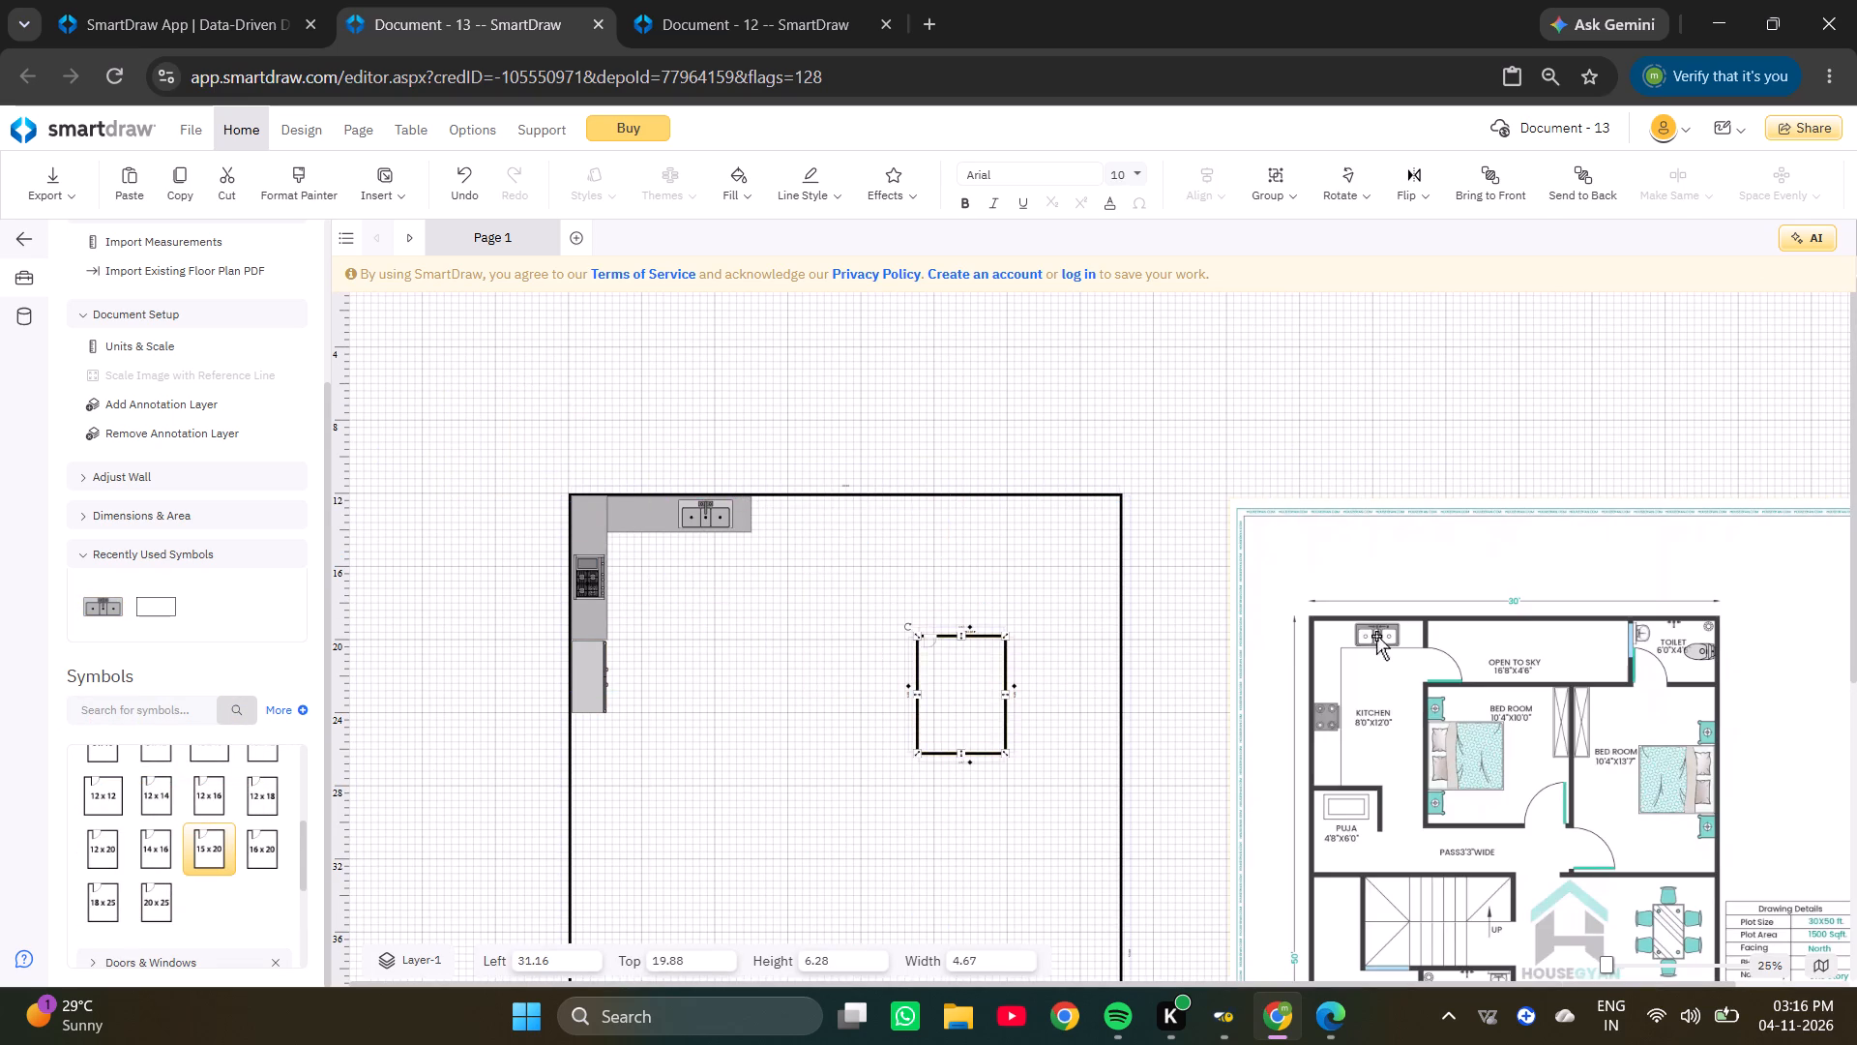
# Set the new room's side wall length to 5.
pyautogui.keyDown('ctrl'); pyautogui.scroll(3, 1382, 636); pyautogui.keyUp('ctrl')
pyautogui.keyDown('ctrl'); pyautogui.scroll(-2, 1432, 638); pyautogui.keyUp('ctrl')
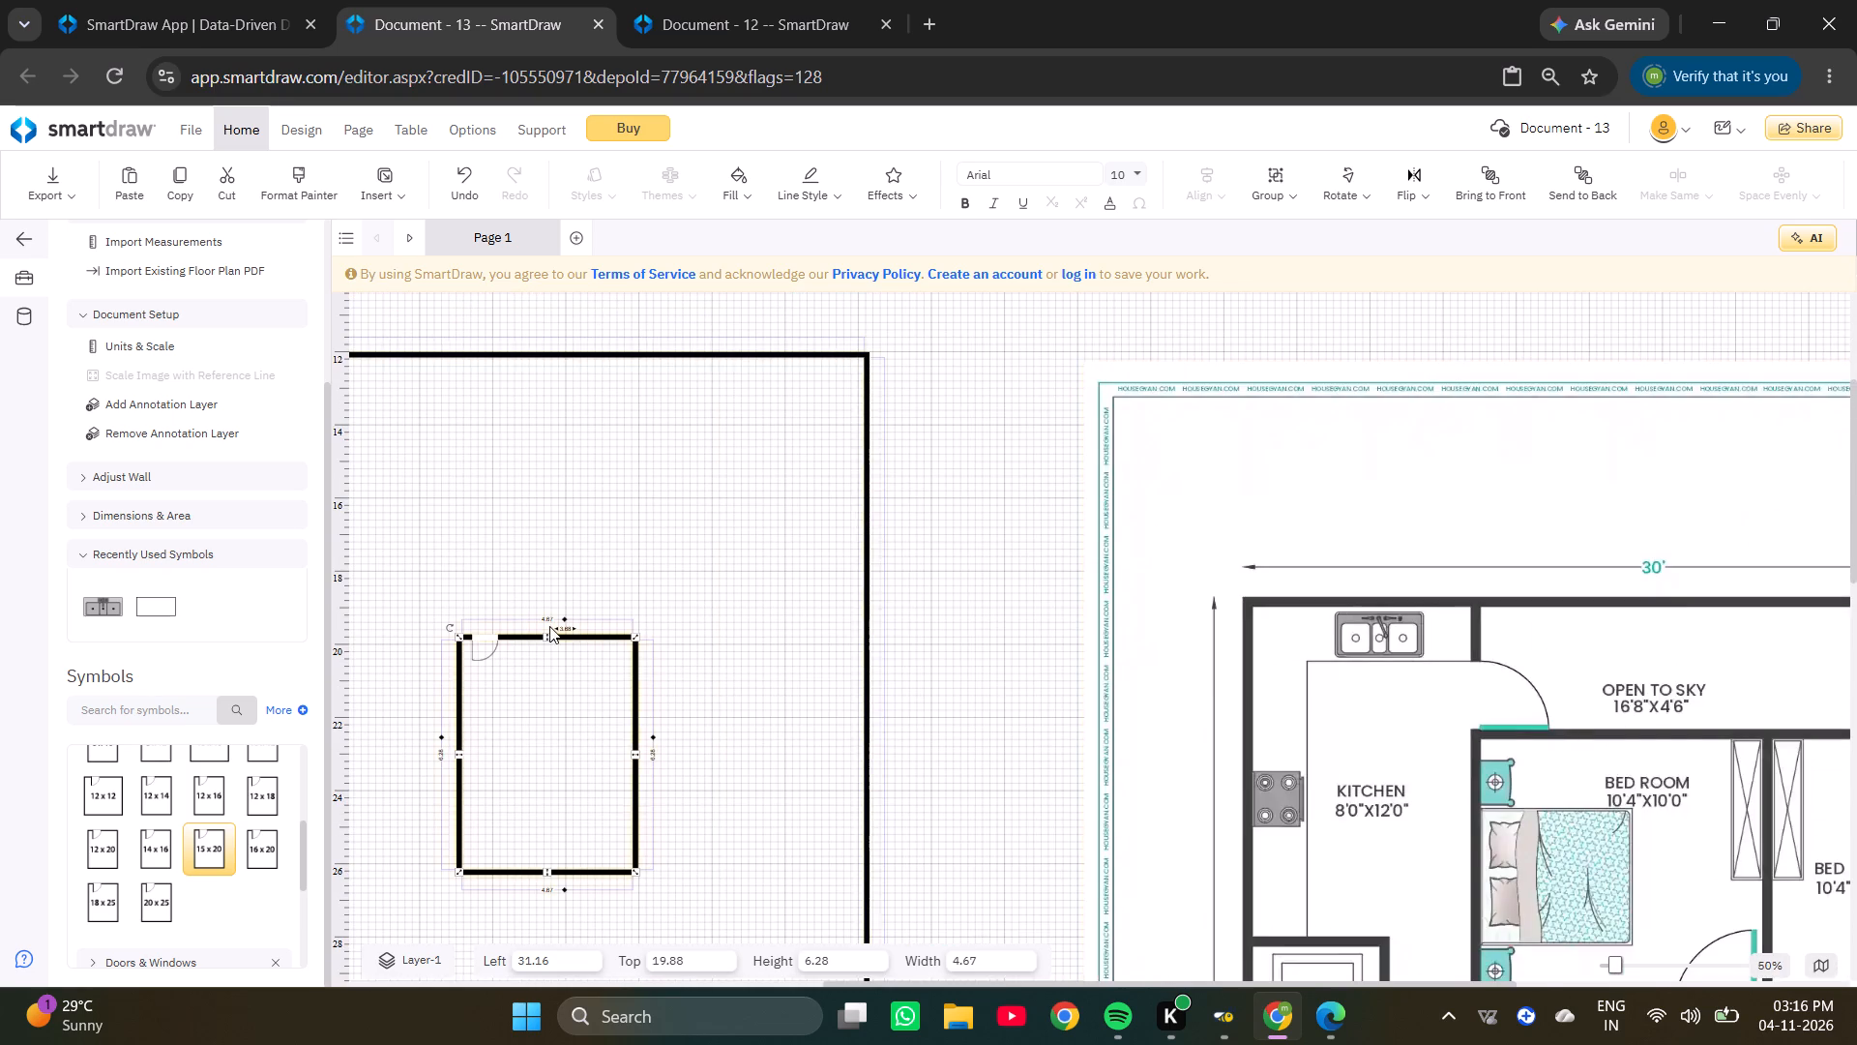
pyautogui.keyDown('ctrl'); pyautogui.scroll(1, 549, 626); pyautogui.keyUp('ctrl')
pyautogui.click(710, 814)
pyautogui.click(706, 817)
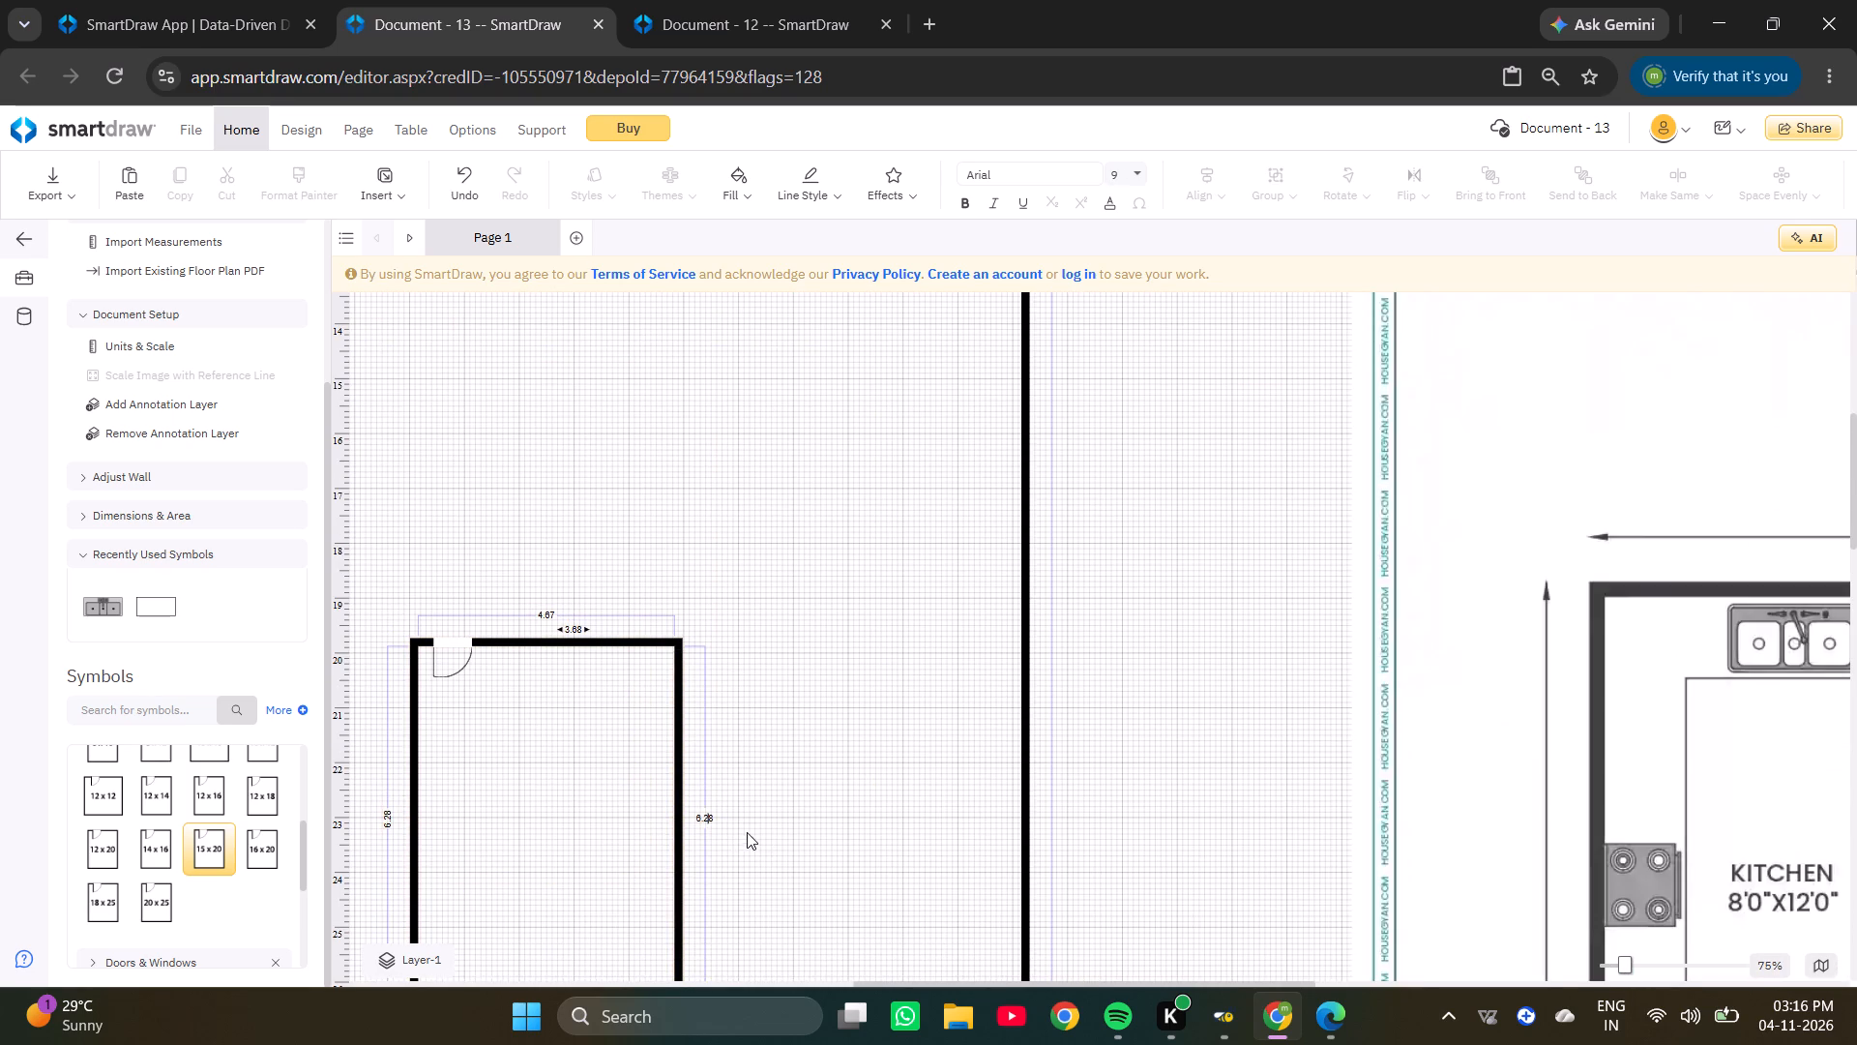
pyautogui.press('Right')
pyautogui.press('Right')
pyautogui.press('Right')
pyautogui.press('Right')
pyautogui.press('Right')
pyautogui.press('Right')
pyautogui.press('Right')
pyautogui.press('Right')
pyautogui.press('BackSpace')
pyautogui.press('BackSpace')
pyautogui.press('BackSpace')
pyautogui.press('BackSpace')
pyautogui.press('BackSpace')
pyautogui.press('BackSpace')
pyautogui.press('5')
pyautogui.press('Return')
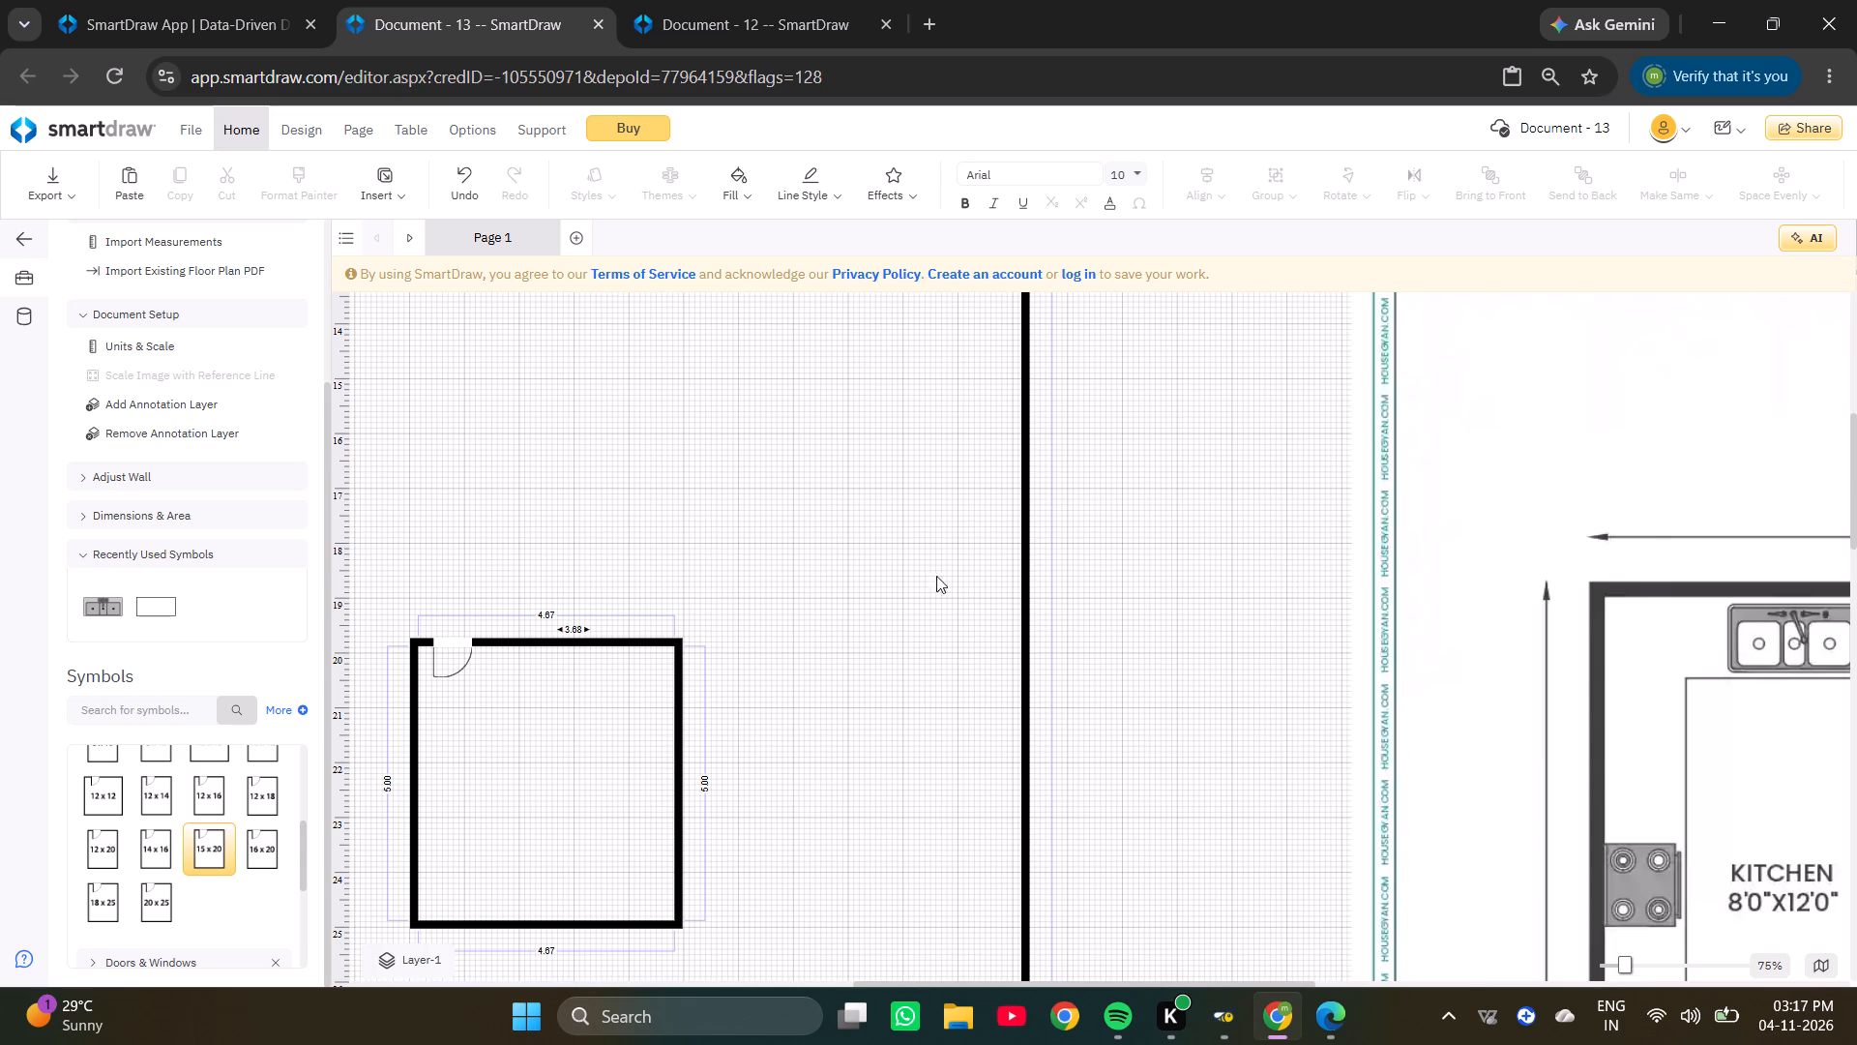
# Set the new room's top wall length to 16.
pyautogui.keyDown('ctrl'); pyautogui.scroll(-3, 545, 681); pyautogui.keyUp('ctrl')
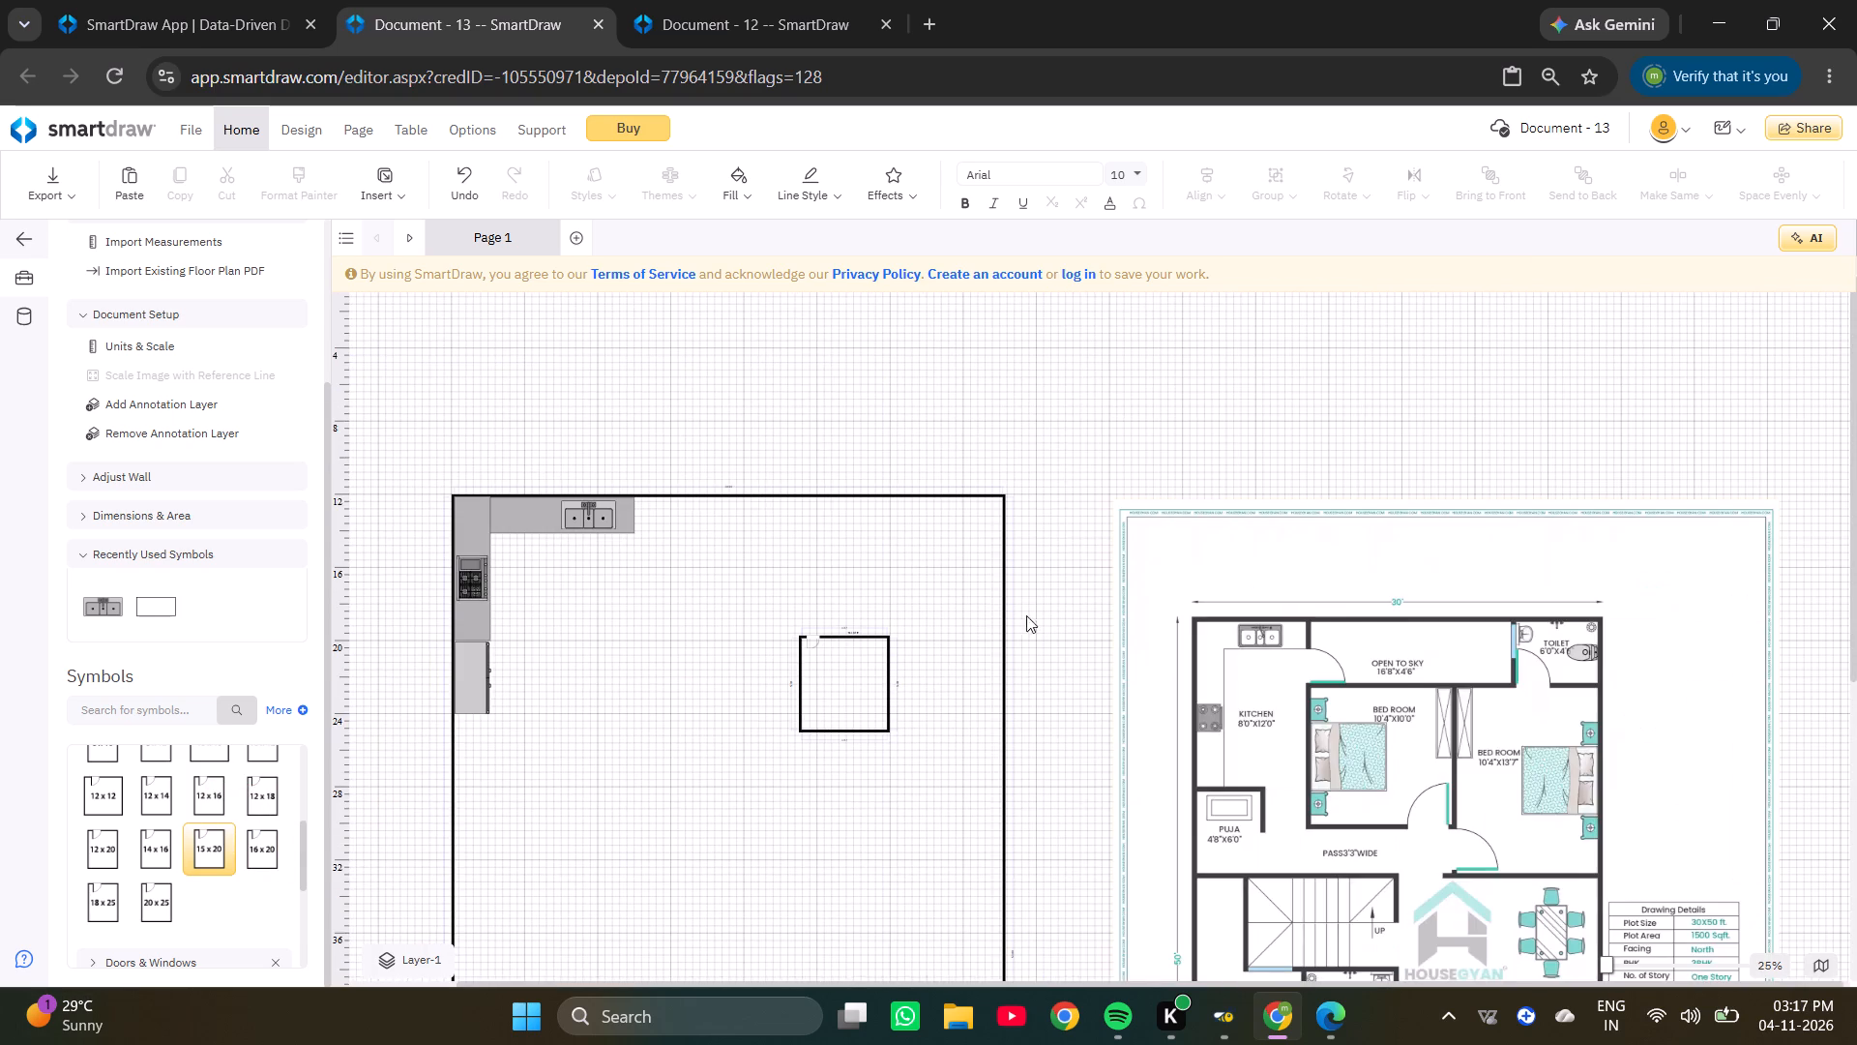
pyautogui.keyDown('ctrl'); pyautogui.scroll(2, 1392, 662); pyautogui.keyUp('ctrl')
pyautogui.keyDown('ctrl'); pyautogui.scroll(-3, 1400, 672); pyautogui.keyUp('ctrl')
pyautogui.keyDown('ctrl'); pyautogui.scroll(3, 887, 631); pyautogui.keyUp('ctrl')
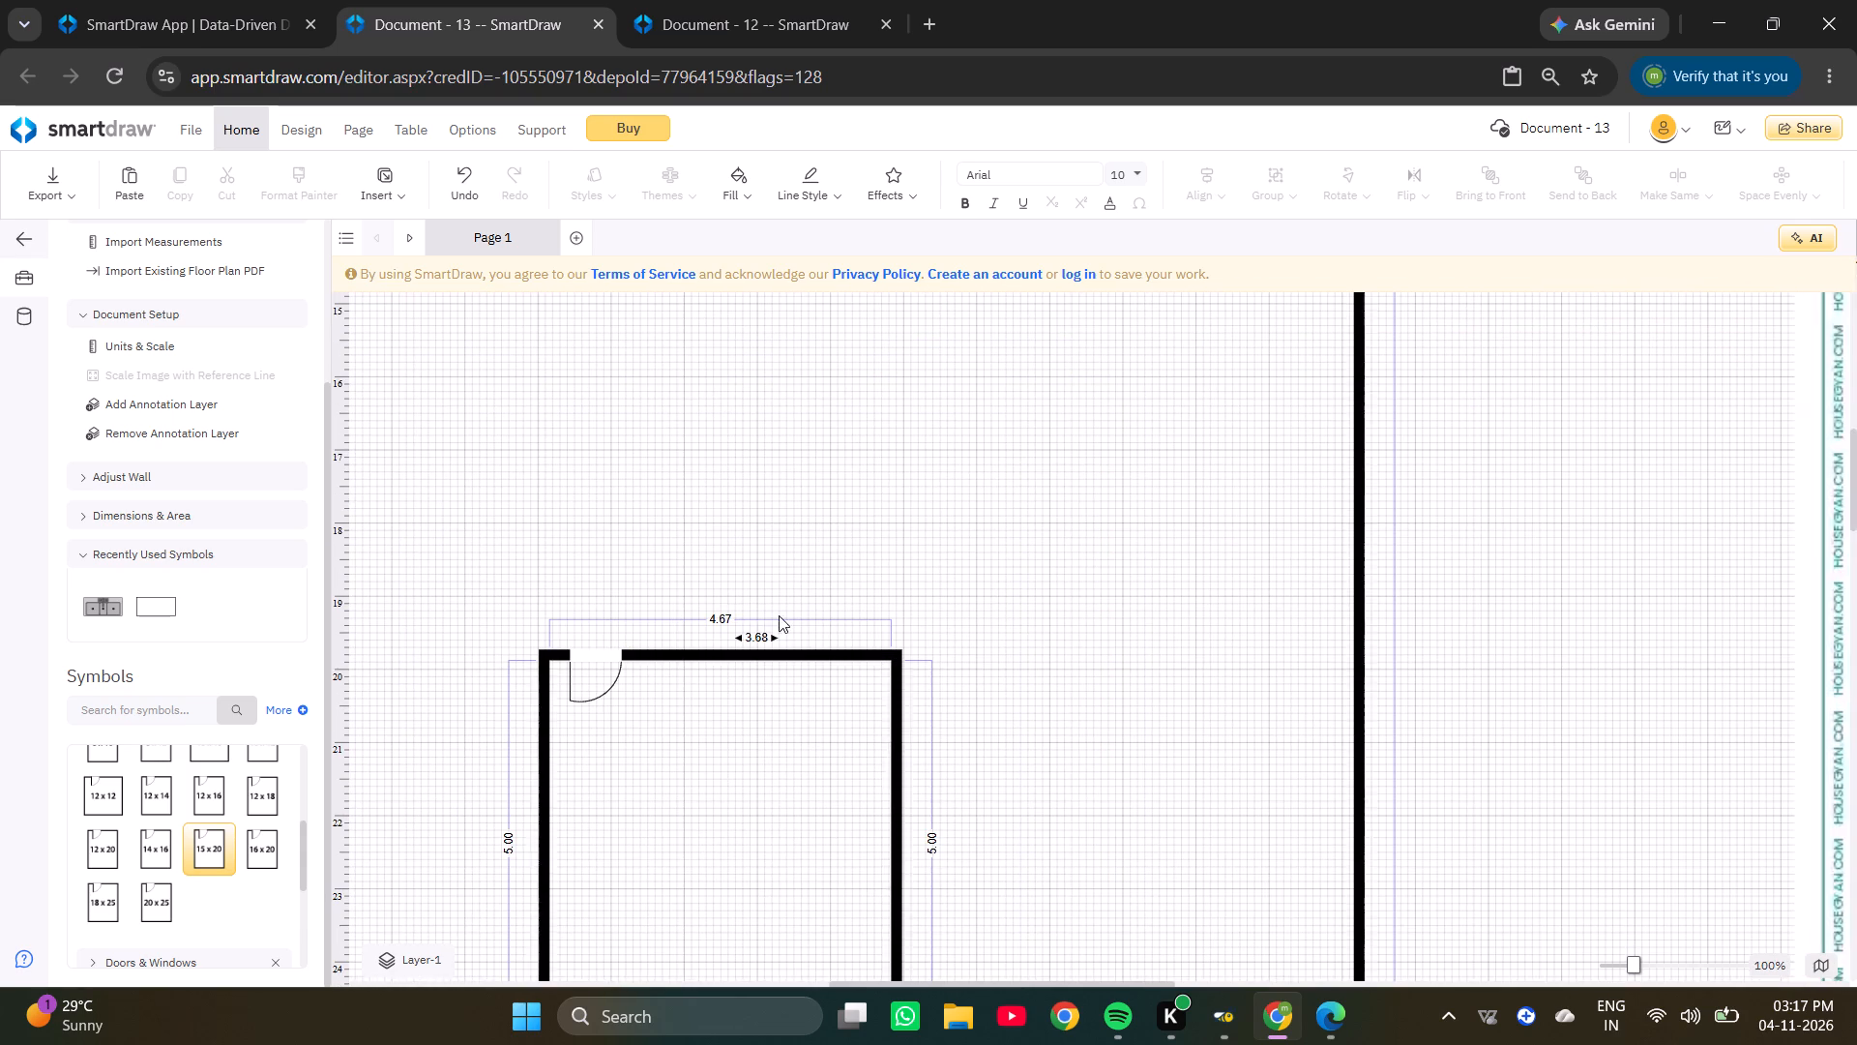
pyautogui.click(725, 613)
pyautogui.press('BackSpace')
pyautogui.press('BackSpace')
pyautogui.press('BackSpace')
pyautogui.press('BackSpace')
pyautogui.press('BackSpace')
pyautogui.press('BackSpace')
pyautogui.press('BackSpace')
pyautogui.press('BackSpace')
pyautogui.press('BackSpace')
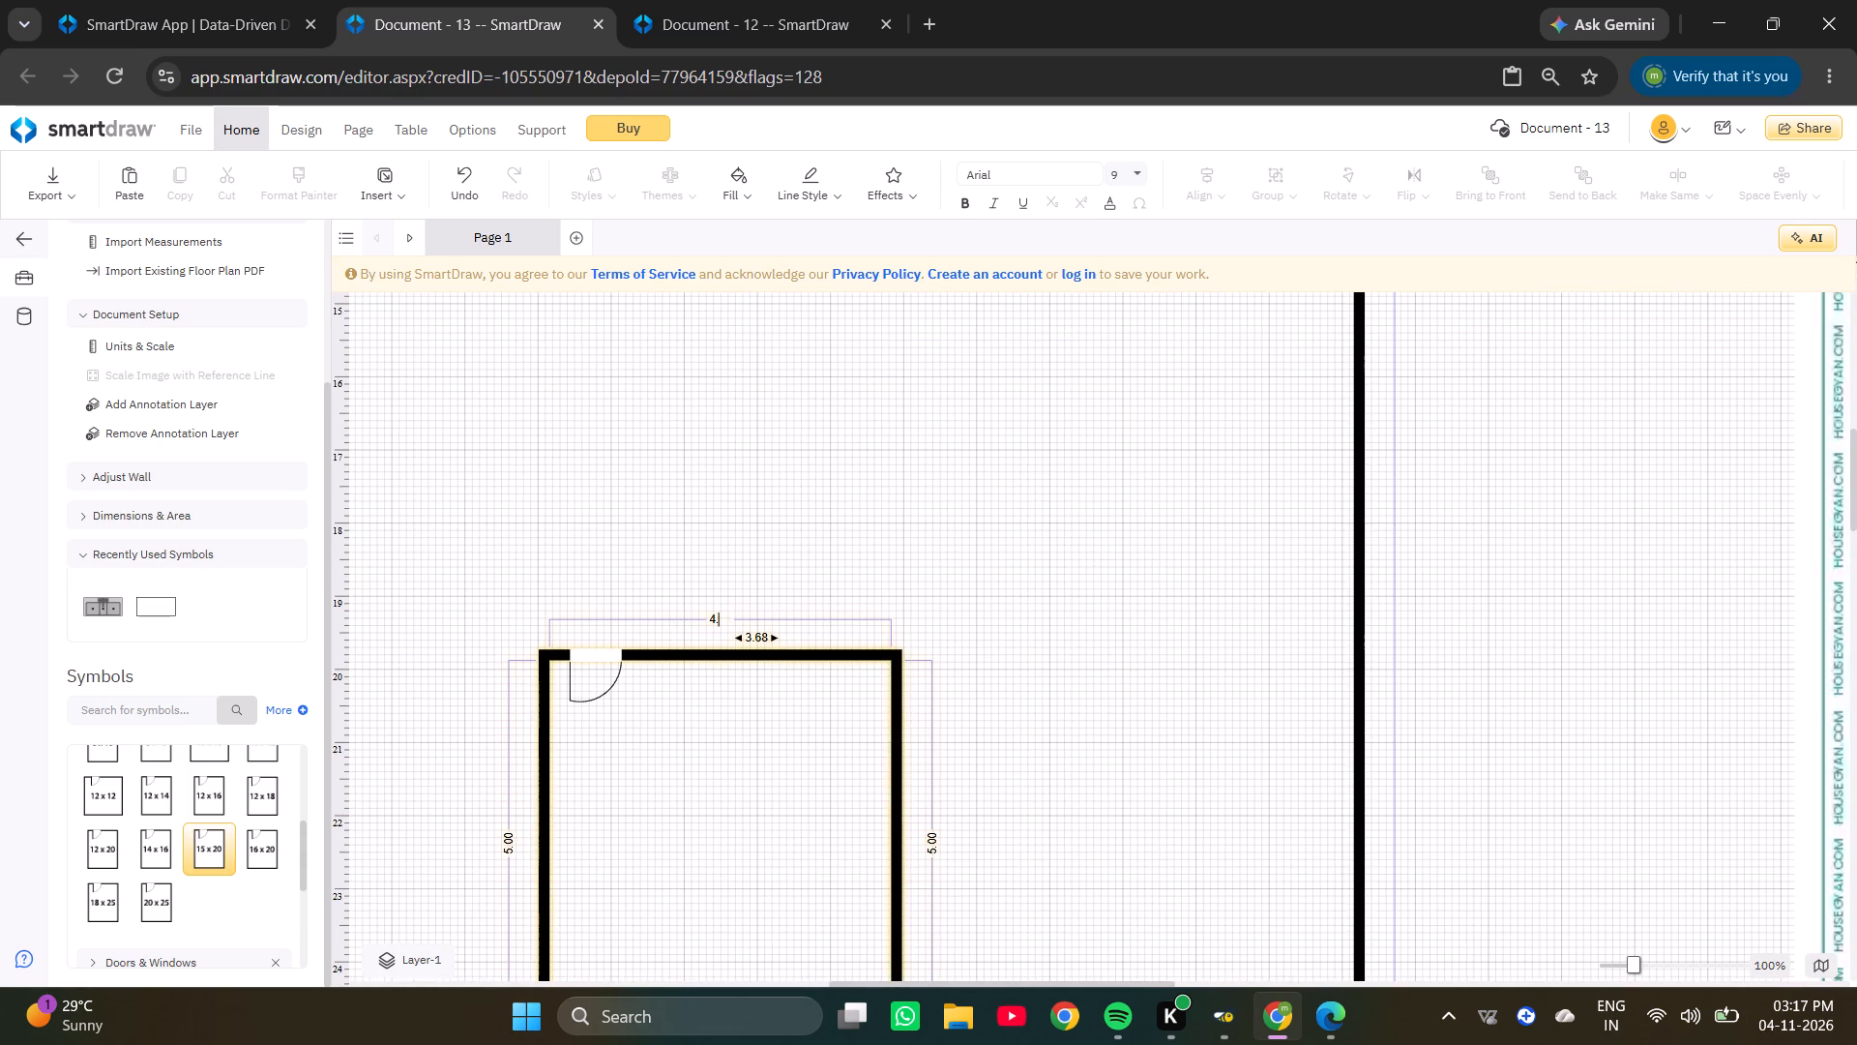
pyautogui.write('16')
pyautogui.press('Return')
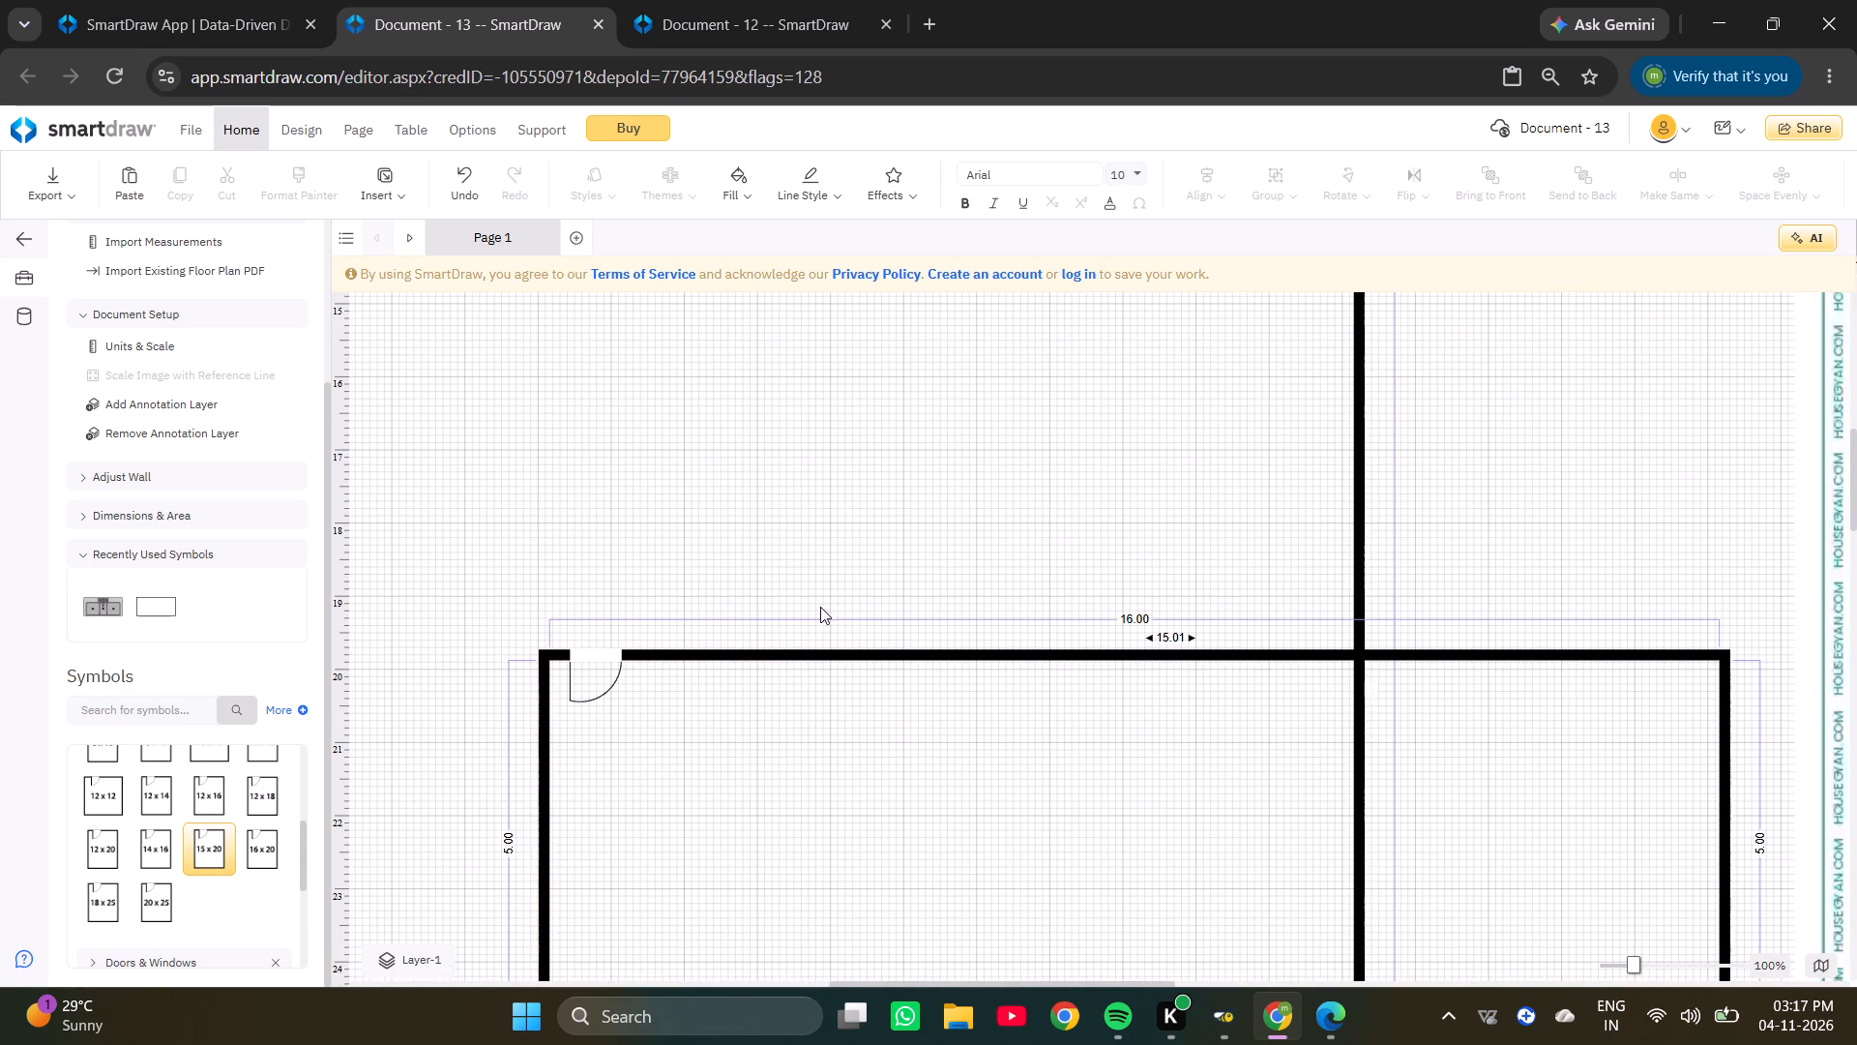
# Move the room against the plan's top wall beside the end of the horizontal counter, at about 22.14, 12.16.
pyautogui.keyDown('ctrl'); pyautogui.scroll(-6, 832, 602); pyautogui.keyUp('ctrl')
pyautogui.moveTo(896, 616); pyautogui.dragTo(898, 618)
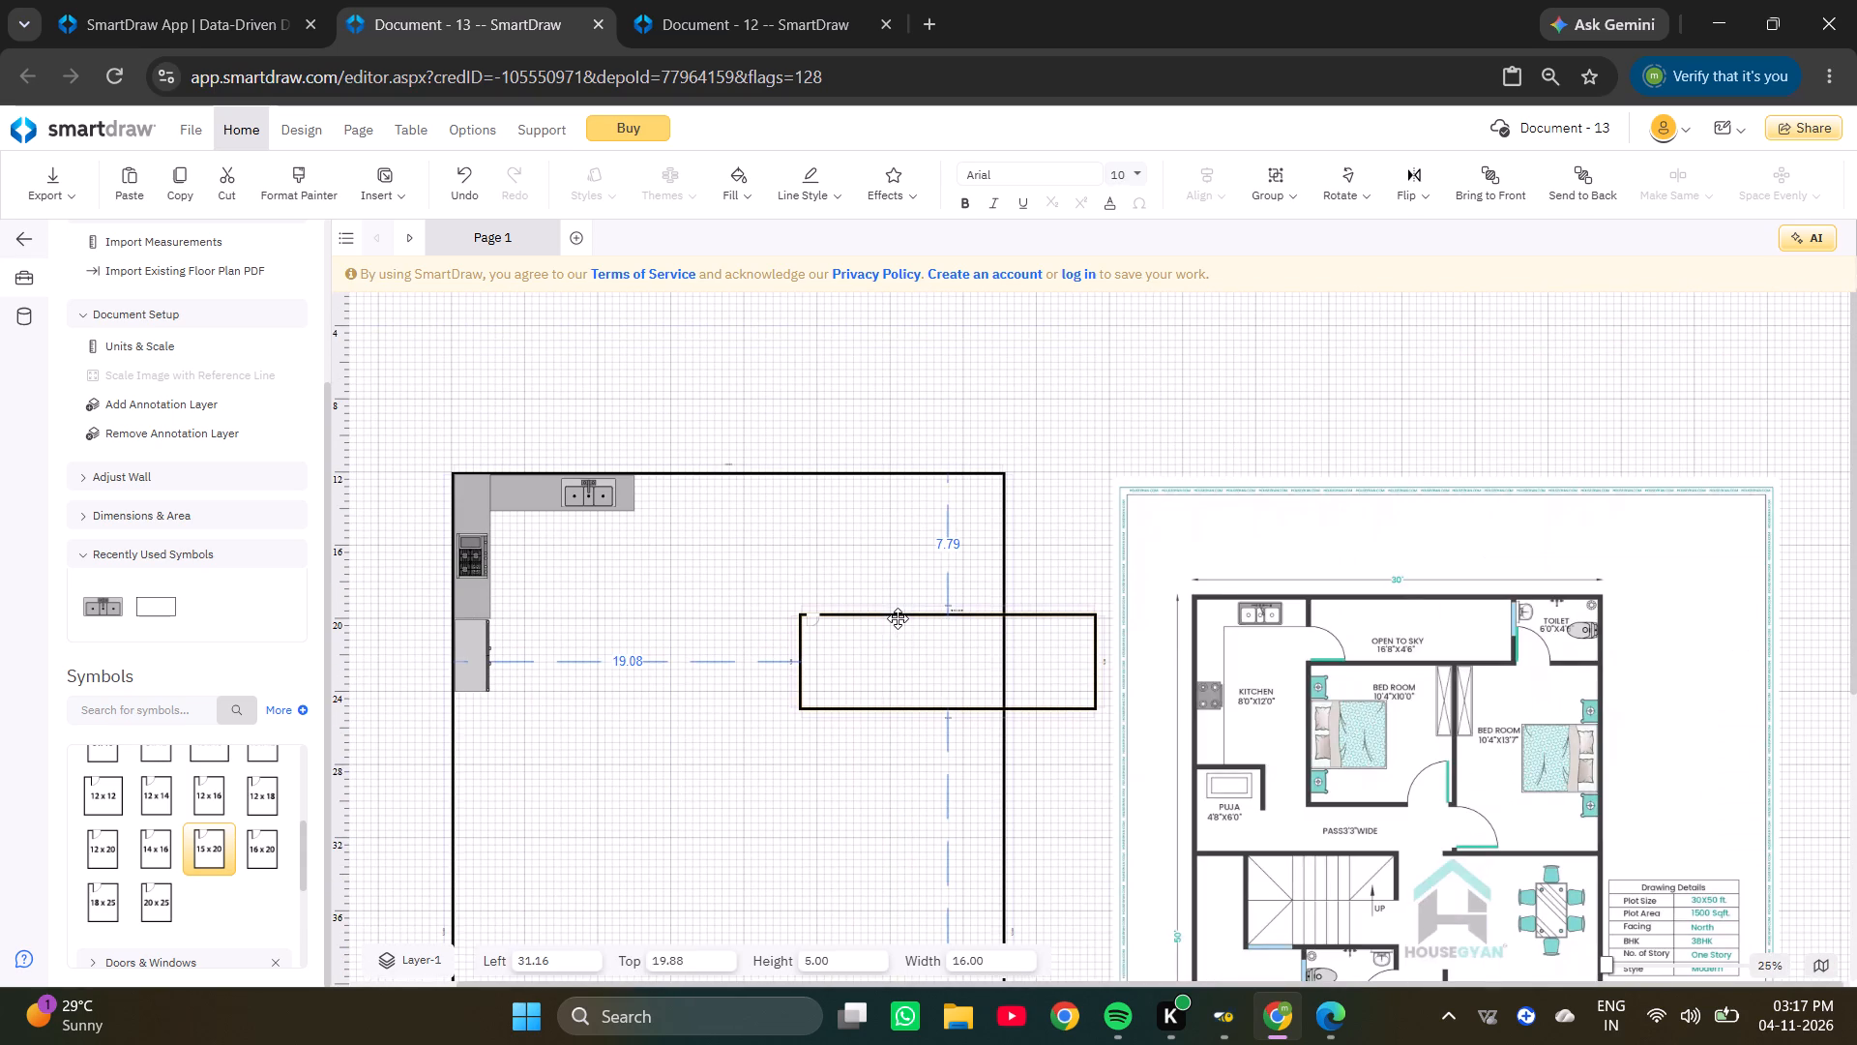
pyautogui.moveTo(898, 618); pyautogui.dragTo(737, 477)
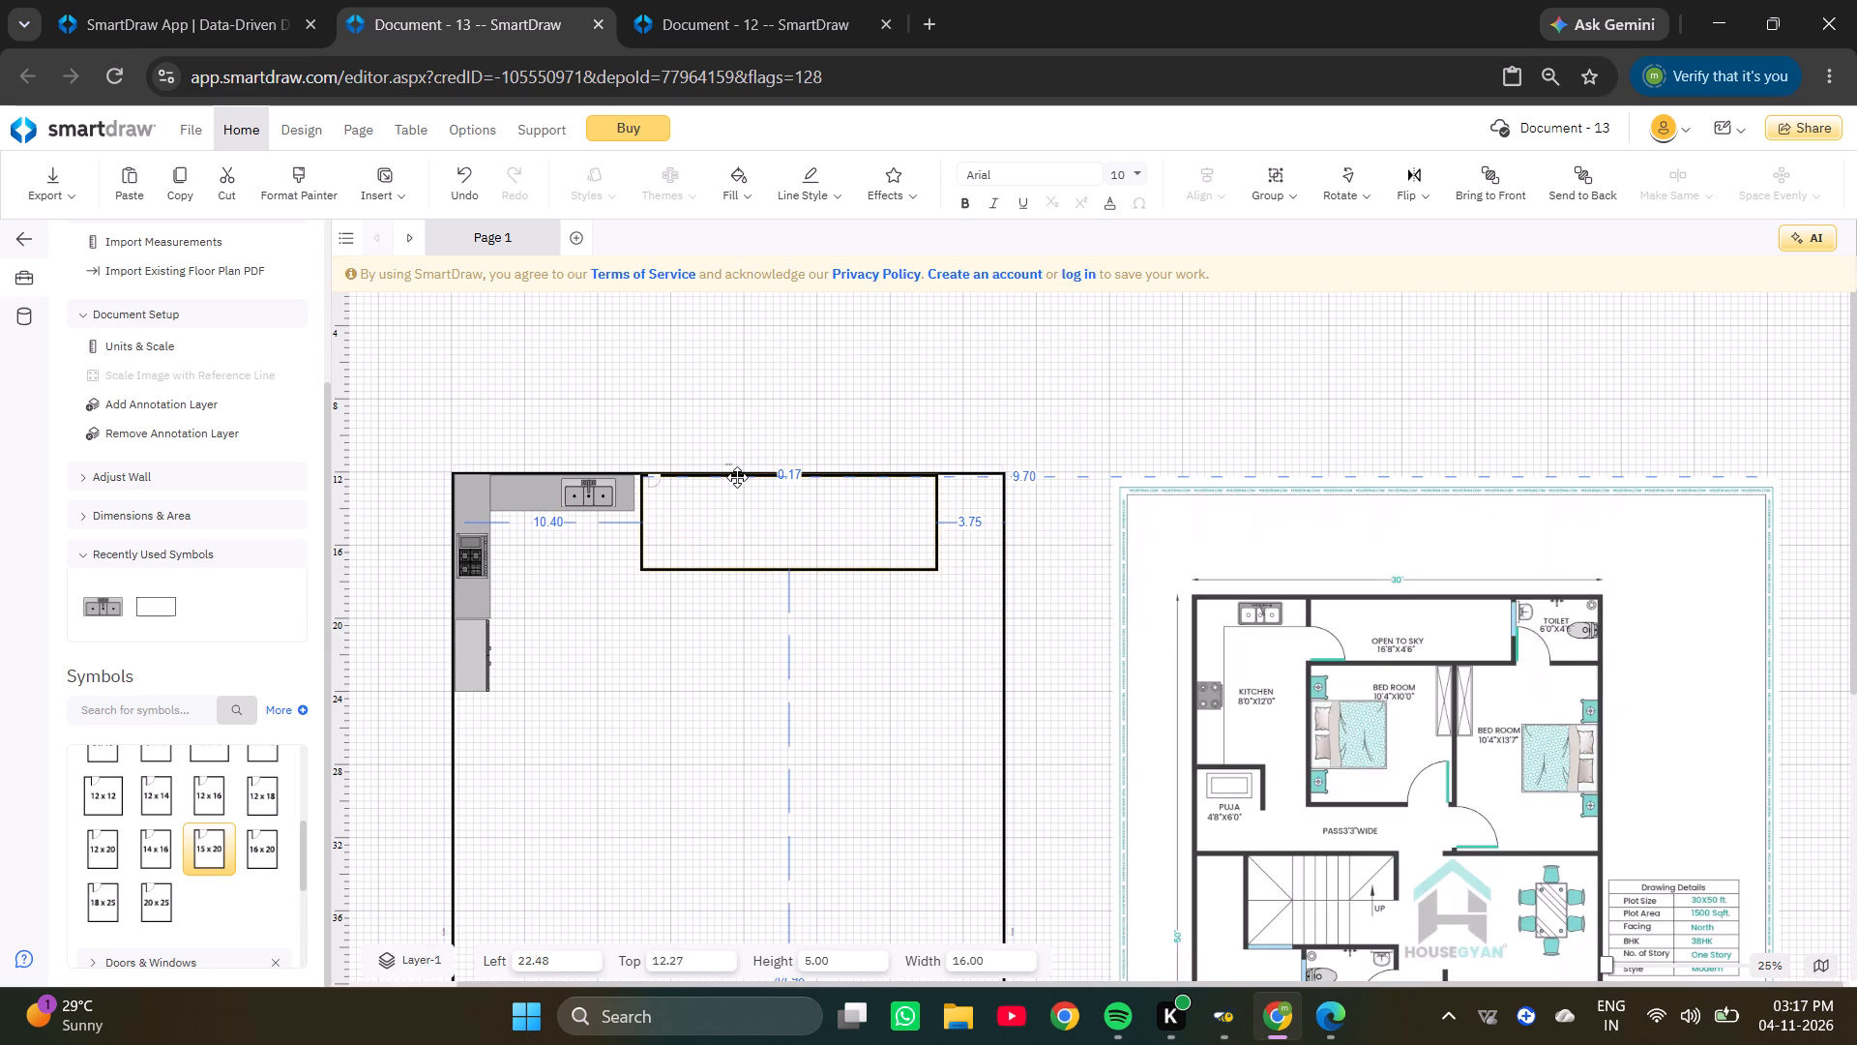
pyautogui.moveTo(737, 477); pyautogui.dragTo(732, 479)
pyautogui.keyDown('ctrl'); pyautogui.scroll(5, 643, 477); pyautogui.keyUp('ctrl')
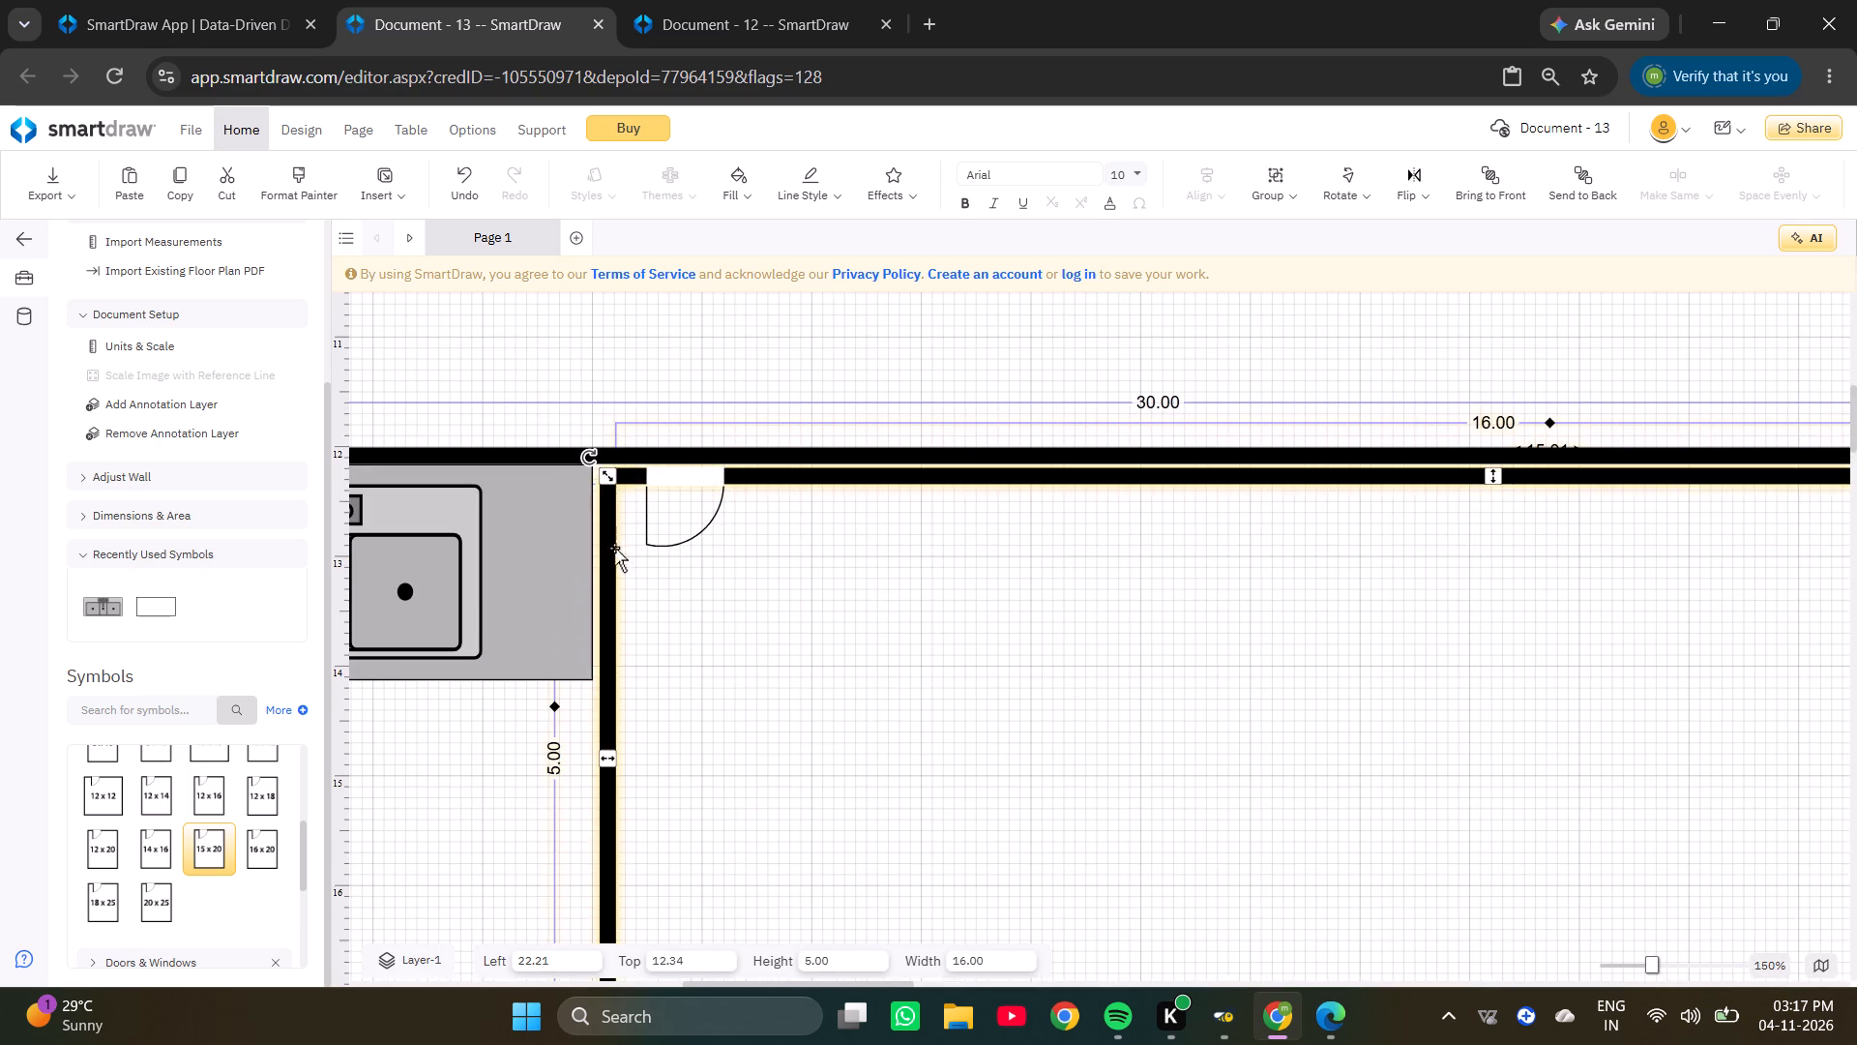
pyautogui.moveTo(607, 551); pyautogui.dragTo(600, 531)
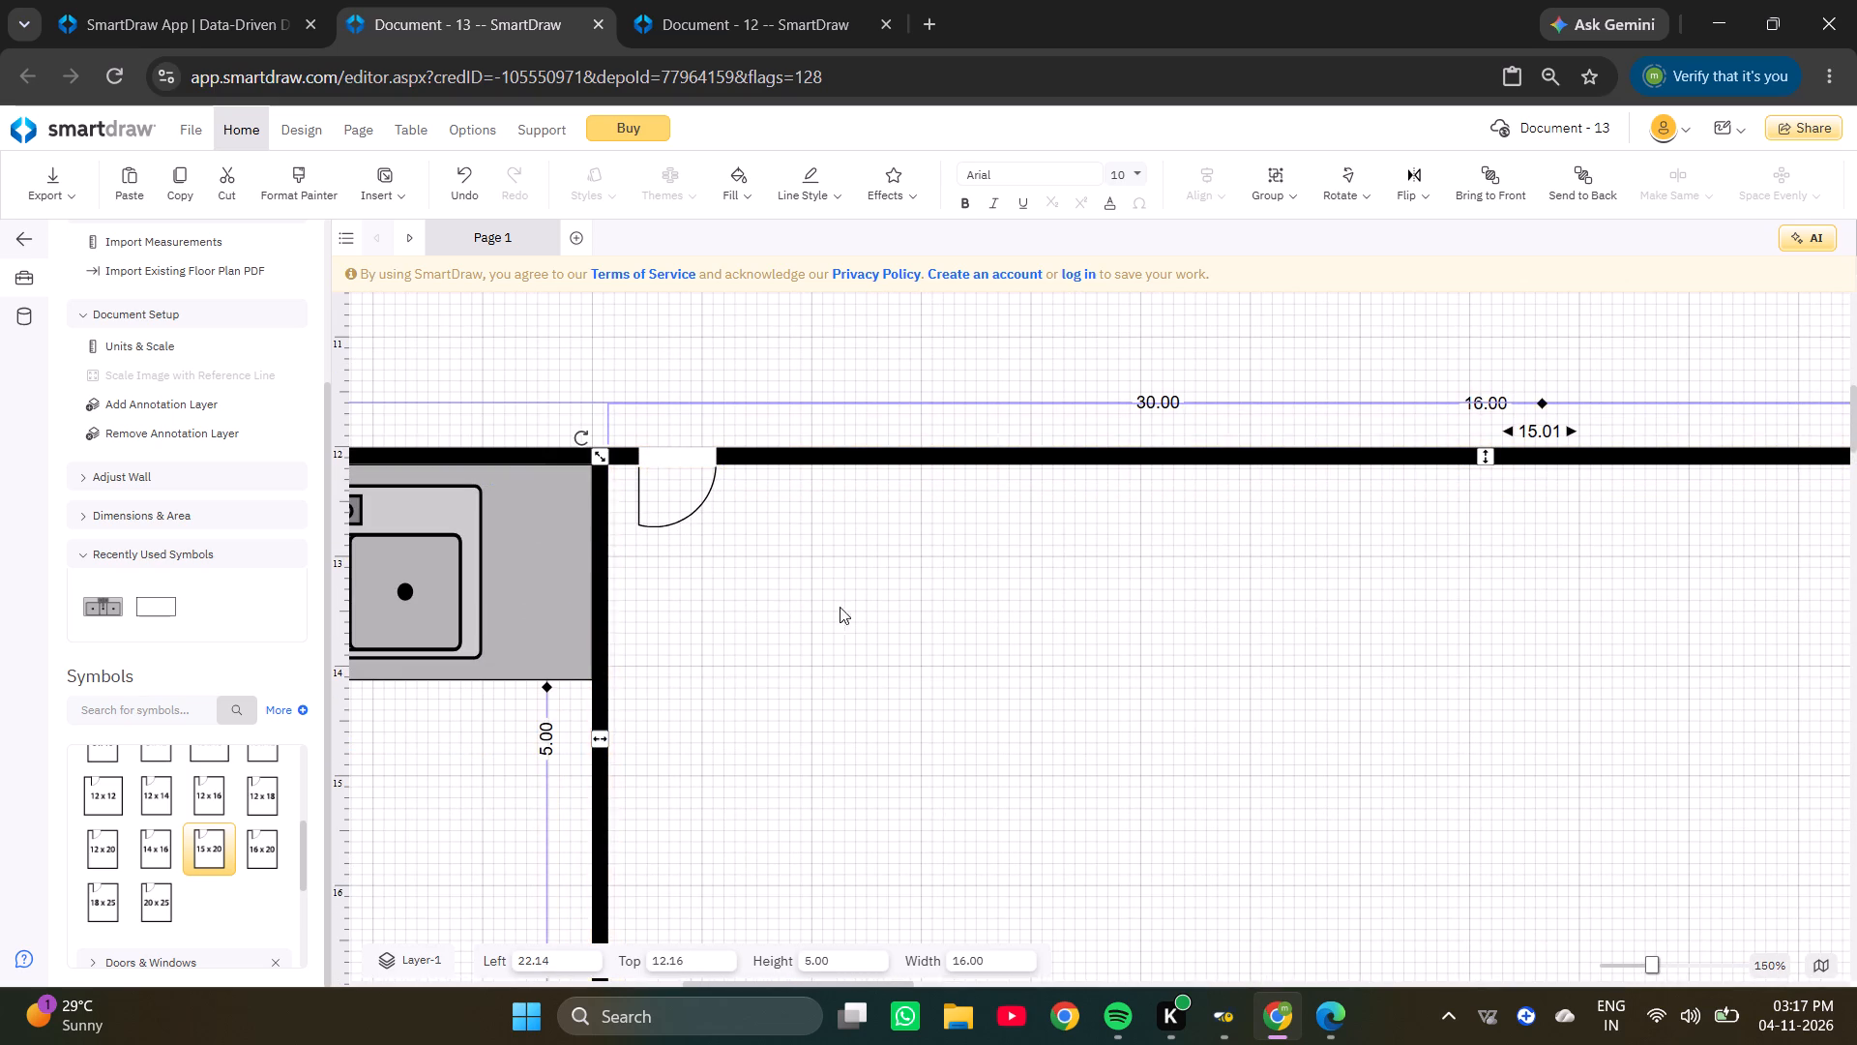
# Compare the placed room with the kitchen, open-to-sky and toilet areas of the reference plan.
pyautogui.keyDown('ctrl'); pyautogui.scroll(-8, 911, 639); pyautogui.keyUp('ctrl')
pyautogui.keyDown('ctrl'); pyautogui.scroll(2, 1736, 662); pyautogui.keyUp('ctrl')
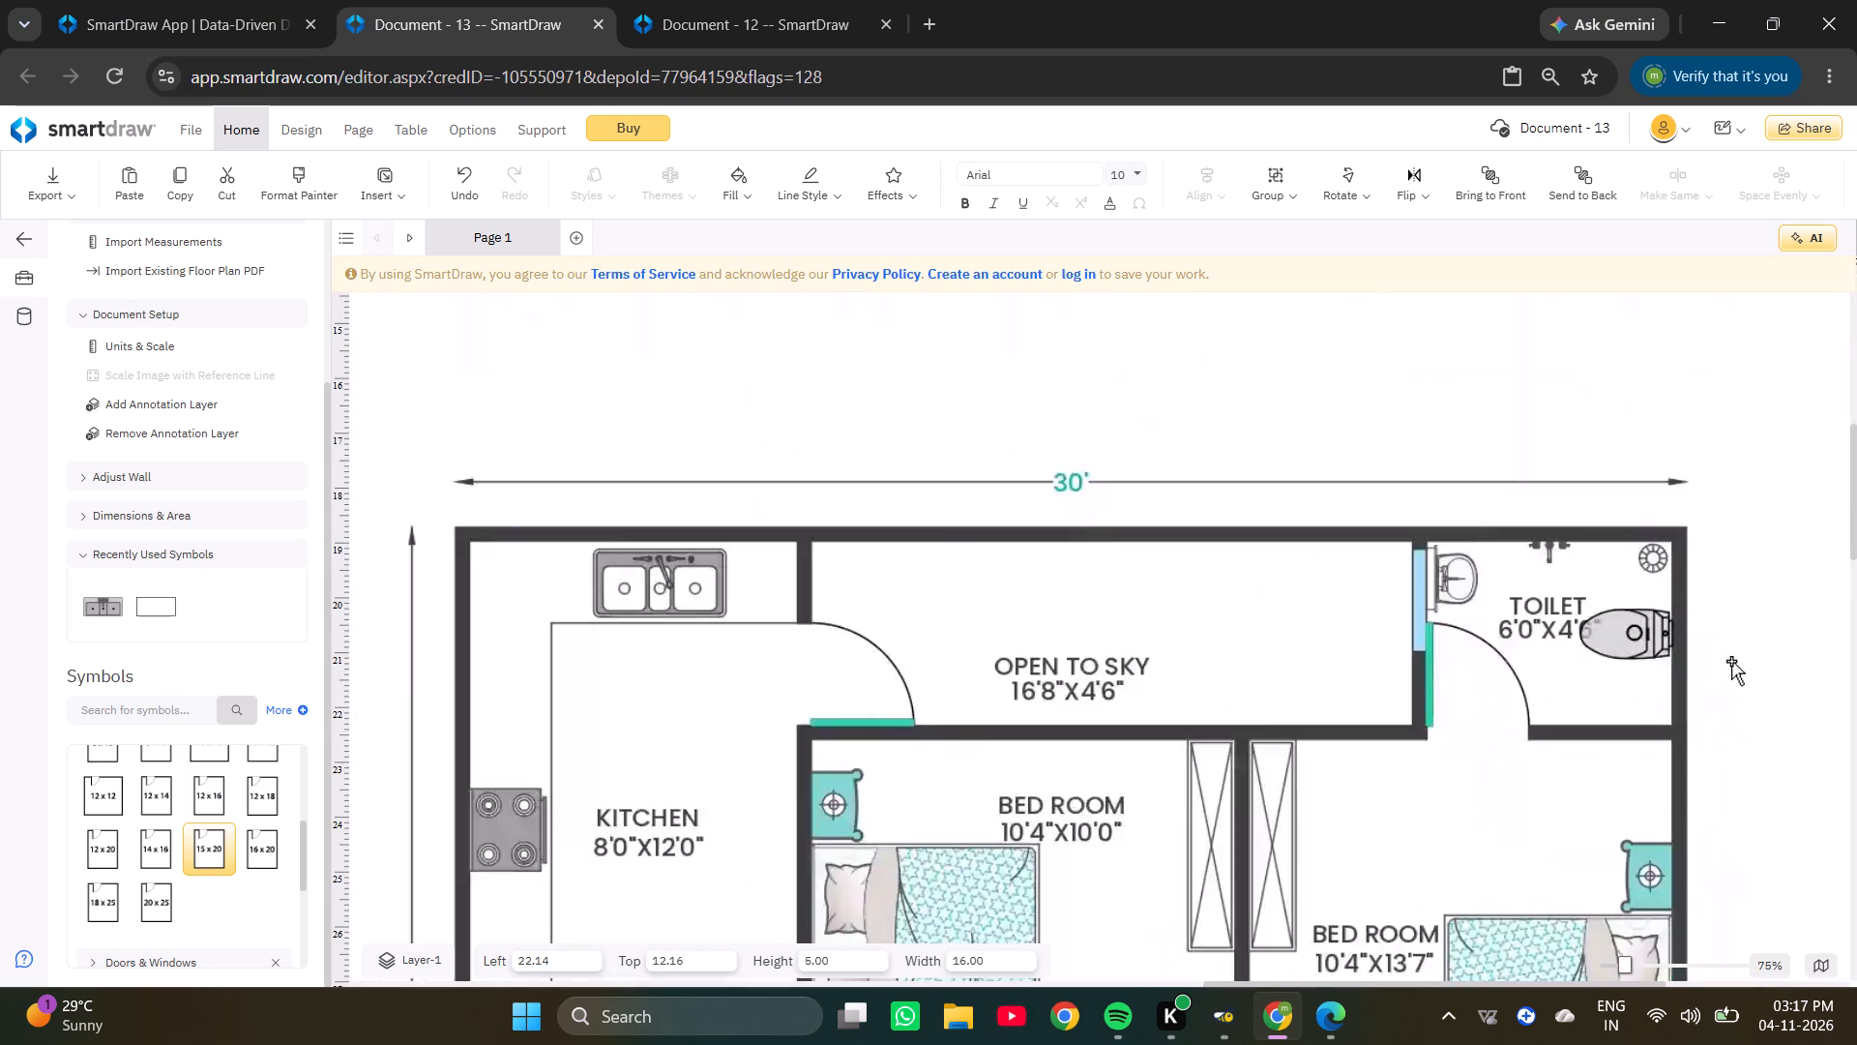
pyautogui.keyDown('ctrl'); pyautogui.scroll(-4, 1551, 647); pyautogui.keyUp('ctrl')
pyautogui.keyDown('ctrl'); pyautogui.scroll(2, 846, 571); pyautogui.keyUp('ctrl')
pyautogui.keyDown('ctrl'); pyautogui.scroll(-2, 910, 533); pyautogui.keyUp('ctrl')
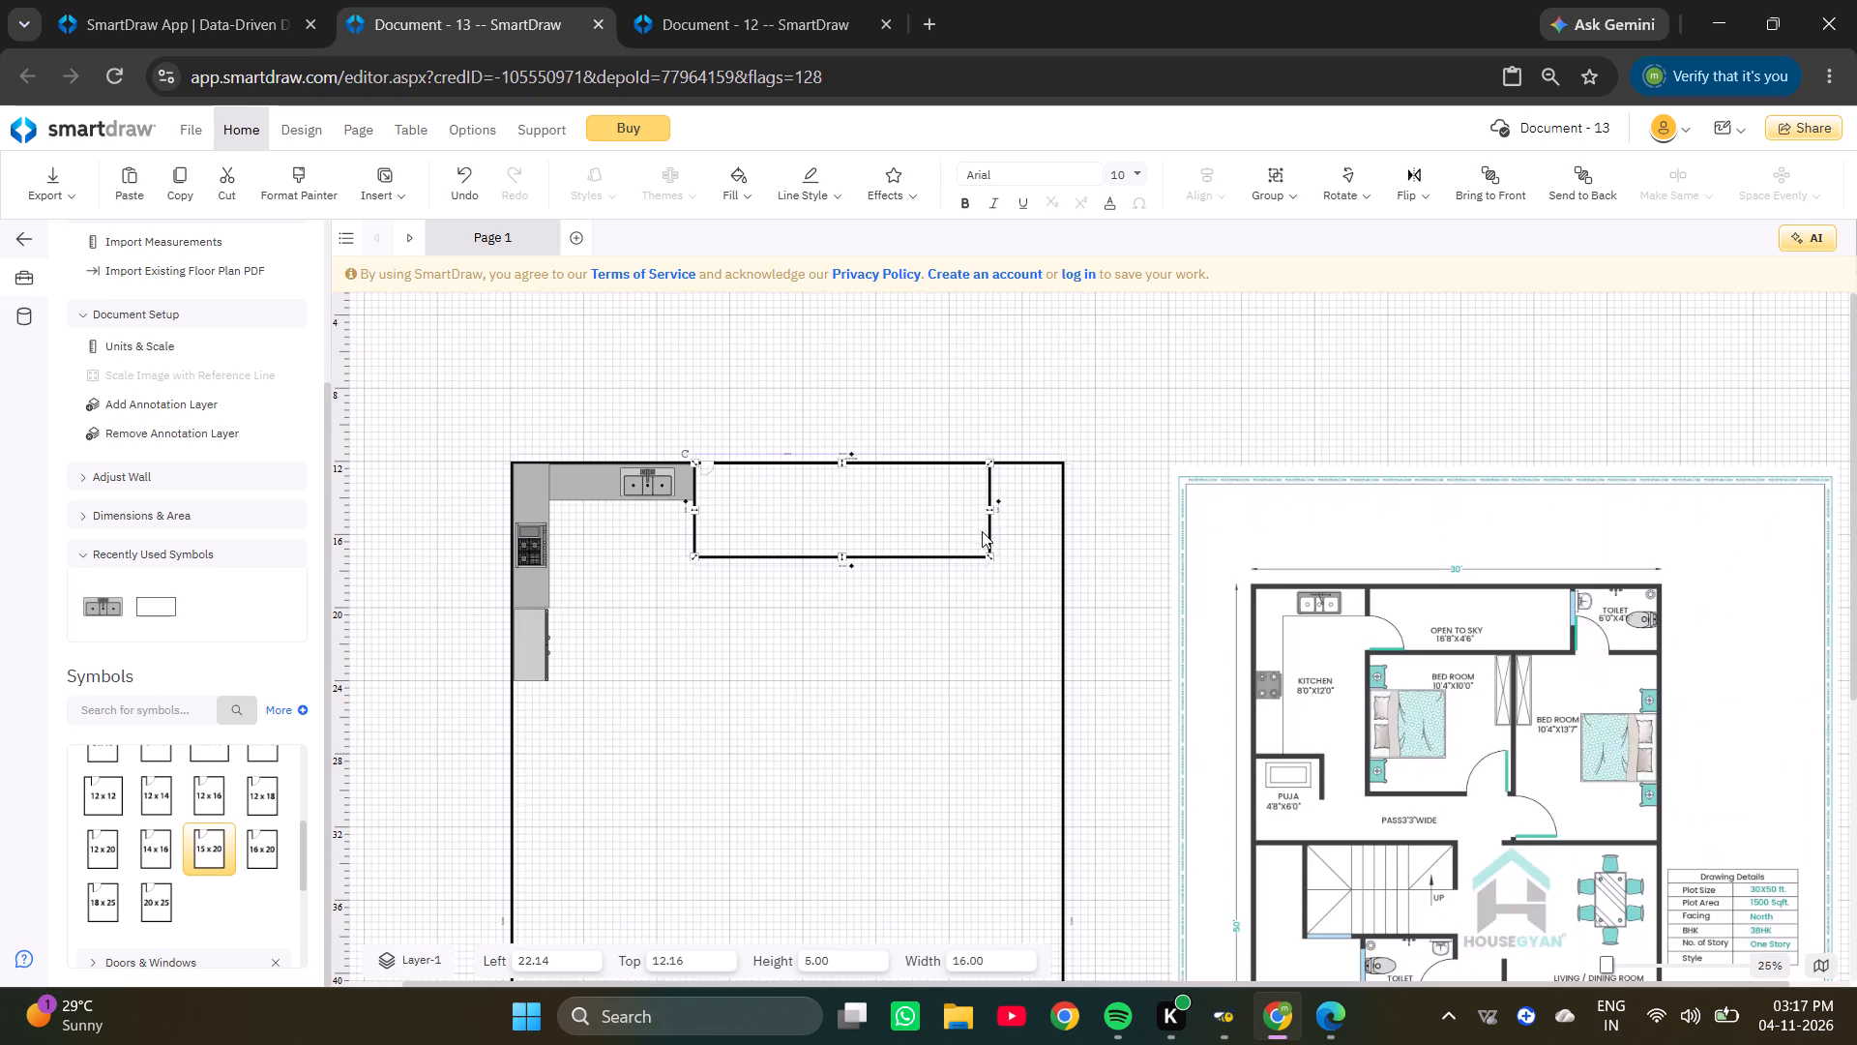
pyautogui.keyDown('ctrl'); pyautogui.scroll(2, 1476, 558); pyautogui.keyUp('ctrl')
pyautogui.keyDown('ctrl'); pyautogui.scroll(-1, 1471, 567); pyautogui.keyUp('ctrl')
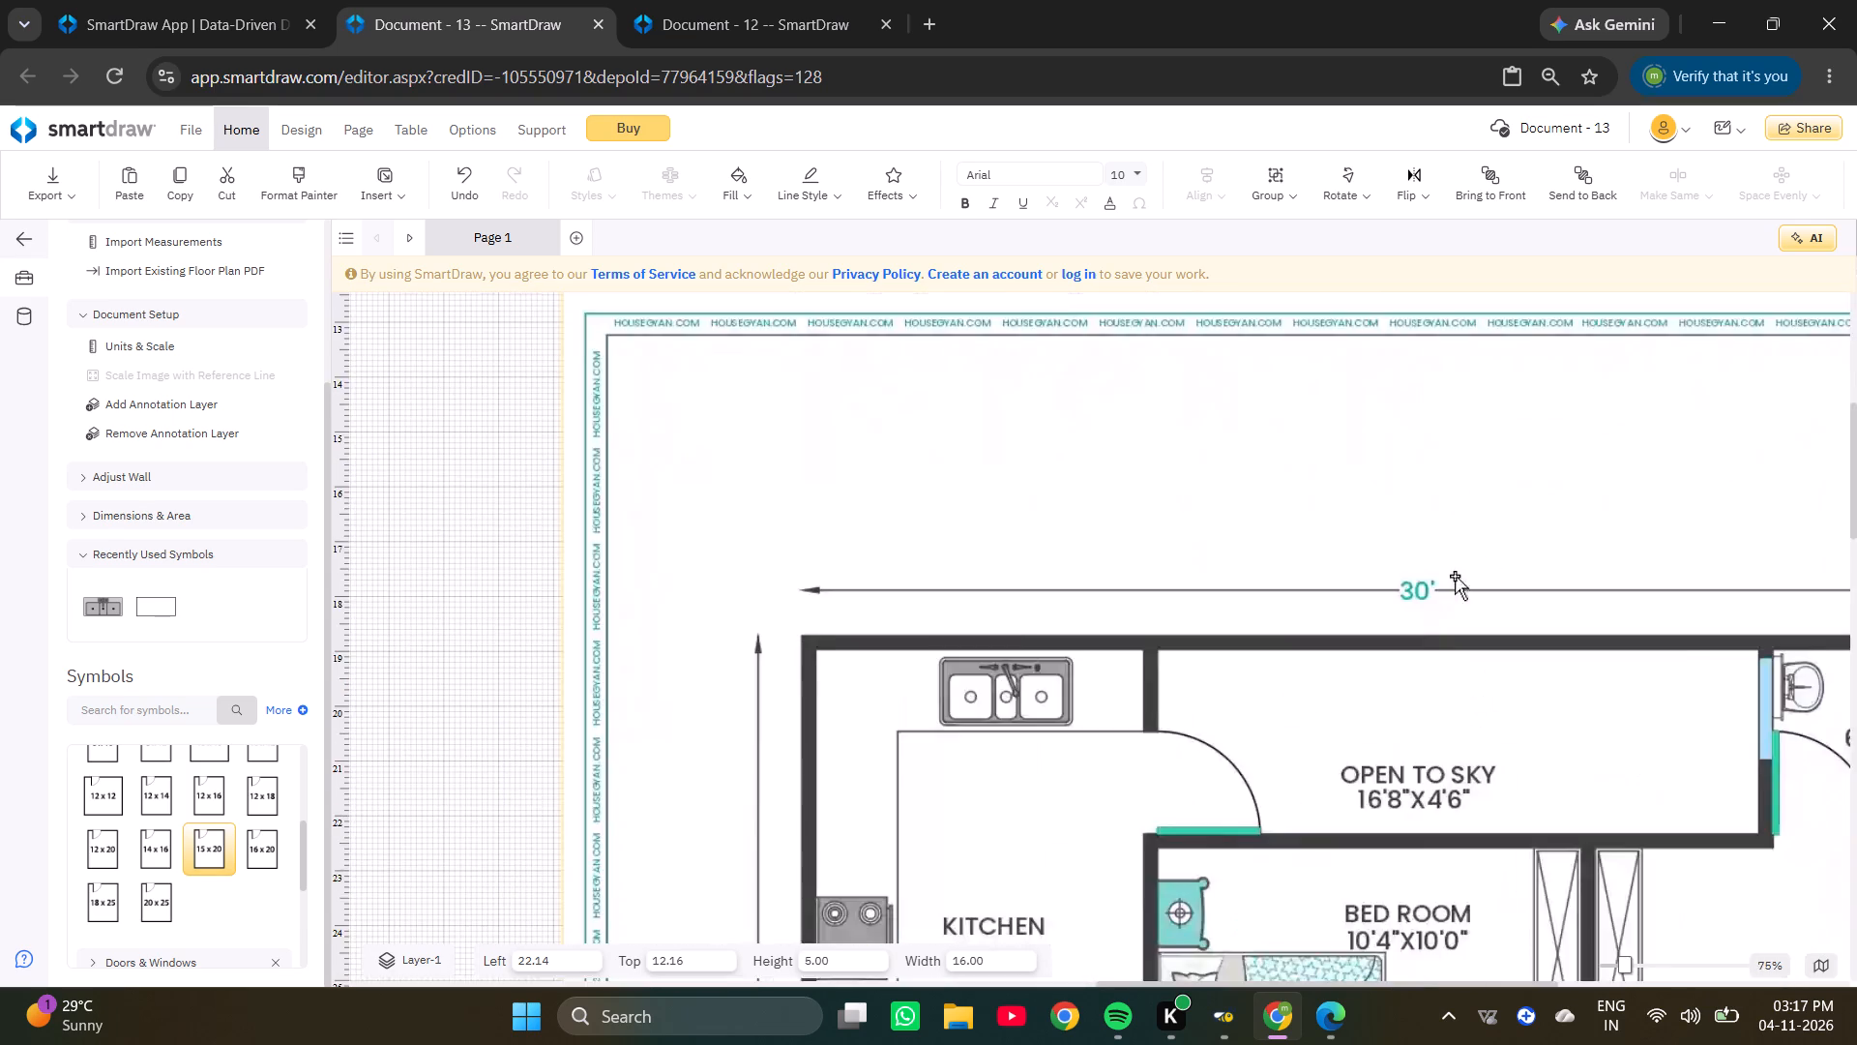
pyautogui.keyDown('ctrl'); pyautogui.scroll(-2, 1455, 576); pyautogui.keyUp('ctrl')
pyautogui.keyDown('ctrl'); pyautogui.scroll(3, 712, 442); pyautogui.keyUp('ctrl')
pyautogui.keyDown('ctrl'); pyautogui.scroll(-2, 823, 484); pyautogui.keyUp('ctrl')
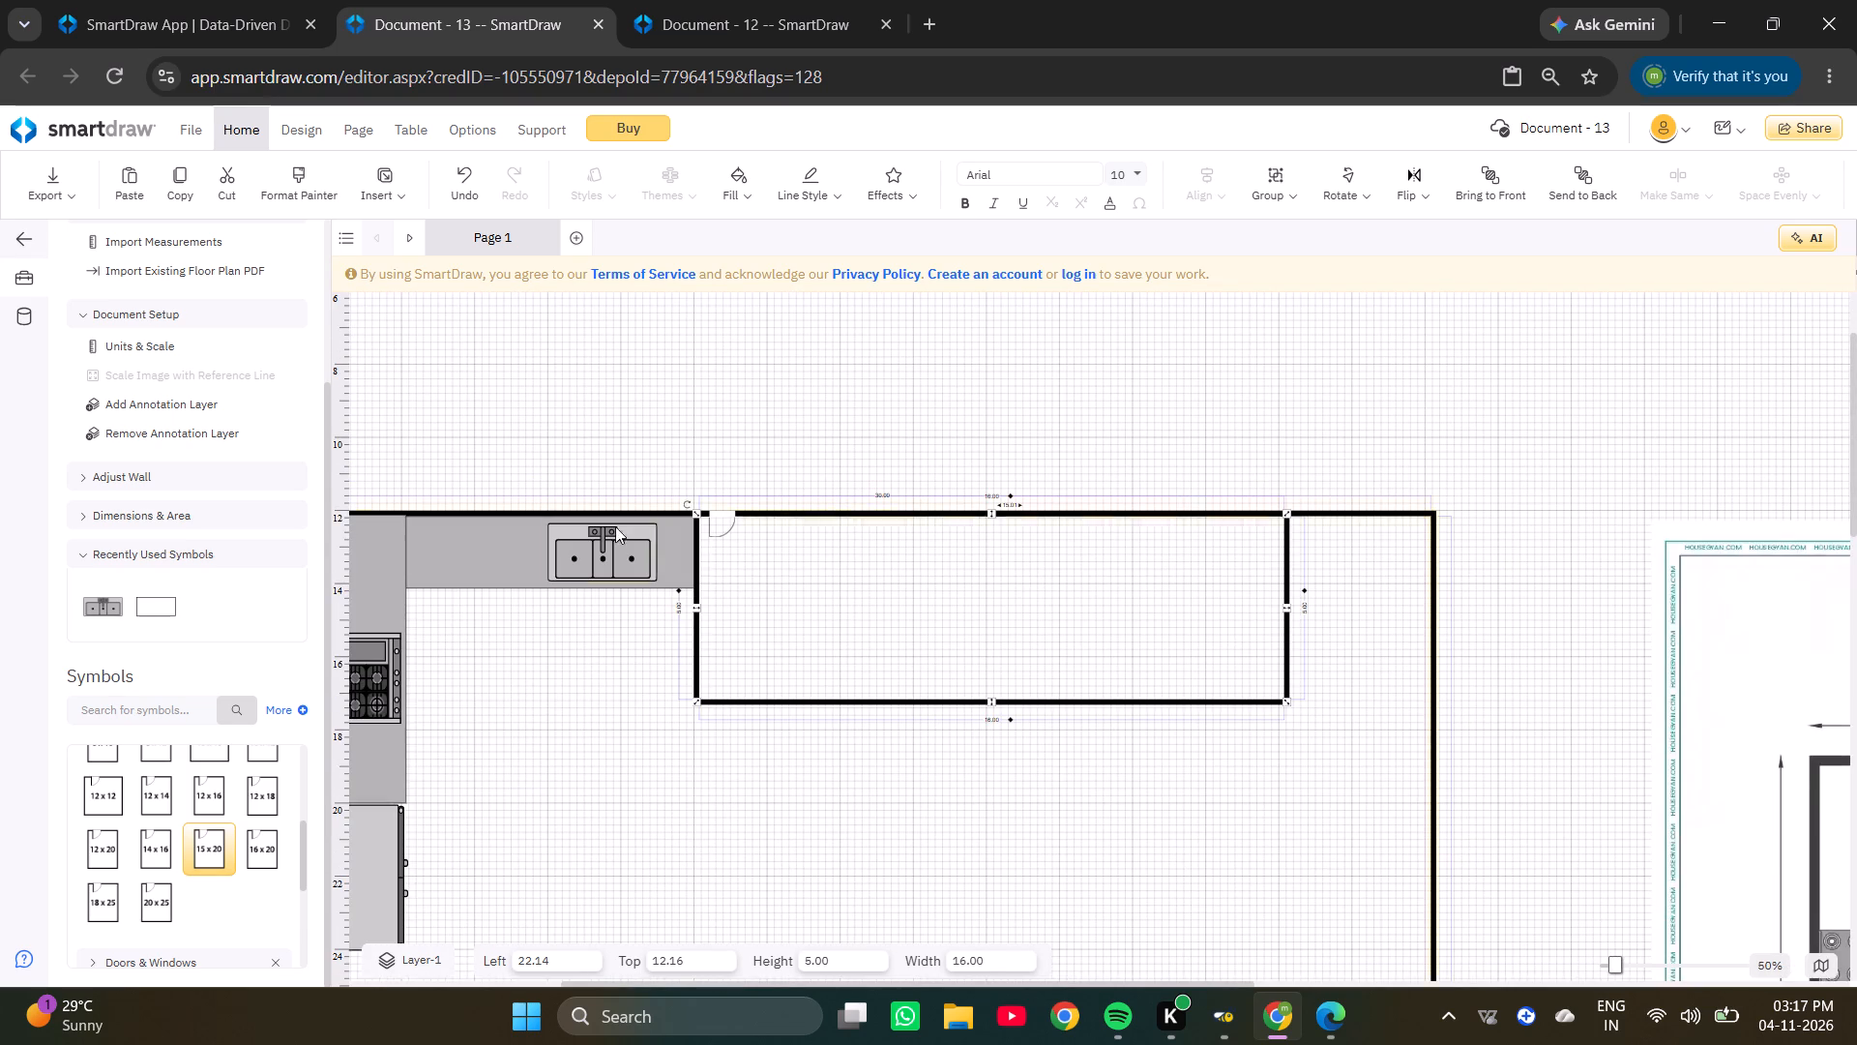
# Move the kitchen's horizontal counter clear of the plan, above its top wall, at about 11.47, 3.94.
pyautogui.click(479, 552)
pyautogui.click(479, 552)
pyautogui.doubleClick(479, 552)
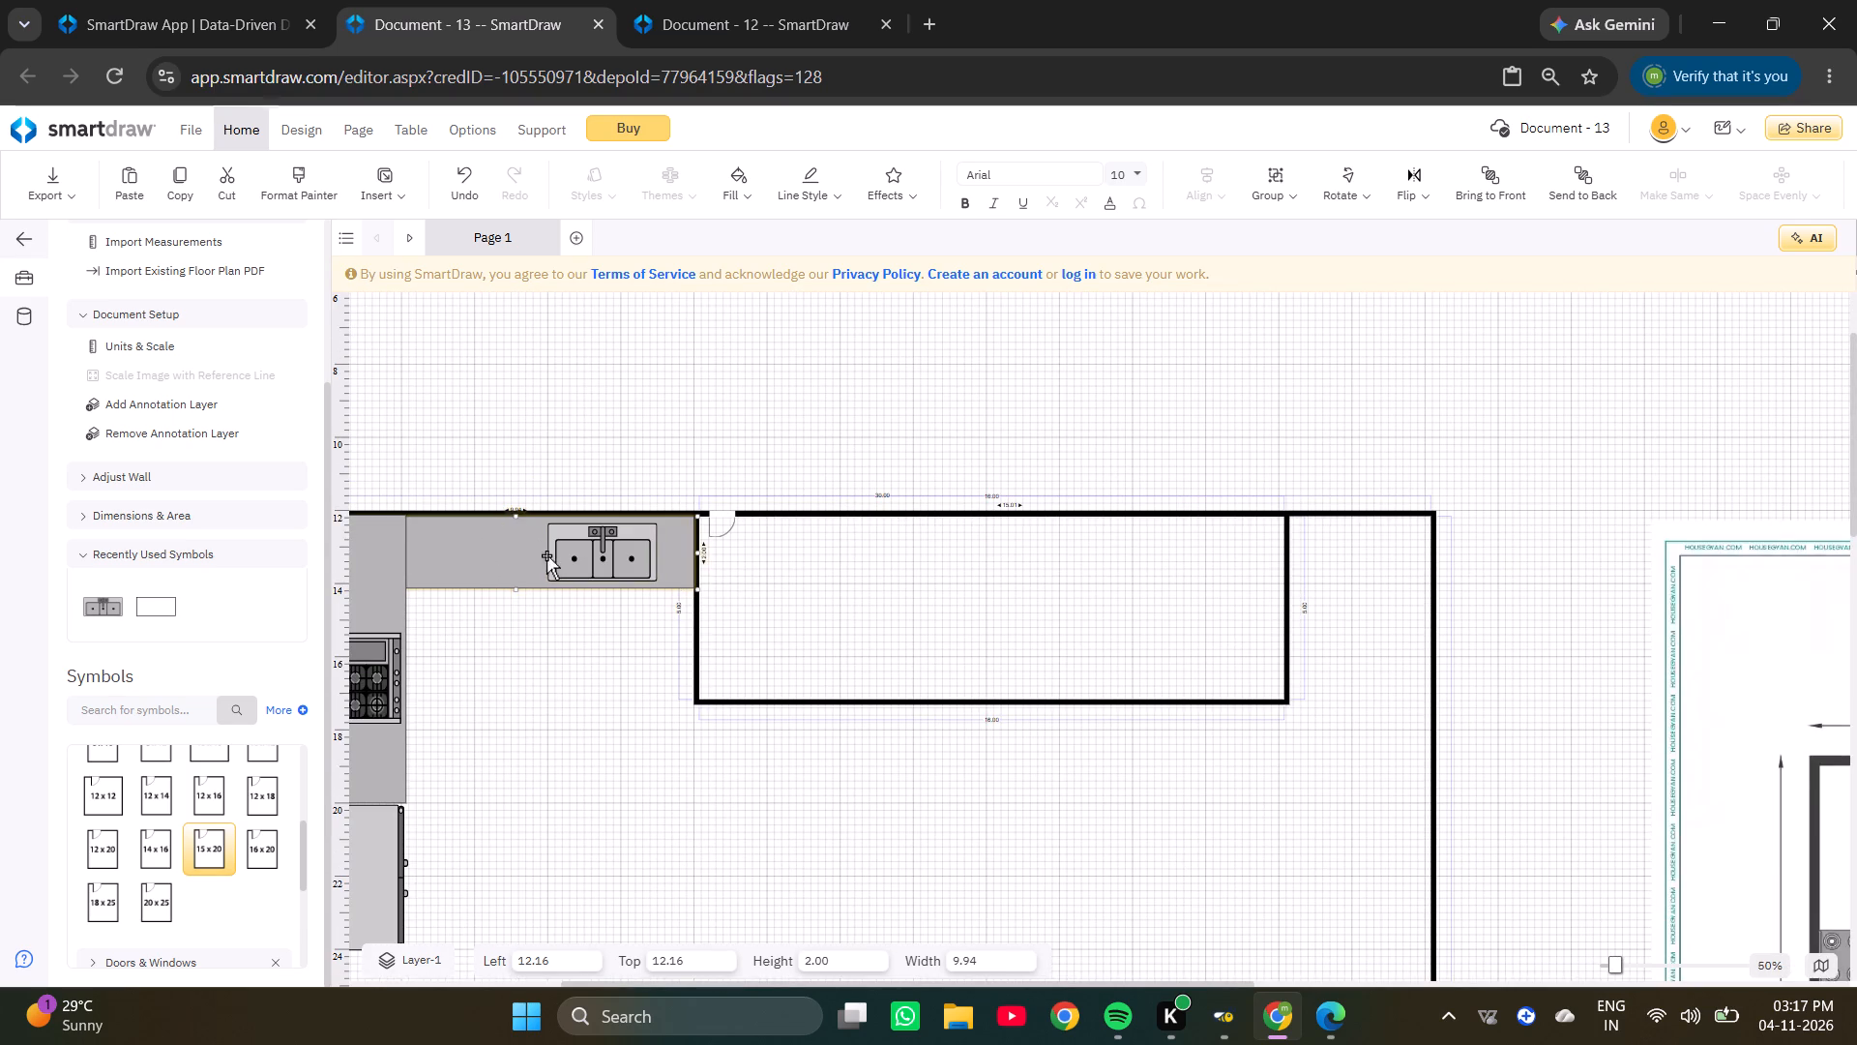
pyautogui.keyDown('ctrl'); pyautogui.scroll(4, 492, 489); pyautogui.keyUp('ctrl')
pyautogui.keyDown('ctrl'); pyautogui.scroll(-5, 534, 542); pyautogui.keyUp('ctrl')
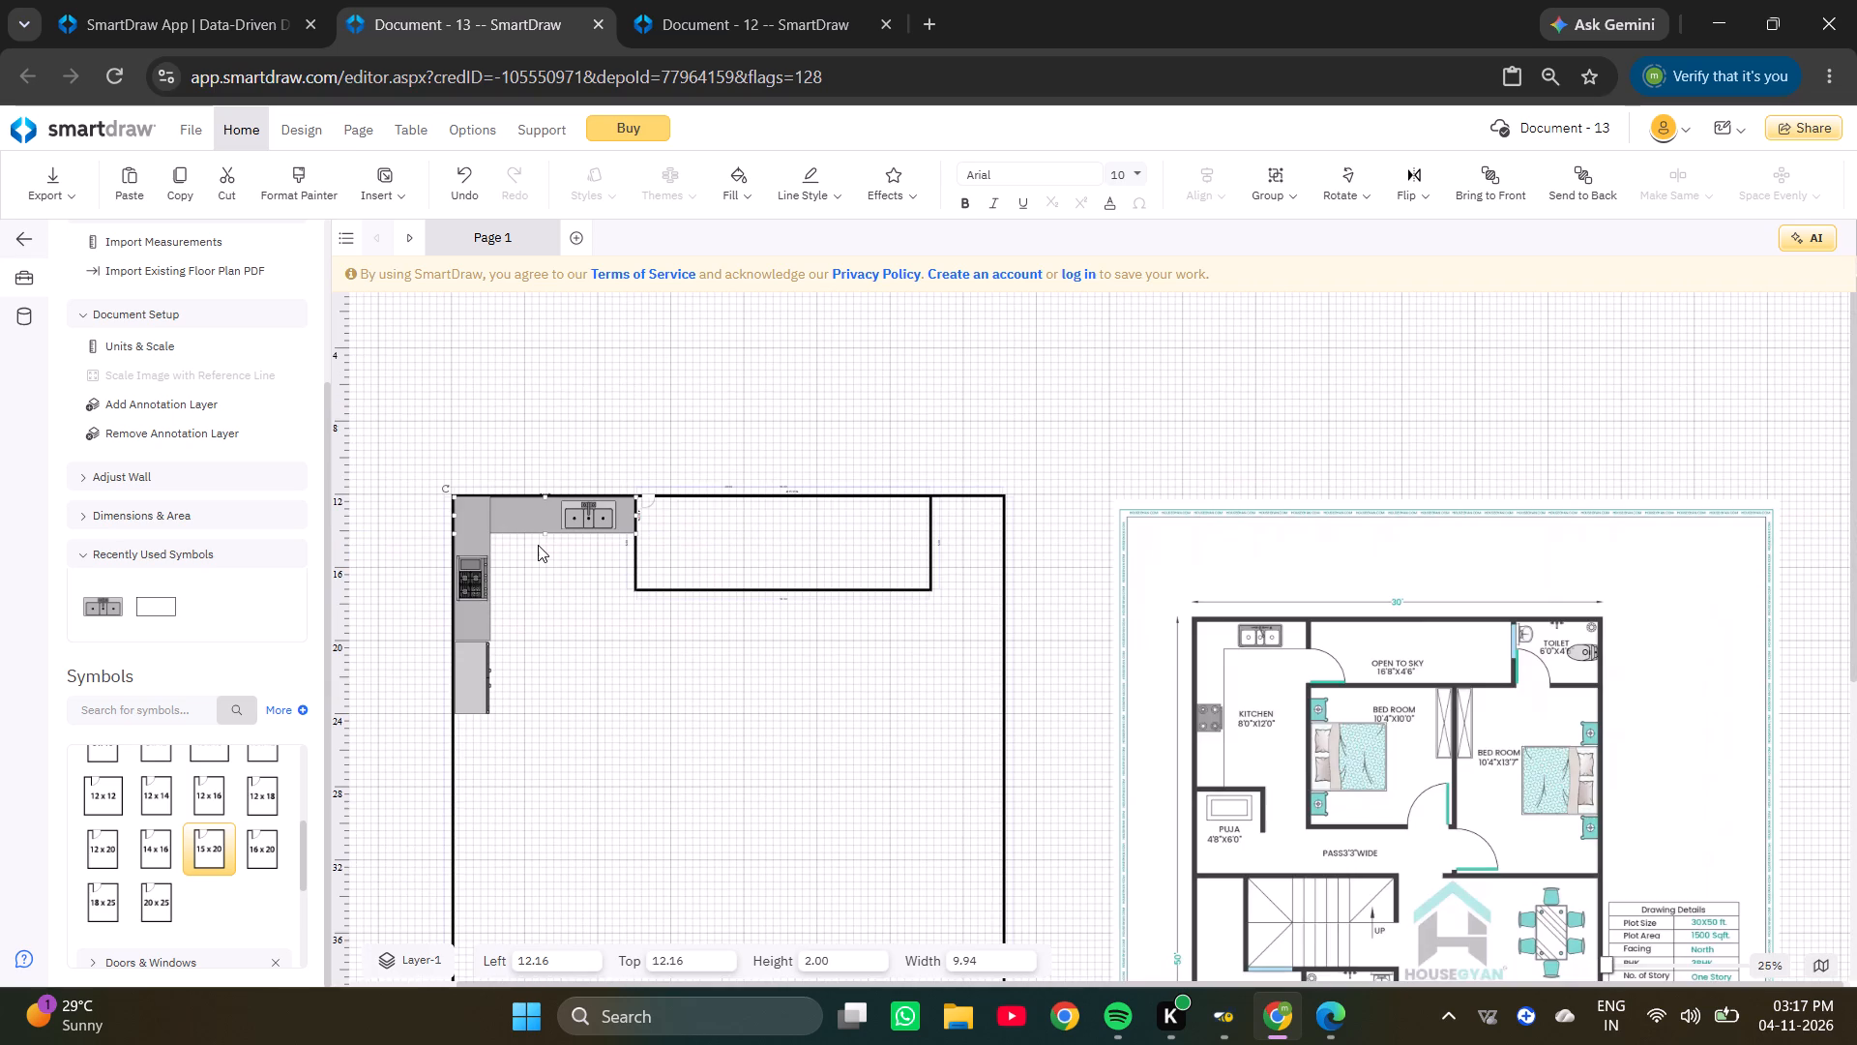
pyautogui.keyDown('ctrl'); pyautogui.scroll(-1, 538, 545); pyautogui.keyUp('ctrl')
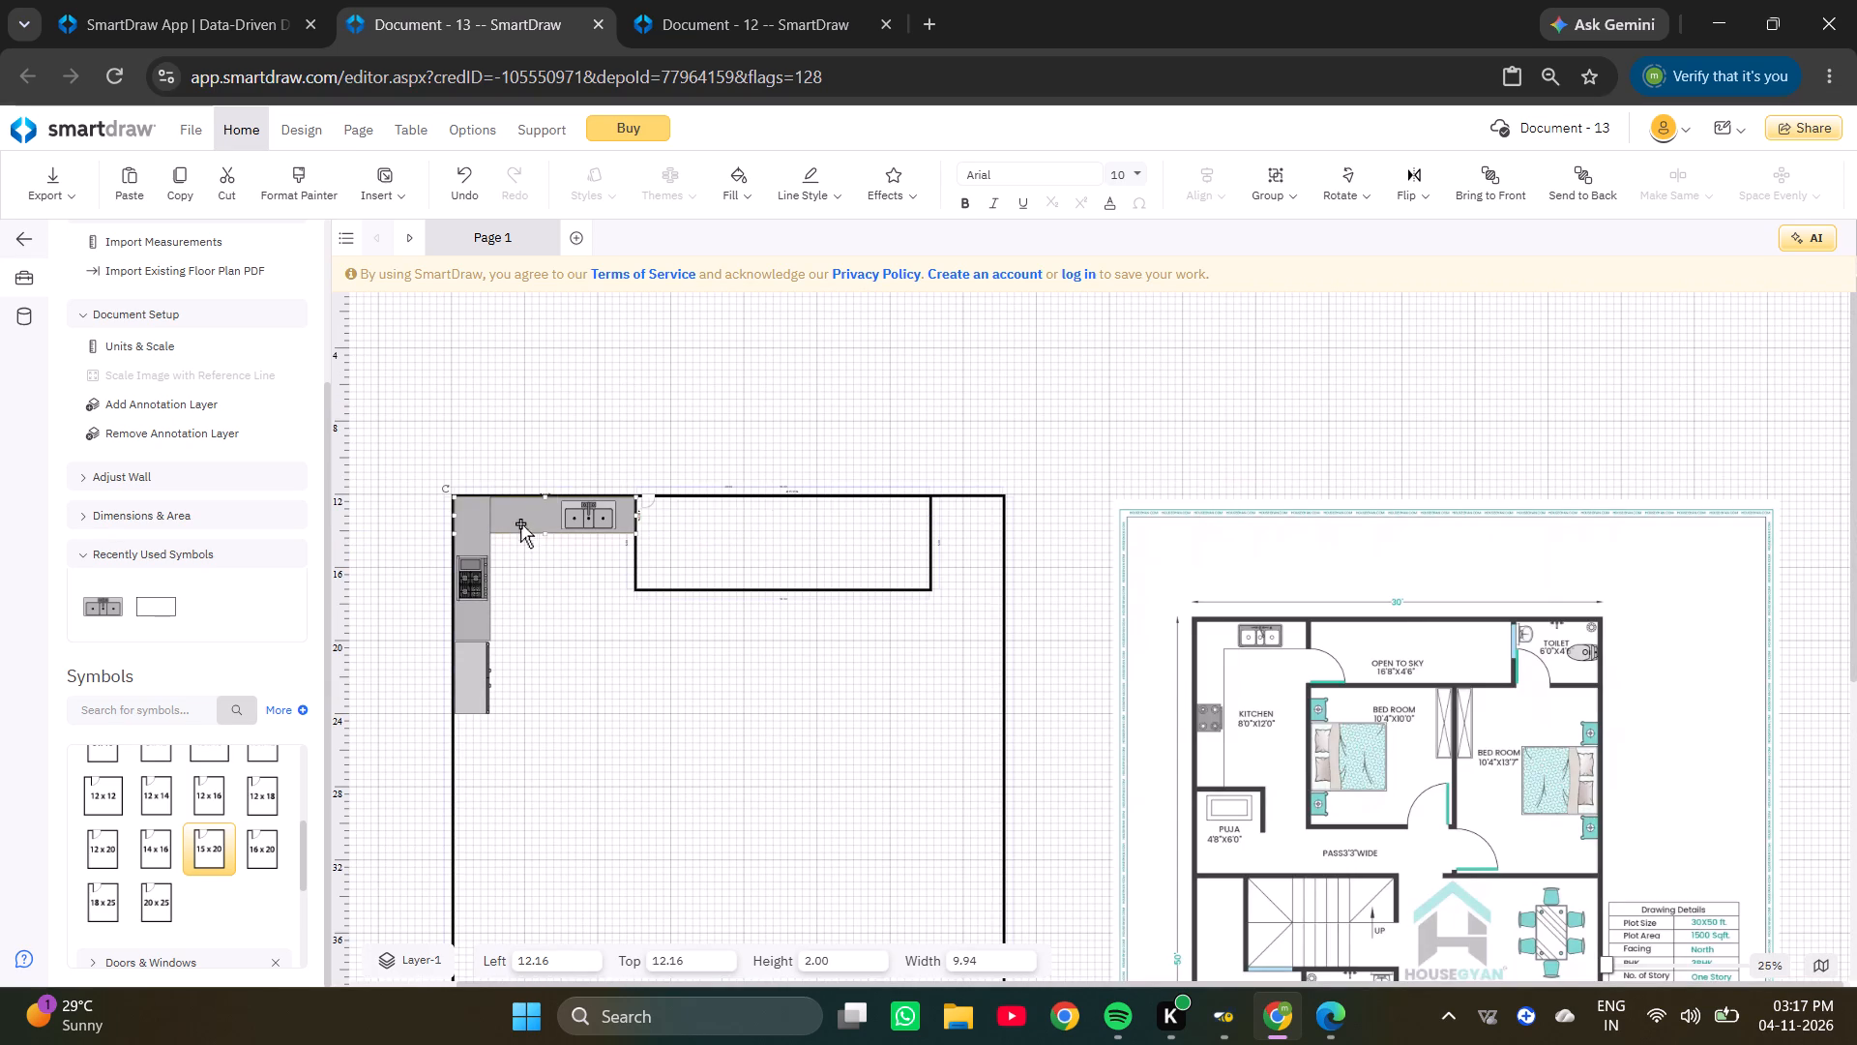
pyautogui.click(520, 523)
pyautogui.moveTo(520, 523); pyautogui.dragTo(511, 422)
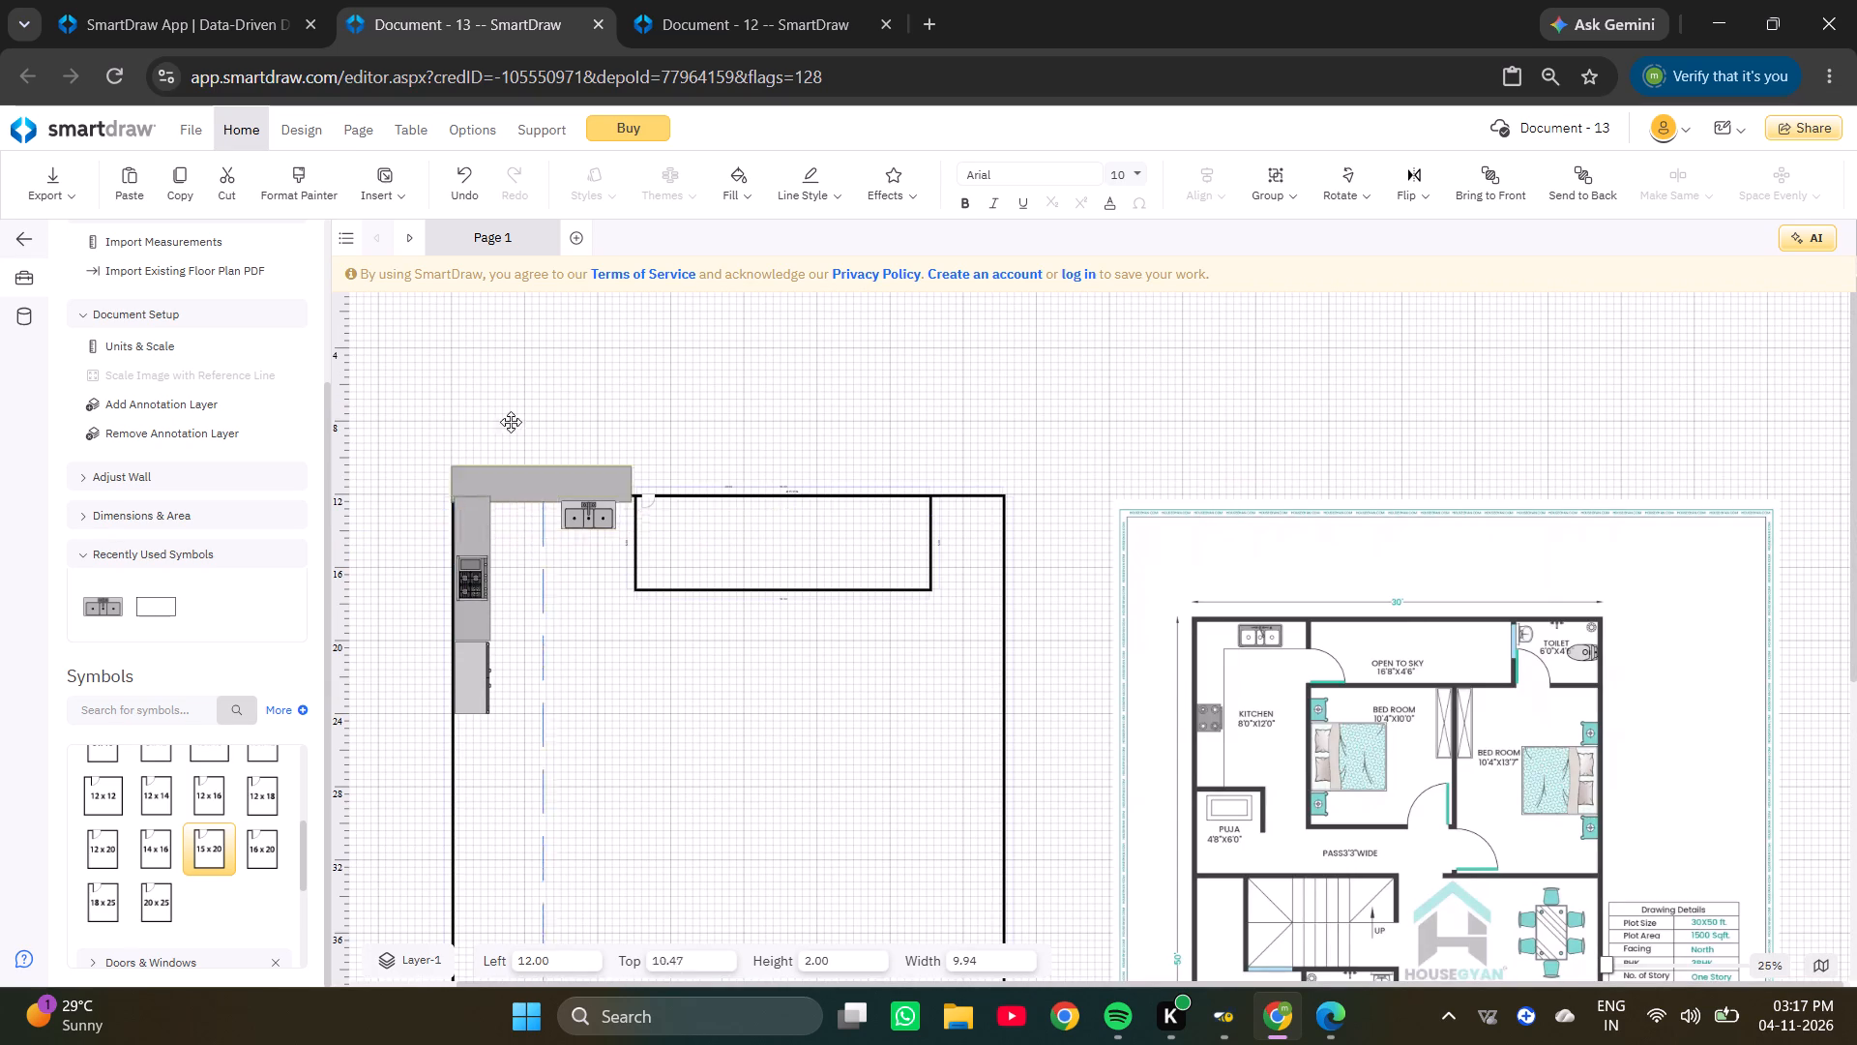
pyautogui.moveTo(511, 422); pyautogui.dragTo(508, 373)
pyautogui.keyDown('ctrl'); pyautogui.scroll(6, 503, 352); pyautogui.keyUp('ctrl')
pyautogui.scroll(2, 682, 325)
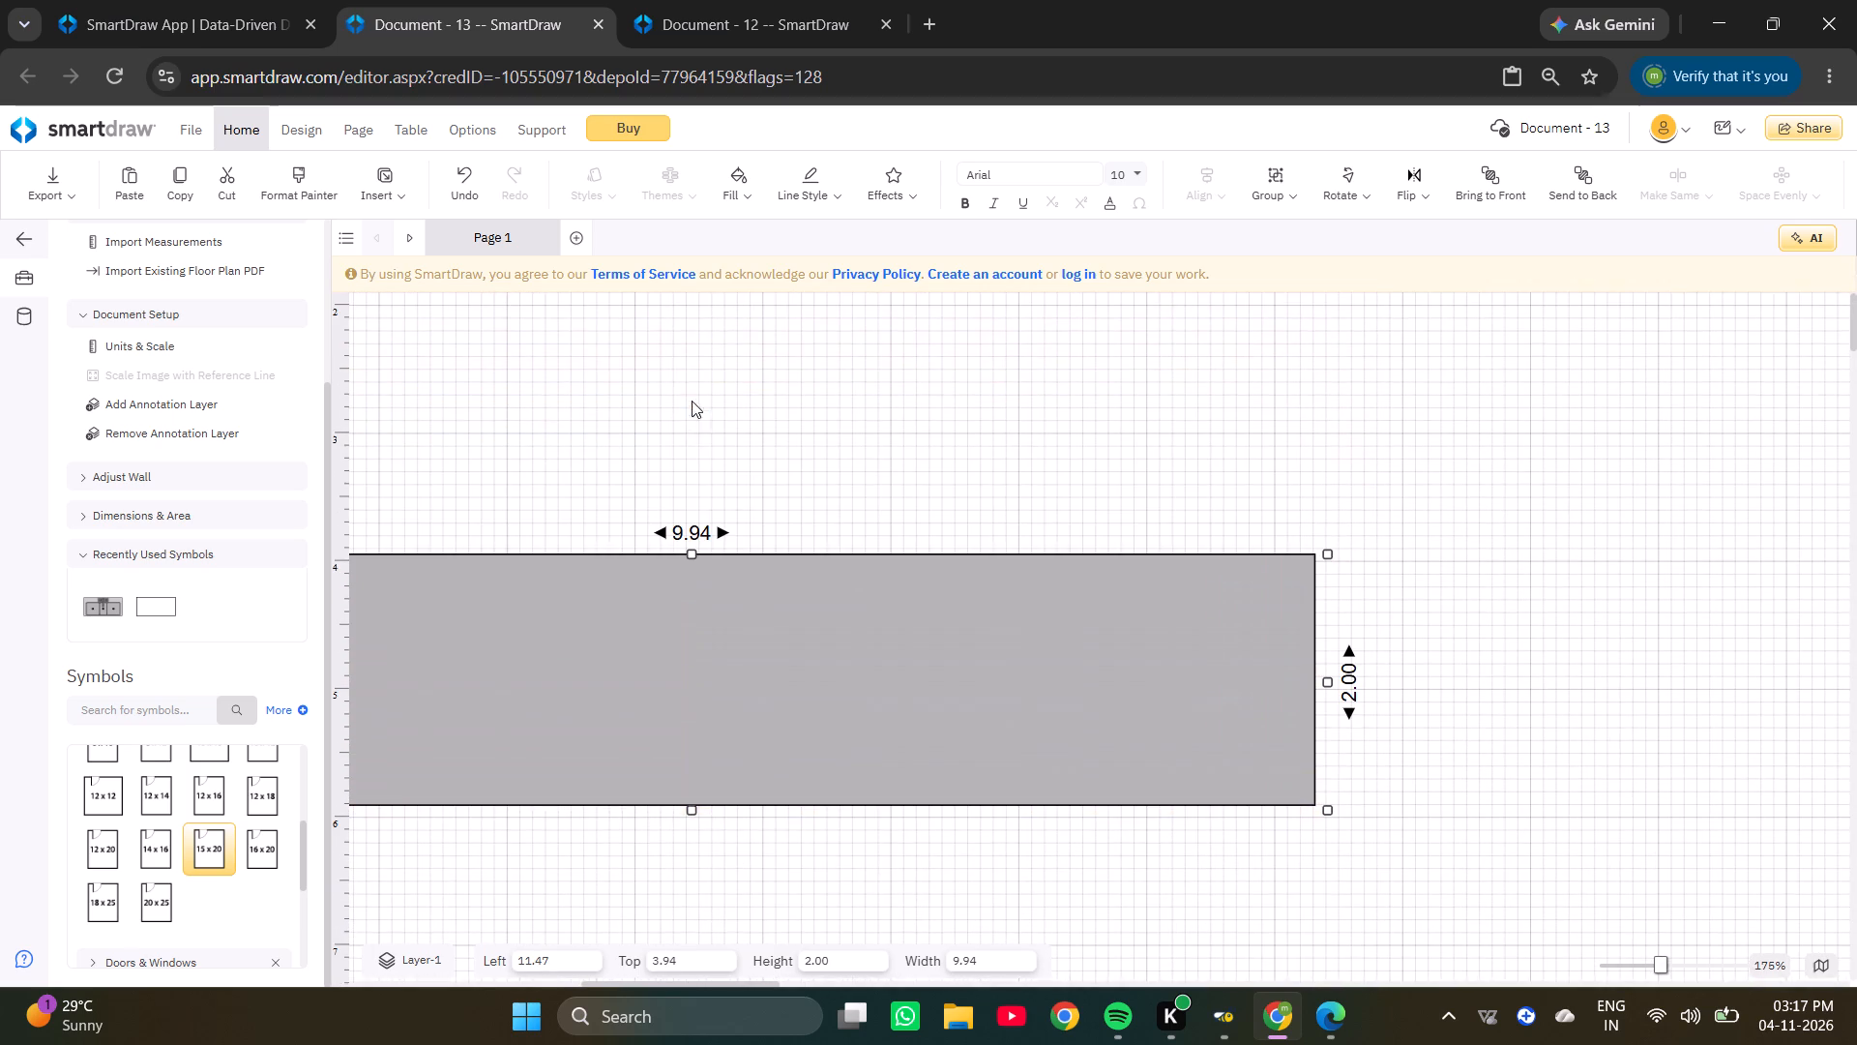
# Set the horizontal counter's length to 8.
pyautogui.click(708, 535)
pyautogui.press('BackSpace')
pyautogui.press('BackSpace')
pyautogui.press('BackSpace')
pyautogui.press('BackSpace')
pyautogui.press('BackSpace')
pyautogui.press('BackSpace')
pyautogui.press('BackSpace')
pyautogui.press('BackSpace')
pyautogui.press('BackSpace')
pyautogui.press('BackSpace')
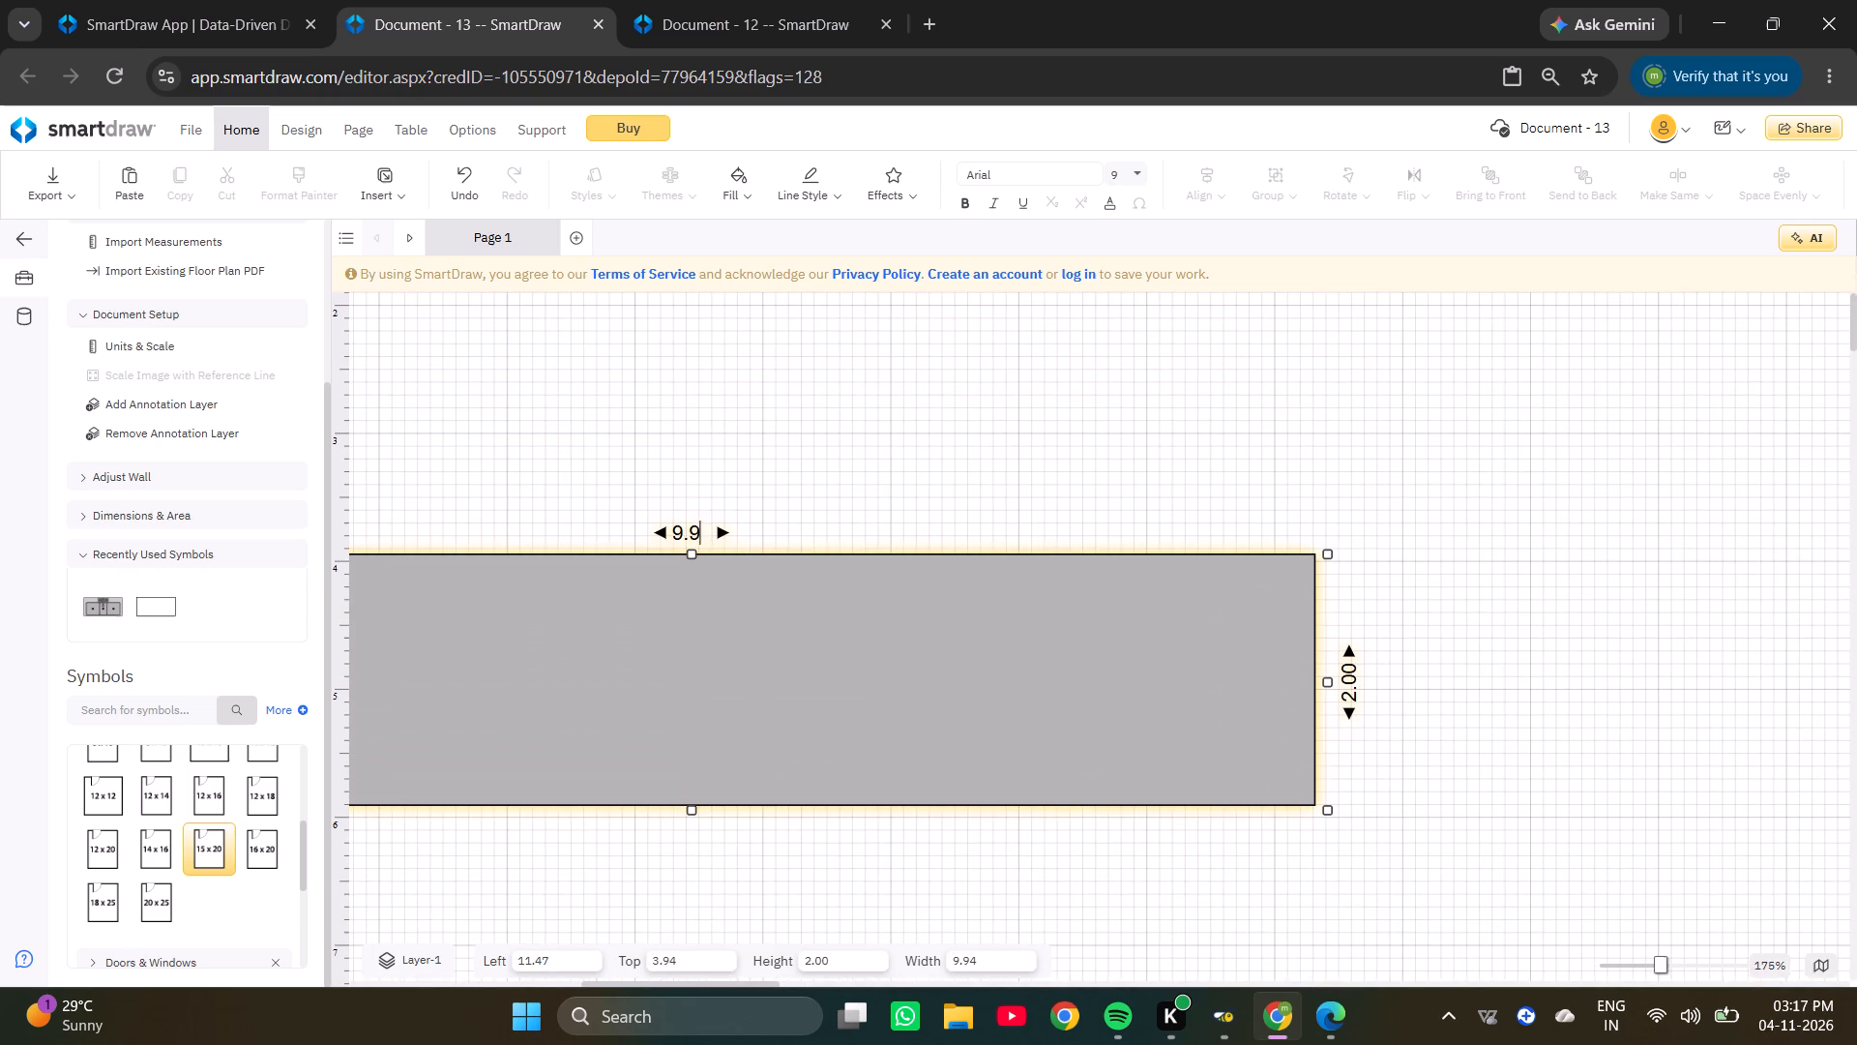
pyautogui.press('8')
pyautogui.press('Return')
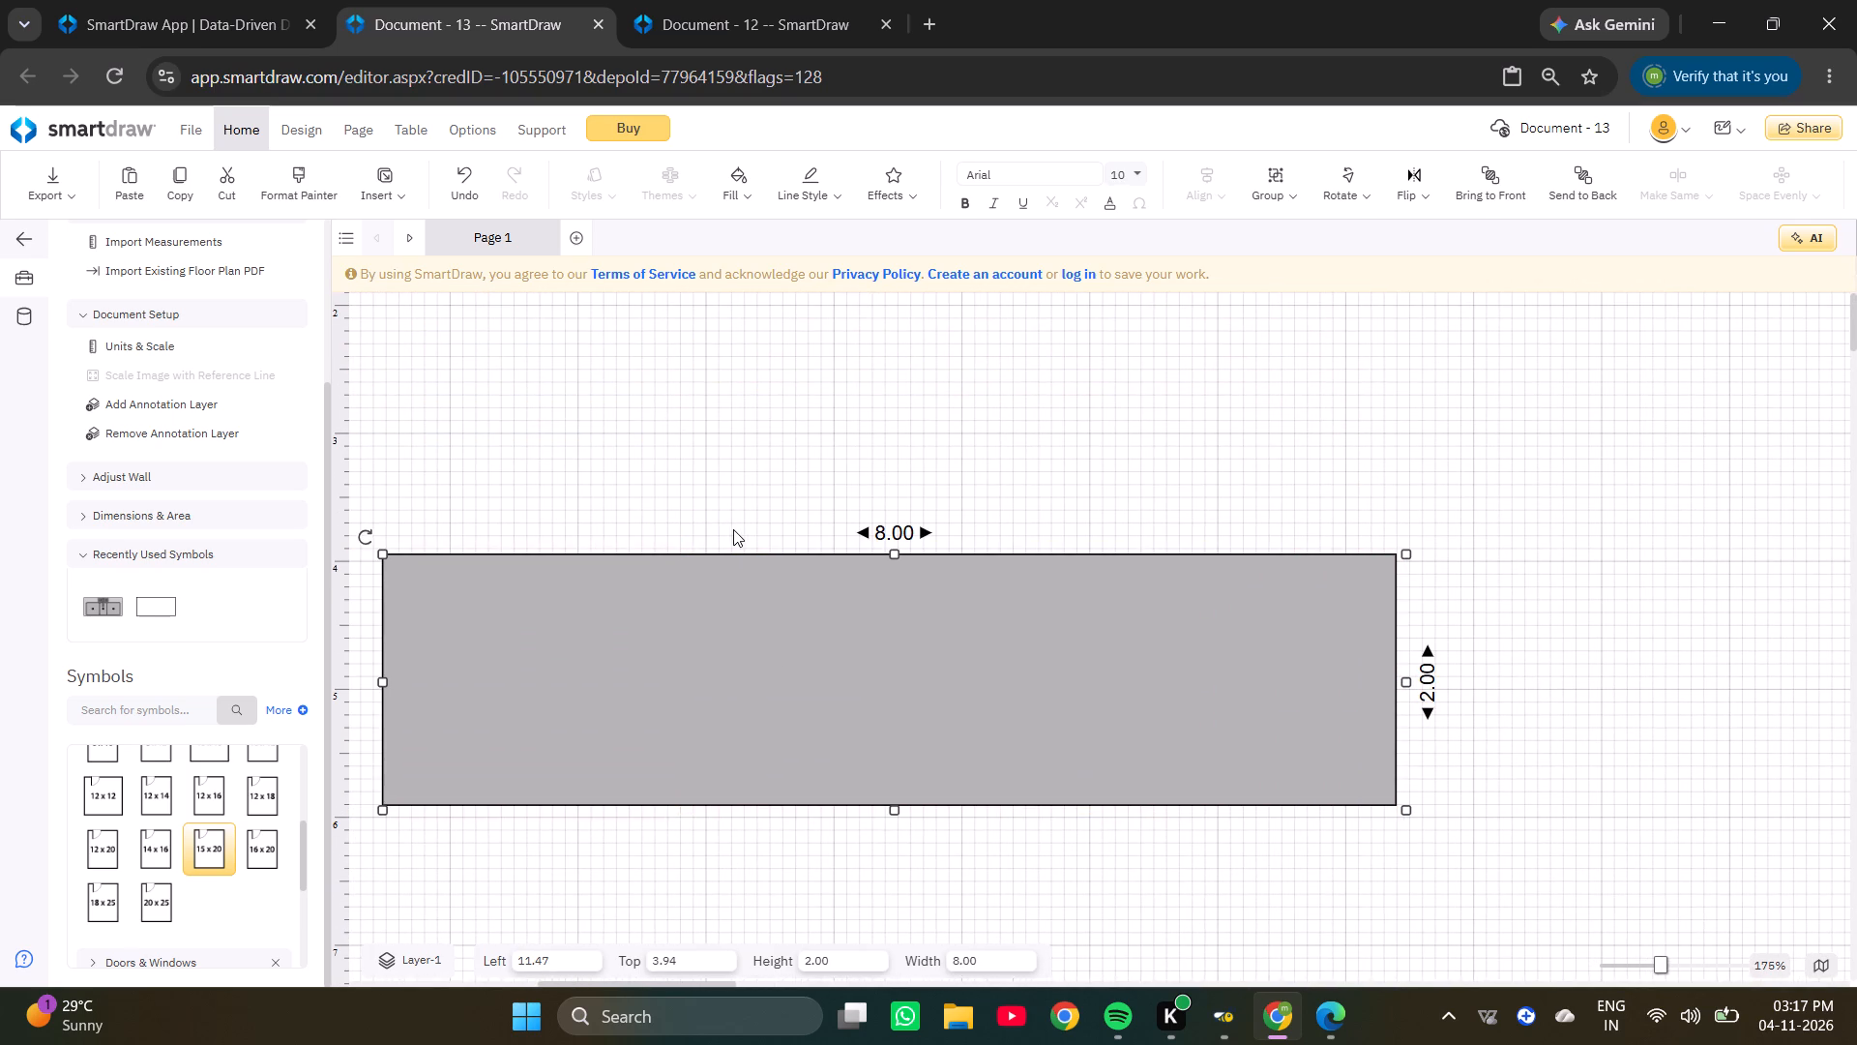
# Move the shortened counter back into the kitchen's upper corner against both walls, at about 12.15, 12.12.
pyautogui.keyDown('ctrl'); pyautogui.scroll(-6, 686, 509); pyautogui.keyUp('ctrl')
pyautogui.moveTo(687, 473); pyautogui.dragTo(701, 781)
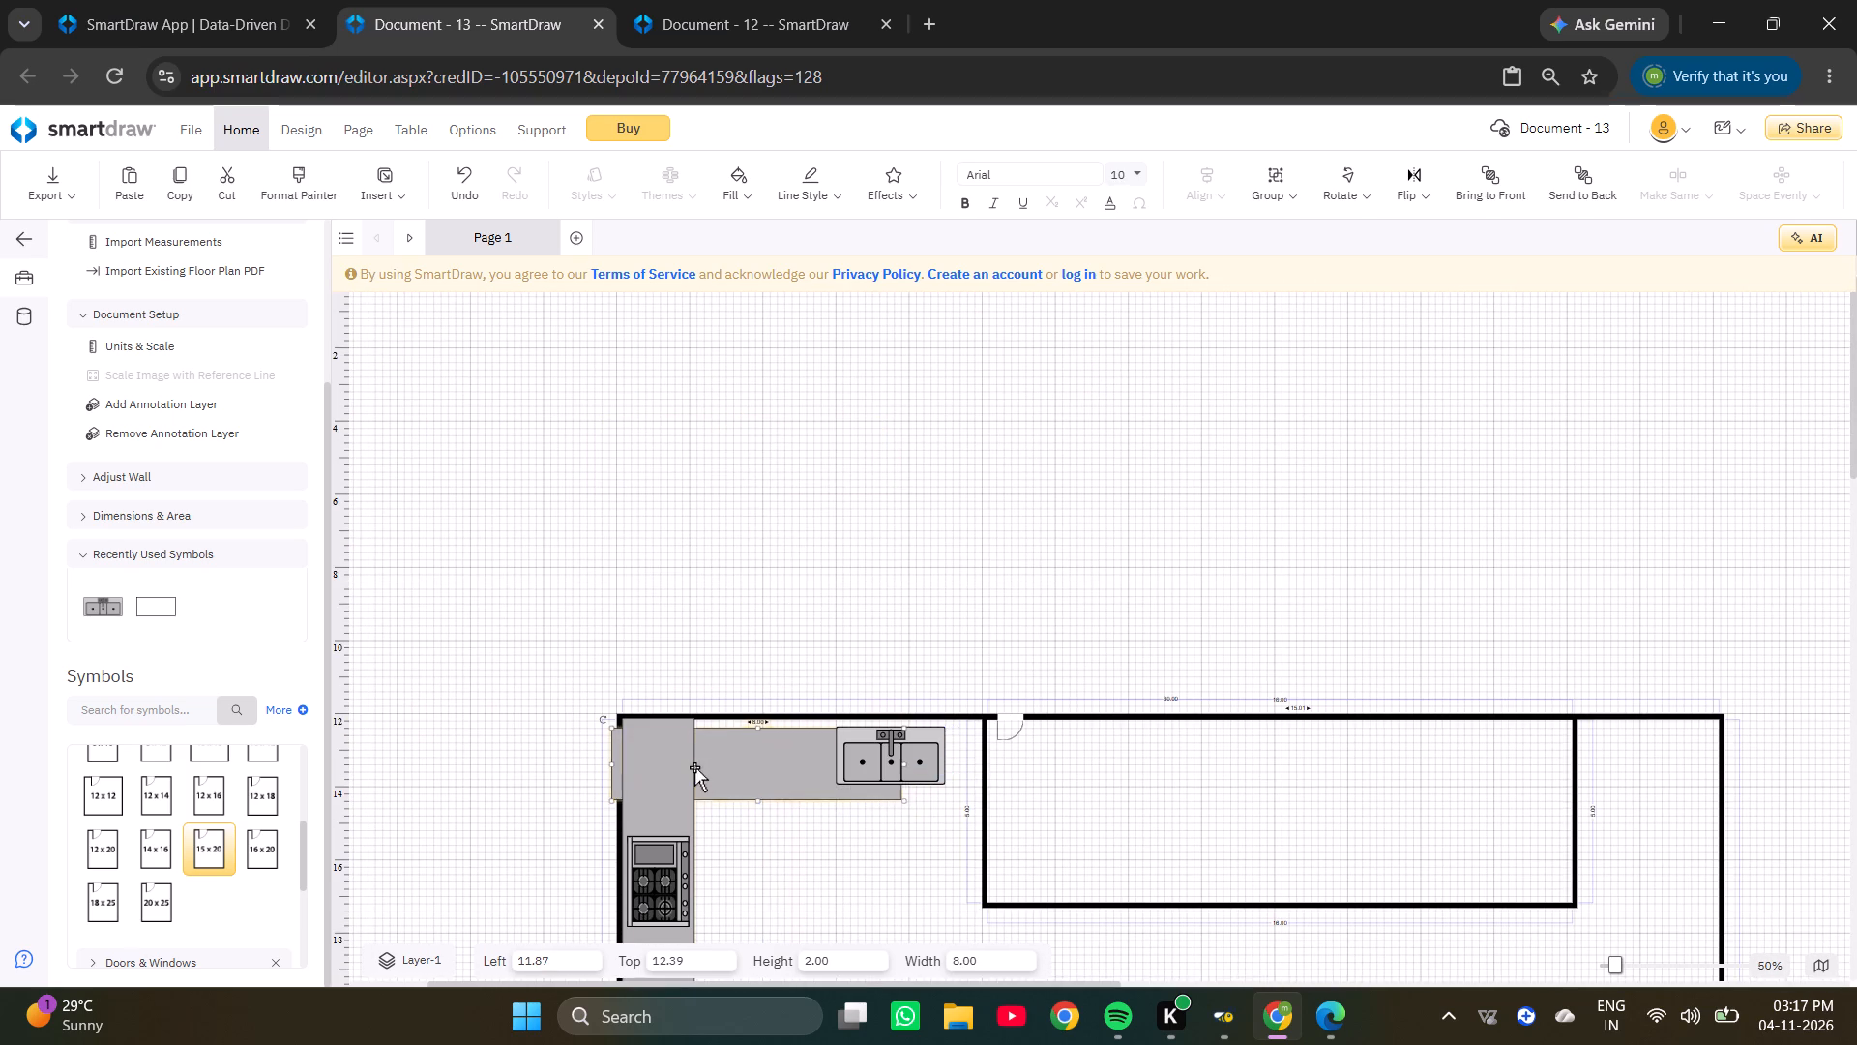
pyautogui.keyDown('ctrl'); pyautogui.scroll(3, 703, 765); pyautogui.keyUp('ctrl')
pyautogui.moveTo(729, 747); pyautogui.dragTo(758, 726)
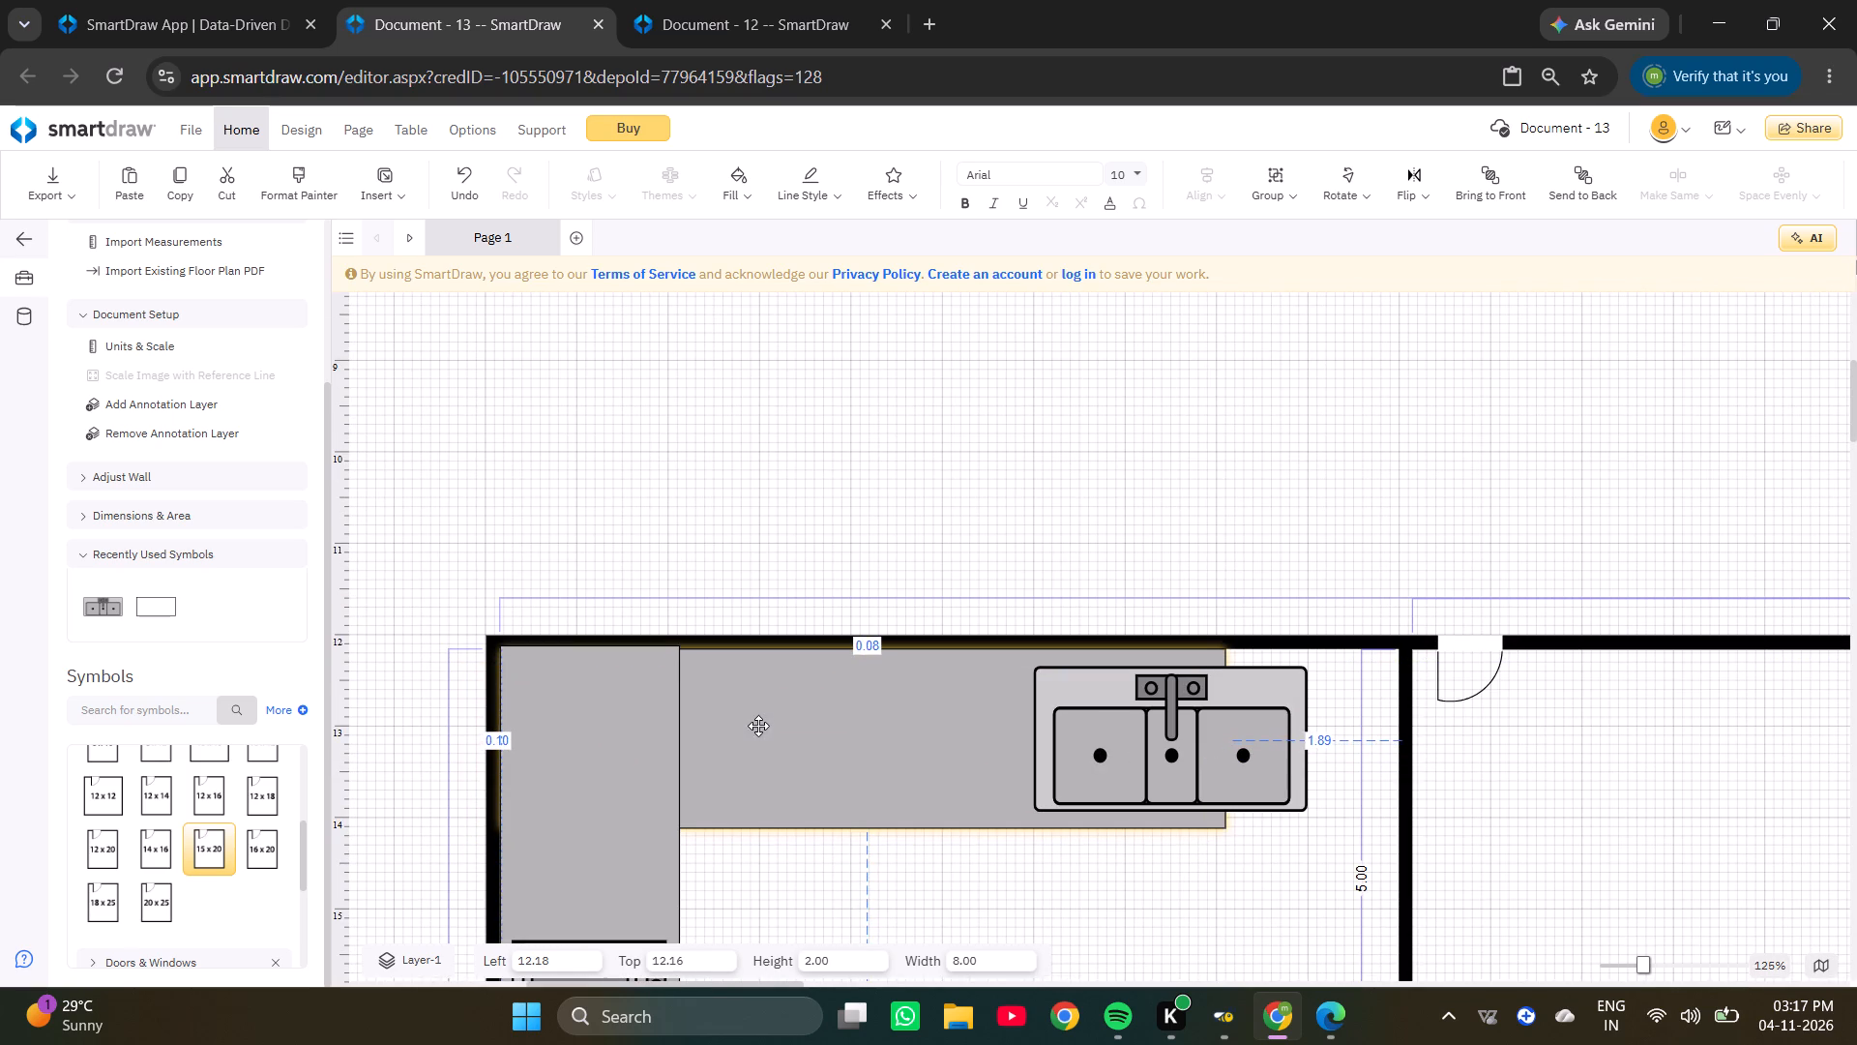
pyautogui.moveTo(758, 726); pyautogui.dragTo(752, 720)
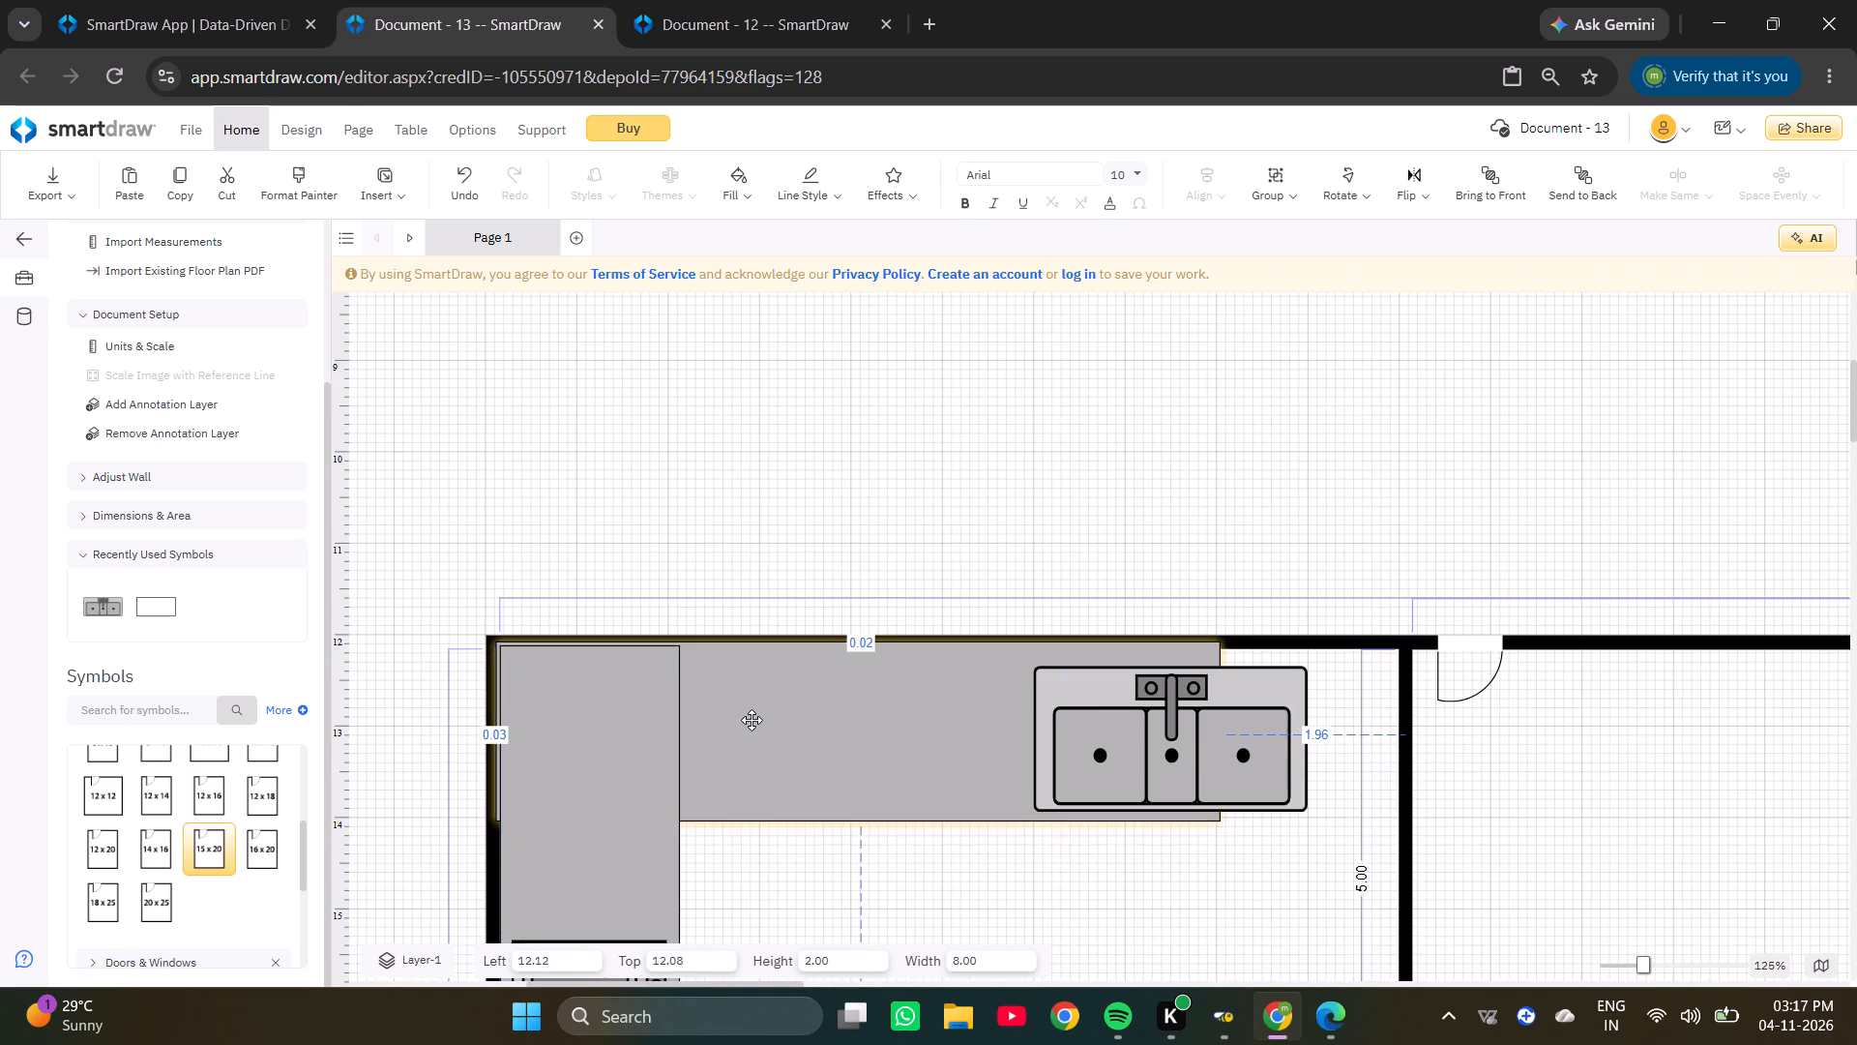
pyautogui.moveTo(752, 720); pyautogui.dragTo(749, 720)
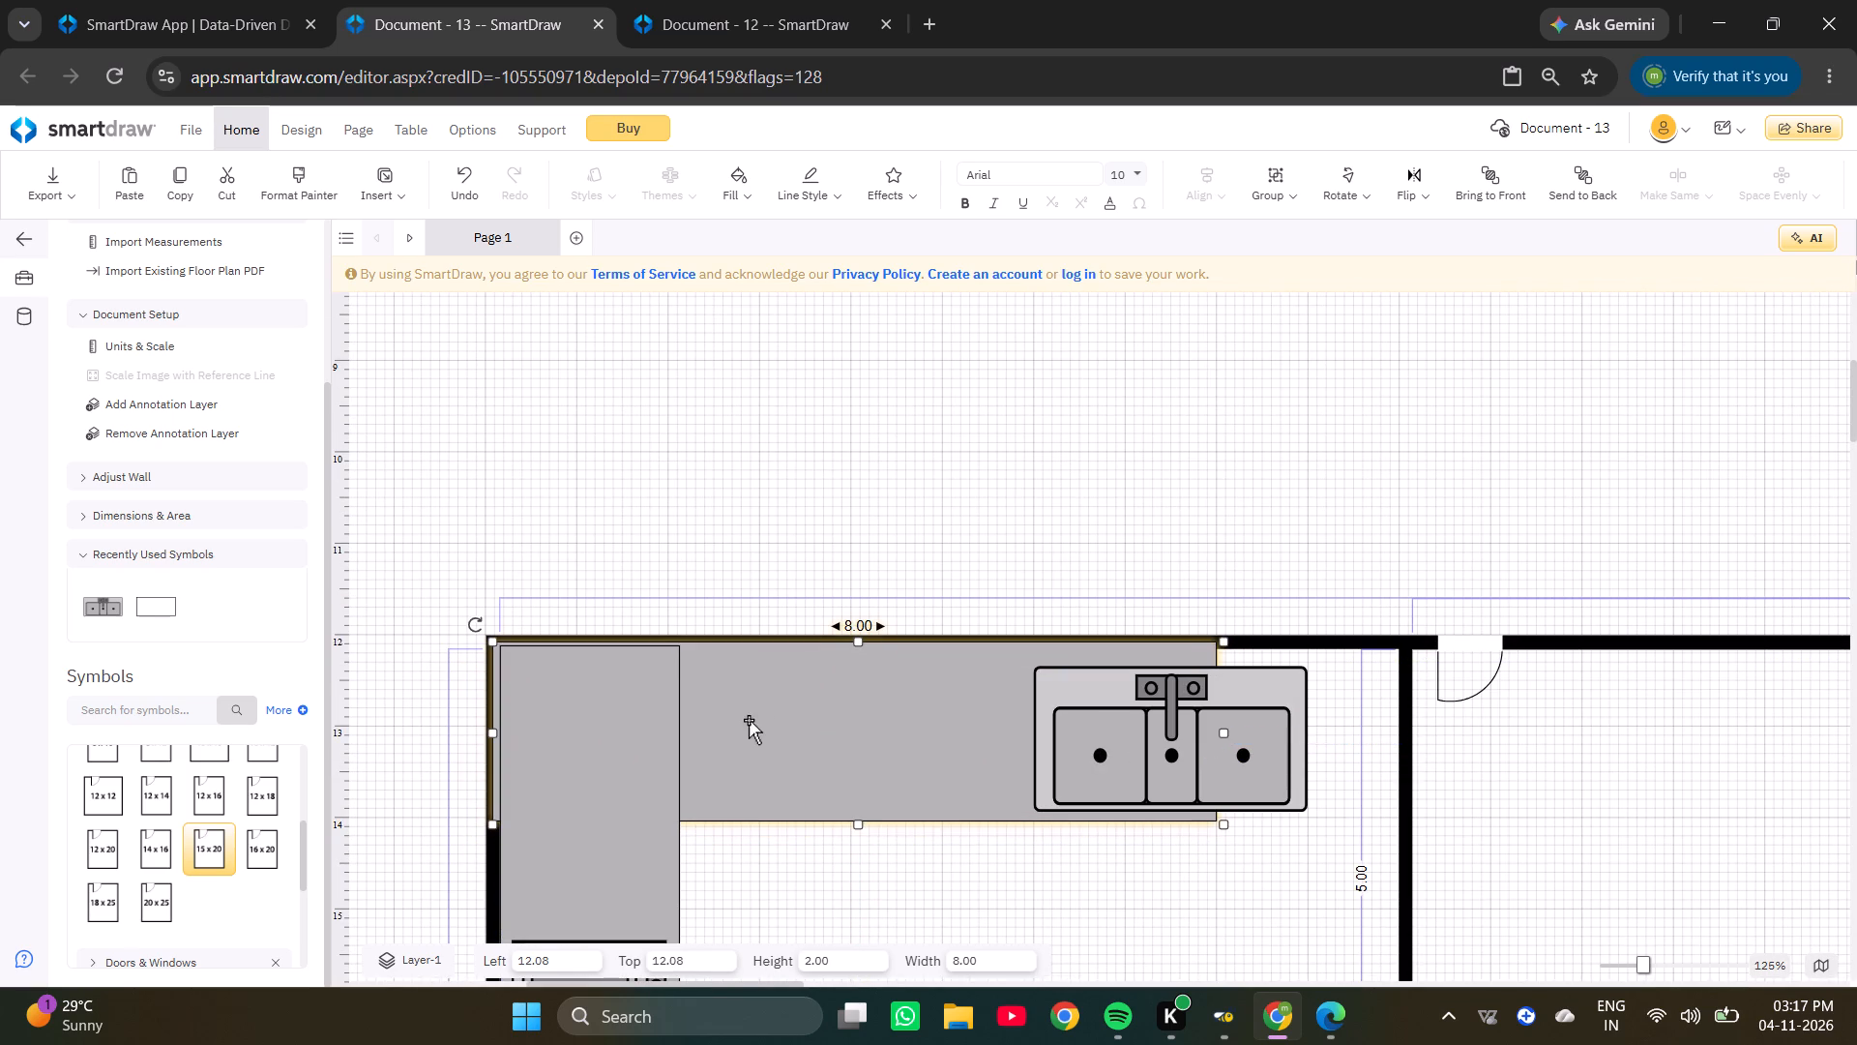
pyautogui.press('Right')
pyautogui.press('Right')
pyautogui.press('Down')
pyautogui.press('Down')
pyautogui.press('Down')
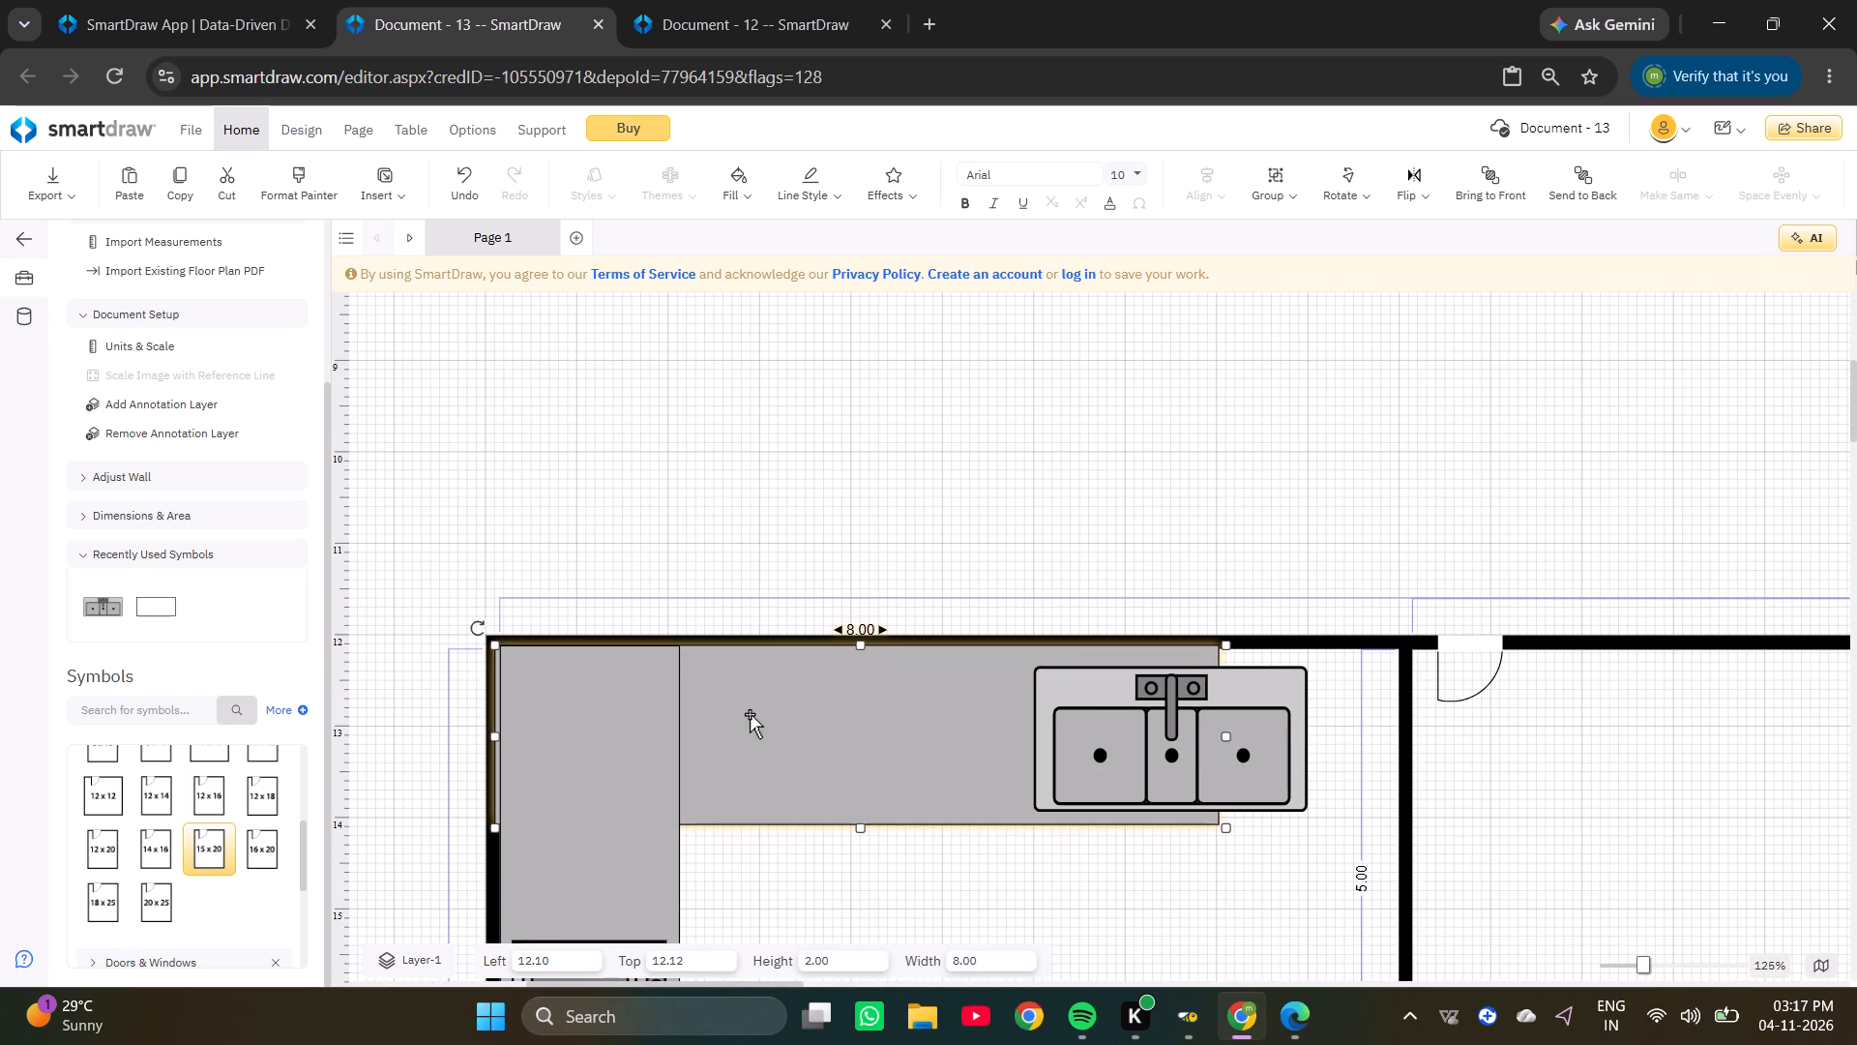
pyautogui.press('Right')
pyautogui.press('Right')
pyautogui.press('Right')
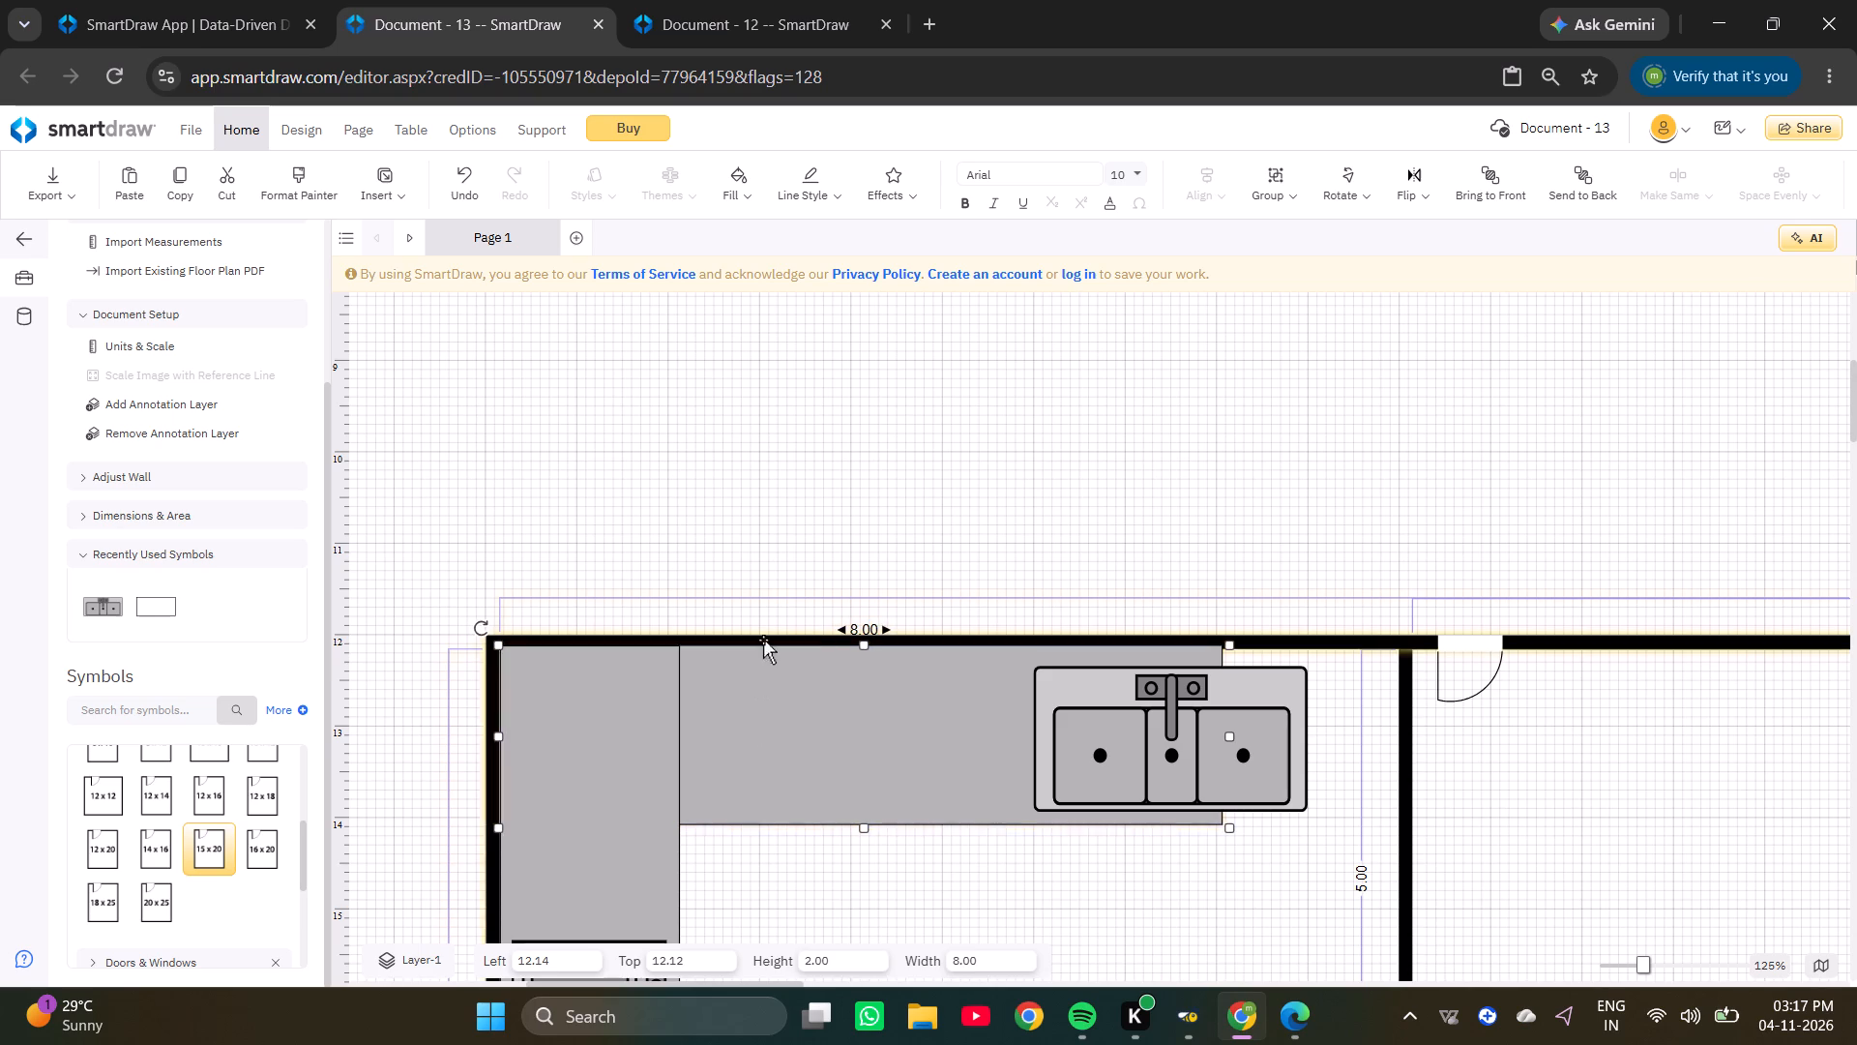
pyautogui.press('Right')
pyautogui.click(757, 520)
# Move the sink back within the horizontal counter, clear of its open end, at about 16.1, 12.28.
pyautogui.moveTo(1183, 700); pyautogui.dragTo(1044, 686)
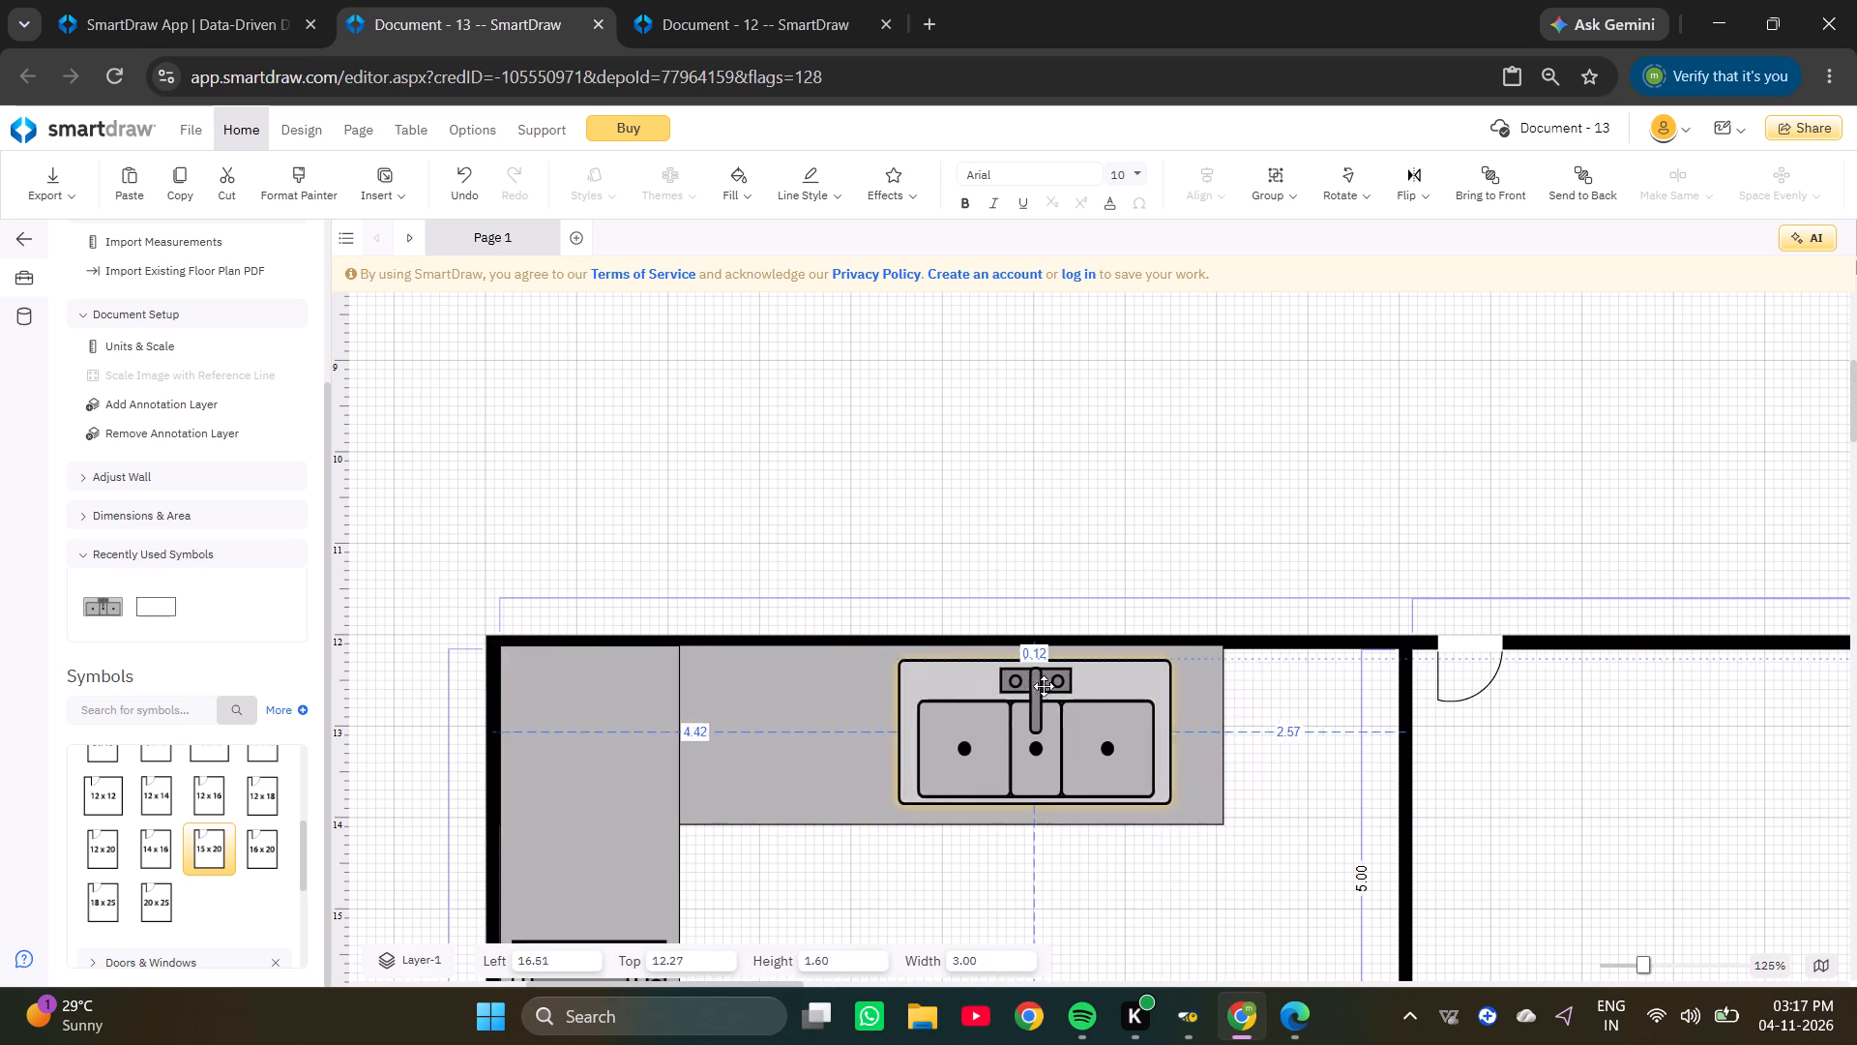
pyautogui.moveTo(1044, 686); pyautogui.dragTo(997, 693)
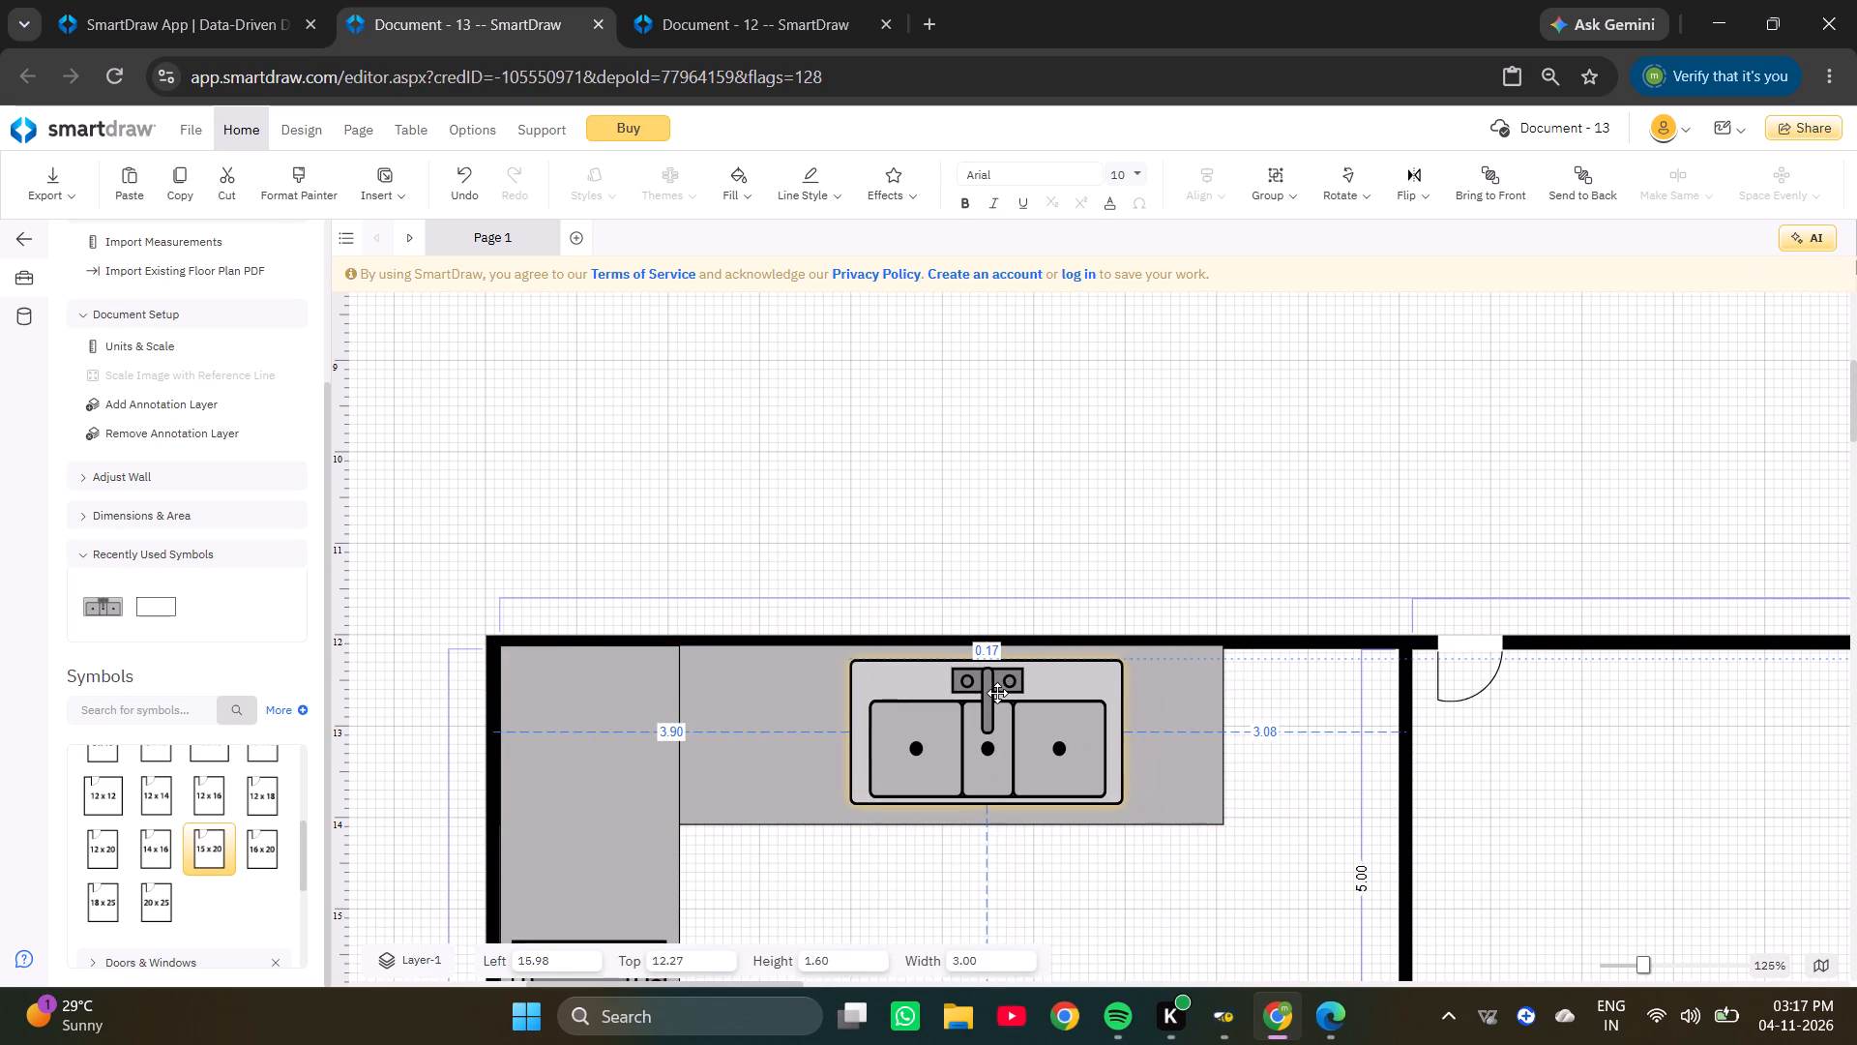
pyautogui.moveTo(997, 693); pyautogui.dragTo(1021, 692)
pyautogui.press('Left')
pyautogui.press('Left')
pyautogui.press('Left')
pyautogui.press('Left')
pyautogui.press('Left')
pyautogui.press('Left')
pyautogui.press('Left')
pyautogui.press('Left')
pyautogui.press('Left')
pyautogui.press('Left')
pyautogui.click(1018, 692)
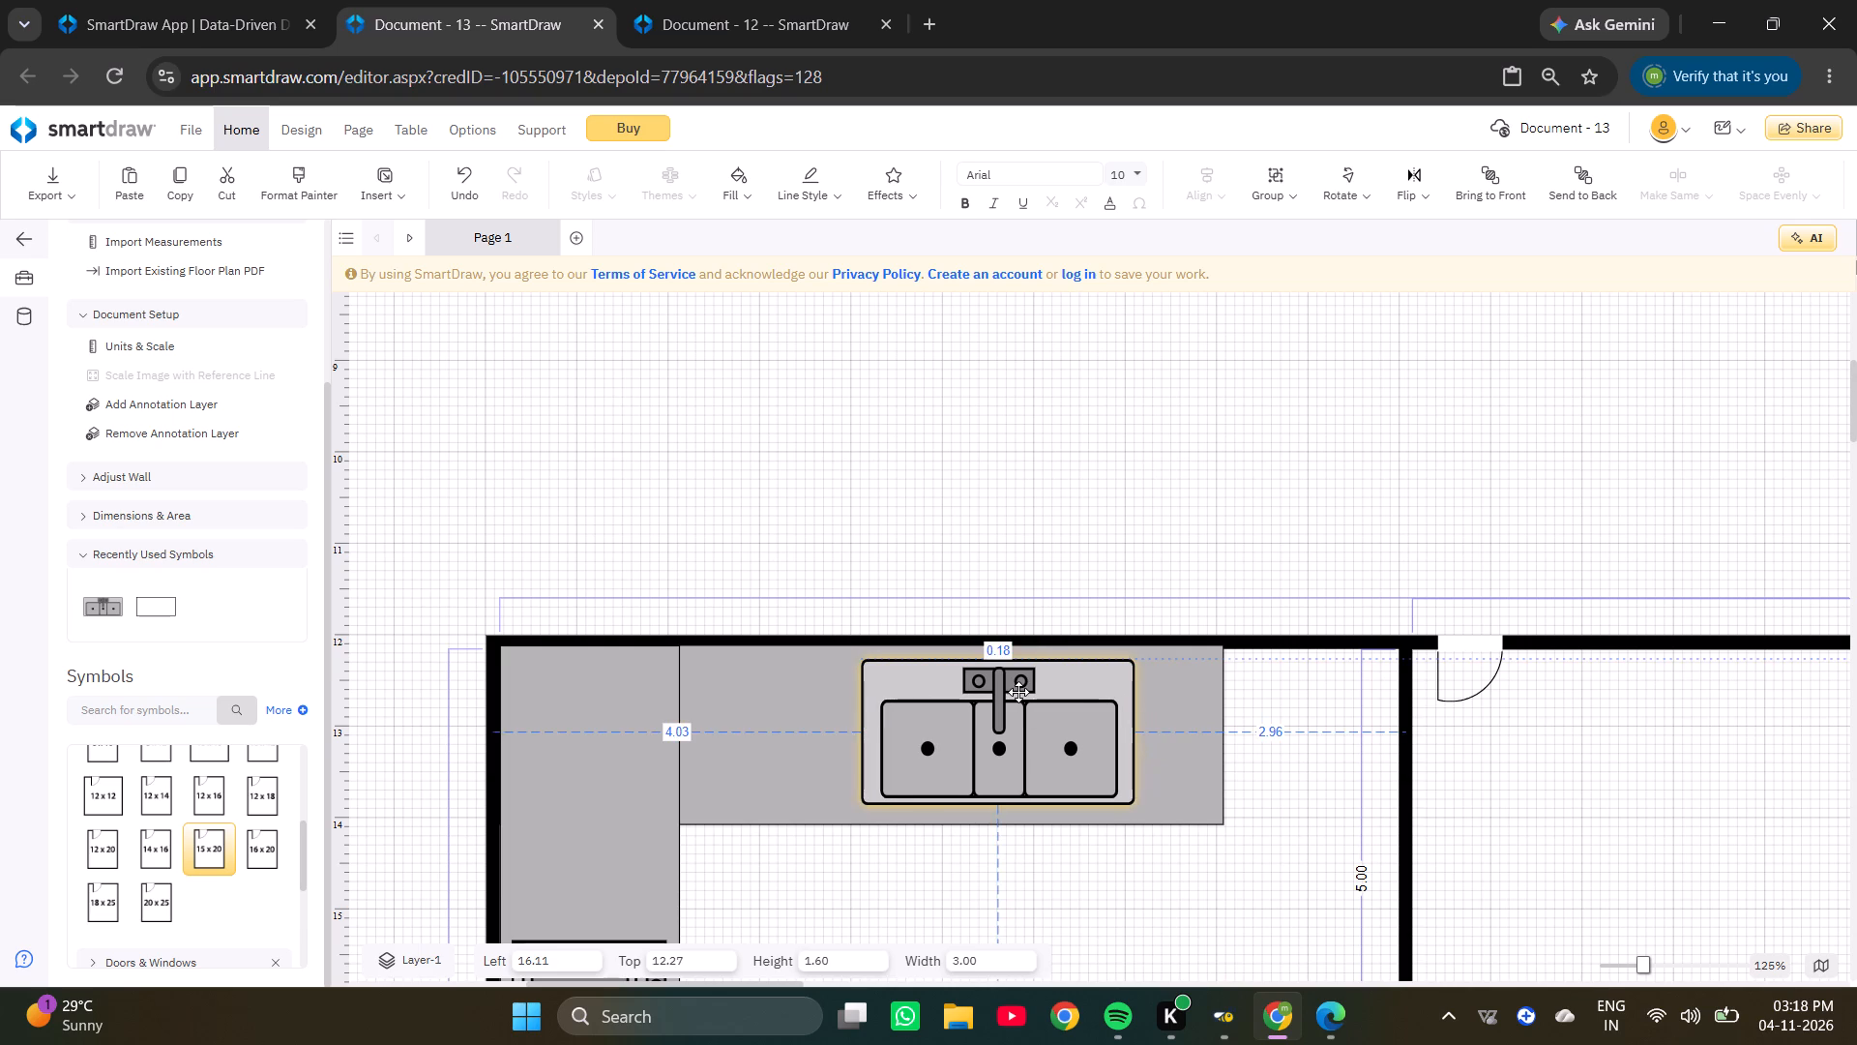
pyautogui.press('Left')
pyautogui.press('Left')
pyautogui.click(1018, 692)
pyautogui.press('Down')
pyautogui.click(1018, 692)
pyautogui.press('Right')
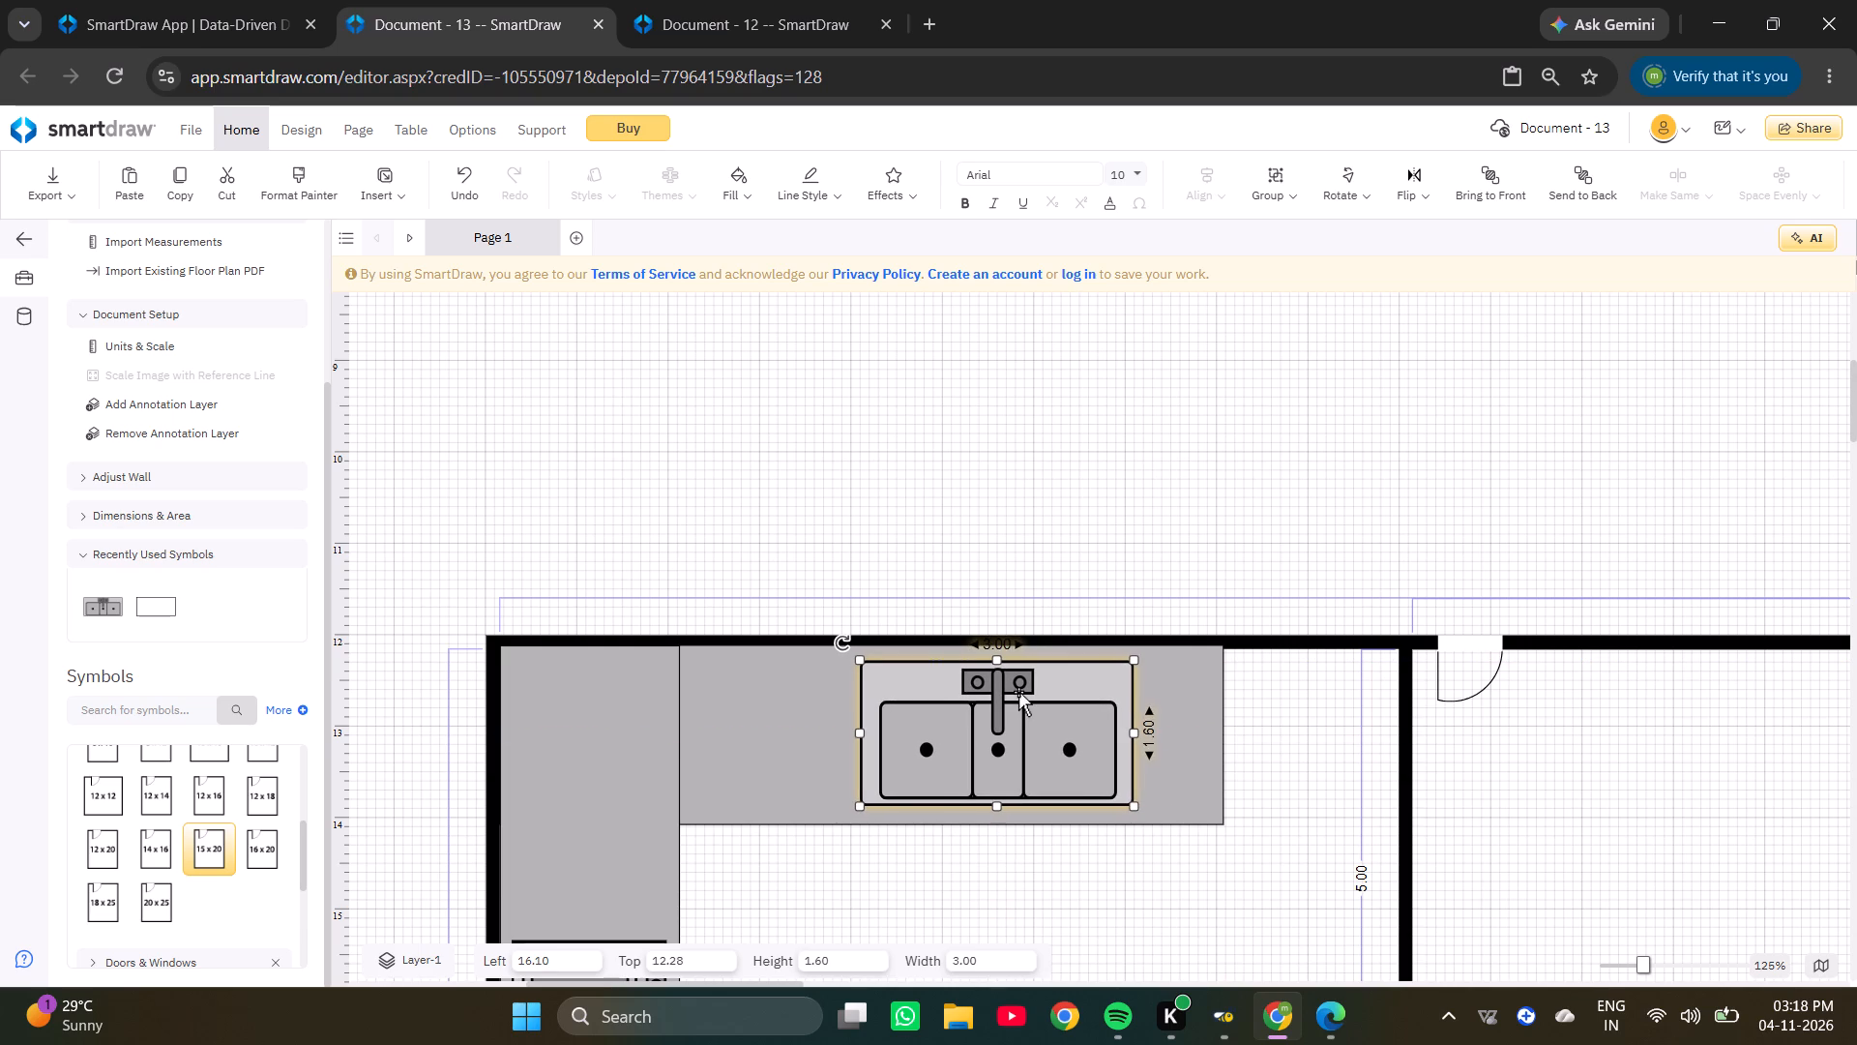
pyautogui.press('Left')
pyautogui.press('Left')
pyautogui.doubleClick(1018, 692)
pyautogui.click(1224, 486)
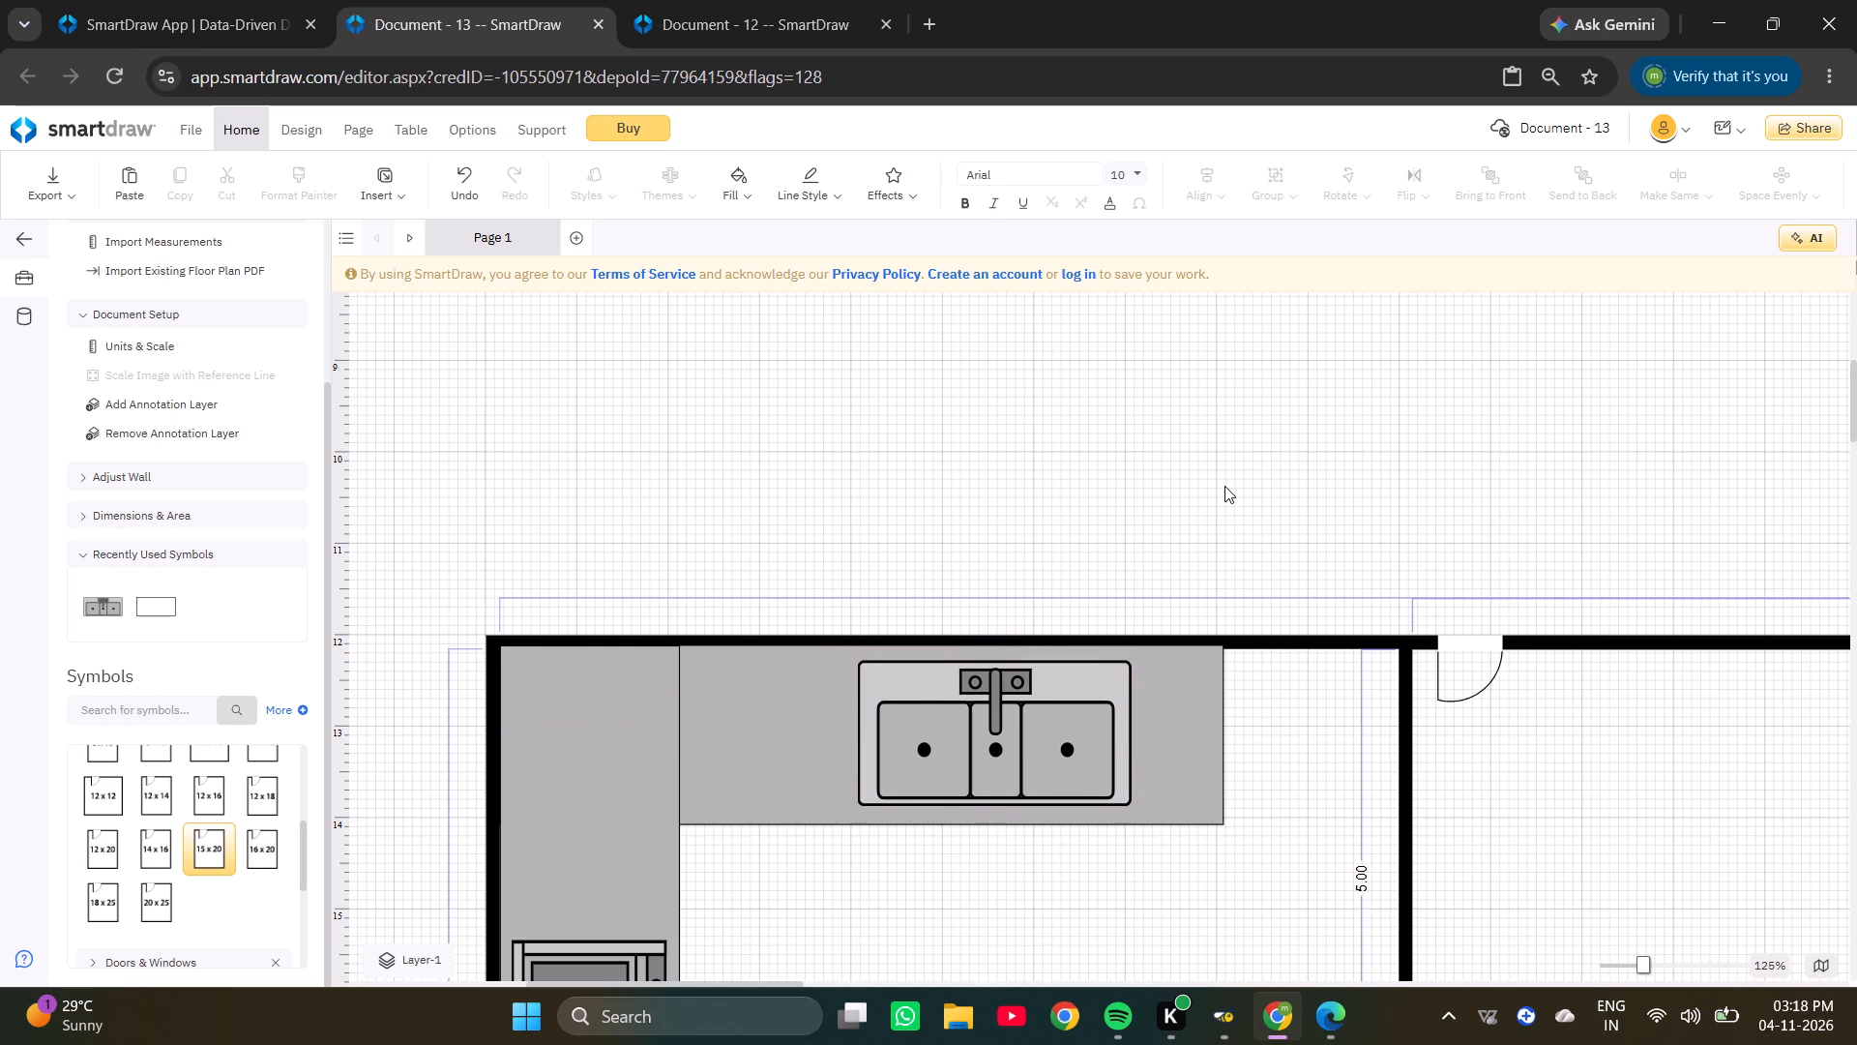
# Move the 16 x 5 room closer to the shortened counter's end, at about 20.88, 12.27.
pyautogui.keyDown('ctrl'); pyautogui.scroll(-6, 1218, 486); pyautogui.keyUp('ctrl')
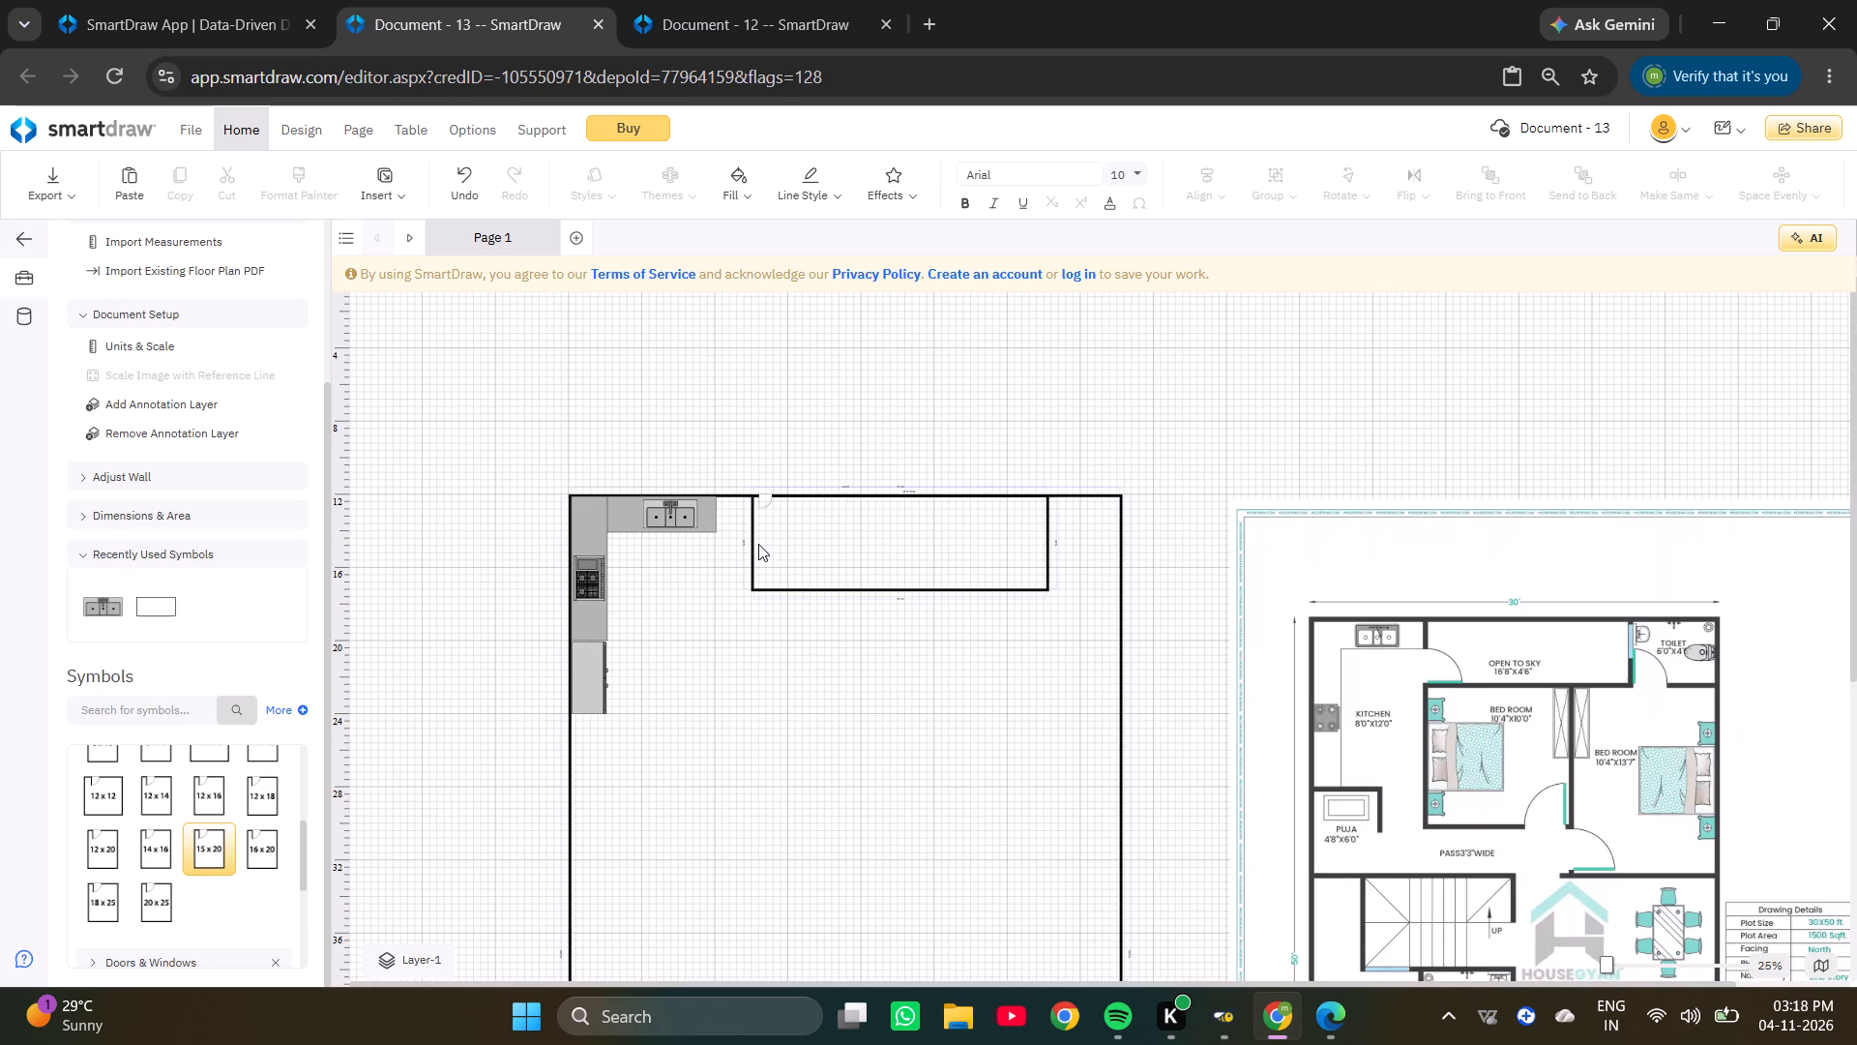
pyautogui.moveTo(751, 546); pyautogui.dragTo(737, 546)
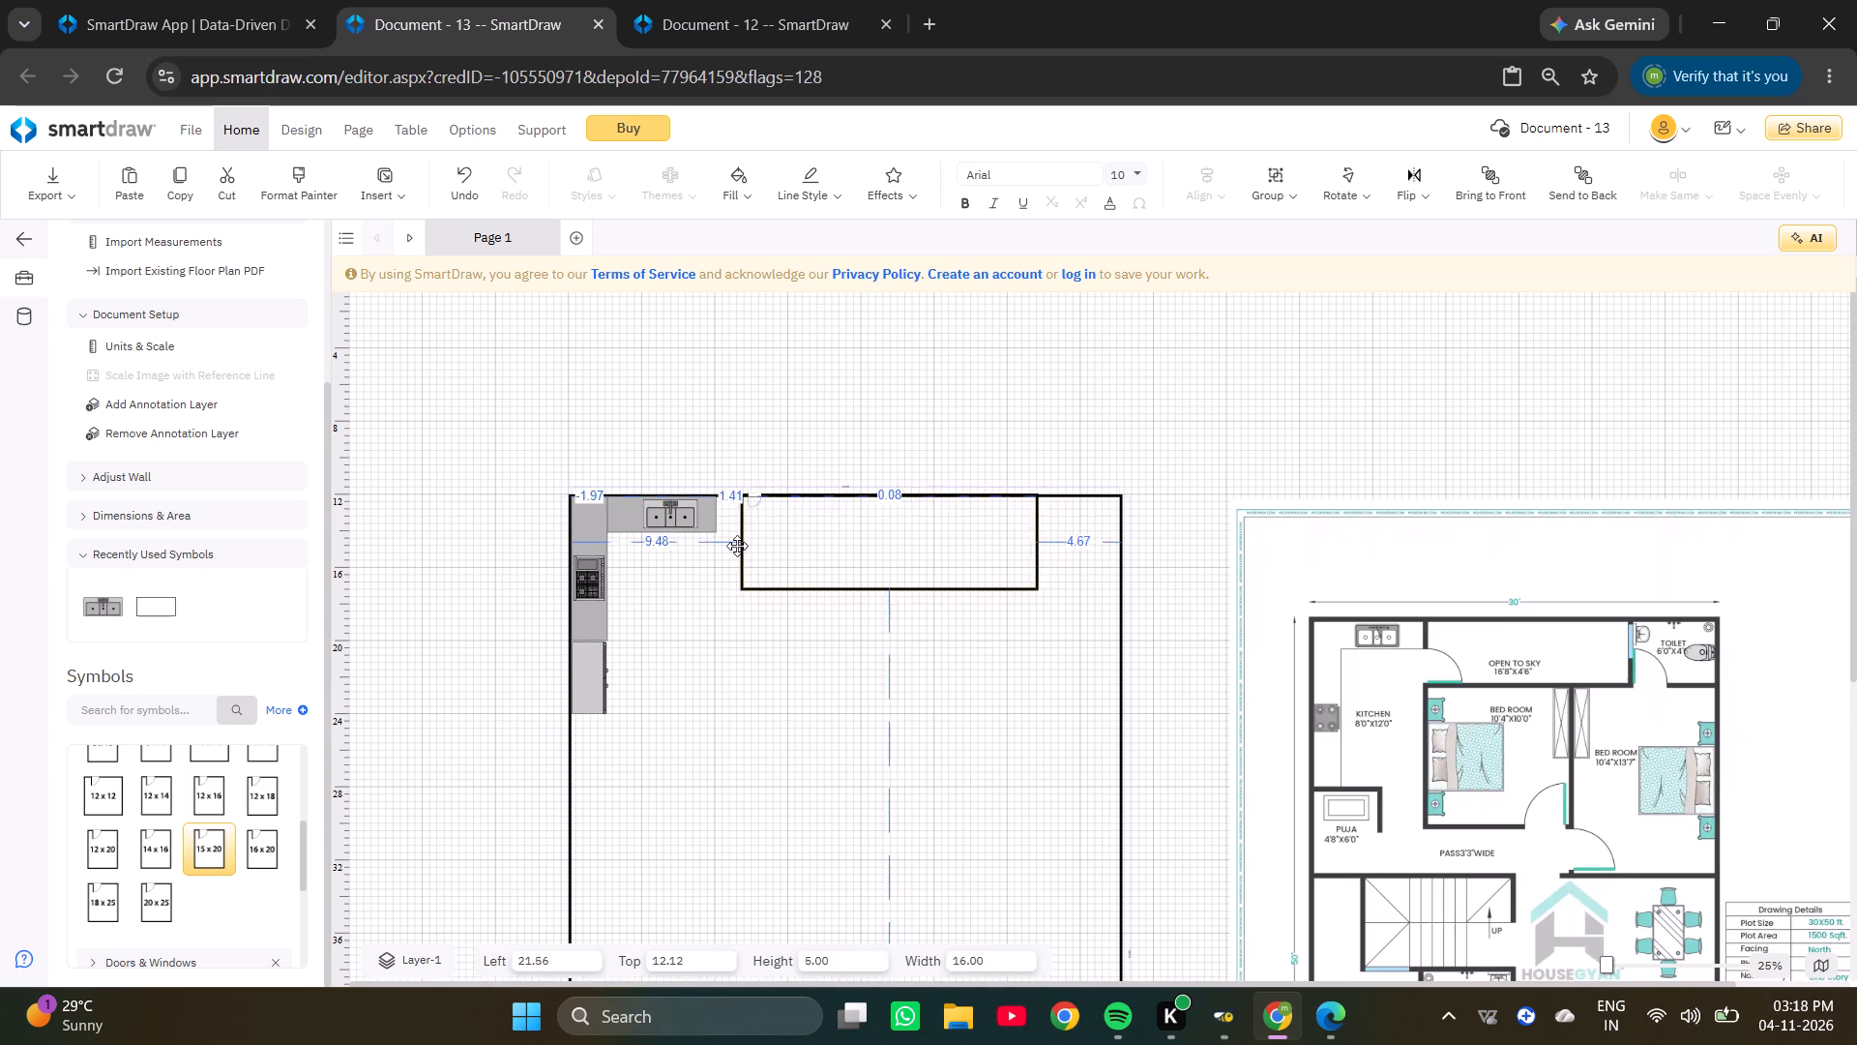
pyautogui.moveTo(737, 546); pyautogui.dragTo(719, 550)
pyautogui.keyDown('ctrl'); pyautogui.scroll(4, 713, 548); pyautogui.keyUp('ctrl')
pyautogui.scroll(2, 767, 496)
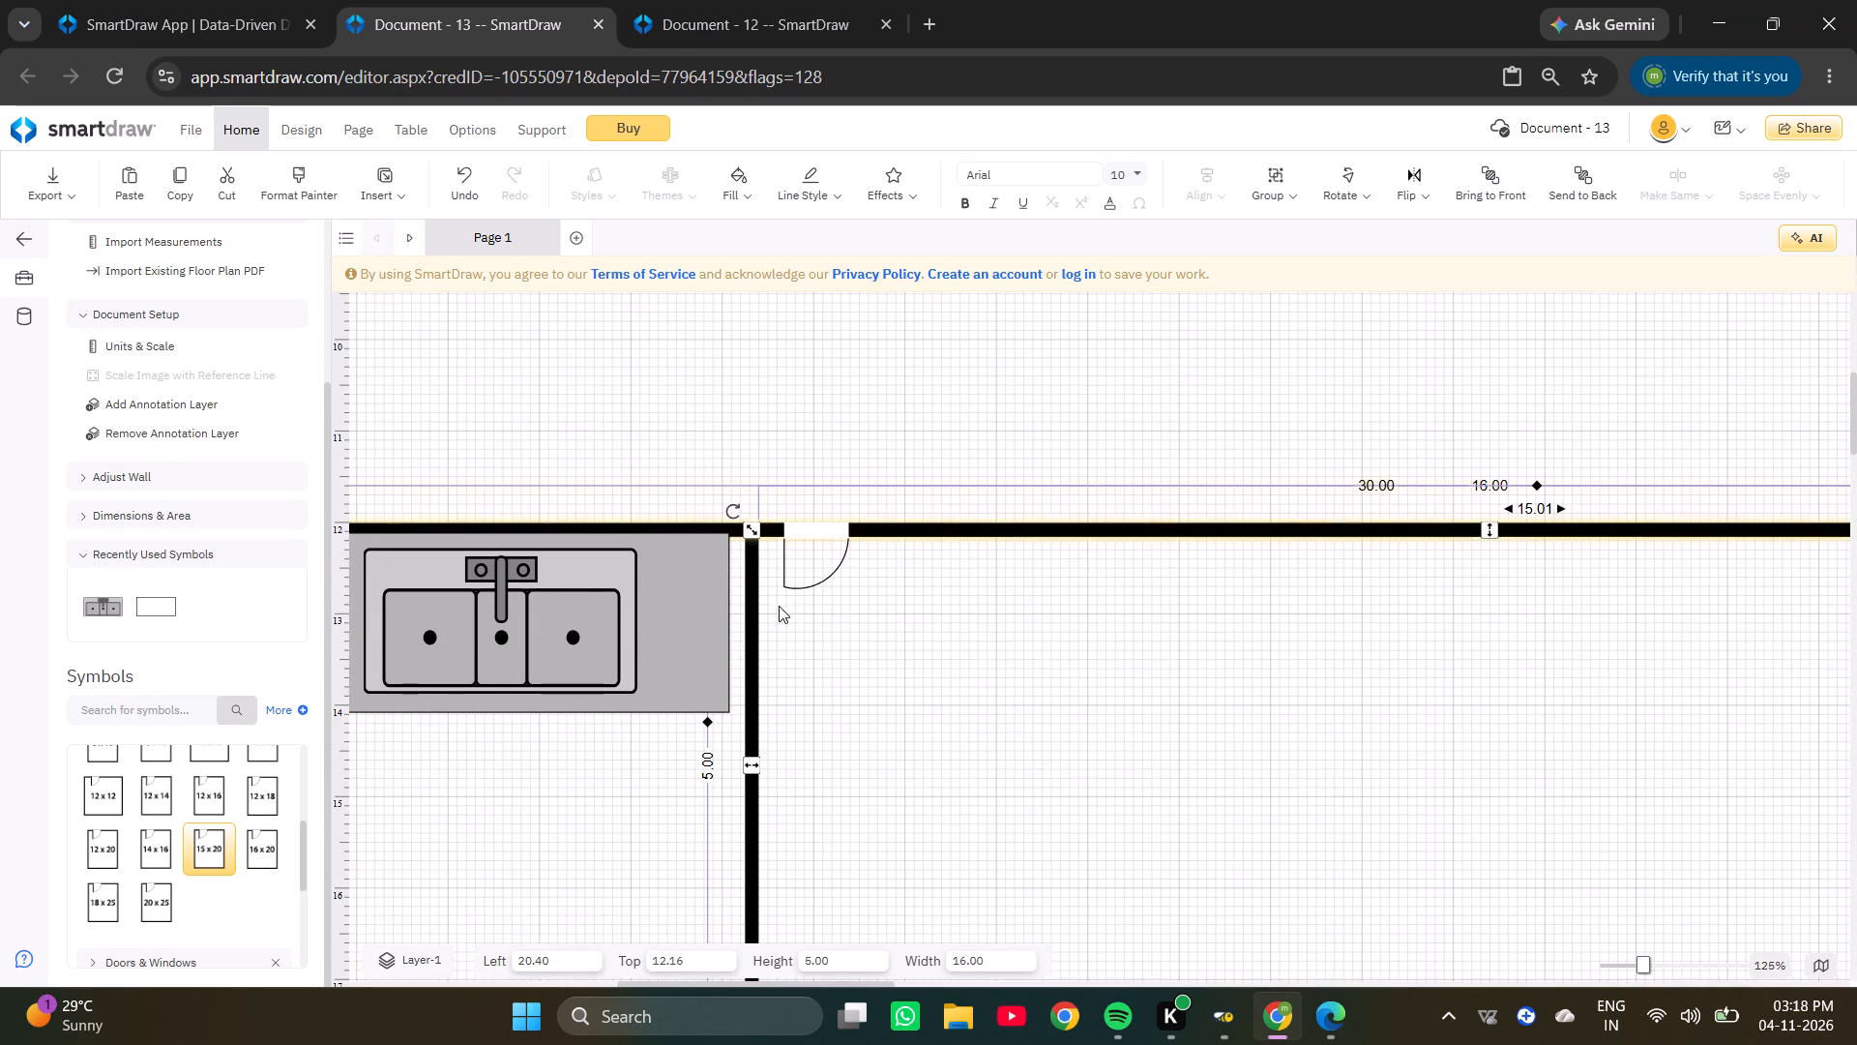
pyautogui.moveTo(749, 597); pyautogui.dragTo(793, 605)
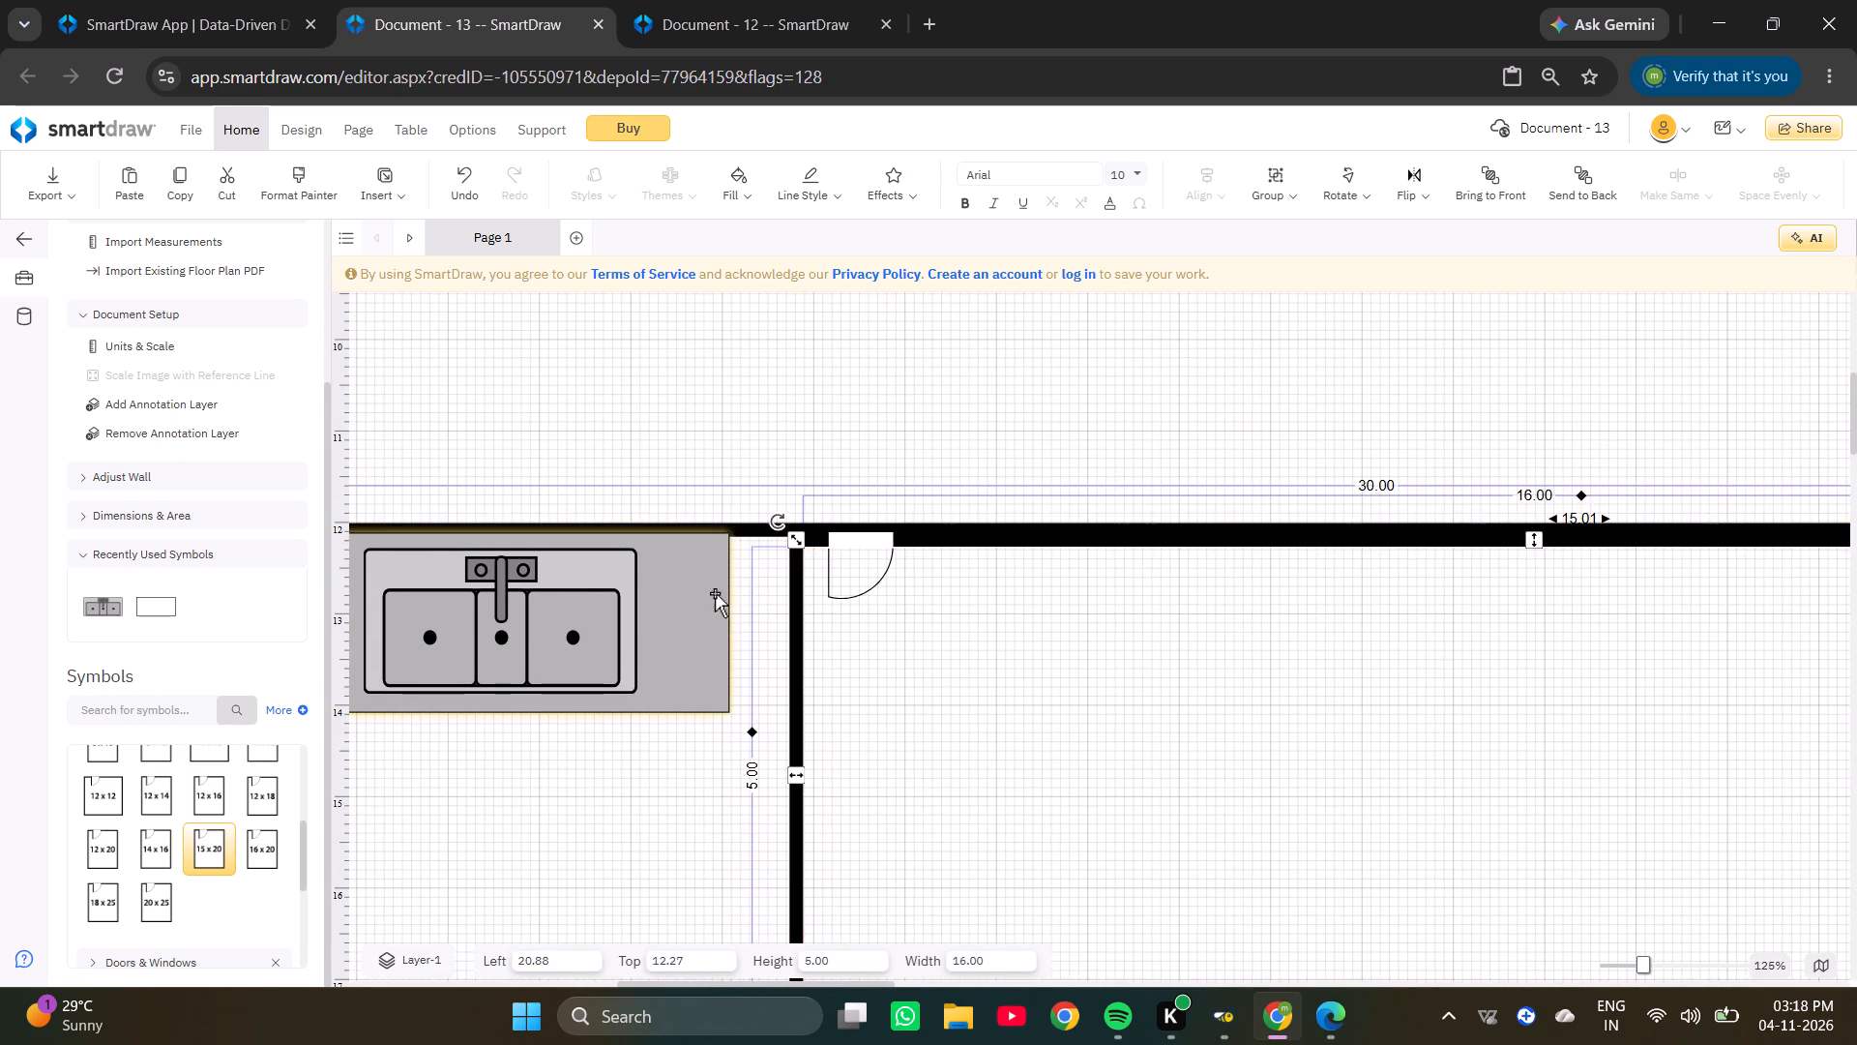
# Nudge the horizontal counter slightly down to line it up with the inner face of the top wall.
pyautogui.click(702, 593)
pyautogui.press('Down')
pyautogui.press('Down')
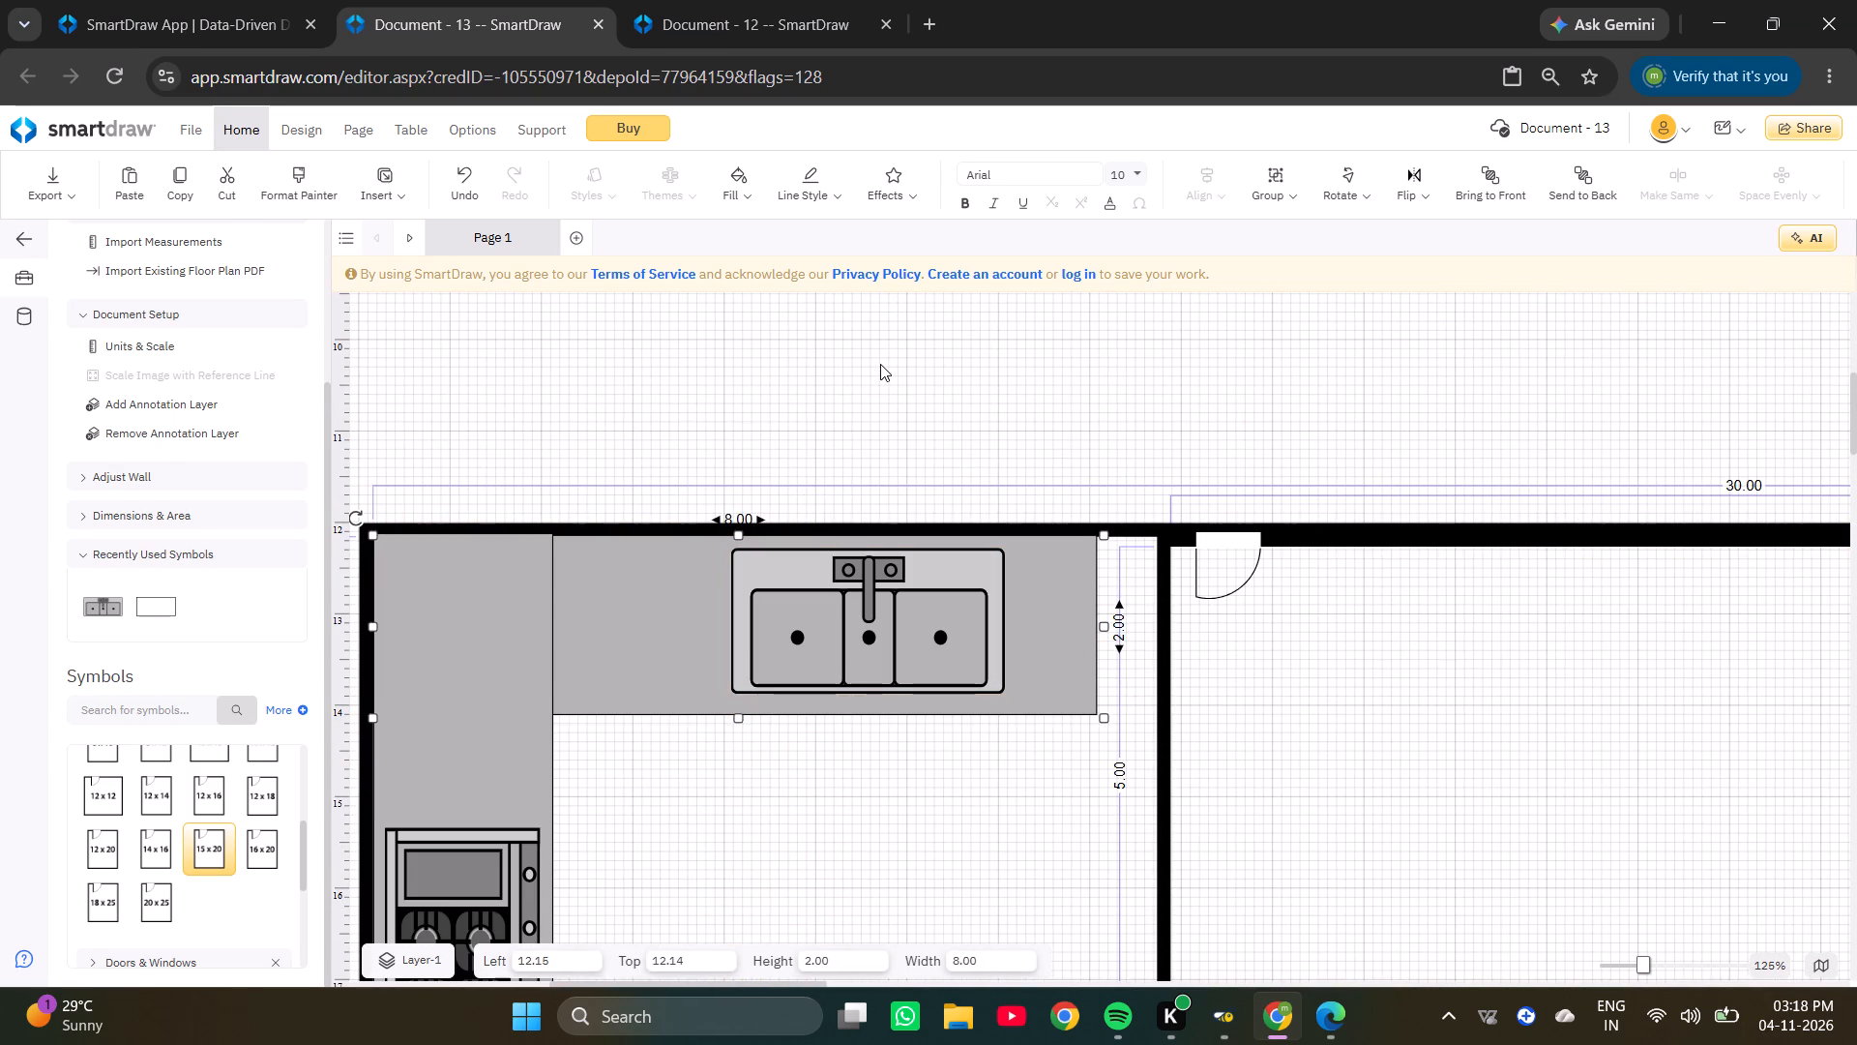
pyautogui.press('Down')
pyautogui.press('Down')
pyautogui.press('Down')
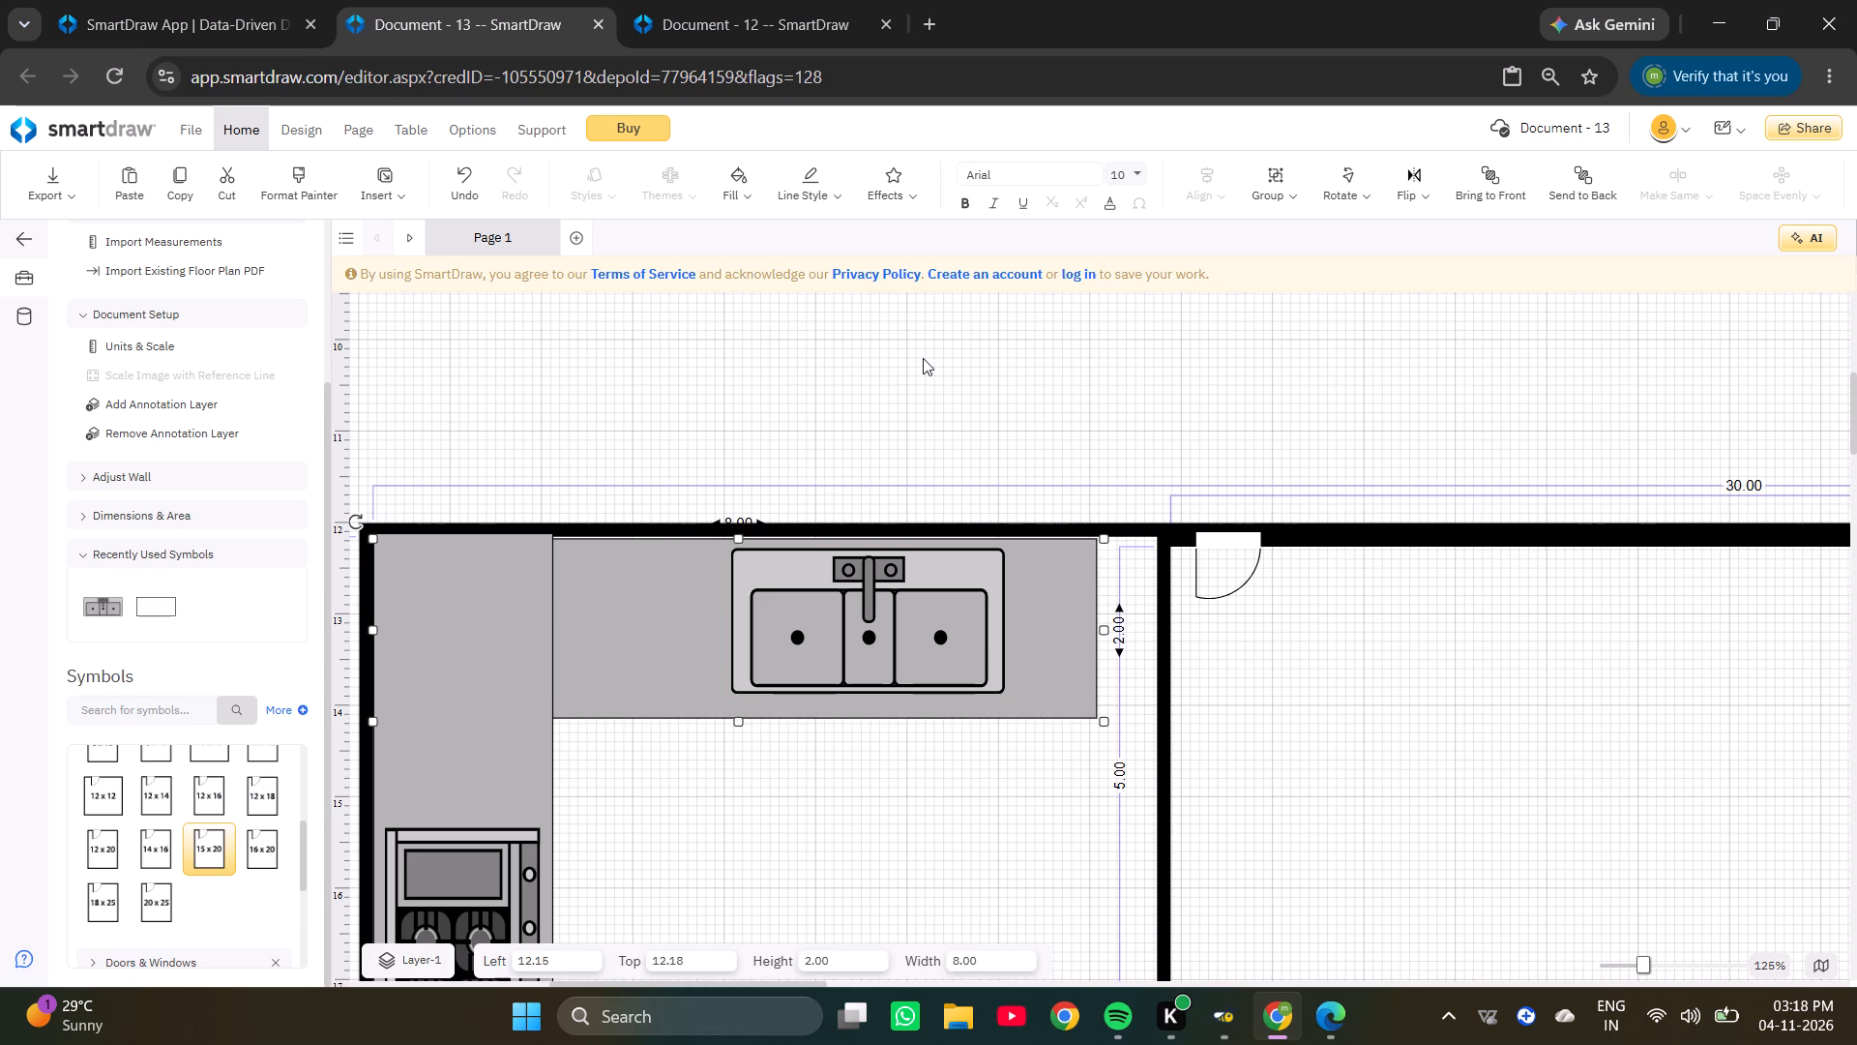
pyautogui.press('Up')
pyautogui.press('Up')
# Nudge the vertical counter holding the stove slightly down to align its top with the wall, at about 9.19, 15.05.
pyautogui.scroll(-2, 922, 359)
pyautogui.click(469, 439)
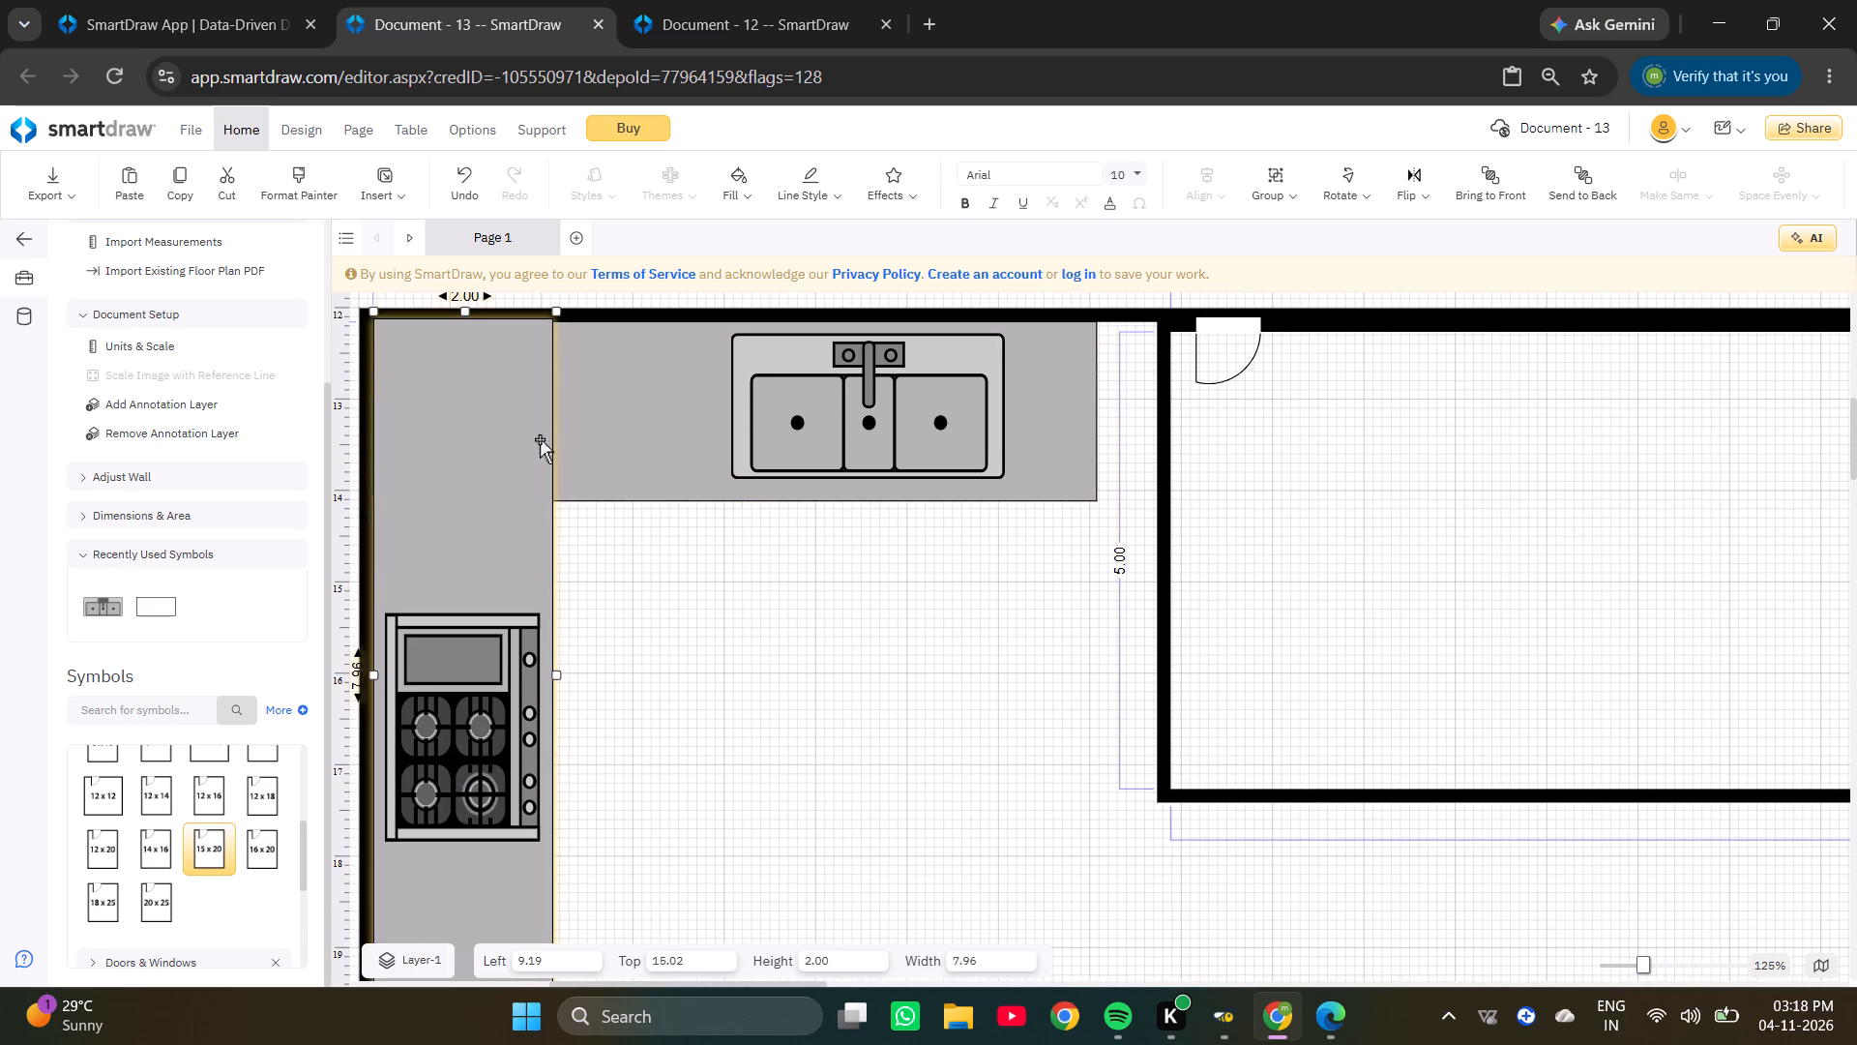
pyautogui.press('Down')
pyautogui.press('Down')
pyautogui.press('Down')
pyautogui.click(789, 682)
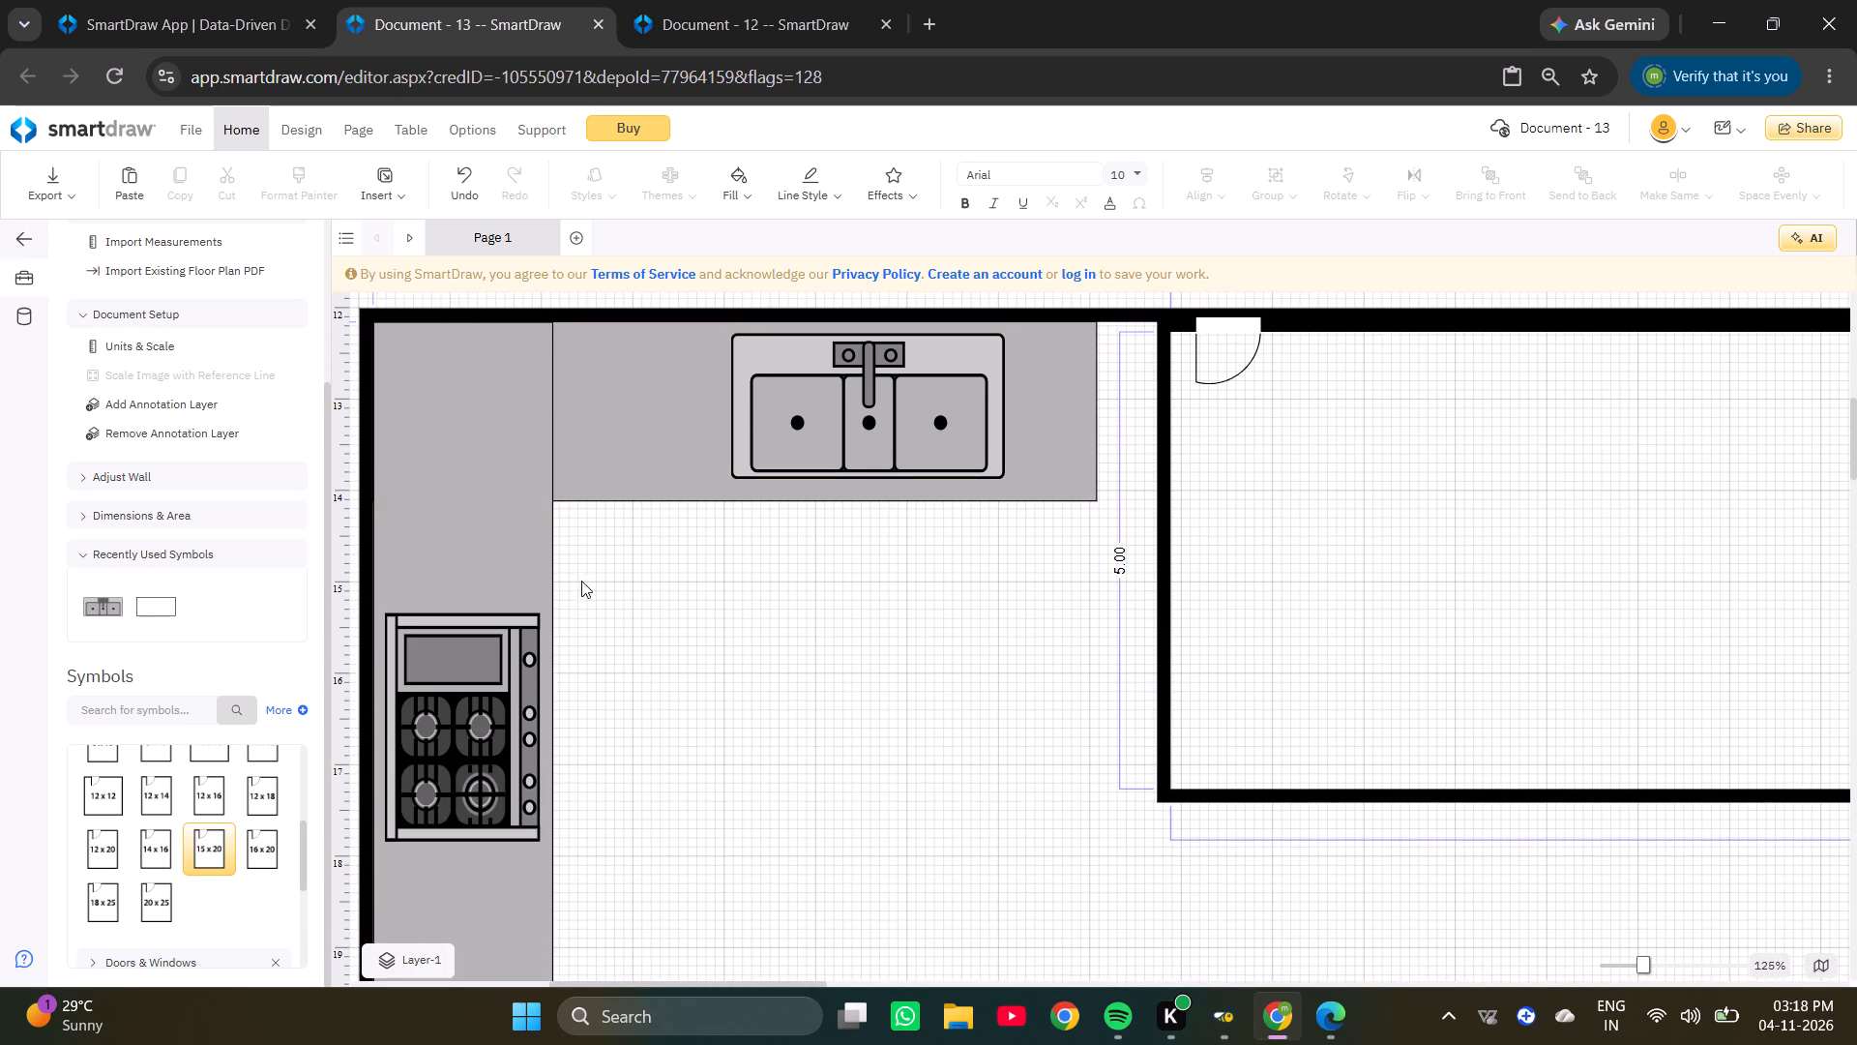
pyautogui.press('Up')
pyautogui.click(520, 548)
pyautogui.press('Up')
pyautogui.click(696, 597)
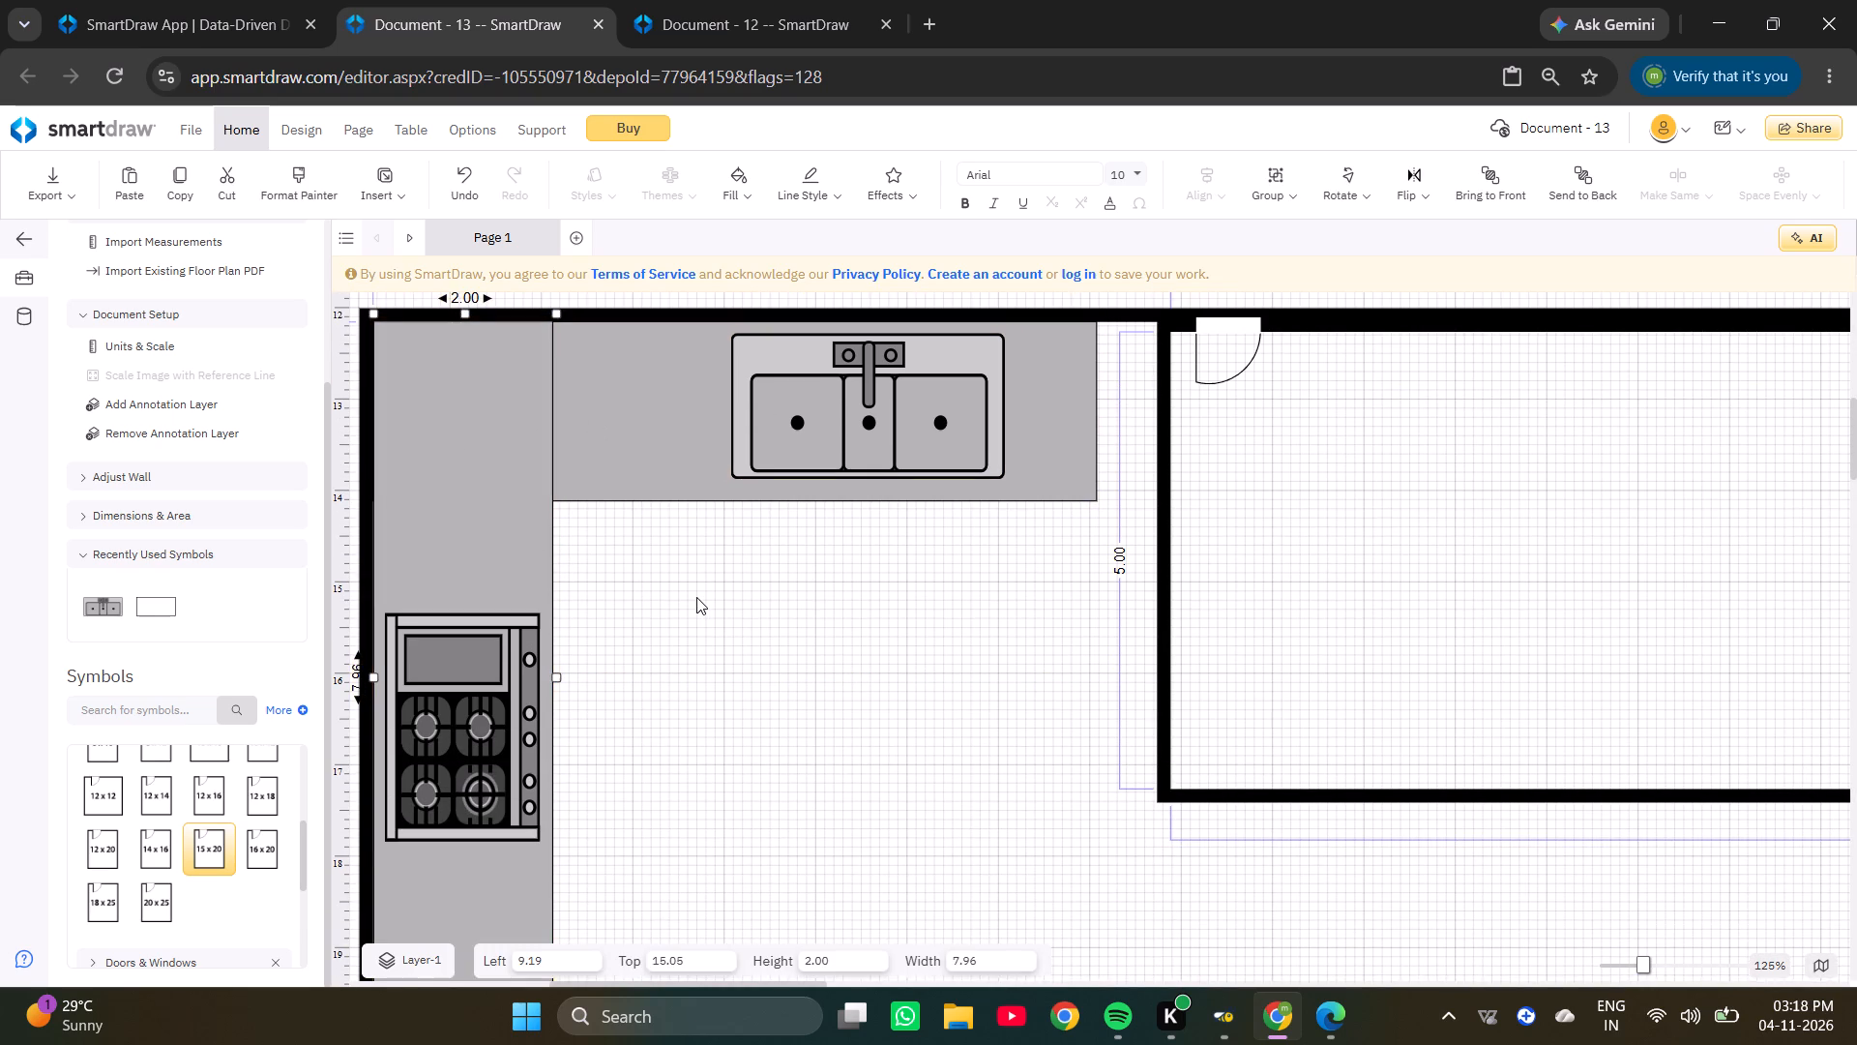
# Nudge the refrigerator slightly down below the vertical counter, at about 11.18, 21.05.
pyautogui.scroll(-4, 695, 598)
pyautogui.click(461, 724)
pyautogui.press('Down')
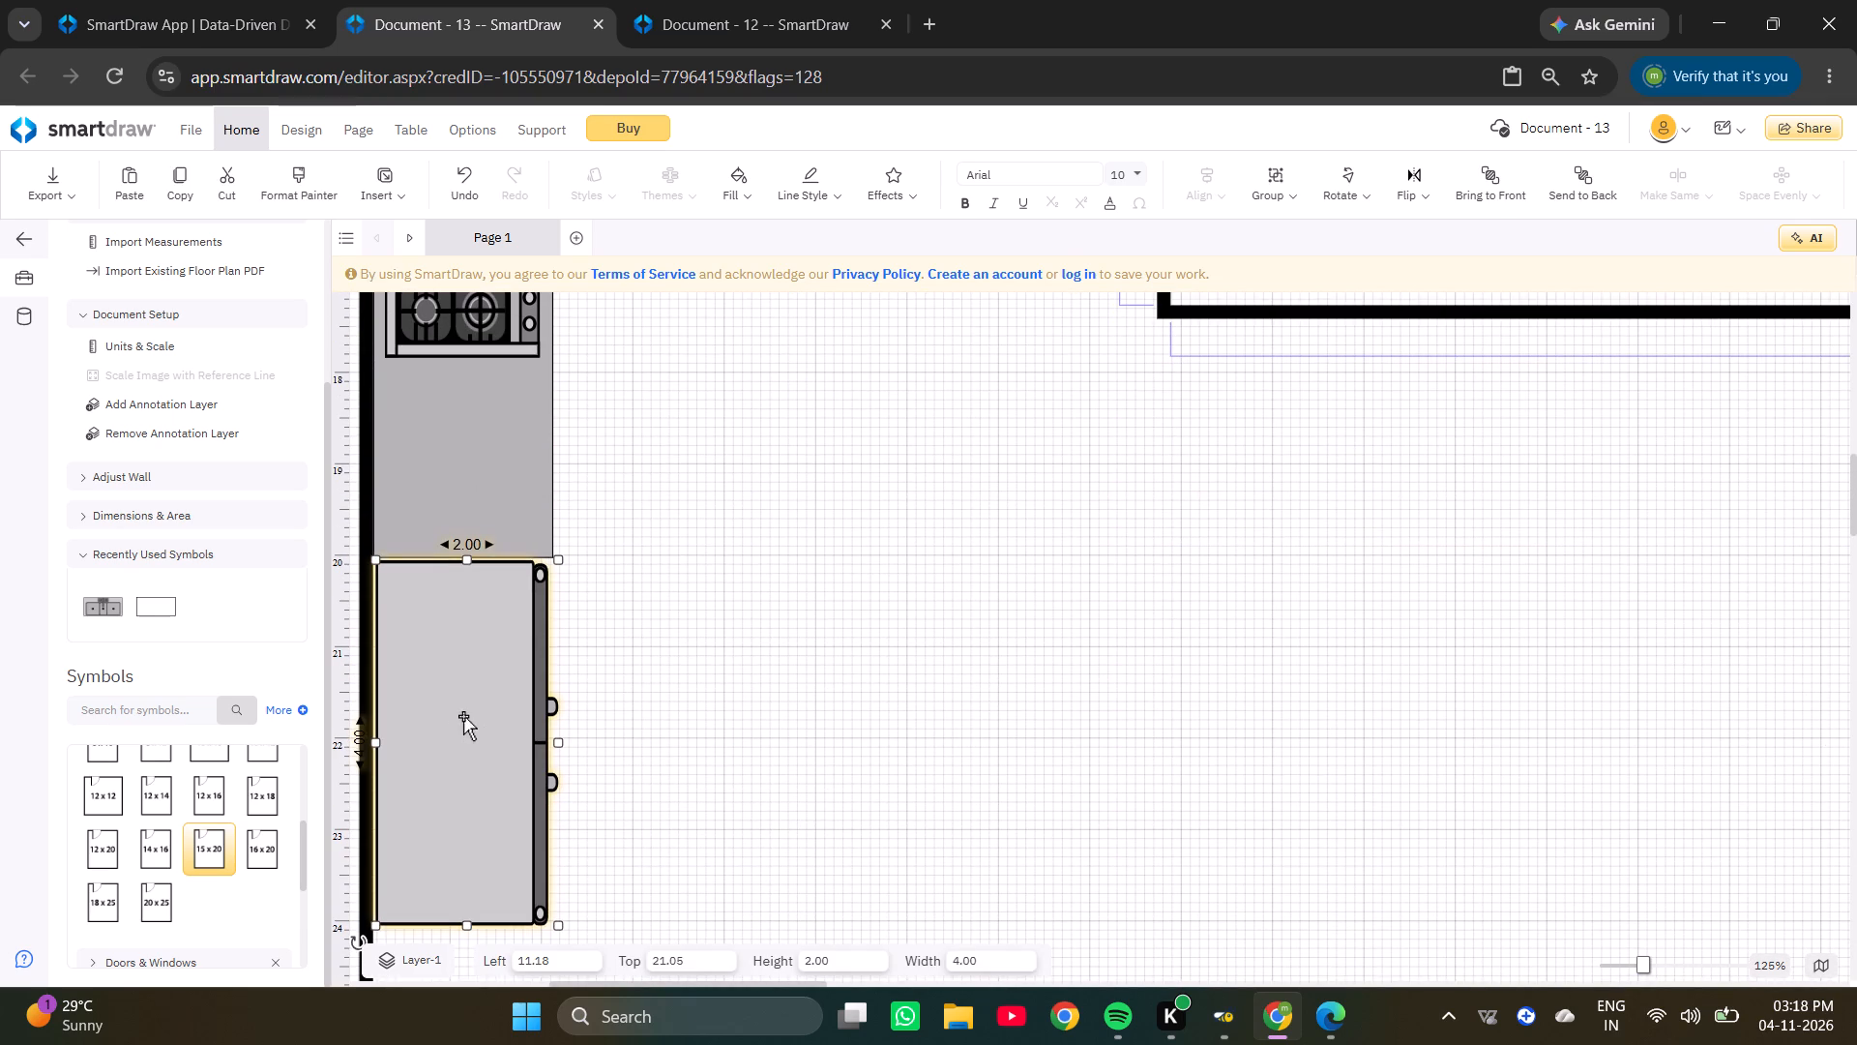
pyautogui.click(767, 563)
# Move the 16 x 5 room flush against the horizontal counter's end and the plan's top wall, at about 20.2, 12.15.
pyautogui.scroll(4, 1012, 644)
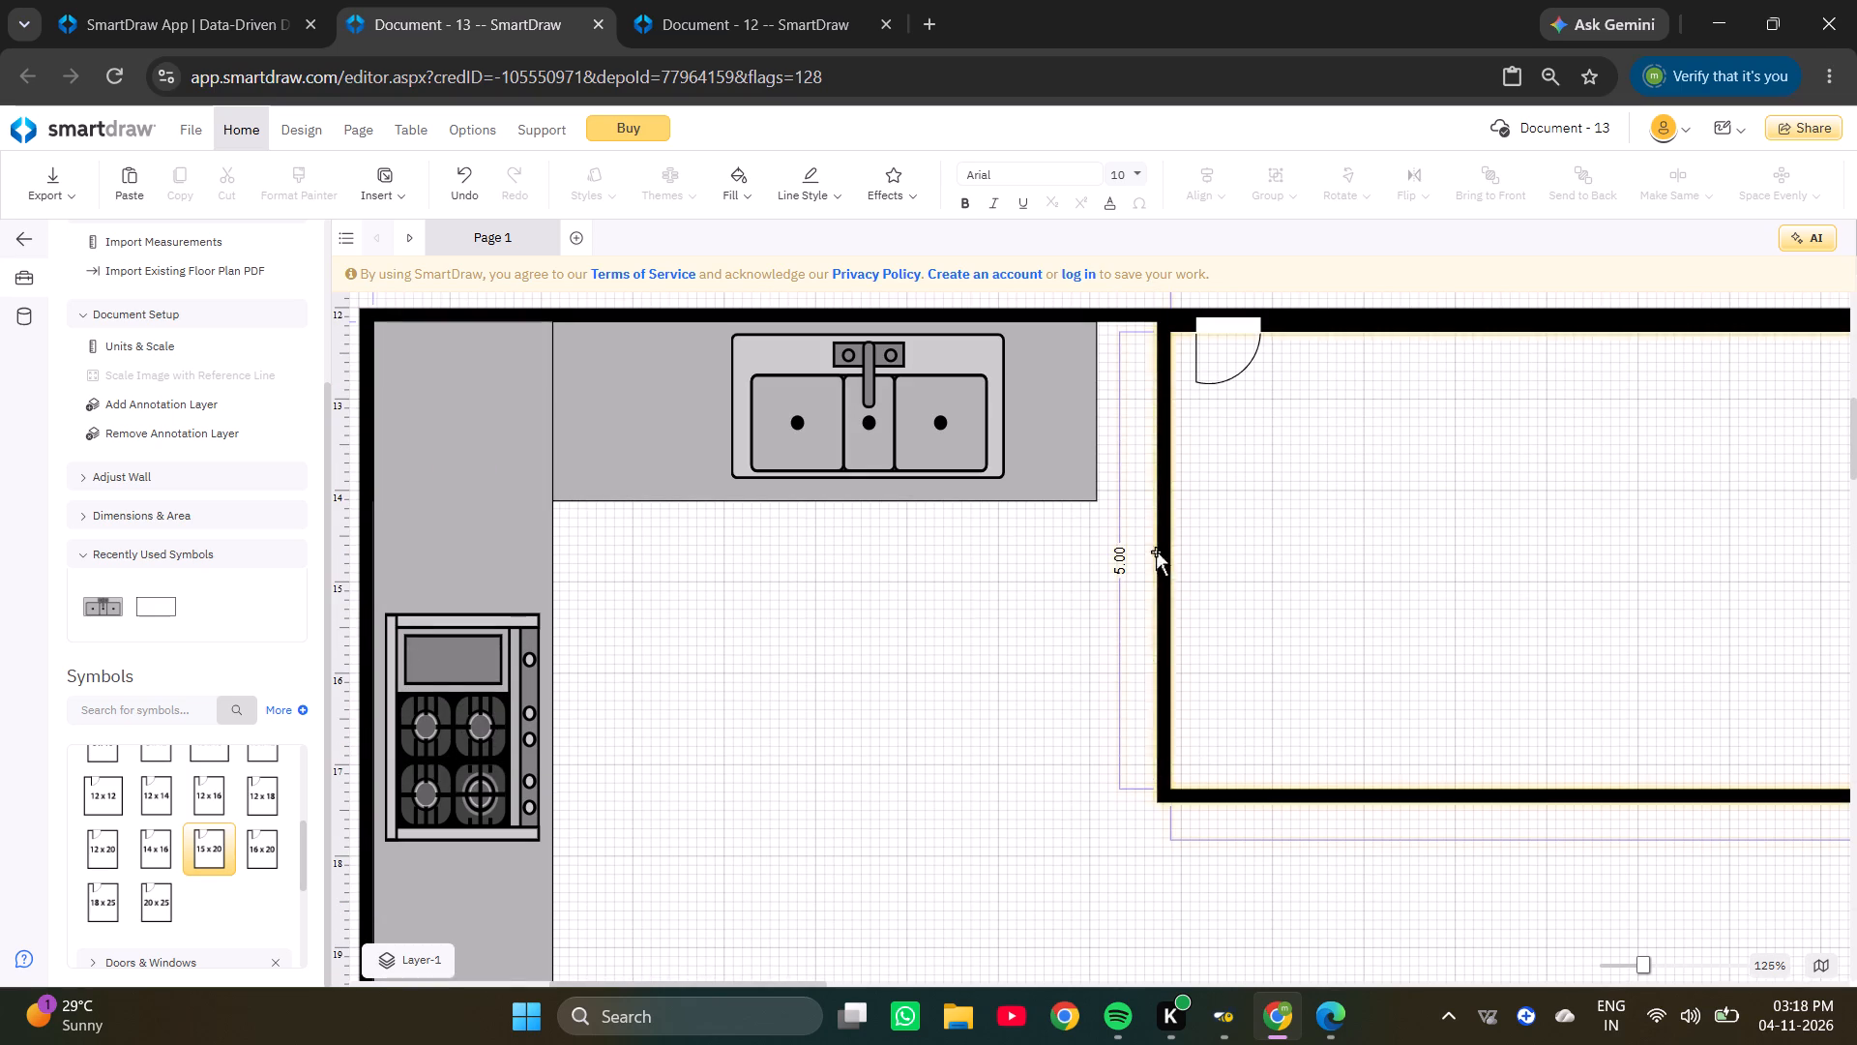
pyautogui.moveTo(1165, 551); pyautogui.dragTo(1112, 555)
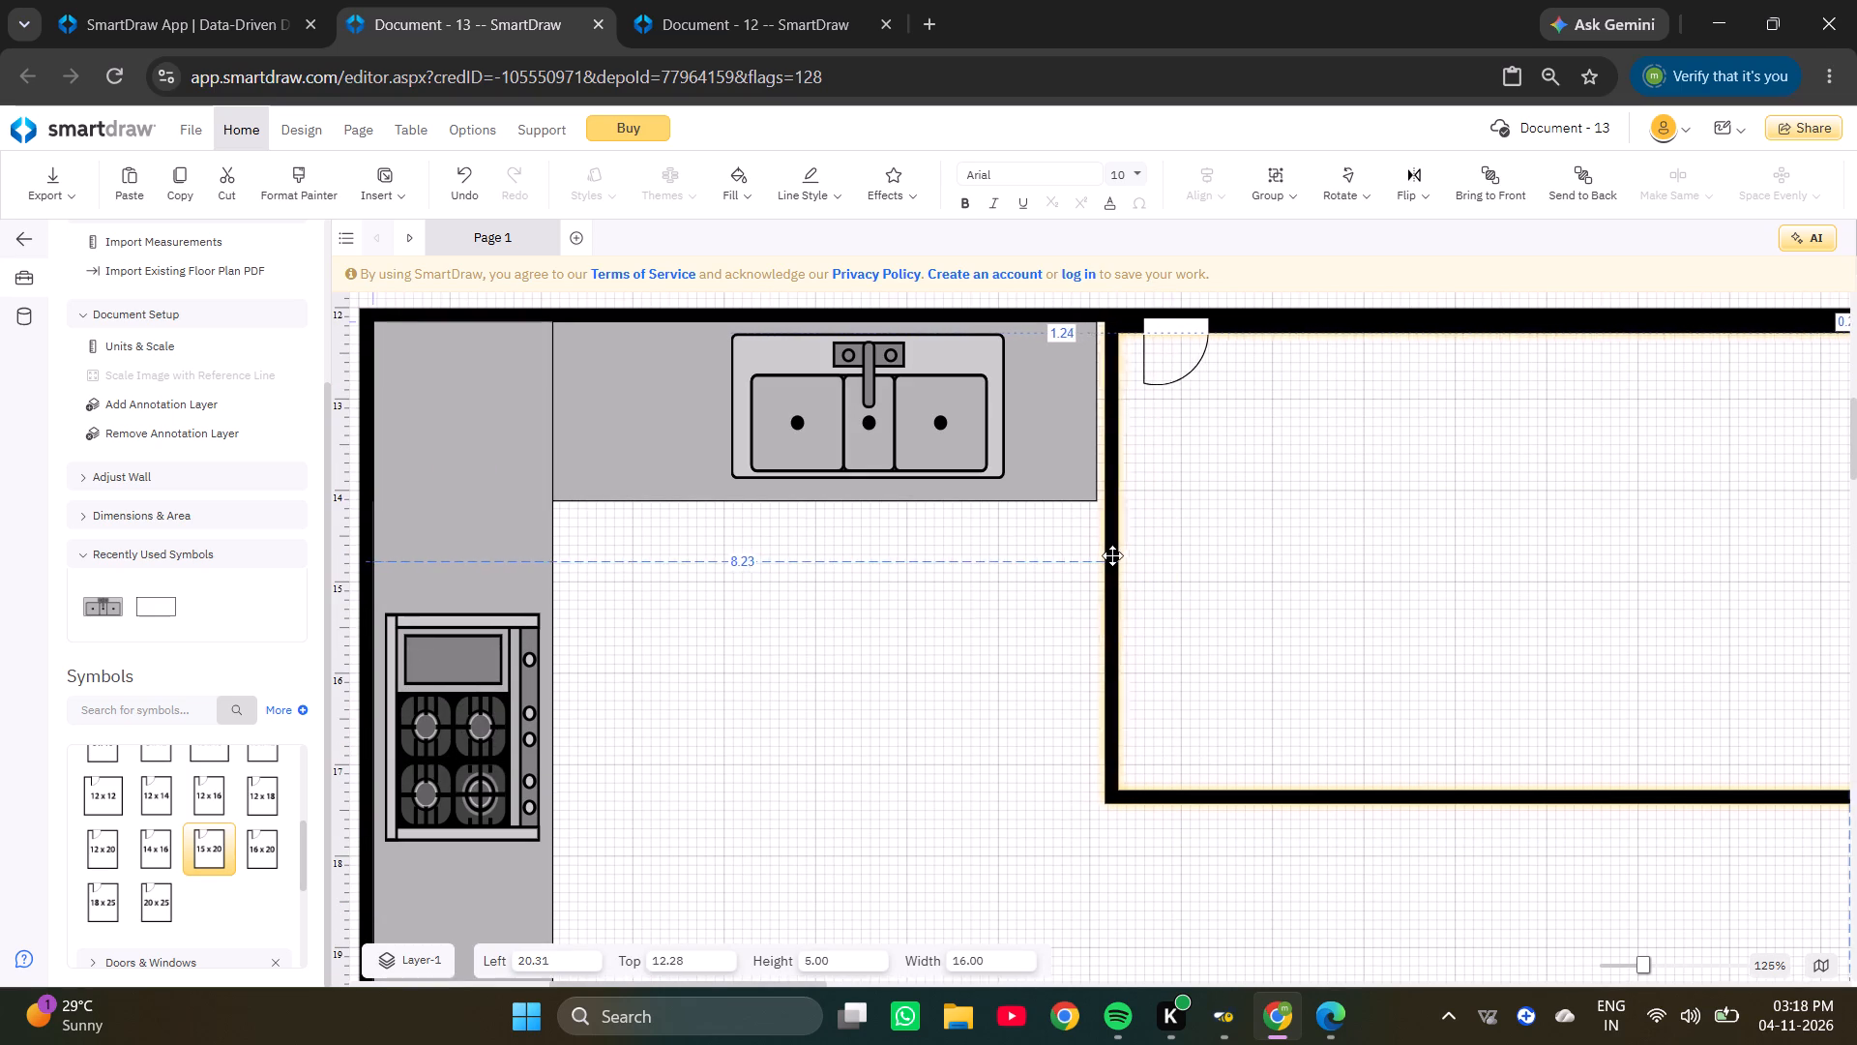
pyautogui.moveTo(1112, 555); pyautogui.dragTo(1102, 555)
pyautogui.moveTo(1105, 551); pyautogui.dragTo(1103, 547)
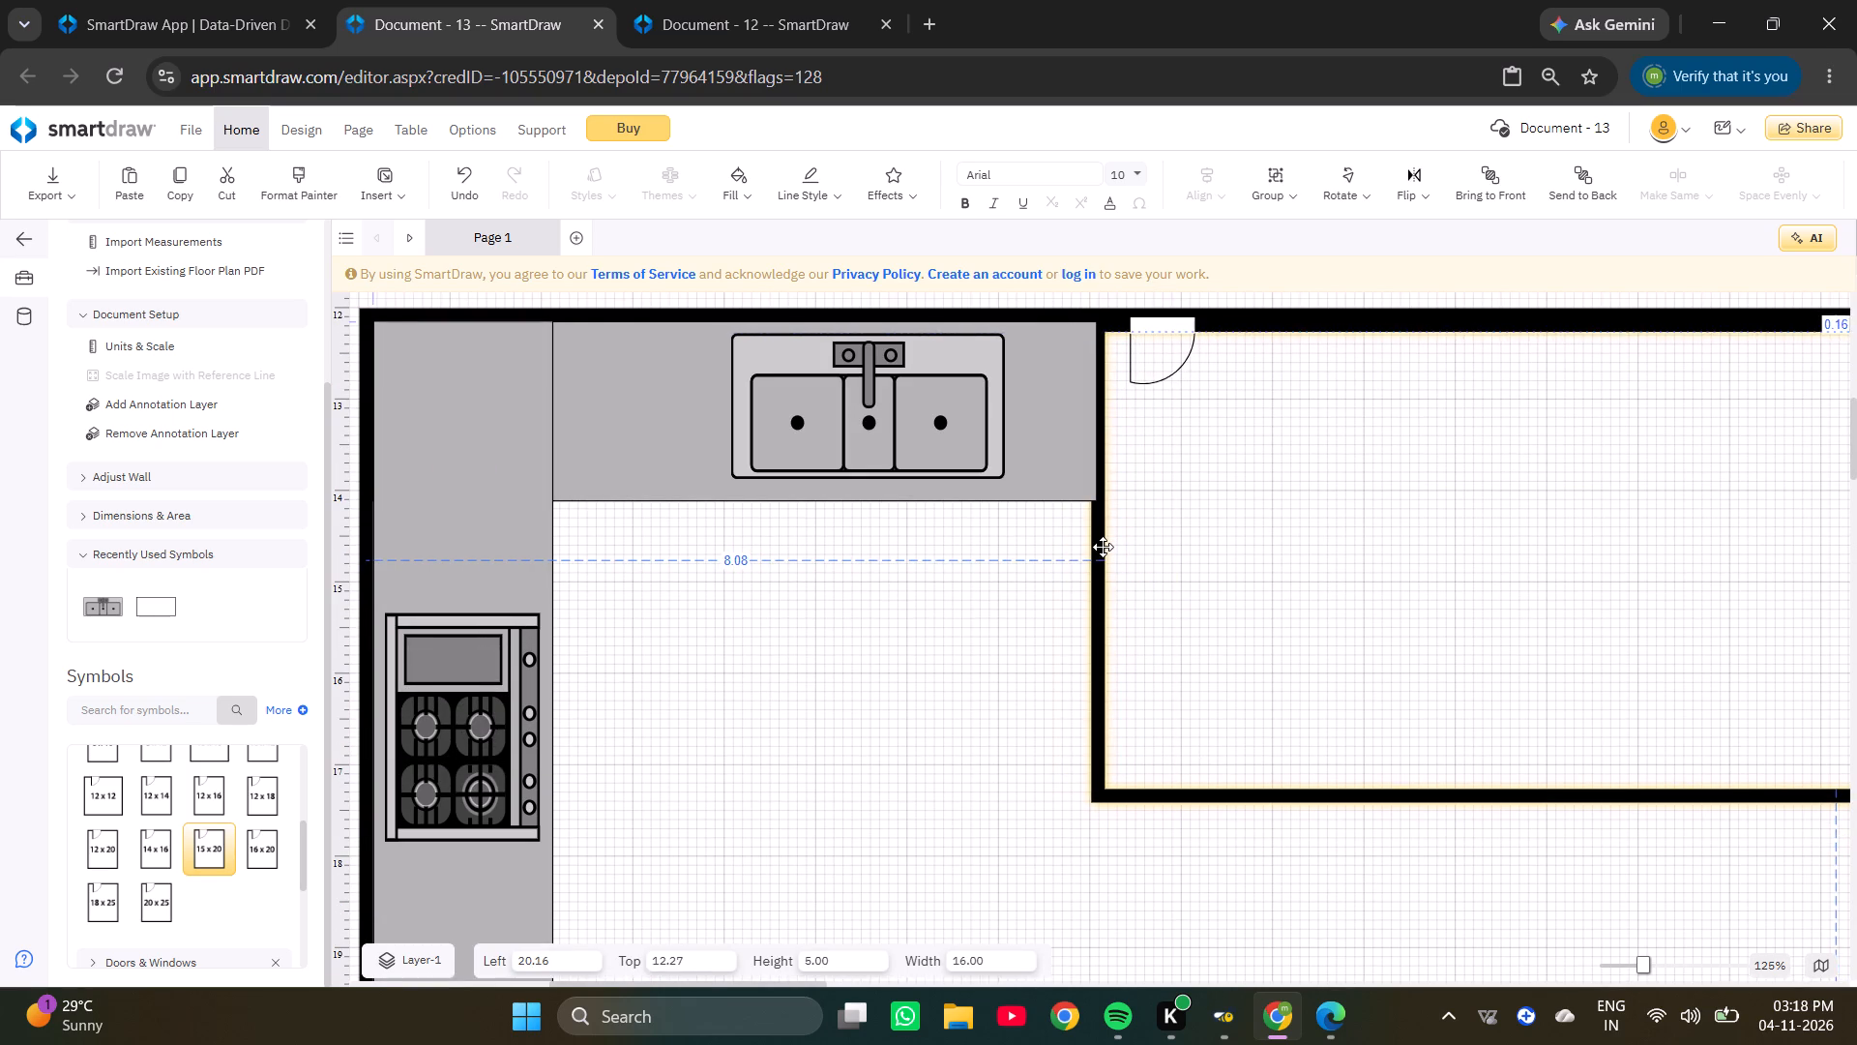
pyautogui.moveTo(1103, 547); pyautogui.dragTo(1106, 538)
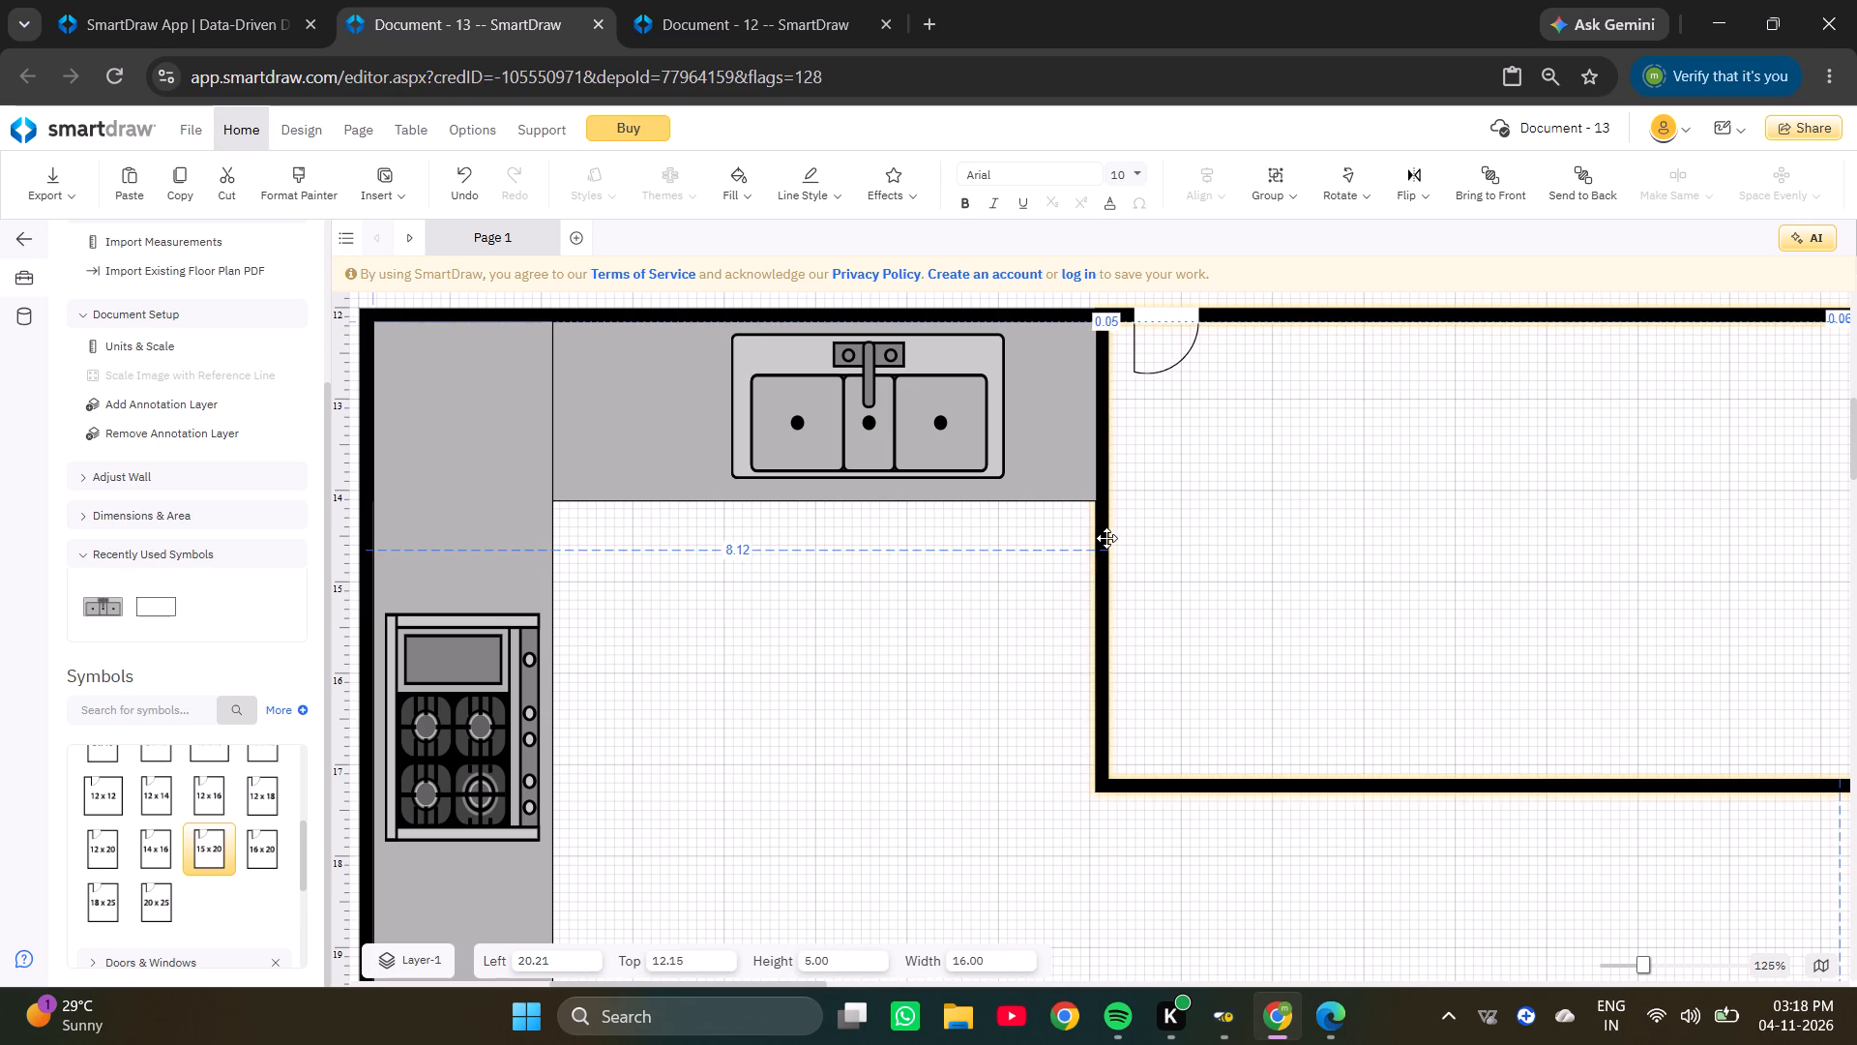
pyautogui.moveTo(1106, 538); pyautogui.dragTo(1109, 538)
# Move the door from the room's top wall to the lower part of its kitchen-side wall, at about 19.52, 16.27.
pyautogui.moveTo(1165, 356); pyautogui.dragTo(1081, 746)
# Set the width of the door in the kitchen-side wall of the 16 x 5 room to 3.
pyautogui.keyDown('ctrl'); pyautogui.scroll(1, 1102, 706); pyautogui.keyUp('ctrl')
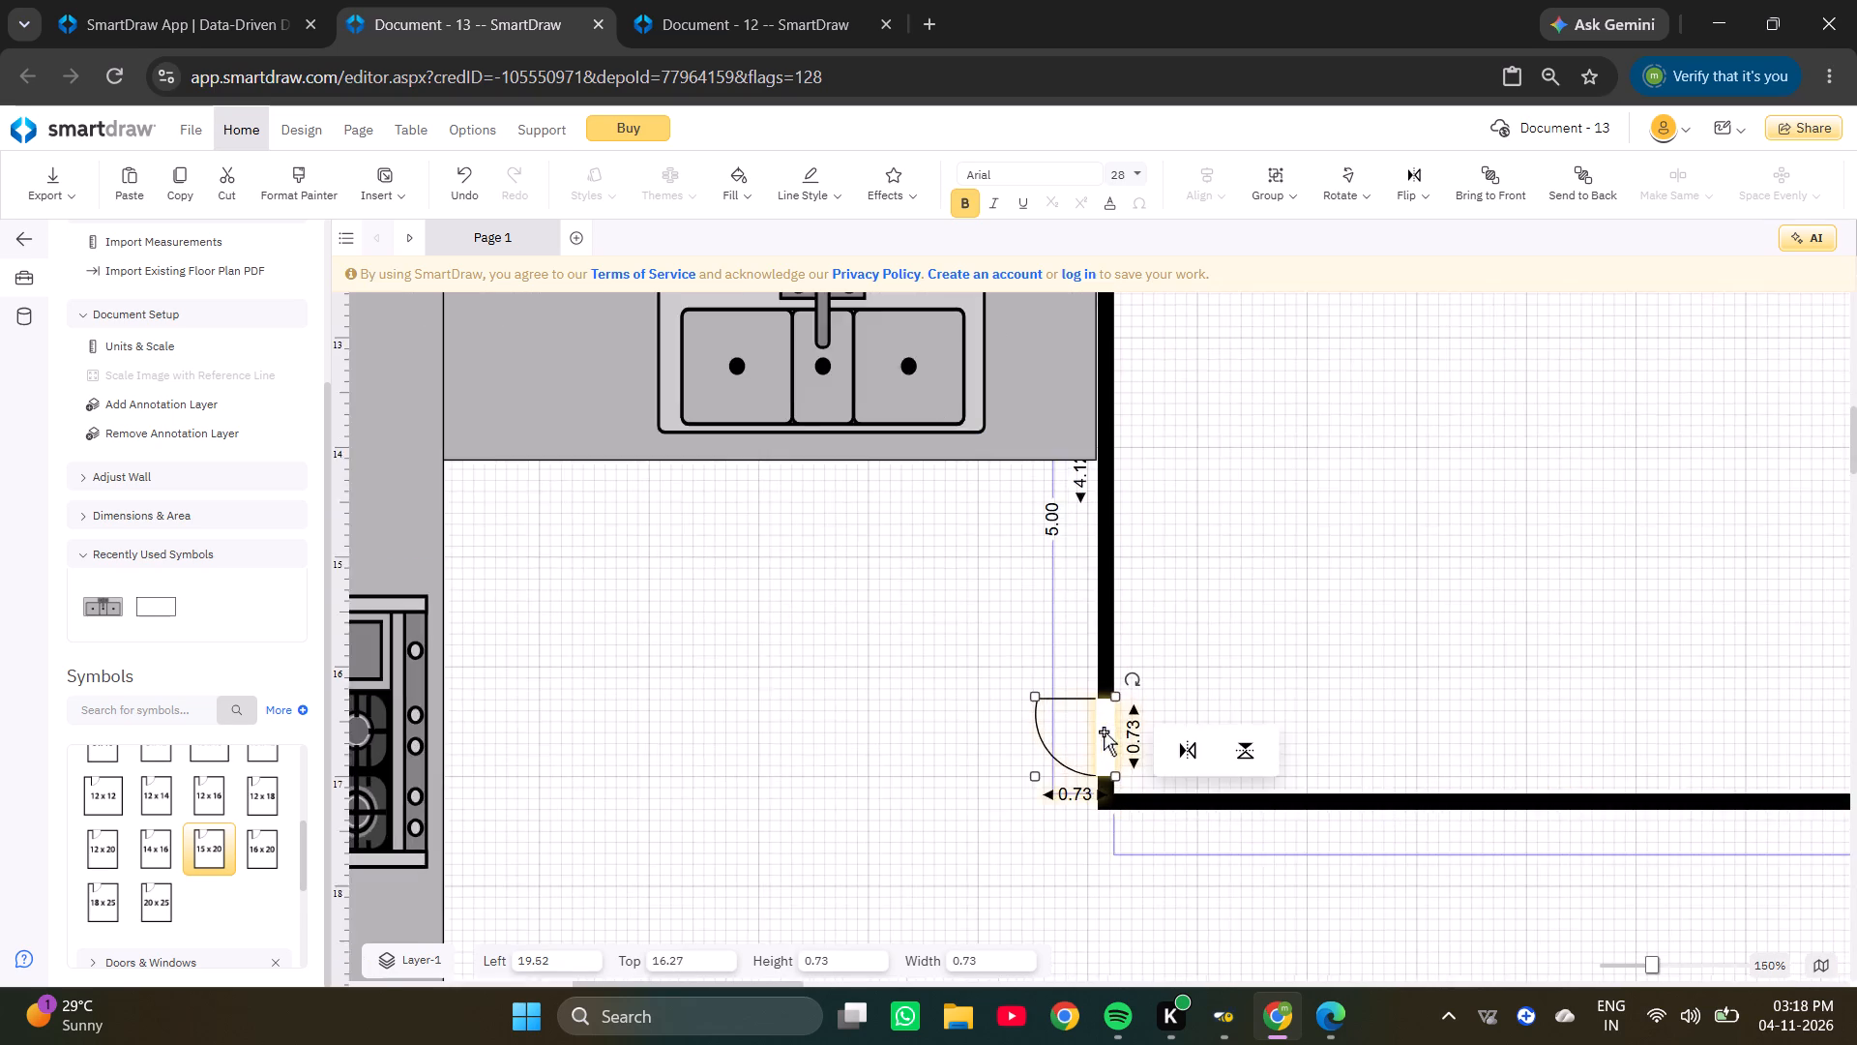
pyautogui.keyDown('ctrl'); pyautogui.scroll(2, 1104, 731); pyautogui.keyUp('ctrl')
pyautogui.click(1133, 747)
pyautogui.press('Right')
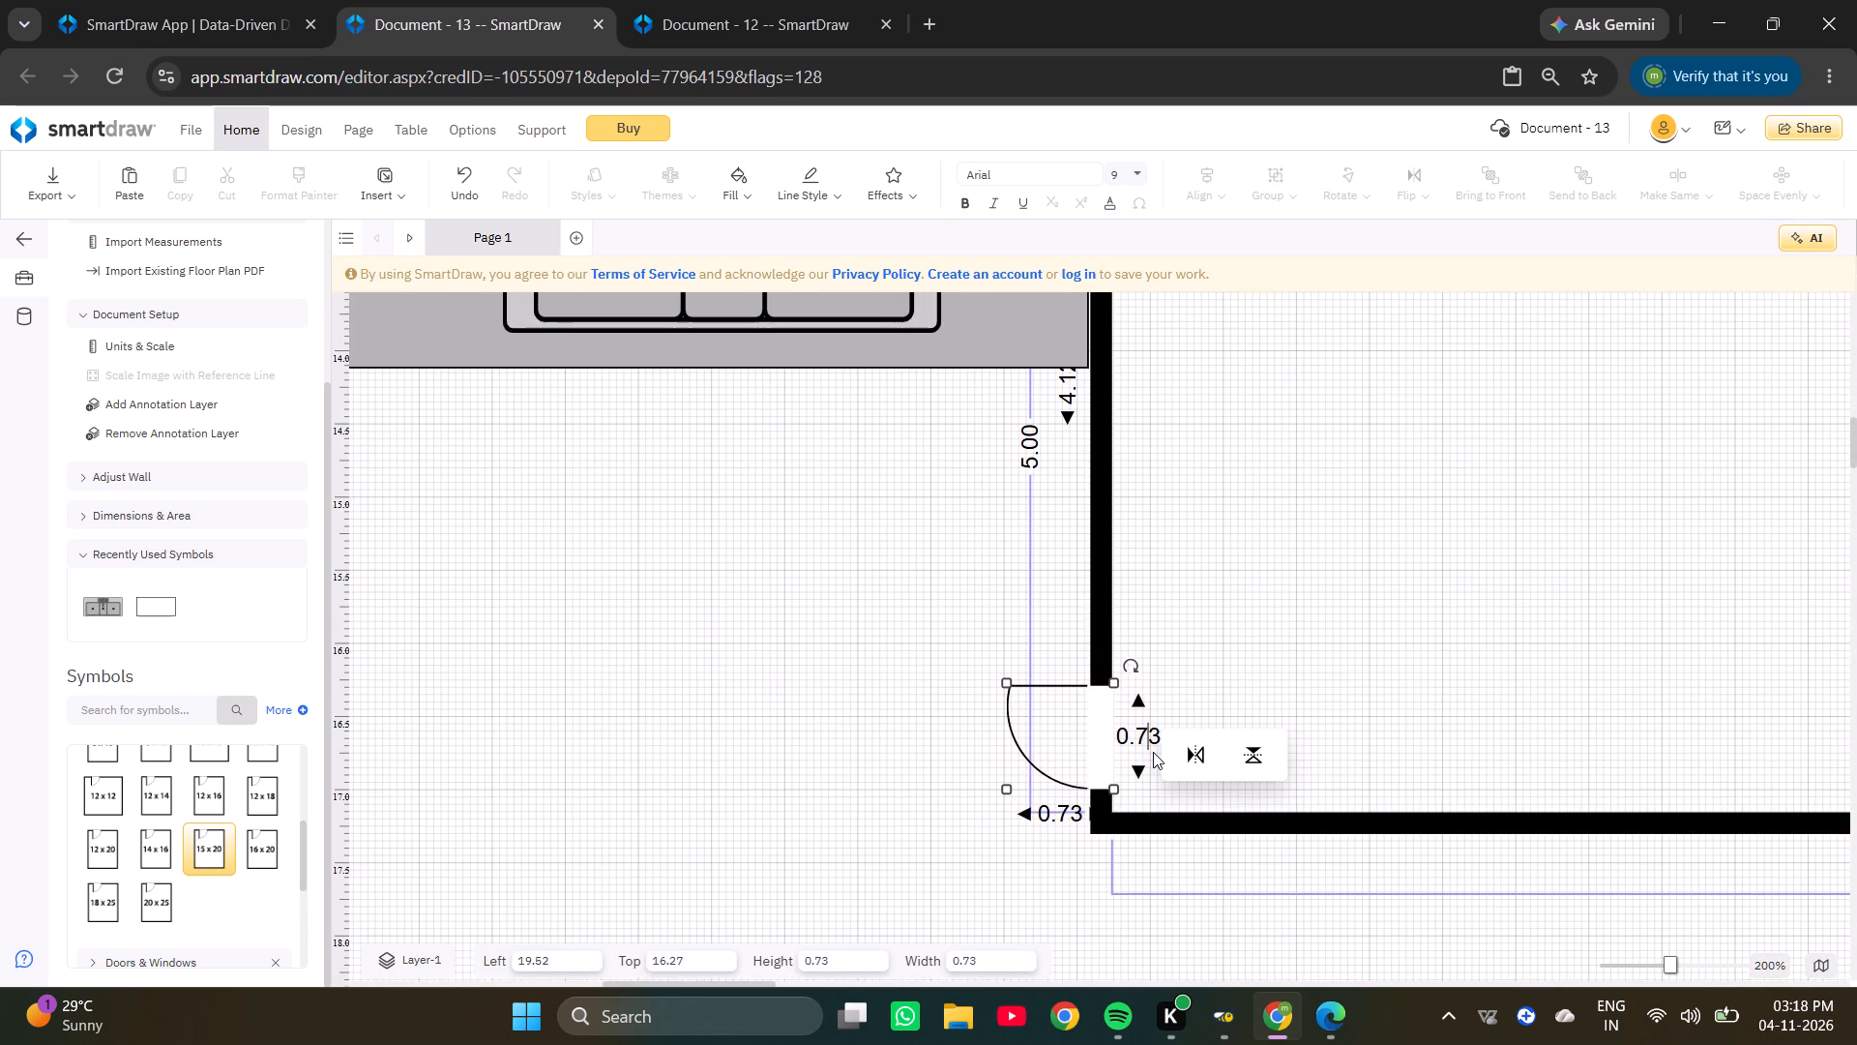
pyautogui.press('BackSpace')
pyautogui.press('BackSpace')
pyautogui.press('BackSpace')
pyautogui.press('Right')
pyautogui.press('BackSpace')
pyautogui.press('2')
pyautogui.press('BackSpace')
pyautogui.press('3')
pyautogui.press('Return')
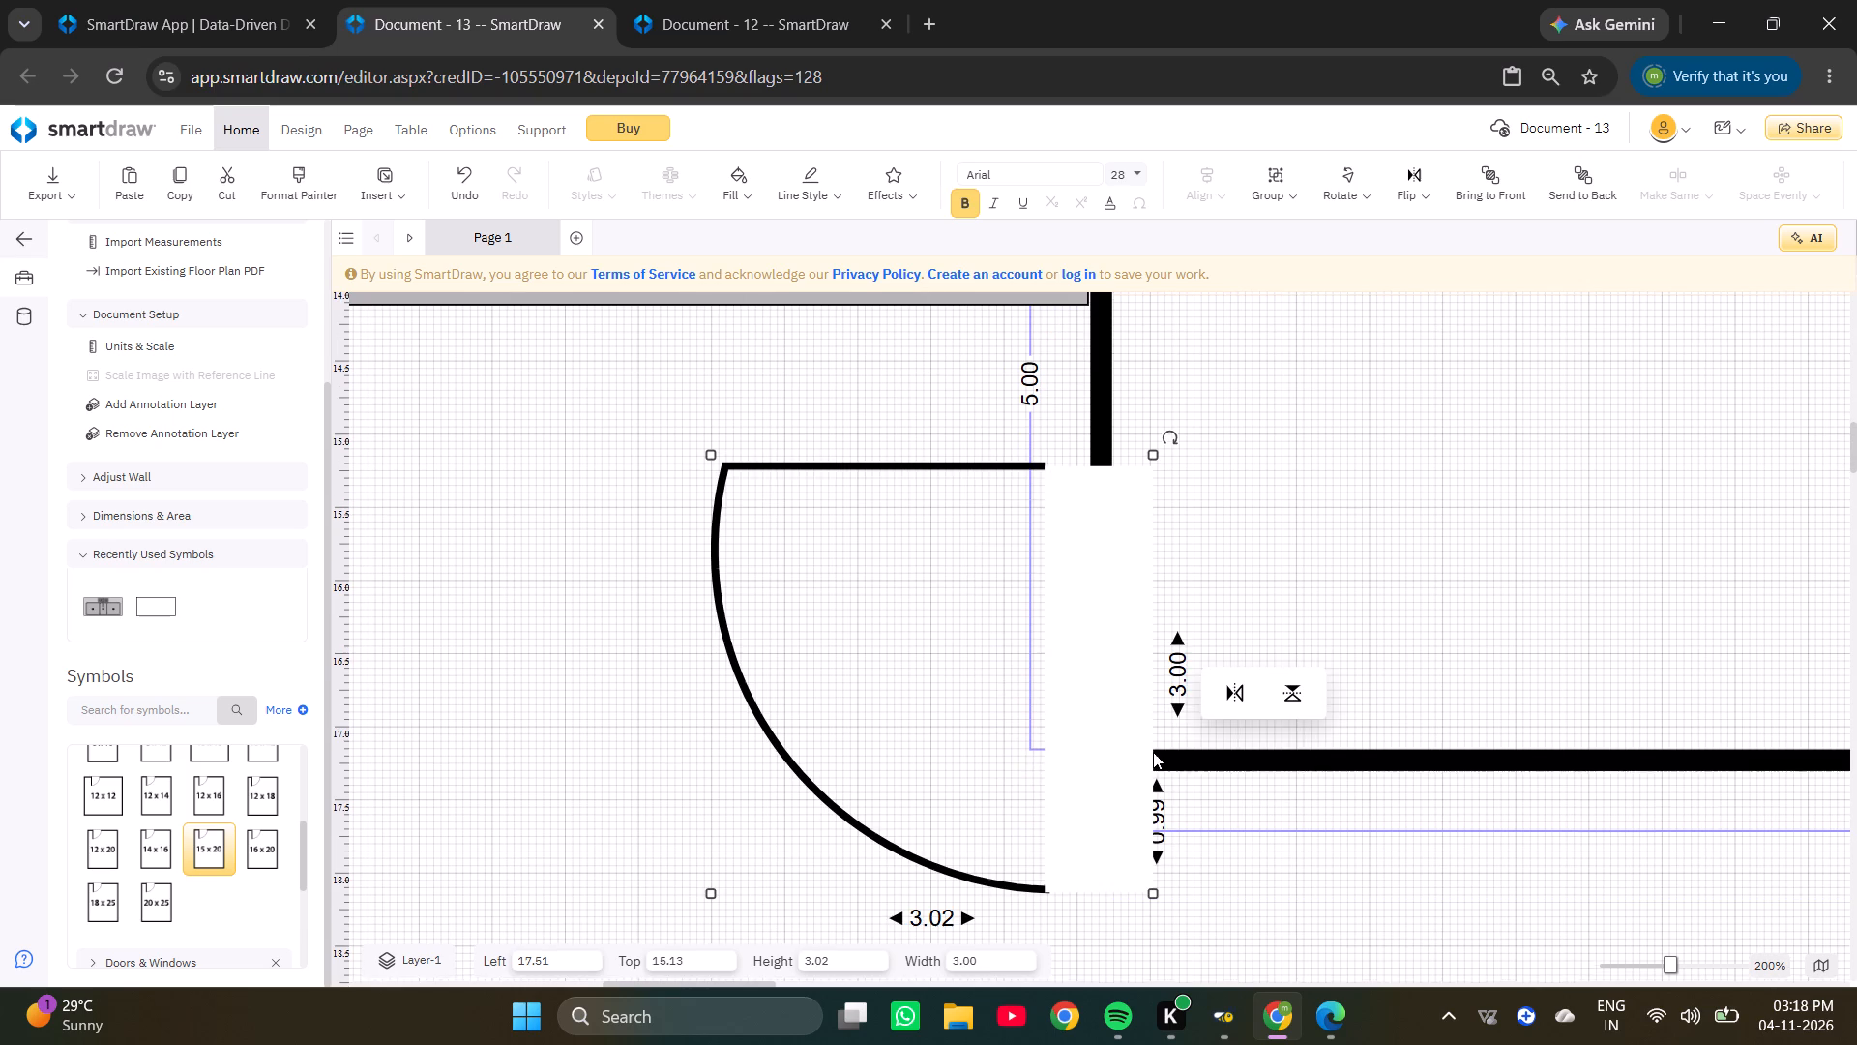
# Set the width of the door in the kitchen-side wall to 2.75.
pyautogui.click(1189, 680)
pyautogui.press('Right')
pyautogui.press('Right')
pyautogui.press('Right')
pyautogui.press('BackSpace')
pyautogui.press('BackSpace')
pyautogui.press('BackSpace')
pyautogui.press('BackSpace')
pyautogui.press('BackSpace')
pyautogui.press('BackSpace')
pyautogui.press('BackSpace')
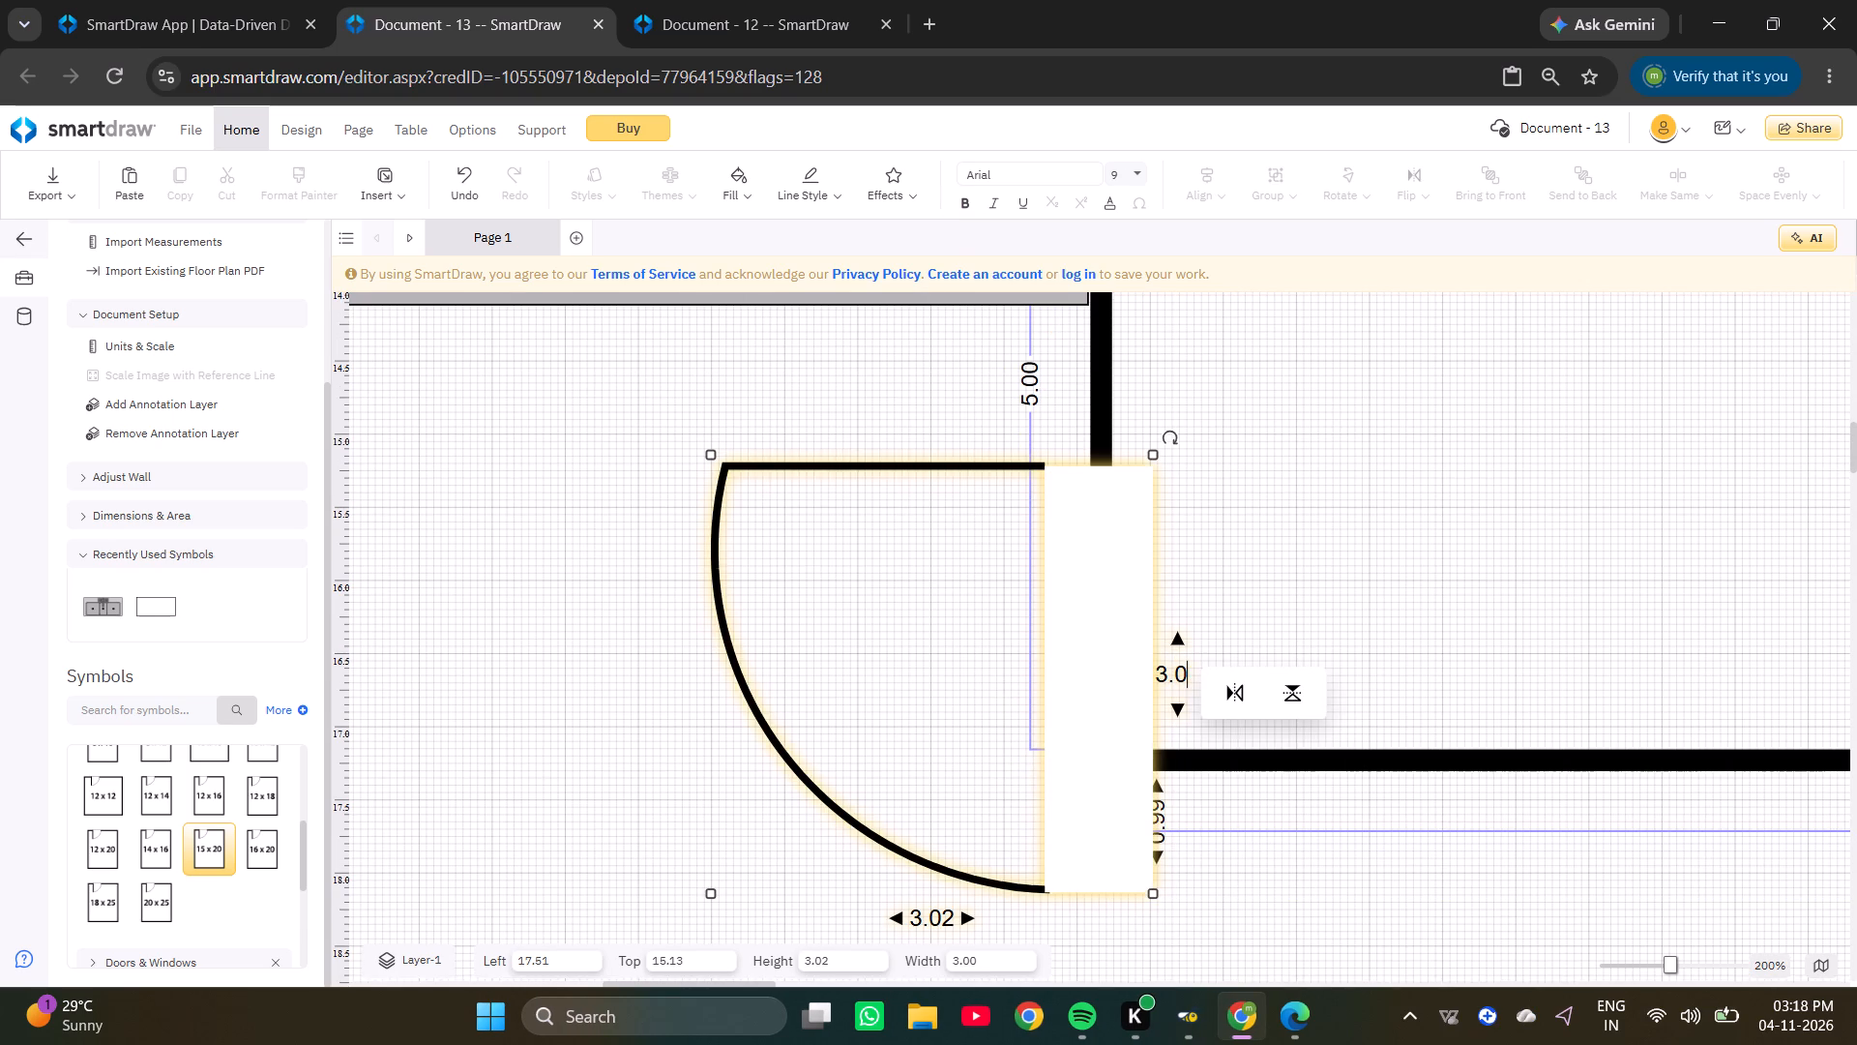
pyautogui.write('2.75')
pyautogui.press('Return')
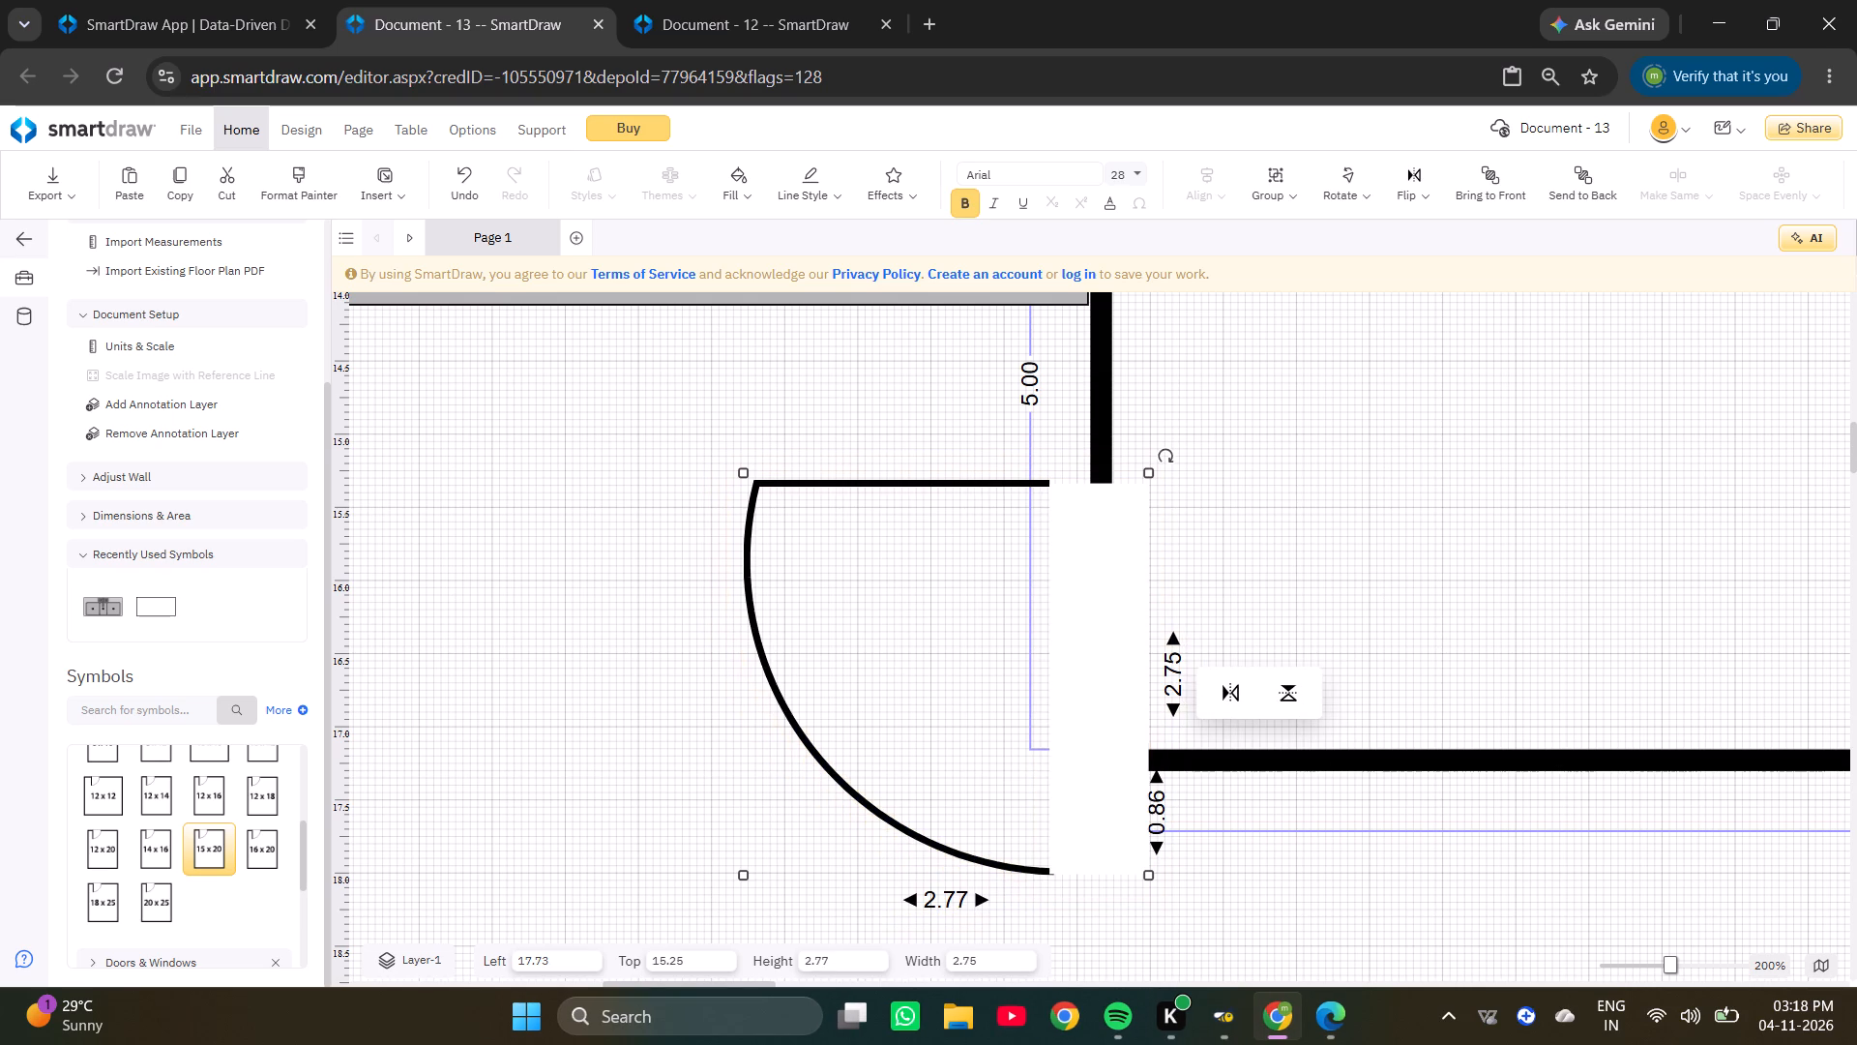
# Fit the door opening into the 16 x 5 room, flip it vertically and seat it above the wall's lower corner, at about 19.85, 14.39.
pyautogui.moveTo(1116, 730); pyautogui.dragTo(1092, 590)
pyautogui.click(1220, 539)
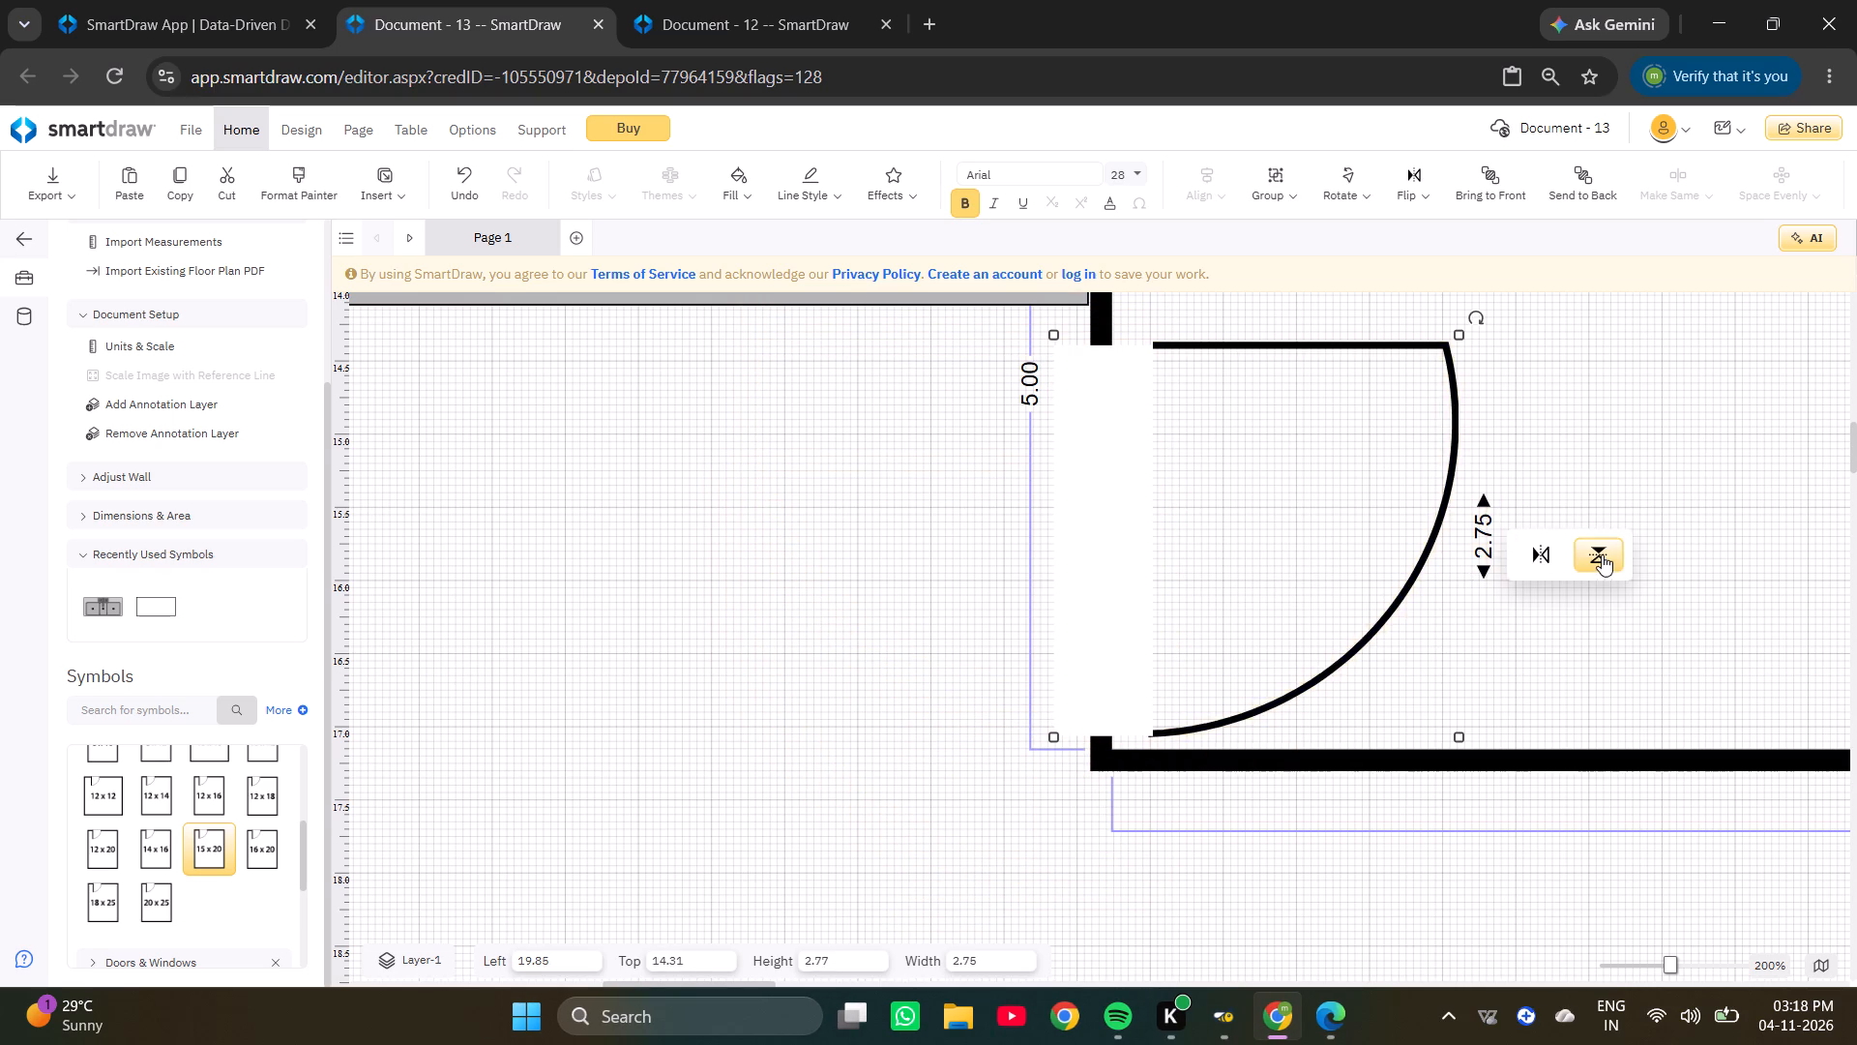
pyautogui.click(1602, 554)
pyautogui.moveTo(1107, 598); pyautogui.dragTo(1111, 612)
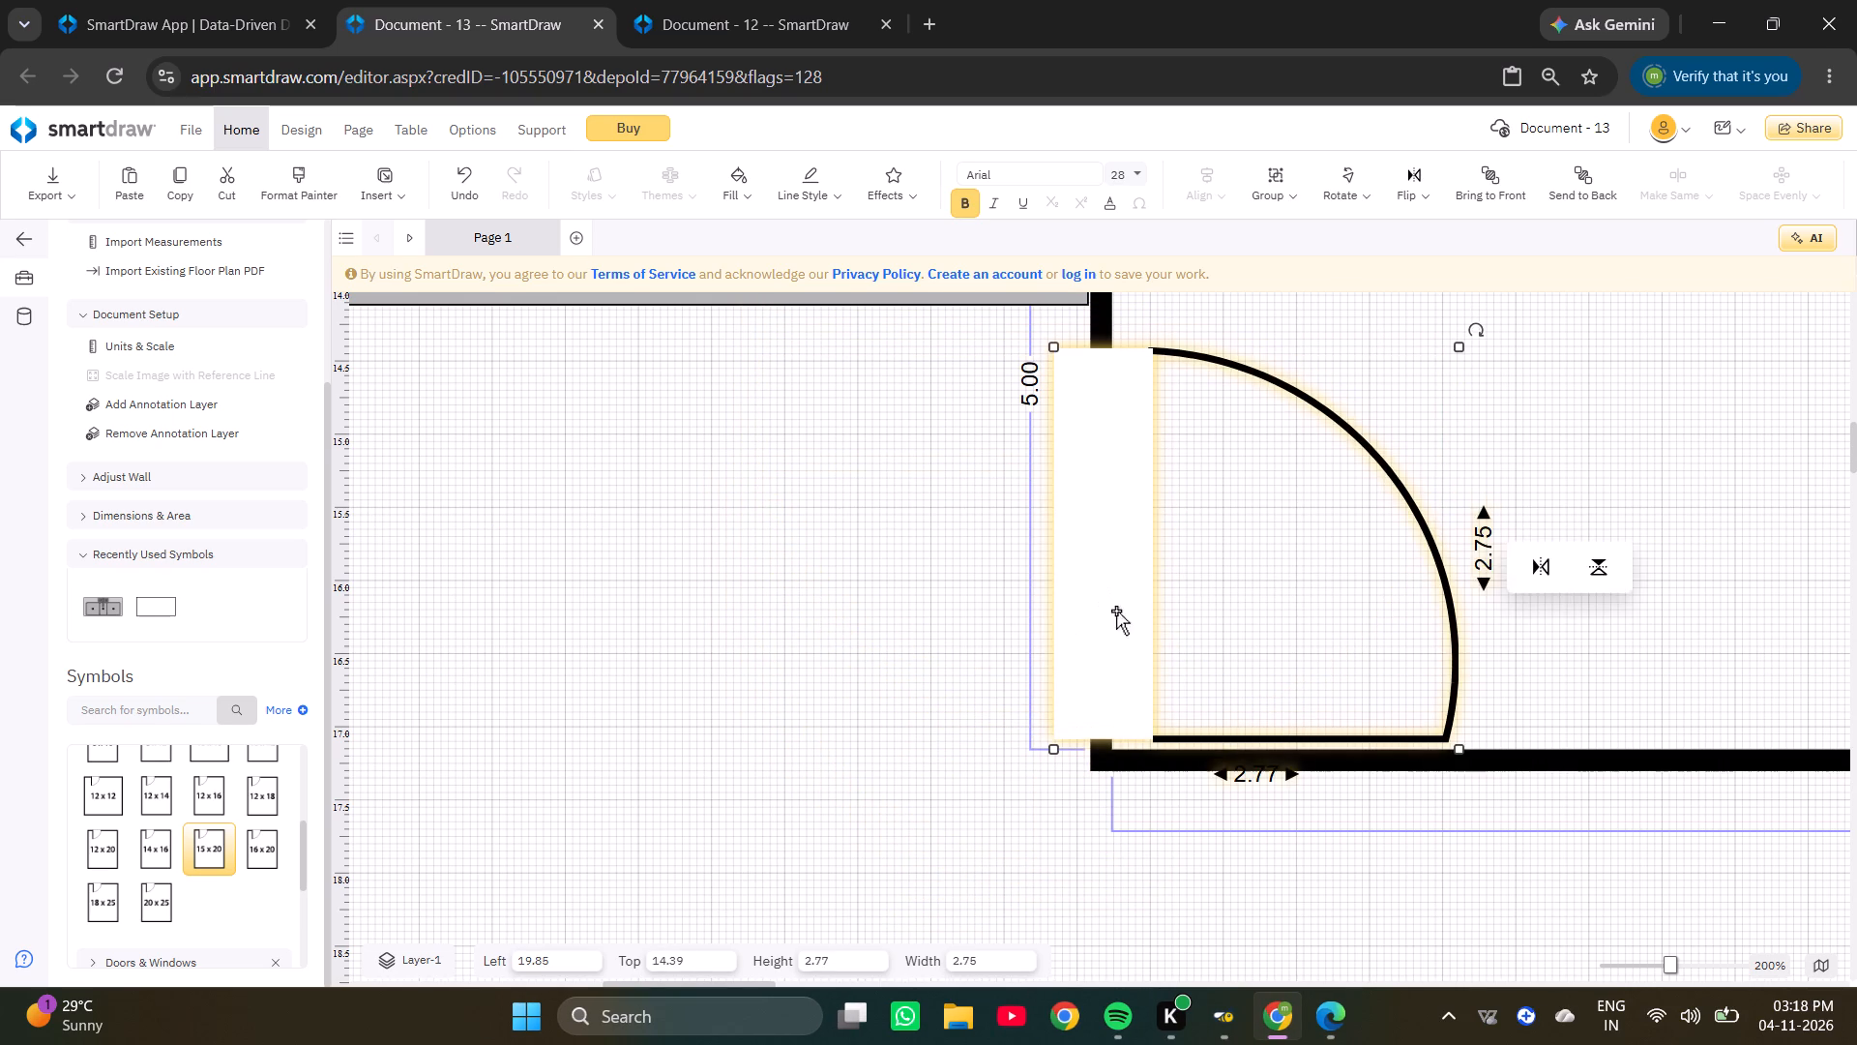
pyautogui.keyDown('ctrl'); pyautogui.scroll(-7, 1310, 607); pyautogui.keyUp('ctrl')
pyautogui.click(1415, 511)
# Add a room with the 15 x 20 symbol and place it in the plan's top-right corner, at about 37.49, 12.15.
pyautogui.keyDown('ctrl'); pyautogui.scroll(-6, 1426, 506); pyautogui.keyUp('ctrl')
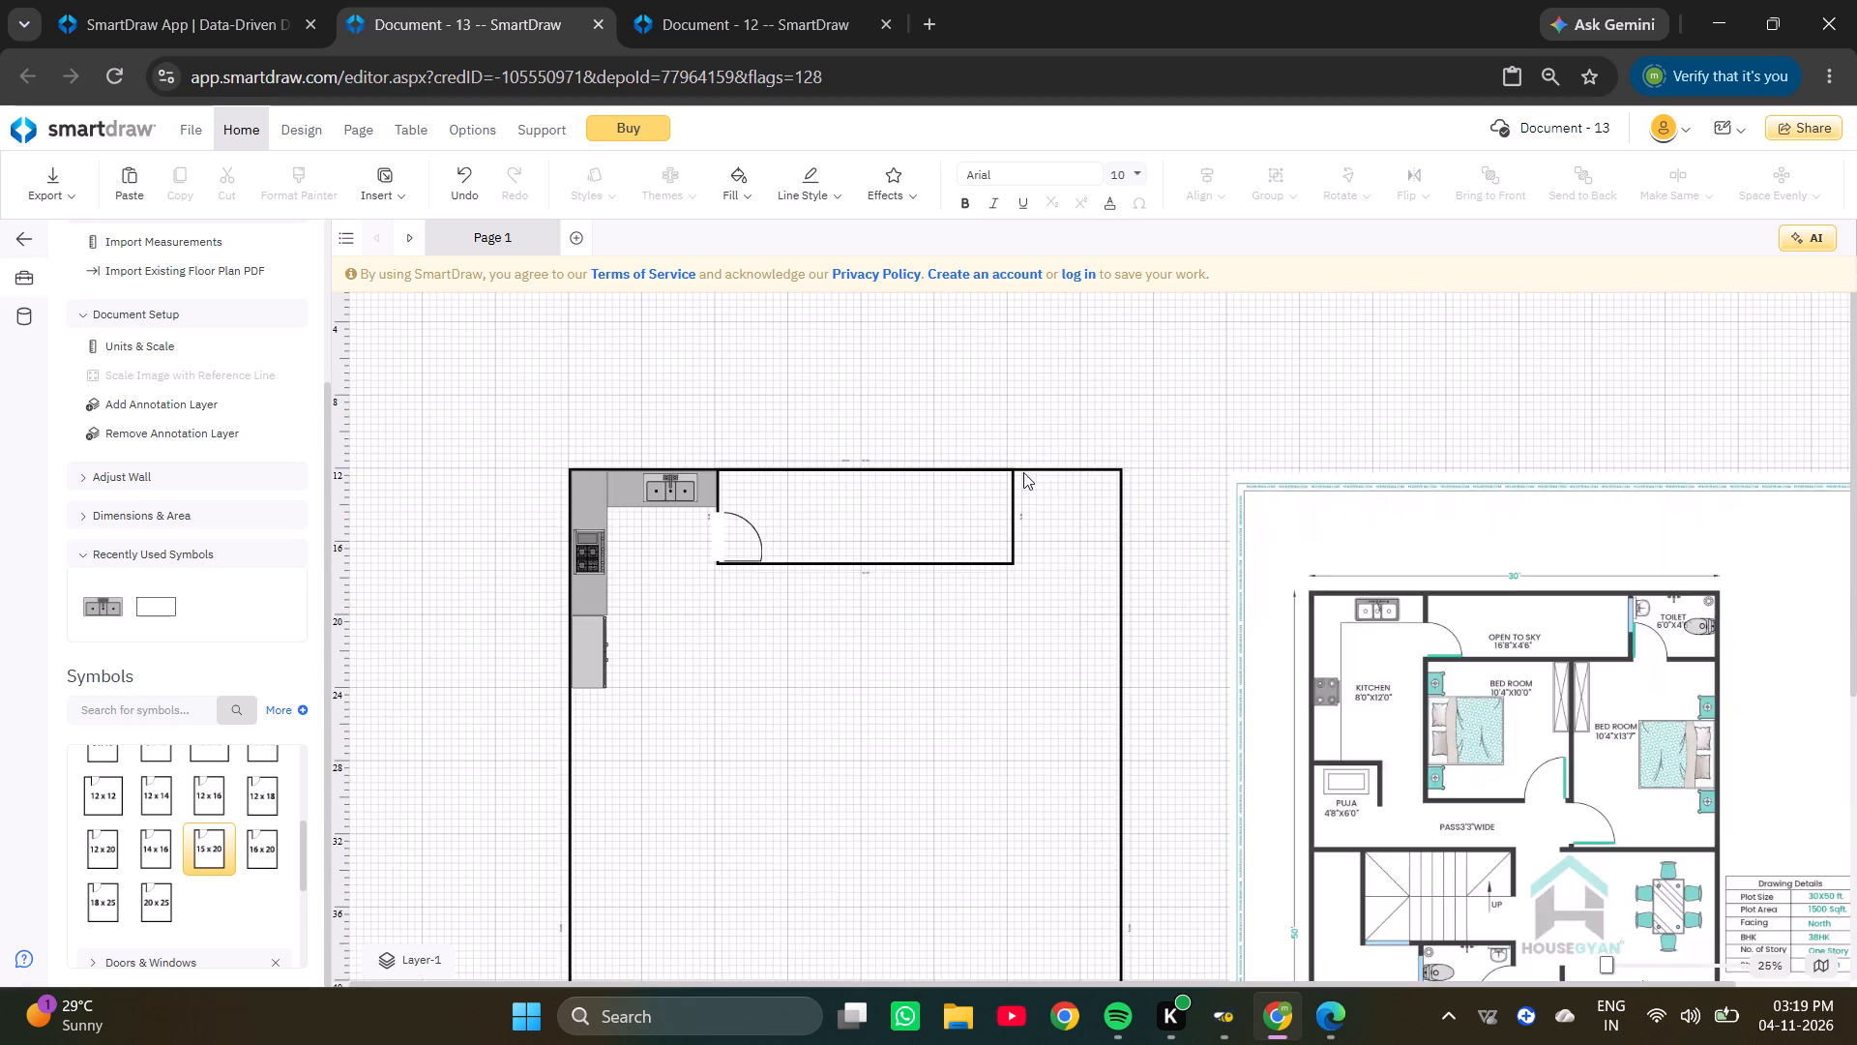
pyautogui.keyDown('ctrl'); pyautogui.scroll(3, 1023, 472); pyautogui.keyUp('ctrl')
pyautogui.click(973, 582)
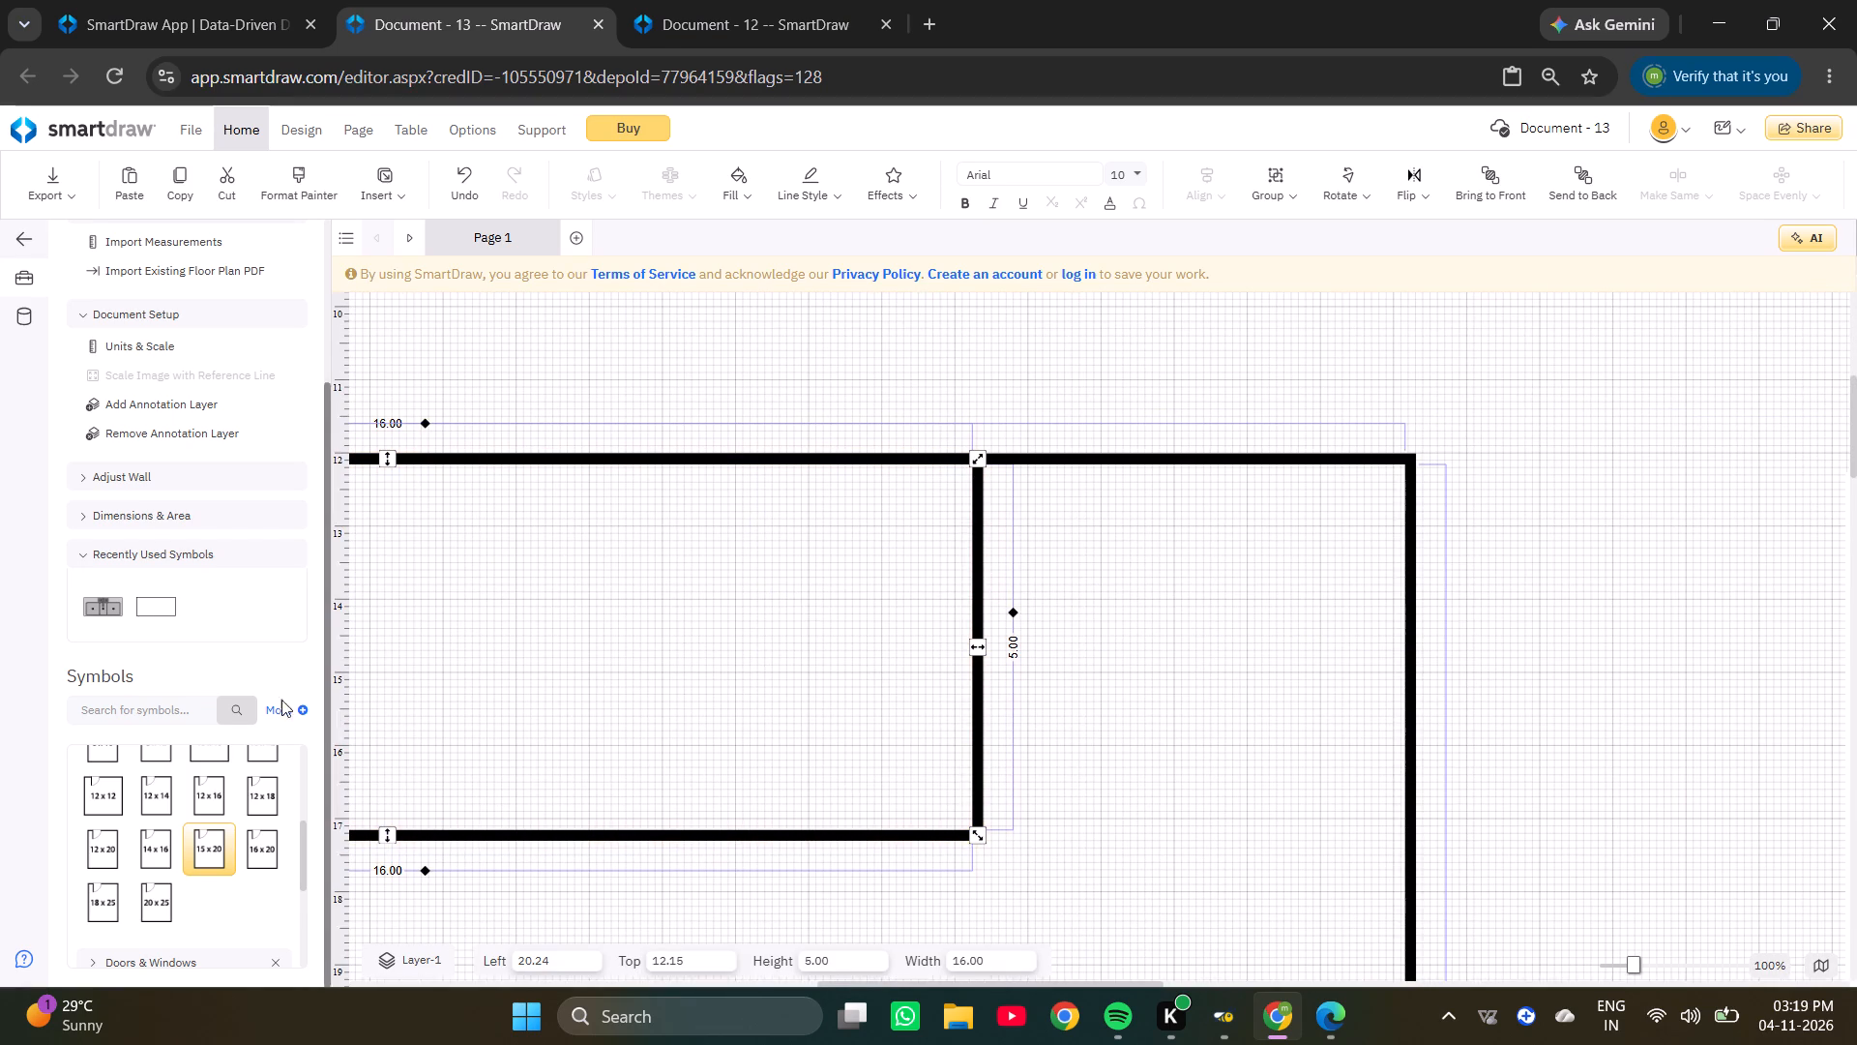
pyautogui.doubleClick(202, 875)
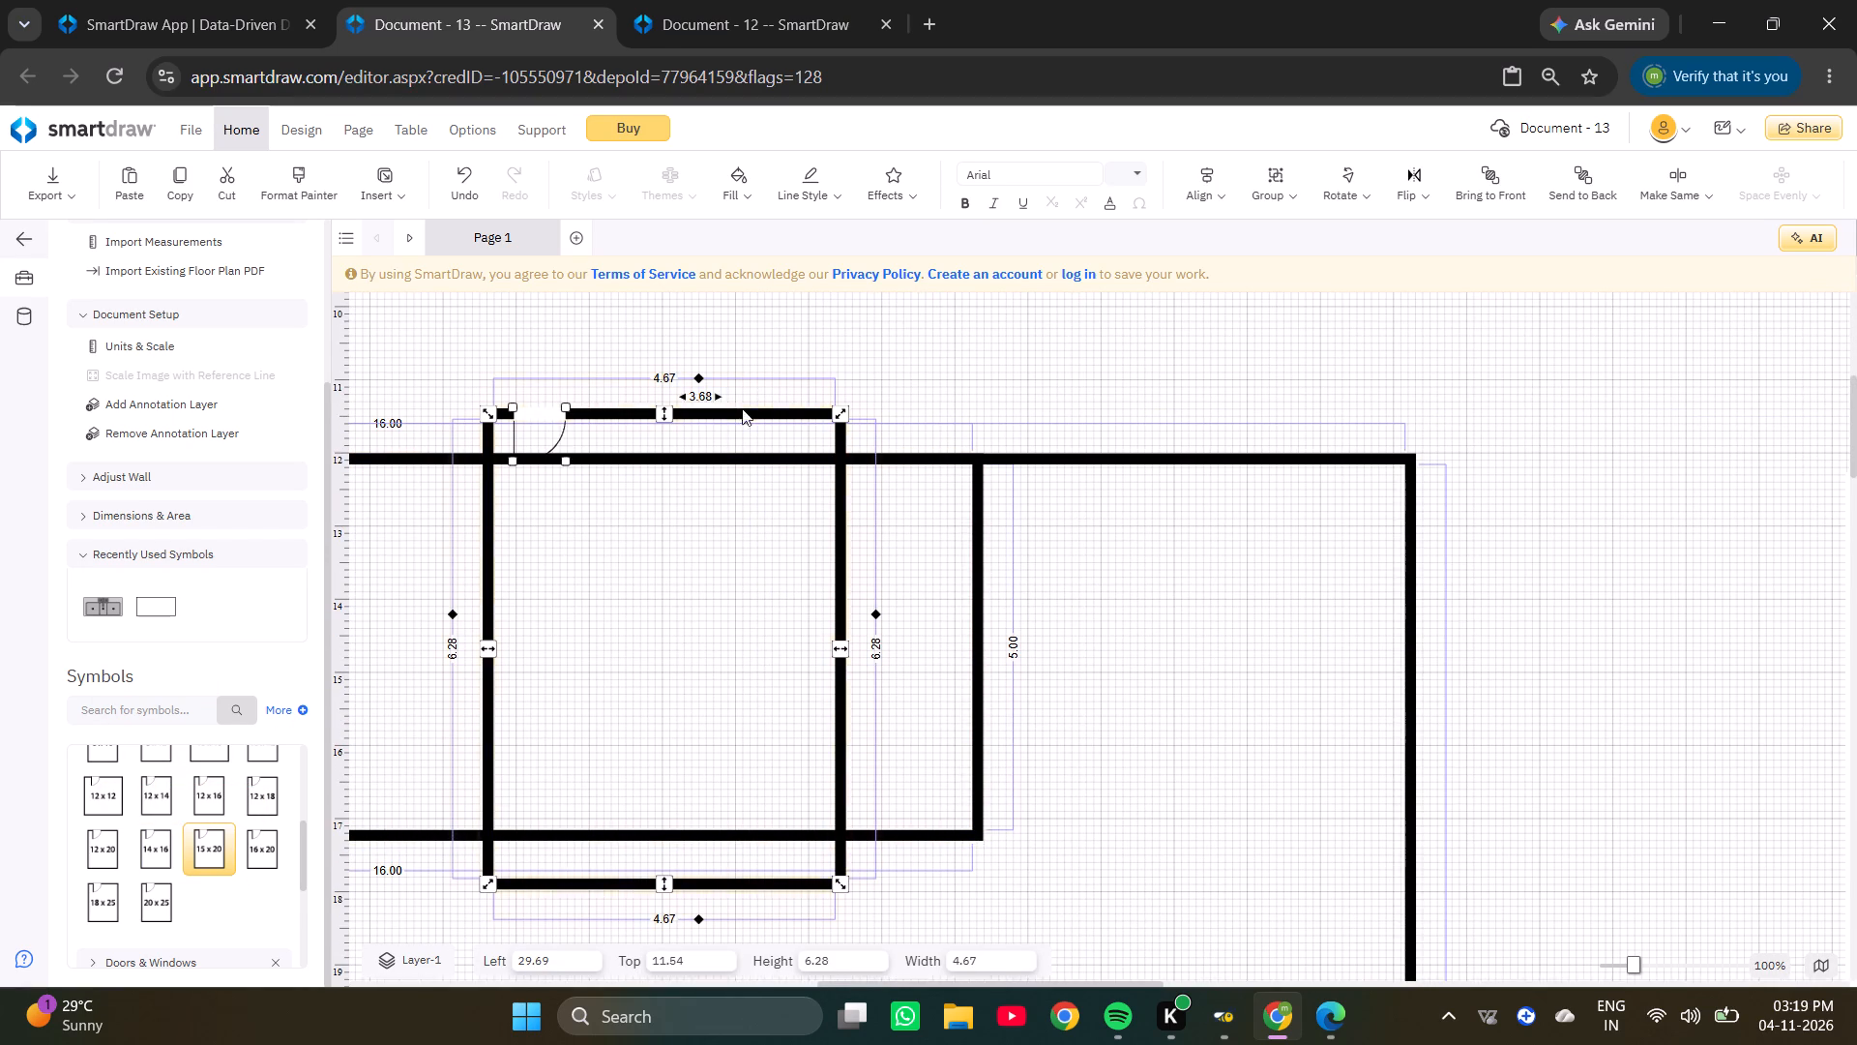
pyautogui.moveTo(740, 417); pyautogui.dragTo(1313, 474)
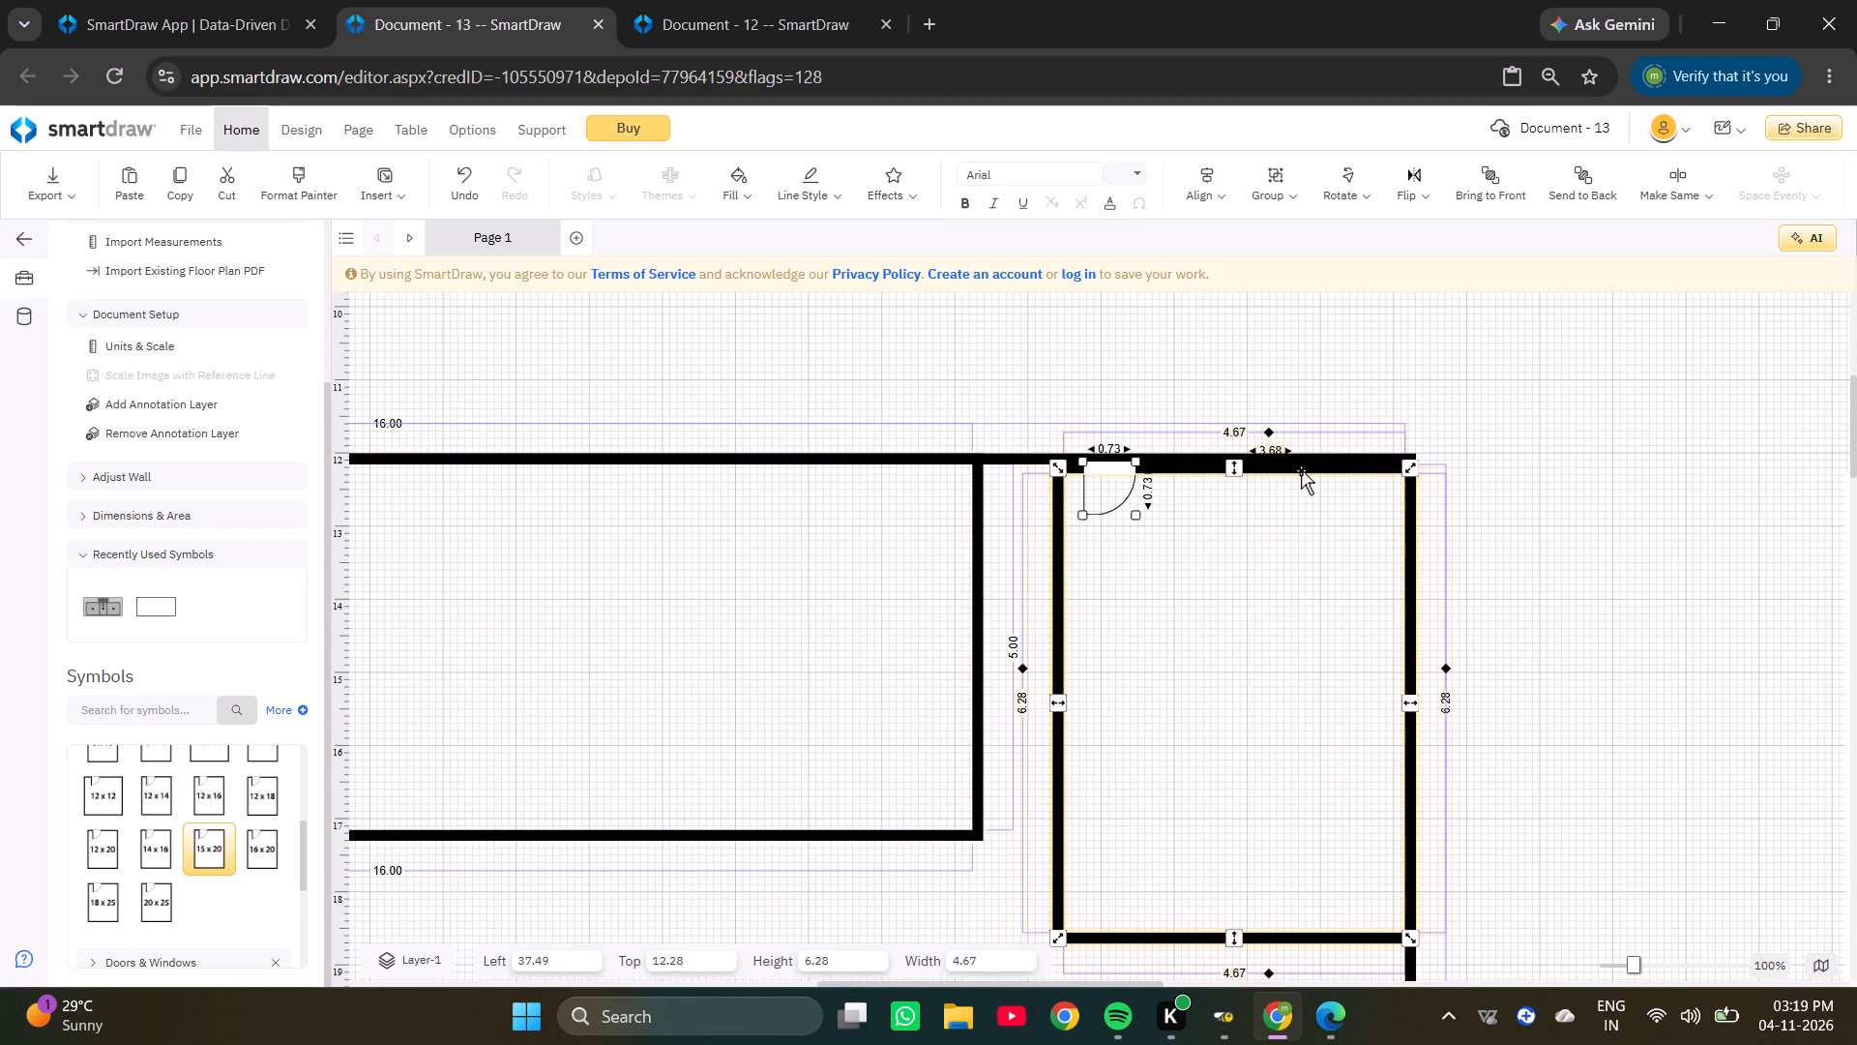
pyautogui.click(1301, 470)
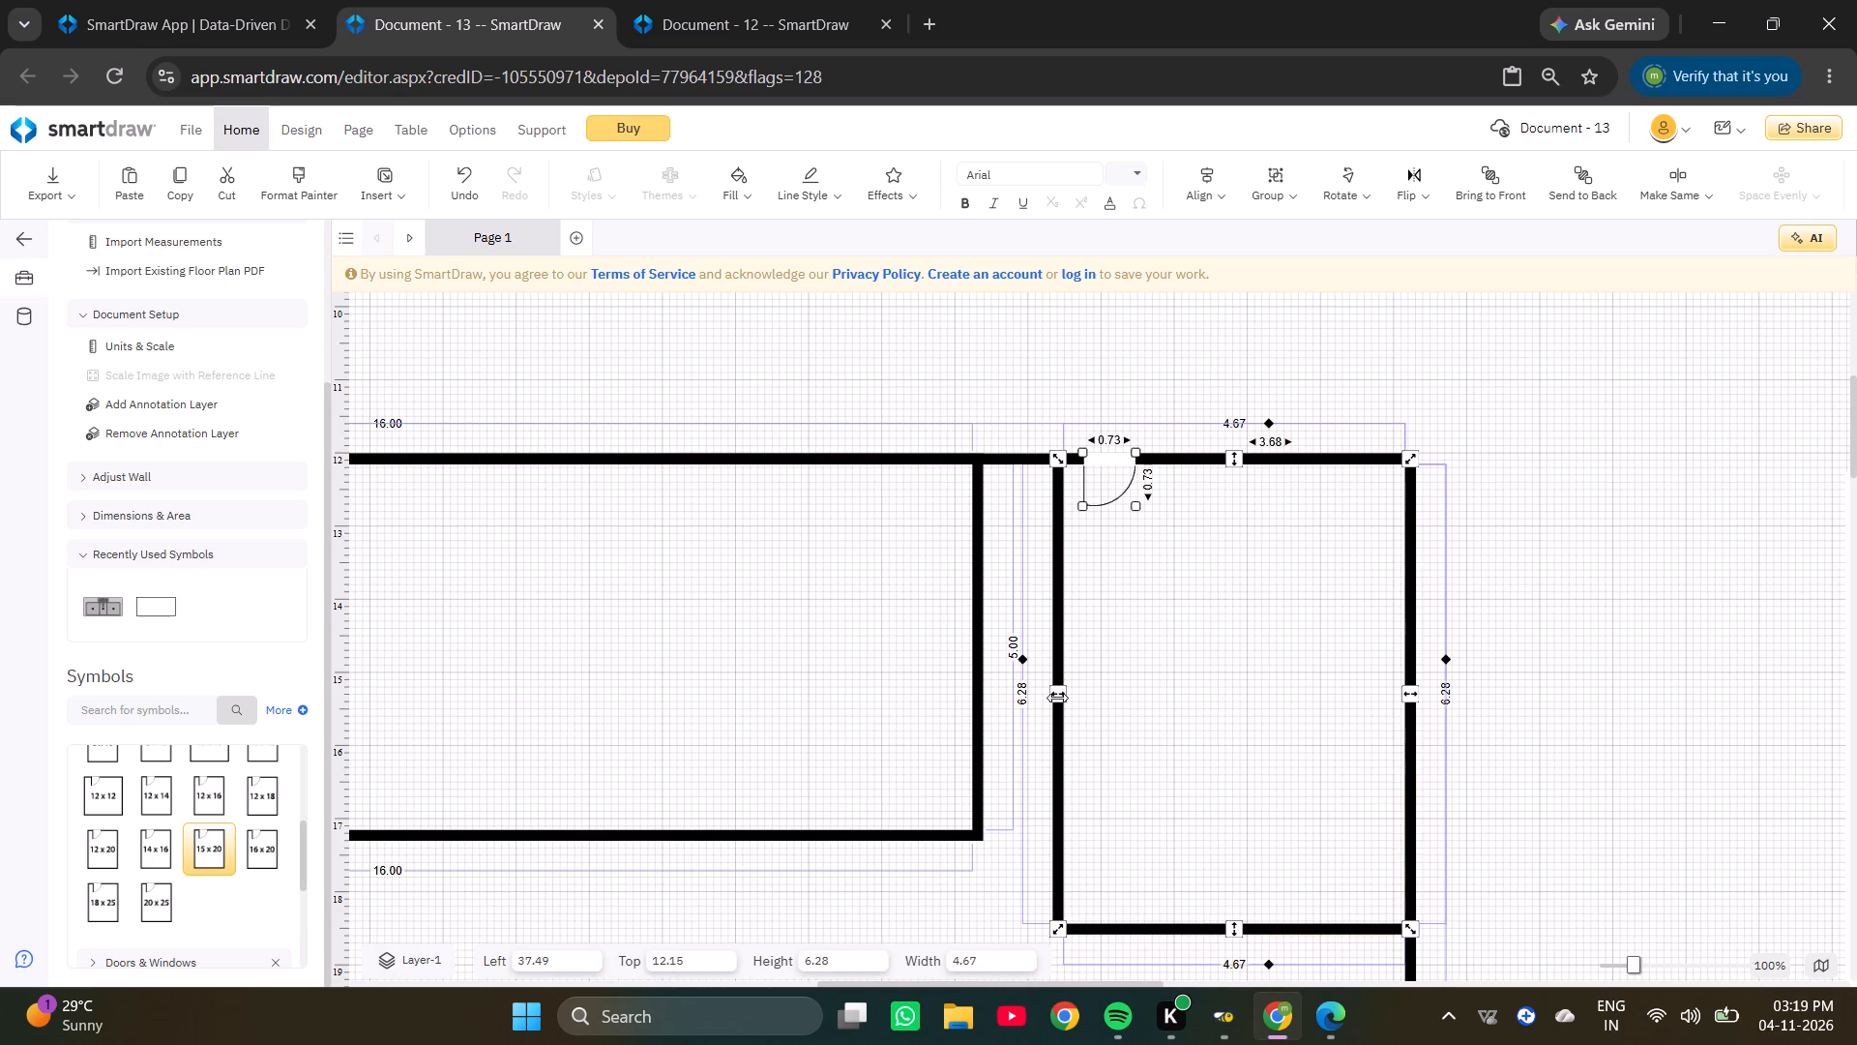
# Extend the corner room's left wall to meet the 16 x 5 room's end wall and set its width to 5.80.
pyautogui.moveTo(1057, 698); pyautogui.dragTo(974, 691)
pyautogui.keyDown('ctrl'); pyautogui.scroll(3, 1199, 417); pyautogui.keyUp('ctrl')
pyautogui.click(1204, 433)
pyautogui.press('BackSpace')
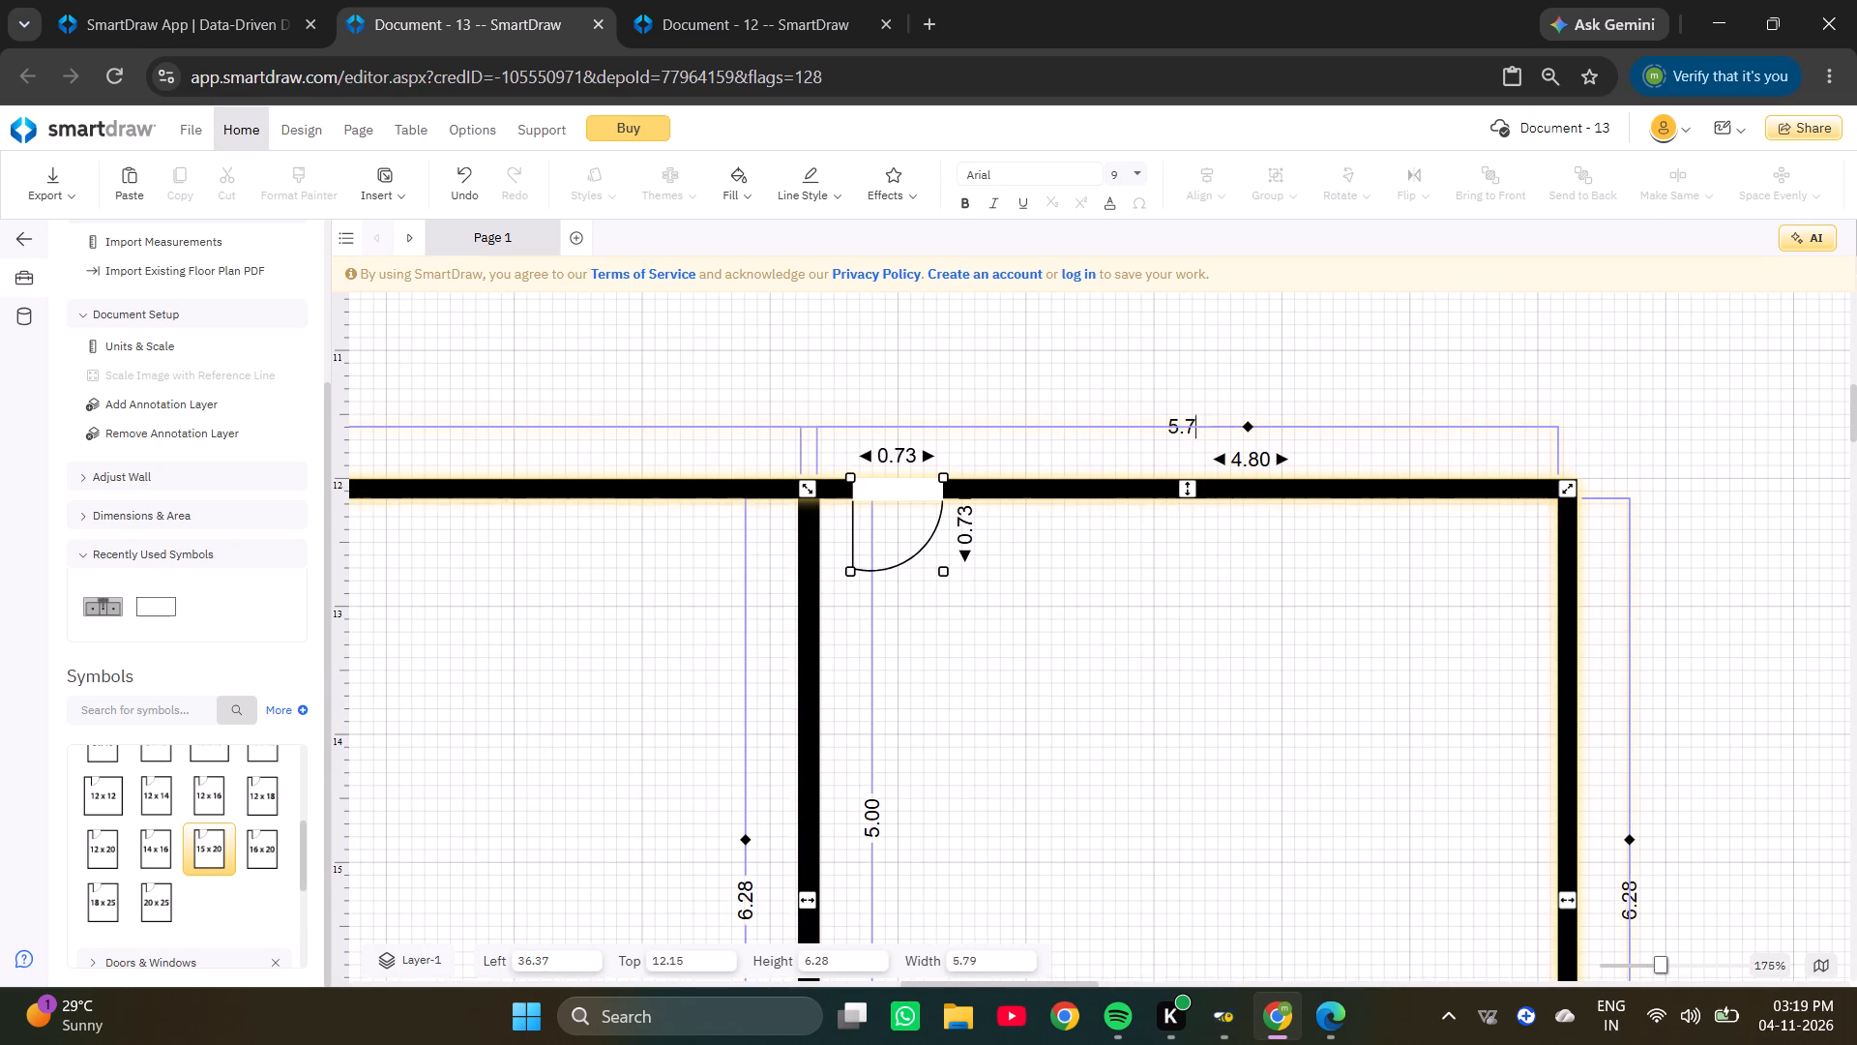
pyautogui.press('BackSpace')
pyautogui.write('80')
pyautogui.press('Return')
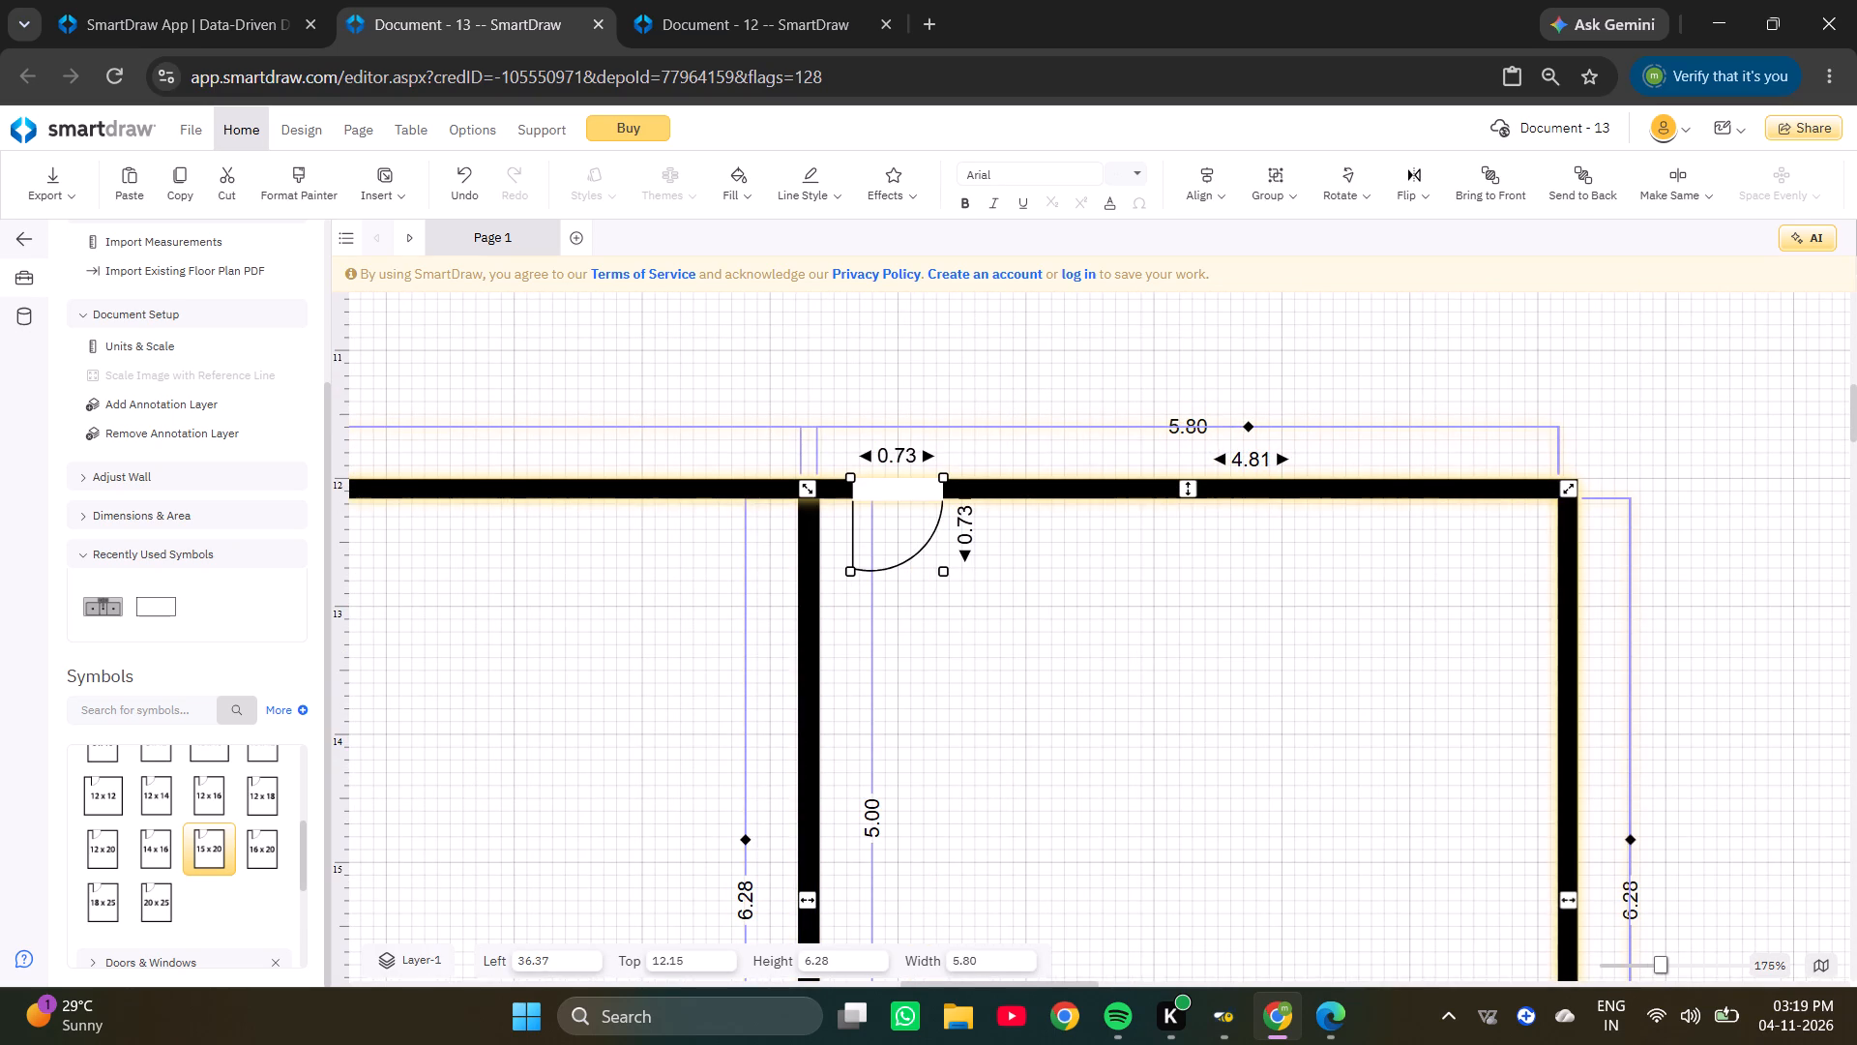
pyautogui.click(1495, 326)
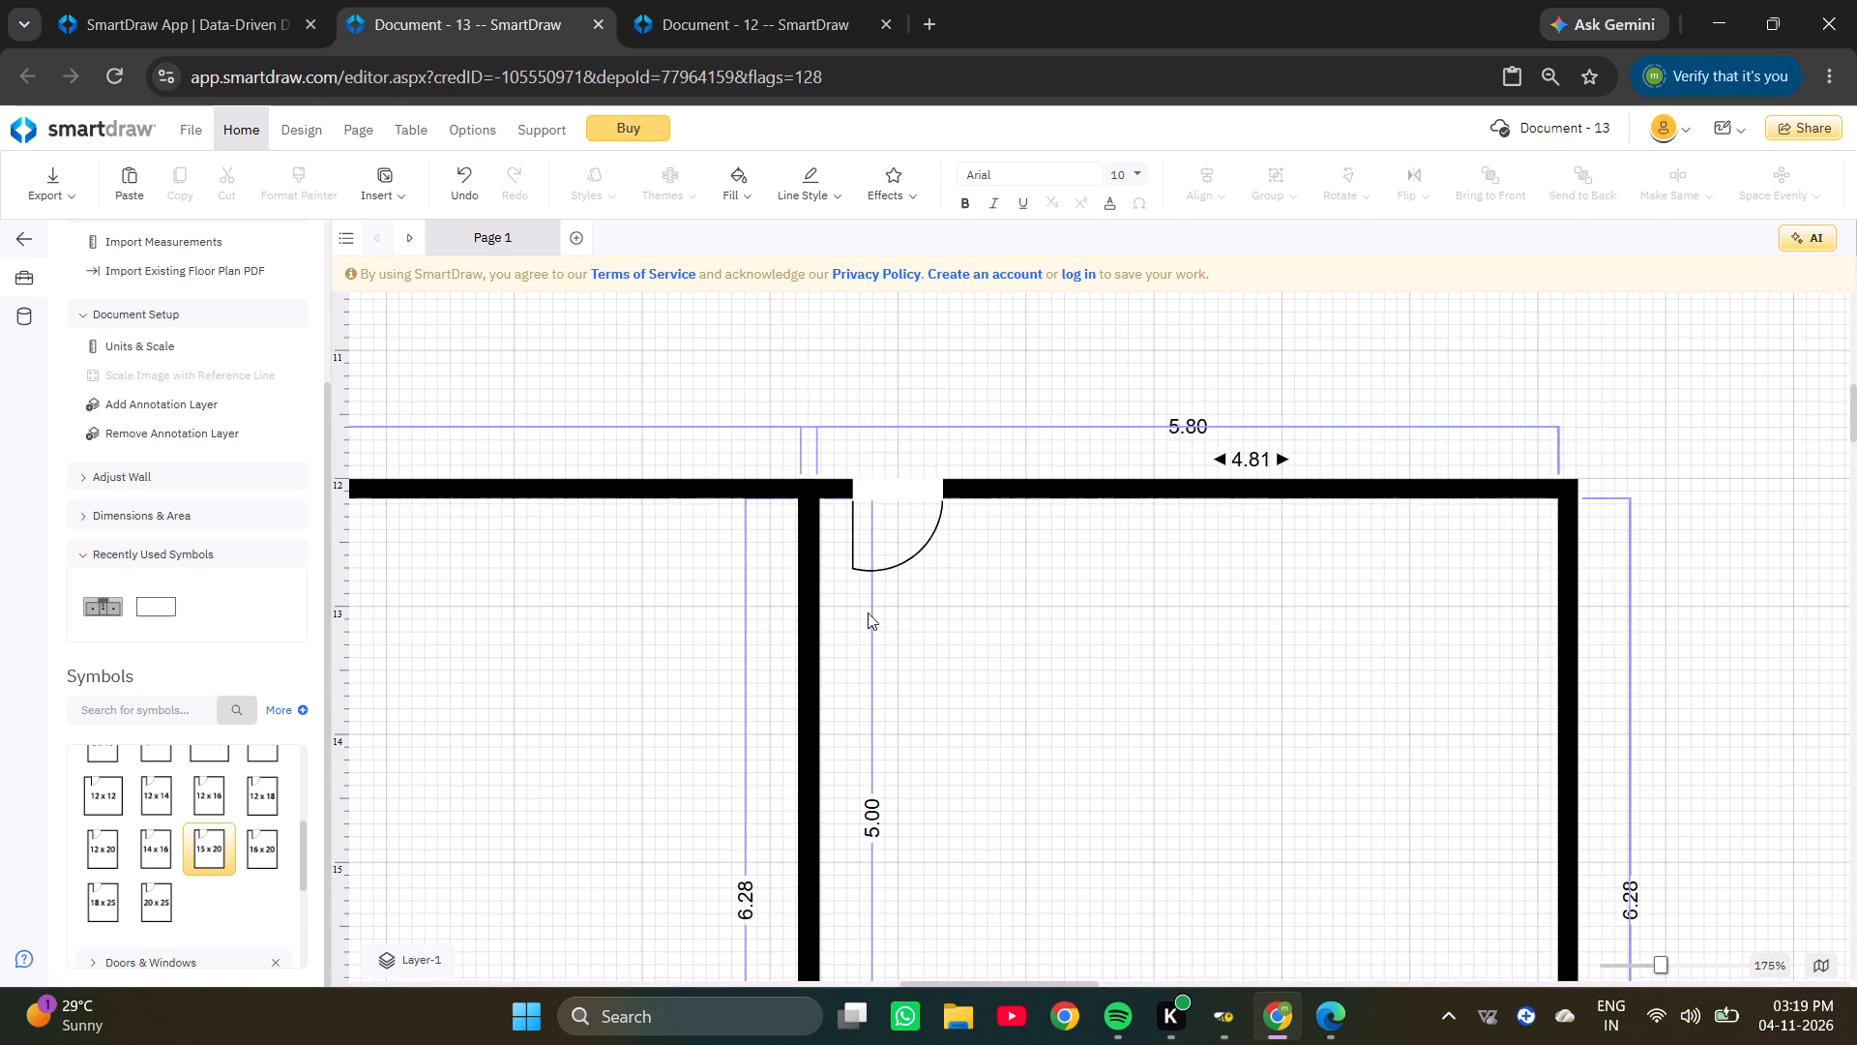
pyautogui.click(801, 621)
pyautogui.click(1087, 621)
# Compare the corner room's depth with the toilet and open-to-sky area in the reference floor plan.
pyautogui.keyDown('ctrl'); pyautogui.scroll(-6, 1101, 626); pyautogui.keyUp('ctrl')
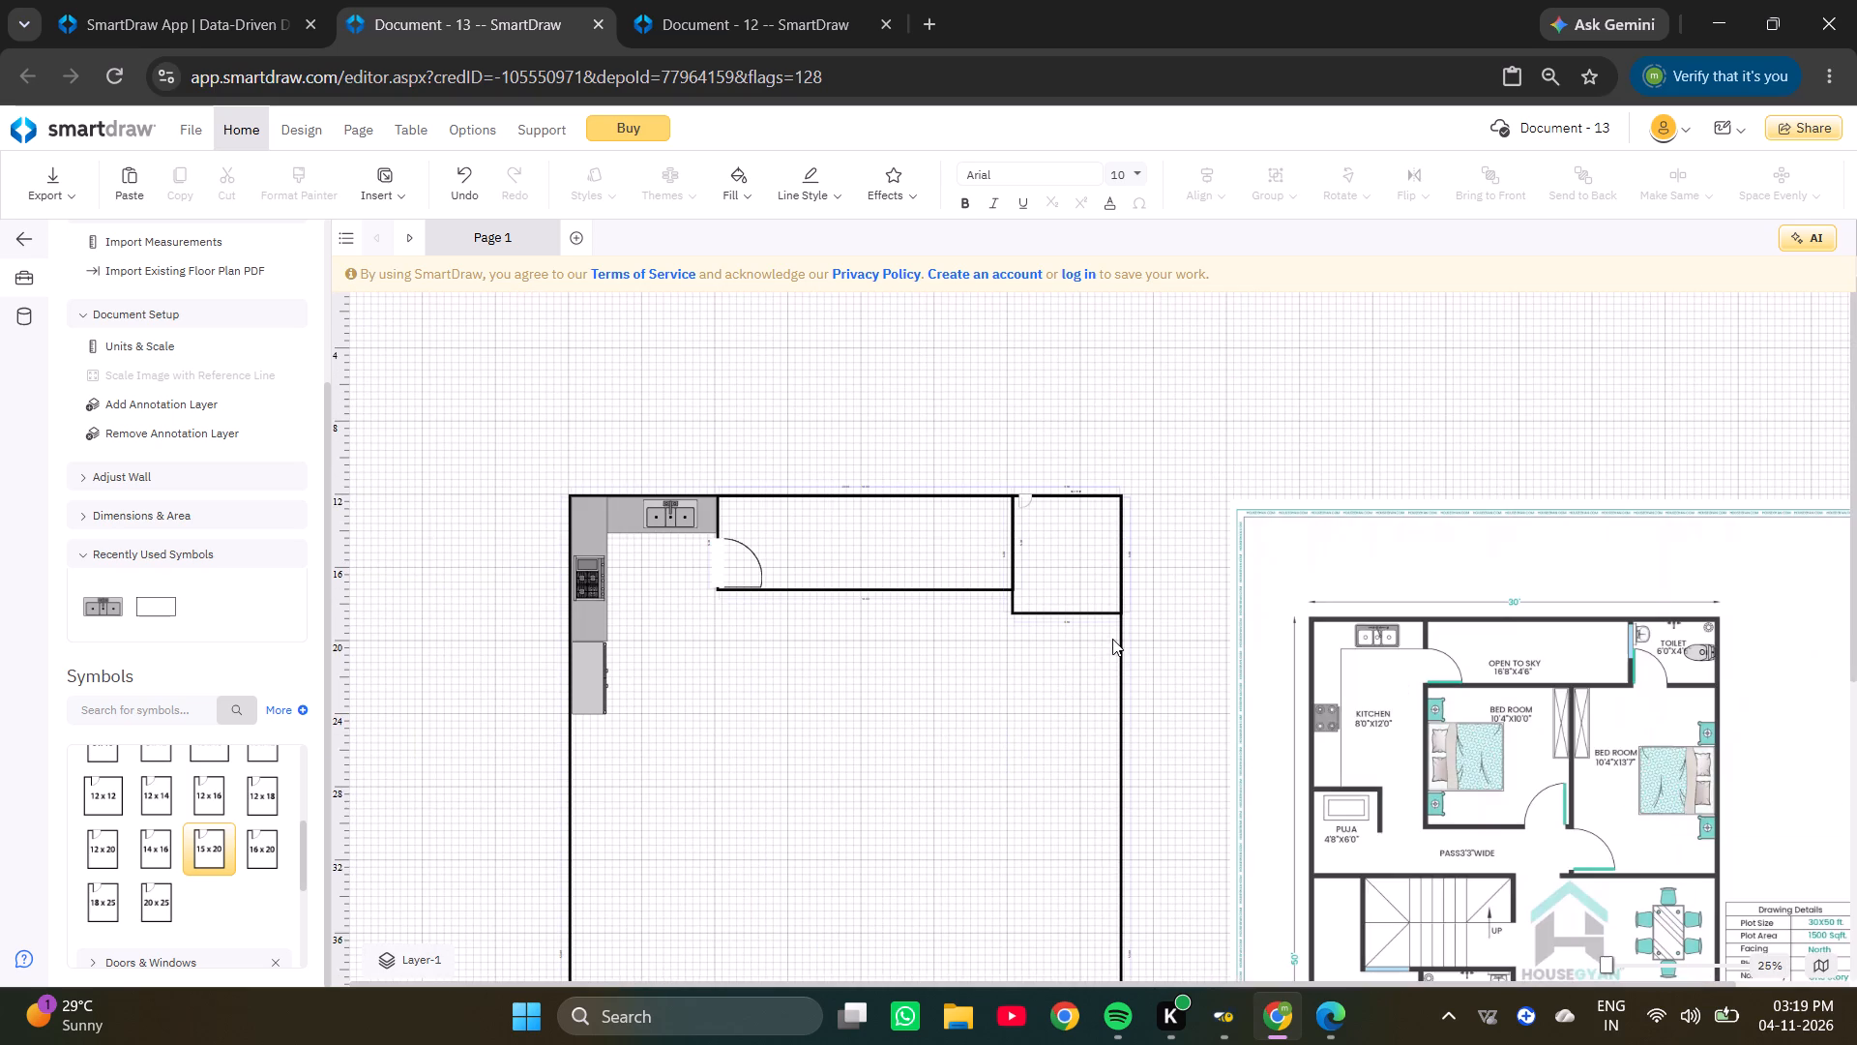
pyautogui.keyDown('ctrl'); pyautogui.scroll(2, 1044, 517); pyautogui.keyUp('ctrl')
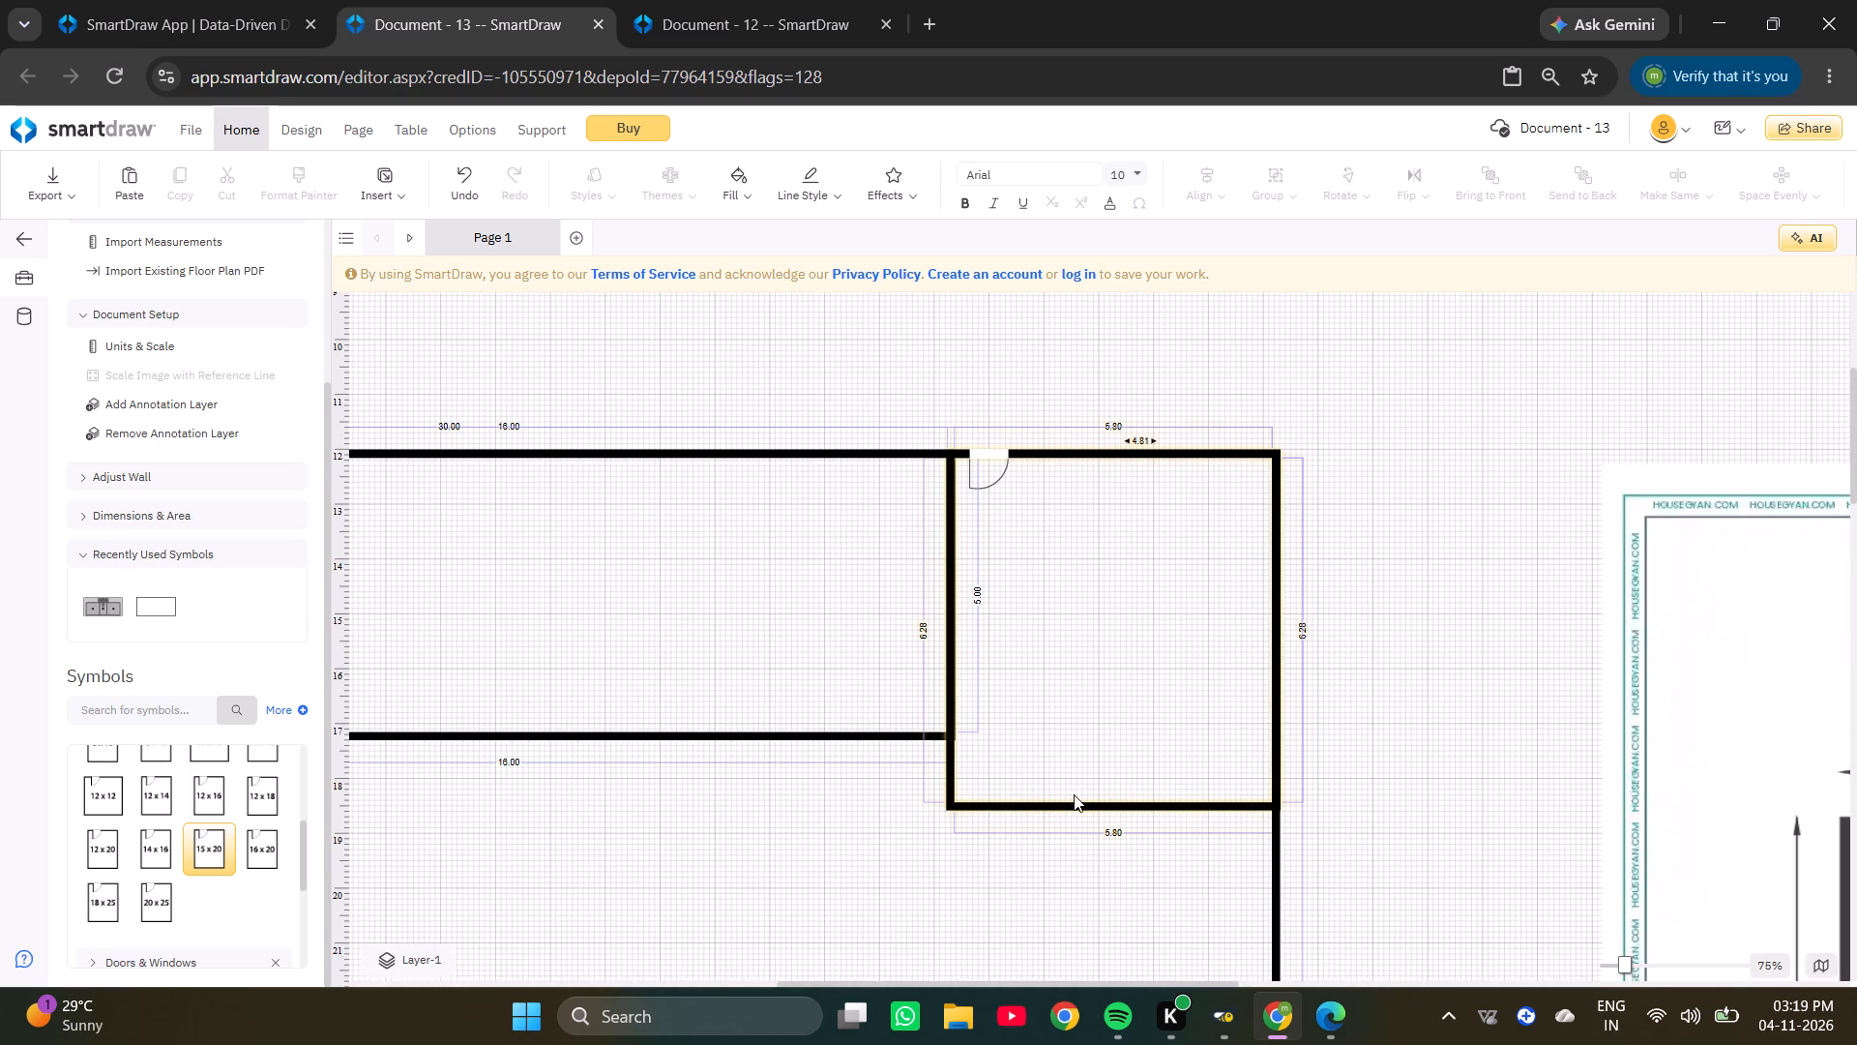
pyautogui.click(1091, 805)
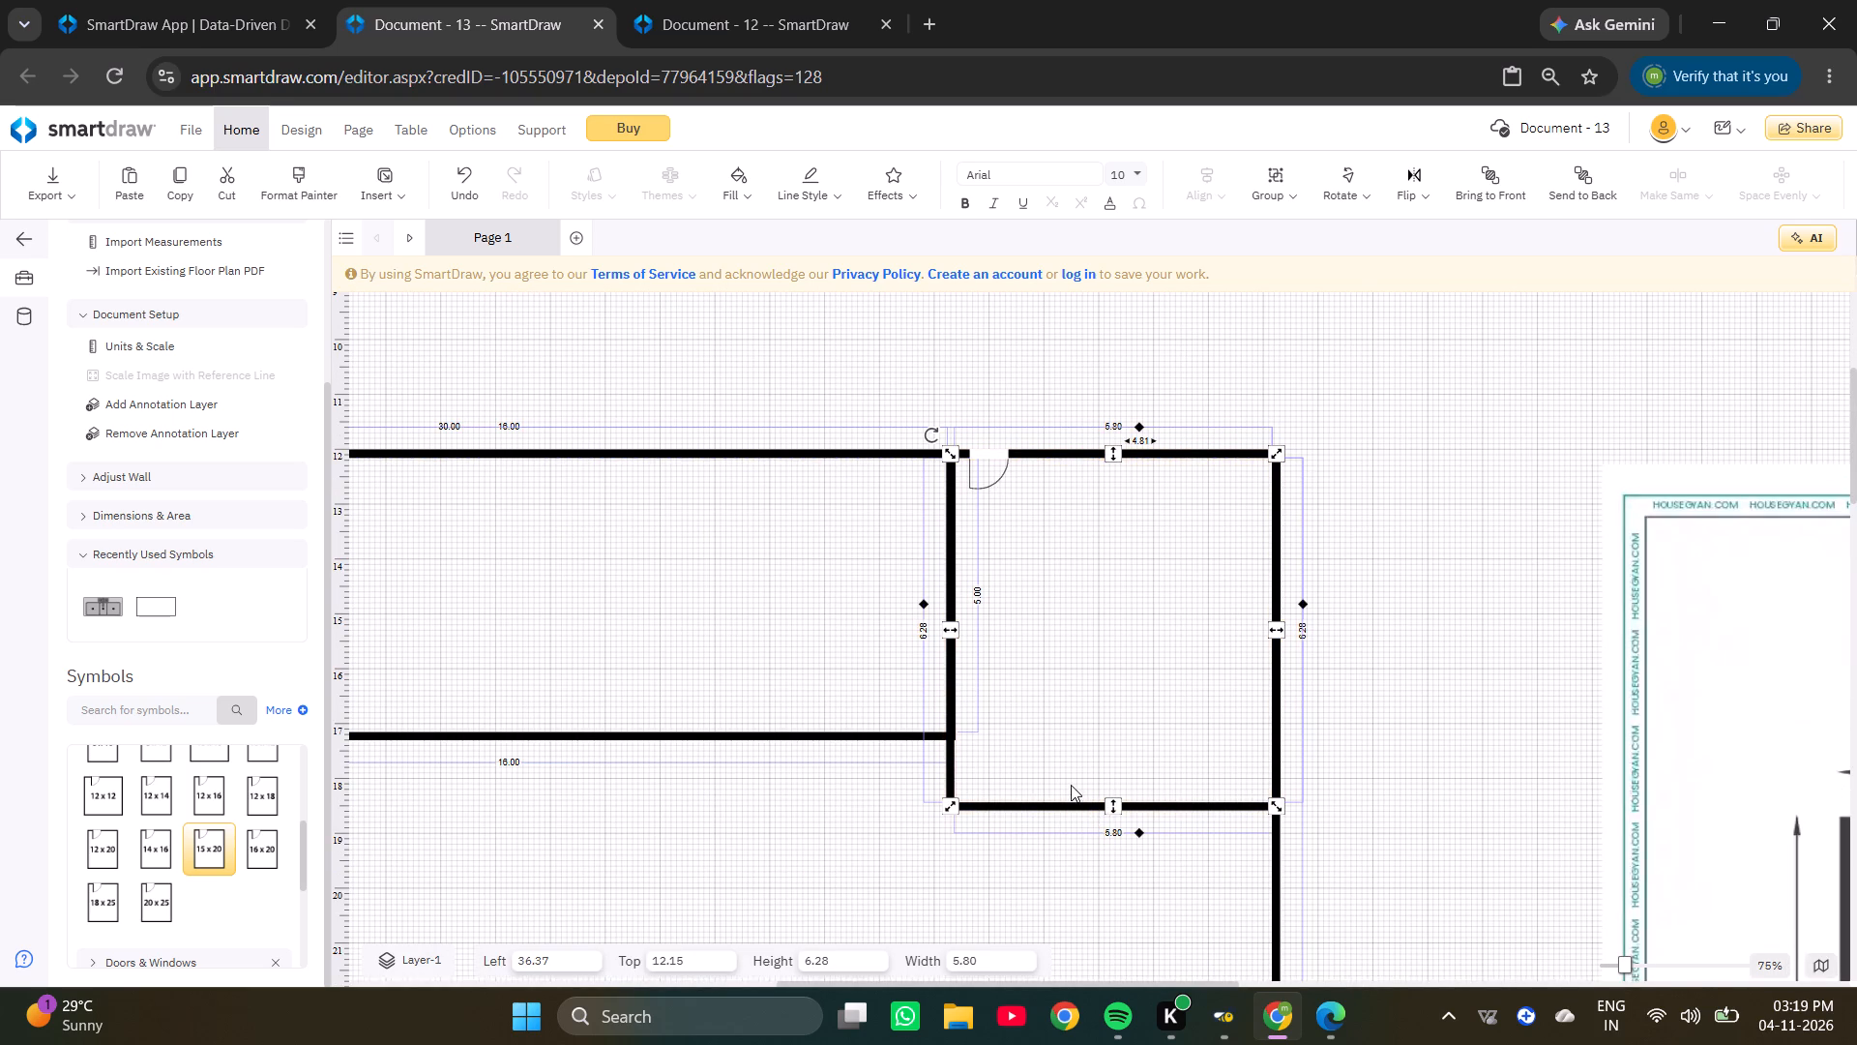
pyautogui.keyDown('ctrl'); pyautogui.scroll(-2, 1240, 717); pyautogui.keyUp('ctrl')
pyautogui.keyDown('ctrl'); pyautogui.scroll(2, 1554, 609); pyautogui.keyUp('ctrl')
pyautogui.keyDown('ctrl'); pyautogui.scroll(-1, 1397, 678); pyautogui.keyUp('ctrl')
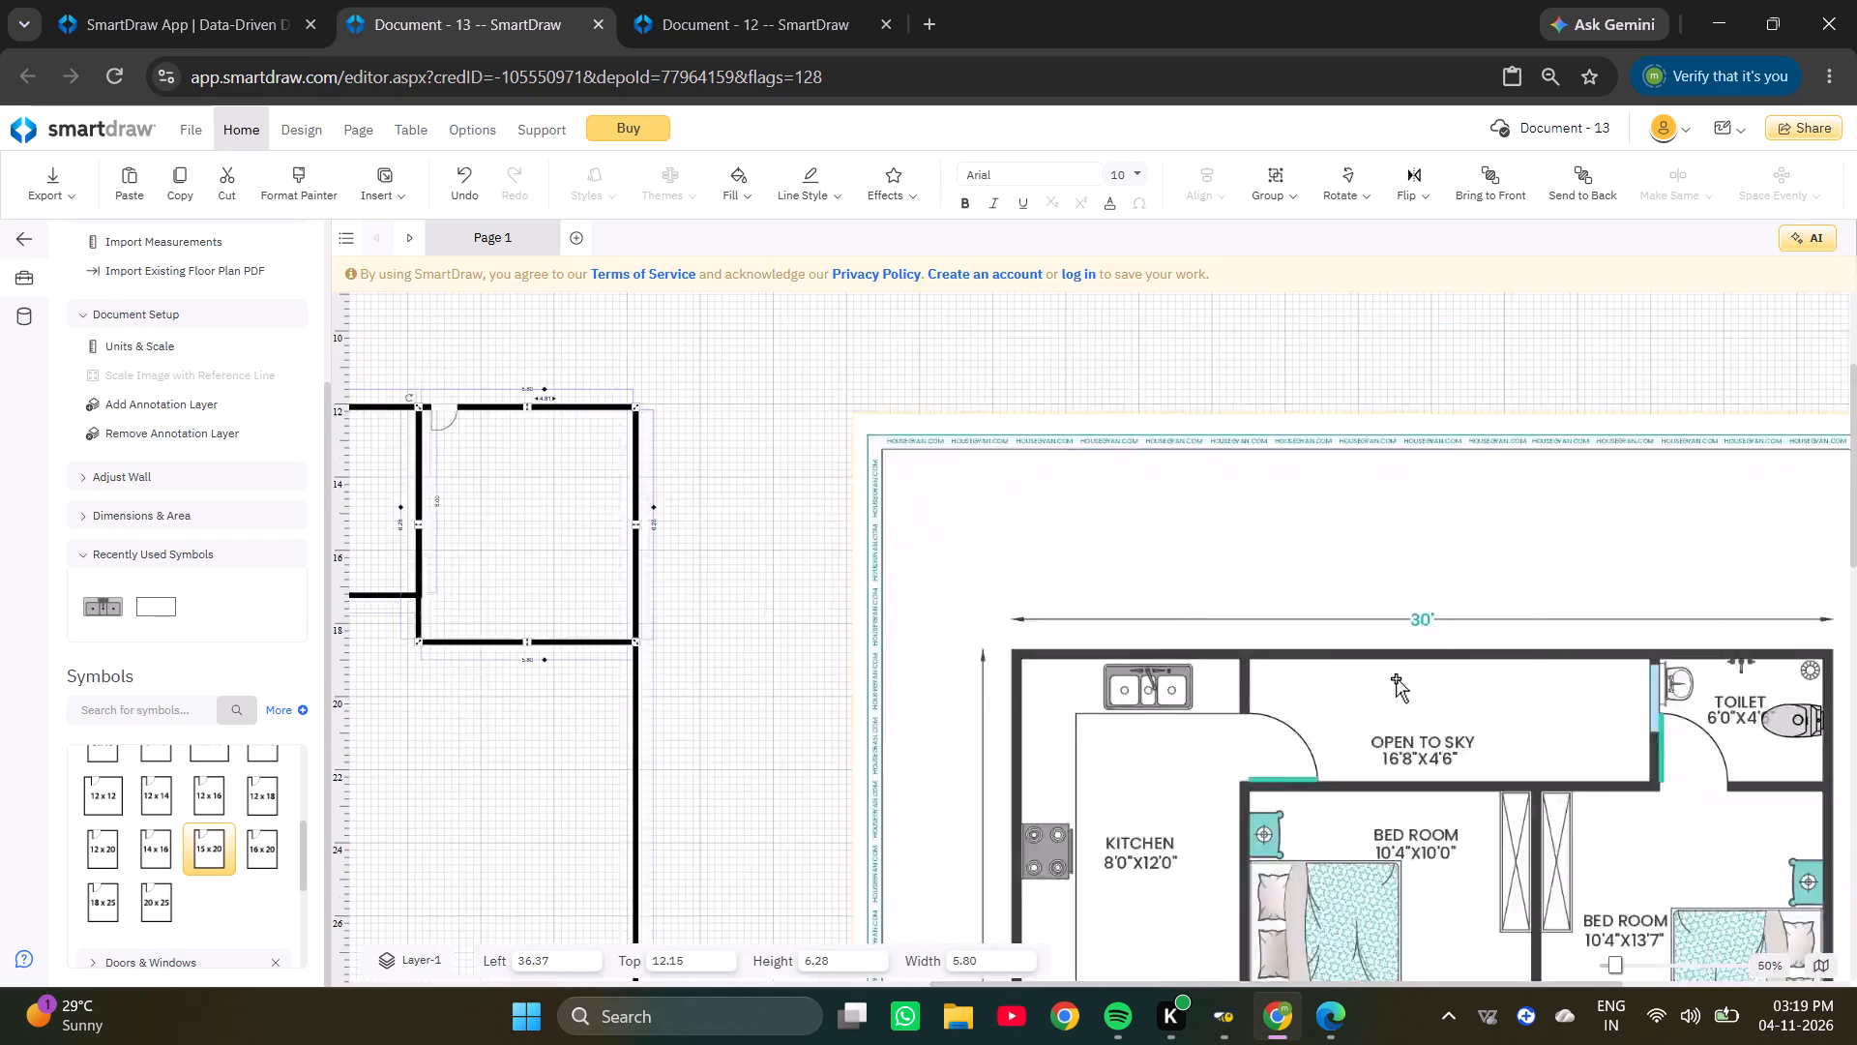
pyautogui.keyDown('ctrl'); pyautogui.scroll(-1, 1396, 678); pyautogui.keyUp('ctrl')
pyautogui.keyDown('ctrl'); pyautogui.scroll(2, 1396, 678); pyautogui.keyUp('ctrl')
pyautogui.keyDown('ctrl'); pyautogui.scroll(-3, 1397, 679); pyautogui.keyUp('ctrl')
pyautogui.keyDown('ctrl'); pyautogui.scroll(3, 731, 466); pyautogui.keyUp('ctrl')
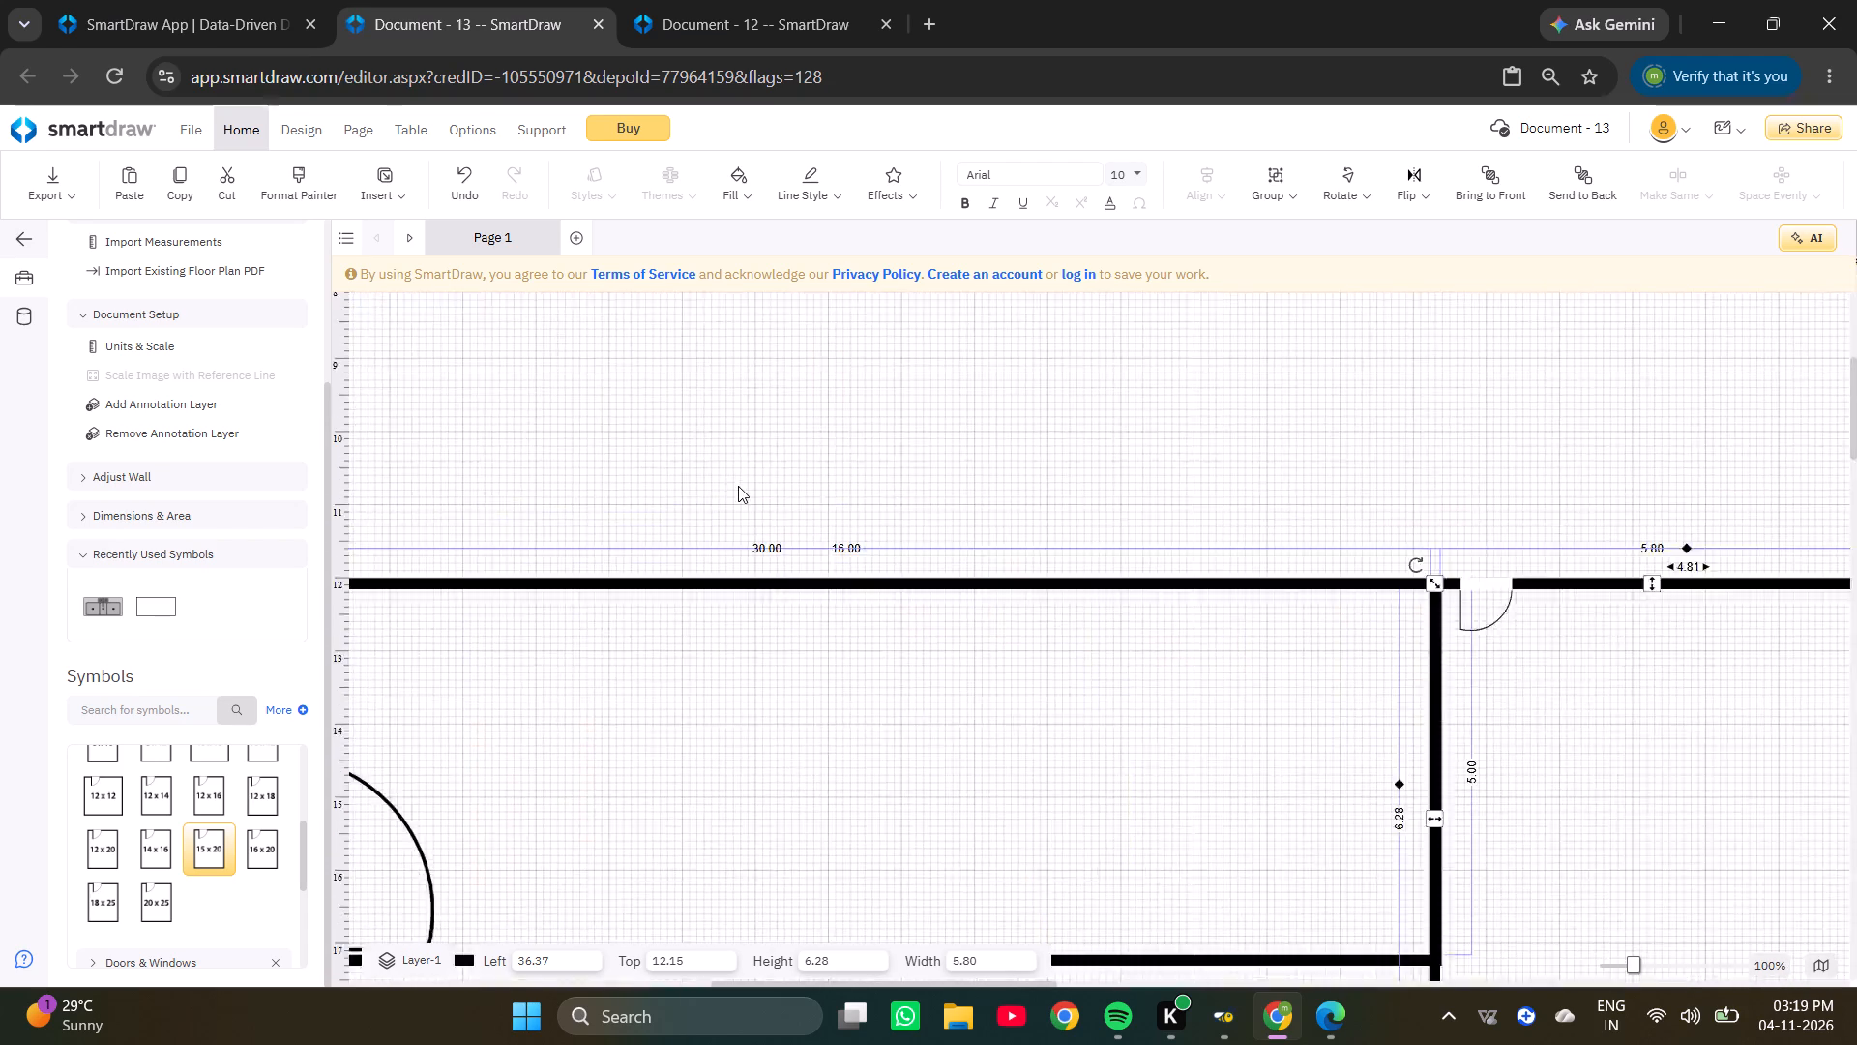
pyautogui.keyDown('ctrl'); pyautogui.scroll(2, 738, 486); pyautogui.keyUp('ctrl')
pyautogui.keyDown('ctrl'); pyautogui.scroll(-7, 860, 645); pyautogui.keyUp('ctrl')
pyautogui.keyDown('ctrl'); pyautogui.scroll(3, 1489, 651); pyautogui.keyUp('ctrl')
pyautogui.keyDown('ctrl'); pyautogui.scroll(-2, 1526, 672); pyautogui.keyUp('ctrl')
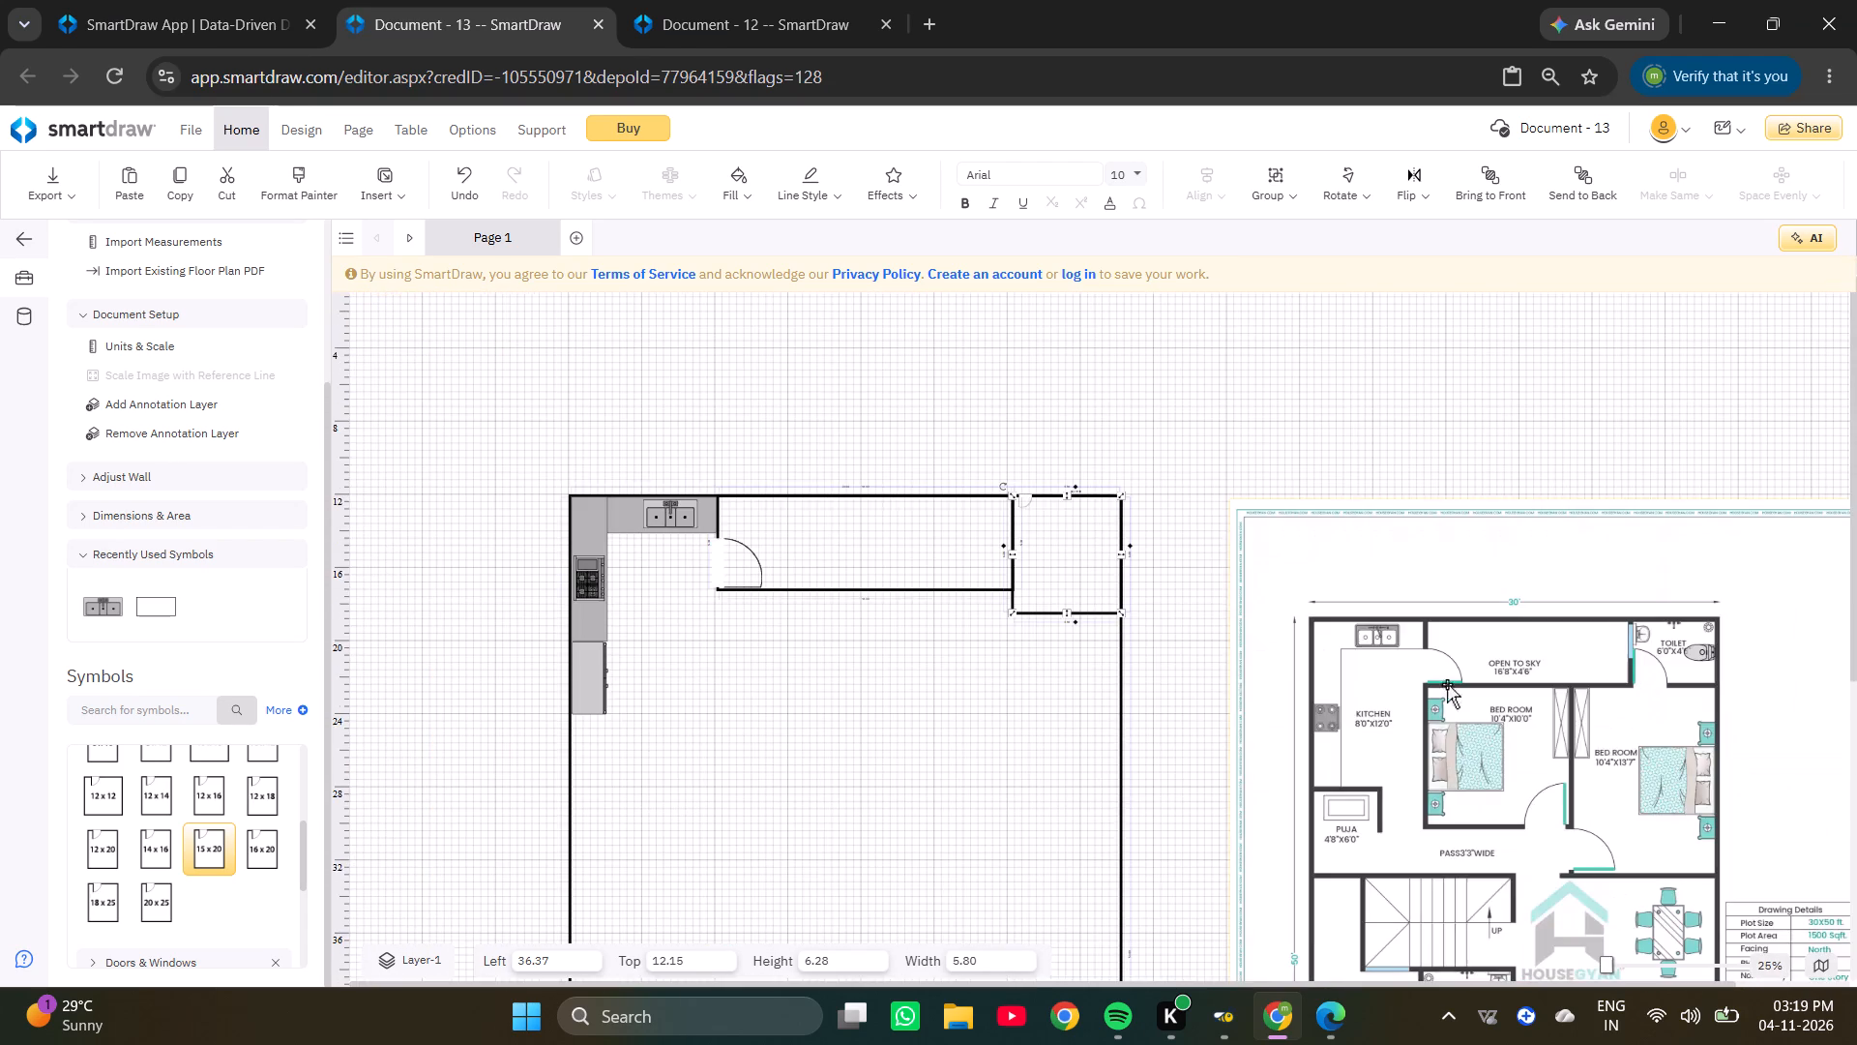
pyautogui.keyDown('ctrl'); pyautogui.scroll(-2, 1447, 684); pyautogui.keyUp('ctrl')
pyautogui.keyDown('ctrl'); pyautogui.scroll(4, 981, 548); pyautogui.keyUp('ctrl')
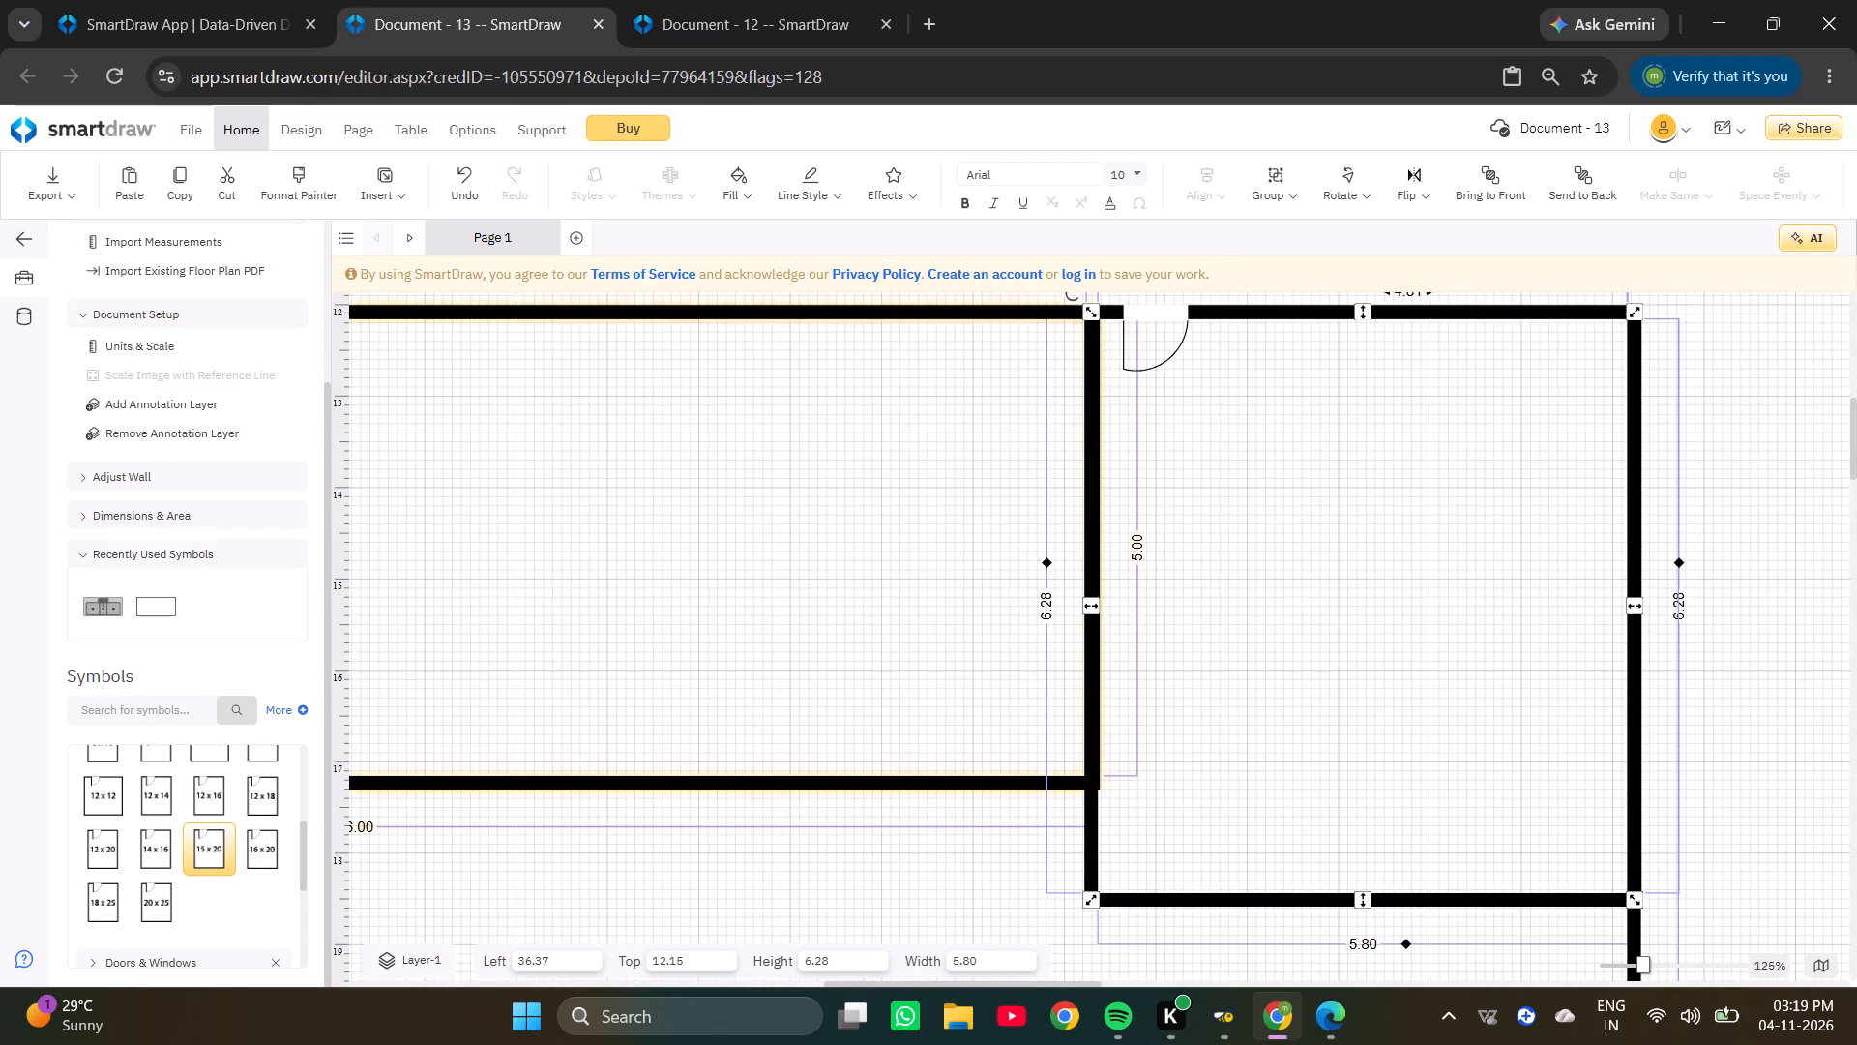
pyautogui.keyDown('ctrl'); pyautogui.scroll(-3, 1136, 550); pyautogui.keyUp('ctrl')
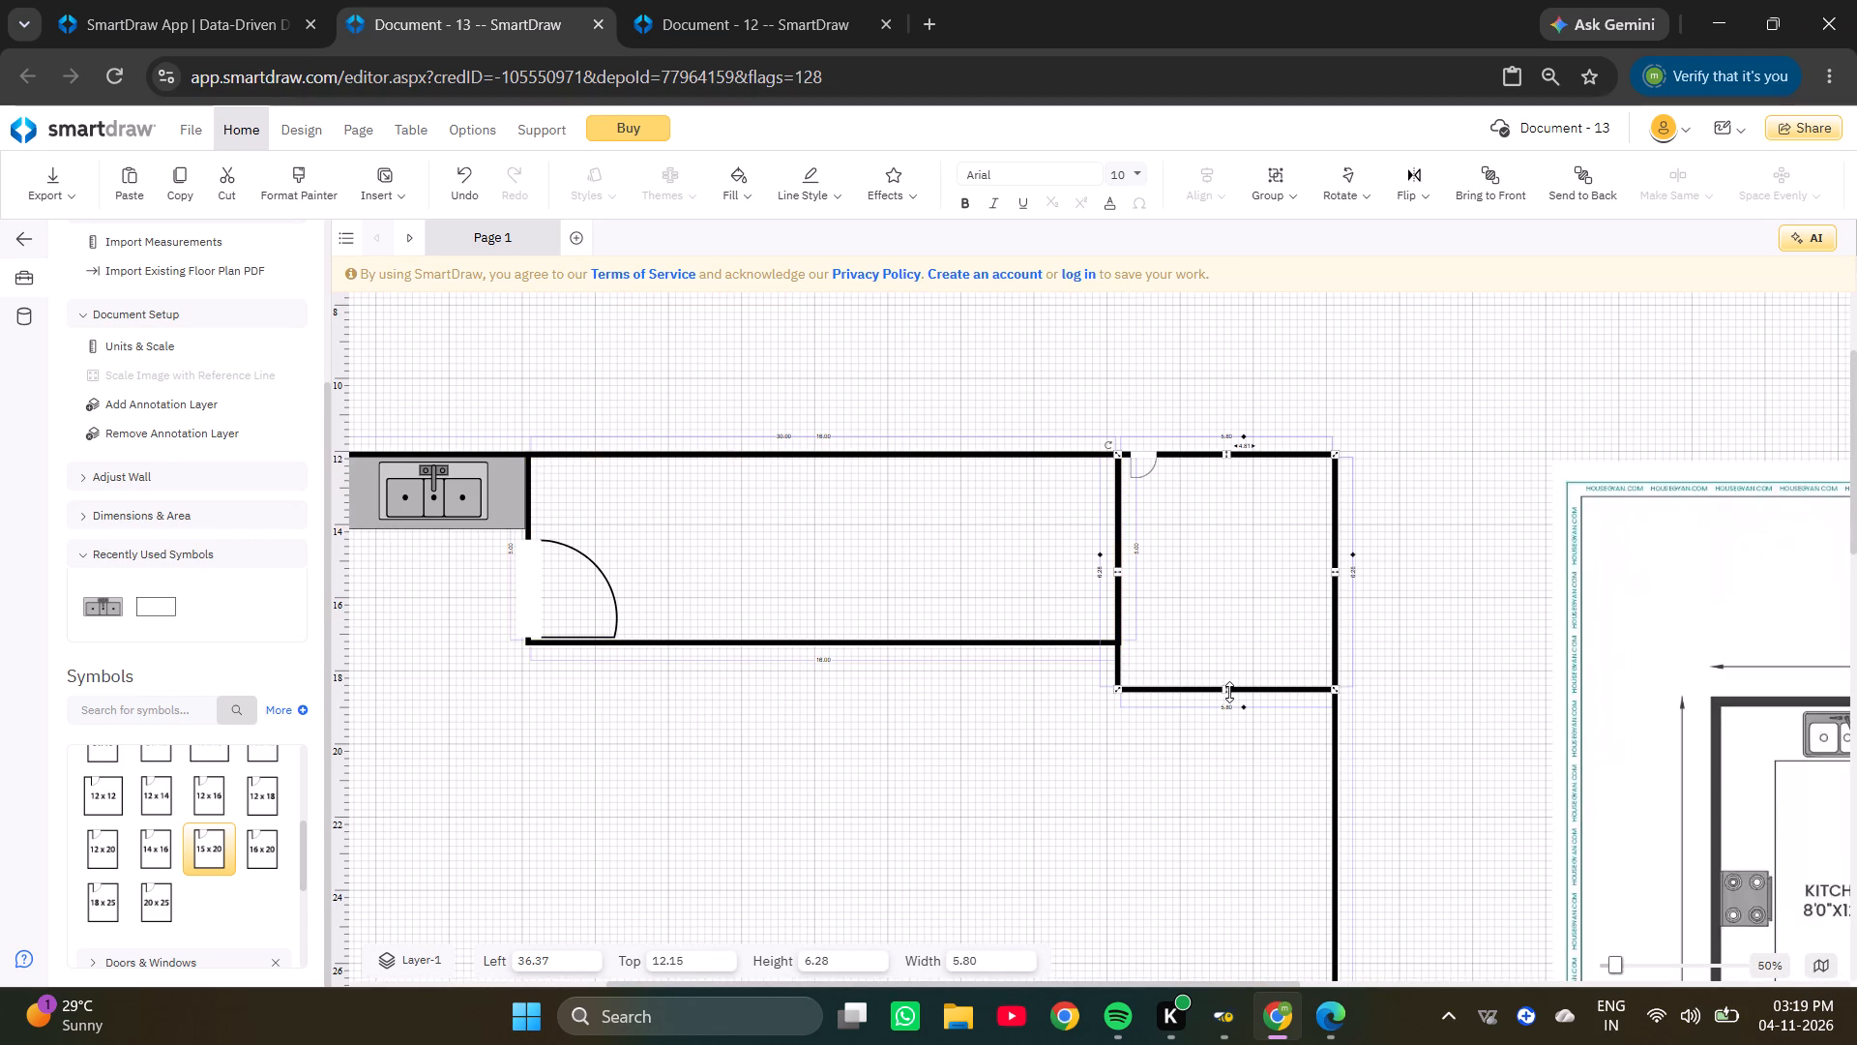
# Shorten the corner room to about 4.99 high, aligning its bottom wall with the 16 x 5 room's, at about 36.39, 12.15.
pyautogui.moveTo(1229, 692); pyautogui.dragTo(1237, 643)
pyautogui.keyDown('ctrl'); pyautogui.scroll(4, 1192, 642); pyautogui.keyUp('ctrl')
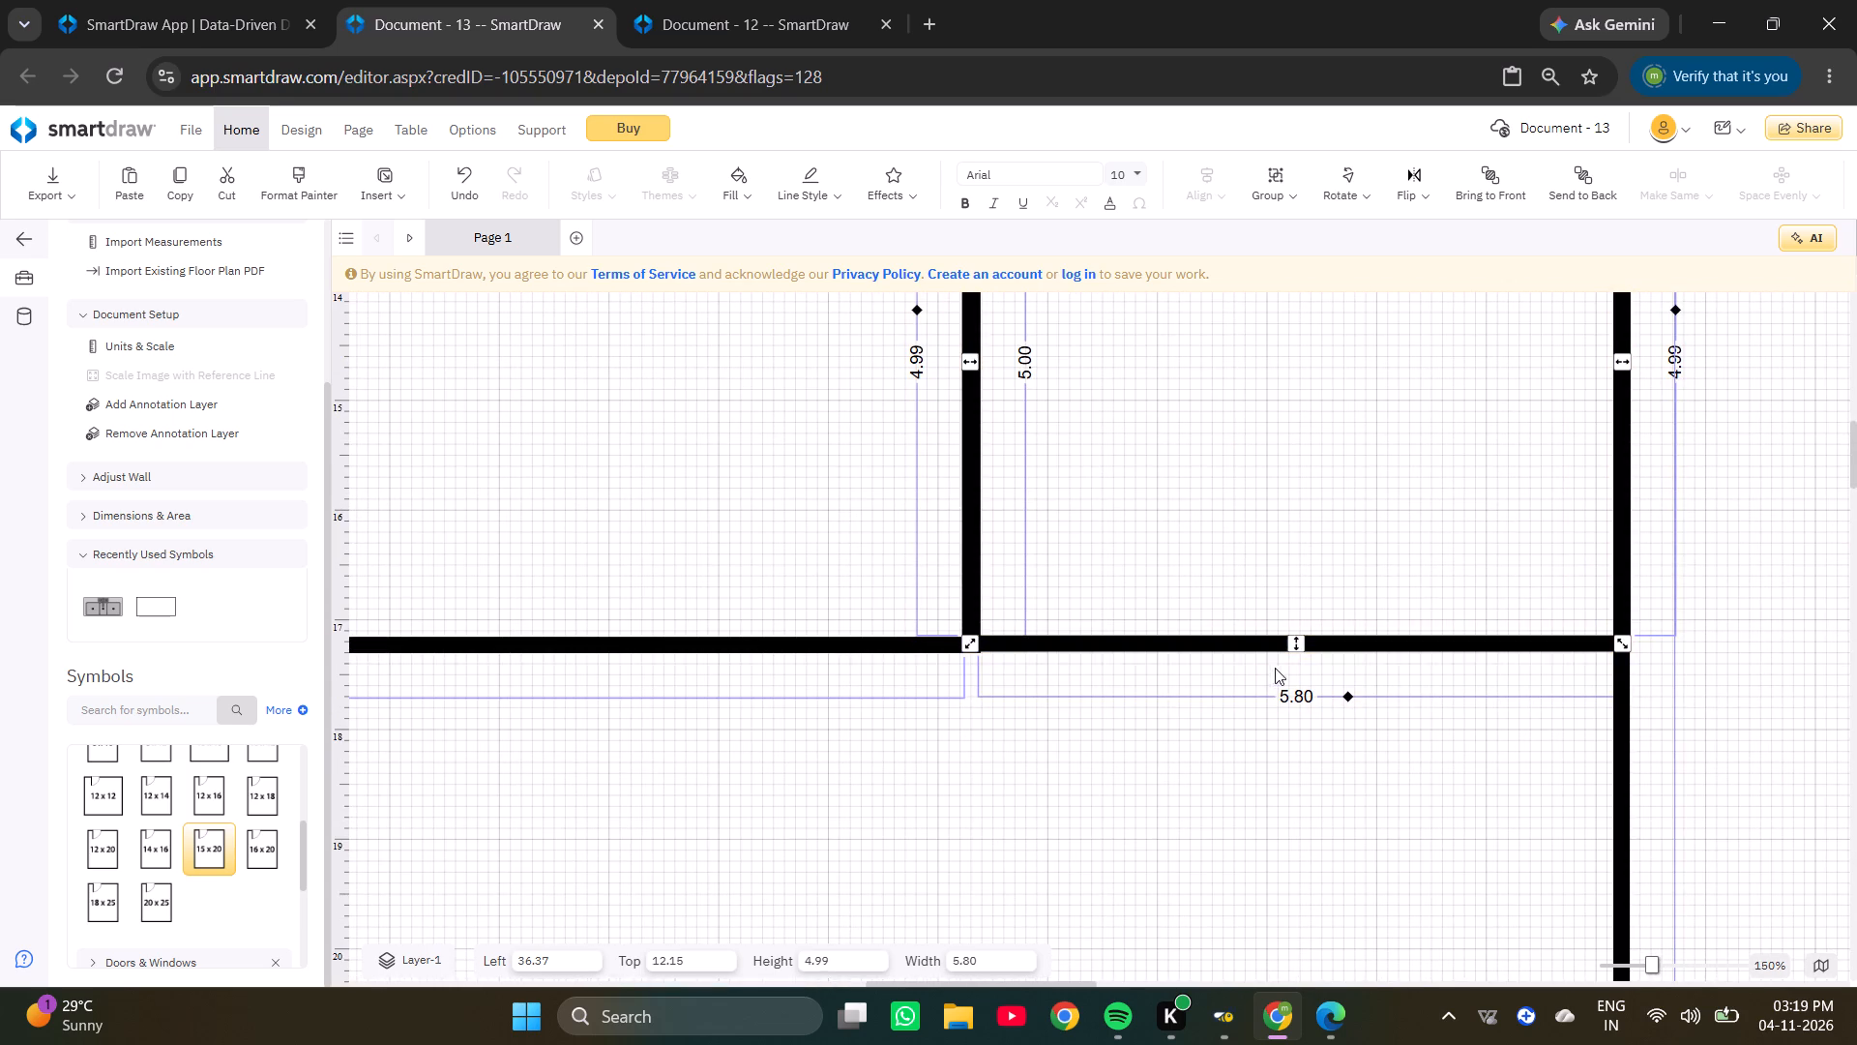
pyautogui.moveTo(1285, 646); pyautogui.dragTo(1294, 654)
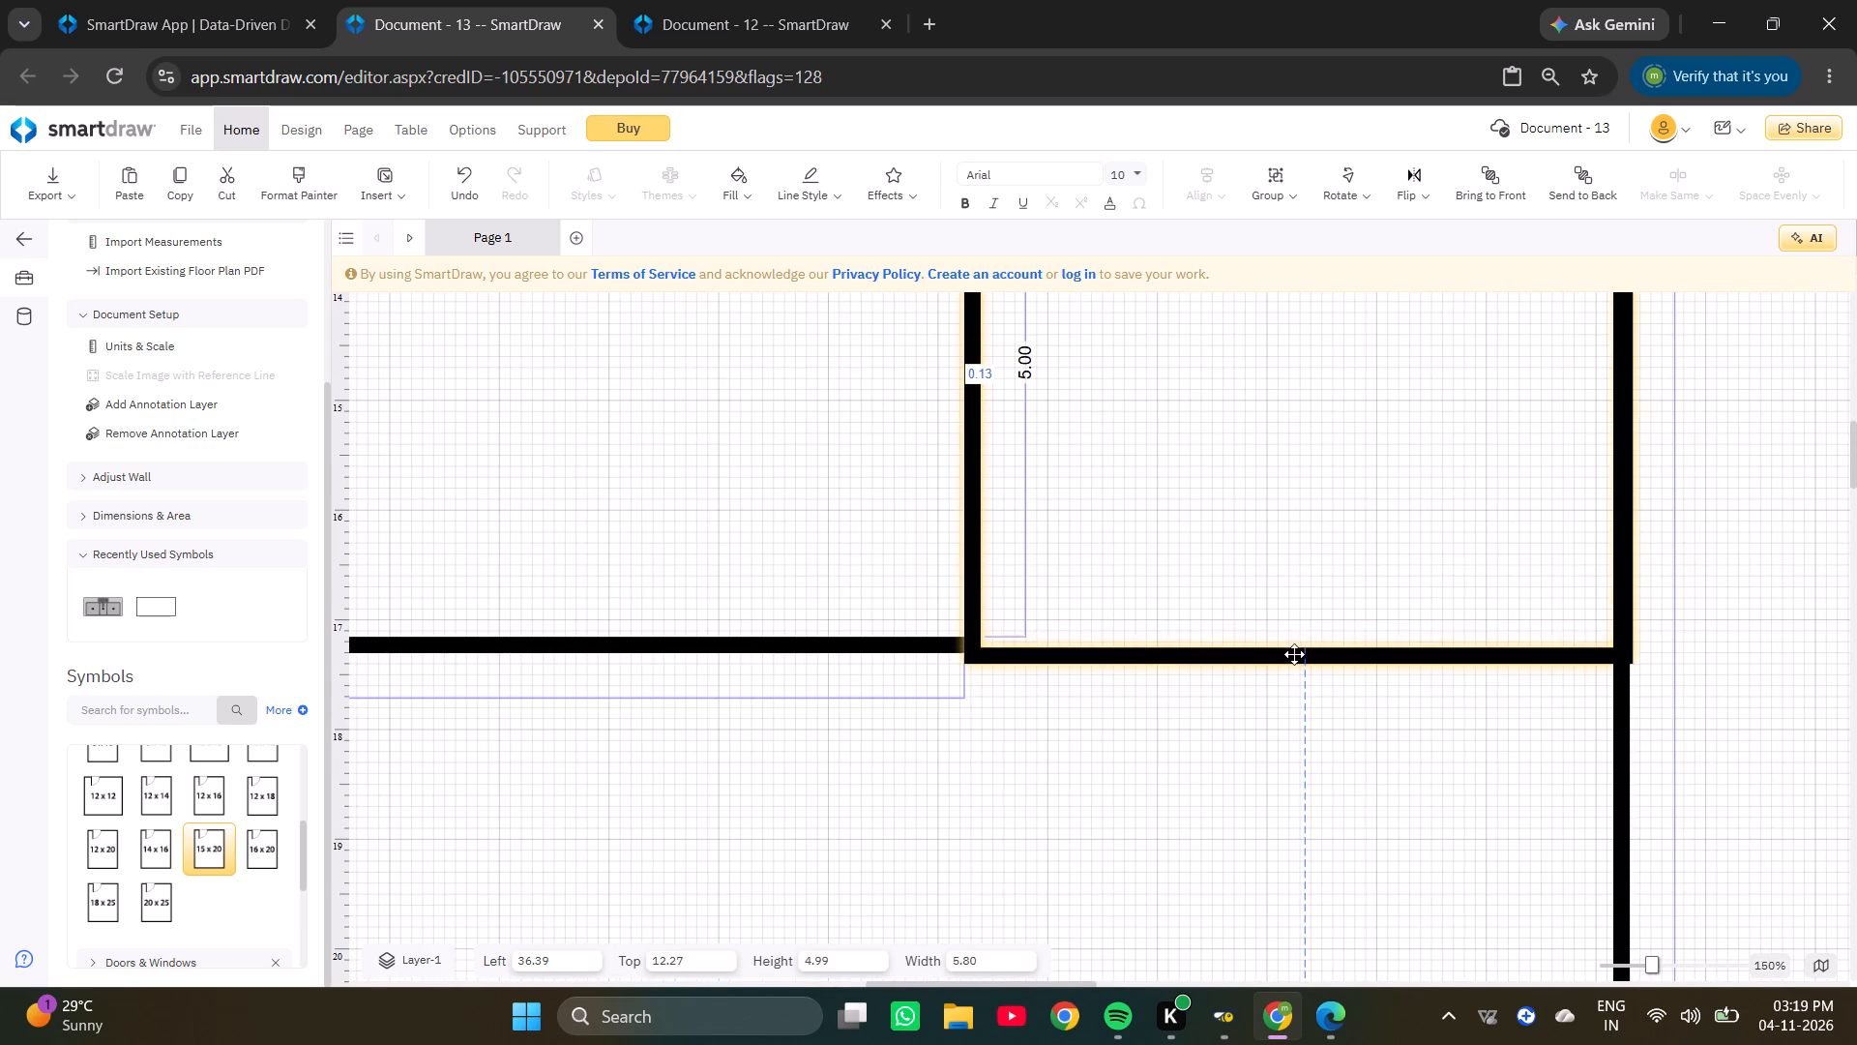
pyautogui.moveTo(1294, 654); pyautogui.dragTo(1297, 646)
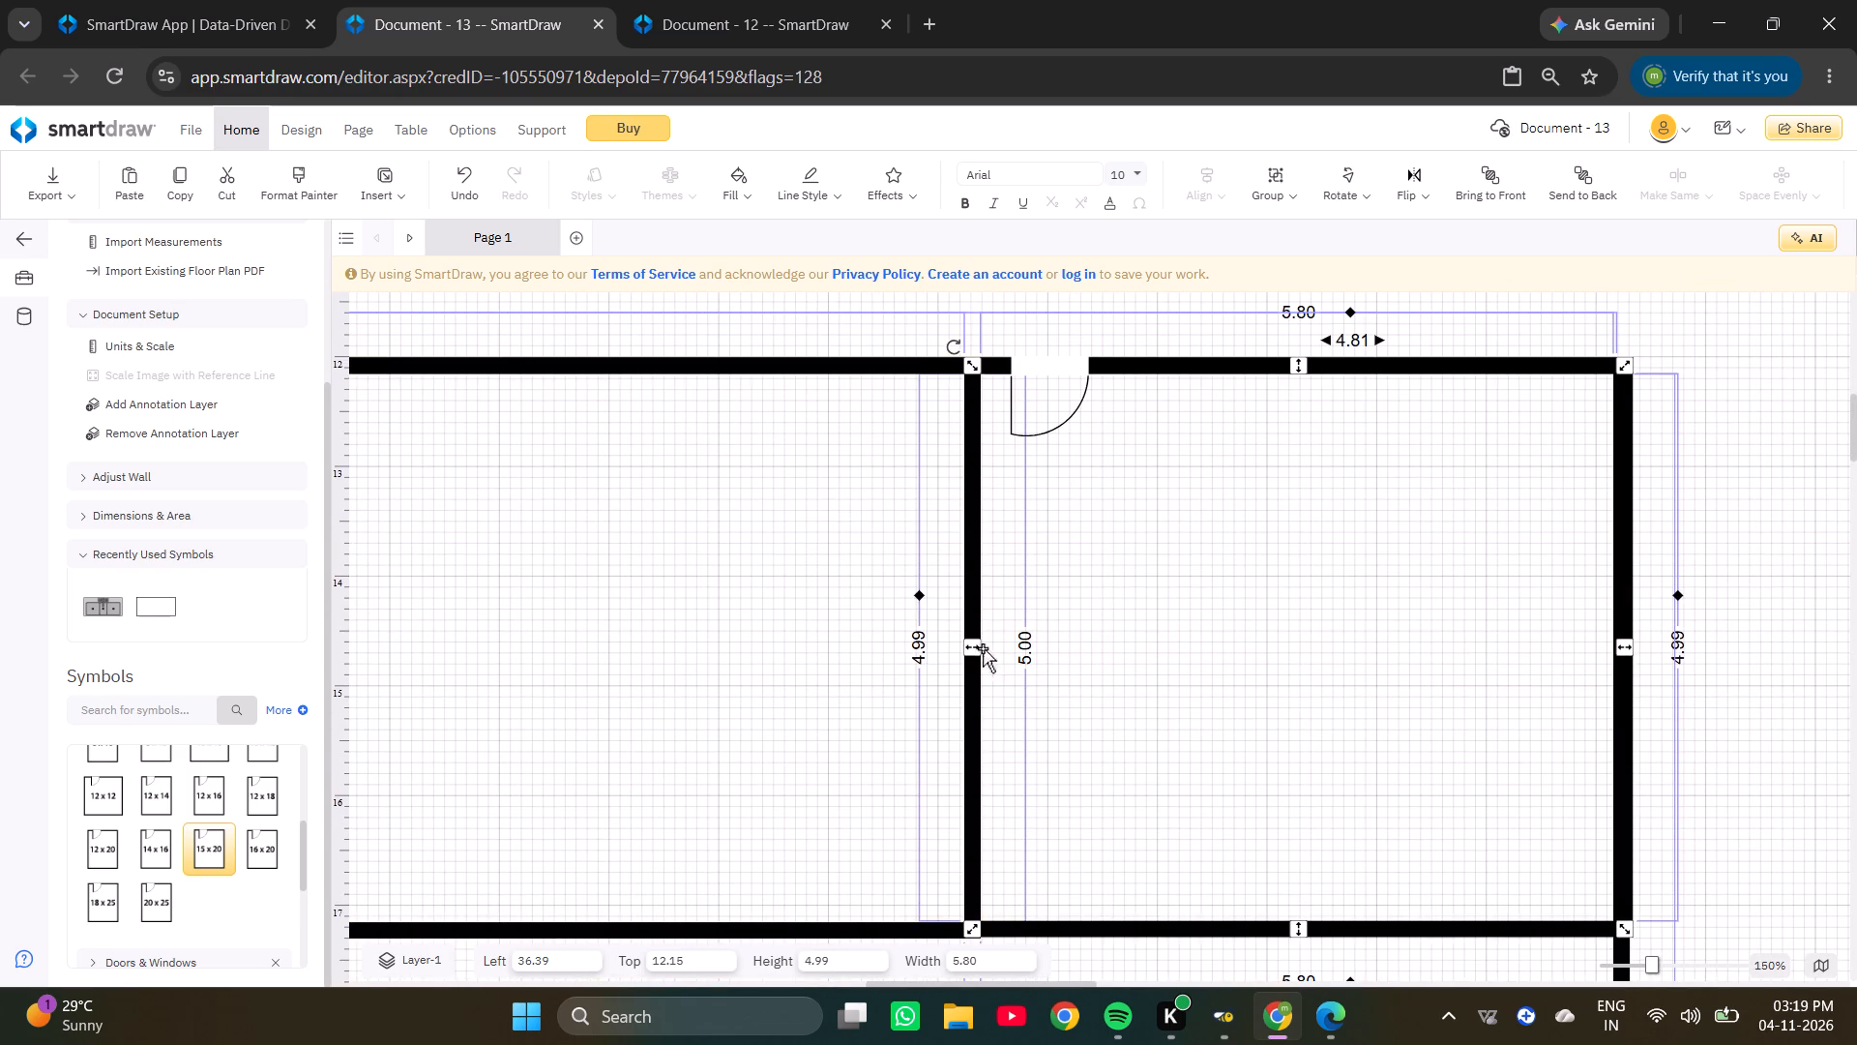
pyautogui.click(972, 647)
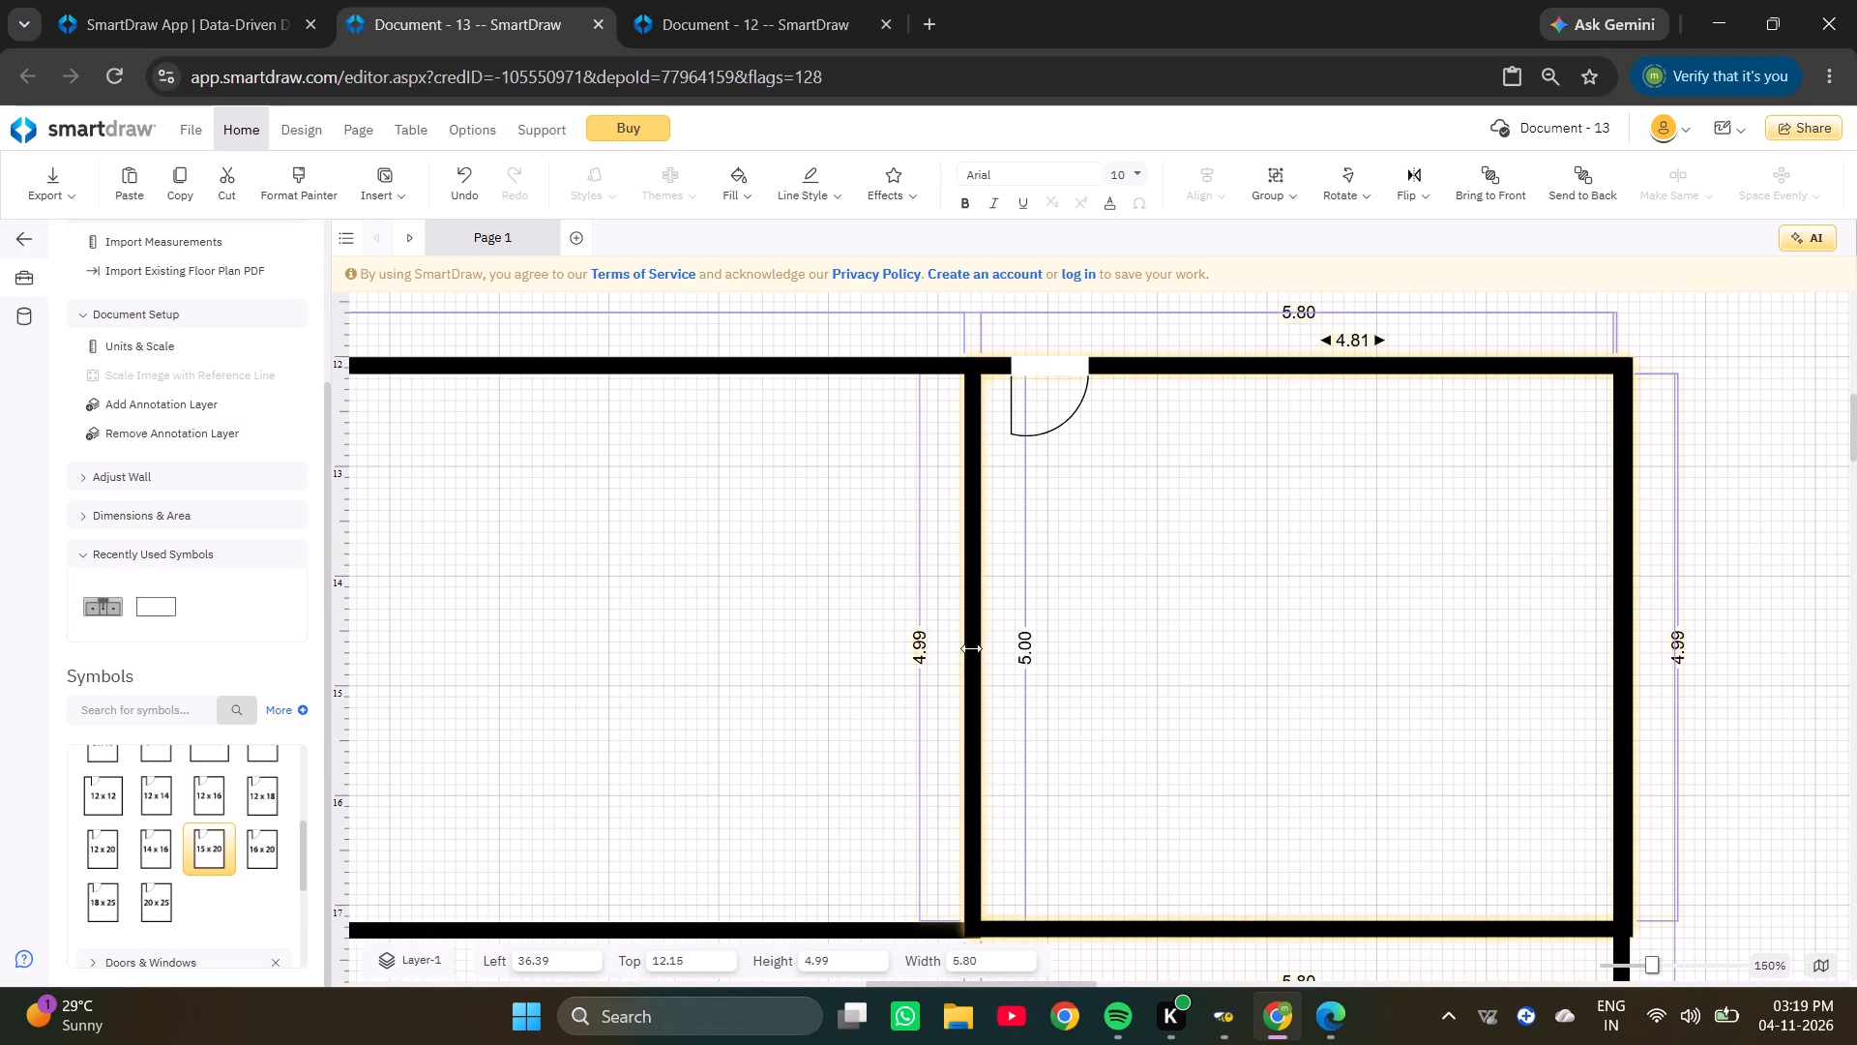
pyautogui.click(1246, 597)
pyautogui.keyDown('ctrl'); pyautogui.scroll(-7, 1270, 620); pyautogui.keyUp('ctrl')
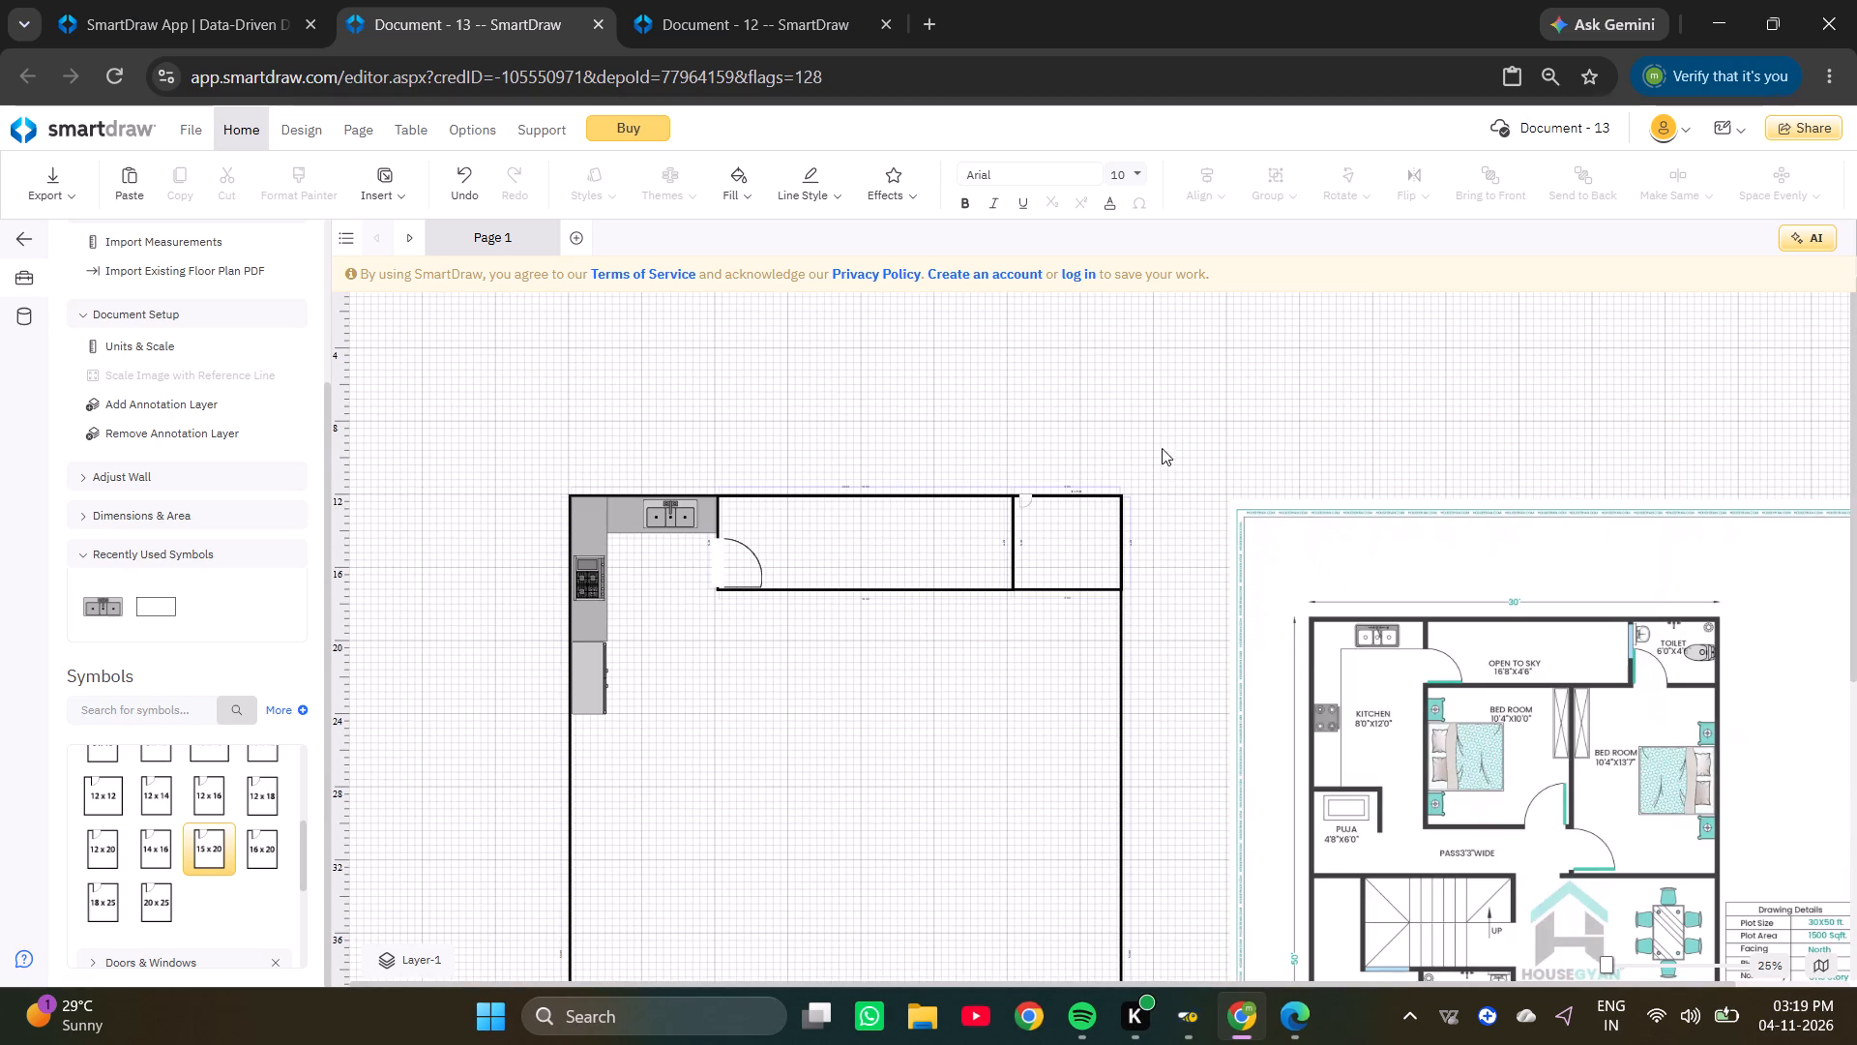
pyautogui.click(1162, 442)
# Move the corner room's door from its top wall to its bottom wall, near the shared wall, at about 36.80, 17.13.
pyautogui.moveTo(1022, 498); pyautogui.dragTo(1025, 596)
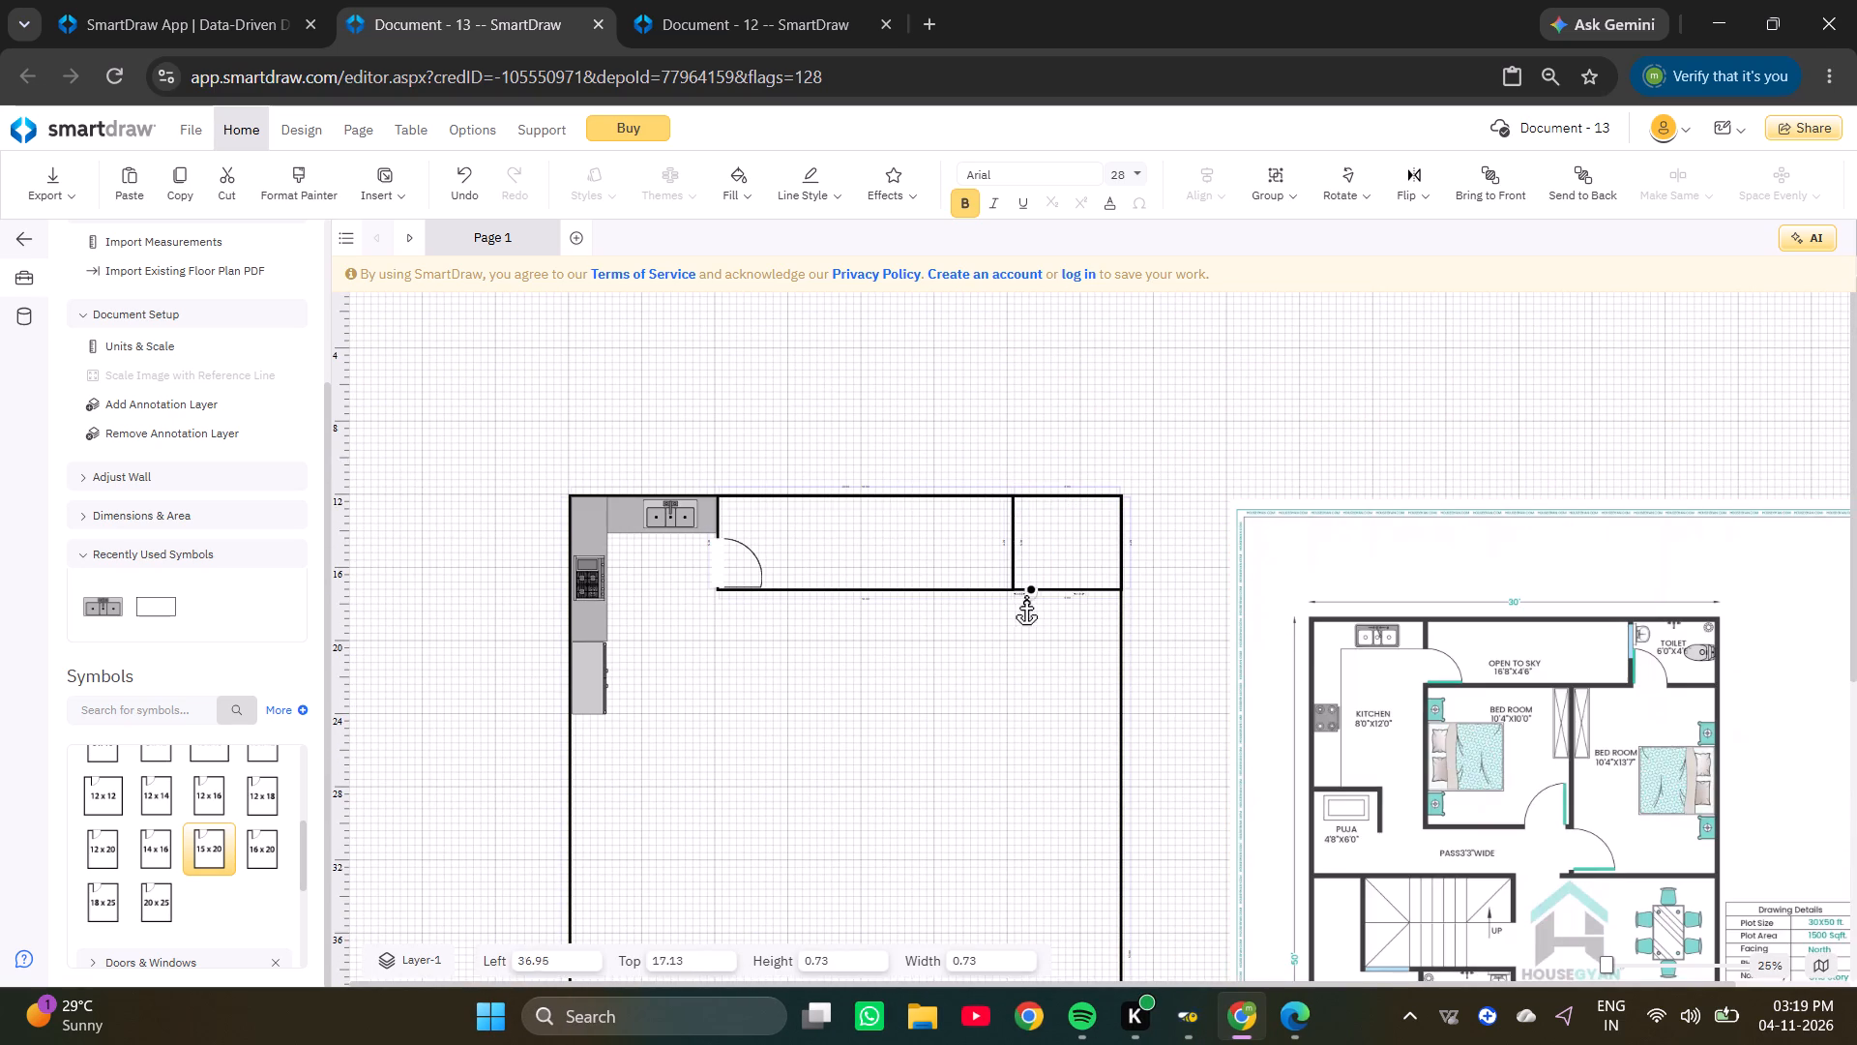
pyautogui.moveTo(1025, 596); pyautogui.dragTo(1024, 596)
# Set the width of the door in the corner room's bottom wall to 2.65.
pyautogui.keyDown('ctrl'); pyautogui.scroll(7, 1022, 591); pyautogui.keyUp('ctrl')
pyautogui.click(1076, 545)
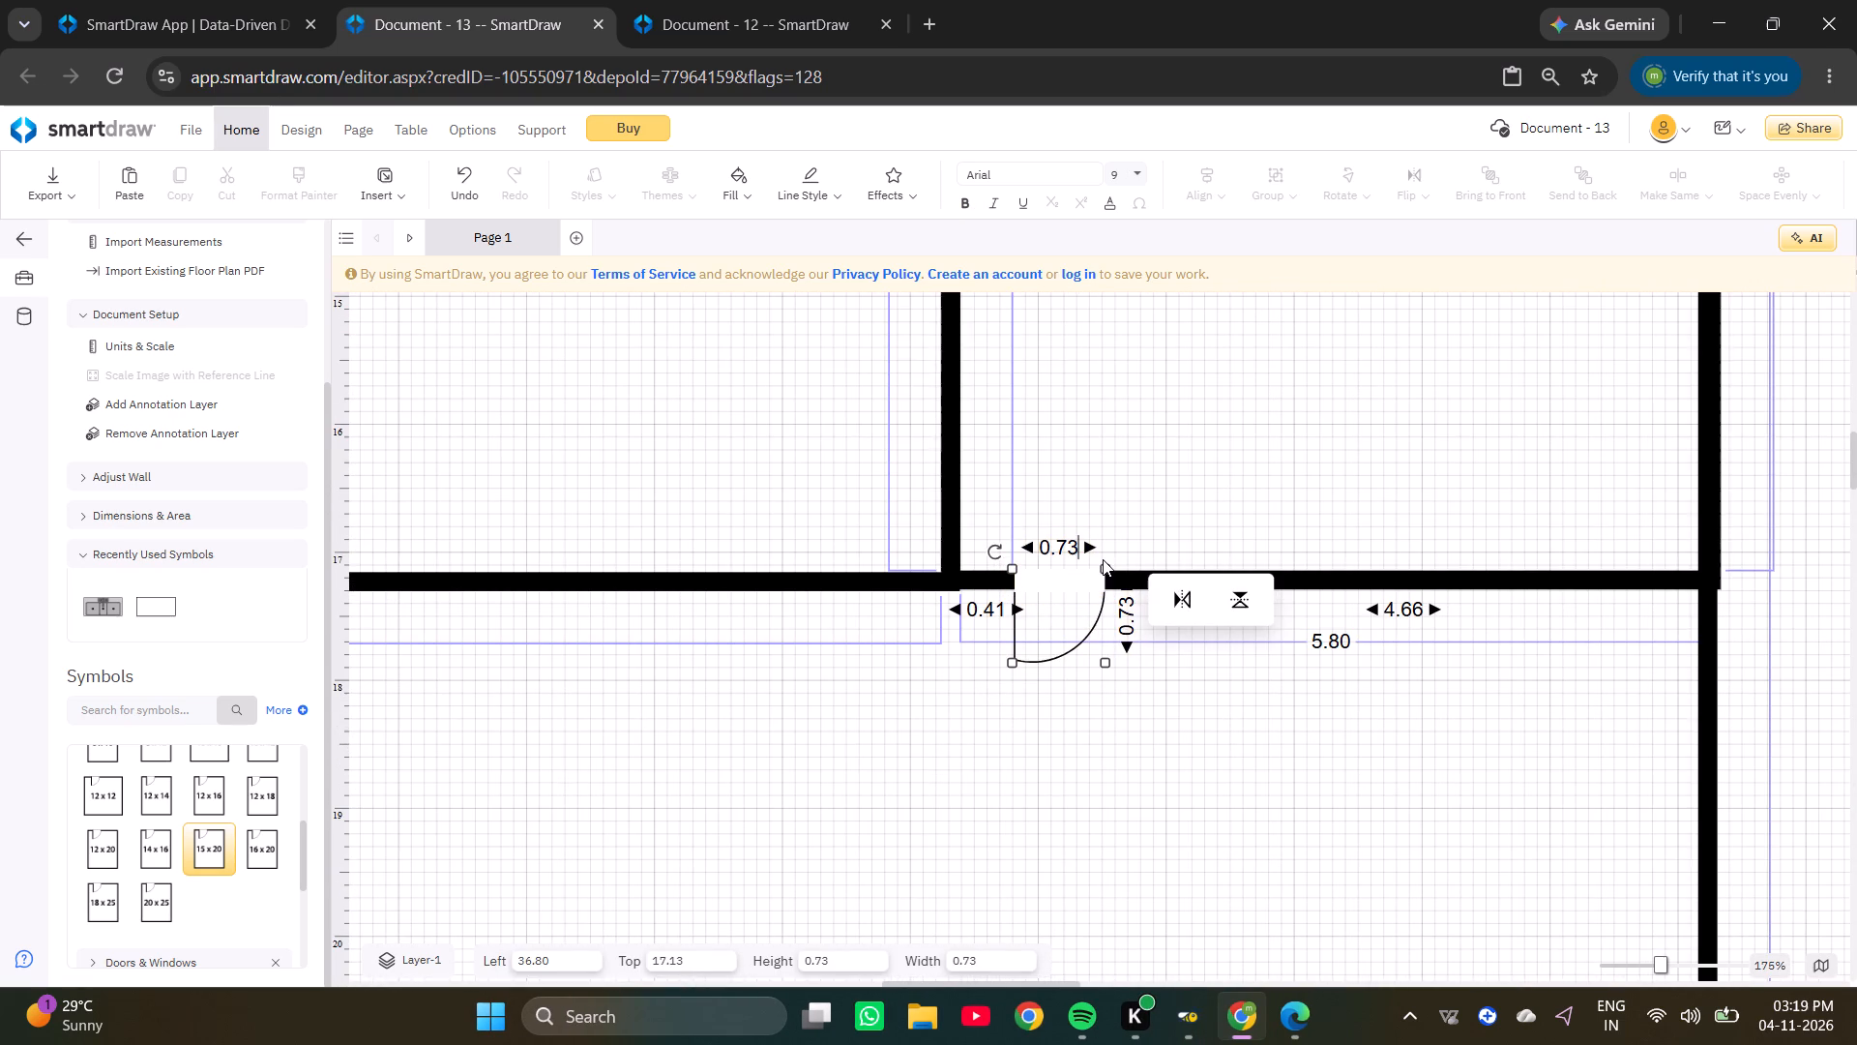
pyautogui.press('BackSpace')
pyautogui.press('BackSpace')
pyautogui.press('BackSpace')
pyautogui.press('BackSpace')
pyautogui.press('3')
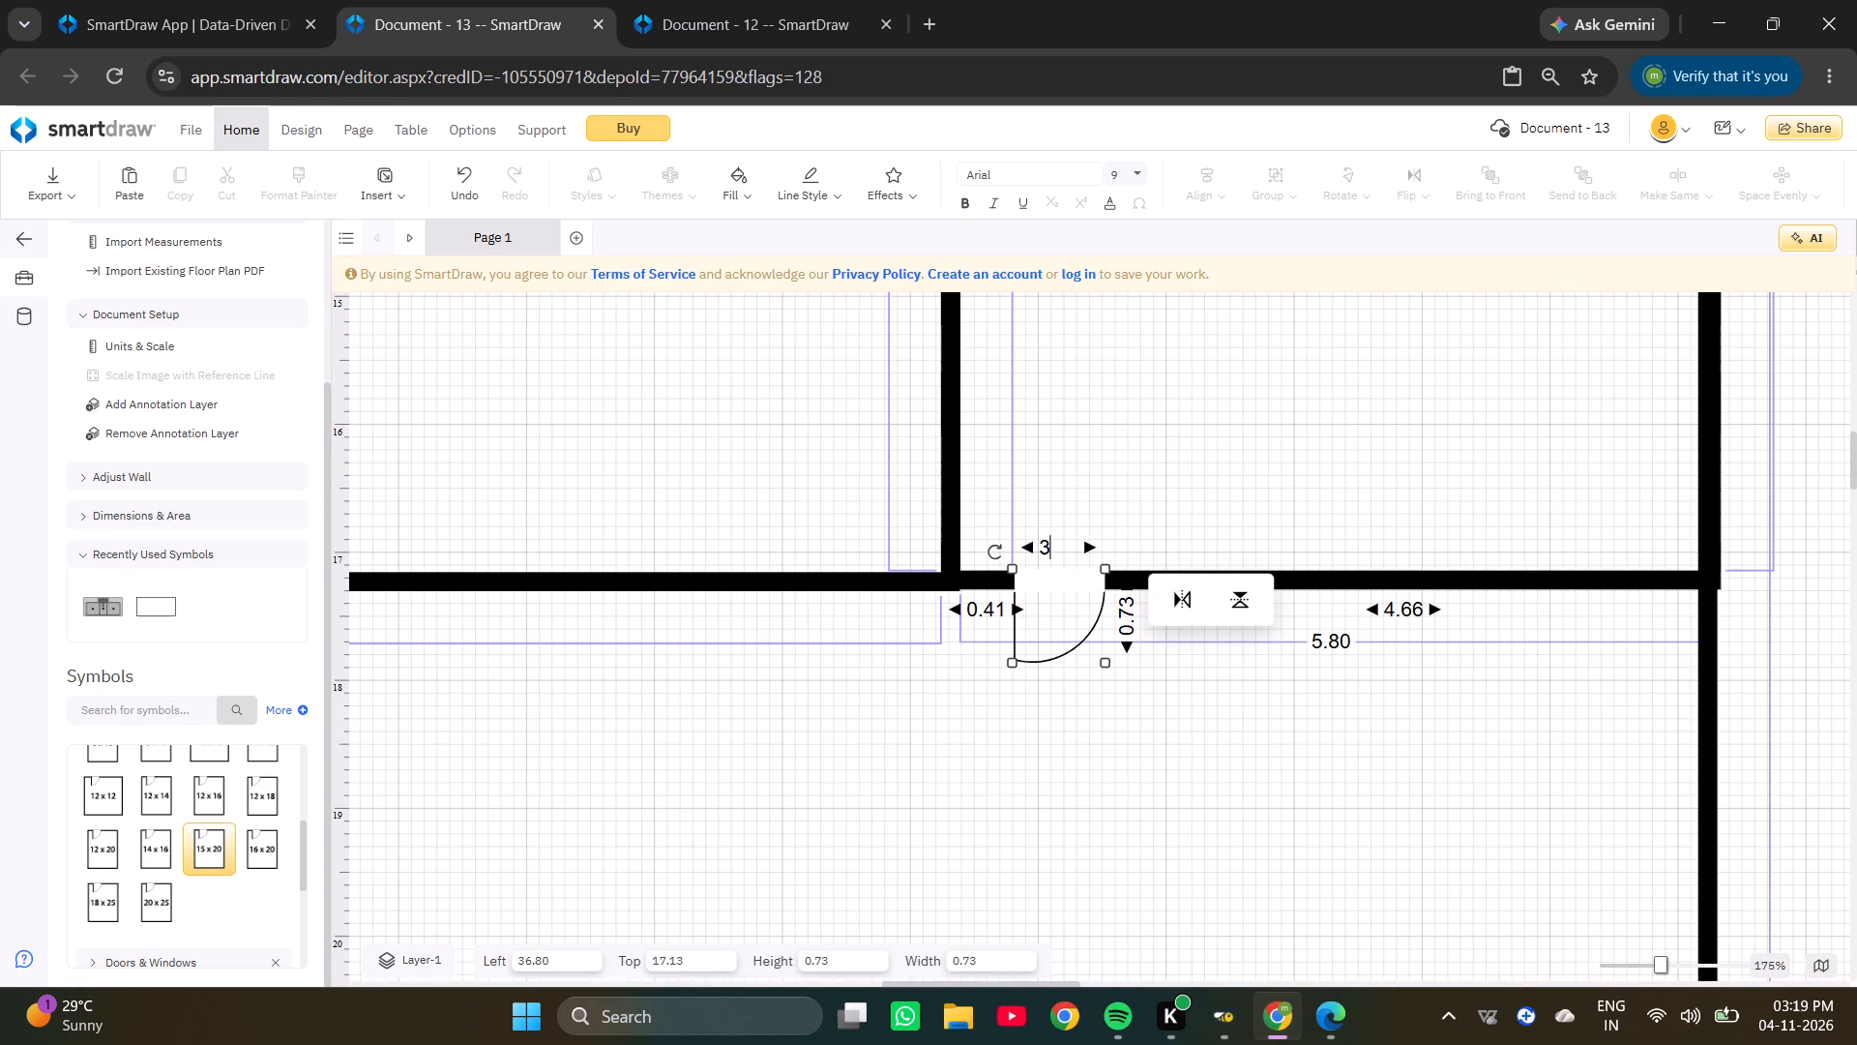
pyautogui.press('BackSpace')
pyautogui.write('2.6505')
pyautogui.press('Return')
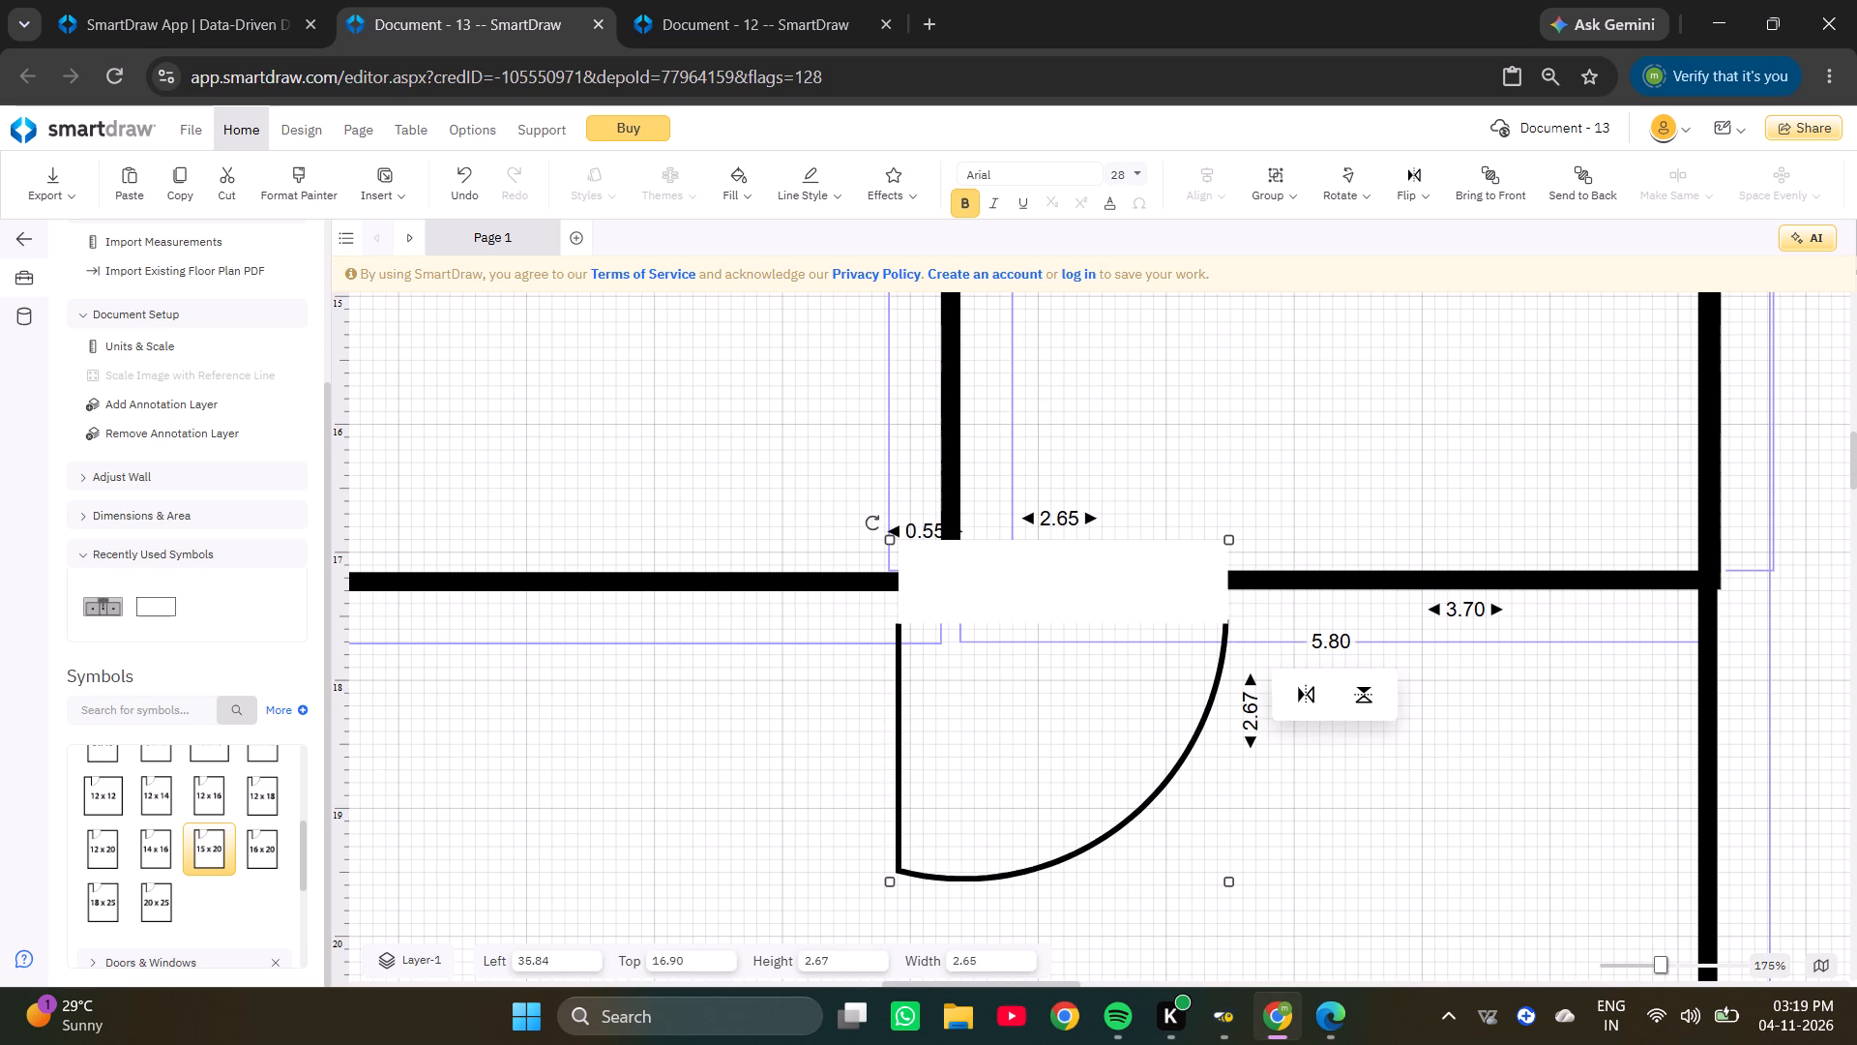
# Slide the door along the corner room's bottom wall up to the shared wall and set its width to 2.60.
pyautogui.moveTo(1103, 568); pyautogui.dragTo(1171, 558)
pyautogui.click(1139, 516)
pyautogui.click(1149, 522)
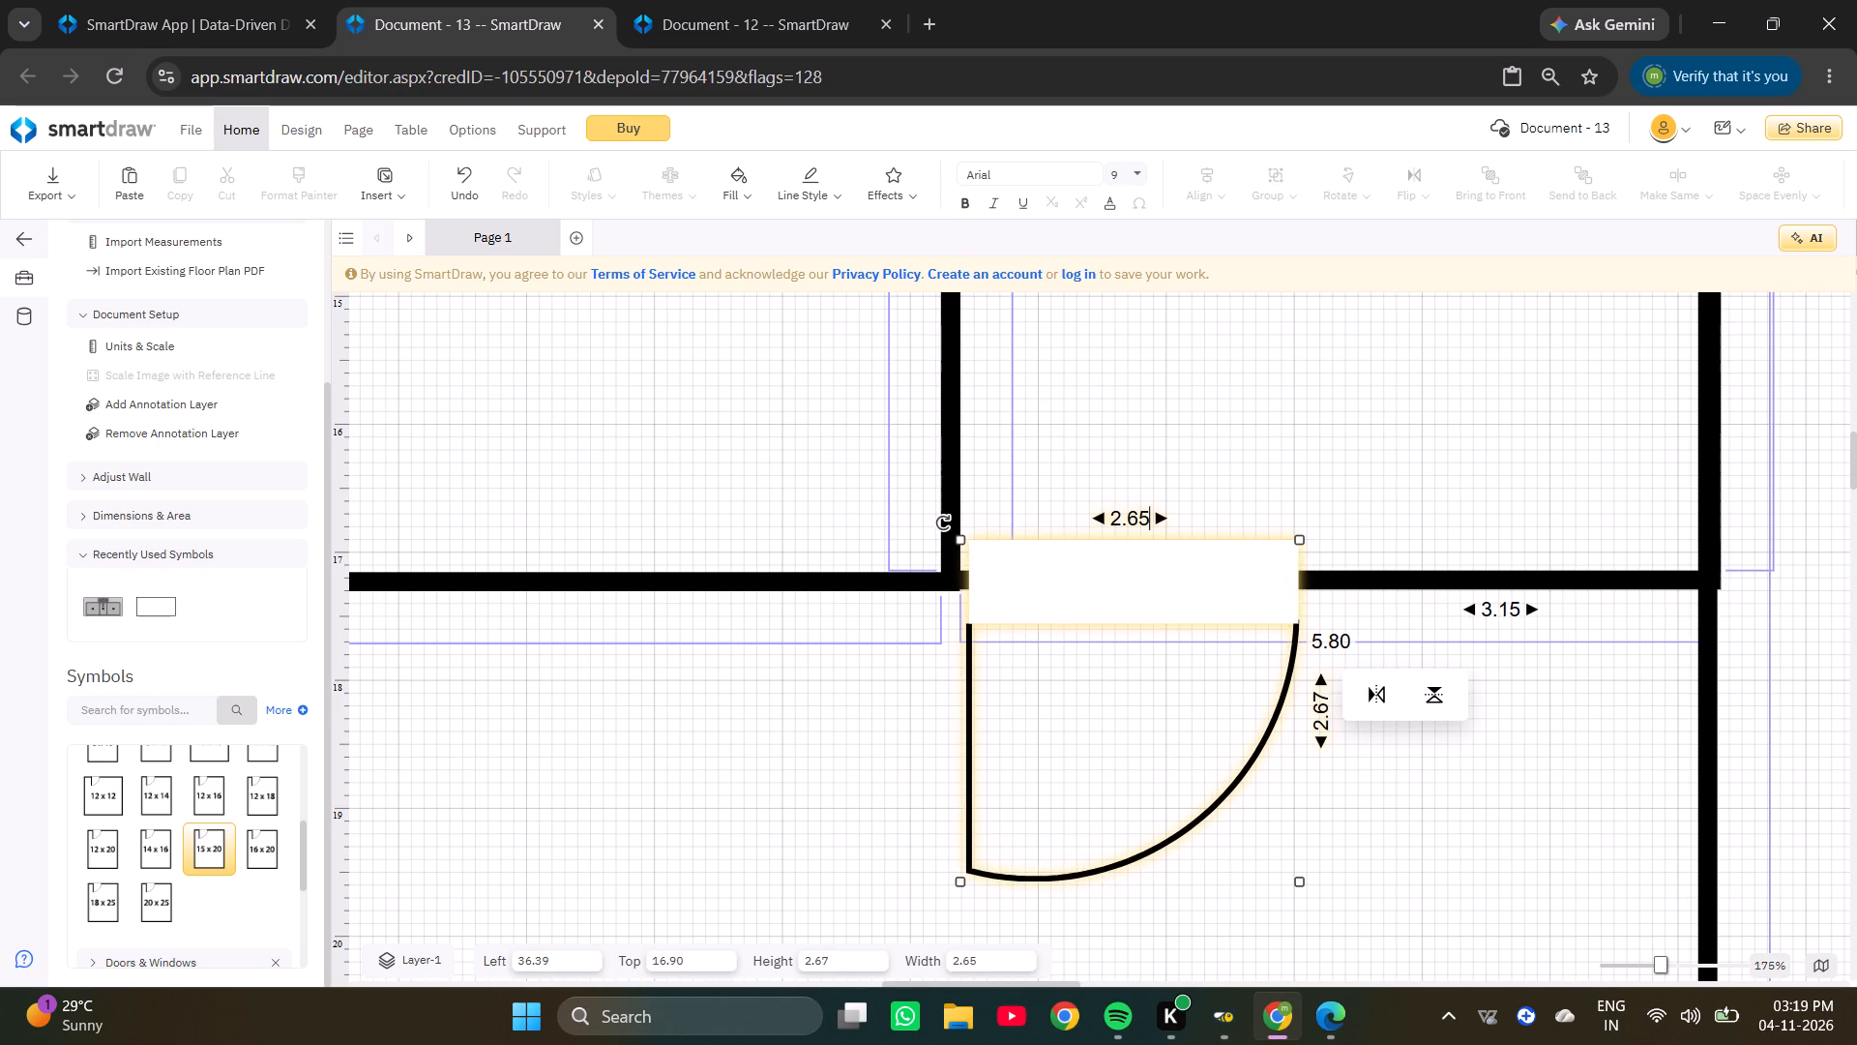
pyautogui.press('BackSpace')
pyautogui.press('0')
pyautogui.press('Return')
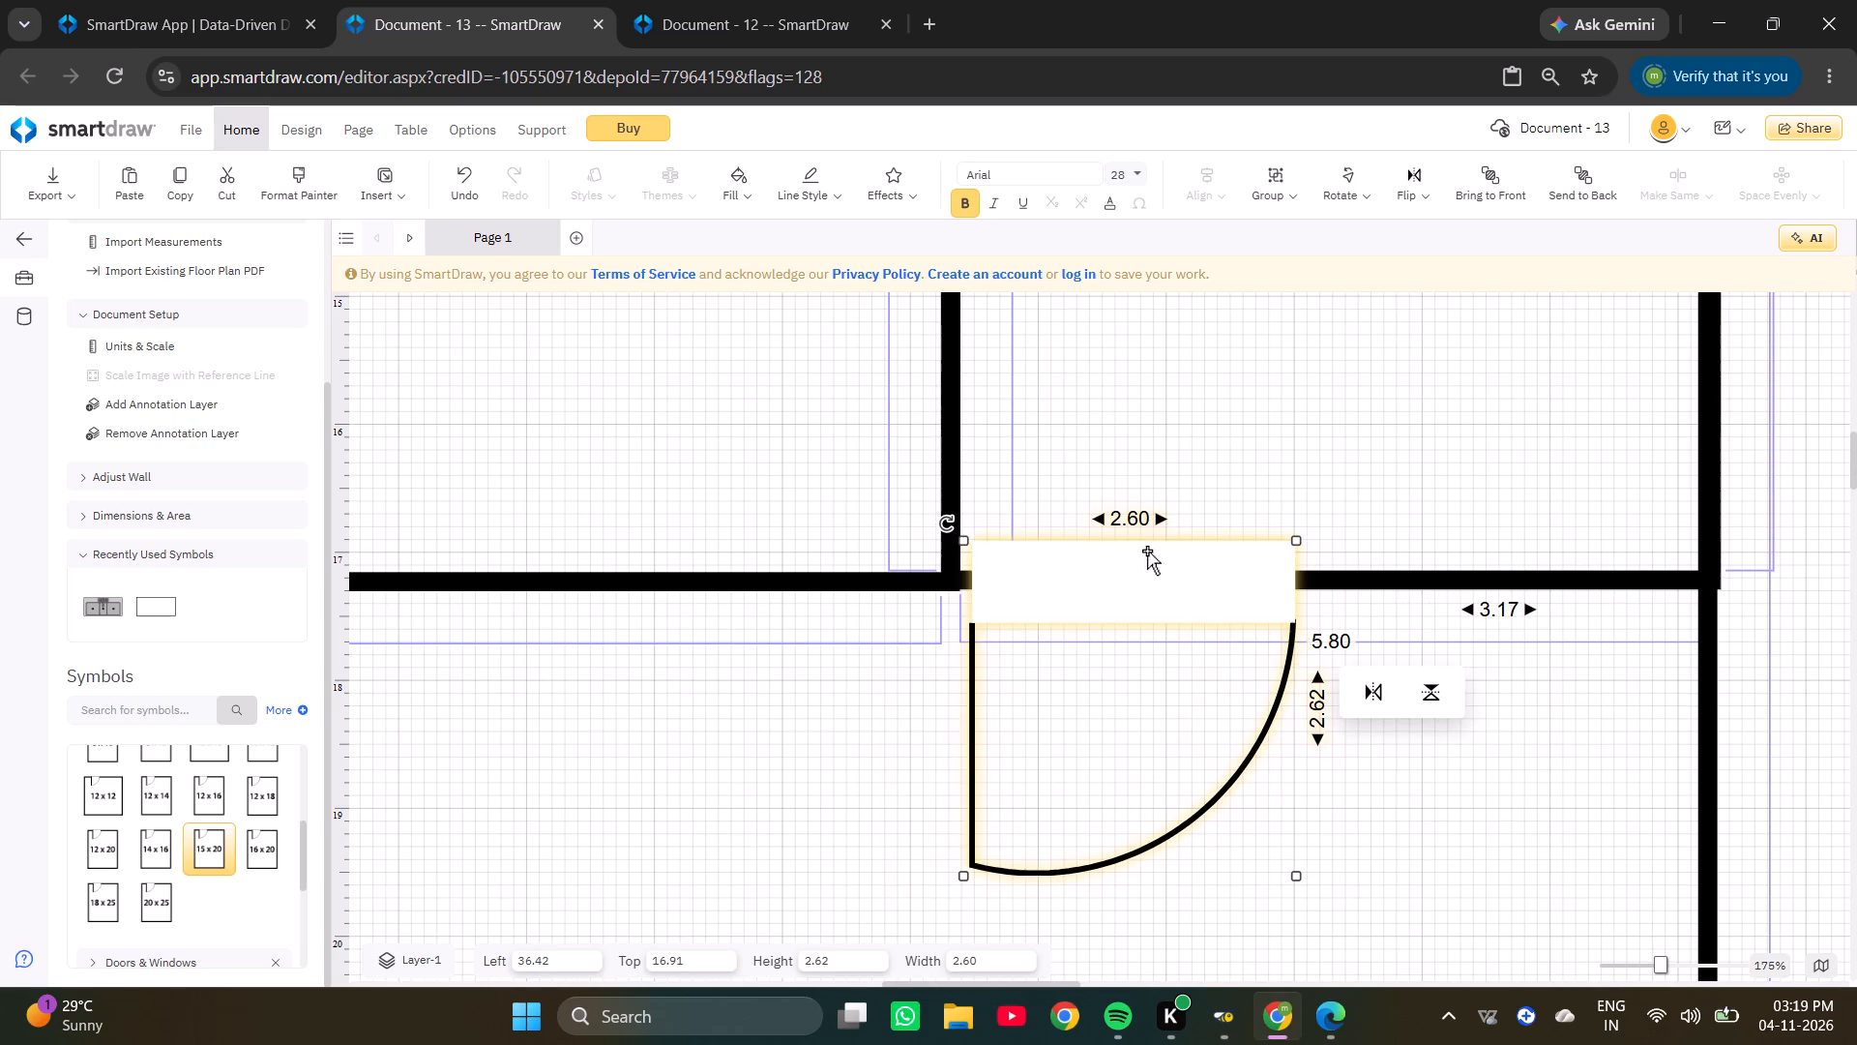
# Set the width of the door in the corner toilet's bottom wall to 2.50 and nudge it against the shared wall.
pyautogui.click(1130, 518)
pyautogui.press('Right')
pyautogui.press('BackSpace')
pyautogui.press('5')
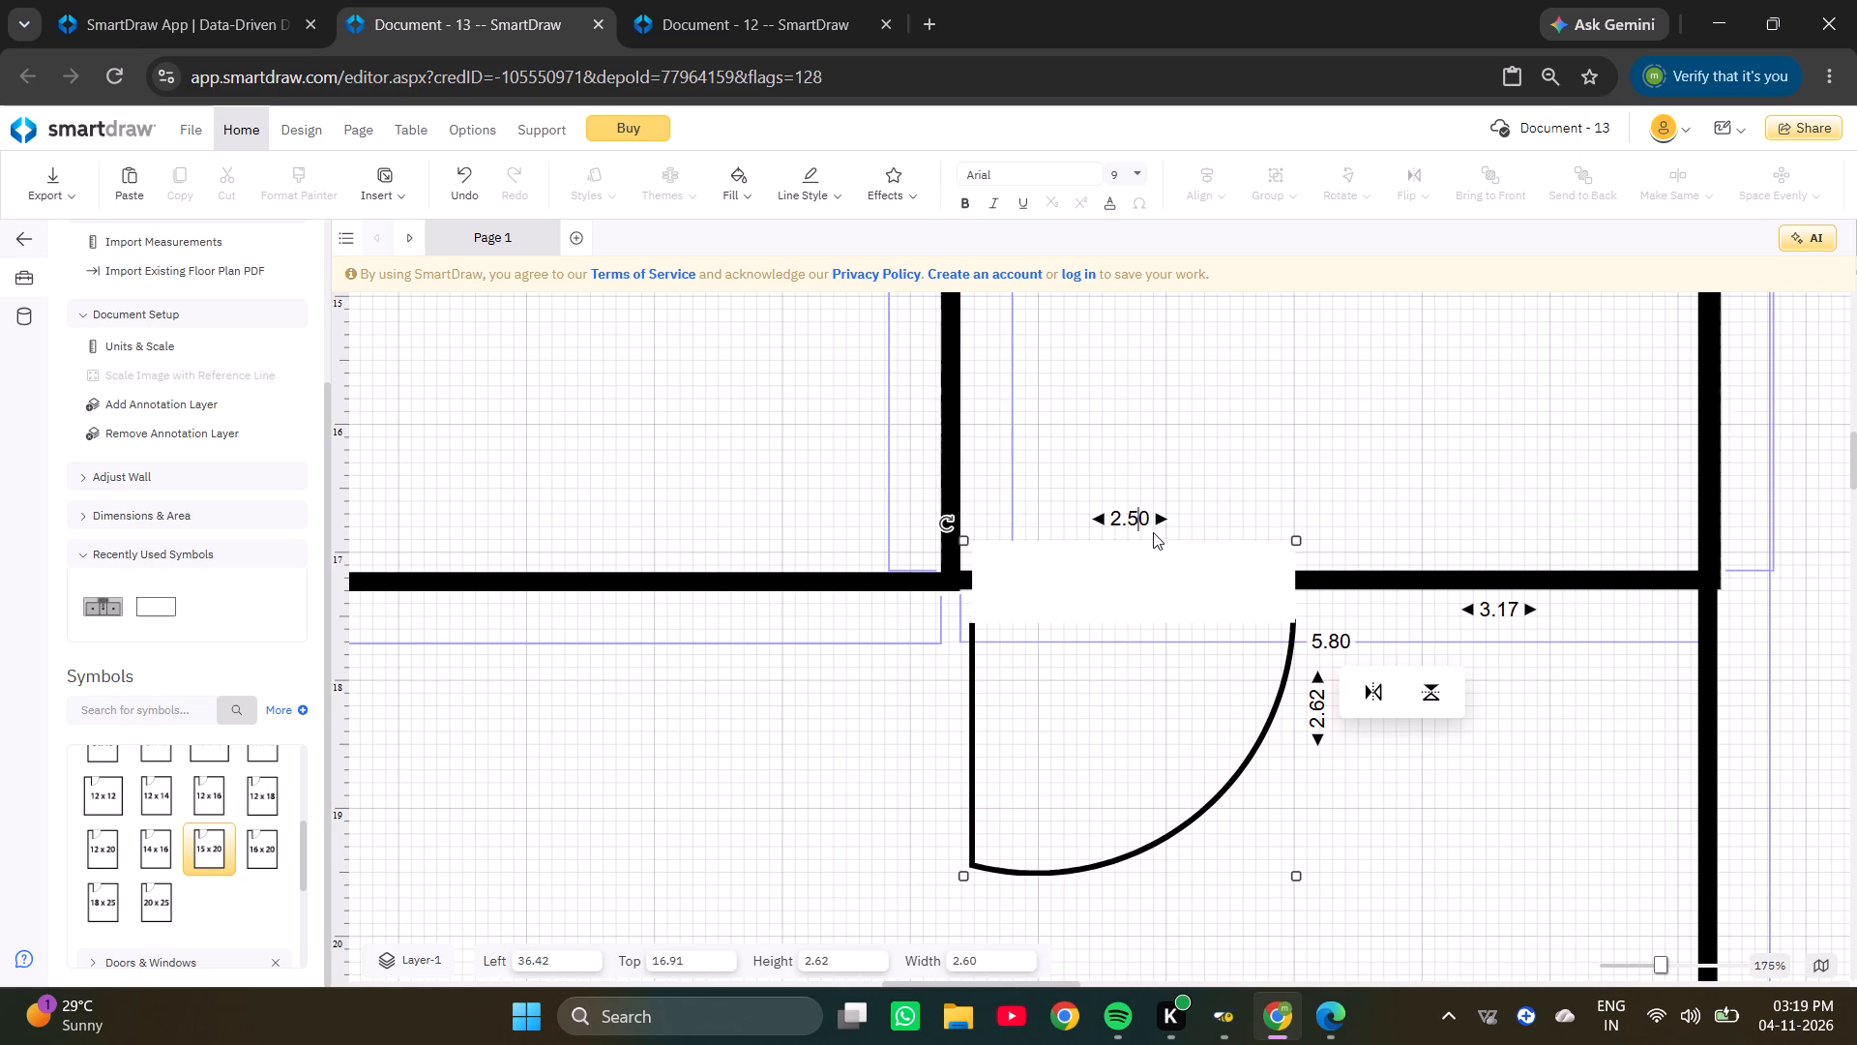
pyautogui.press('Return')
pyautogui.moveTo(1154, 551); pyautogui.dragTo(1144, 553)
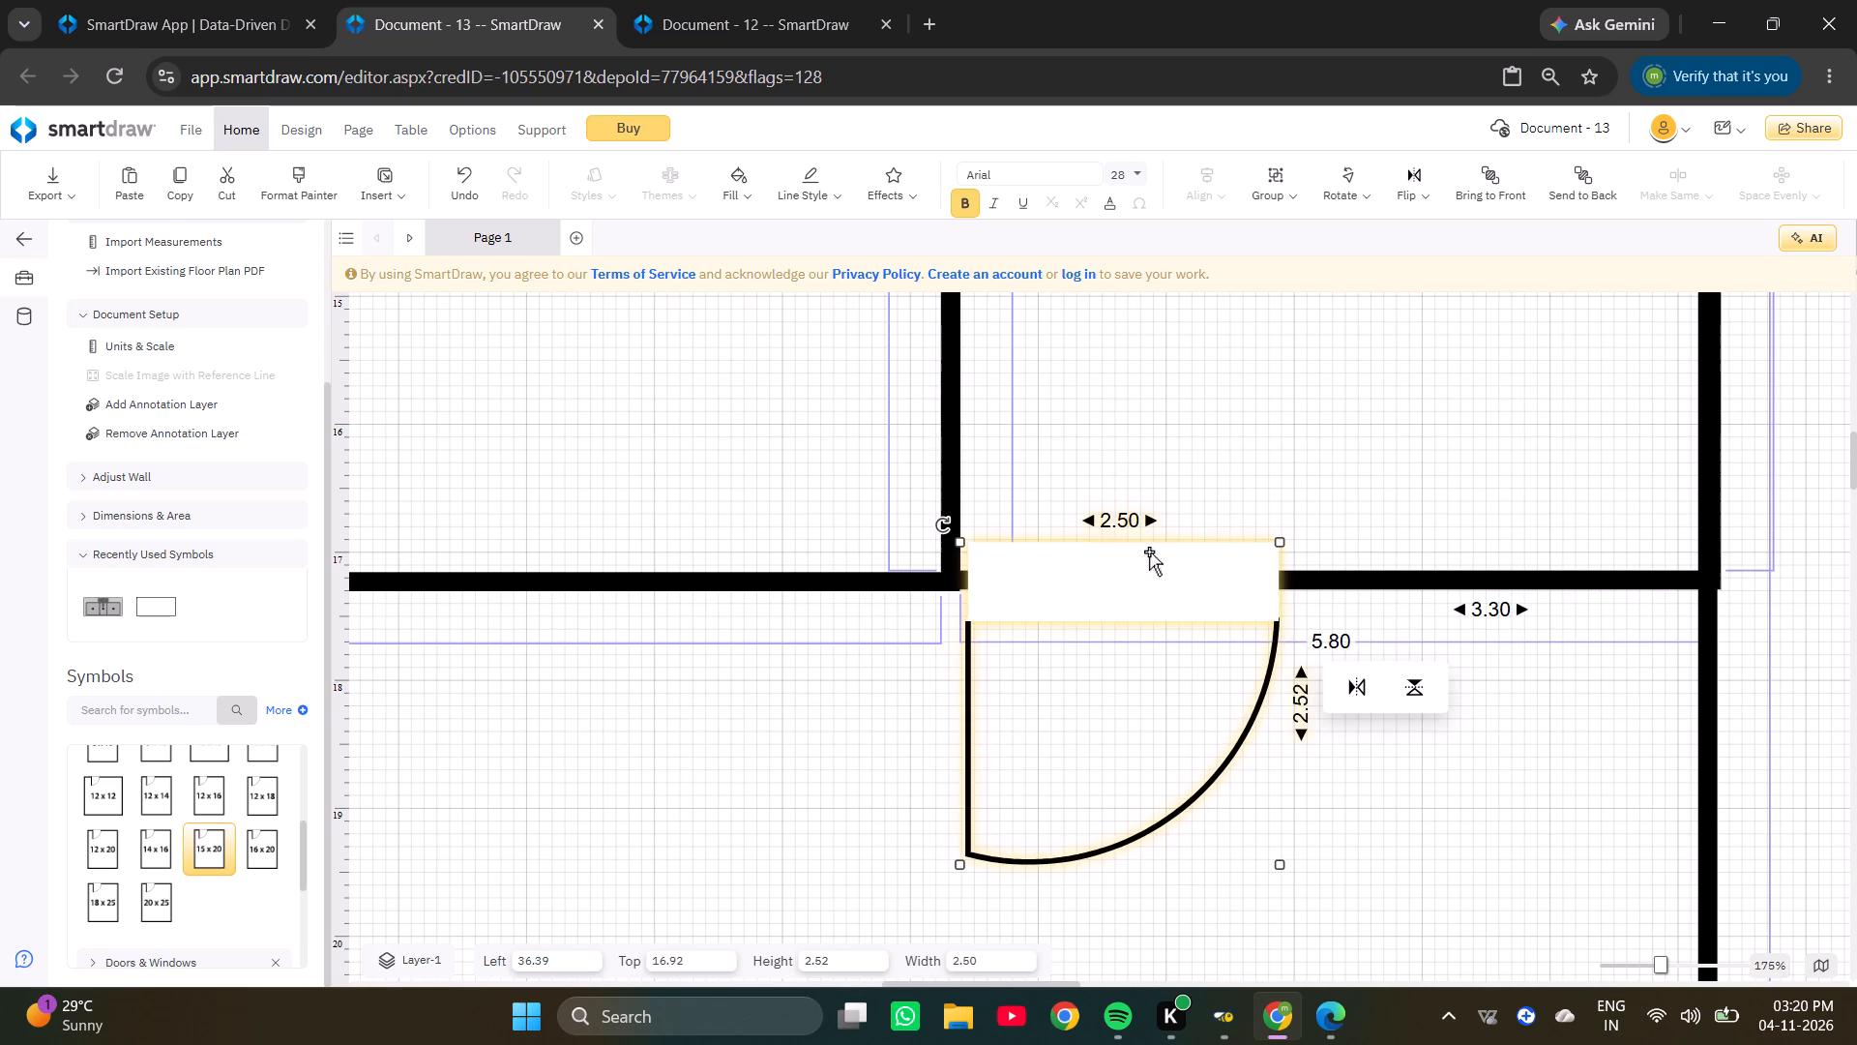
# Flip the corner toilet's door vertically to swing into the room, and position it at about 36.47 along the bottom wall.
pyautogui.click(1413, 686)
pyautogui.moveTo(1135, 622); pyautogui.dragTo(1154, 623)
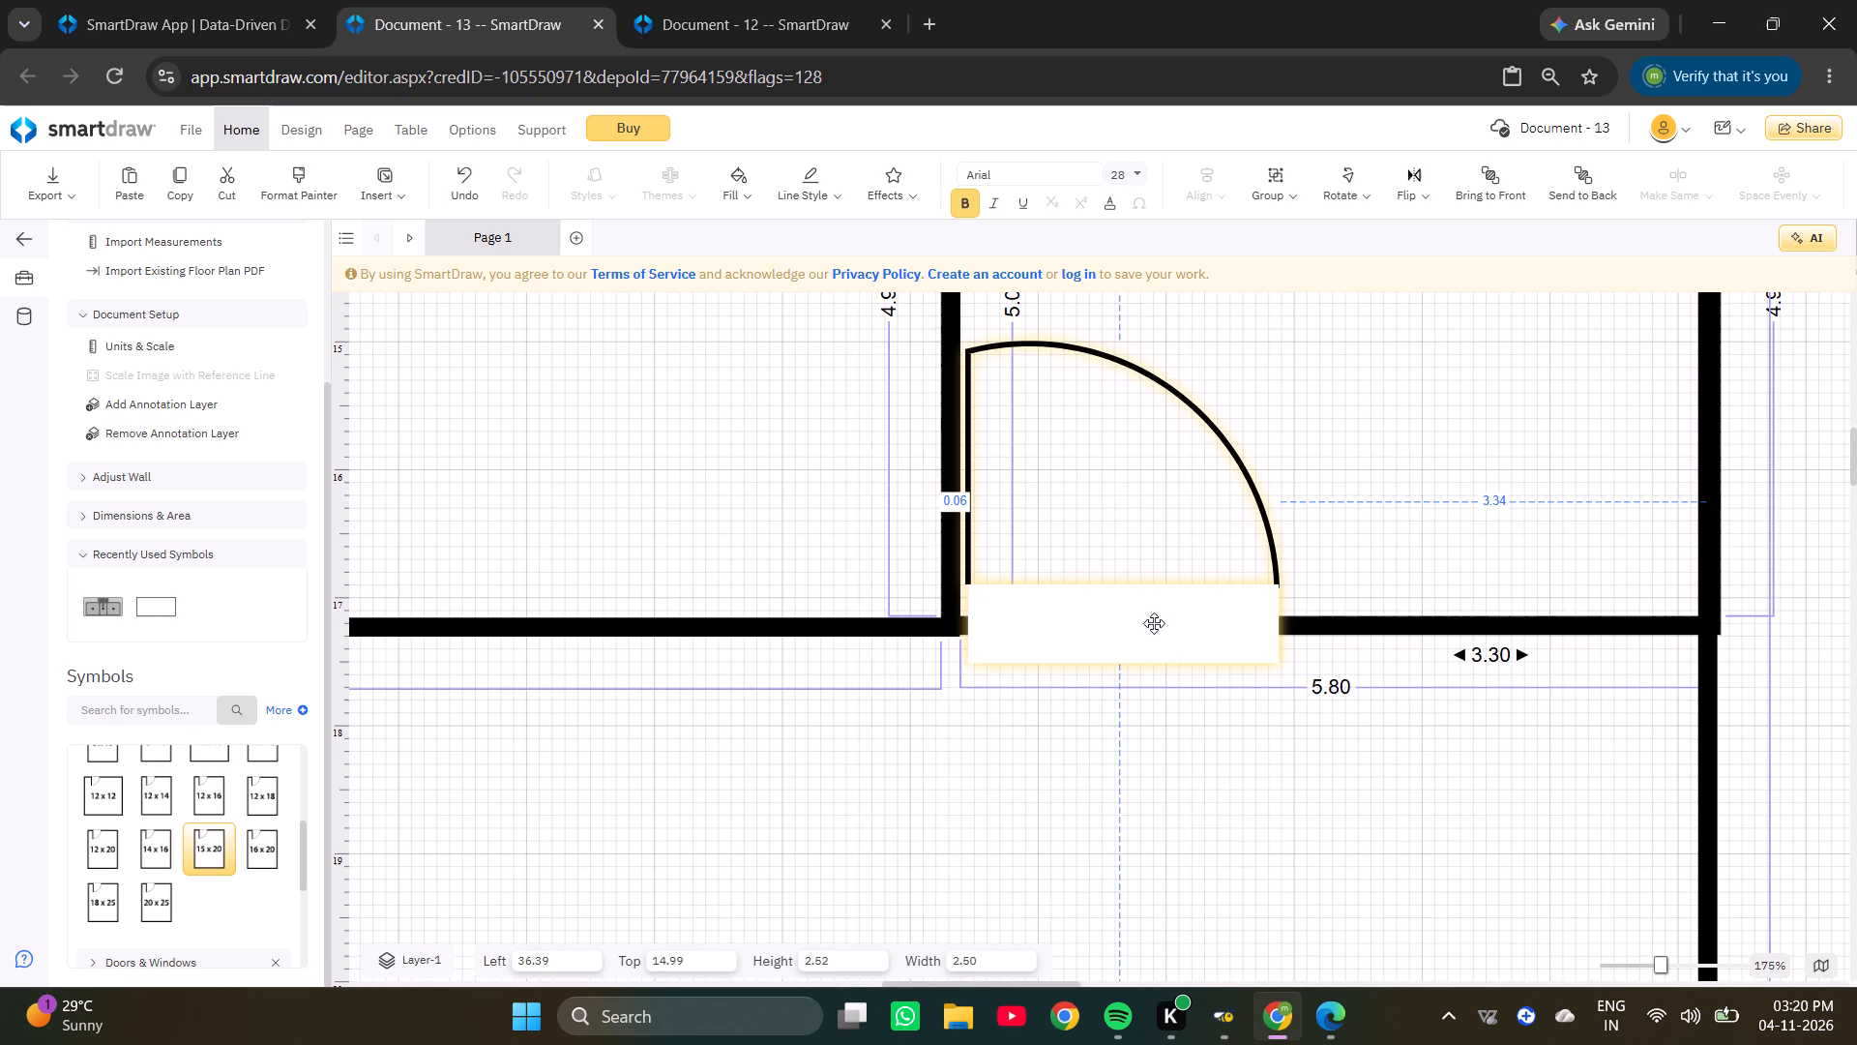
pyautogui.moveTo(1154, 623); pyautogui.dragTo(1146, 628)
pyautogui.click(1435, 431)
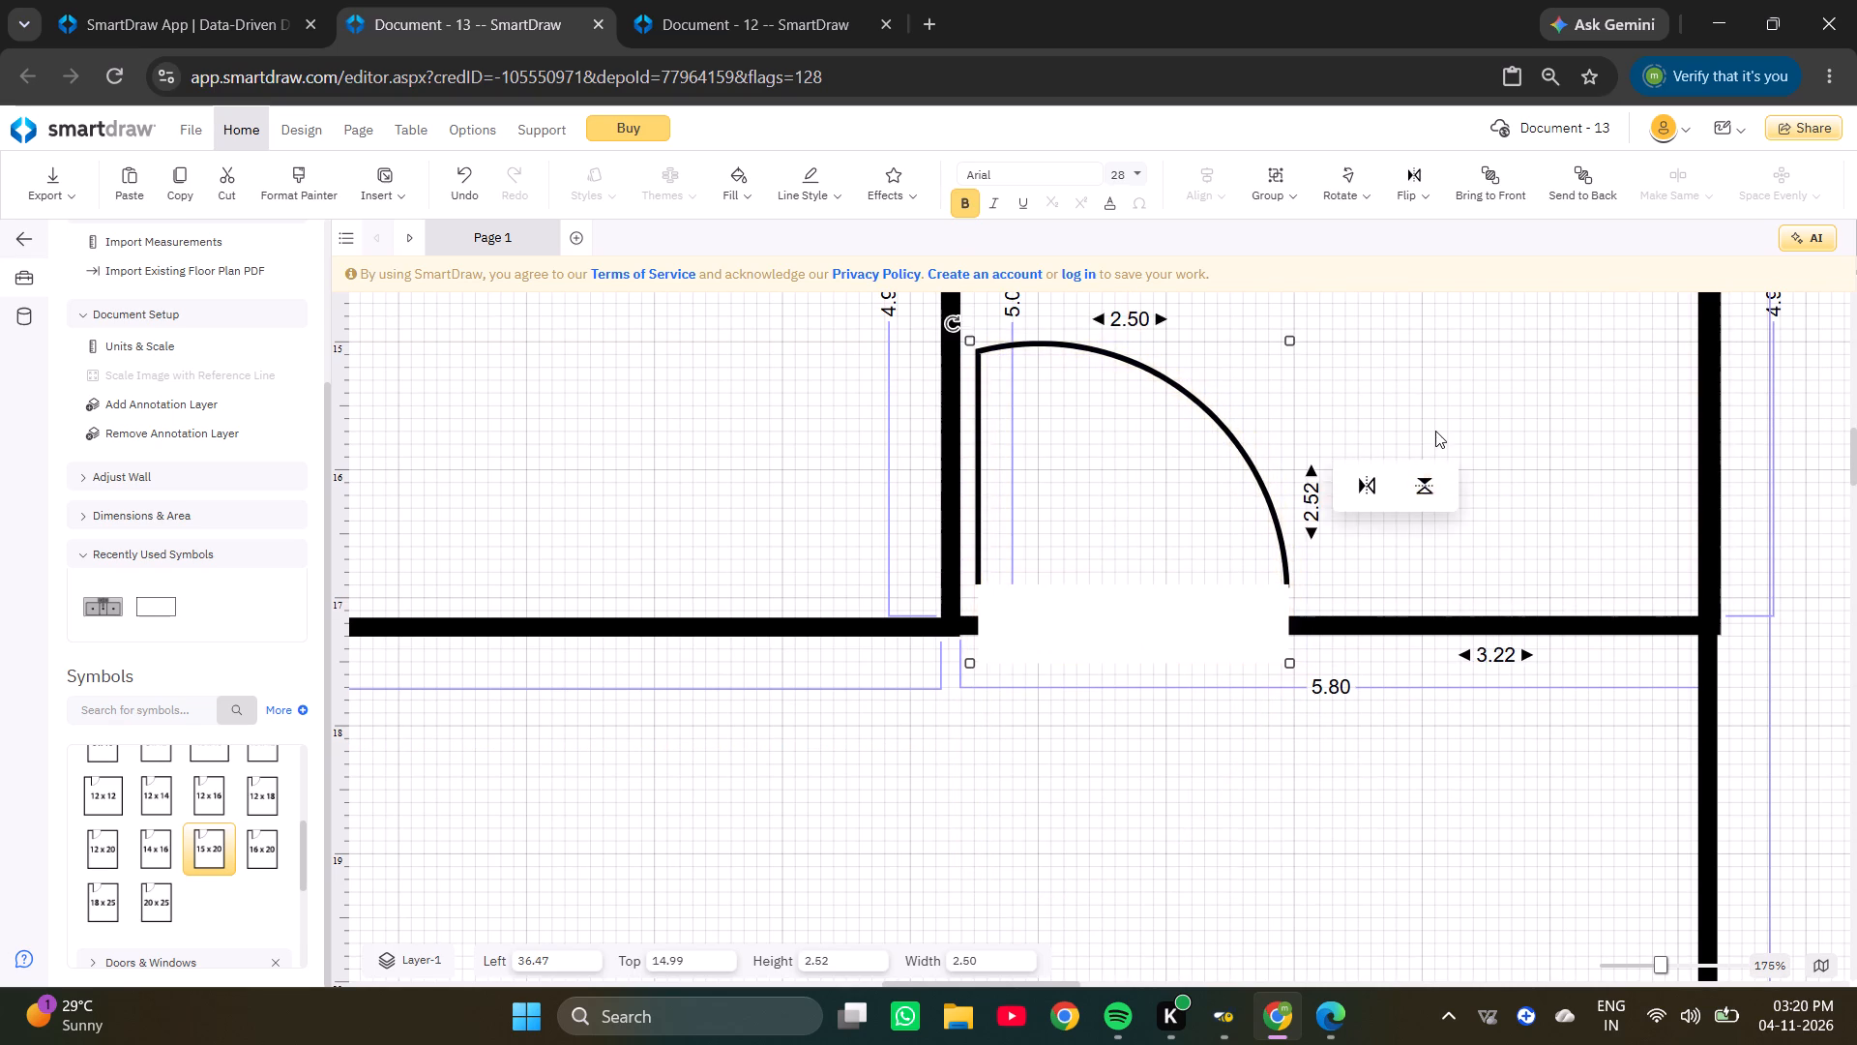
# Place a 12 x 16 Room symbol below the open-to-sky area, at about 20.19, 20.88.
pyautogui.keyDown('ctrl'); pyautogui.scroll(-8, 1397, 409); pyautogui.keyUp('ctrl')
pyautogui.keyDown('ctrl'); pyautogui.scroll(-8, 1069, 628); pyautogui.keyUp('ctrl')
pyautogui.click(1081, 671)
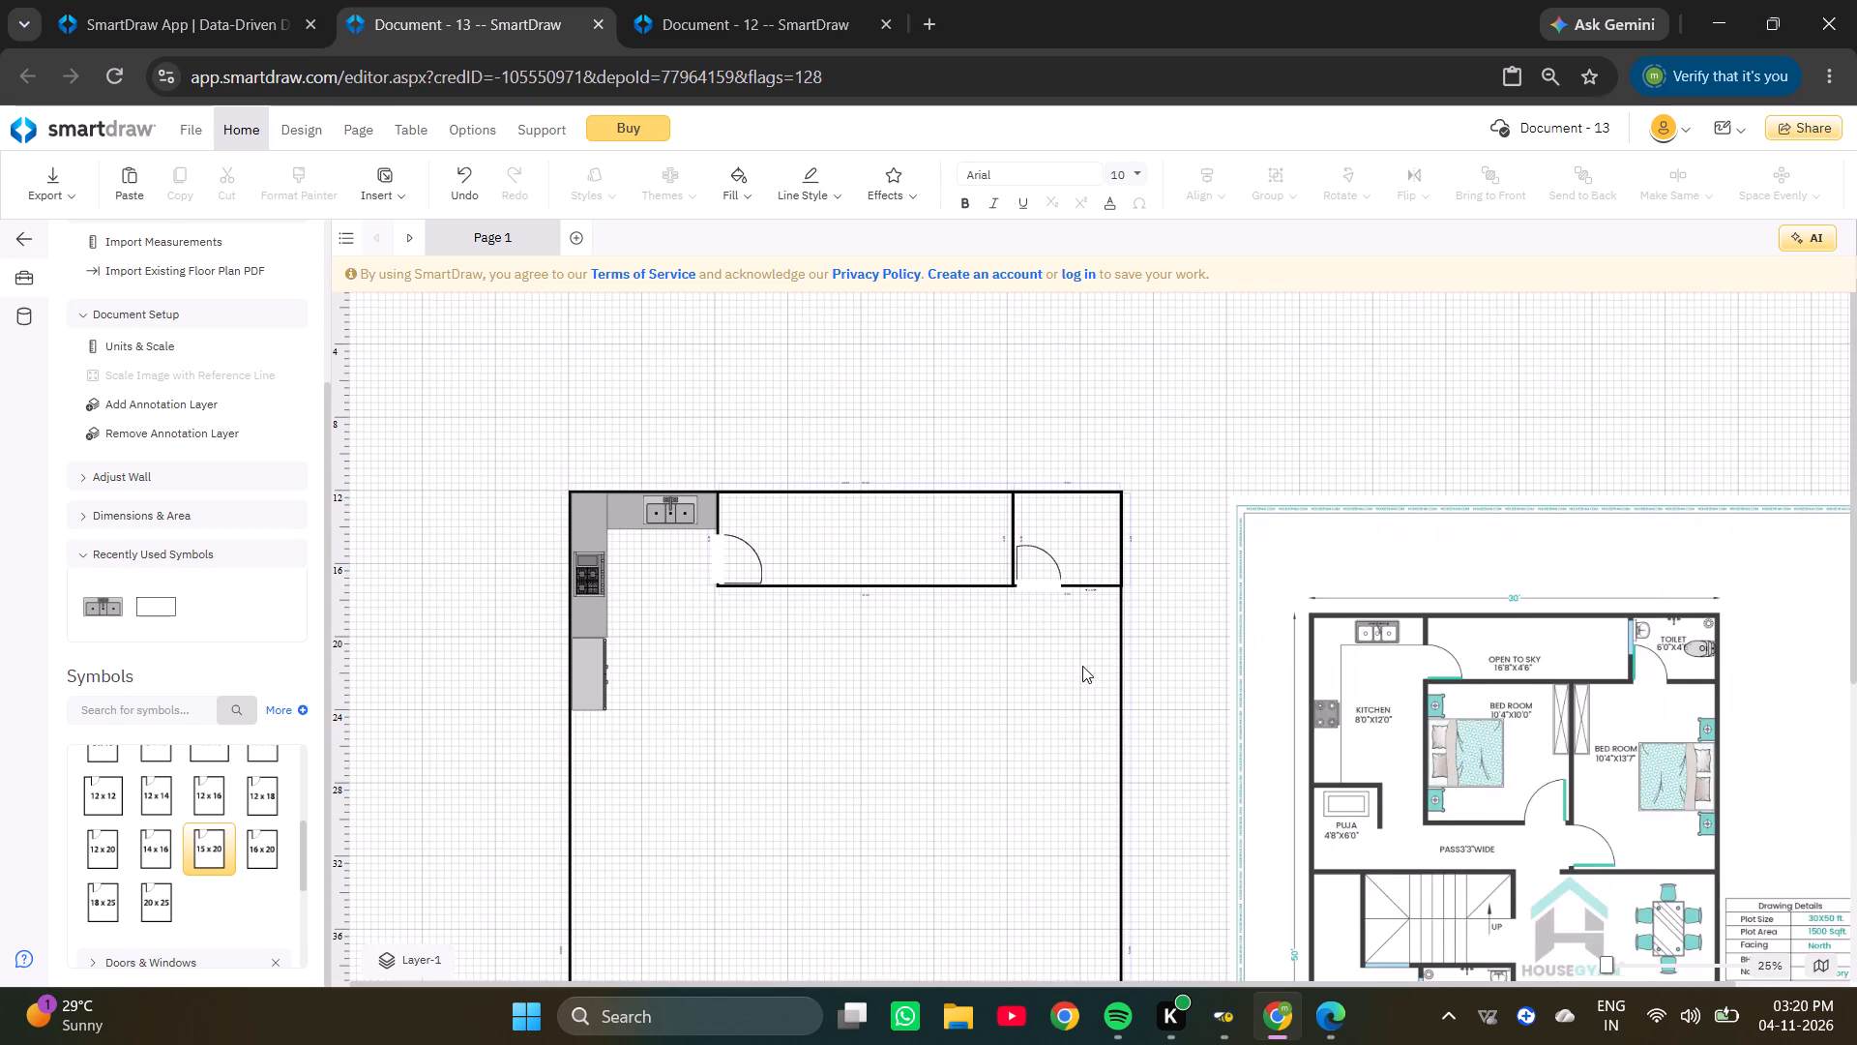
pyautogui.scroll(-2, 1062, 628)
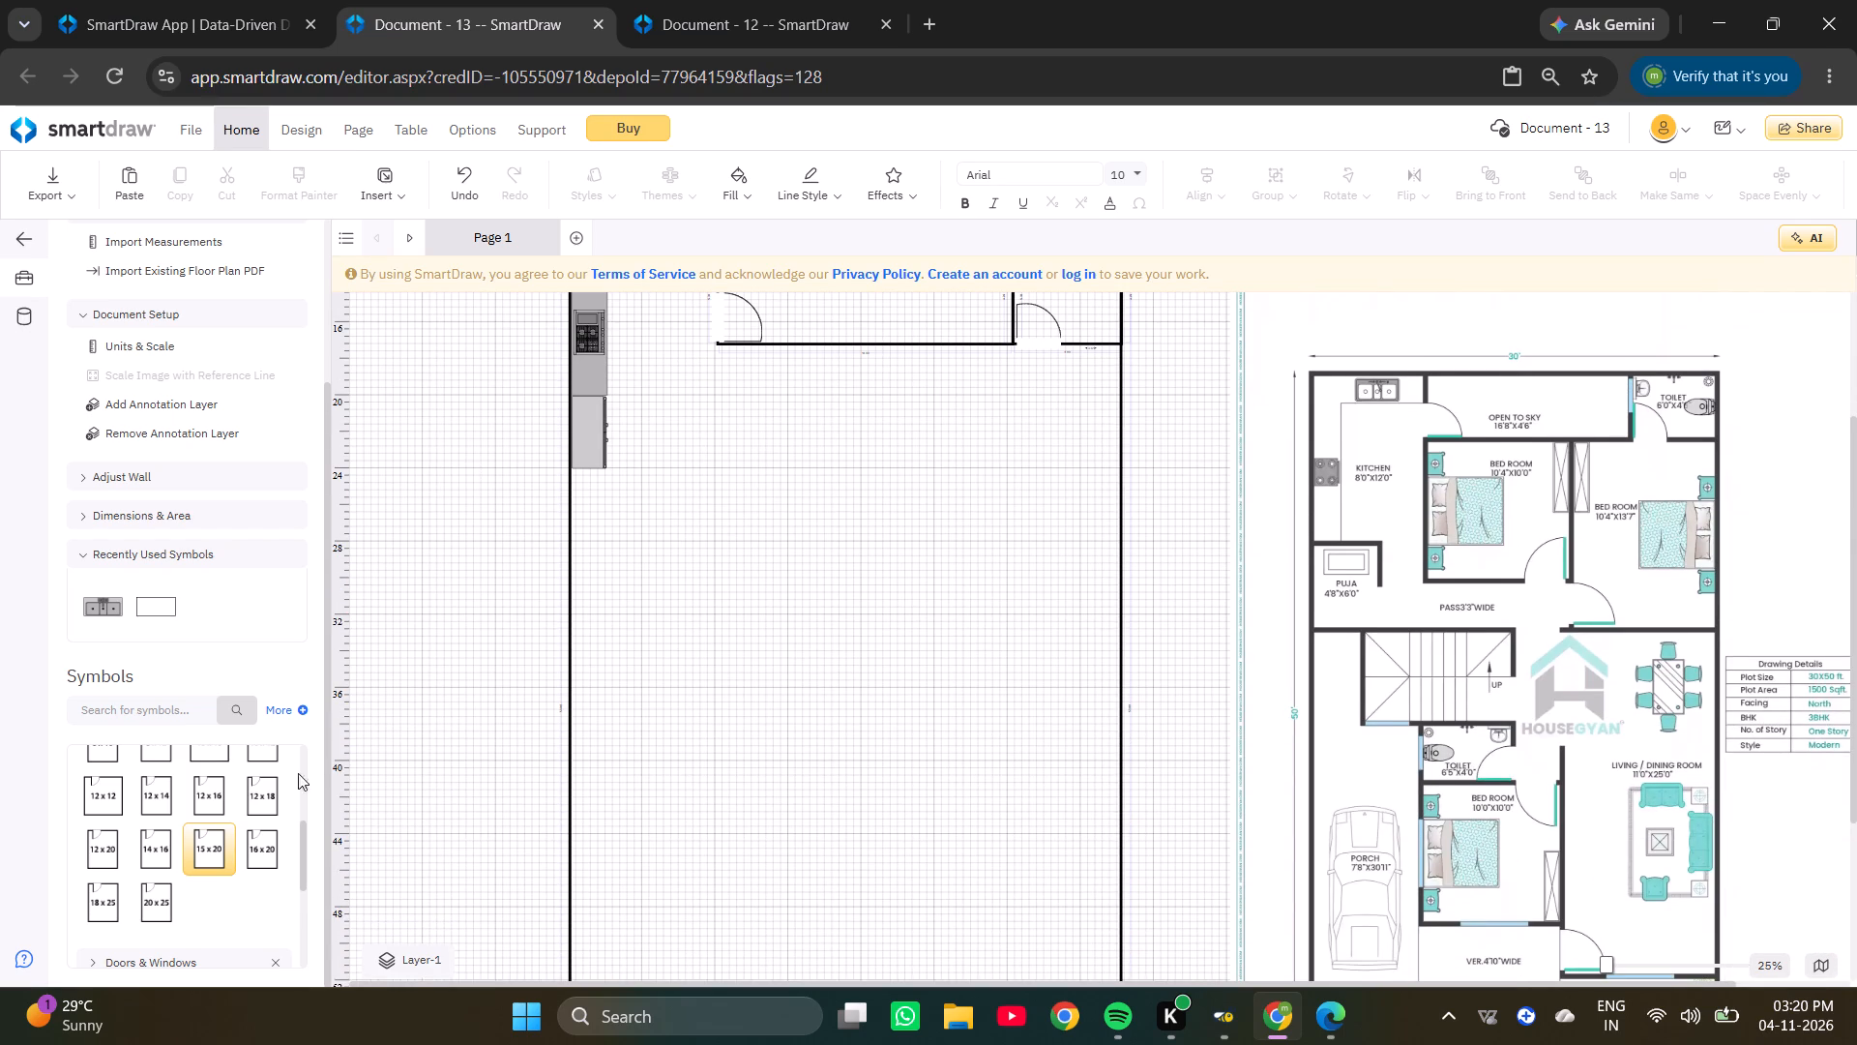
pyautogui.doubleClick(212, 799)
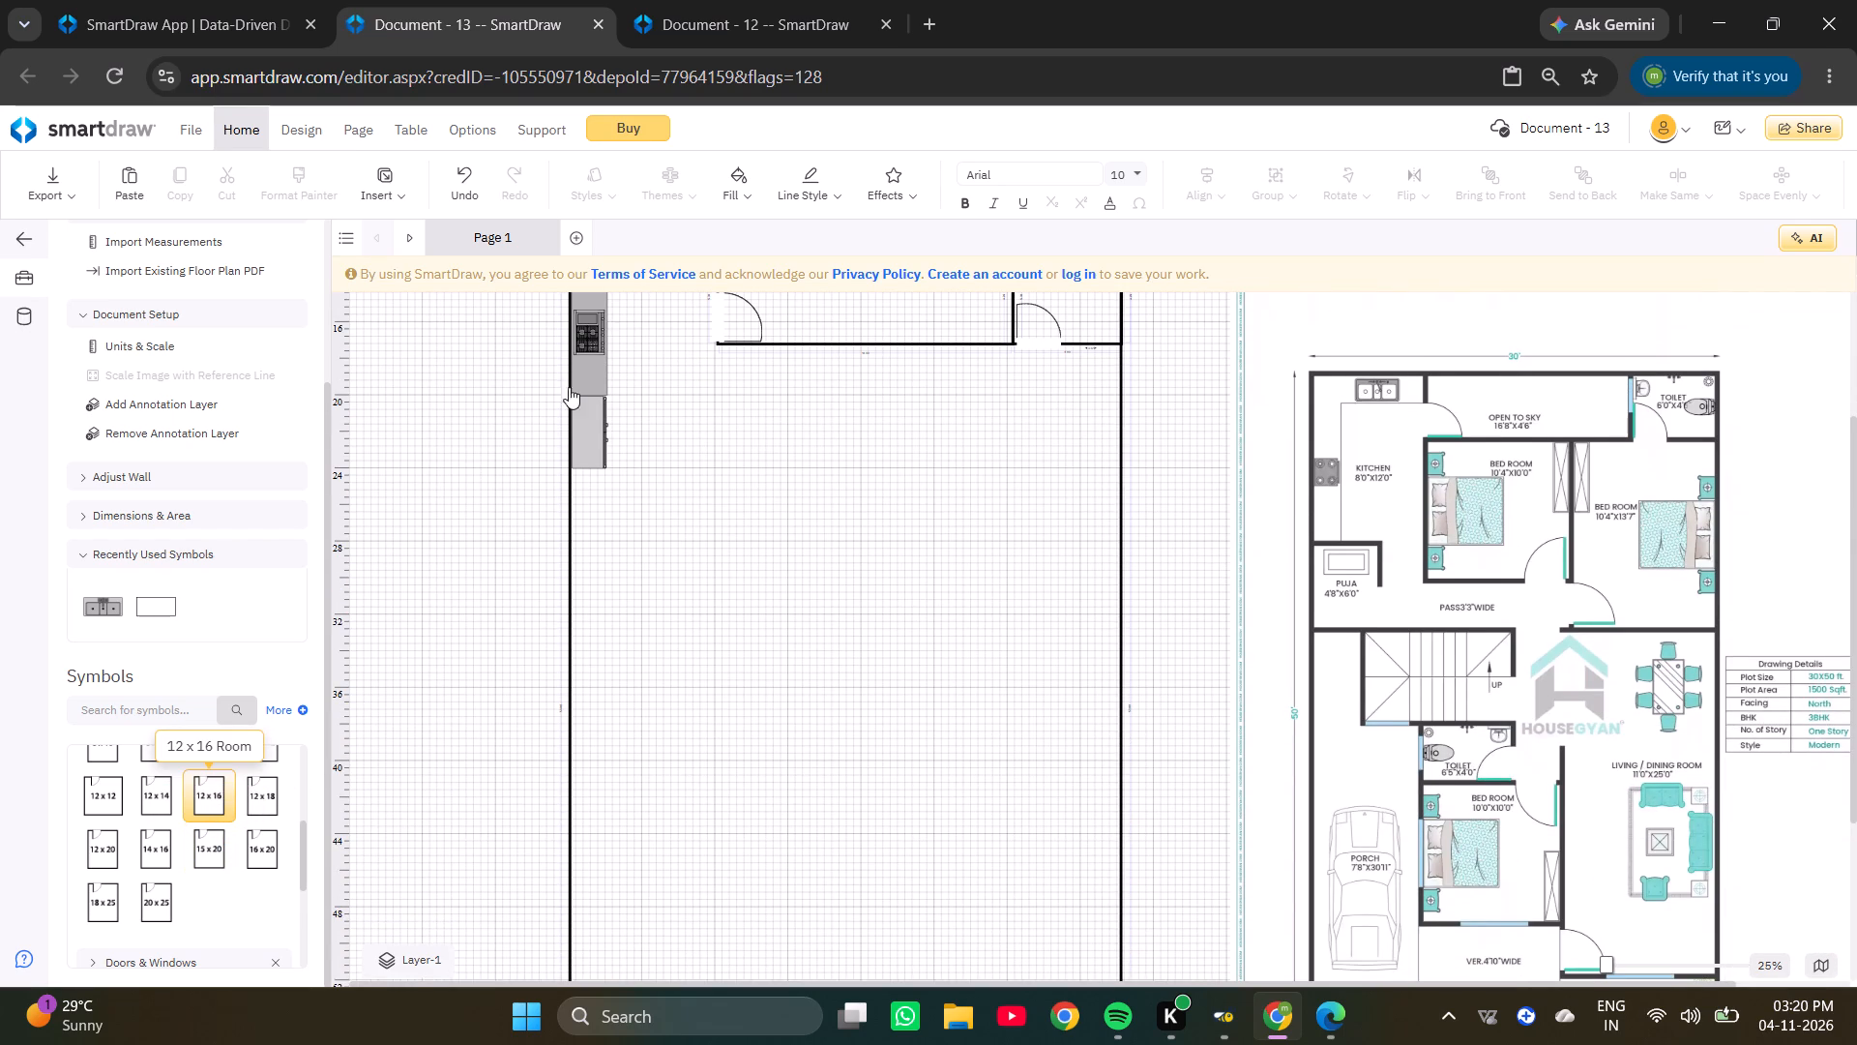
pyautogui.moveTo(508, 383); pyautogui.dragTo(769, 410)
# Check the first bedroom's size in the reference plan and set the new room's height to 10.
pyautogui.keyDown('ctrl'); pyautogui.scroll(2, 1629, 510); pyautogui.keyUp('ctrl')
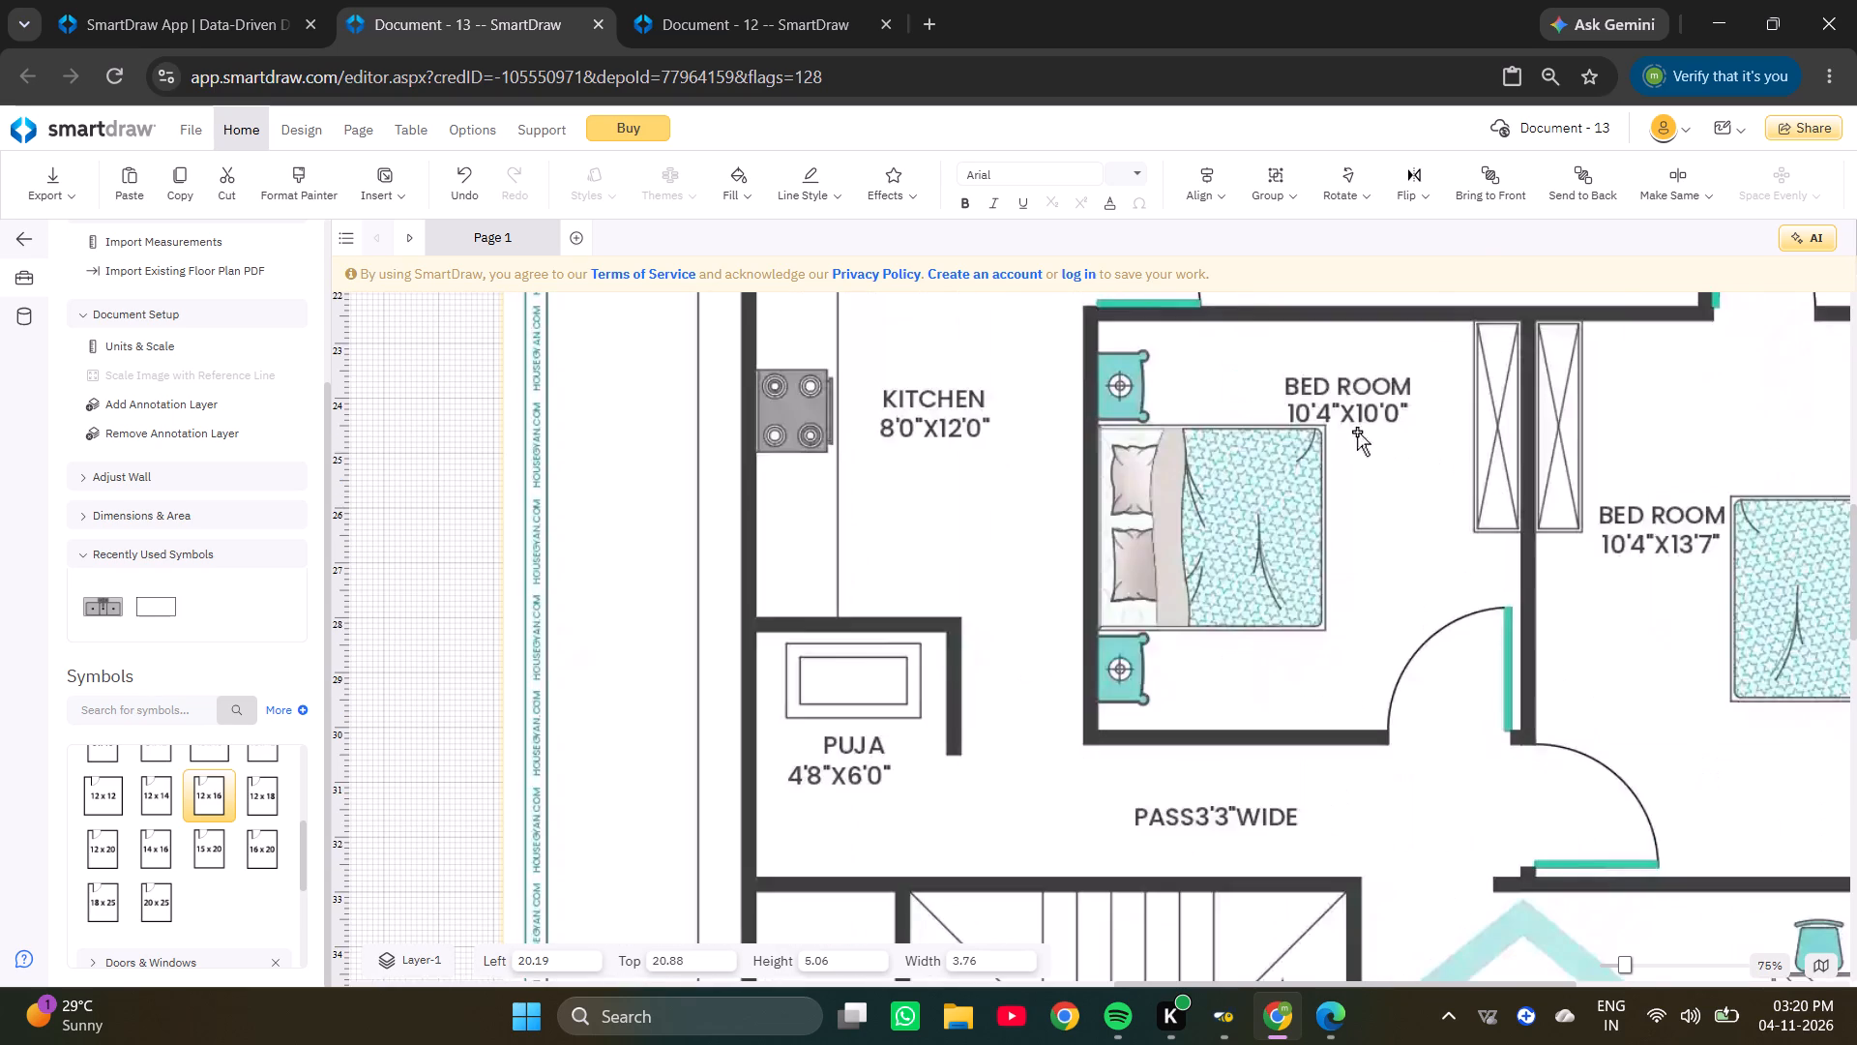
pyautogui.keyDown('ctrl'); pyautogui.scroll(-5, 1309, 440); pyautogui.keyUp('ctrl')
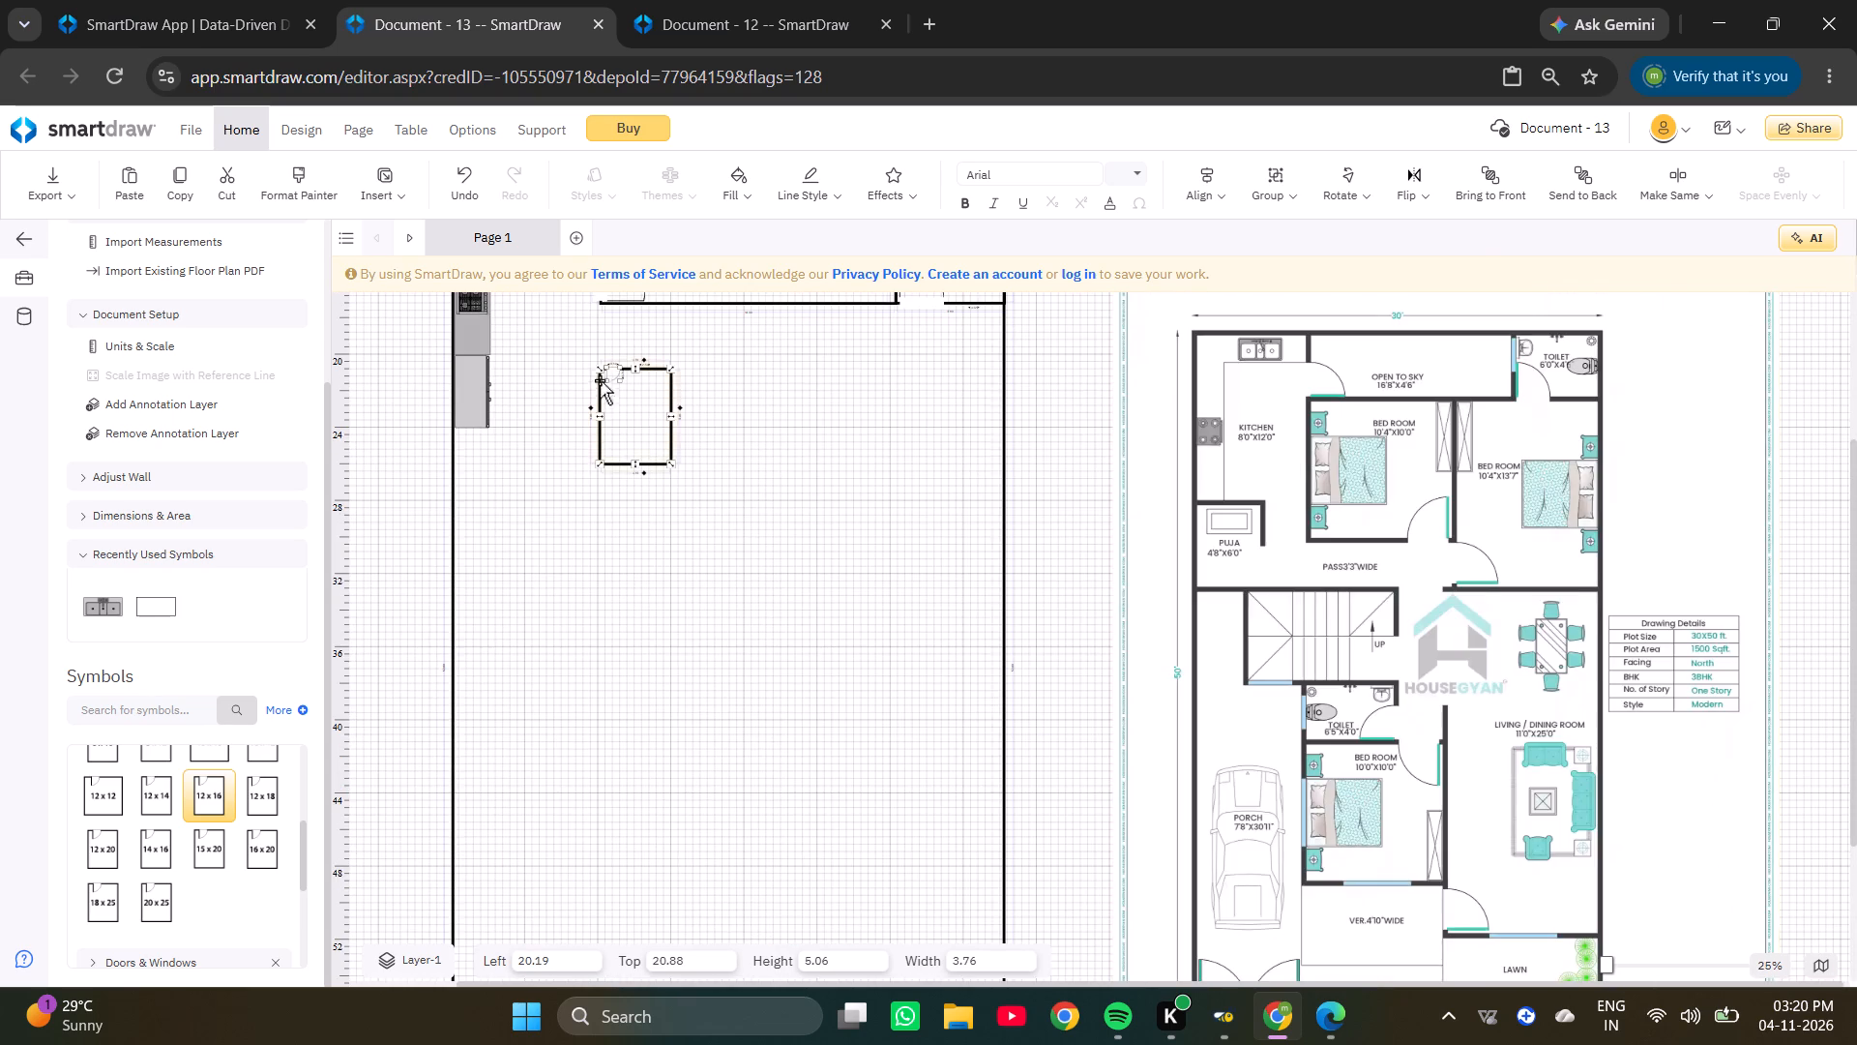
pyautogui.keyDown('ctrl'); pyautogui.scroll(4, 601, 377); pyautogui.keyUp('ctrl')
pyautogui.click(541, 572)
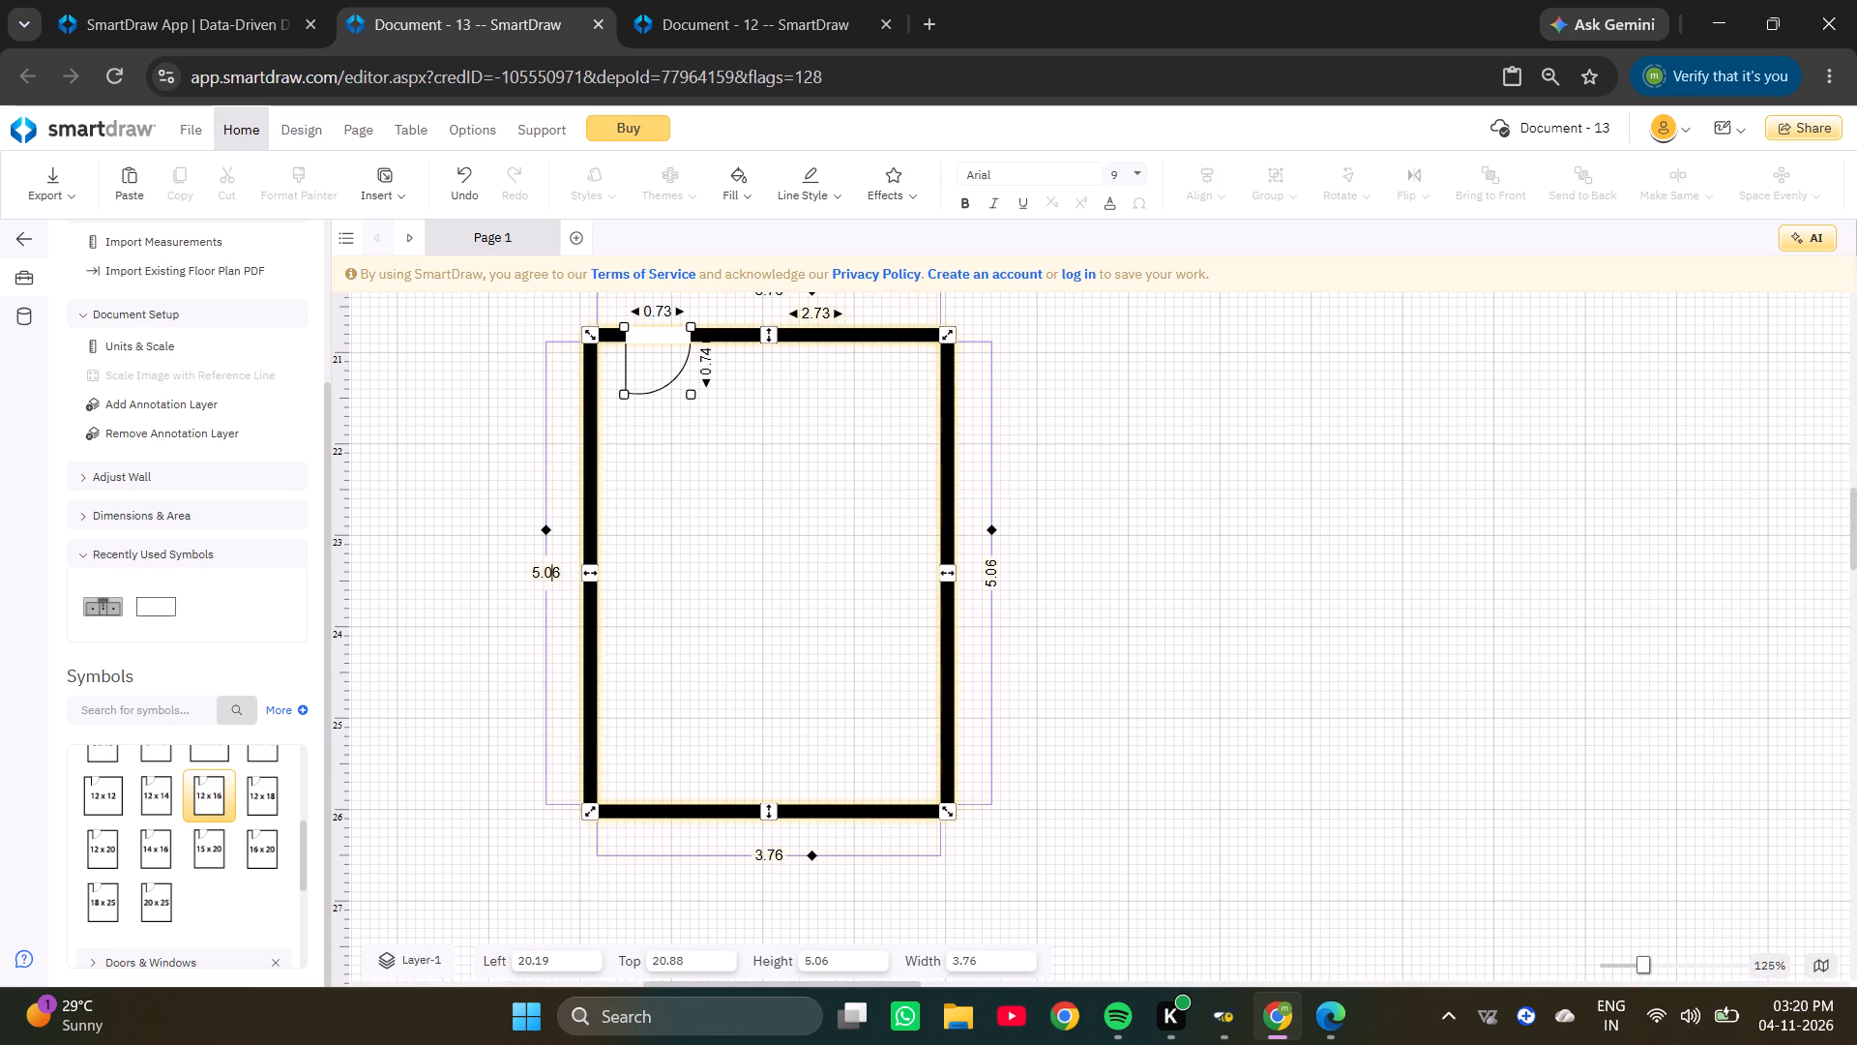
pyautogui.press('Right')
pyautogui.press('Right')
pyautogui.press('Right')
pyautogui.press('BackSpace')
pyautogui.press('BackSpace')
pyautogui.press('BackSpace')
pyautogui.press('BackSpace')
pyautogui.press('BackSpace')
pyautogui.press('BackSpace')
pyautogui.press('BackSpace')
pyautogui.press('BackSpace')
pyautogui.press('BackSpace')
pyautogui.write('10')
pyautogui.press('Return')
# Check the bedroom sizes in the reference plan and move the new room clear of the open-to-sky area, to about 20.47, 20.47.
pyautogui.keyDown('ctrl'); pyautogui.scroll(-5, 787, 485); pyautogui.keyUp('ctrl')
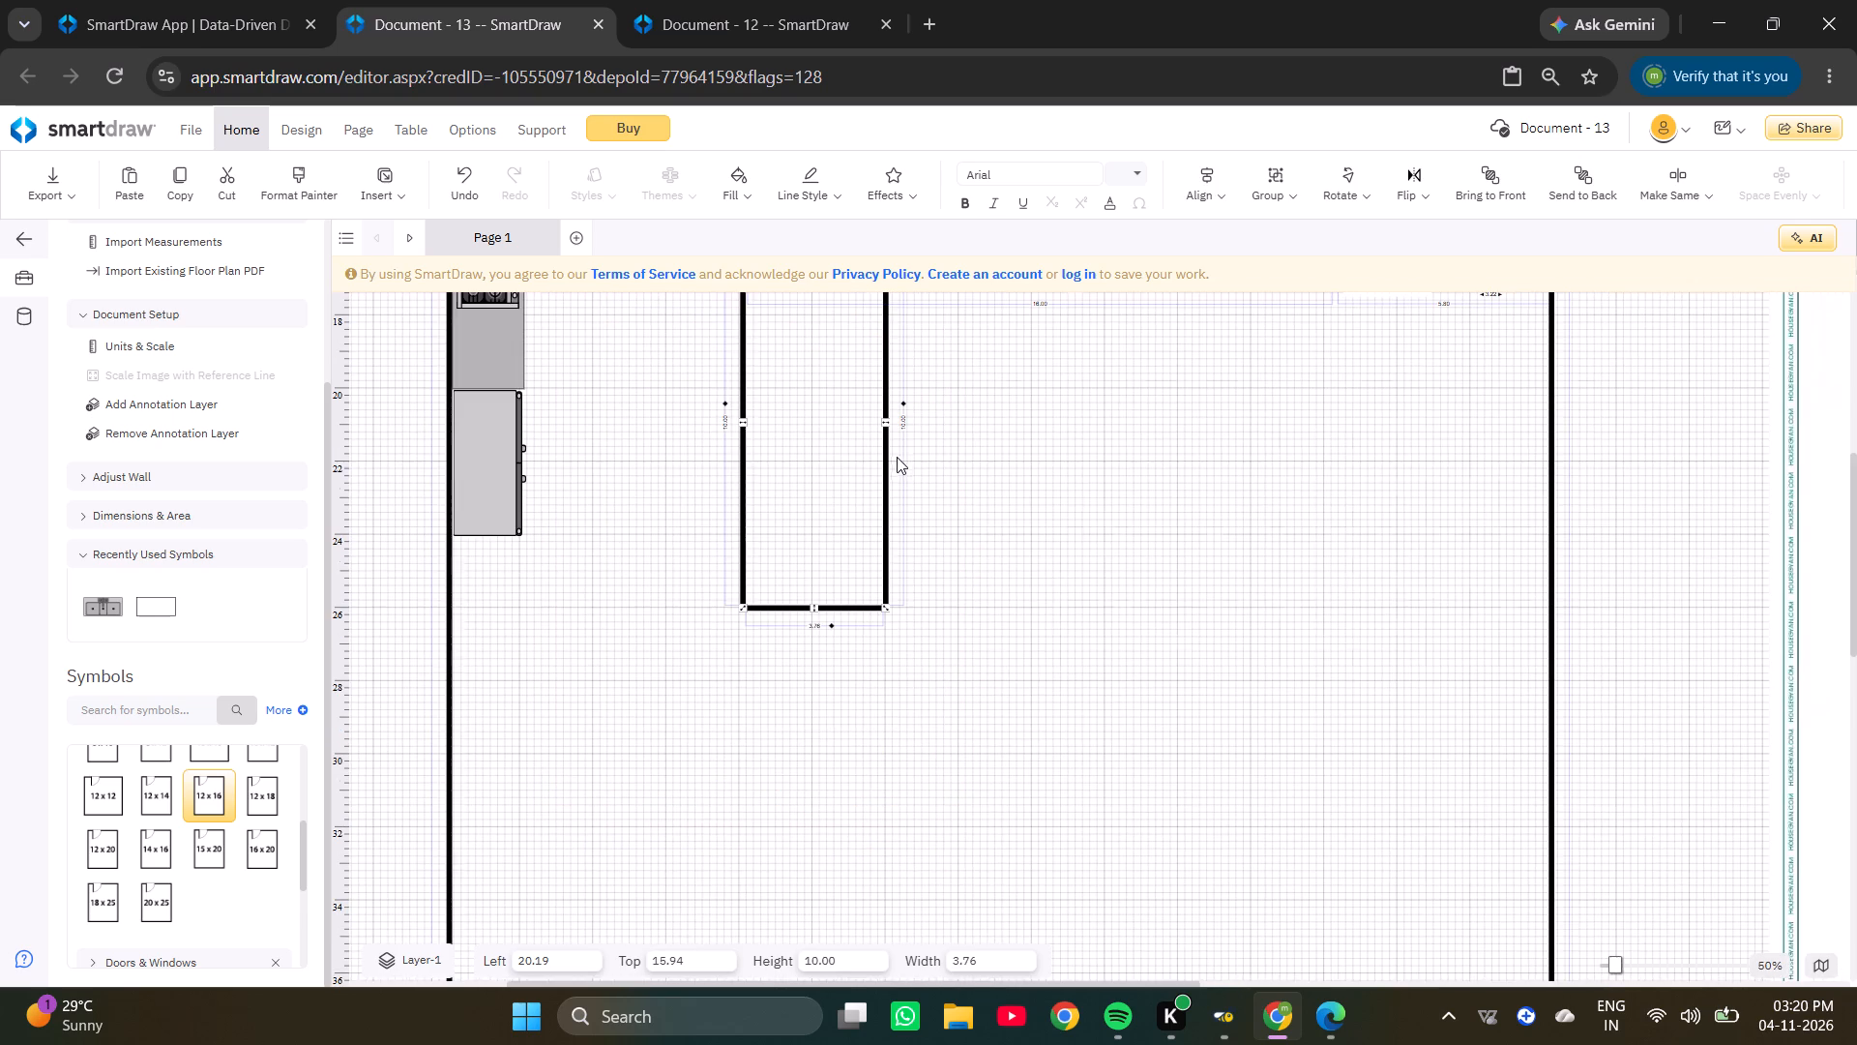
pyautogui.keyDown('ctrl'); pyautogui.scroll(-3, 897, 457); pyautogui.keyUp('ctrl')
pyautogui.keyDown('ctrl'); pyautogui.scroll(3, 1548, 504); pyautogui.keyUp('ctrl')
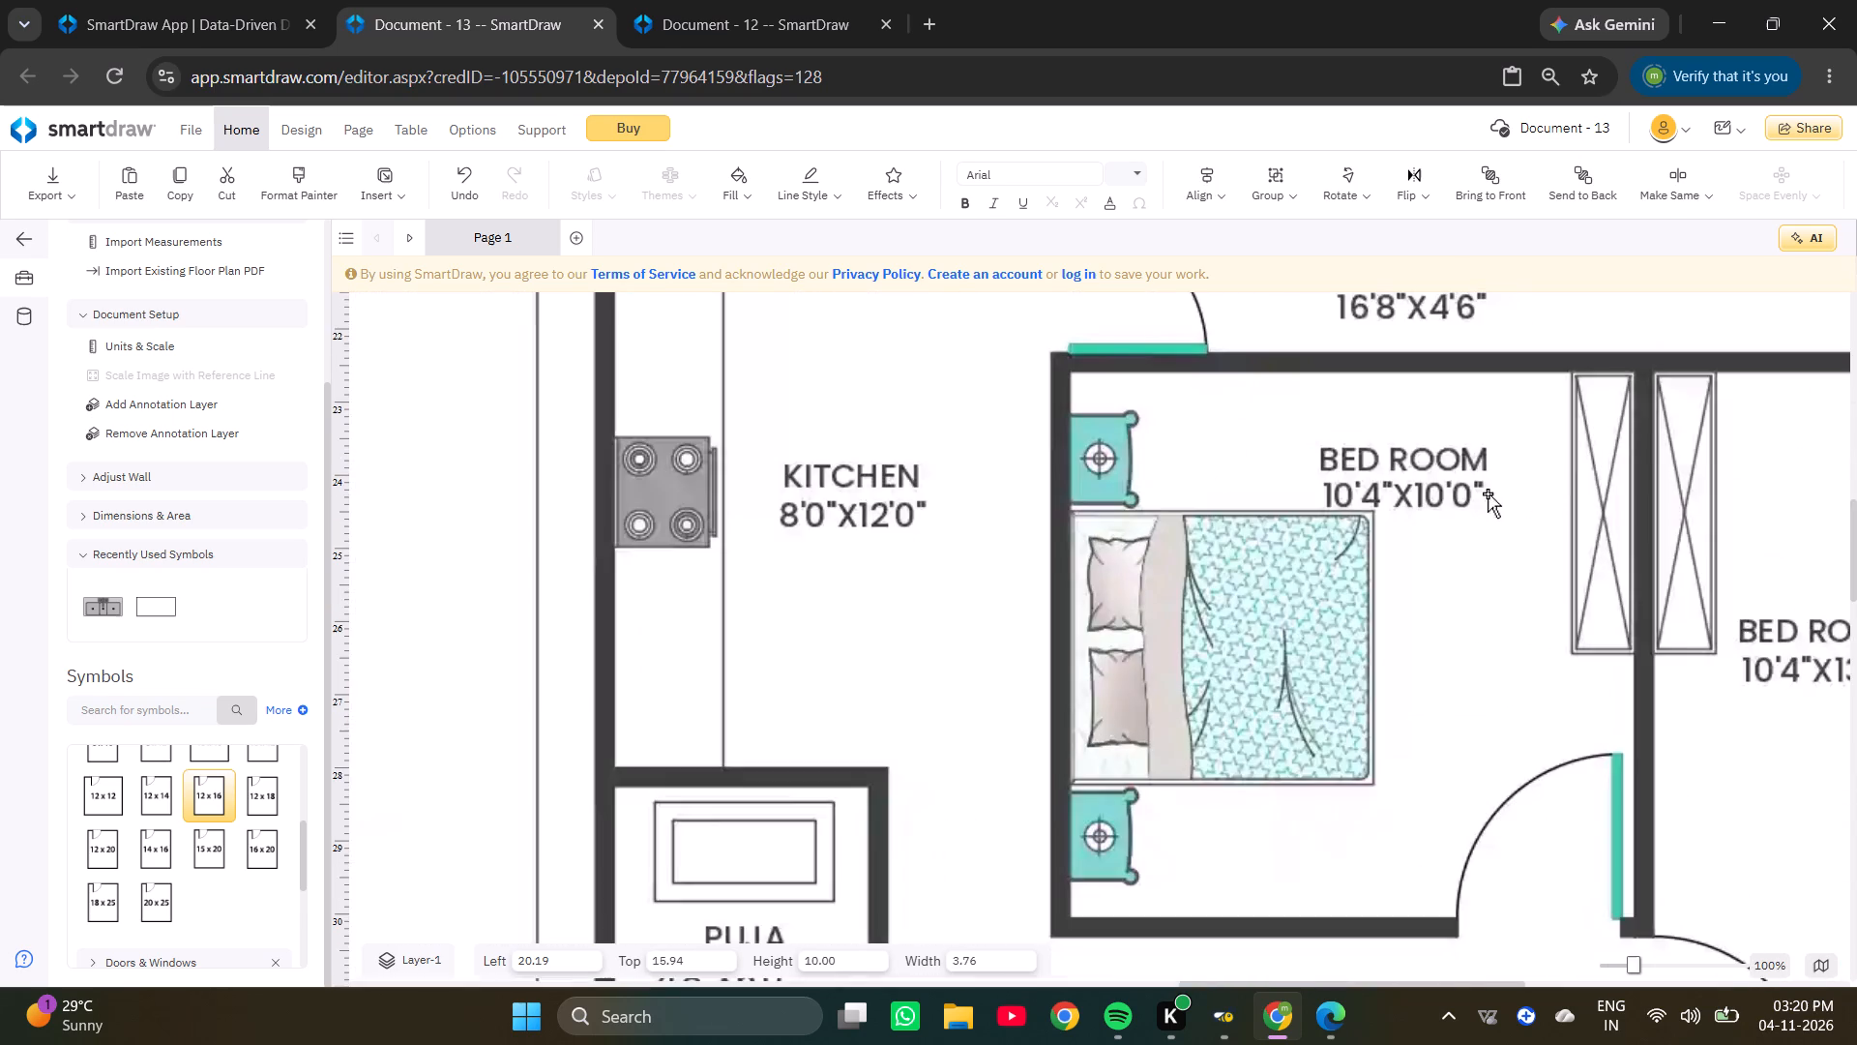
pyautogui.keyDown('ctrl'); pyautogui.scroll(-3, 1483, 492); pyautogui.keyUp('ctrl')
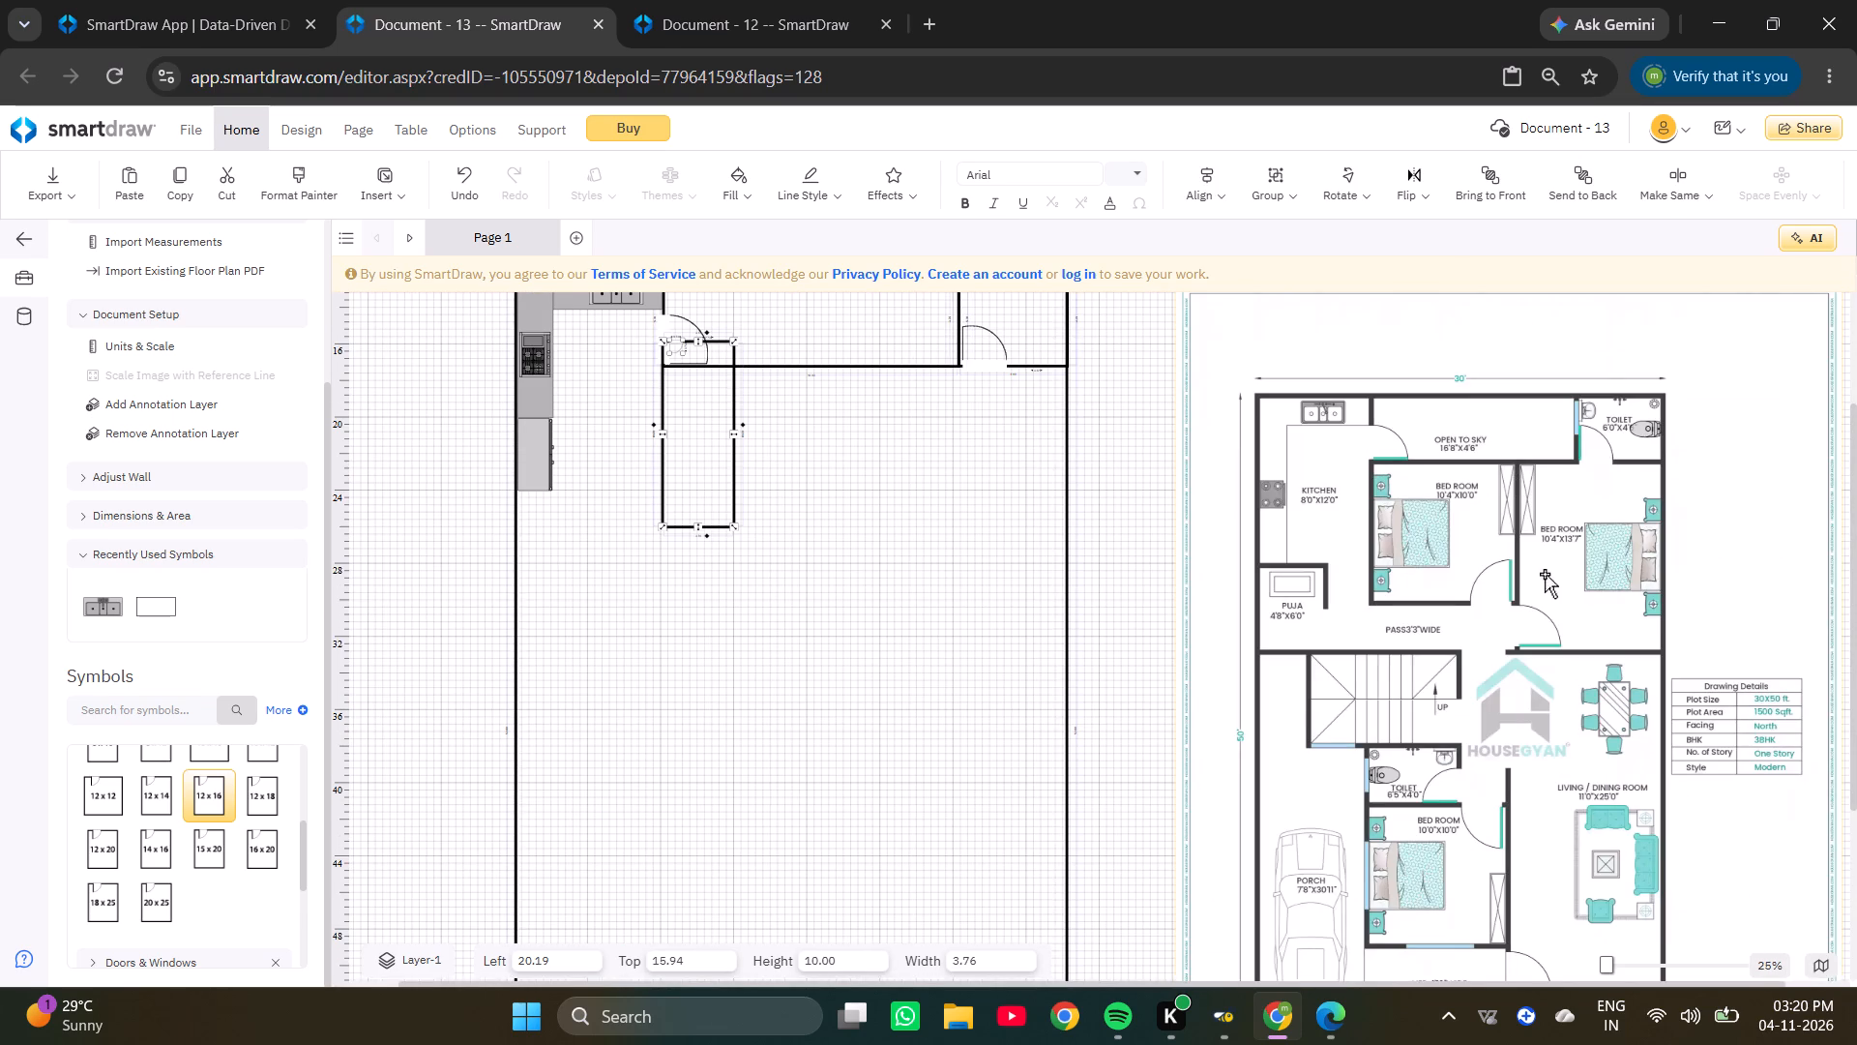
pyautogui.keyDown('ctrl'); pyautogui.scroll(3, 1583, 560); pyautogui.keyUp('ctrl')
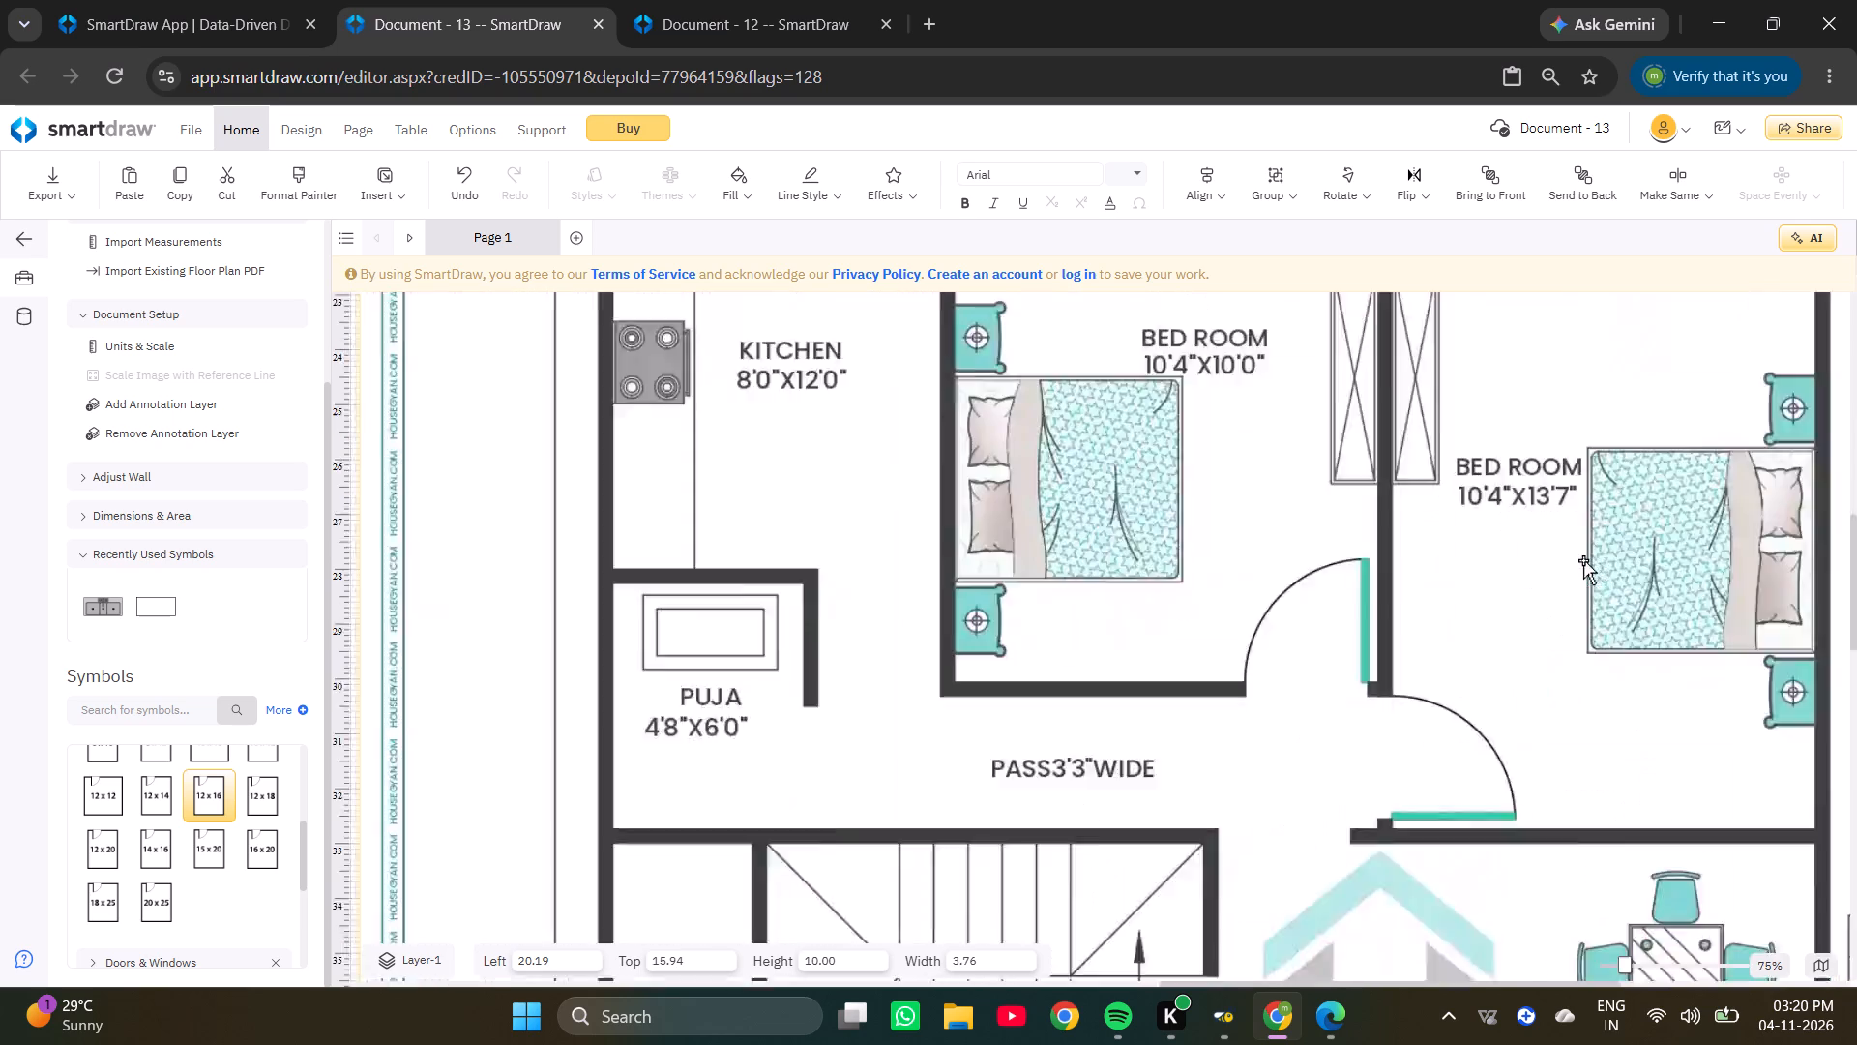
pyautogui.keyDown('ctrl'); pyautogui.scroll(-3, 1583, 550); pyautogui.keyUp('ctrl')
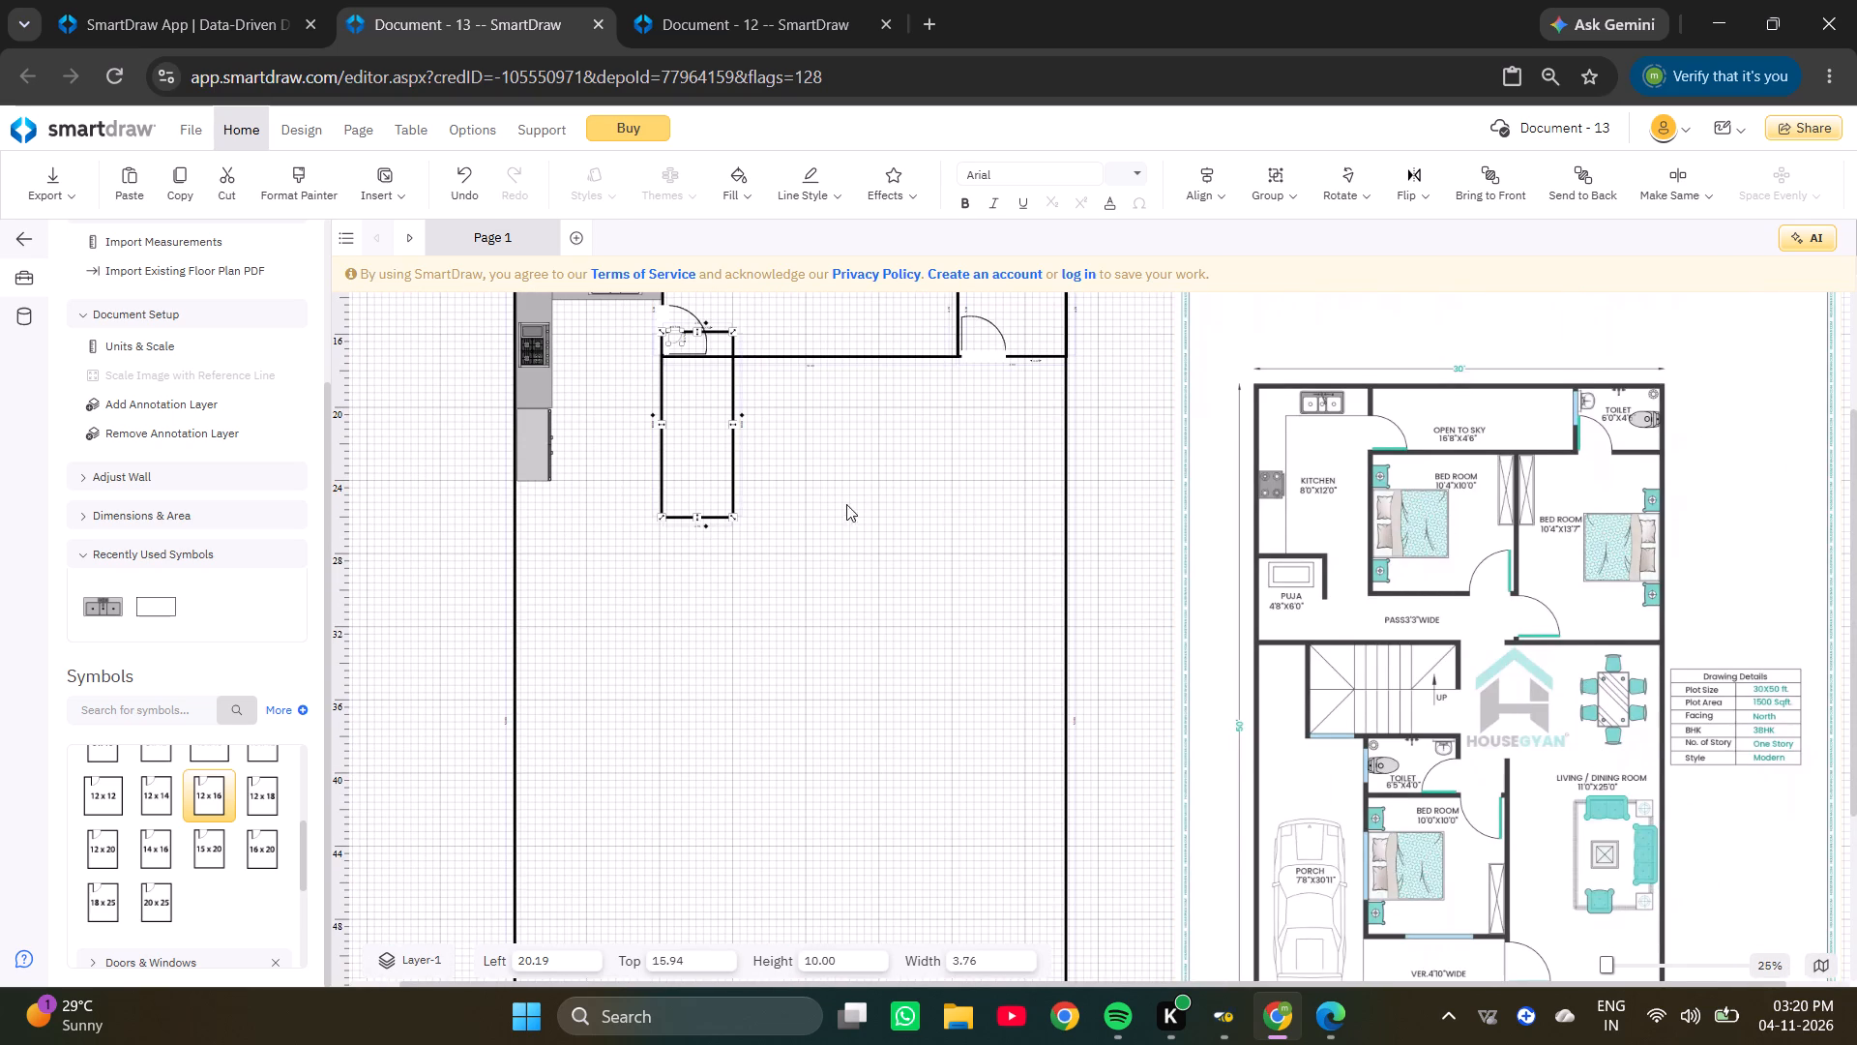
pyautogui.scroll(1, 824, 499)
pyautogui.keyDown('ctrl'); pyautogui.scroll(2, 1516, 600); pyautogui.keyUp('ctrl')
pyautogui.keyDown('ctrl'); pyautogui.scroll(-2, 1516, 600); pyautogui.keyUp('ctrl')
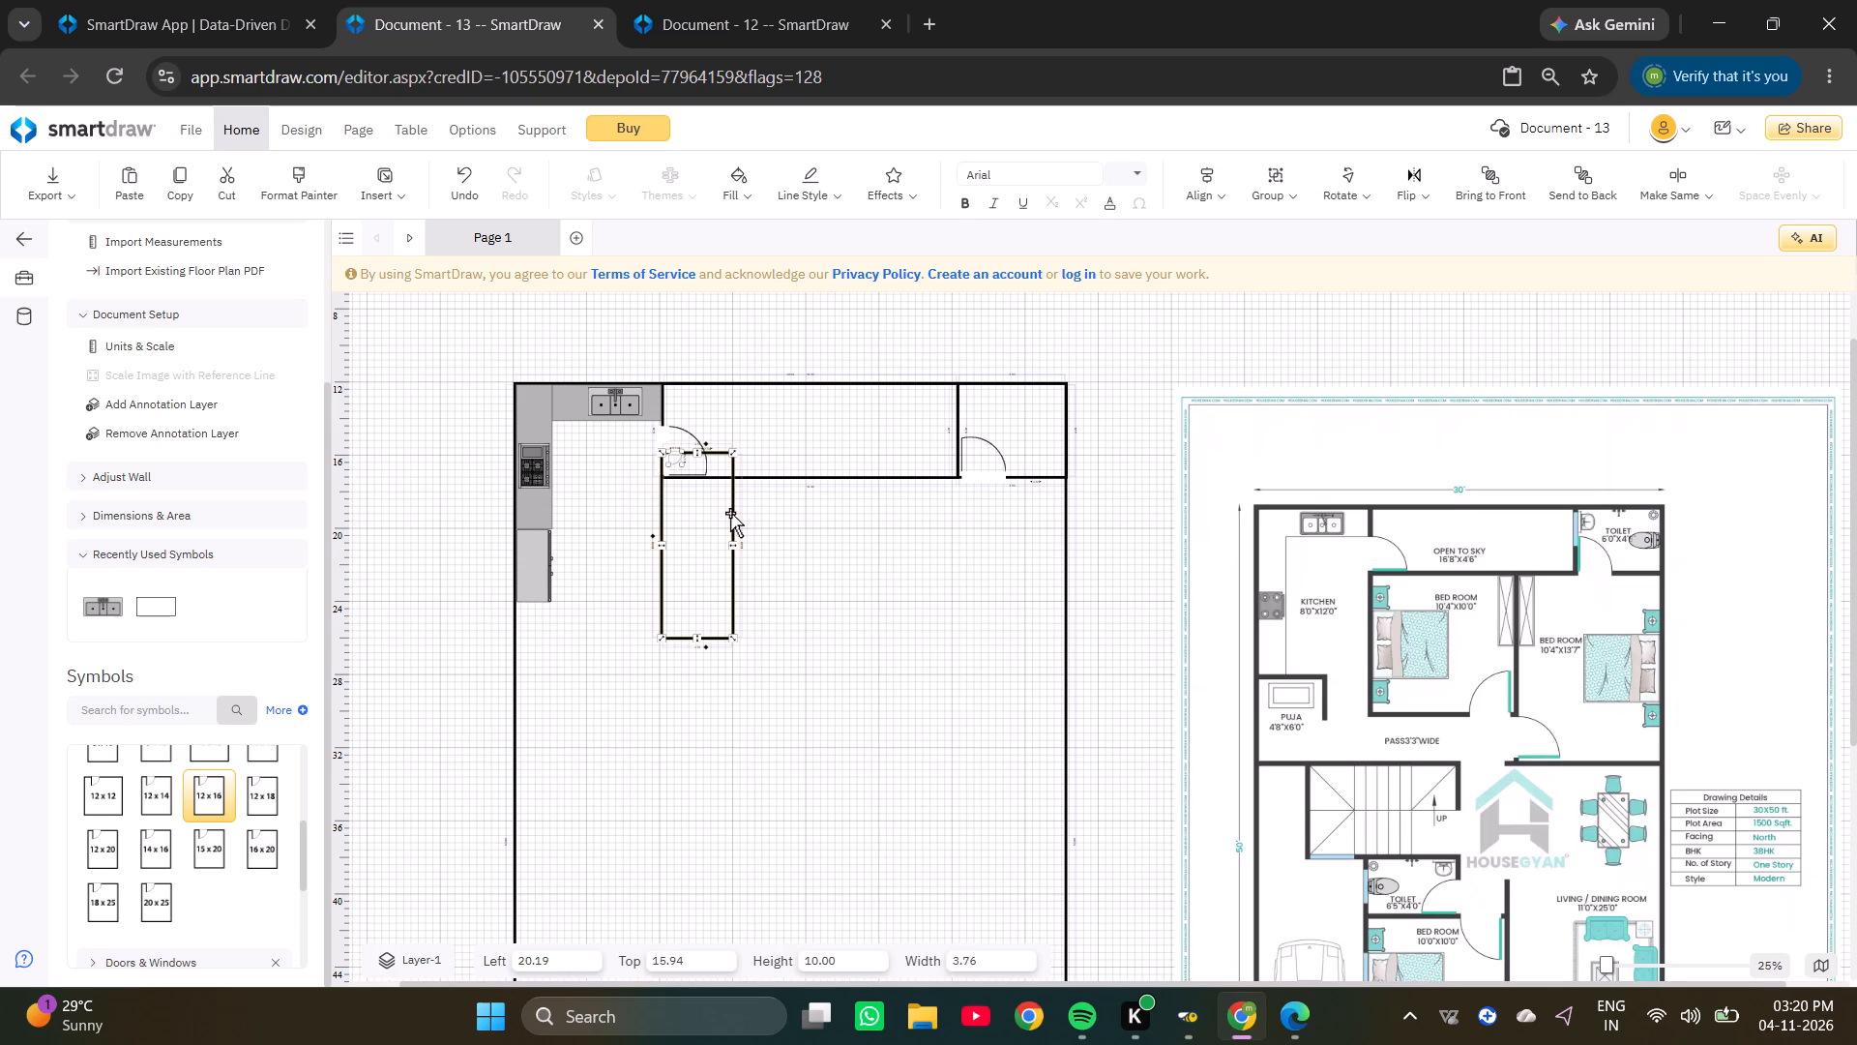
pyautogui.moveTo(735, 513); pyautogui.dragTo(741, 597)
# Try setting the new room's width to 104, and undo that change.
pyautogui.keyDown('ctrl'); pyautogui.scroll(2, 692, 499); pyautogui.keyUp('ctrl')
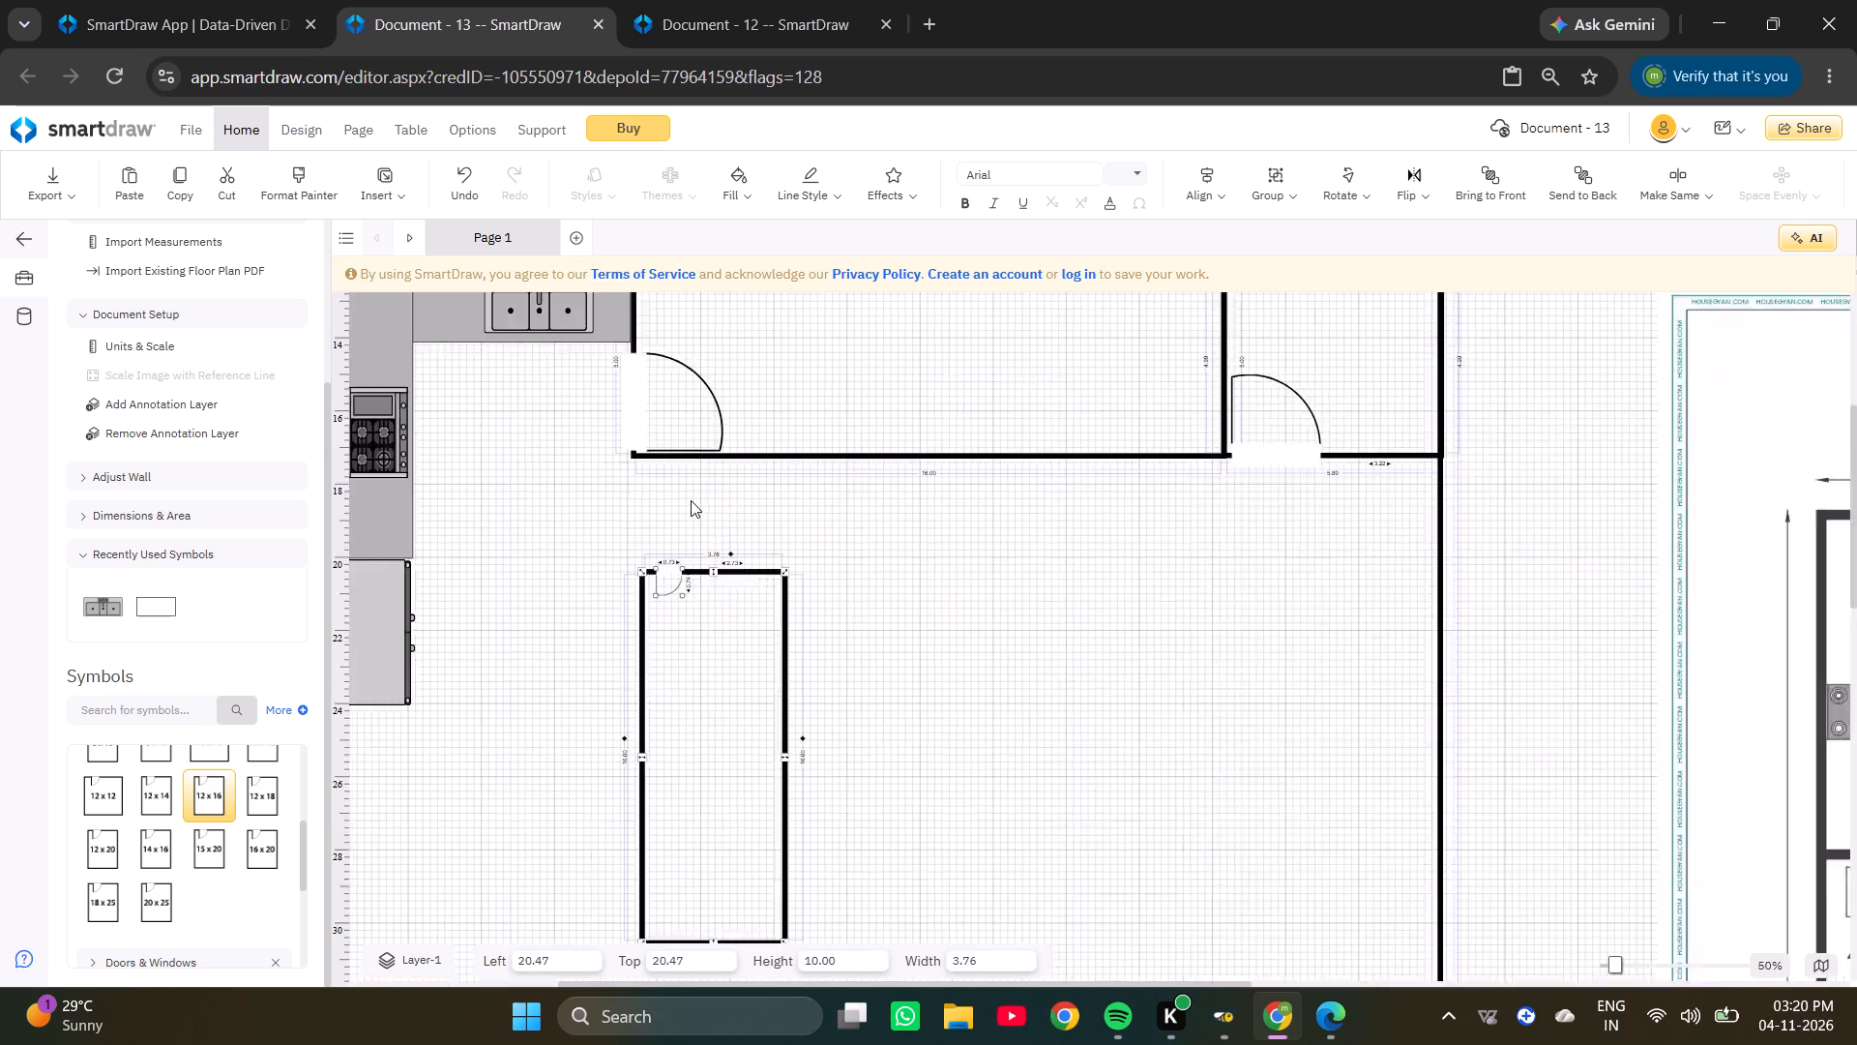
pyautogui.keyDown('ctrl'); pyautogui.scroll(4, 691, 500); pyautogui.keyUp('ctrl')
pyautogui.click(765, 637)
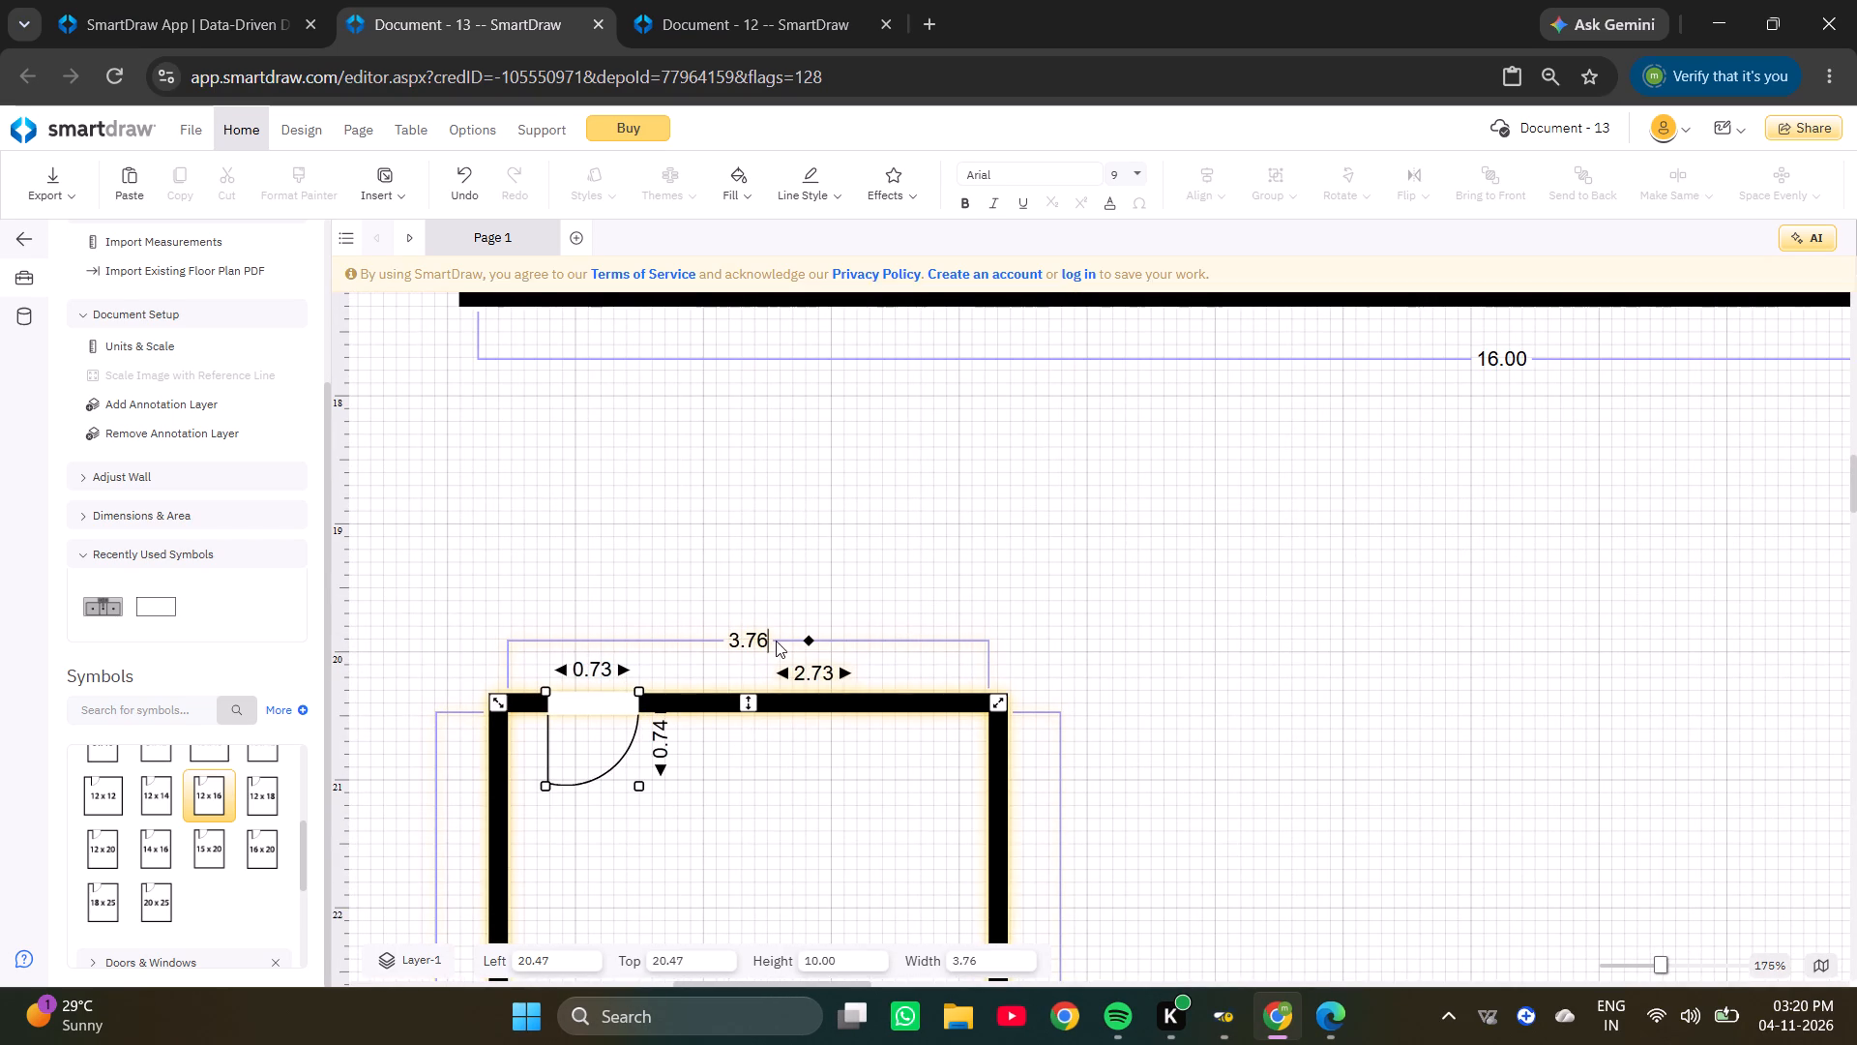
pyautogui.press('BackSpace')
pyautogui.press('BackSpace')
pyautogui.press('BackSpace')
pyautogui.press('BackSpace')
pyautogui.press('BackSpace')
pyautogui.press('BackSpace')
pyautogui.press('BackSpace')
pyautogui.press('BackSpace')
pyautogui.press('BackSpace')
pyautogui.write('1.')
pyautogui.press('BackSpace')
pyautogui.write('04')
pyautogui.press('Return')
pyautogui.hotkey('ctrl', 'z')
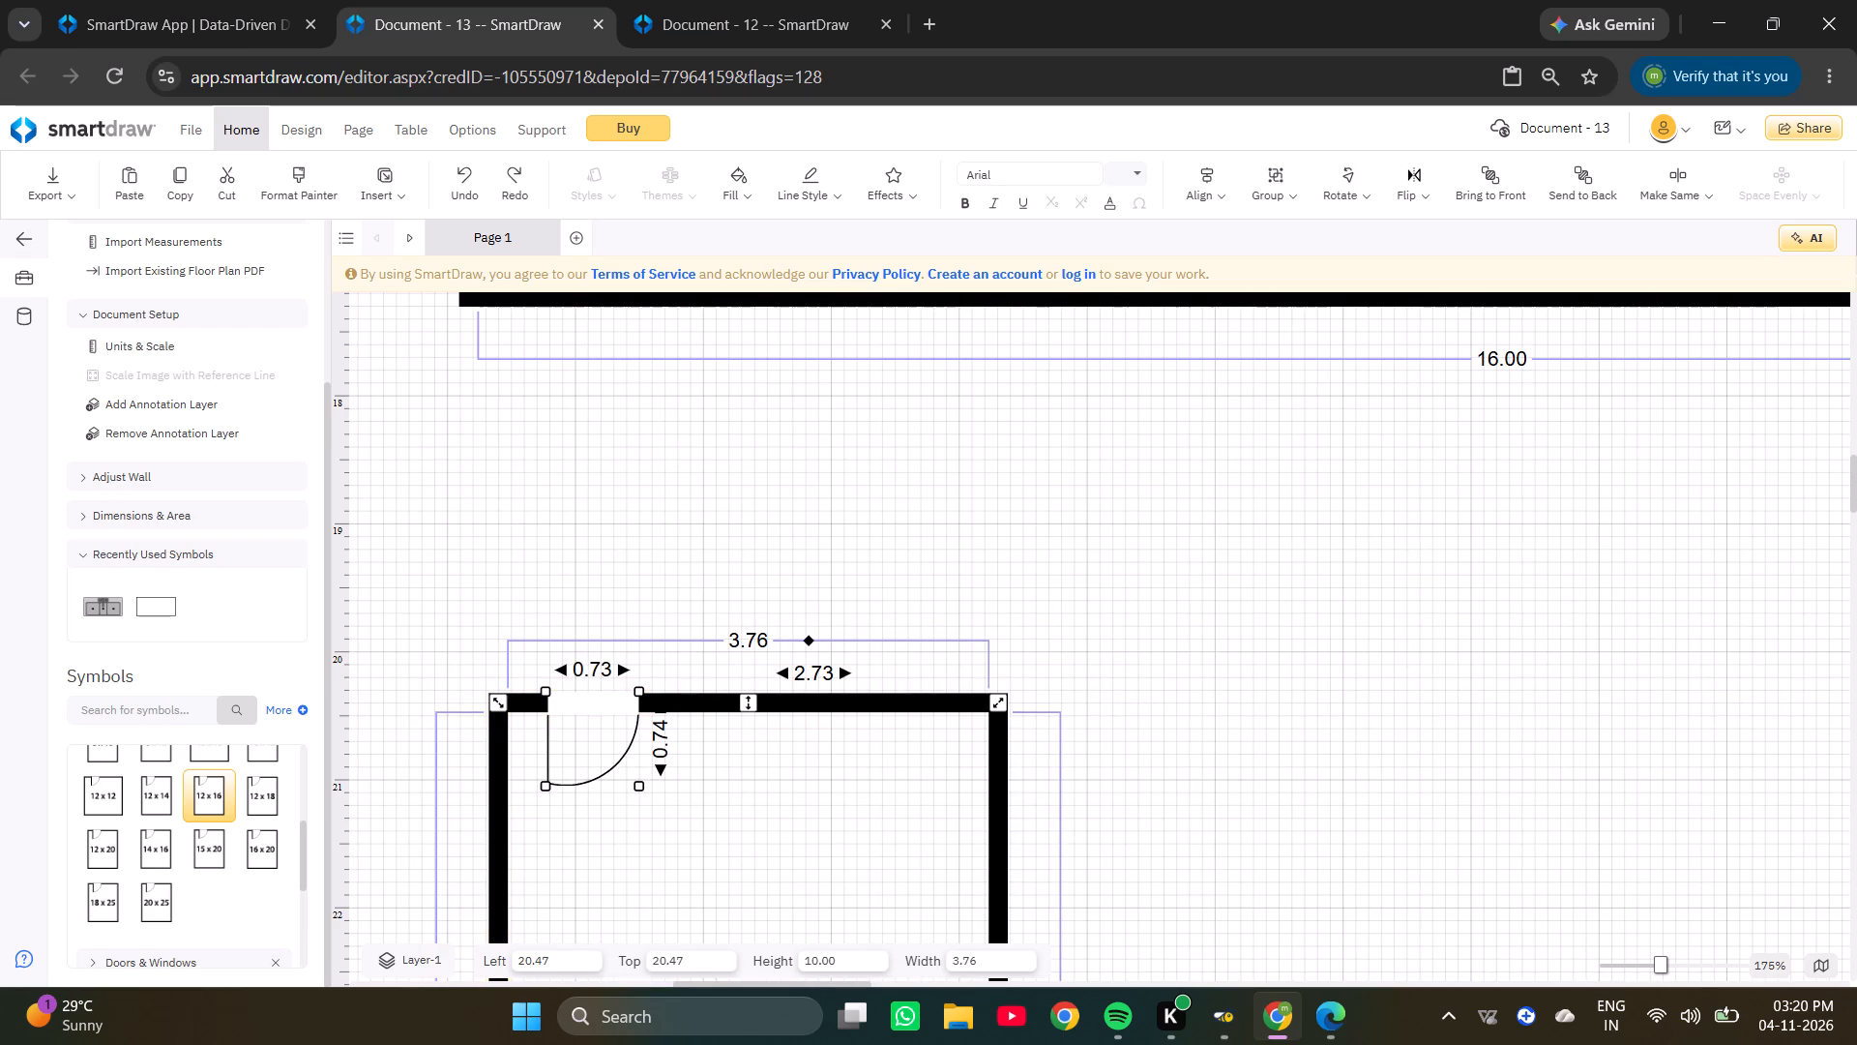
# Set the new room's width to 10.4.
pyautogui.click(763, 637)
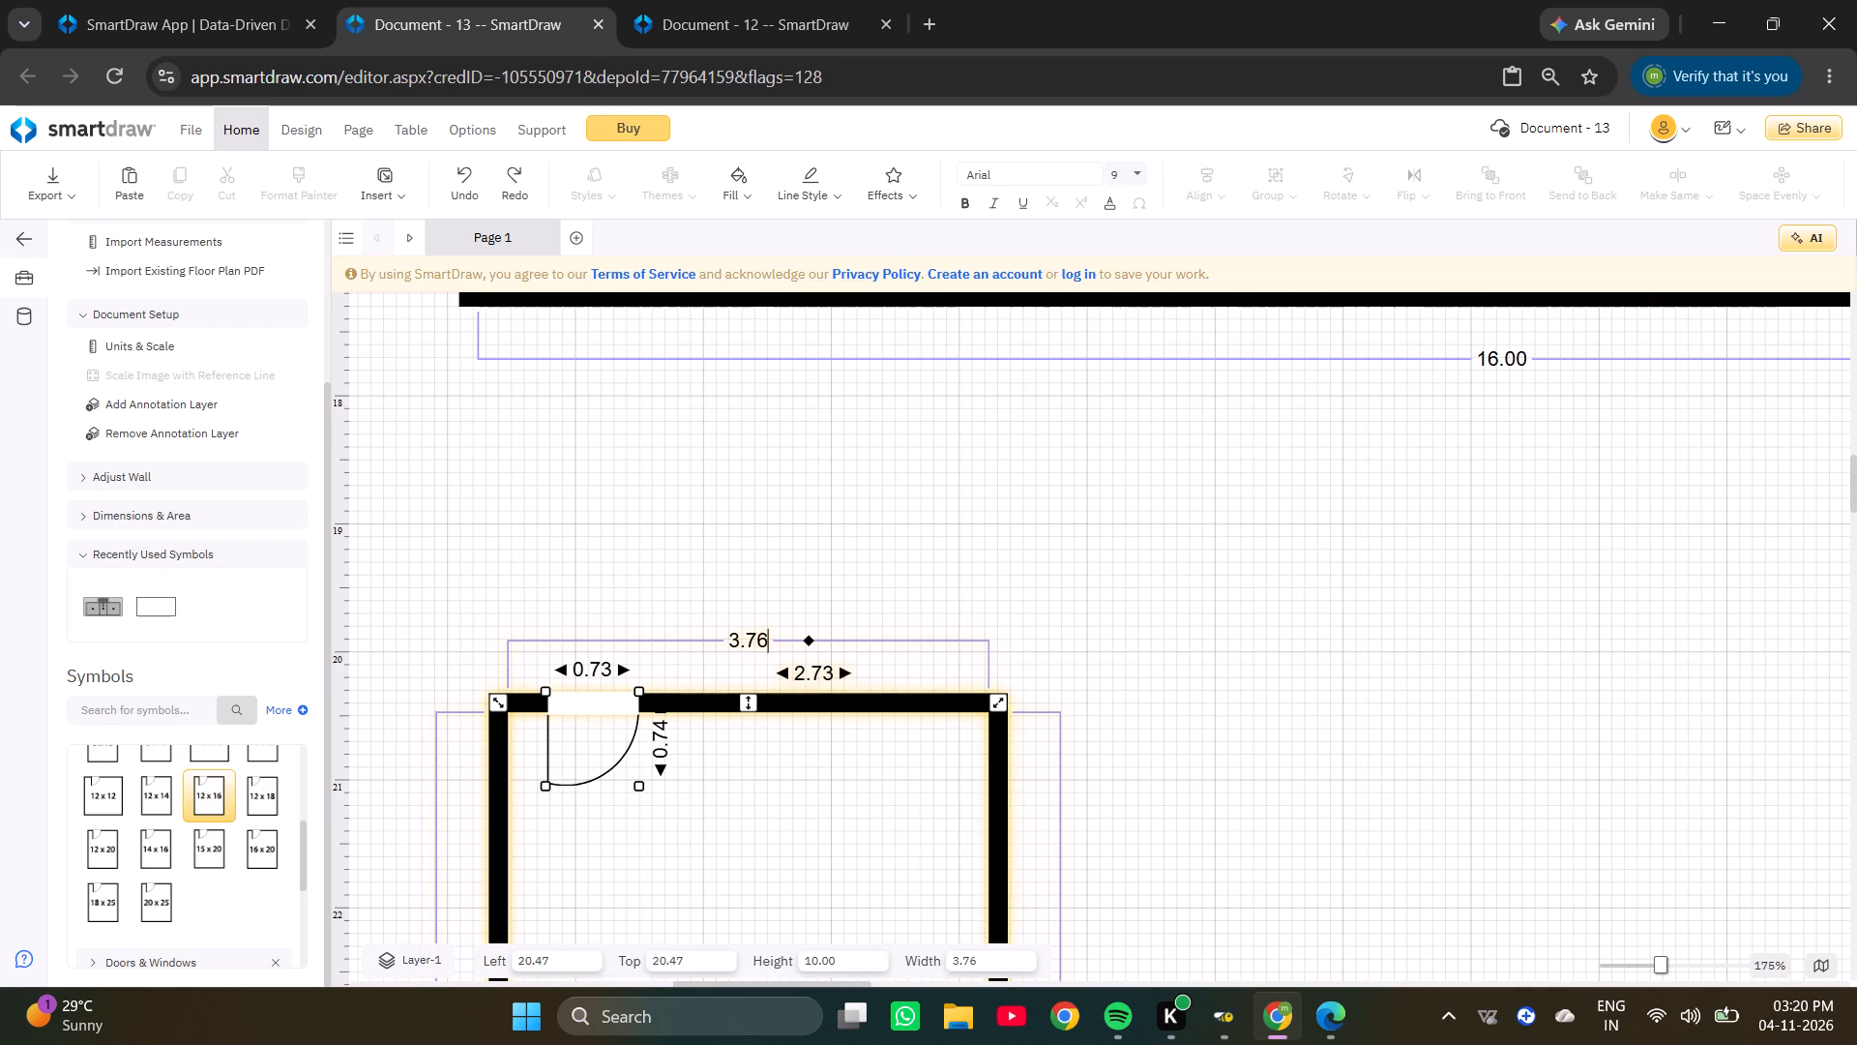
pyautogui.press('Right')
pyautogui.press('BackSpace')
pyautogui.press('BackSpace')
pyautogui.press('BackSpace')
pyautogui.press('BackSpace')
pyautogui.write('10.4')
pyautogui.press('Return')
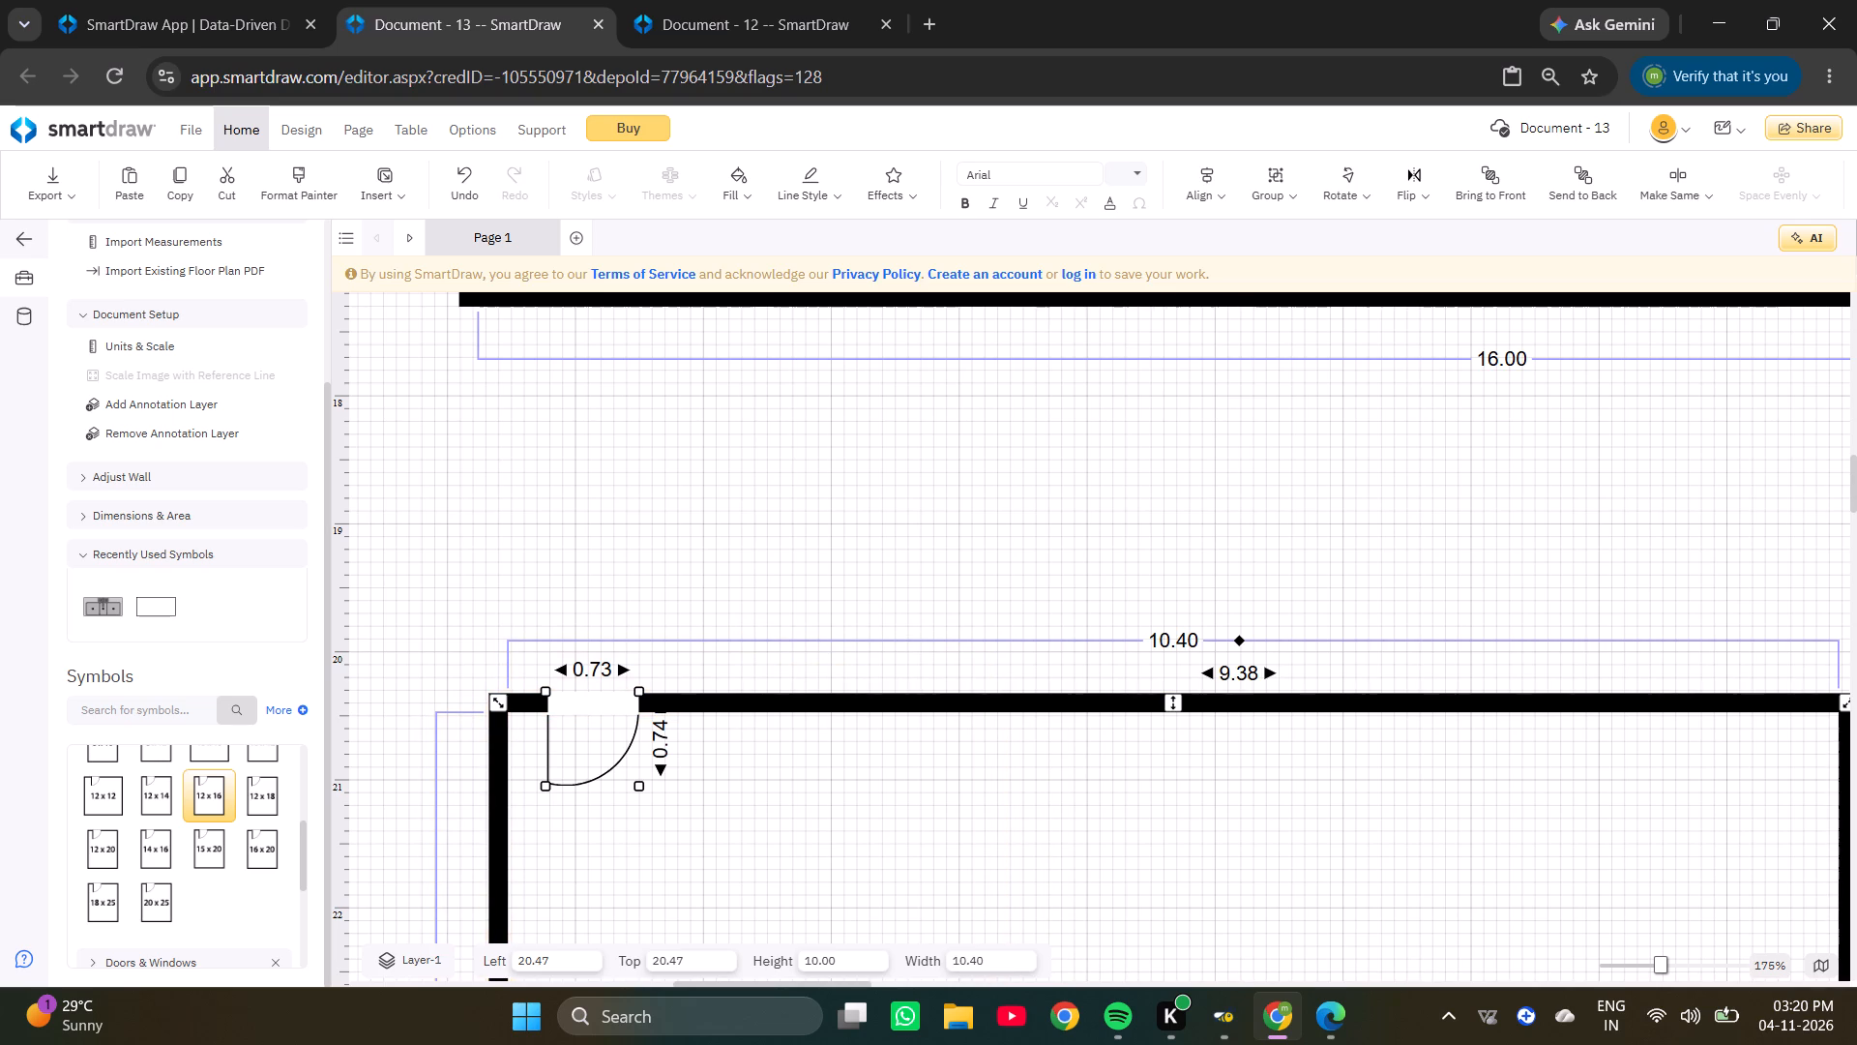
# Move the bedroom up against the open-to-sky area's bottom wall, aligned with its kitchen-side corner at about 20.24, 17.30.
pyautogui.keyDown('ctrl'); pyautogui.scroll(-4, 818, 576); pyautogui.keyUp('ctrl')
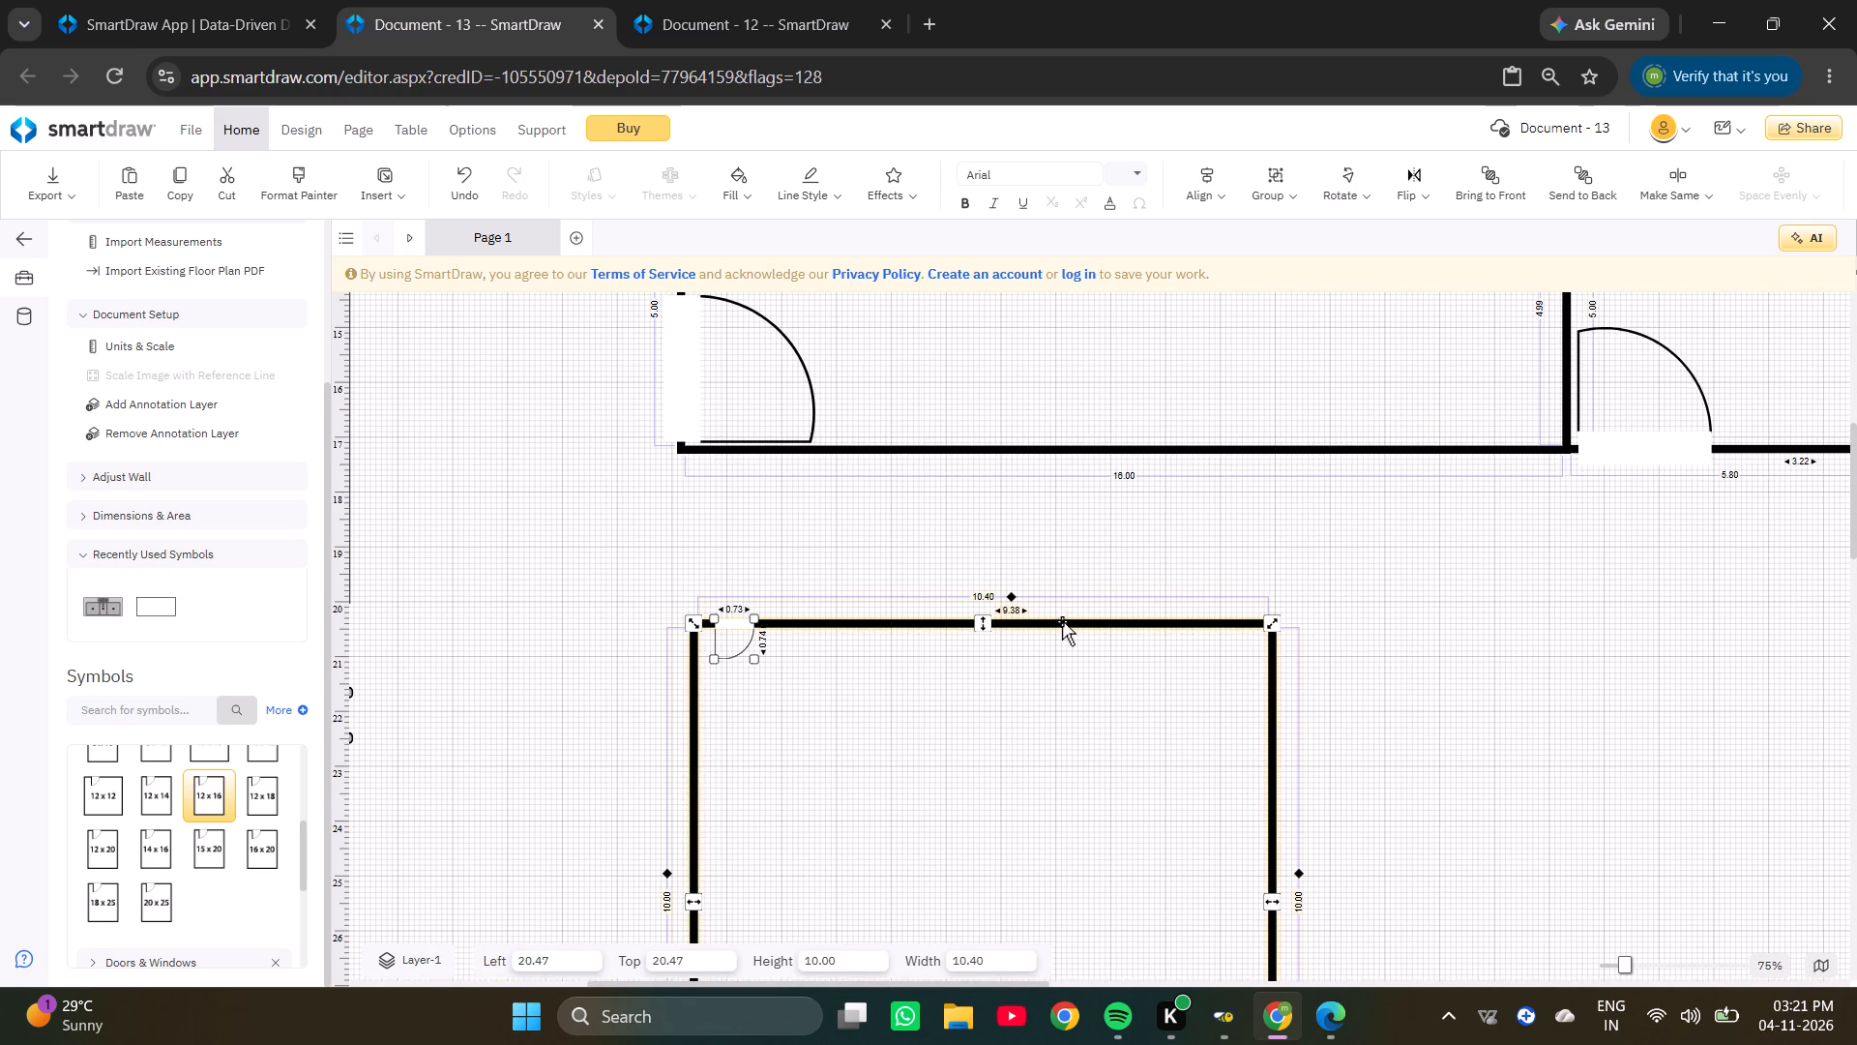
pyautogui.moveTo(1062, 621); pyautogui.dragTo(1053, 449)
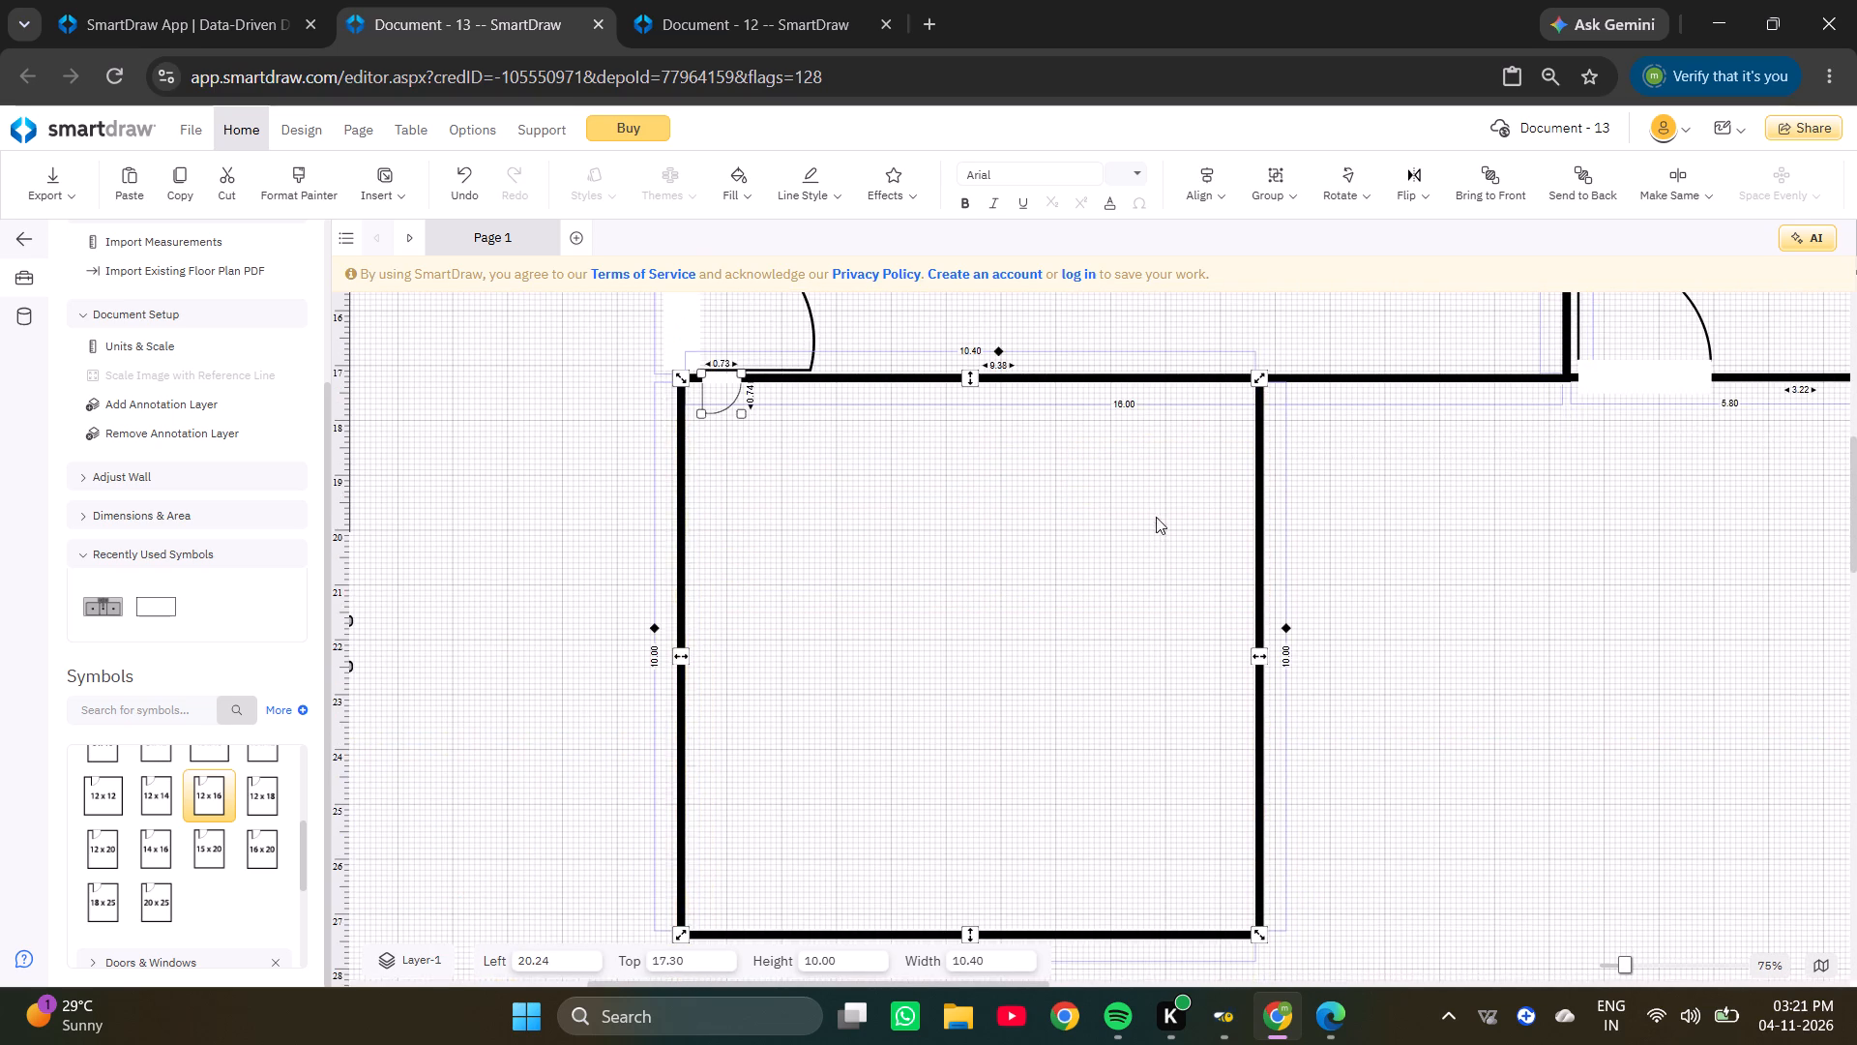
# Copy the 10.40 x 10.00 bedroom.
pyautogui.keyDown('ctrl'); pyautogui.scroll(-4, 1232, 522); pyautogui.keyUp('ctrl')
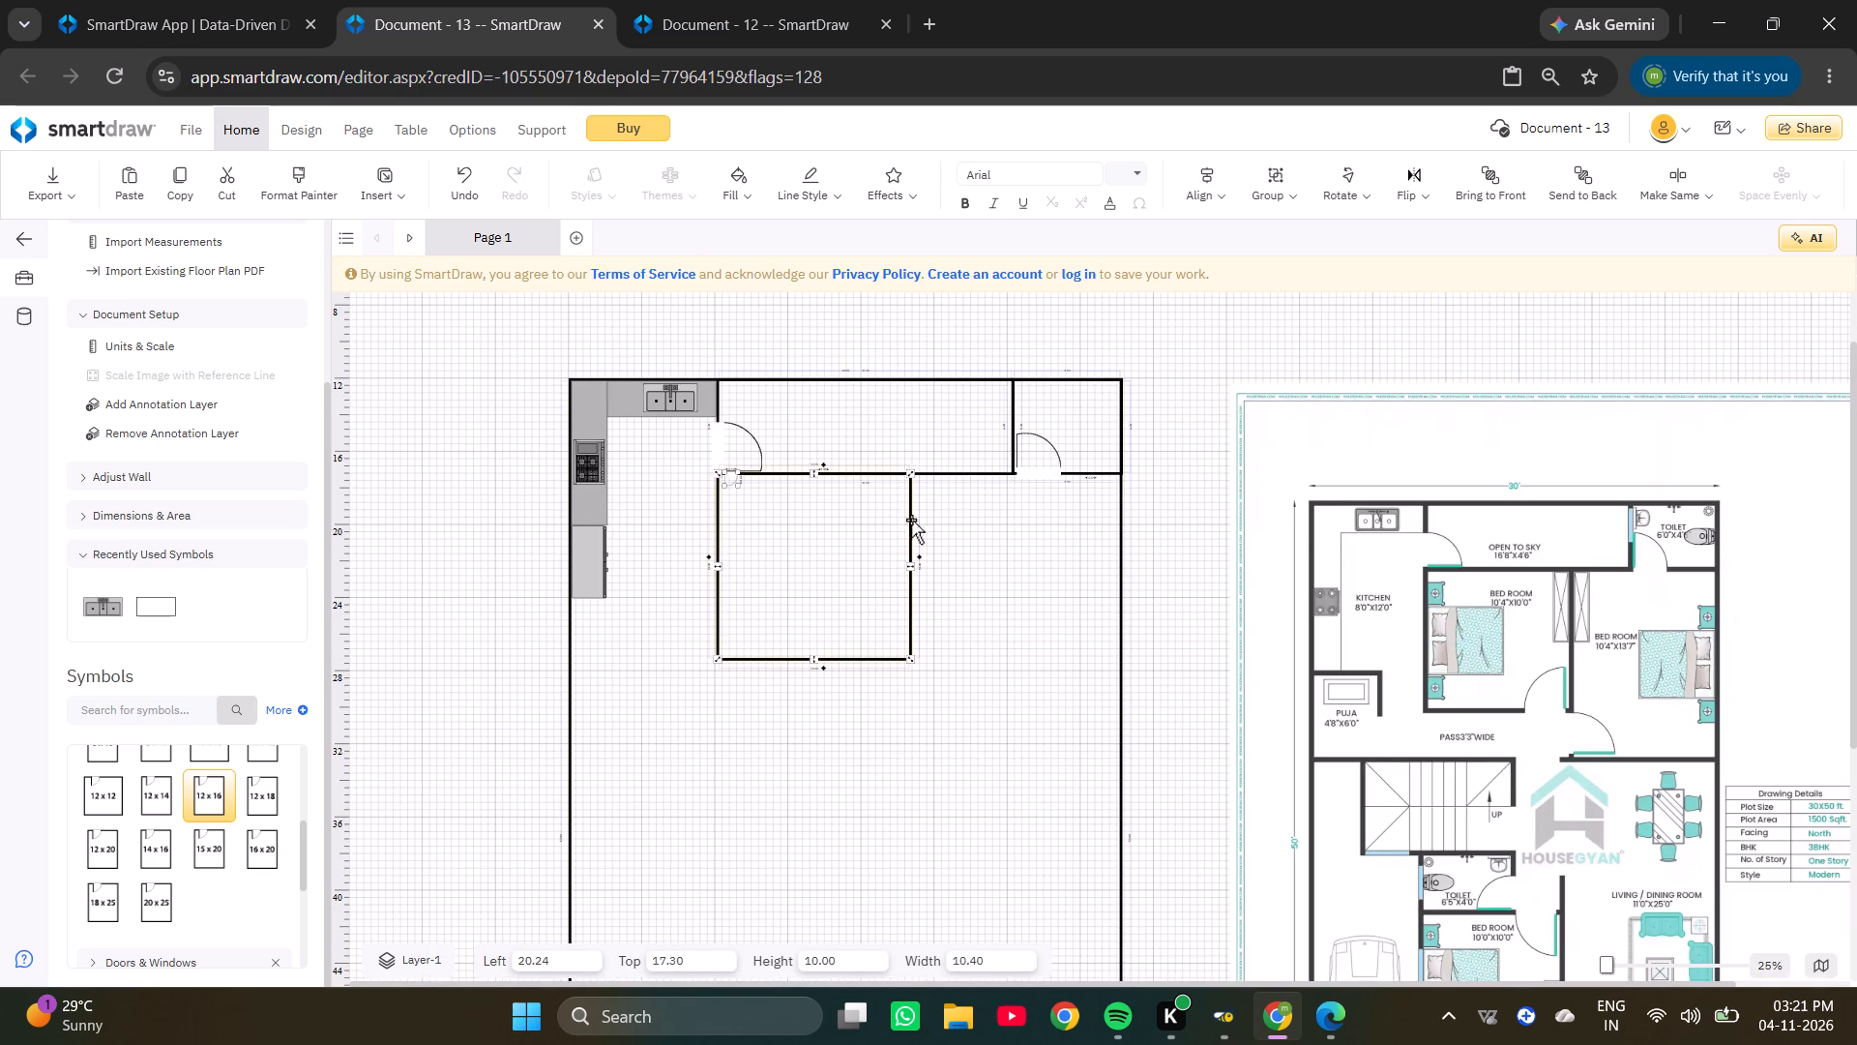
pyautogui.click(912, 519)
pyautogui.hotkey('ctrl', 'c')
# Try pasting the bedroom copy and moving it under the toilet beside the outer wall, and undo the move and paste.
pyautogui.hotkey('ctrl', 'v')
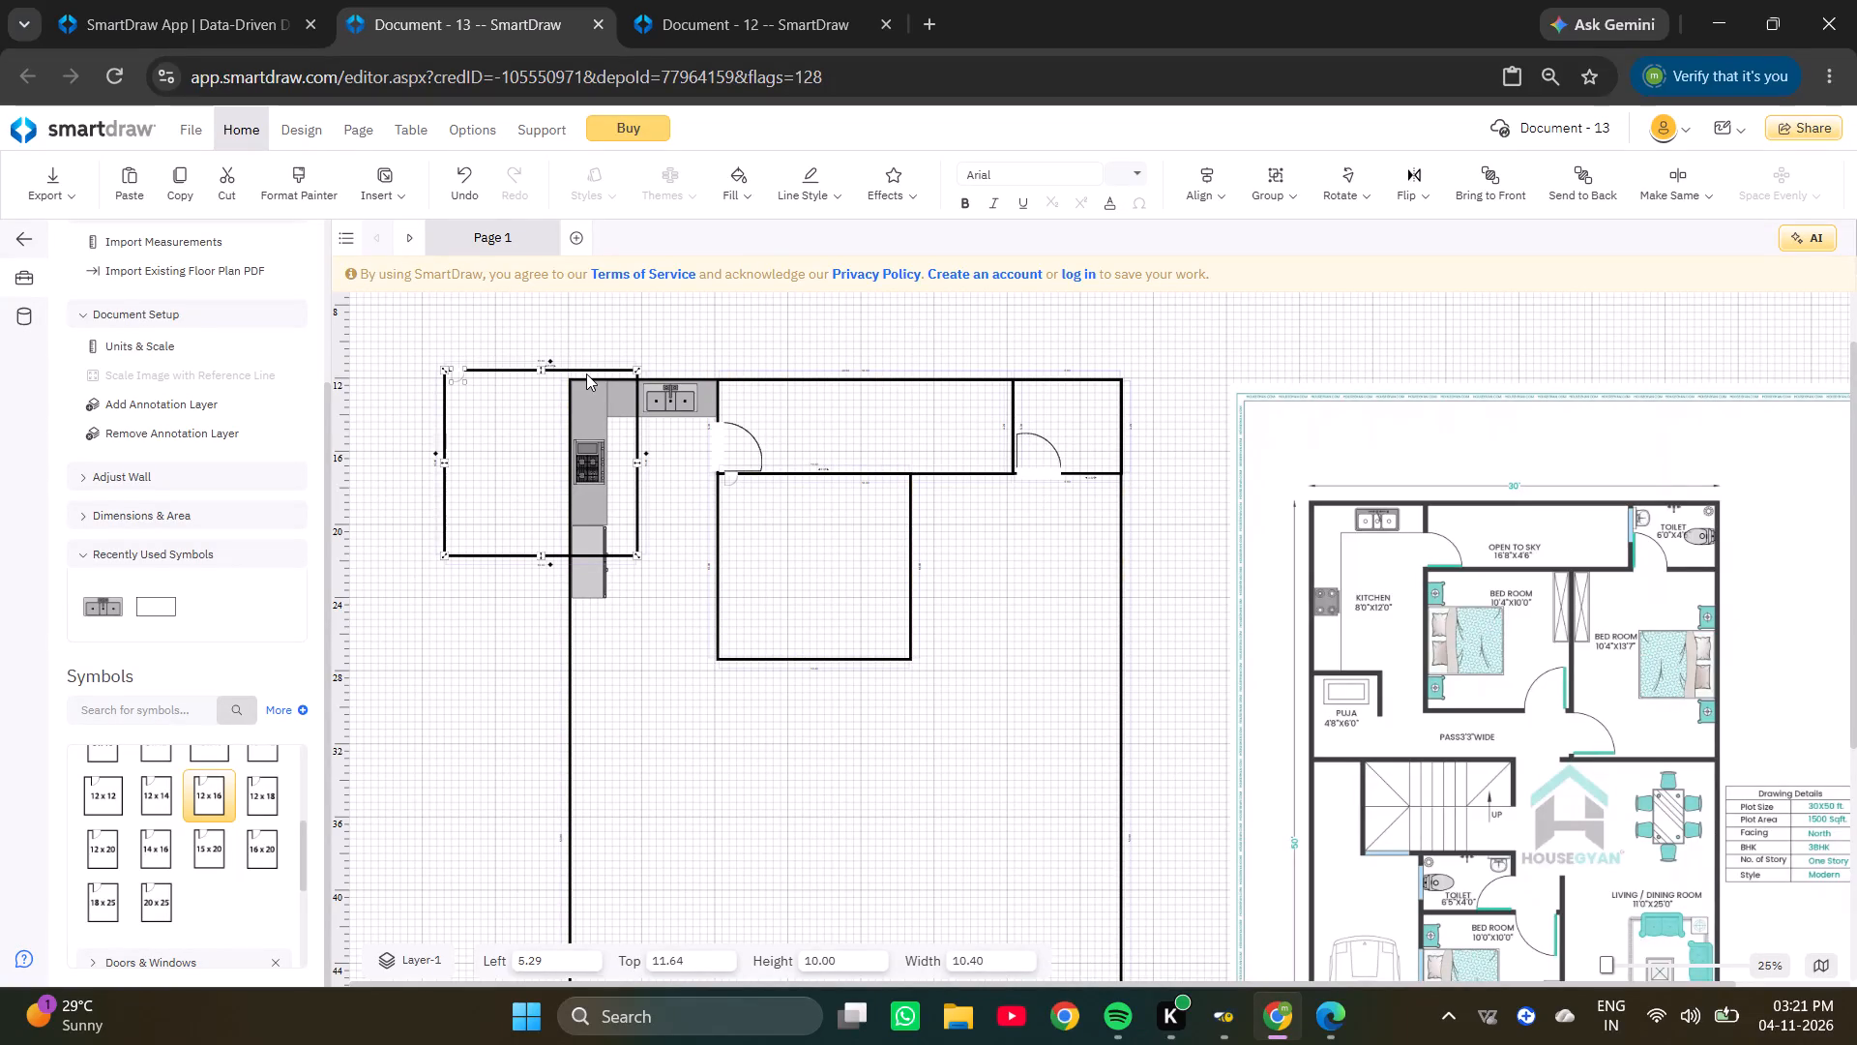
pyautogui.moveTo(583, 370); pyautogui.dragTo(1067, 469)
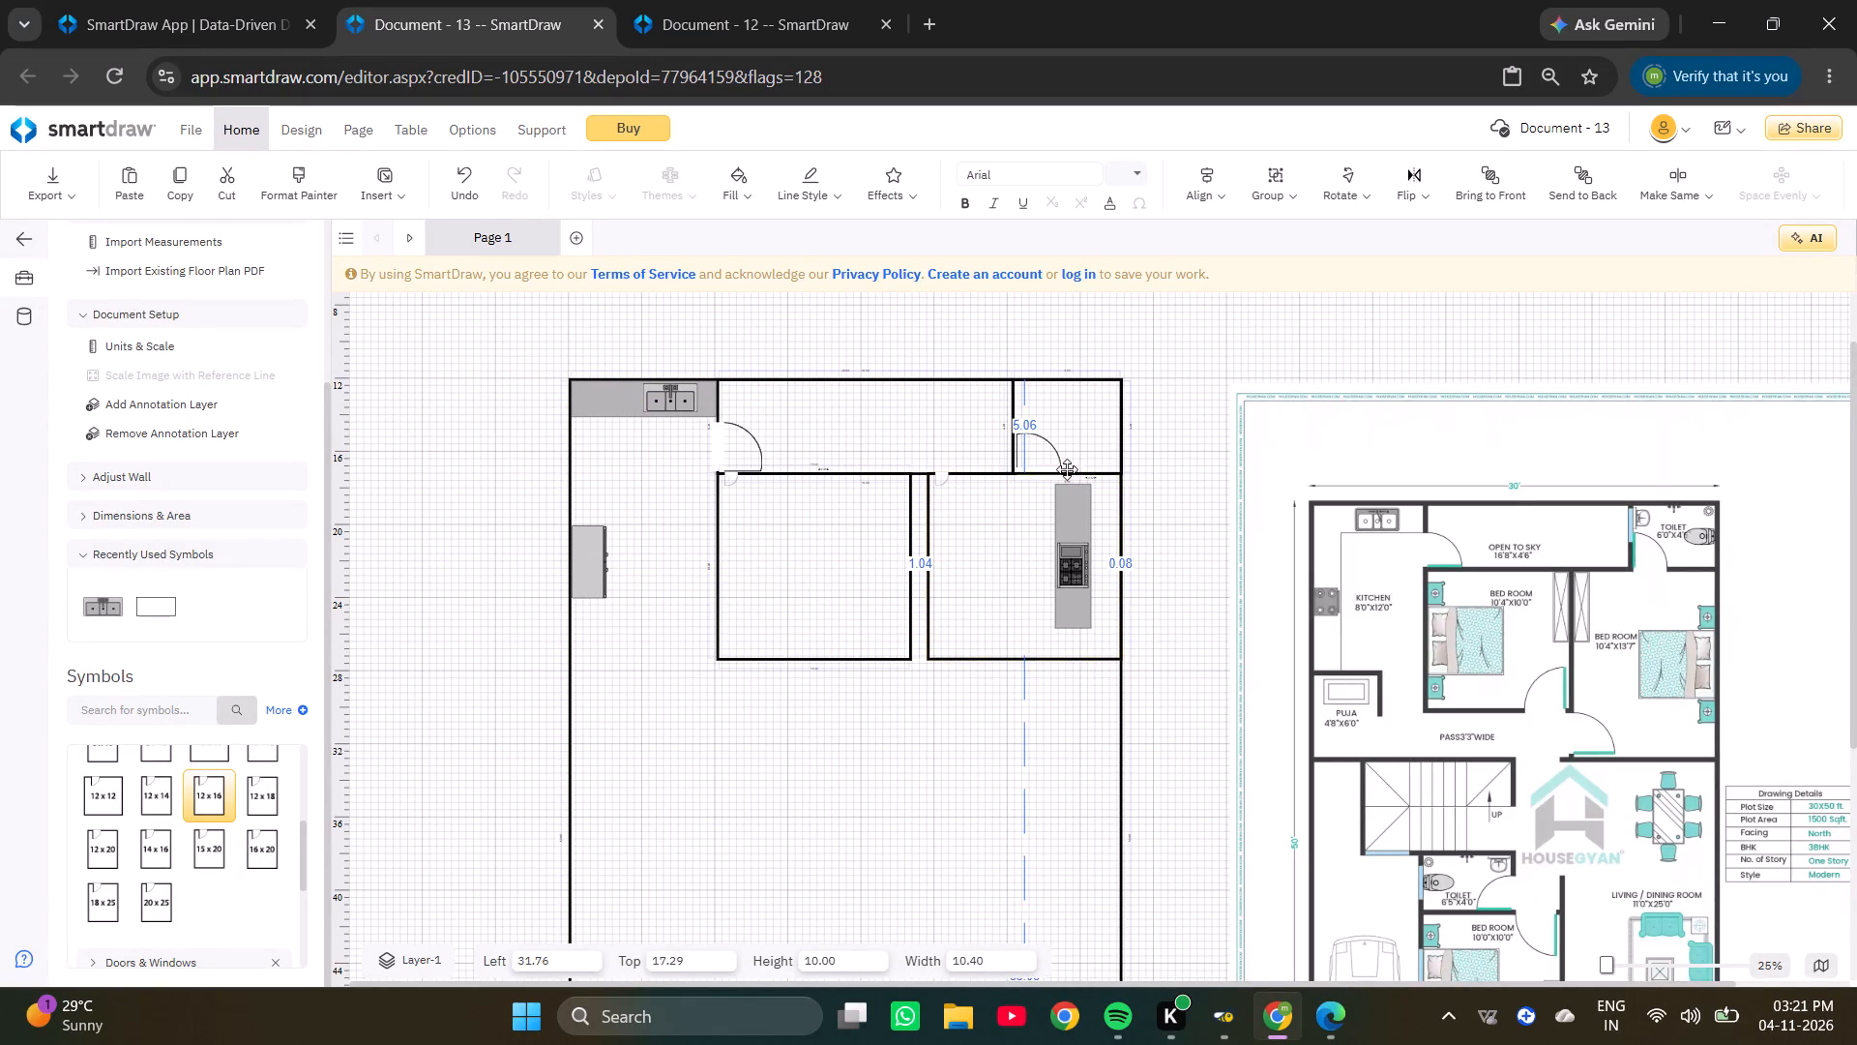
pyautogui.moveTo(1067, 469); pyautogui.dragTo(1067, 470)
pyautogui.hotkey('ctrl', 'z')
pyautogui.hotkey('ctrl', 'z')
# Paste the copied bedroom and place it against the toilet's bottom wall and the outer wall, at about 31.79, 17.30.
pyautogui.rightClick(1010, 523)
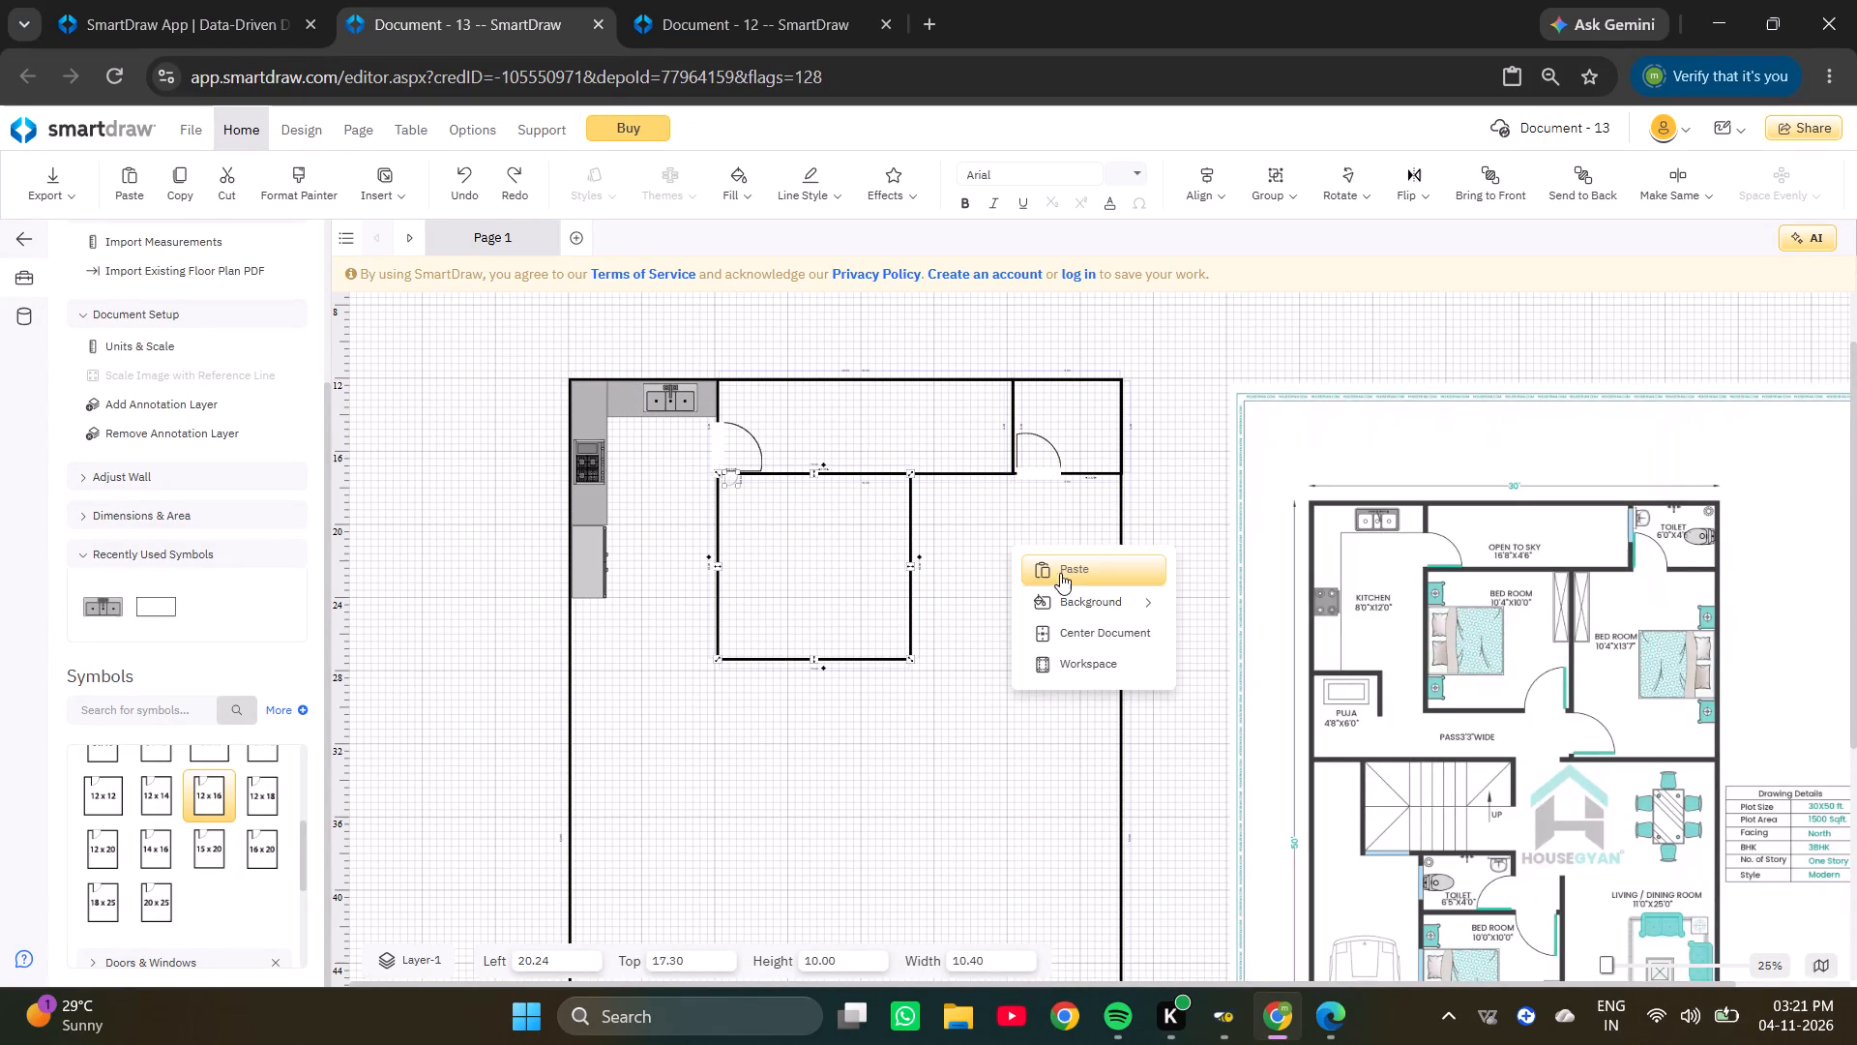
pyautogui.click(1064, 578)
pyautogui.moveTo(1154, 531); pyautogui.dragTo(1055, 494)
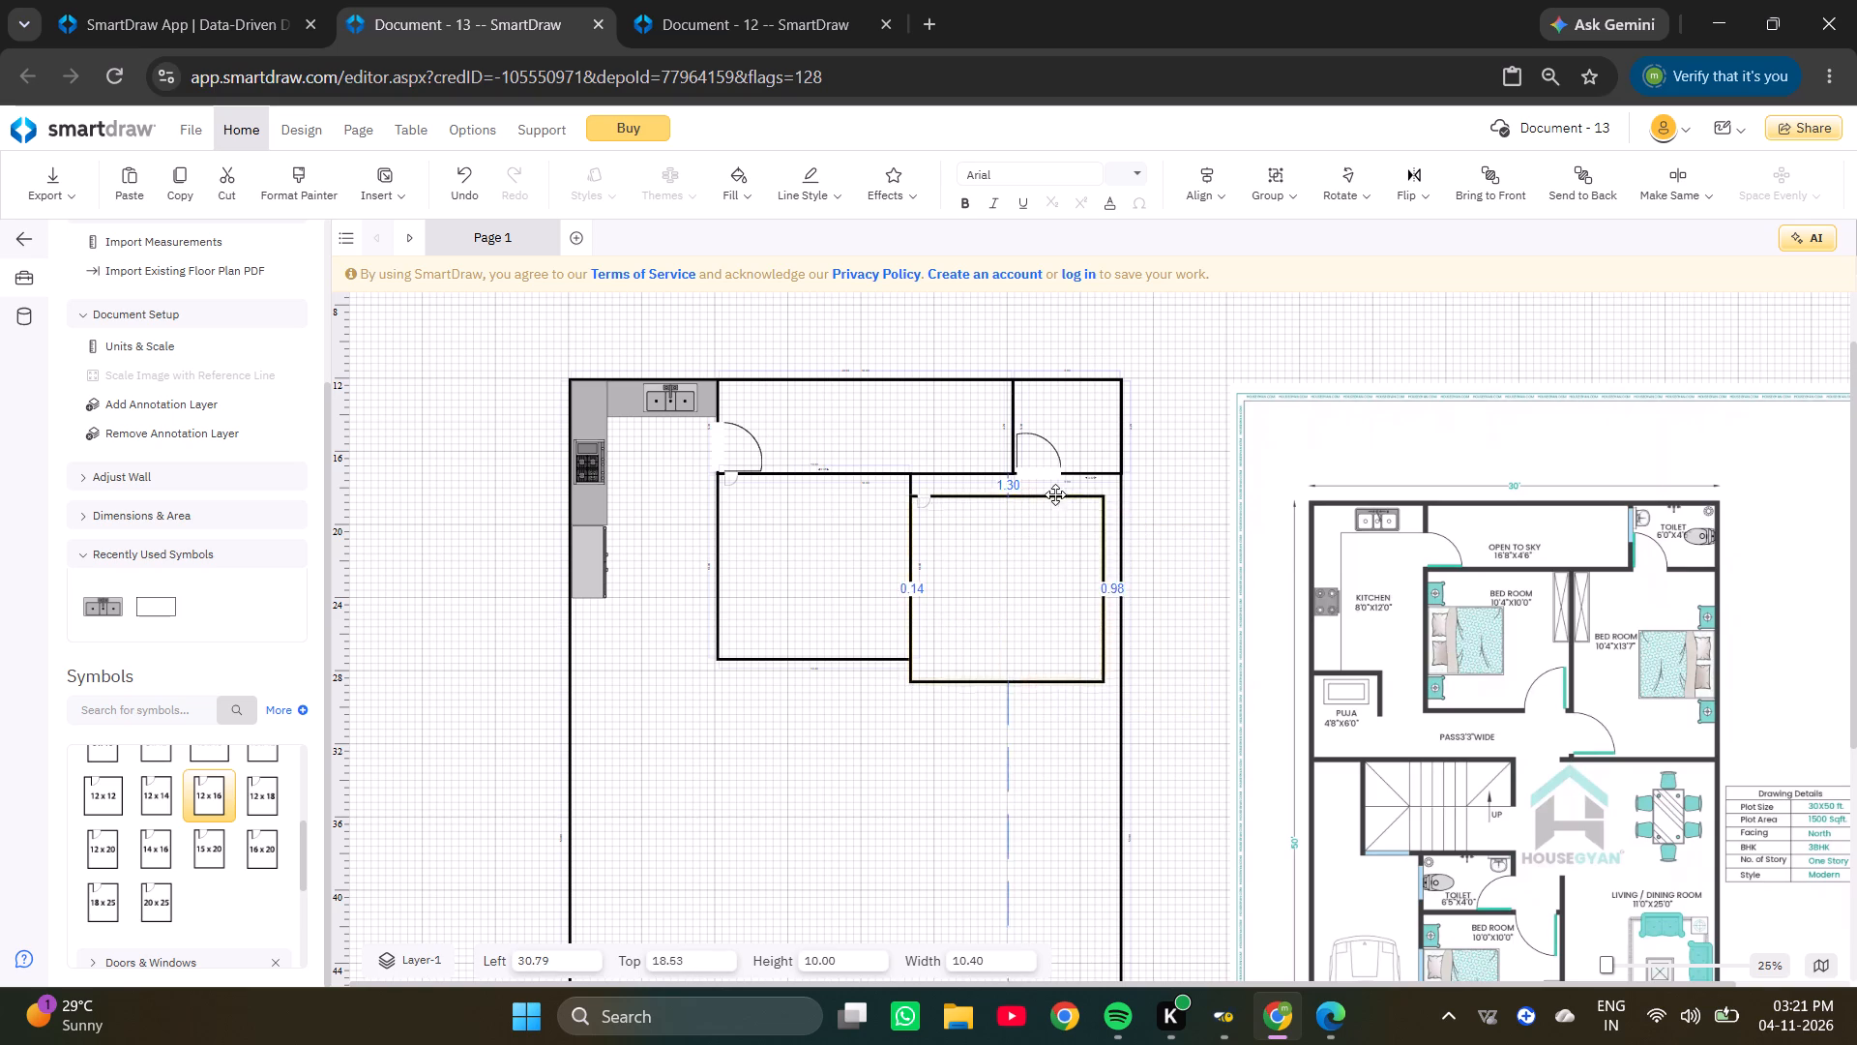
pyautogui.moveTo(1055, 494); pyautogui.dragTo(1074, 472)
# Set the second bedroom's width to 10.60.
pyautogui.keyDown('ctrl'); pyautogui.scroll(5, 970, 490); pyautogui.keyUp('ctrl')
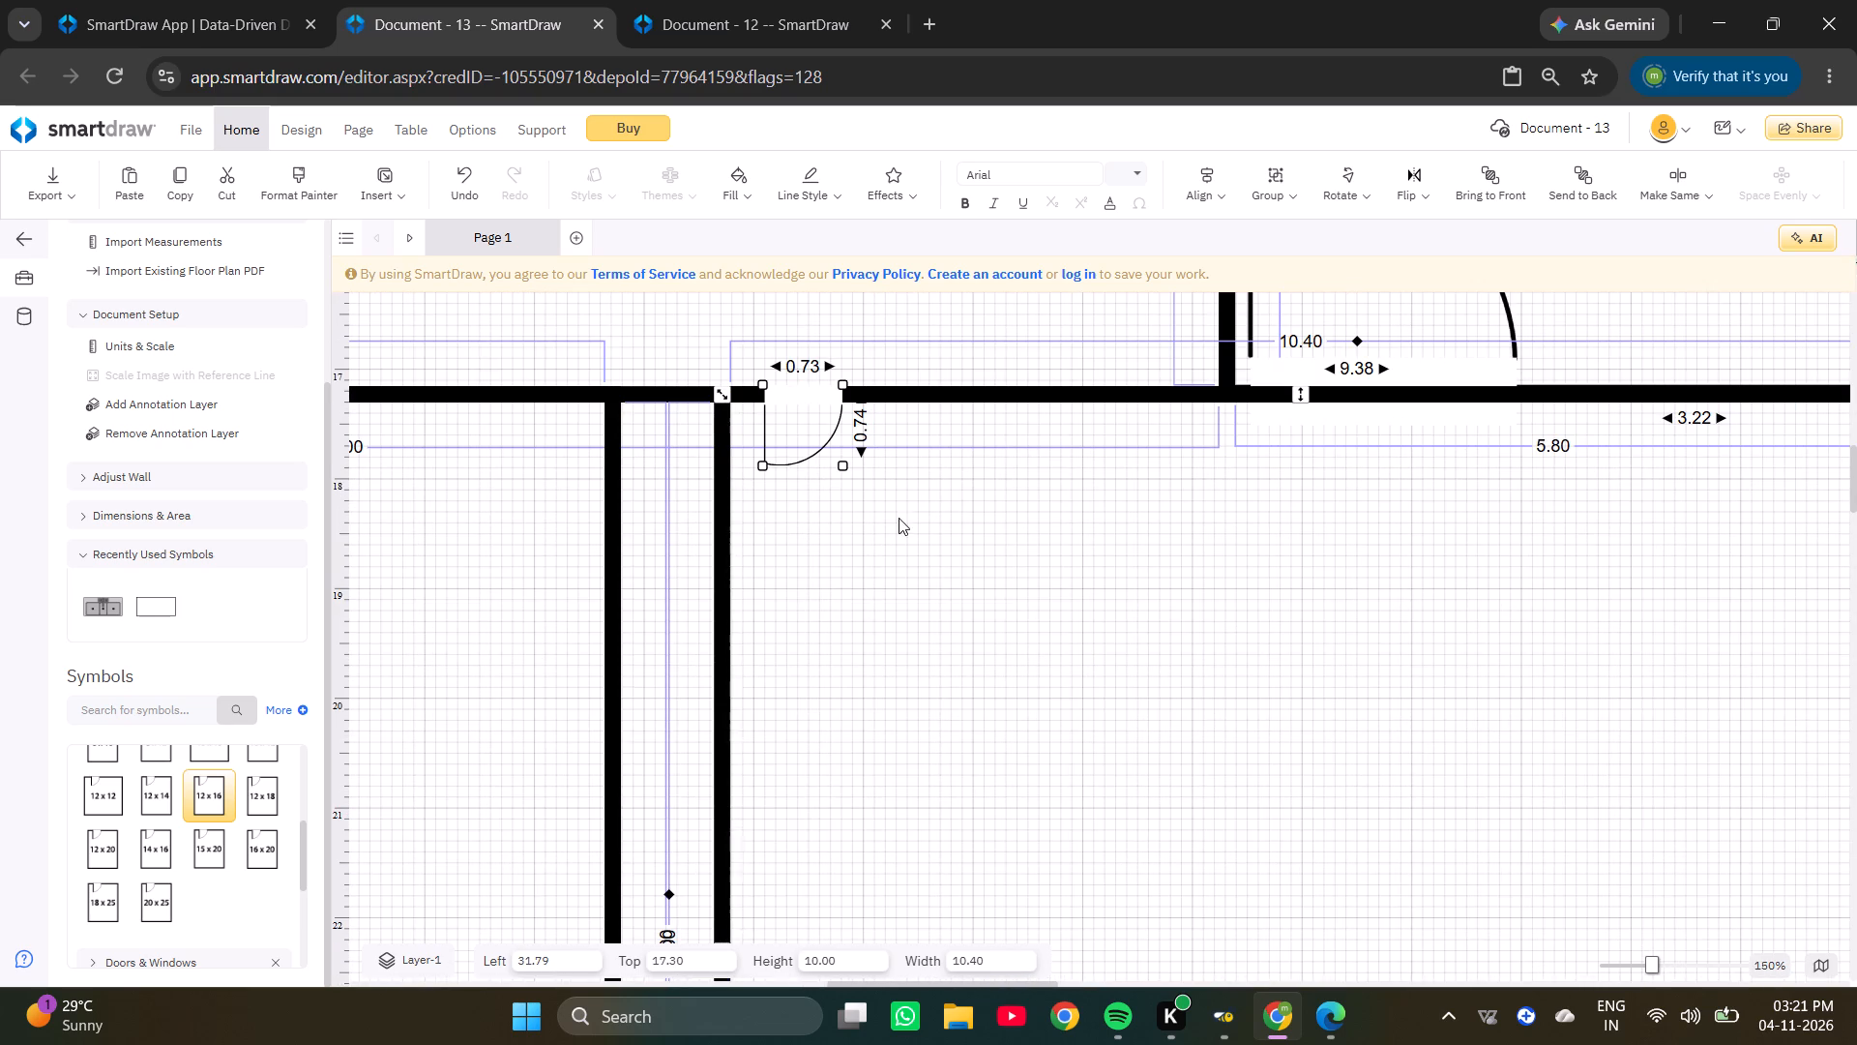
pyautogui.click(1312, 347)
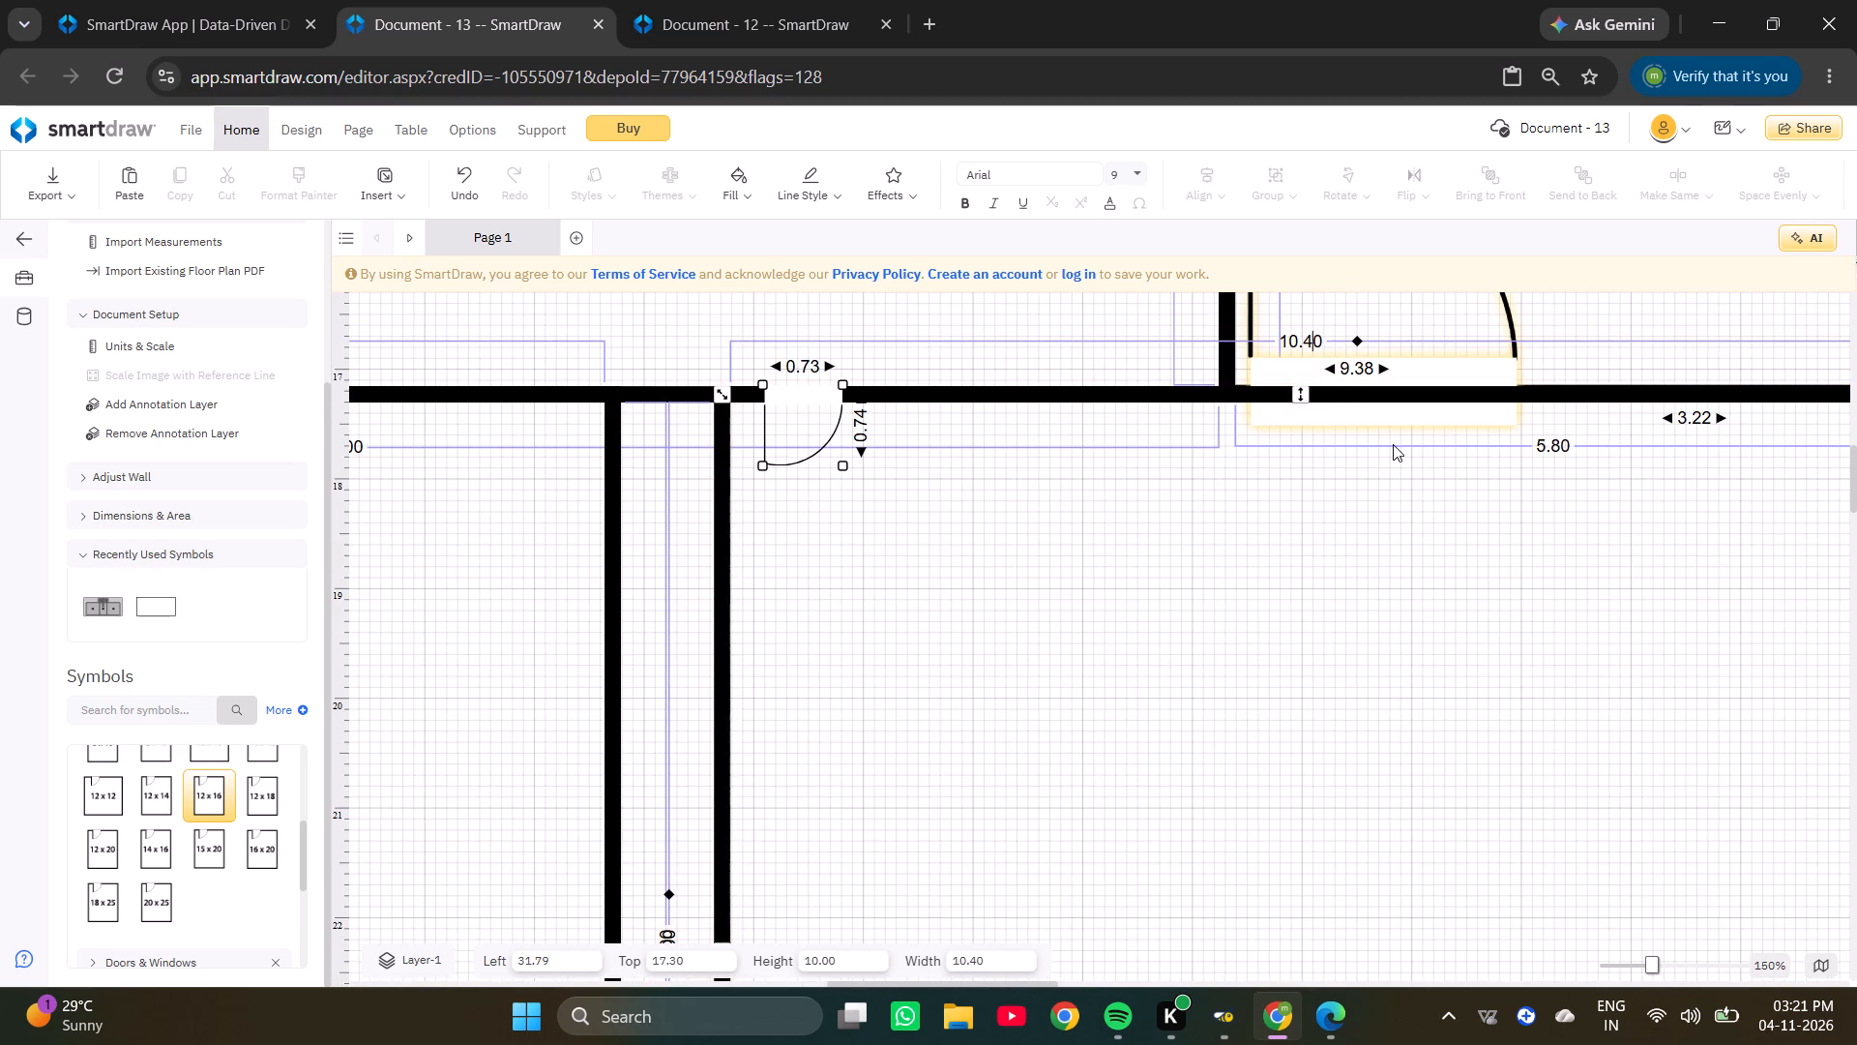
pyautogui.press('BackSpace')
pyautogui.press('6')
pyautogui.press('Return')
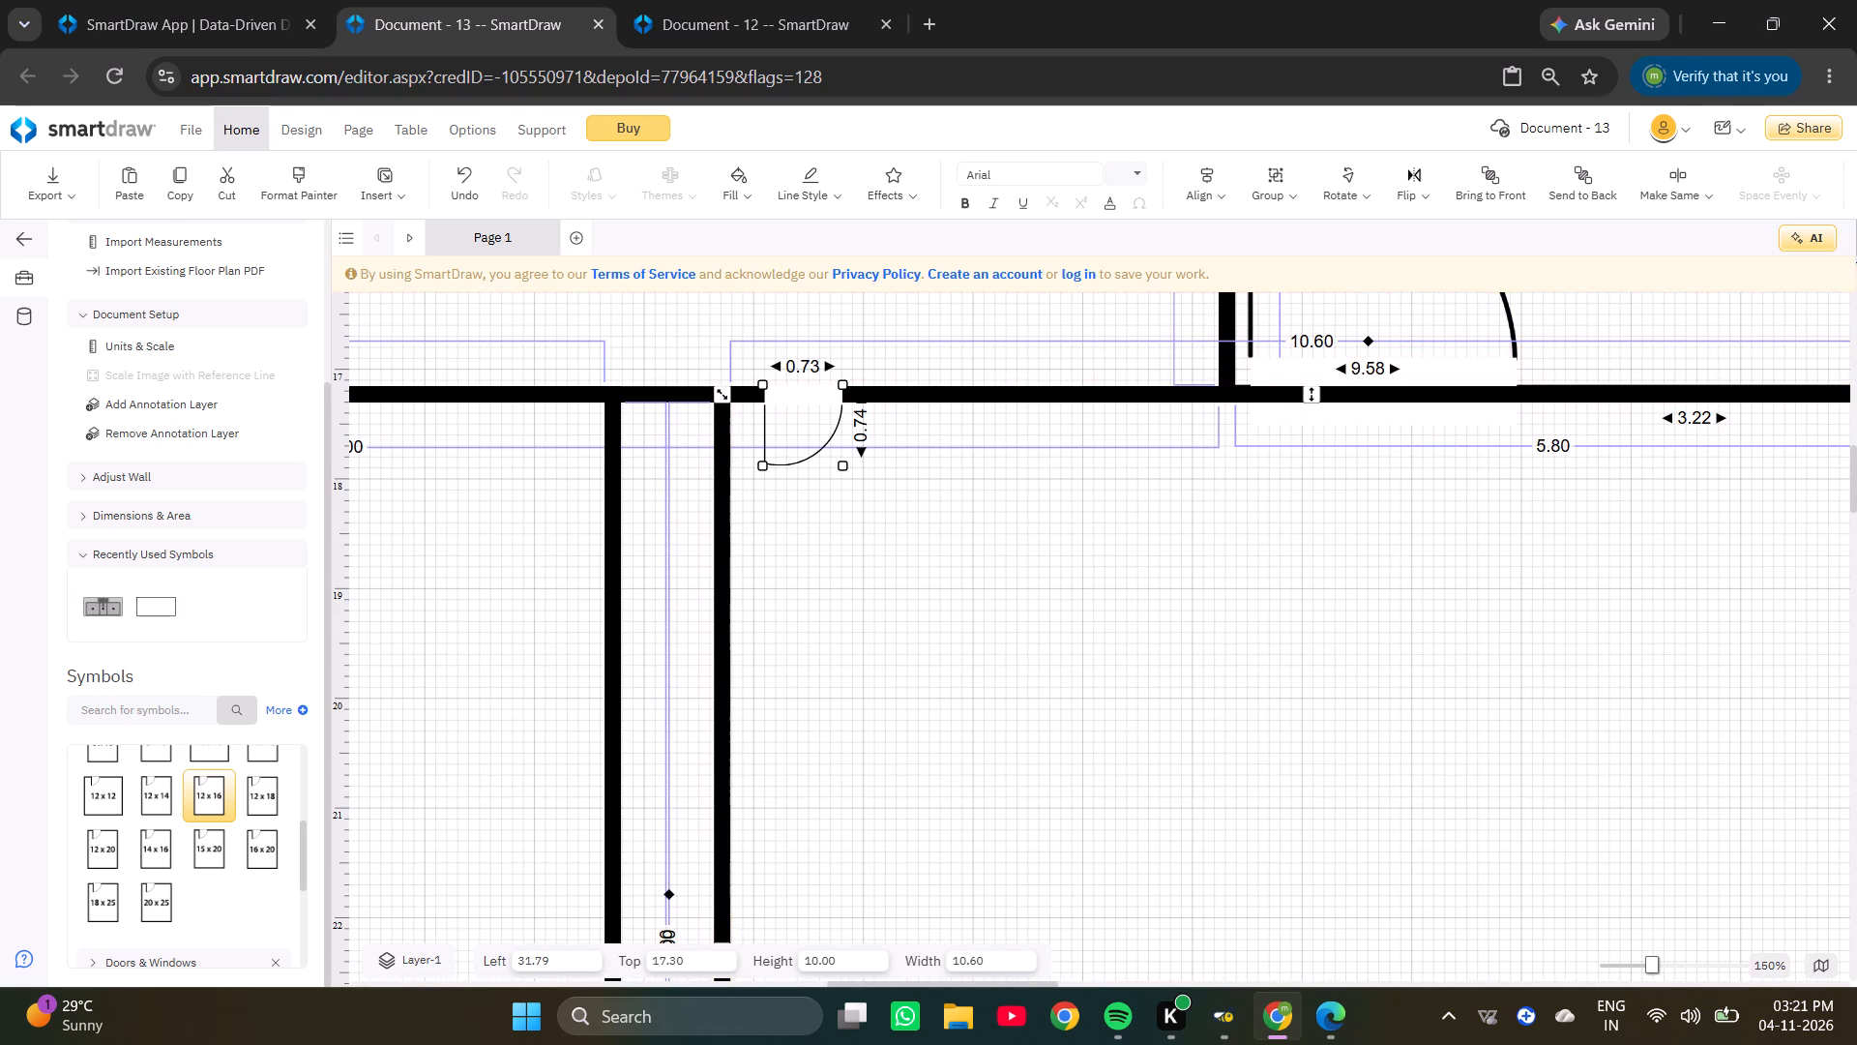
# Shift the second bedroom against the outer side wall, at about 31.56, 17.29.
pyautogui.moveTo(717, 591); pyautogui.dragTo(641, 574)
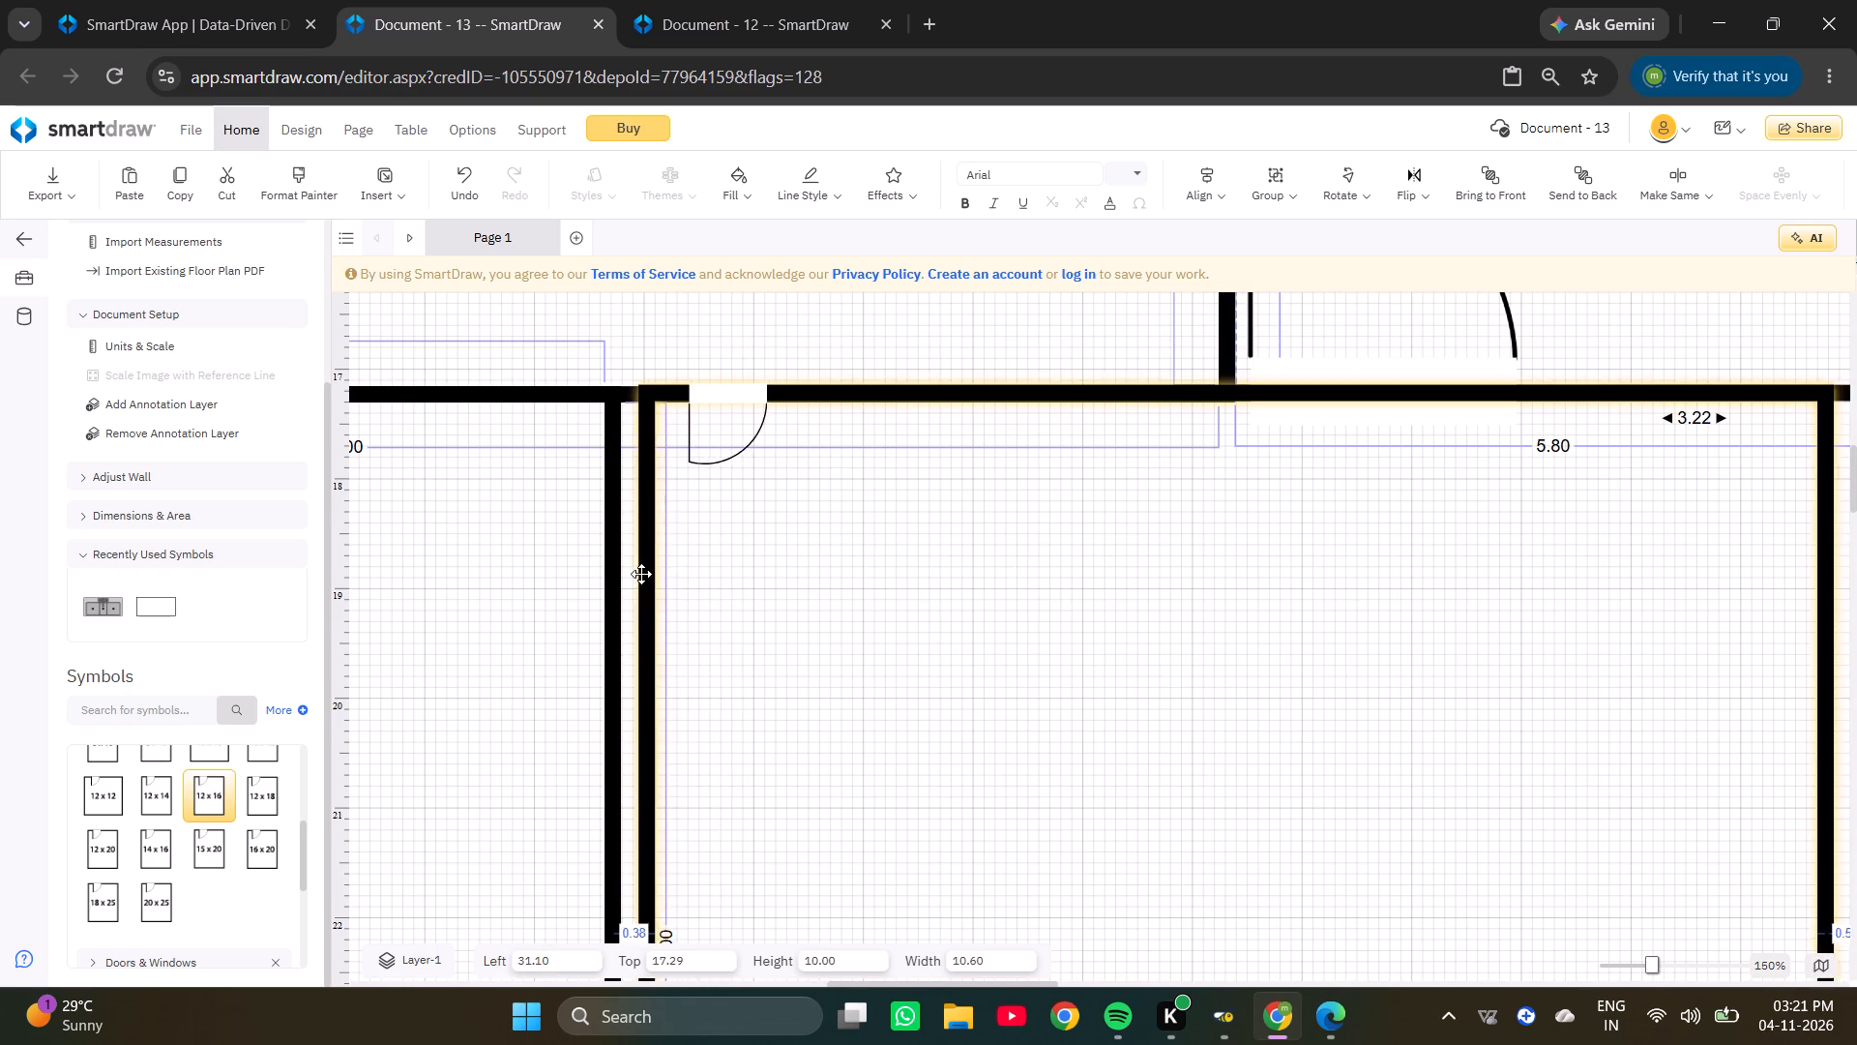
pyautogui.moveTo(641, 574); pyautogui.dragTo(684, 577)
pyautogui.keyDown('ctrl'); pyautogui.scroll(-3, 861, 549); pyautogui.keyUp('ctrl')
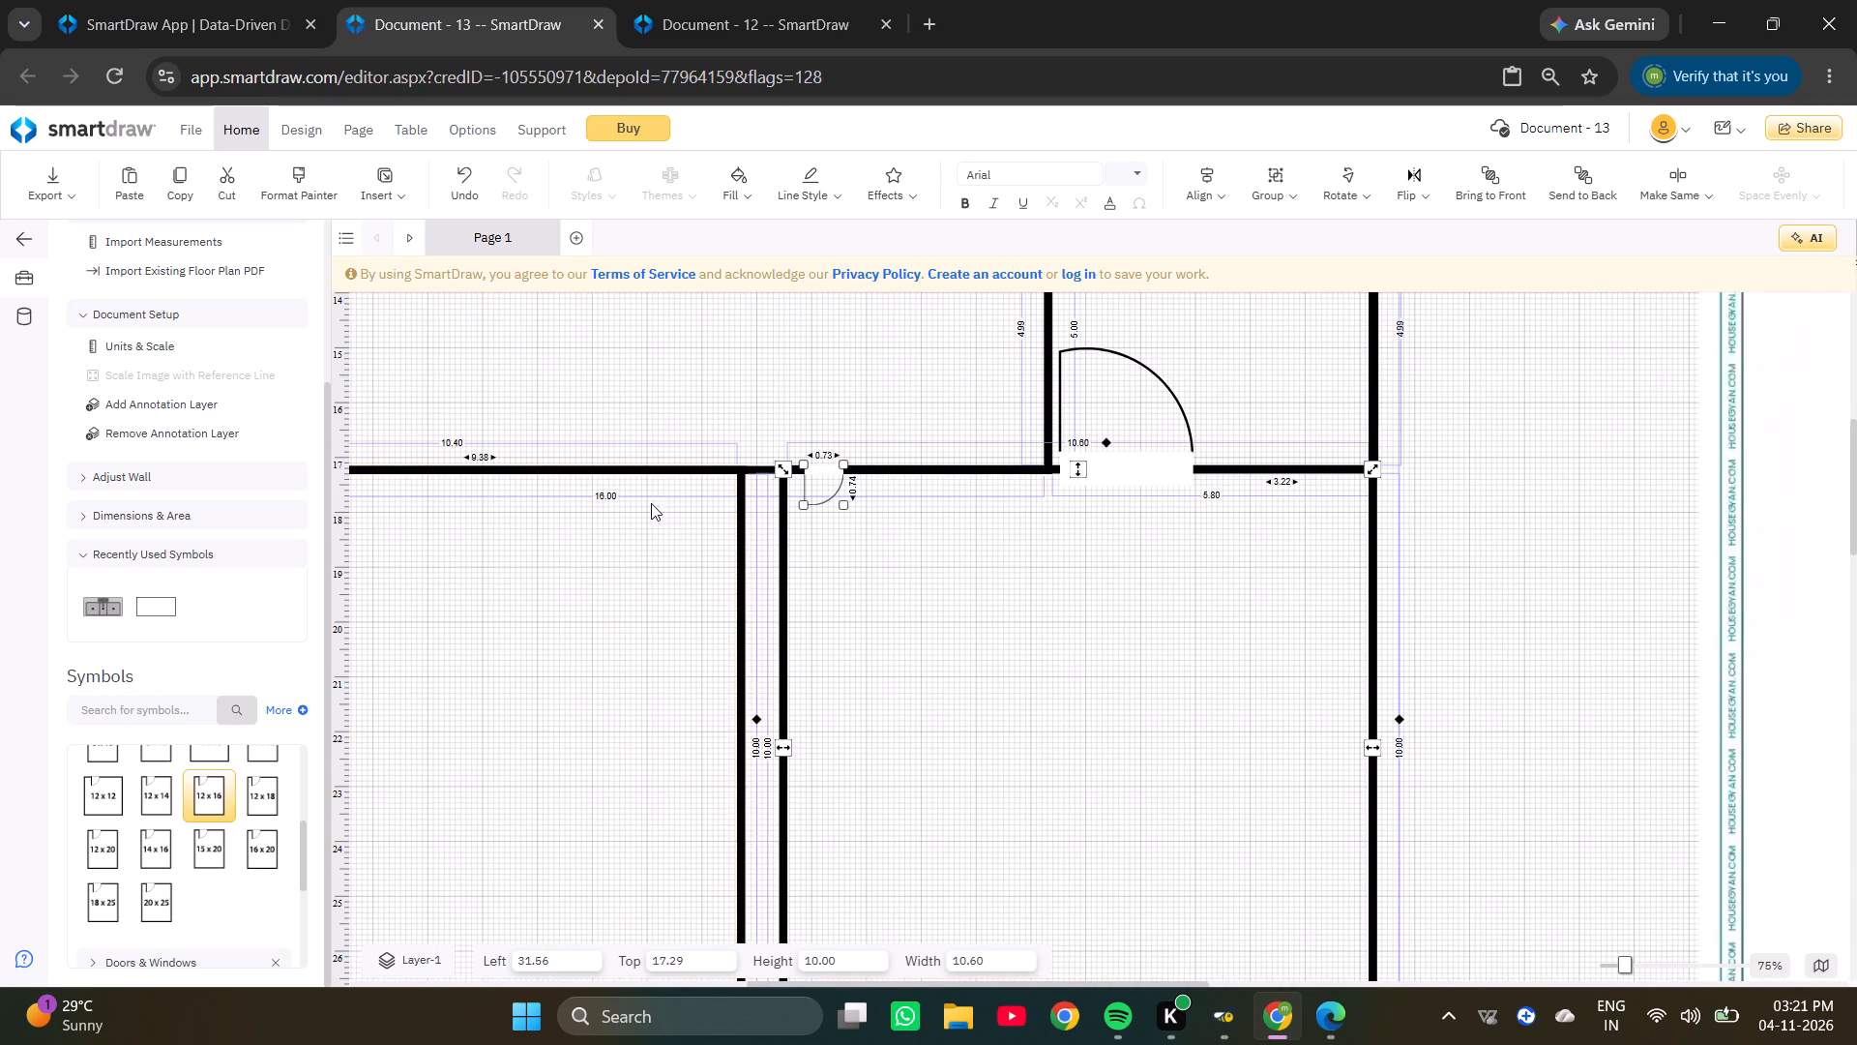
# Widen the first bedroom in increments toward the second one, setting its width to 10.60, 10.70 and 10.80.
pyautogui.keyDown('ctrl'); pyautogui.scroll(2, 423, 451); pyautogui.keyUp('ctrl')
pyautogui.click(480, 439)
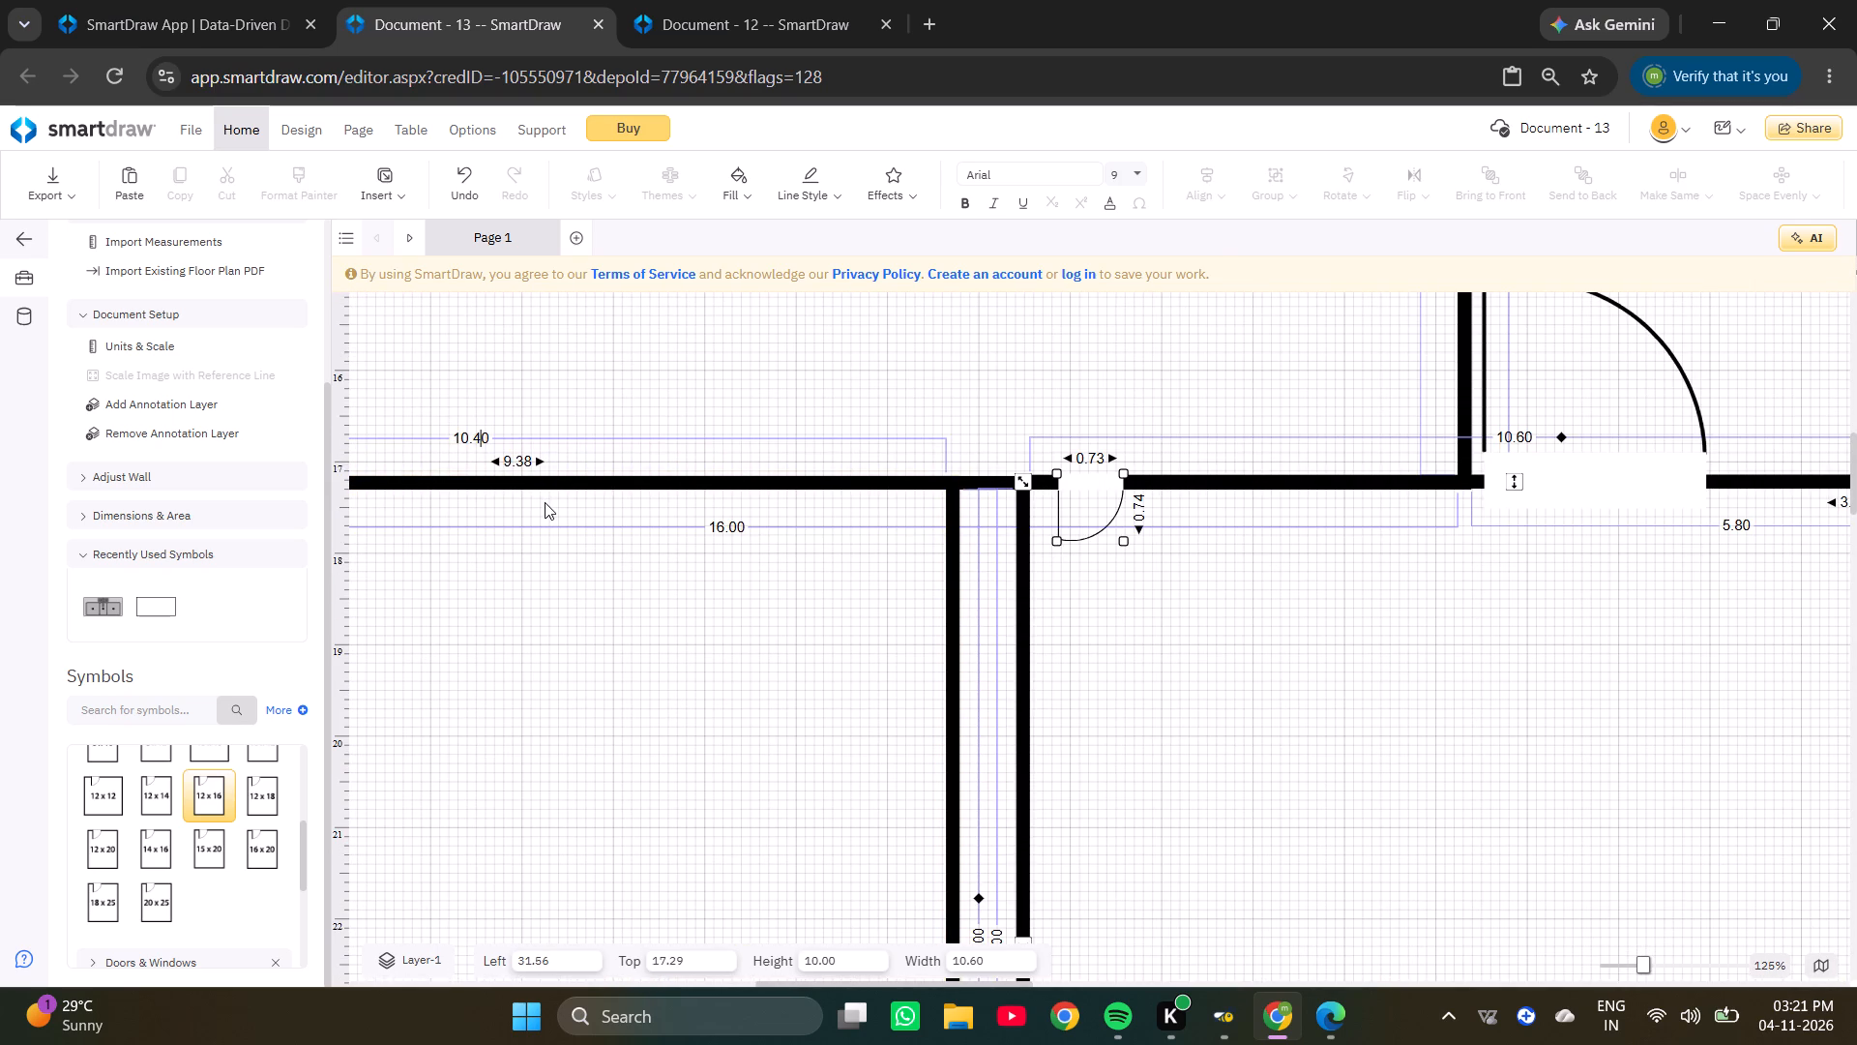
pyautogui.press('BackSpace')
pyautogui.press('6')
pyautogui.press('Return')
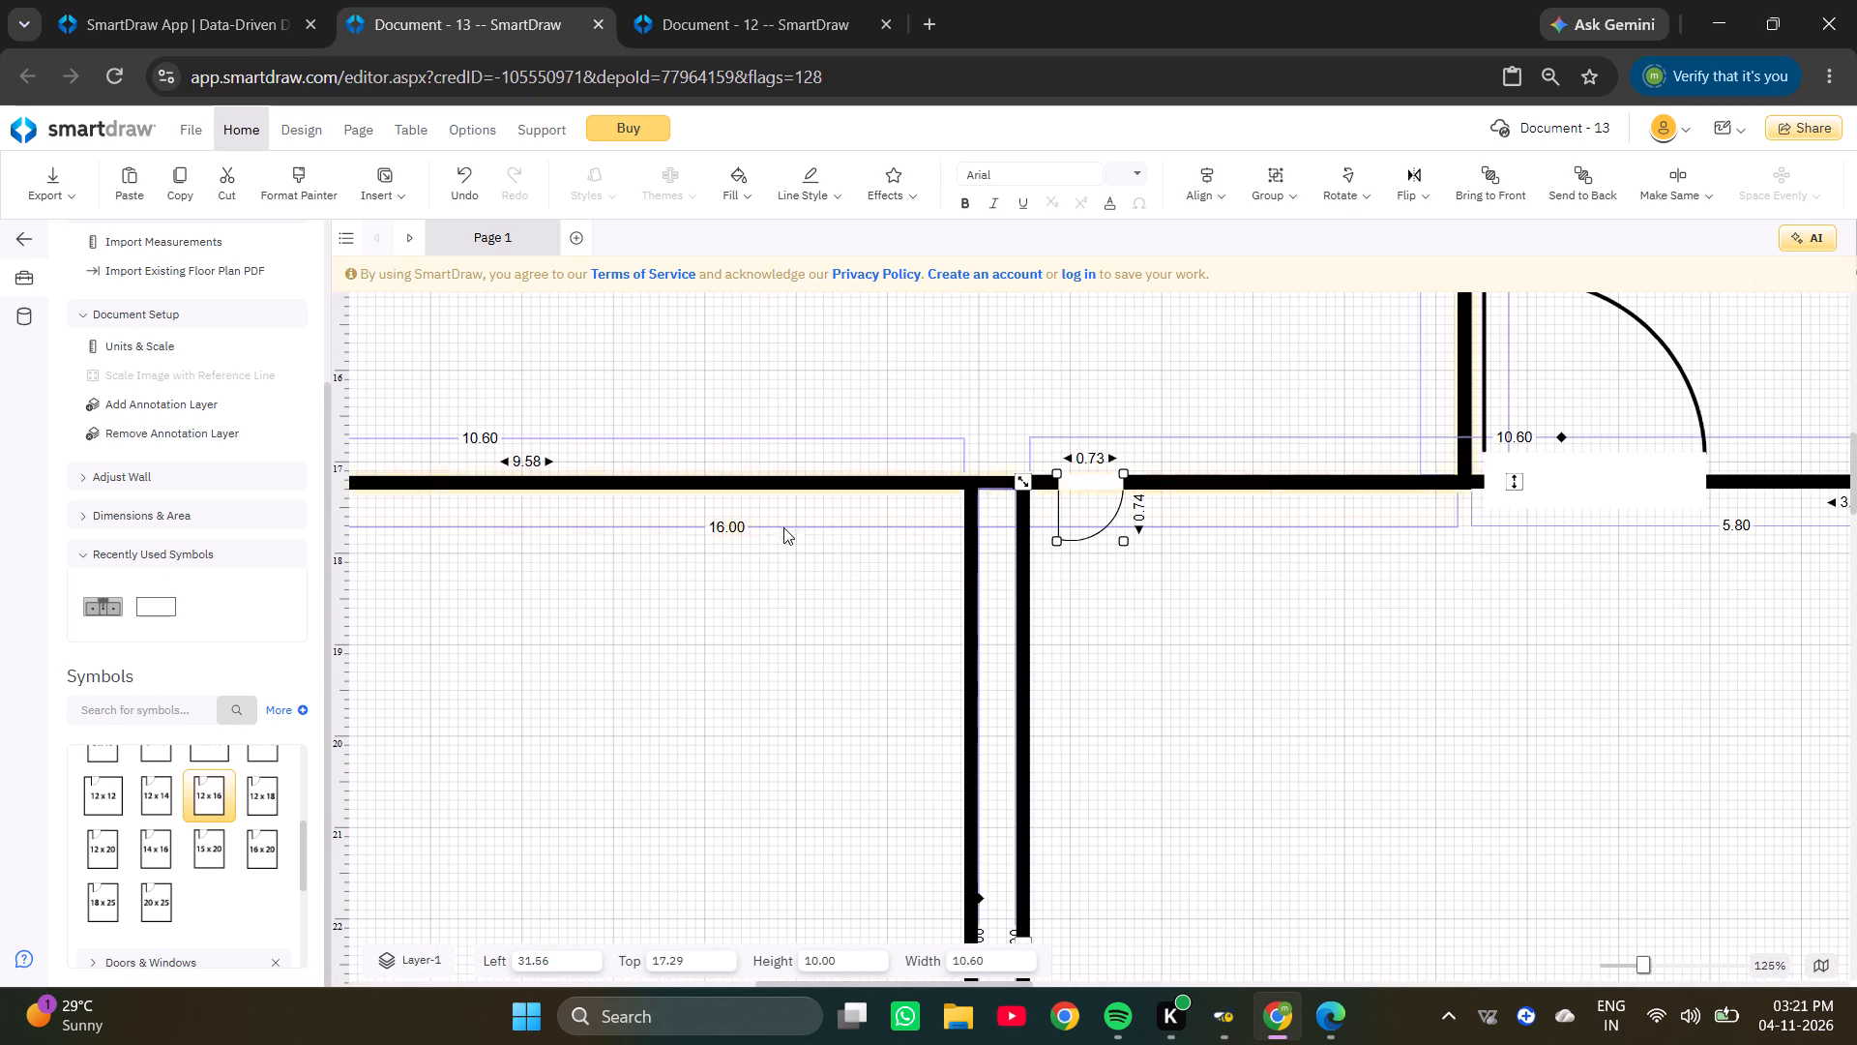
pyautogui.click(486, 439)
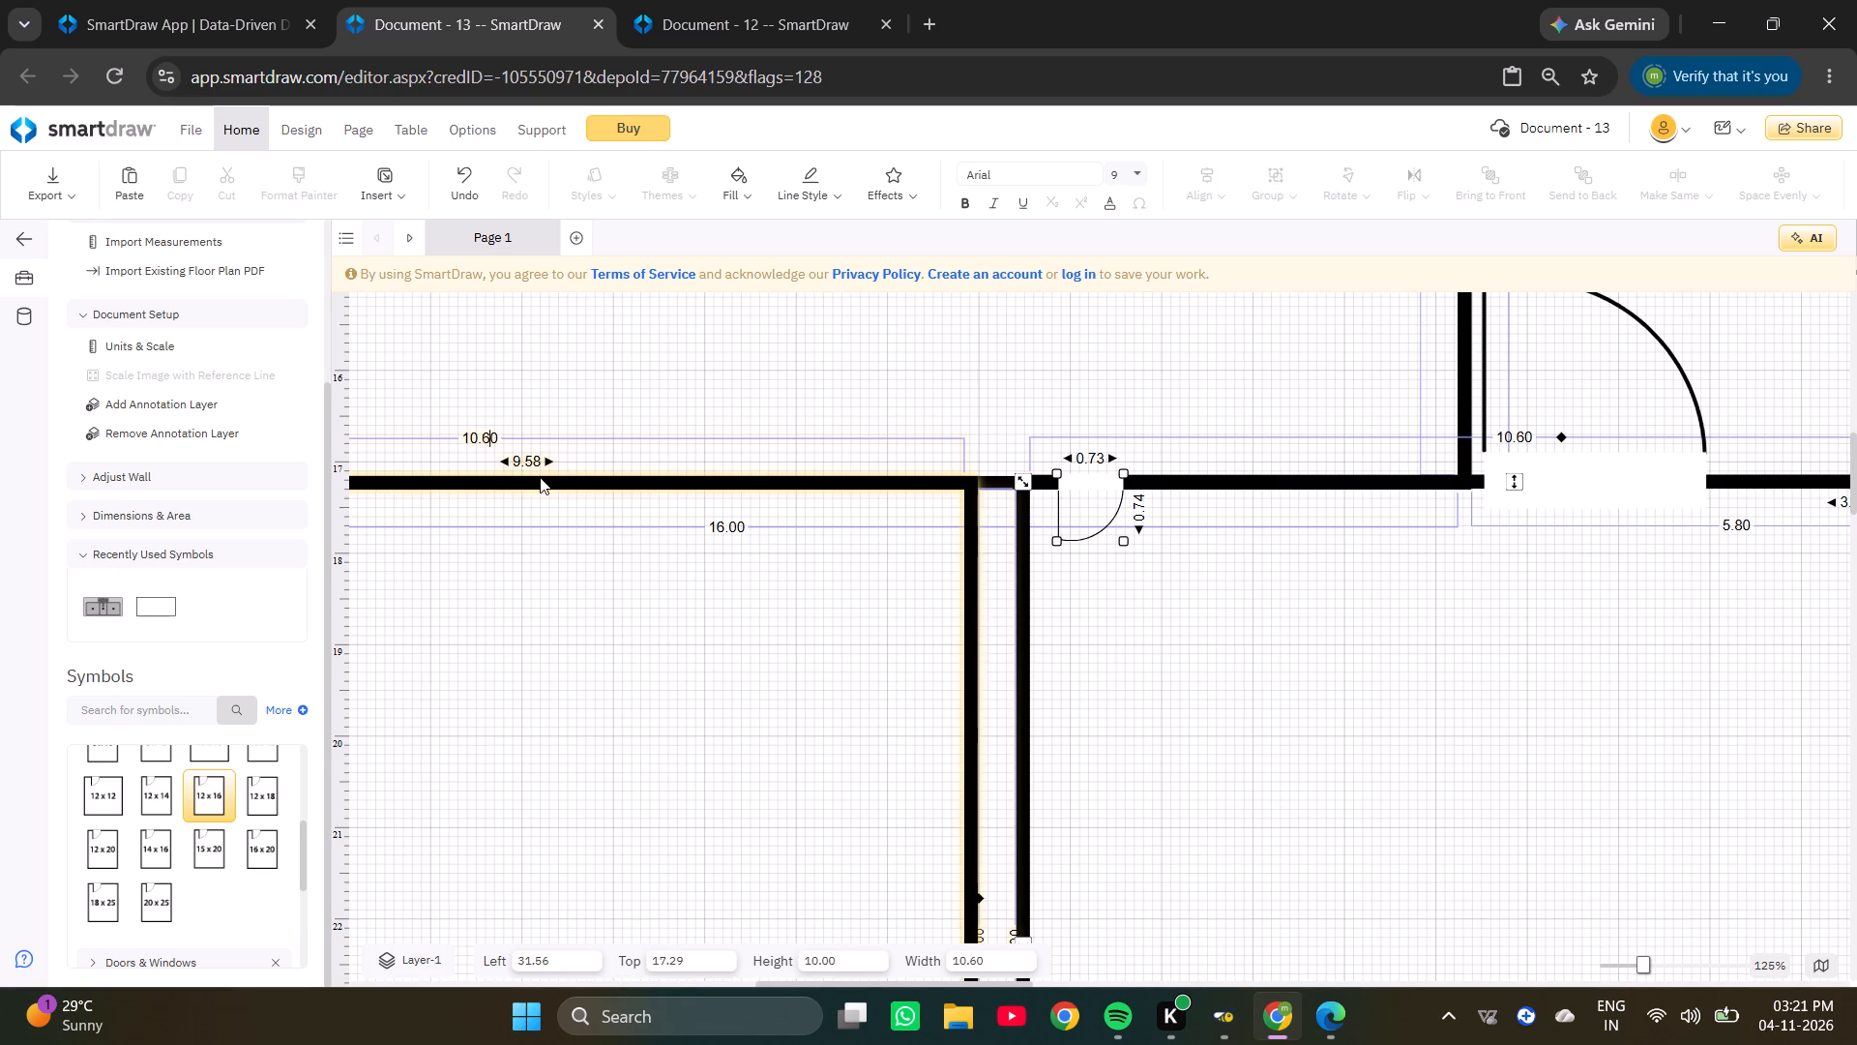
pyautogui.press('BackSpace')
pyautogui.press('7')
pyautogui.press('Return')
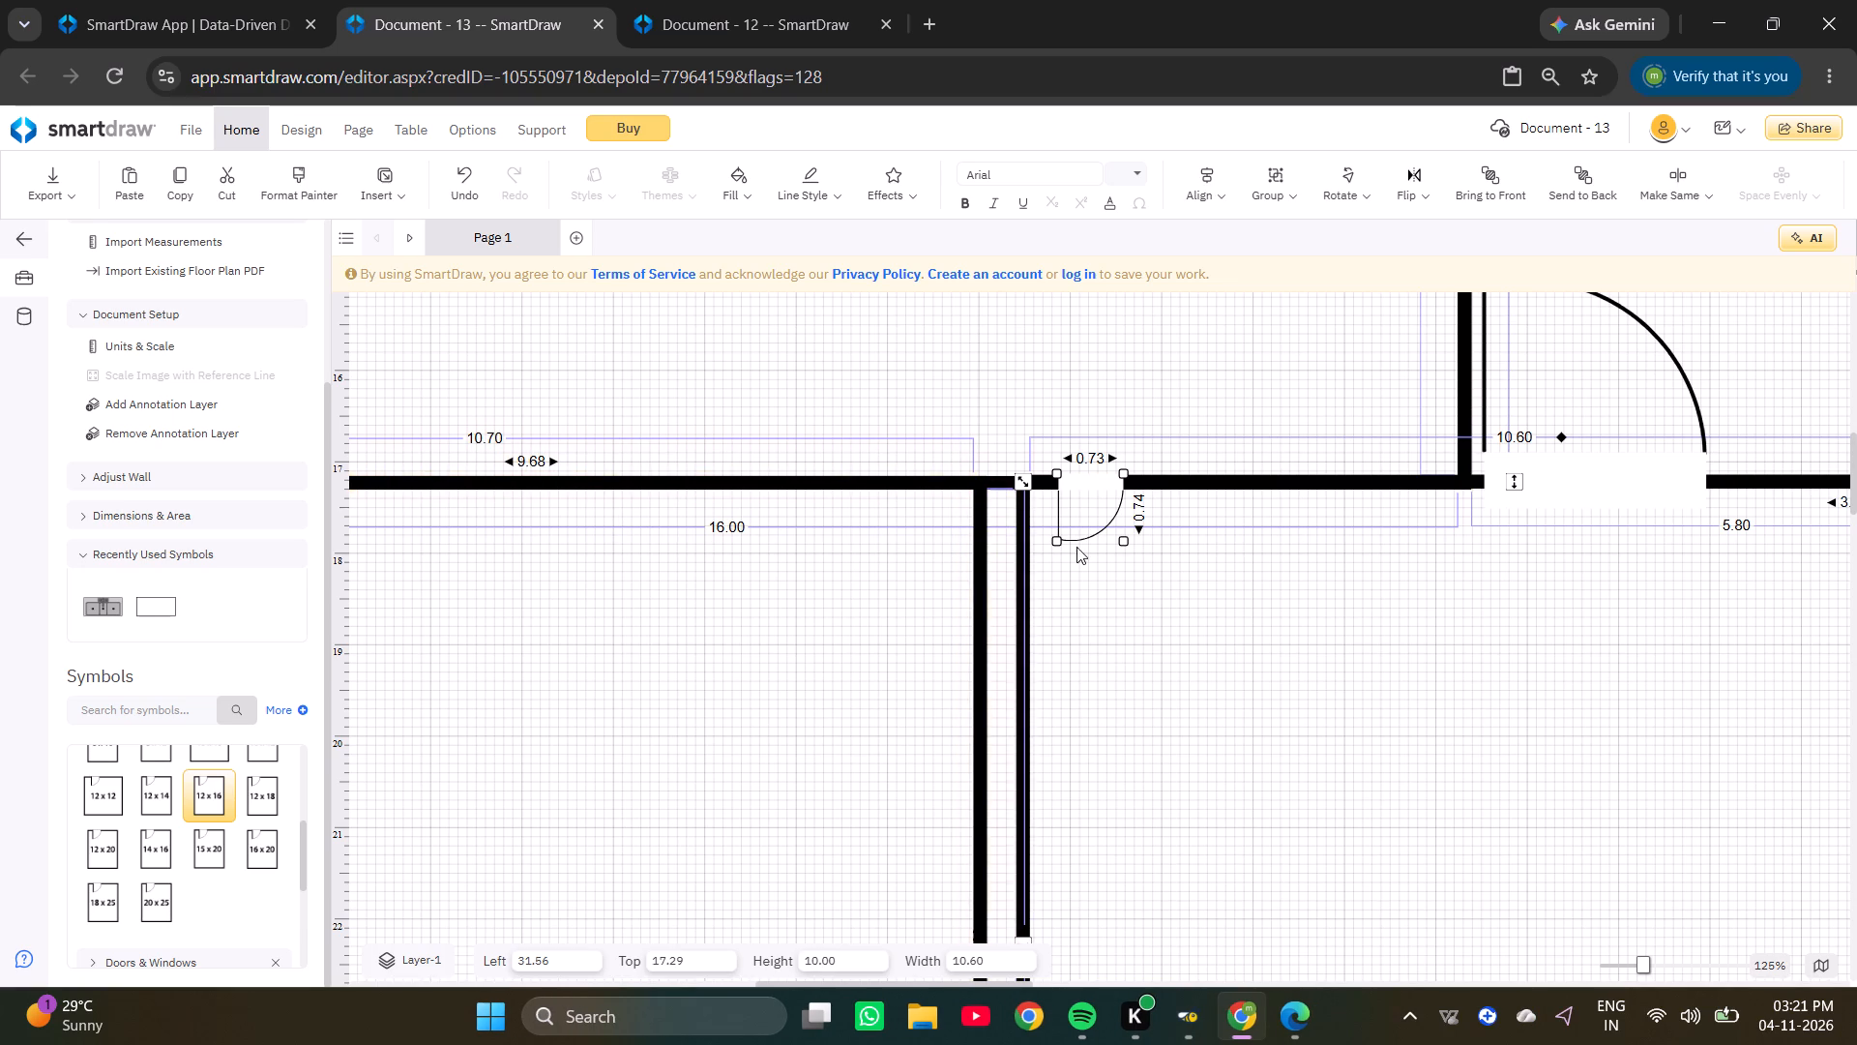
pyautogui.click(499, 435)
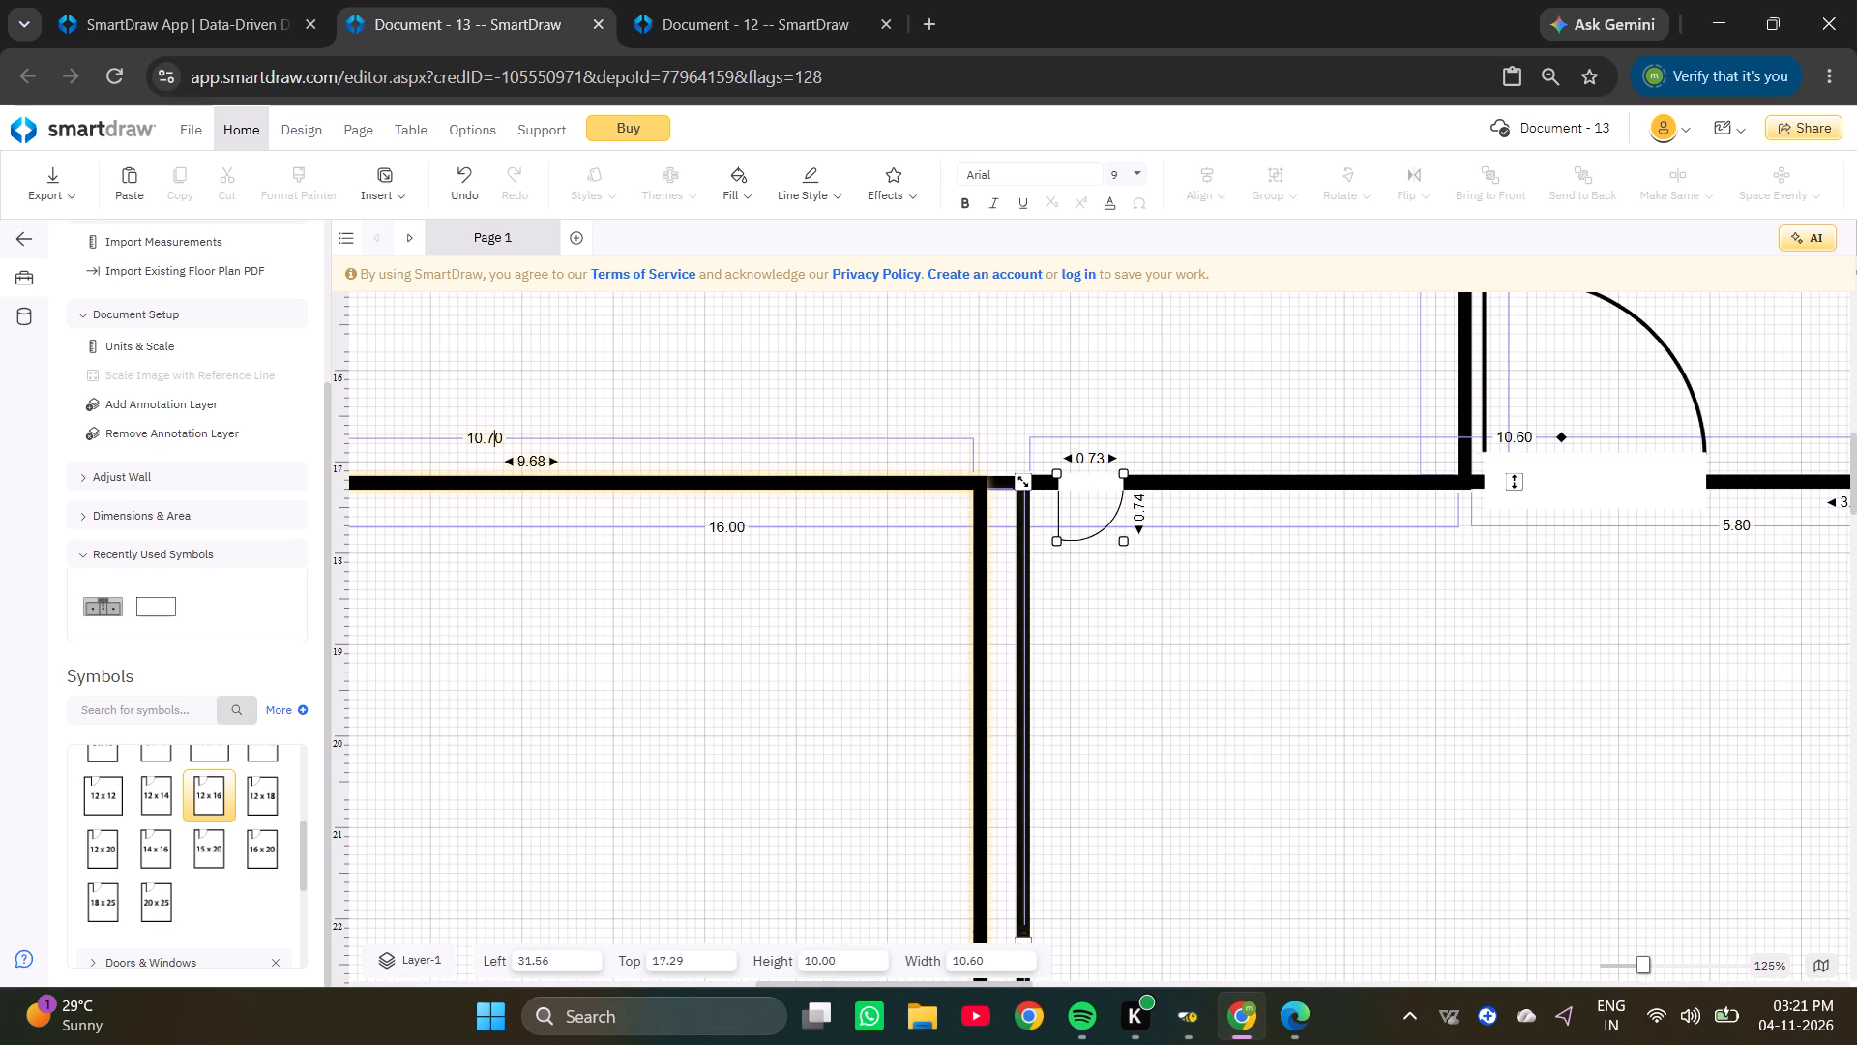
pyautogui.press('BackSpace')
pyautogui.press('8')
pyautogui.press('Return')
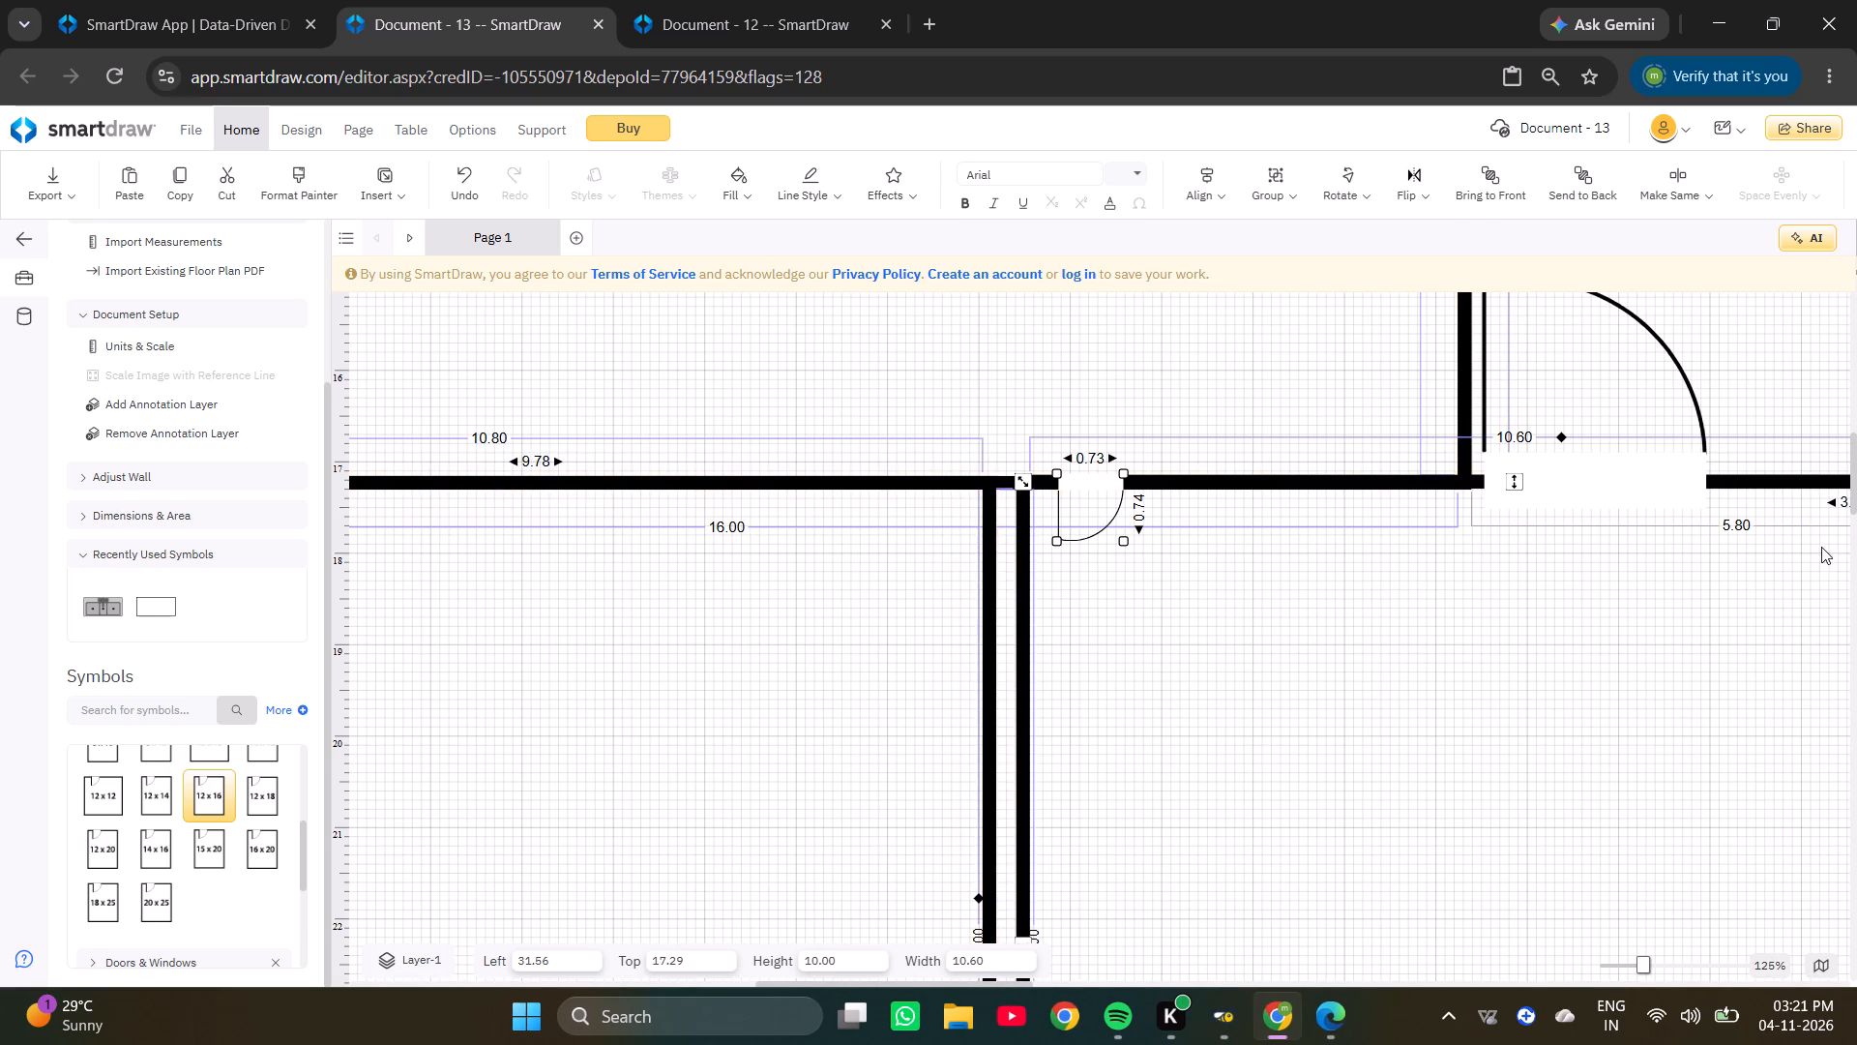
# Move the toilet's door symbol off the bottom wall into the toilet, to about 37.83, 13.56.
pyautogui.keyDown('ctrl'); pyautogui.scroll(-2, 1749, 530); pyautogui.keyUp('ctrl')
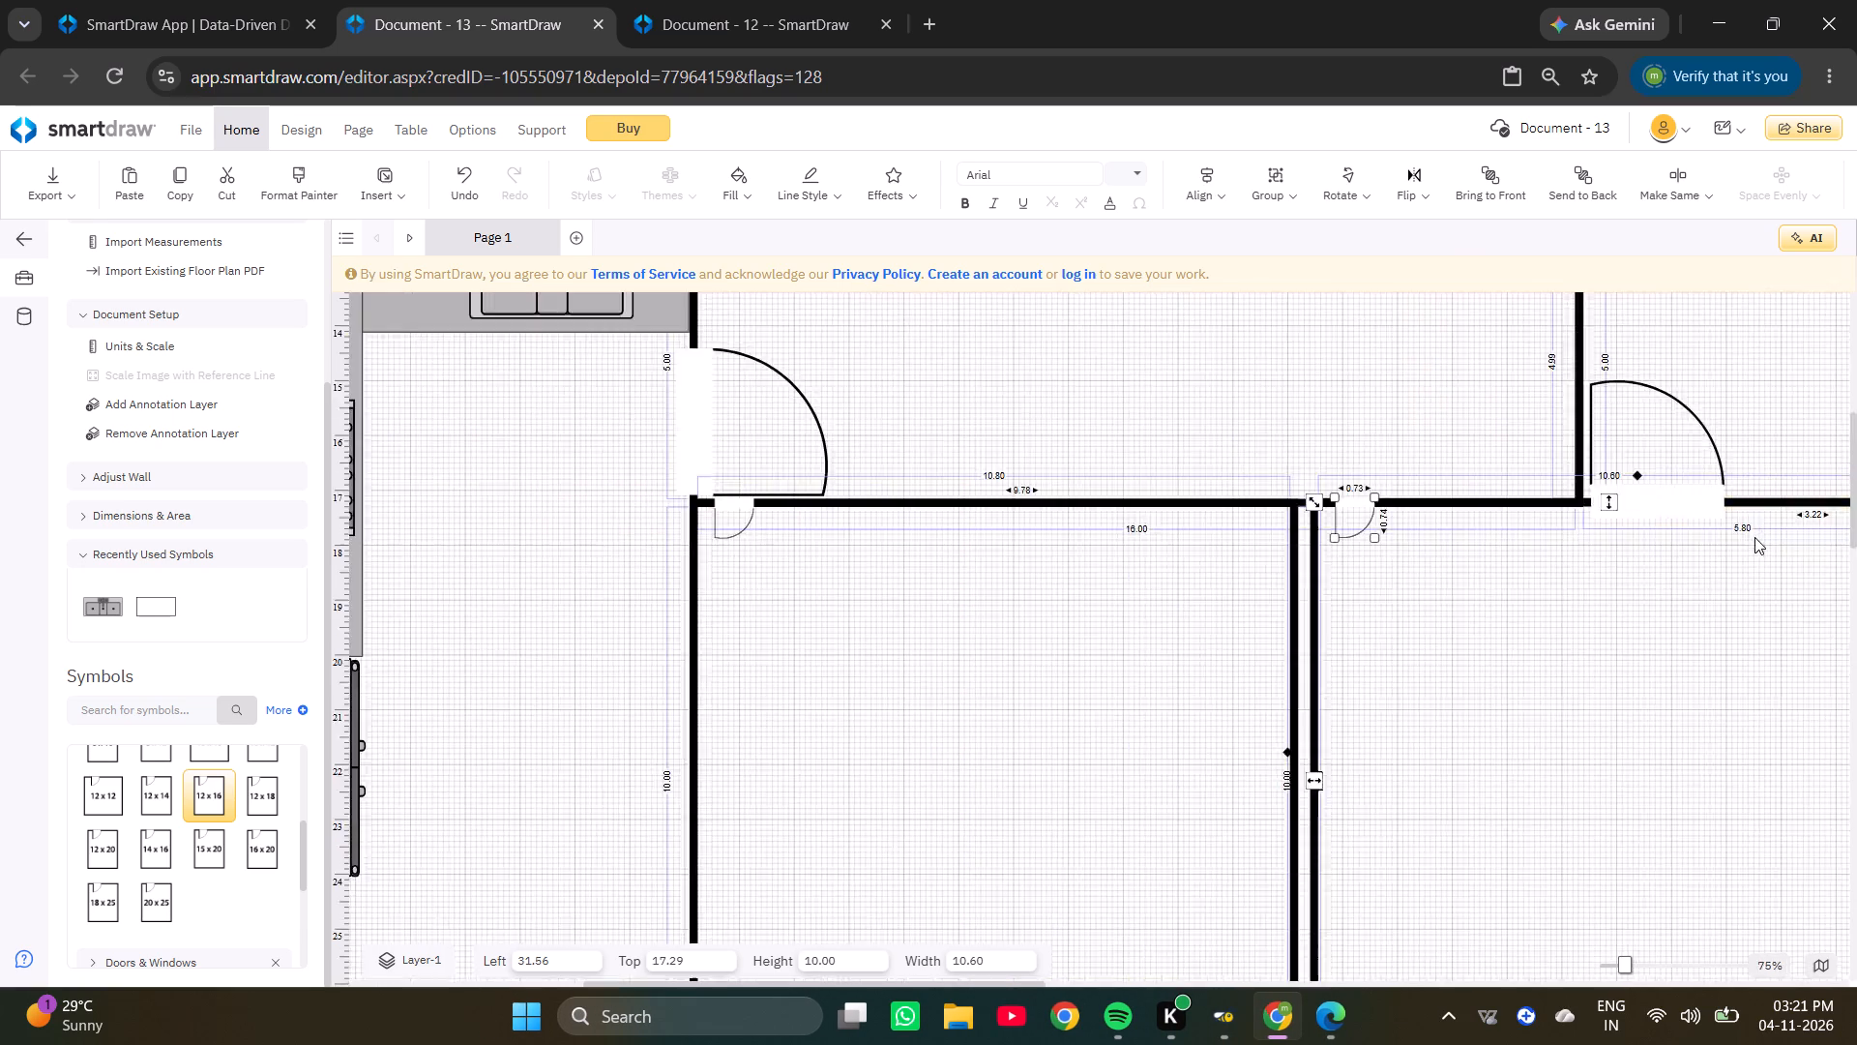
pyautogui.keyDown('ctrl'); pyautogui.scroll(1, 1831, 516); pyautogui.keyUp('ctrl')
pyautogui.keyDown('ctrl'); pyautogui.scroll(-3, 1831, 516); pyautogui.keyUp('ctrl')
pyautogui.keyDown('ctrl'); pyautogui.scroll(2, 1832, 514); pyautogui.keyUp('ctrl')
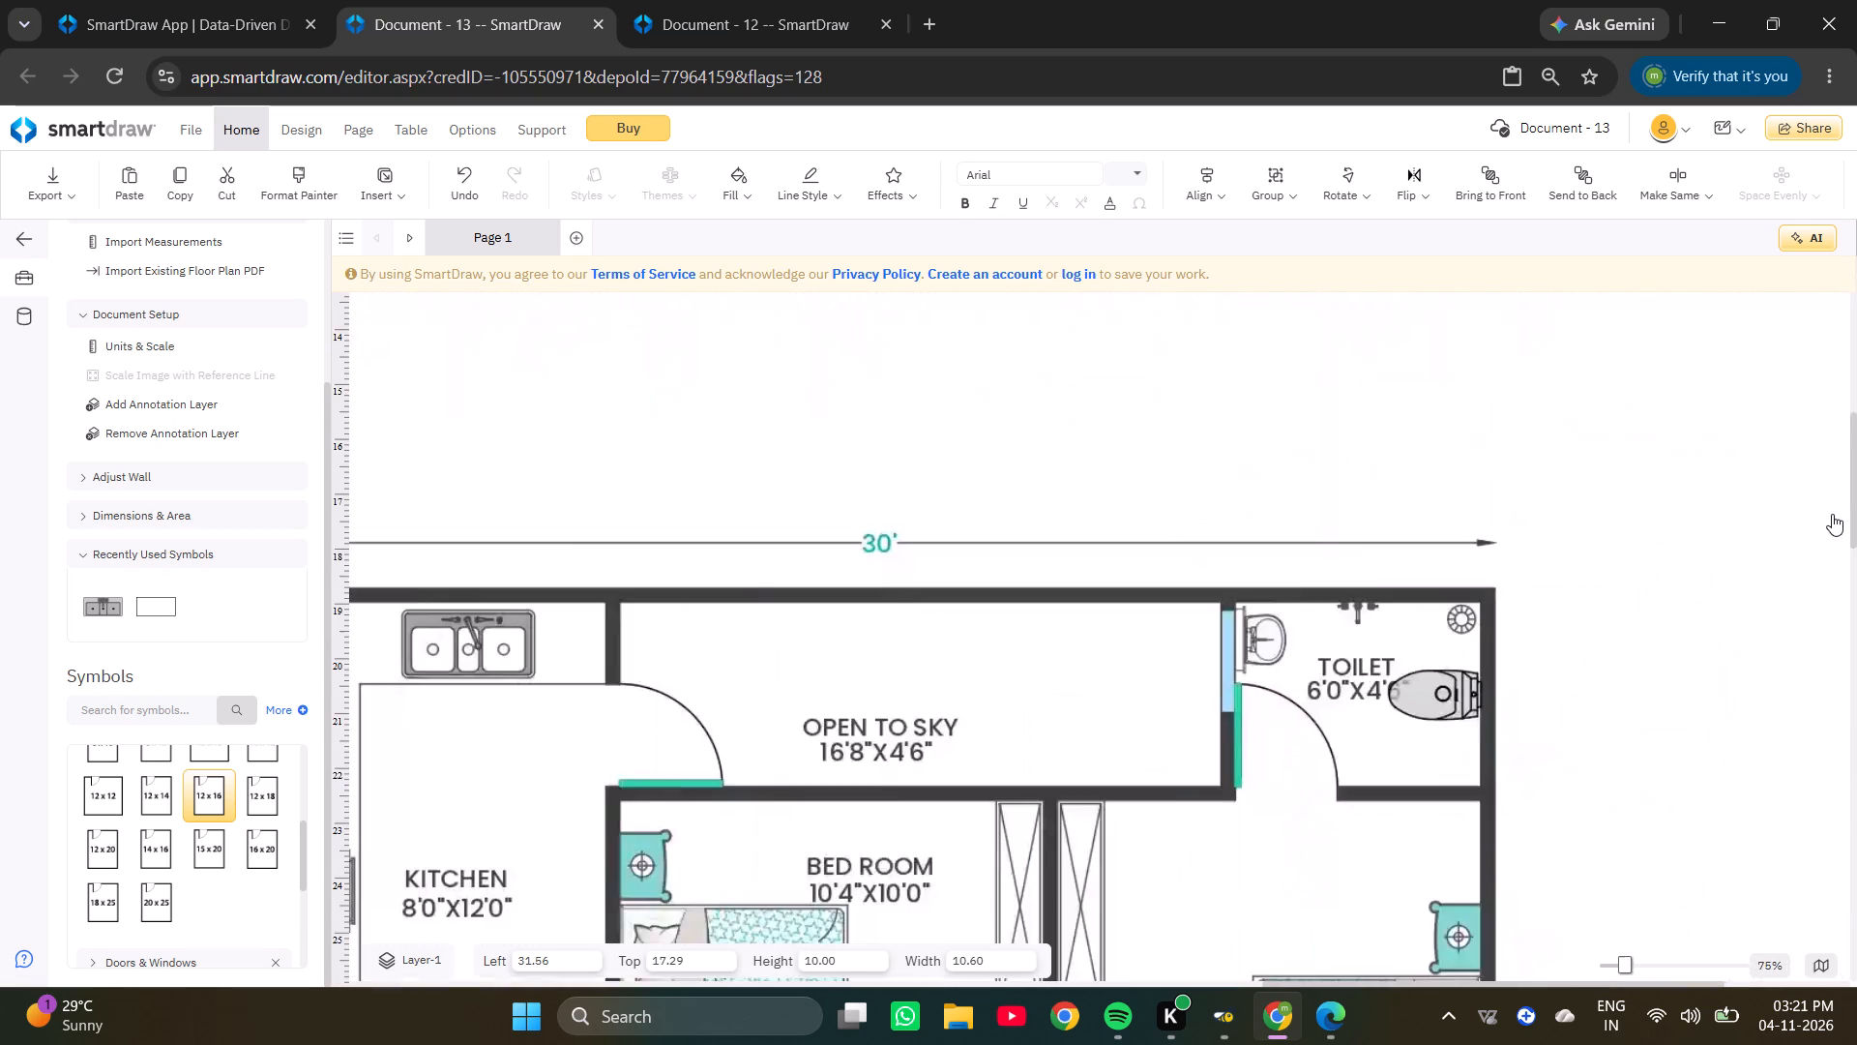
pyautogui.keyDown('ctrl'); pyautogui.scroll(-4, 1450, 554); pyautogui.keyUp('ctrl')
pyautogui.keyDown('ctrl'); pyautogui.scroll(4, 940, 528); pyautogui.keyUp('ctrl')
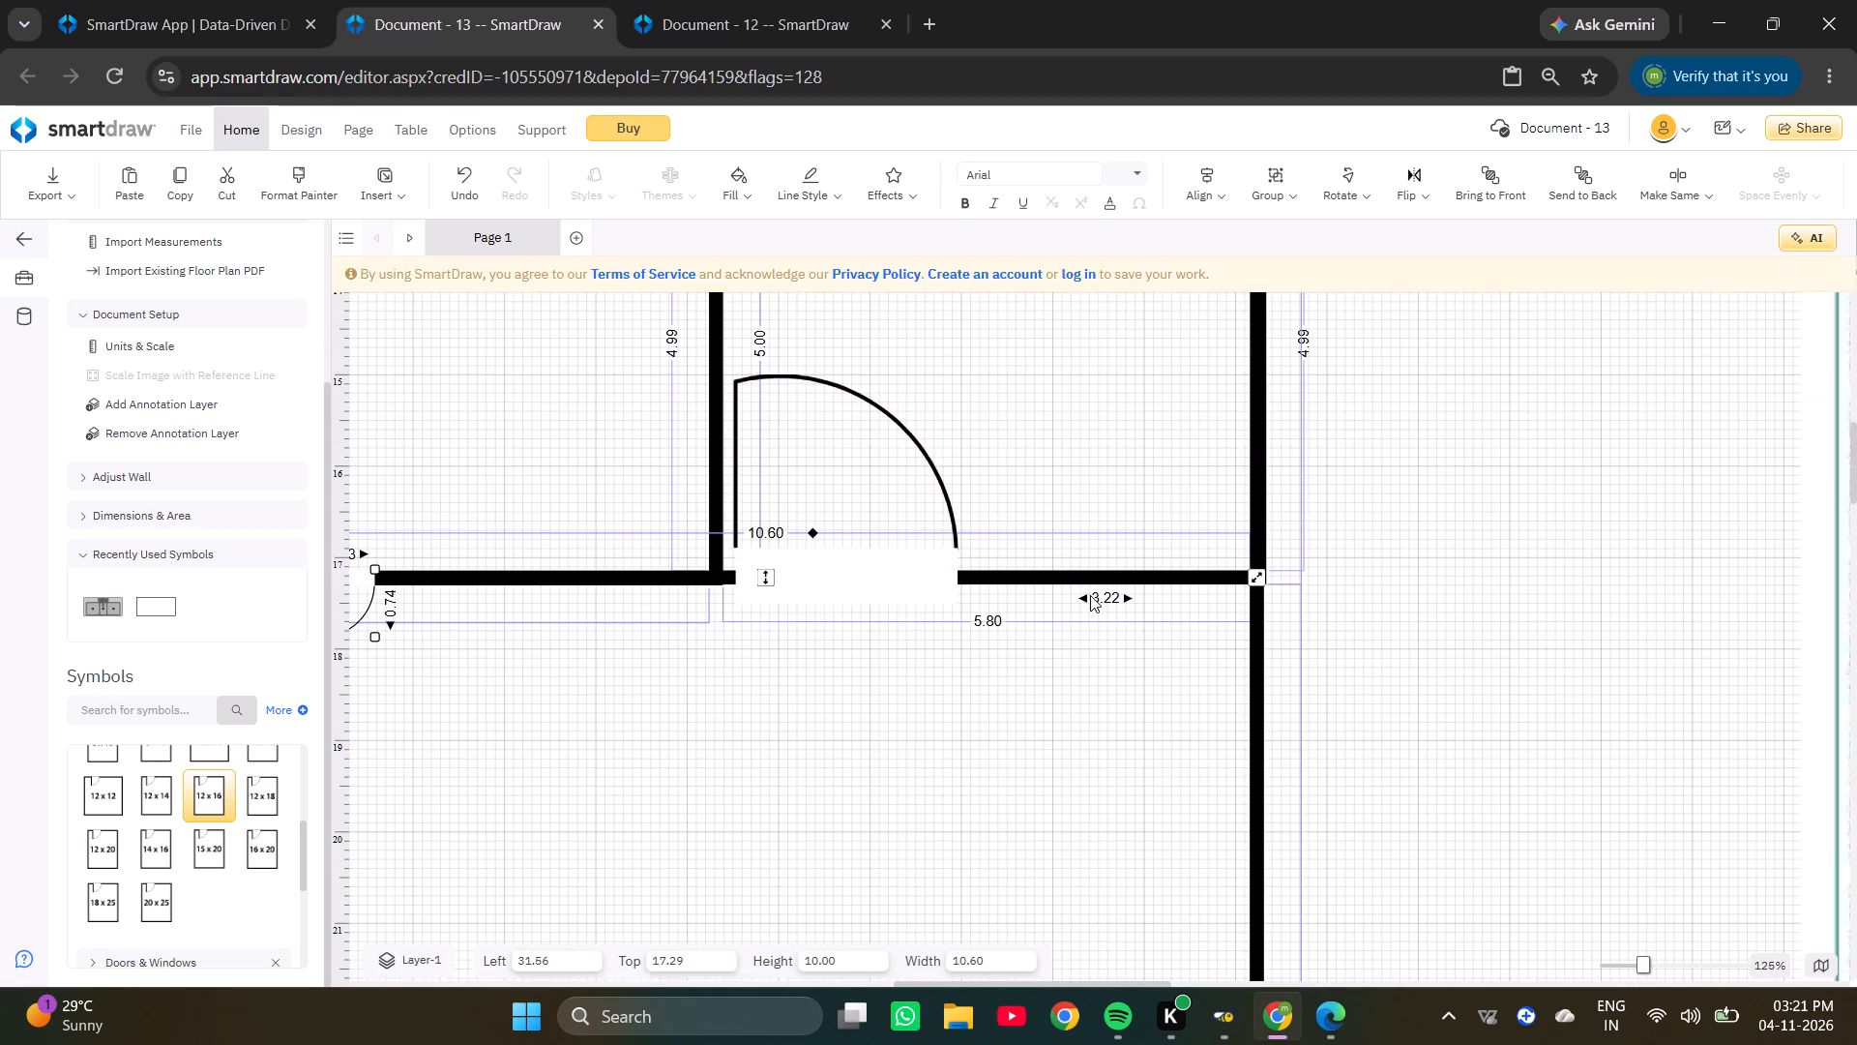
pyautogui.click(776, 533)
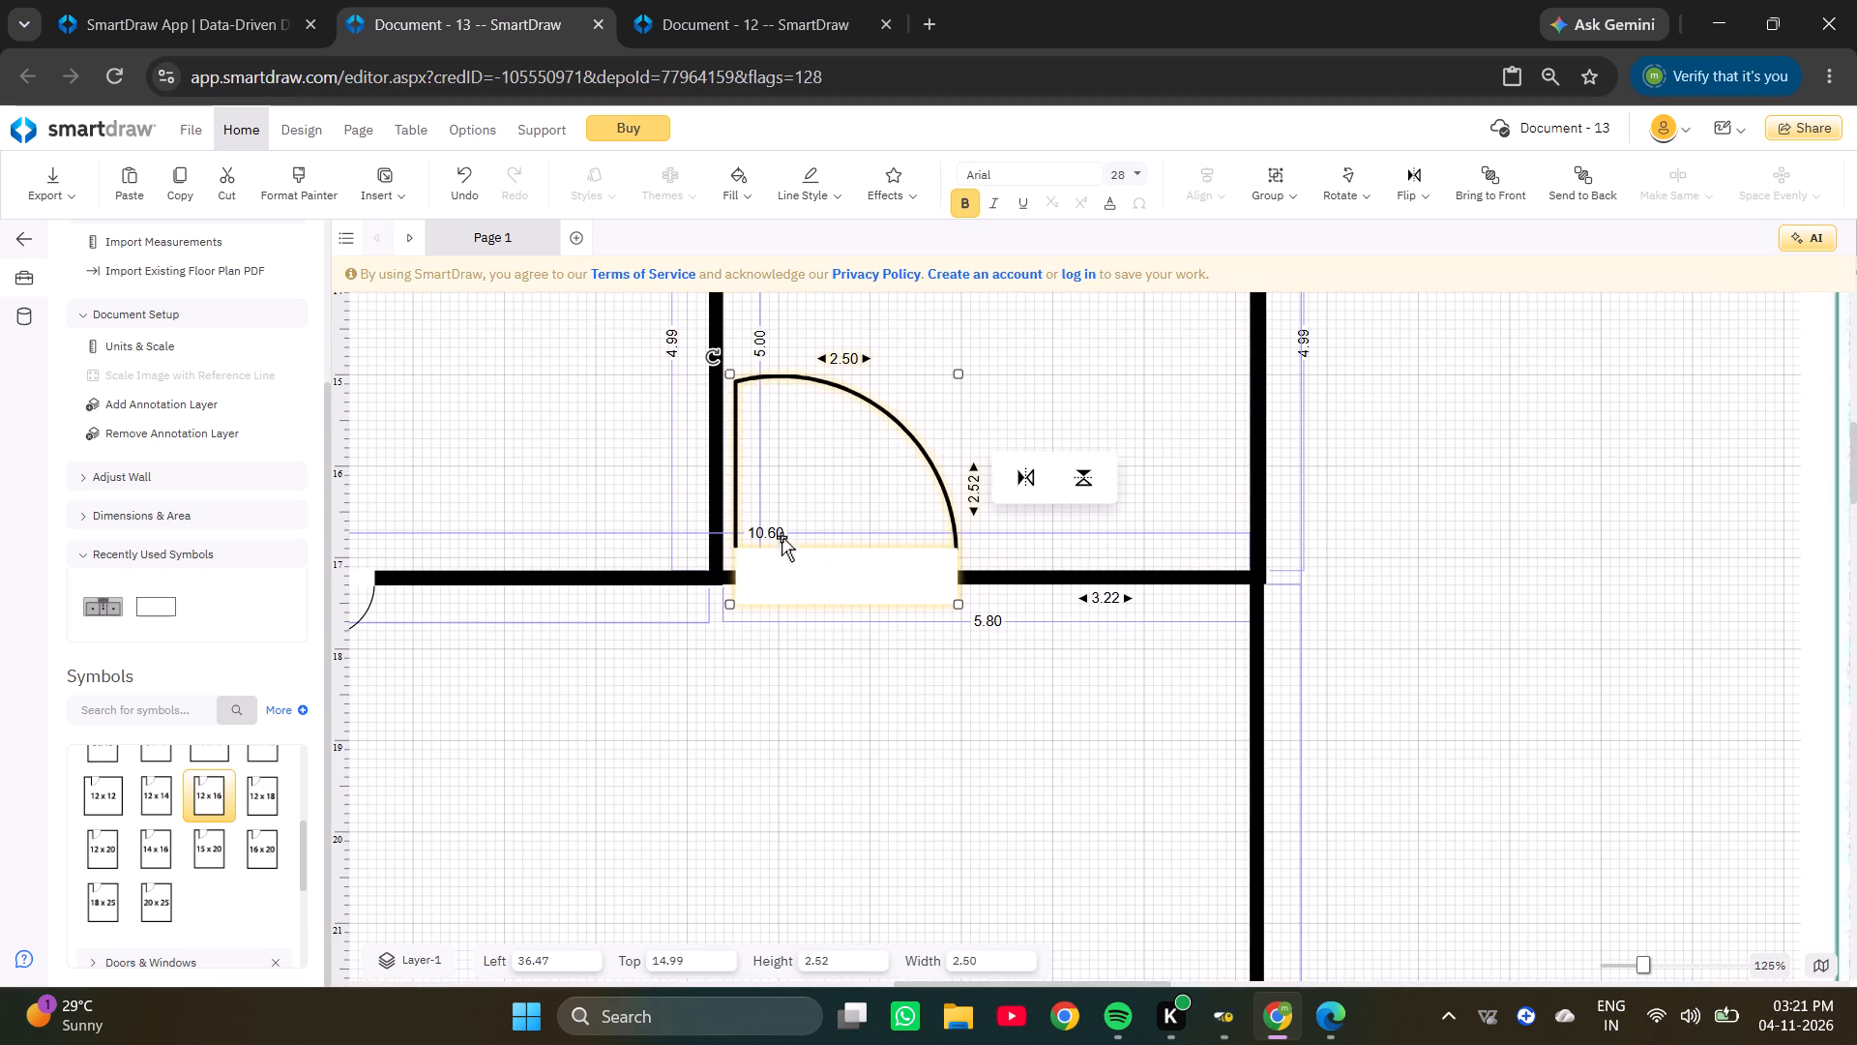
pyautogui.click(777, 527)
pyautogui.moveTo(811, 569); pyautogui.dragTo(935, 438)
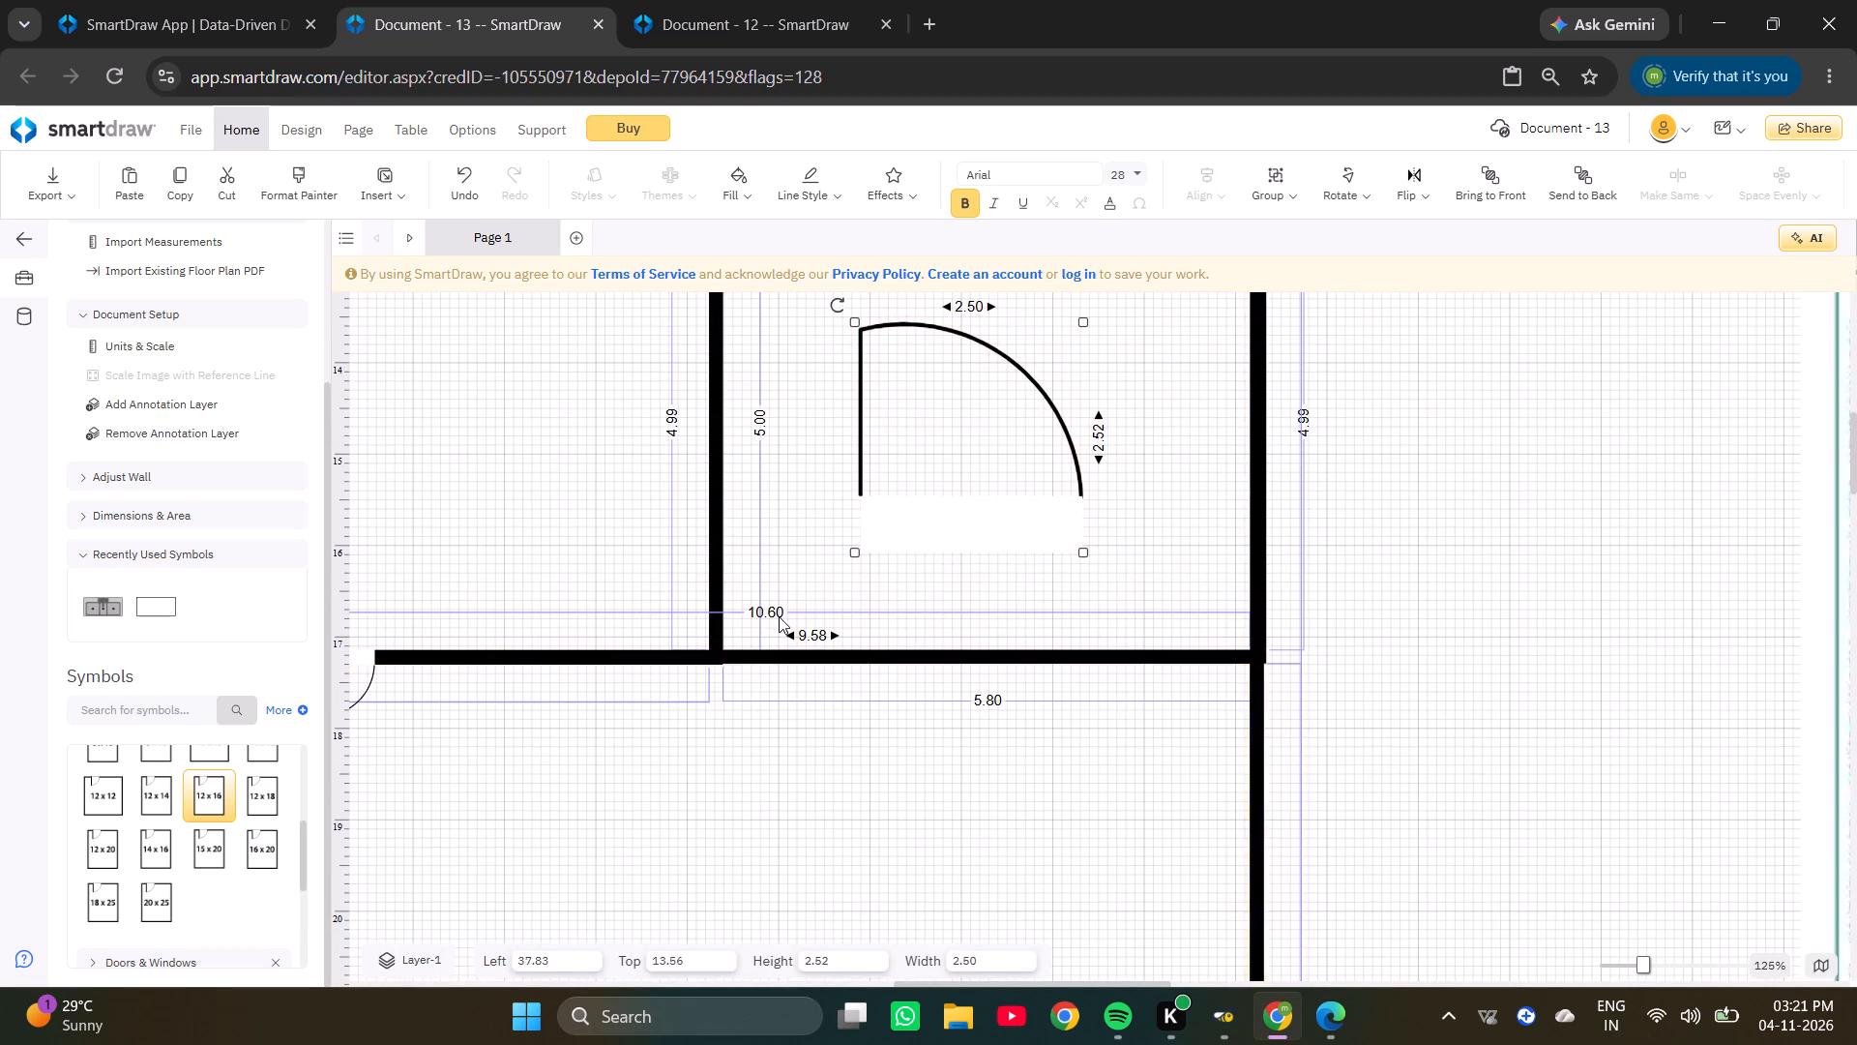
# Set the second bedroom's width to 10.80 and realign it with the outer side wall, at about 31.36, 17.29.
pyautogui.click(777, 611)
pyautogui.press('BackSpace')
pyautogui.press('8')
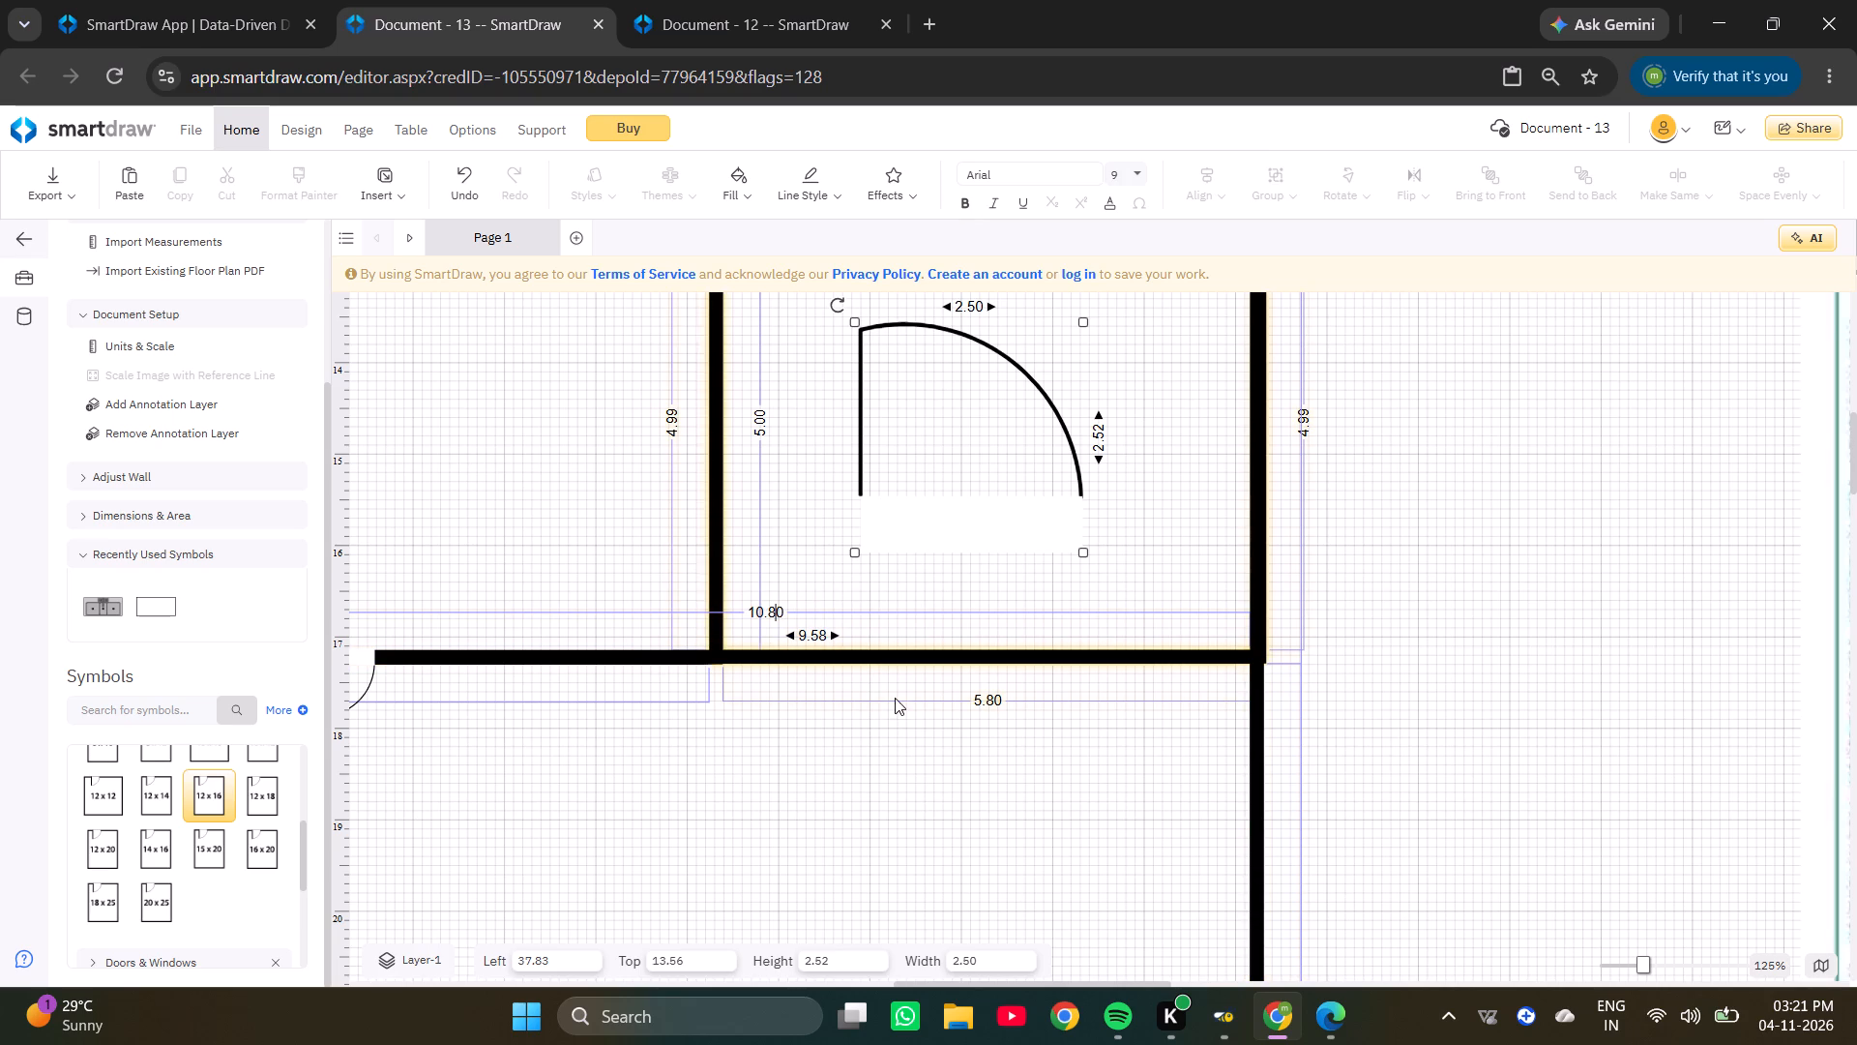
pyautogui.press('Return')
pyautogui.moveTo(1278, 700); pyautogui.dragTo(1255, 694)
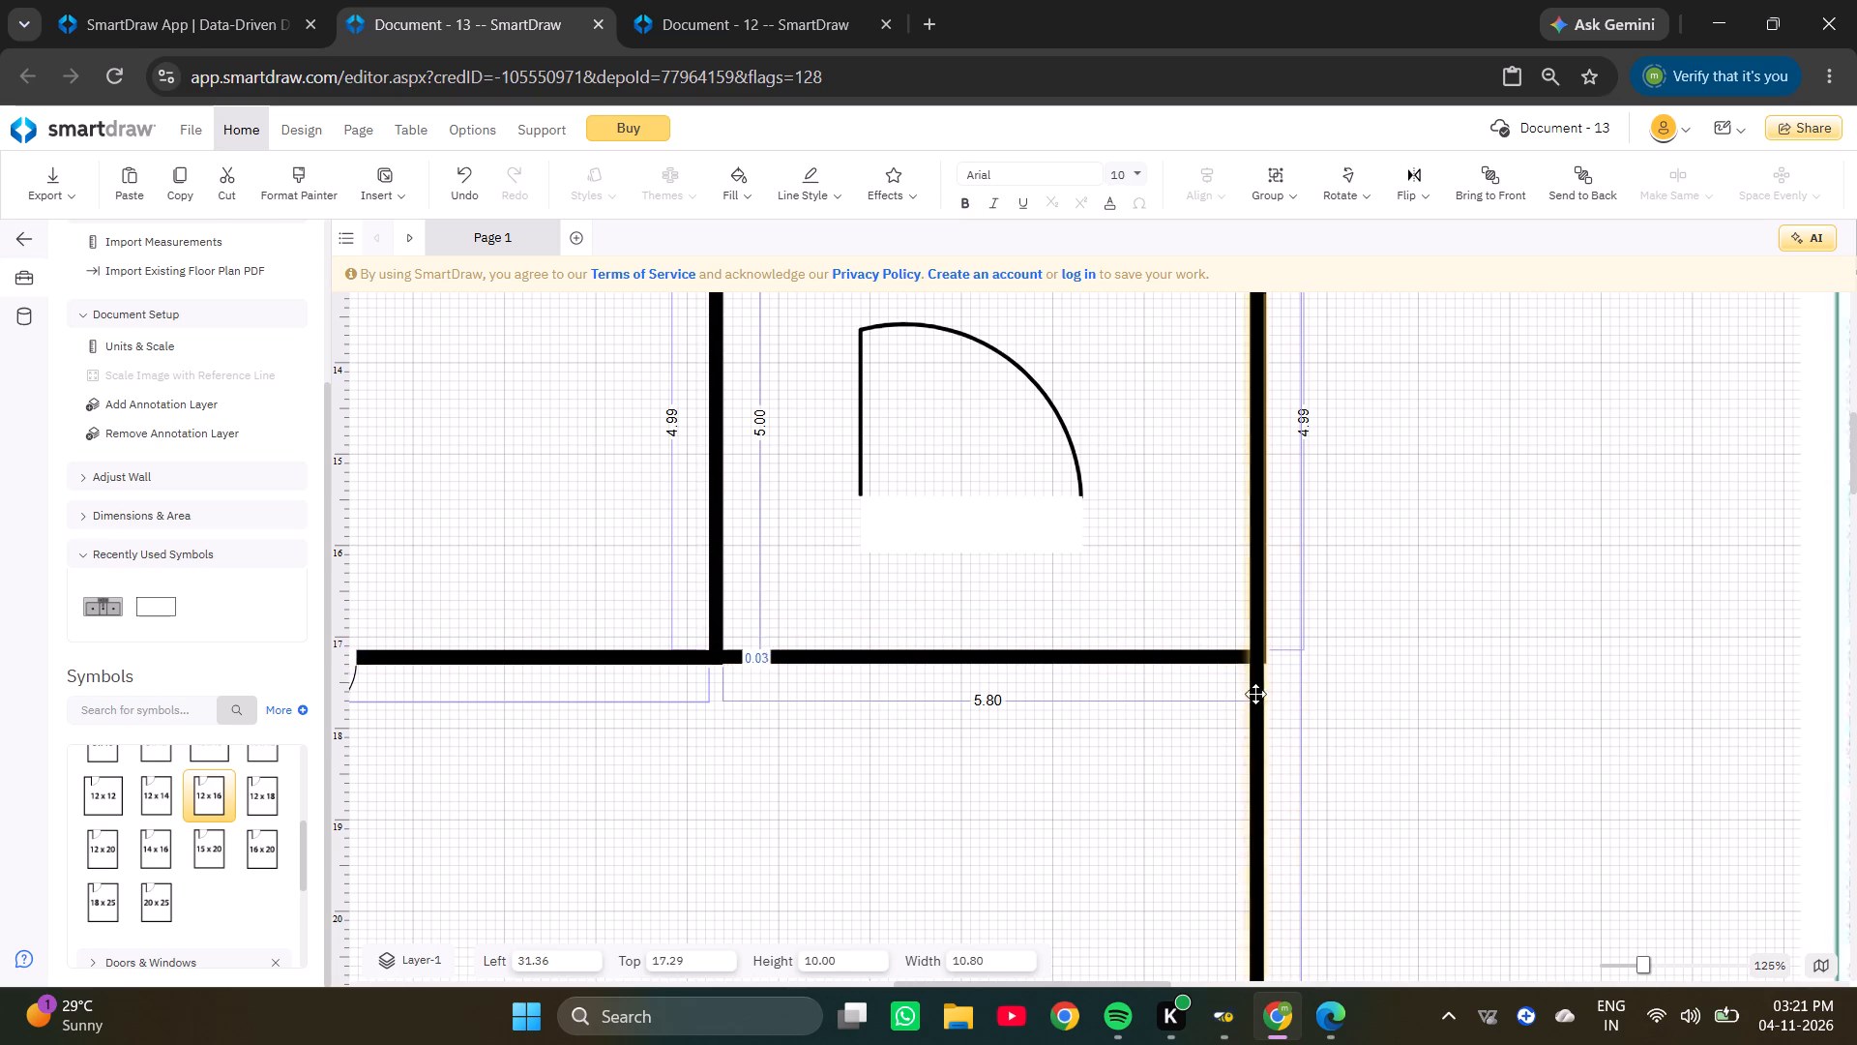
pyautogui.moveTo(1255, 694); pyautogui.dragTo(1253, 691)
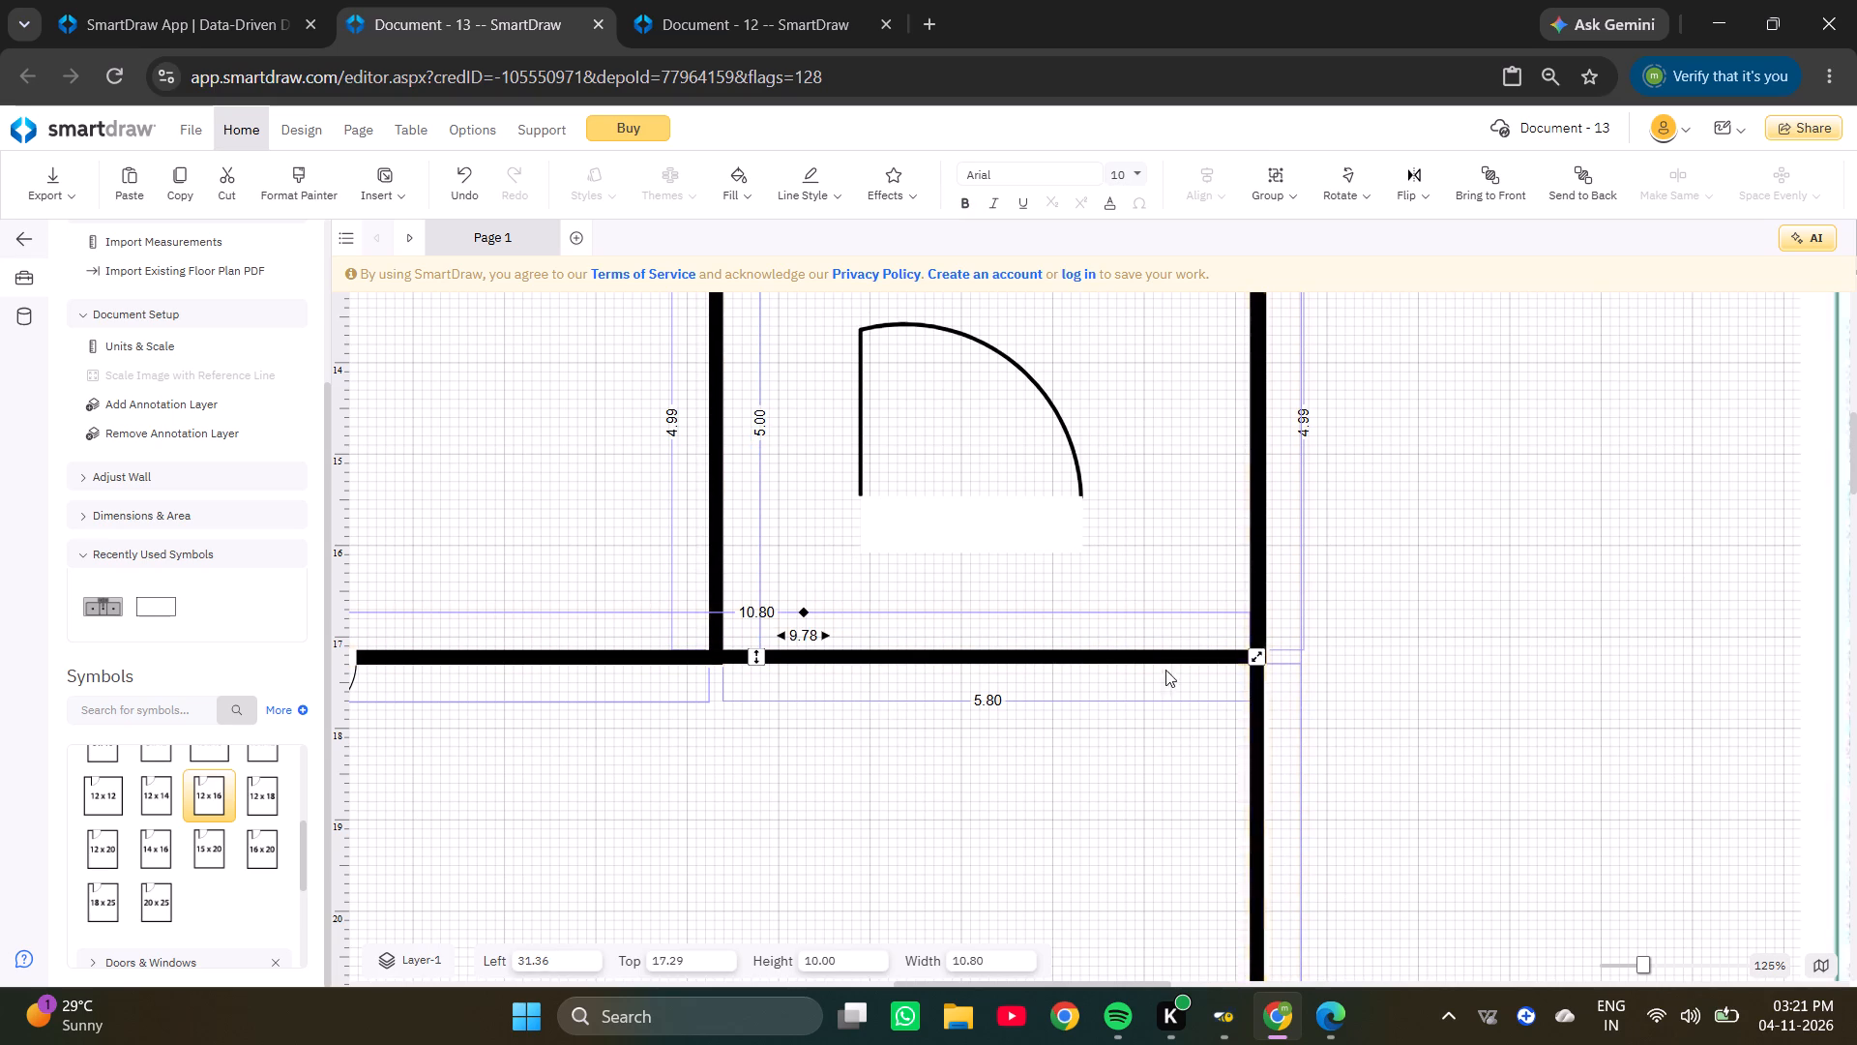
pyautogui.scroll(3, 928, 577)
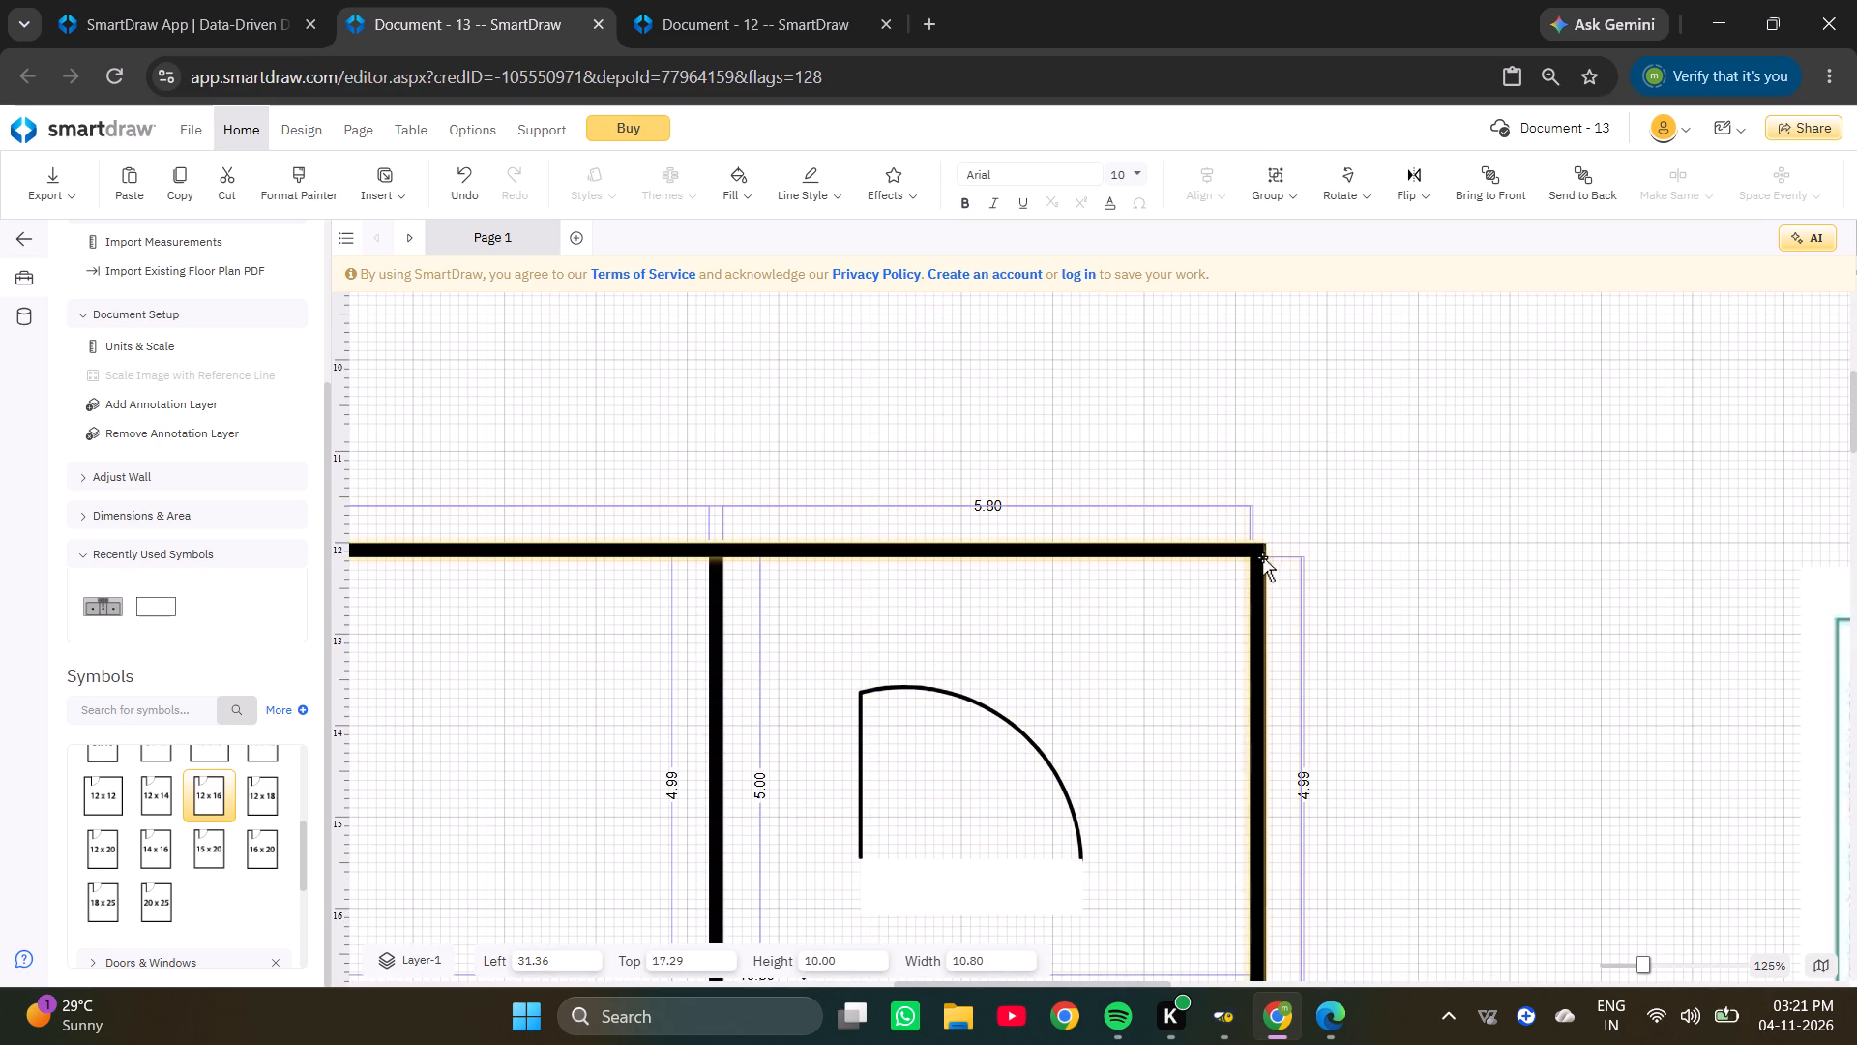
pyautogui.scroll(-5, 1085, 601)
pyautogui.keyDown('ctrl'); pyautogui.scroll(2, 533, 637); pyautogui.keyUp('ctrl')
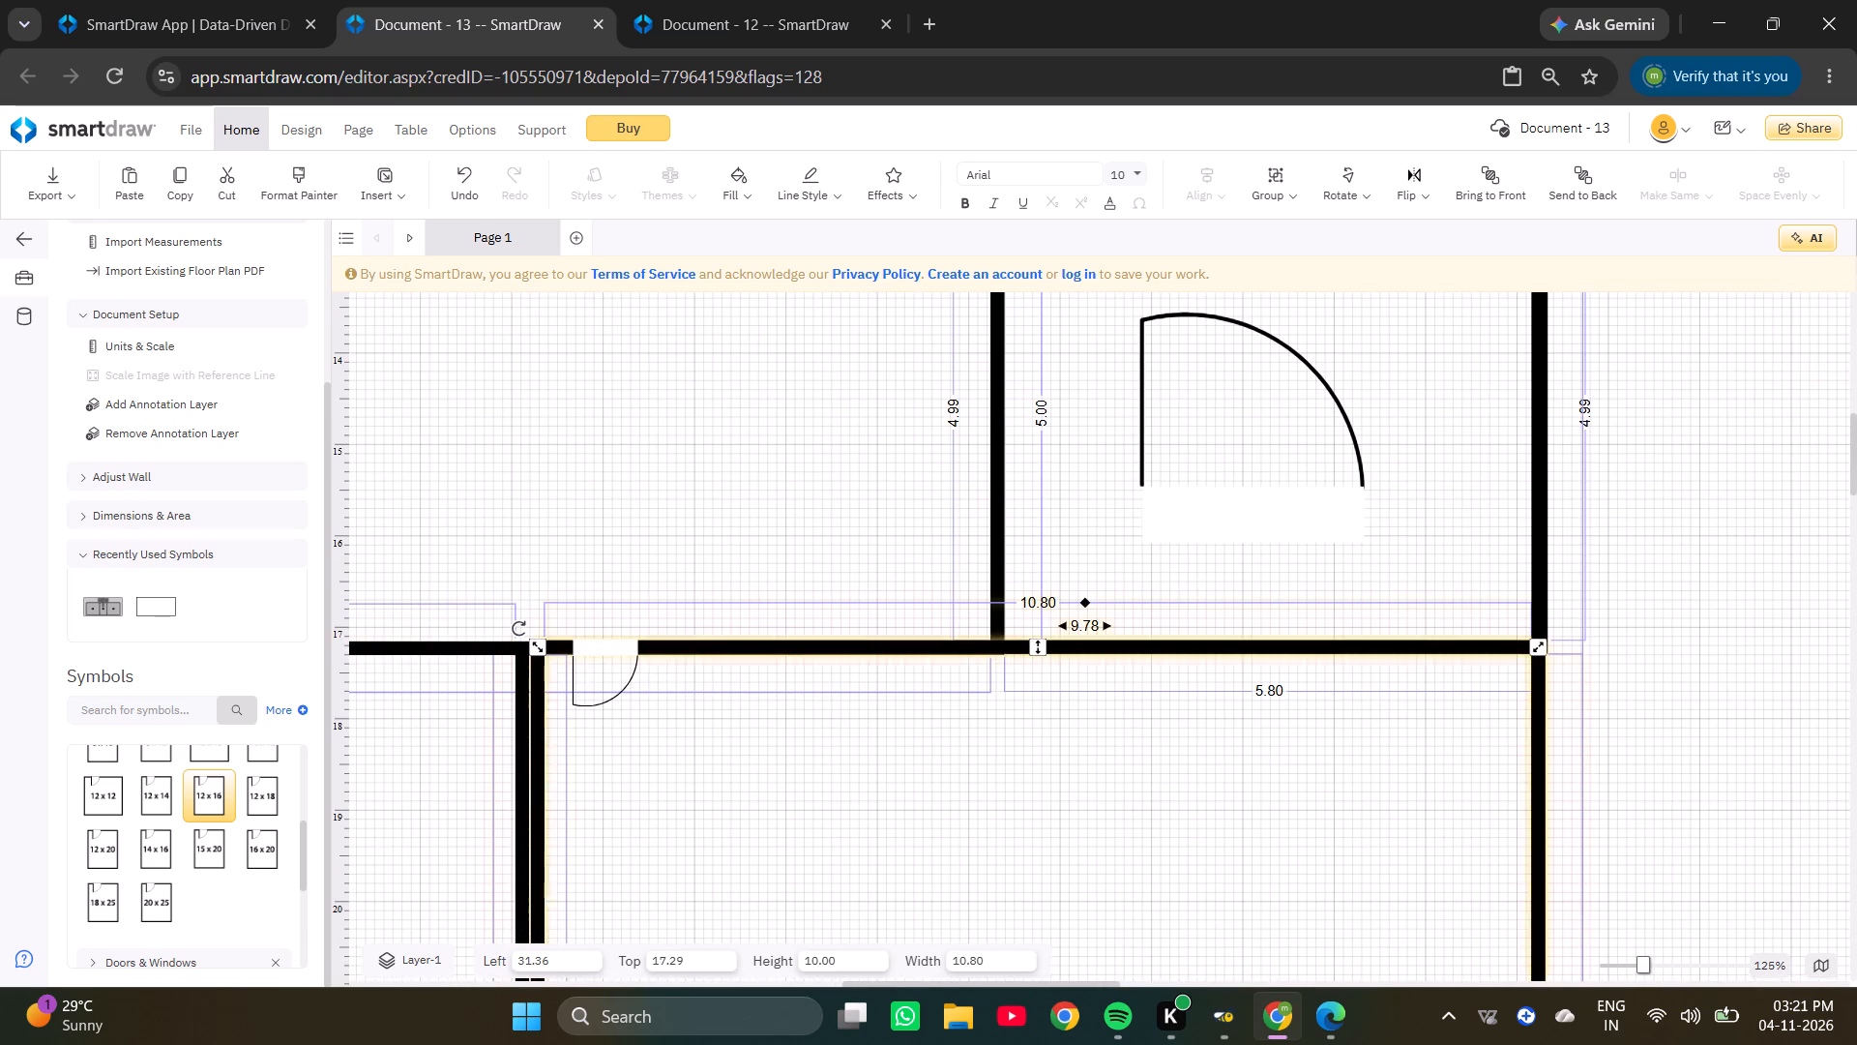
# Set the second bedroom's width to 10.90 and align it with the outer side wall, at about 31.26, 17.29.
pyautogui.click(1046, 601)
pyautogui.press('BackSpace')
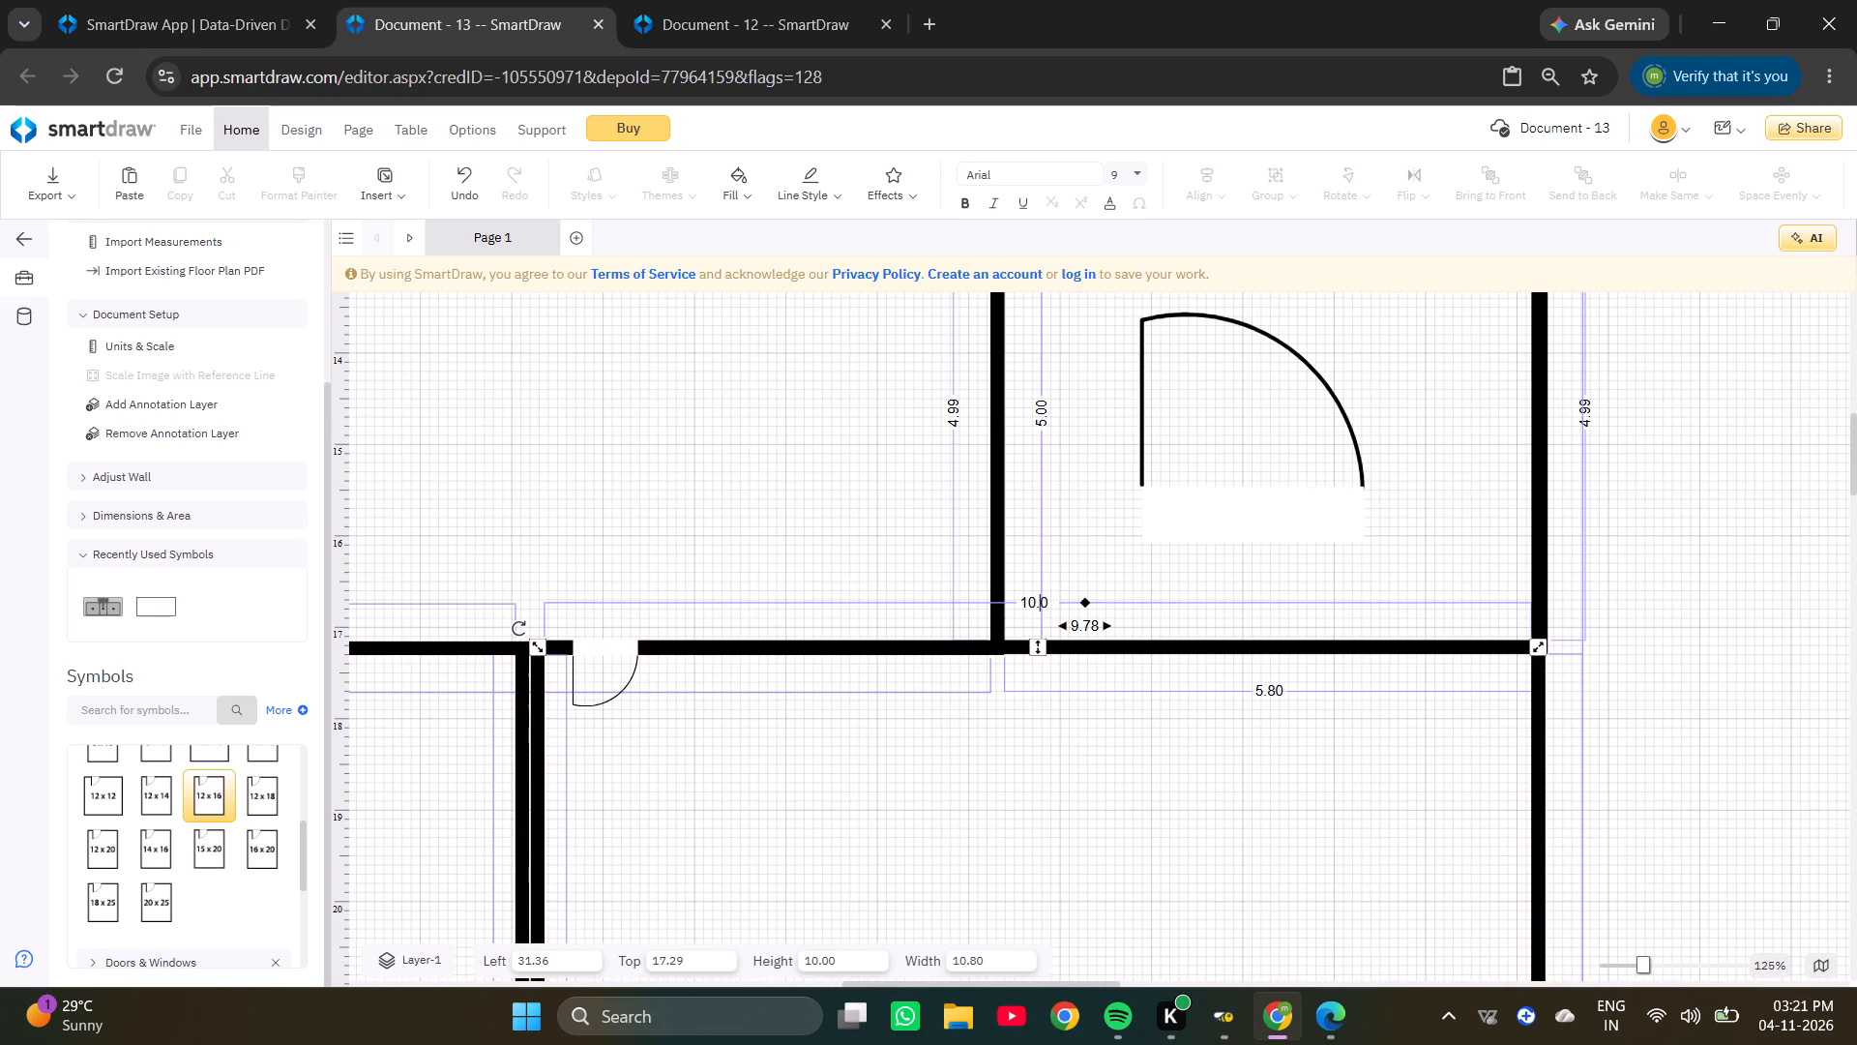
pyautogui.press('9')
pyautogui.press('Return')
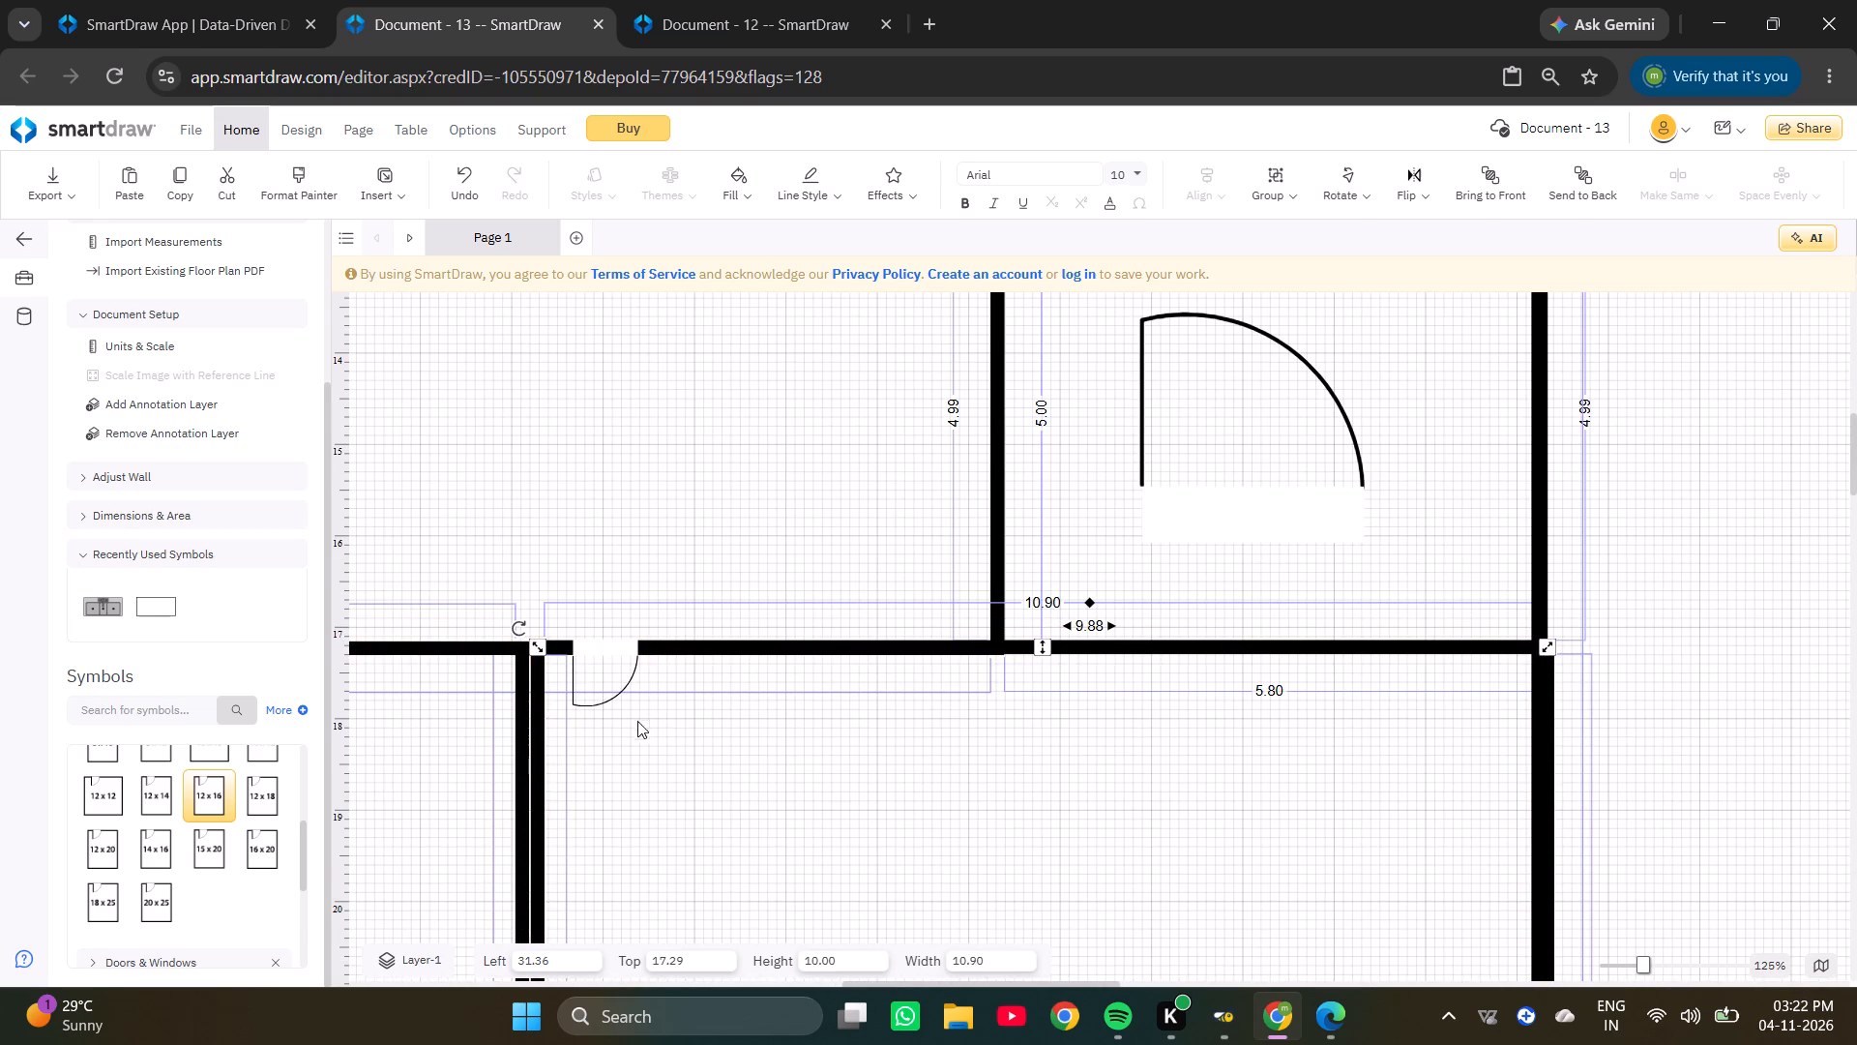
pyautogui.moveTo(541, 751); pyautogui.dragTo(526, 748)
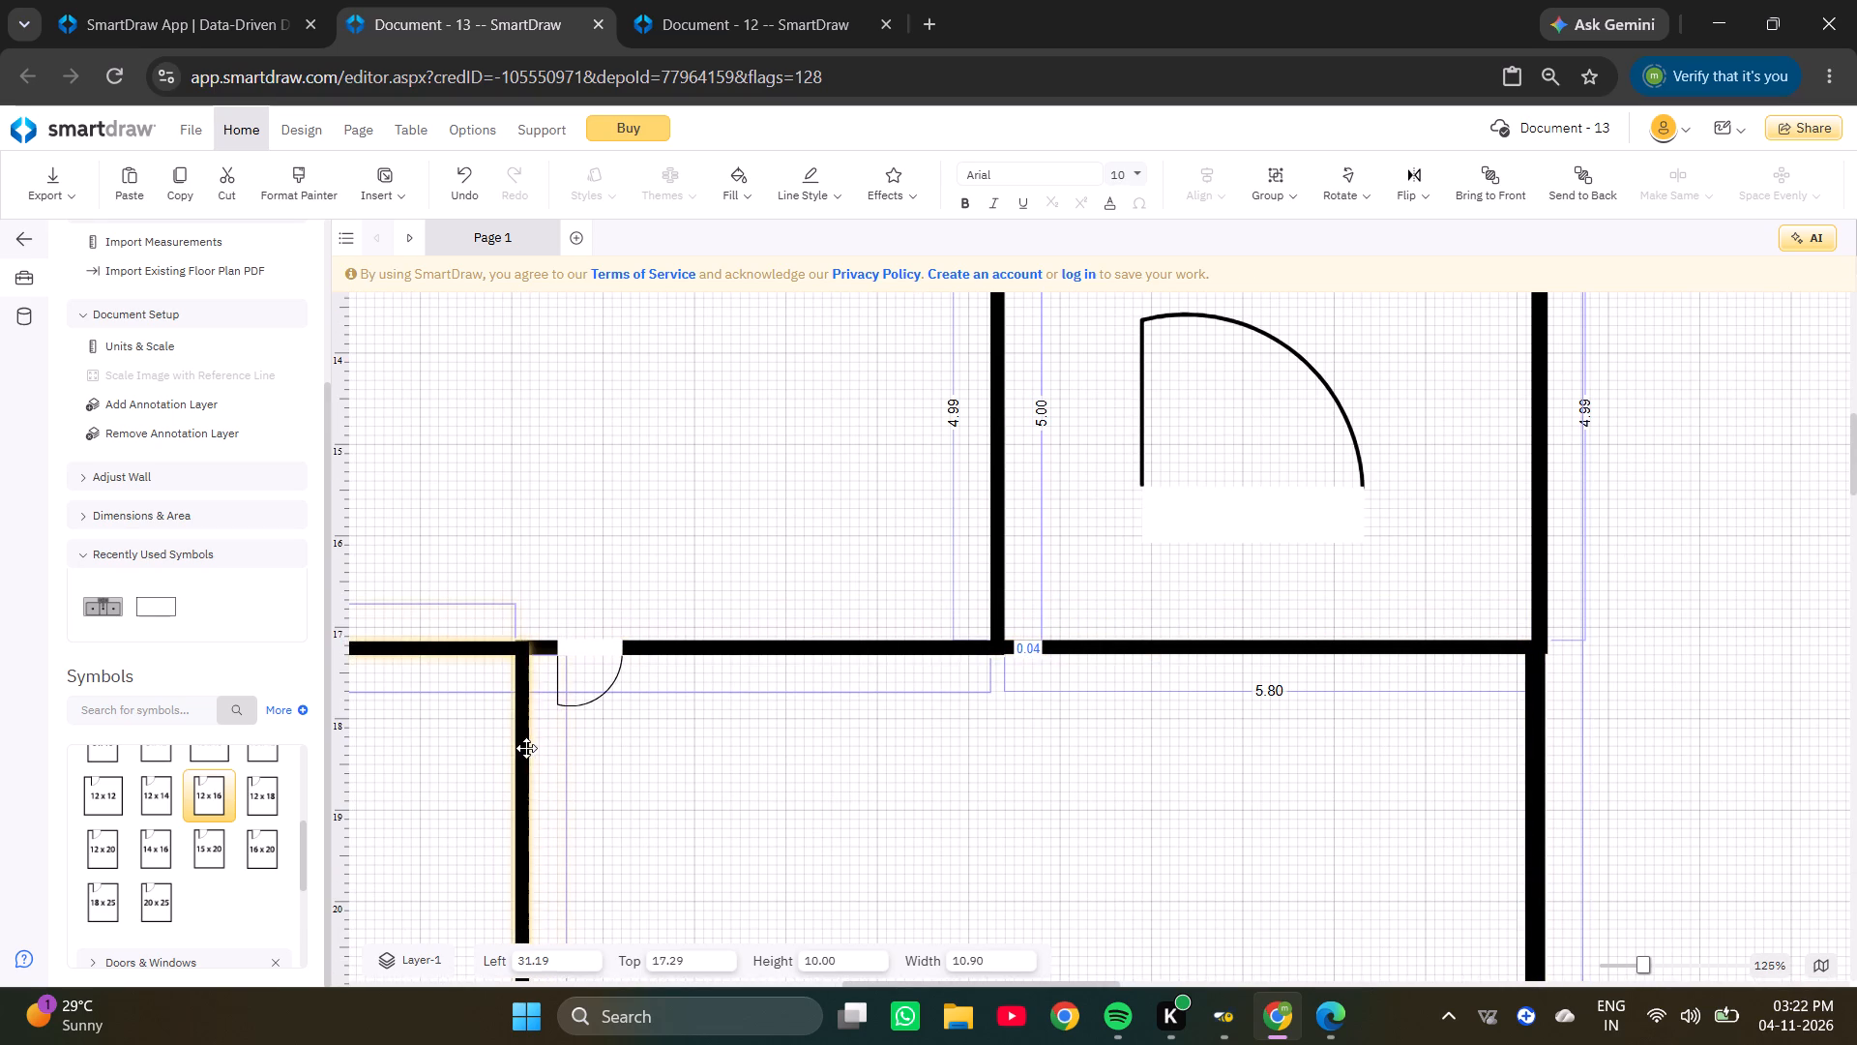
pyautogui.moveTo(526, 748); pyautogui.dragTo(532, 746)
pyautogui.scroll(3, 897, 658)
pyautogui.scroll(-1, 1280, 557)
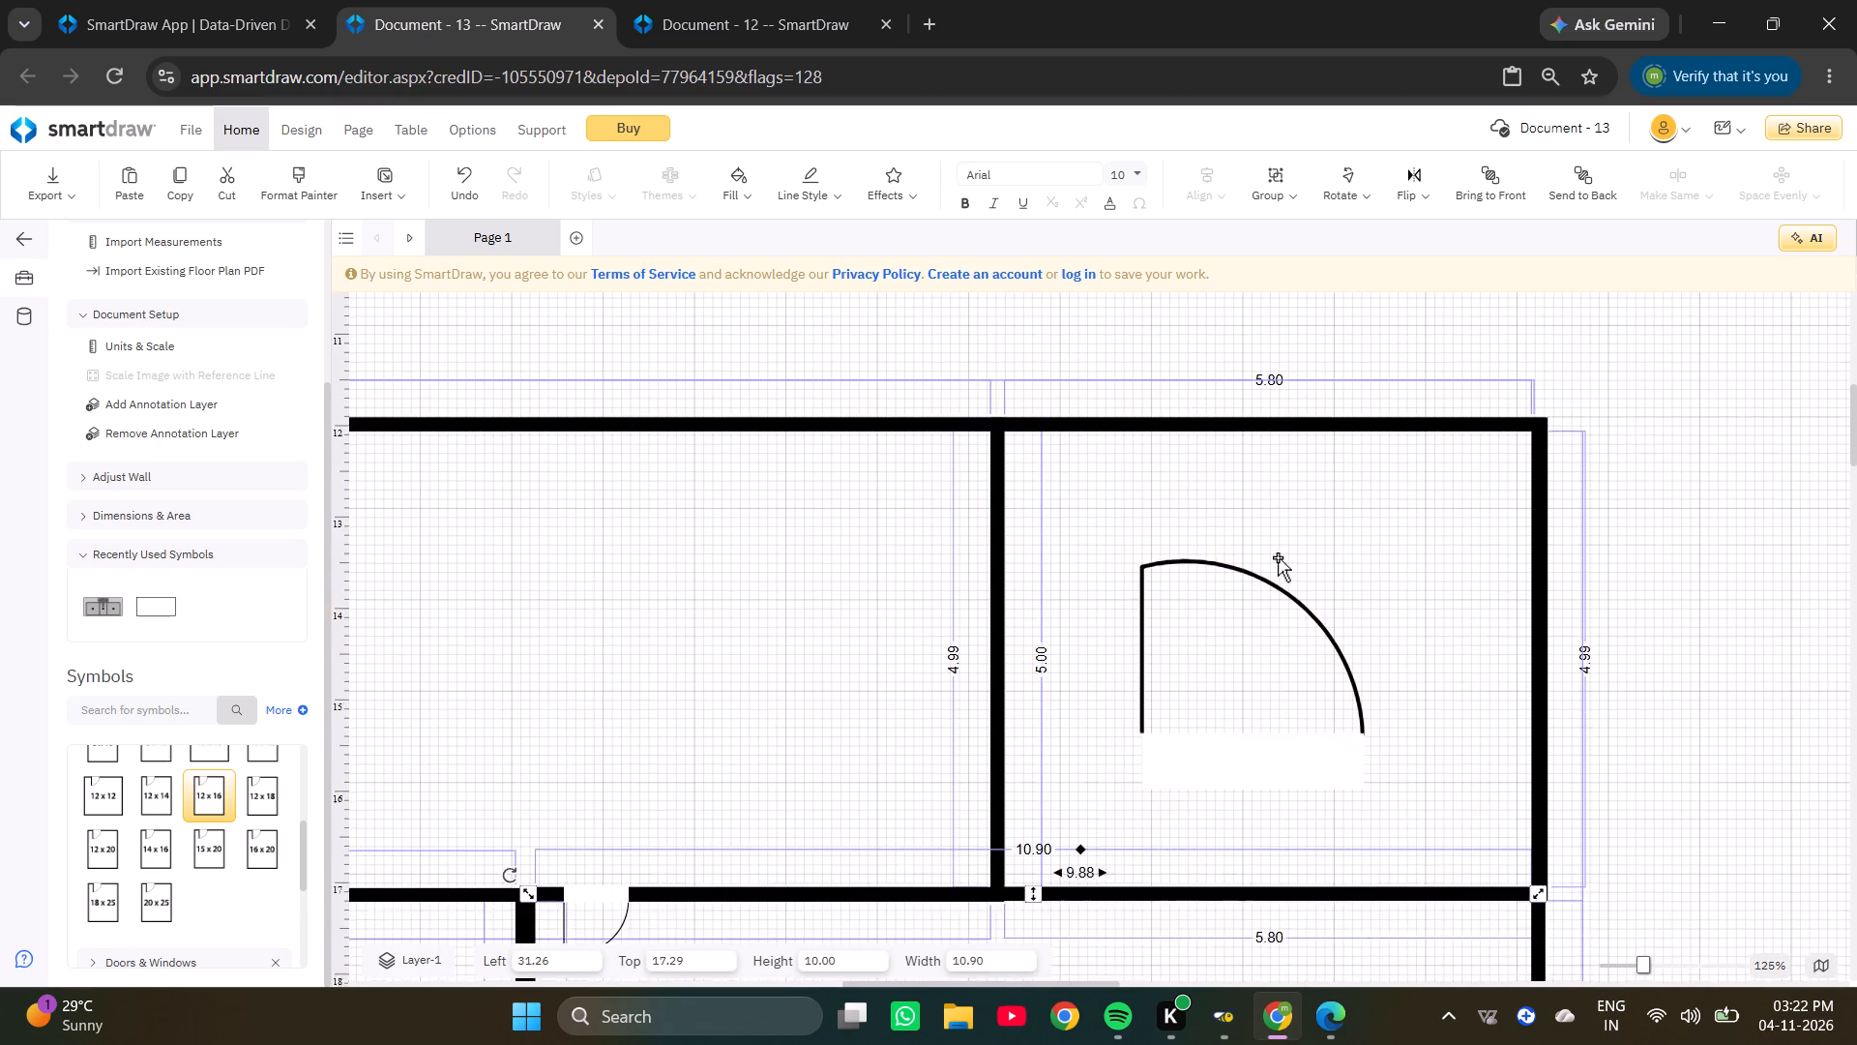
pyautogui.scroll(-3, 1188, 554)
pyautogui.keyDown('ctrl'); pyautogui.scroll(1, 545, 652); pyautogui.keyUp('ctrl')
pyautogui.keyDown('ctrl'); pyautogui.scroll(-2, 547, 654); pyautogui.keyUp('ctrl')
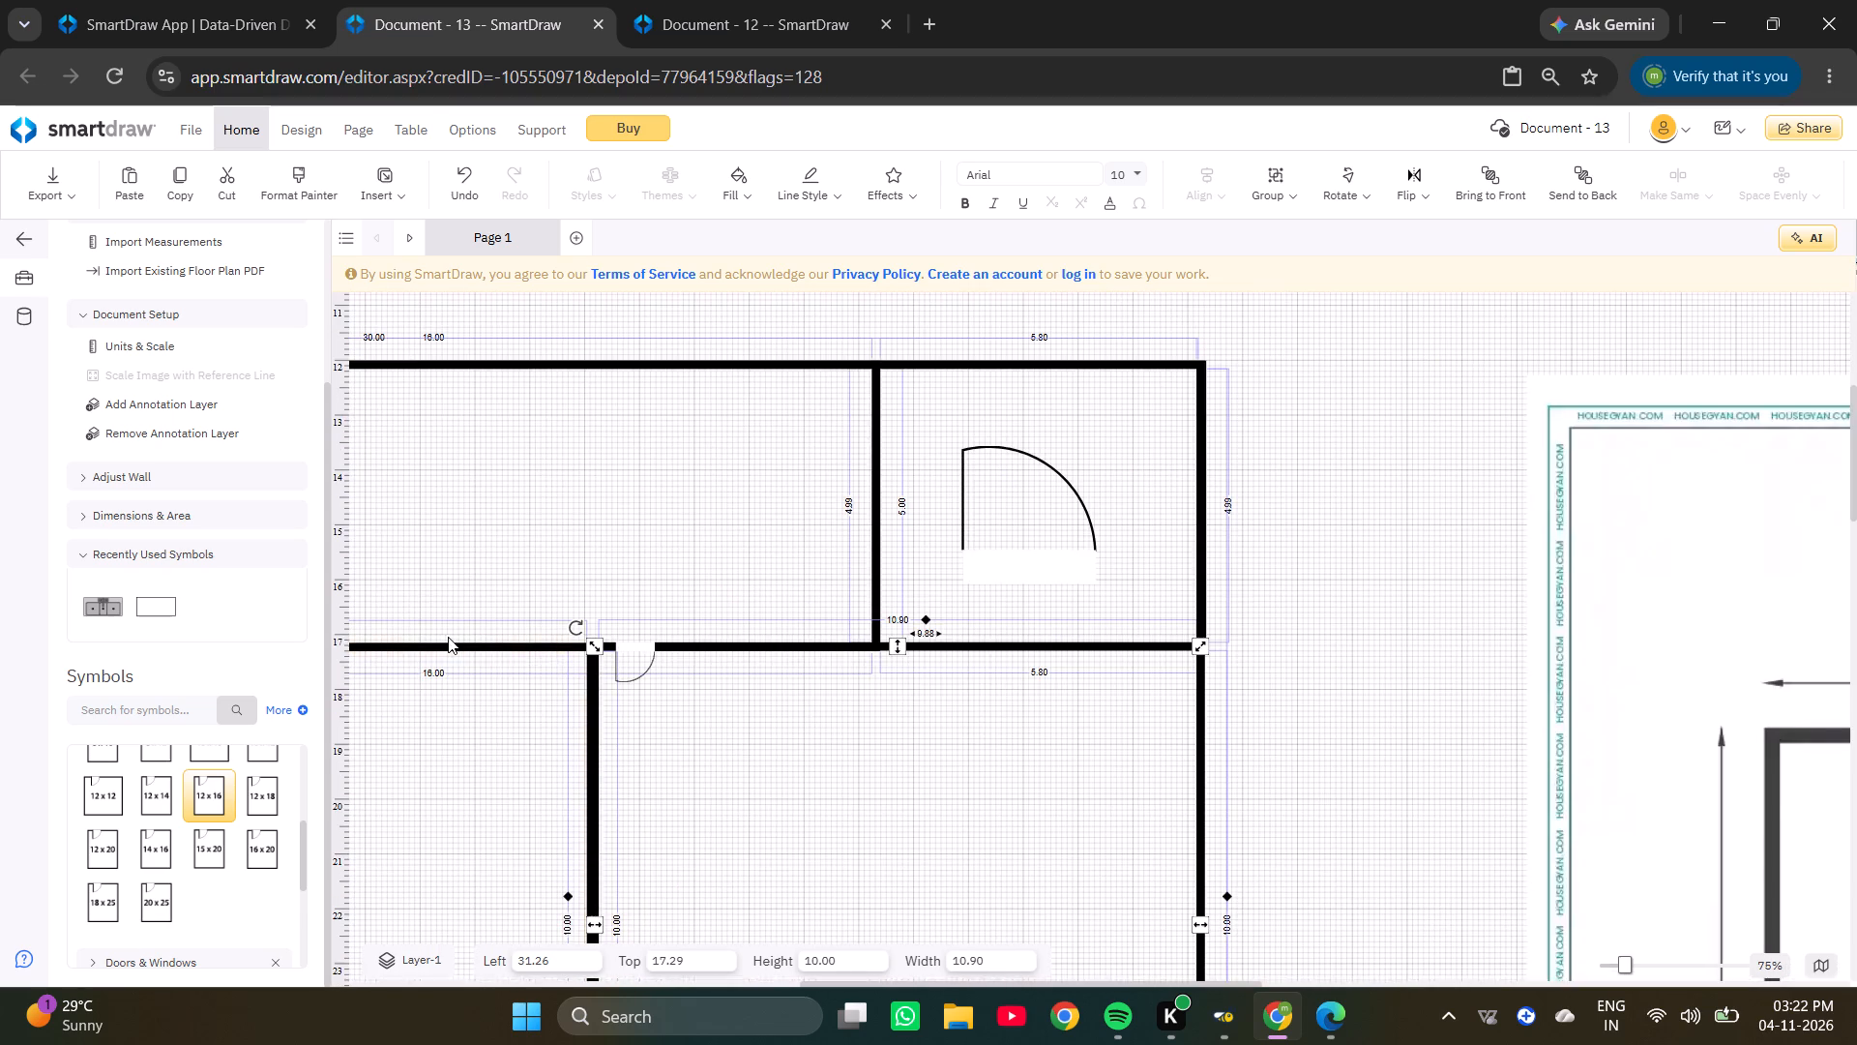
# Set the first bedroom's width to 10.90 and place it against the second bedroom, at about 20.24, 17.30.
pyautogui.keyDown('ctrl'); pyautogui.scroll(-2, 447, 642); pyautogui.keyUp('ctrl')
pyautogui.keyDown('ctrl'); pyautogui.scroll(2, 447, 642); pyautogui.keyUp('ctrl')
pyautogui.keyDown('ctrl'); pyautogui.scroll(2, 1267, 515); pyautogui.keyUp('ctrl')
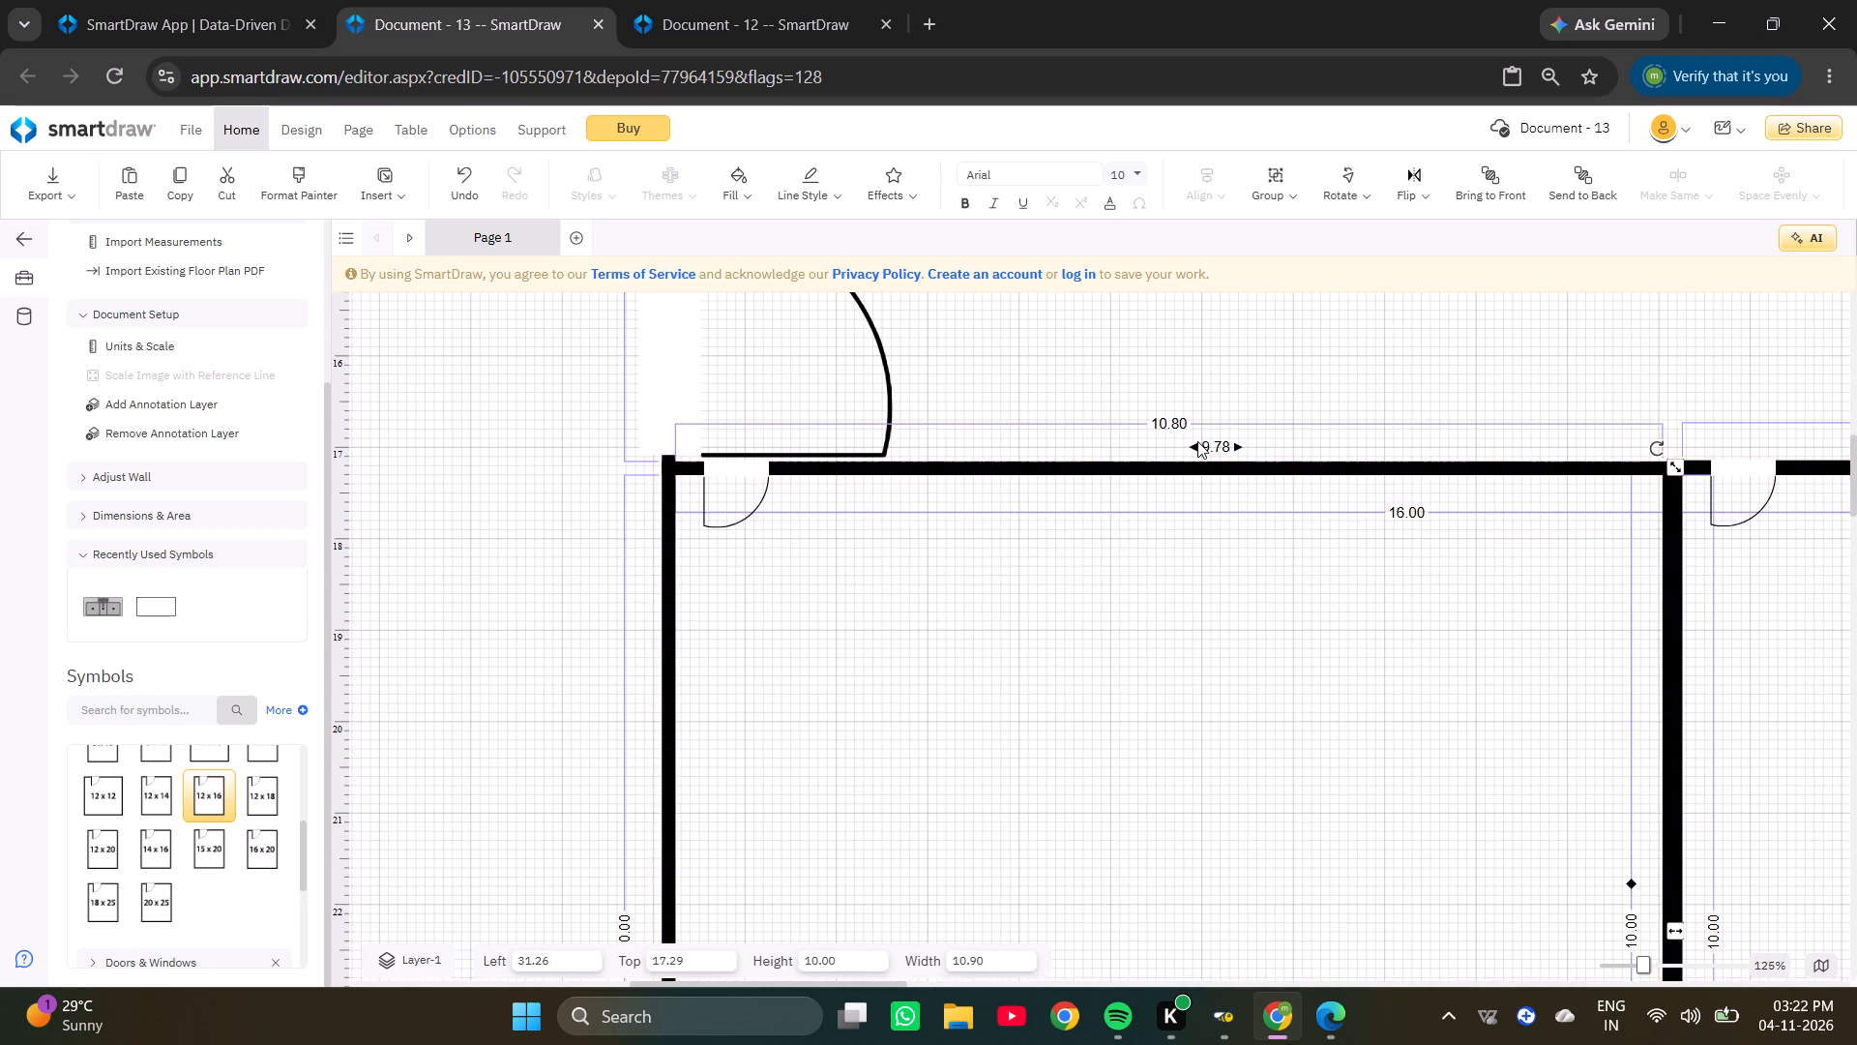
pyautogui.keyDown('ctrl'); pyautogui.scroll(1, 1194, 439); pyautogui.keyUp('ctrl')
pyautogui.click(1171, 419)
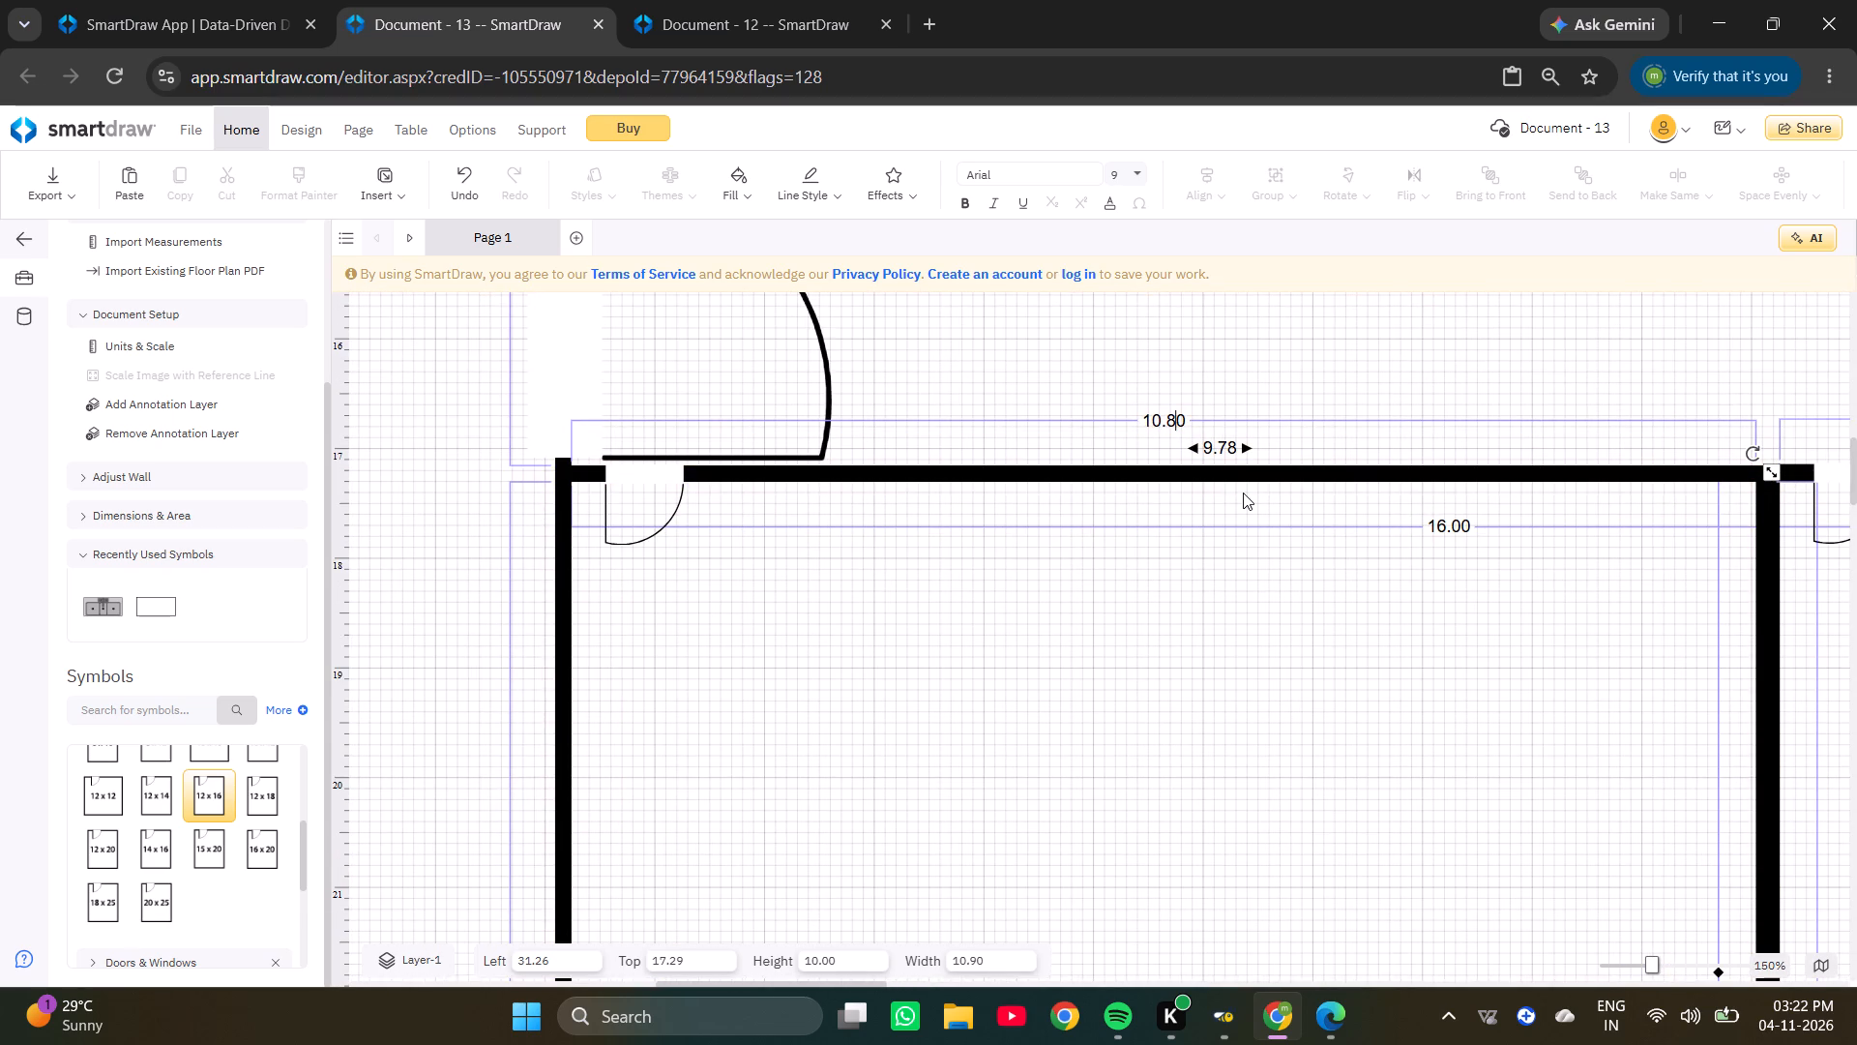
pyautogui.press('BackSpace')
pyautogui.press('9')
pyautogui.press('Return')
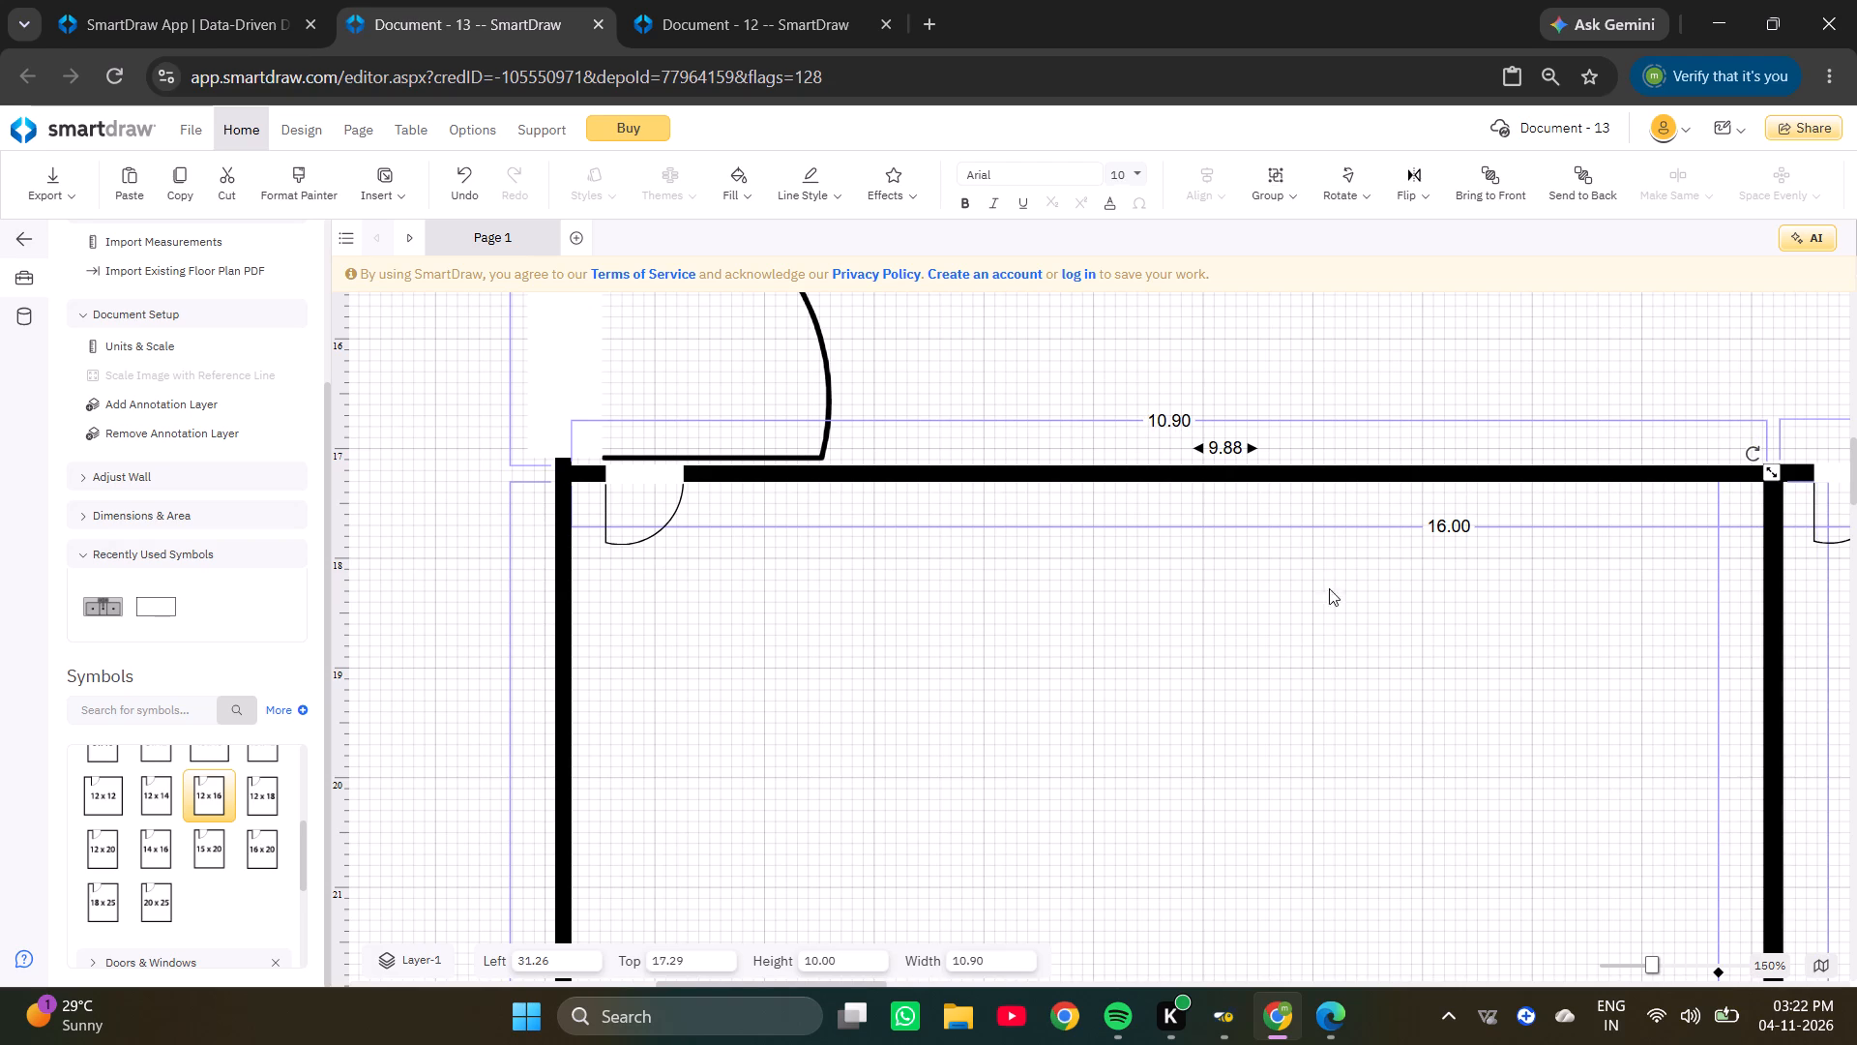
pyautogui.click(1341, 605)
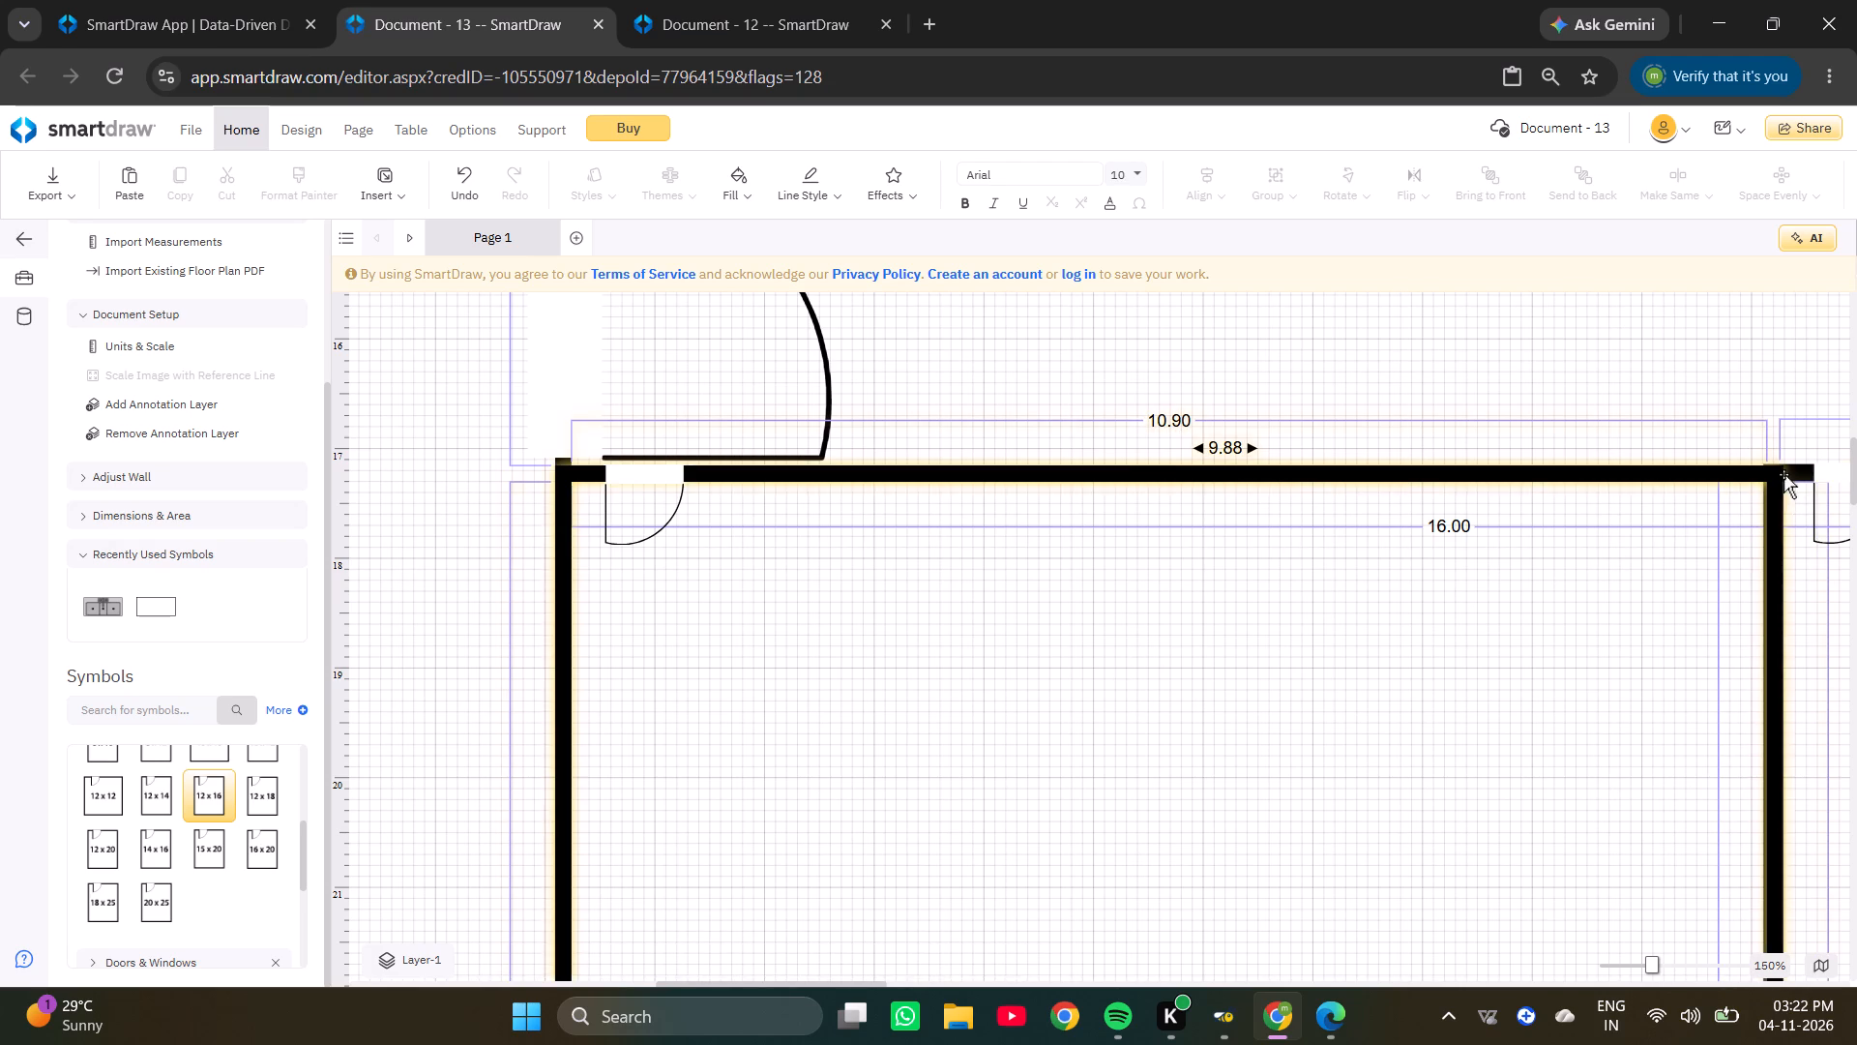
pyautogui.moveTo(1783, 474); pyautogui.dragTo(1784, 483)
# Nudge the second bedroom's top wall onto the toilet's bottom wall line, at about 31.26, 17.30.
pyautogui.keyDown('ctrl'); pyautogui.scroll(-7, 1783, 484); pyautogui.keyUp('ctrl')
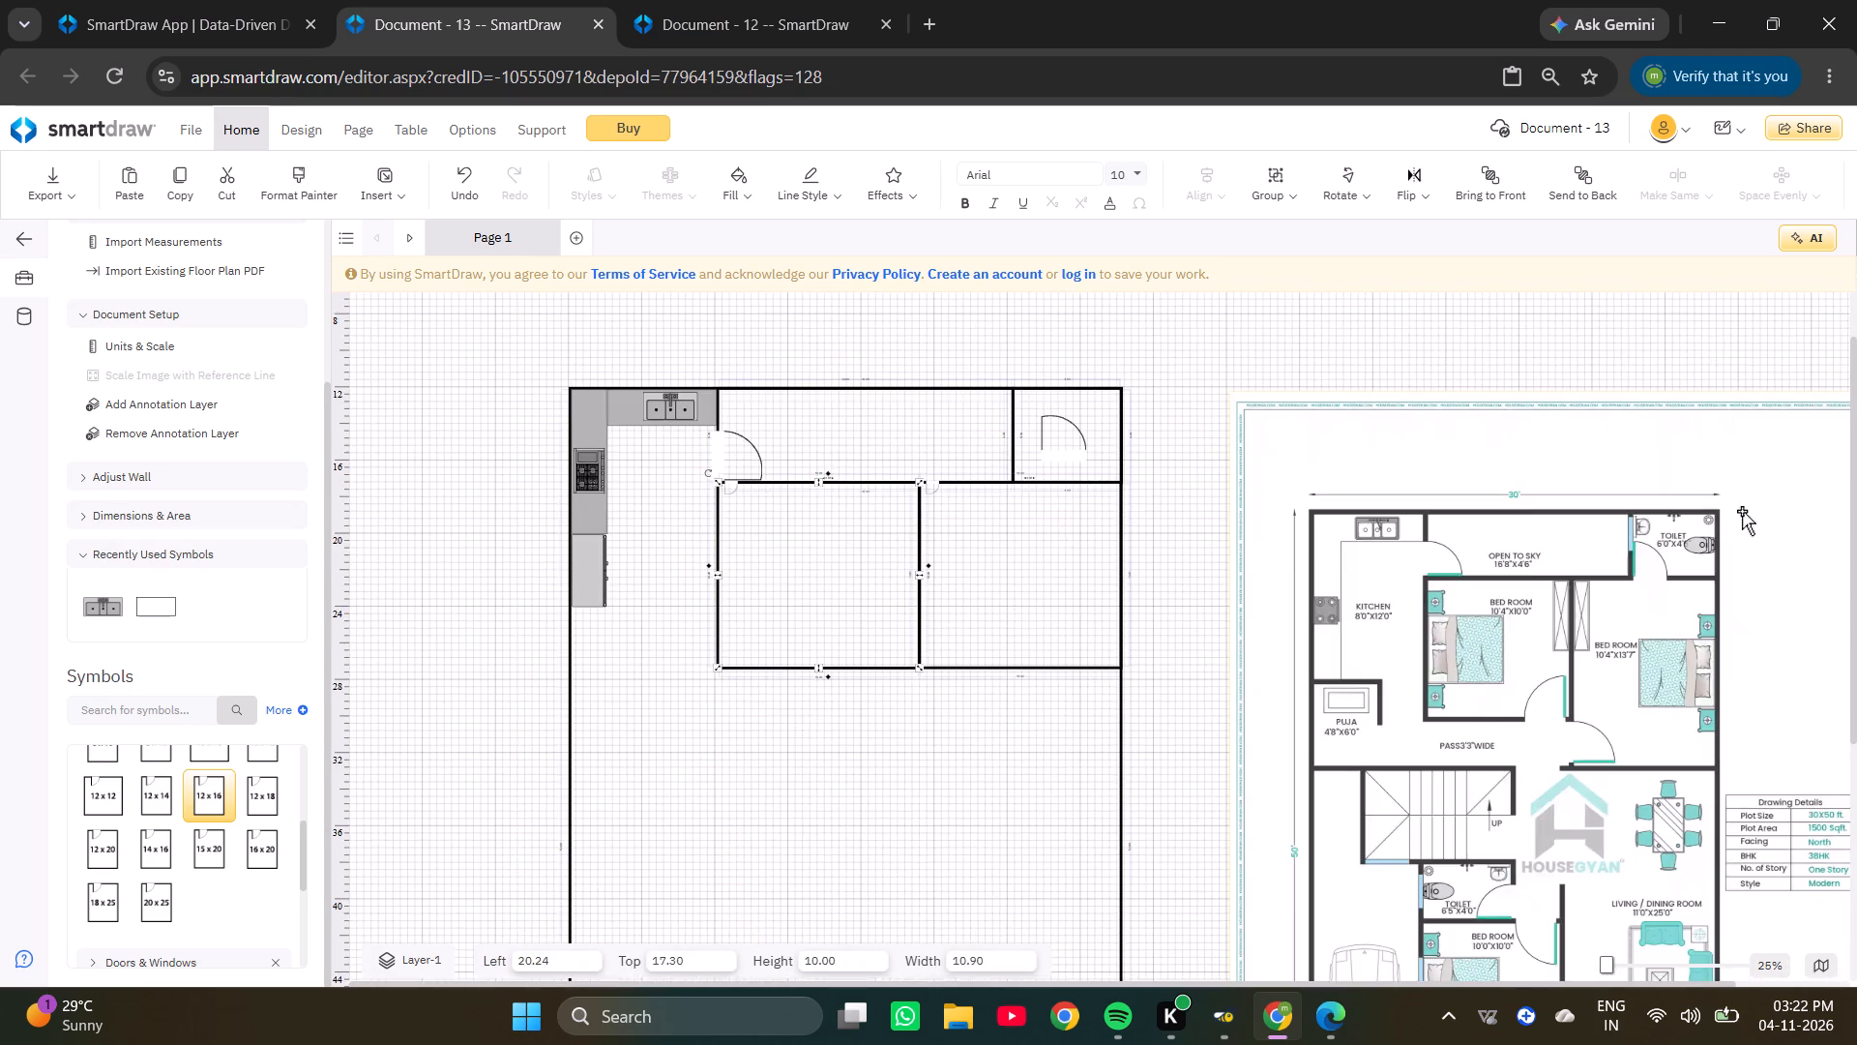
pyautogui.keyDown('ctrl'); pyautogui.scroll(1, 1742, 511); pyautogui.keyUp('ctrl')
pyautogui.keyDown('ctrl'); pyautogui.scroll(-5, 398, 511); pyautogui.keyUp('ctrl')
pyautogui.keyDown('ctrl'); pyautogui.scroll(5, 947, 478); pyautogui.keyUp('ctrl')
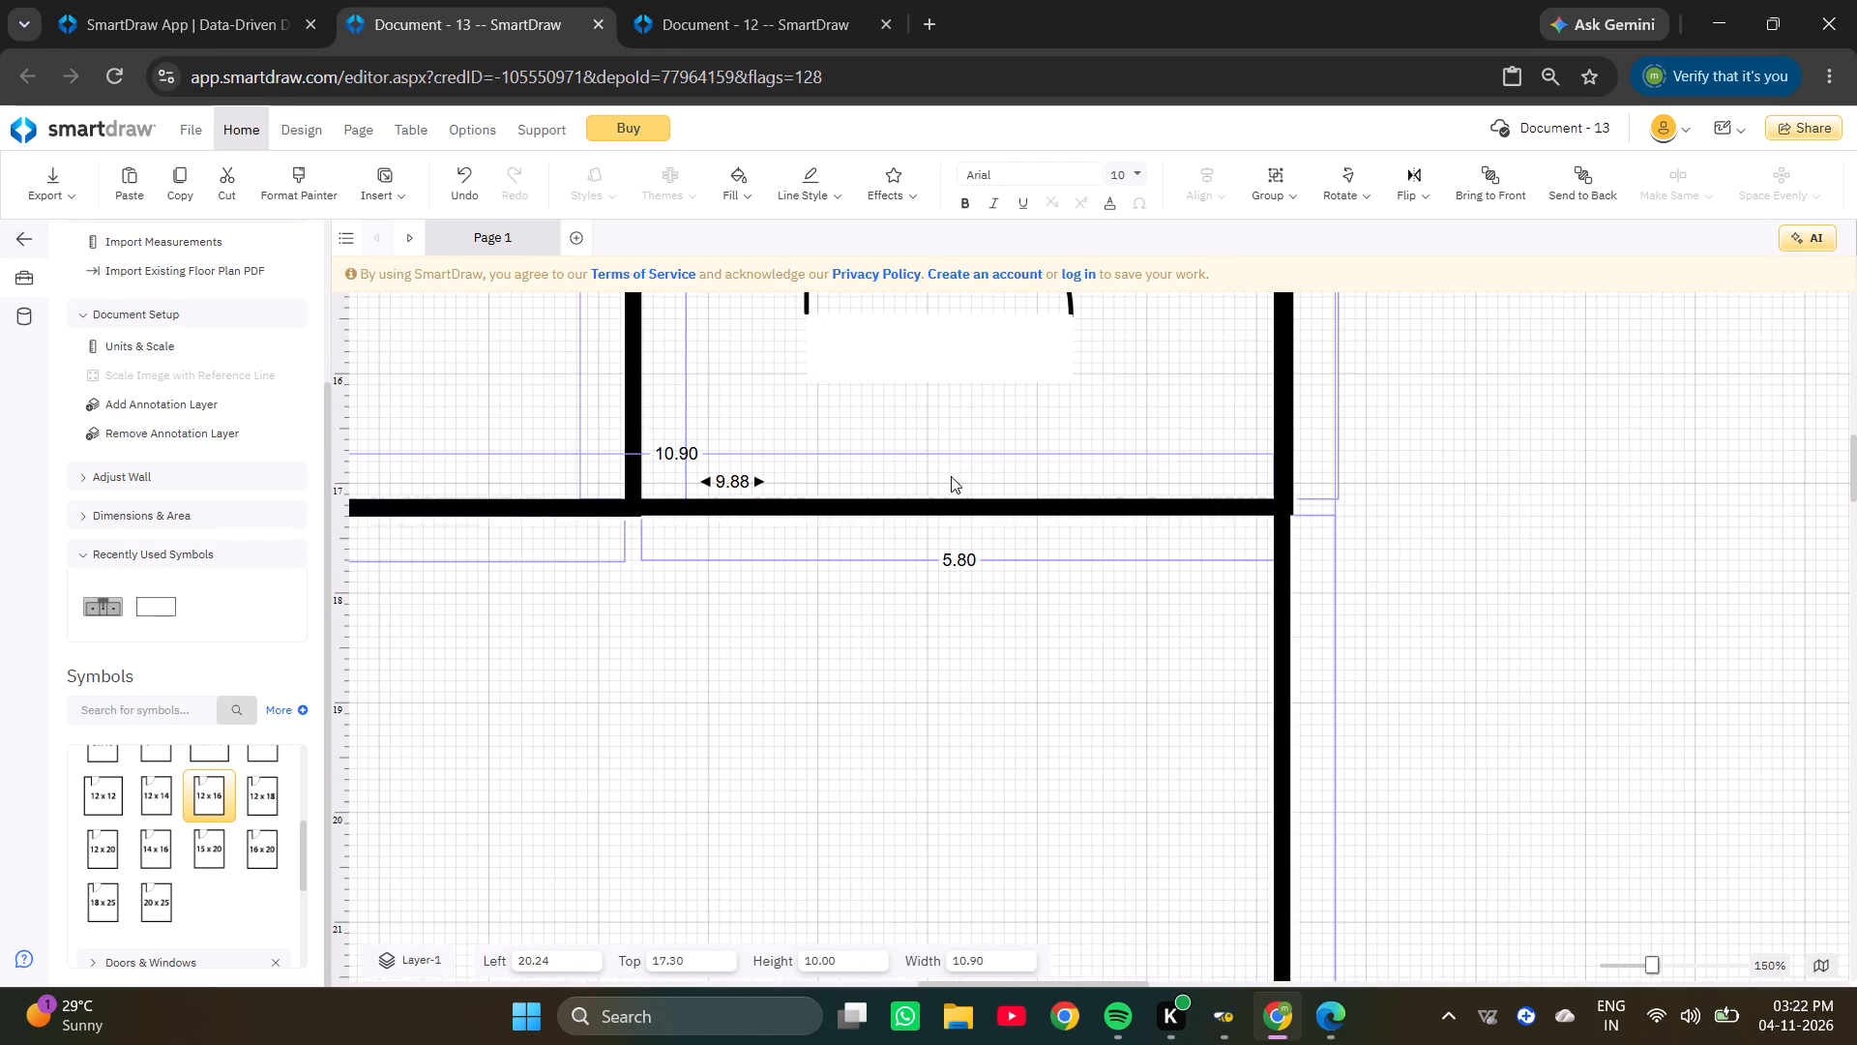
pyautogui.moveTo(944, 508); pyautogui.dragTo(934, 514)
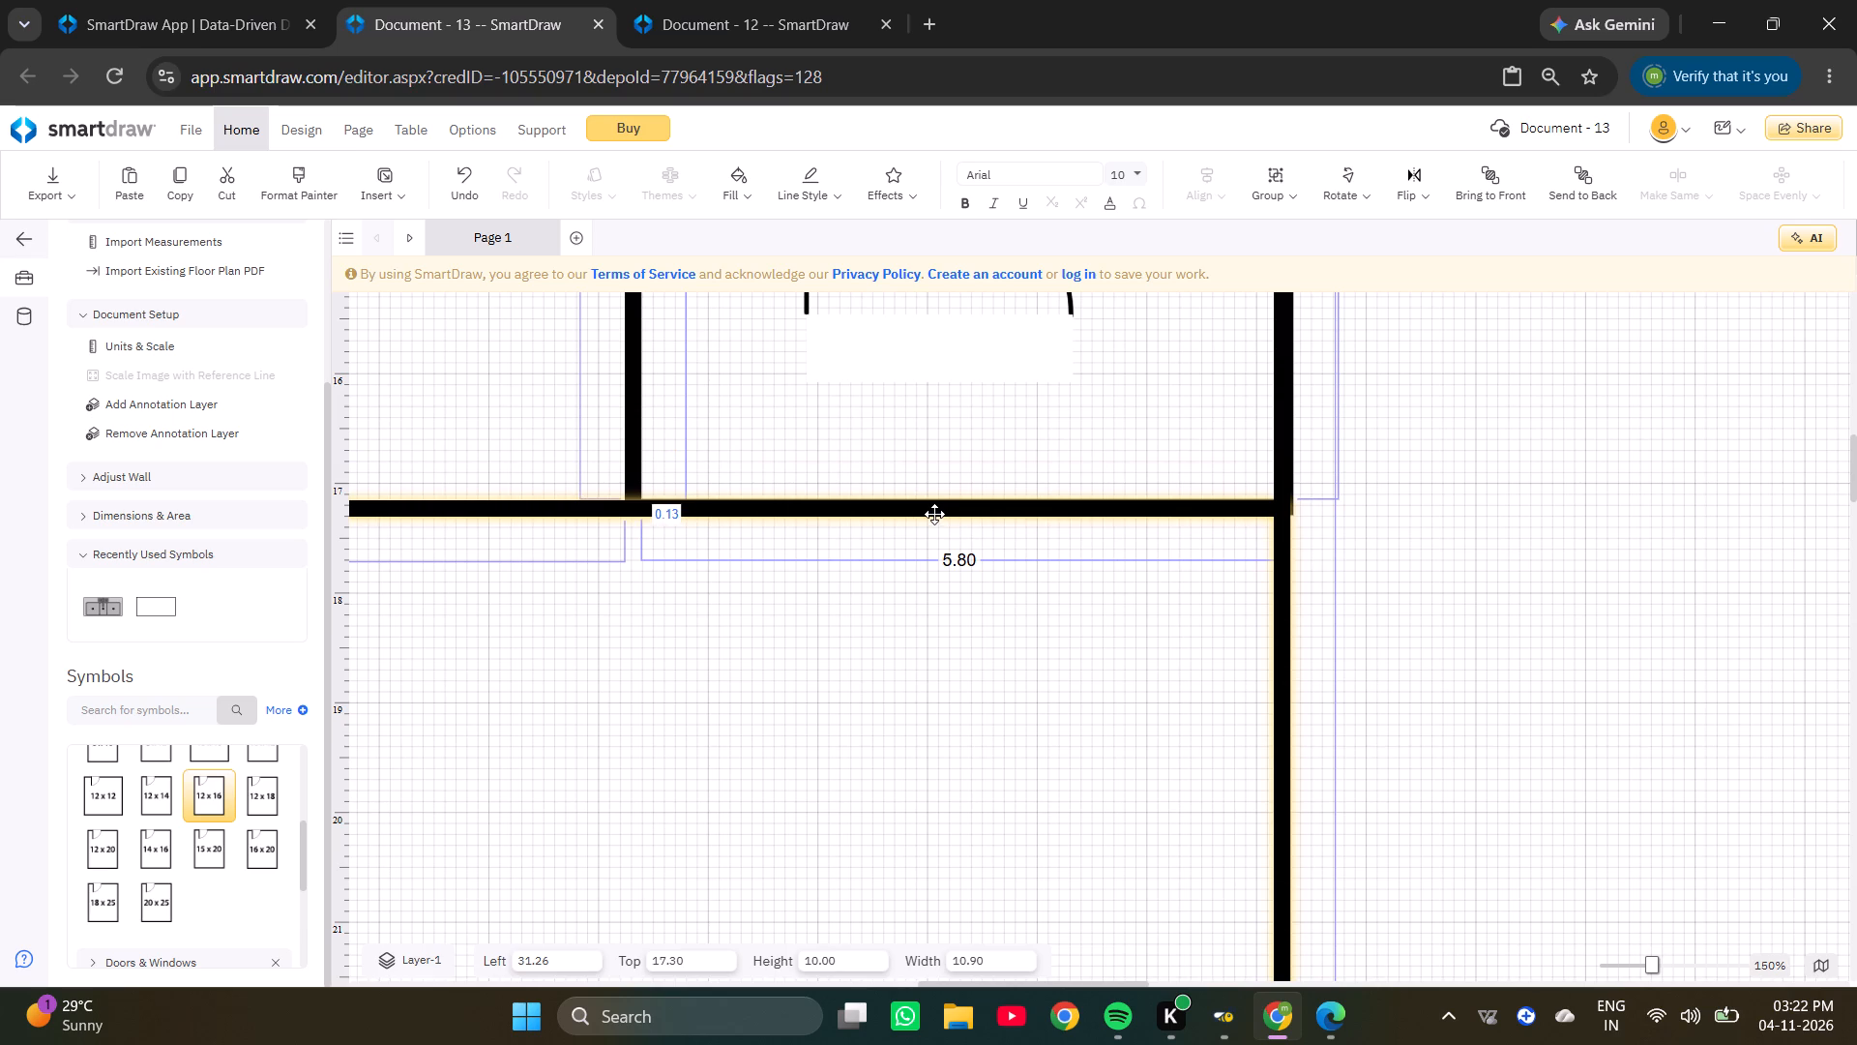
pyautogui.moveTo(934, 514); pyautogui.dragTo(929, 524)
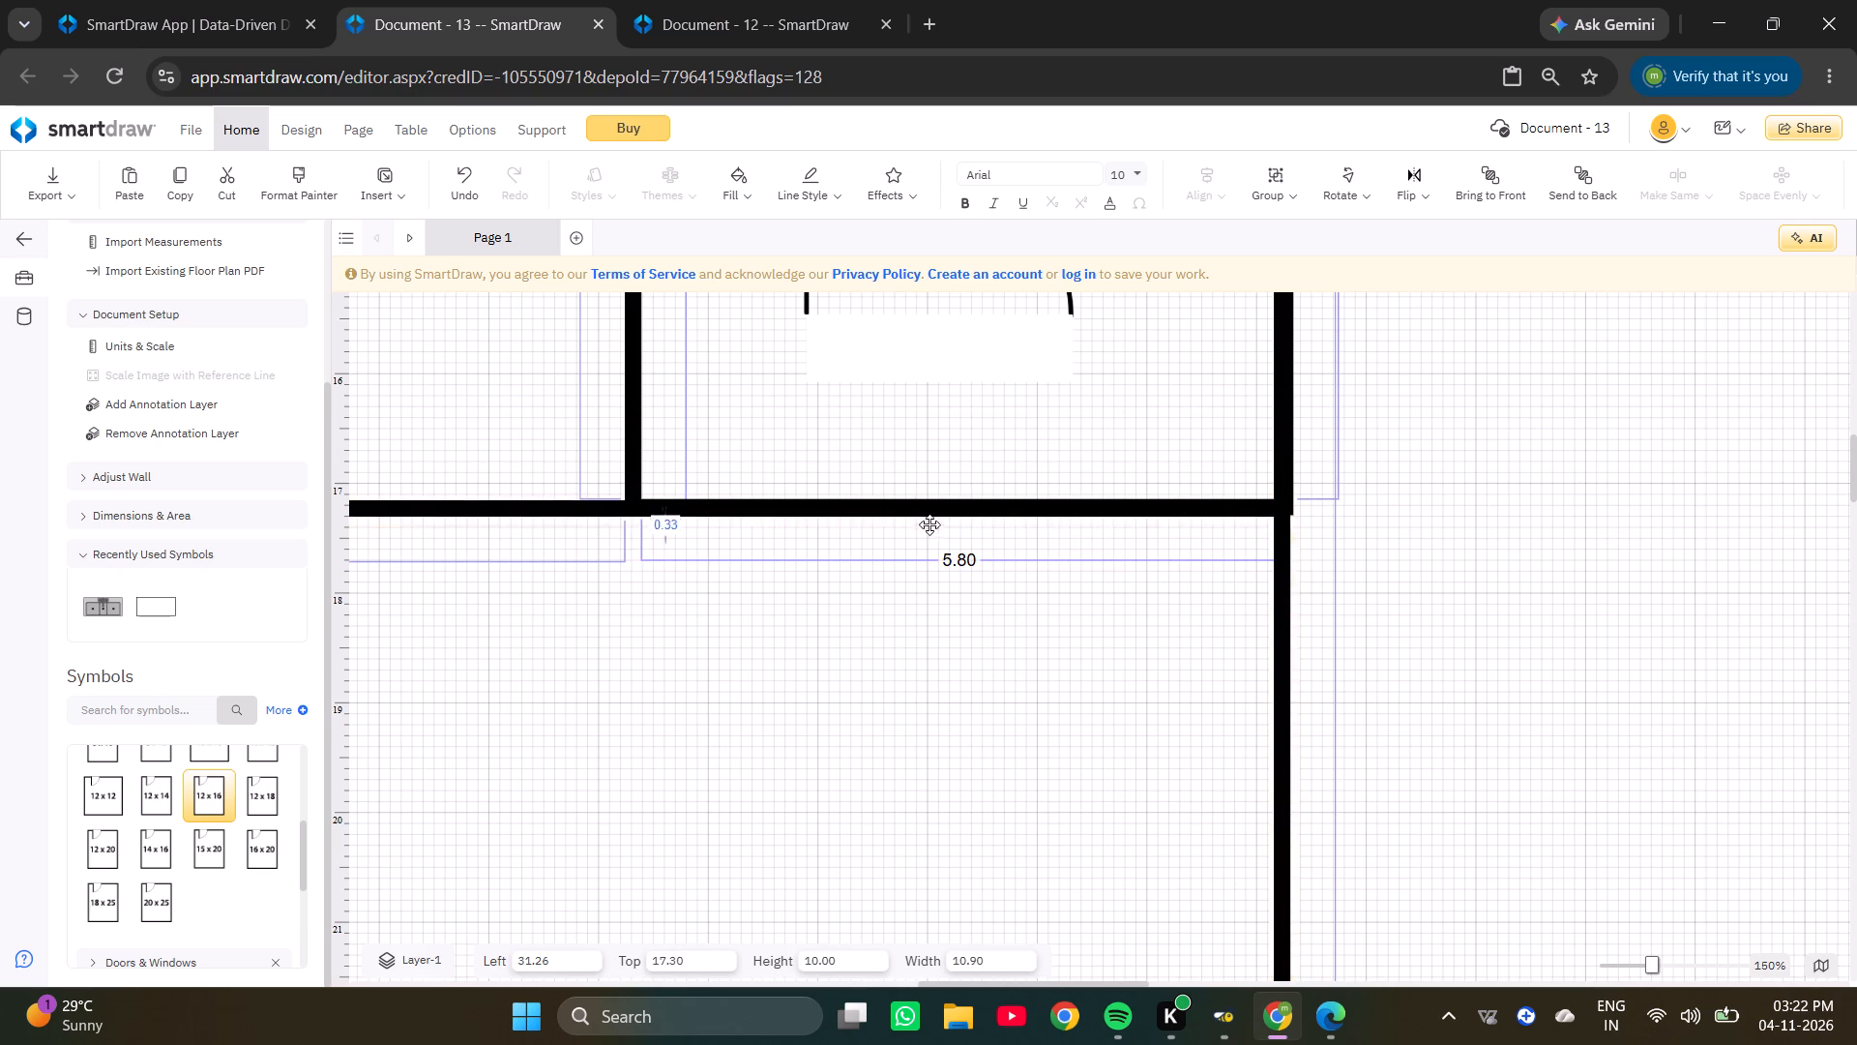
pyautogui.moveTo(929, 524); pyautogui.dragTo(929, 518)
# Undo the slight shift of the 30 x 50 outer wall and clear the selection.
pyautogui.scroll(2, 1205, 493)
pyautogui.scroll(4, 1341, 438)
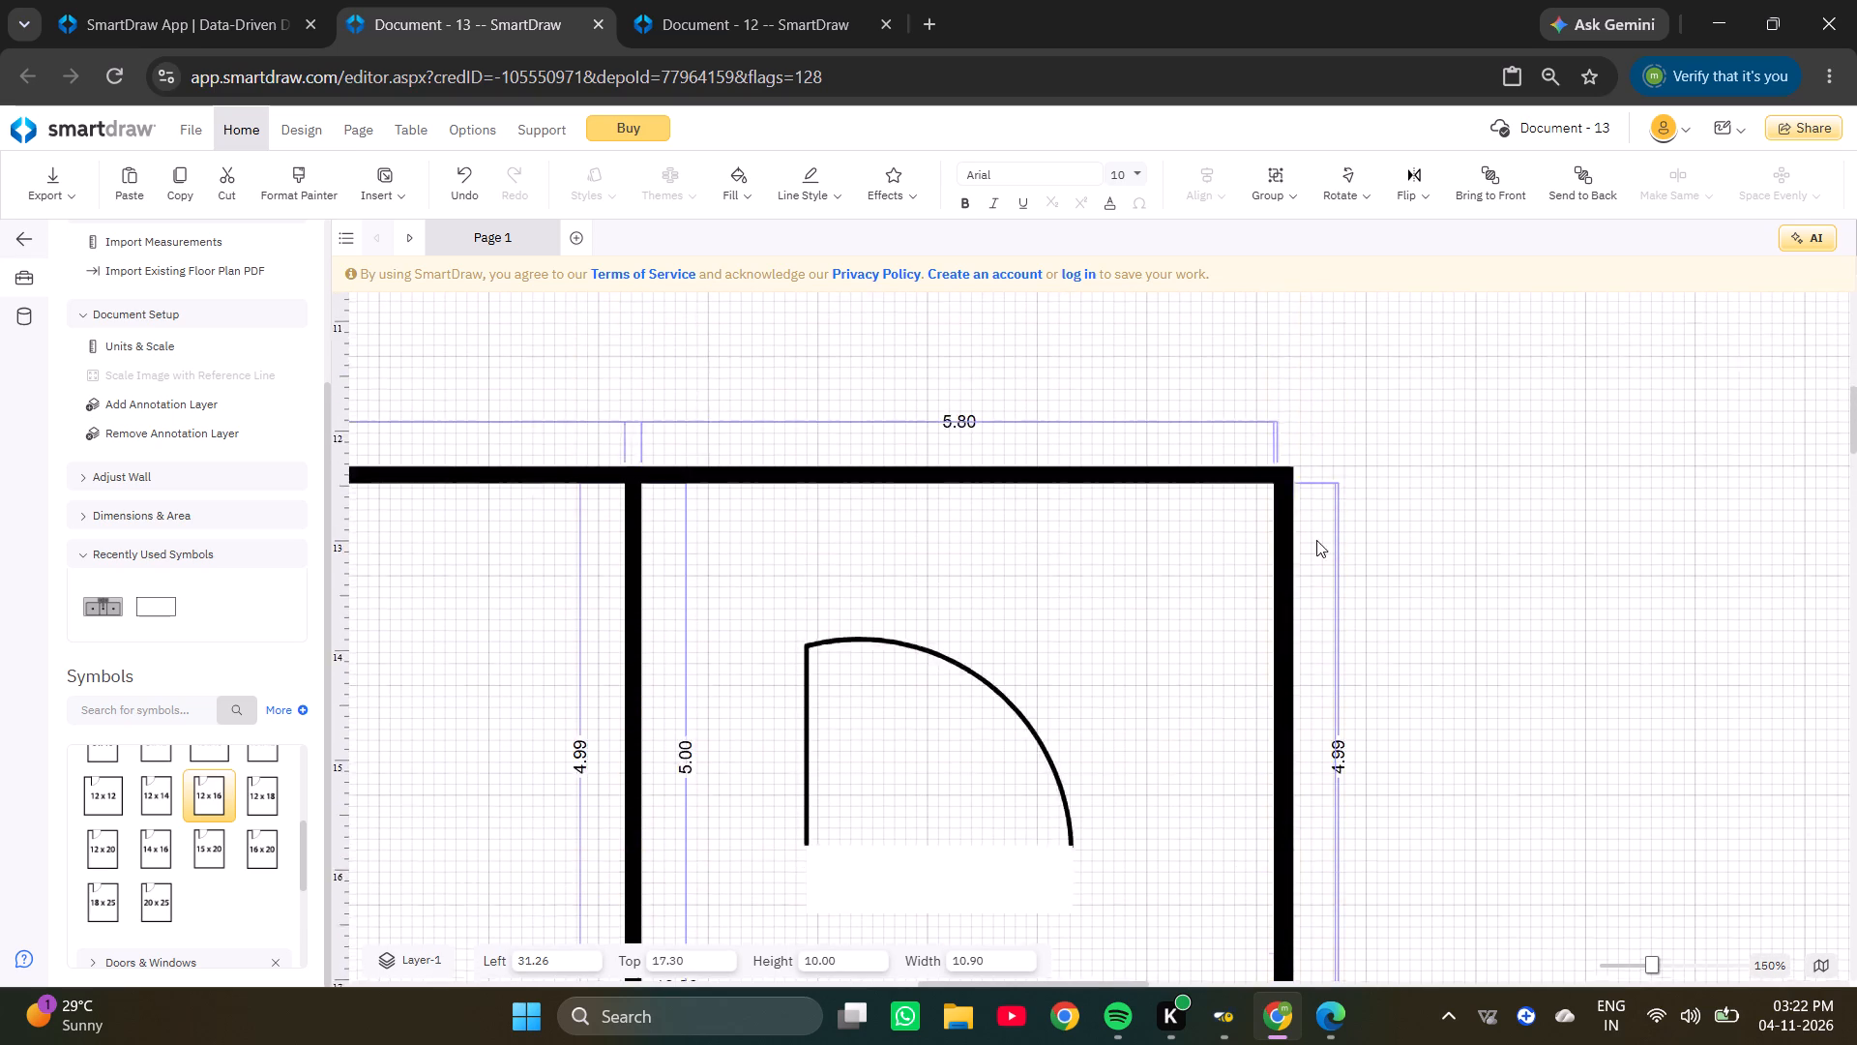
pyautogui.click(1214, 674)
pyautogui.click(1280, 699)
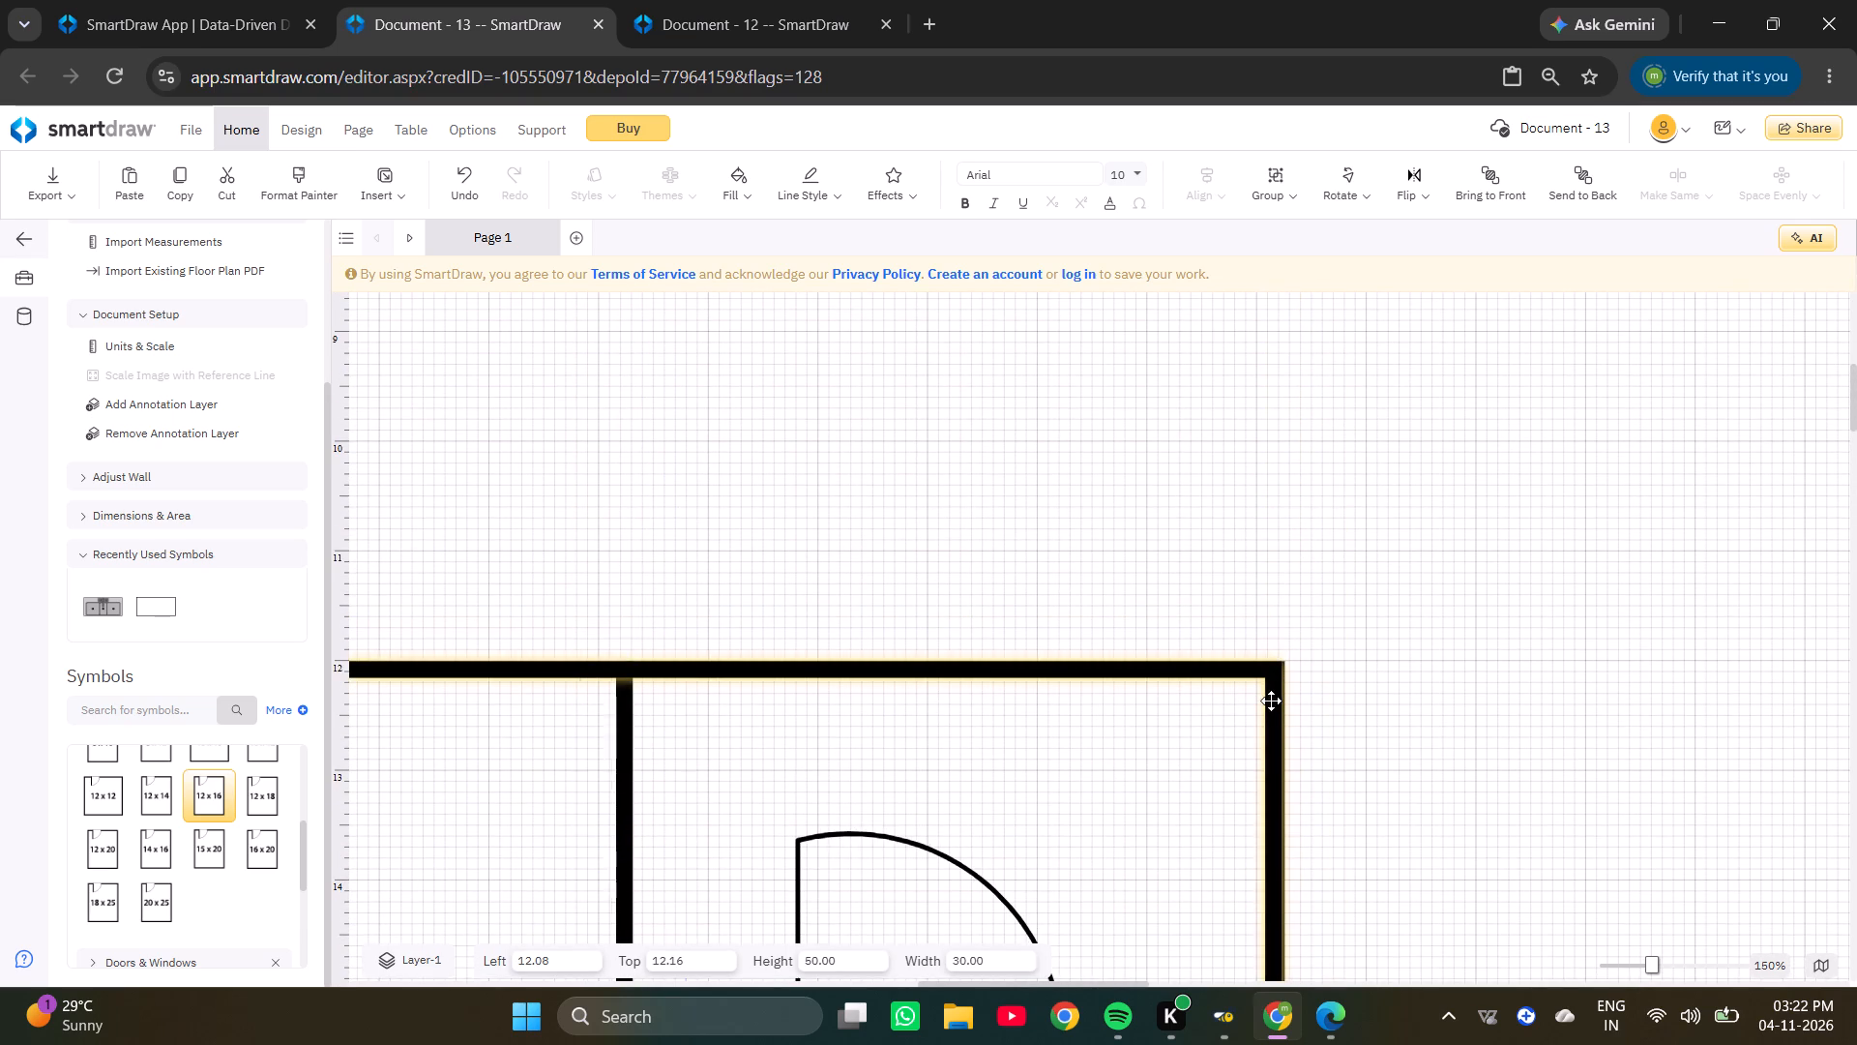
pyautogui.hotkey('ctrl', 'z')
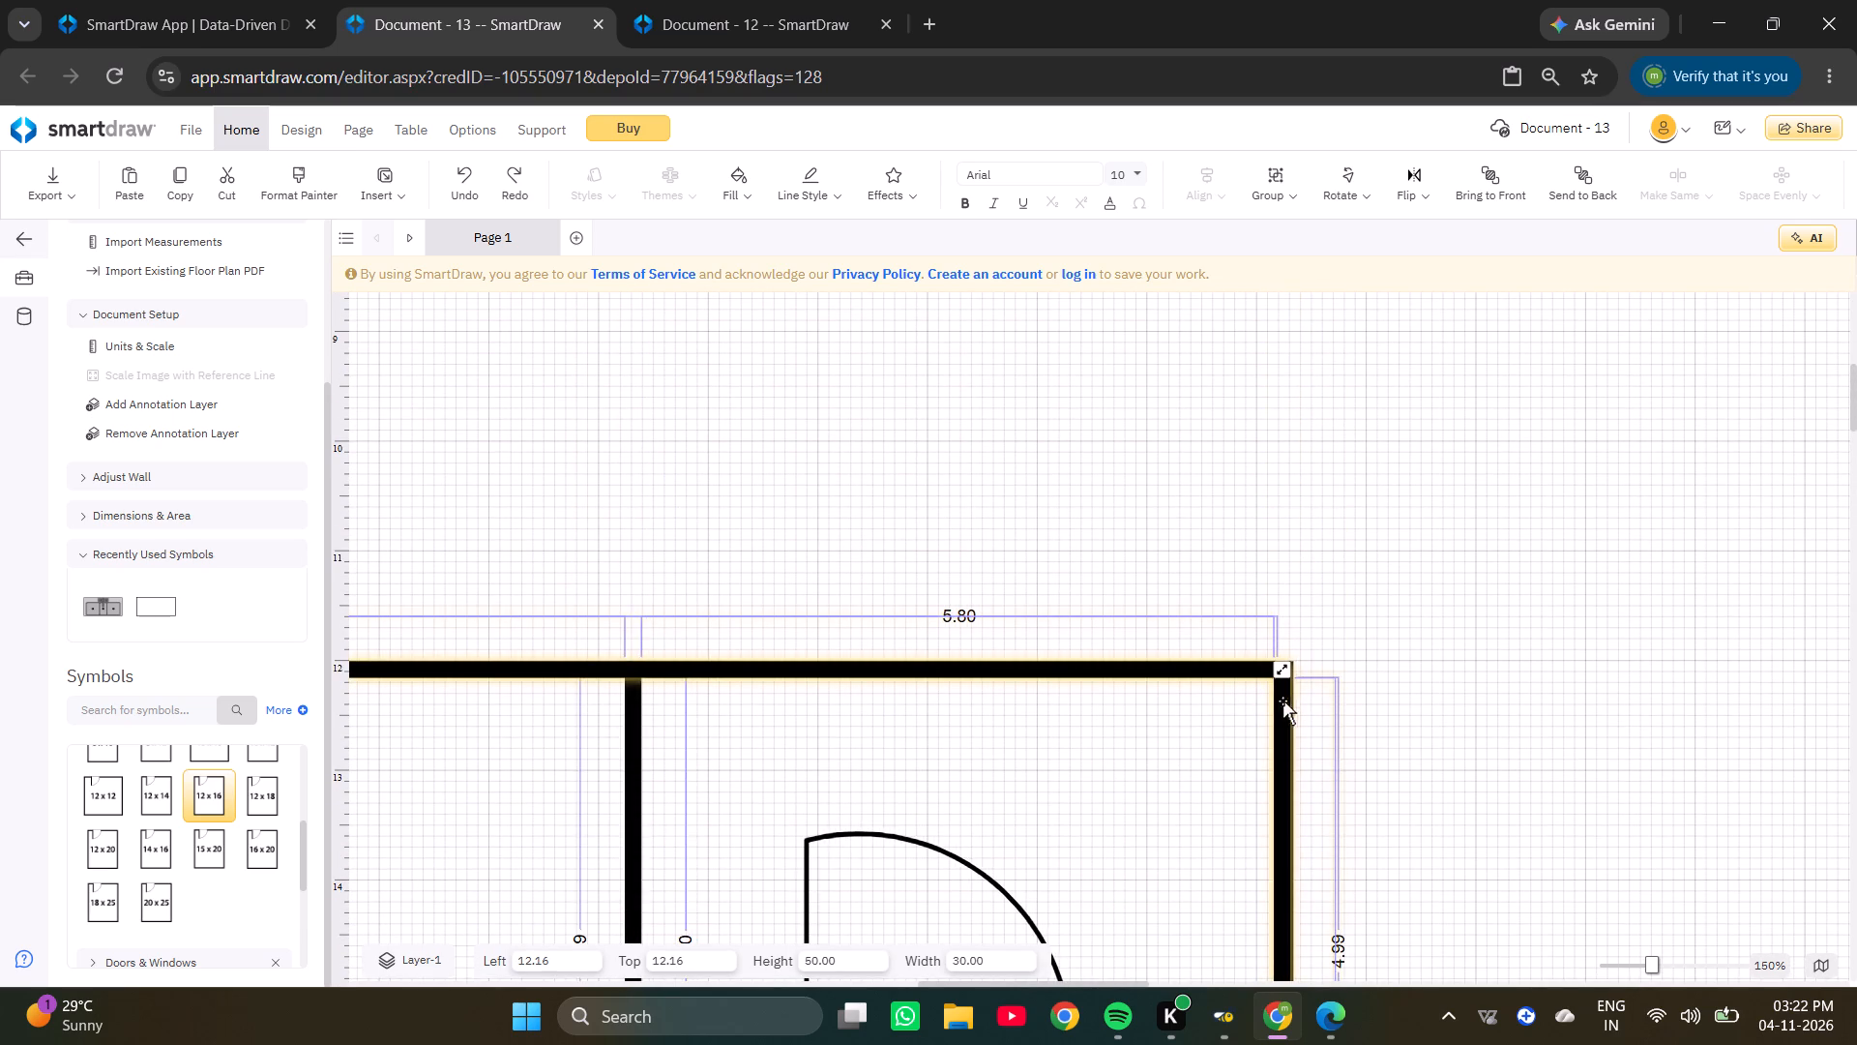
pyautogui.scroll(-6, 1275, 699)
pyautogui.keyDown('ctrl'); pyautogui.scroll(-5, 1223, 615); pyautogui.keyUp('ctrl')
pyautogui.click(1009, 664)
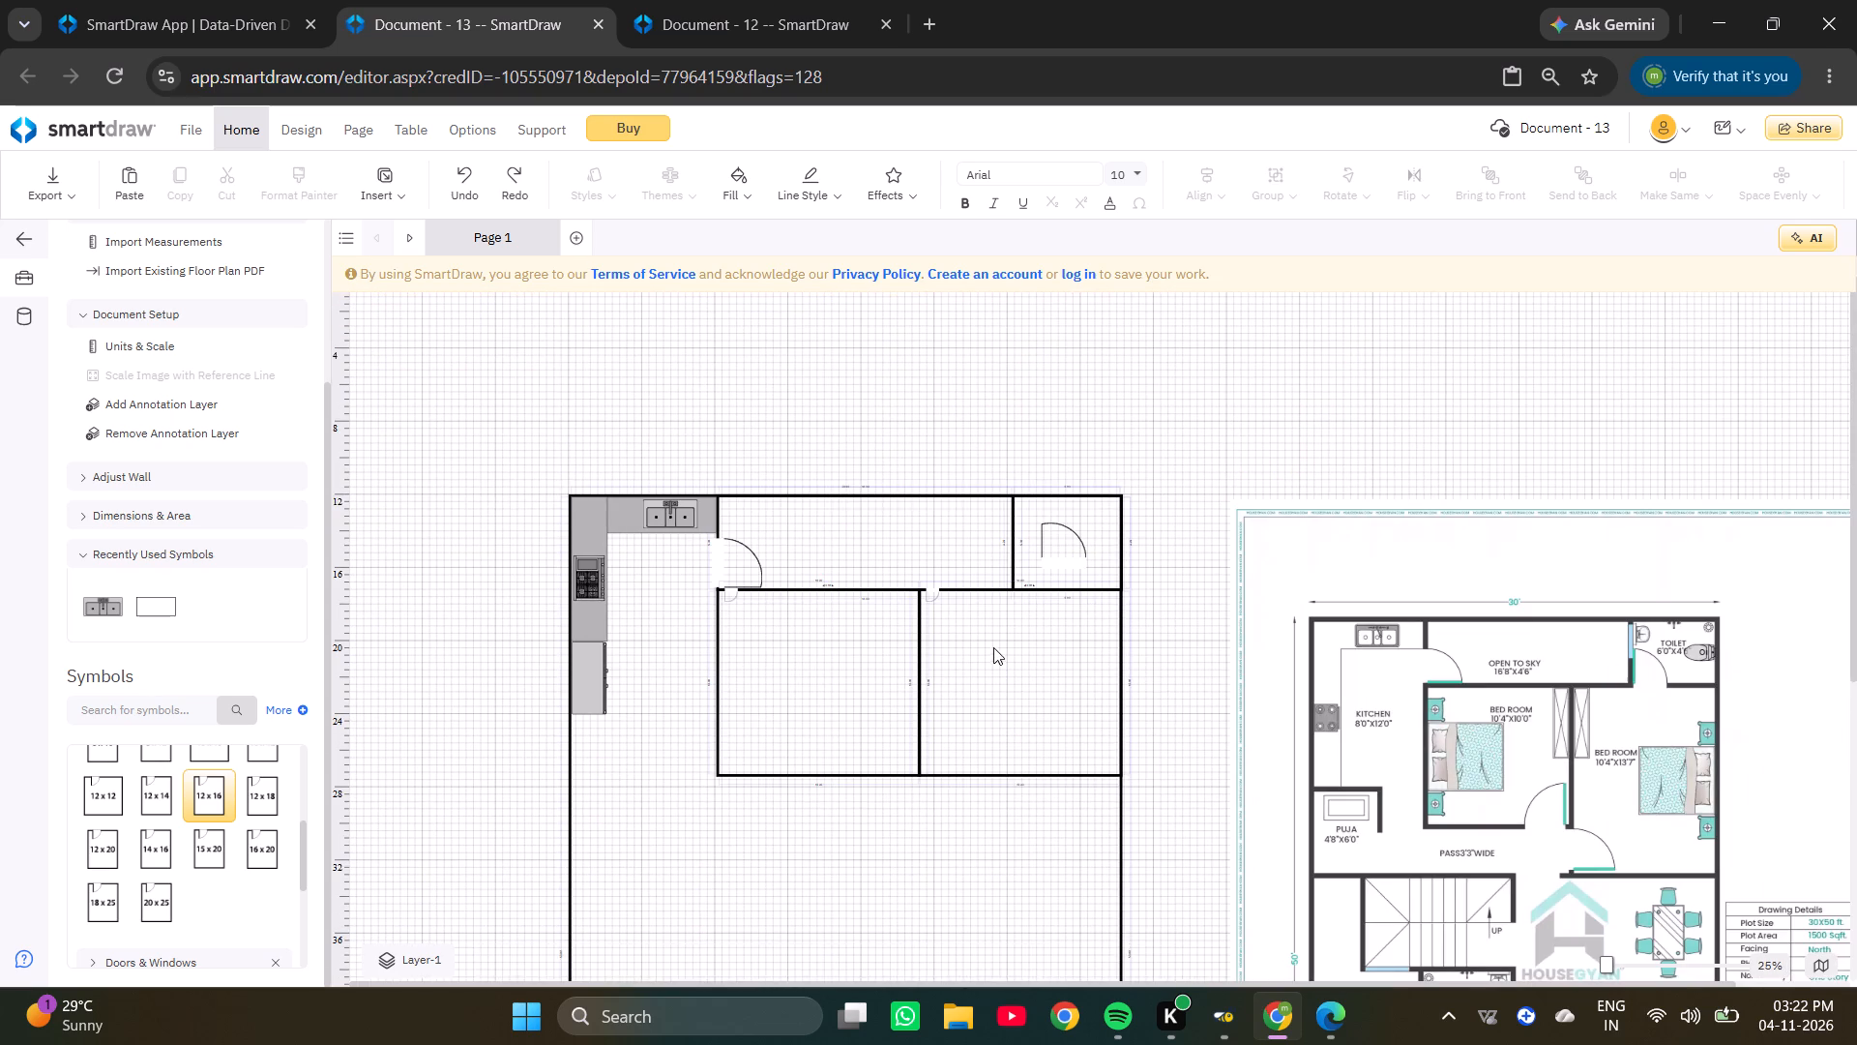
# Move the 30 x 50 outer wall together with its rooms to about 12.83, 13.47.
pyautogui.keyDown('ctrl'); pyautogui.scroll(4, 1067, 612); pyautogui.keyUp('ctrl')
pyautogui.scroll(2, 895, 445)
pyautogui.click(796, 473)
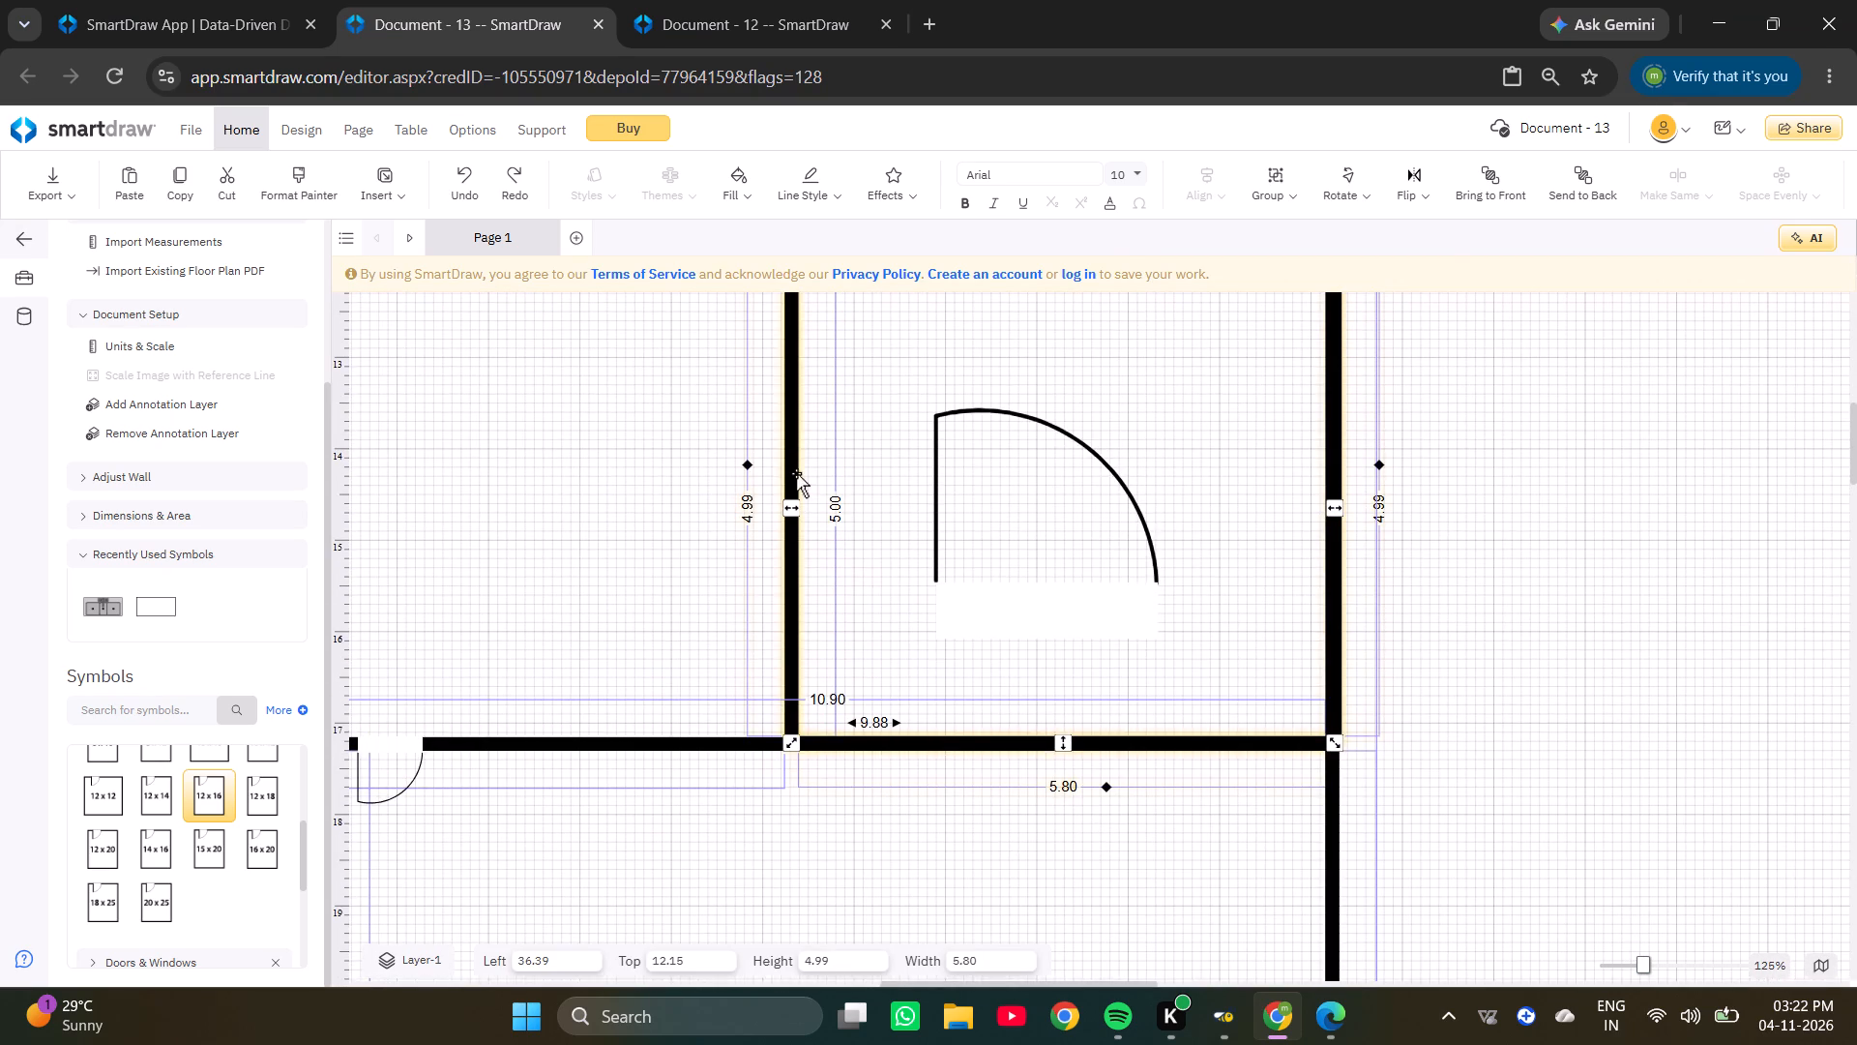
pyautogui.click(796, 473)
pyautogui.moveTo(1332, 600); pyautogui.dragTo(1352, 633)
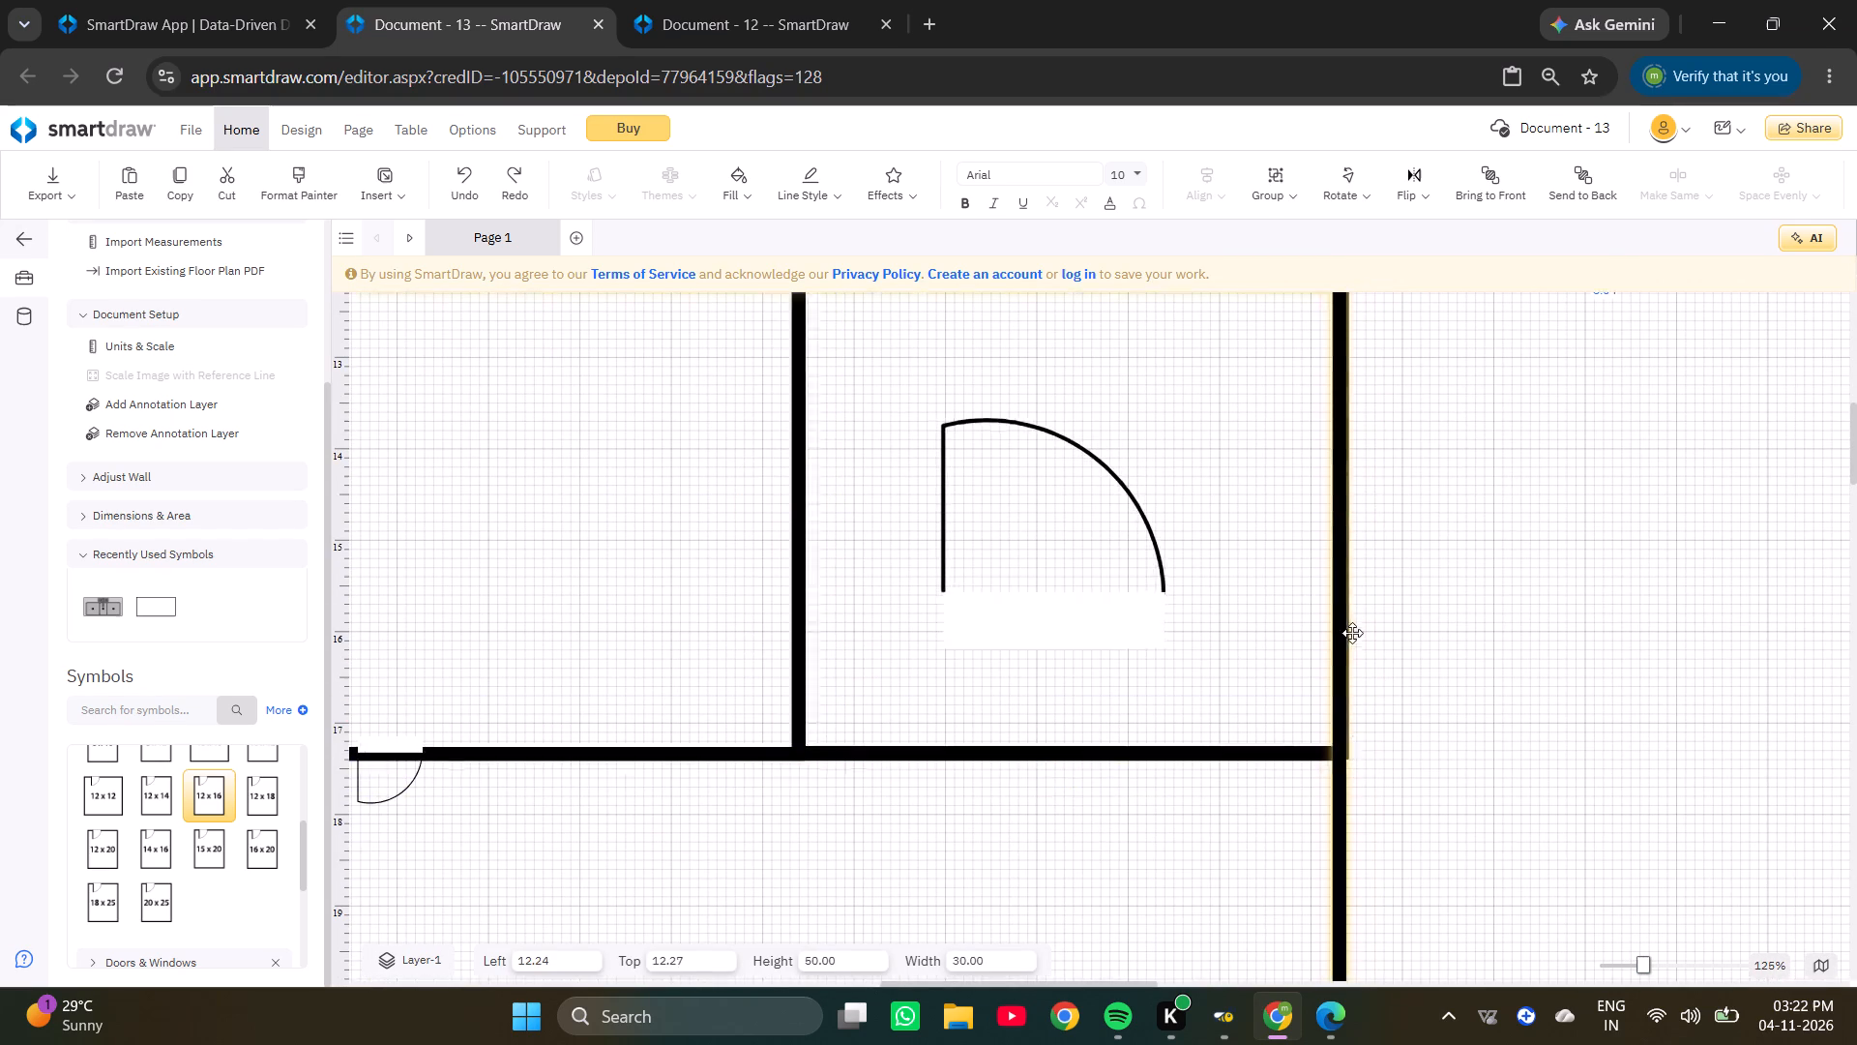
pyautogui.moveTo(1352, 633); pyautogui.dragTo(1357, 642)
pyautogui.click(1599, 457)
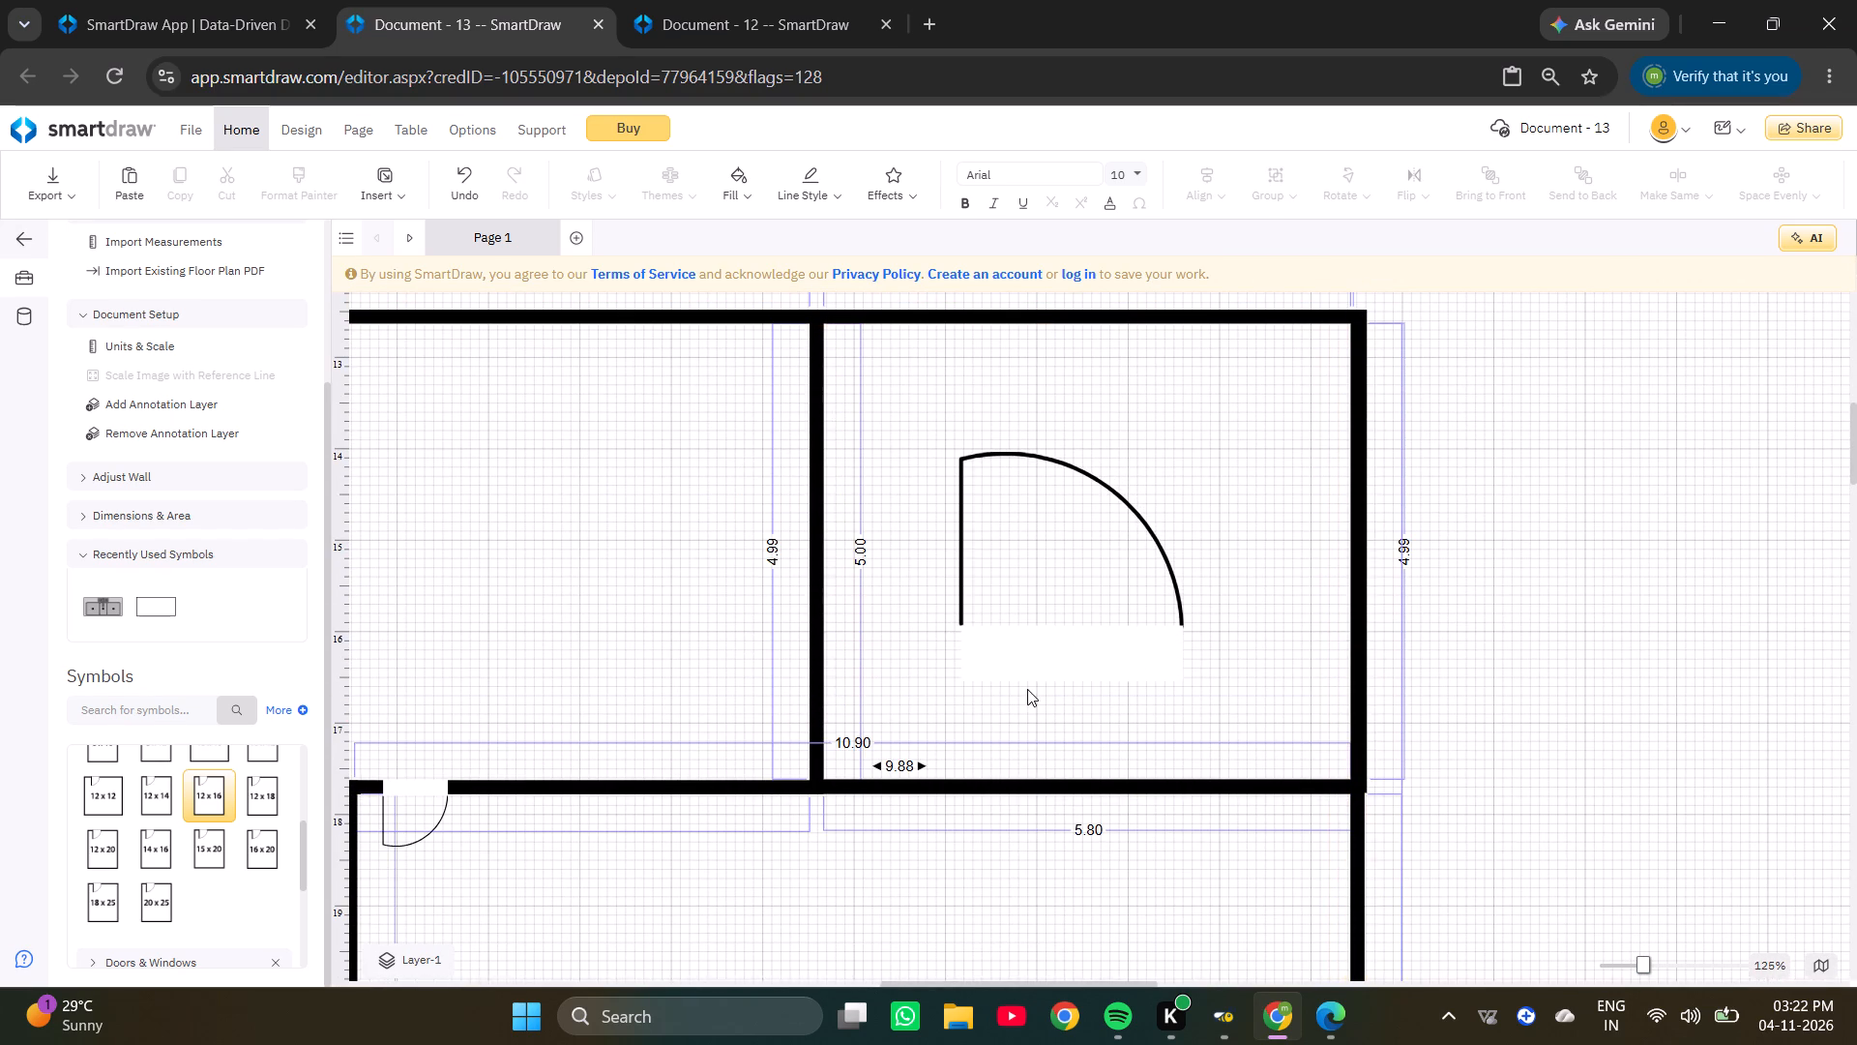
pyautogui.click(1027, 689)
pyautogui.click(816, 673)
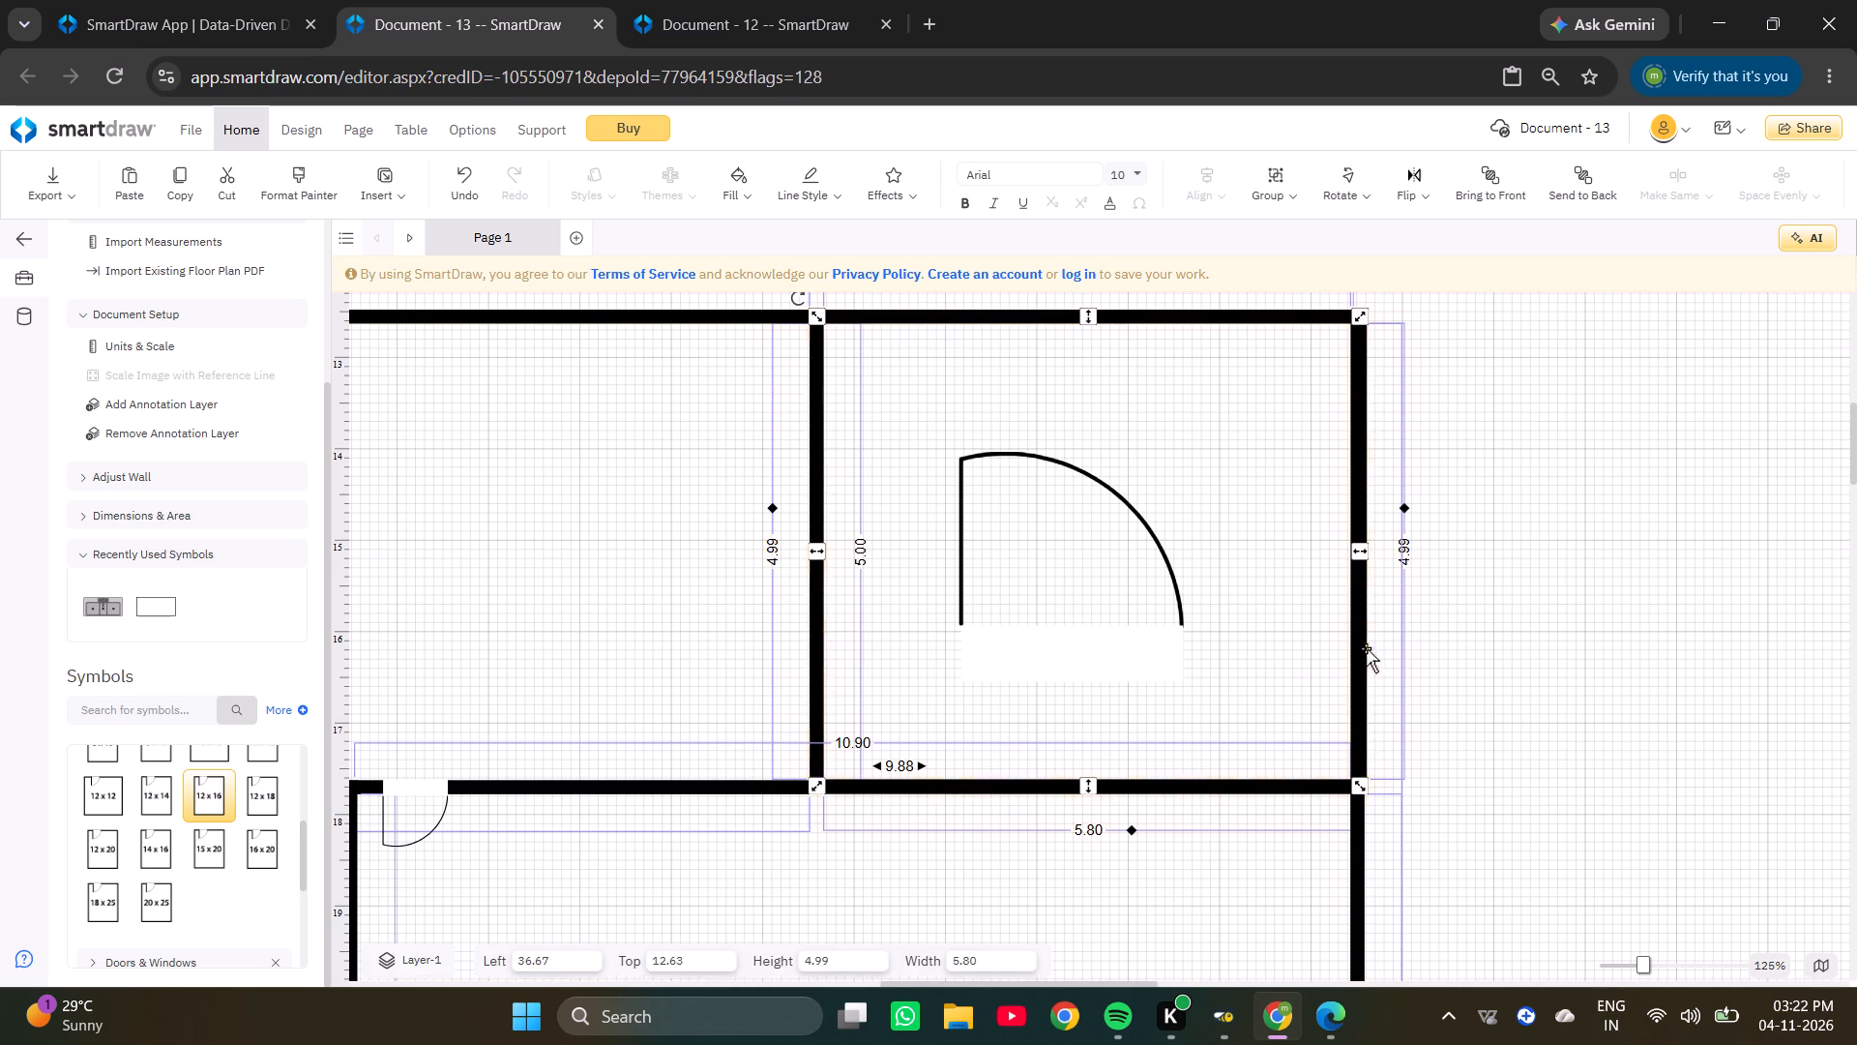
pyautogui.moveTo(1350, 650); pyautogui.dragTo(1385, 727)
pyautogui.keyDown('ctrl'); pyautogui.scroll(-4, 1221, 649); pyautogui.keyUp('ctrl')
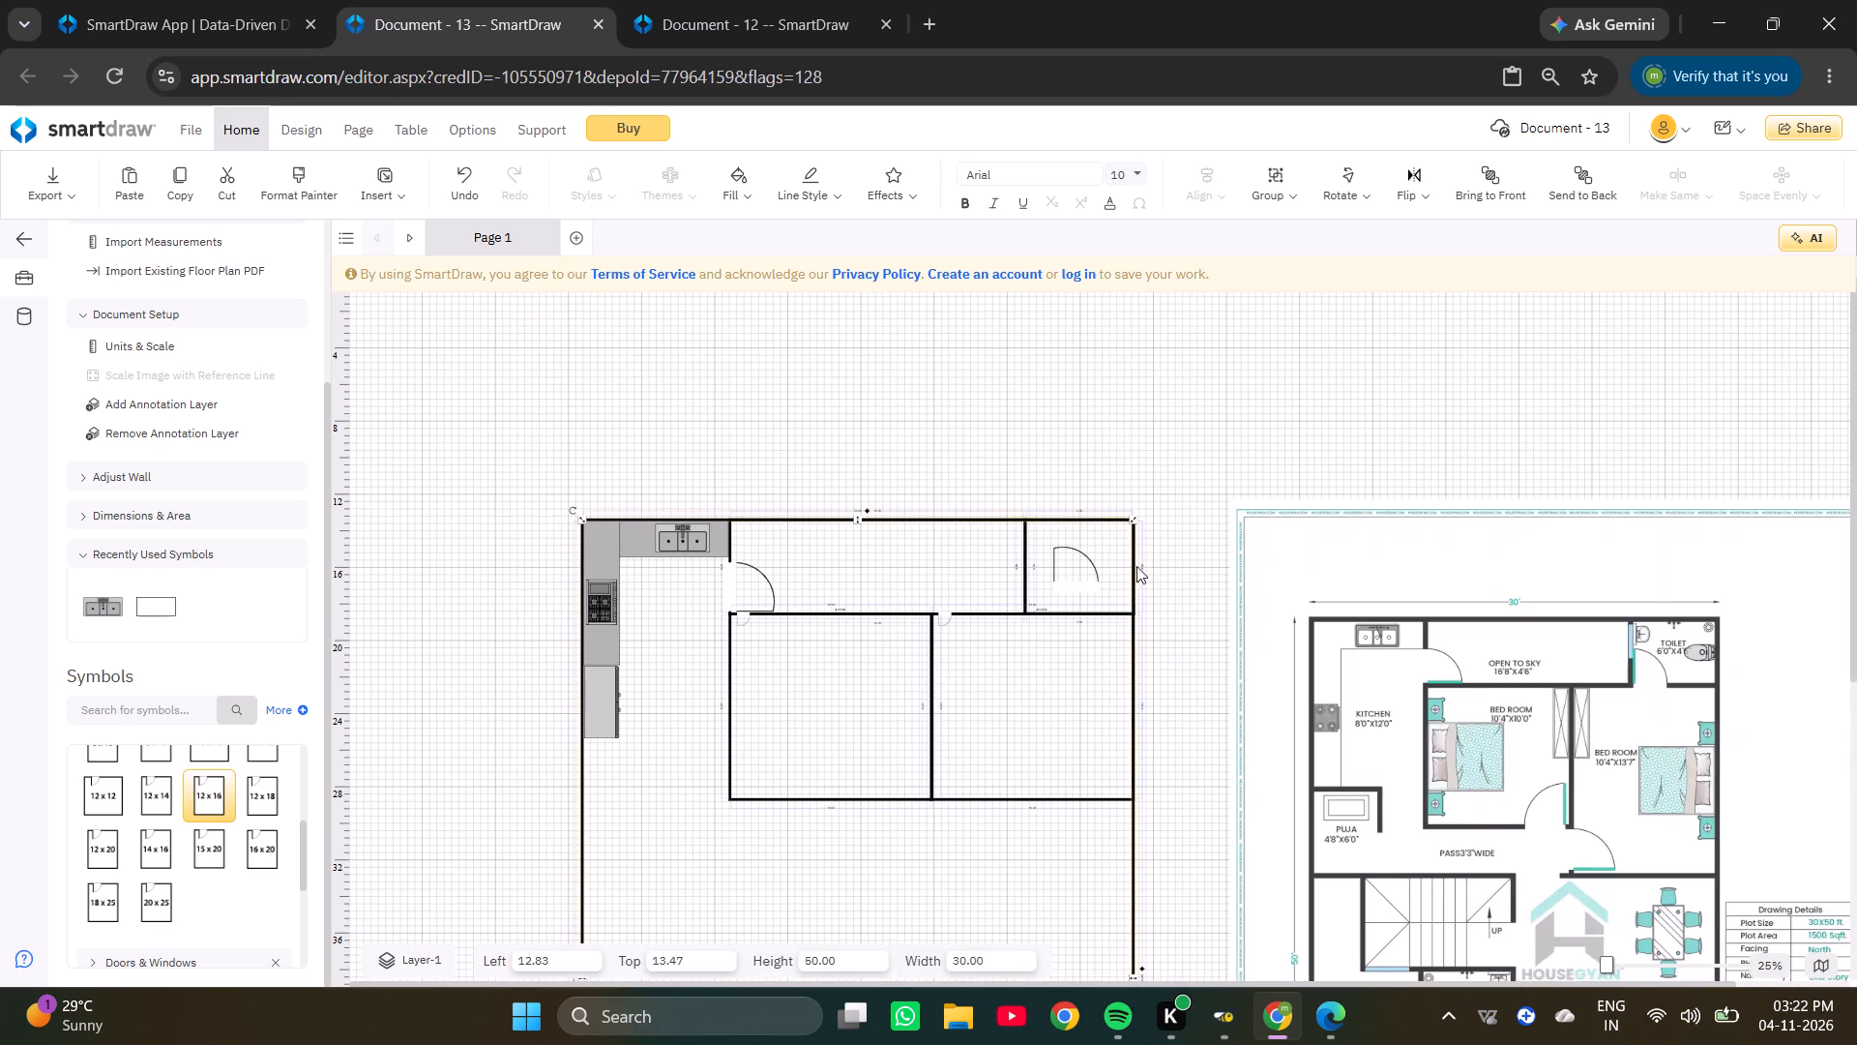
# Move the toilet door out of the toilet to the blank area beyond the outer wall's top corner.
pyautogui.moveTo(1091, 576); pyautogui.dragTo(1305, 341)
pyautogui.click(998, 432)
# Refit the toilet room into the outer wall's top corner, at about 37.02, 13.47.
pyautogui.keyDown('ctrl'); pyautogui.scroll(3, 1096, 567); pyautogui.keyUp('ctrl')
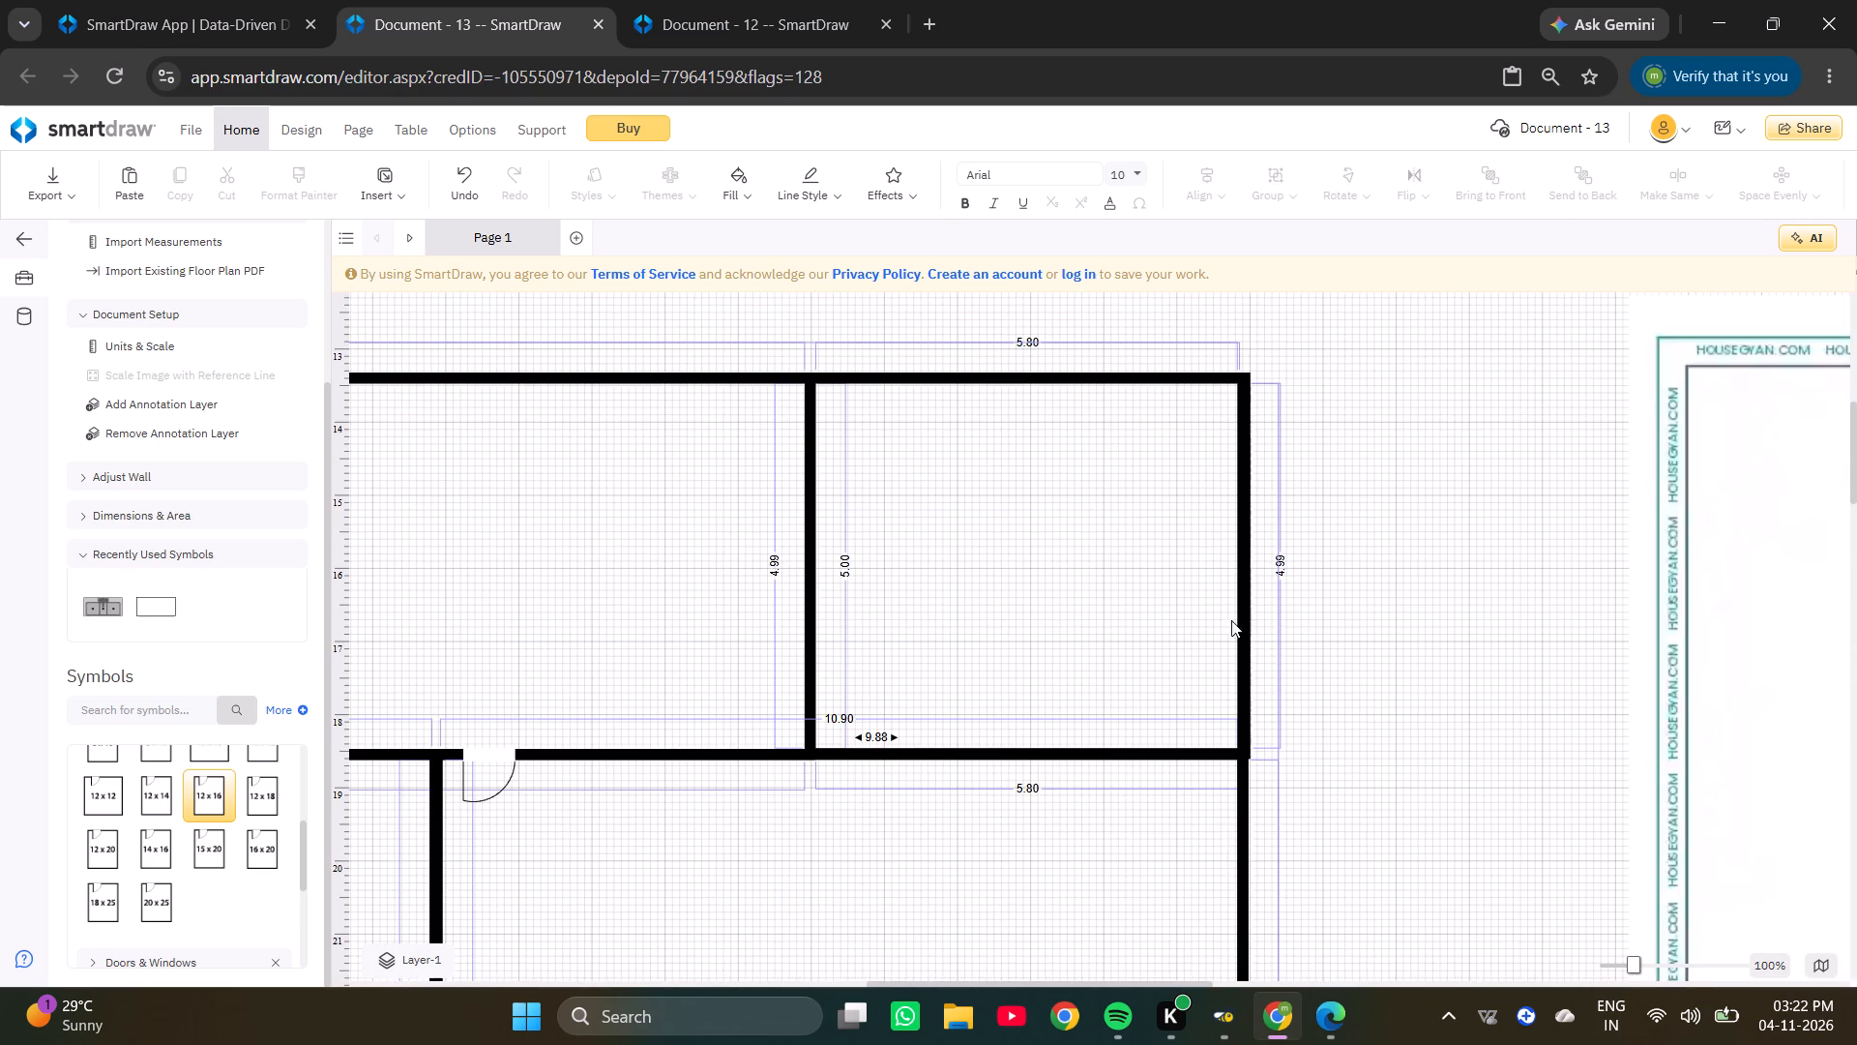
pyautogui.click(1241, 618)
pyautogui.click(1241, 618)
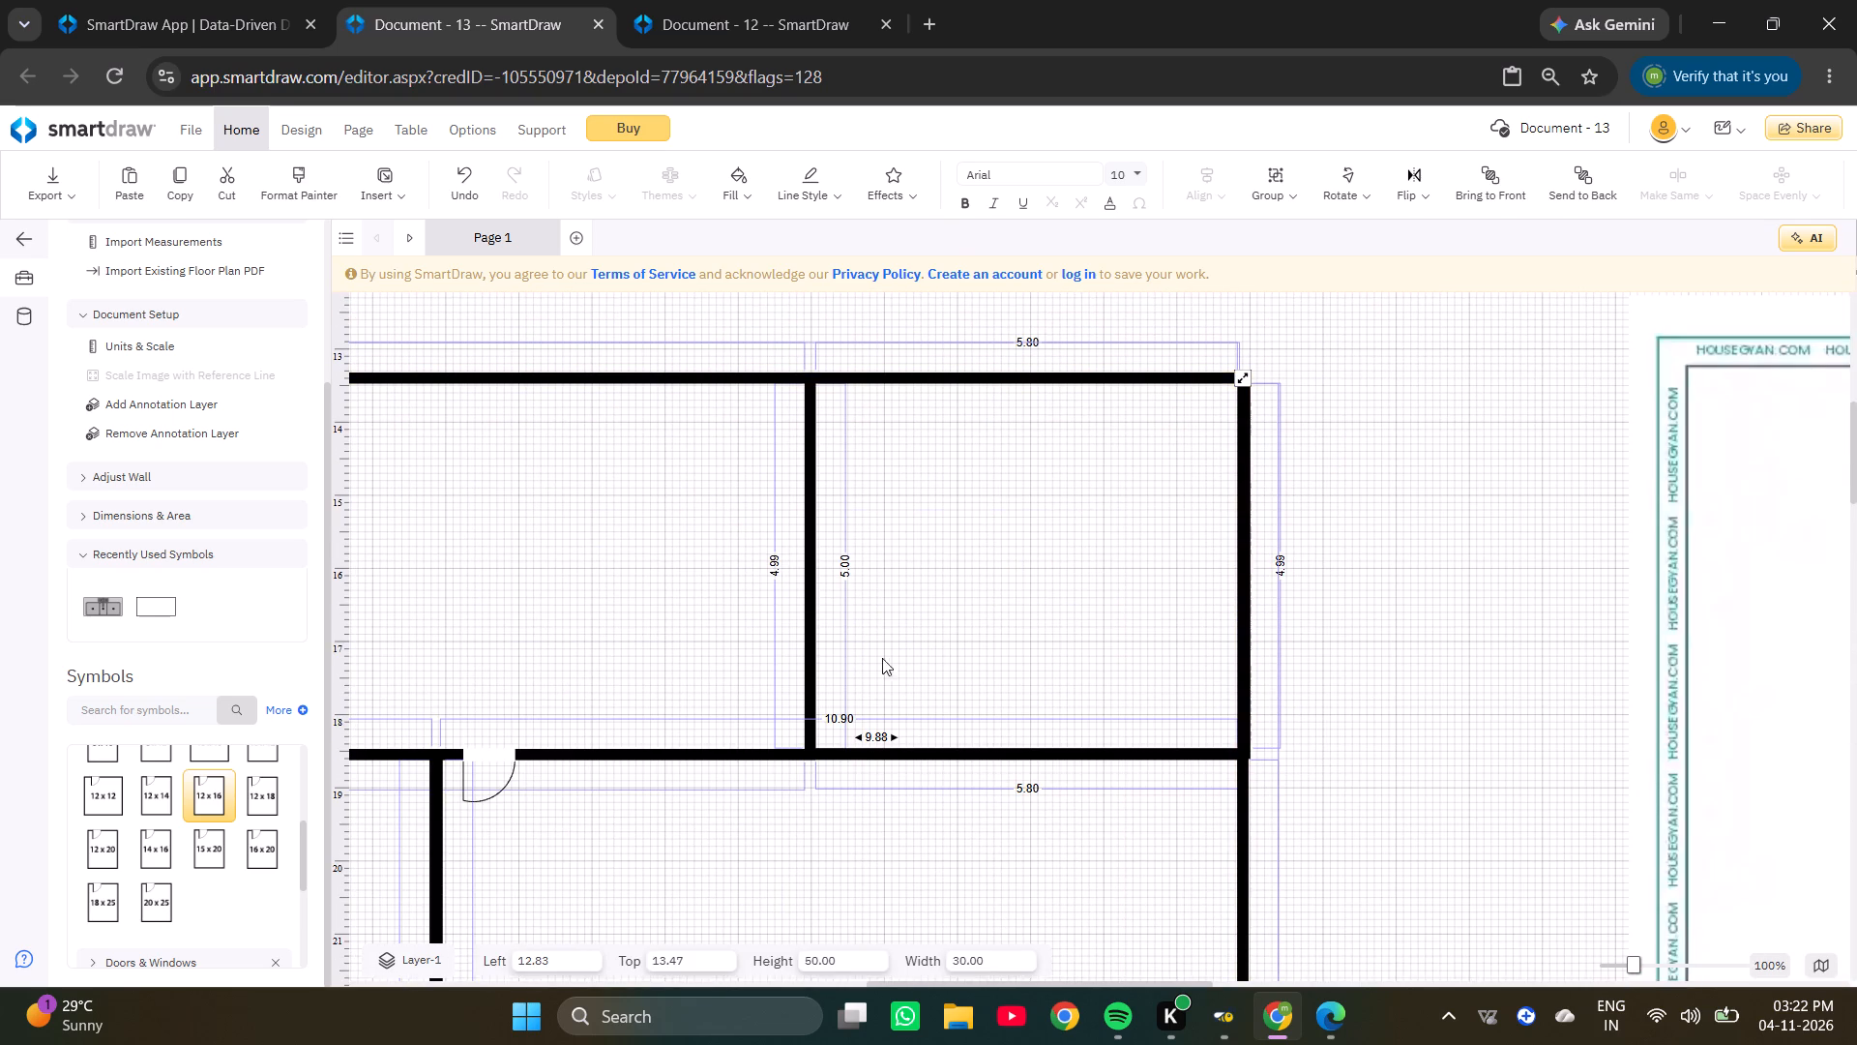
pyautogui.click(798, 647)
pyautogui.click(807, 643)
pyautogui.moveTo(807, 643); pyautogui.dragTo(857, 673)
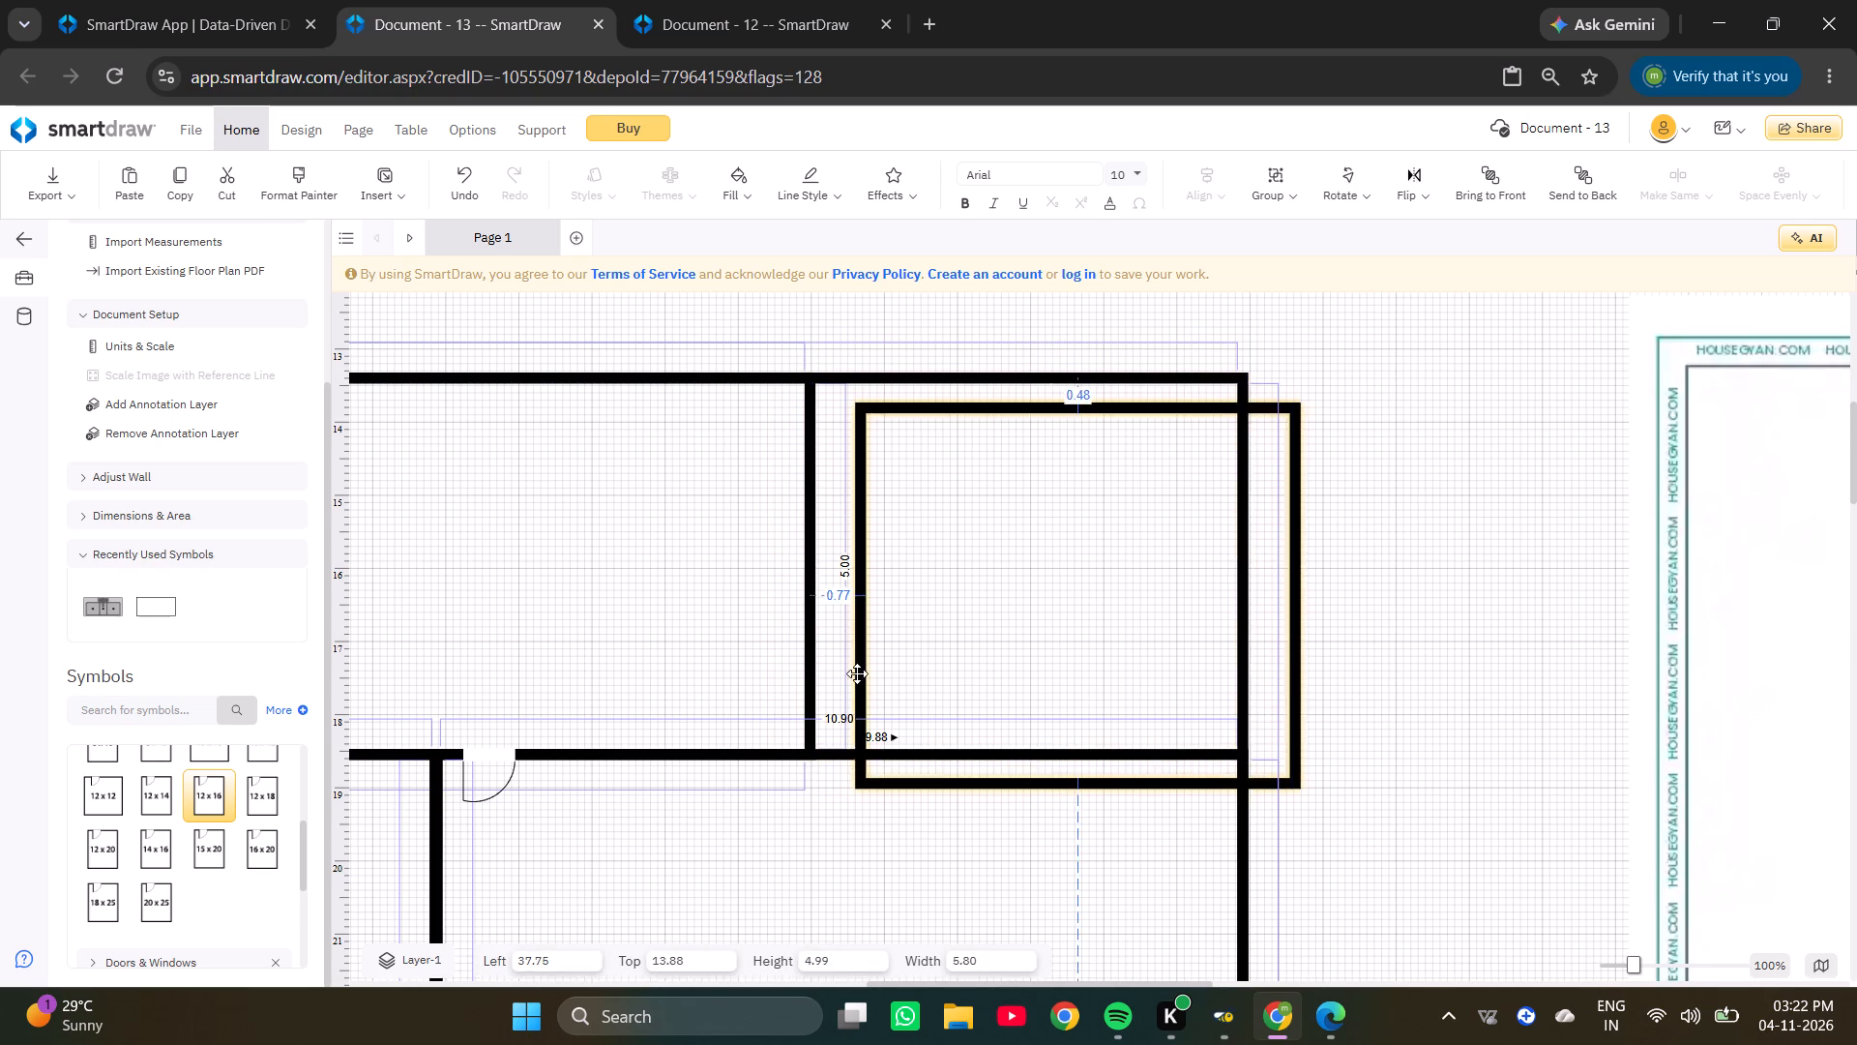
pyautogui.moveTo(857, 673); pyautogui.dragTo(798, 632)
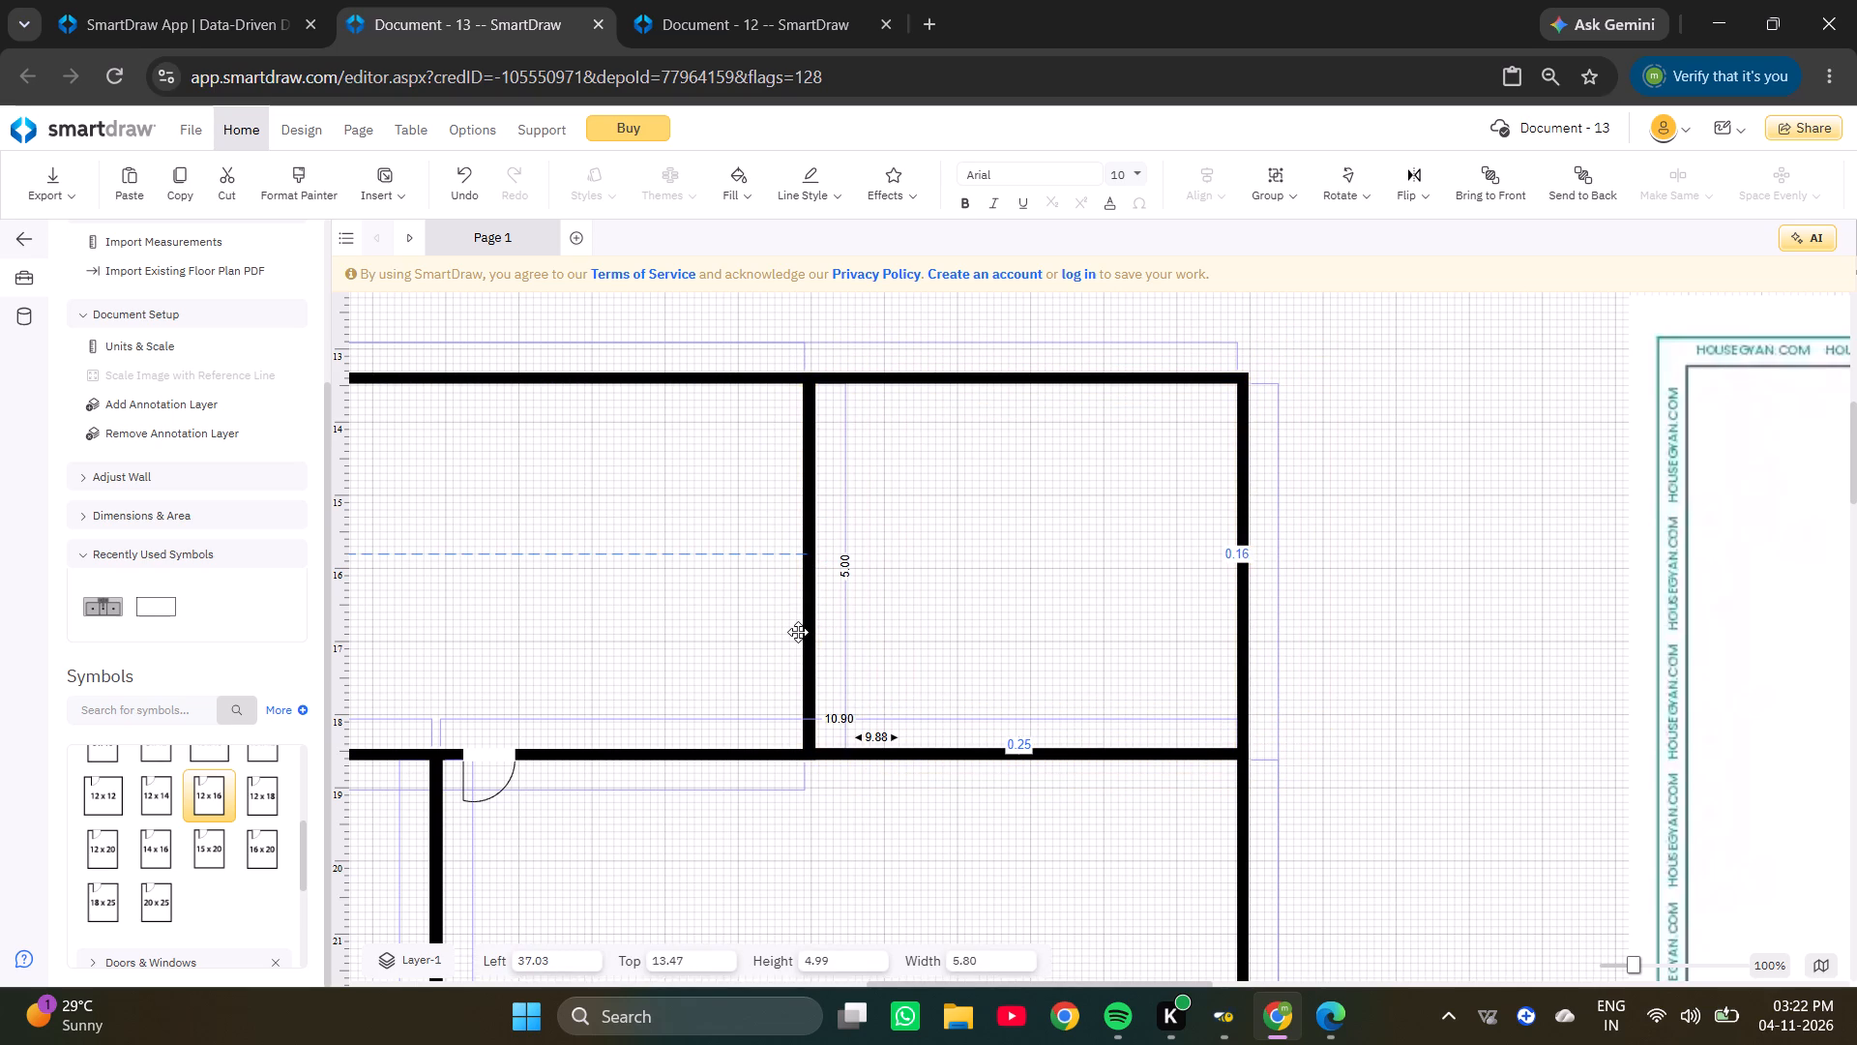
pyautogui.moveTo(798, 632); pyautogui.dragTo(798, 631)
pyautogui.click(808, 570)
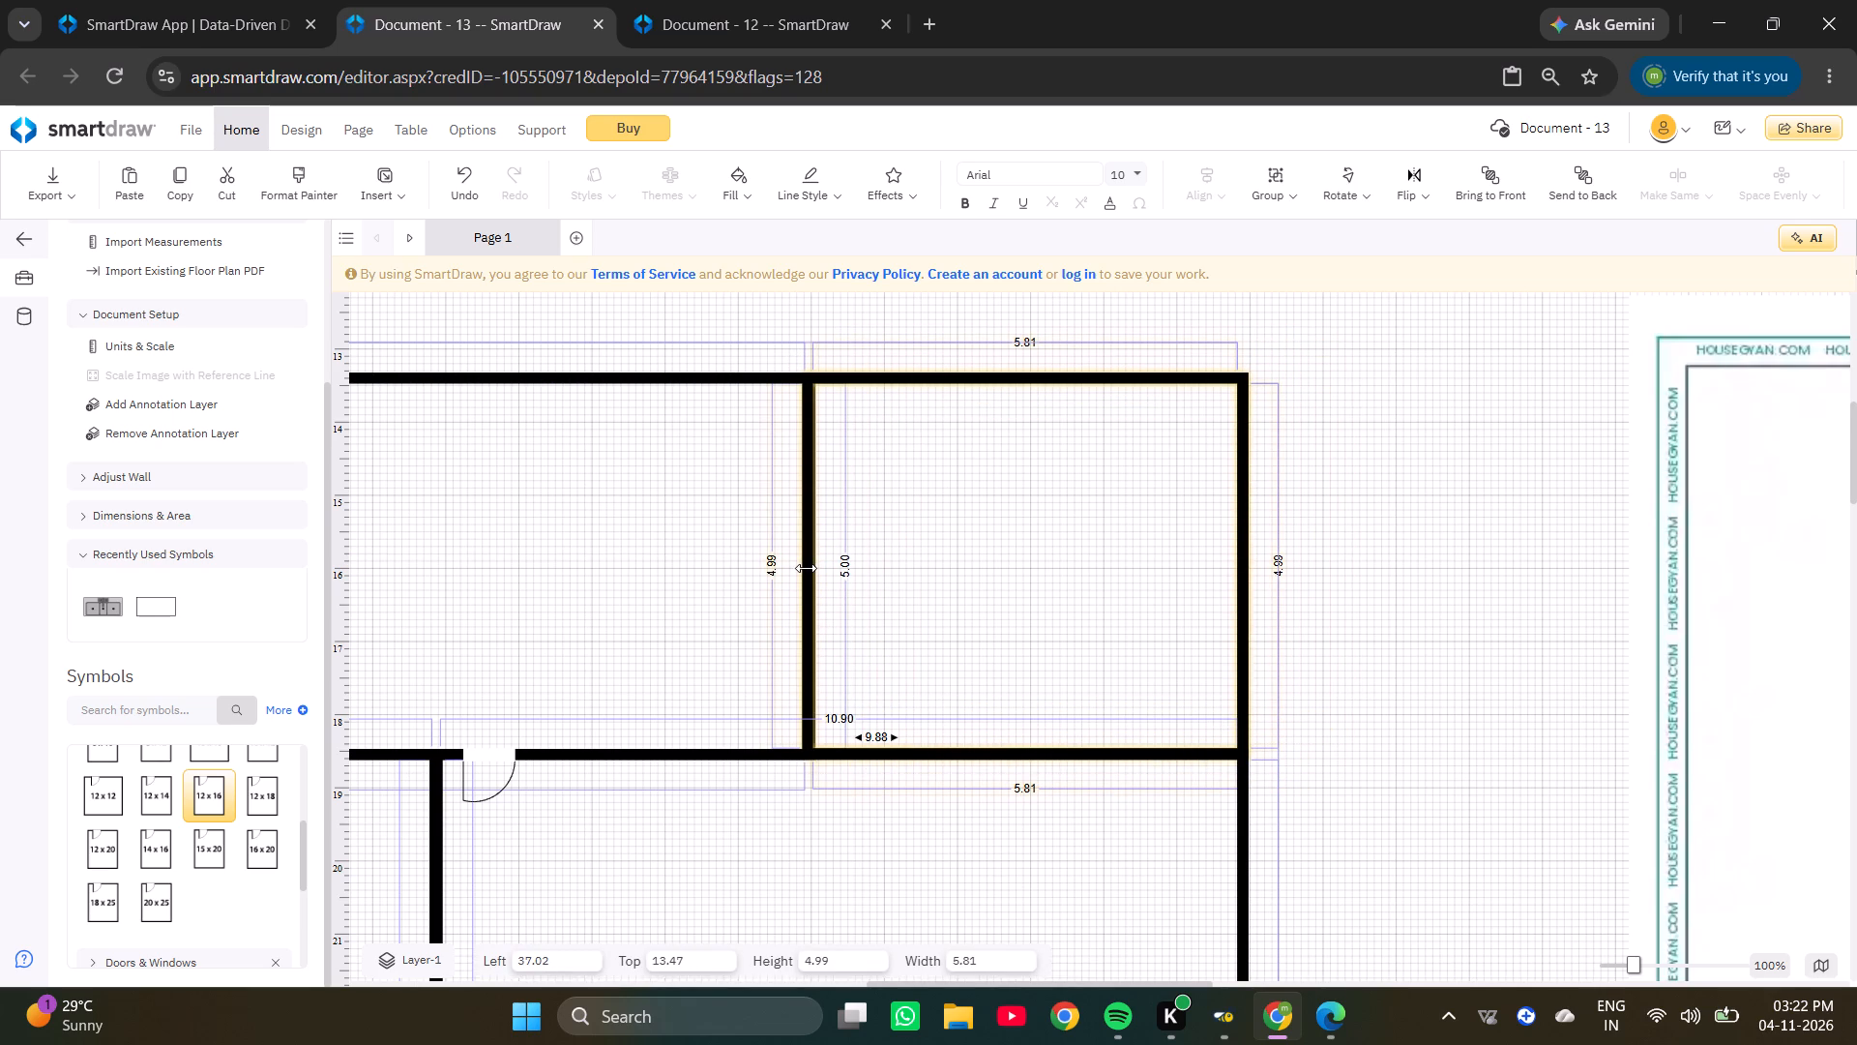
# Set the toilet's width to 5.79 and align it with the outer corner, at about 37.04, 13.47.
pyautogui.keyDown('ctrl'); pyautogui.scroll(3, 1027, 351); pyautogui.keyUp('ctrl')
pyautogui.click(1035, 333)
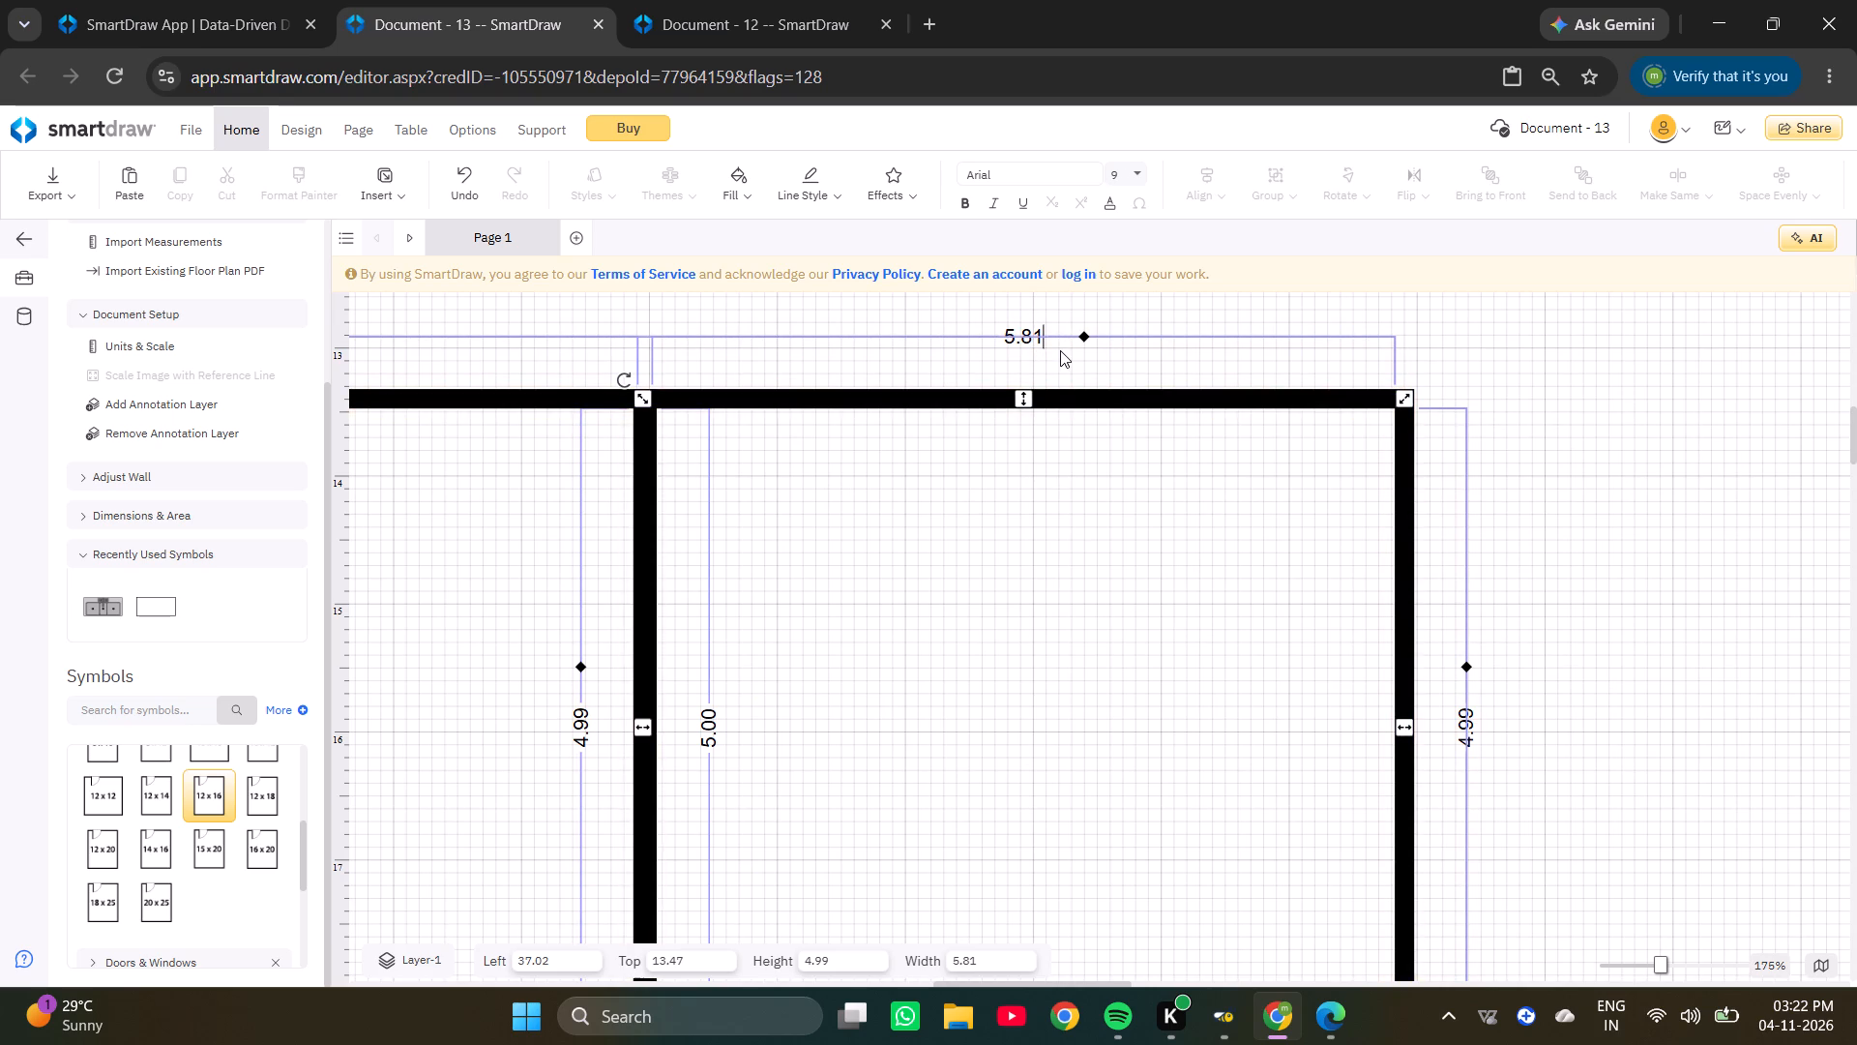
pyautogui.press('BackSpace')
pyautogui.press('BackSpace')
pyautogui.press('7')
pyautogui.press('9')
pyautogui.press('Return')
pyautogui.click(1114, 492)
pyautogui.click(642, 571)
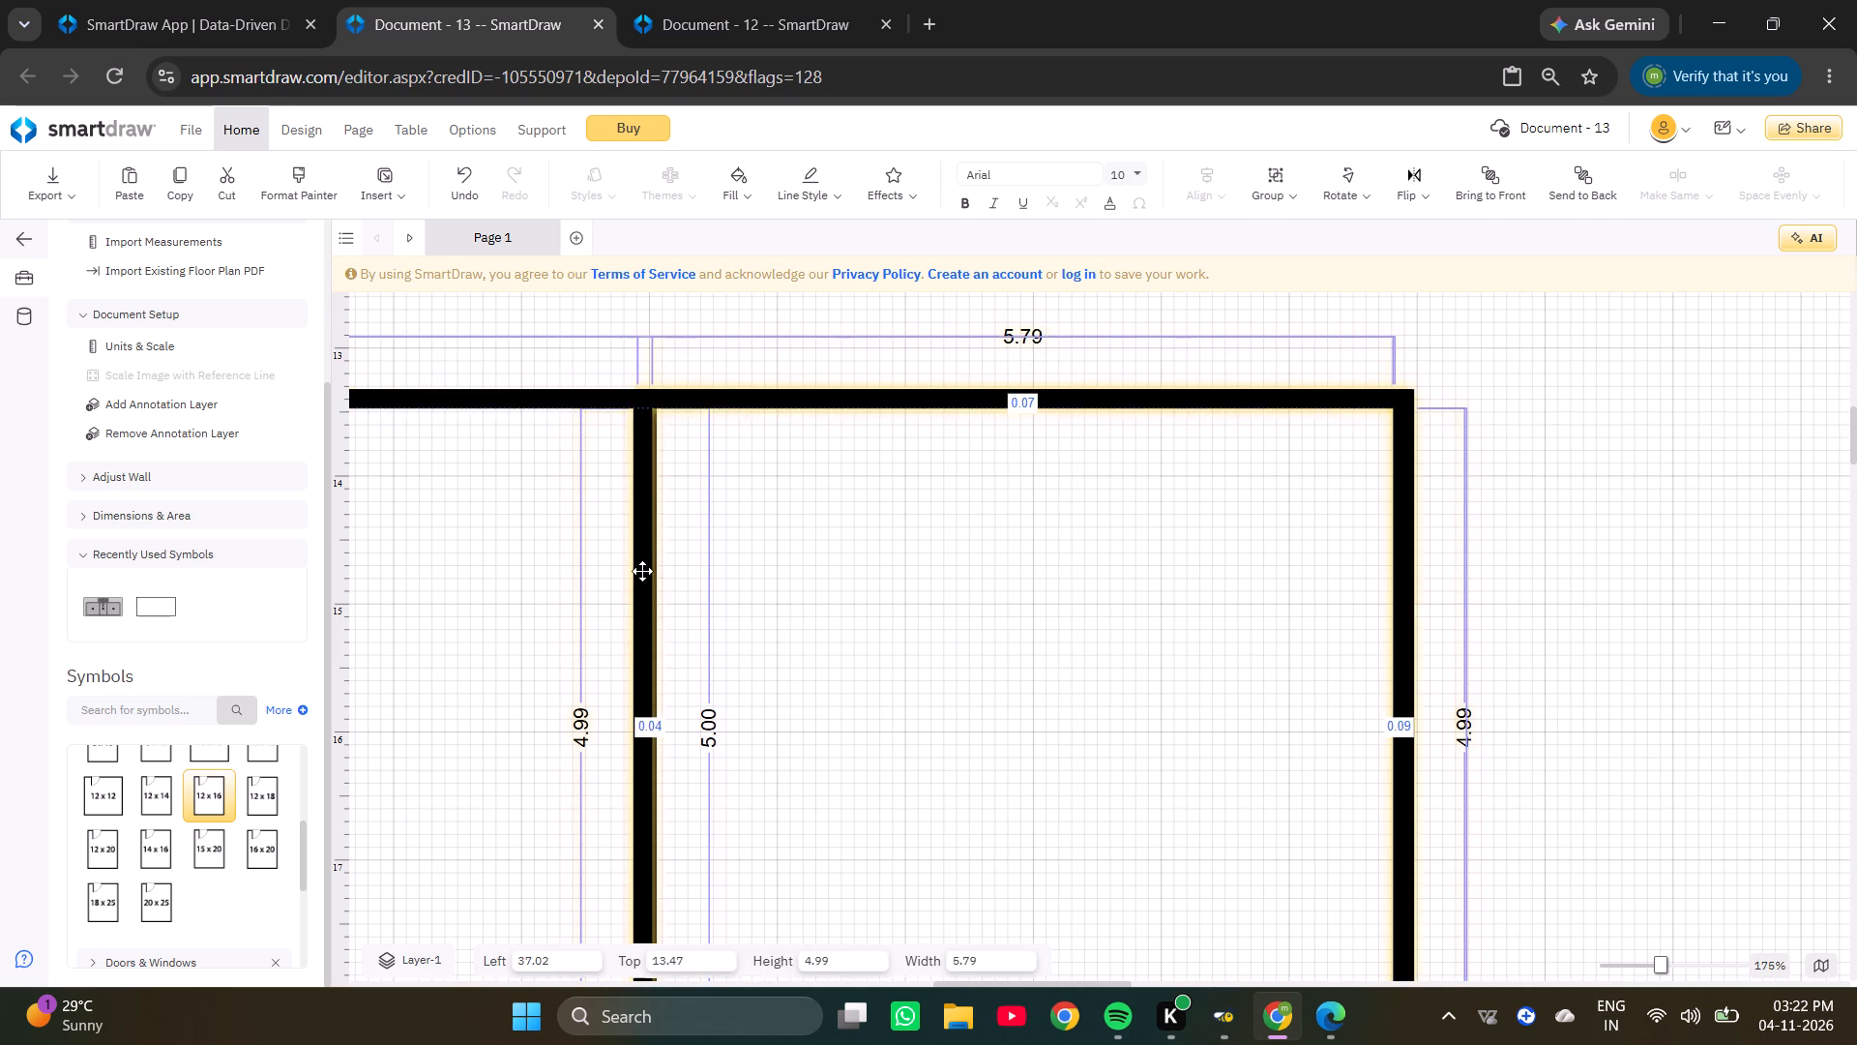
pyautogui.scroll(-2, 645, 570)
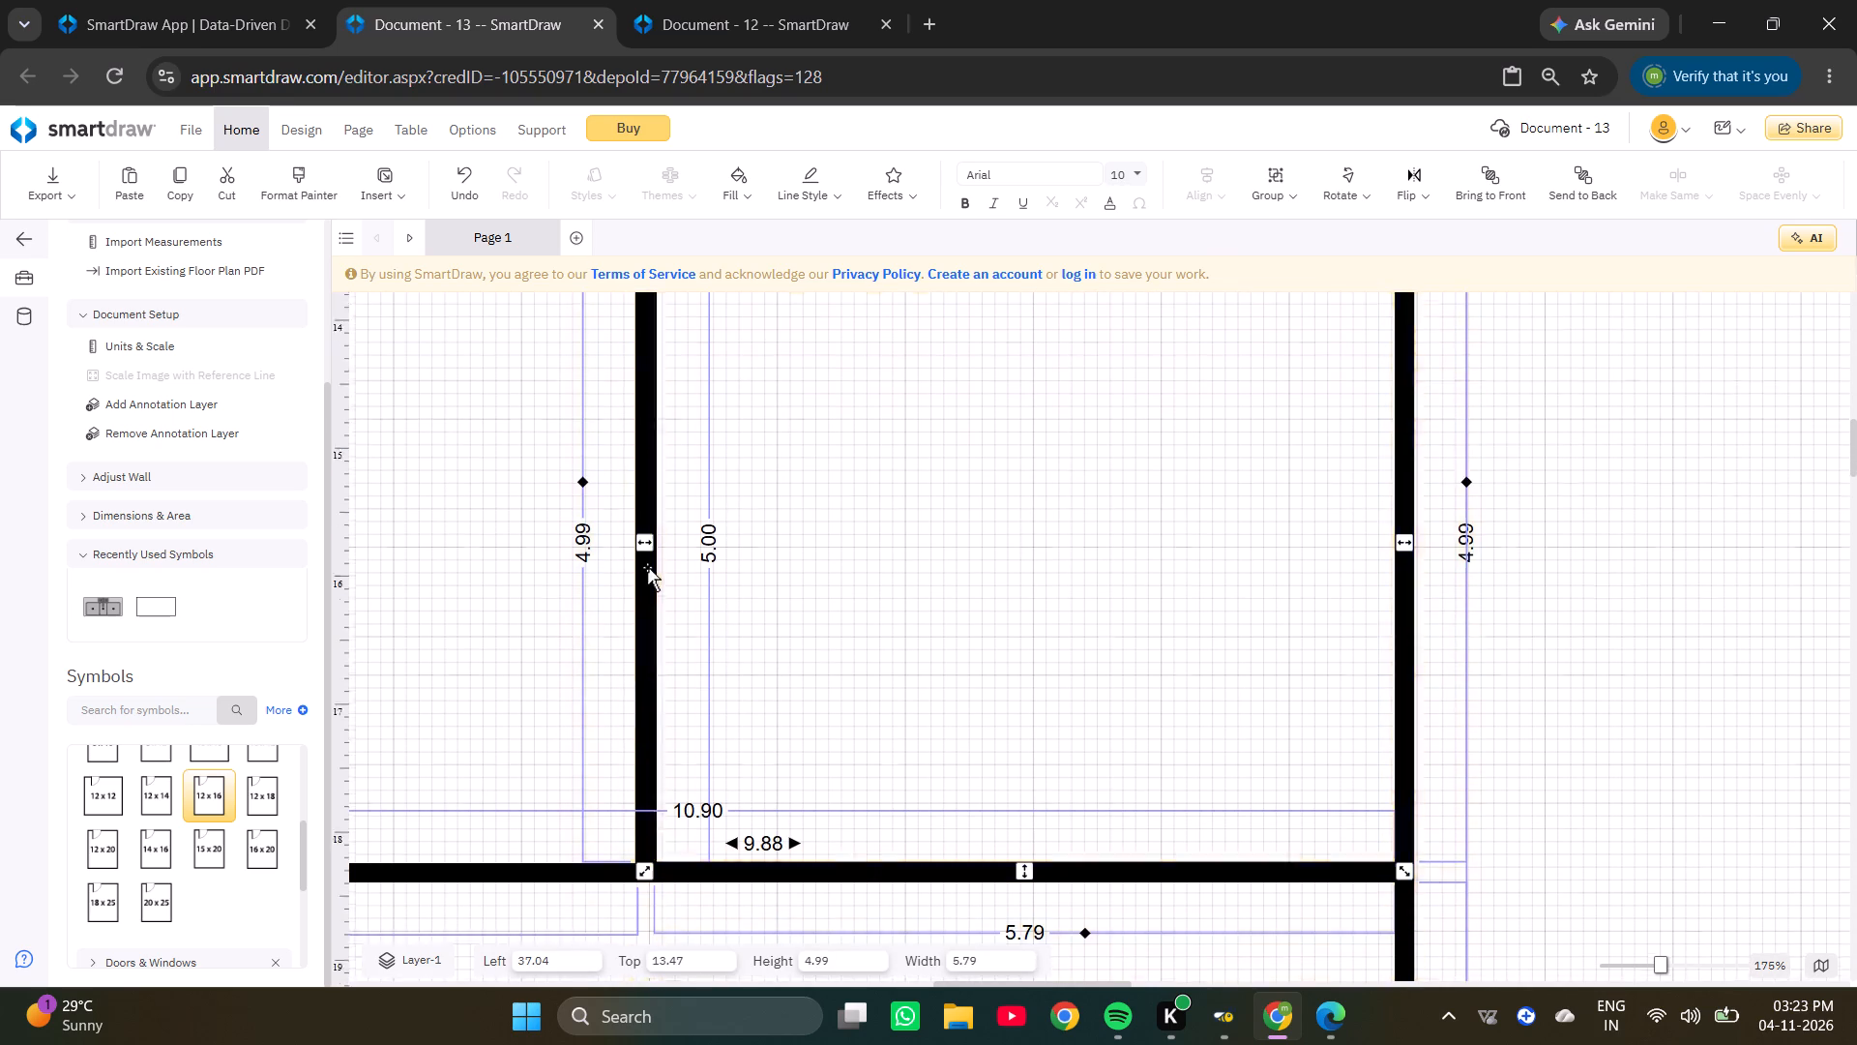
# Place the toilet door on the toilet's bottom wall near the open-to-sky partition, at about 37.19, 16.32.
pyautogui.click(954, 604)
pyautogui.keyDown('ctrl'); pyautogui.scroll(-4, 941, 600); pyautogui.keyUp('ctrl')
pyautogui.scroll(2, 1142, 452)
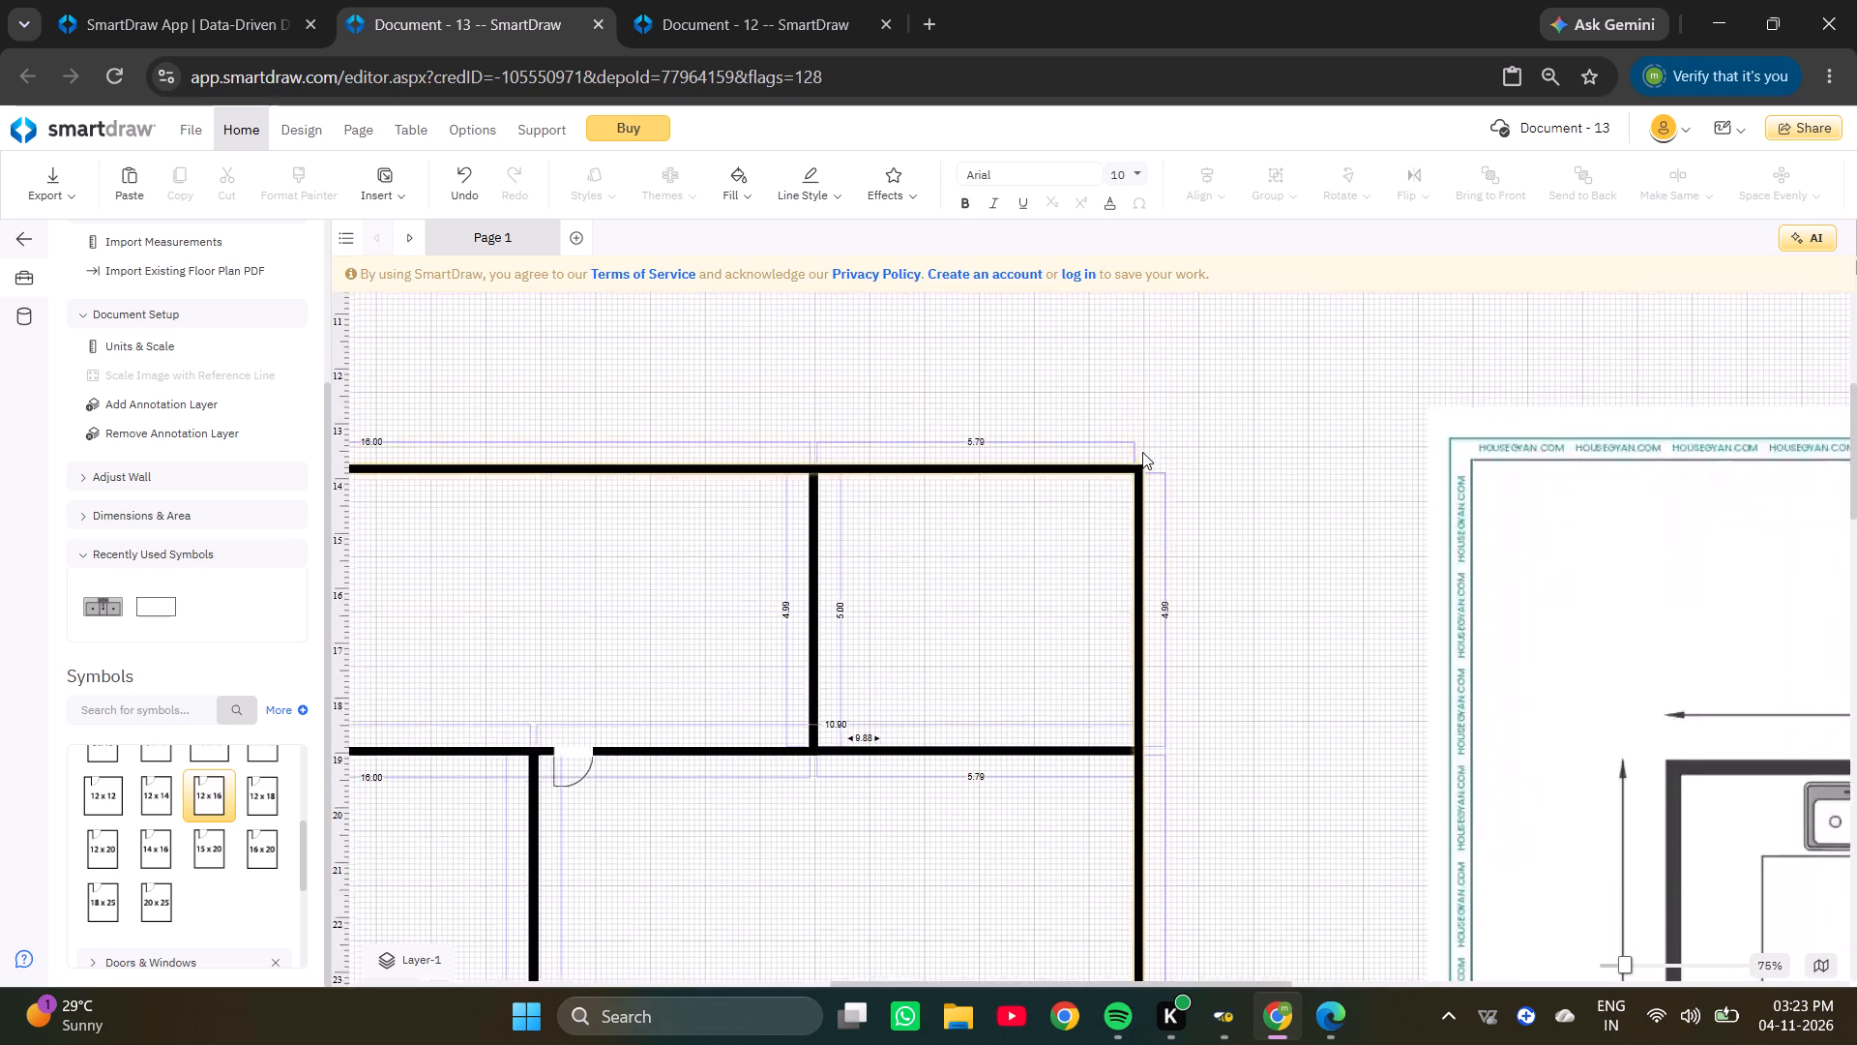
pyautogui.scroll(3, 1146, 462)
pyautogui.moveTo(1573, 462); pyautogui.dragTo(958, 883)
pyautogui.scroll(-2, 974, 676)
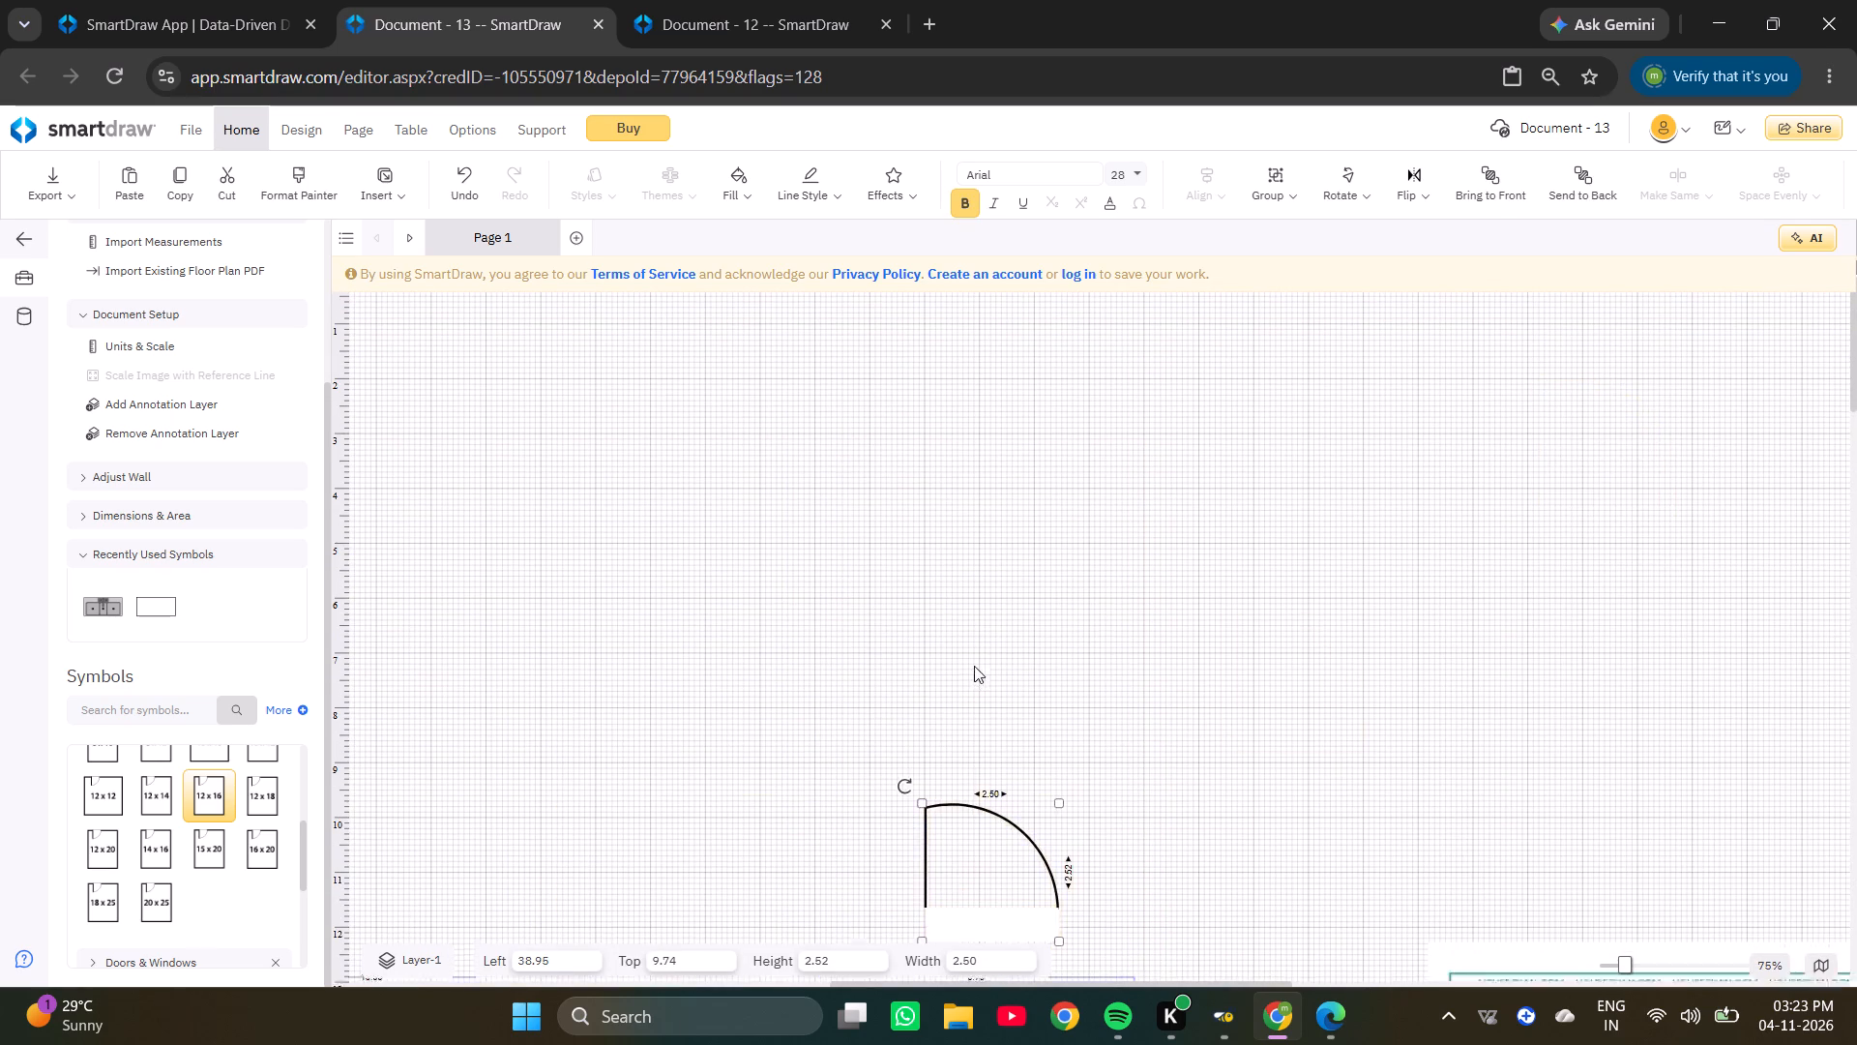
pyautogui.scroll(-4, 974, 666)
pyautogui.scroll(2, 1002, 335)
pyautogui.moveTo(1009, 434); pyautogui.dragTo(910, 792)
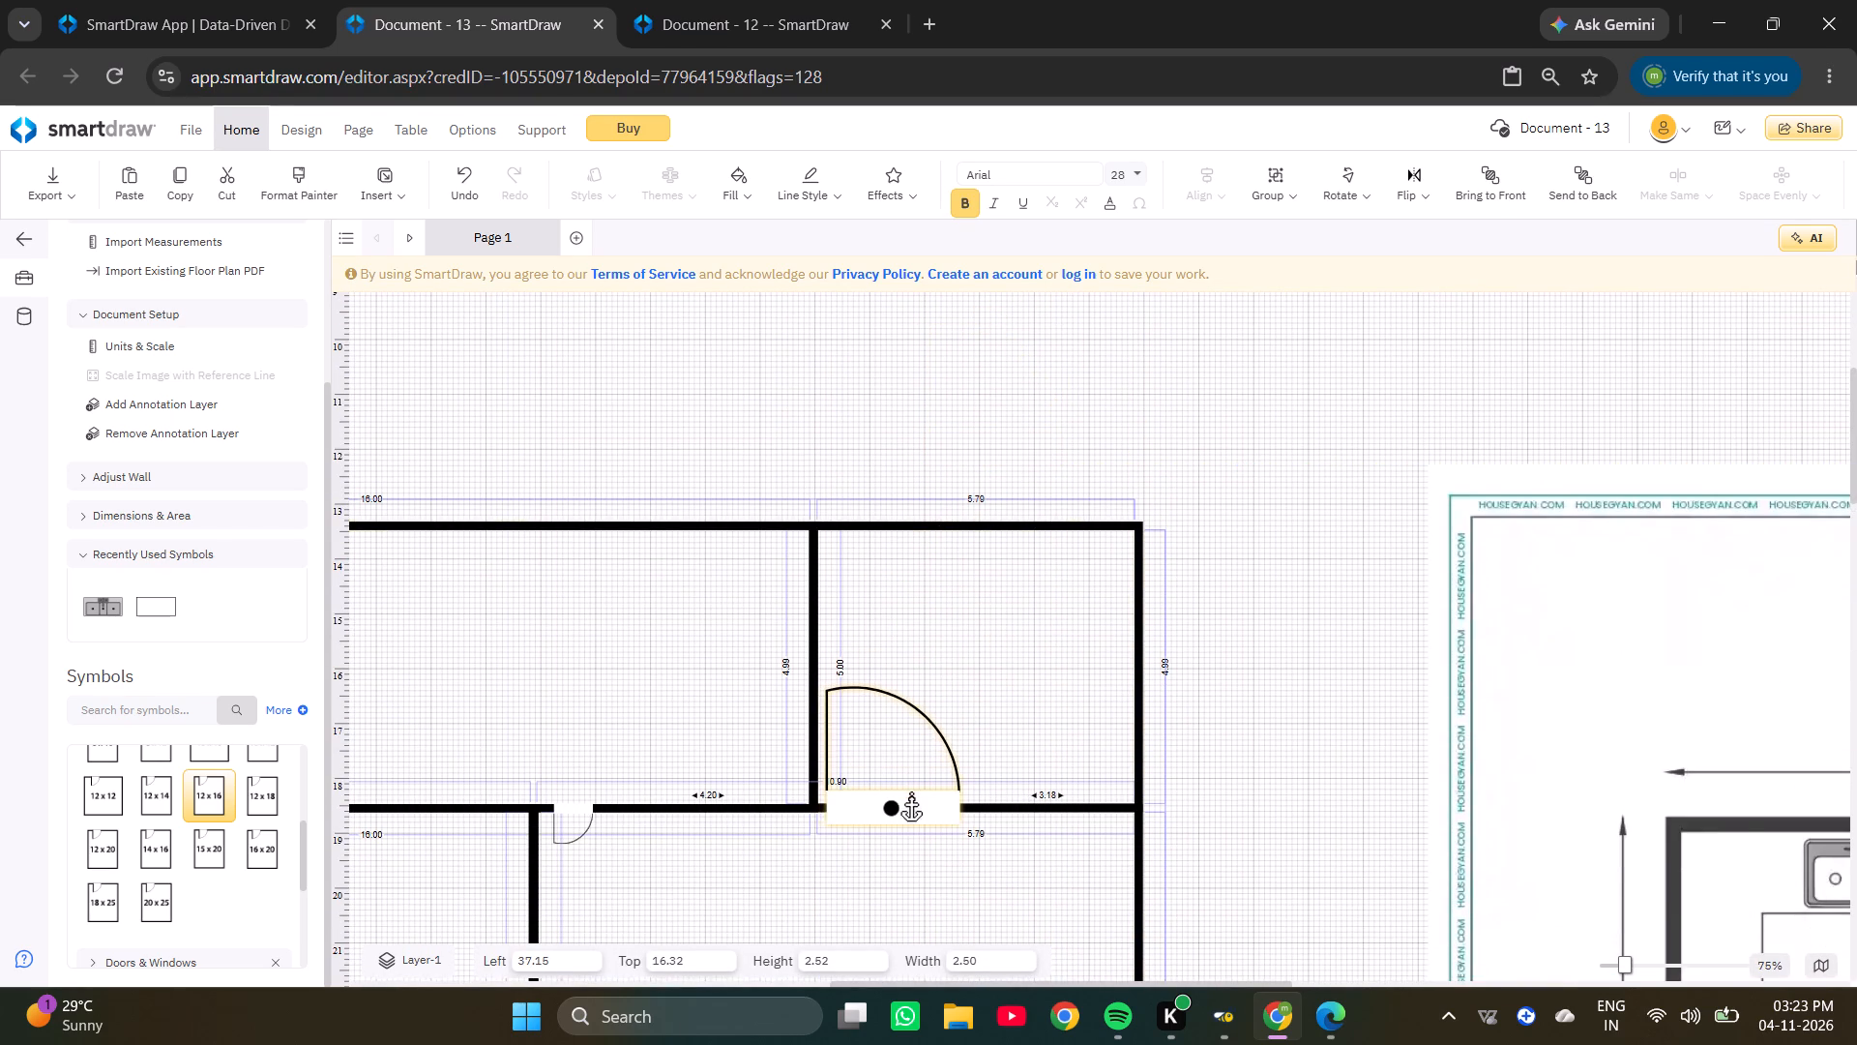
pyautogui.moveTo(910, 792); pyautogui.dragTo(912, 791)
# Move both small bedroom doors from the bedrooms' top walls to their bottom walls, one on each side of the shared wall.
pyautogui.keyDown('ctrl'); pyautogui.scroll(-5, 950, 632); pyautogui.keyUp('ctrl')
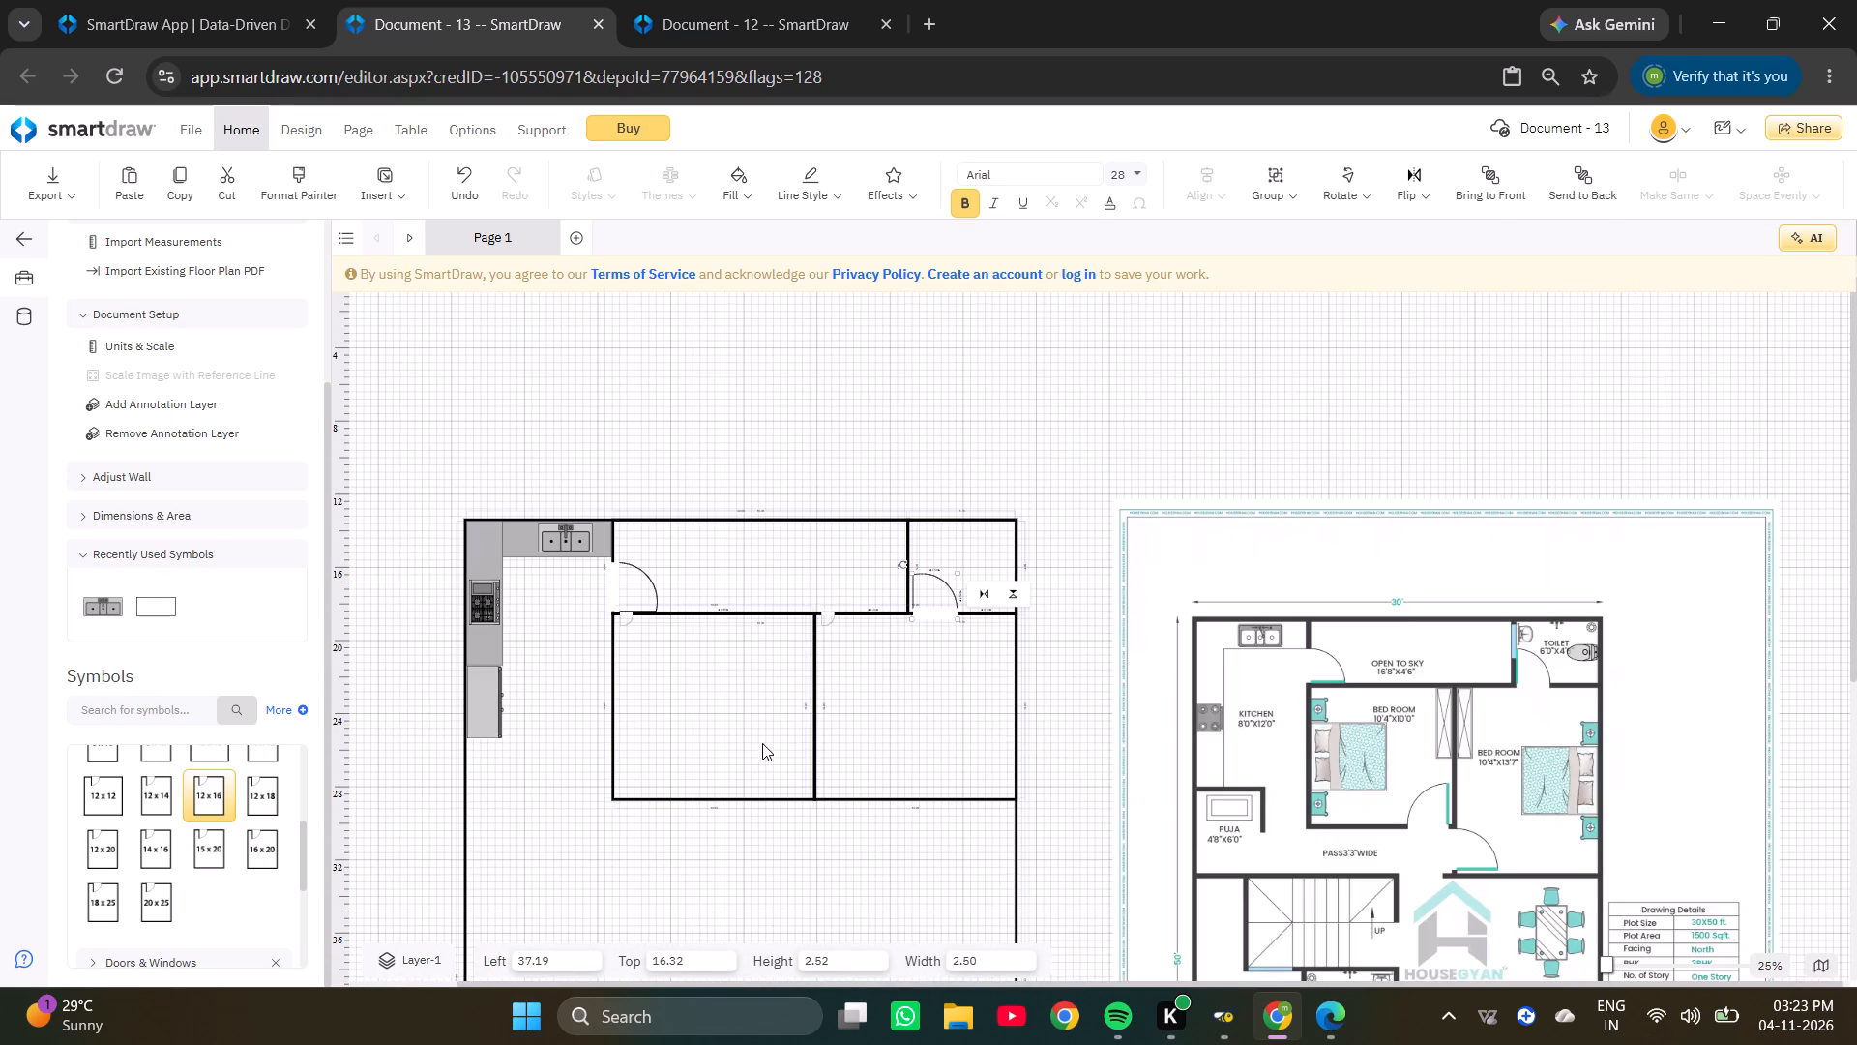
pyautogui.click(672, 674)
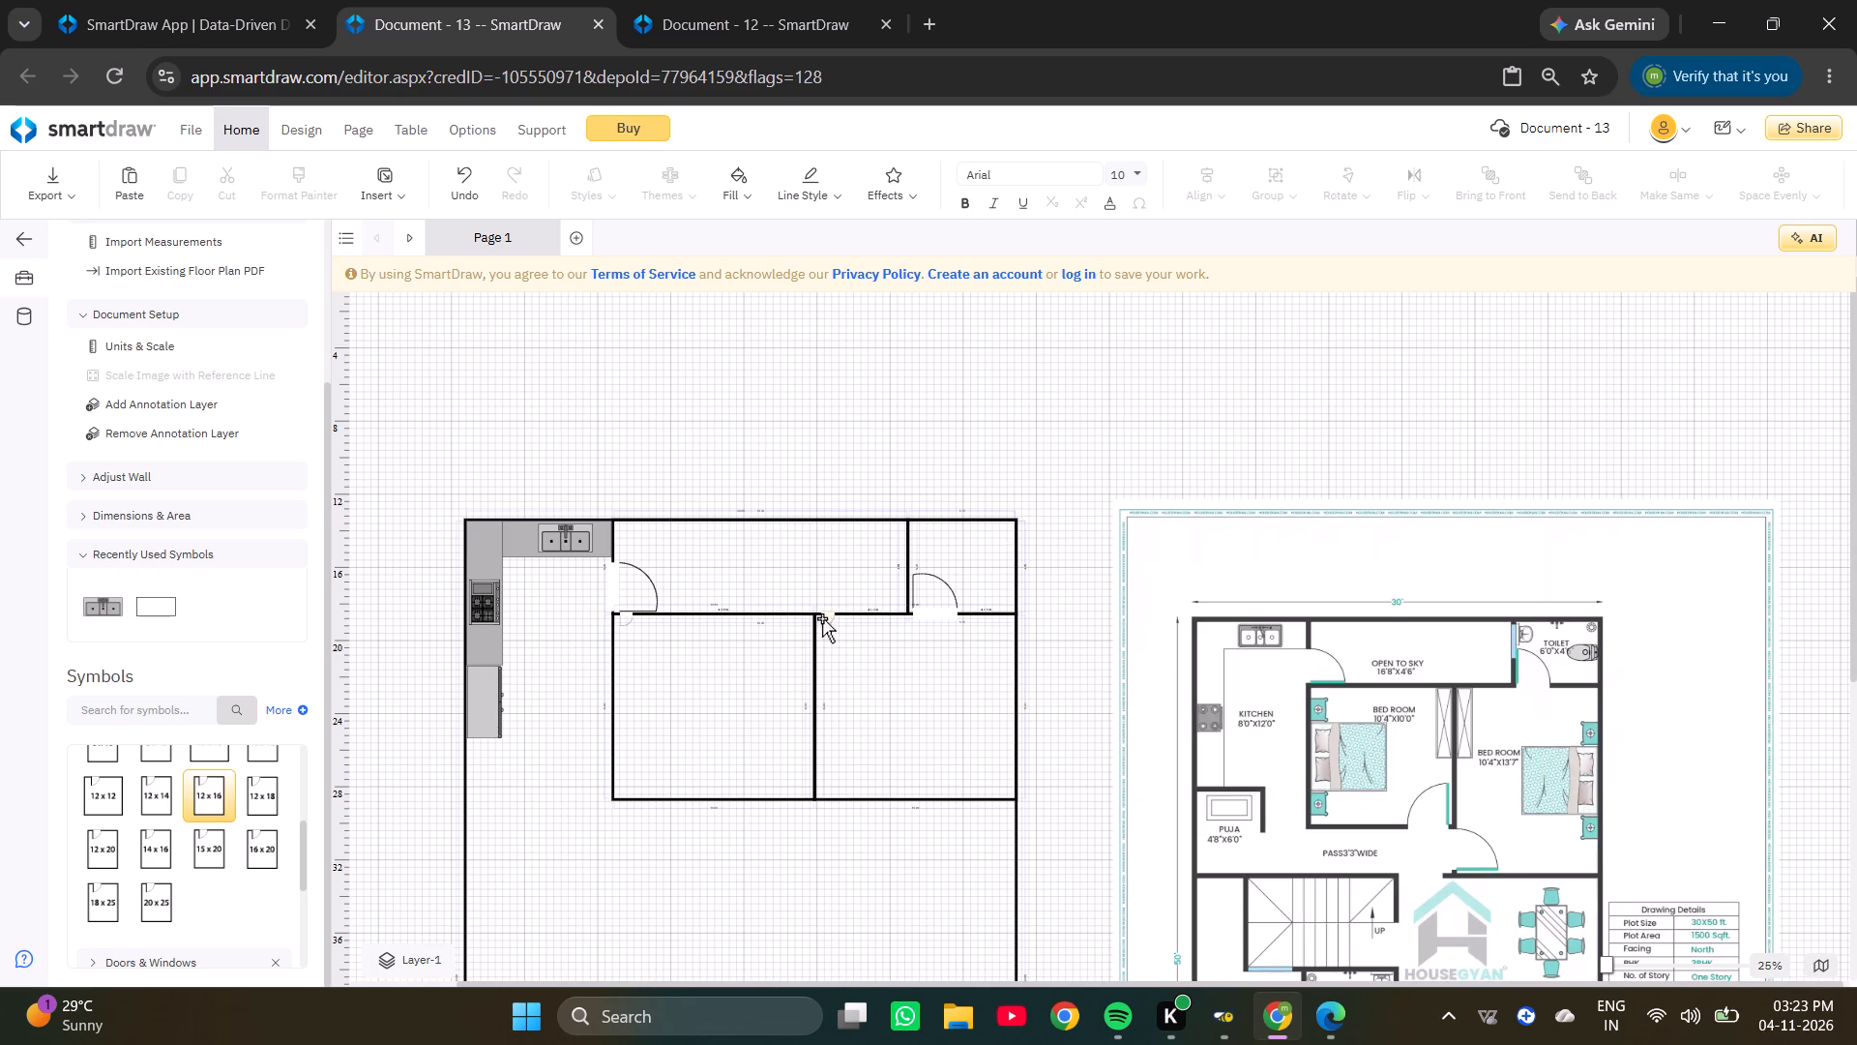
pyautogui.moveTo(826, 619); pyautogui.dragTo(831, 800)
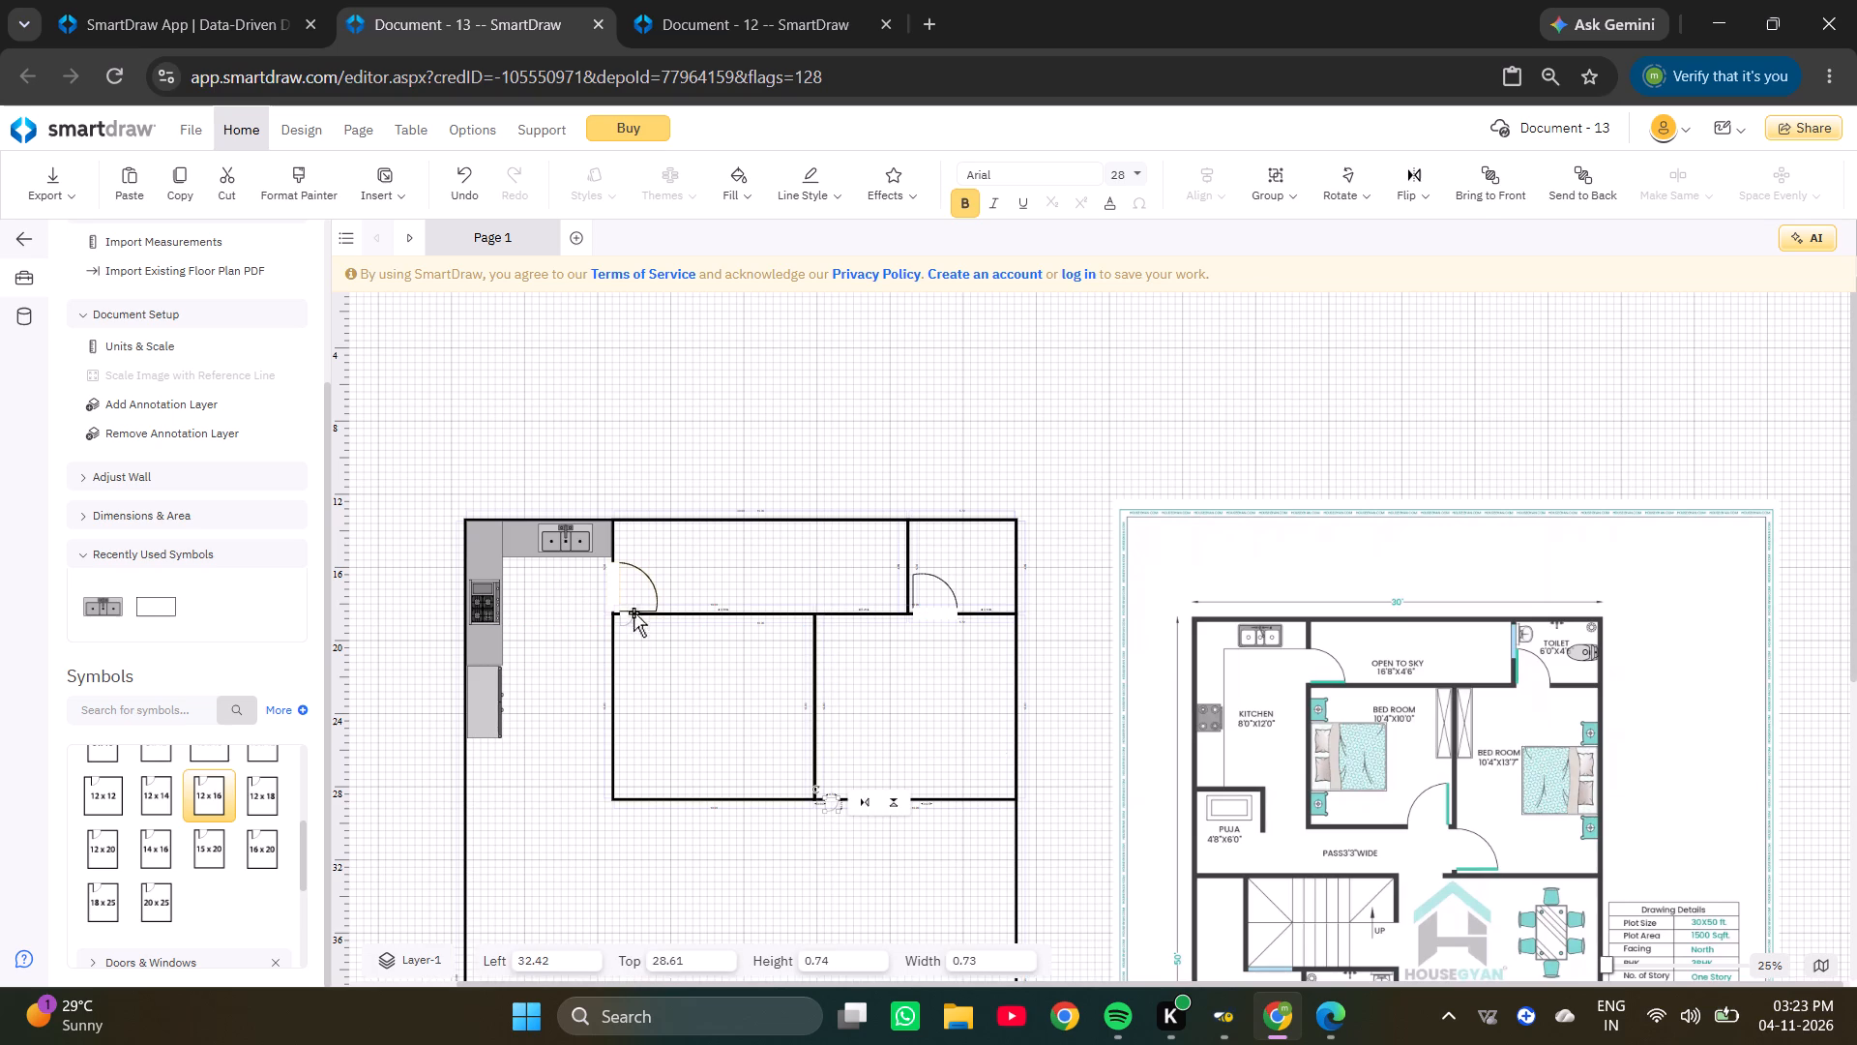
pyautogui.moveTo(623, 619); pyautogui.dragTo(787, 803)
# Set the width of the first bedroom's door to 3.
pyautogui.keyDown('ctrl'); pyautogui.scroll(5, 781, 785); pyautogui.keyUp('ctrl')
pyautogui.click(869, 844)
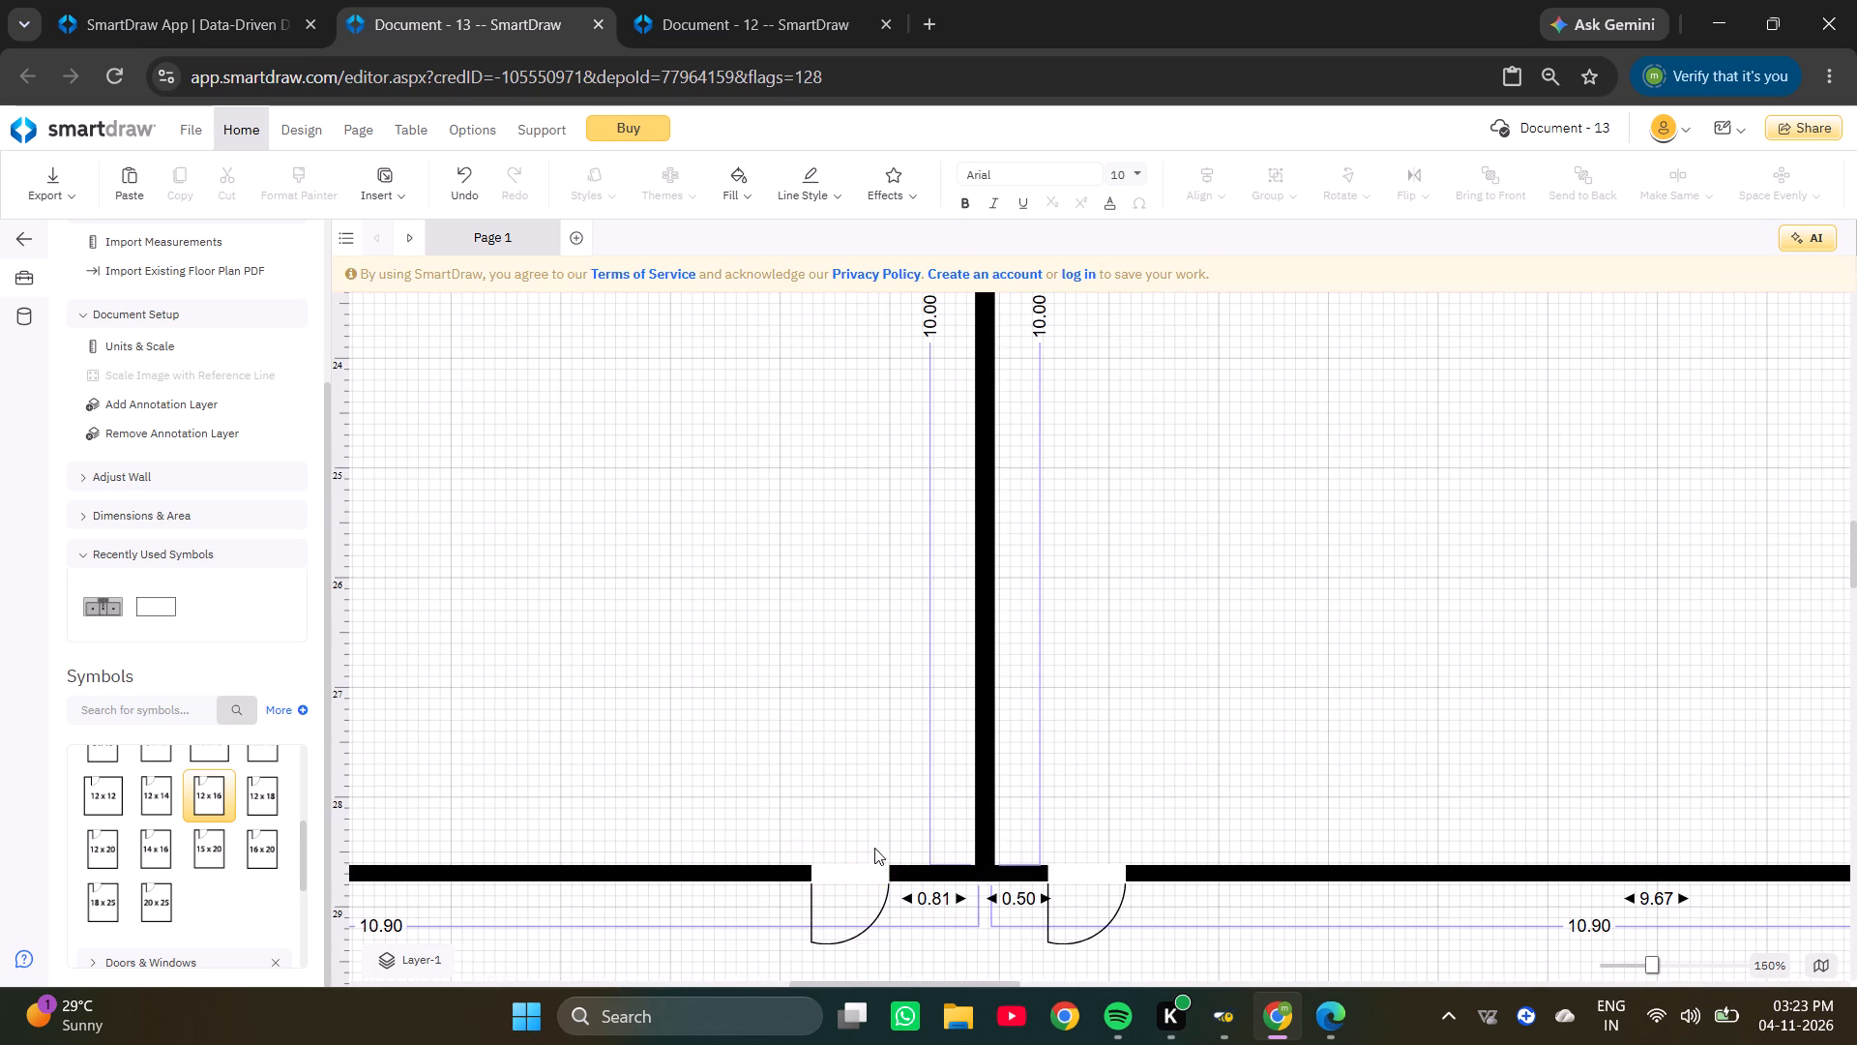
pyautogui.click(870, 861)
pyautogui.click(864, 870)
pyautogui.click(864, 840)
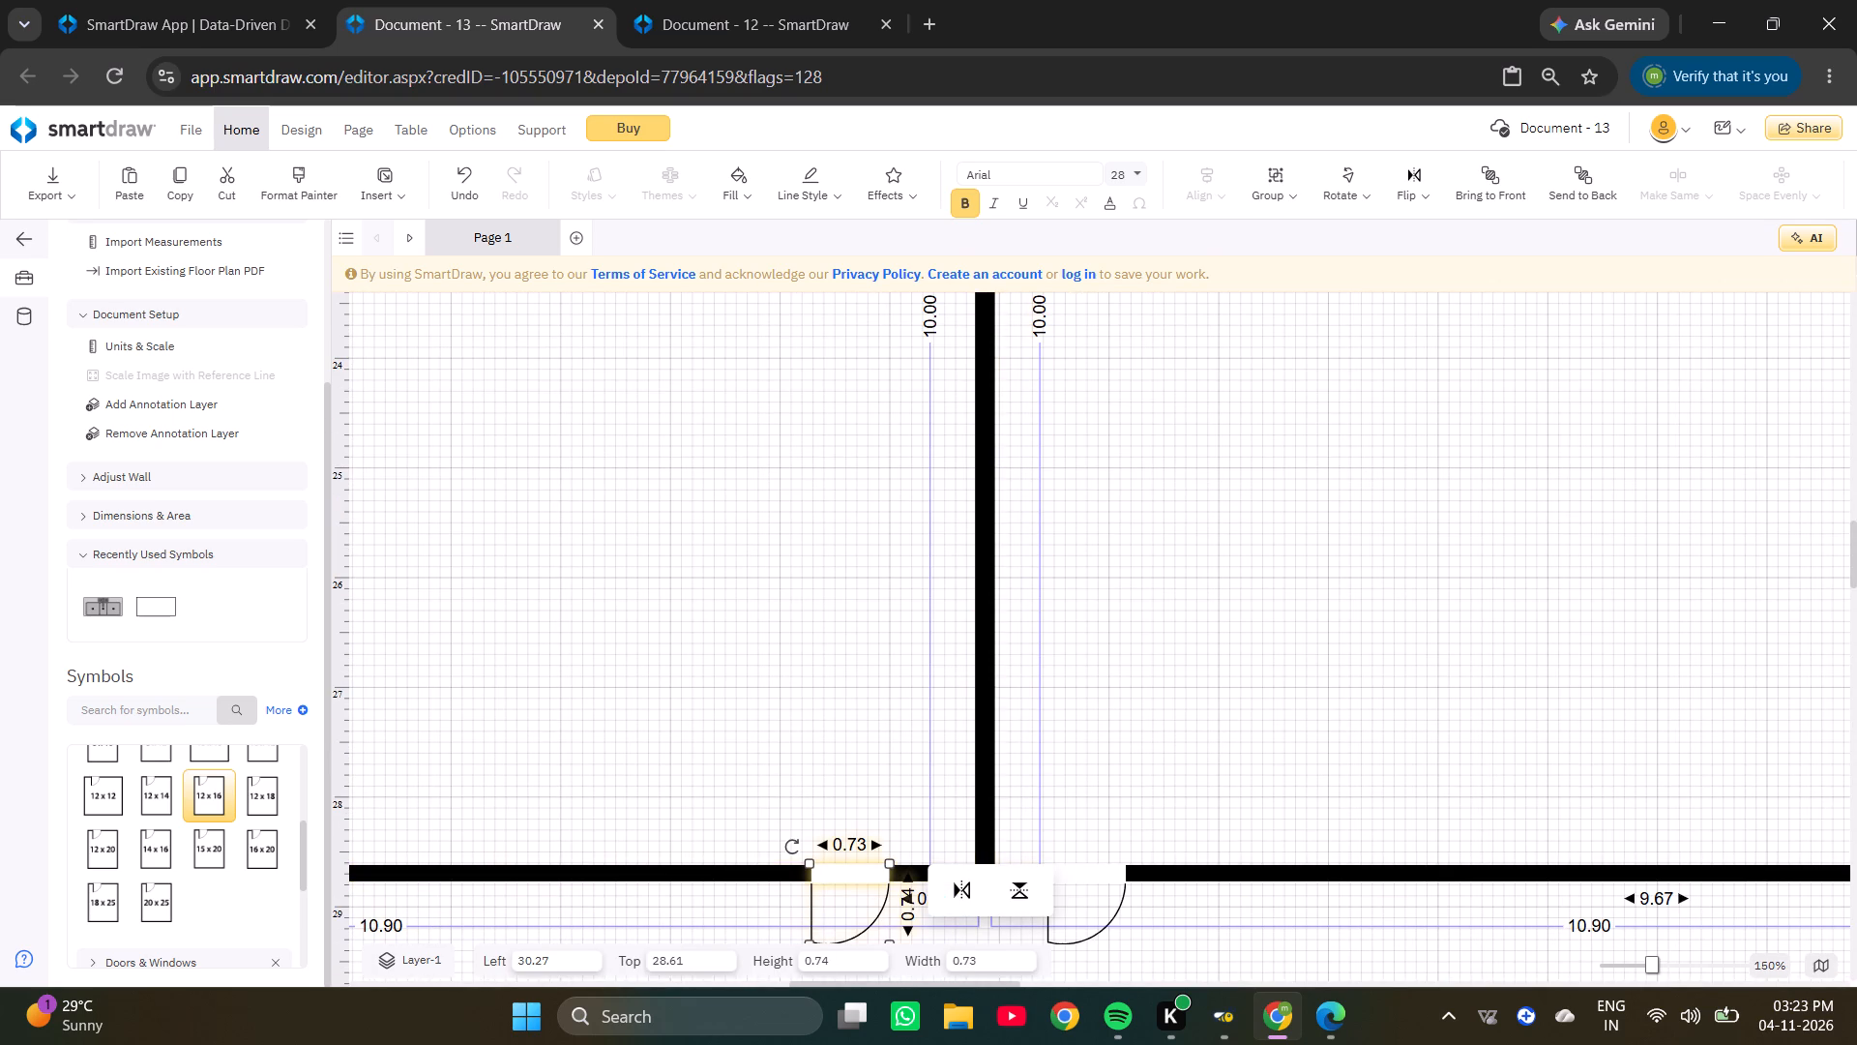
pyautogui.press('BackSpace')
pyautogui.press('BackSpace')
pyautogui.press('BackSpace')
pyautogui.press('BackSpace')
pyautogui.press('BackSpace')
pyautogui.press('3')
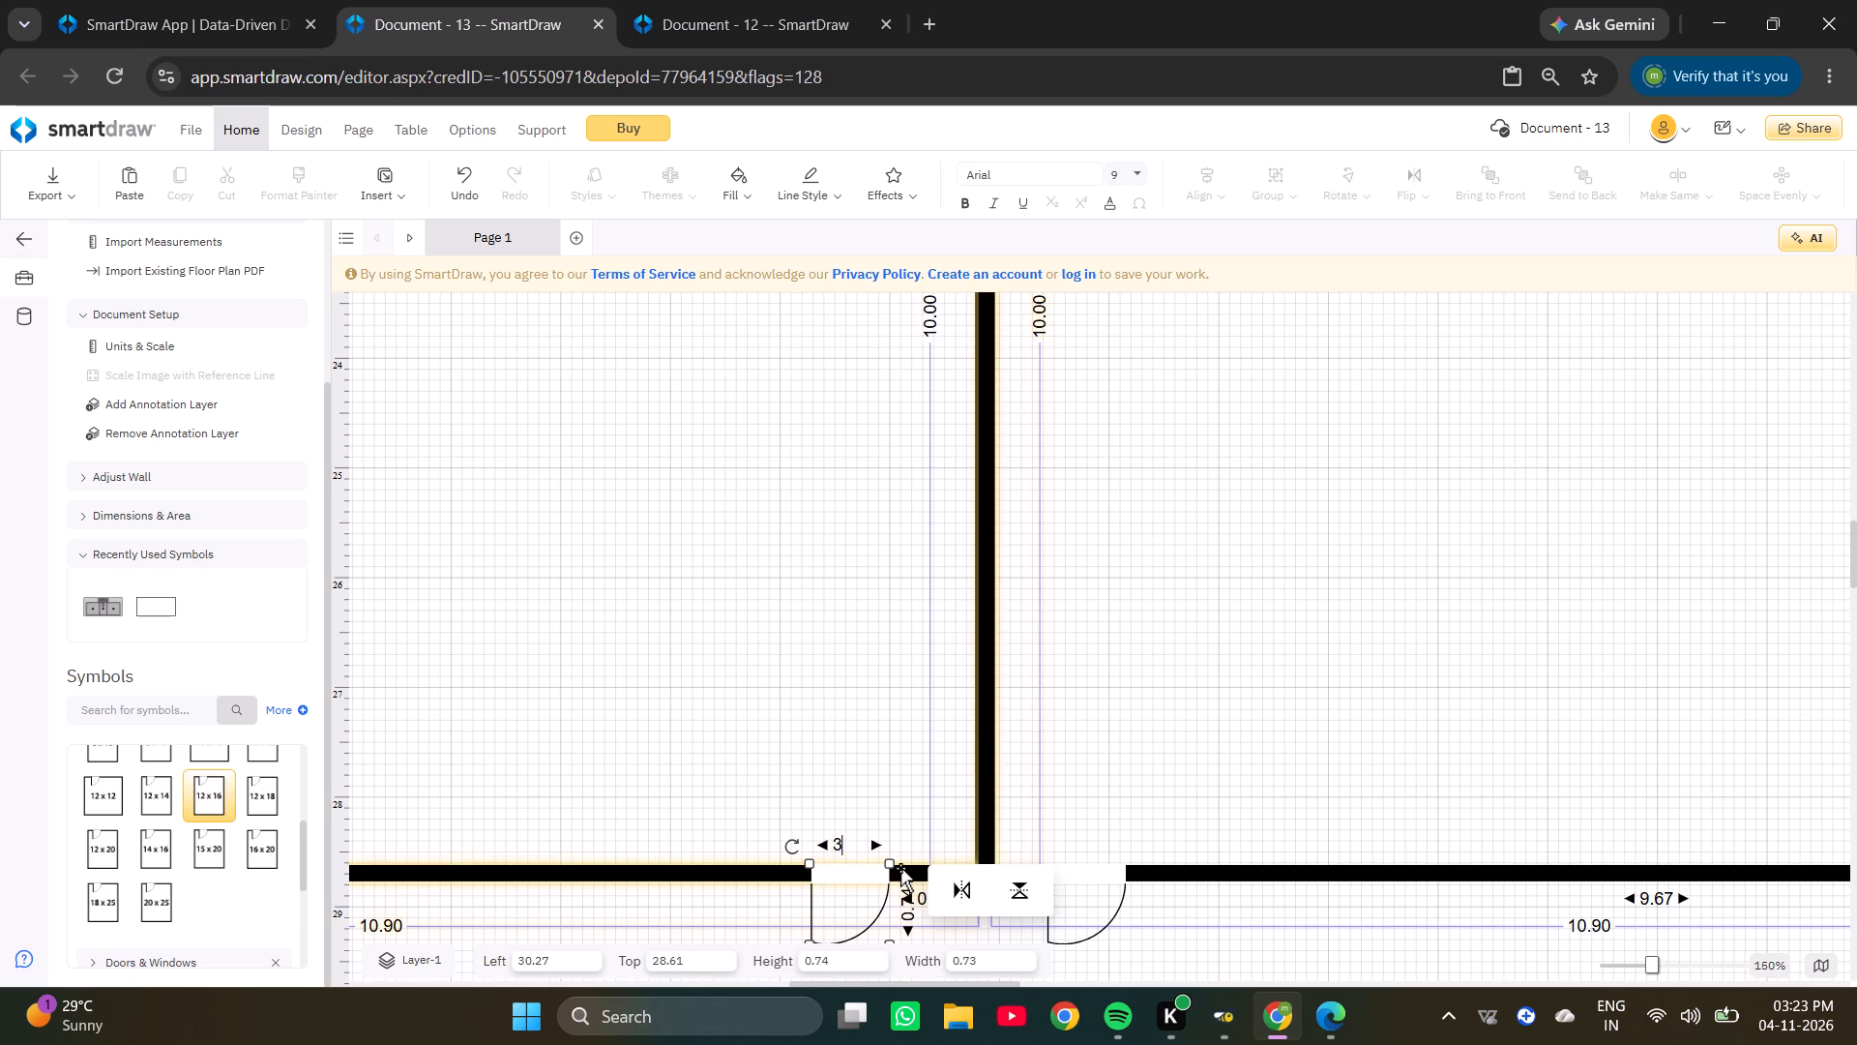
pyautogui.press('Return')
# Flip the first bedroom's door to swing inward with its hinge near the shared wall, and position it at about 28.44, 26.02.
pyautogui.moveTo(874, 664); pyautogui.dragTo(830, 673)
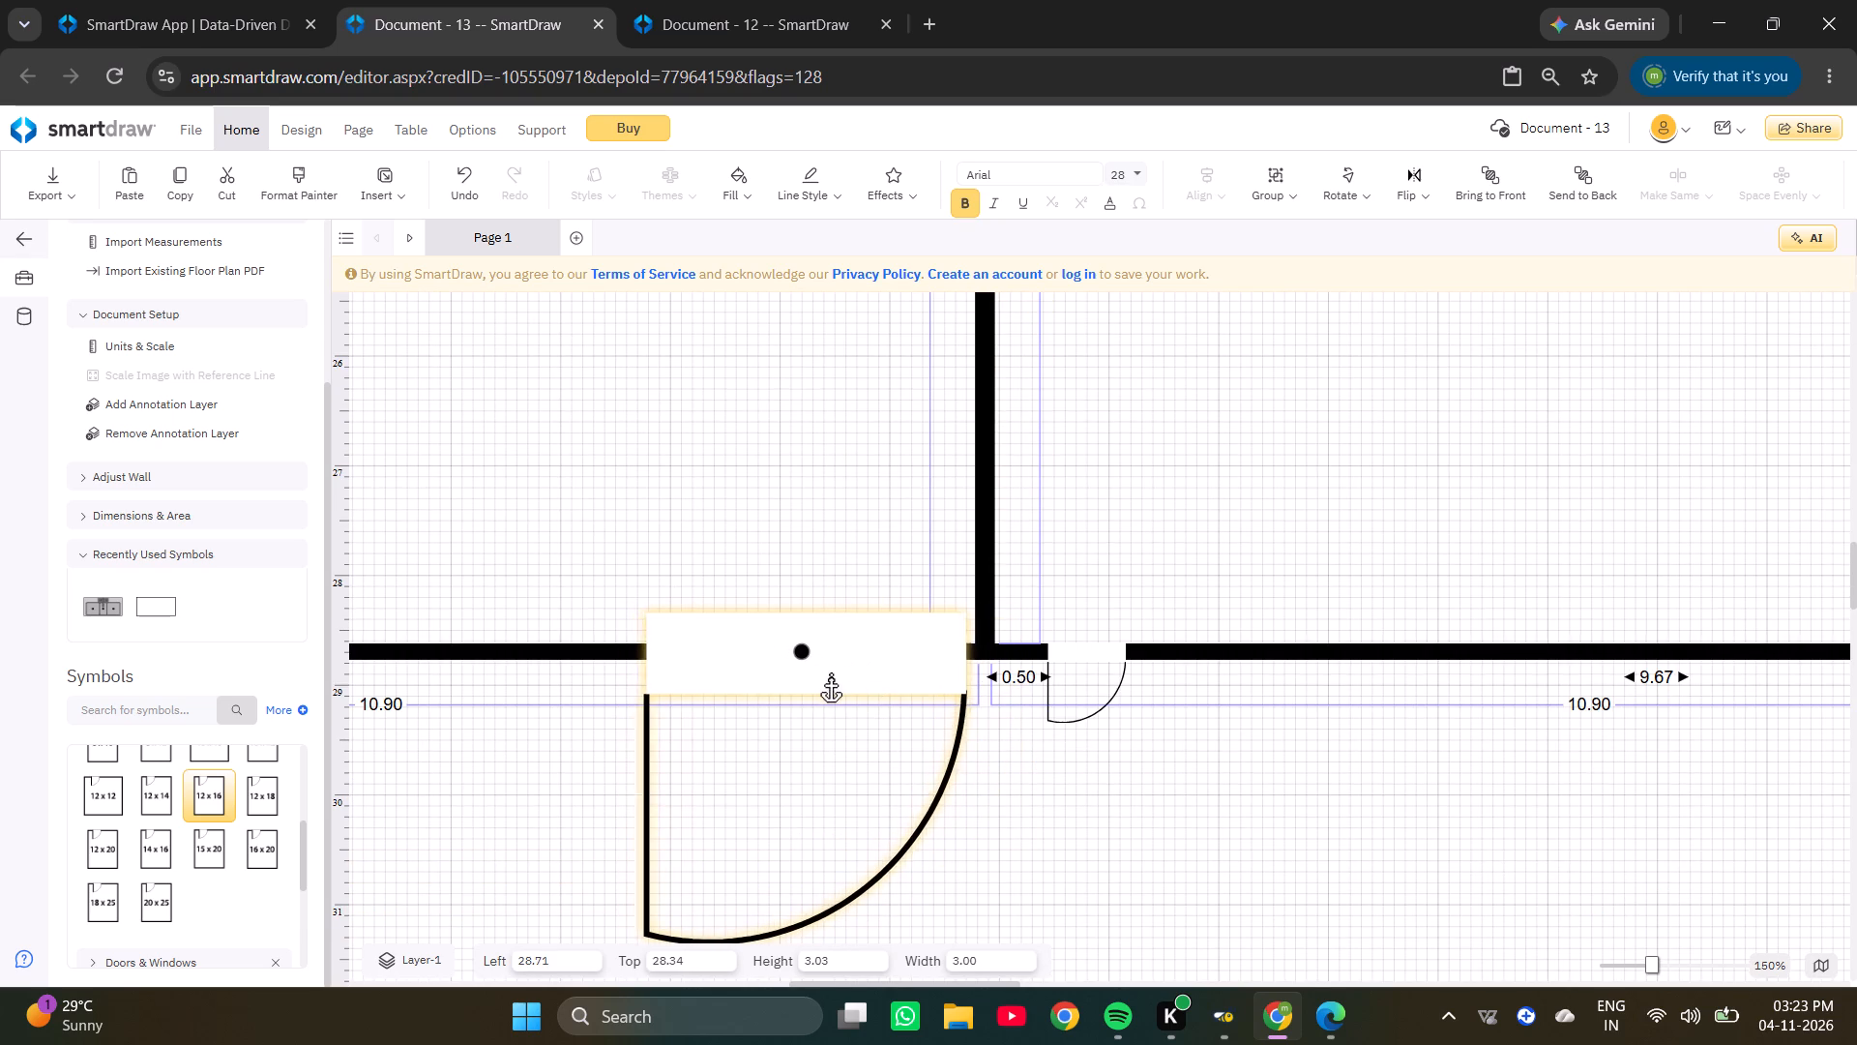
pyautogui.moveTo(830, 673); pyautogui.dragTo(822, 675)
pyautogui.click(1079, 765)
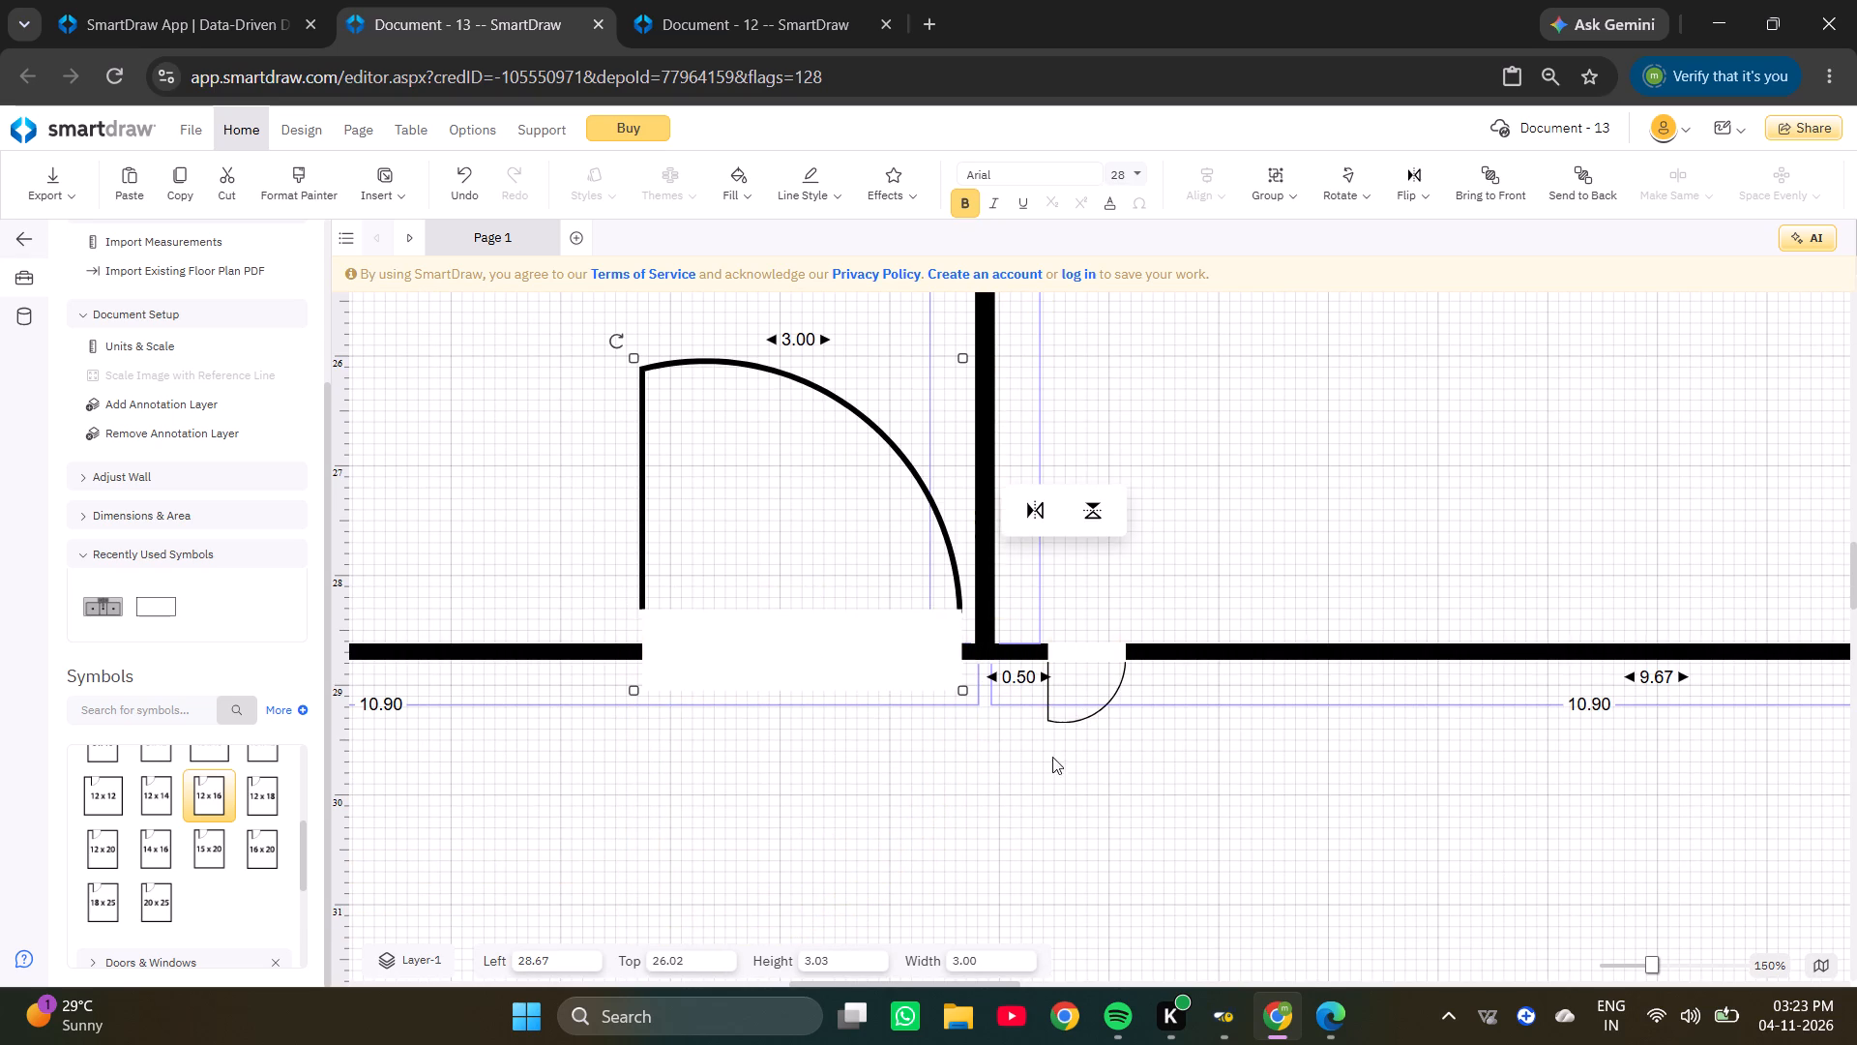
pyautogui.click(1022, 516)
pyautogui.moveTo(910, 662); pyautogui.dragTo(885, 663)
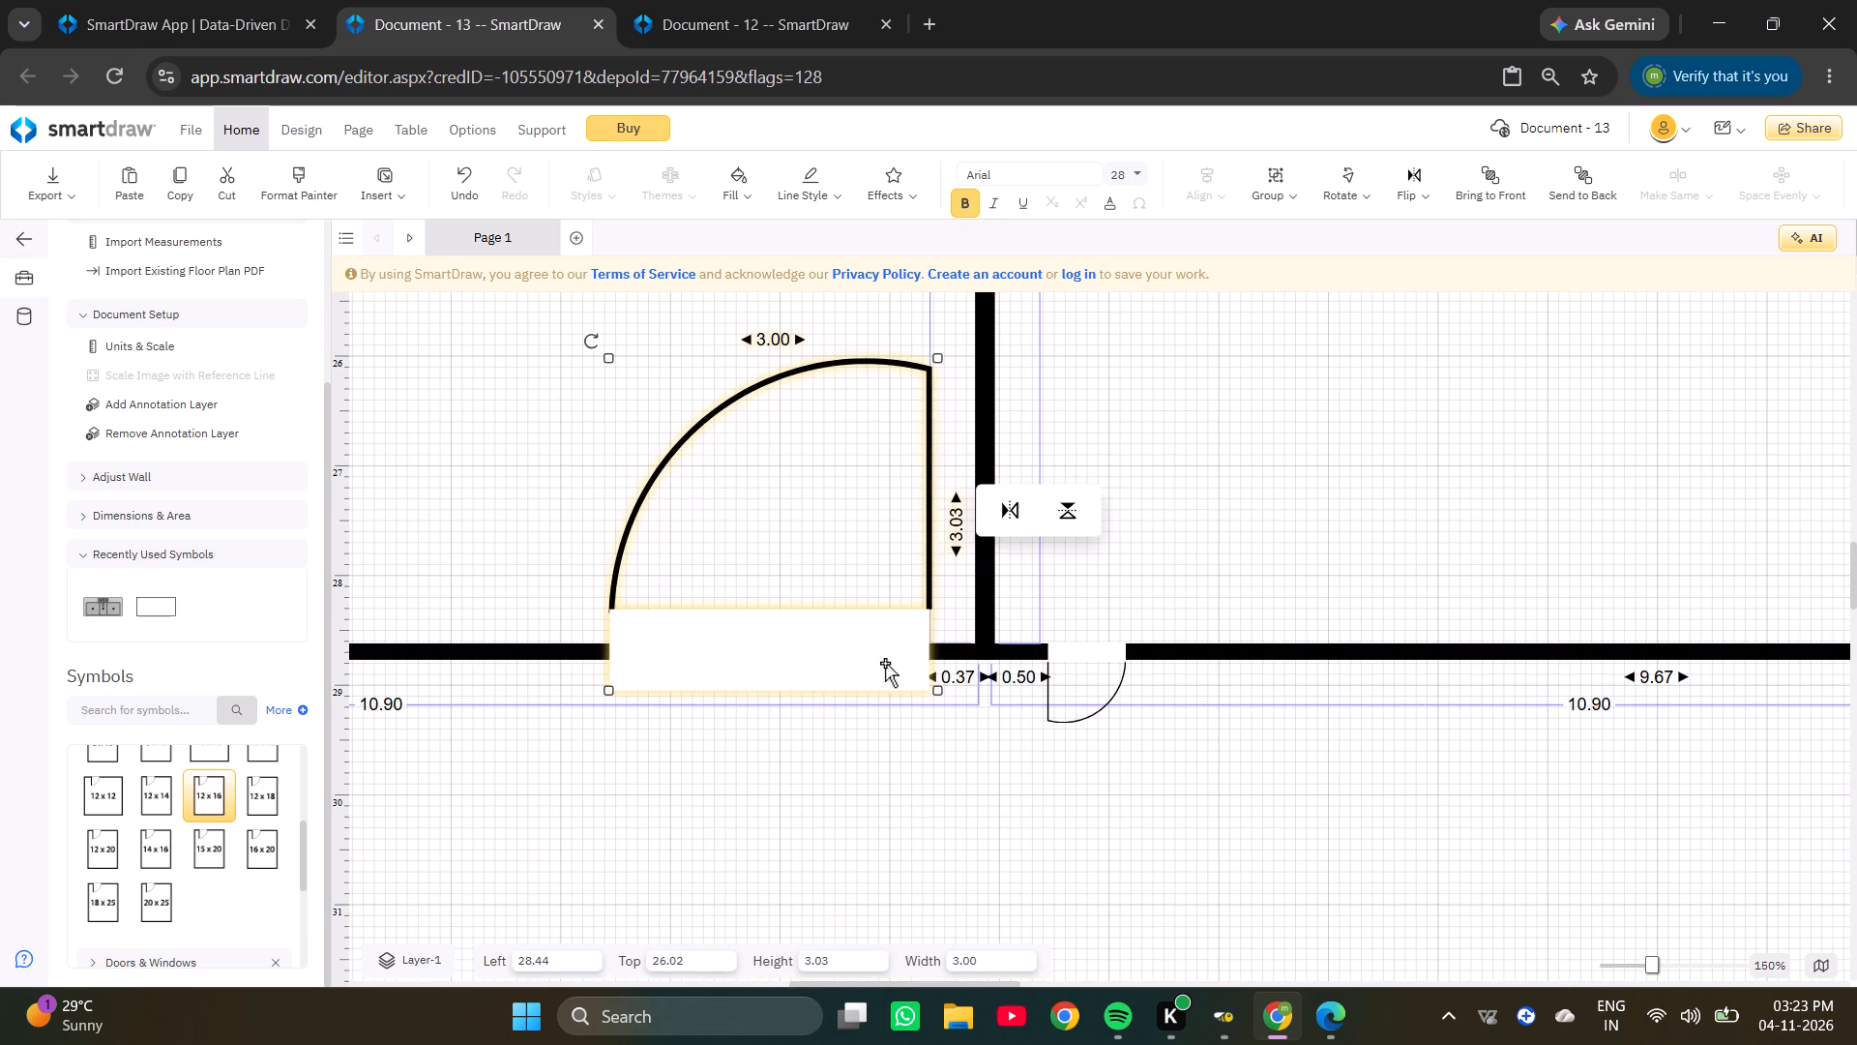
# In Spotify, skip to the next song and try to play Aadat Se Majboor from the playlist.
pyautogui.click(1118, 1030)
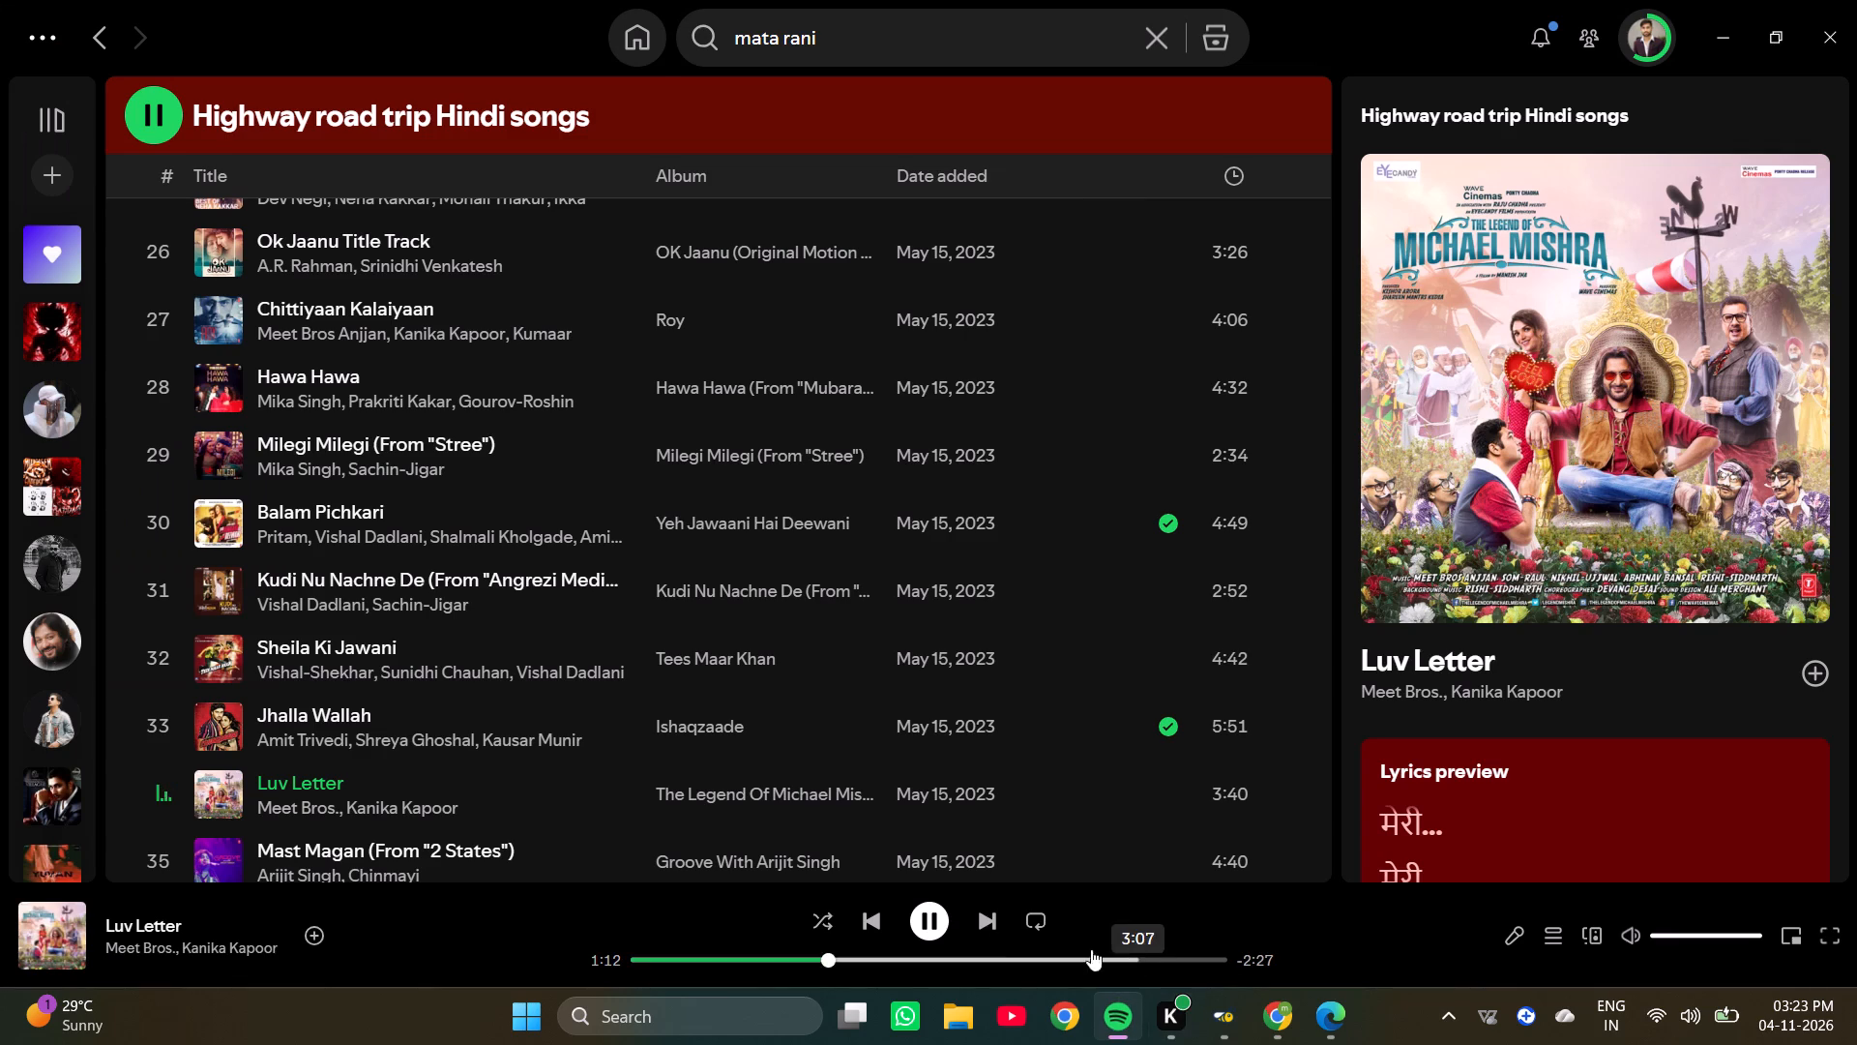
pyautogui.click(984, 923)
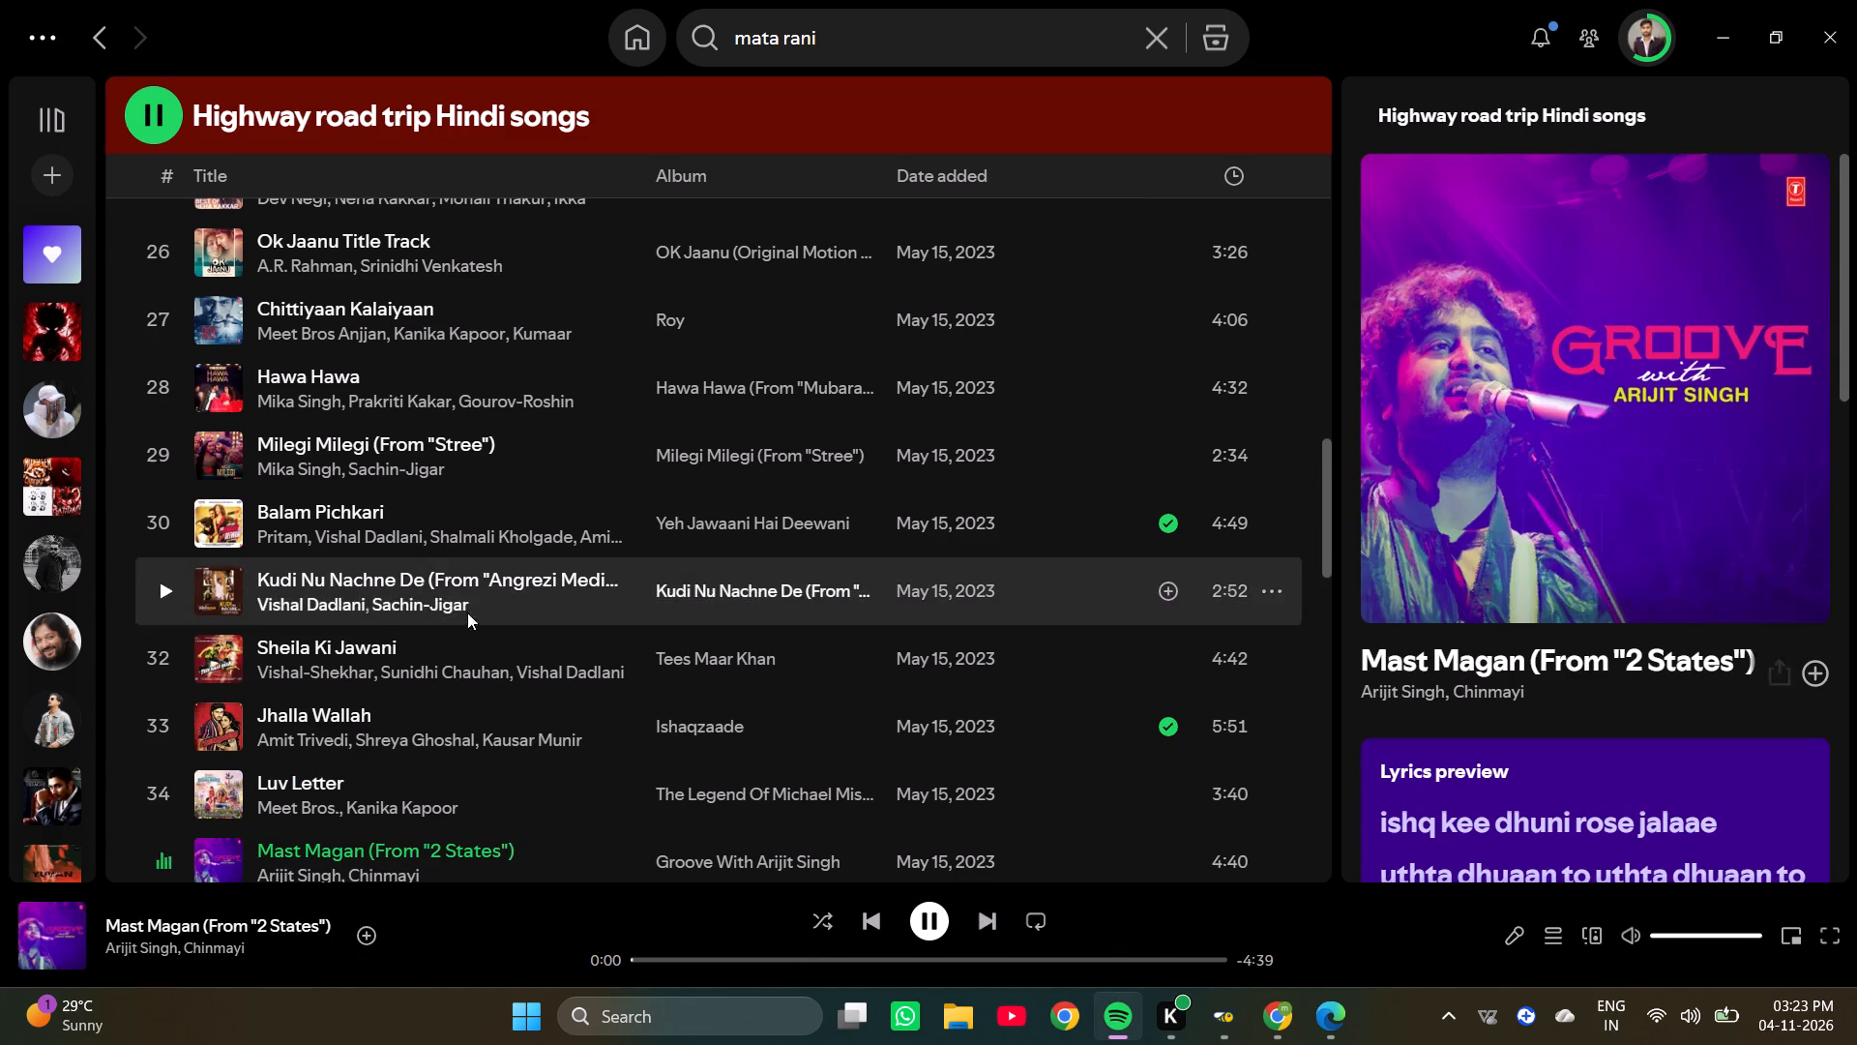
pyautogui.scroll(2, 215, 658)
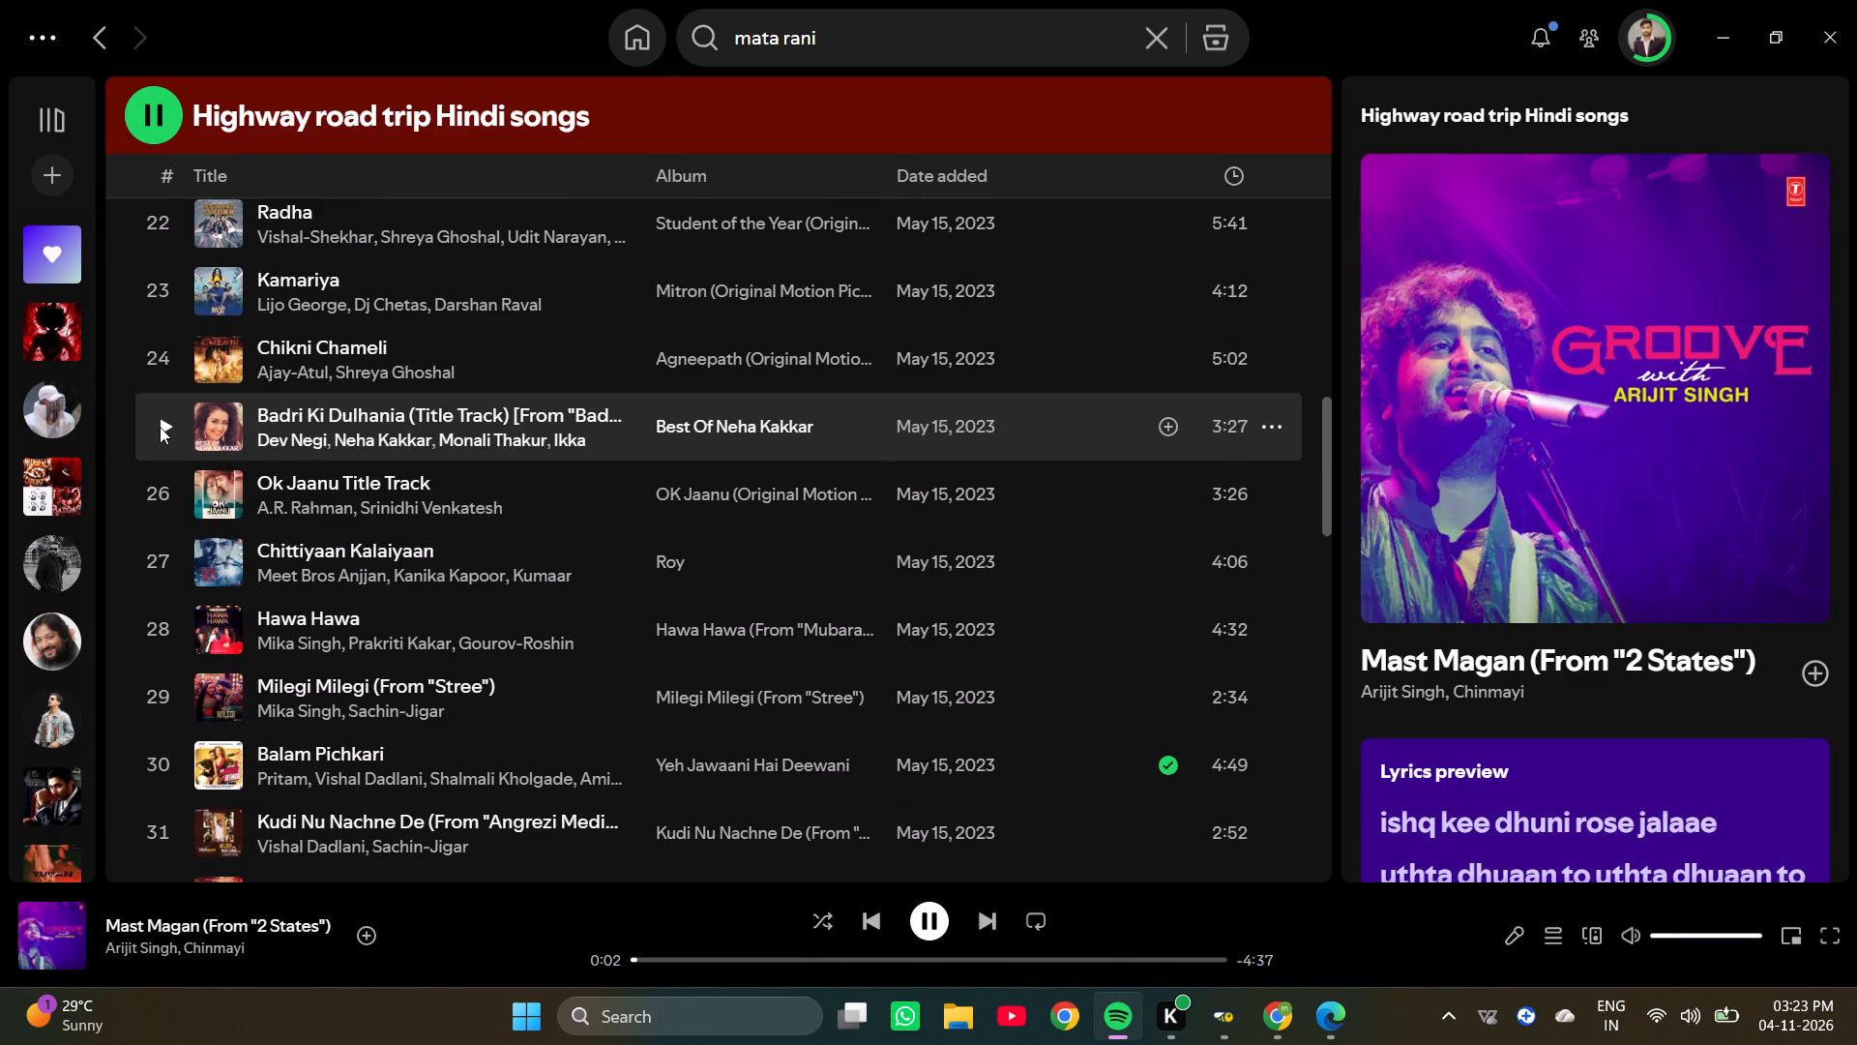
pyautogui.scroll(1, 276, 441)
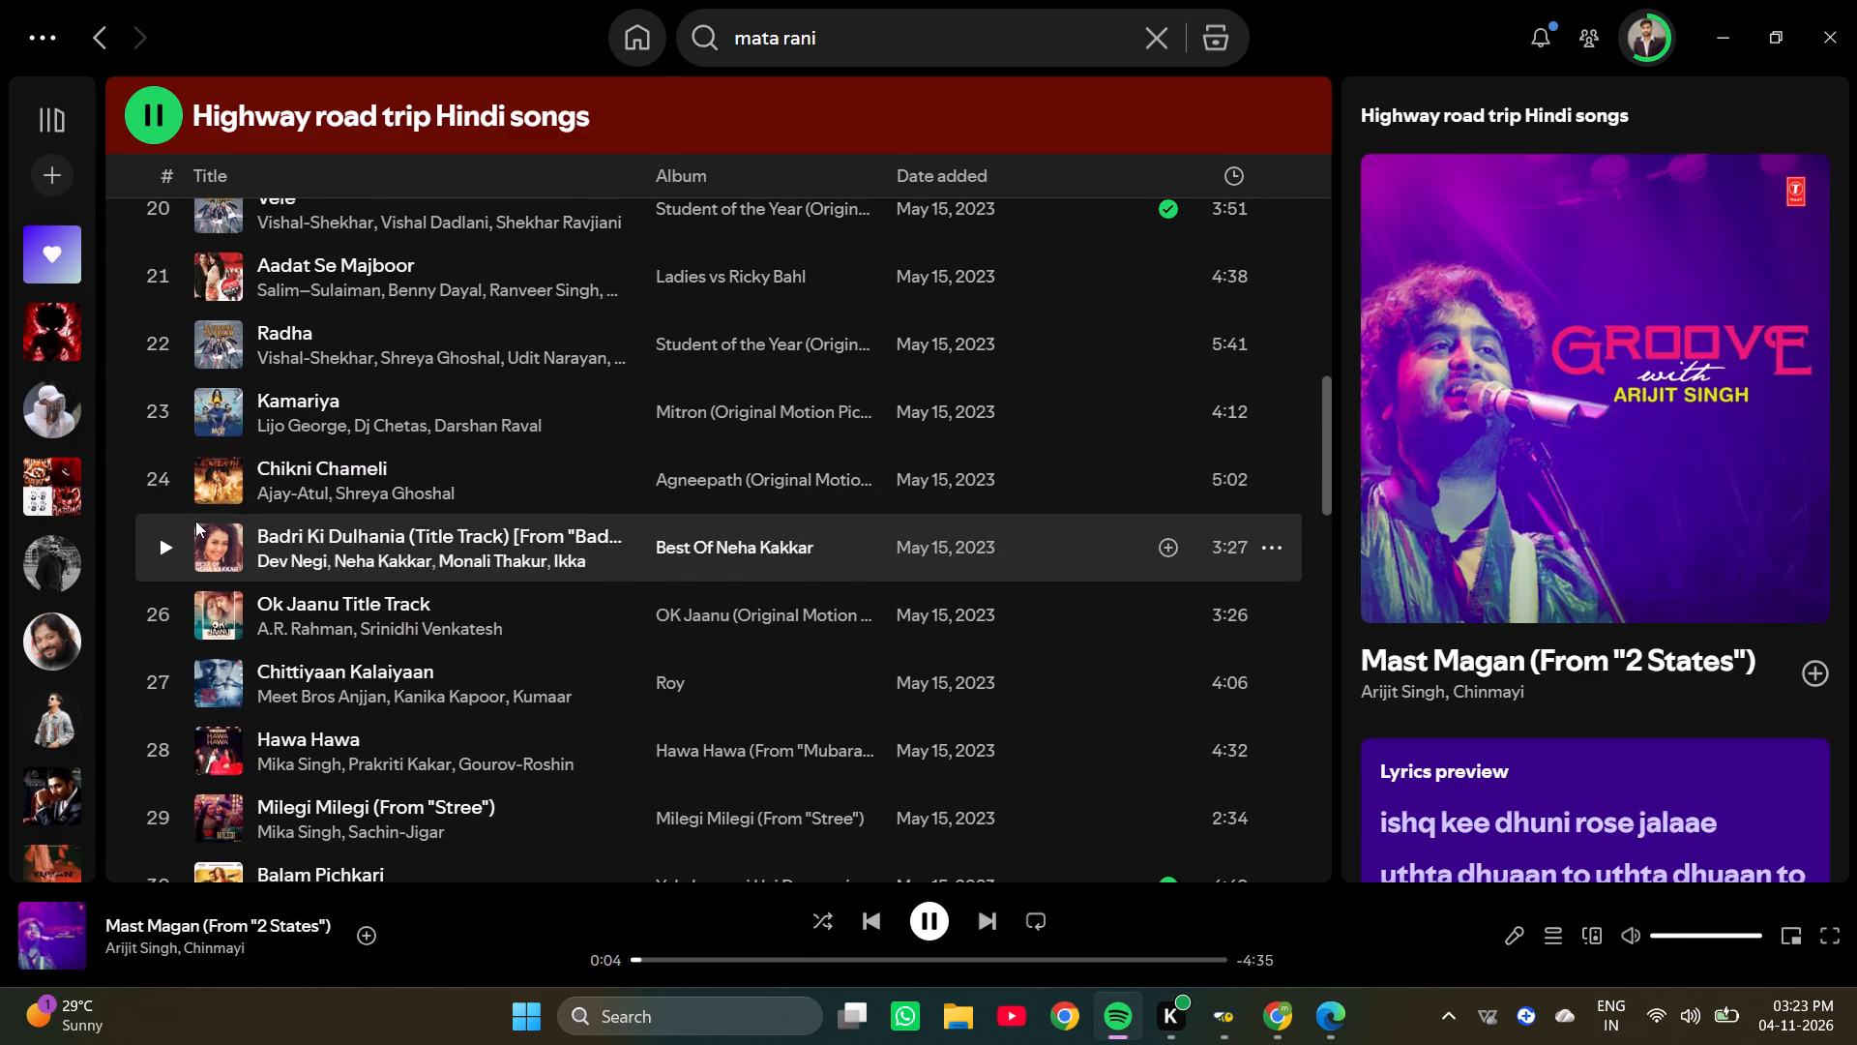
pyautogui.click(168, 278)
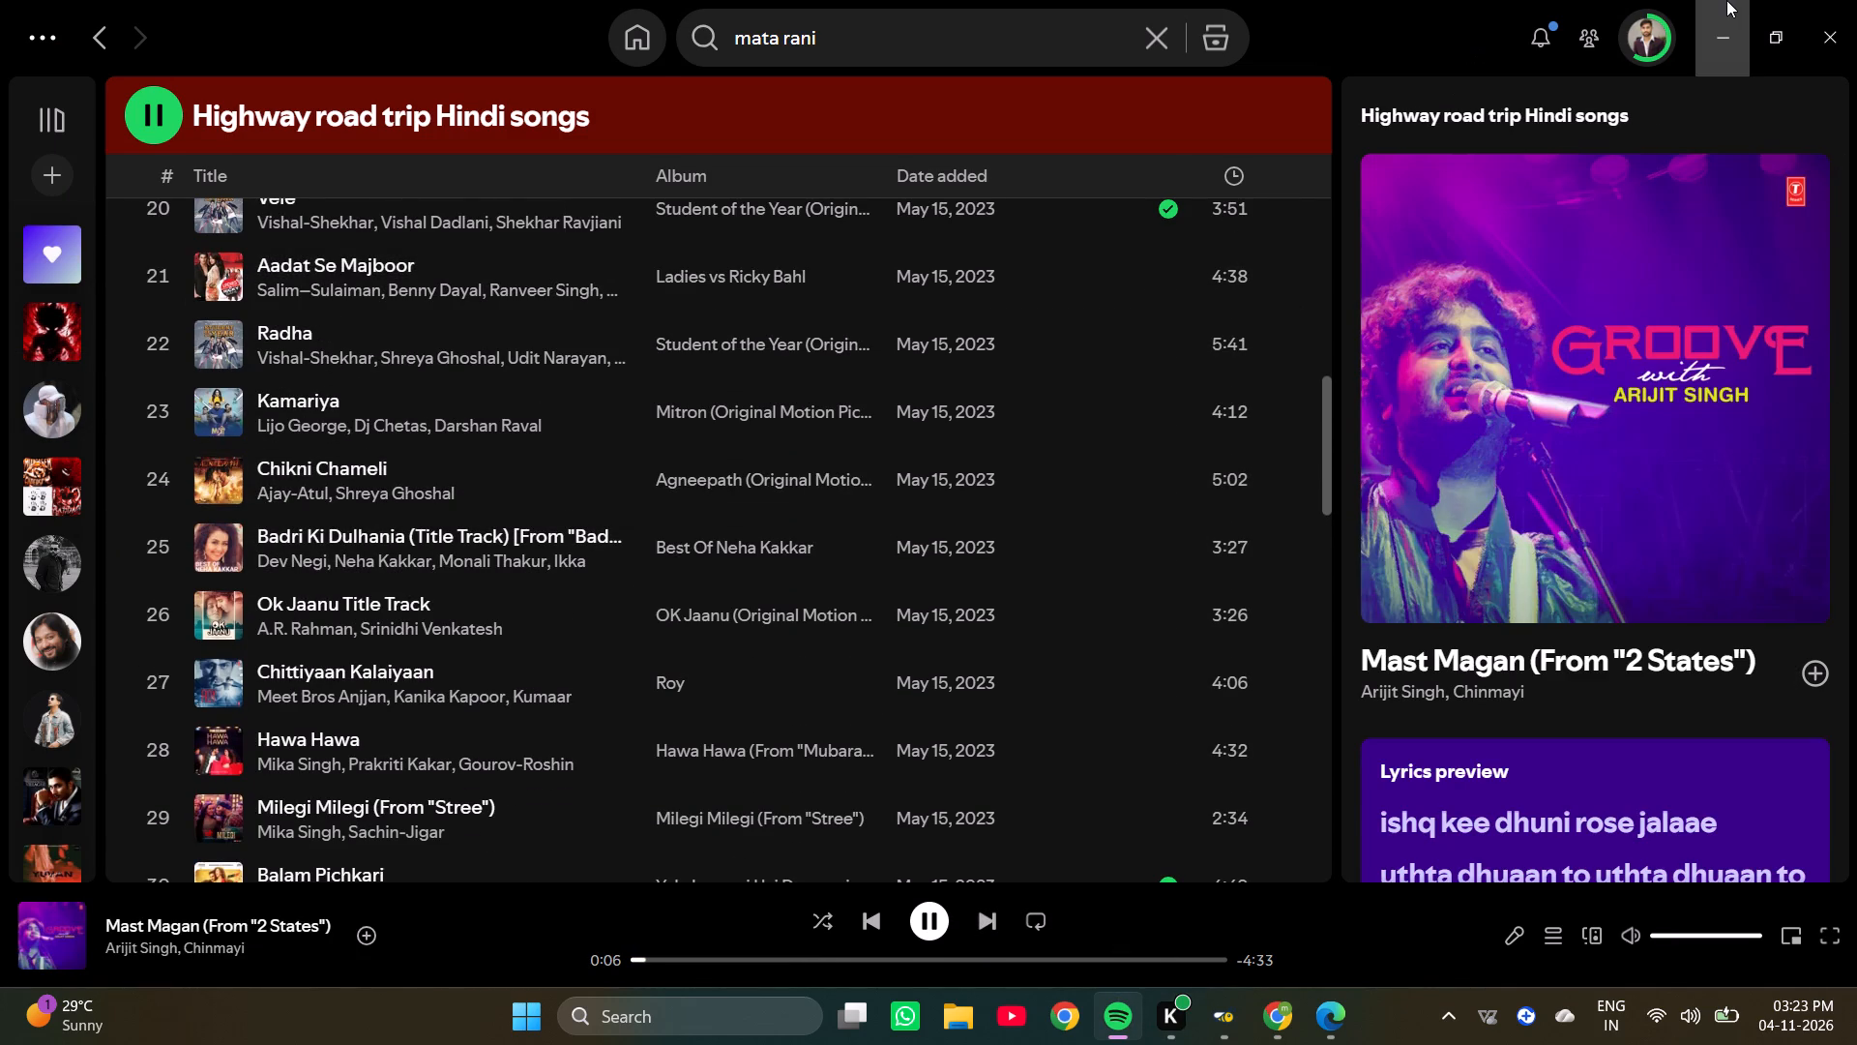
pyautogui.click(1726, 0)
# Back in SmartDraw, lengthen the second bedroom beside the outer wall by setting its 10.00 wall dimension to 14.
pyautogui.click(1082, 646)
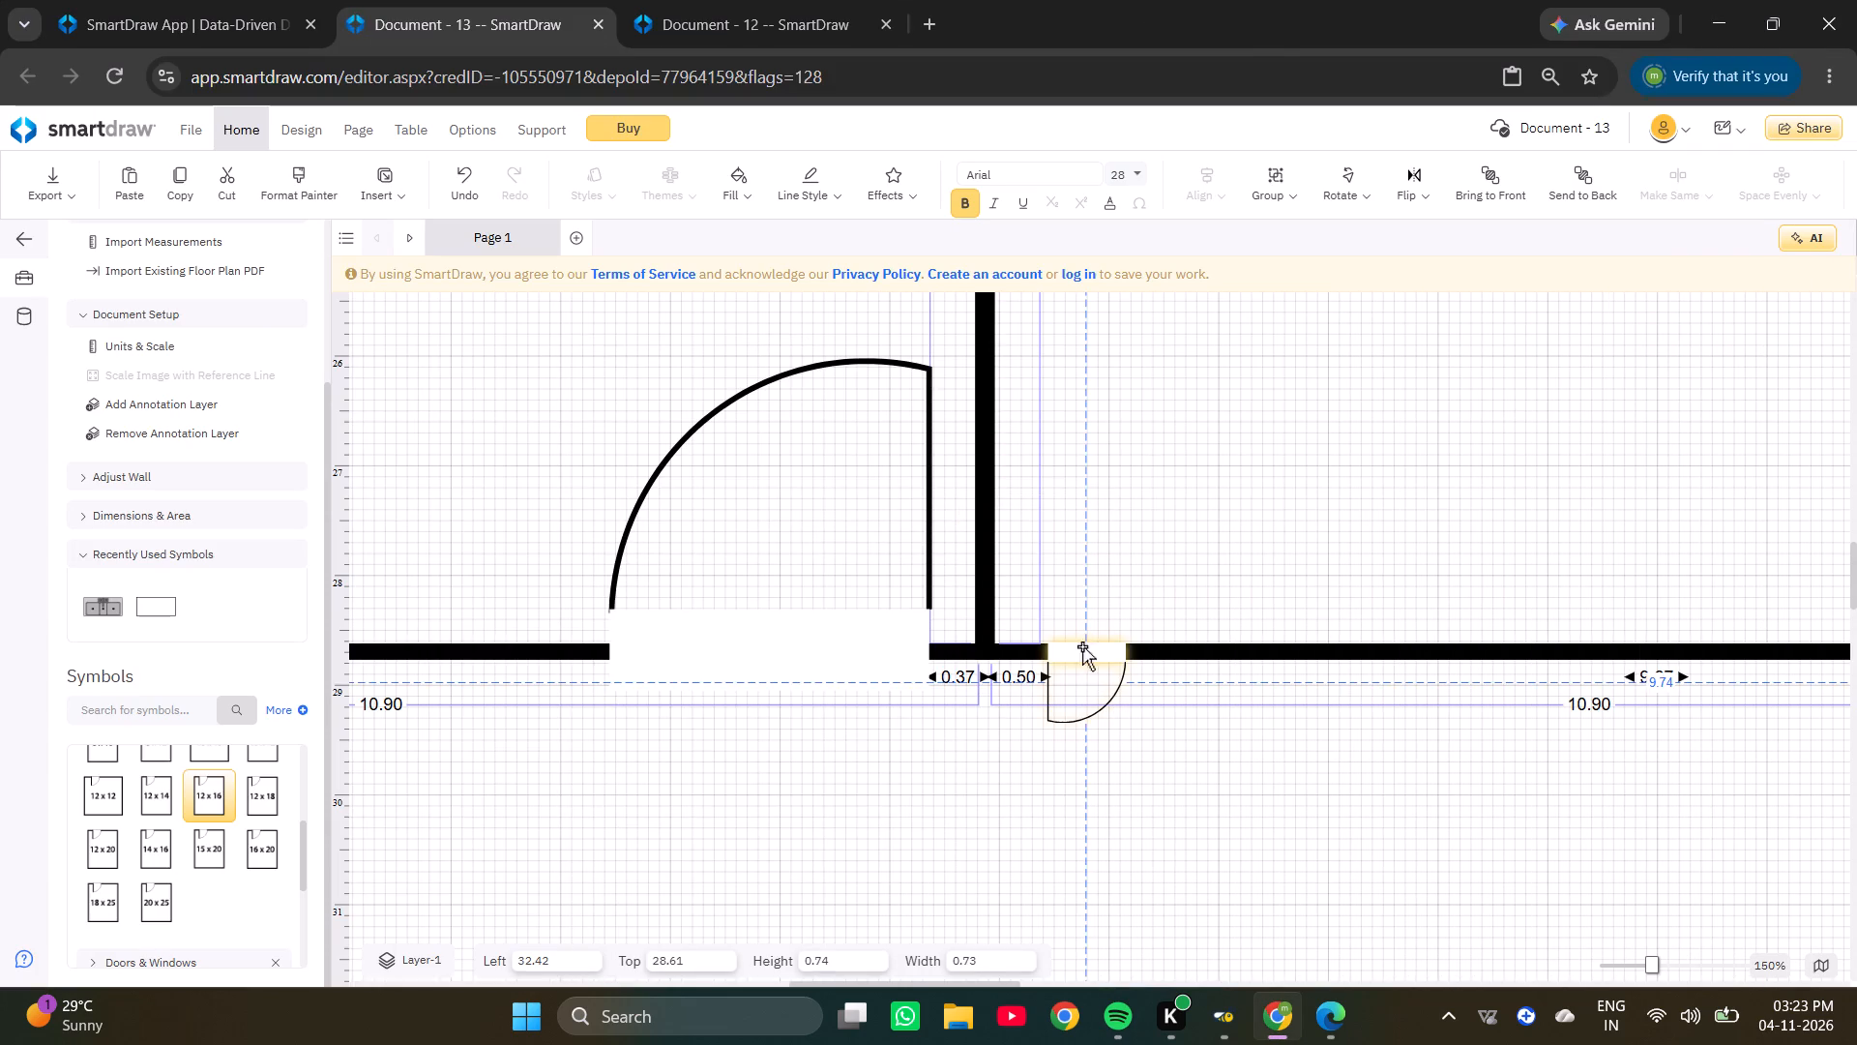
pyautogui.keyDown('ctrl'); pyautogui.scroll(-4, 1083, 644); pyautogui.keyUp('ctrl')
pyautogui.keyDown('ctrl'); pyautogui.scroll(-5, 1507, 606); pyautogui.keyUp('ctrl')
pyautogui.keyDown('ctrl'); pyautogui.scroll(3, 1663, 582); pyautogui.keyUp('ctrl')
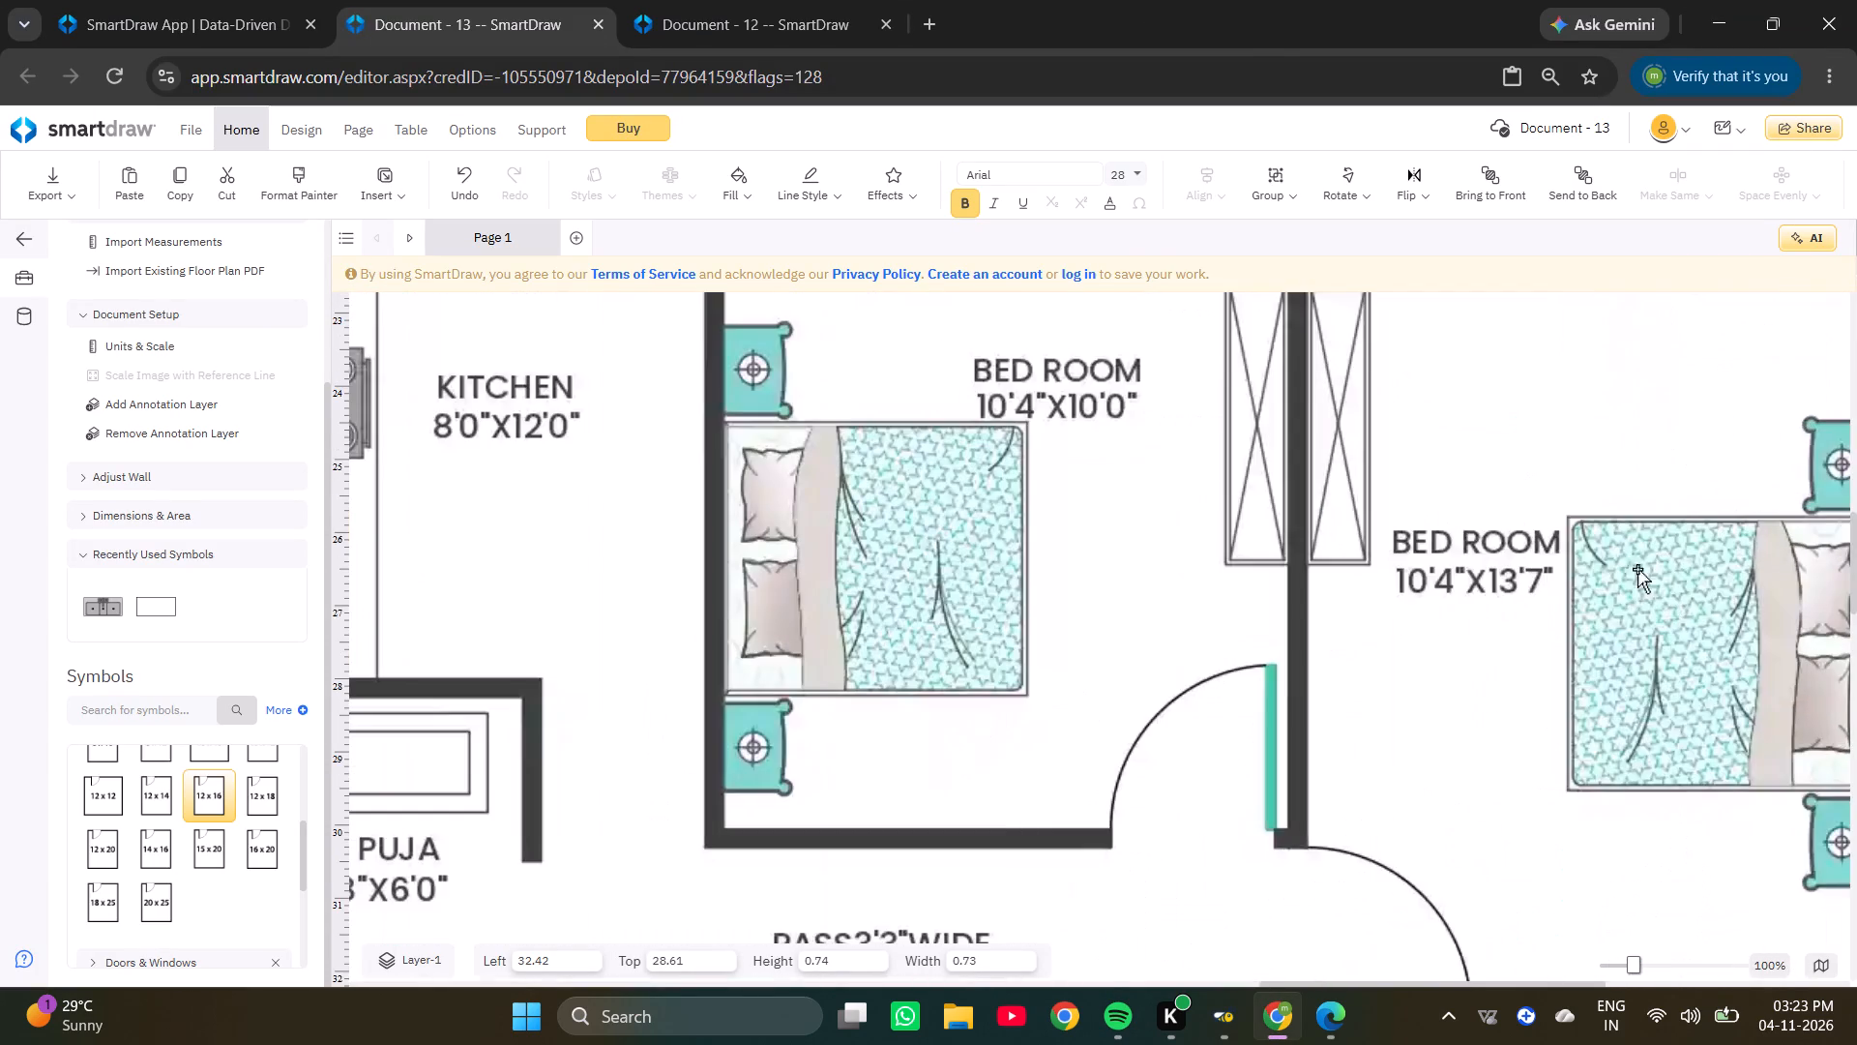
pyautogui.keyDown('ctrl'); pyautogui.scroll(-5, 1533, 547); pyautogui.keyUp('ctrl')
pyautogui.keyDown('ctrl'); pyautogui.scroll(6, 1103, 486); pyautogui.keyUp('ctrl')
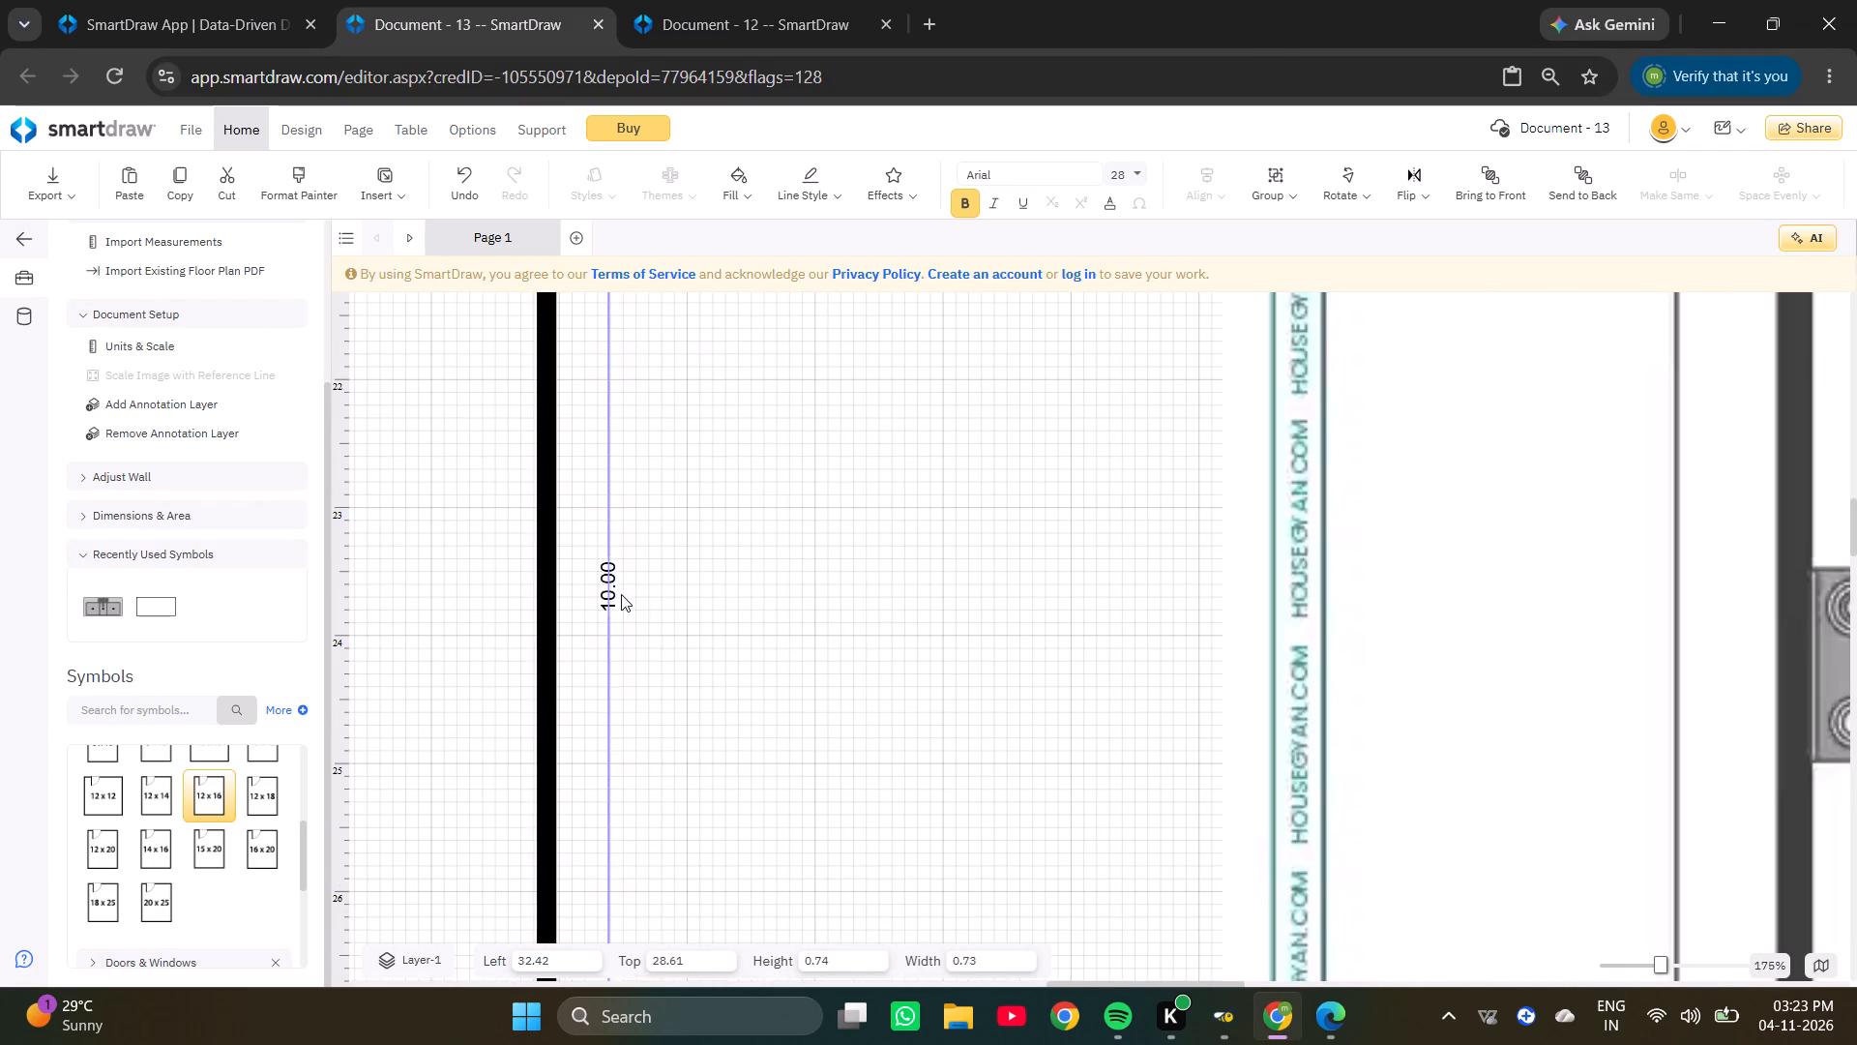
pyautogui.click(609, 588)
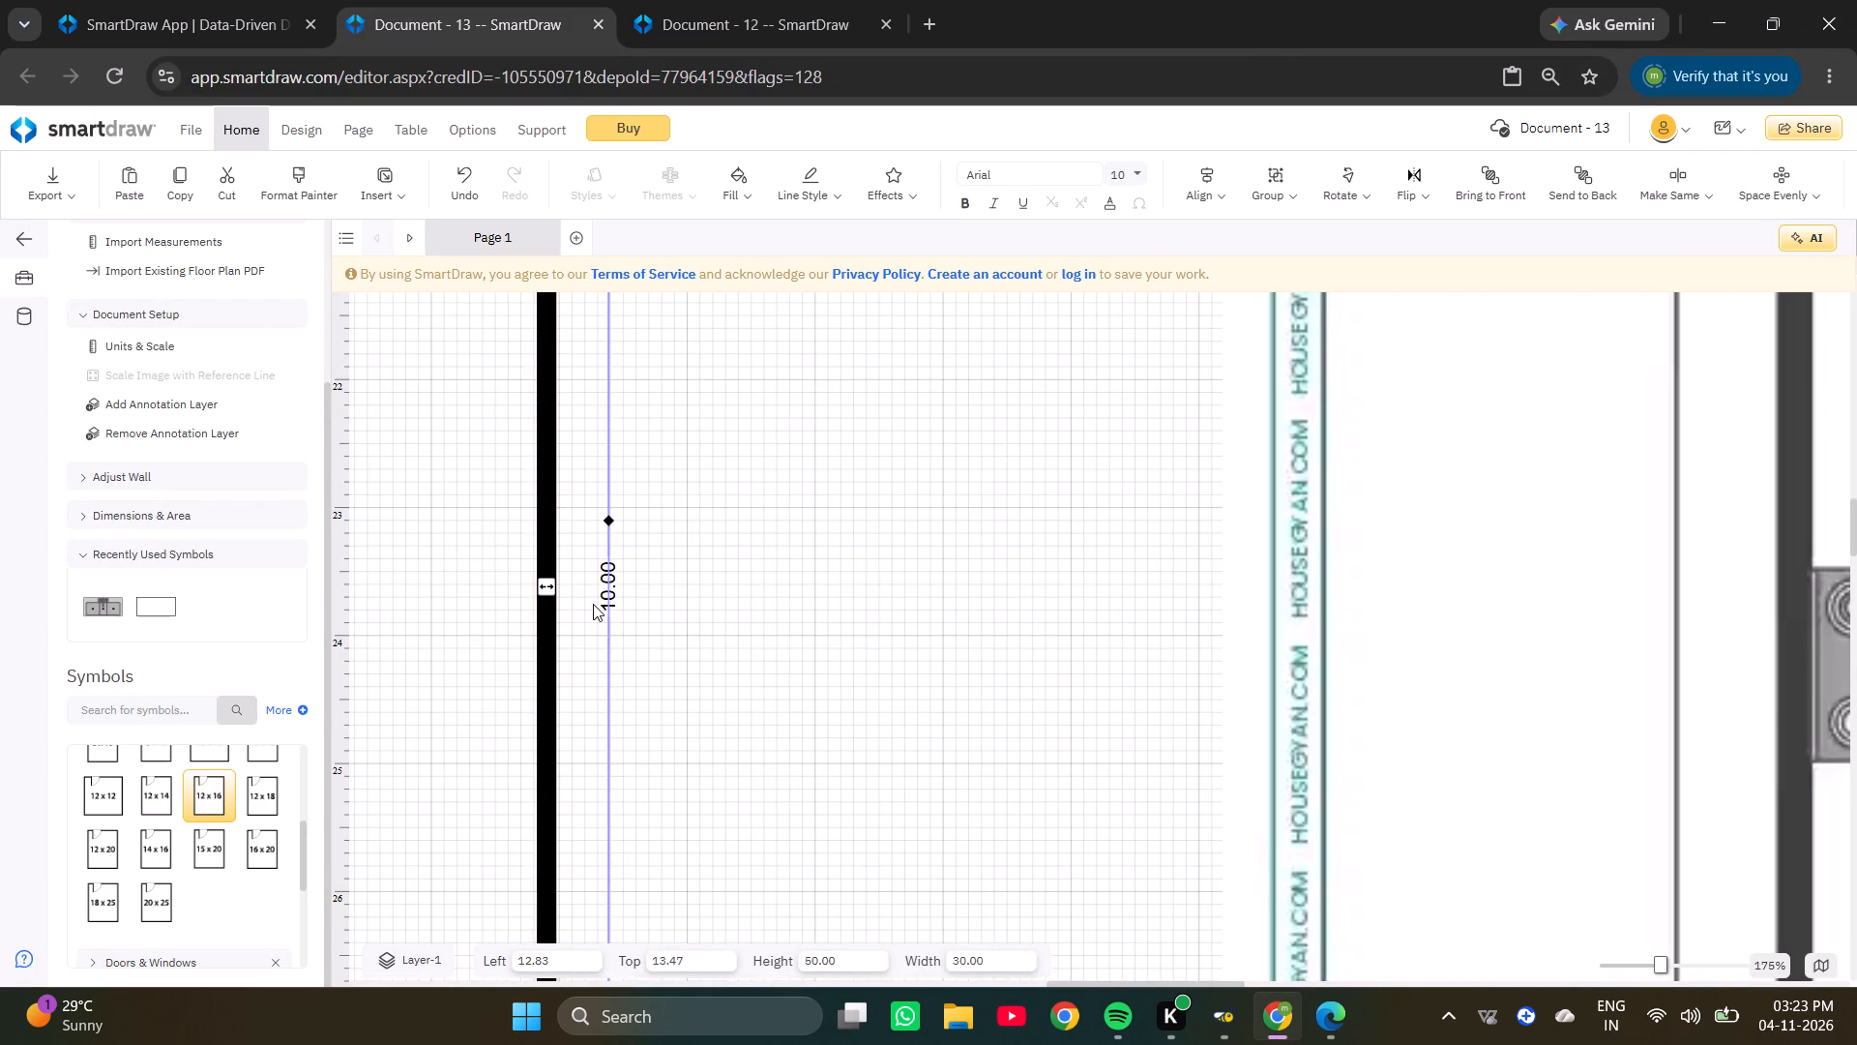
pyautogui.click(607, 601)
pyautogui.press('\\')
pyautogui.press('BackSpace')
pyautogui.press('BackSpace')
pyautogui.press('BackSpace')
pyautogui.press('BackSpace')
pyautogui.press('BackSpace')
pyautogui.press('BackSpace')
pyautogui.press('BackSpace')
pyautogui.press('BackSpace')
pyautogui.press('BackSpace')
pyautogui.press('BackSpace')
pyautogui.press('BackSpace')
pyautogui.press('BackSpace')
pyautogui.press('BackSpace')
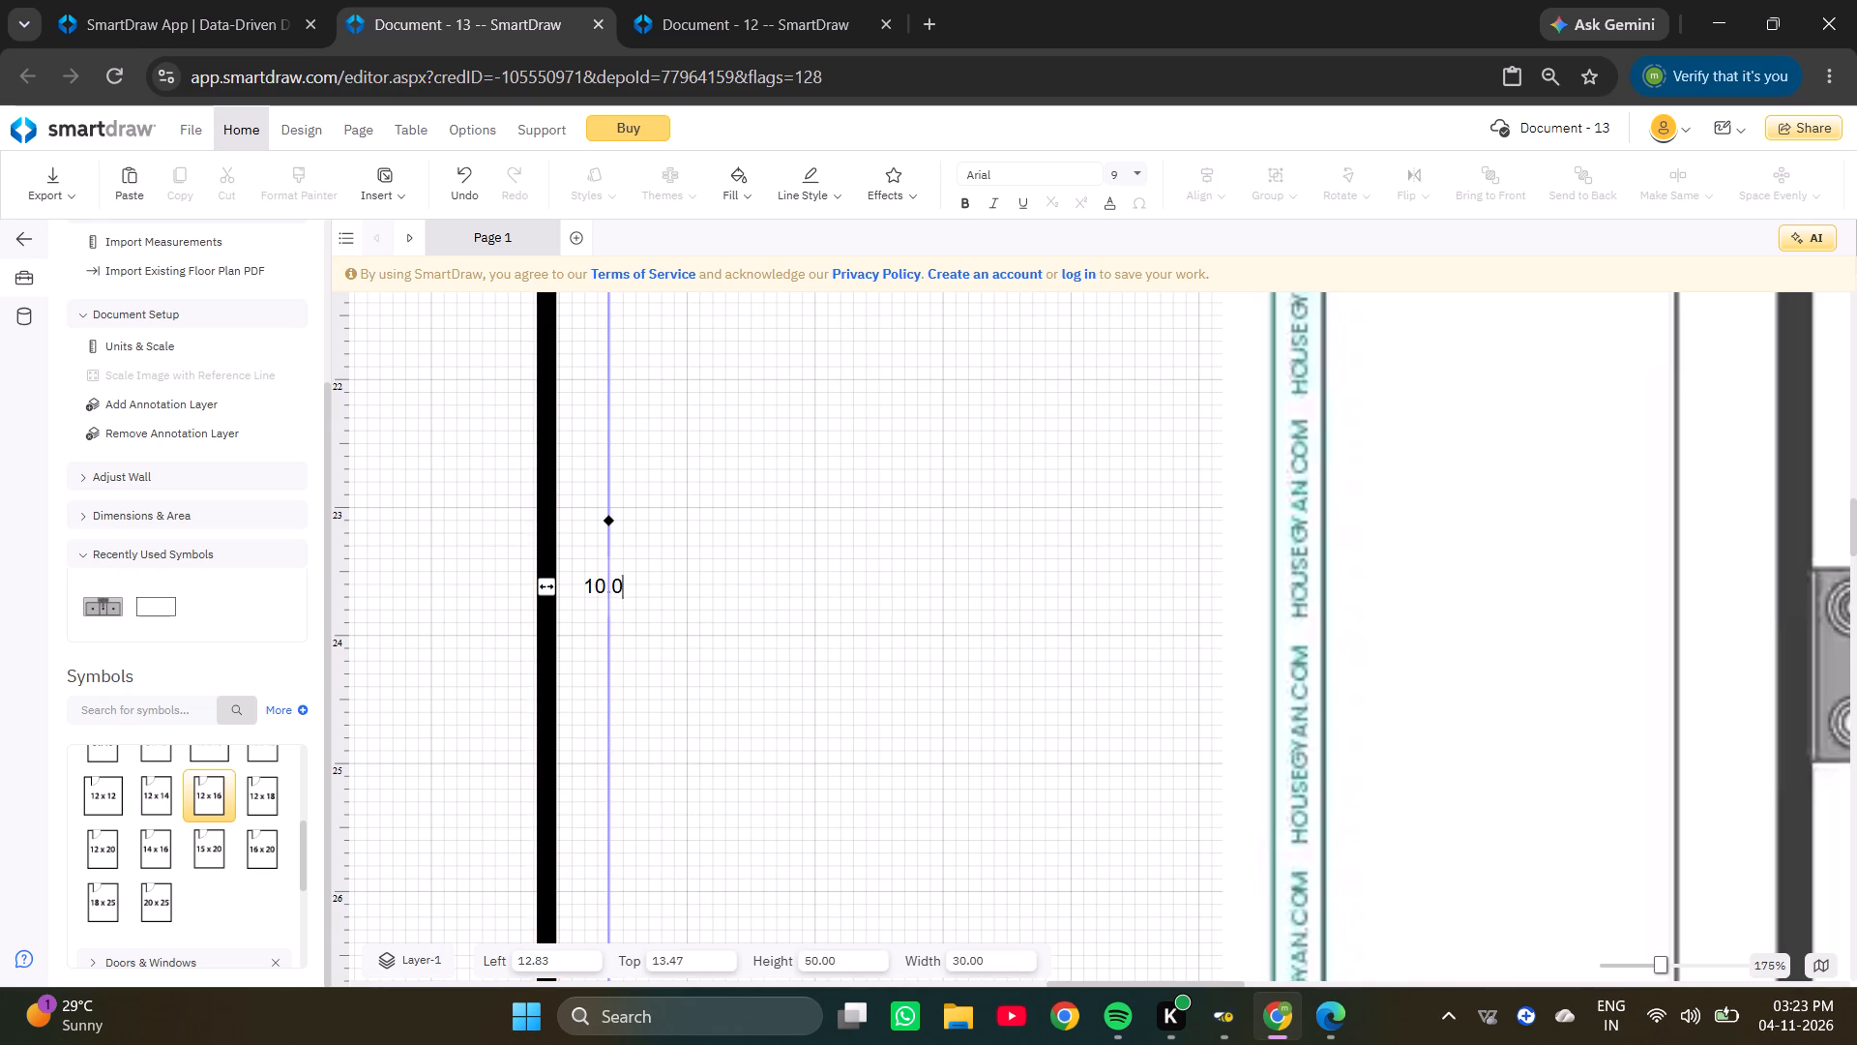
pyautogui.write('14')
pyautogui.press('Return')
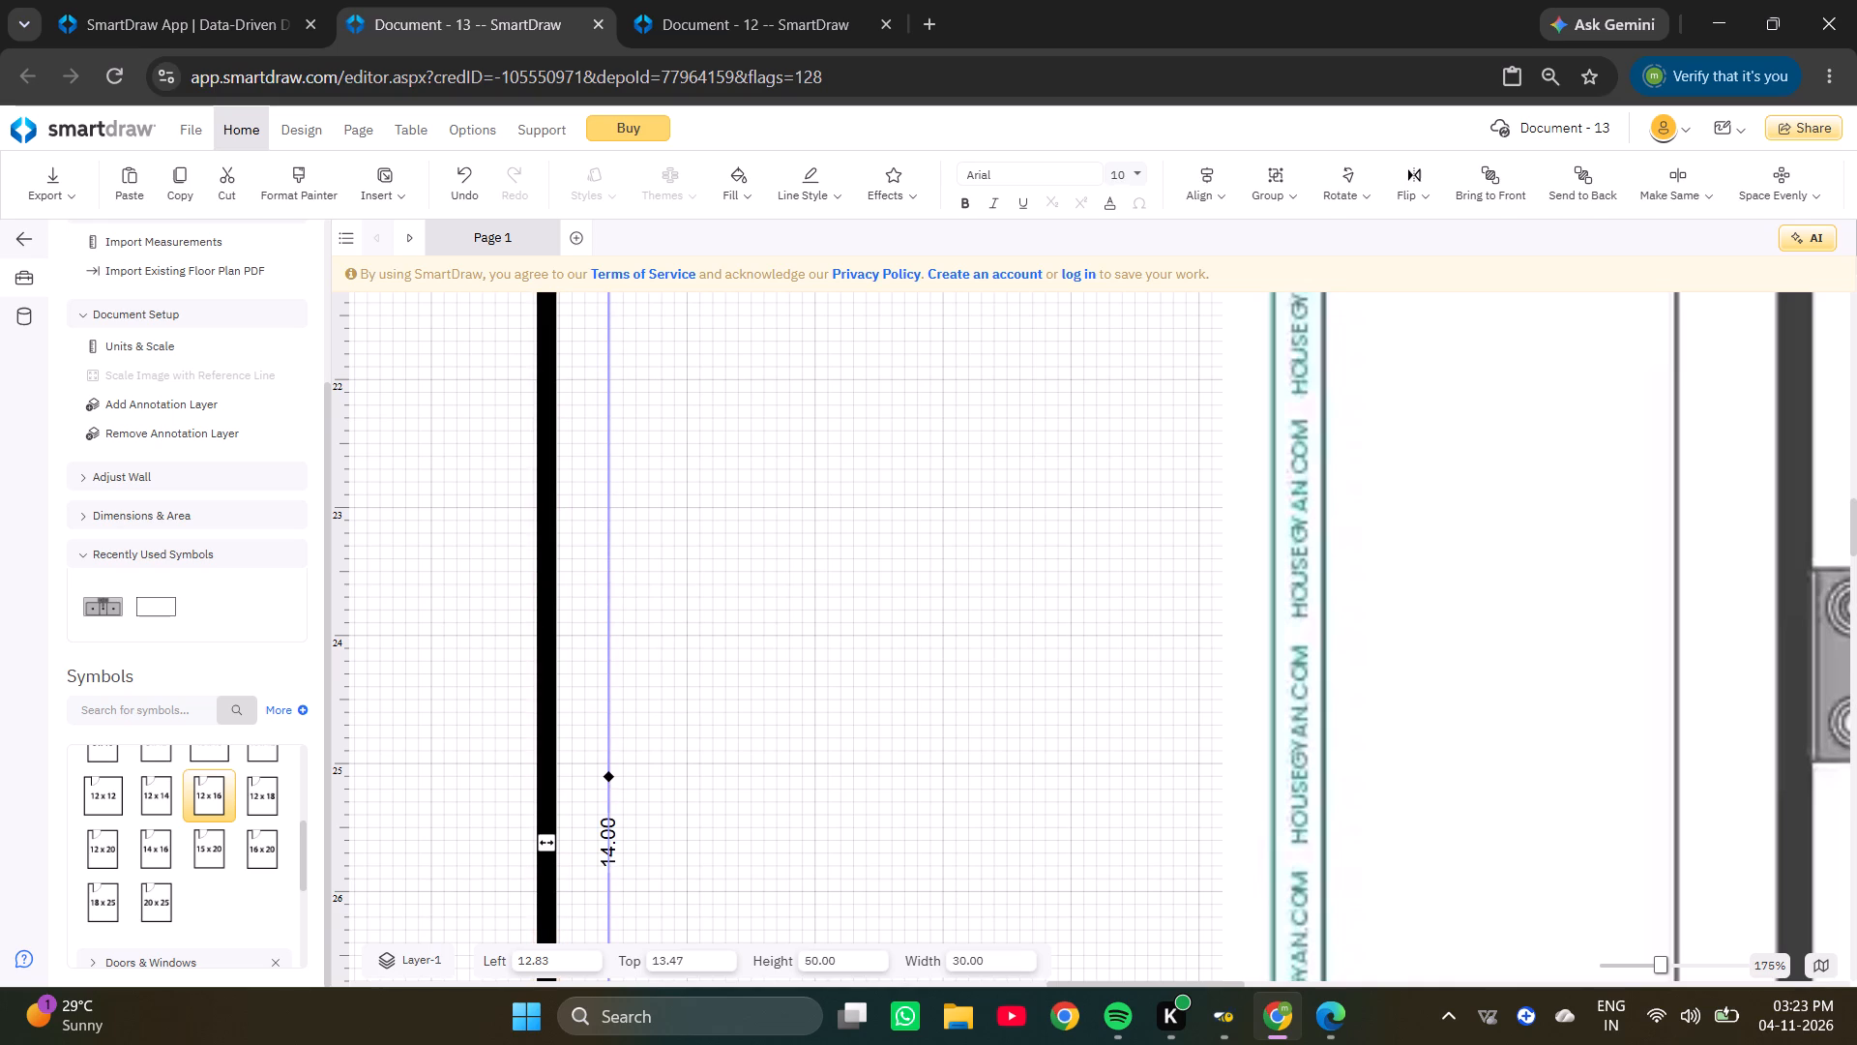
pyautogui.keyDown('ctrl'); pyautogui.scroll(-10, 671, 676); pyautogui.keyUp('ctrl')
pyautogui.click(913, 768)
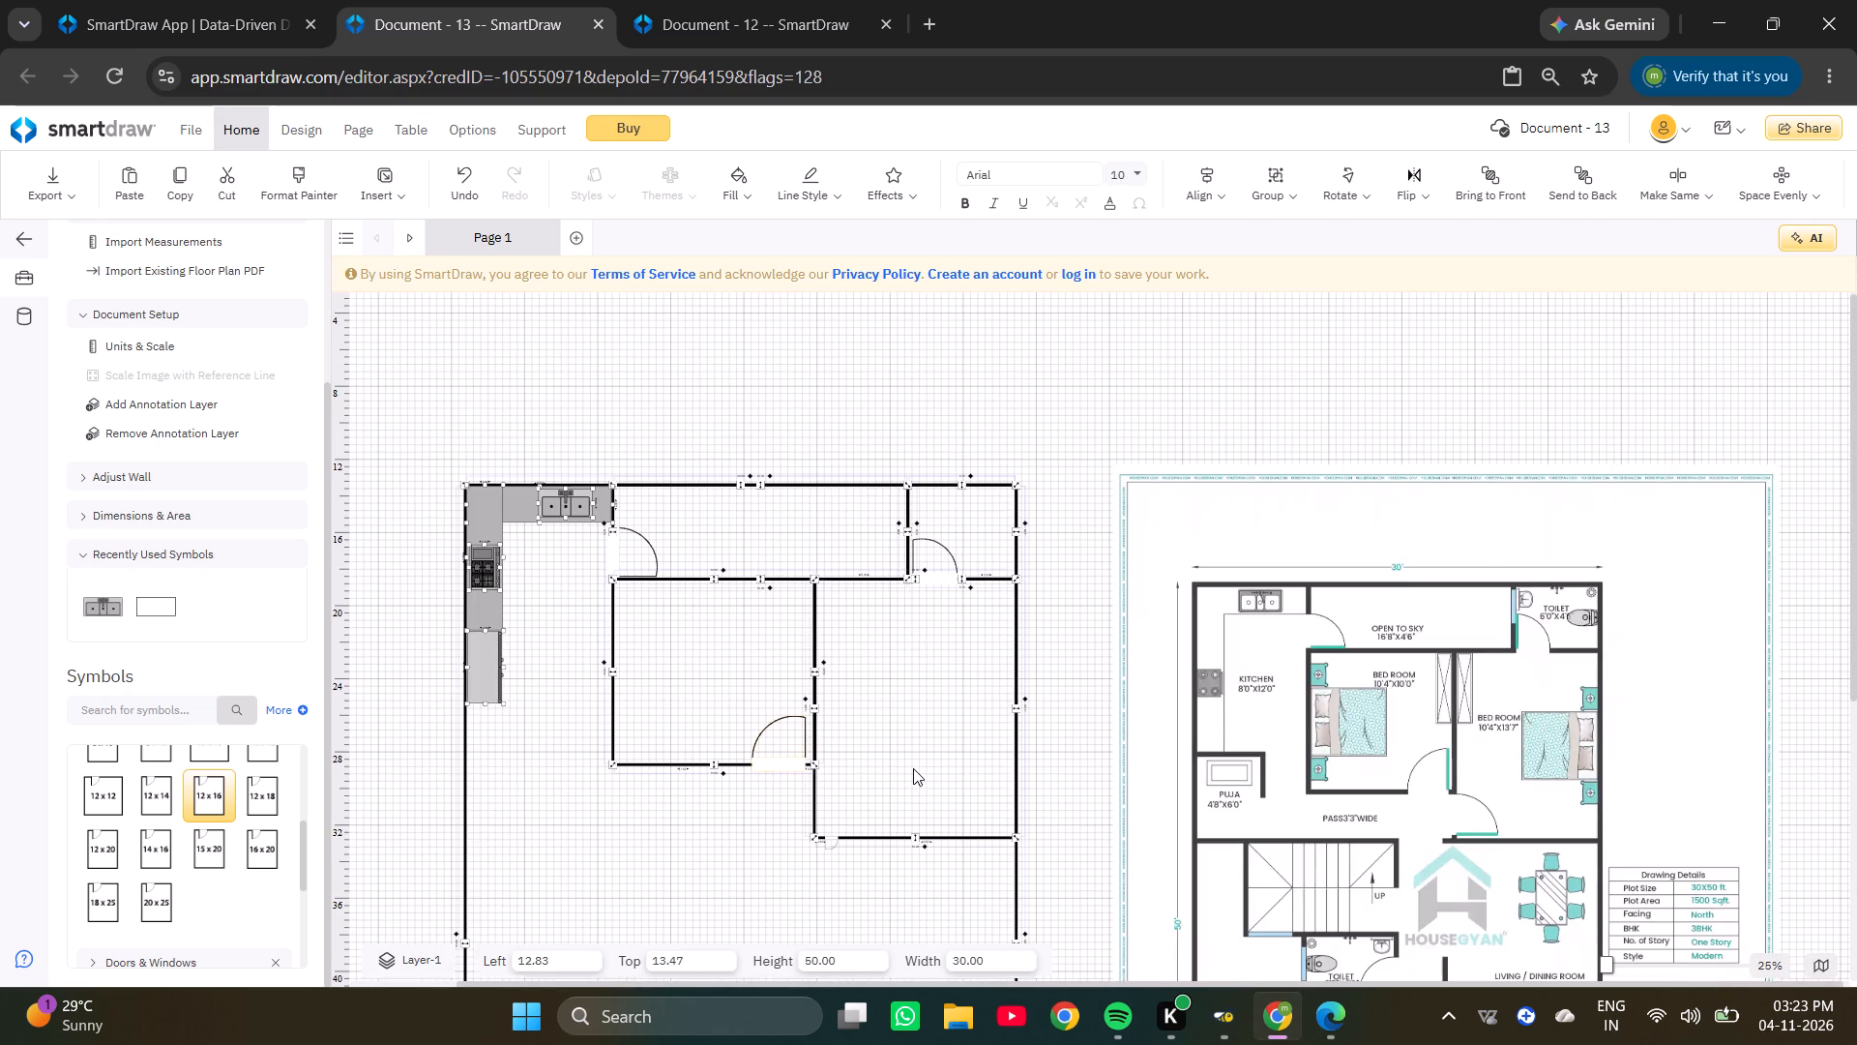
# Move the second bedroom's small door from its bottom wall onto the side wall segment extending below the first bedroom.
pyautogui.keyDown('ctrl'); pyautogui.scroll(2, 859, 850); pyautogui.keyUp('ctrl')
pyautogui.moveTo(788, 829); pyautogui.dragTo(733, 780)
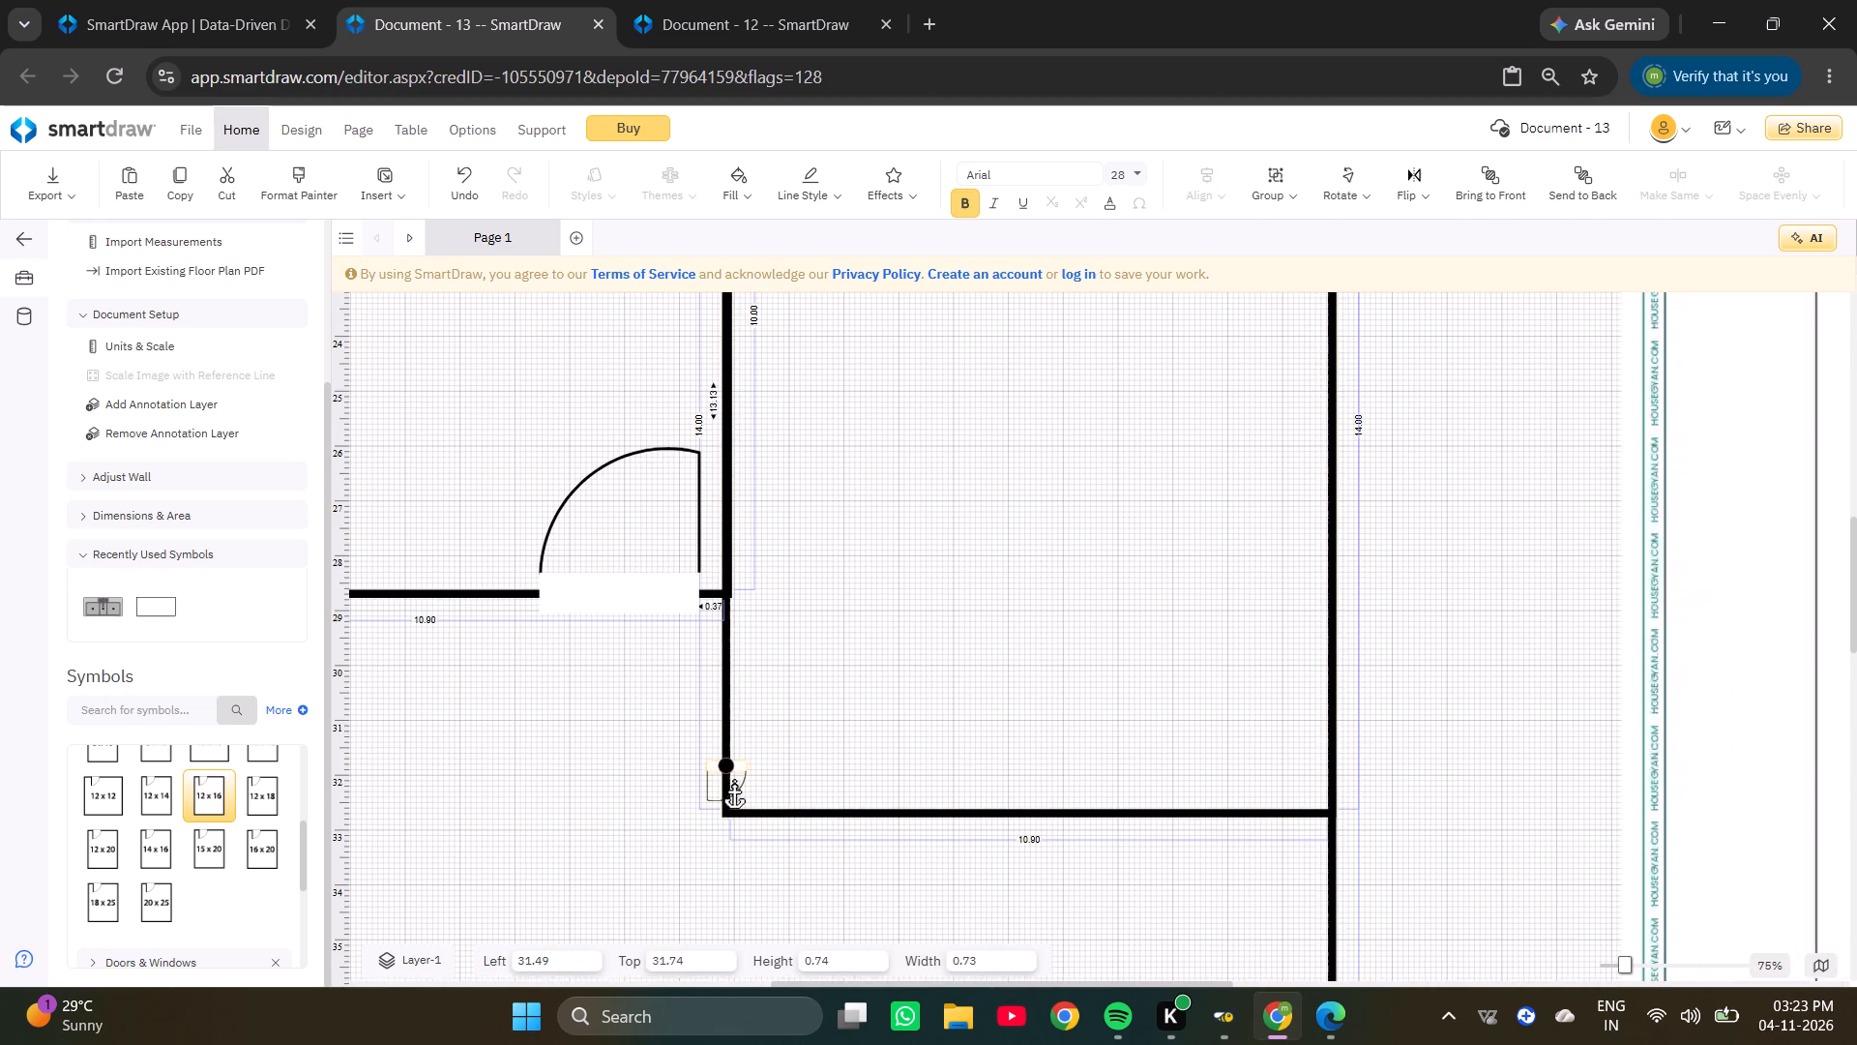
pyautogui.moveTo(733, 780); pyautogui.dragTo(730, 777)
# Set the width of the second bedroom's door to 3.
pyautogui.keyDown('ctrl'); pyautogui.scroll(8, 731, 770); pyautogui.keyUp('ctrl')
pyautogui.click(723, 794)
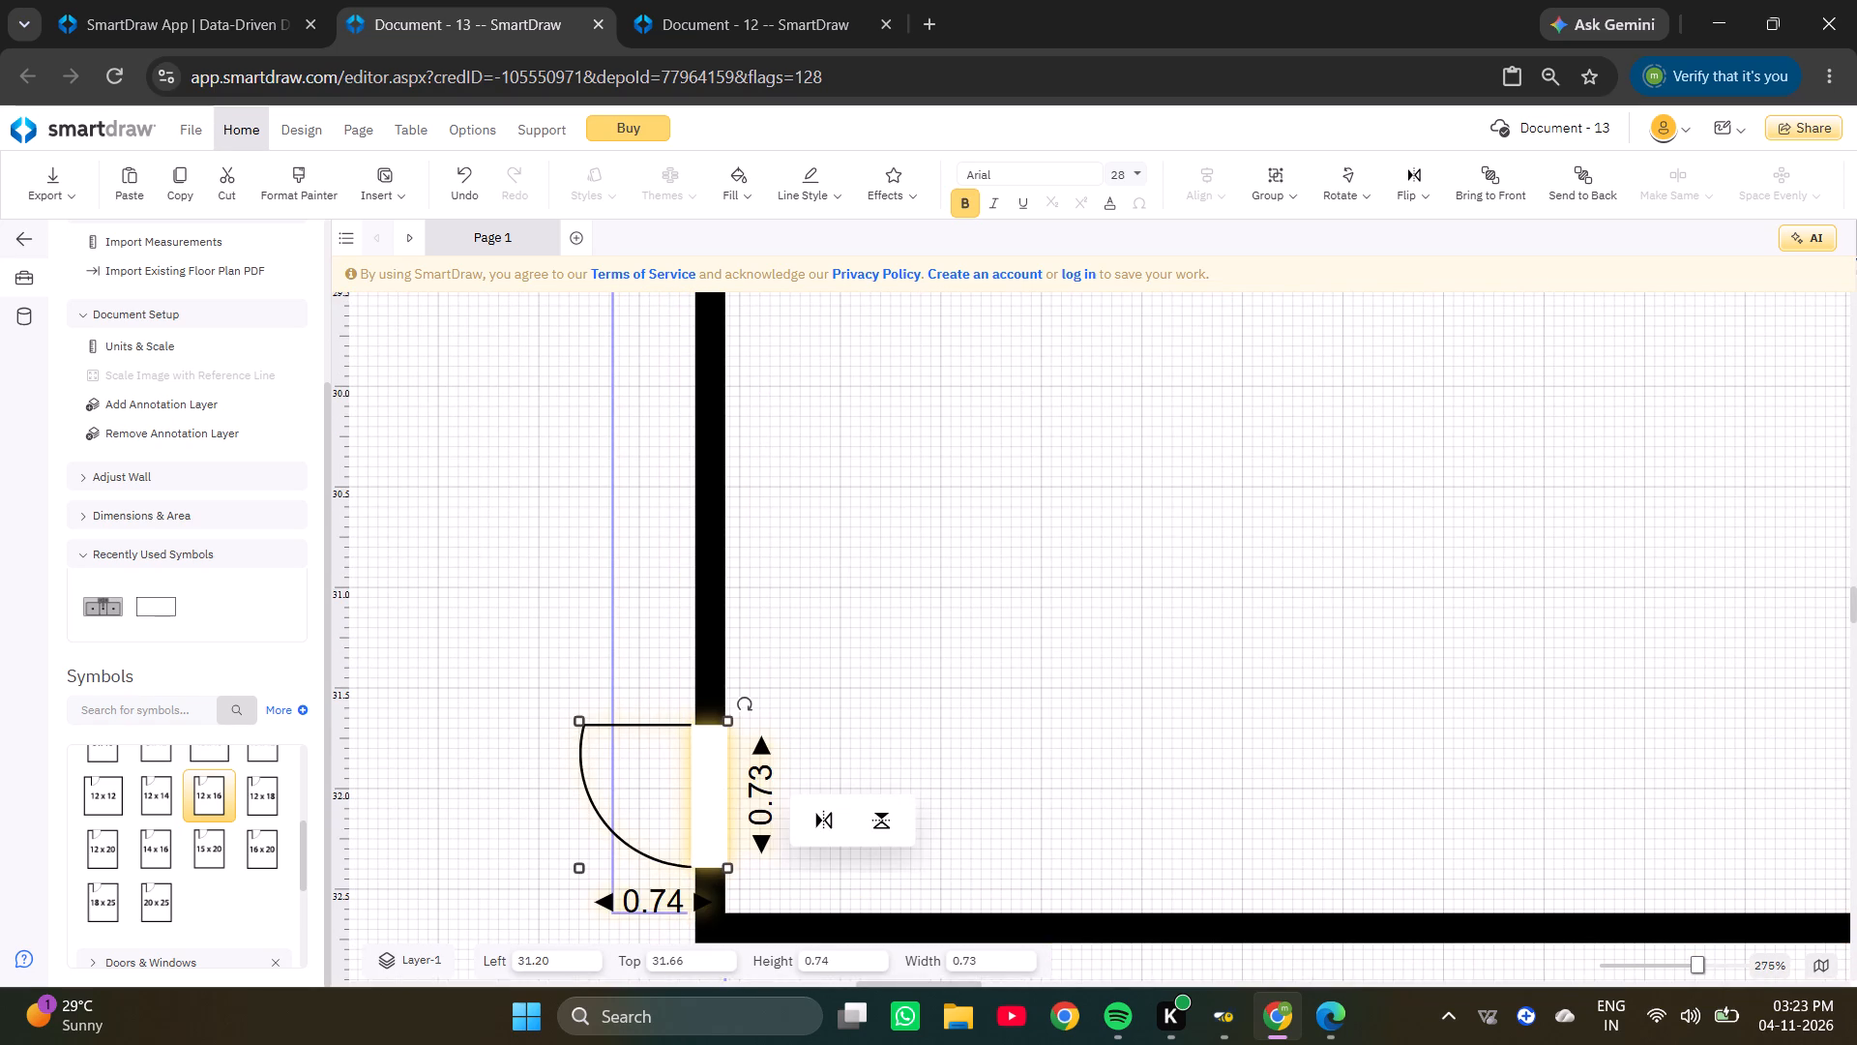
pyautogui.click(767, 800)
pyautogui.press('Right')
pyautogui.press('Right')
pyautogui.press('Right')
pyautogui.press('Right')
pyautogui.press('Right')
pyautogui.press('Right')
pyautogui.press('Right')
pyautogui.press('Right')
pyautogui.press('BackSpace')
pyautogui.press('BackSpace')
pyautogui.press('BackSpace')
pyautogui.press('BackSpace')
pyautogui.press('BackSpace')
pyautogui.press('BackSpace')
pyautogui.press('BackSpace')
pyautogui.press('BackSpace')
pyautogui.press('BackSpace')
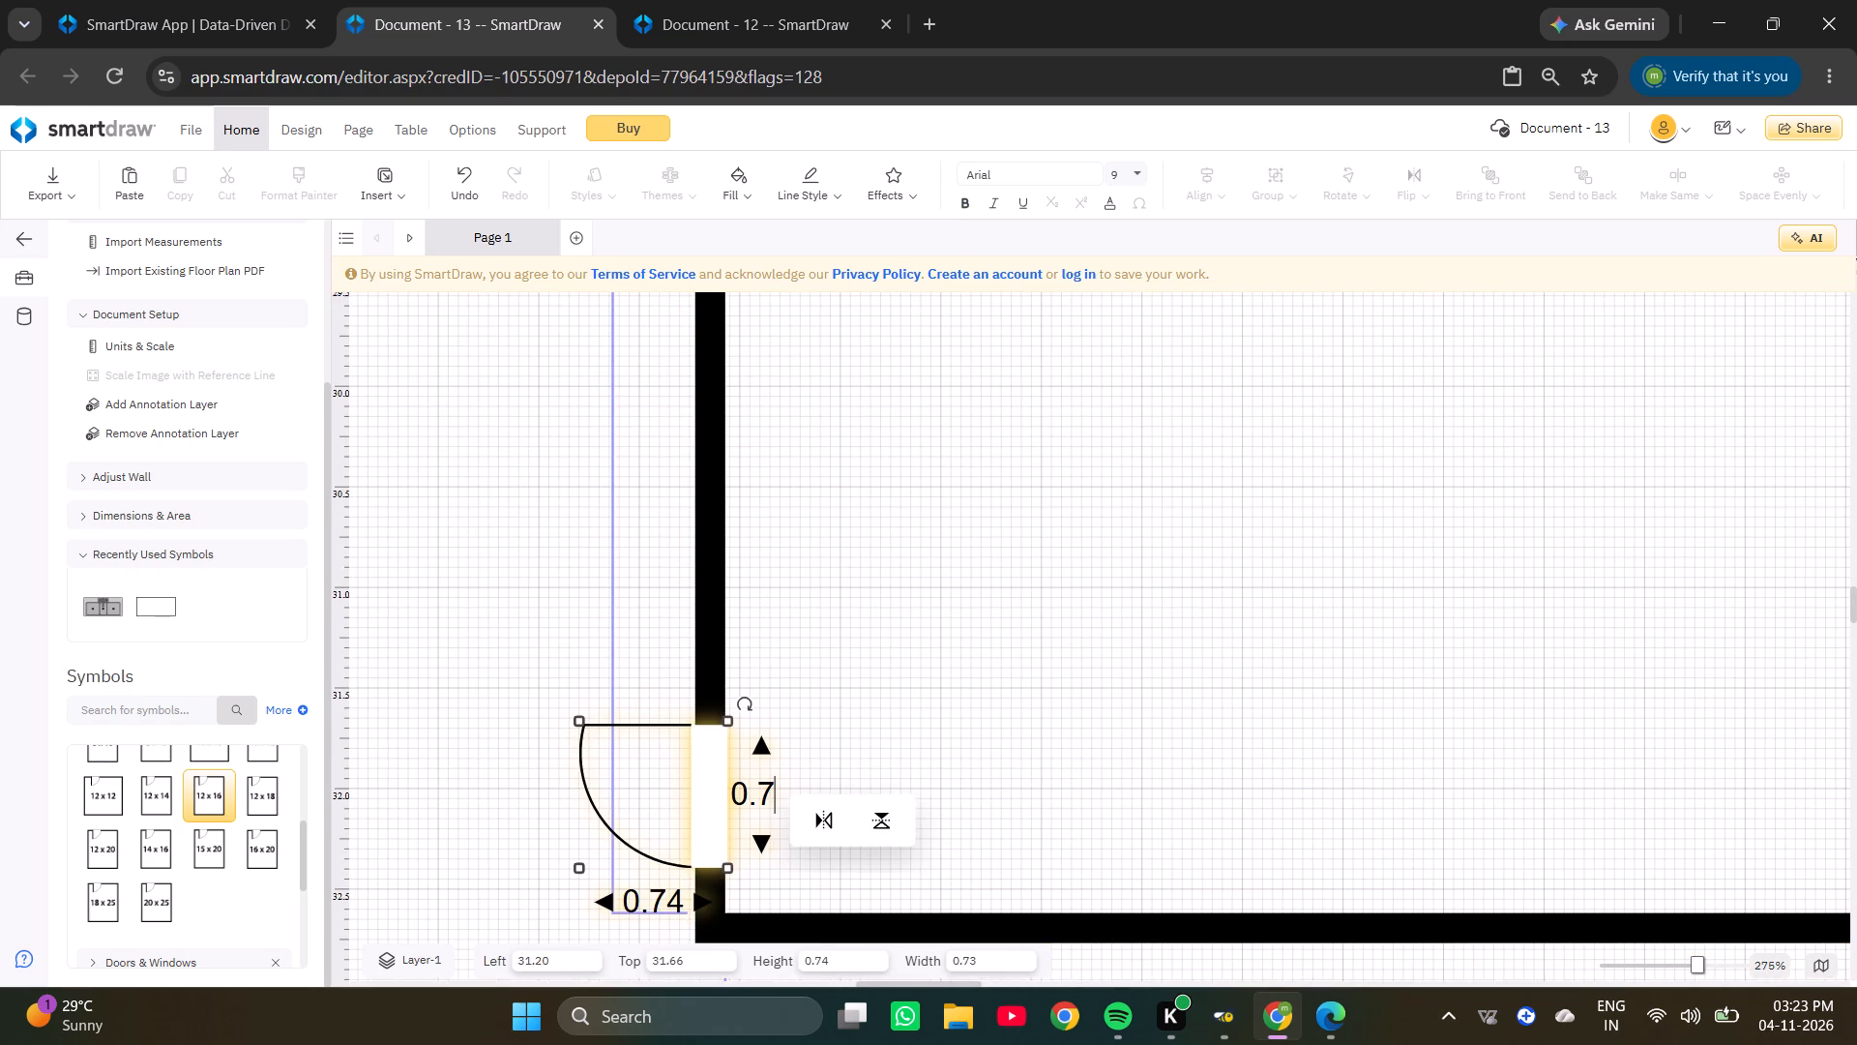
pyautogui.press('3')
pyautogui.press('Return')
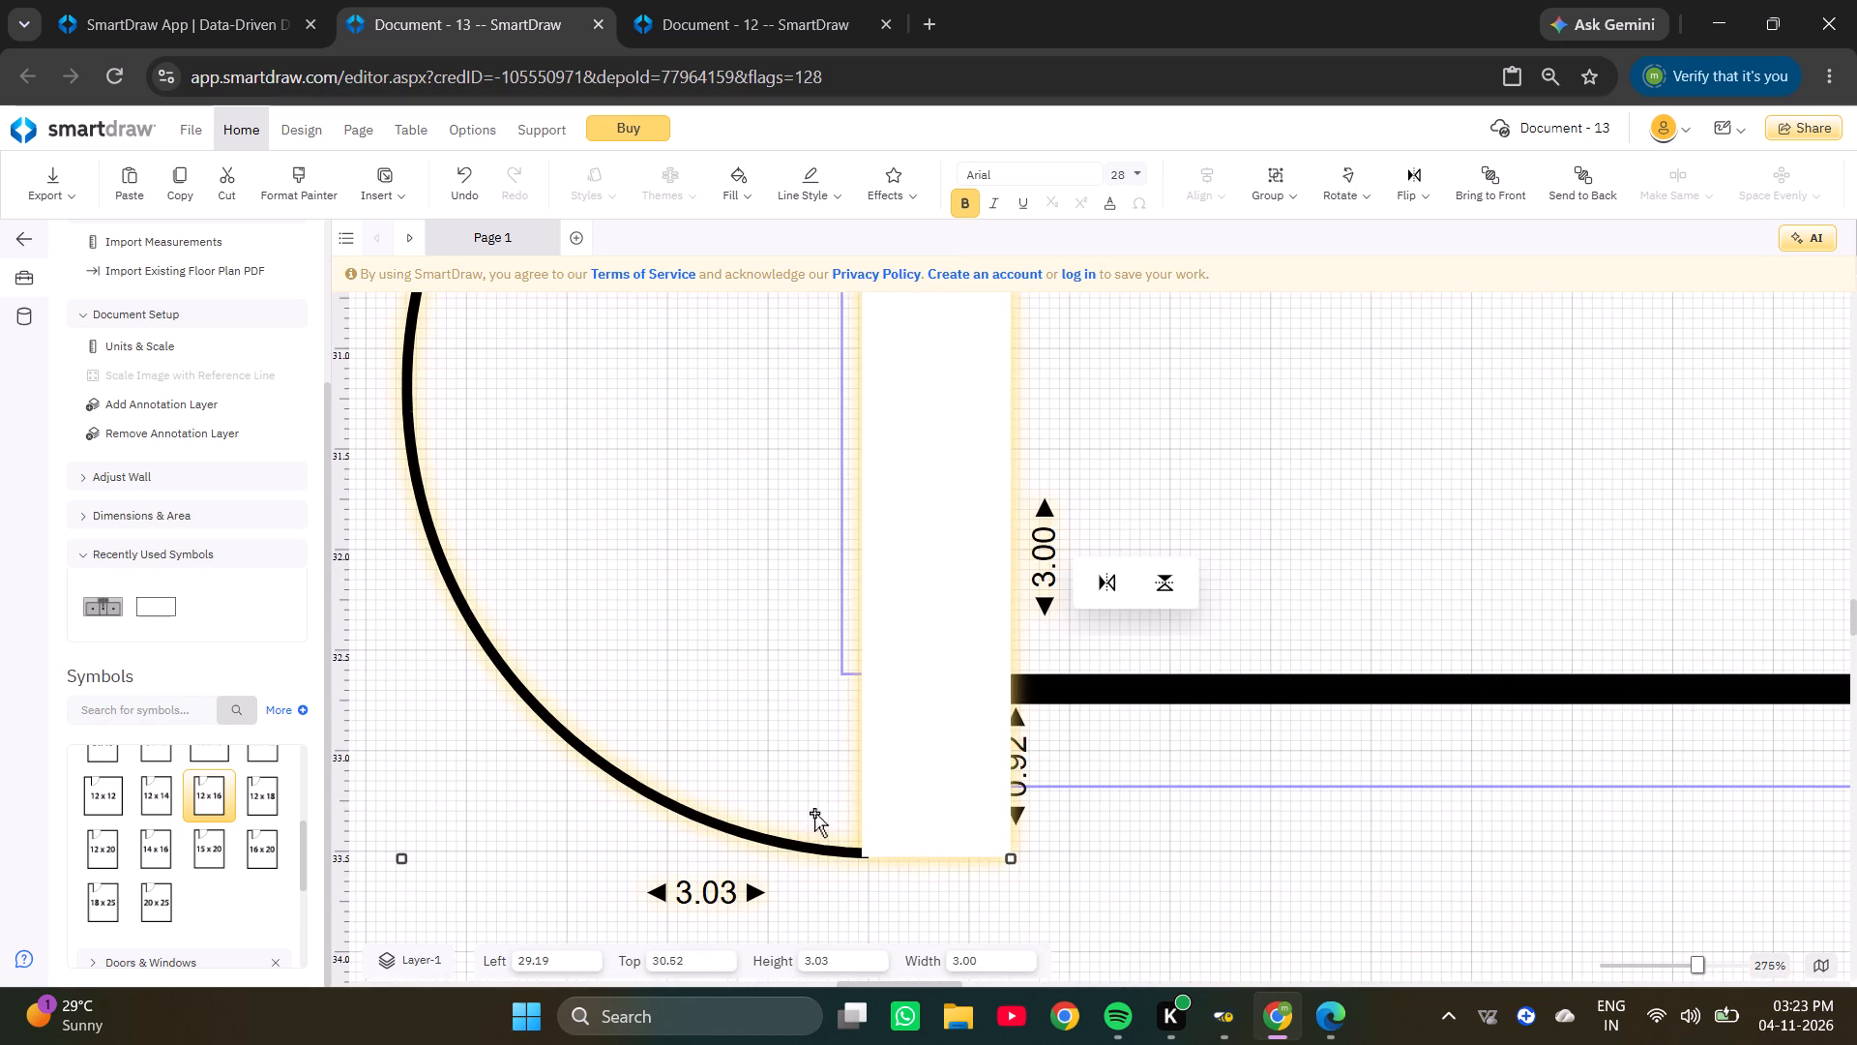
# Flip the second bedroom's door to swing inward with its hinge near the bottom corner, and position it at about 31.51, 29.26.
pyautogui.keyDown('ctrl'); pyautogui.scroll(-7, 861, 810); pyautogui.keyUp('ctrl')
pyautogui.moveTo(916, 612); pyautogui.dragTo(904, 503)
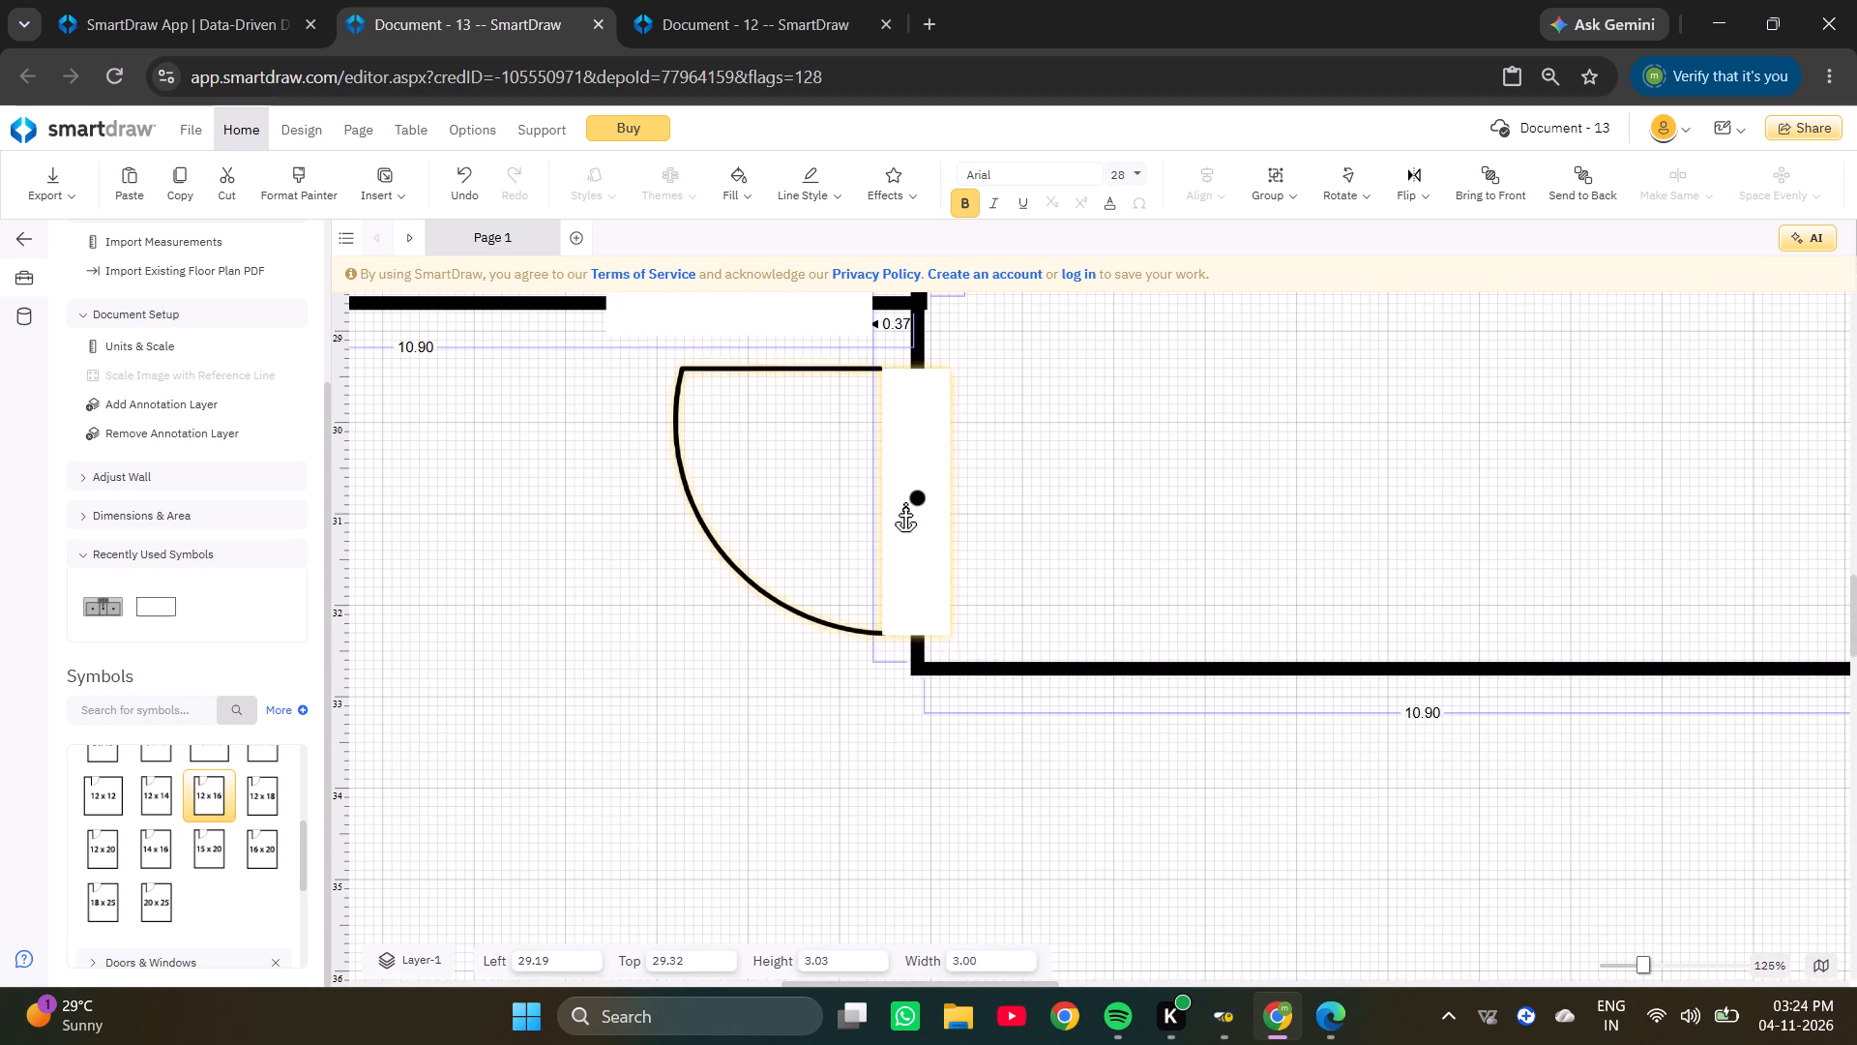
pyautogui.moveTo(904, 503); pyautogui.dragTo(902, 517)
pyautogui.click(1032, 523)
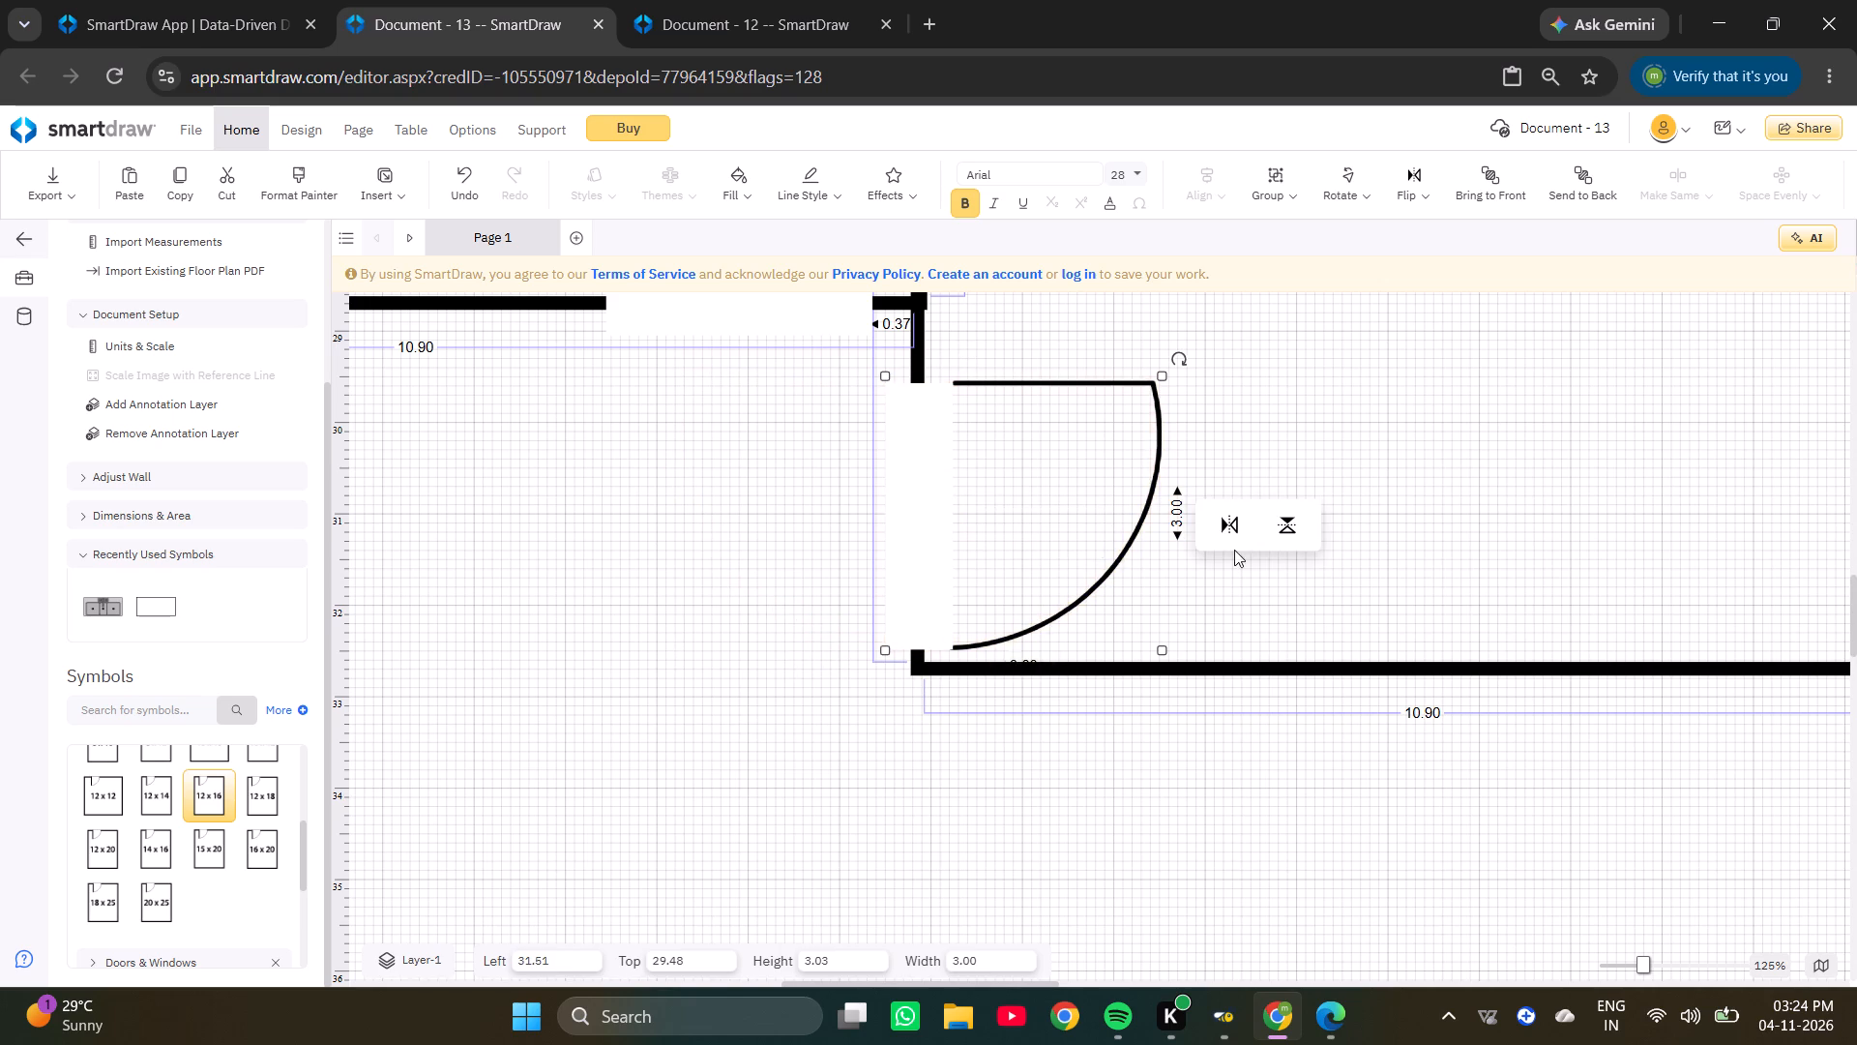
pyautogui.click(1298, 514)
pyautogui.moveTo(940, 556); pyautogui.dragTo(946, 517)
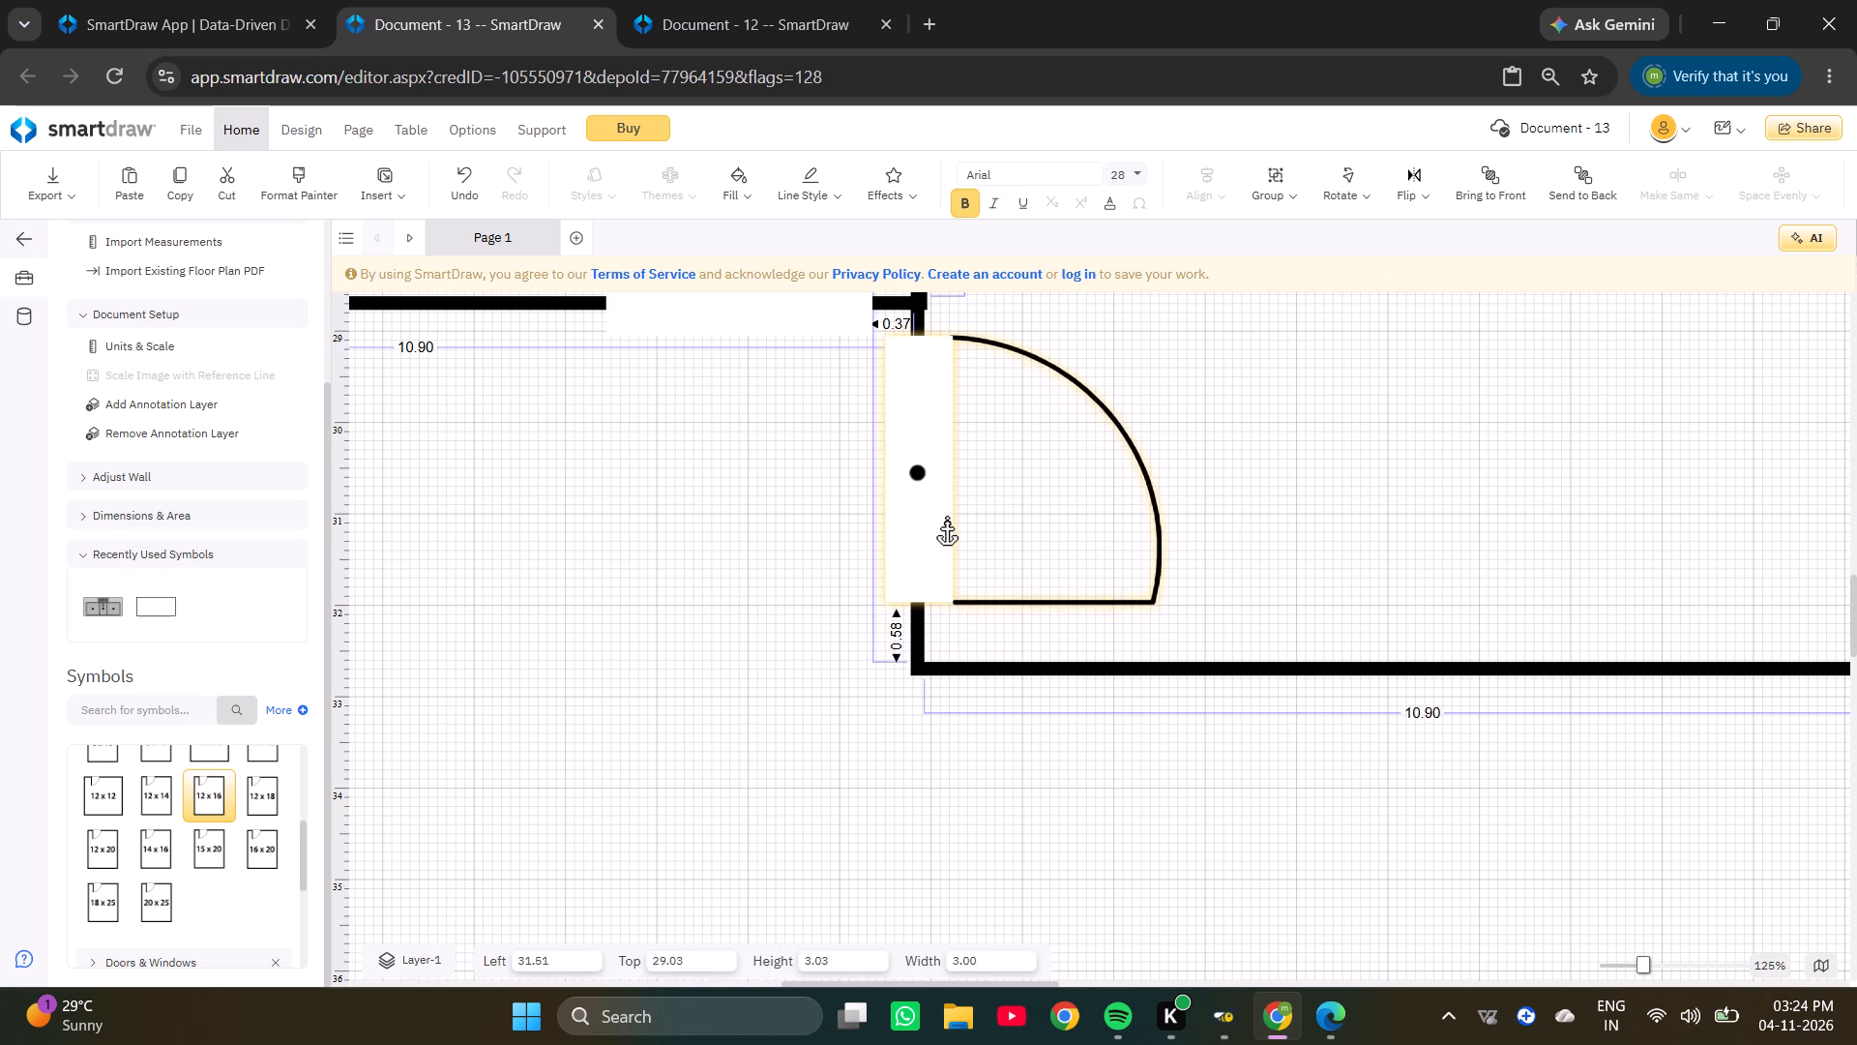
pyautogui.moveTo(946, 517); pyautogui.dragTo(944, 539)
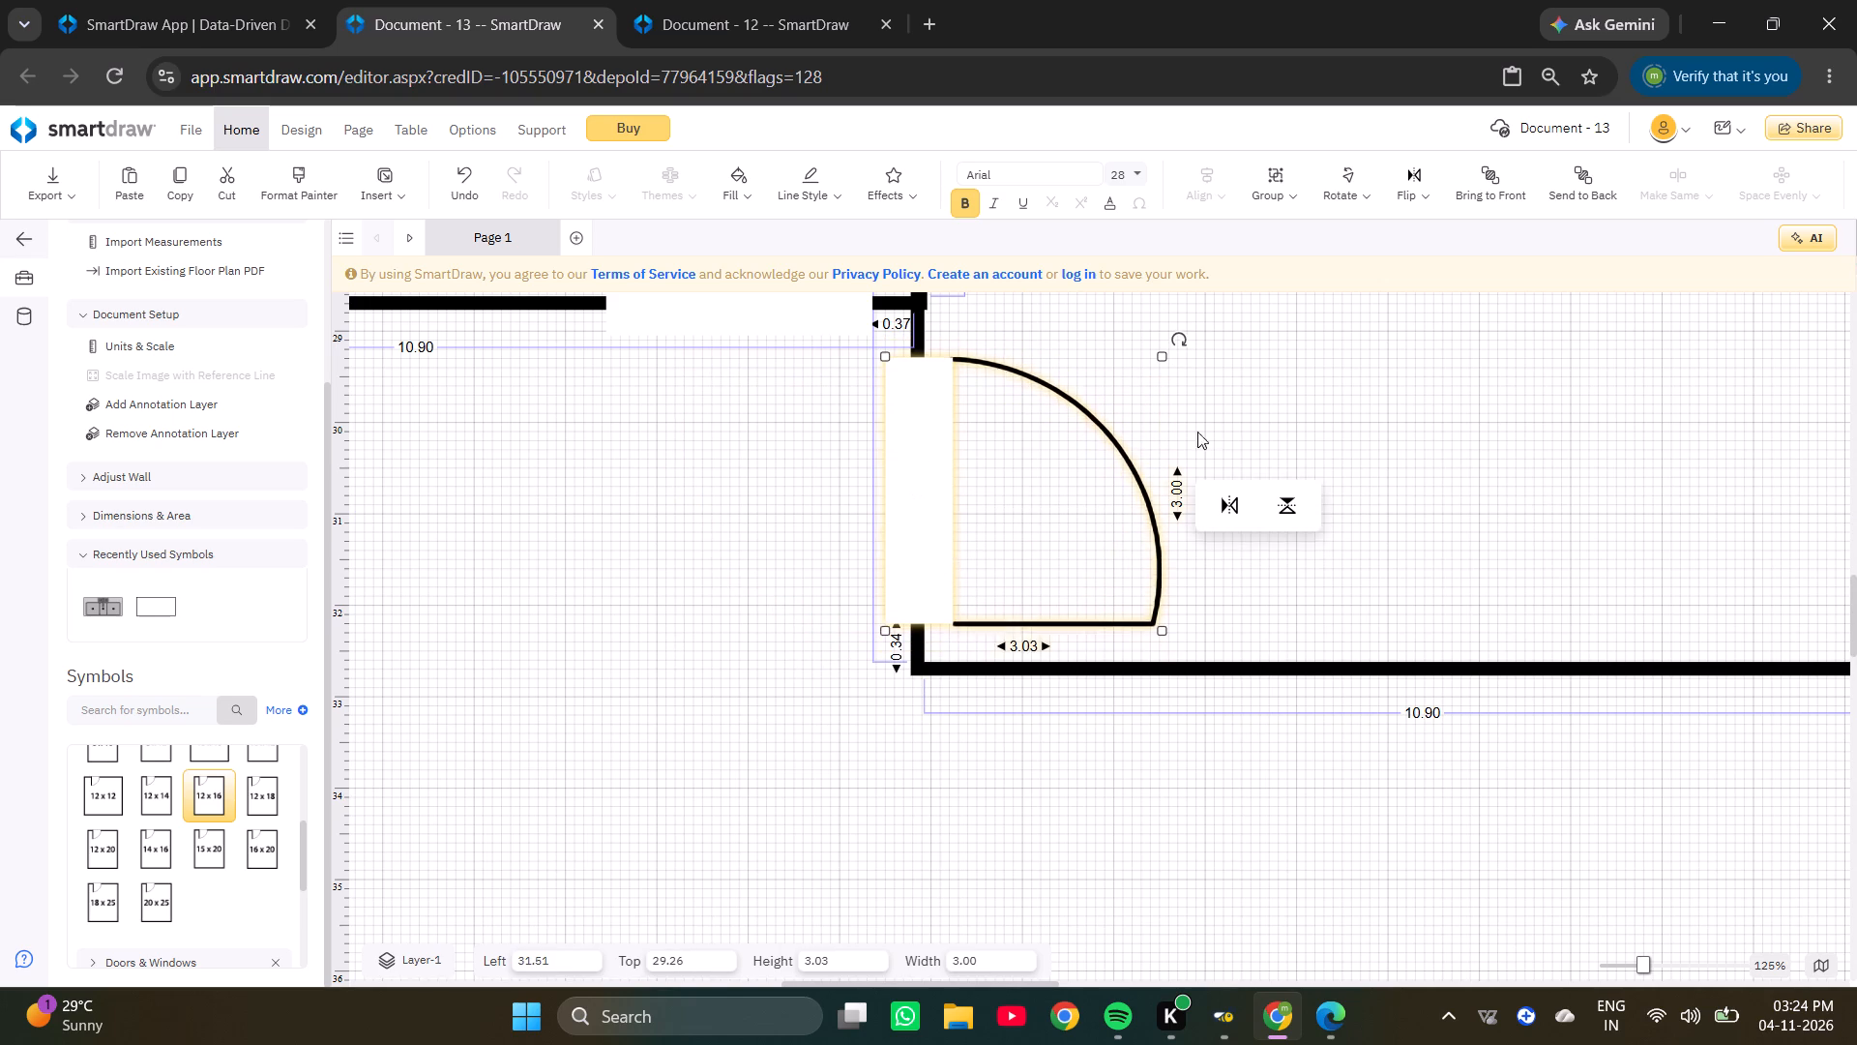
# Set the gap between the second bedroom's door and the room's bottom corner to 0.40.
pyautogui.keyDown('ctrl'); pyautogui.scroll(-7, 1223, 383); pyautogui.keyUp('ctrl')
pyautogui.click(955, 646)
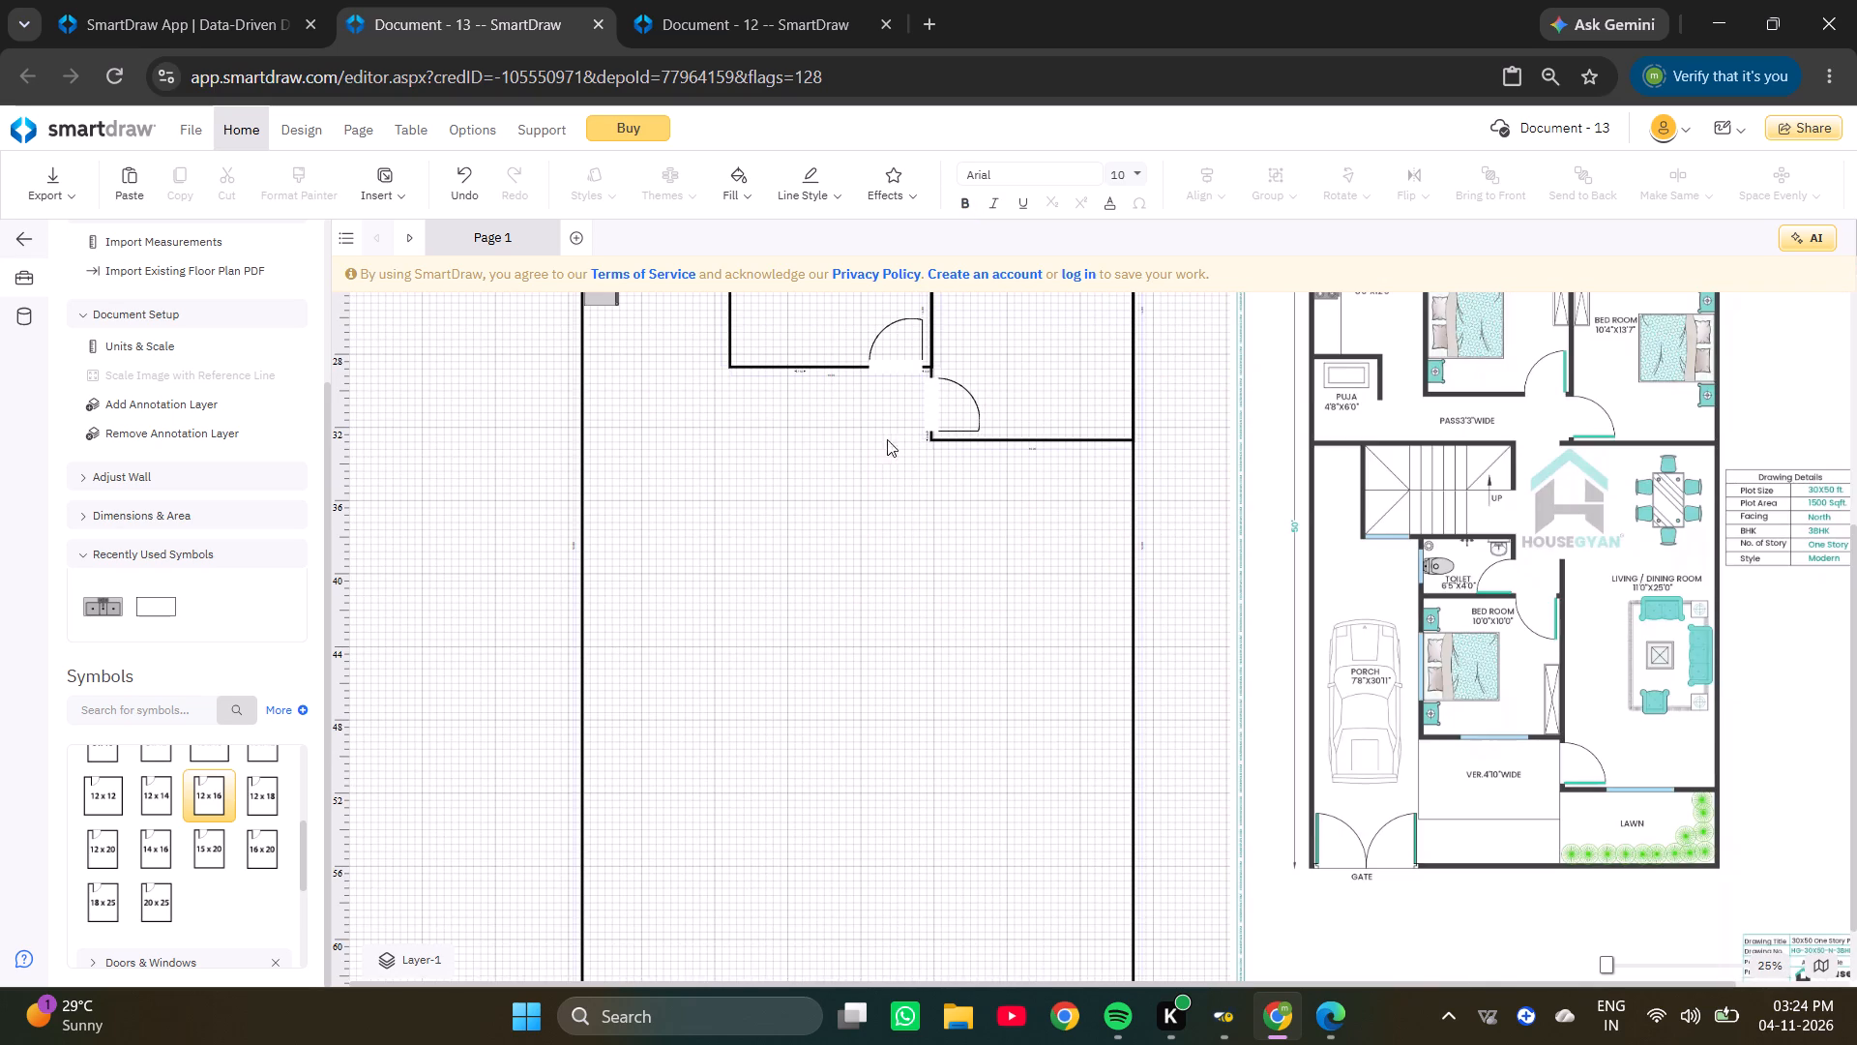
pyautogui.keyDown('ctrl'); pyautogui.scroll(4, 984, 358); pyautogui.keyUp('ctrl')
pyautogui.click(691, 583)
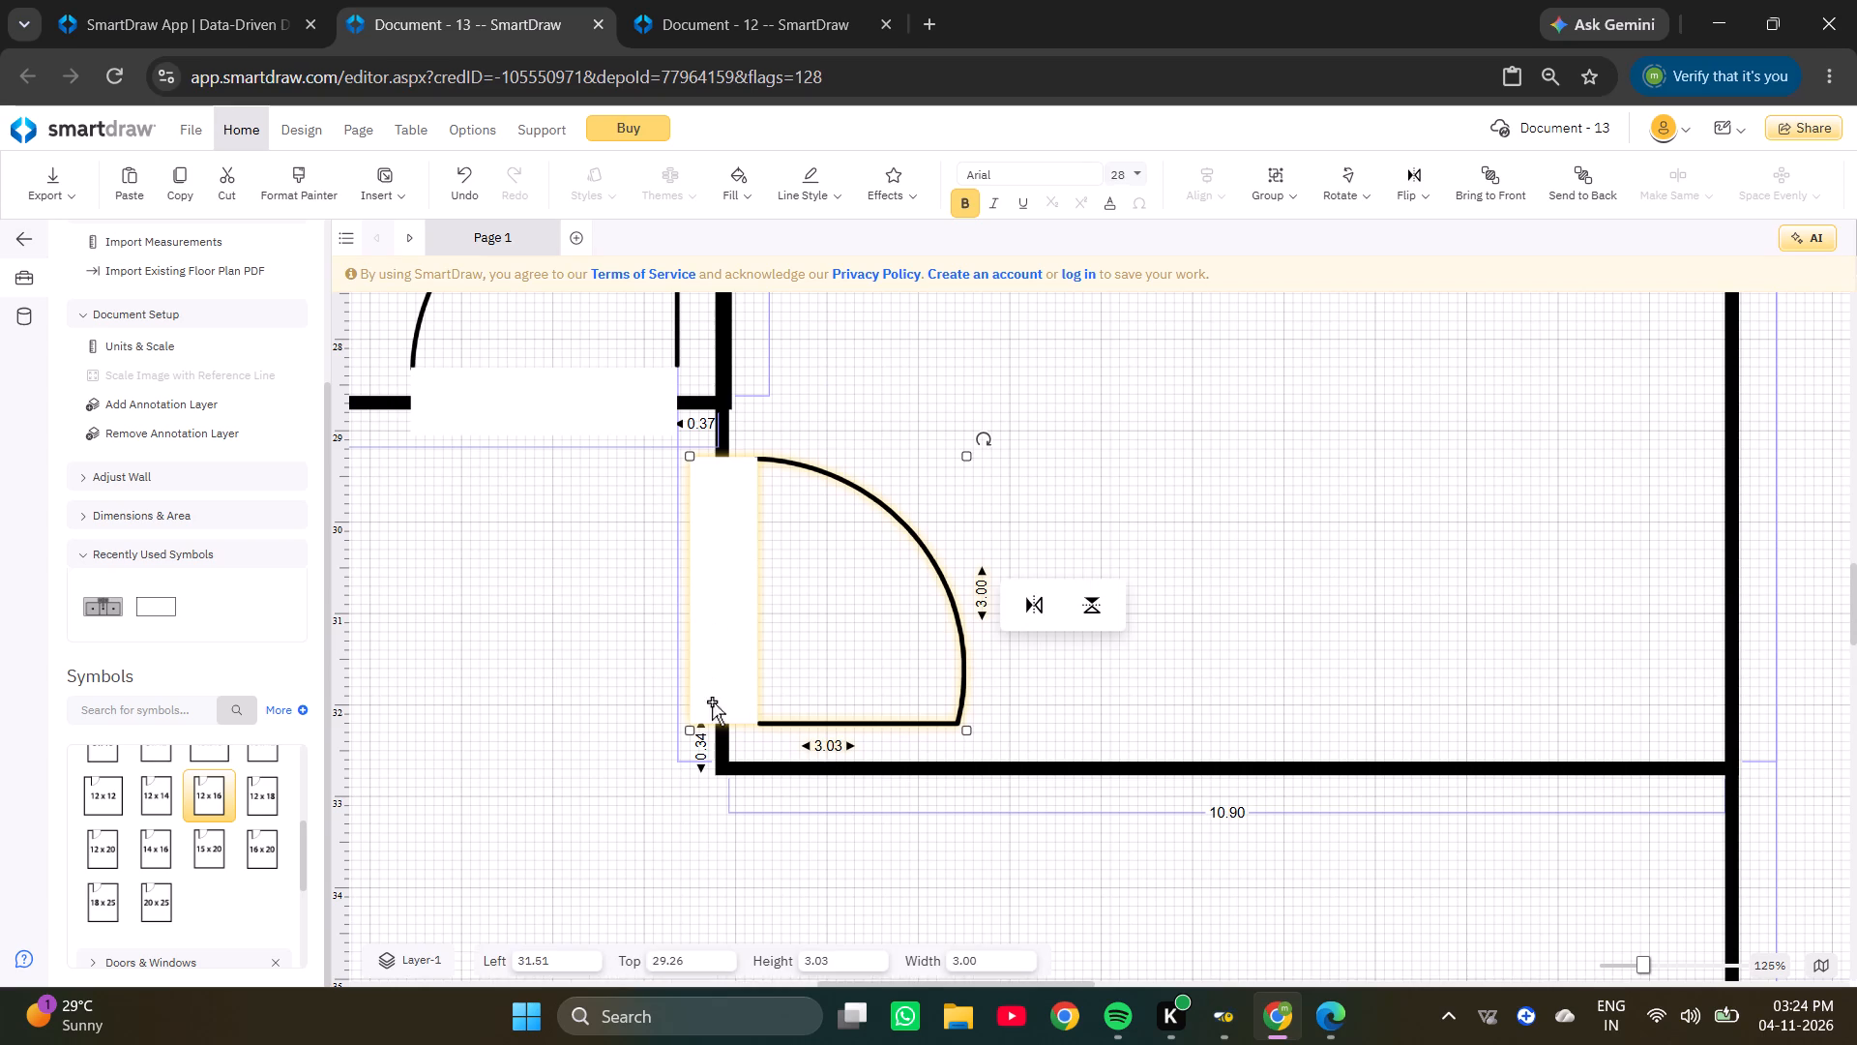
pyautogui.click(699, 746)
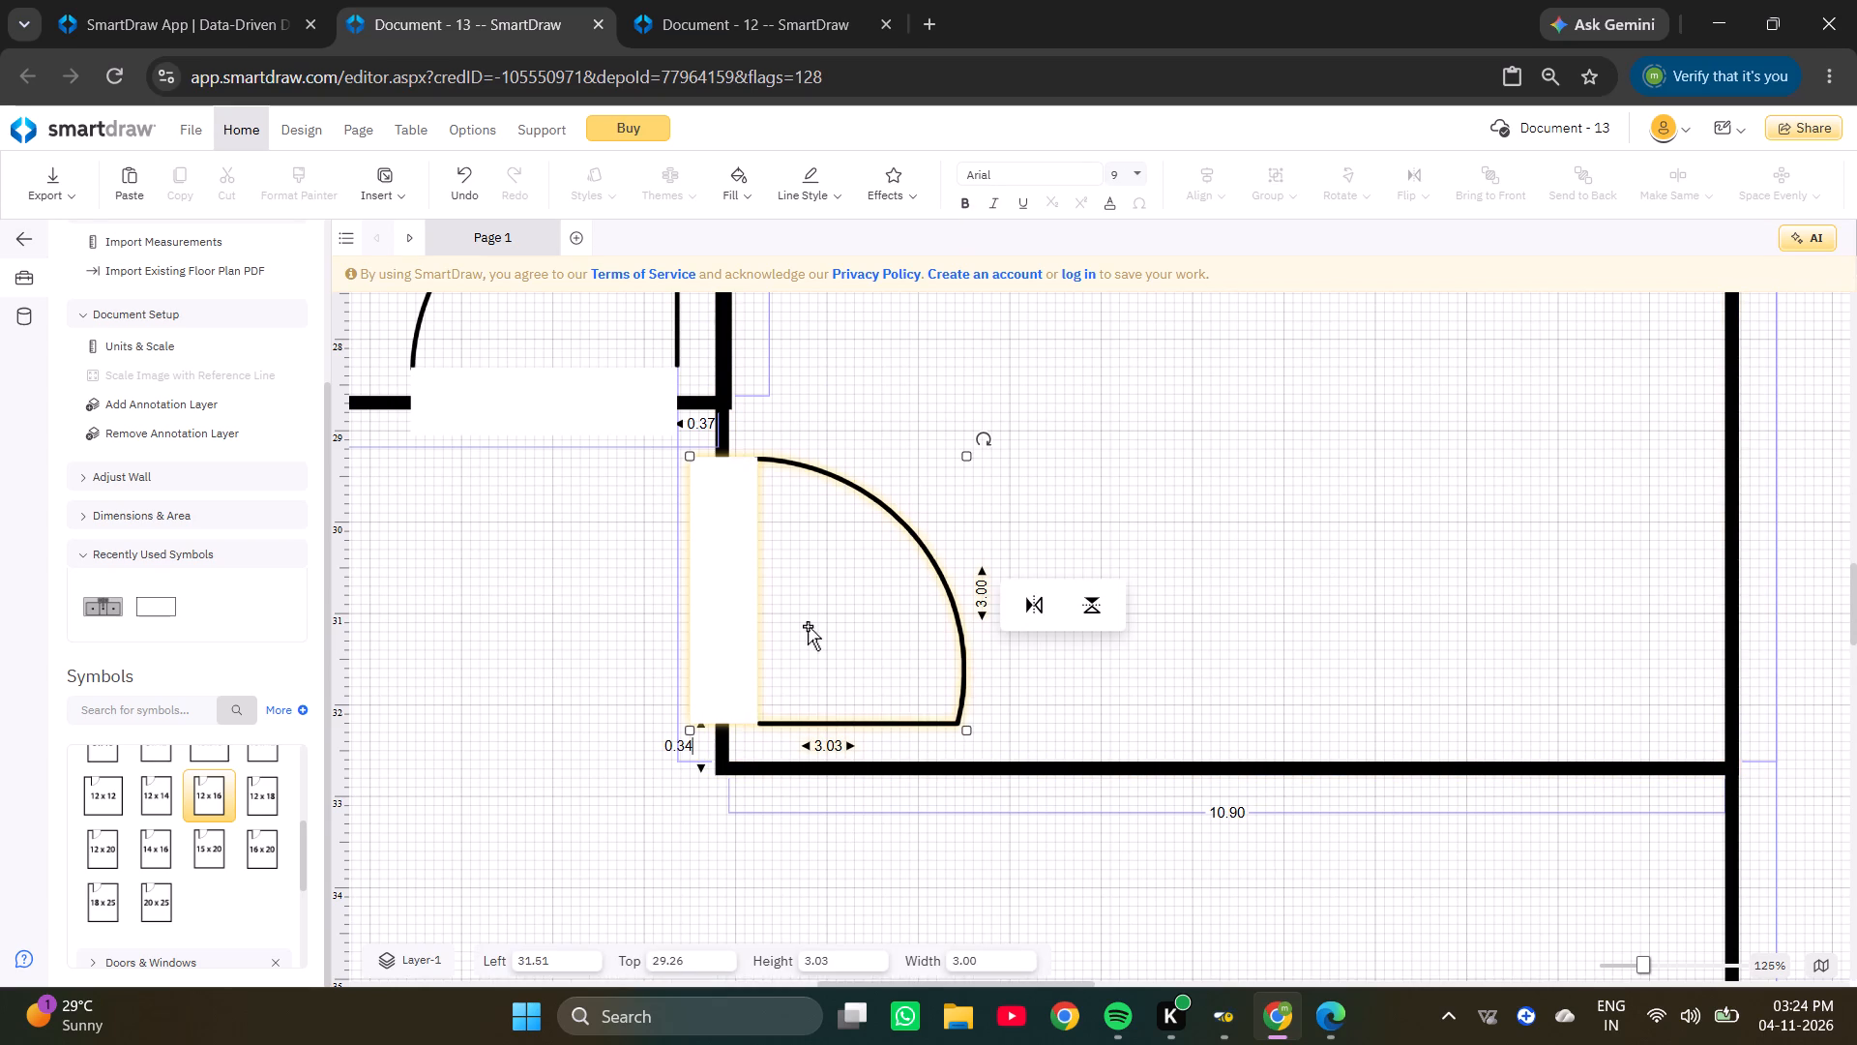
pyautogui.press('BackSpace')
pyautogui.press('BackSpace')
pyautogui.write('40')
pyautogui.press('Return')
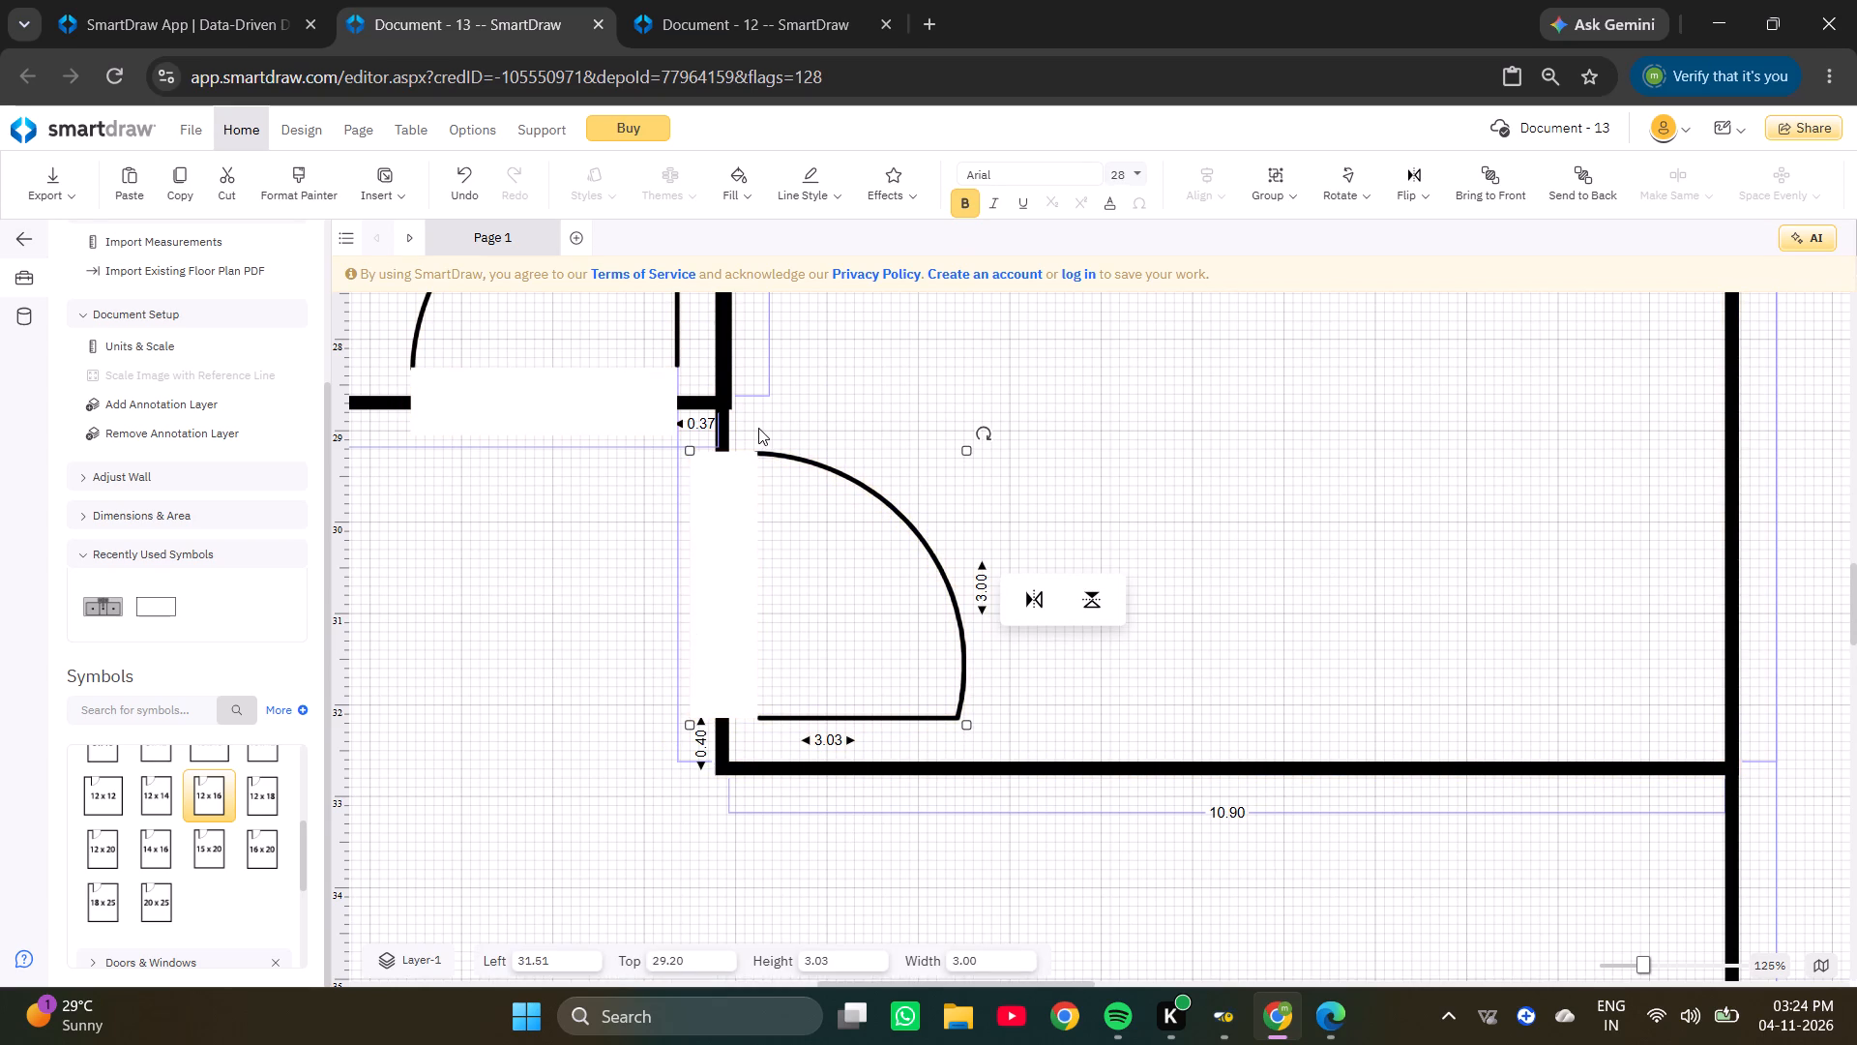
# Set the gap between the first bedroom's door and the shared wall to 0.4.
pyautogui.click(709, 420)
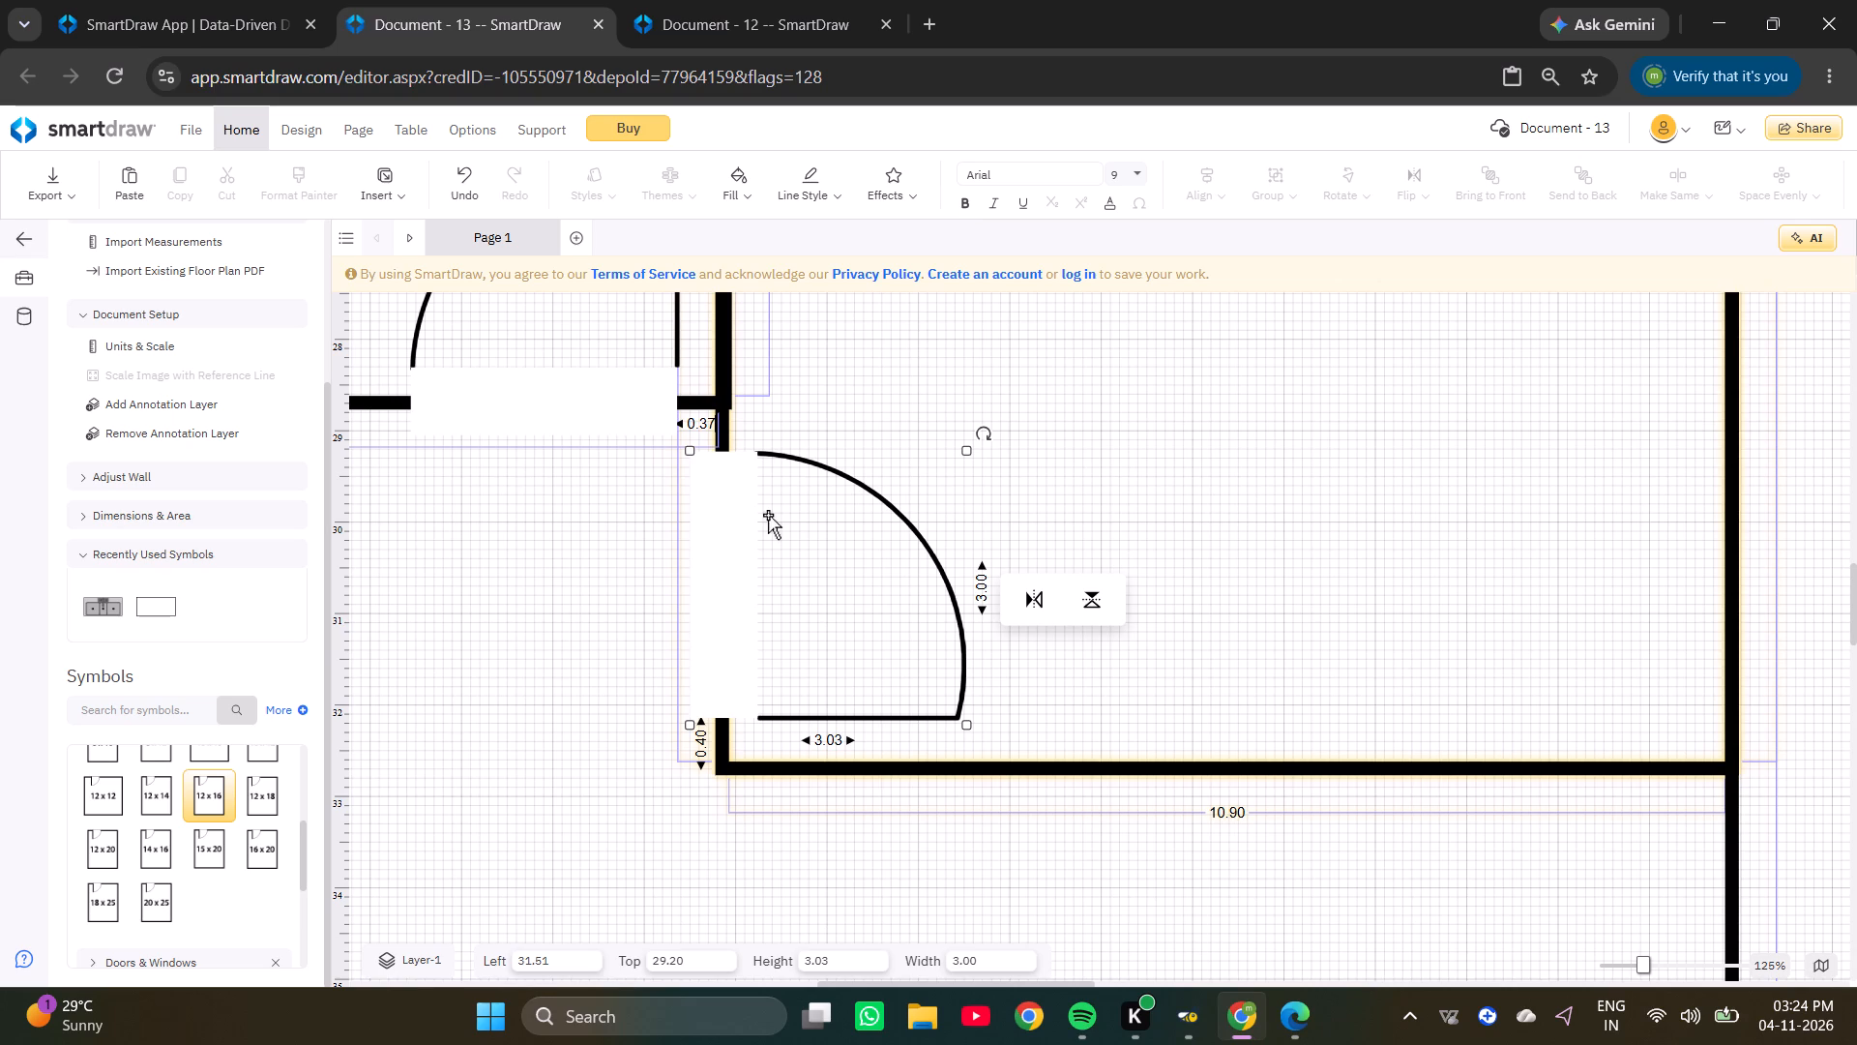
pyautogui.click(522, 403)
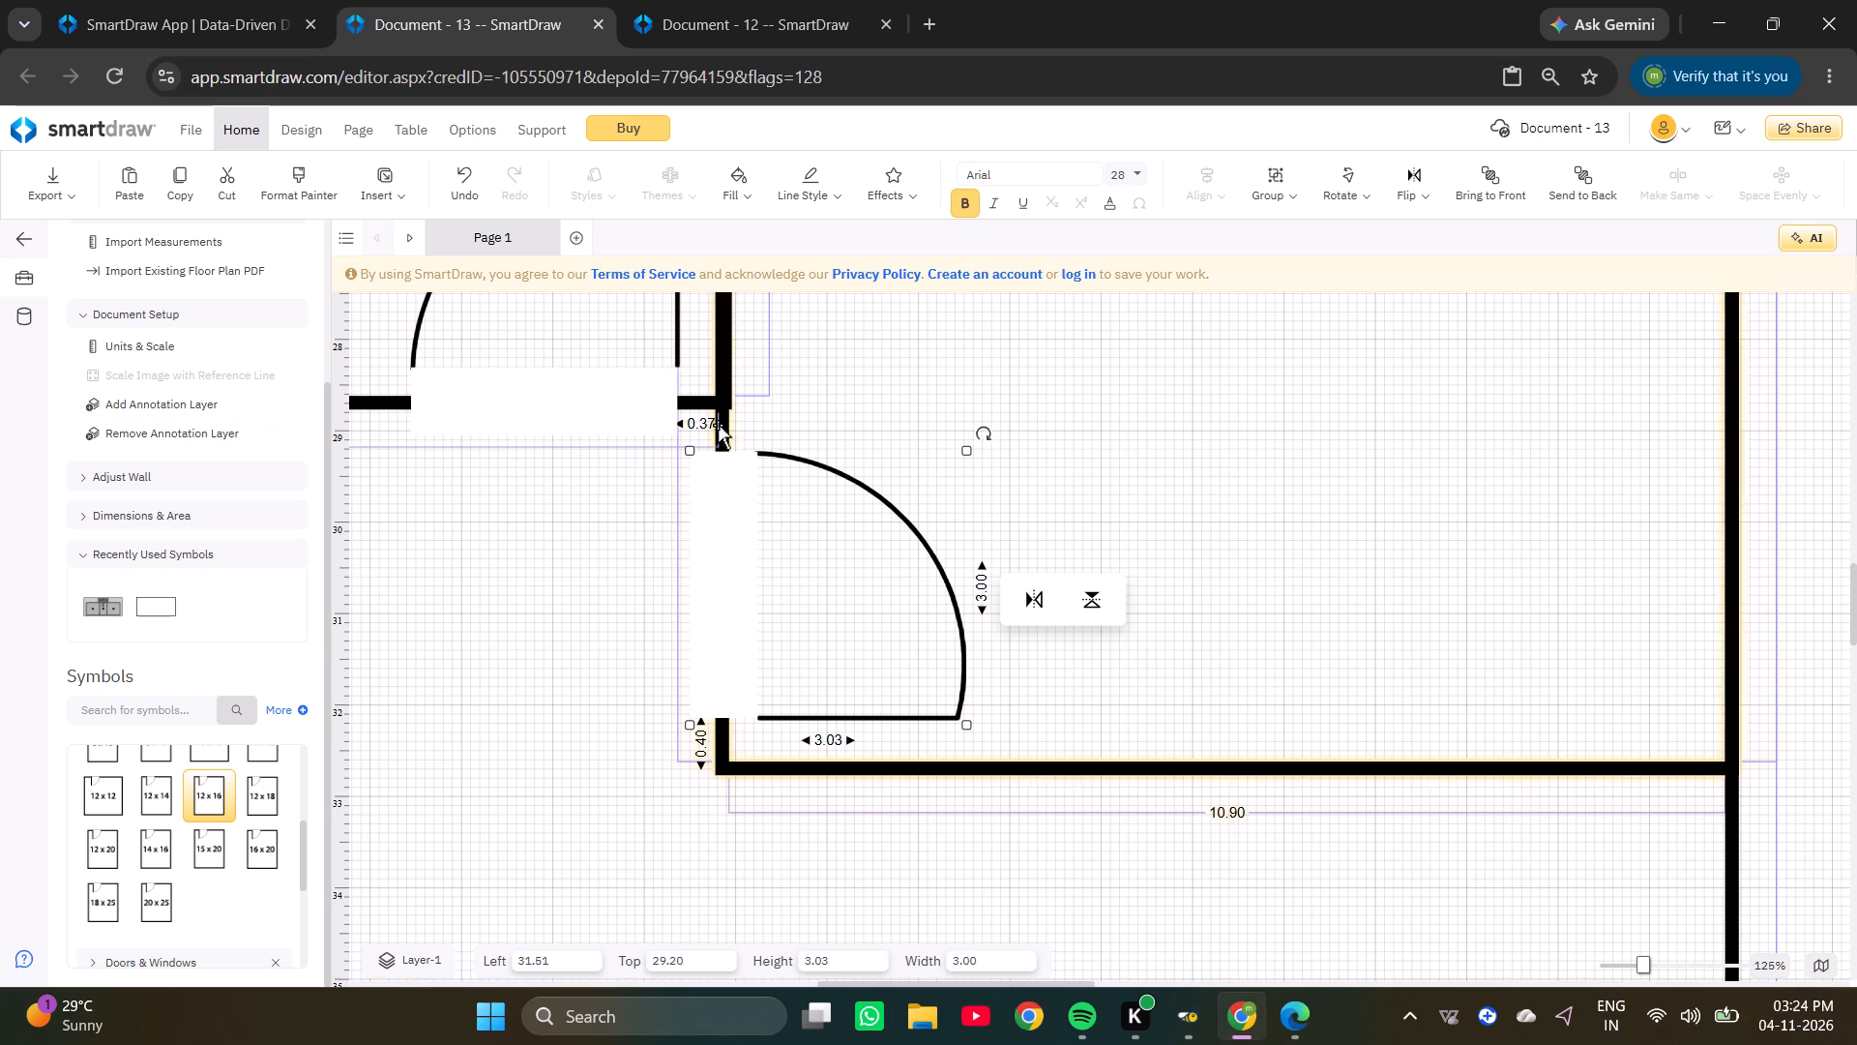
pyautogui.click(704, 423)
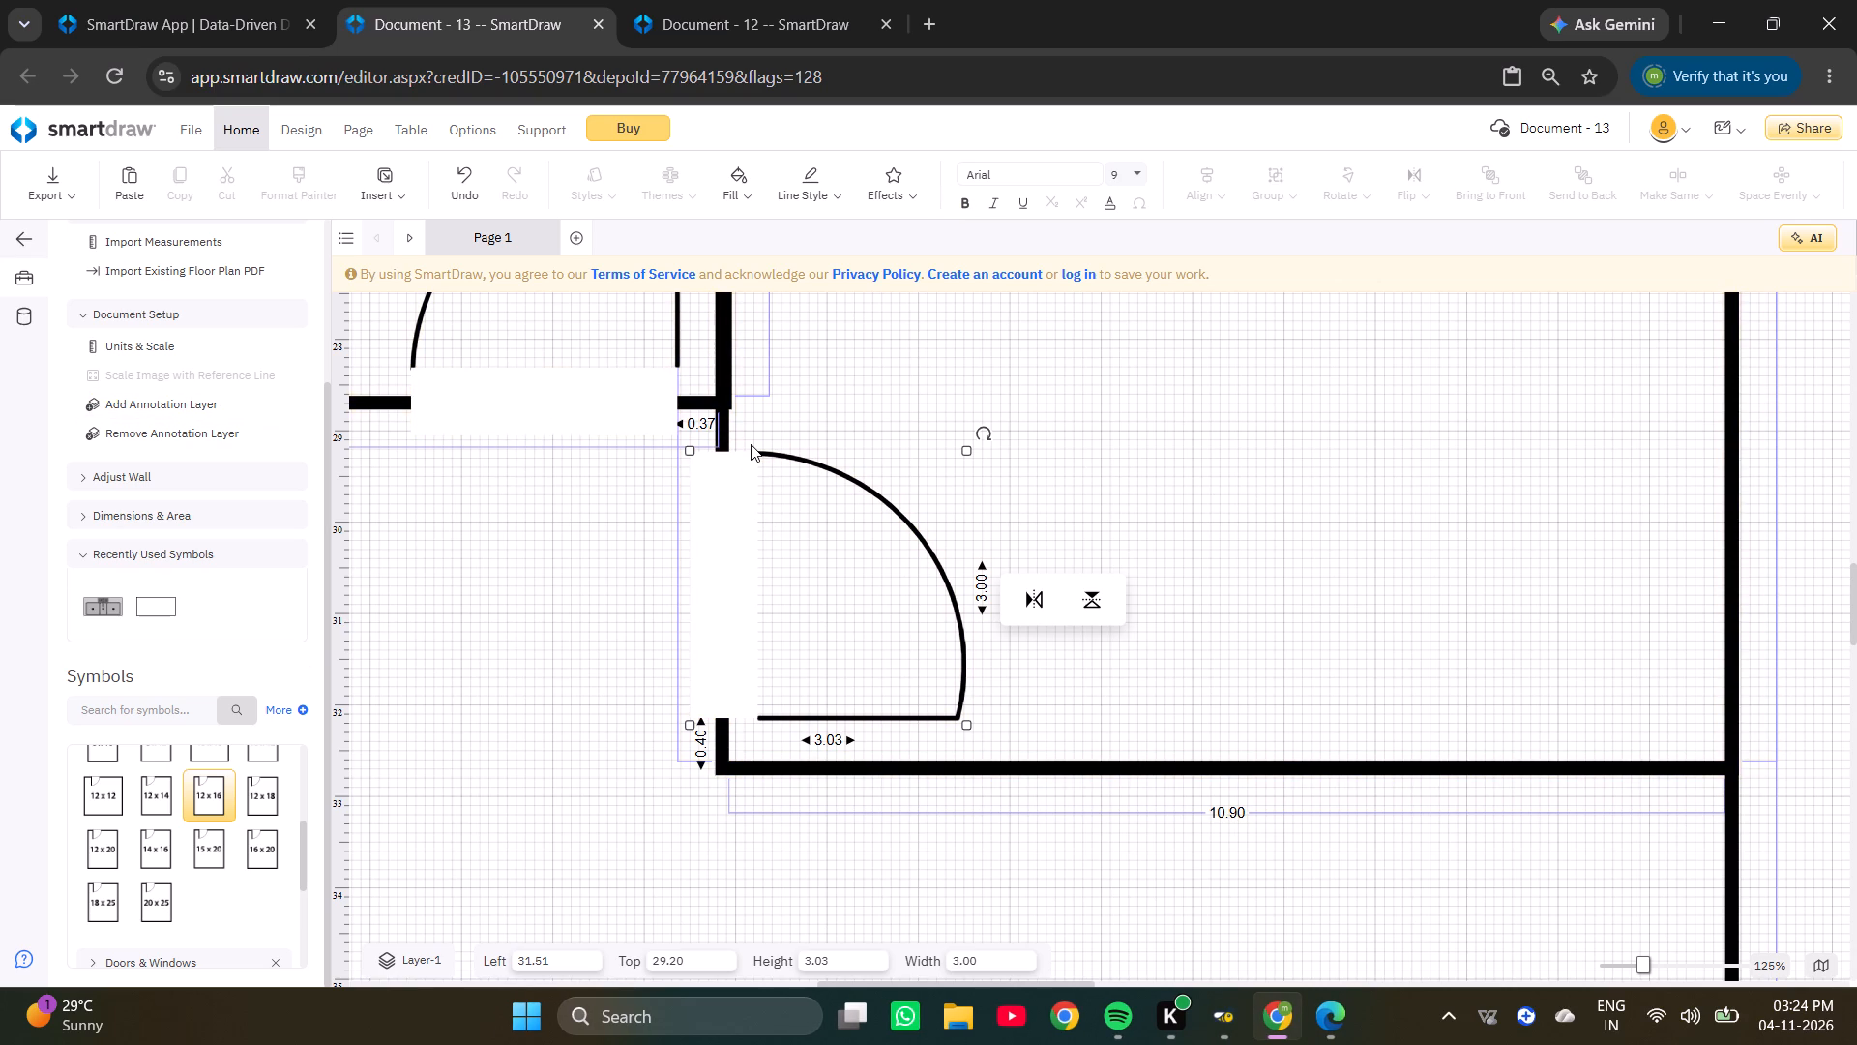
pyautogui.press('Right')
pyautogui.press('Right')
pyautogui.press('BackSpace')
pyautogui.press('BackSpace')
pyautogui.press('4')
pyautogui.press('Return')
pyautogui.keyDown('ctrl'); pyautogui.scroll(-5, 906, 761); pyautogui.keyUp('ctrl')
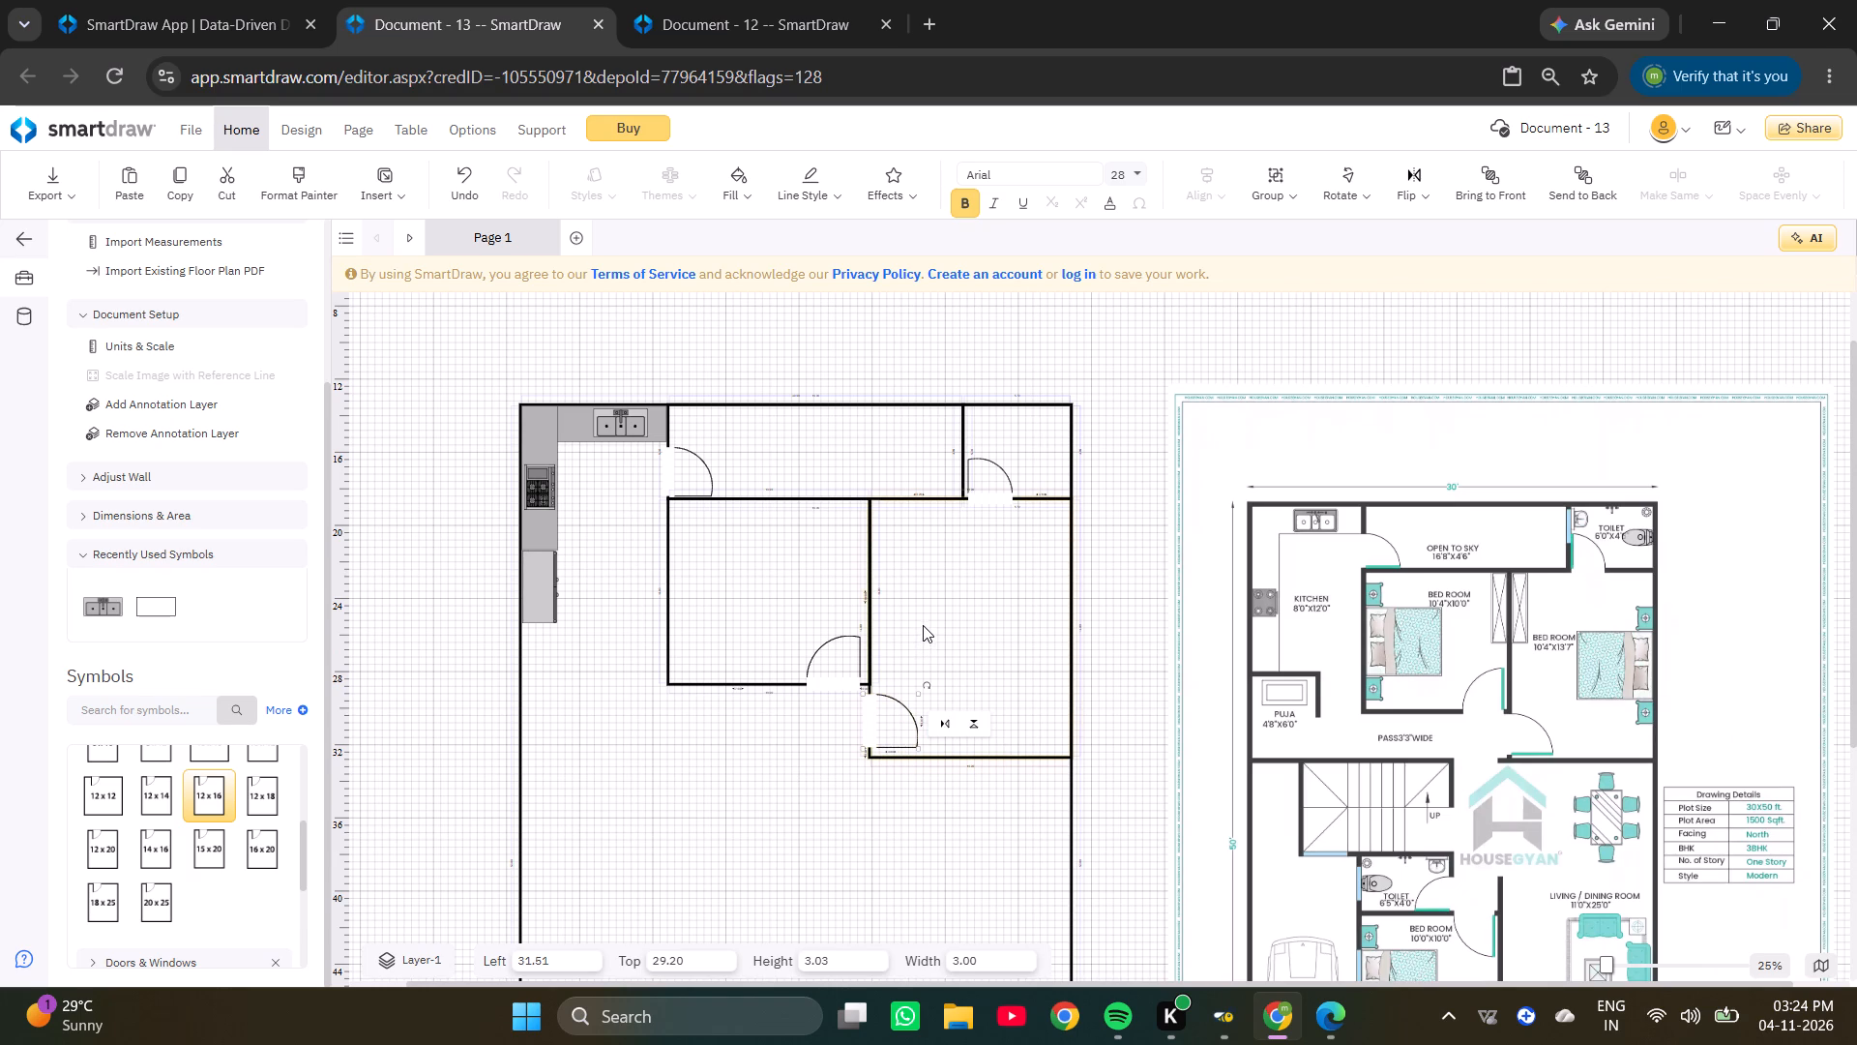
pyautogui.scroll(-2, 888, 628)
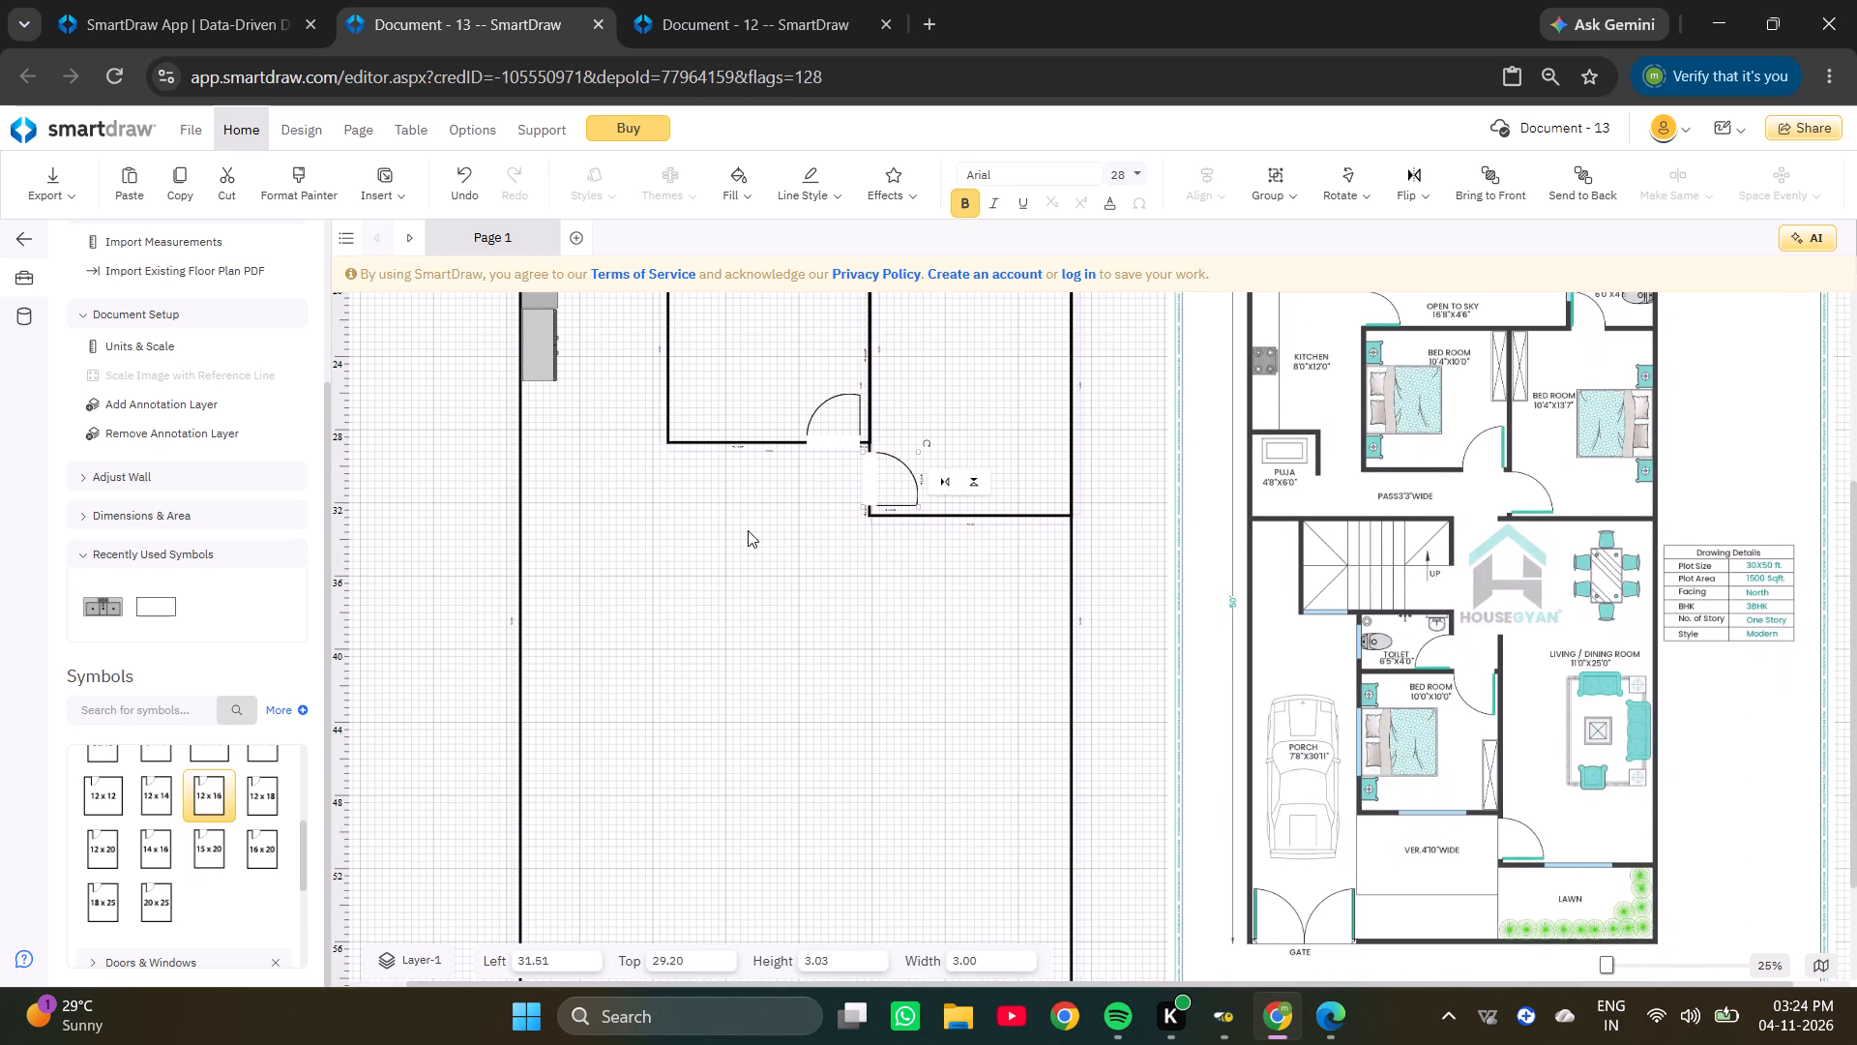
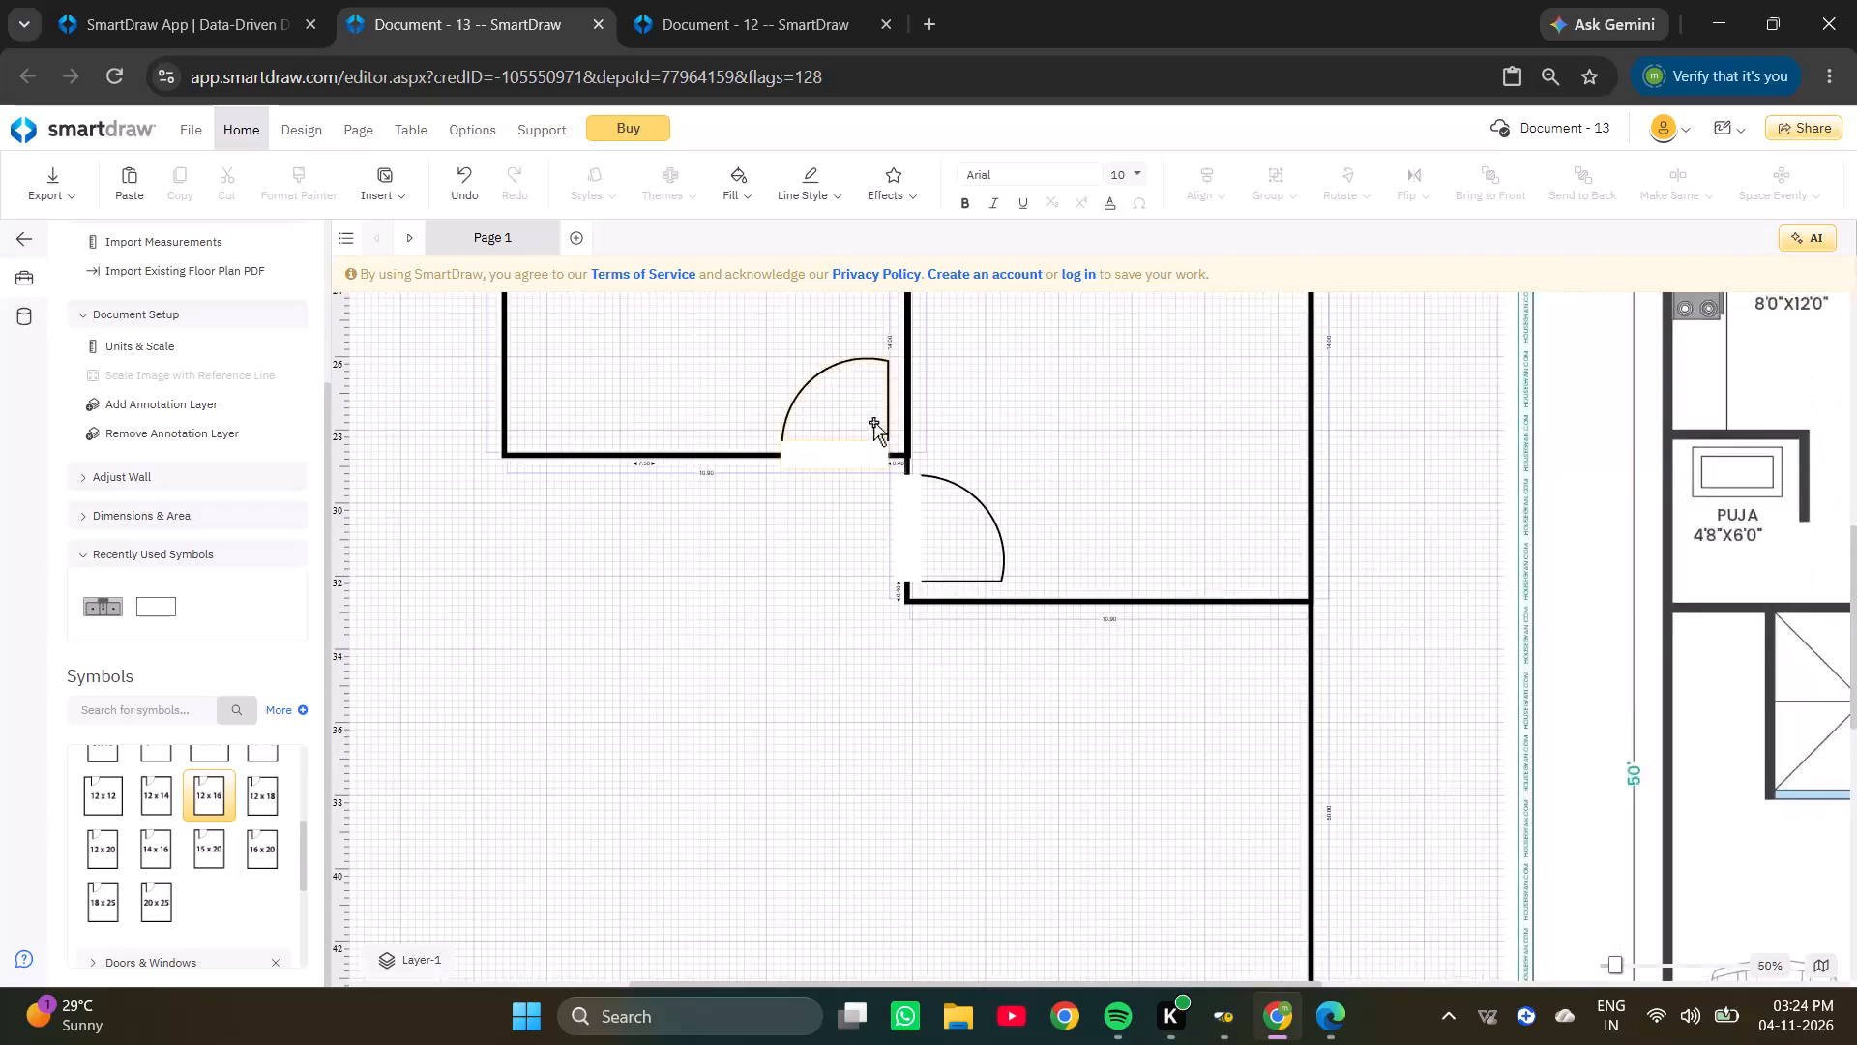
# Examine the reference plan's living room, bedroom, stairs and passage areas against the area below the second bedroom in the drawing.
pyautogui.scroll(-3, 1584, 505)
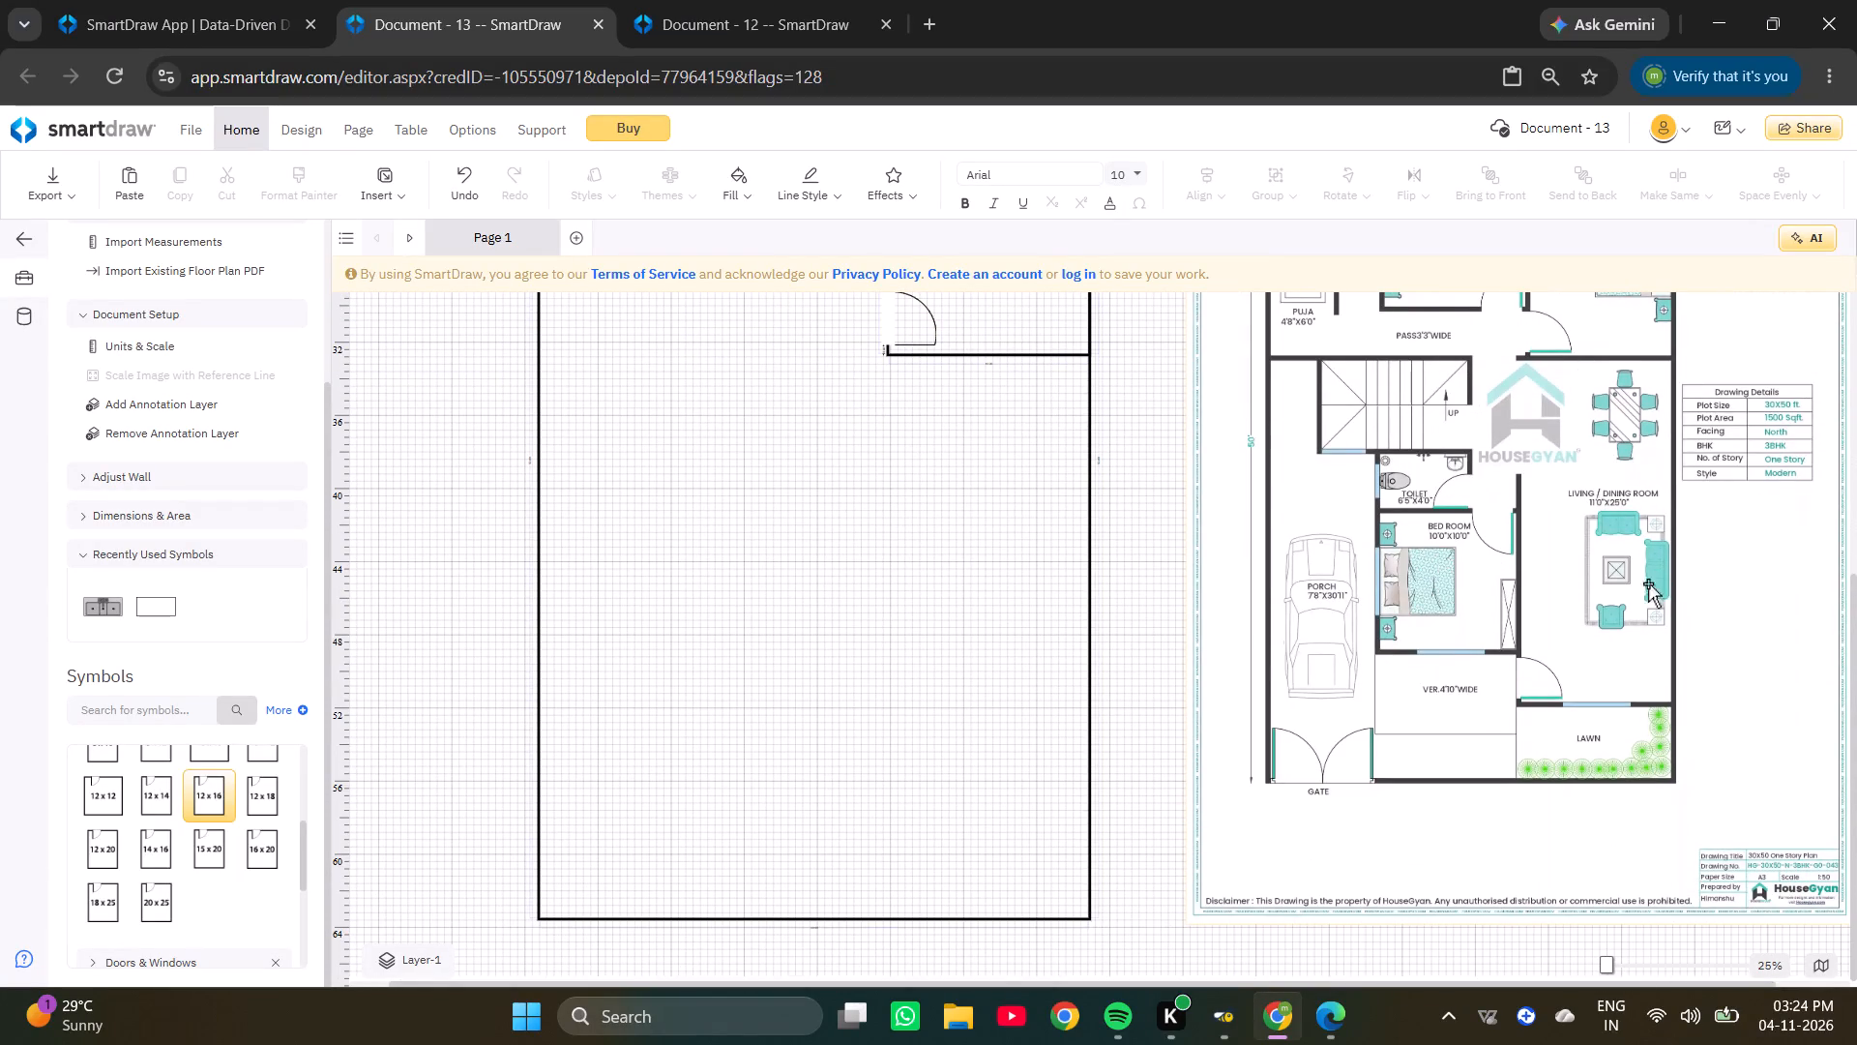
pyautogui.keyDown('ctrl'); pyautogui.scroll(2, 1621, 679); pyautogui.keyUp('ctrl')
pyautogui.scroll(3, 1622, 686)
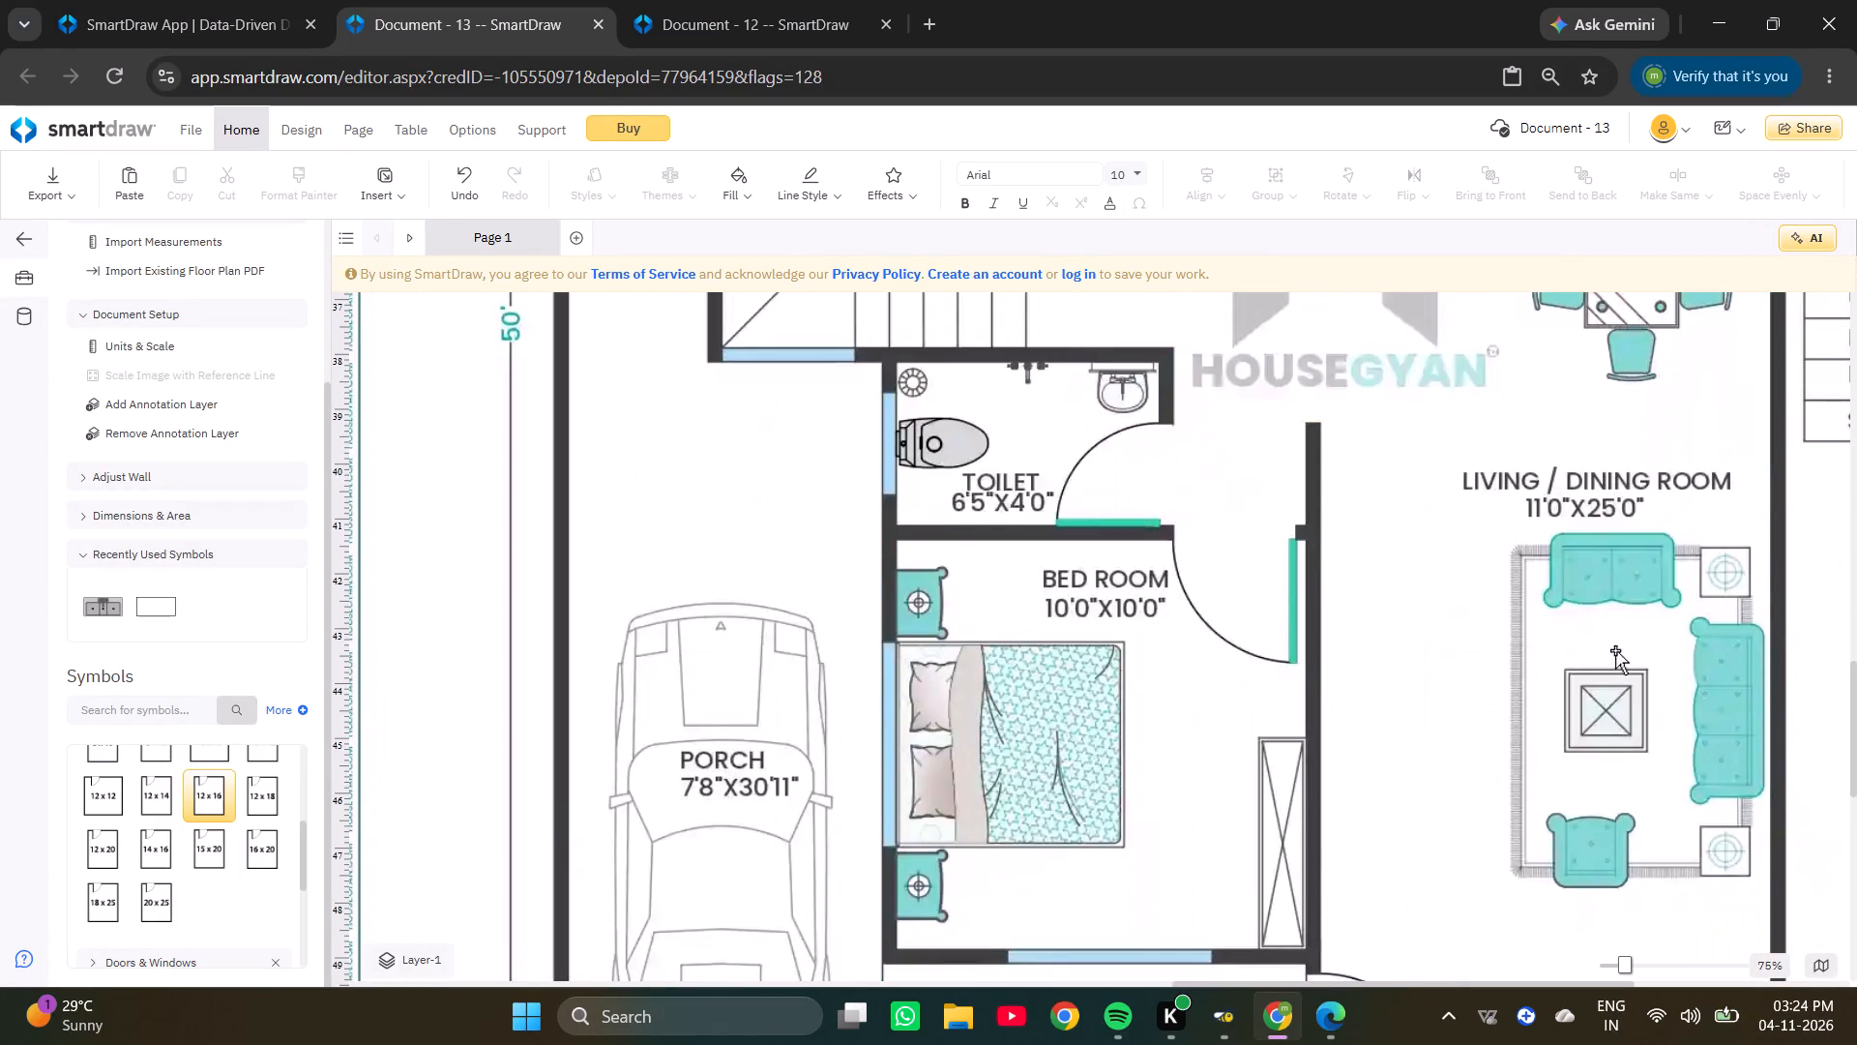
pyautogui.keyDown('ctrl'); pyautogui.scroll(-4, 1581, 535); pyautogui.keyUp('ctrl')
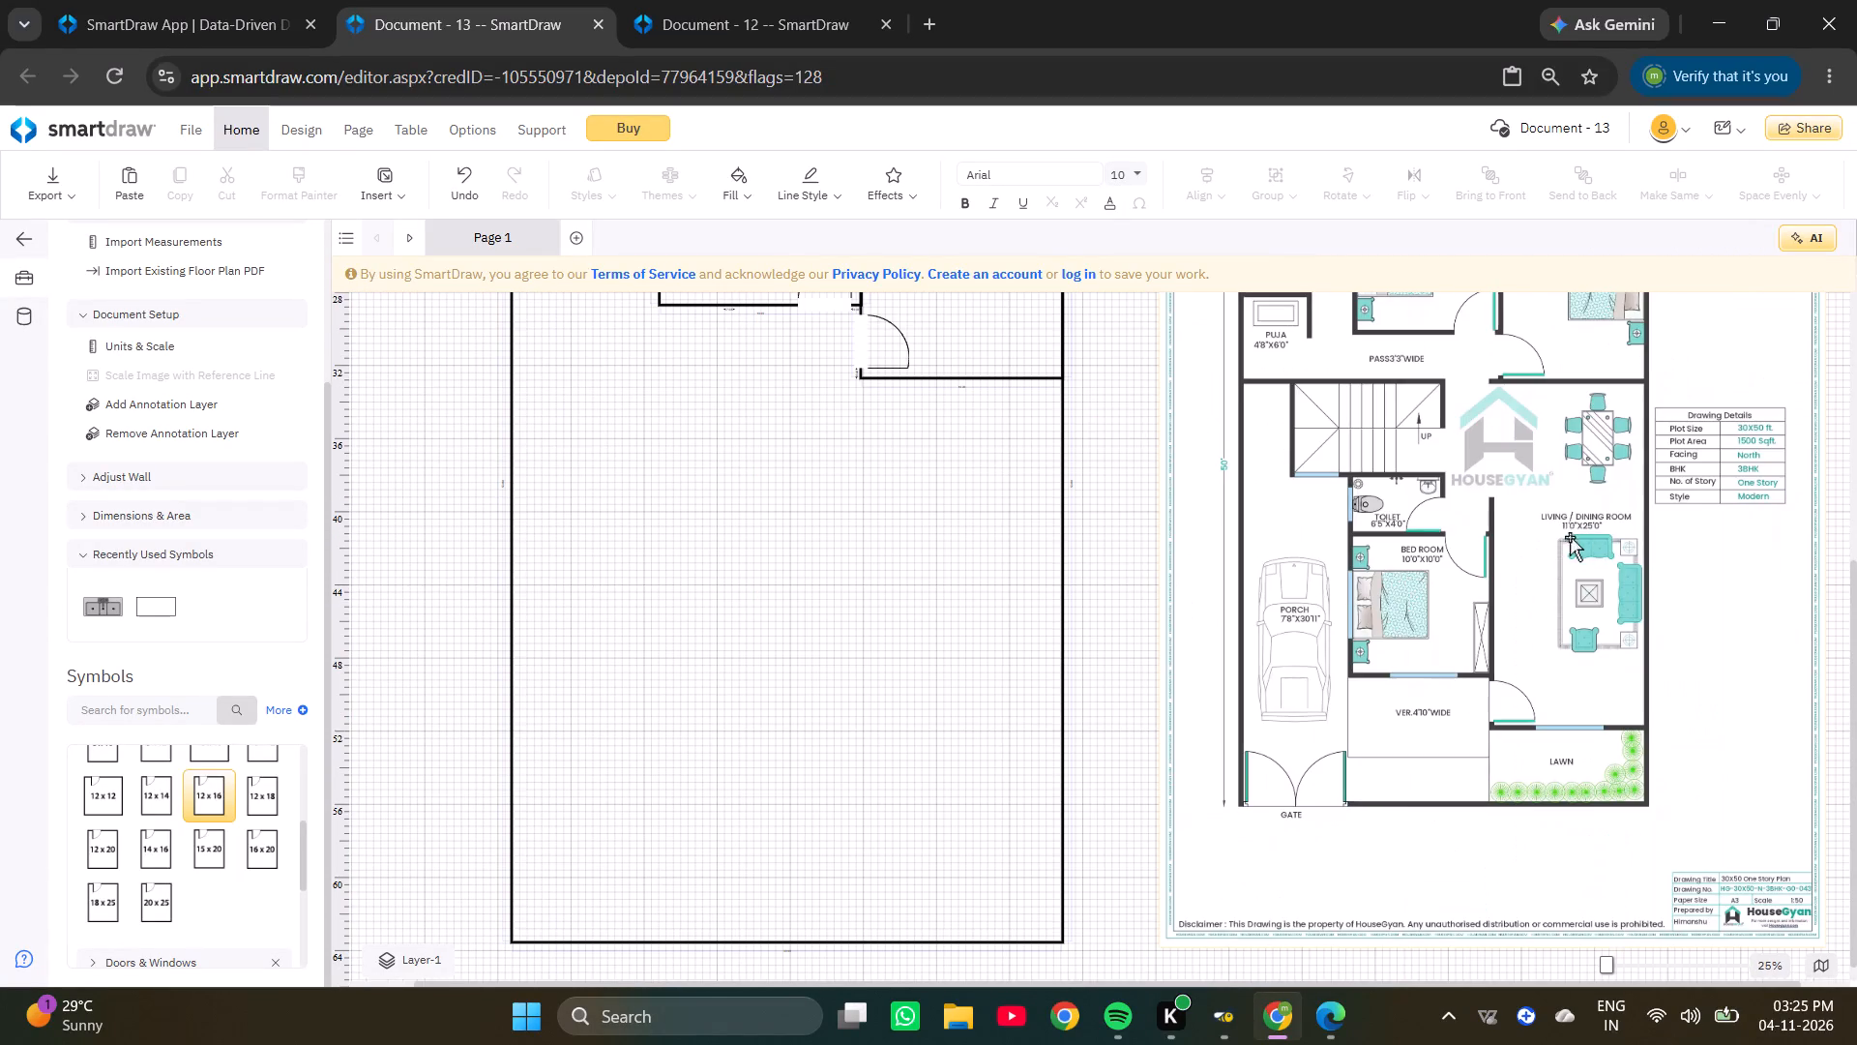
pyautogui.click(978, 376)
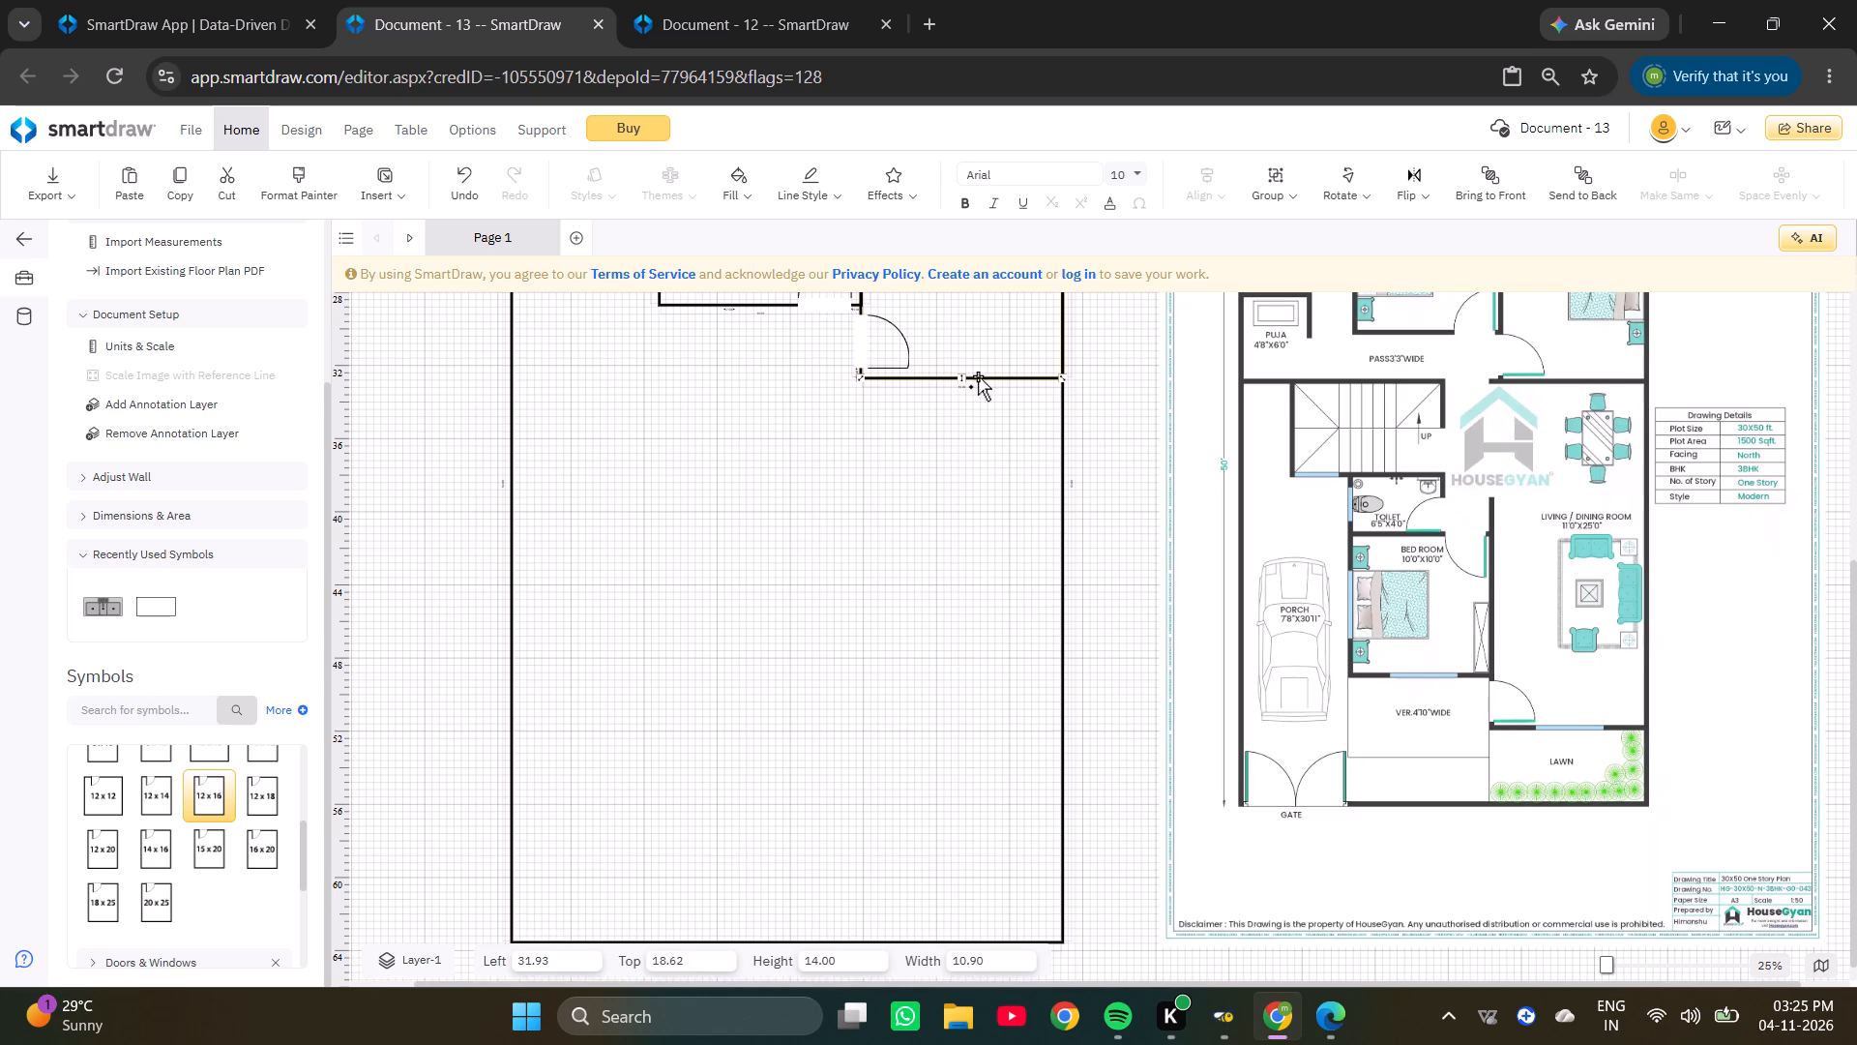
pyautogui.scroll(2, 960, 535)
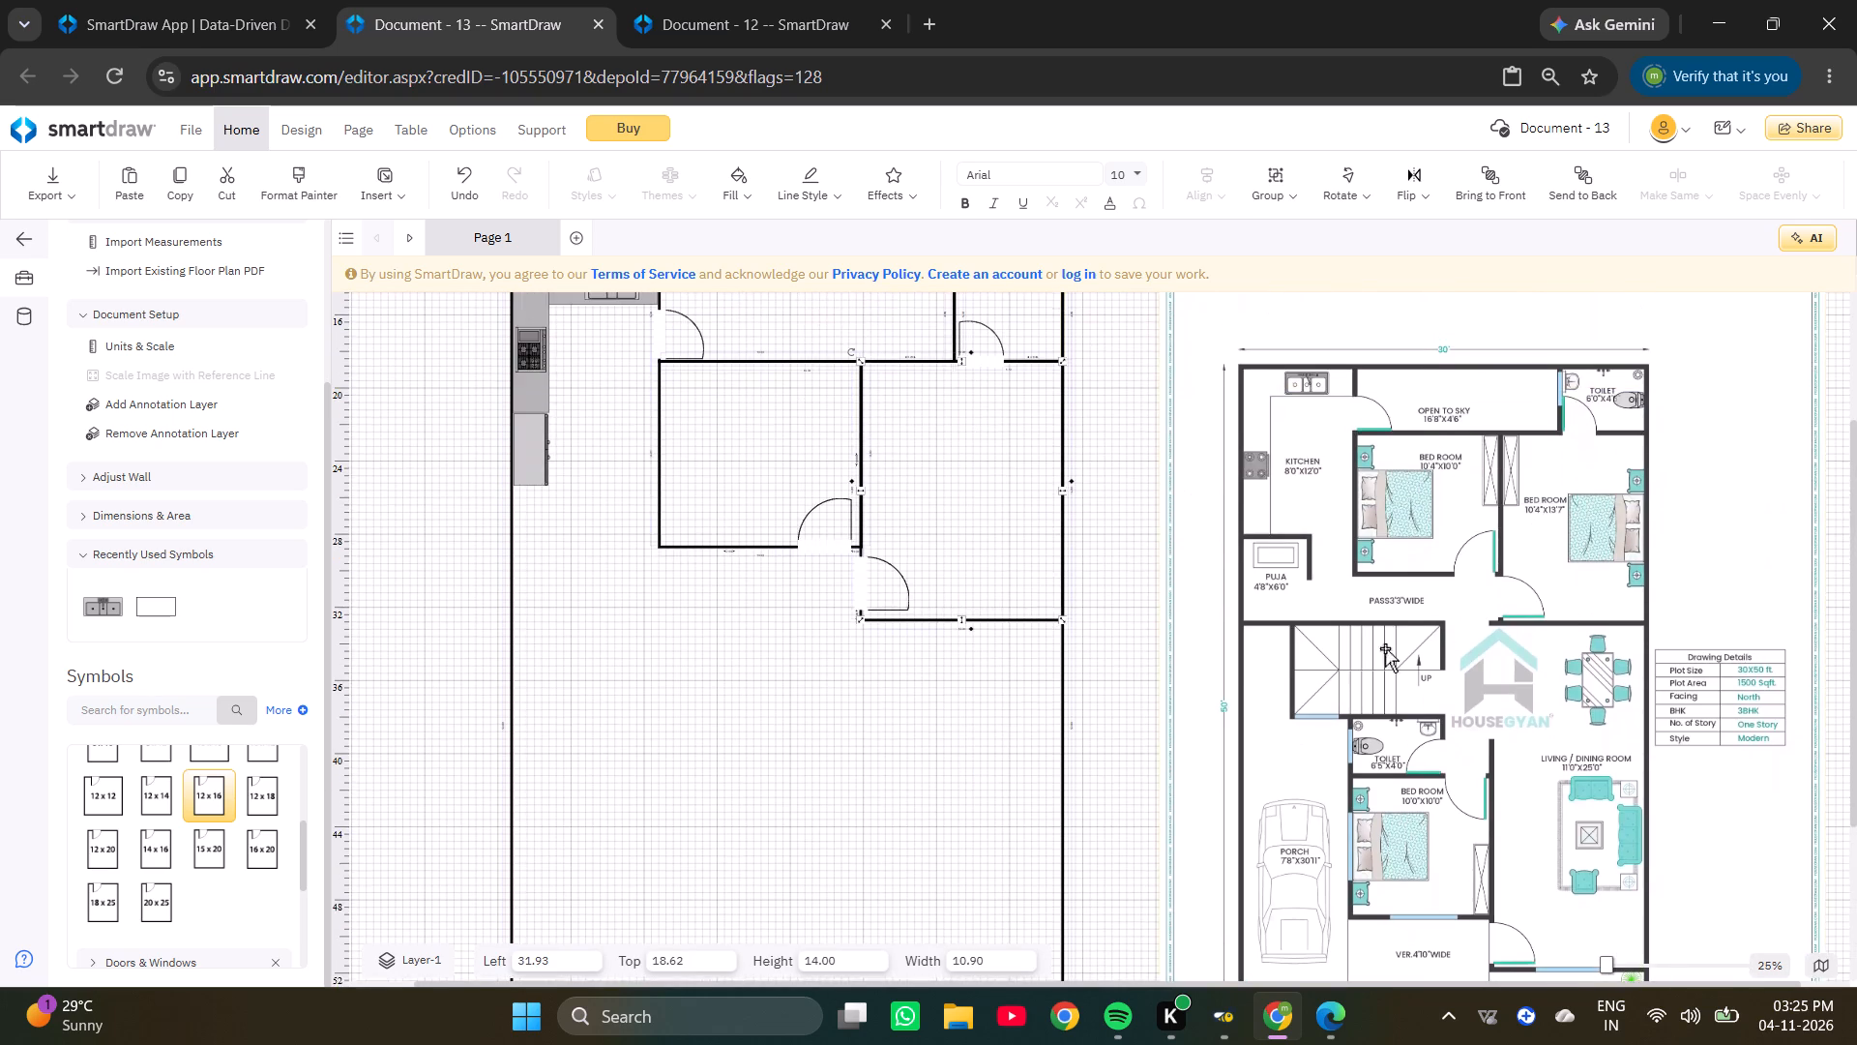
pyautogui.keyDown('ctrl'); pyautogui.scroll(2, 1368, 653); pyautogui.keyUp('ctrl')
pyautogui.keyDown('ctrl'); pyautogui.scroll(-2, 1450, 727); pyautogui.keyUp('ctrl')
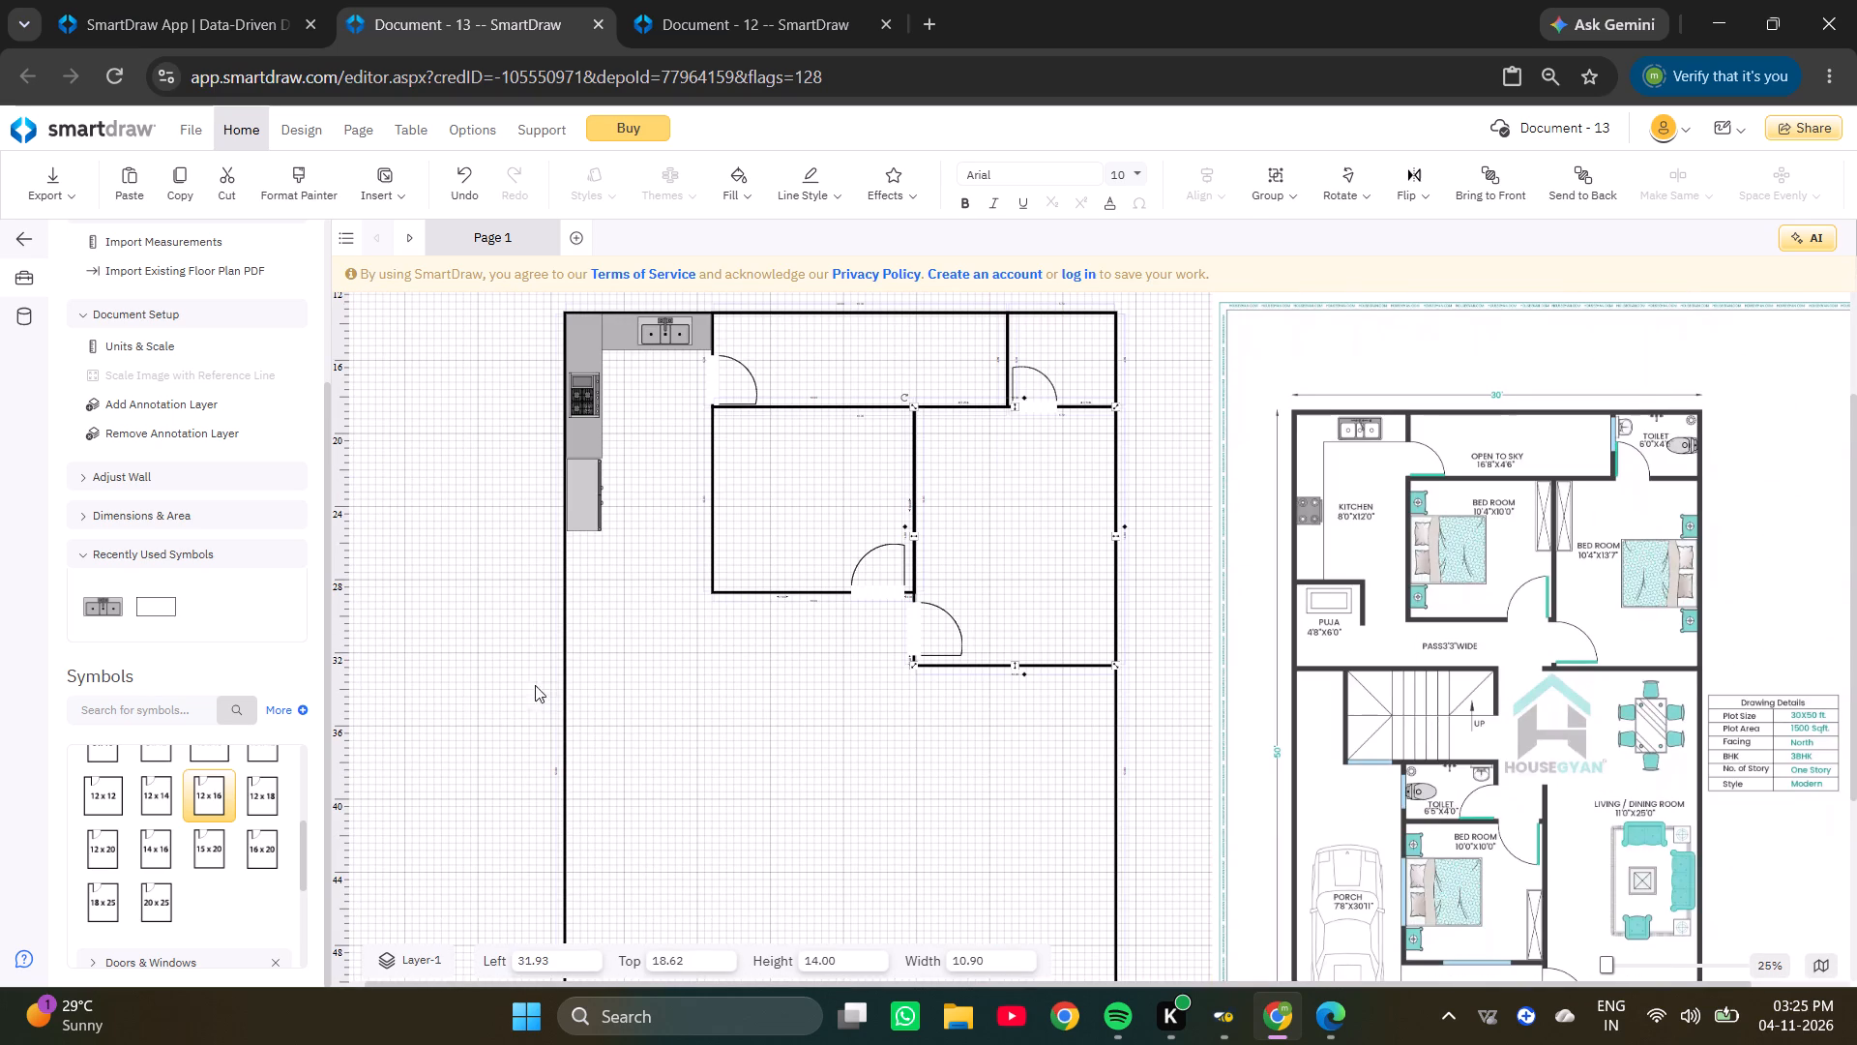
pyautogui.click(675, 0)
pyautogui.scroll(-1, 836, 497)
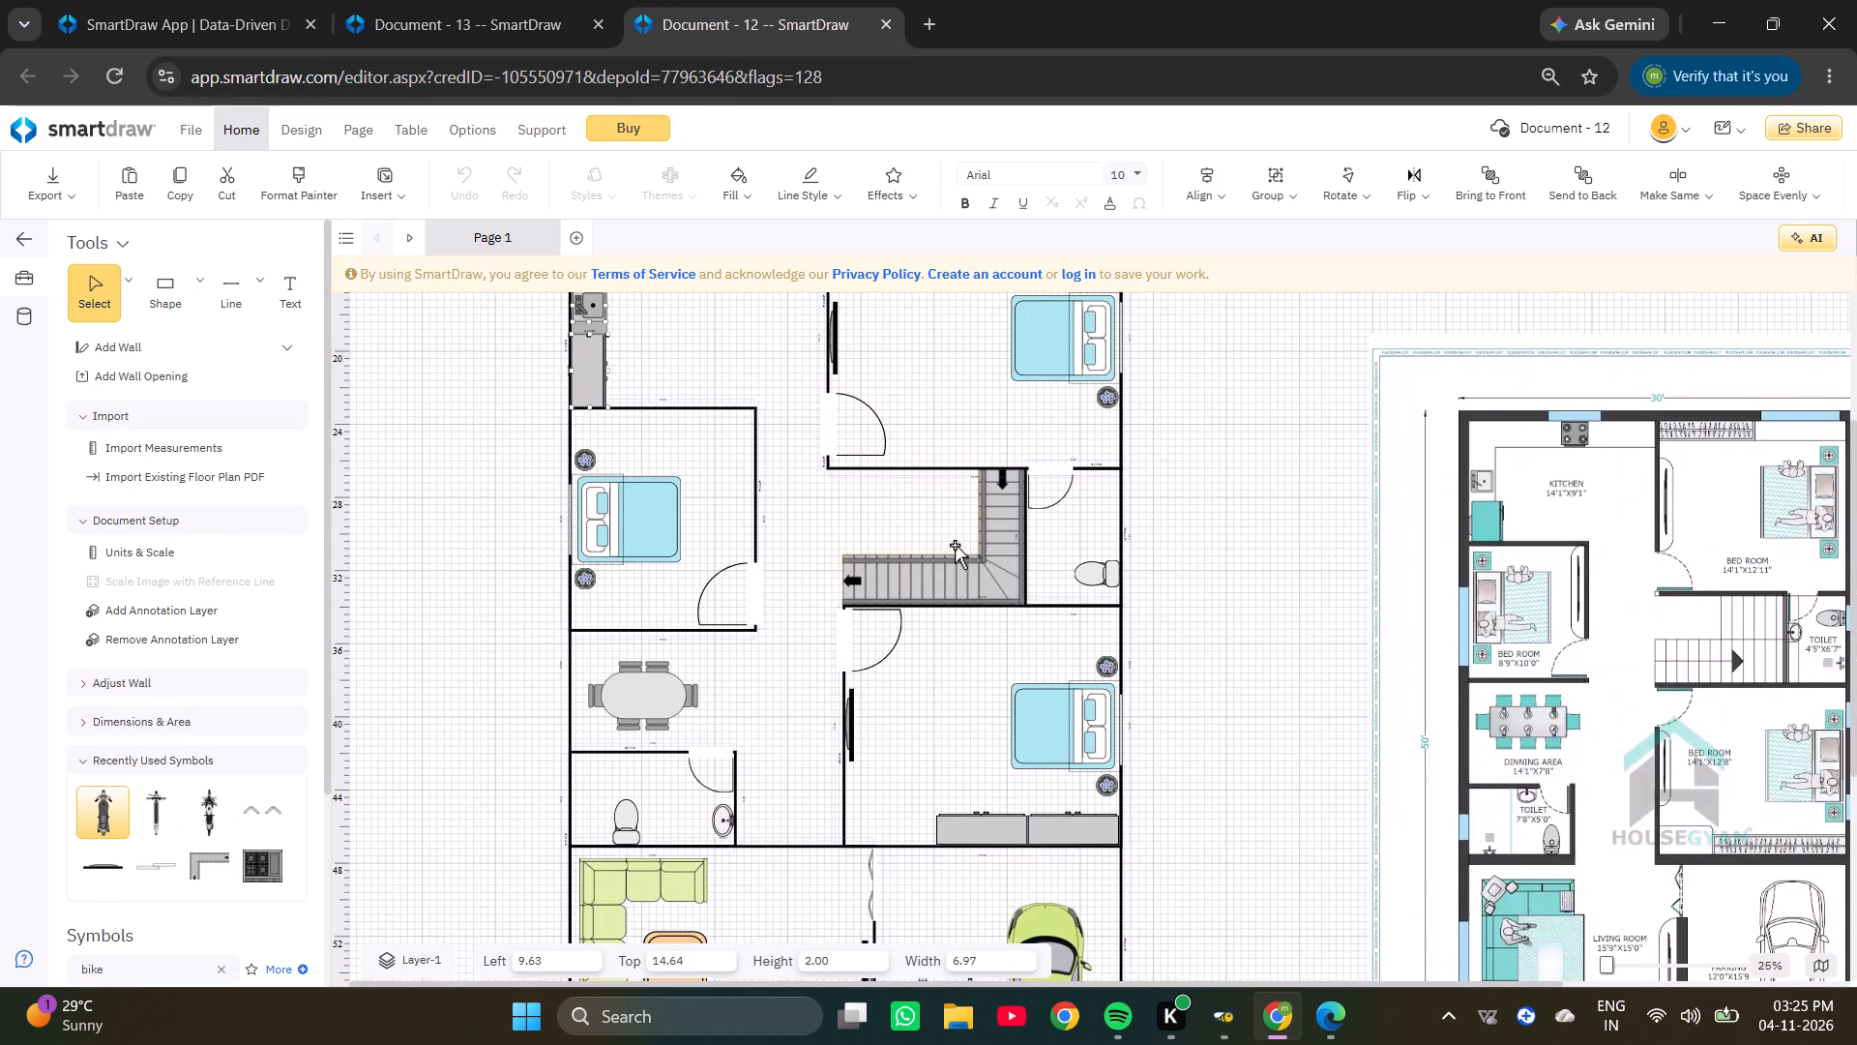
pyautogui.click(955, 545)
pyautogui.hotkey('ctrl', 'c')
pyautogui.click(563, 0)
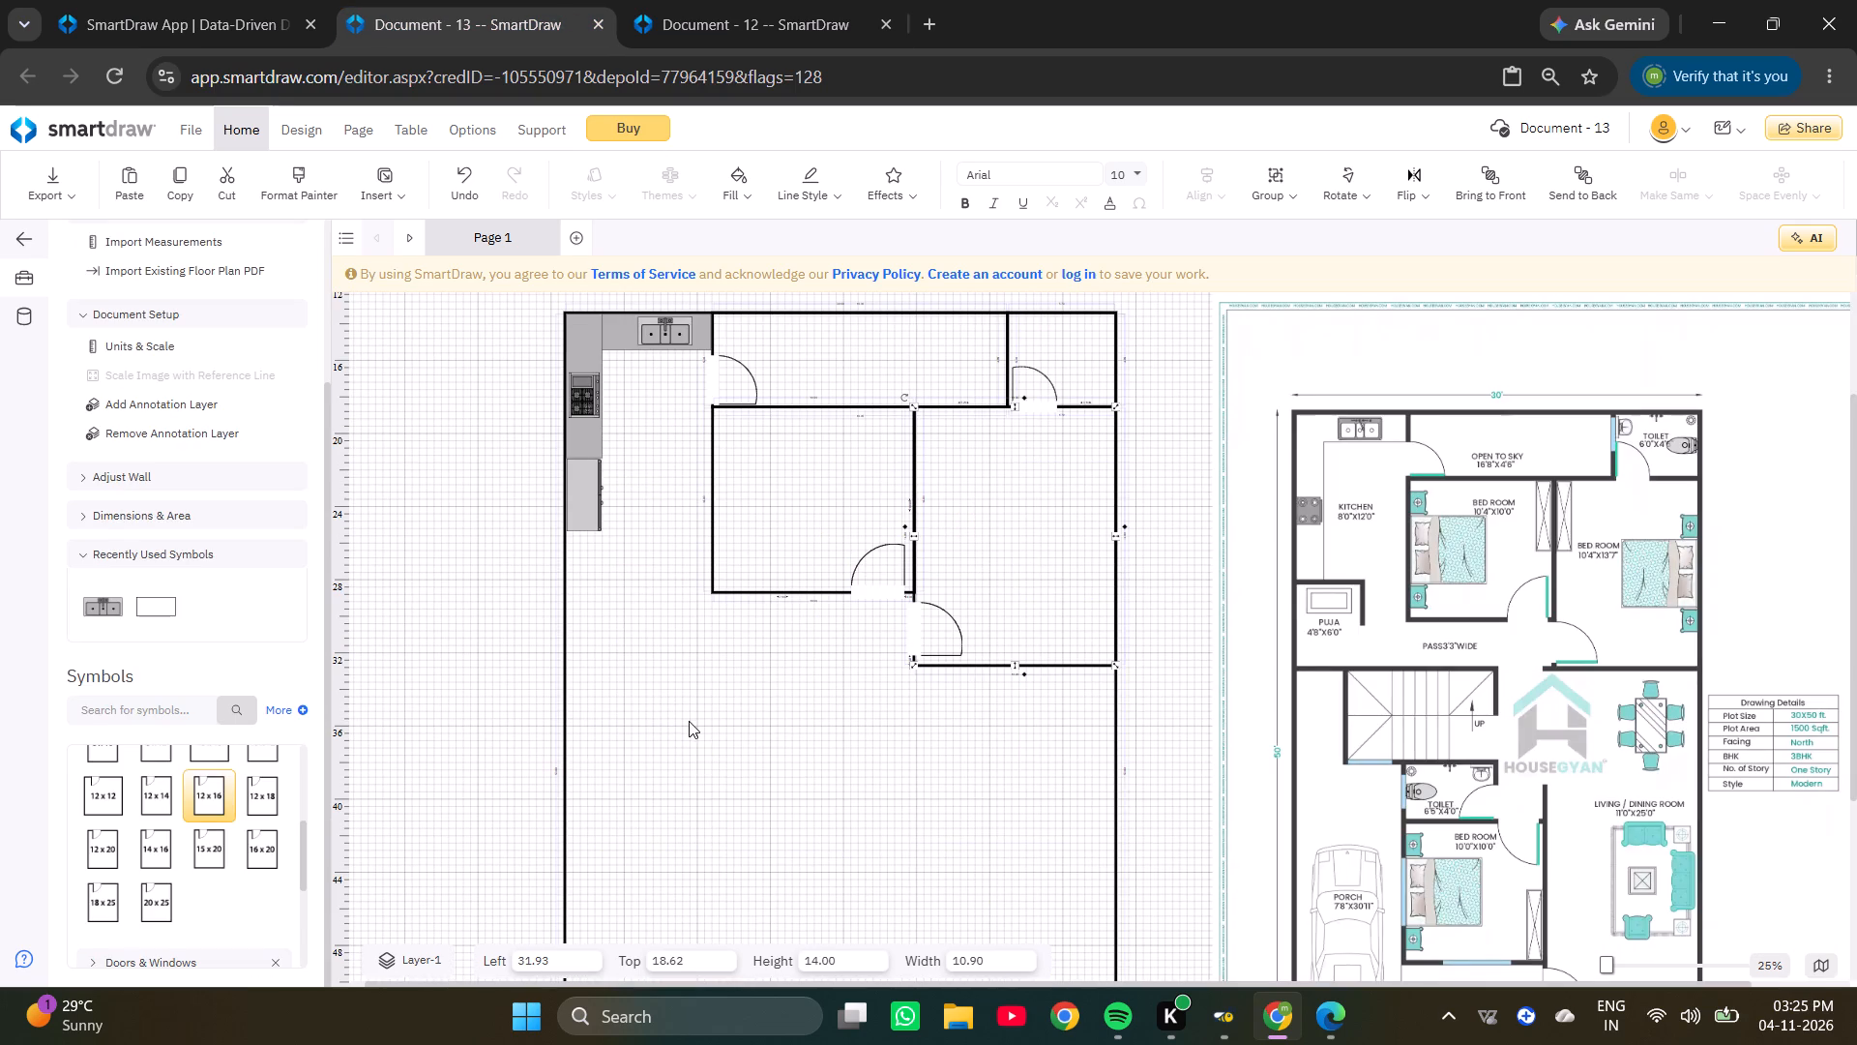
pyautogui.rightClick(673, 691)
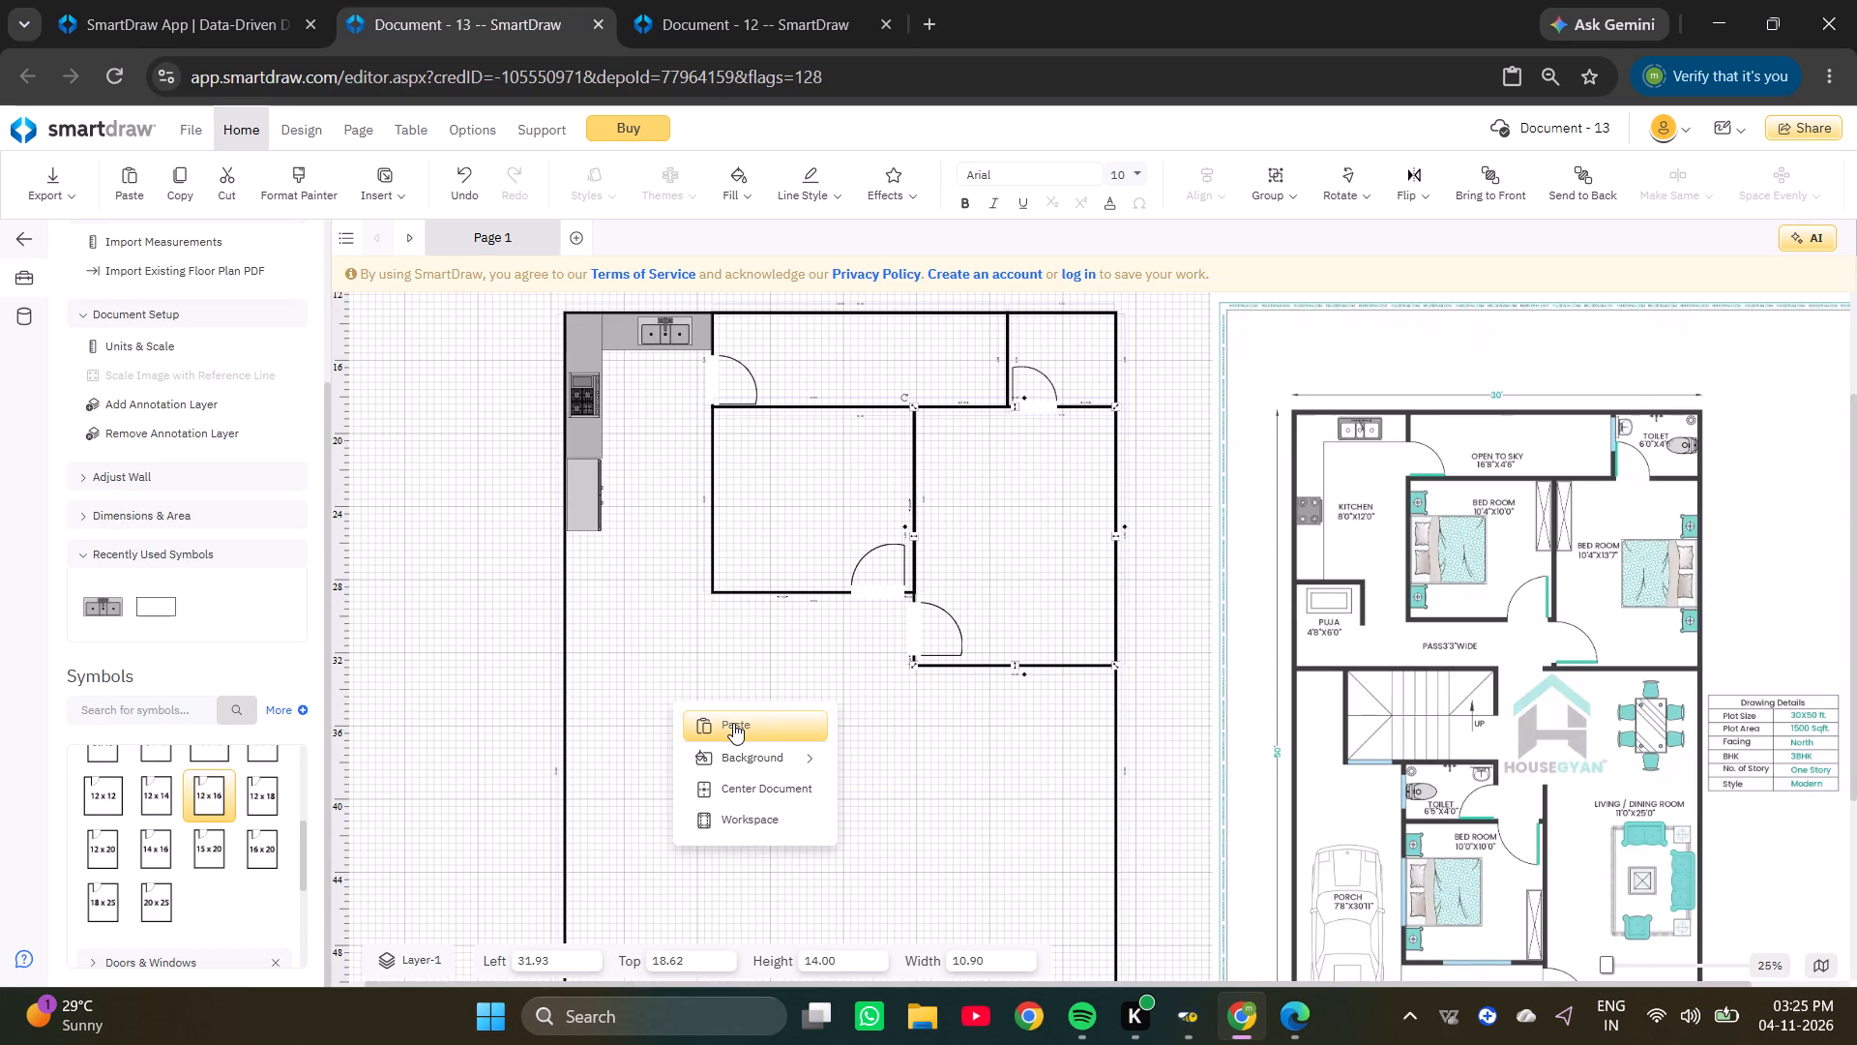
# Search the symbols for "stair", insert the Alternative Steps, Stairs symbol, and place it below the bedrooms at about 21.63, 41.16.
pyautogui.click(174, 712)
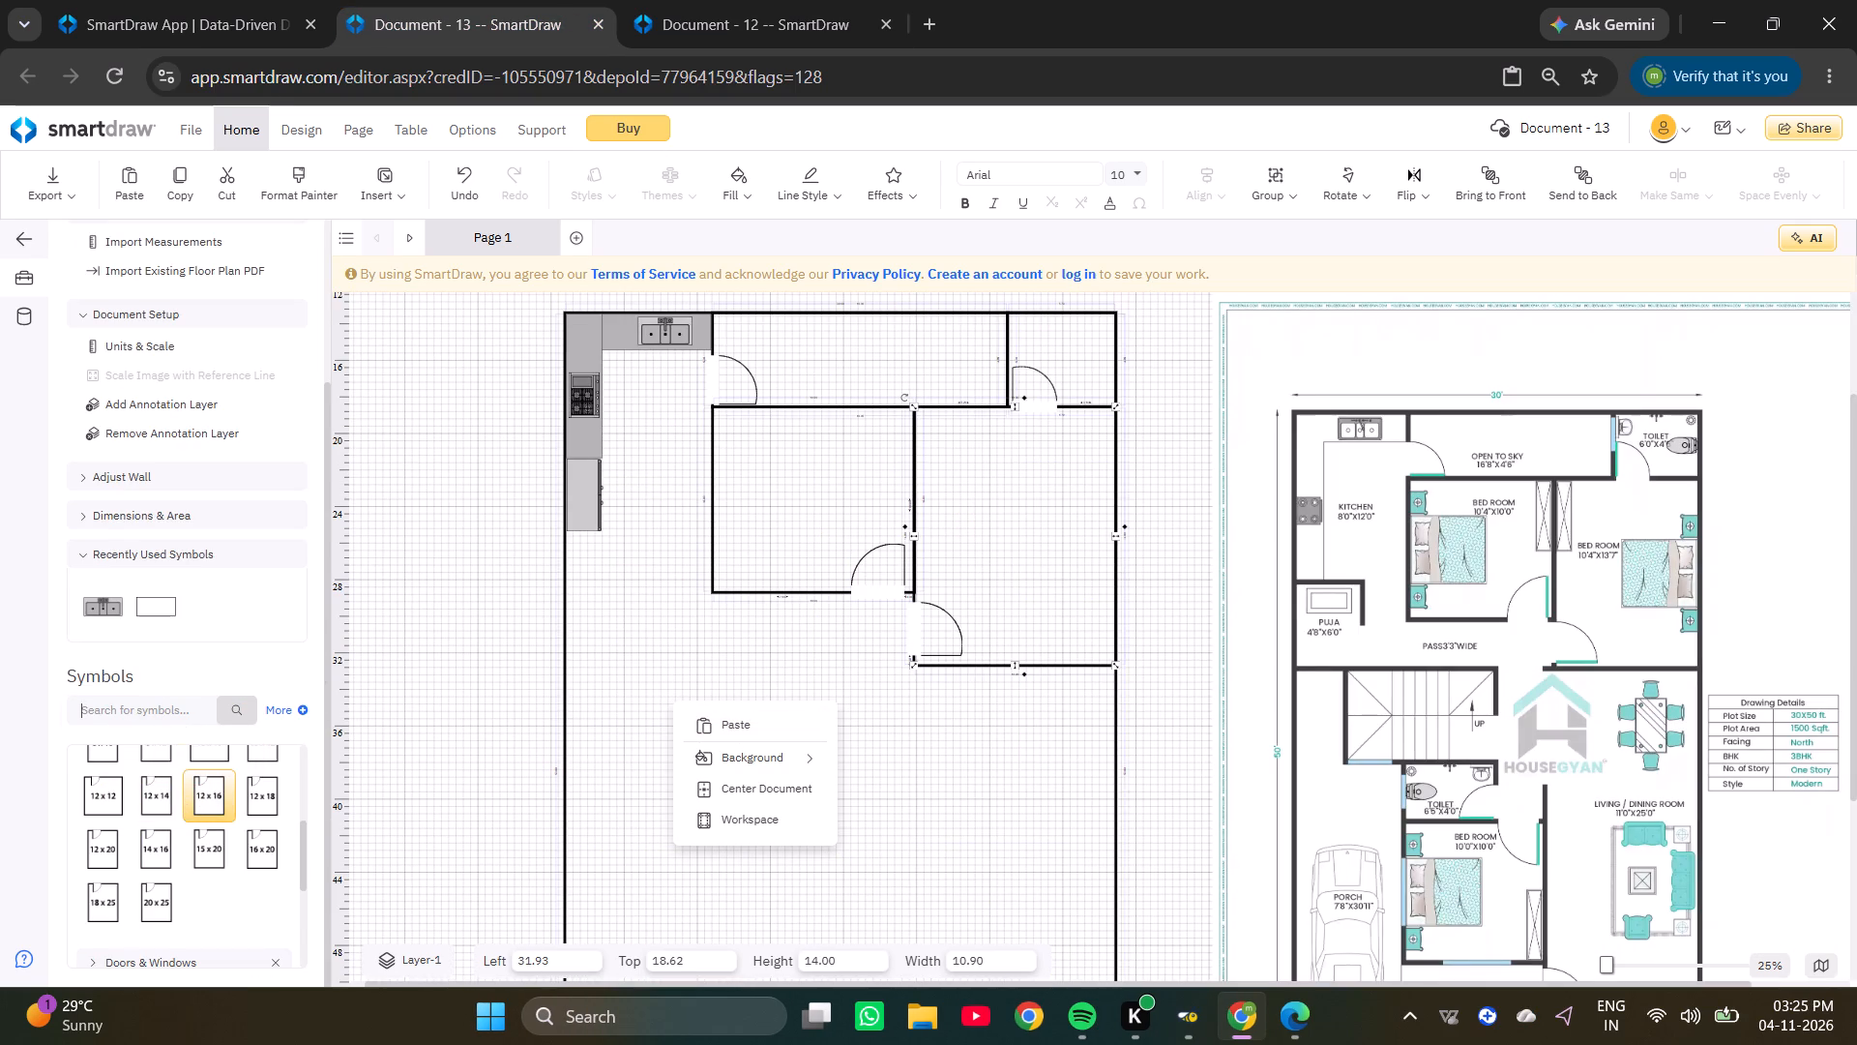
pyautogui.click(216, 644)
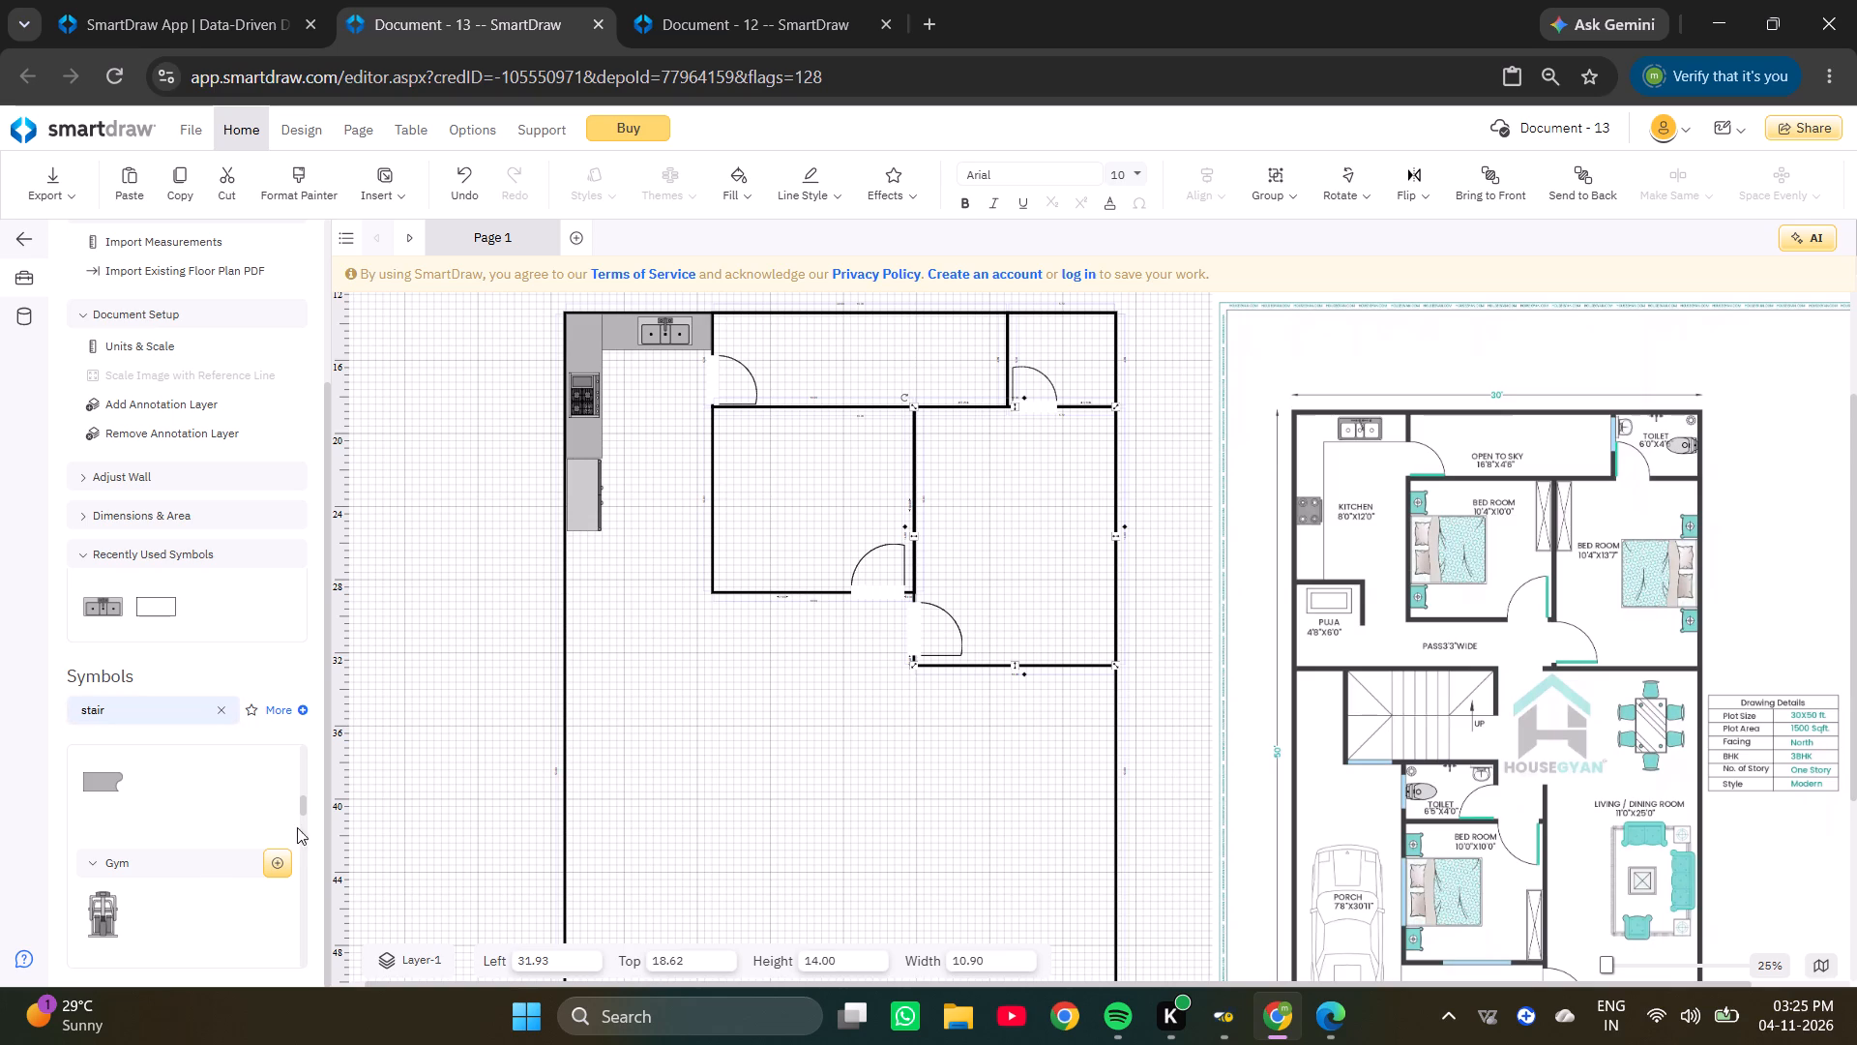
pyautogui.scroll(-5, 161, 889)
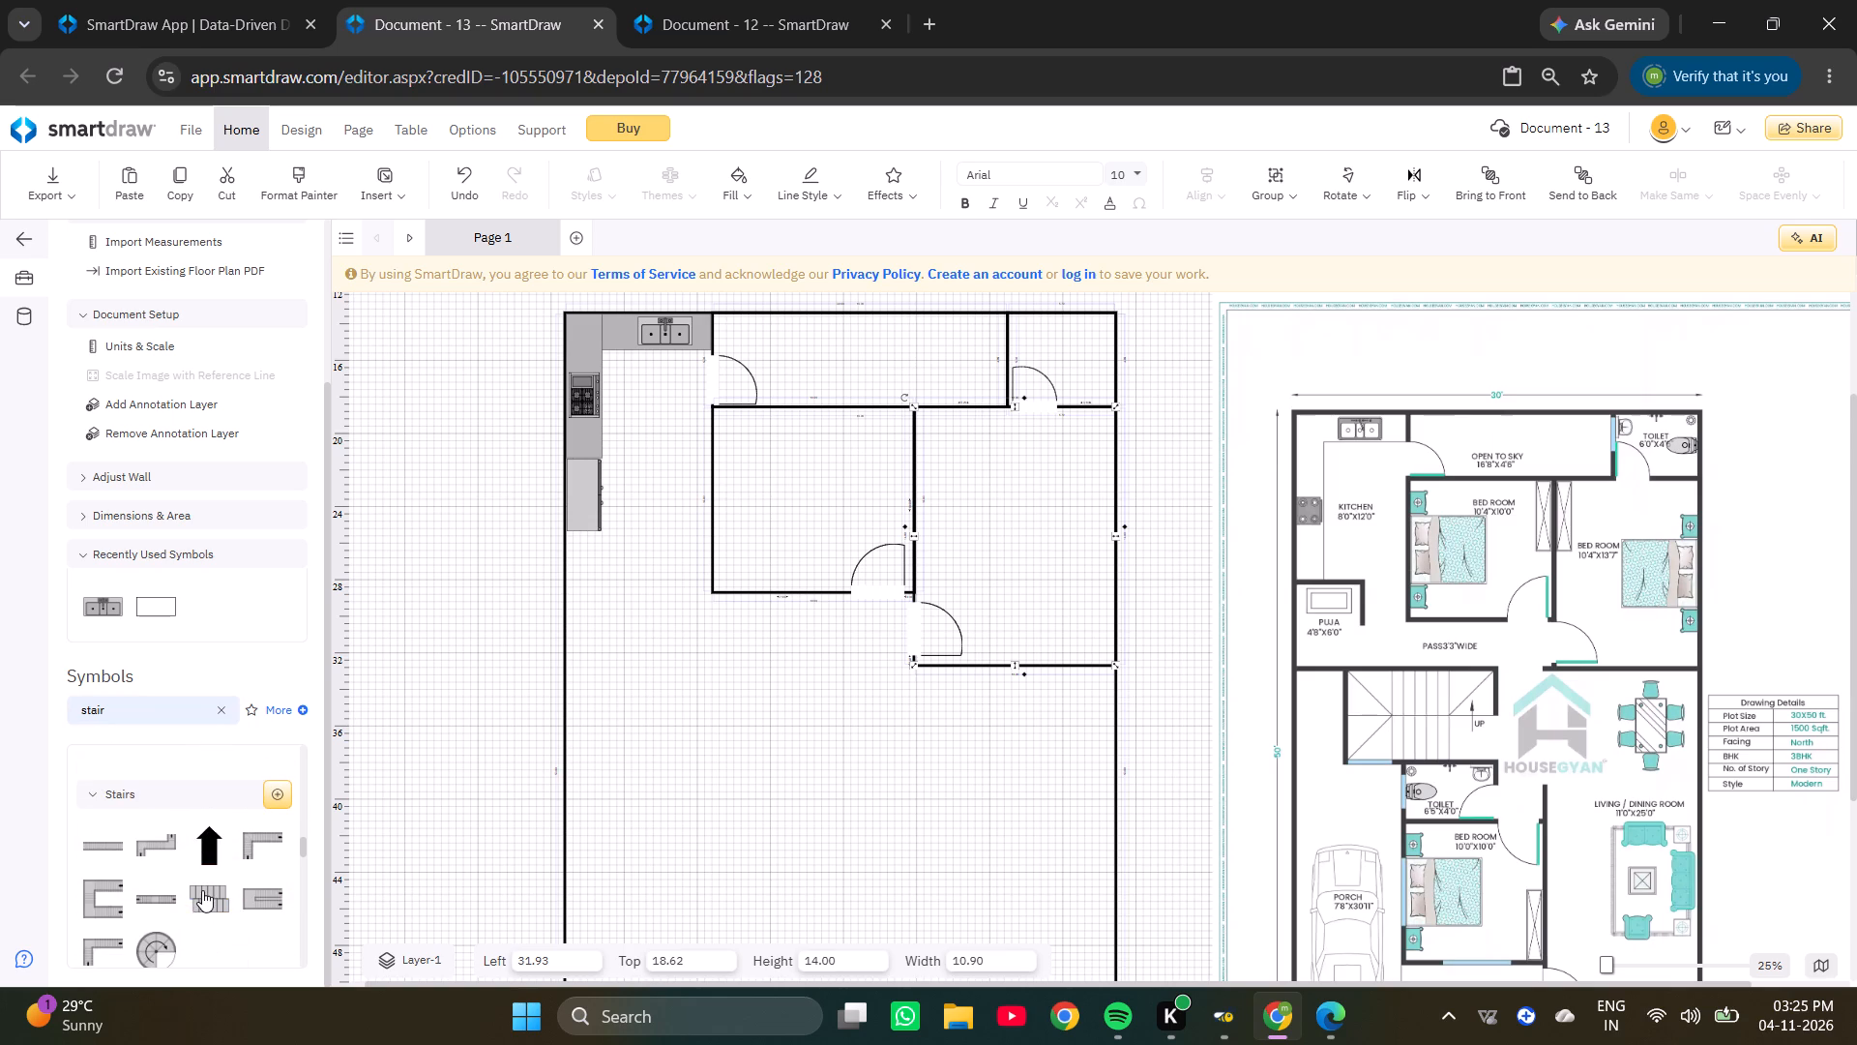
pyautogui.scroll(-2, 203, 883)
pyautogui.scroll(3, 204, 883)
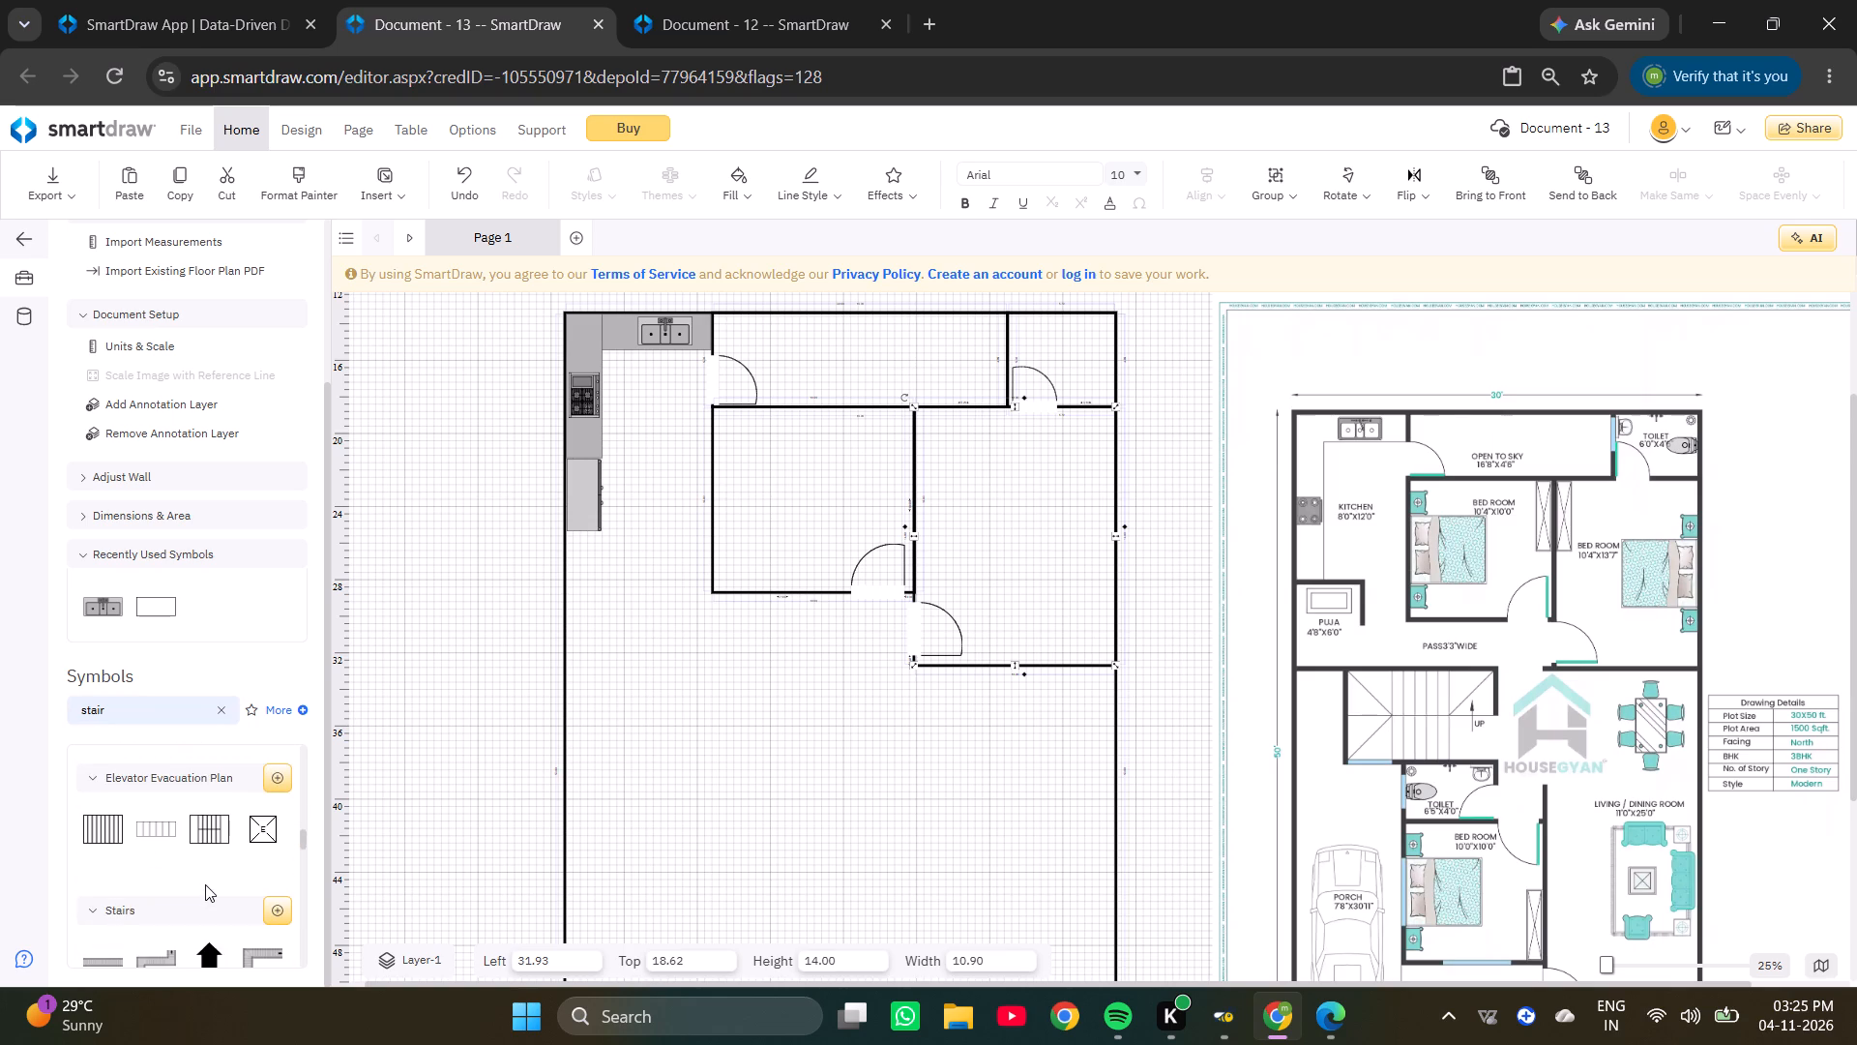
pyautogui.scroll(-2, 205, 884)
pyautogui.scroll(2, 207, 881)
pyautogui.scroll(-2, 209, 880)
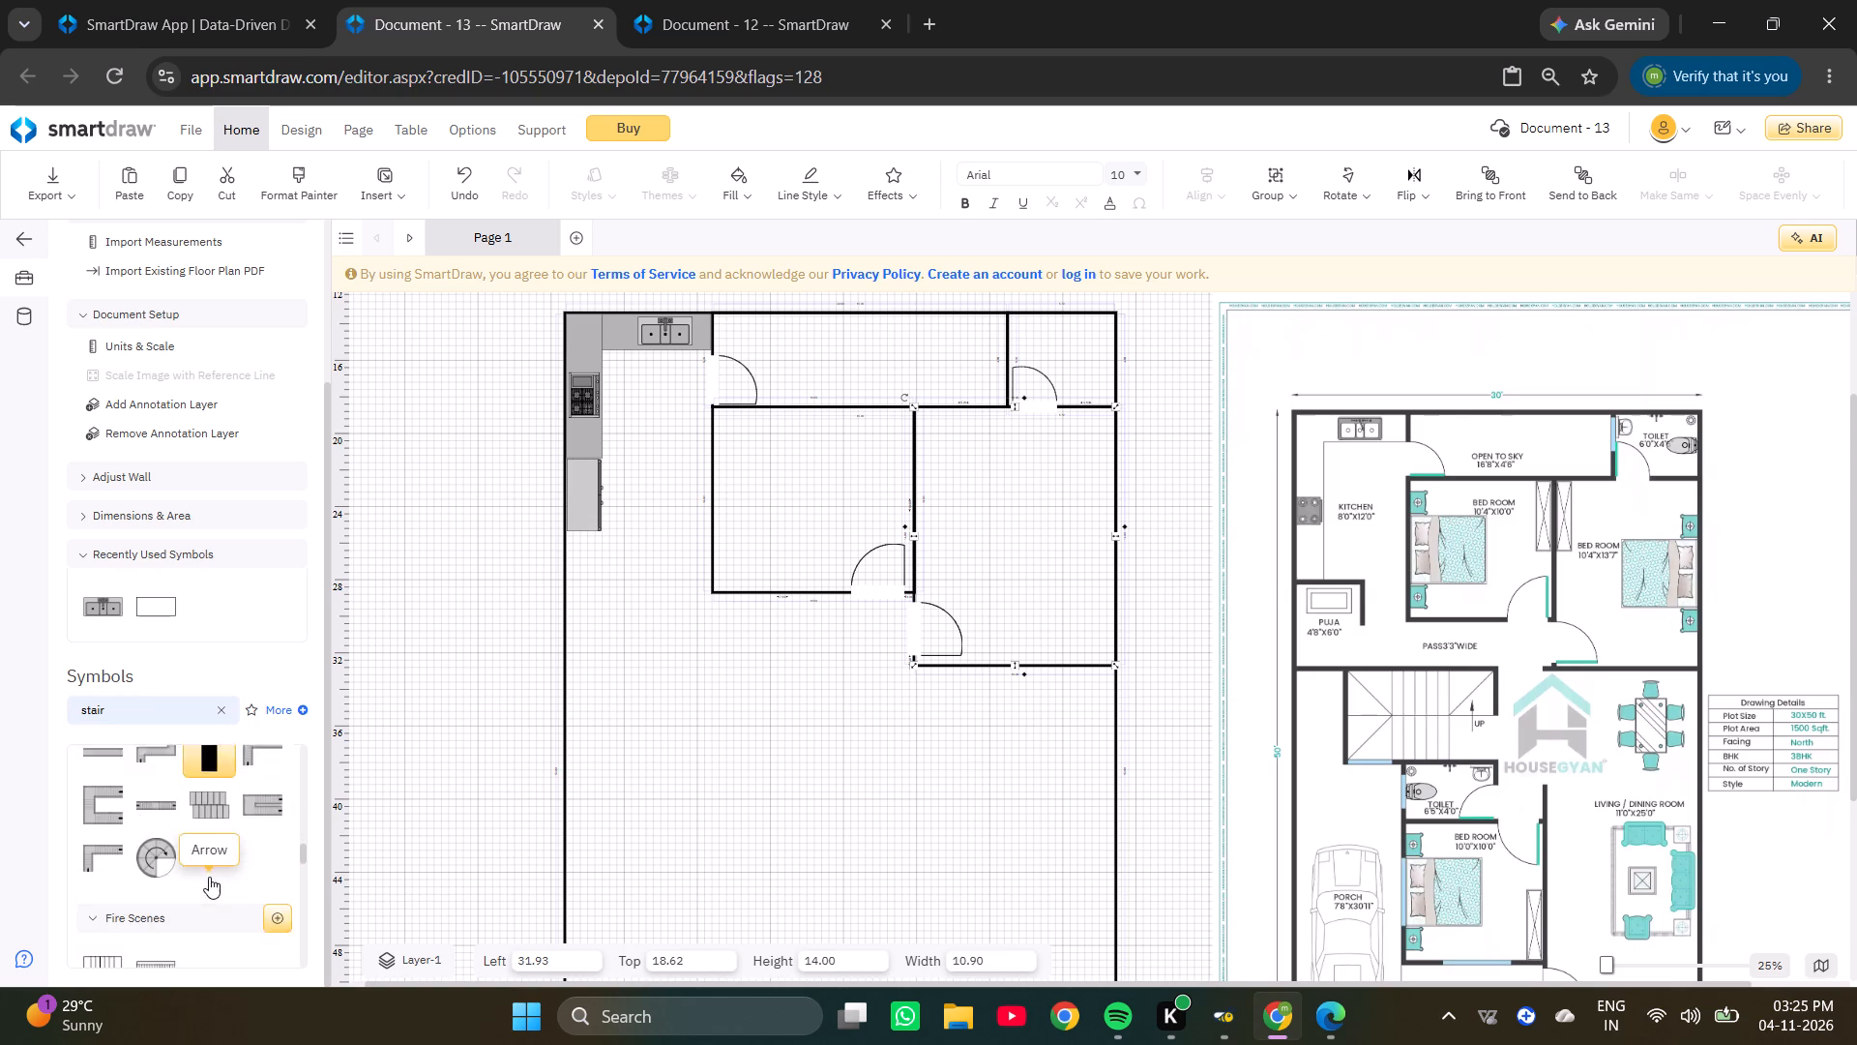
pyautogui.scroll(1, 209, 870)
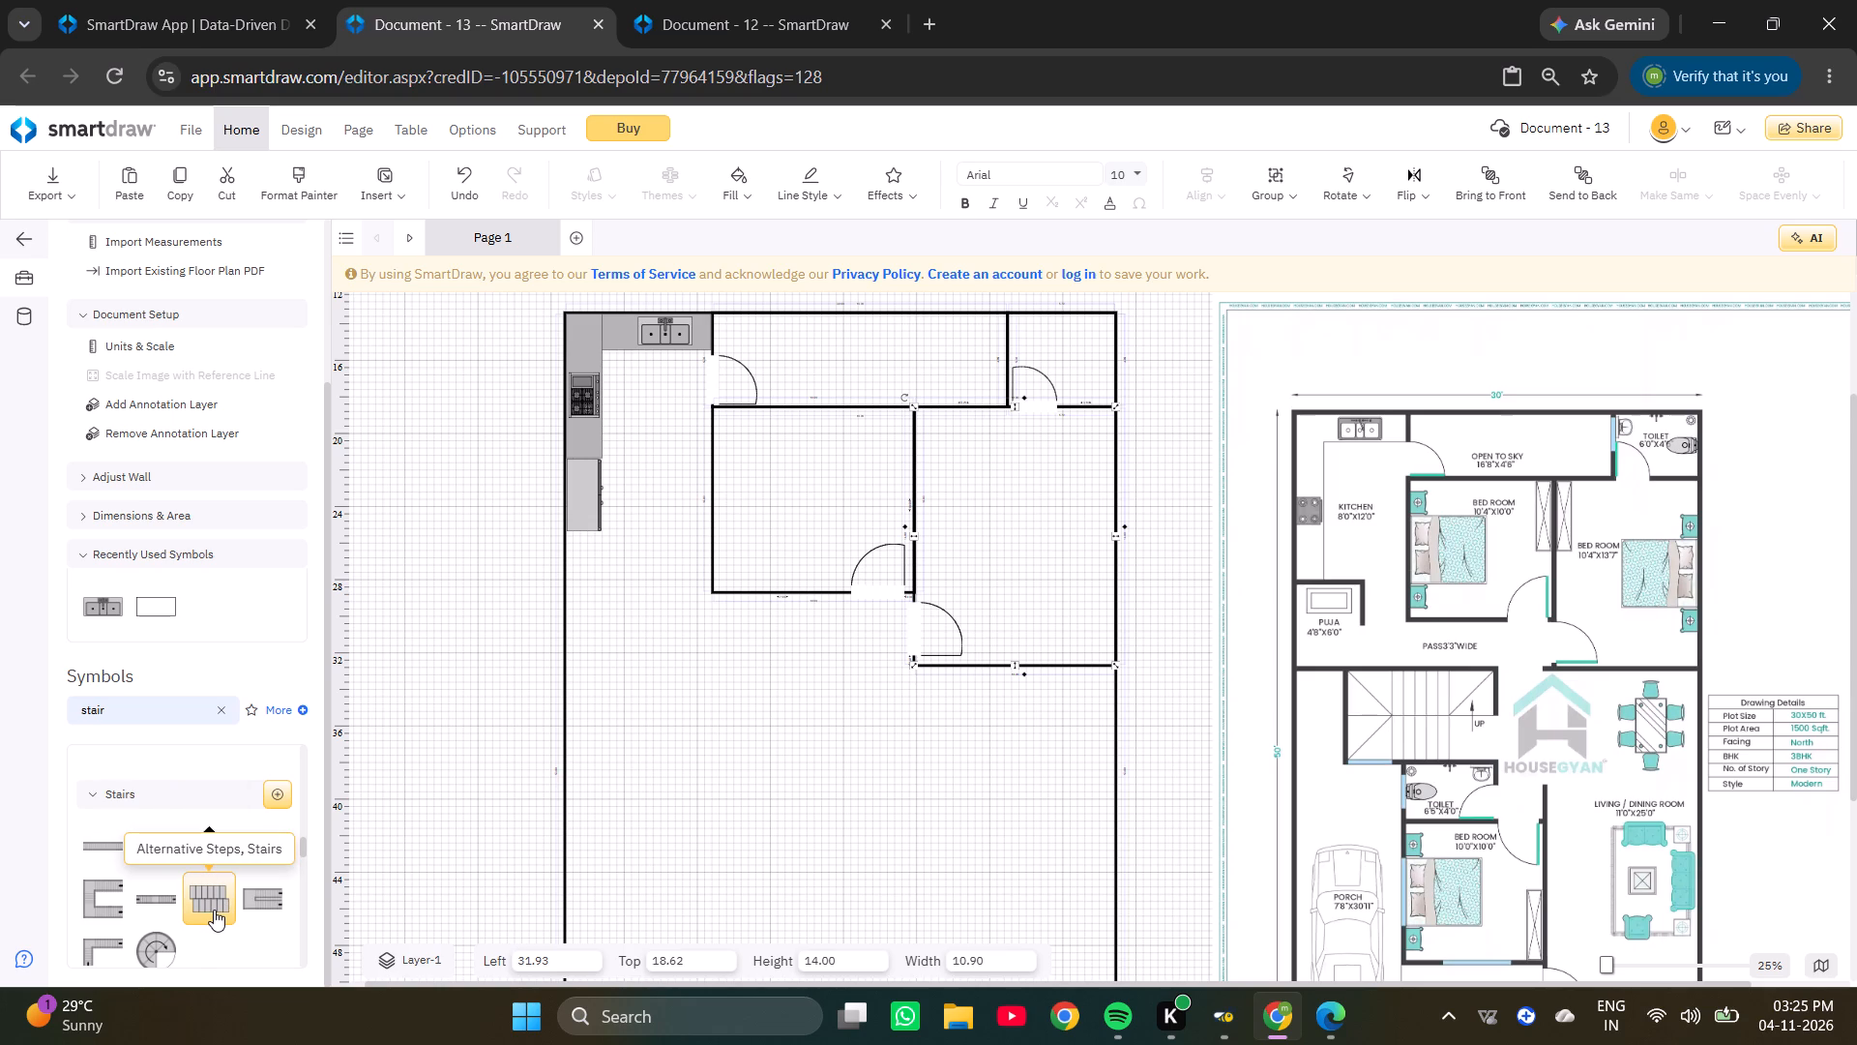
pyautogui.doubleClick(217, 909)
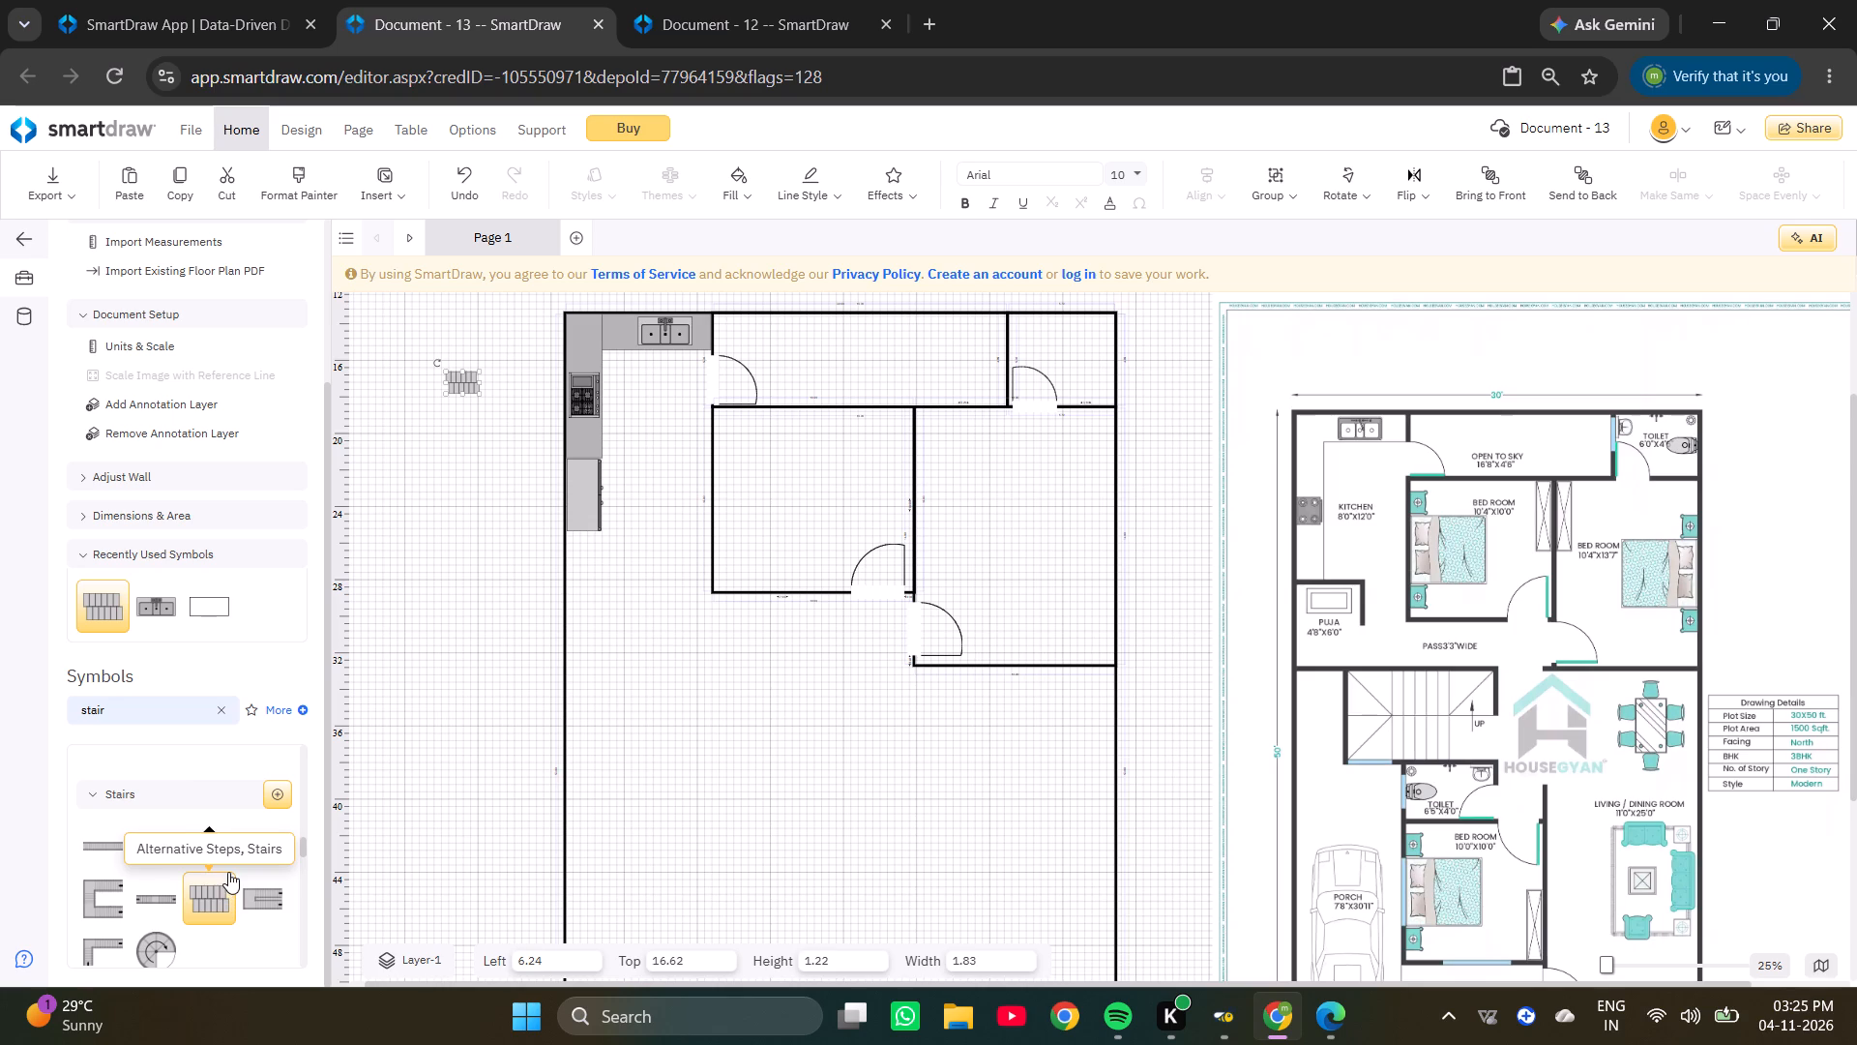
pyautogui.moveTo(458, 382); pyautogui.dragTo(540, 584)
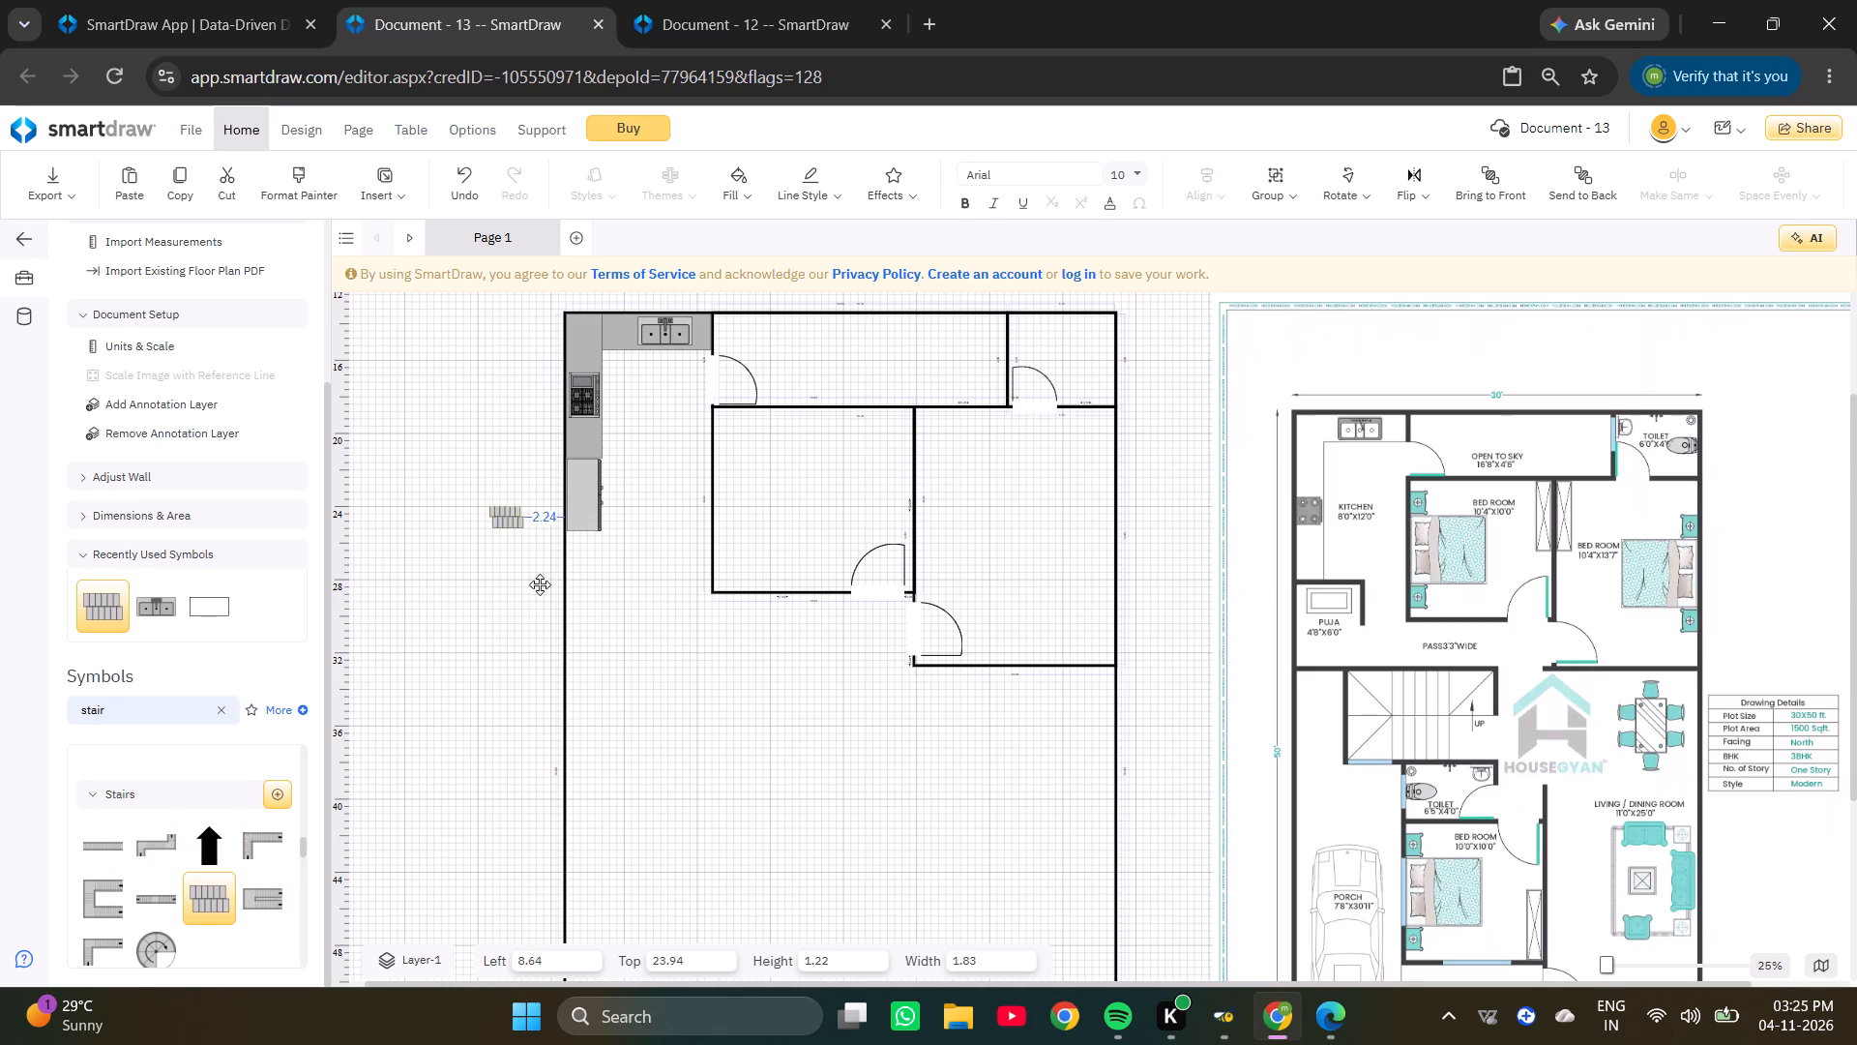
pyautogui.moveTo(540, 584); pyautogui.dragTo(739, 831)
# Draw a horizontal wall about 6.08 long for the puja room in the open area below the kitchen counter.
pyautogui.keyDown('ctrl'); pyautogui.scroll(1, 1518, 584); pyautogui.keyUp('ctrl')
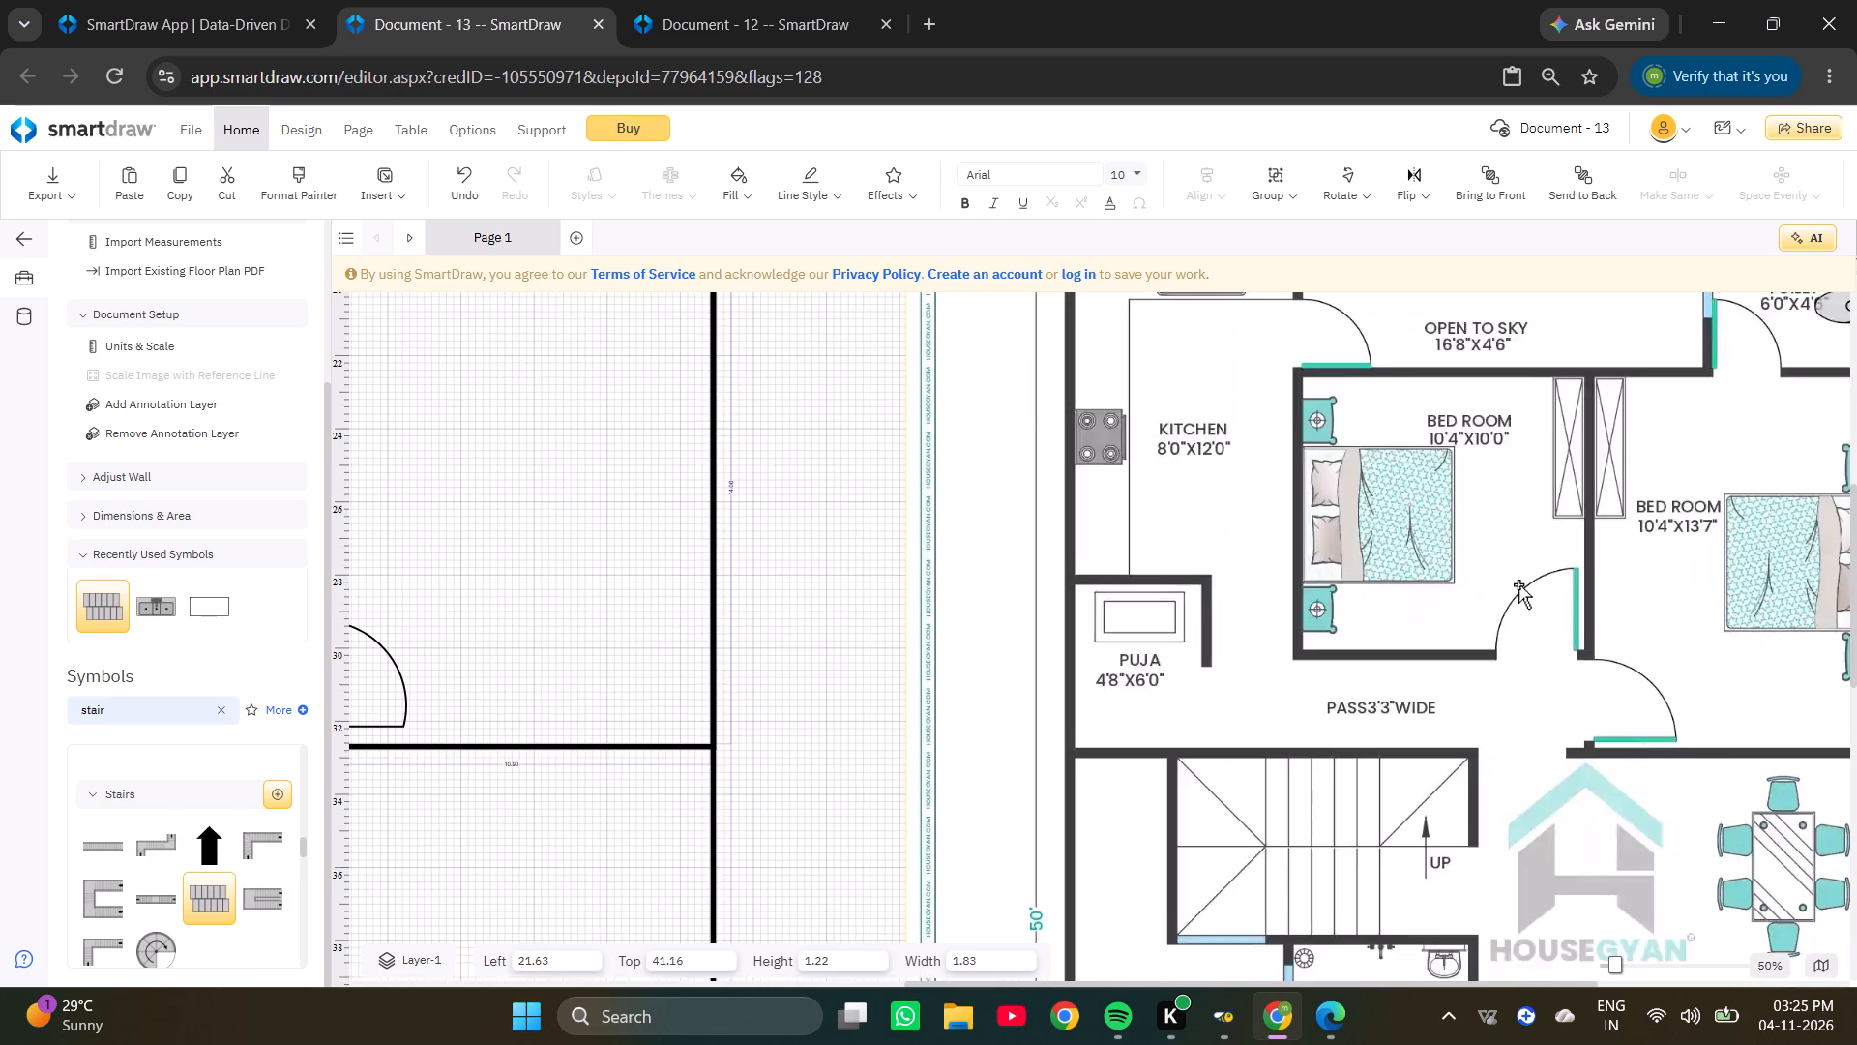
pyautogui.keyDown('ctrl'); pyautogui.scroll(-2, 1435, 605); pyautogui.keyUp('ctrl')
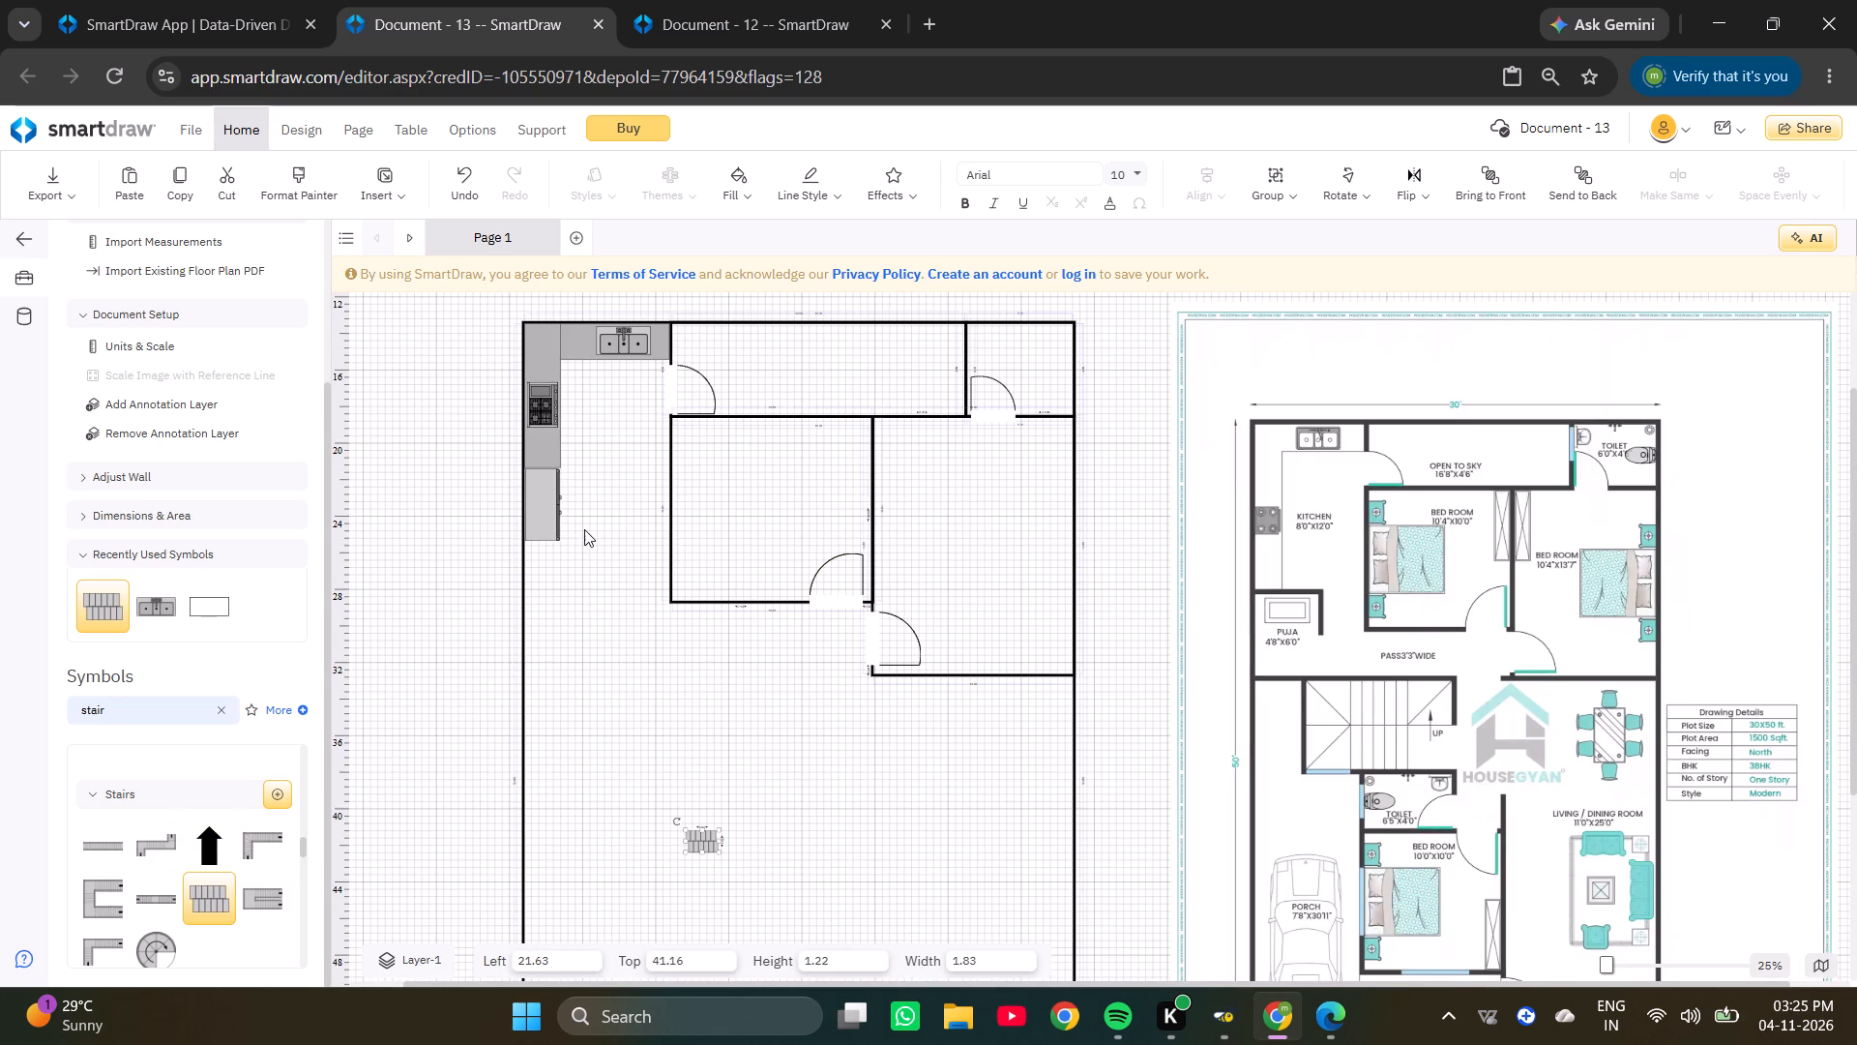
pyautogui.keyDown('ctrl'); pyautogui.scroll(2, 1240, 628); pyautogui.keyUp('ctrl')
pyautogui.keyDown('ctrl'); pyautogui.scroll(-2, 1289, 632); pyautogui.keyUp('ctrl')
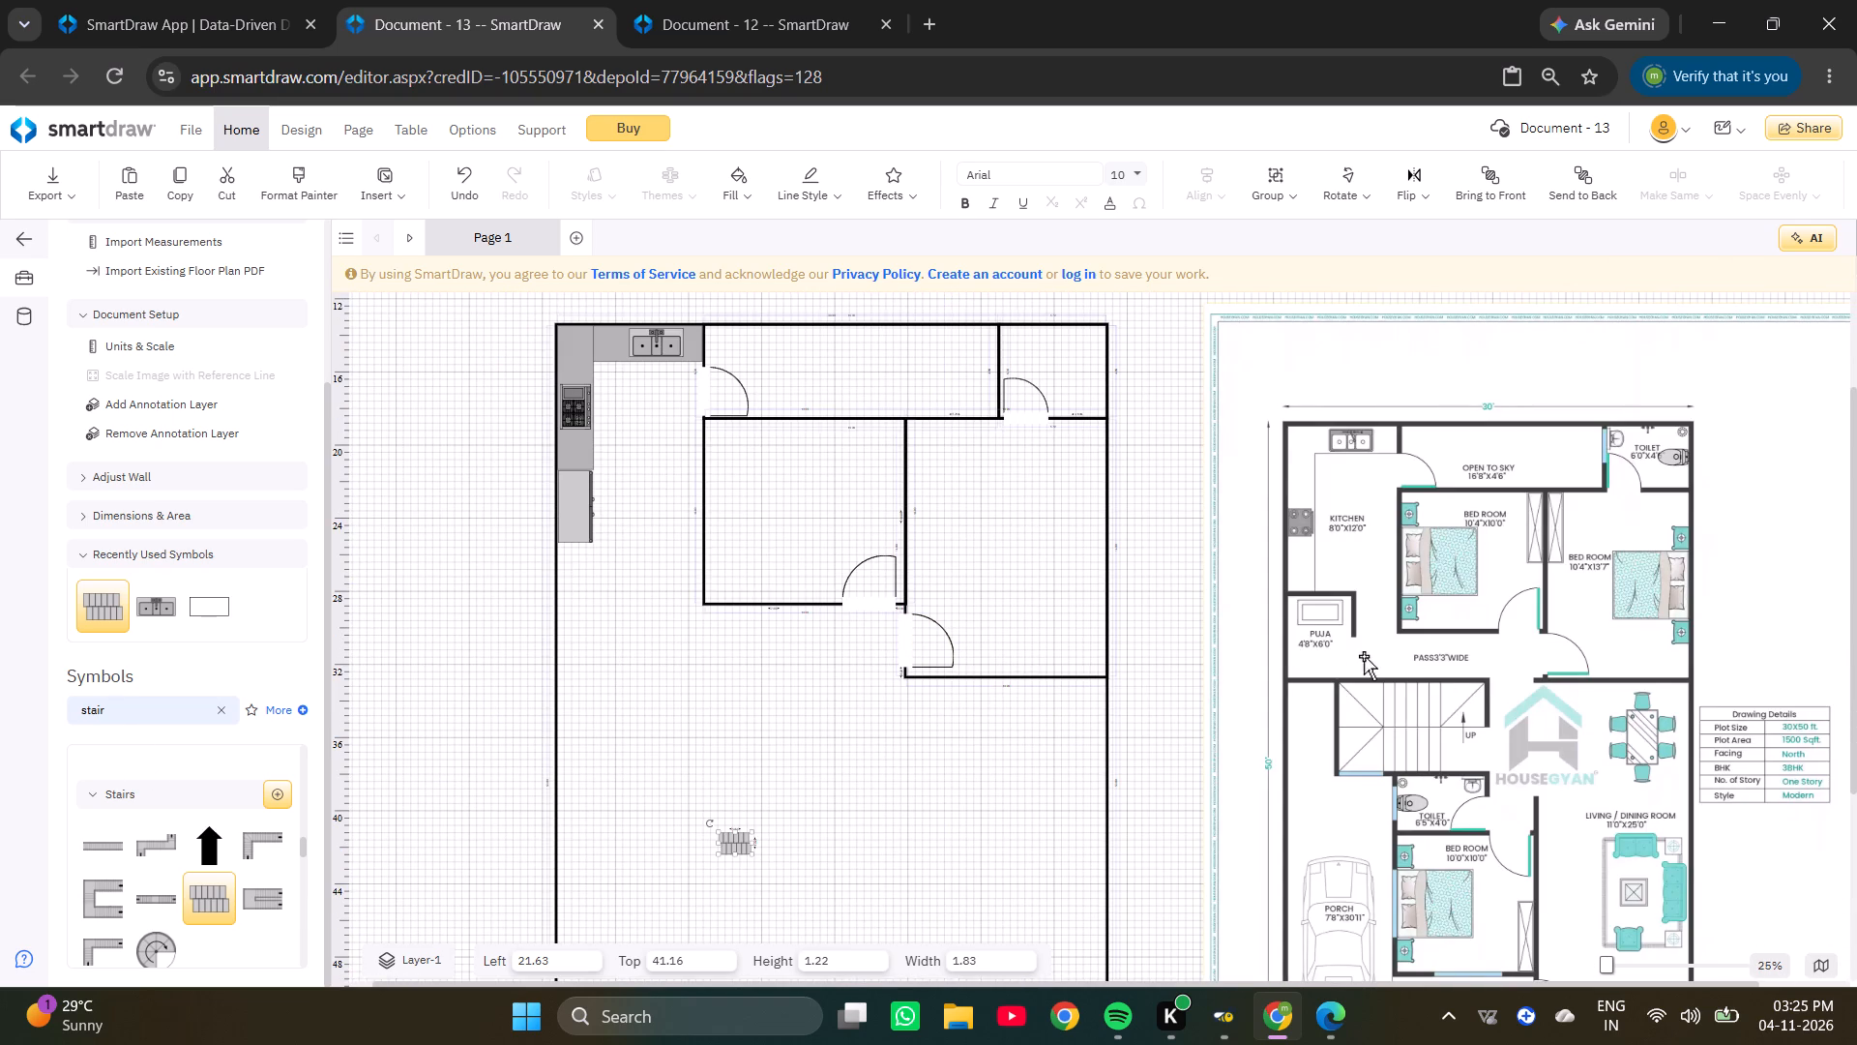
pyautogui.keyDown('ctrl'); pyautogui.scroll(3, 1363, 656); pyautogui.keyUp('ctrl')
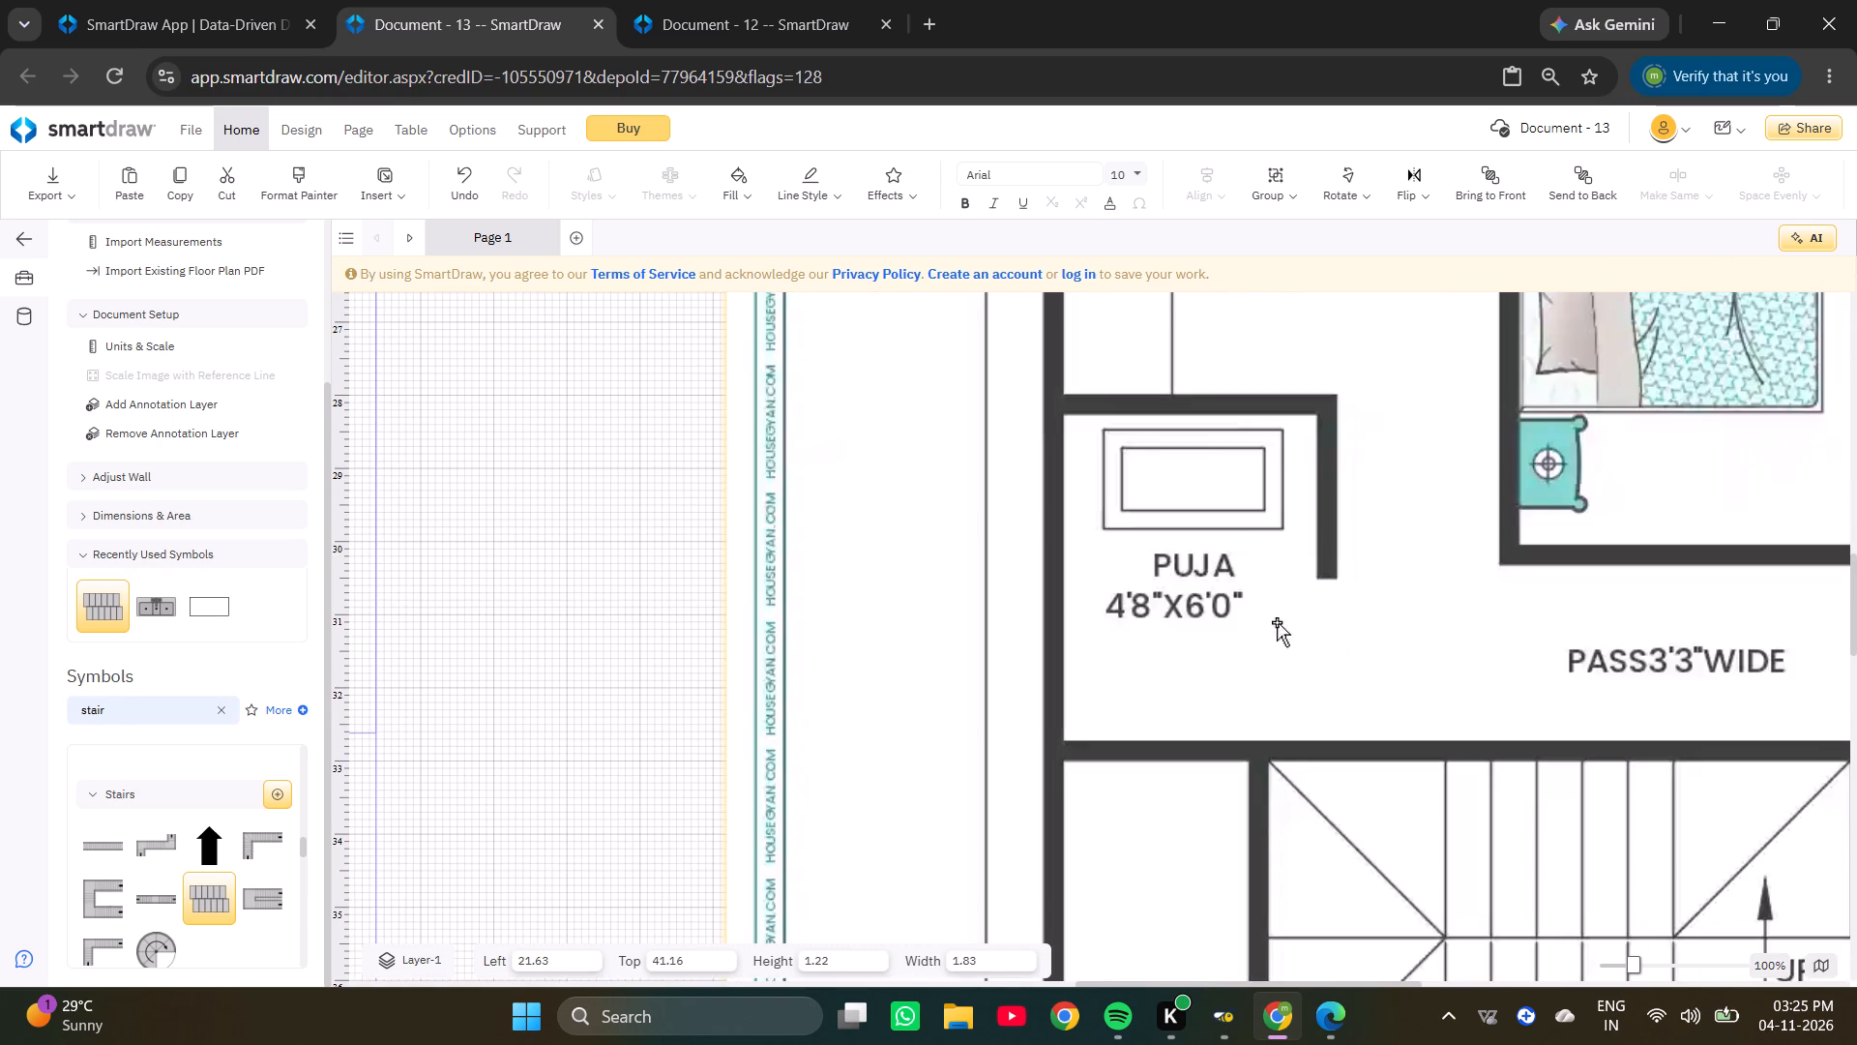
pyautogui.keyDown('ctrl'); pyautogui.scroll(-3, 360, 654); pyautogui.keyUp('ctrl')
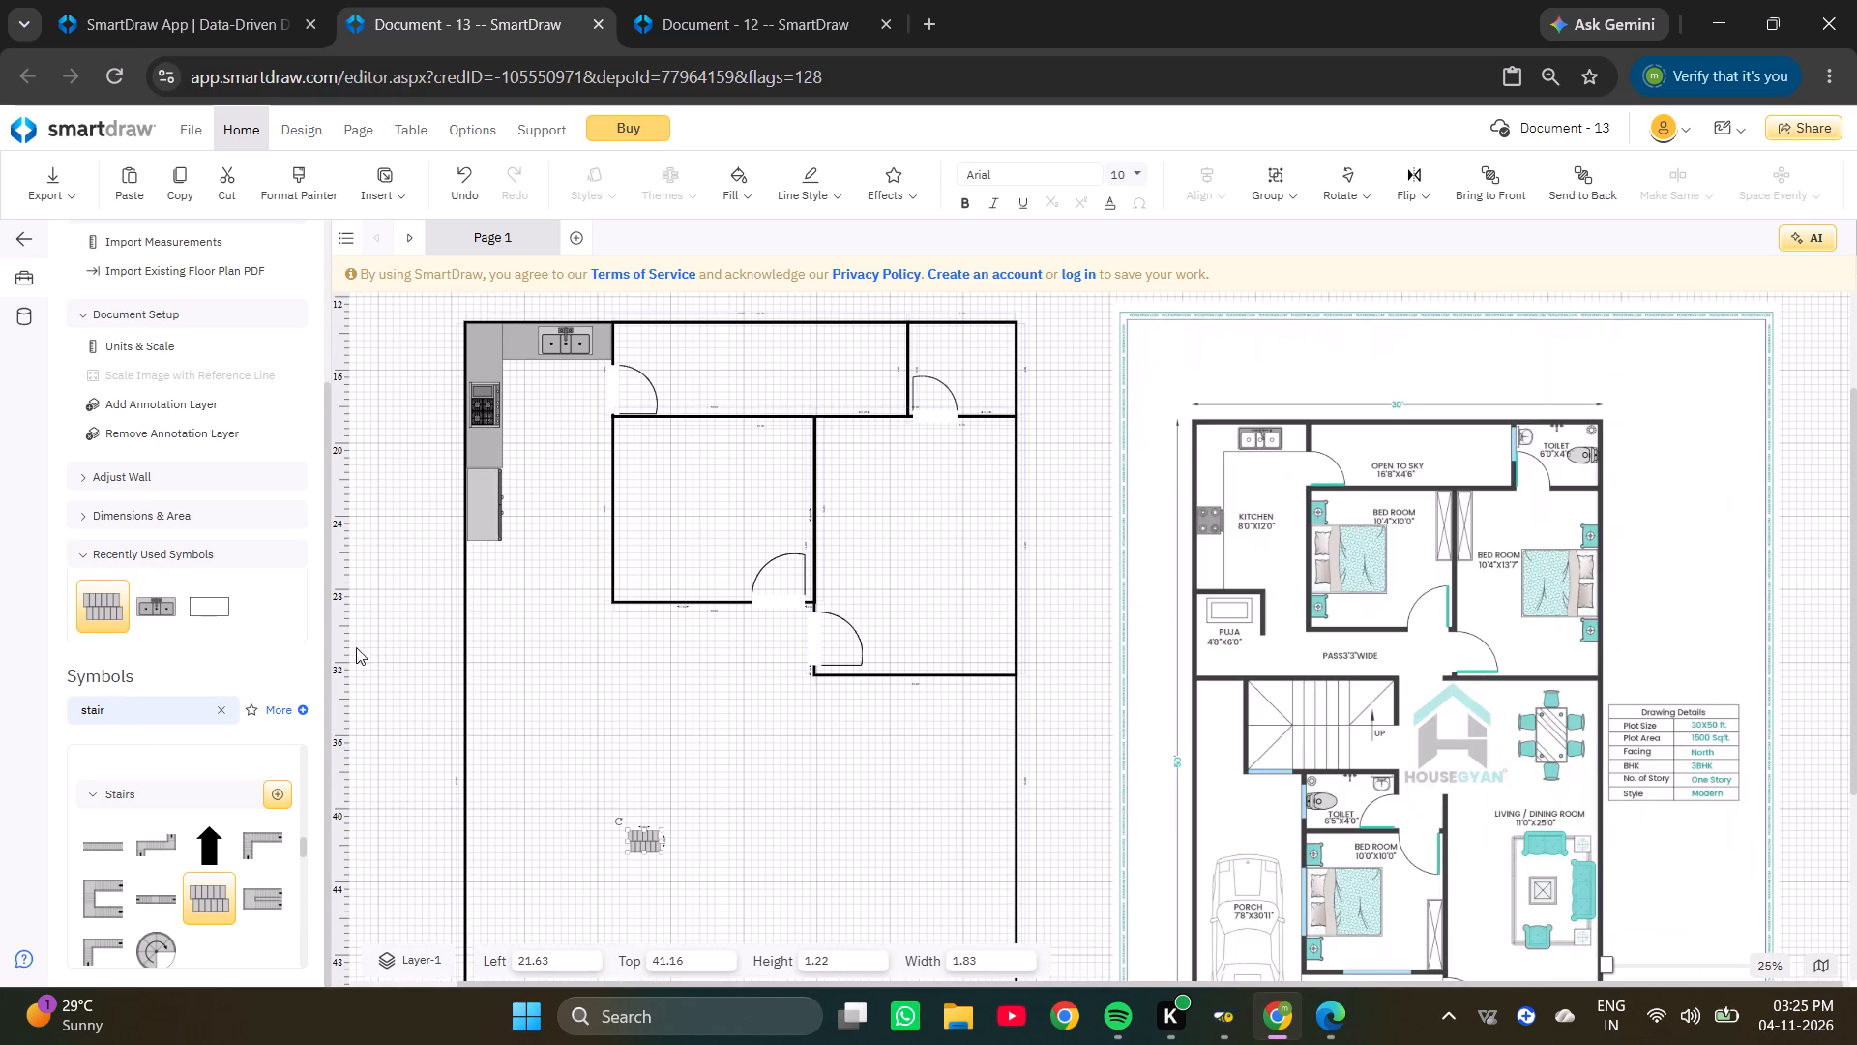
pyautogui.keyDown('ctrl'); pyautogui.scroll(-2, 356, 647); pyautogui.keyUp('ctrl')
pyautogui.scroll(3, 166, 320)
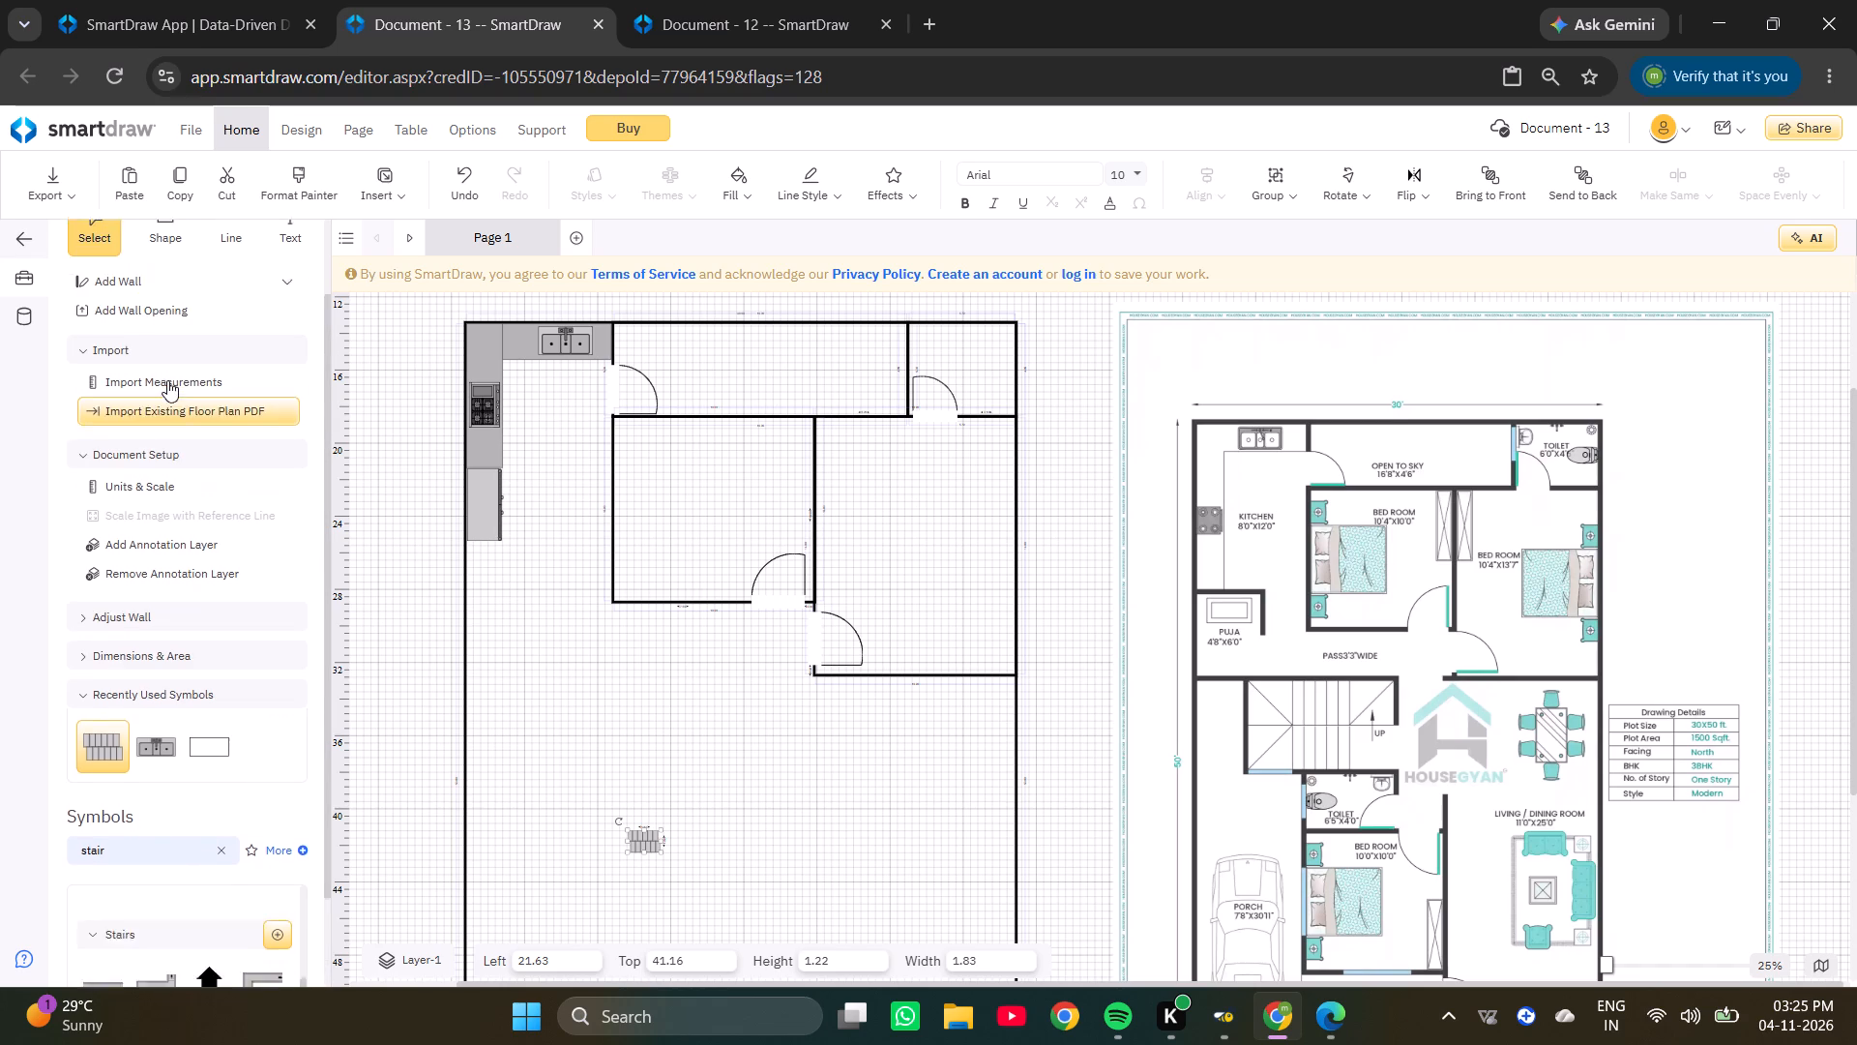
pyautogui.click(124, 333)
pyautogui.moveTo(522, 648); pyautogui.dragTo(634, 646)
pyautogui.click(206, 347)
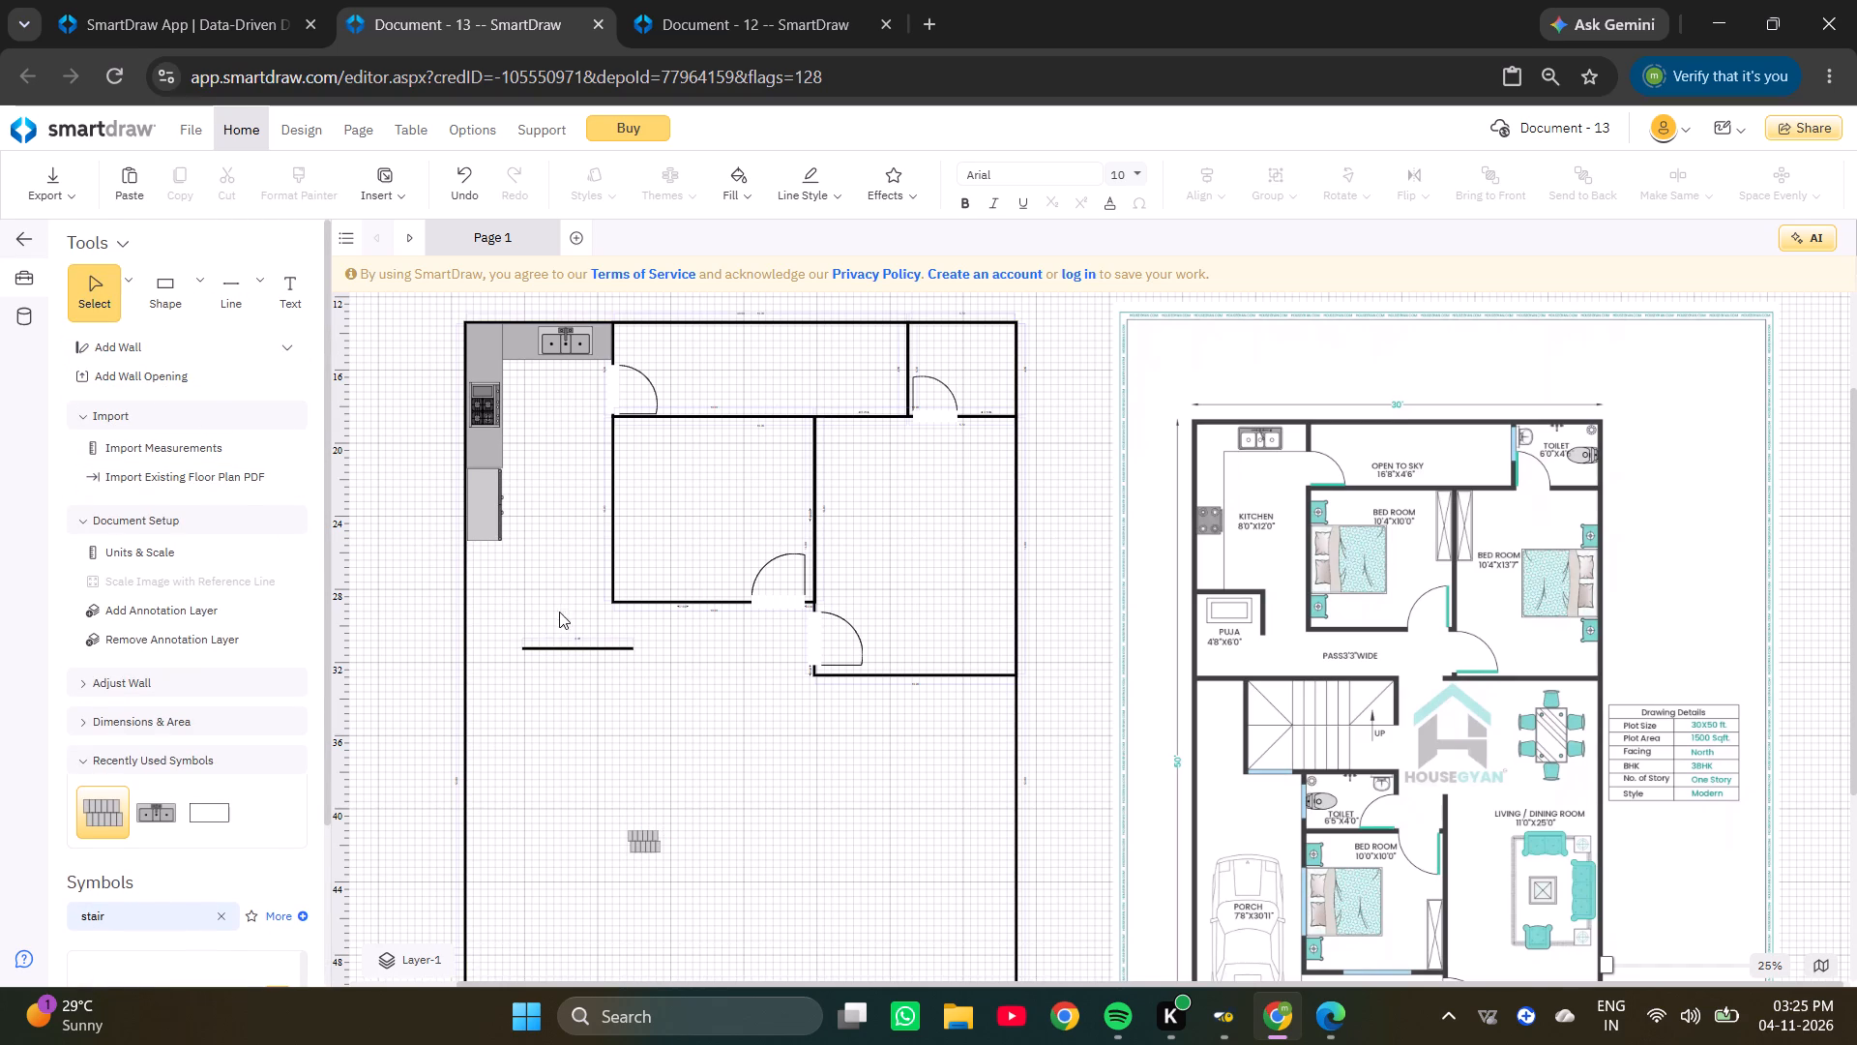
# Set the length of the new horizontal puja wall to 4.8.
pyautogui.keyDown('ctrl'); pyautogui.scroll(3, 563, 634); pyautogui.keyUp('ctrl')
pyautogui.click(608, 610)
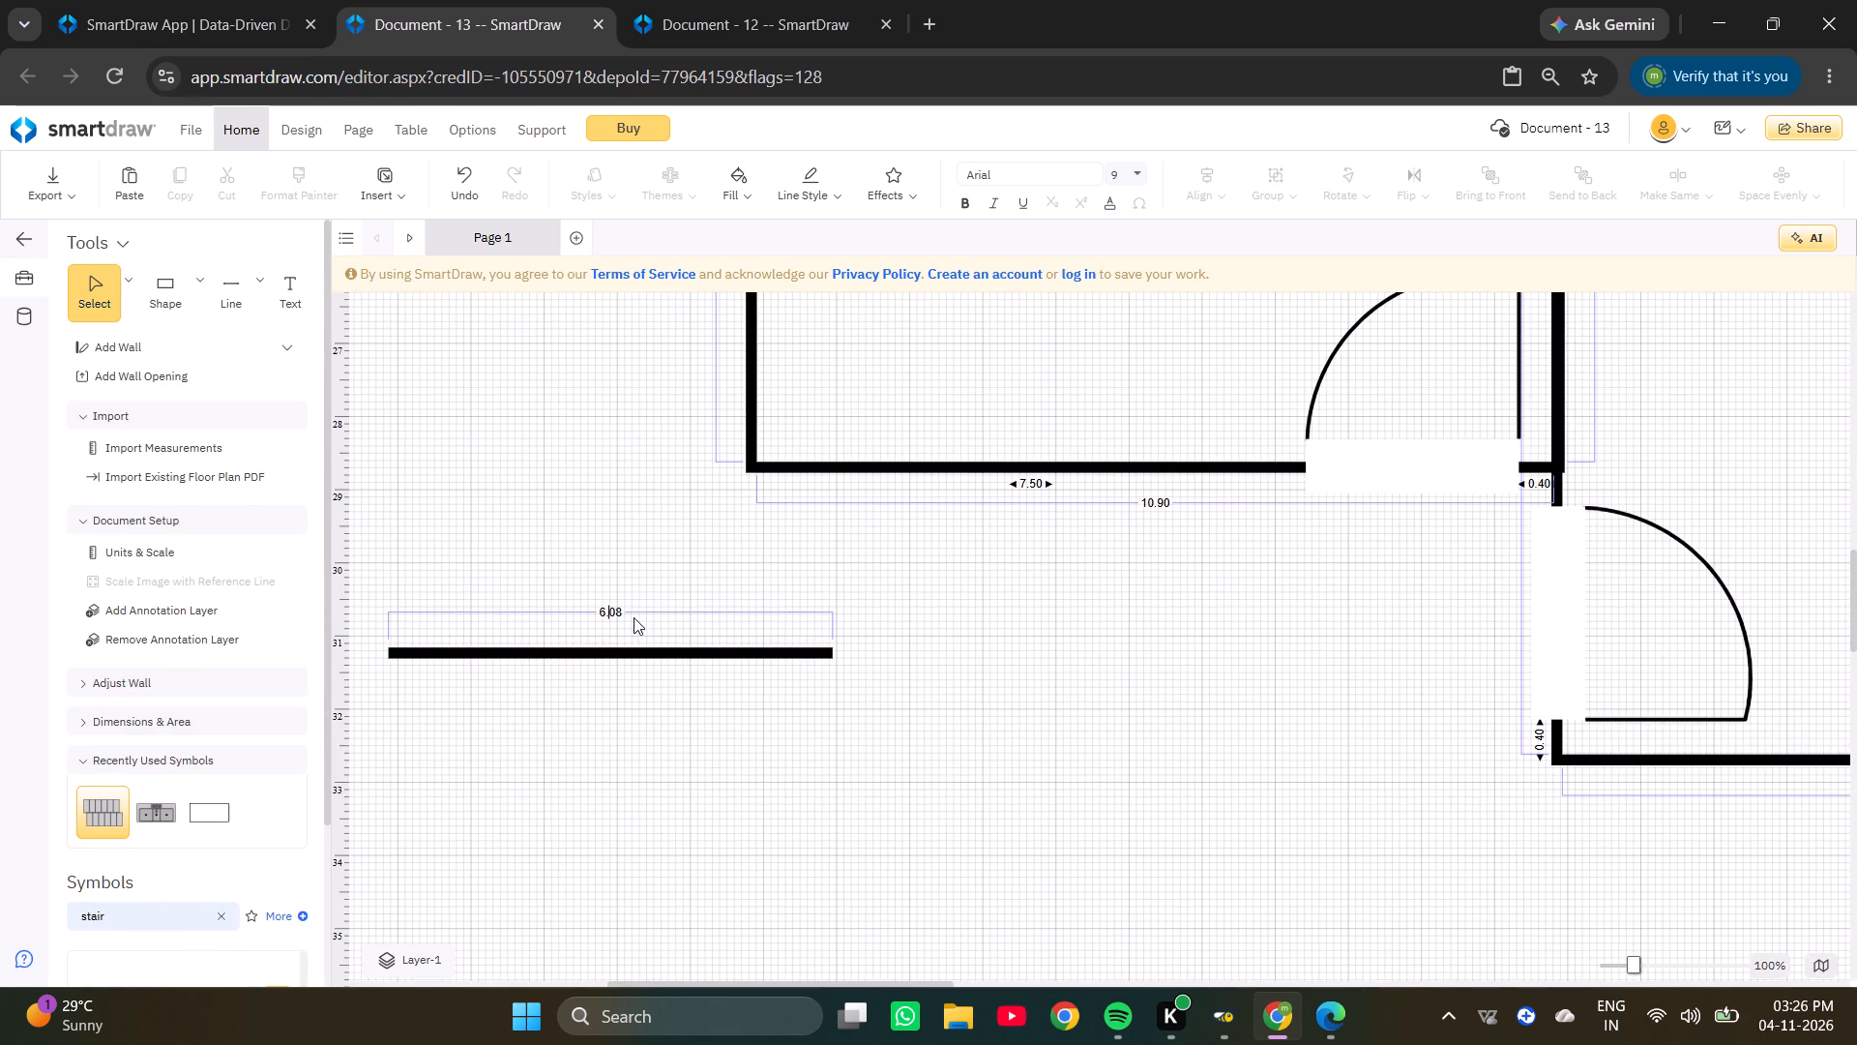
pyautogui.press('Right')
pyautogui.press('Right')
pyautogui.press('Right')
pyautogui.press('BackSpace')
pyautogui.press('BackSpace')
pyautogui.press('BackSpace')
pyautogui.press('BackSpace')
pyautogui.press('BackSpace')
pyautogui.press('BackSpace')
pyautogui.press('BackSpace')
pyautogui.press('BackSpace')
pyautogui.press('BackSpace')
pyautogui.press('BackSpace')
pyautogui.write('4.8')
pyautogui.press('Return')
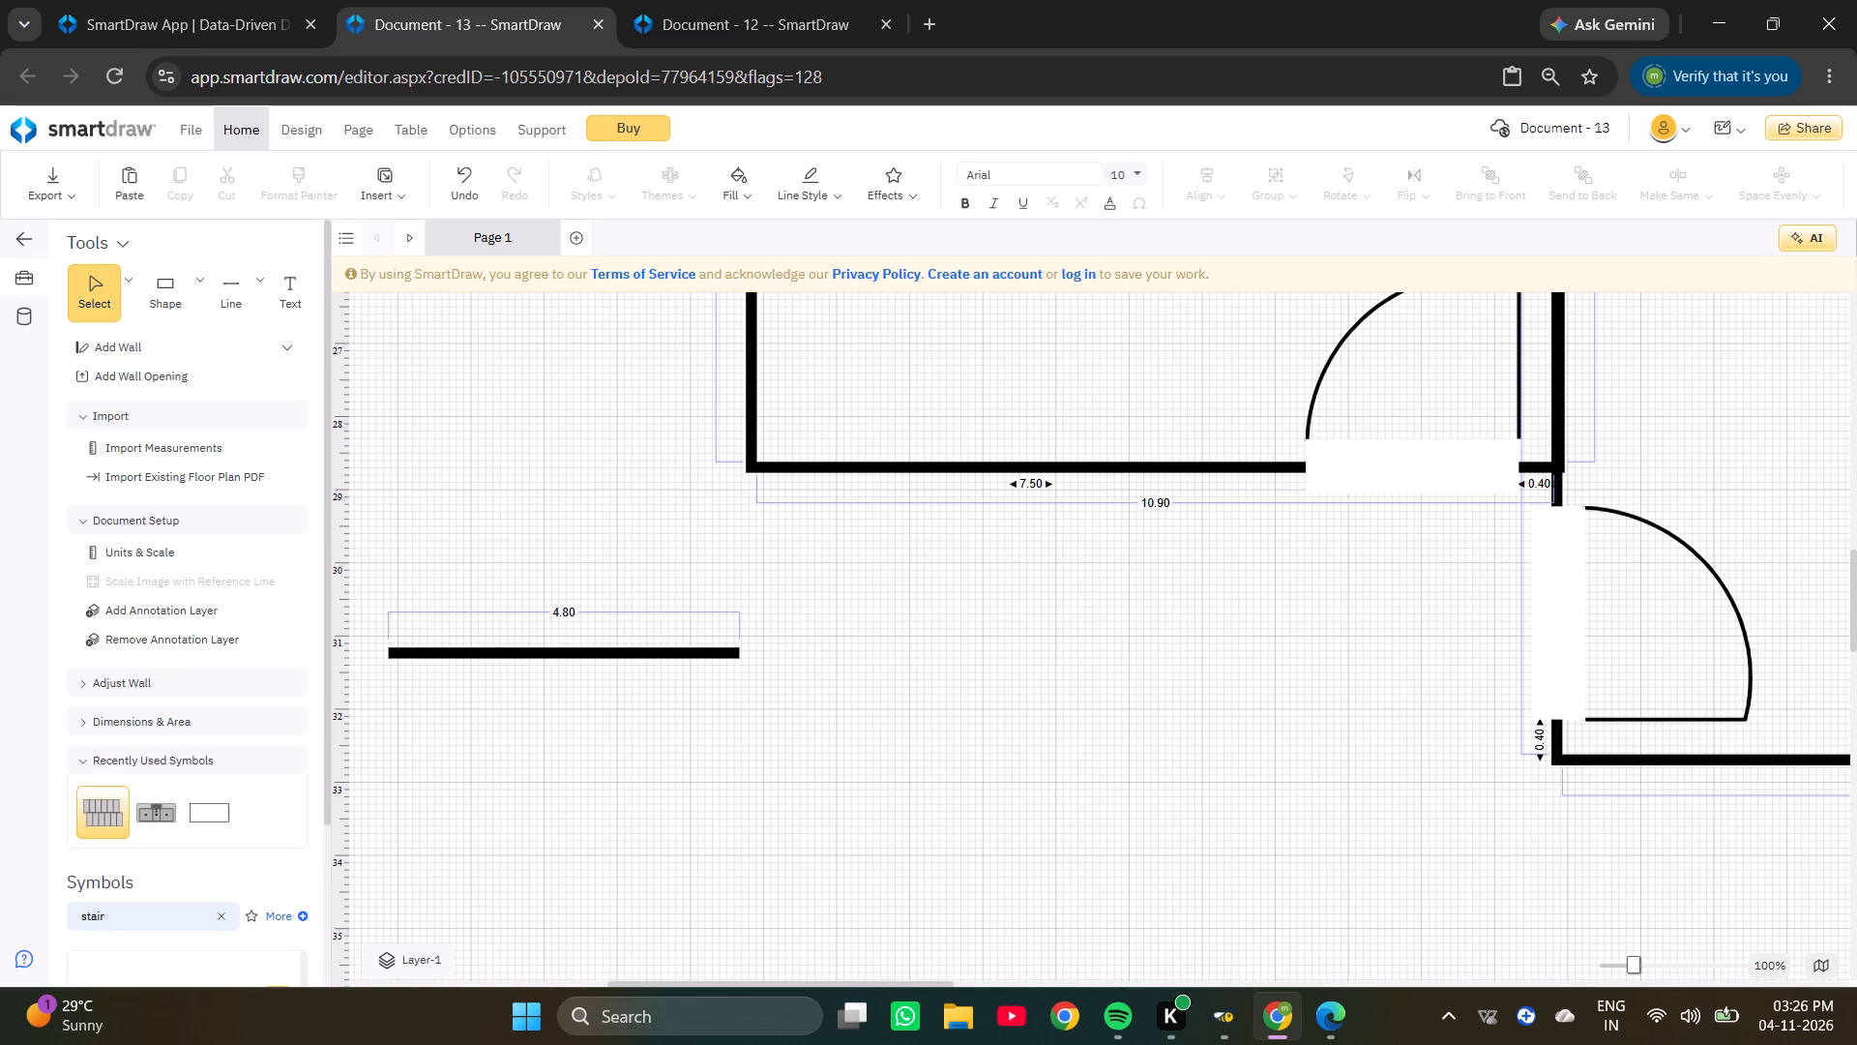
# Move the puja wall directly beneath the kitchen counter, with one end against the outer wall, at about 12.83, 25.46.
pyautogui.keyDown('ctrl'); pyautogui.scroll(-4, 596, 574); pyautogui.keyUp('ctrl')
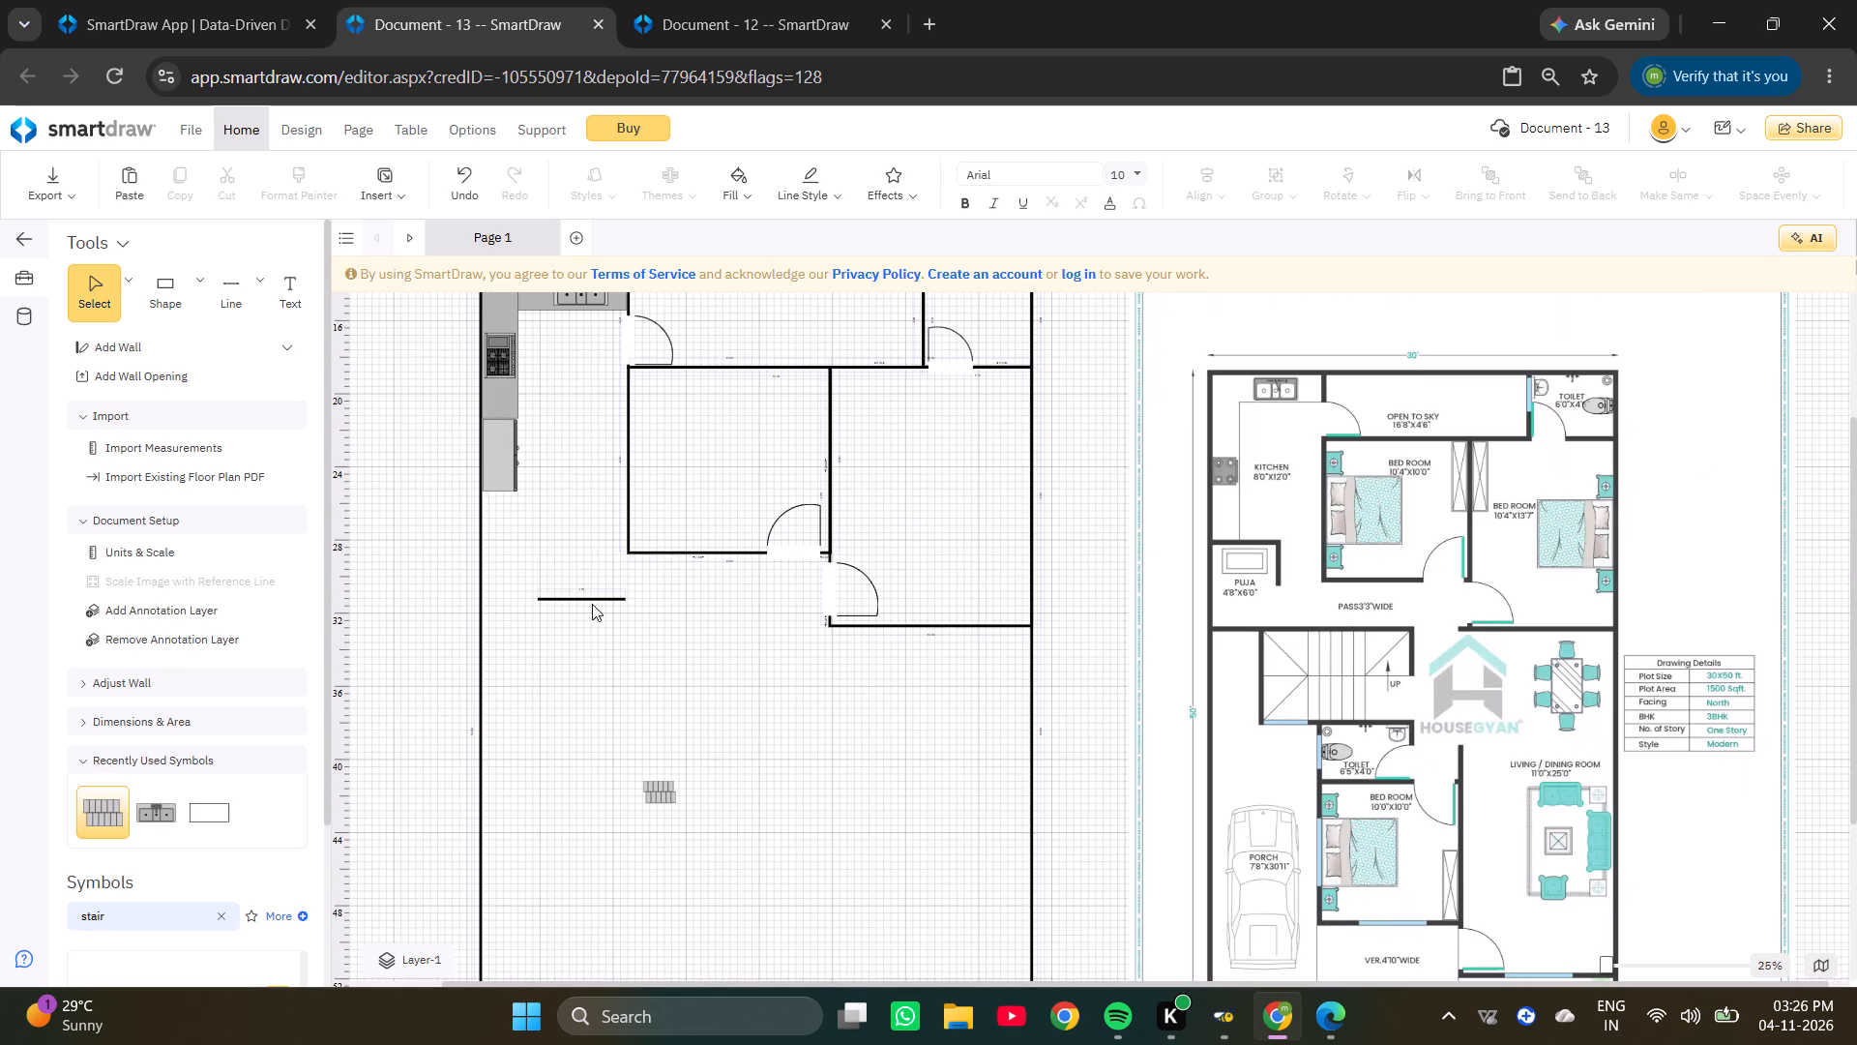
pyautogui.click(586, 596)
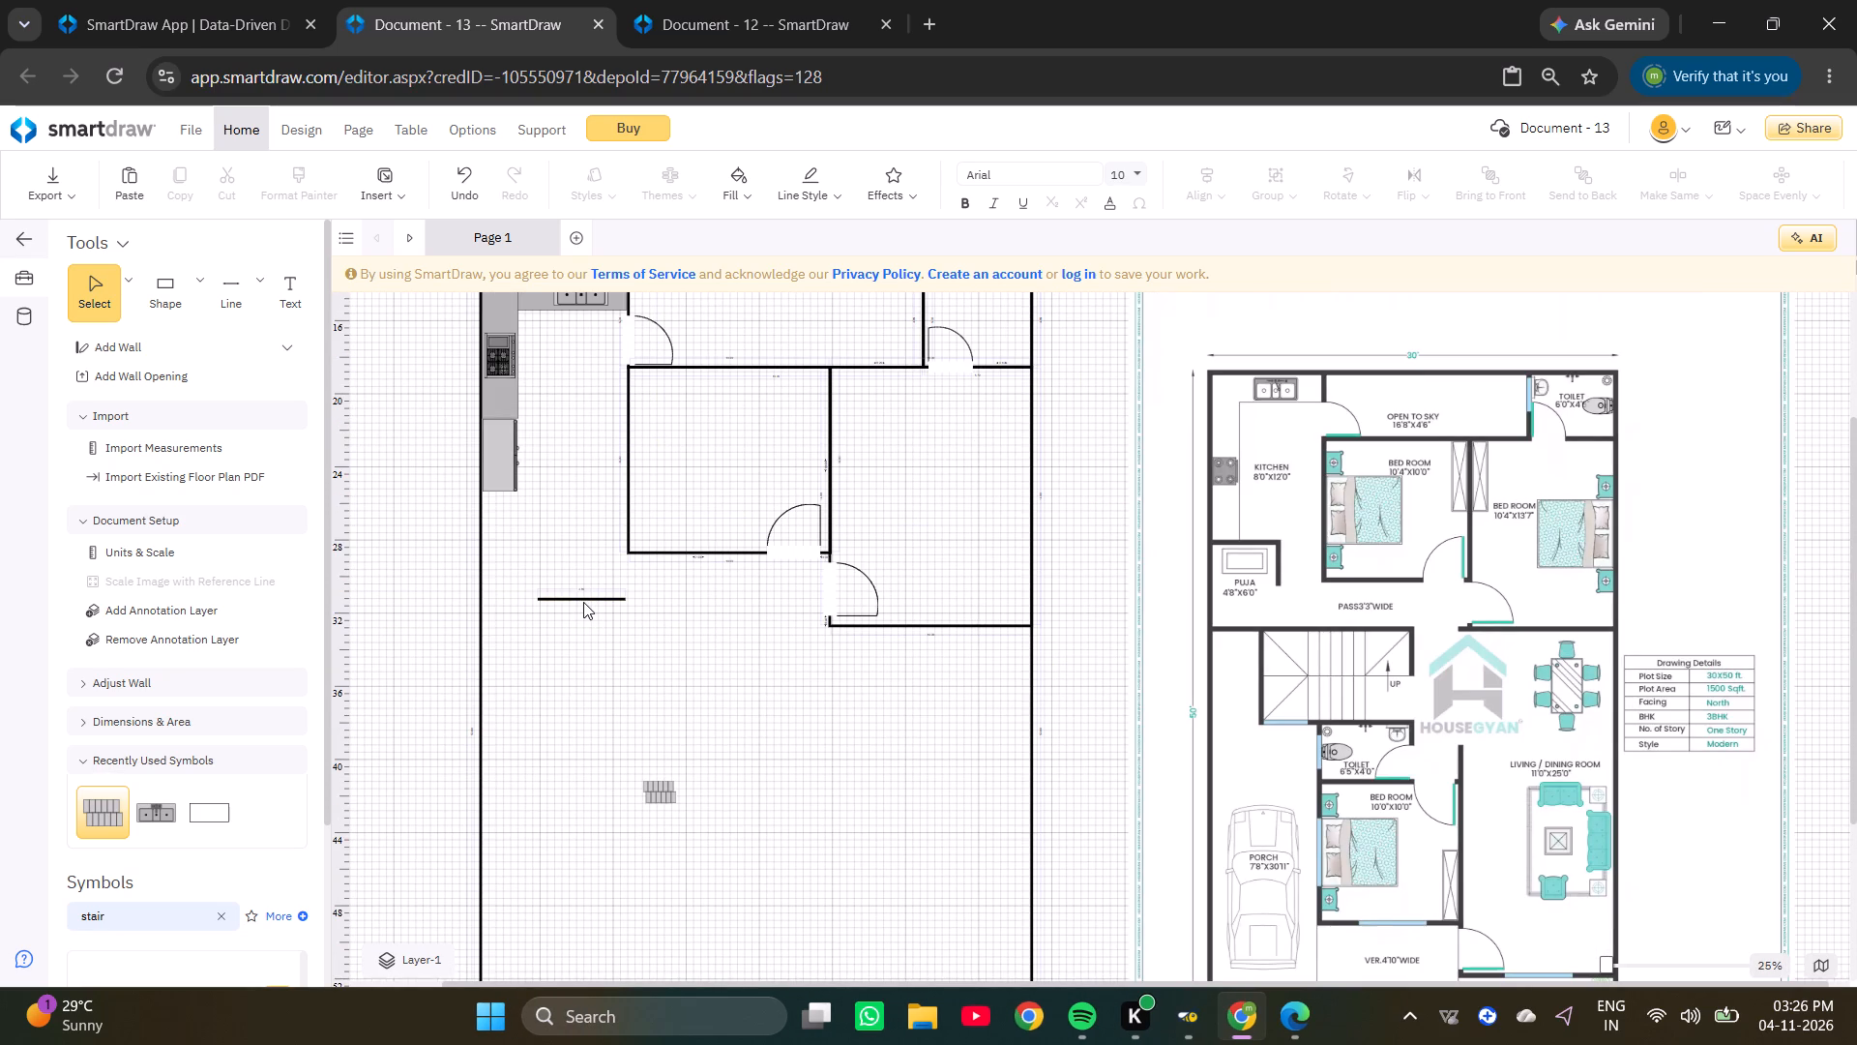
pyautogui.moveTo(583, 599); pyautogui.dragTo(522, 503)
pyautogui.keyDown('ctrl'); pyautogui.scroll(3, 499, 495); pyautogui.keyUp('ctrl')
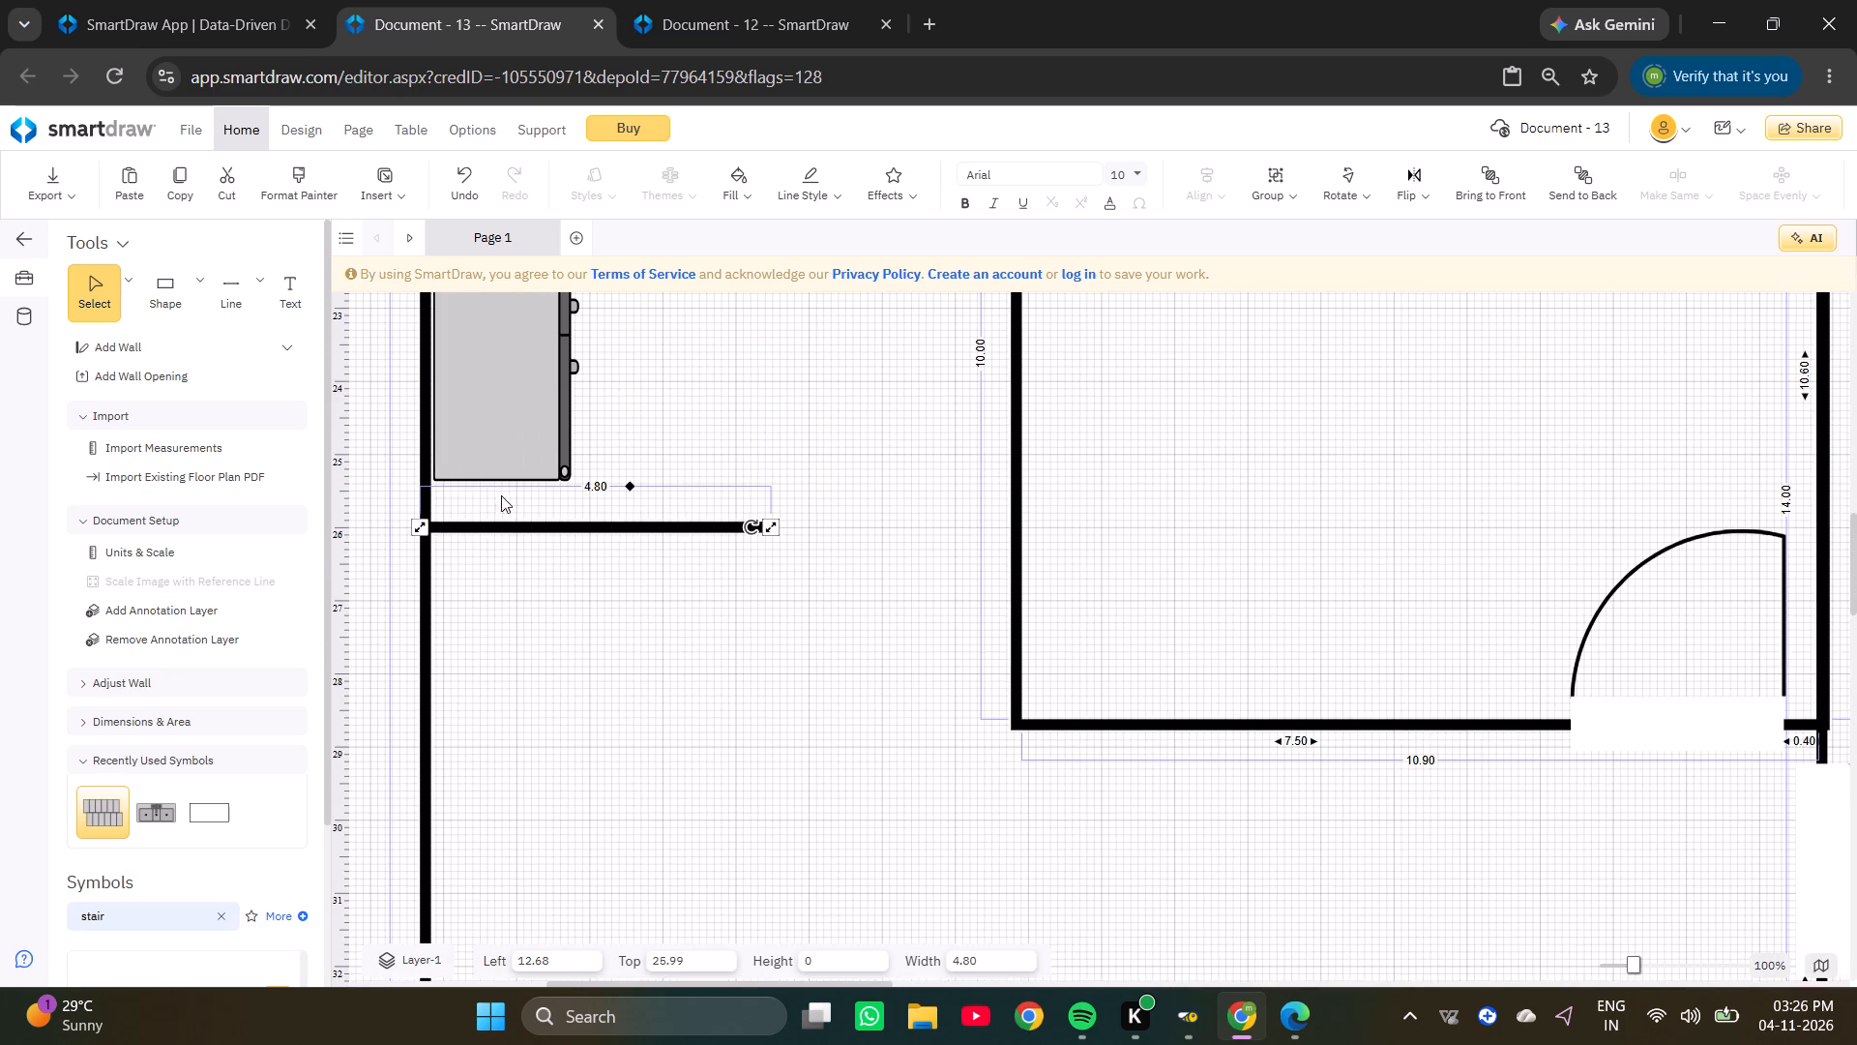
pyautogui.moveTo(519, 534); pyautogui.dragTo(531, 496)
pyautogui.click(568, 542)
pyautogui.moveTo(533, 489); pyautogui.dragTo(550, 486)
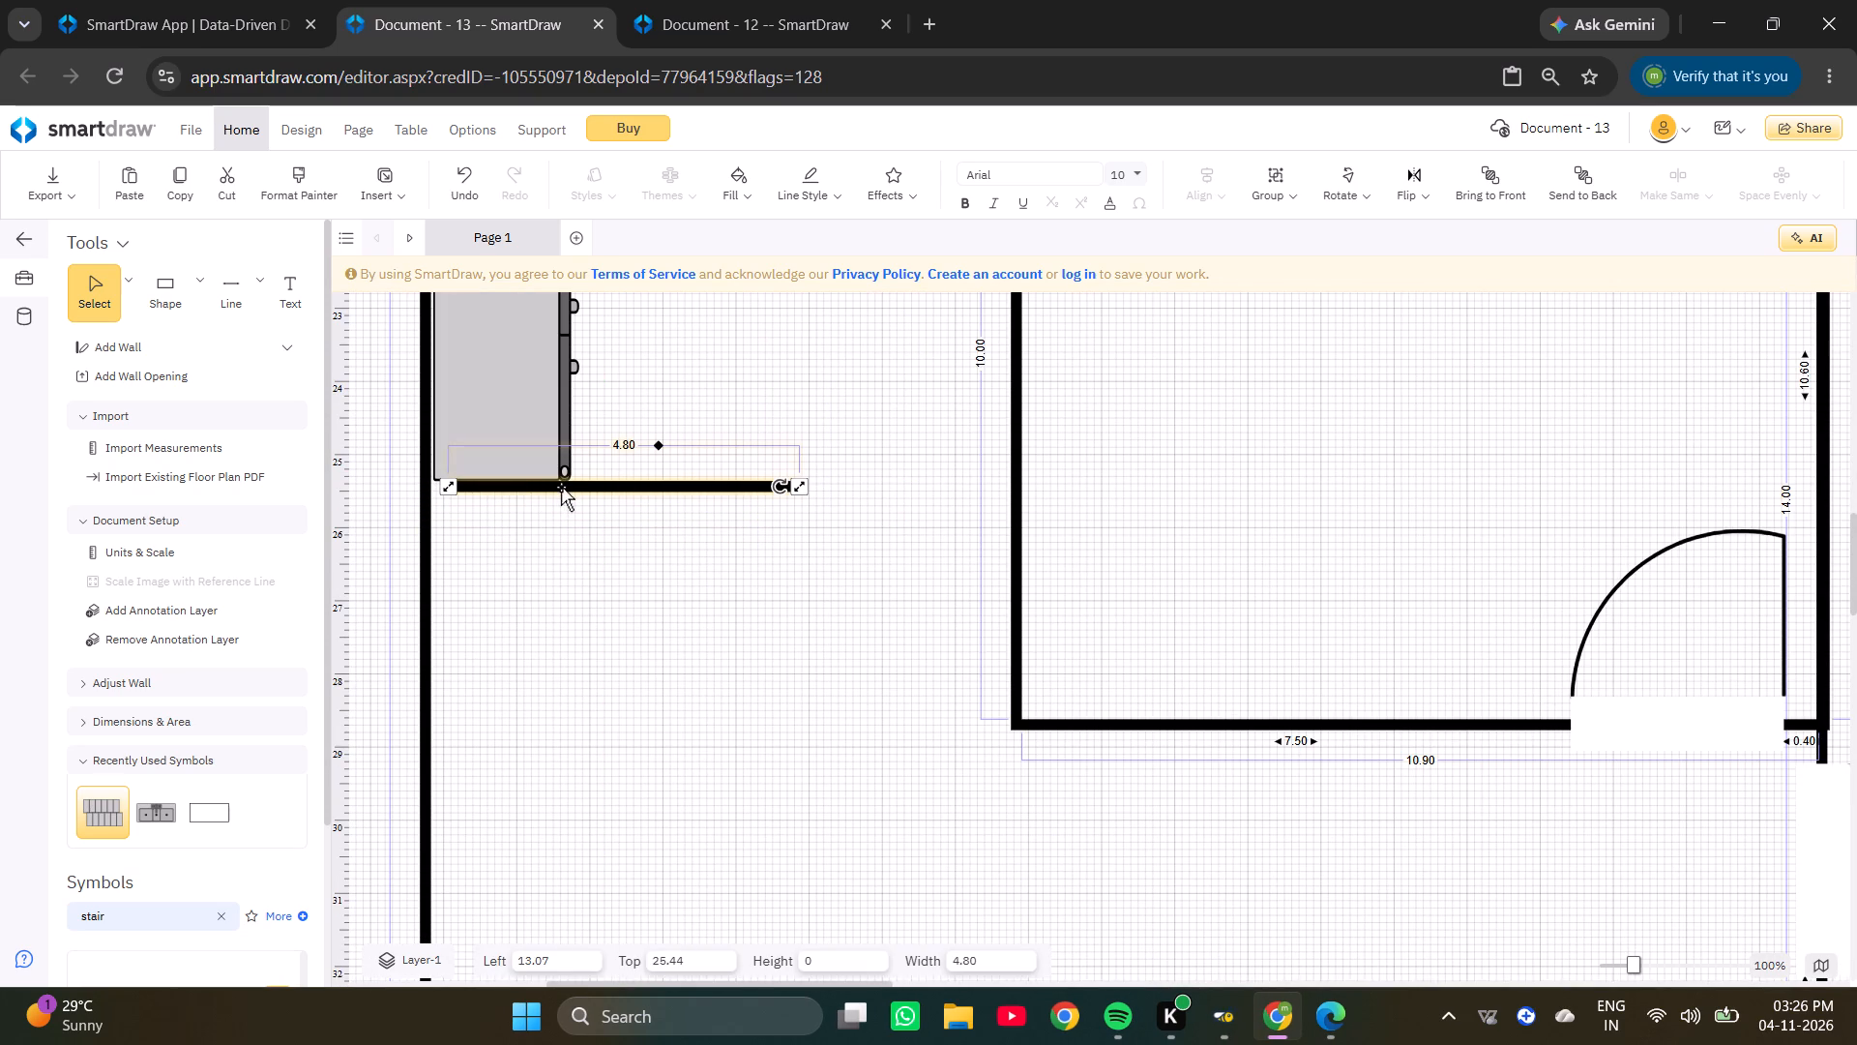
pyautogui.press('Down')
pyautogui.press('Down')
pyautogui.moveTo(563, 486); pyautogui.dragTo(545, 487)
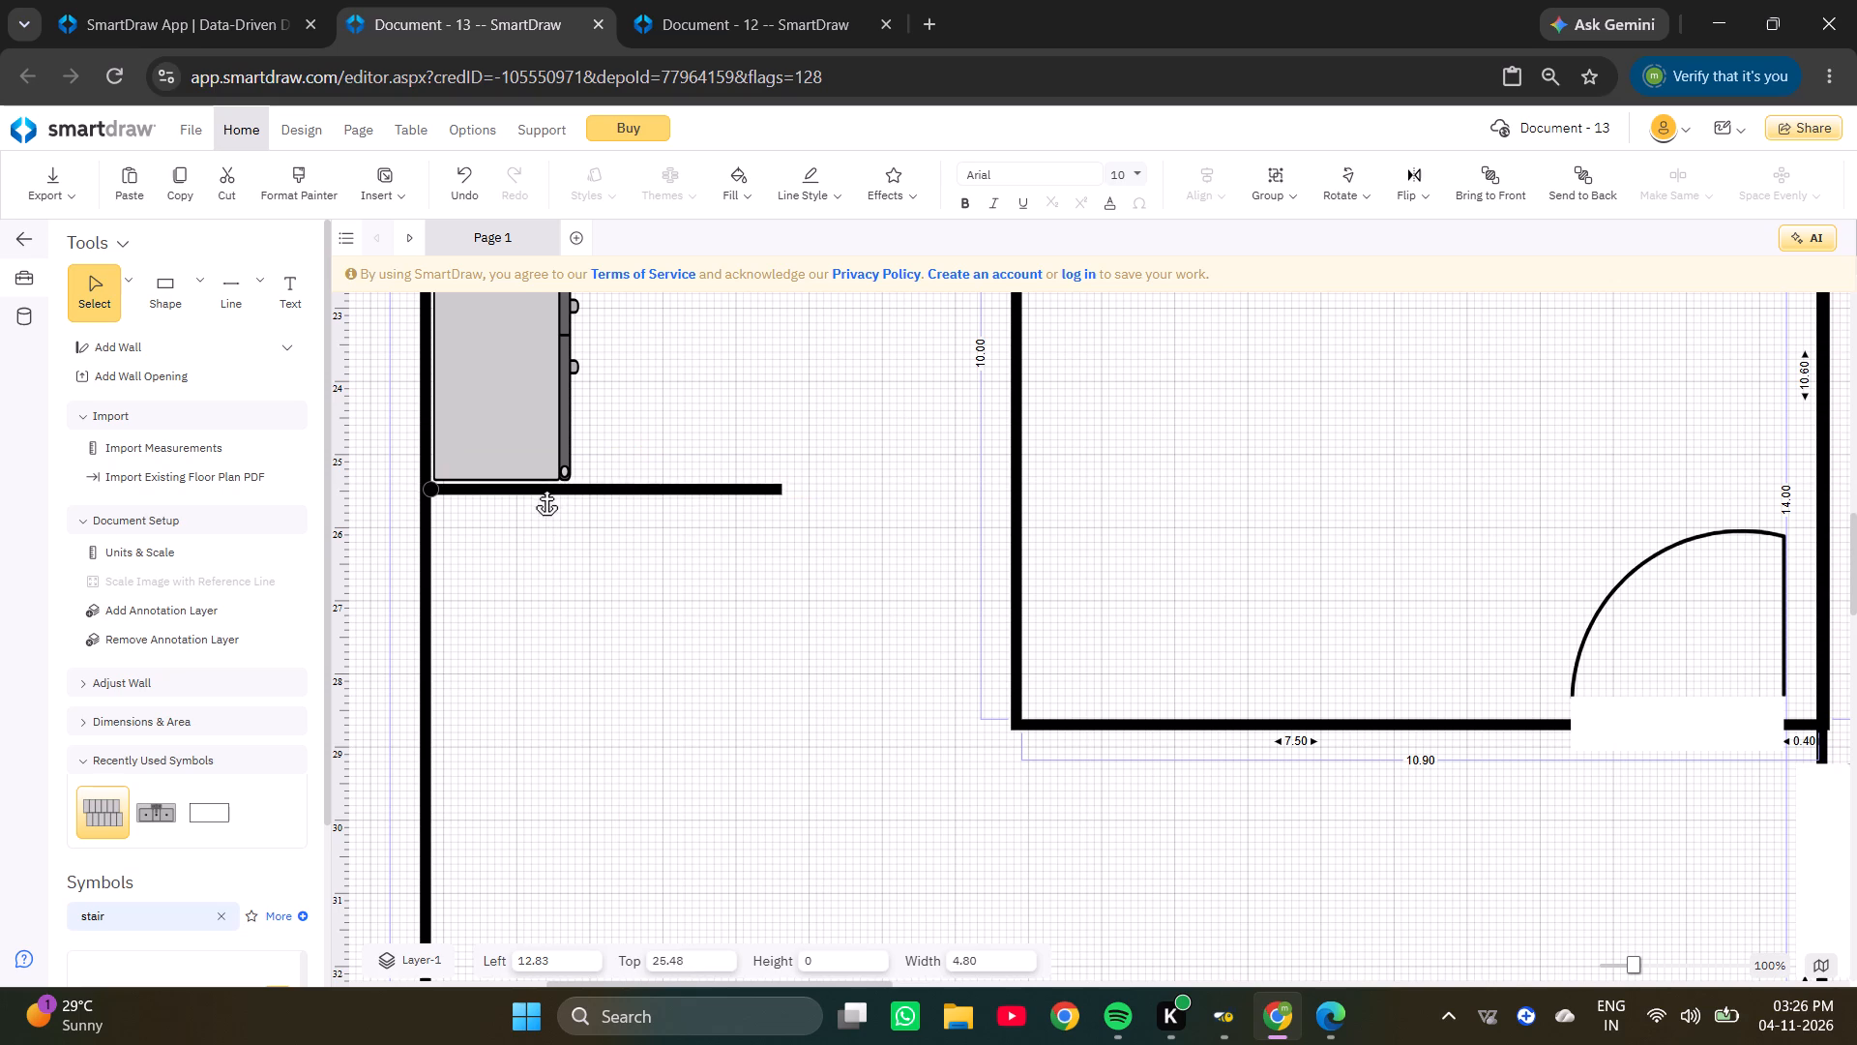
pyautogui.moveTo(545, 487); pyautogui.dragTo(546, 486)
pyautogui.click(614, 587)
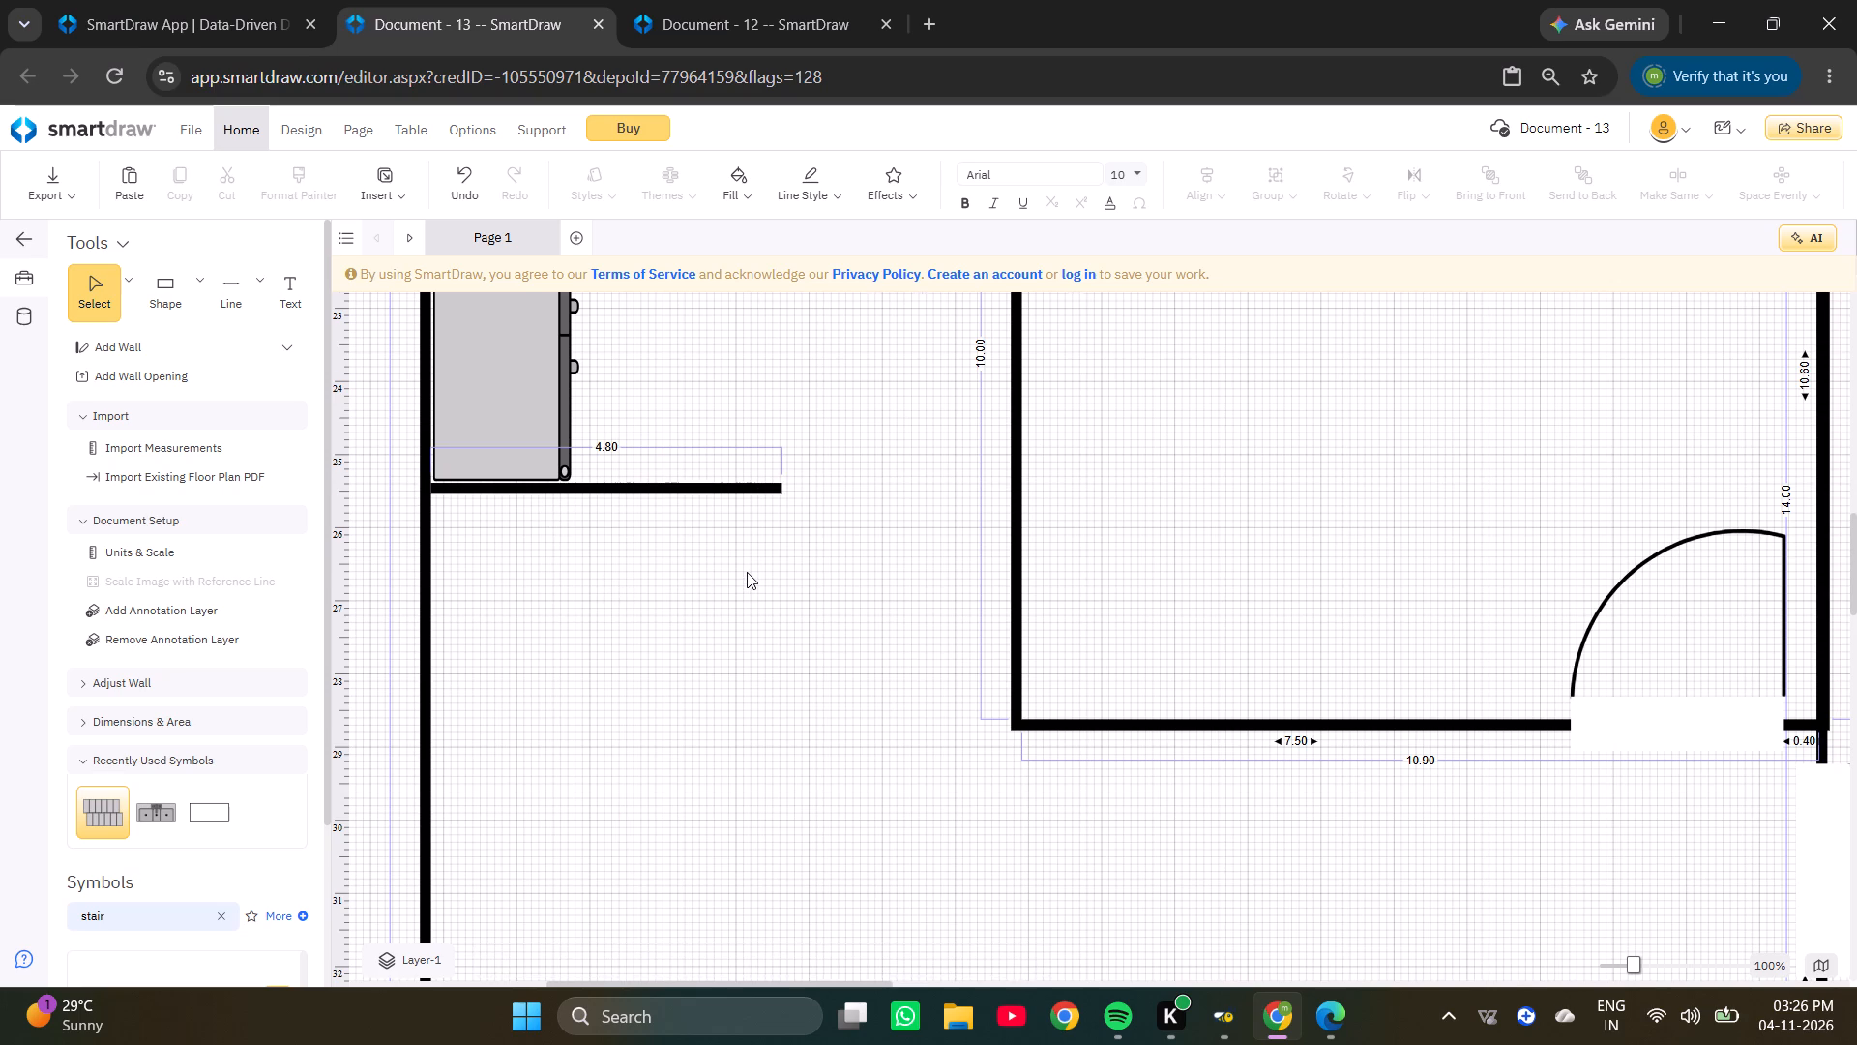
# Duplicate the 4.8 puja wall and place the copy in the open area below the original, at about 13.39, 27.87.
pyautogui.keyDown('ctrl'); pyautogui.scroll(-2, 747, 572); pyautogui.keyUp('ctrl')
pyautogui.click(732, 536)
pyautogui.click(739, 531)
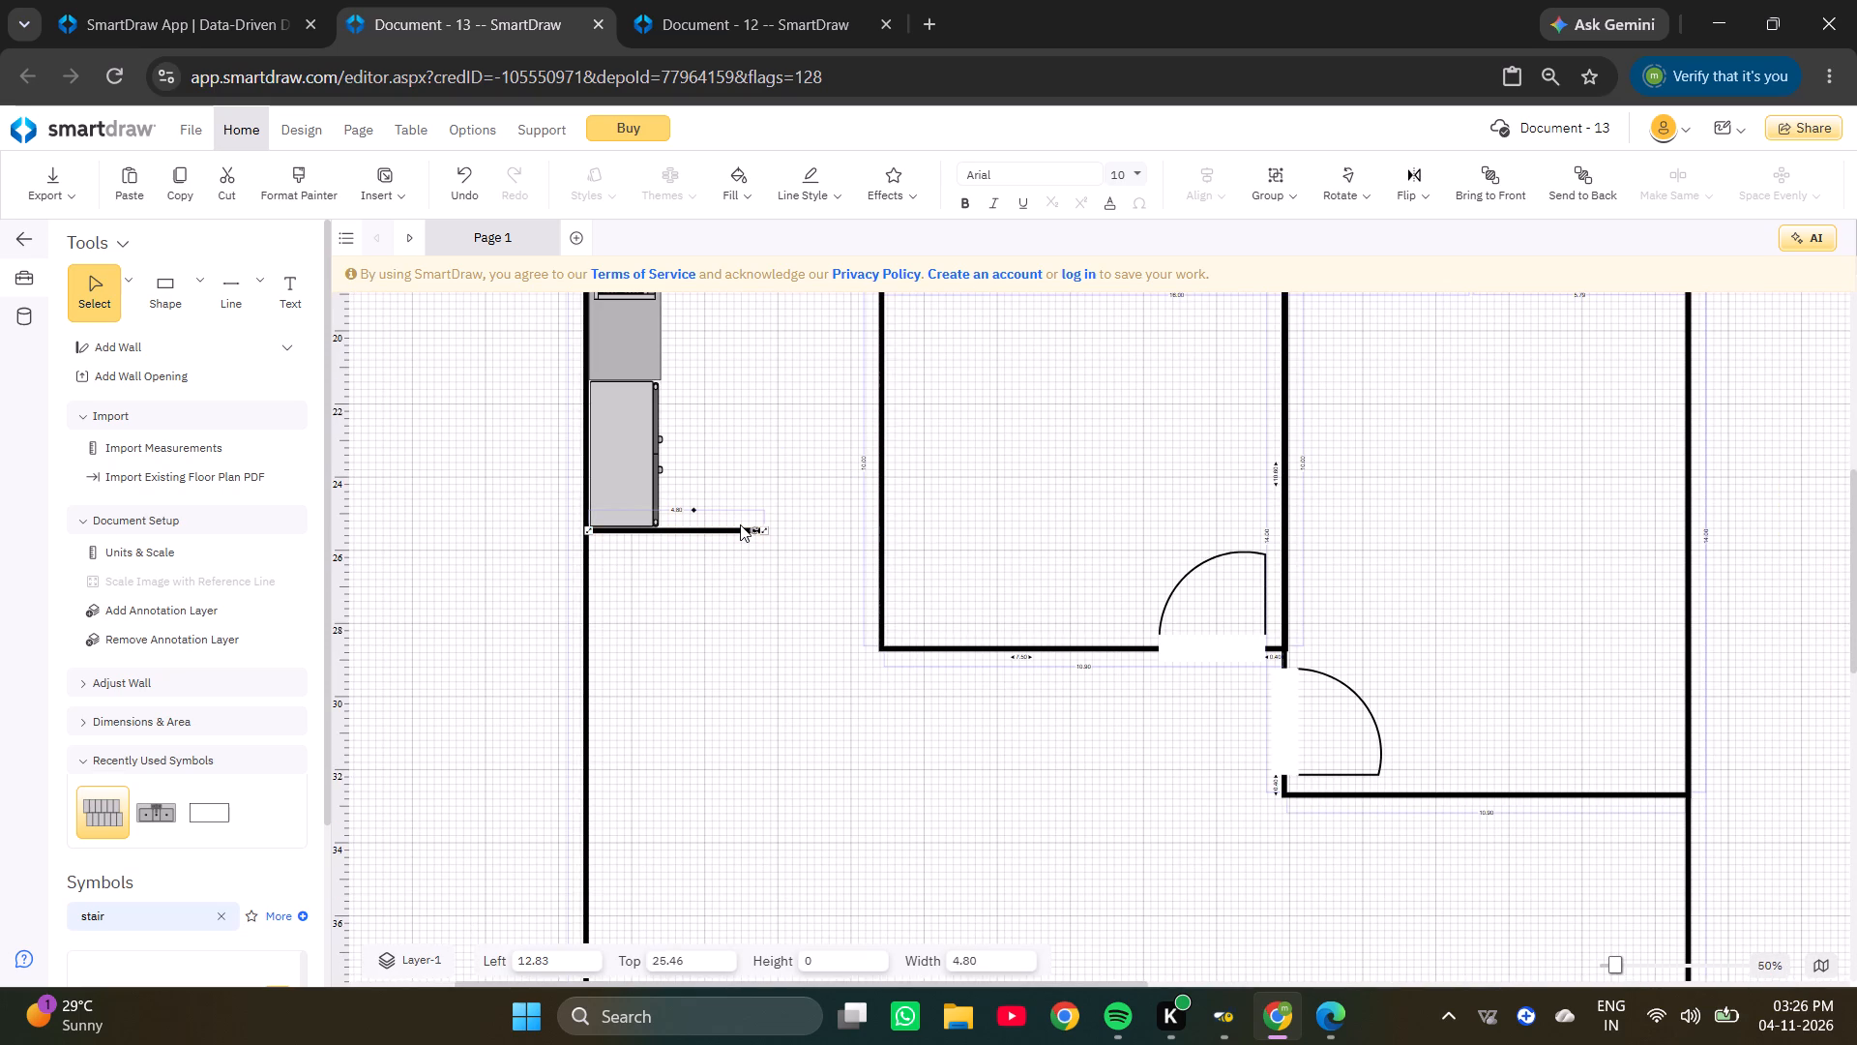
pyautogui.hotkey('ctrl', 'c')
pyautogui.hotkey('ctrl', 'v')
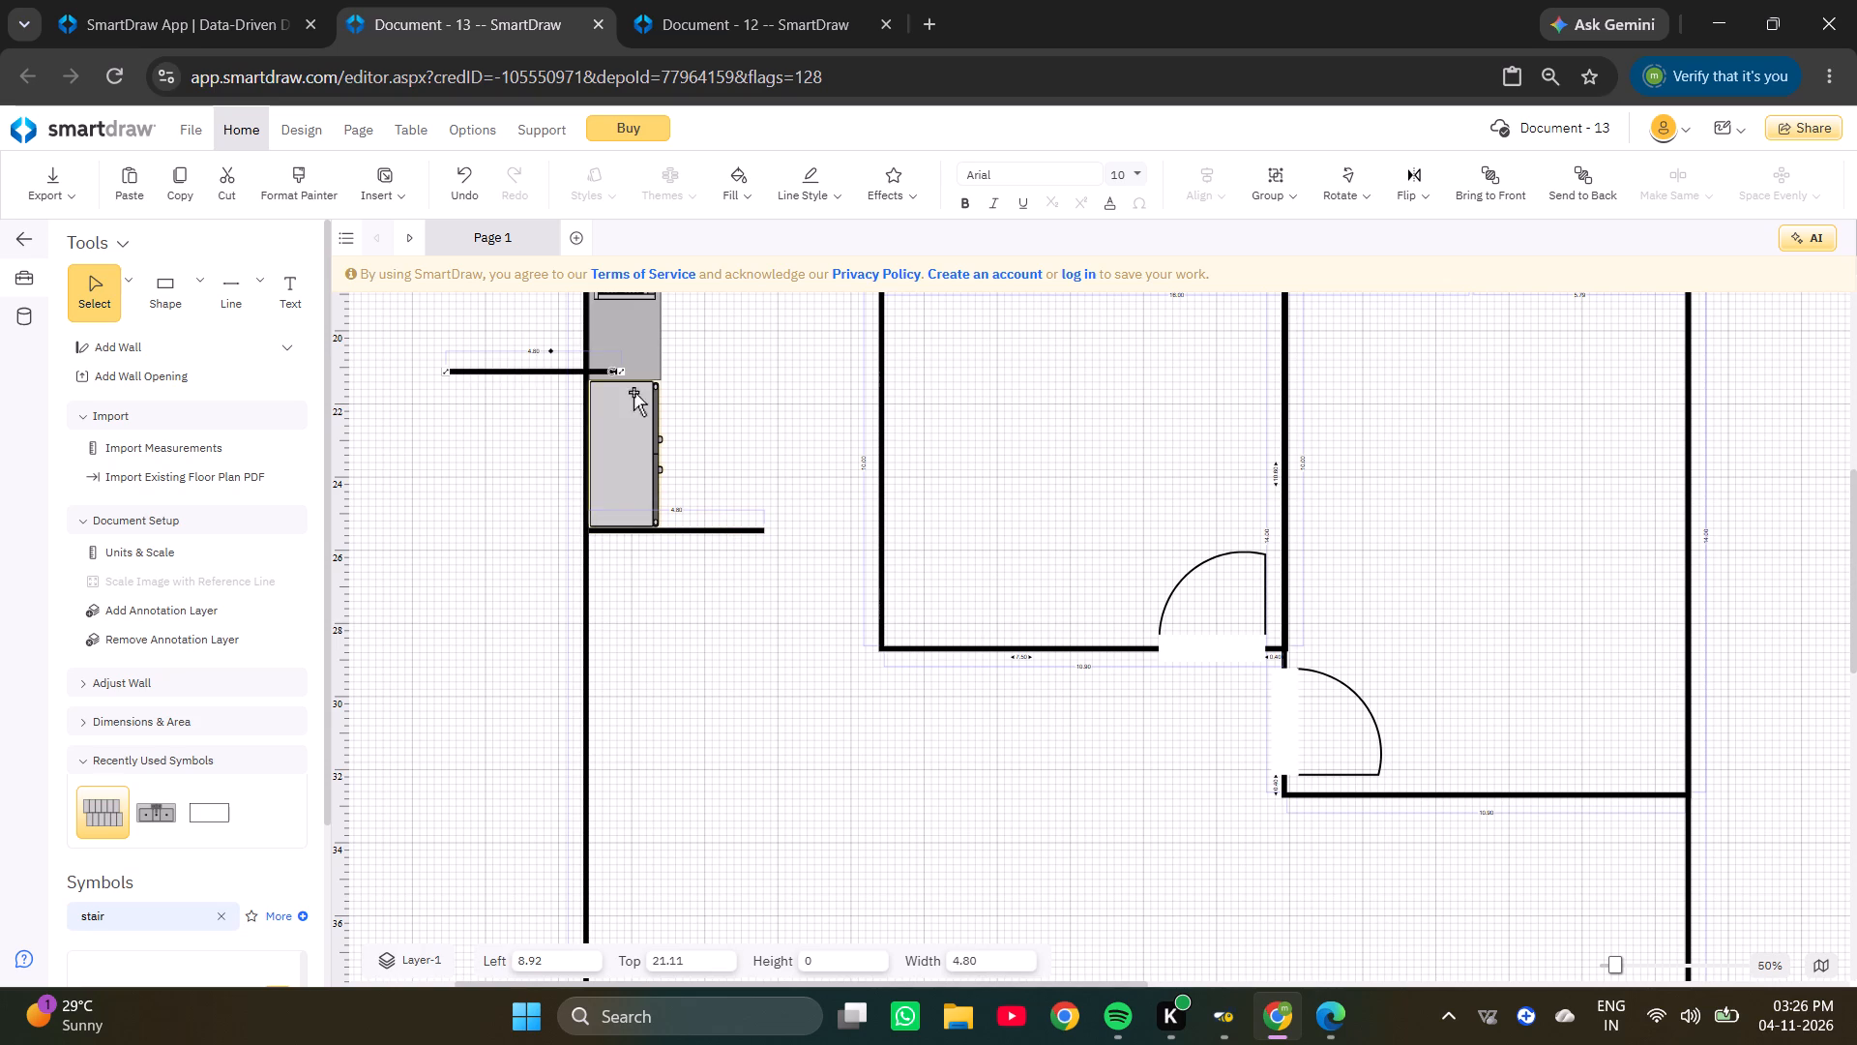
pyautogui.moveTo(527, 373); pyautogui.dragTo(691, 621)
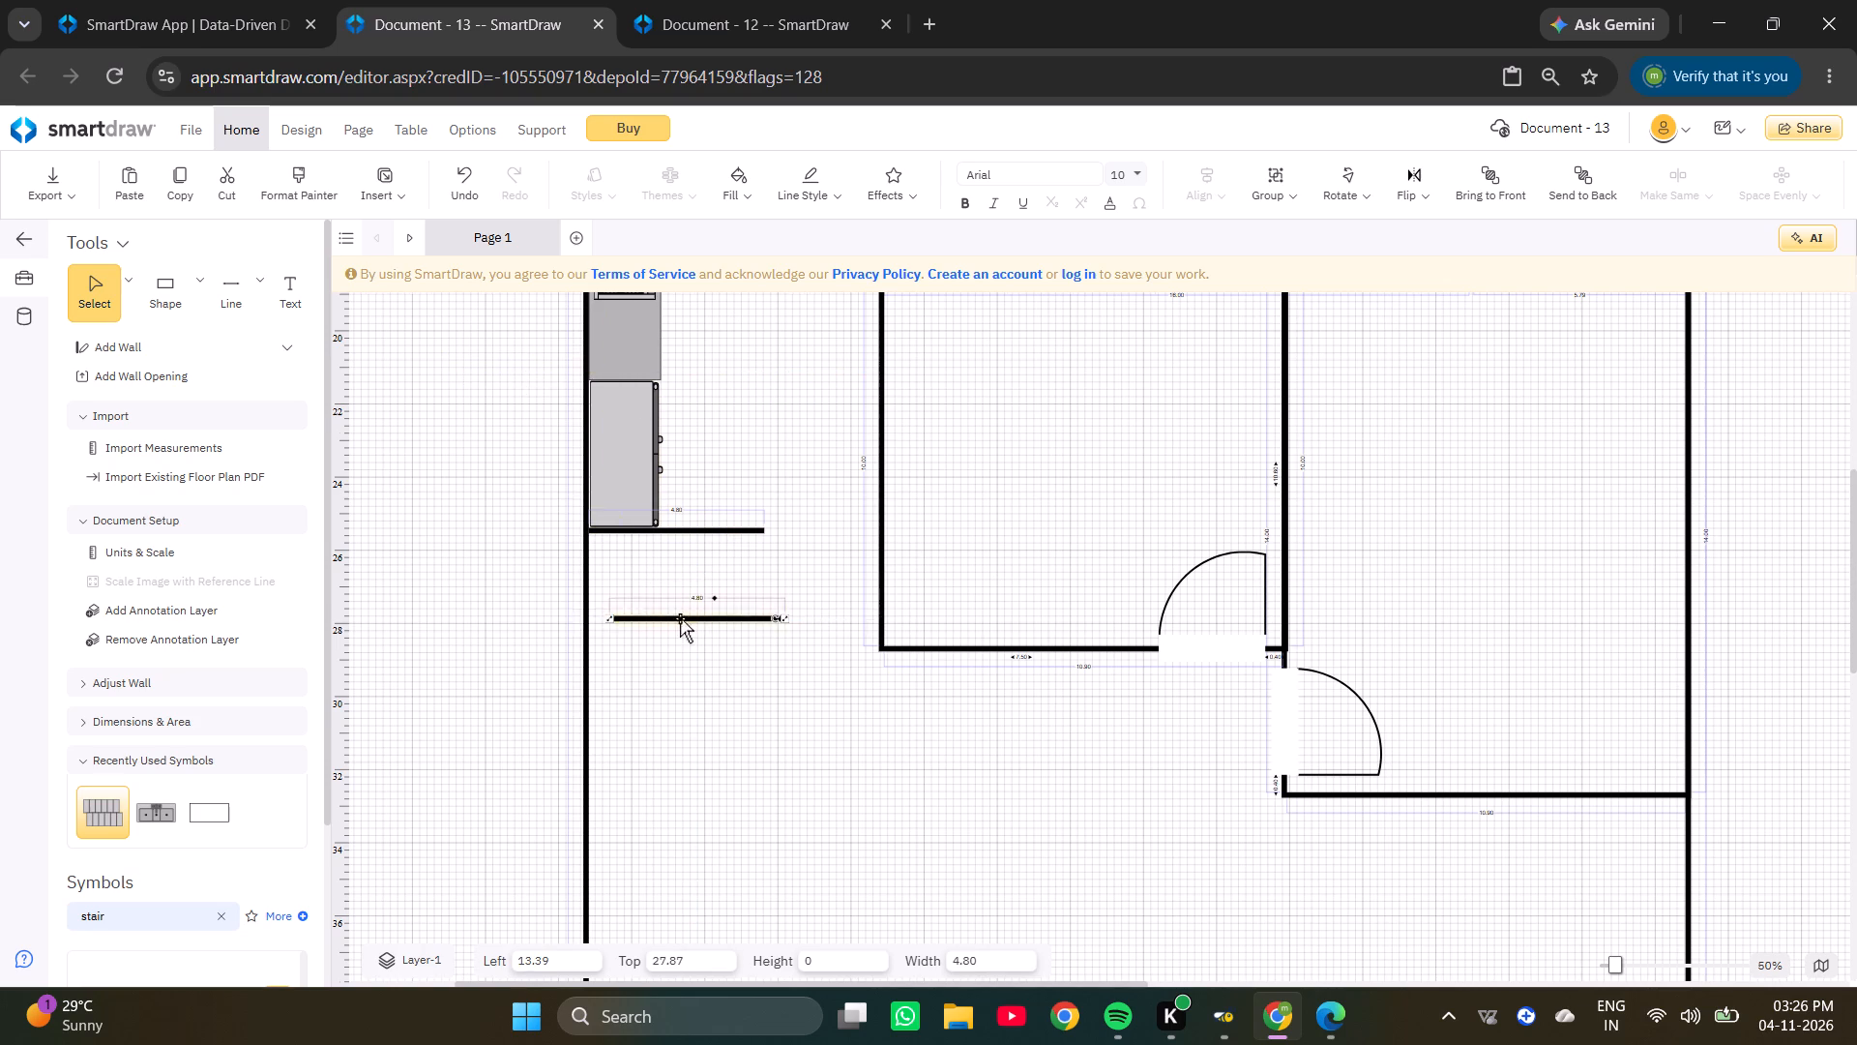
# Rotate the copied puja wall to vertical and join its upper end to the free end of the horizontal puja wall.
pyautogui.keyDown('ctrl'); pyautogui.scroll(2, 680, 618); pyautogui.keyUp('ctrl')
pyautogui.moveTo(870, 616); pyautogui.dragTo(739, 841)
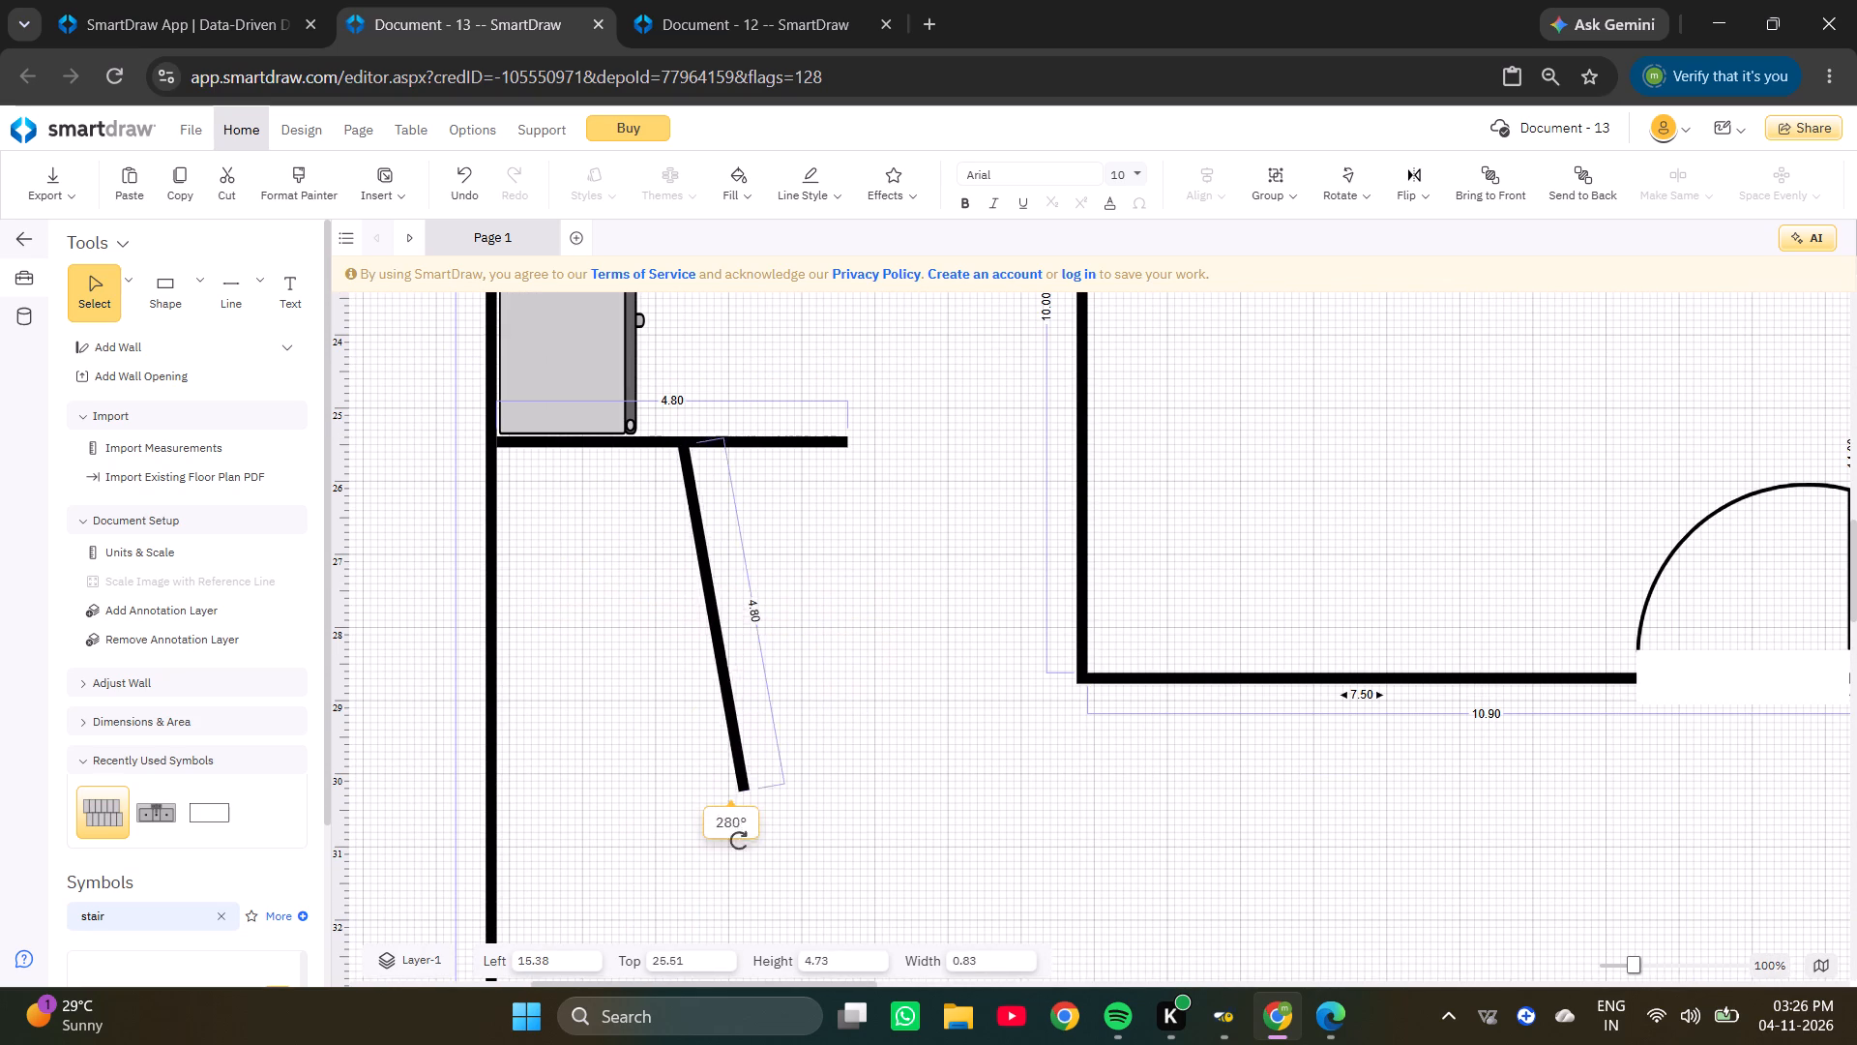
pyautogui.moveTo(739, 841); pyautogui.dragTo(724, 843)
pyautogui.moveTo(728, 774); pyautogui.dragTo(714, 776)
pyautogui.moveTo(710, 537); pyautogui.dragTo(857, 547)
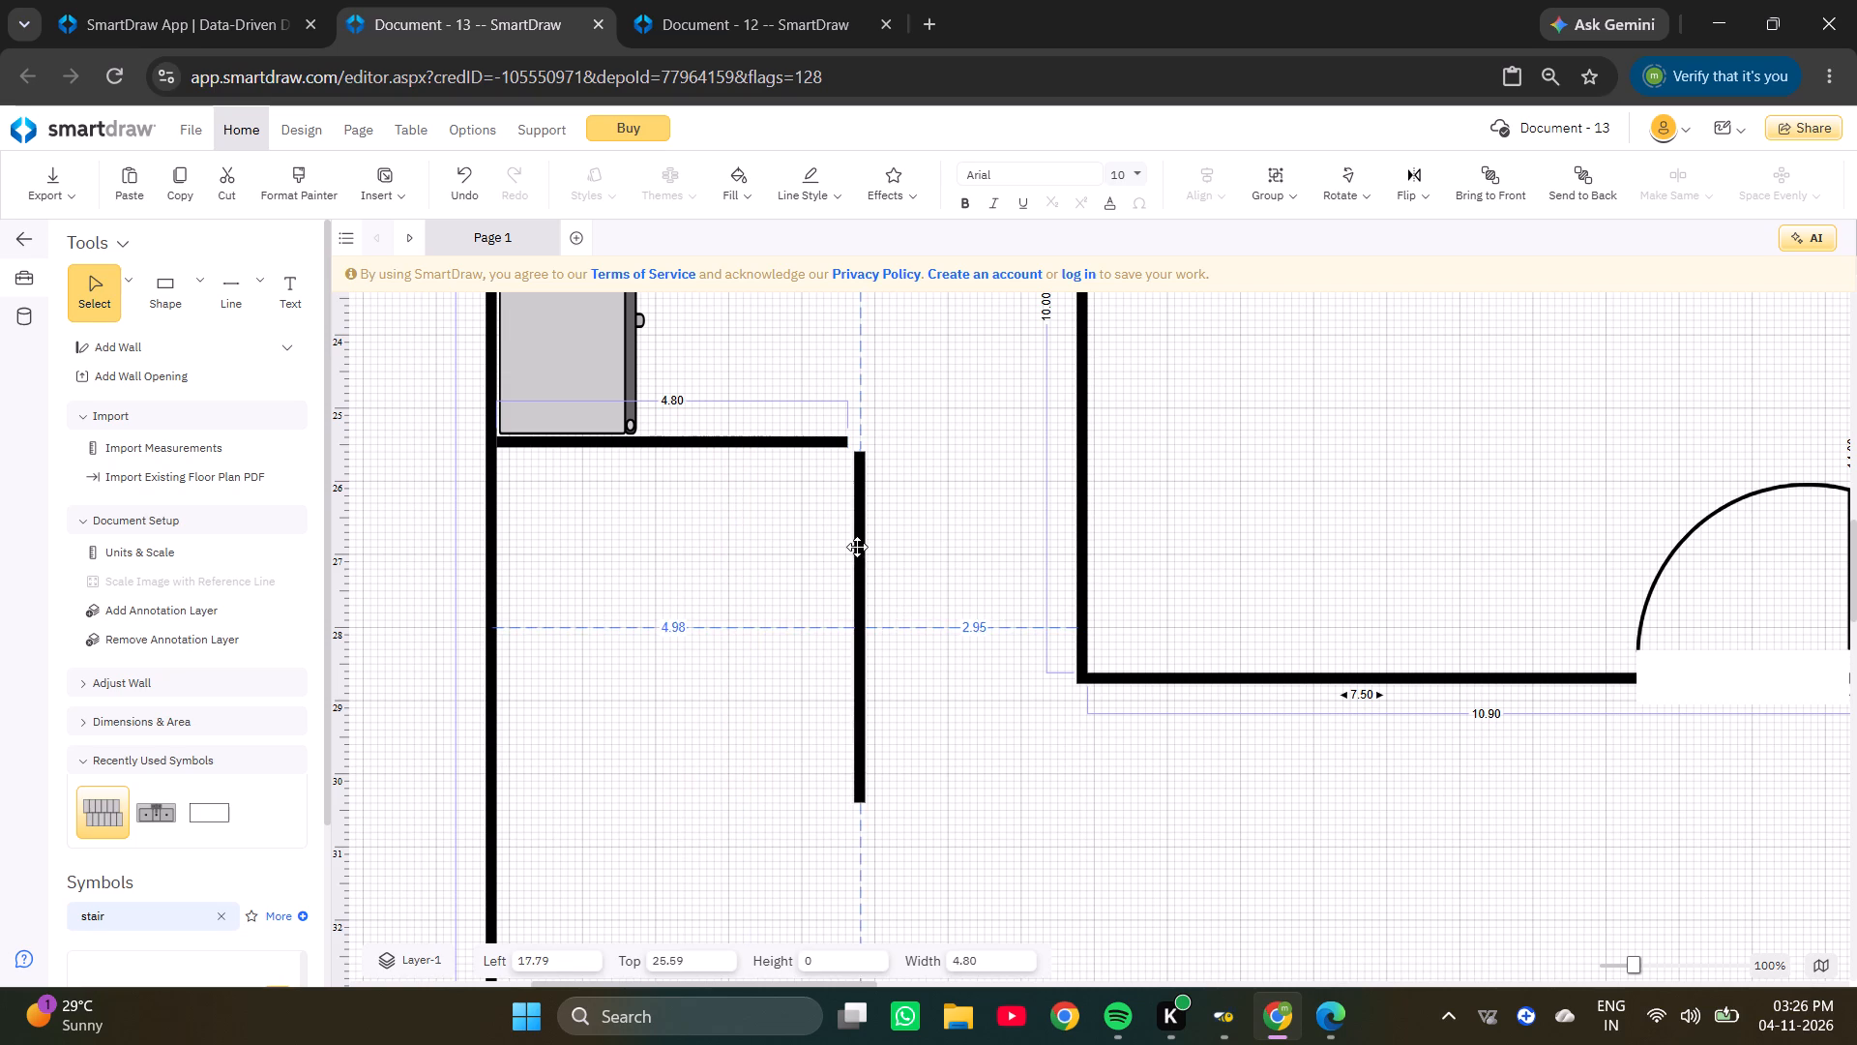
pyautogui.moveTo(857, 547); pyautogui.dragTo(849, 542)
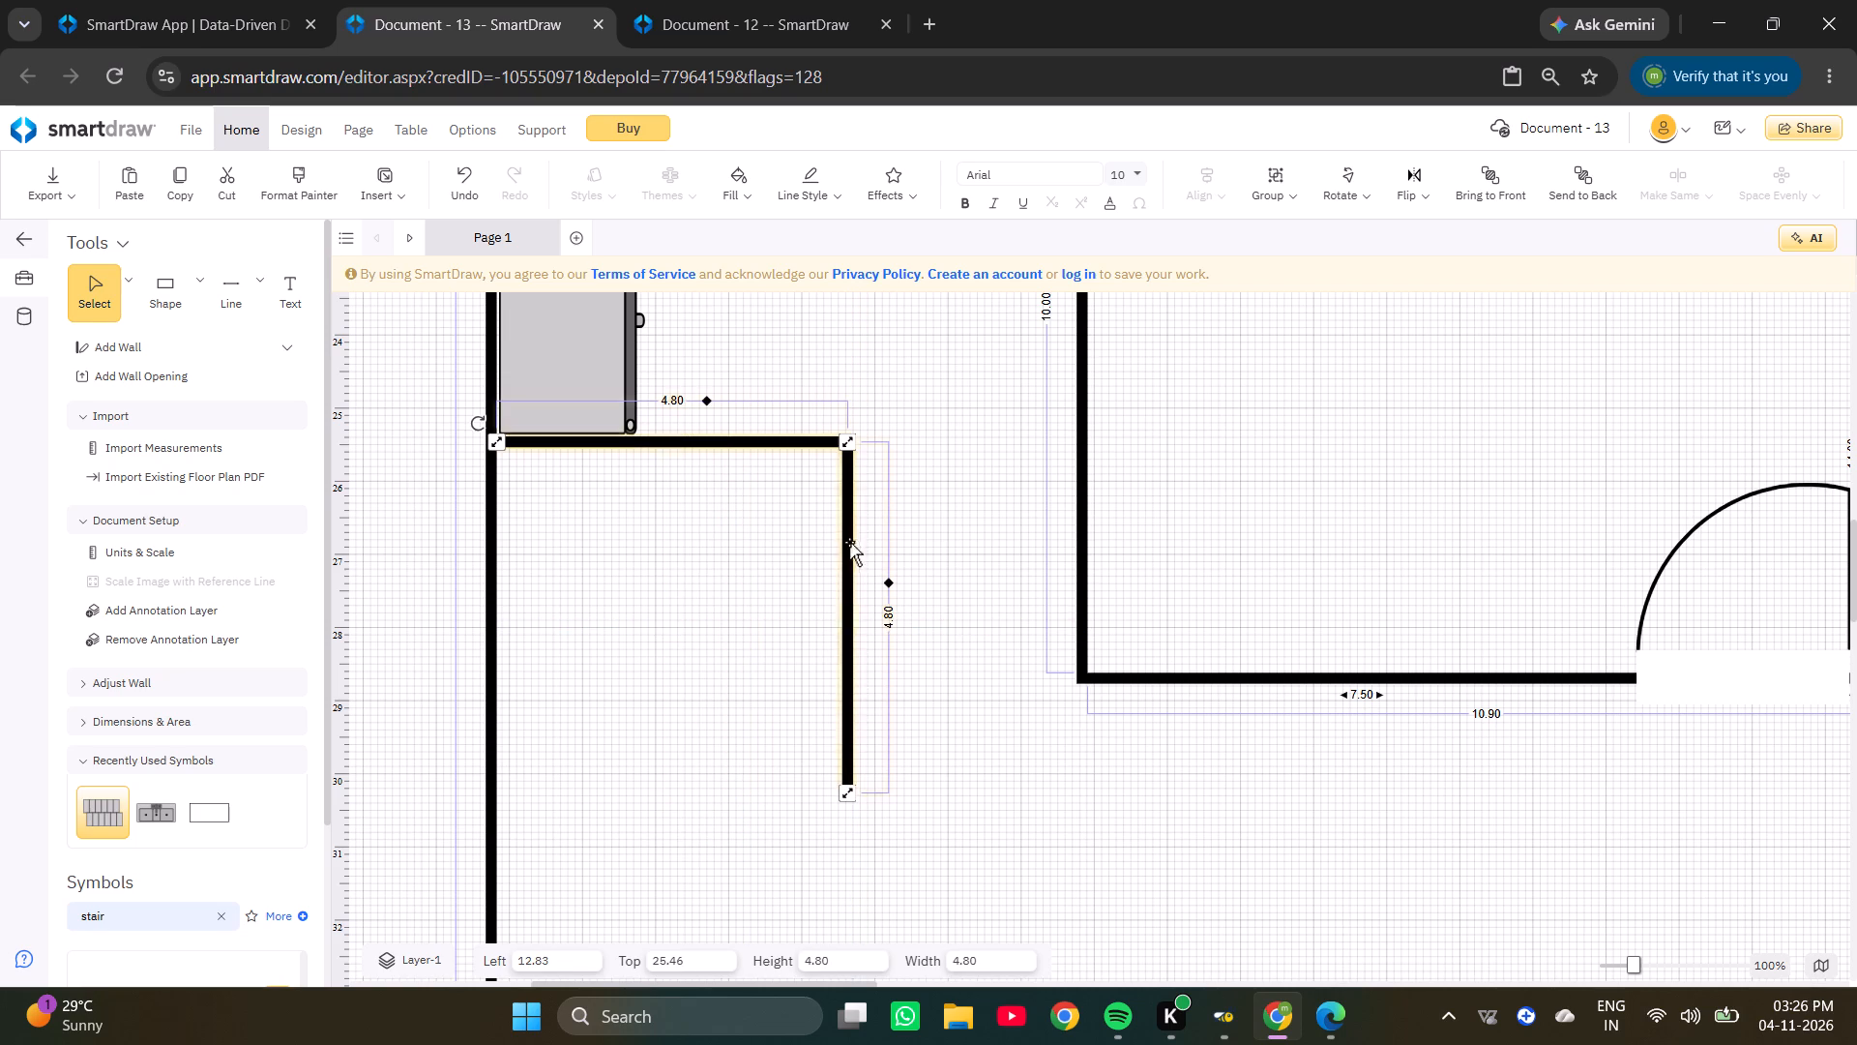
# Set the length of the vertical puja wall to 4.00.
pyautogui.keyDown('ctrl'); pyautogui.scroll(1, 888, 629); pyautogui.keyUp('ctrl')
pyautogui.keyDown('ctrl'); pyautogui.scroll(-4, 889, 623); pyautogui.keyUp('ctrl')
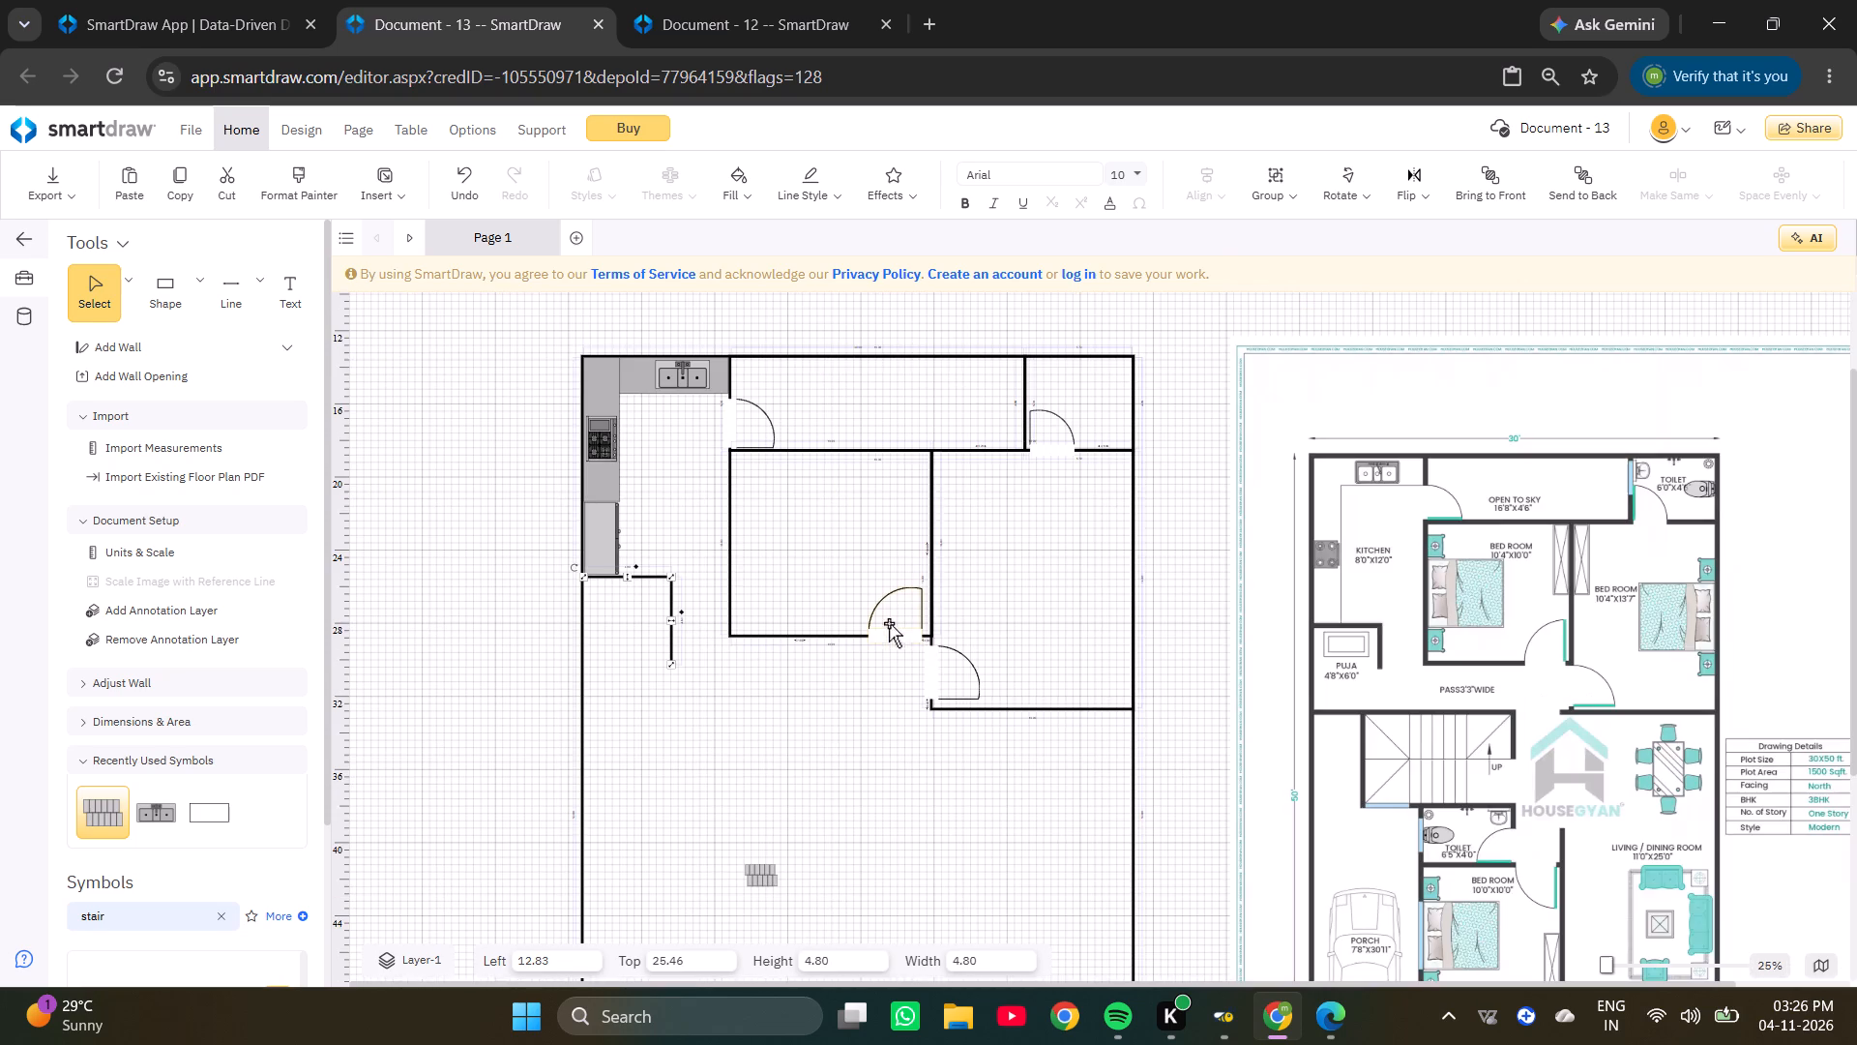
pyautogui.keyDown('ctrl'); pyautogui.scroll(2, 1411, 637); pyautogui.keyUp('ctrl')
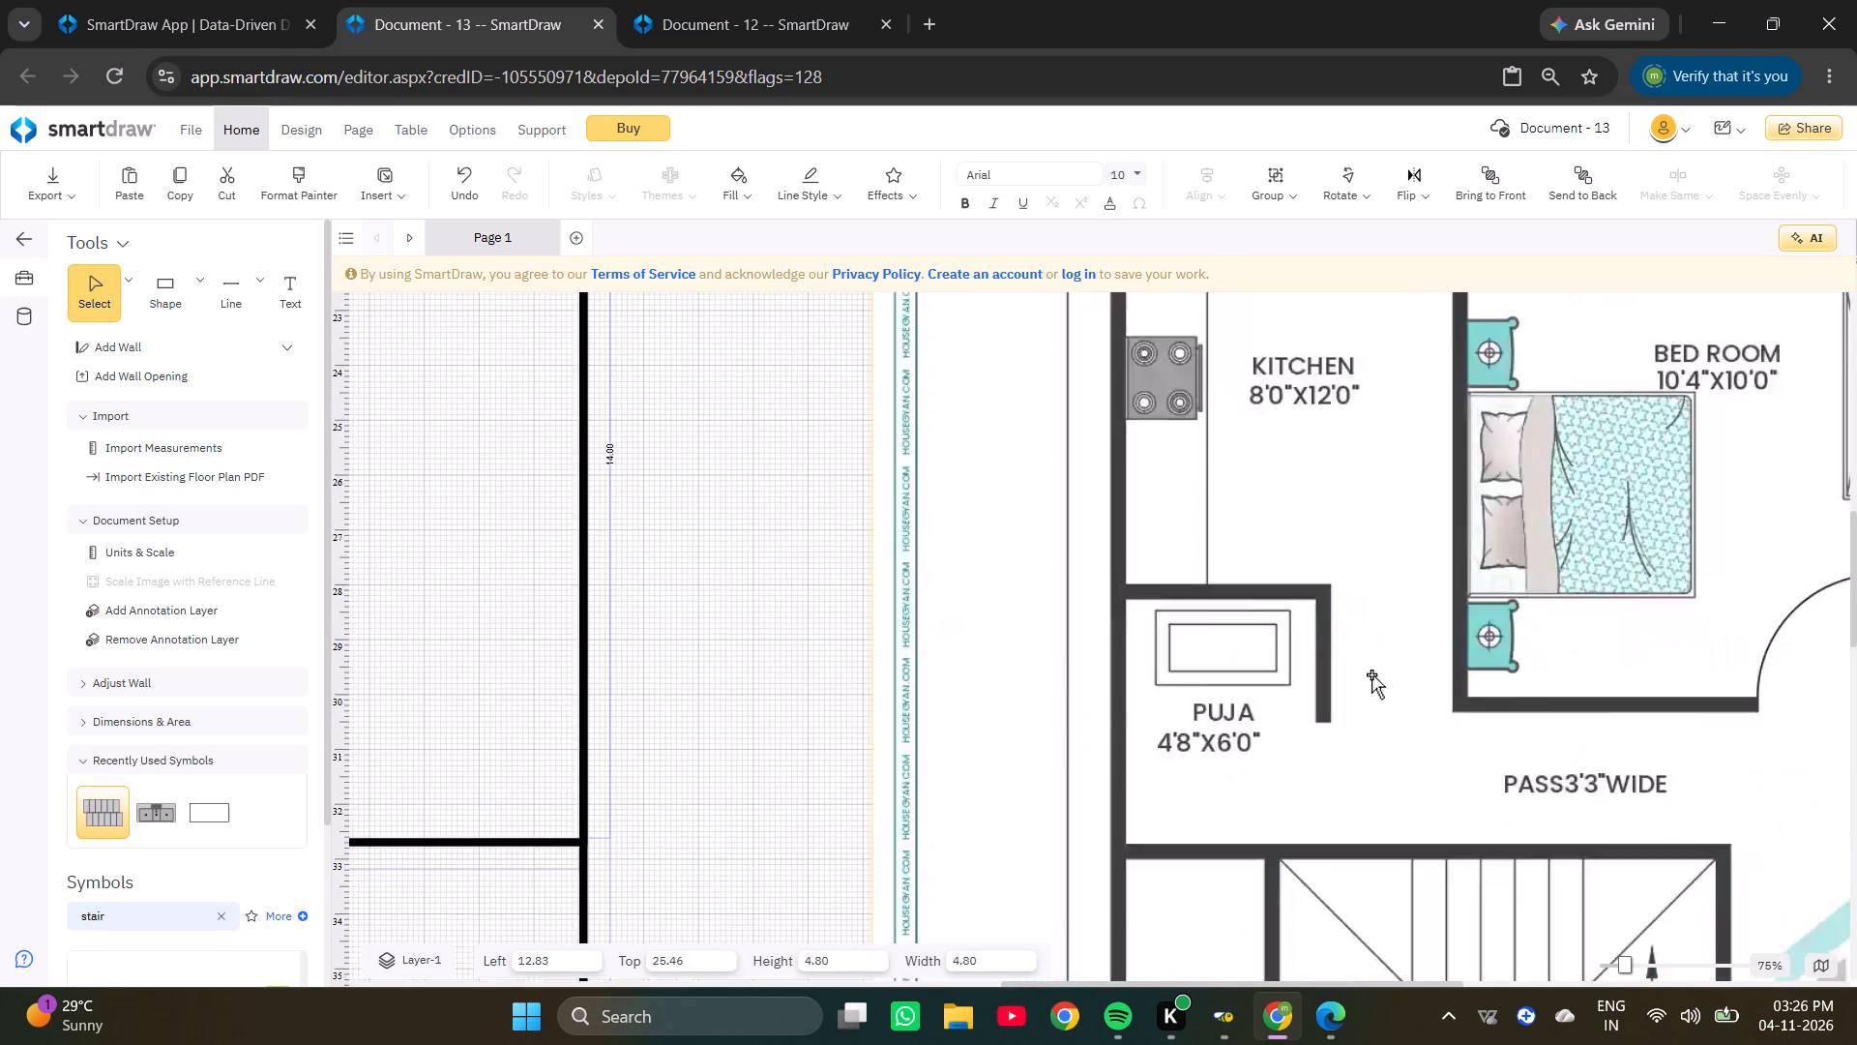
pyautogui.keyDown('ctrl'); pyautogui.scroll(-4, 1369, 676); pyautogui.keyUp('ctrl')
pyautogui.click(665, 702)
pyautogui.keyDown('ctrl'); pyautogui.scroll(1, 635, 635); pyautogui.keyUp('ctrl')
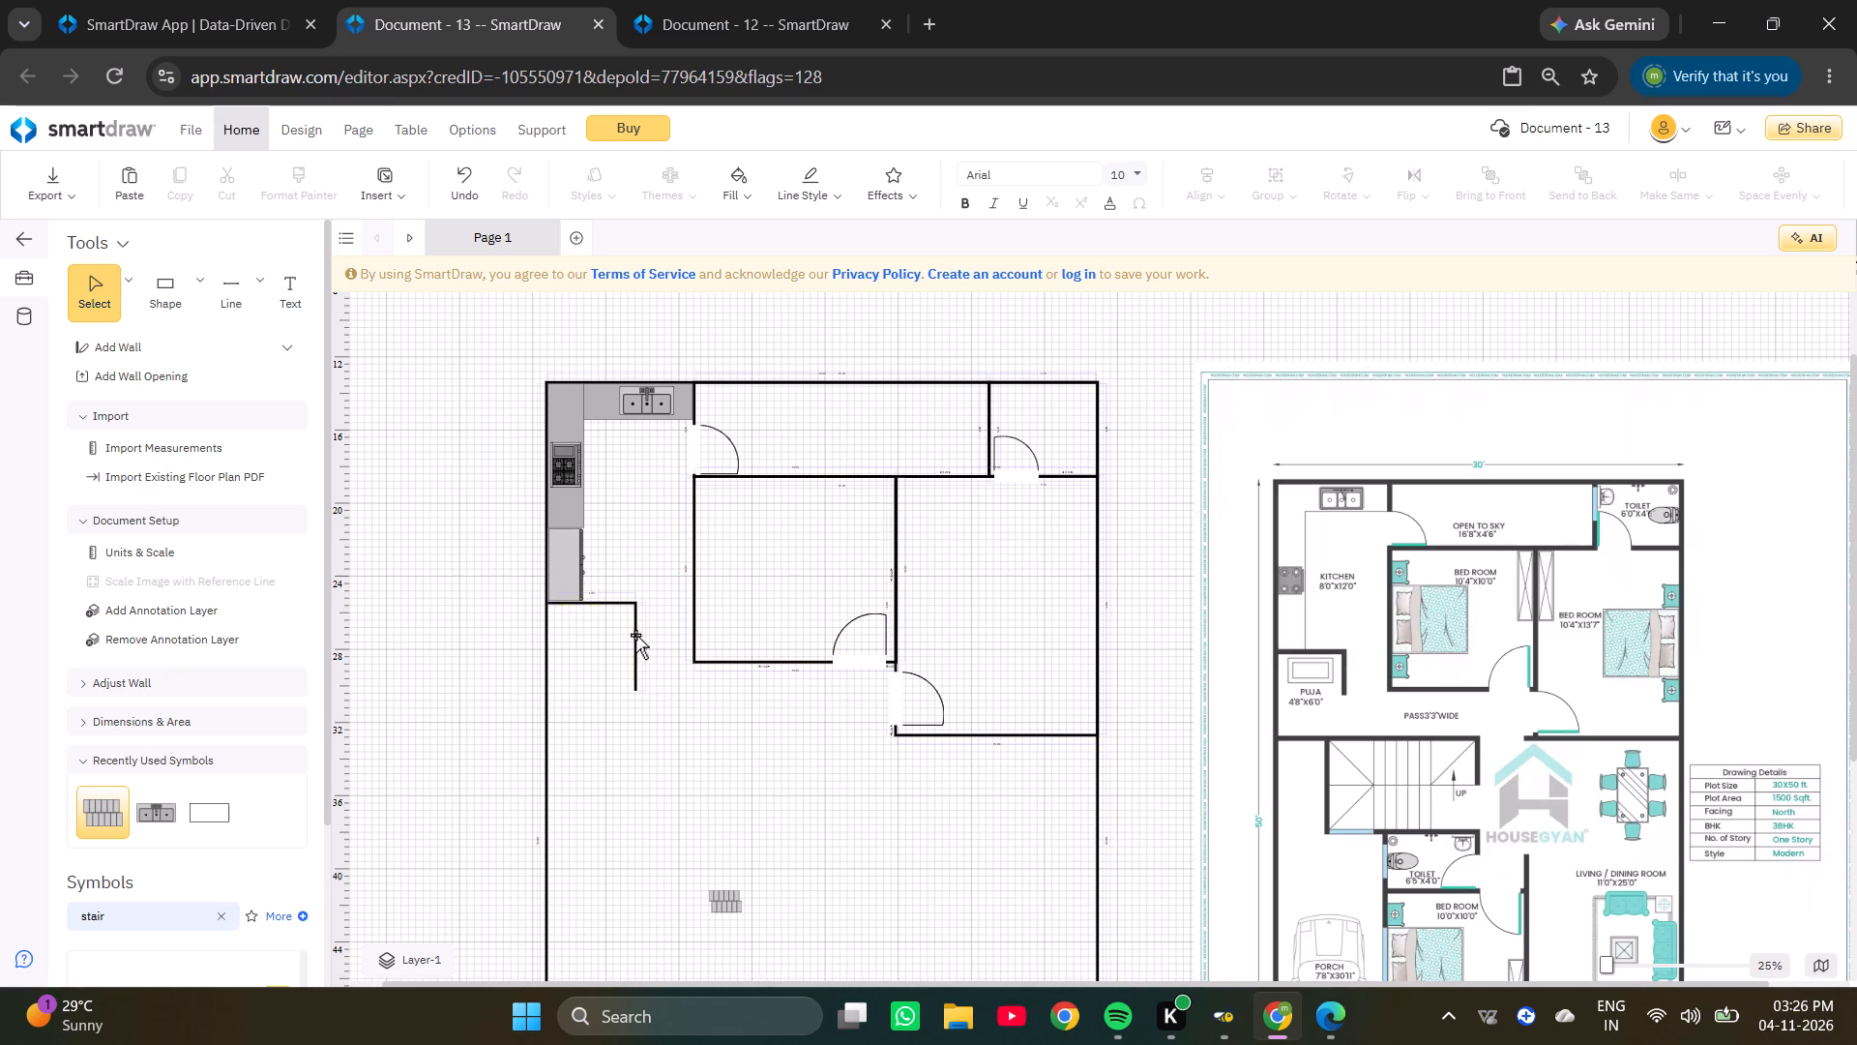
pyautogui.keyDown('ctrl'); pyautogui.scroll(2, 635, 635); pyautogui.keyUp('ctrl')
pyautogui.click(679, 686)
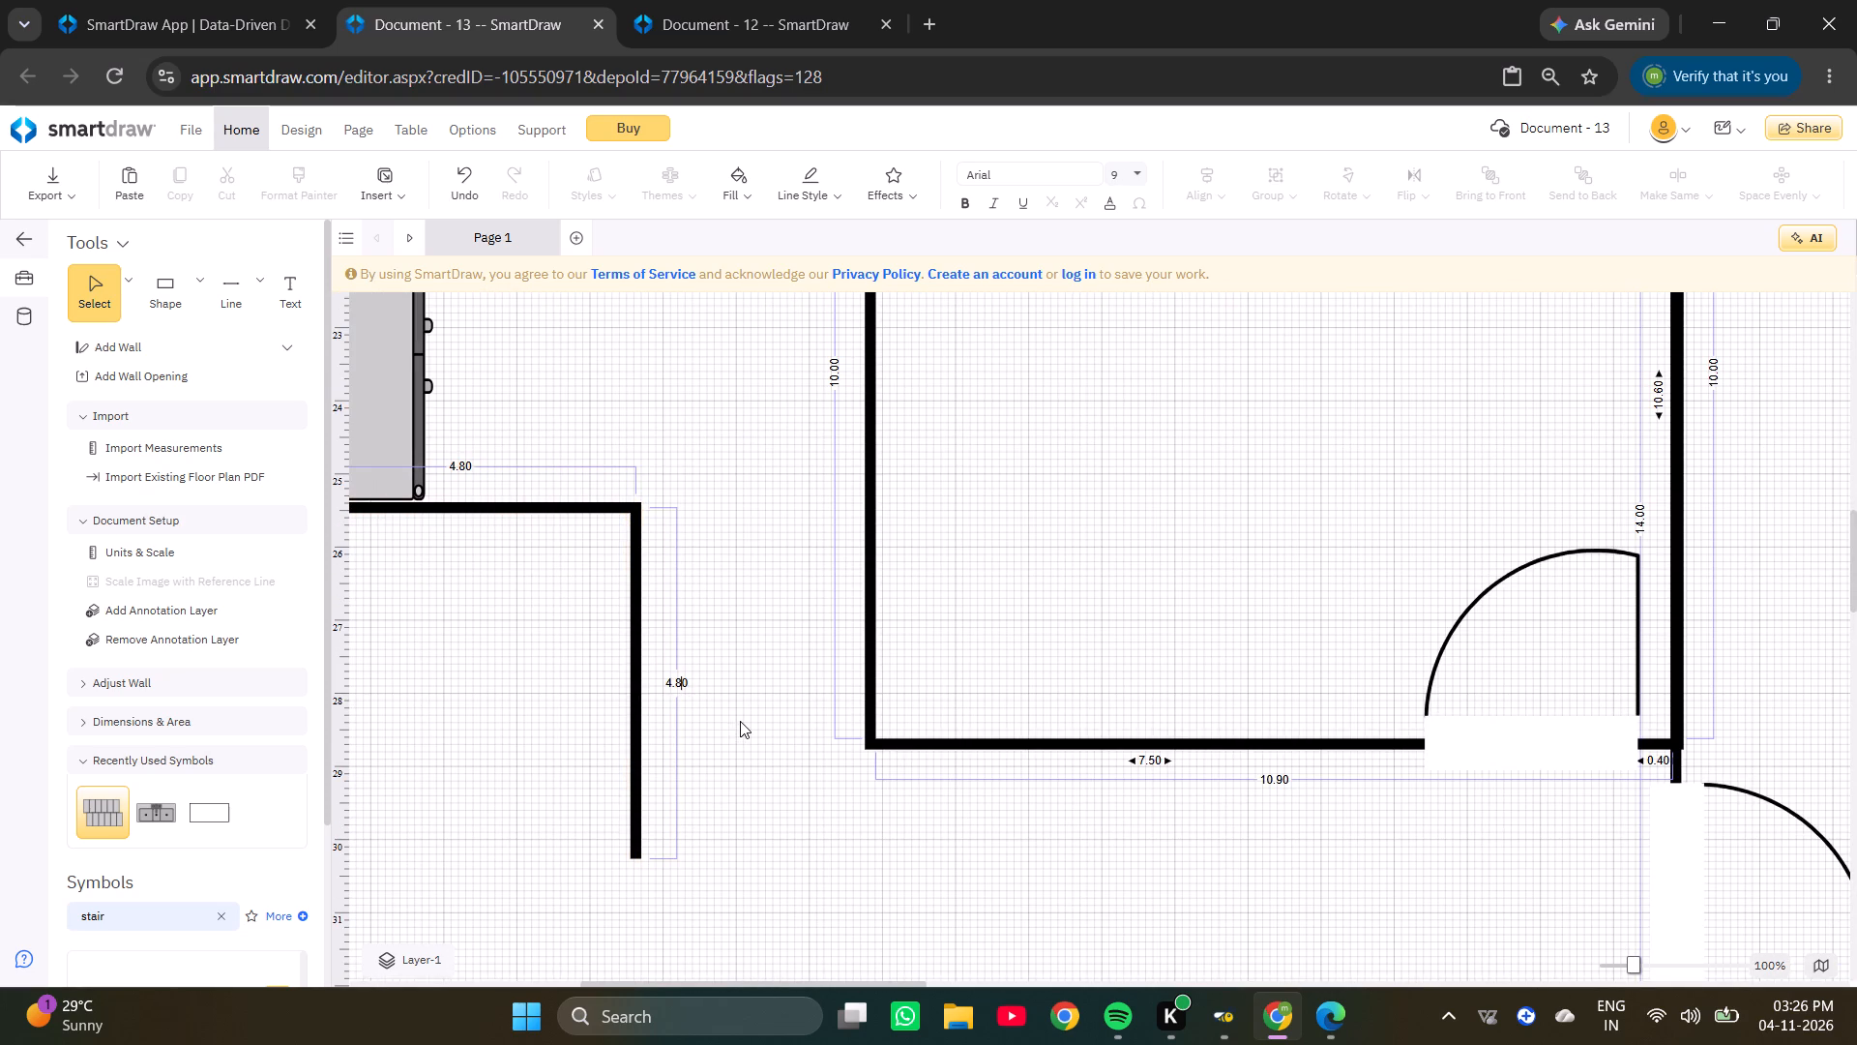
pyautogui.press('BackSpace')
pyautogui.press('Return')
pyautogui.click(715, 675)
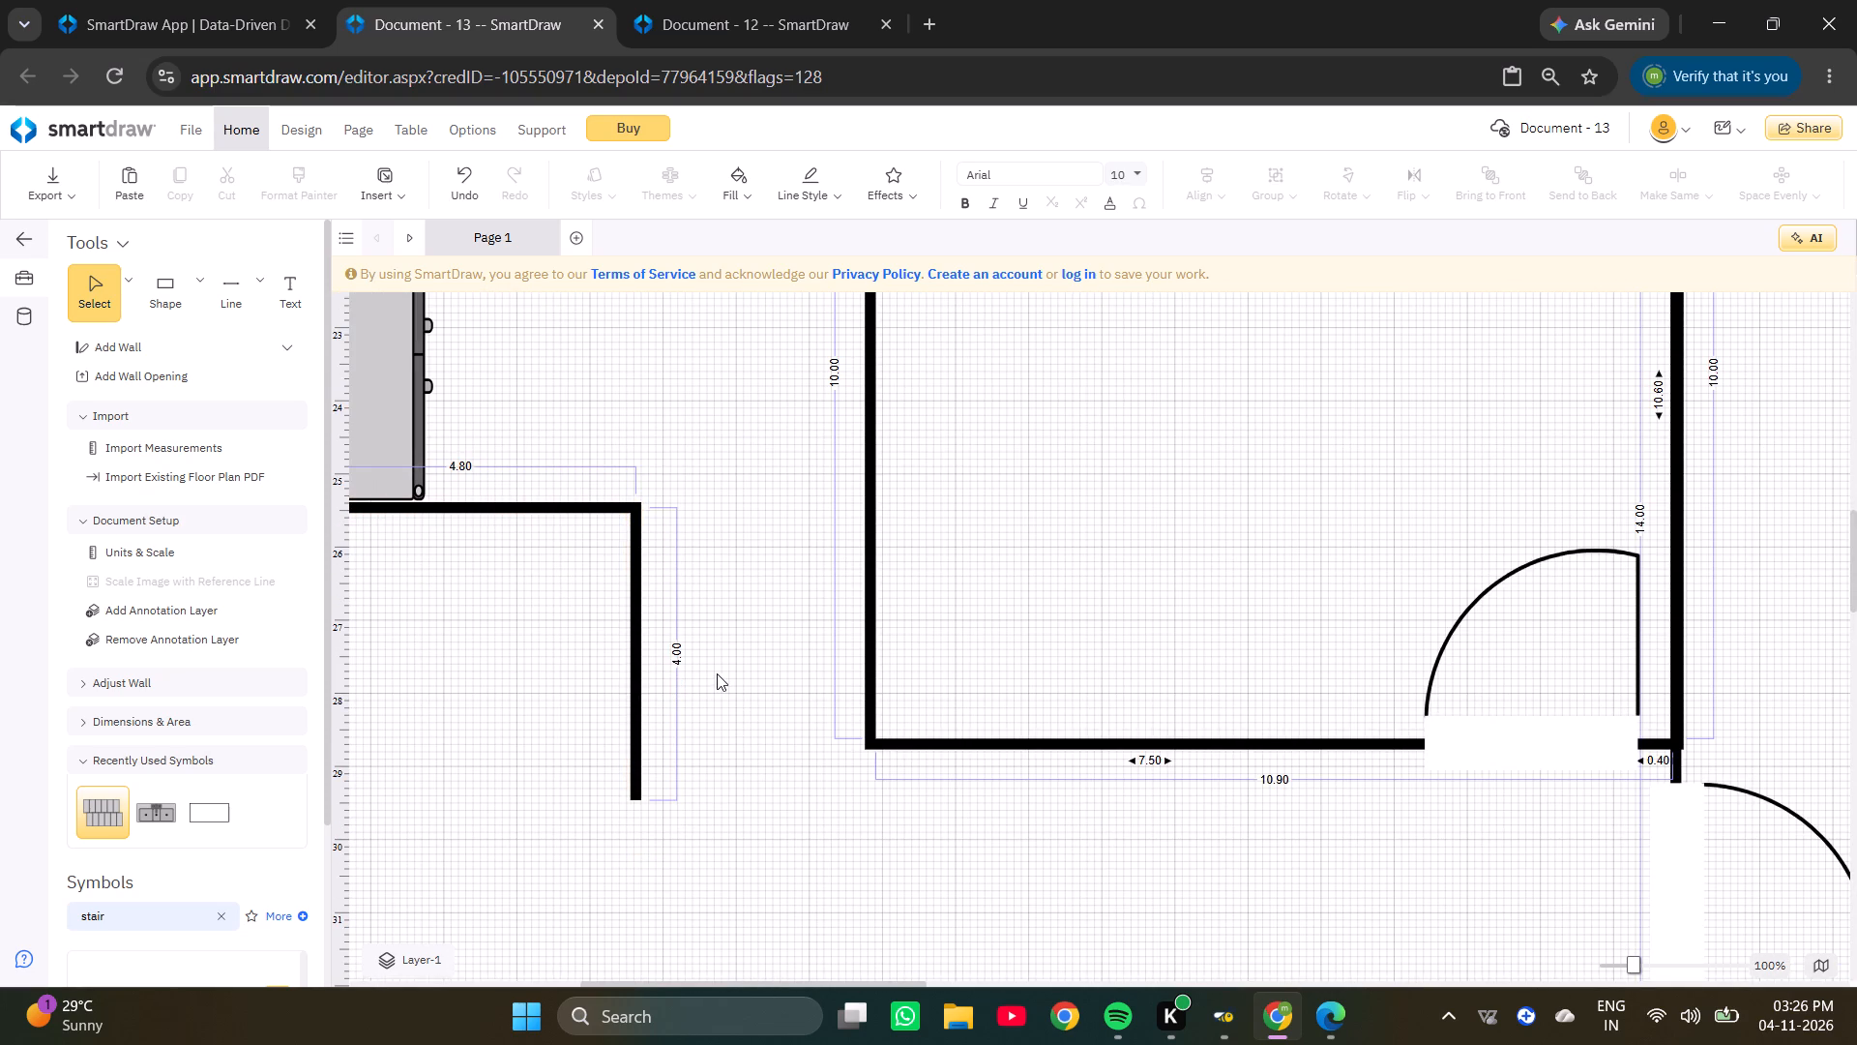
# Set the length of the vertical puja wall to 3.50.
pyautogui.keyDown('ctrl'); pyautogui.scroll(-4, 717, 677); pyautogui.keyUp('ctrl')
pyautogui.keyDown('ctrl'); pyautogui.scroll(4, 701, 681); pyautogui.keyUp('ctrl')
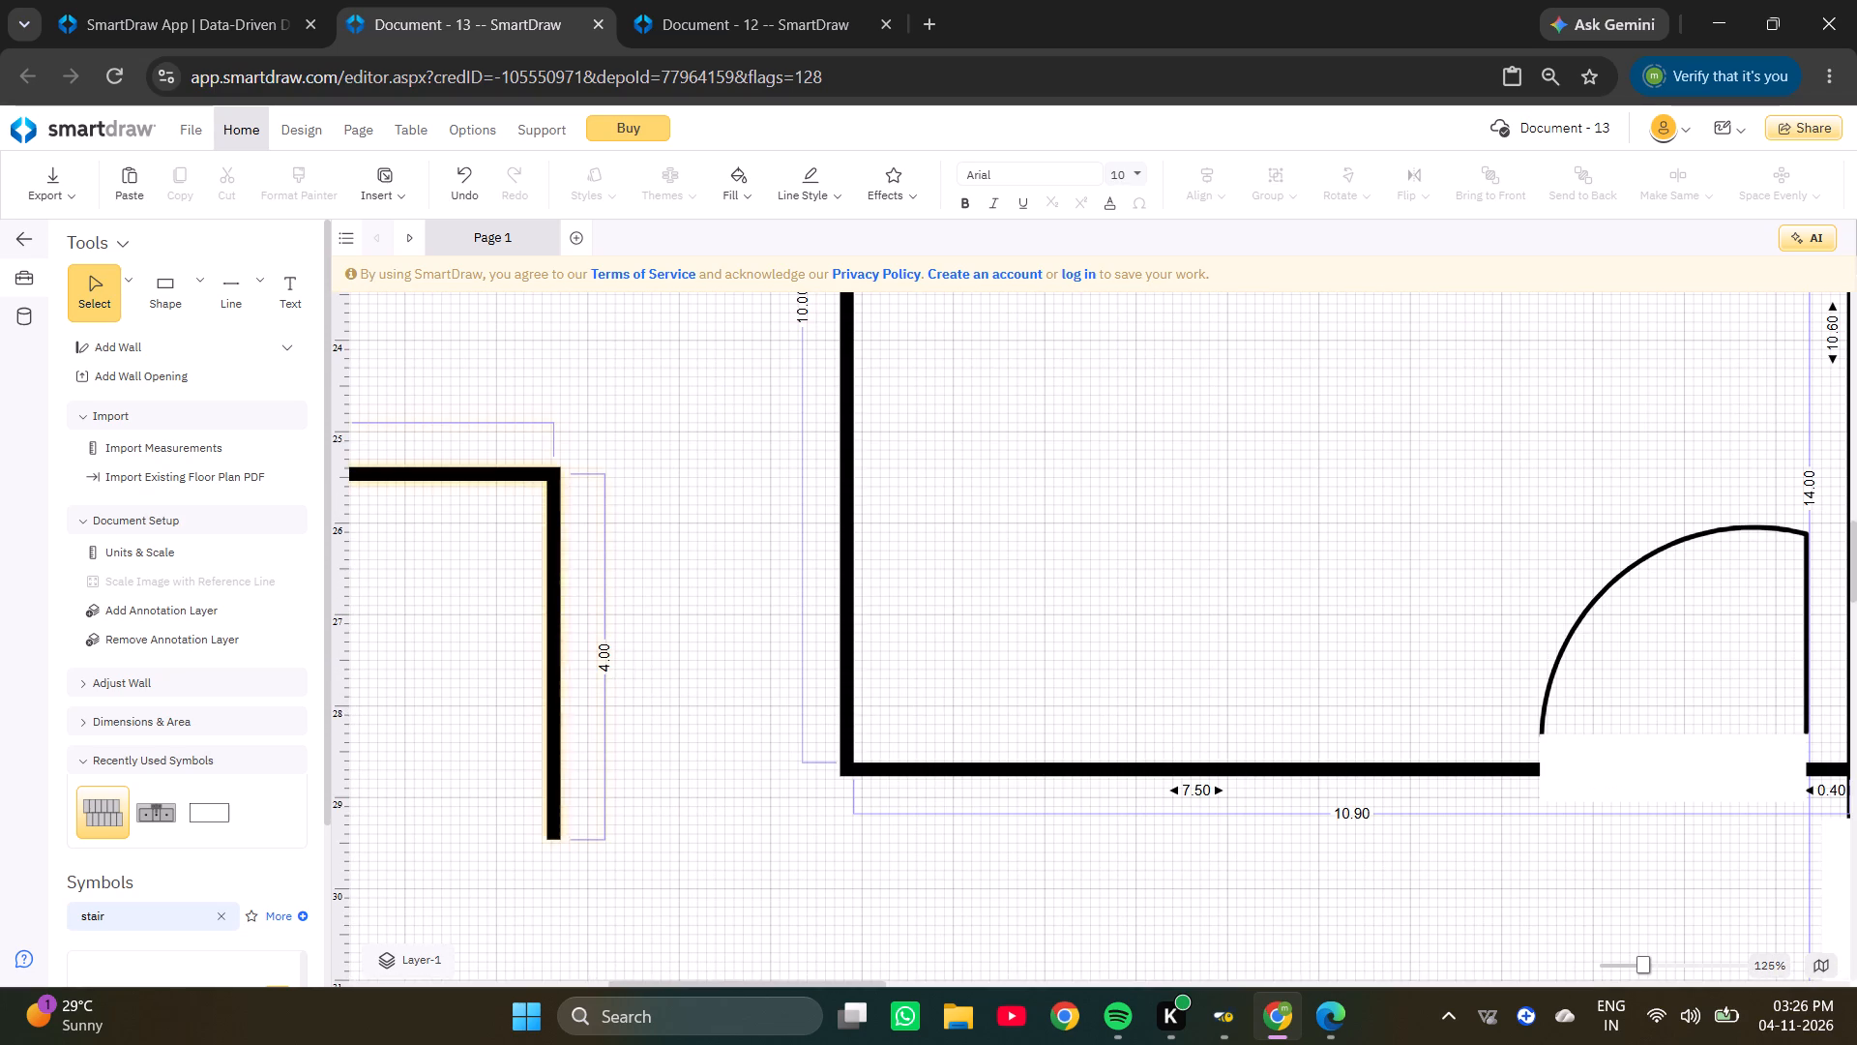
pyautogui.keyDown('ctrl'); pyautogui.scroll(-6, 616, 653); pyautogui.keyUp('ctrl')
pyautogui.keyDown('ctrl'); pyautogui.scroll(3, 578, 606); pyautogui.keyUp('ctrl')
pyautogui.keyDown('ctrl'); pyautogui.scroll(-5, 576, 607); pyautogui.keyUp('ctrl')
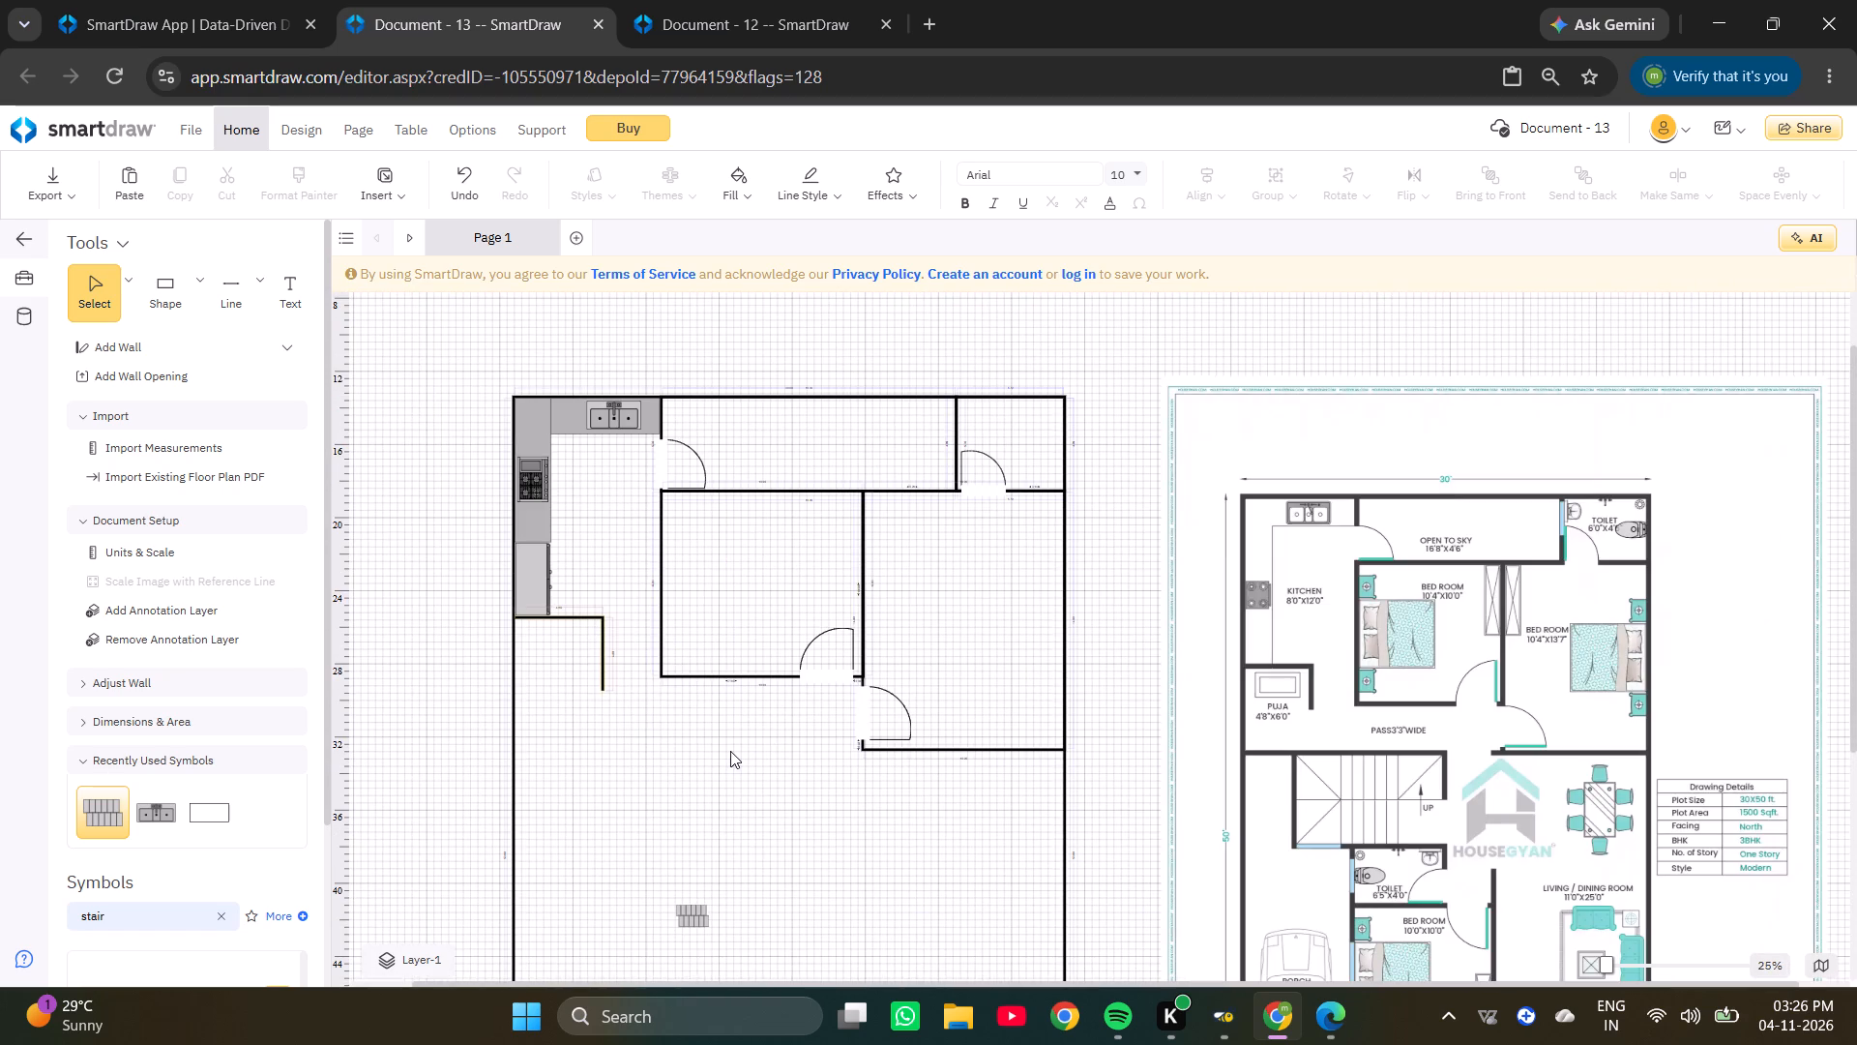
pyautogui.click(736, 753)
pyautogui.keyDown('ctrl'); pyautogui.scroll(3, 600, 649); pyautogui.keyUp('ctrl')
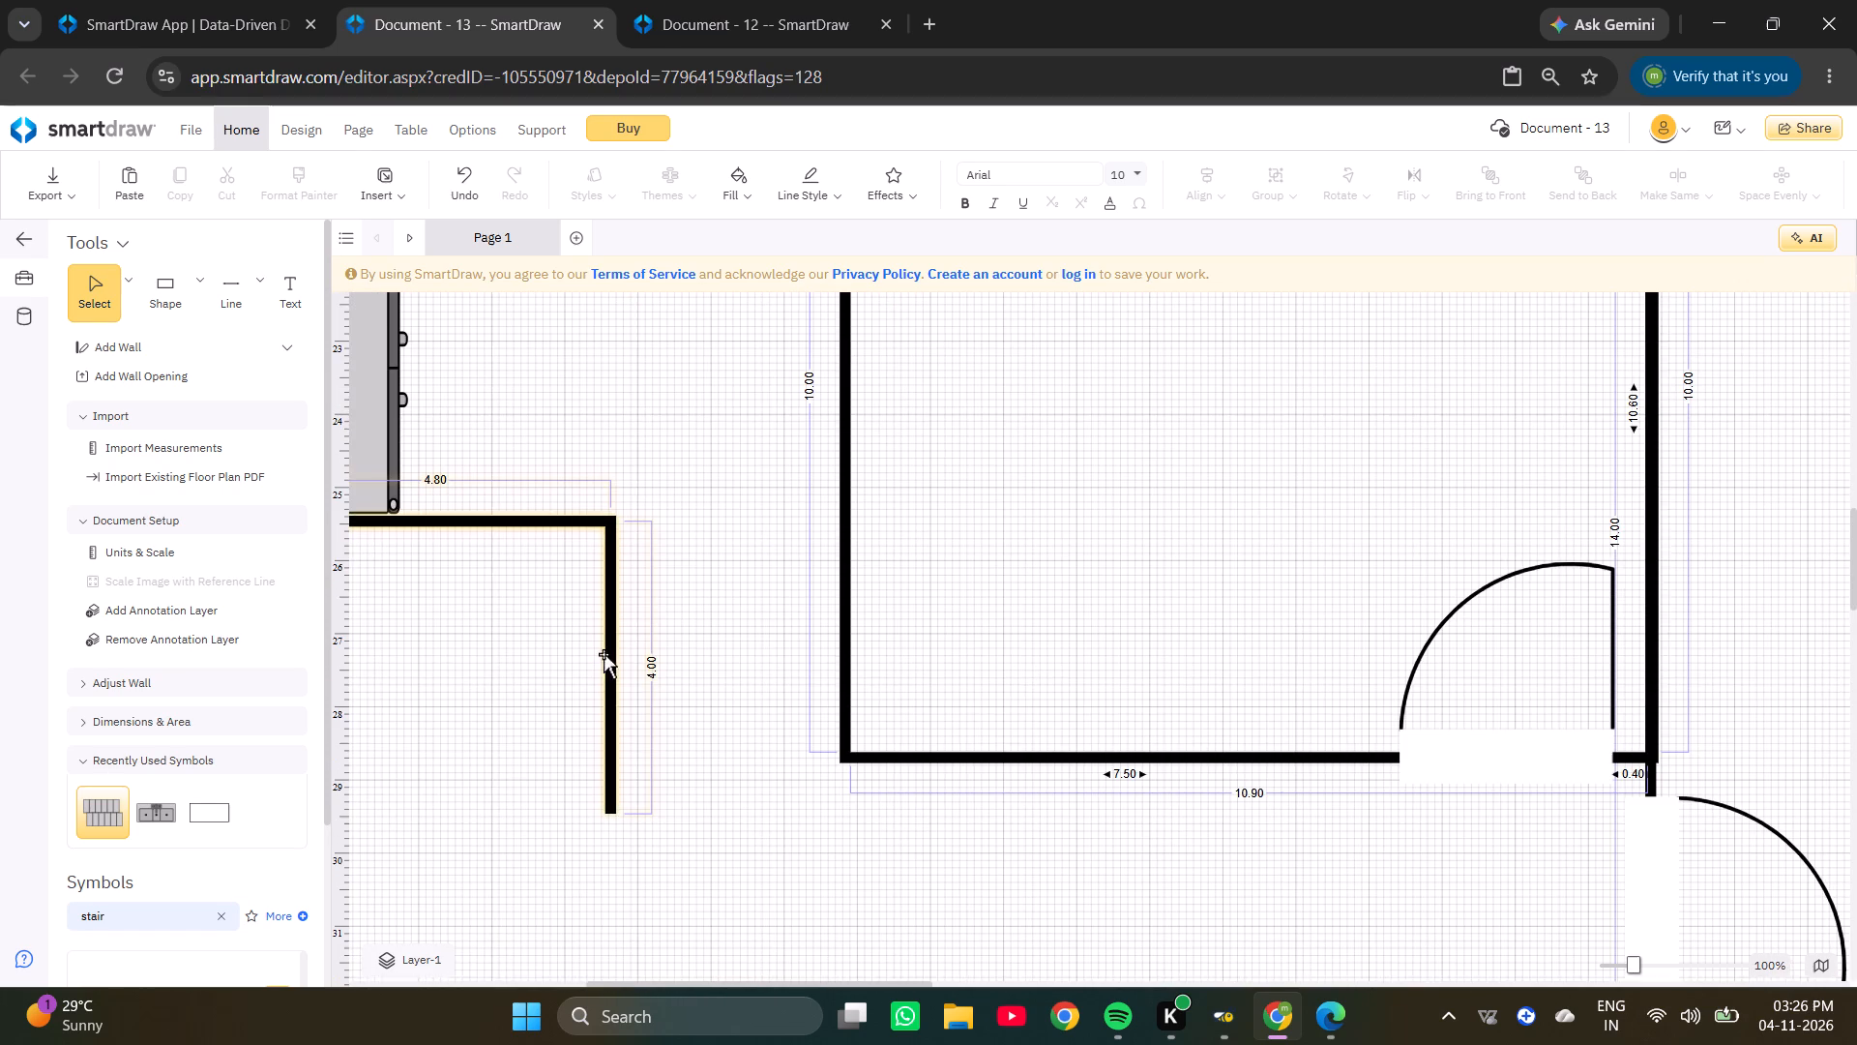
pyautogui.click(653, 667)
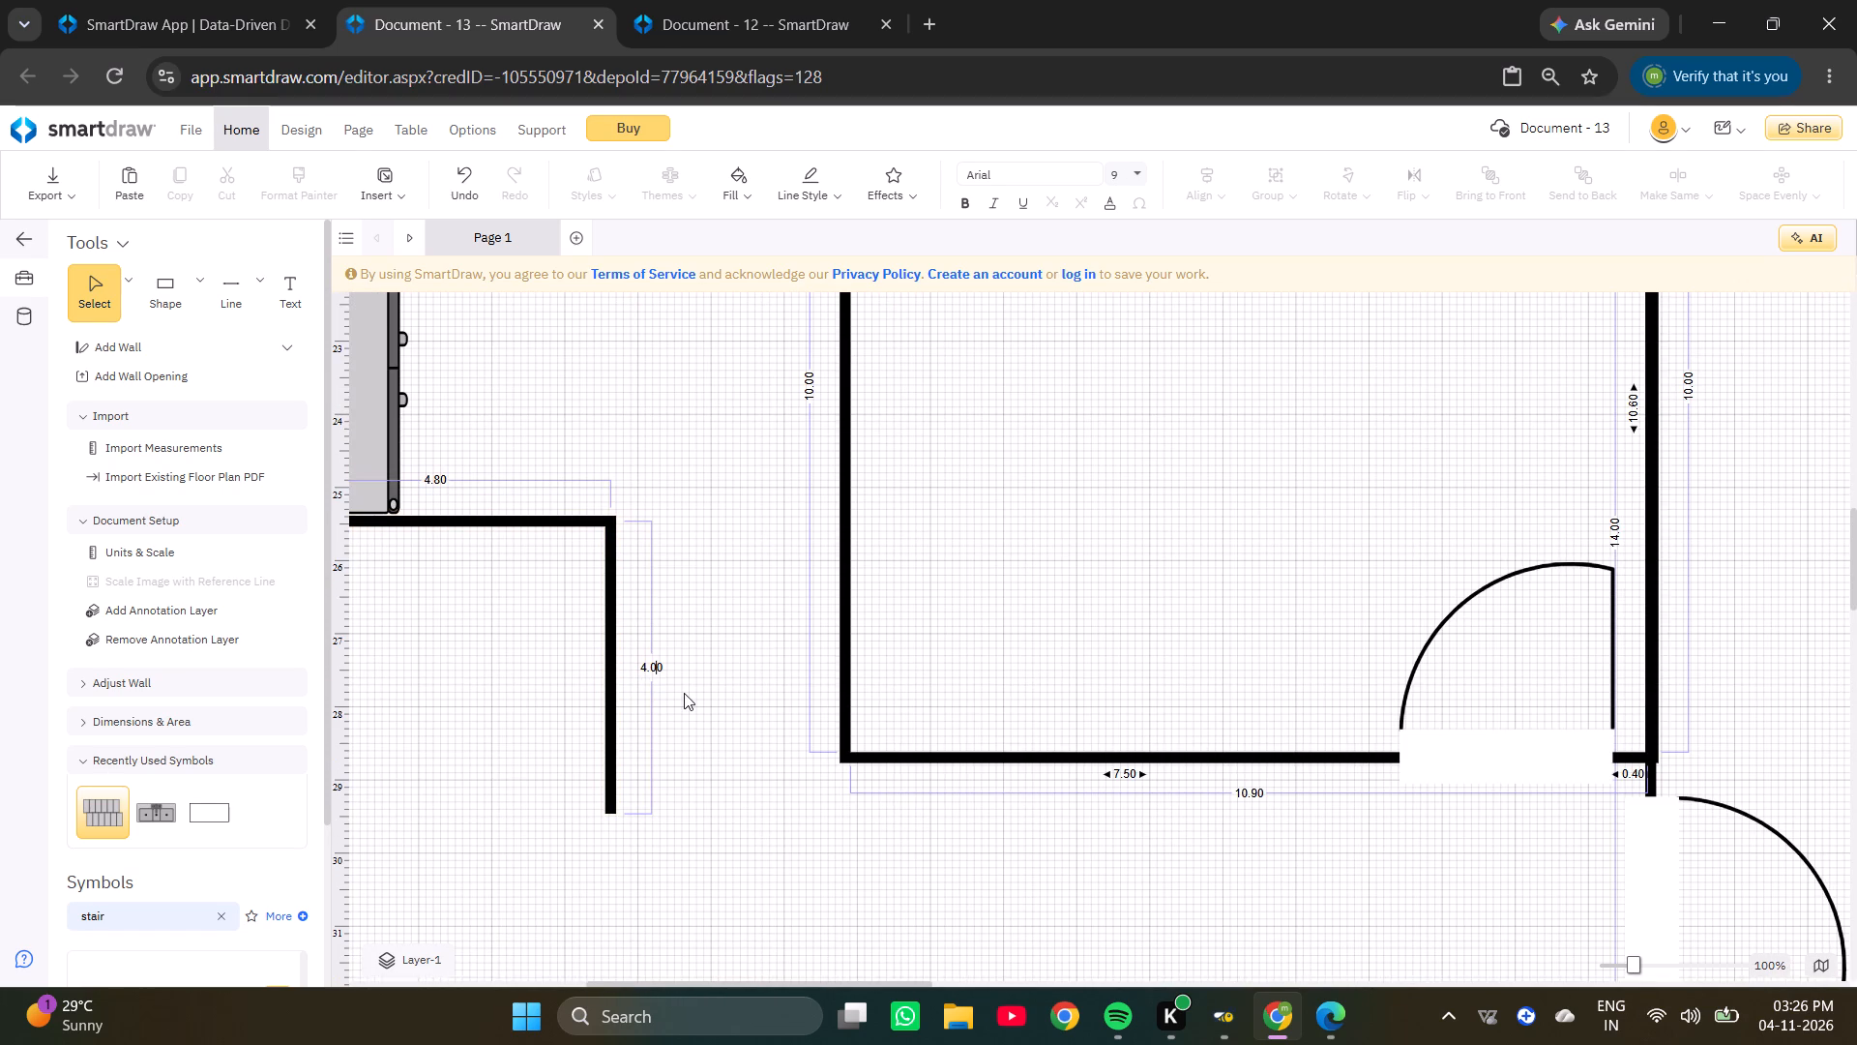
pyautogui.press('Right')
pyautogui.press('Right')
pyautogui.press('Right')
pyautogui.press('Right')
pyautogui.press('Right')
pyautogui.press('BackSpace')
pyautogui.press('BackSpace')
pyautogui.press('BackSpace')
pyautogui.press('BackSpace')
pyautogui.write('3.')
pyautogui.write('50')
pyautogui.press('Return')
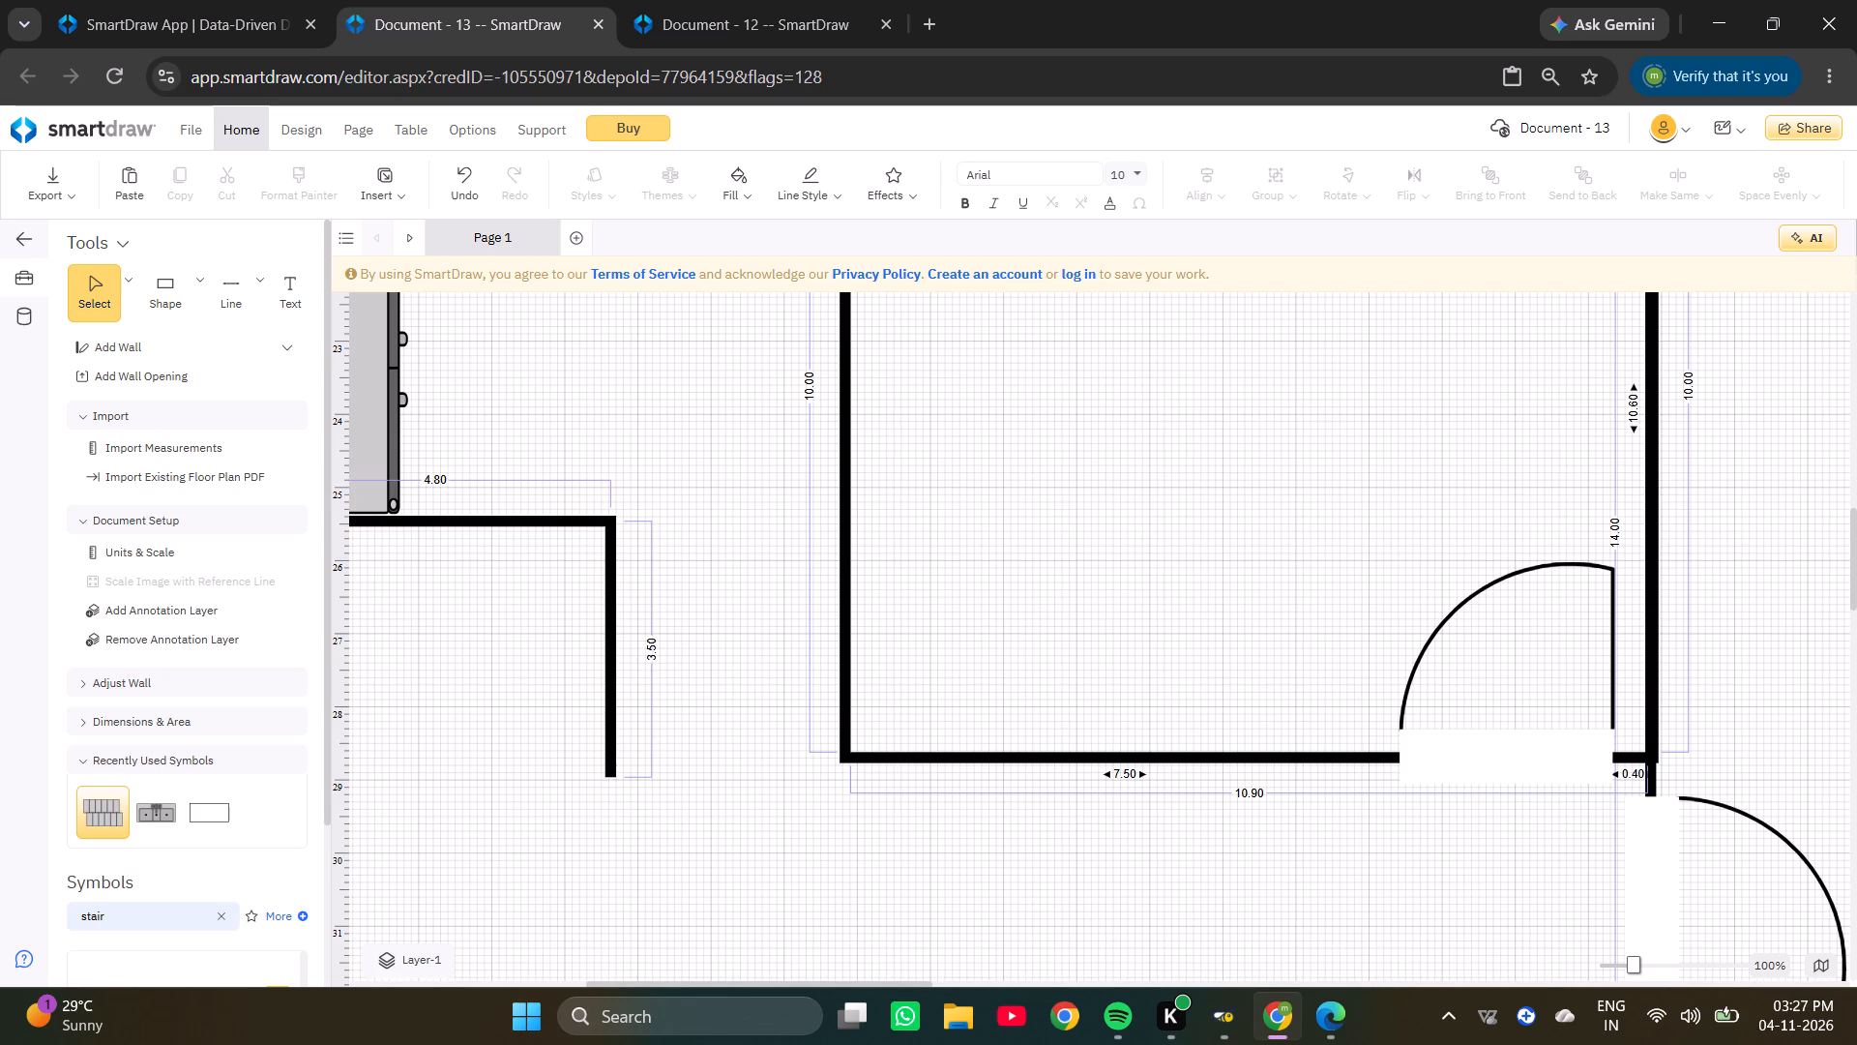
pyautogui.moveTo(673, 655); pyautogui.dragTo(670, 643)
# Examine the passage and stair area of the reference plan and look through the stair symbol results.
pyautogui.keyDown('ctrl'); pyautogui.scroll(-9, 807, 691); pyautogui.keyUp('ctrl')
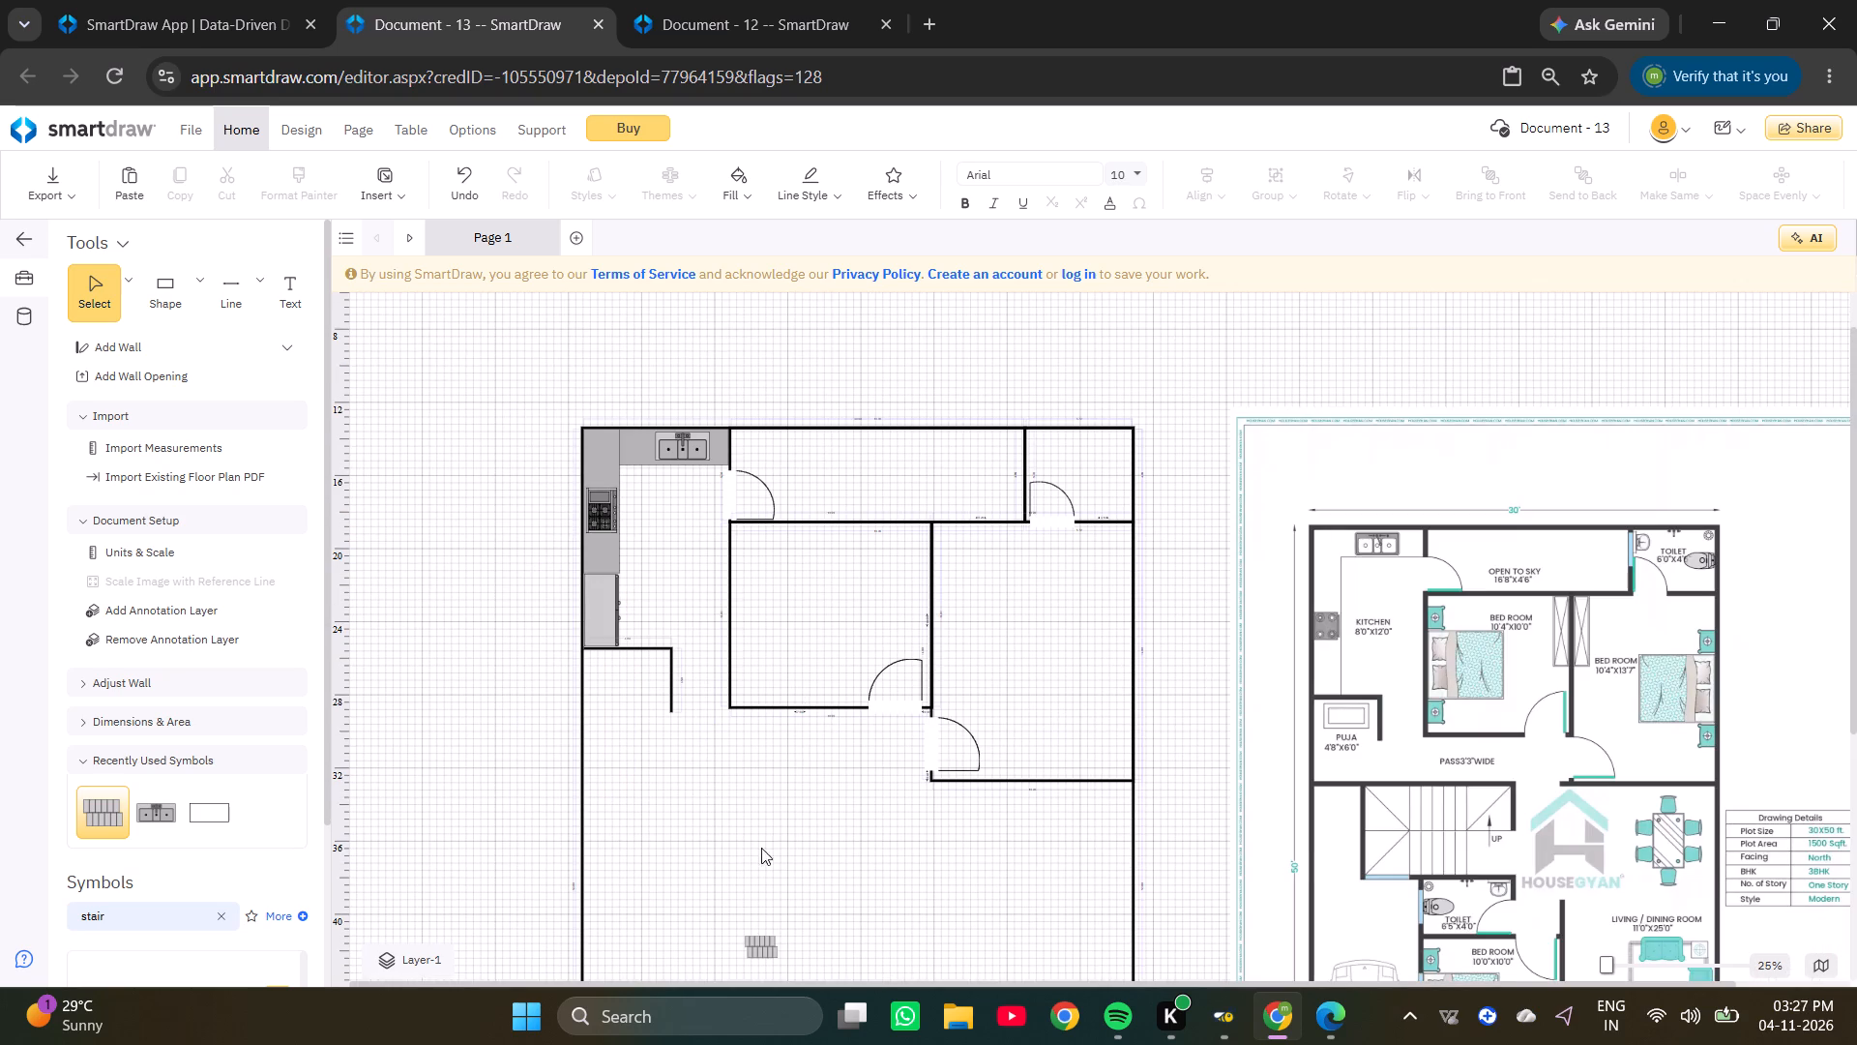
pyautogui.click(732, 838)
pyautogui.keyDown('ctrl'); pyautogui.scroll(1, 1453, 746); pyautogui.keyUp('ctrl')
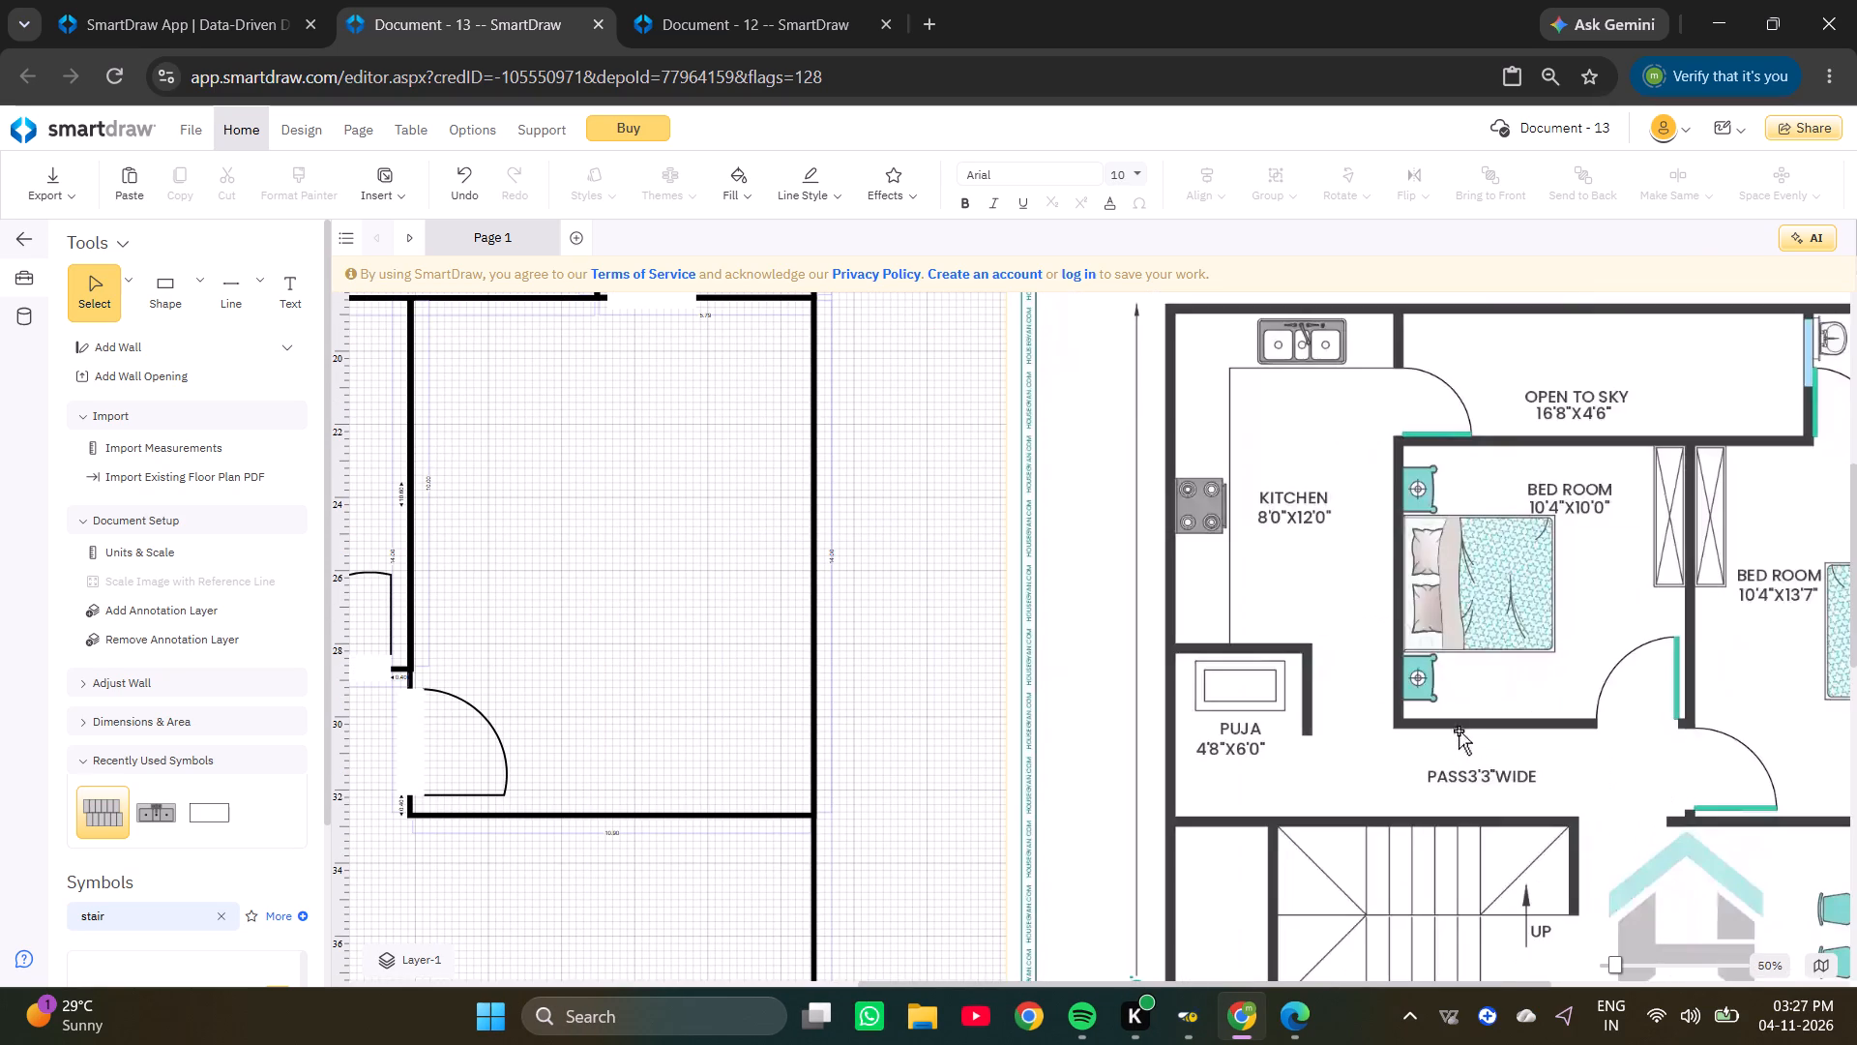
pyautogui.keyDown('ctrl'); pyautogui.scroll(-2, 851, 742); pyautogui.keyUp('ctrl')
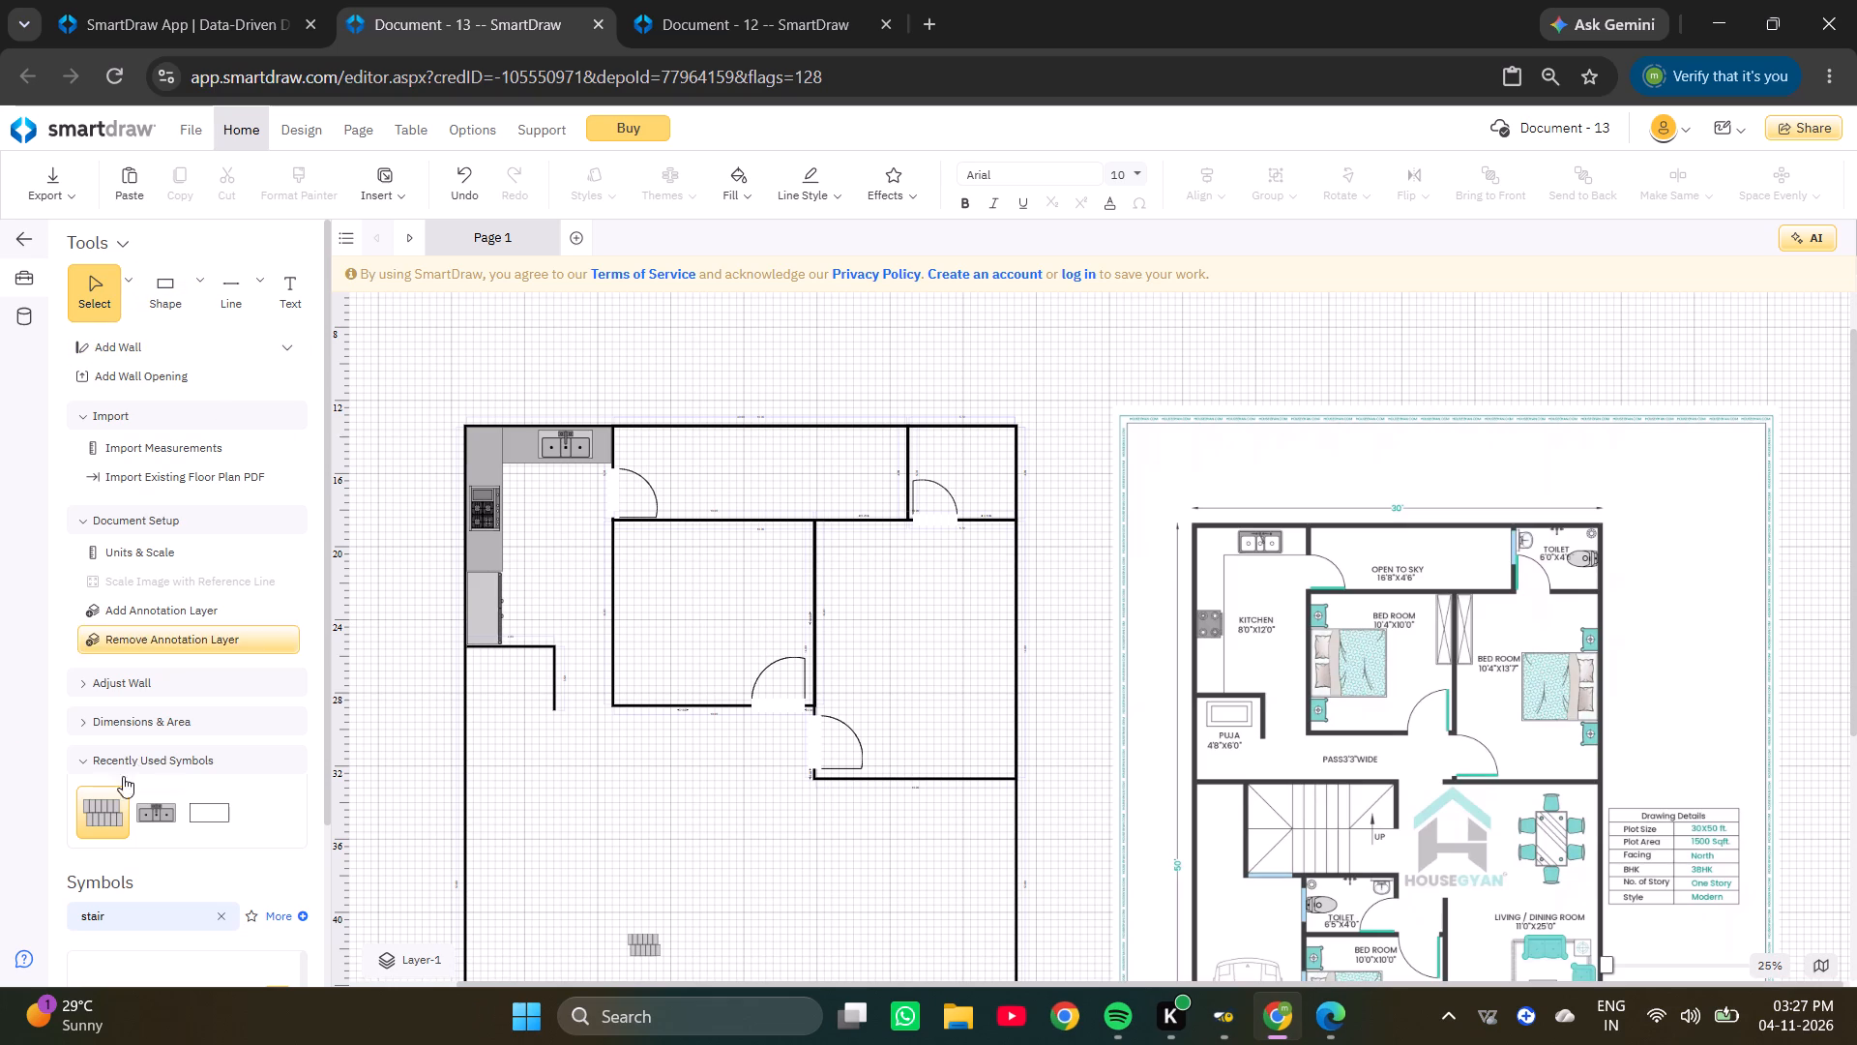
pyautogui.scroll(-2, 124, 772)
pyautogui.scroll(2, 137, 847)
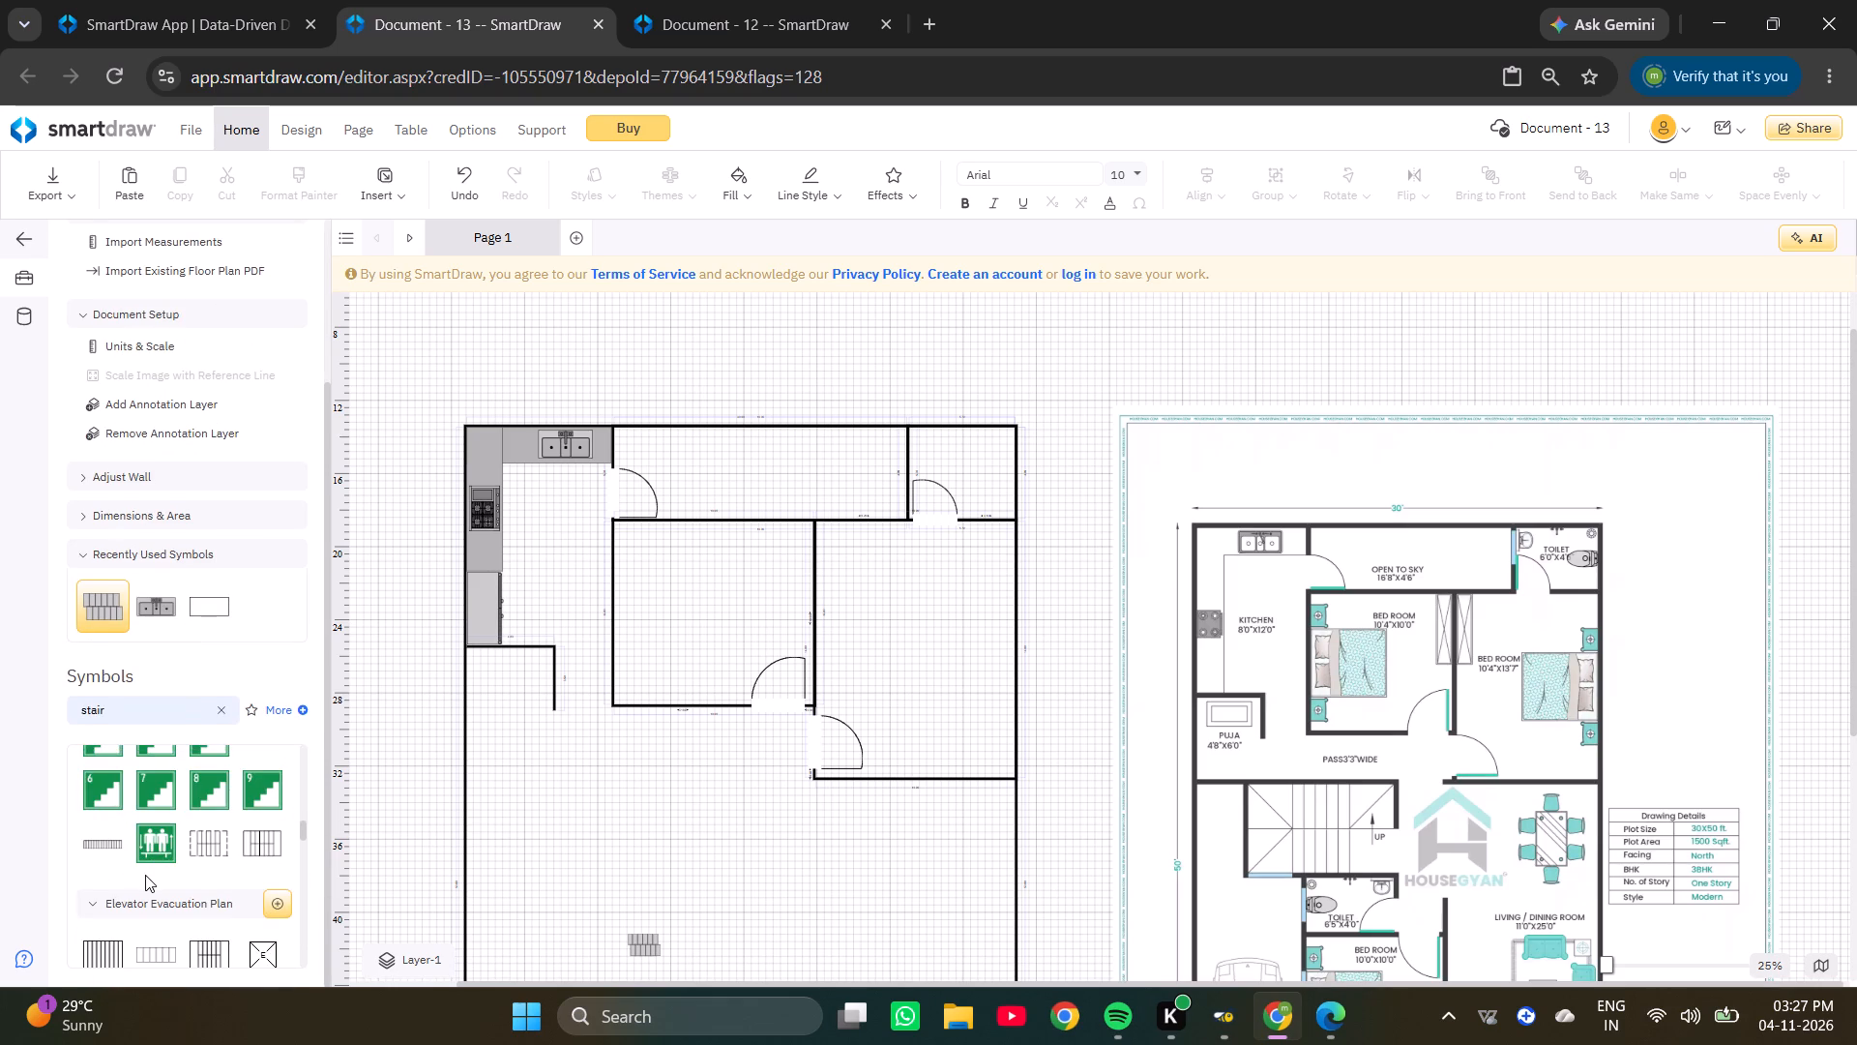
pyautogui.scroll(-1, 129, 908)
pyautogui.scroll(8, 128, 904)
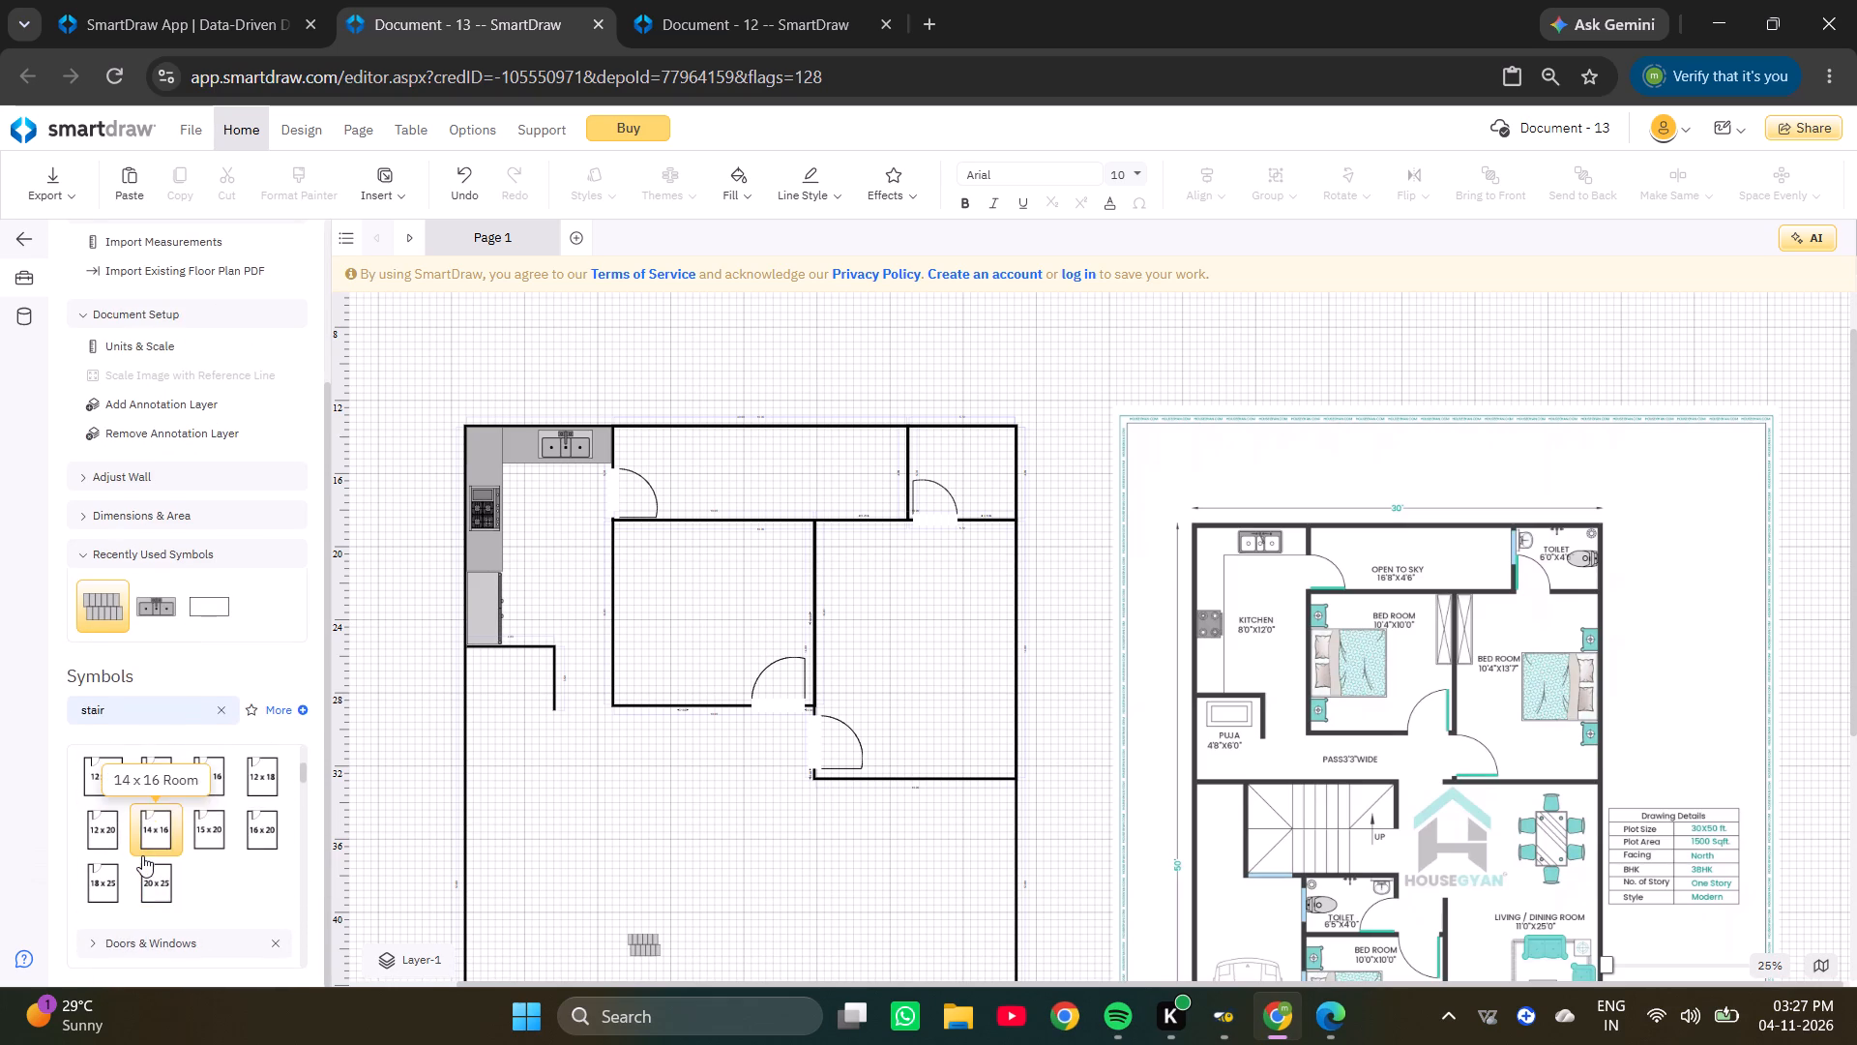
pyautogui.scroll(2, 184, 884)
pyautogui.scroll(4, 152, 424)
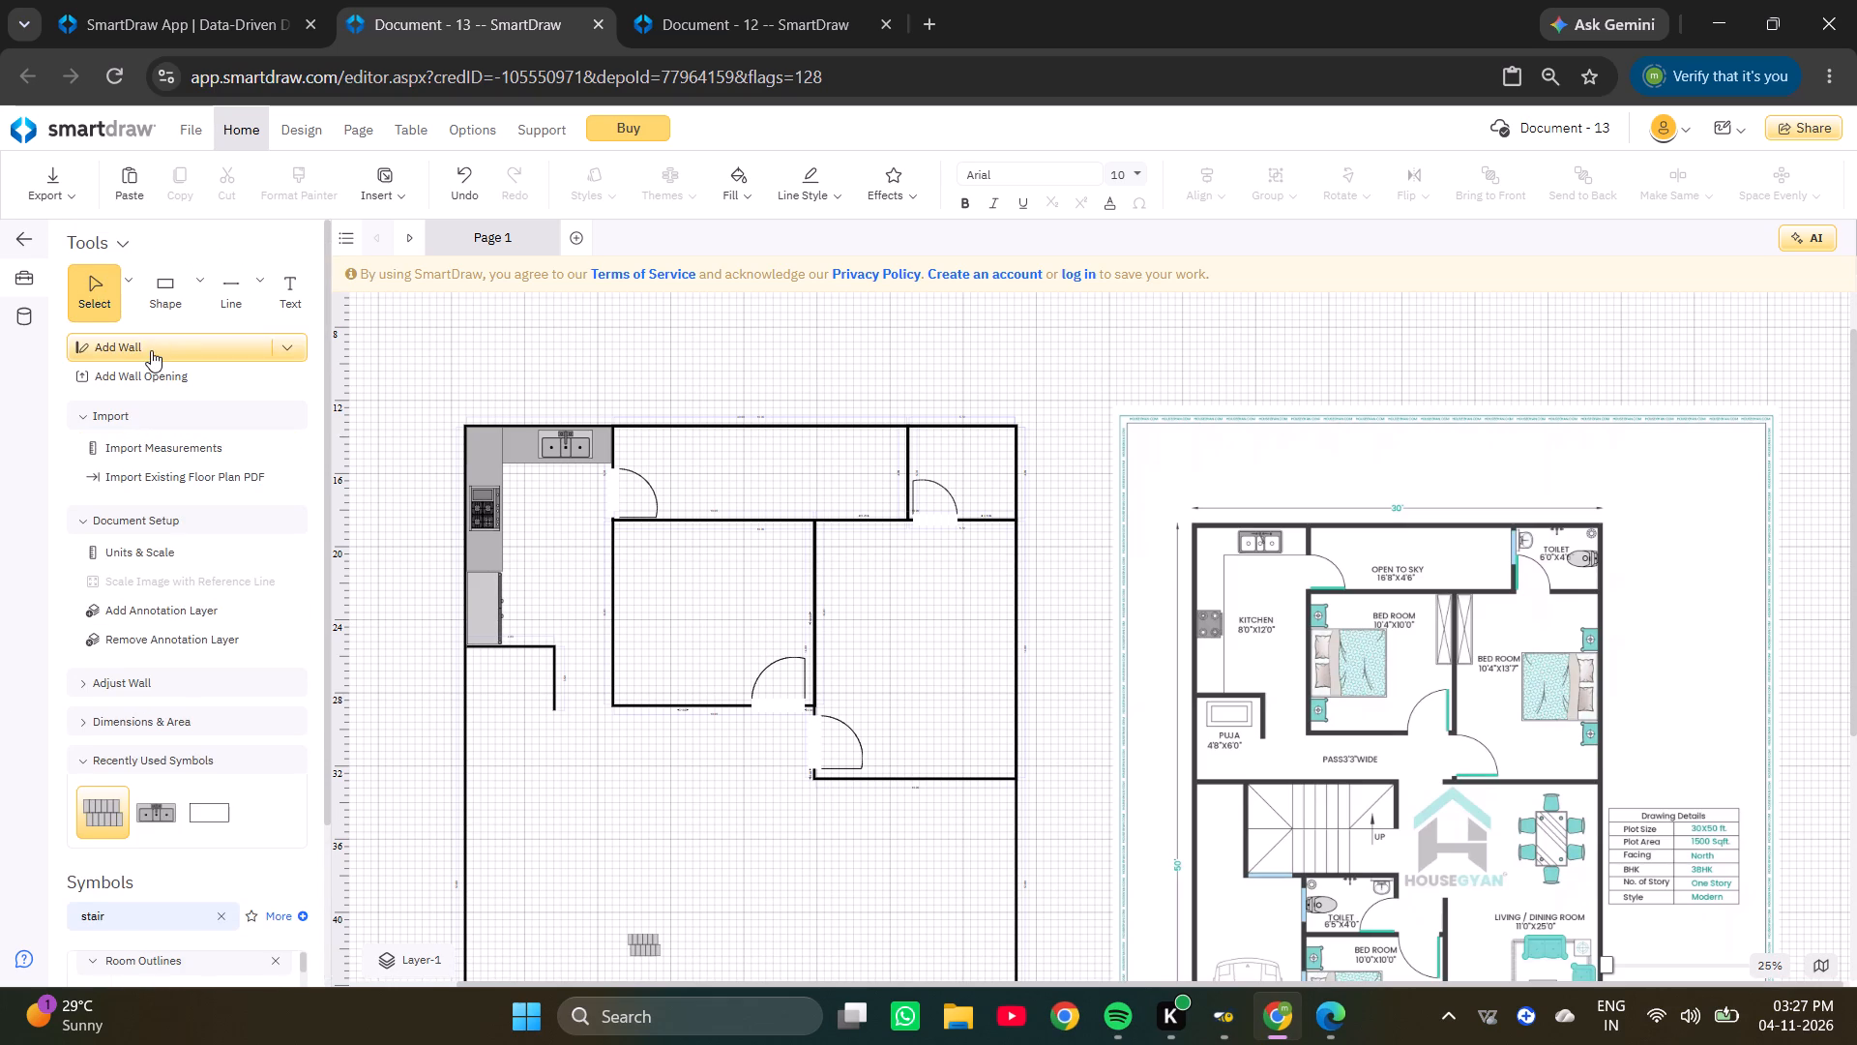
# Draw a horizontal wall about 13.77 long below the passage, between the bedrooms and the stairs symbol.
pyautogui.click(151, 350)
pyautogui.scroll(-1, 616, 779)
pyautogui.moveTo(525, 682); pyautogui.dragTo(737, 672)
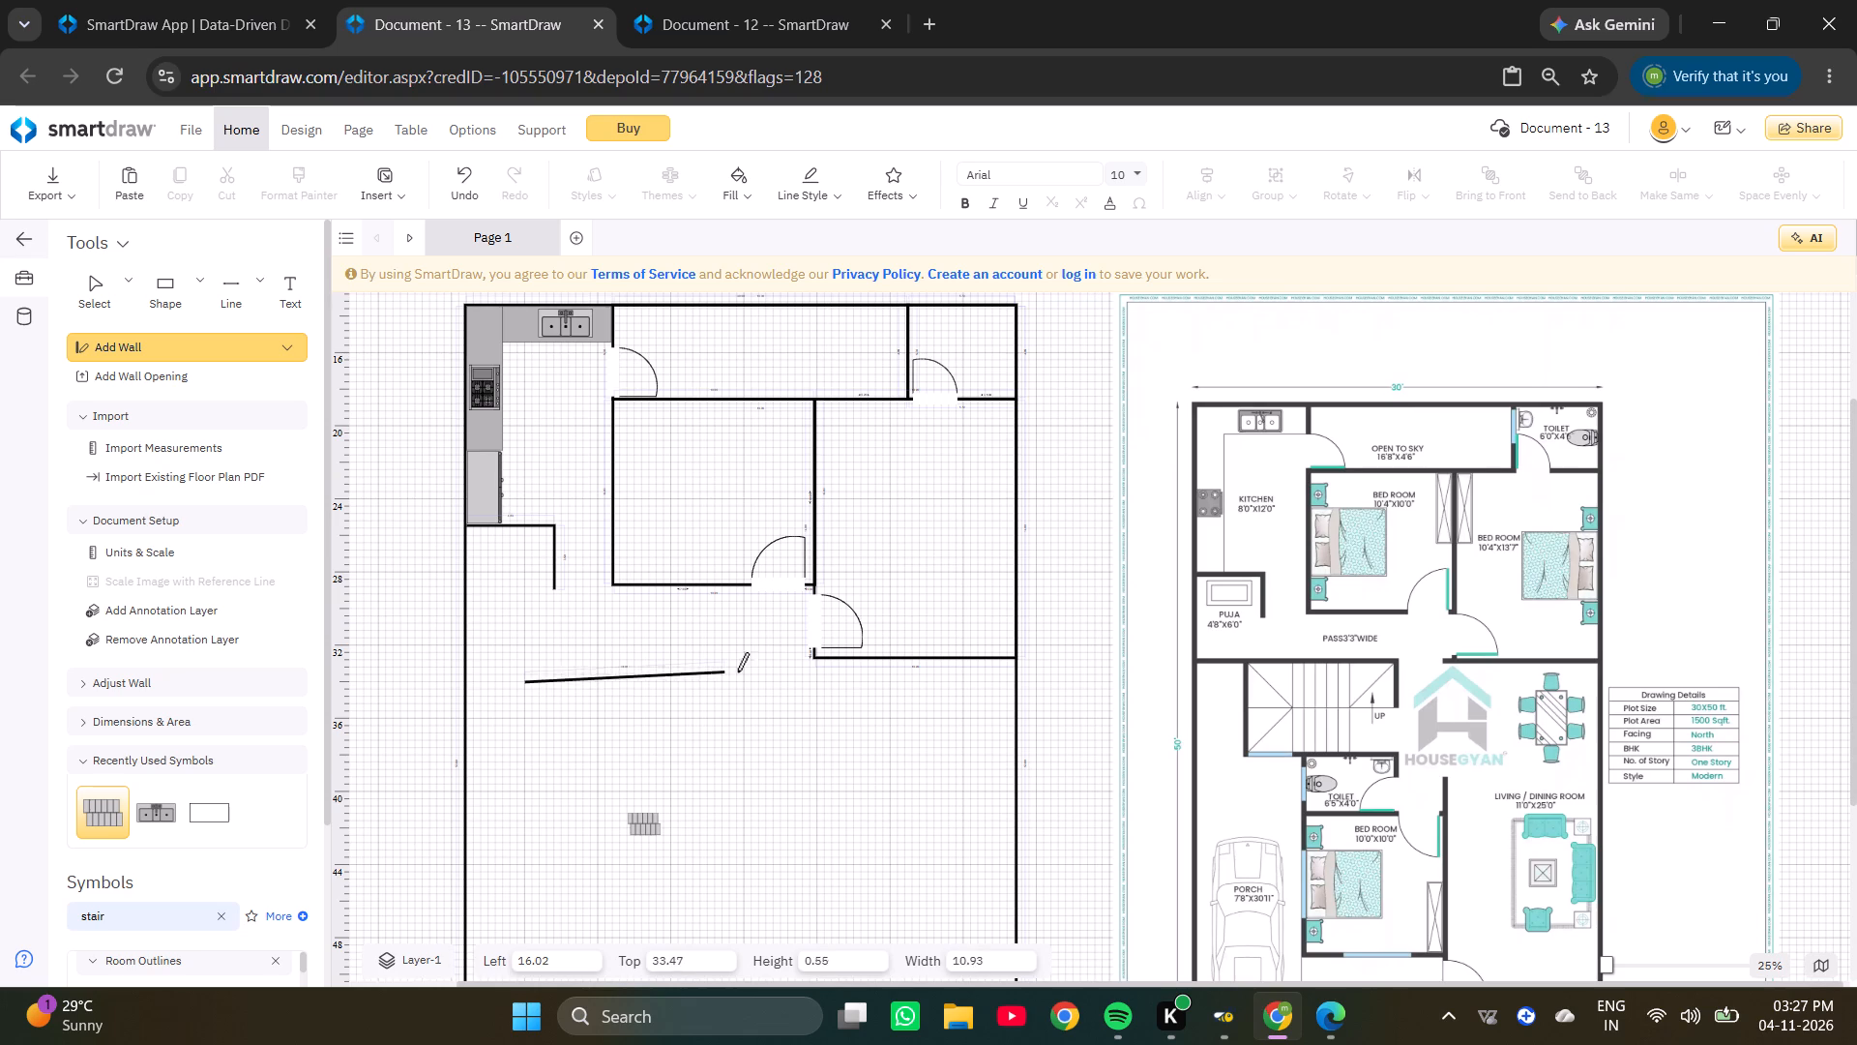
pyautogui.moveTo(737, 672); pyautogui.dragTo(777, 679)
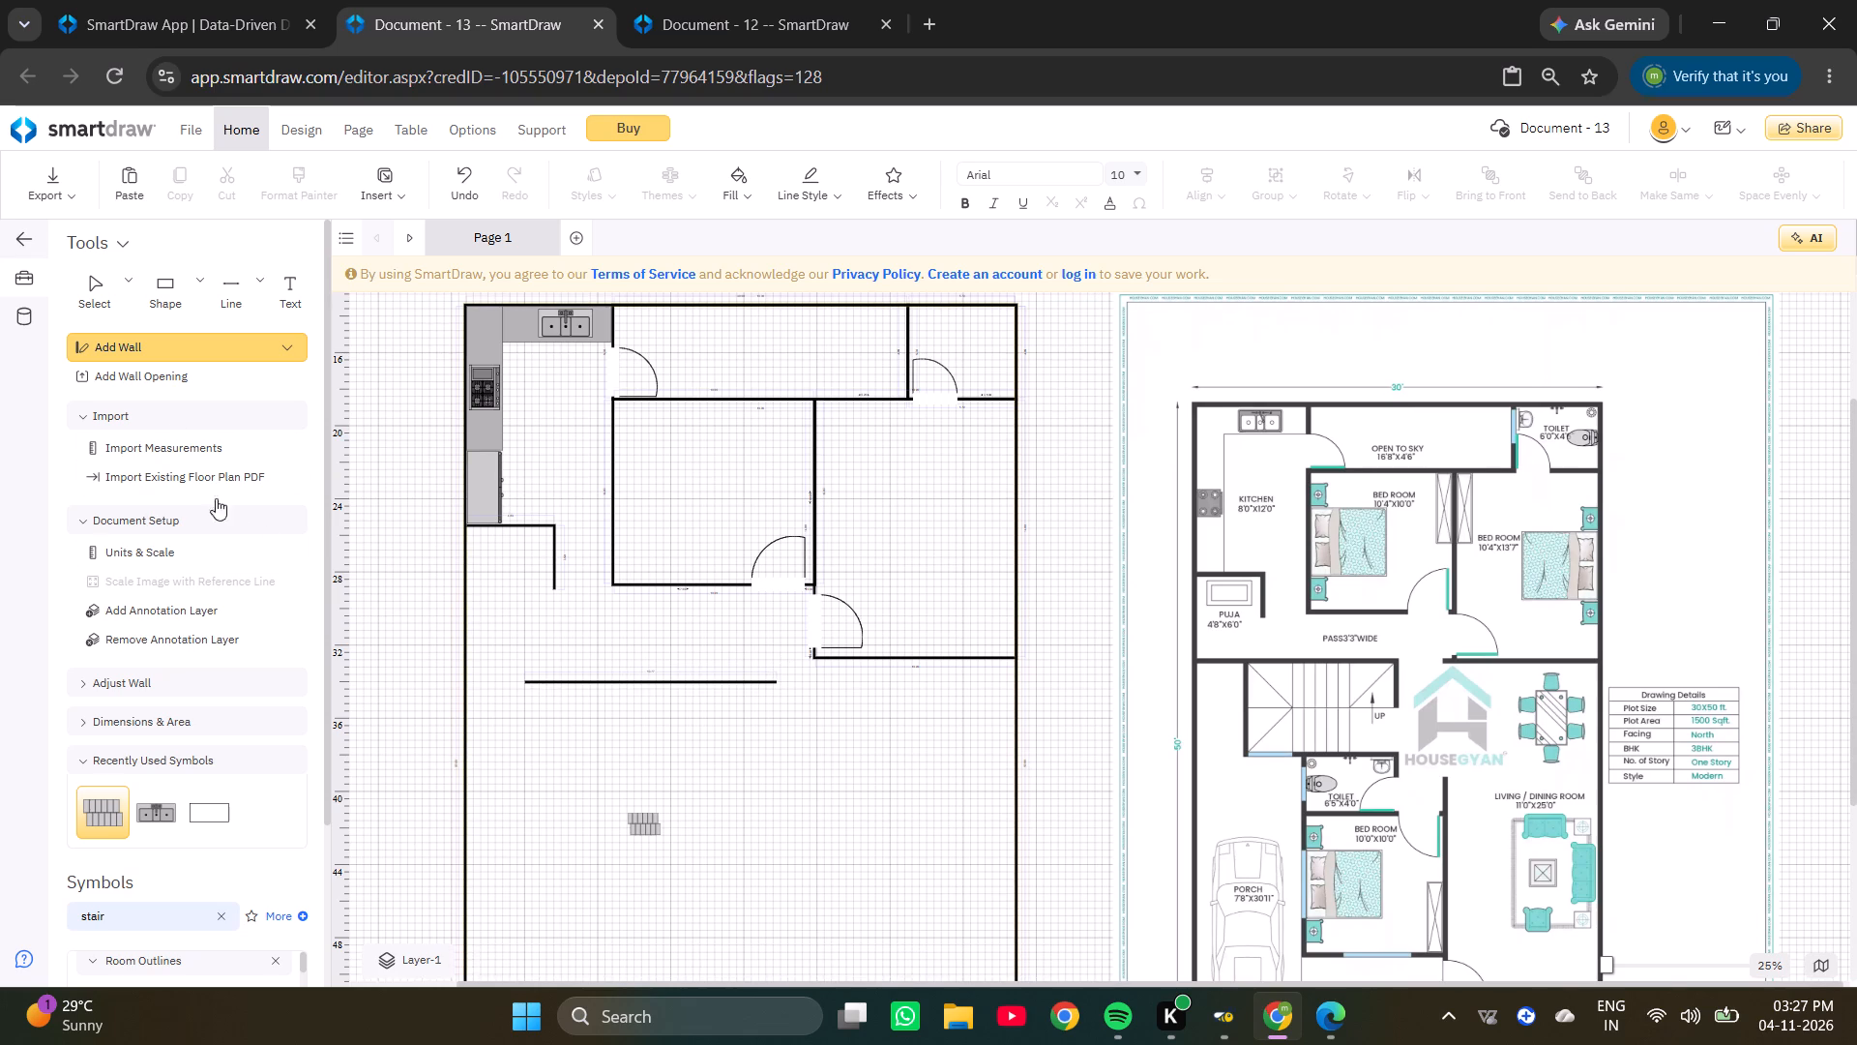
pyautogui.click(177, 344)
# Move the new 13.77 wall level with the right-hand bedroom's bottom wall, its end just short of that bedroom's corner.
pyautogui.keyDown('ctrl'); pyautogui.scroll(4, 870, 639); pyautogui.keyUp('ctrl')
pyautogui.keyDown('ctrl'); pyautogui.scroll(-4, 726, 615); pyautogui.keyUp('ctrl')
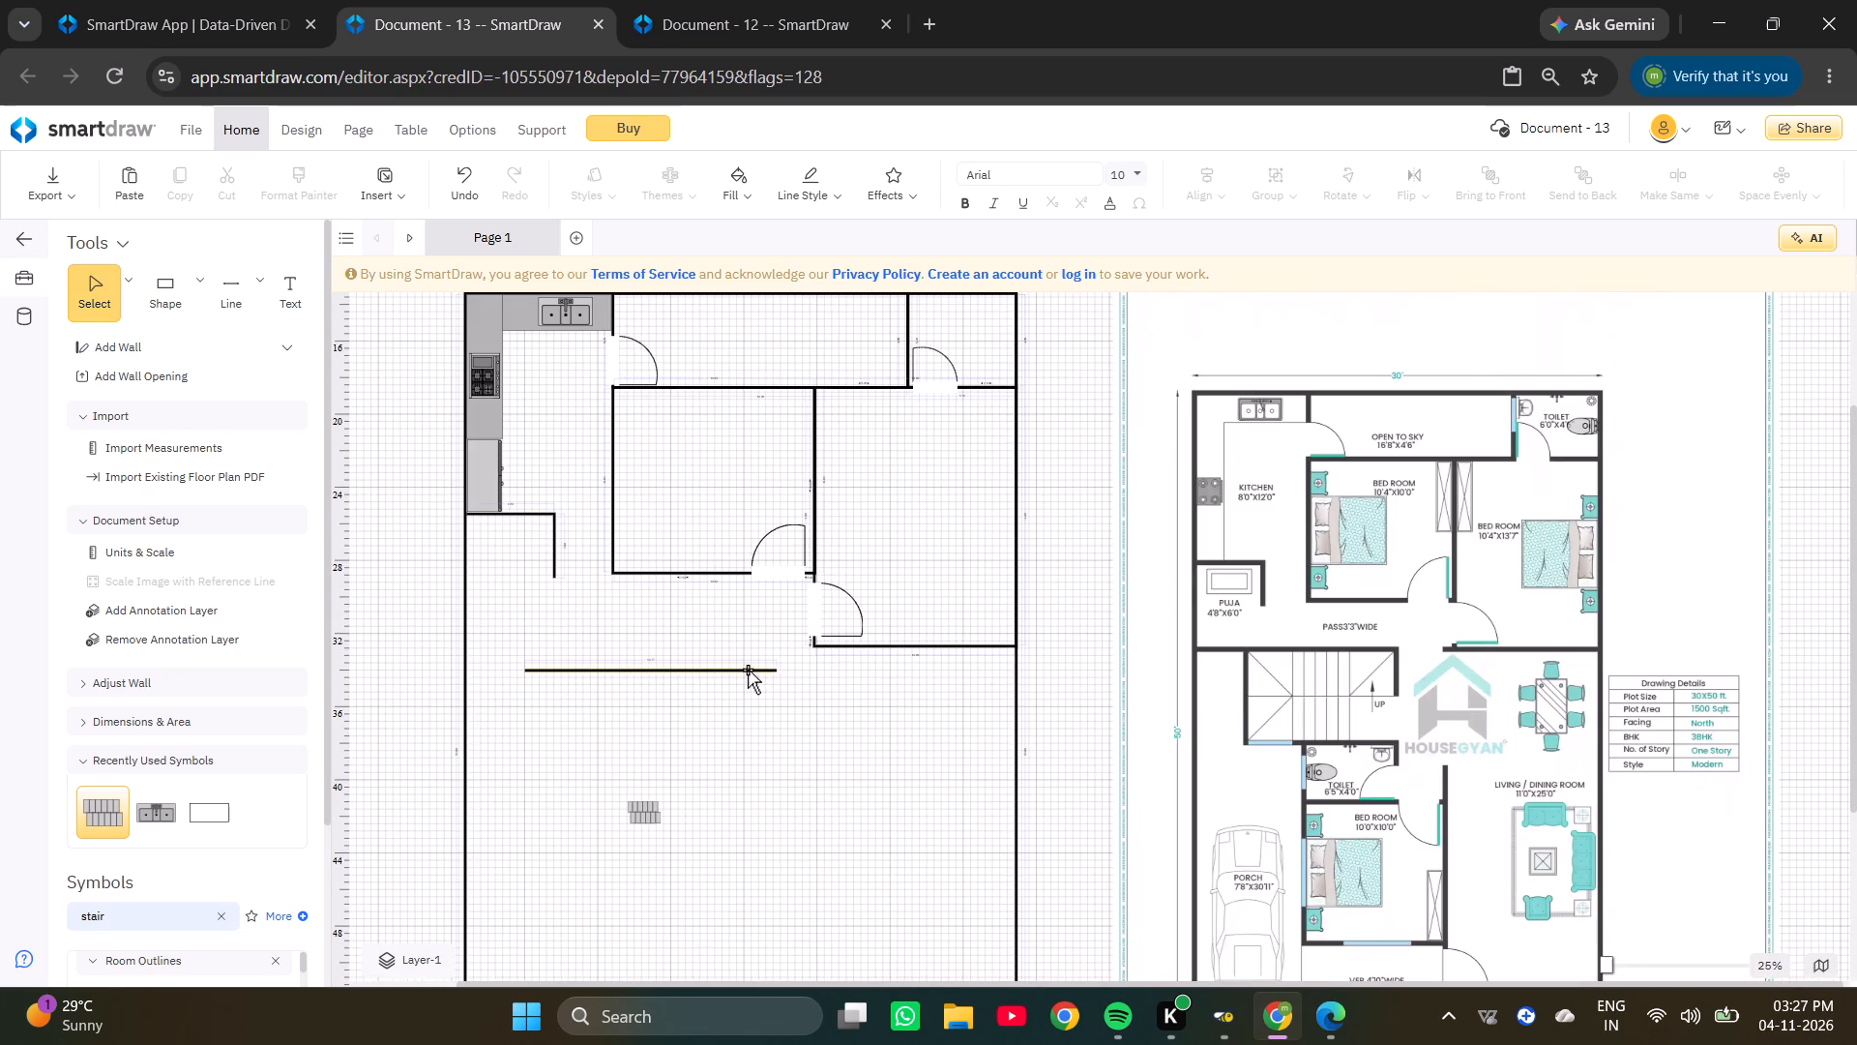
pyautogui.keyDown('ctrl'); pyautogui.scroll(4, 1401, 645); pyautogui.keyUp('ctrl')
pyautogui.keyDown('ctrl'); pyautogui.scroll(-2, 1422, 689); pyautogui.keyUp('ctrl')
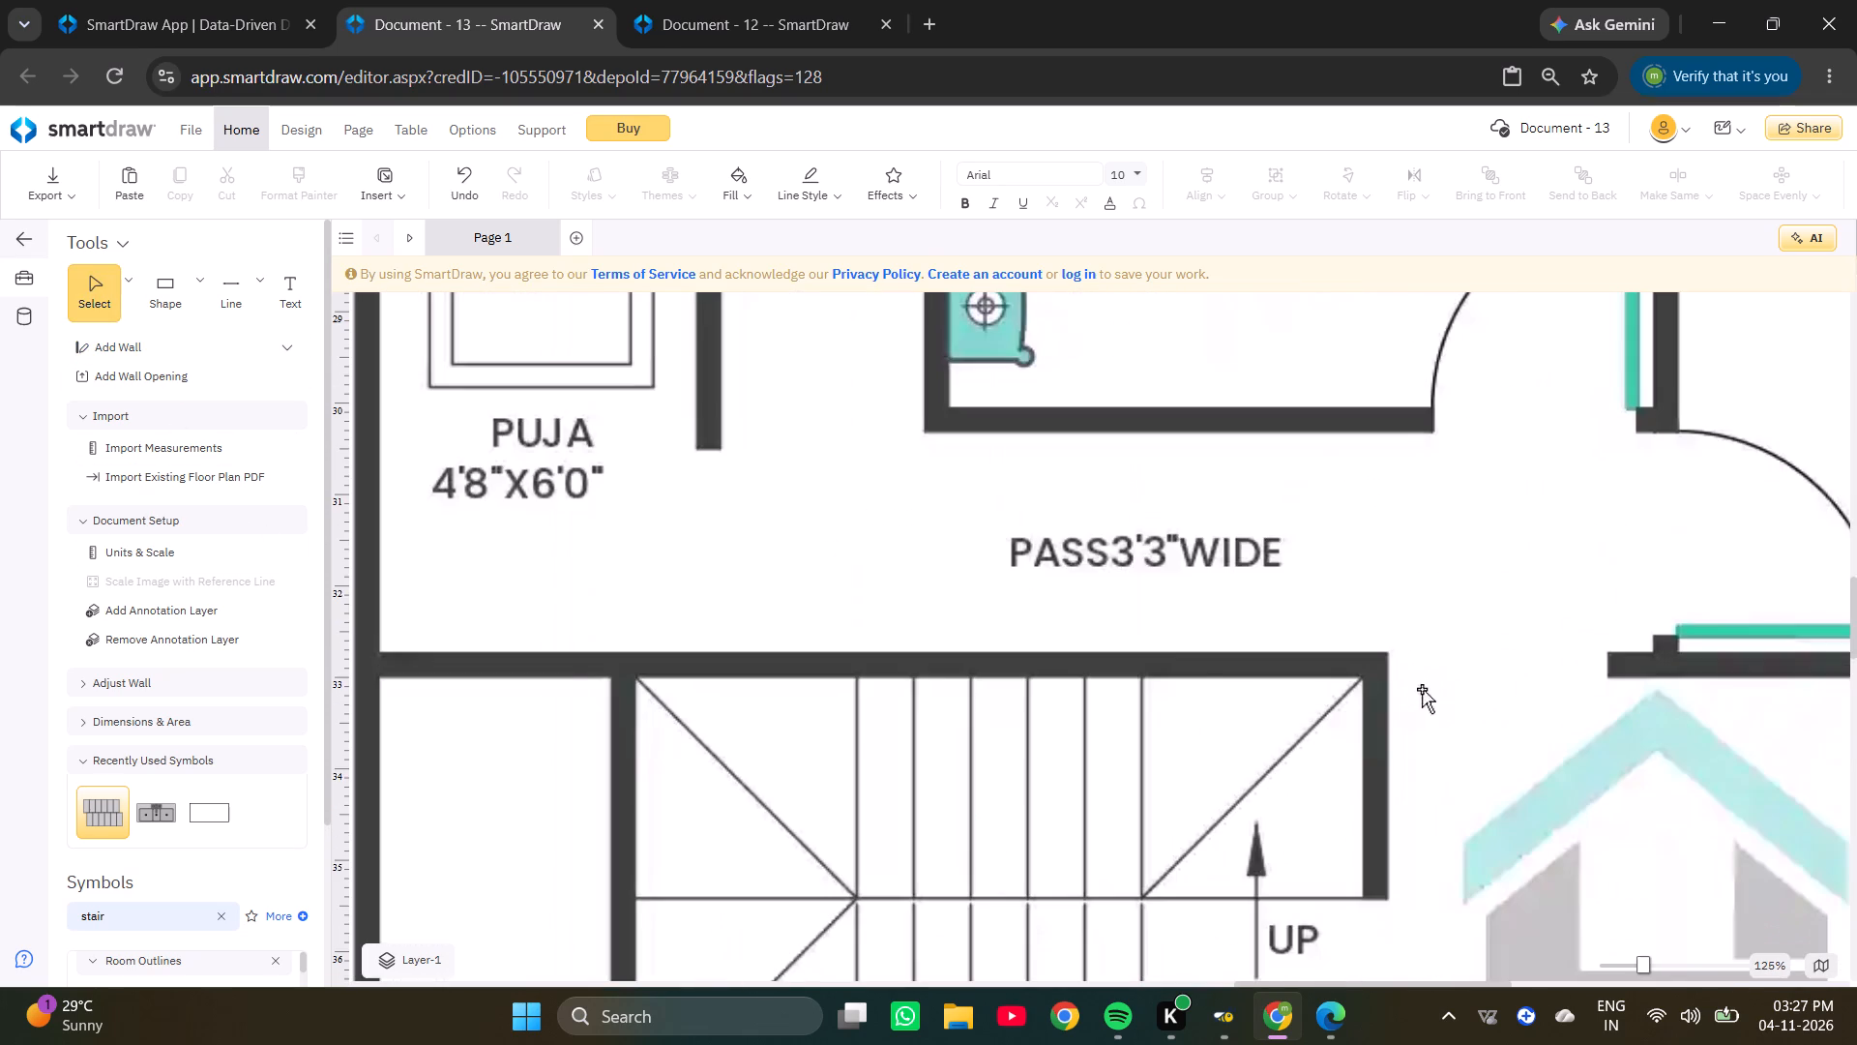
pyautogui.keyDown('ctrl'); pyautogui.scroll(-3, 1422, 689); pyautogui.keyUp('ctrl')
pyautogui.moveTo(750, 705); pyautogui.dragTo(763, 684)
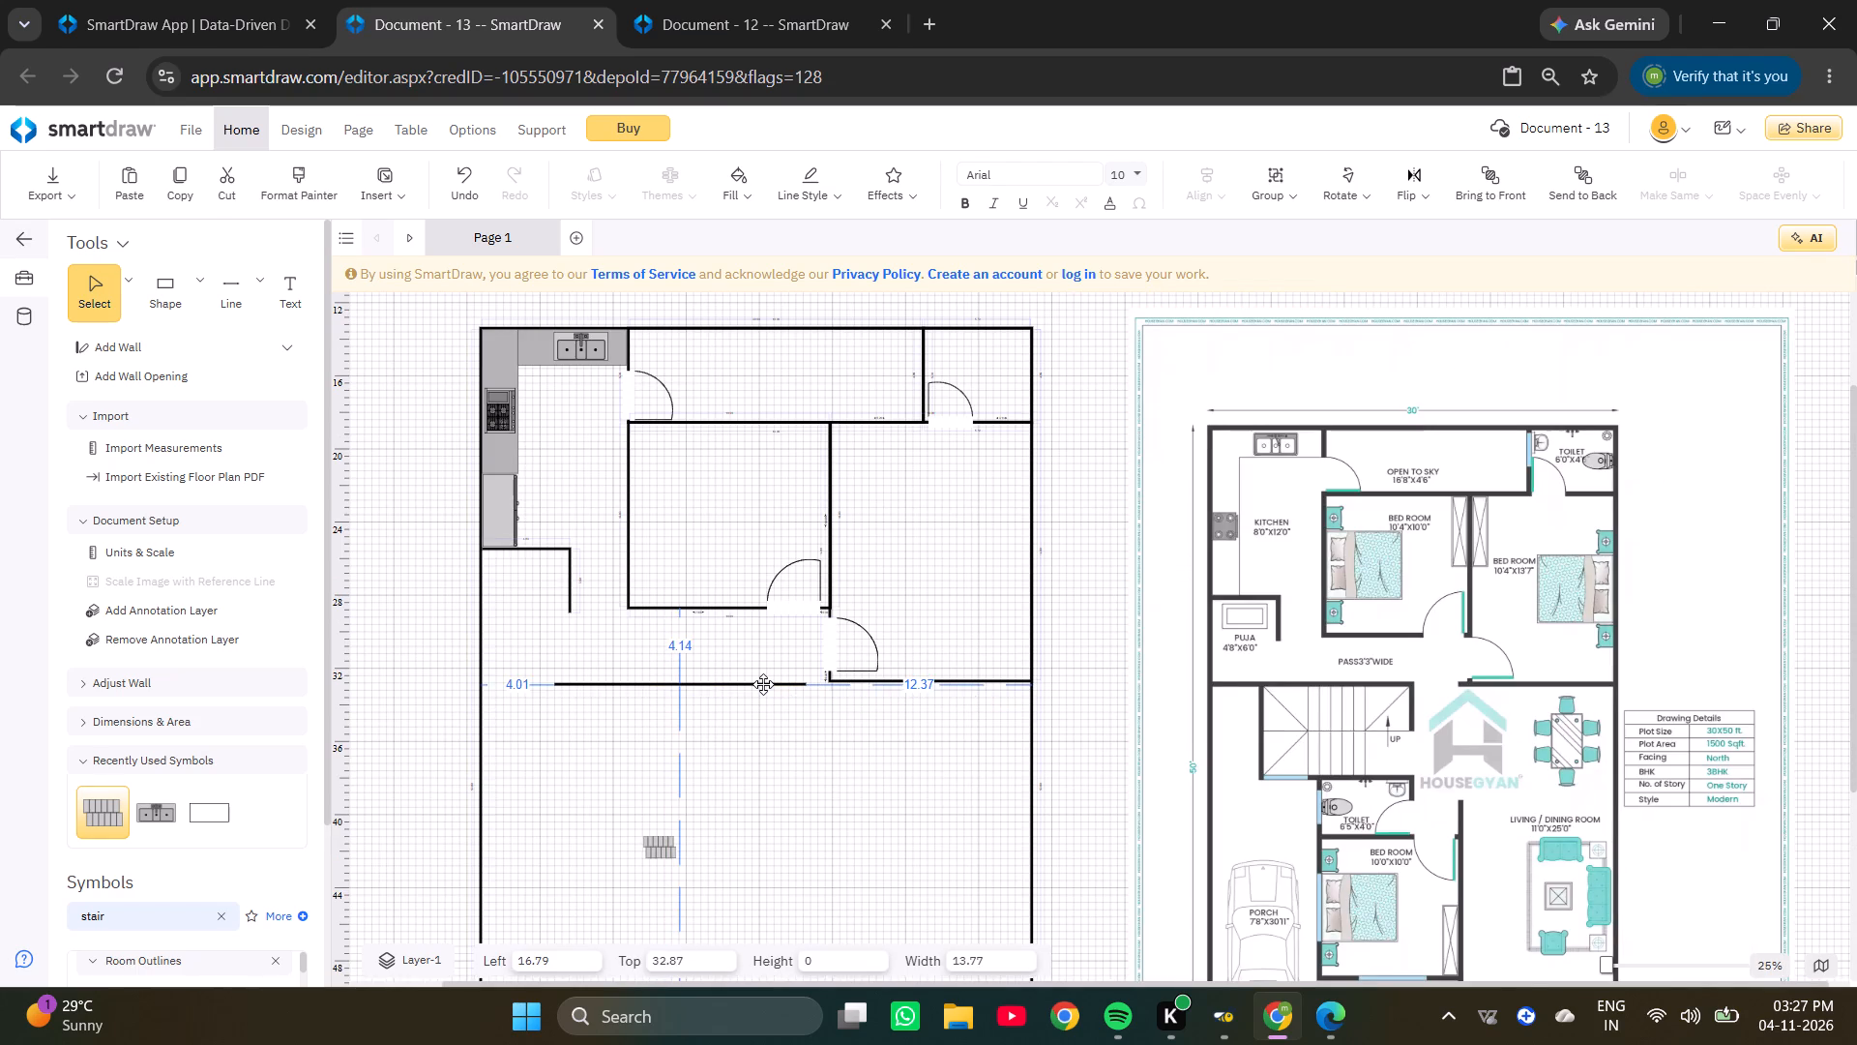
pyautogui.moveTo(763, 684); pyautogui.dragTo(763, 683)
pyautogui.keyDown('ctrl'); pyautogui.scroll(6, 768, 681); pyautogui.keyUp('ctrl')
pyautogui.moveTo(852, 705); pyautogui.dragTo(958, 697)
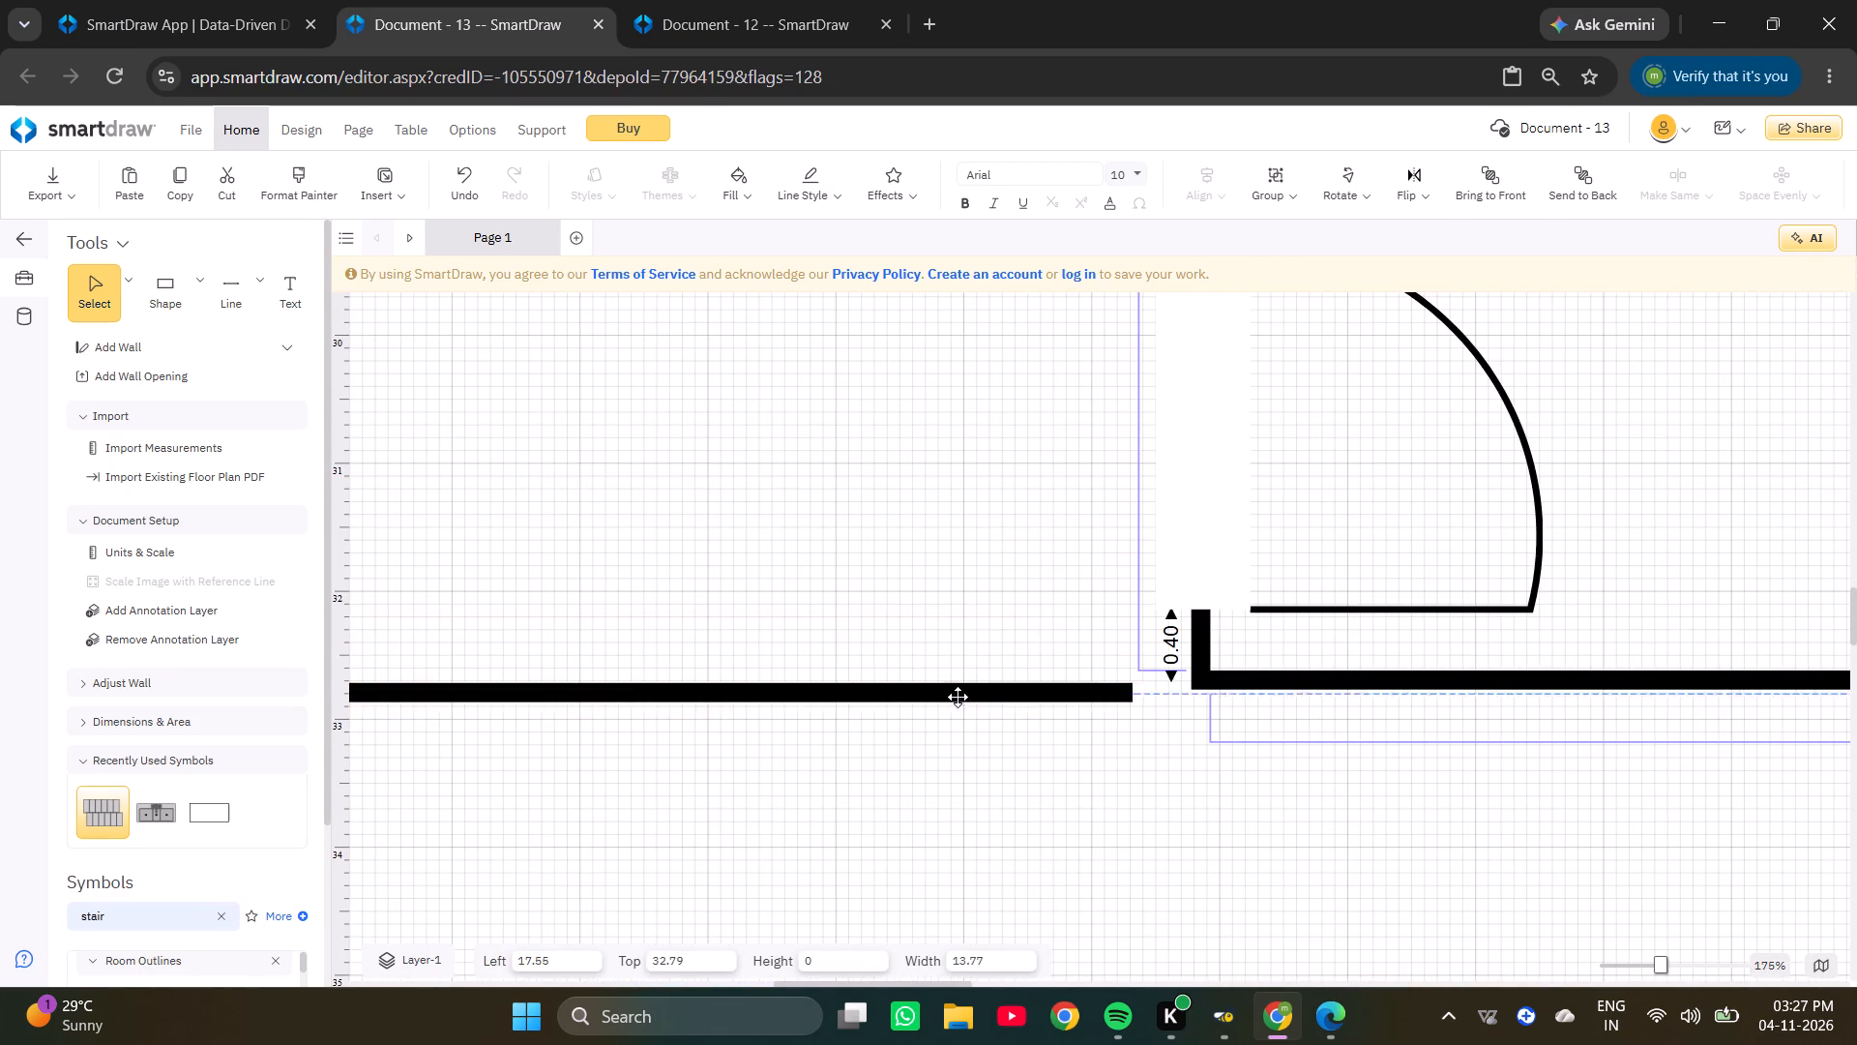
pyautogui.moveTo(958, 697); pyautogui.dragTo(981, 684)
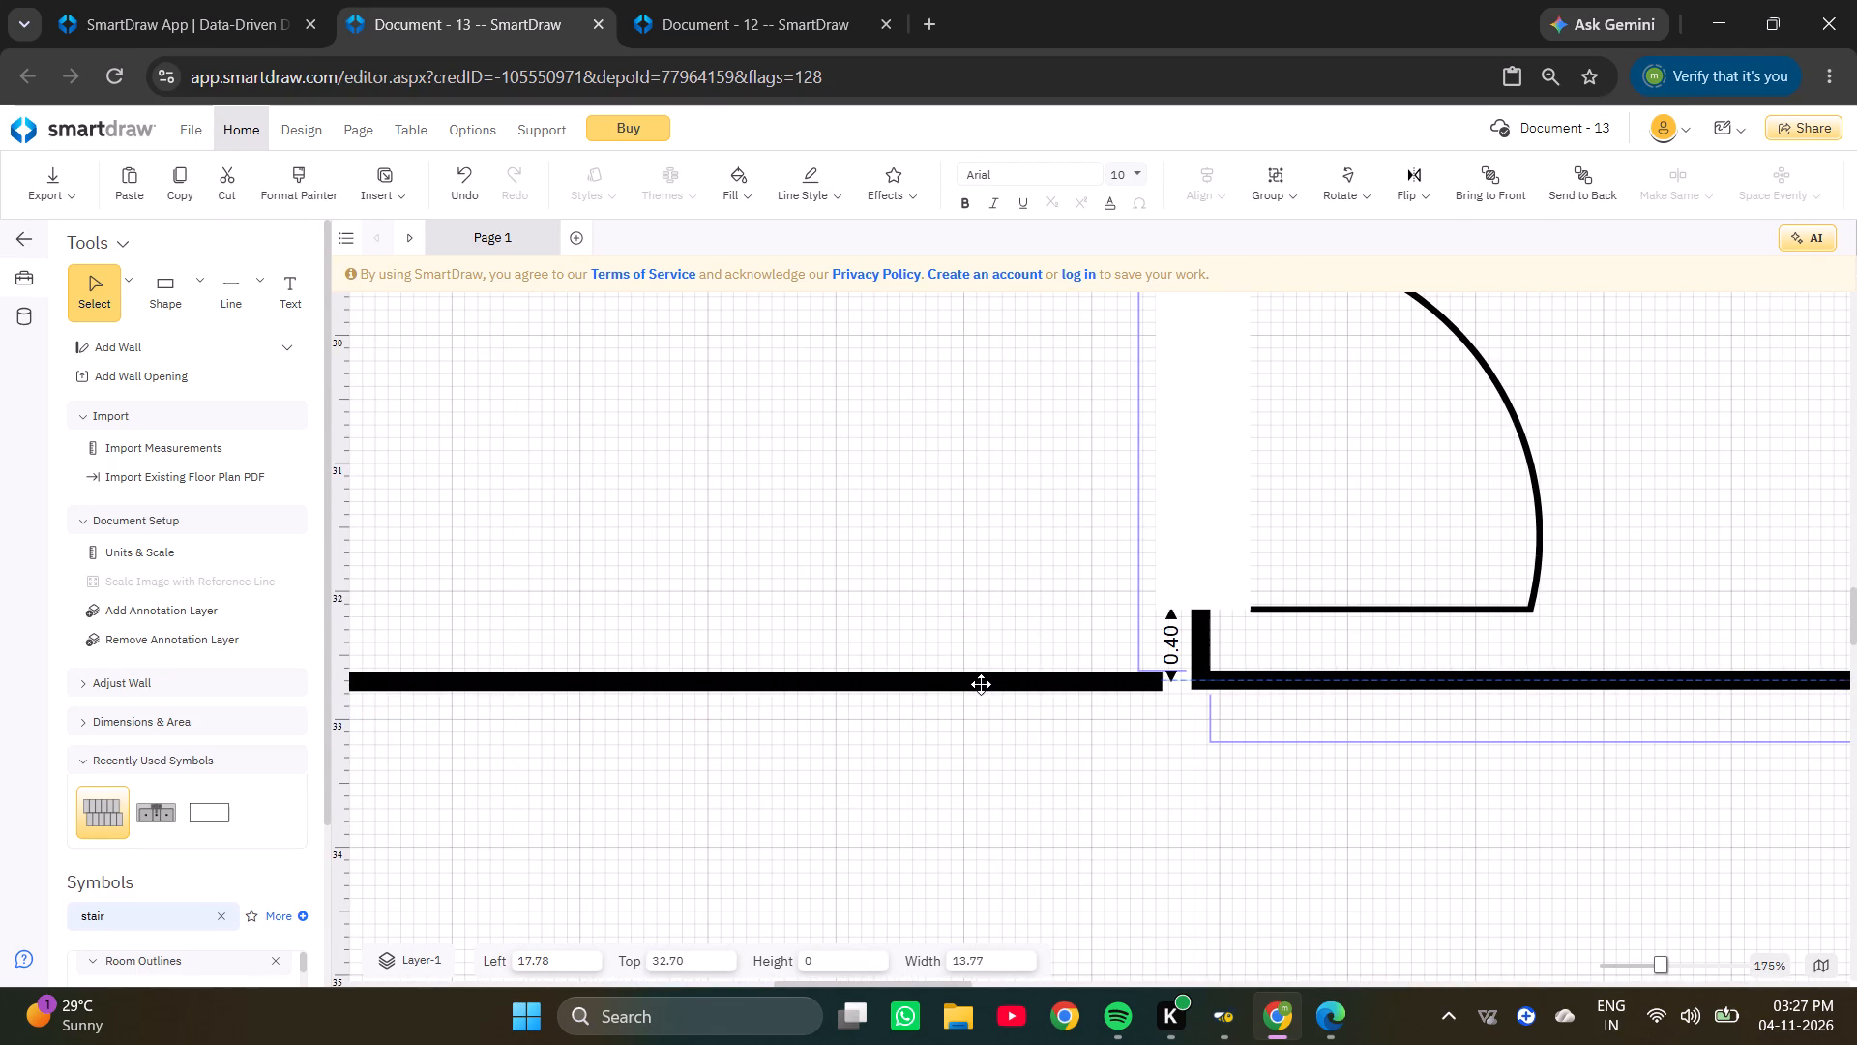
pyautogui.moveTo(981, 684); pyautogui.dragTo(1013, 688)
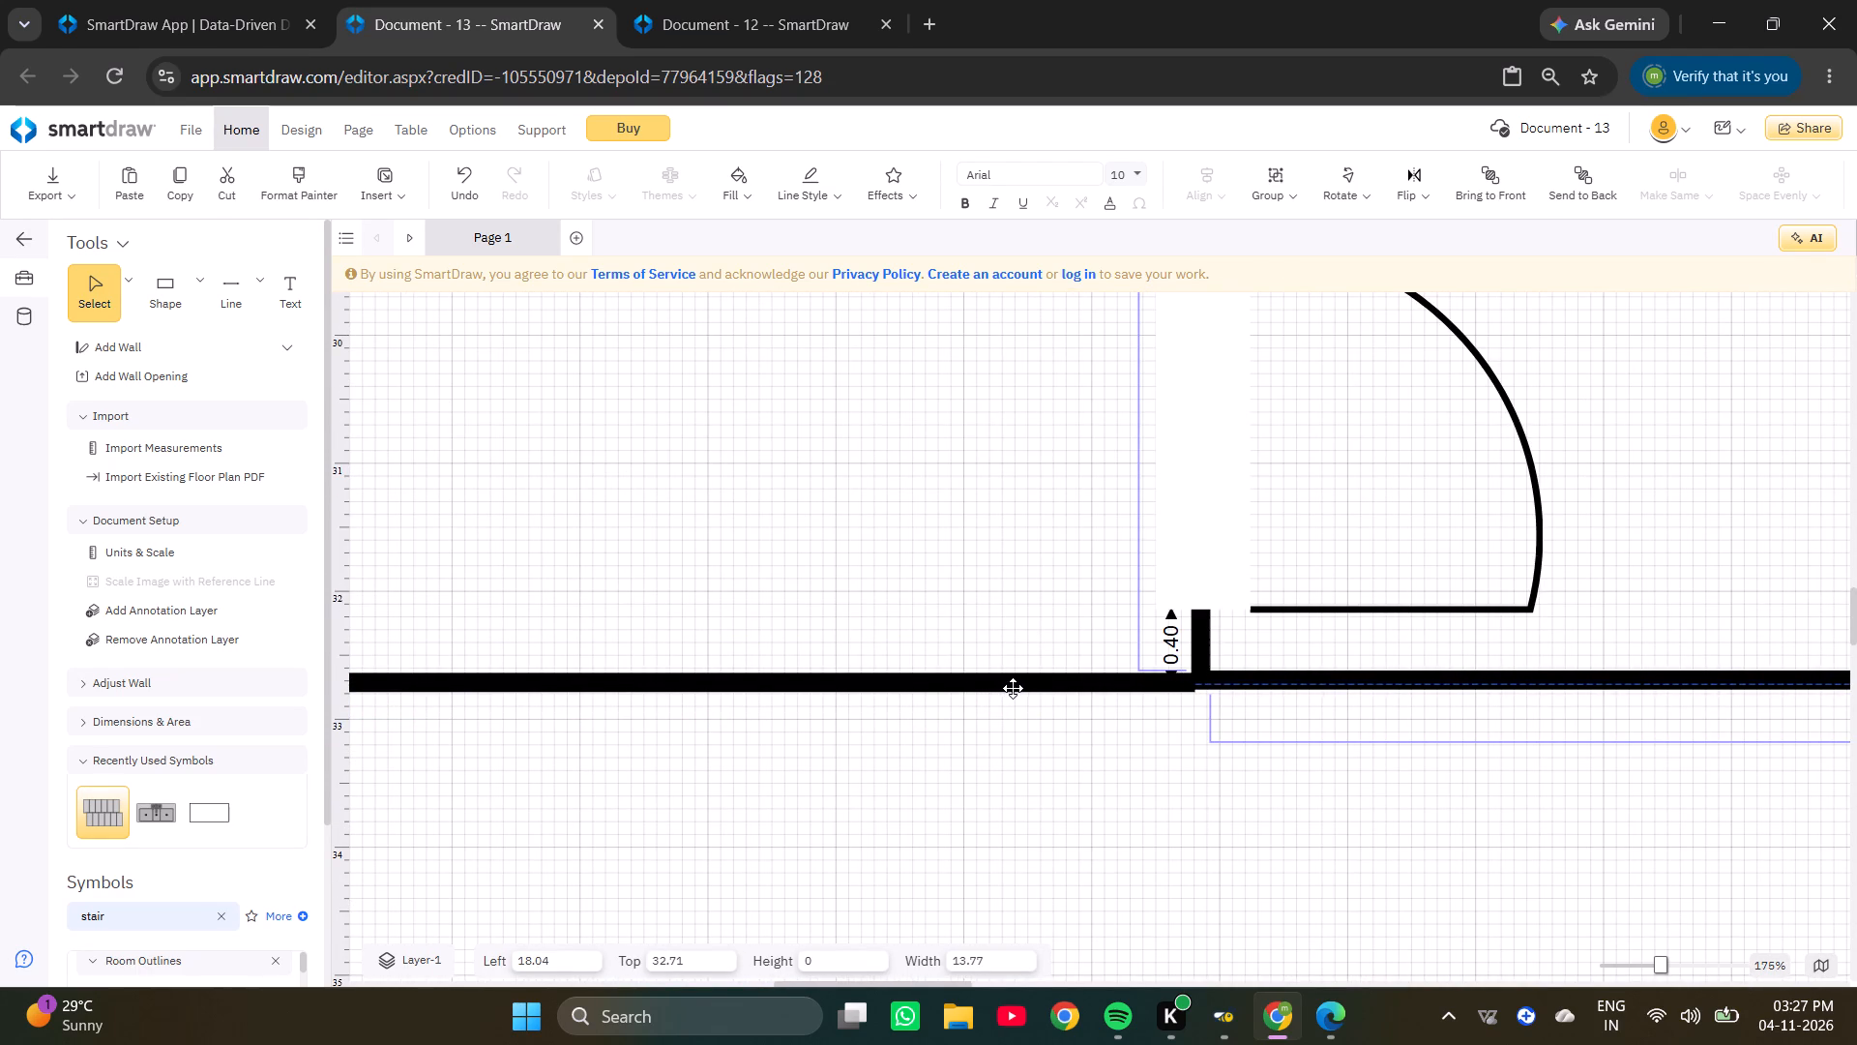
pyautogui.moveTo(1013, 688); pyautogui.dragTo(1006, 684)
pyautogui.press('Up')
pyautogui.click(1016, 704)
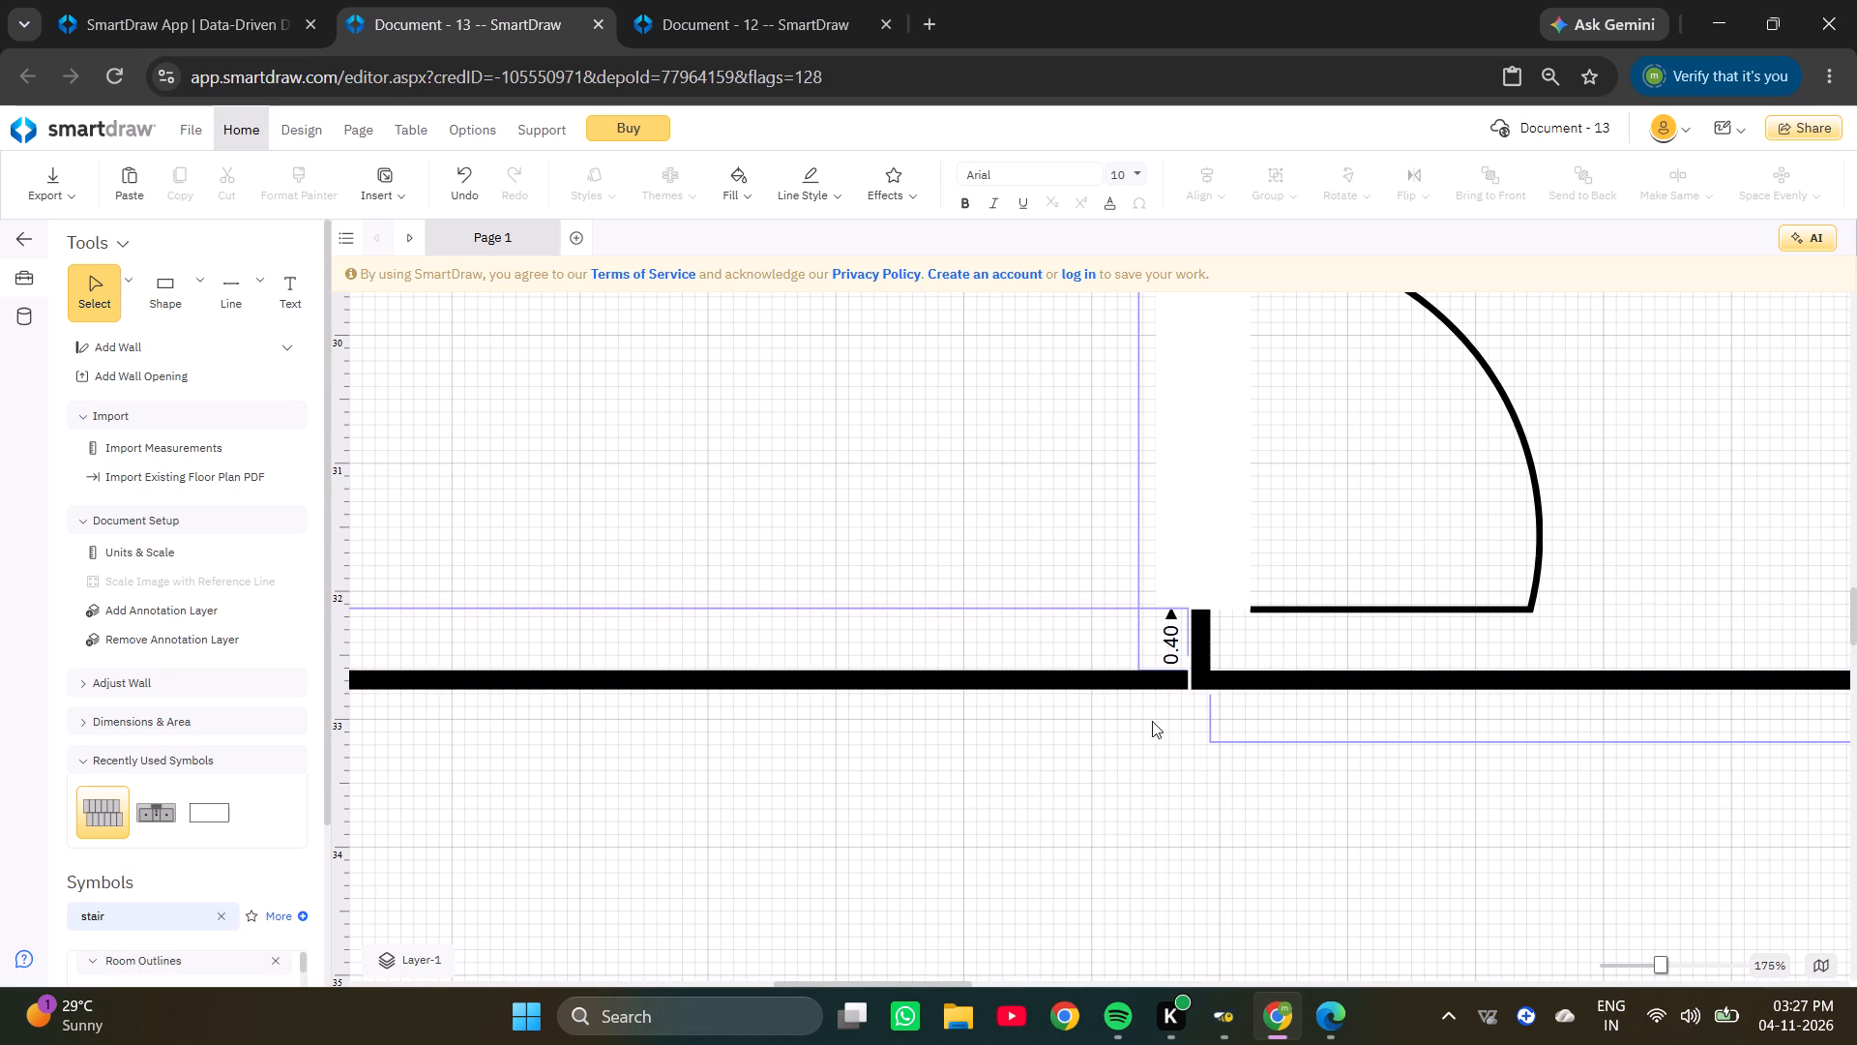
# Nudge the passage wall toward the right-hand bedroom to close the gap at the corner beside its door.
pyautogui.press('Right')
pyautogui.press('Right')
pyautogui.click(1154, 676)
pyautogui.press('Right')
pyautogui.press('Right')
pyautogui.click(1156, 745)
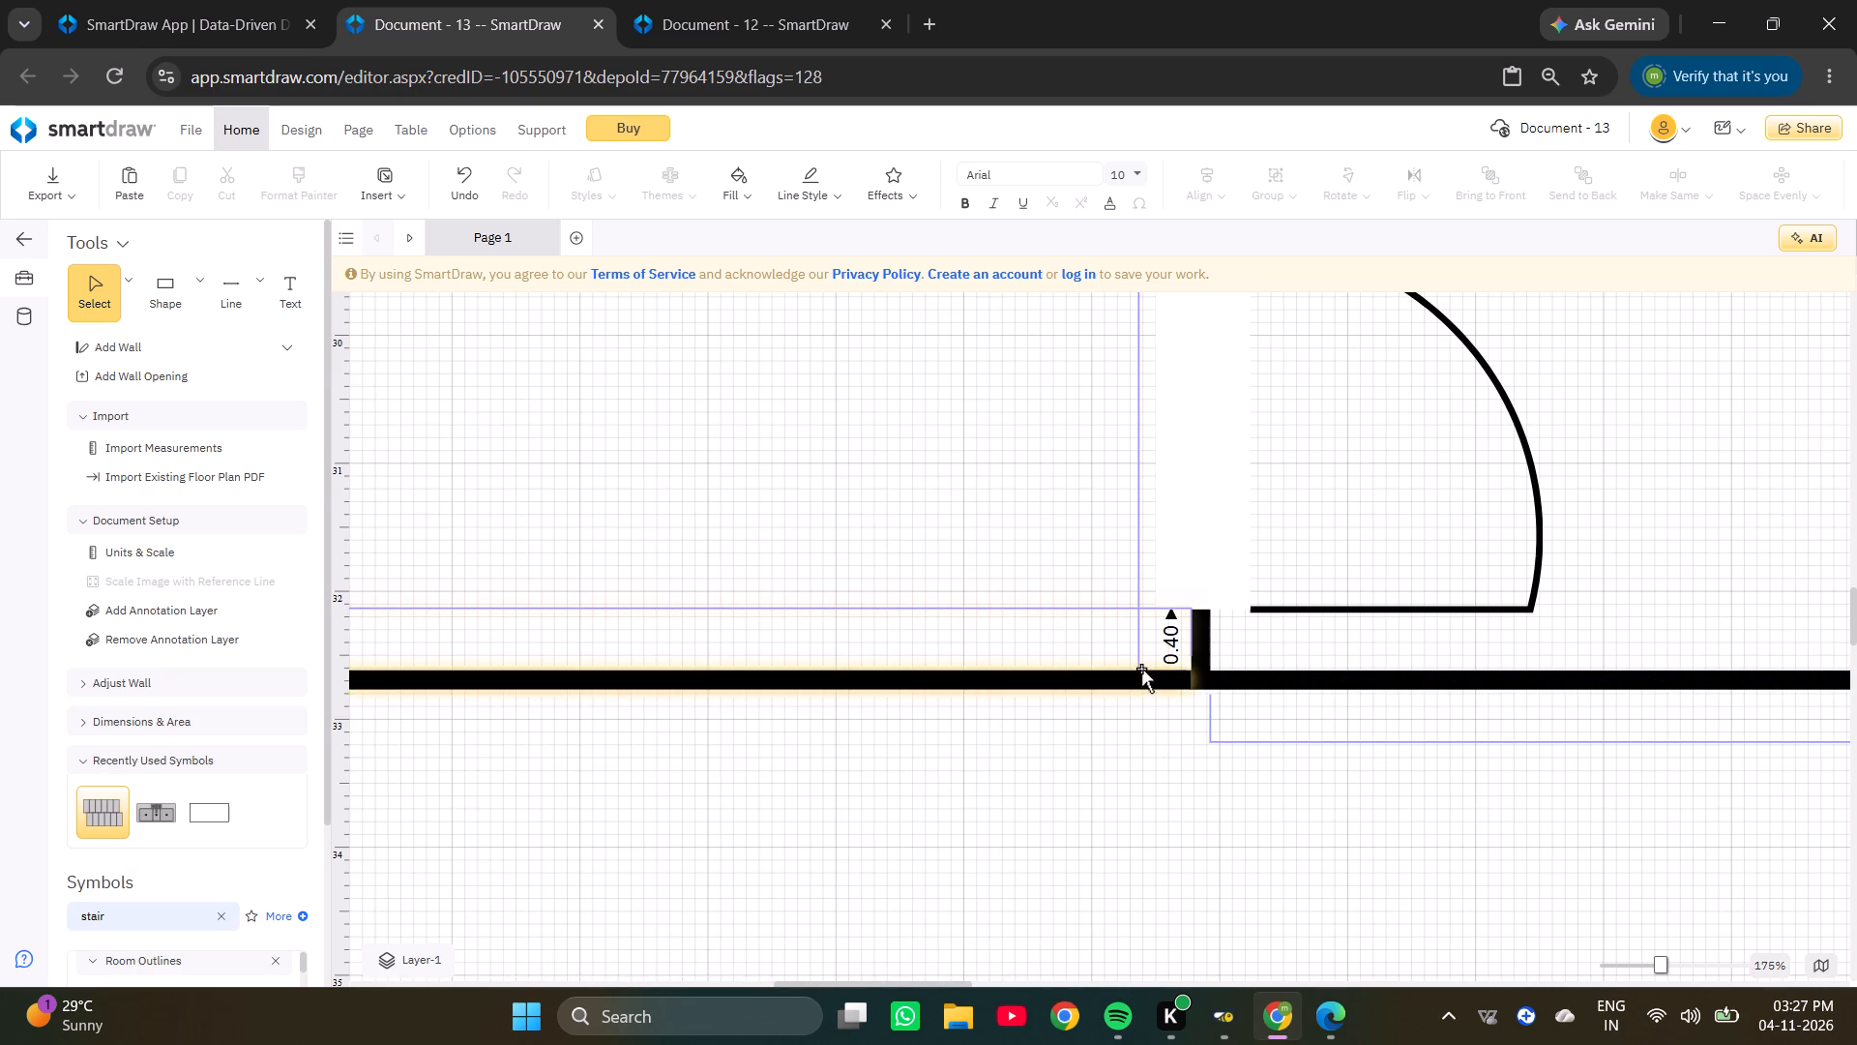
pyautogui.click(1141, 721)
pyautogui.keyDown('ctrl'); pyautogui.scroll(-8, 922, 721); pyautogui.keyUp('ctrl')
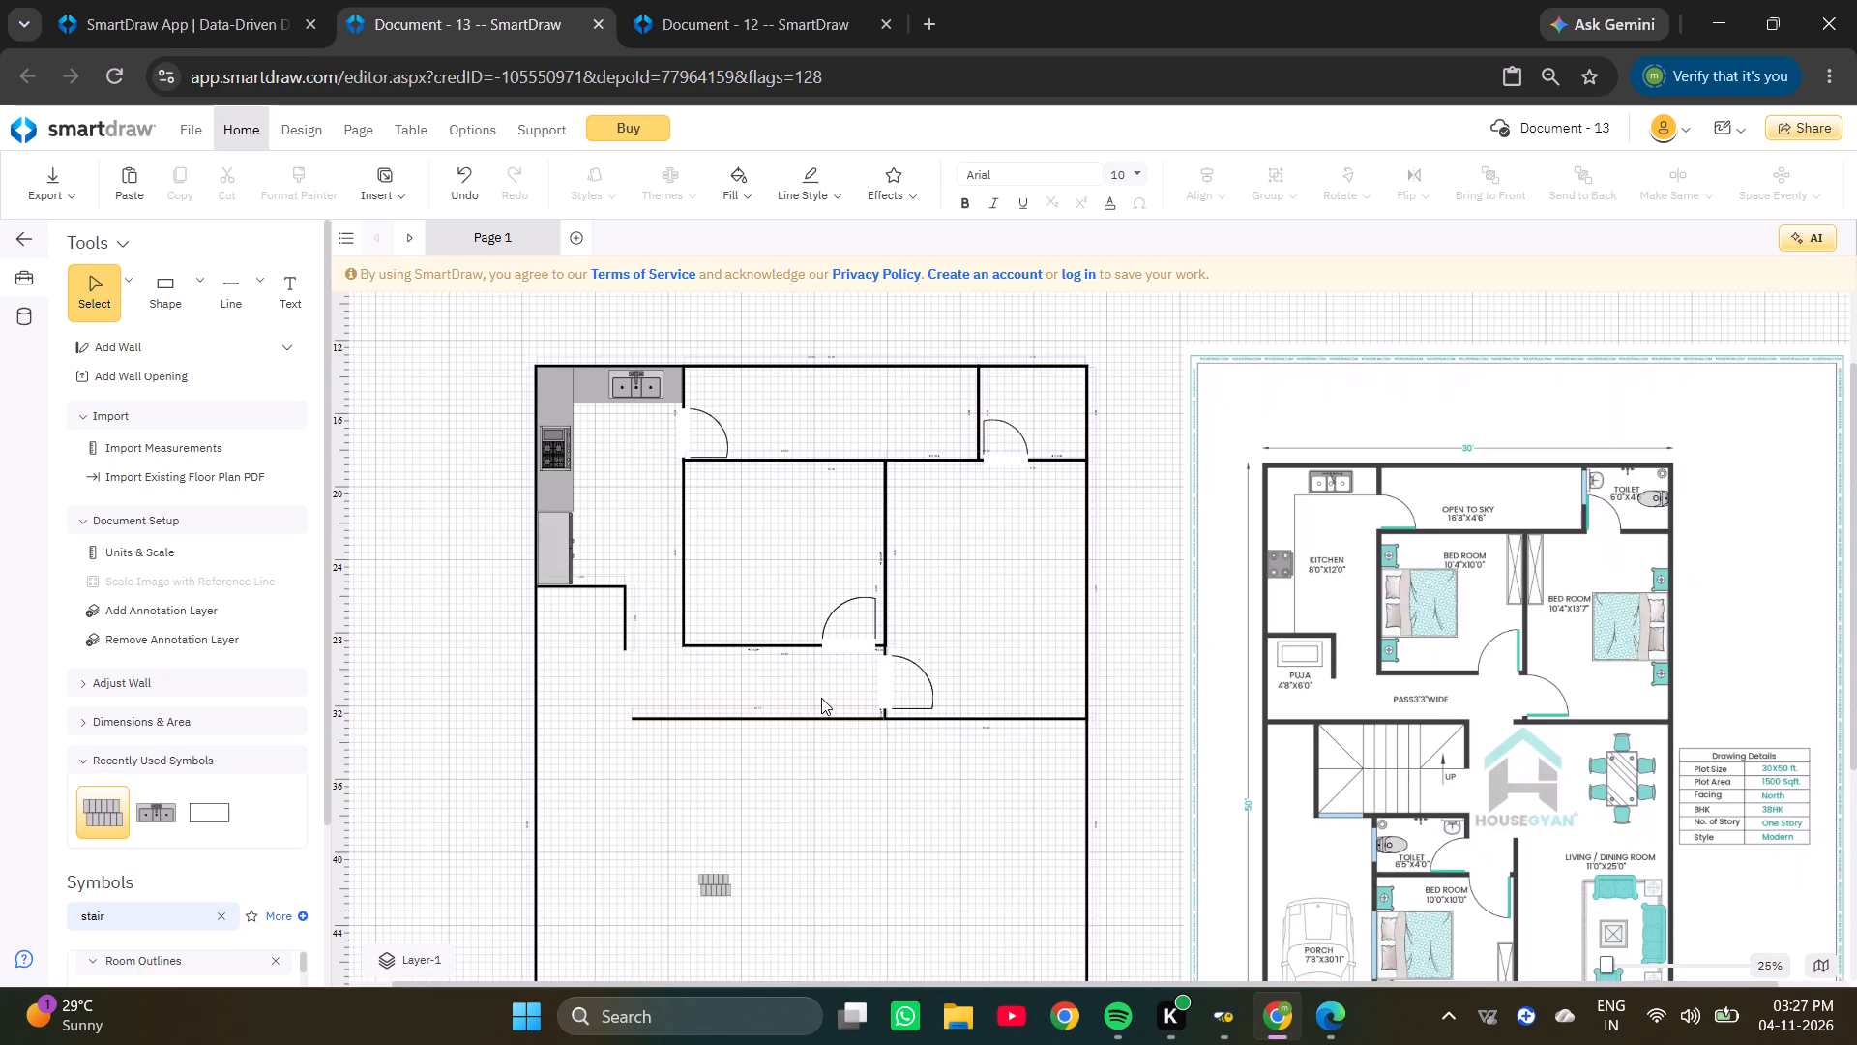
# Move the 13.77 passage wall left until its end meets the house's left outer wall.
pyautogui.press('Left')
pyautogui.press('Left')
pyautogui.press('Left')
pyautogui.press('Left')
pyautogui.press('Left')
pyautogui.press('Left')
pyautogui.press('Left')
pyautogui.press('Left')
pyautogui.press('Left')
pyautogui.press('Left')
pyautogui.press('Left')
pyautogui.press('Left')
pyautogui.press('Left')
pyautogui.press('Left')
pyautogui.press('Left')
pyautogui.press('Left')
pyautogui.press('Left')
pyautogui.press('Left')
pyautogui.press('Left')
pyautogui.press('Left')
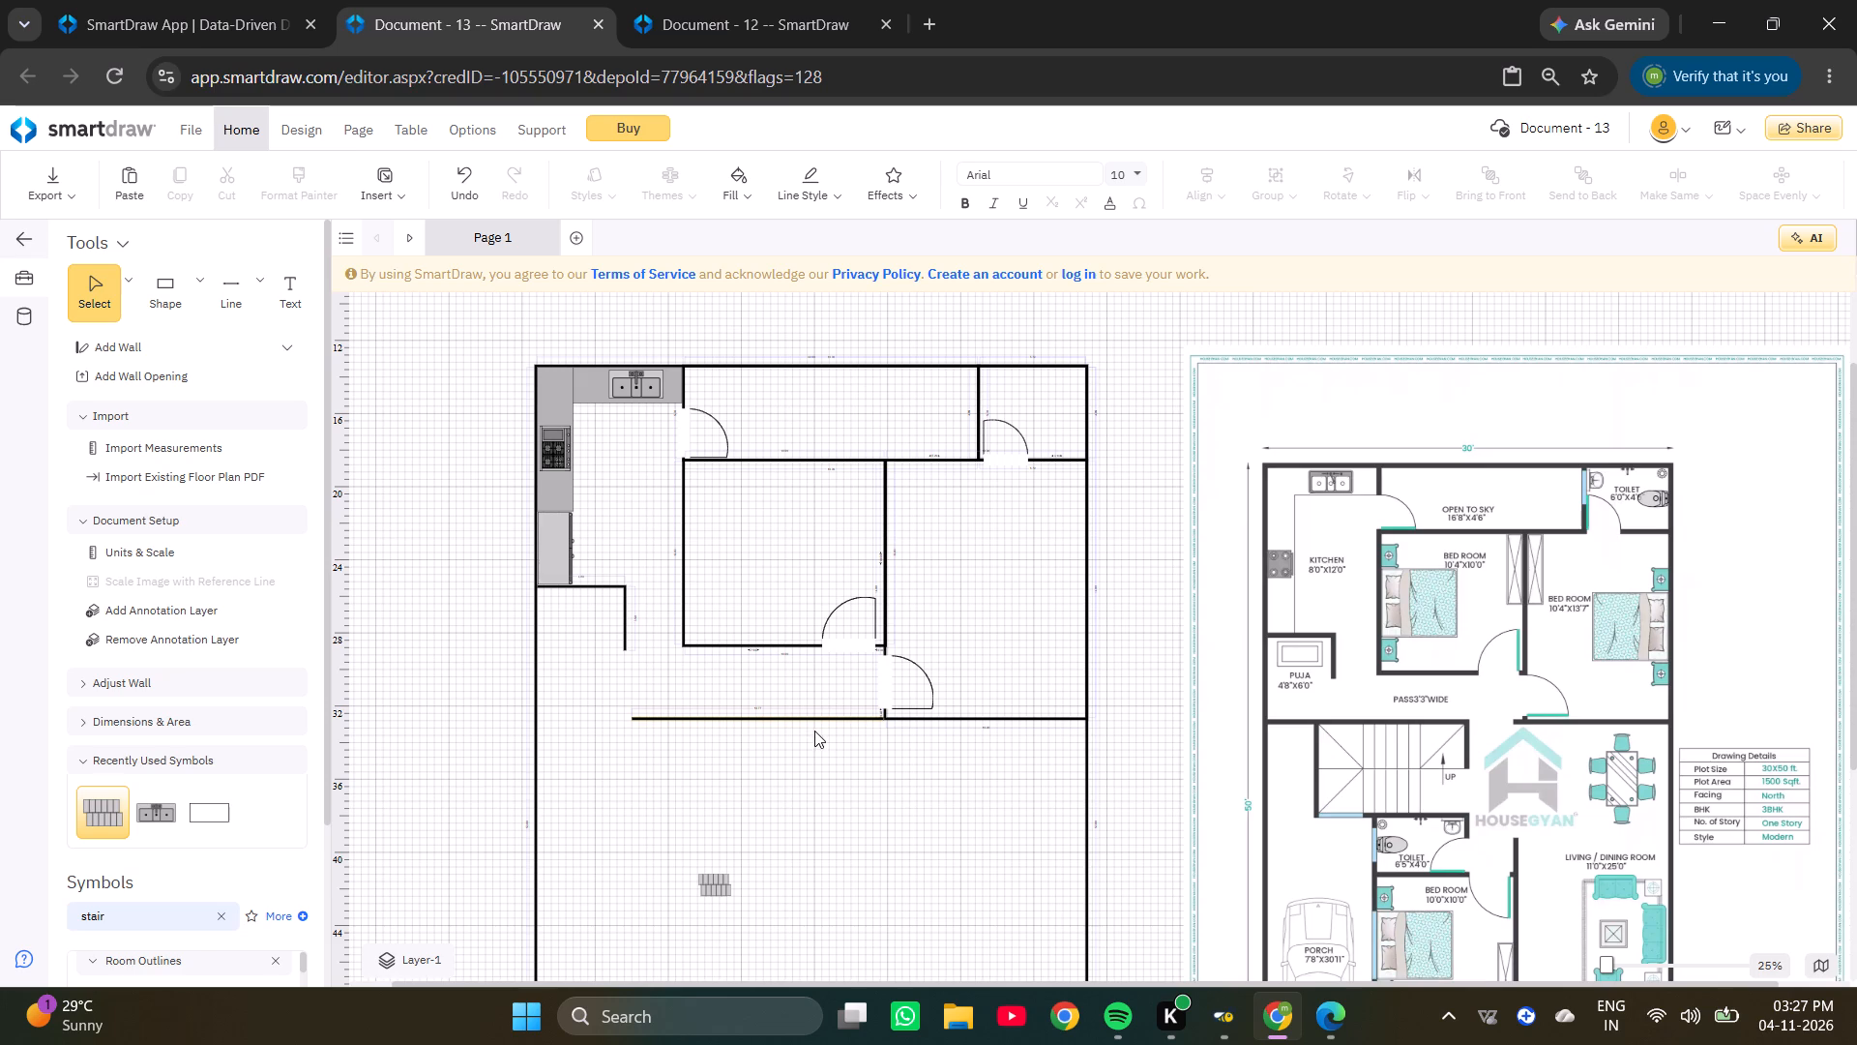
pyautogui.click(810, 719)
pyautogui.press('Left')
pyautogui.press('Left')
pyautogui.press('Left')
pyautogui.press('Left')
pyautogui.press('Left')
pyautogui.press('Left')
pyautogui.press('Left')
pyautogui.press('Left')
pyautogui.press('Left')
pyautogui.press('Left')
pyautogui.press('Left')
pyautogui.press('Left')
pyautogui.press('Left')
pyautogui.press('Left')
pyautogui.press('Left')
pyautogui.press('Left')
pyautogui.press('Left')
pyautogui.press('Left')
pyautogui.press('Left')
pyautogui.press('Left')
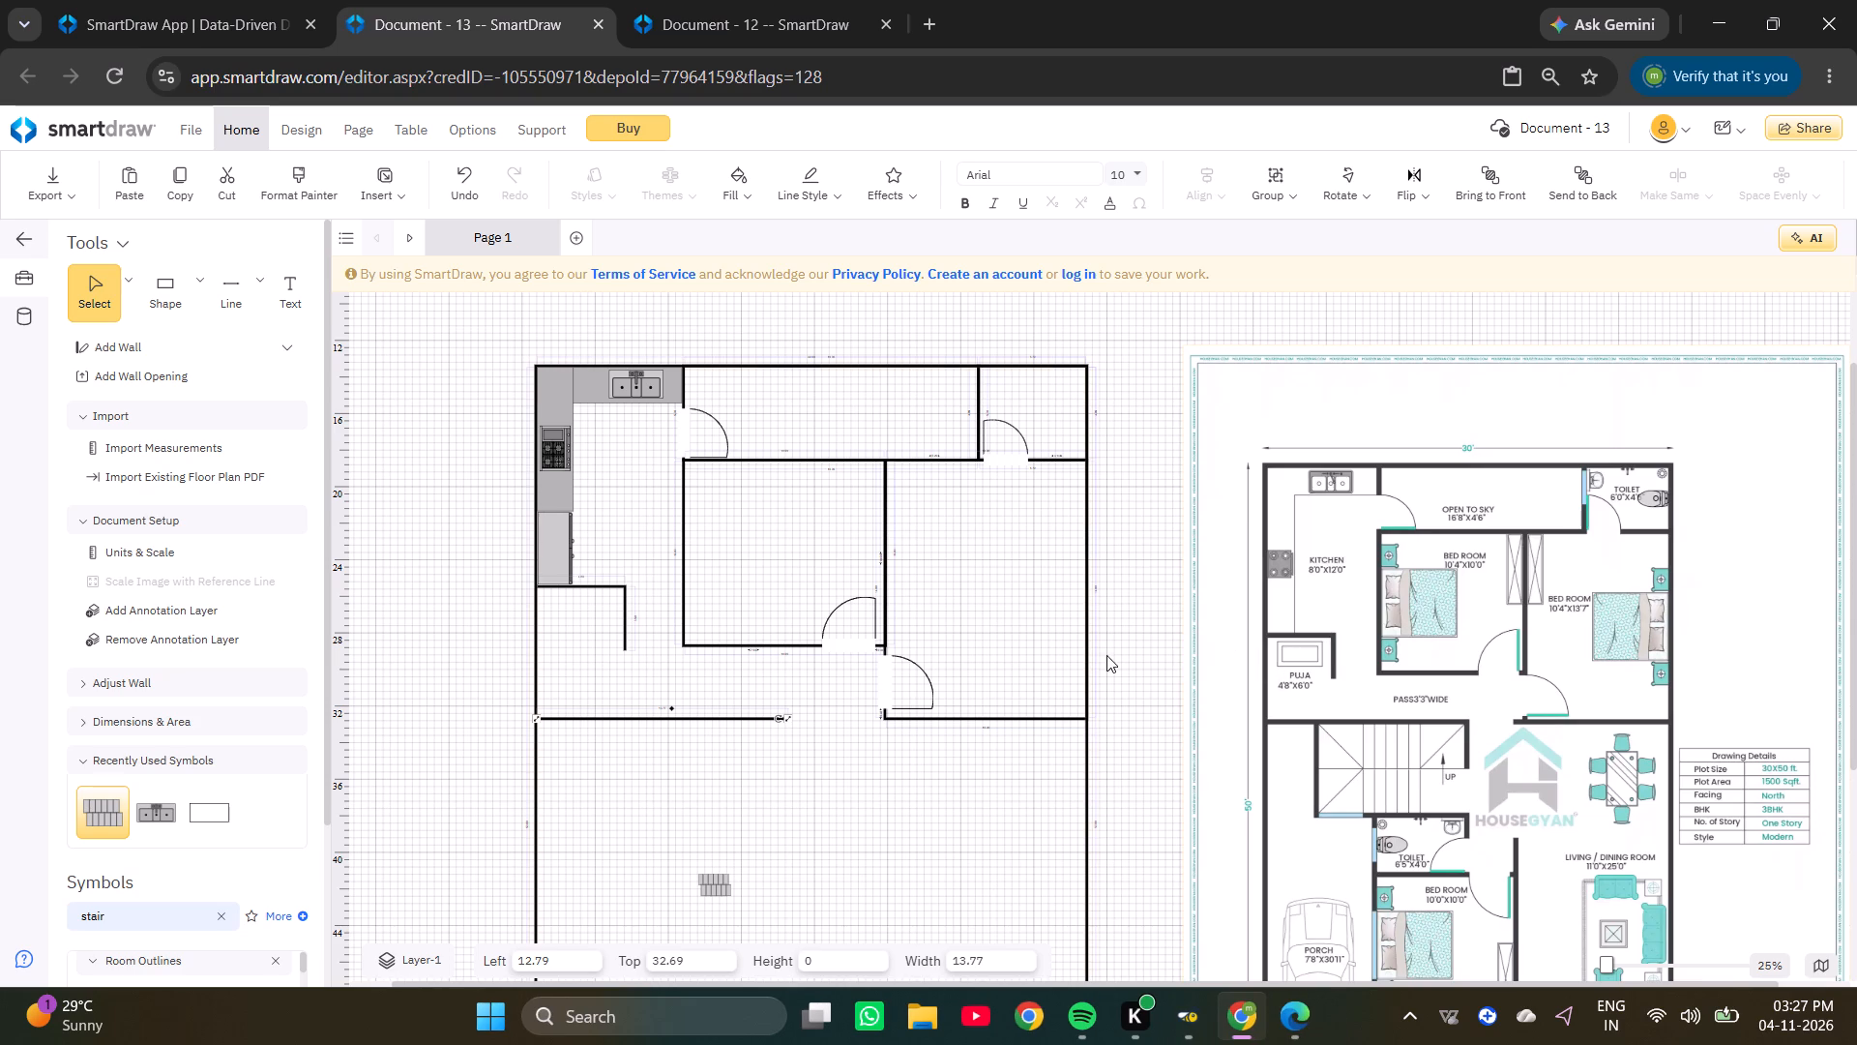
pyautogui.keyDown('ctrl'); pyautogui.scroll(8, 618, 729); pyautogui.keyUp('ctrl')
pyautogui.keyDown('ctrl'); pyautogui.scroll(-8, 259, 637); pyautogui.keyUp('ctrl')
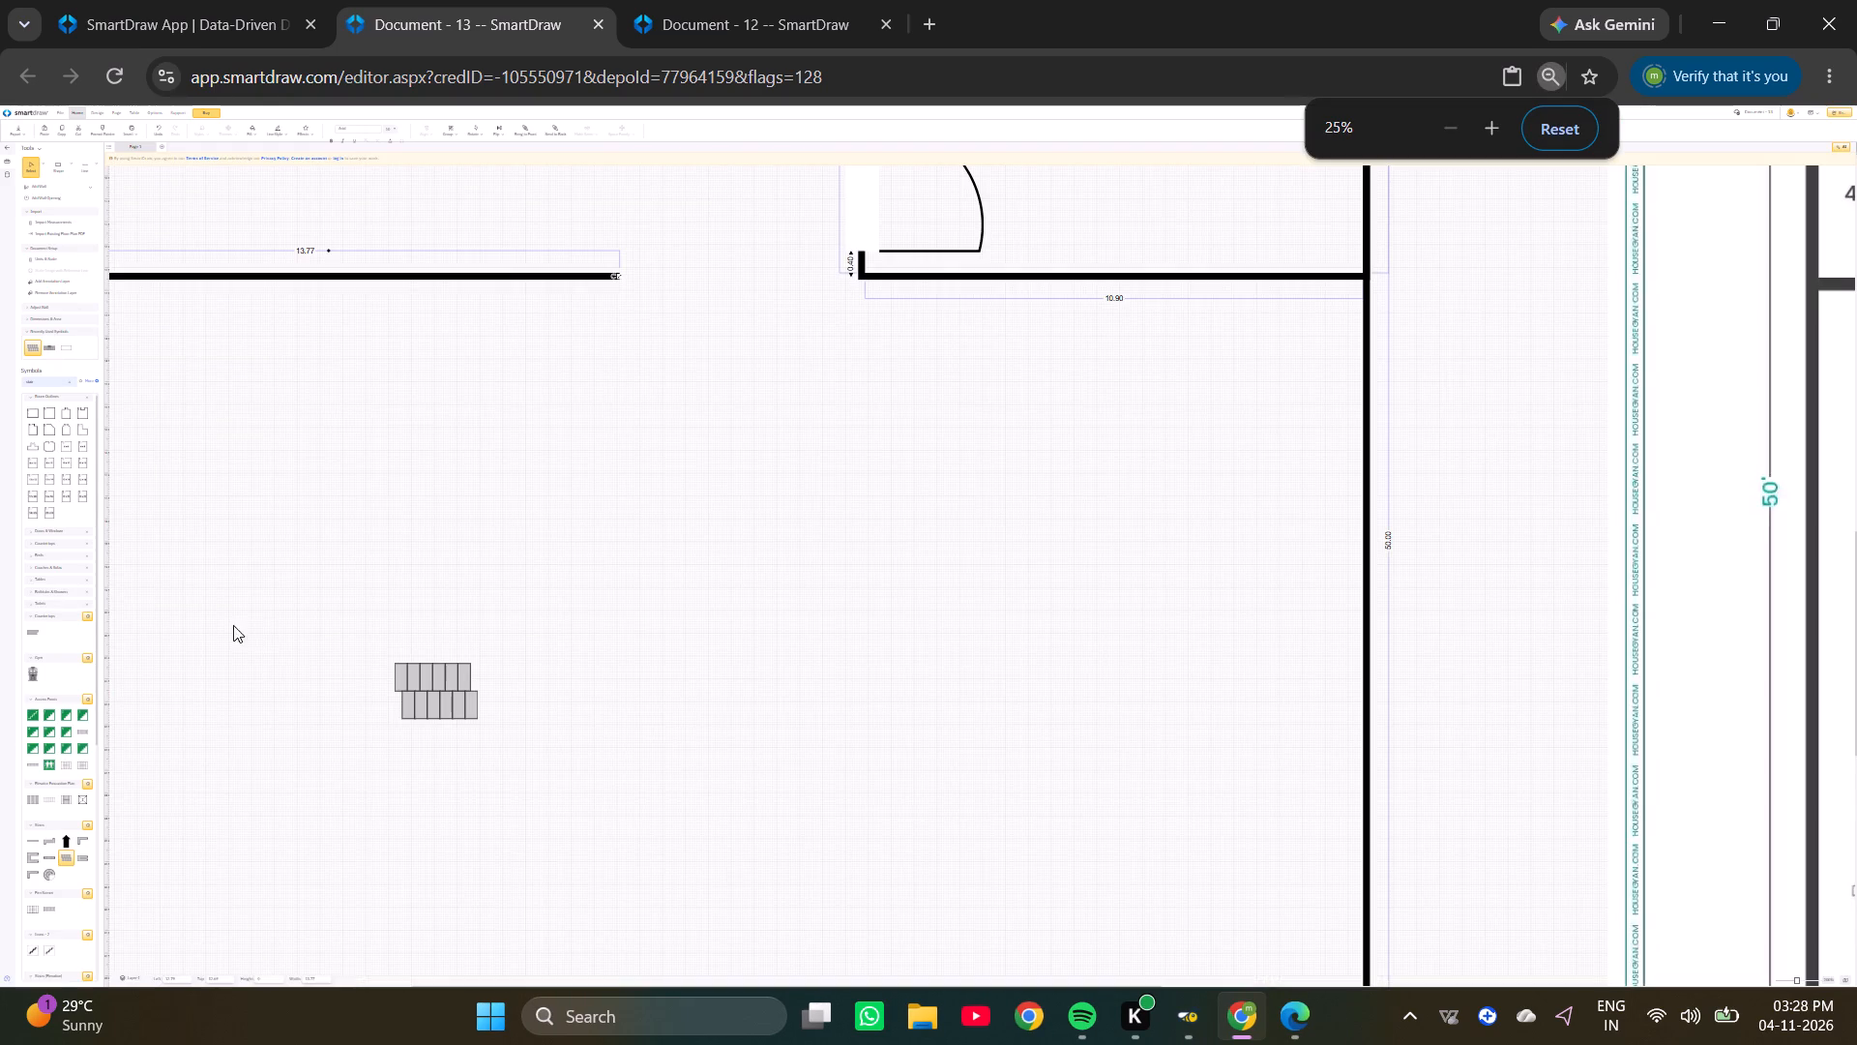
pyautogui.keyDown('ctrl'); pyautogui.scroll(6, 52, 610); pyautogui.keyUp('ctrl')
pyautogui.keyDown('ctrl'); pyautogui.scroll(-2, 309, 569); pyautogui.keyUp('ctrl')
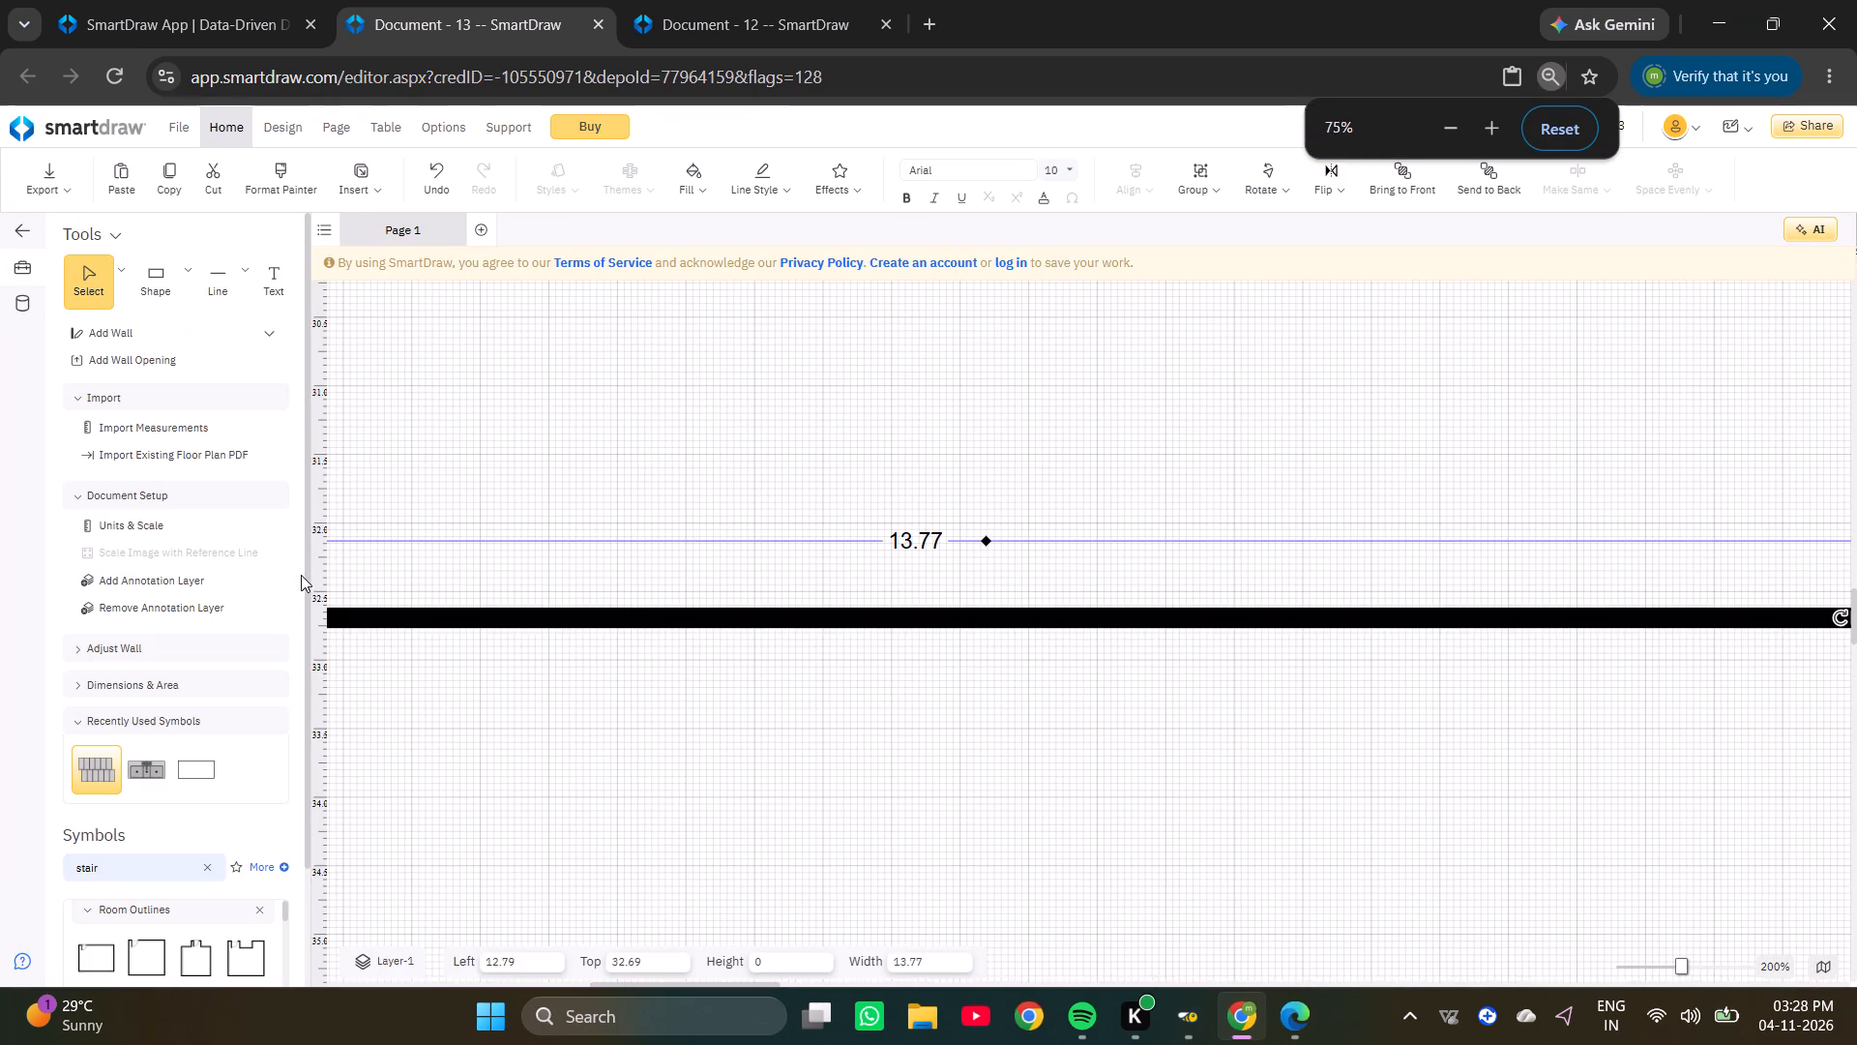
pyautogui.keyDown('ctrl'); pyautogui.scroll(-6, 426, 558); pyautogui.keyUp('ctrl')
pyautogui.keyDown('ctrl'); pyautogui.scroll(4, 341, 559); pyautogui.keyUp('ctrl')
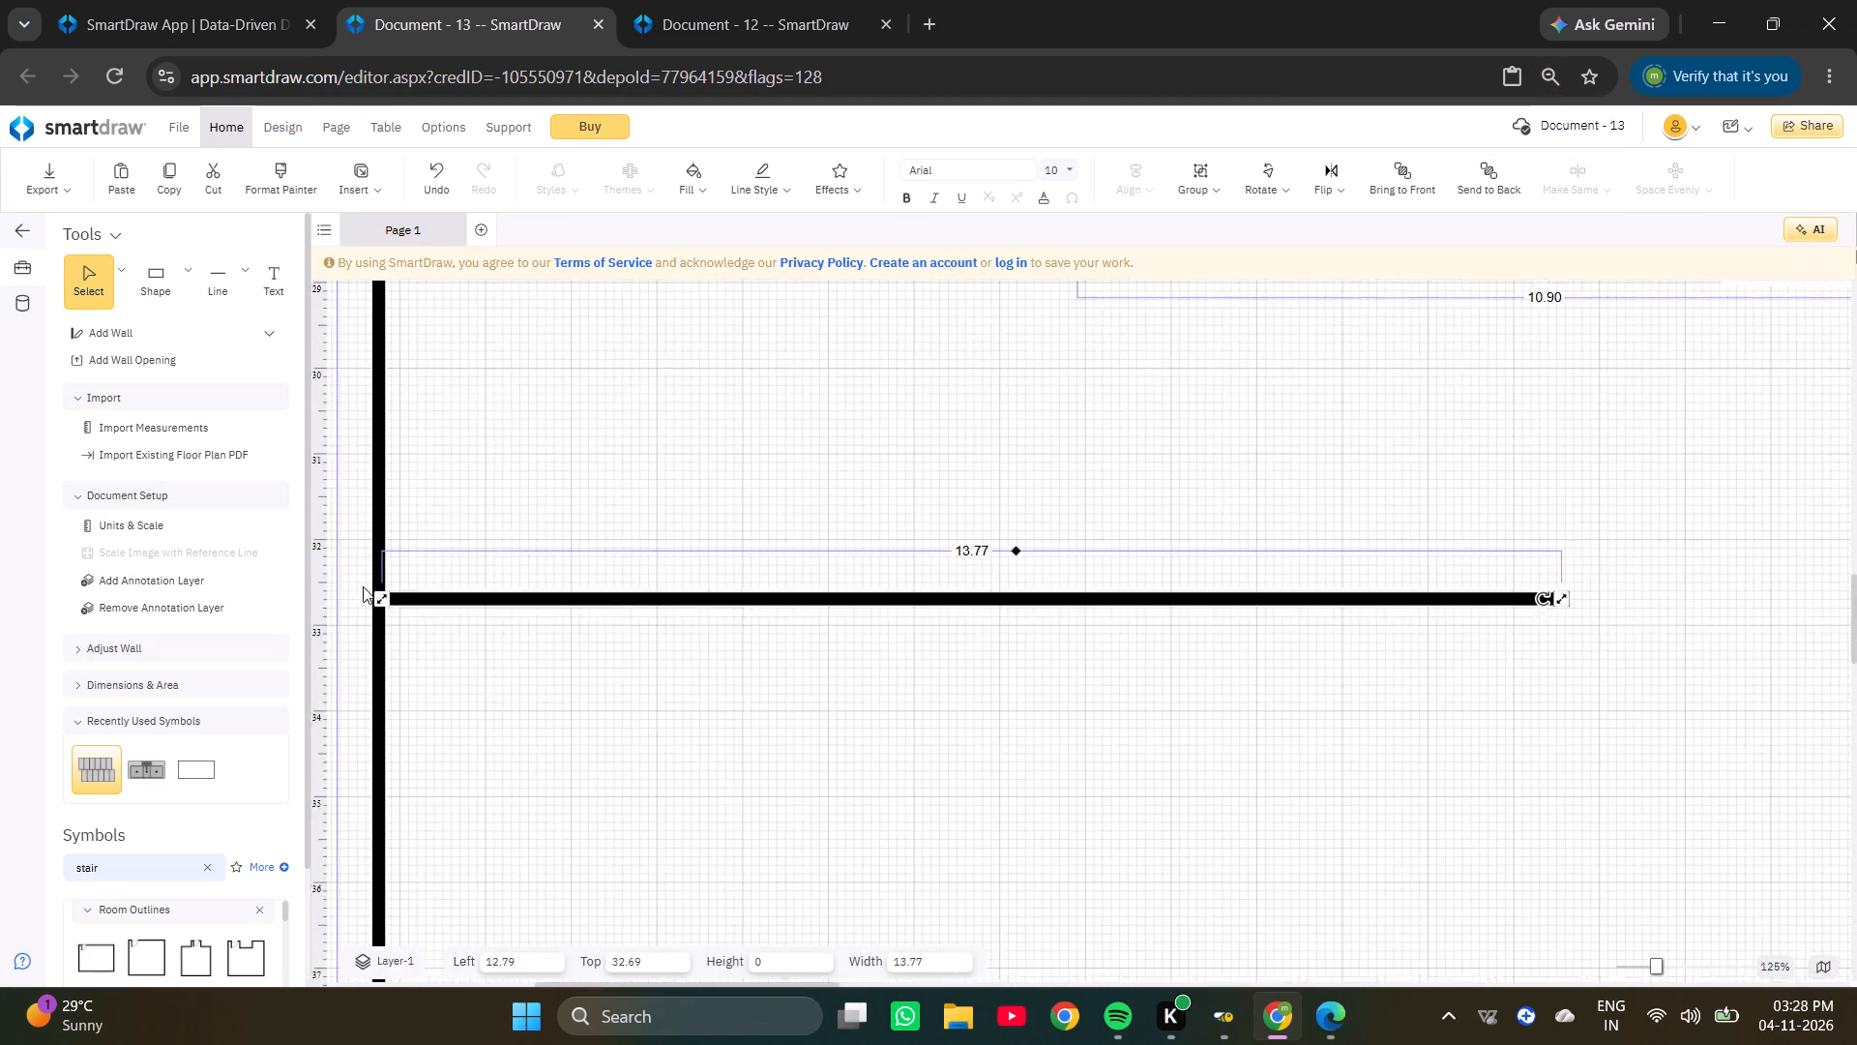
pyautogui.keyDown('ctrl'); pyautogui.scroll(1, 363, 586); pyautogui.keyUp('ctrl')
pyautogui.click(427, 604)
pyautogui.press('Left')
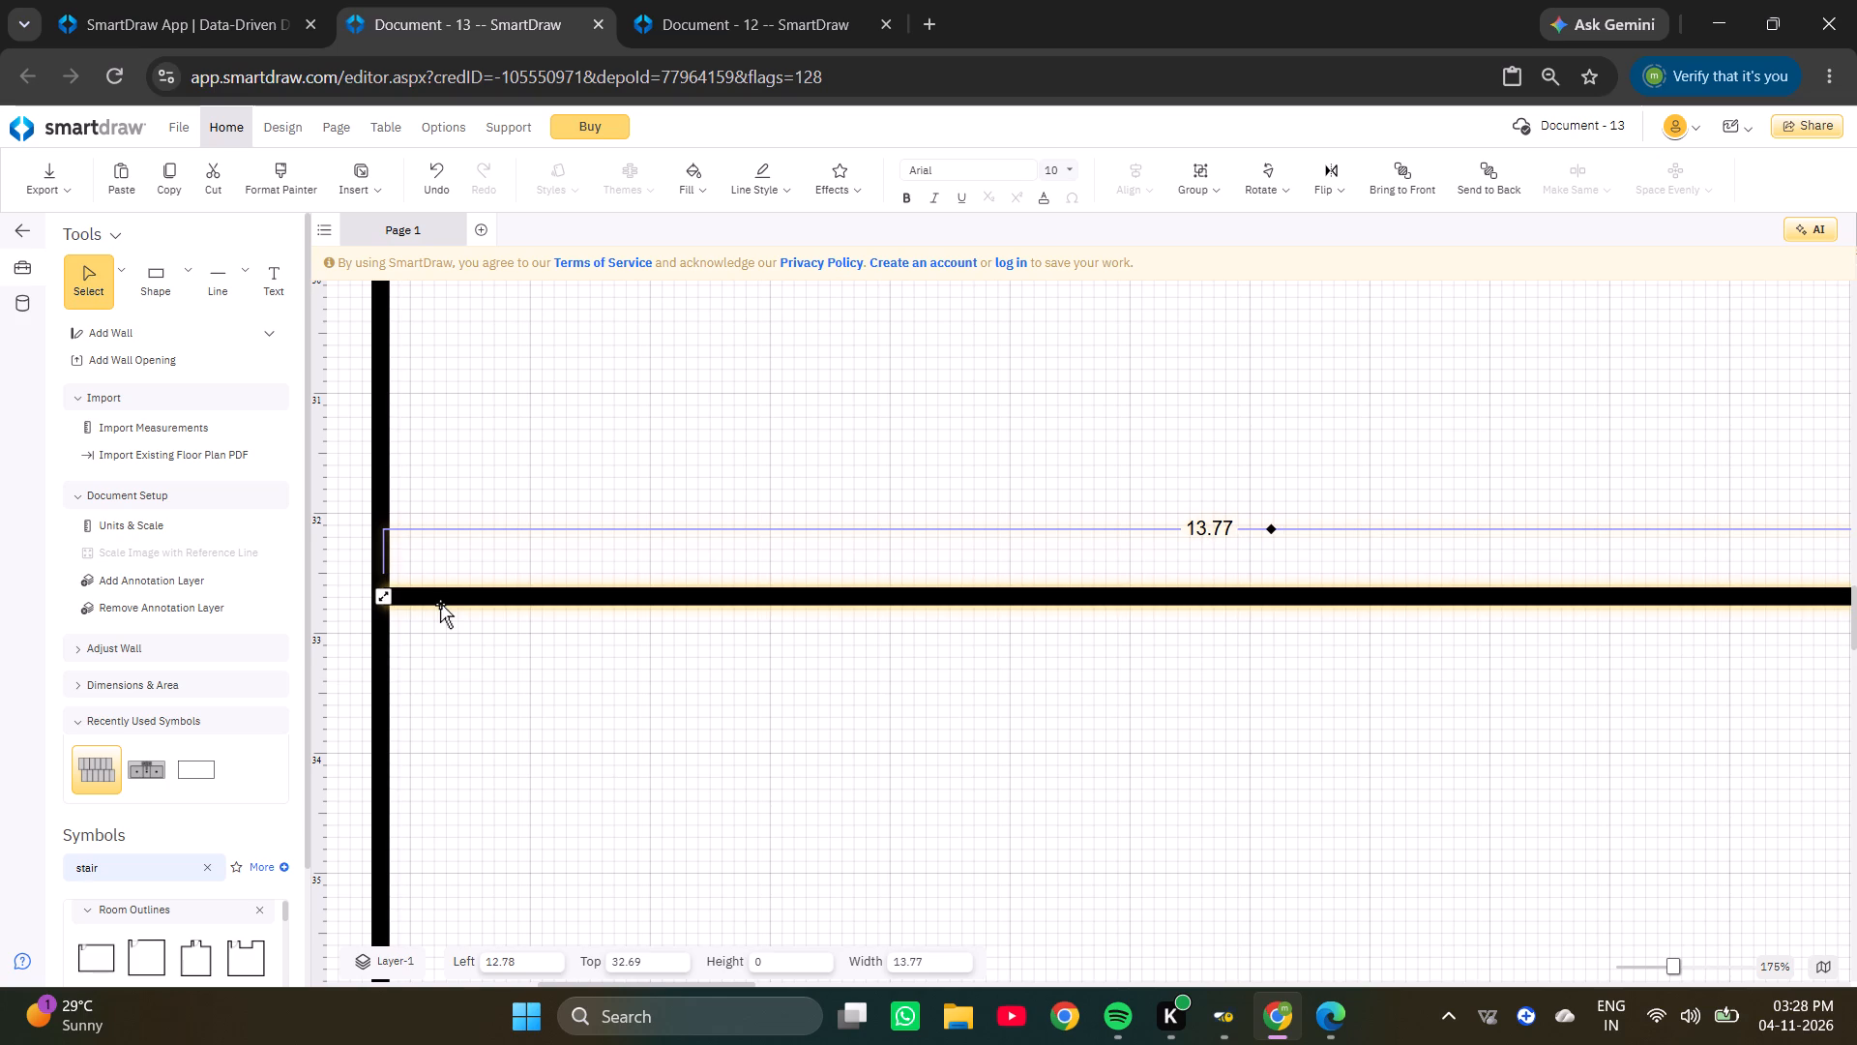
pyautogui.press('Left')
pyautogui.press('Left')
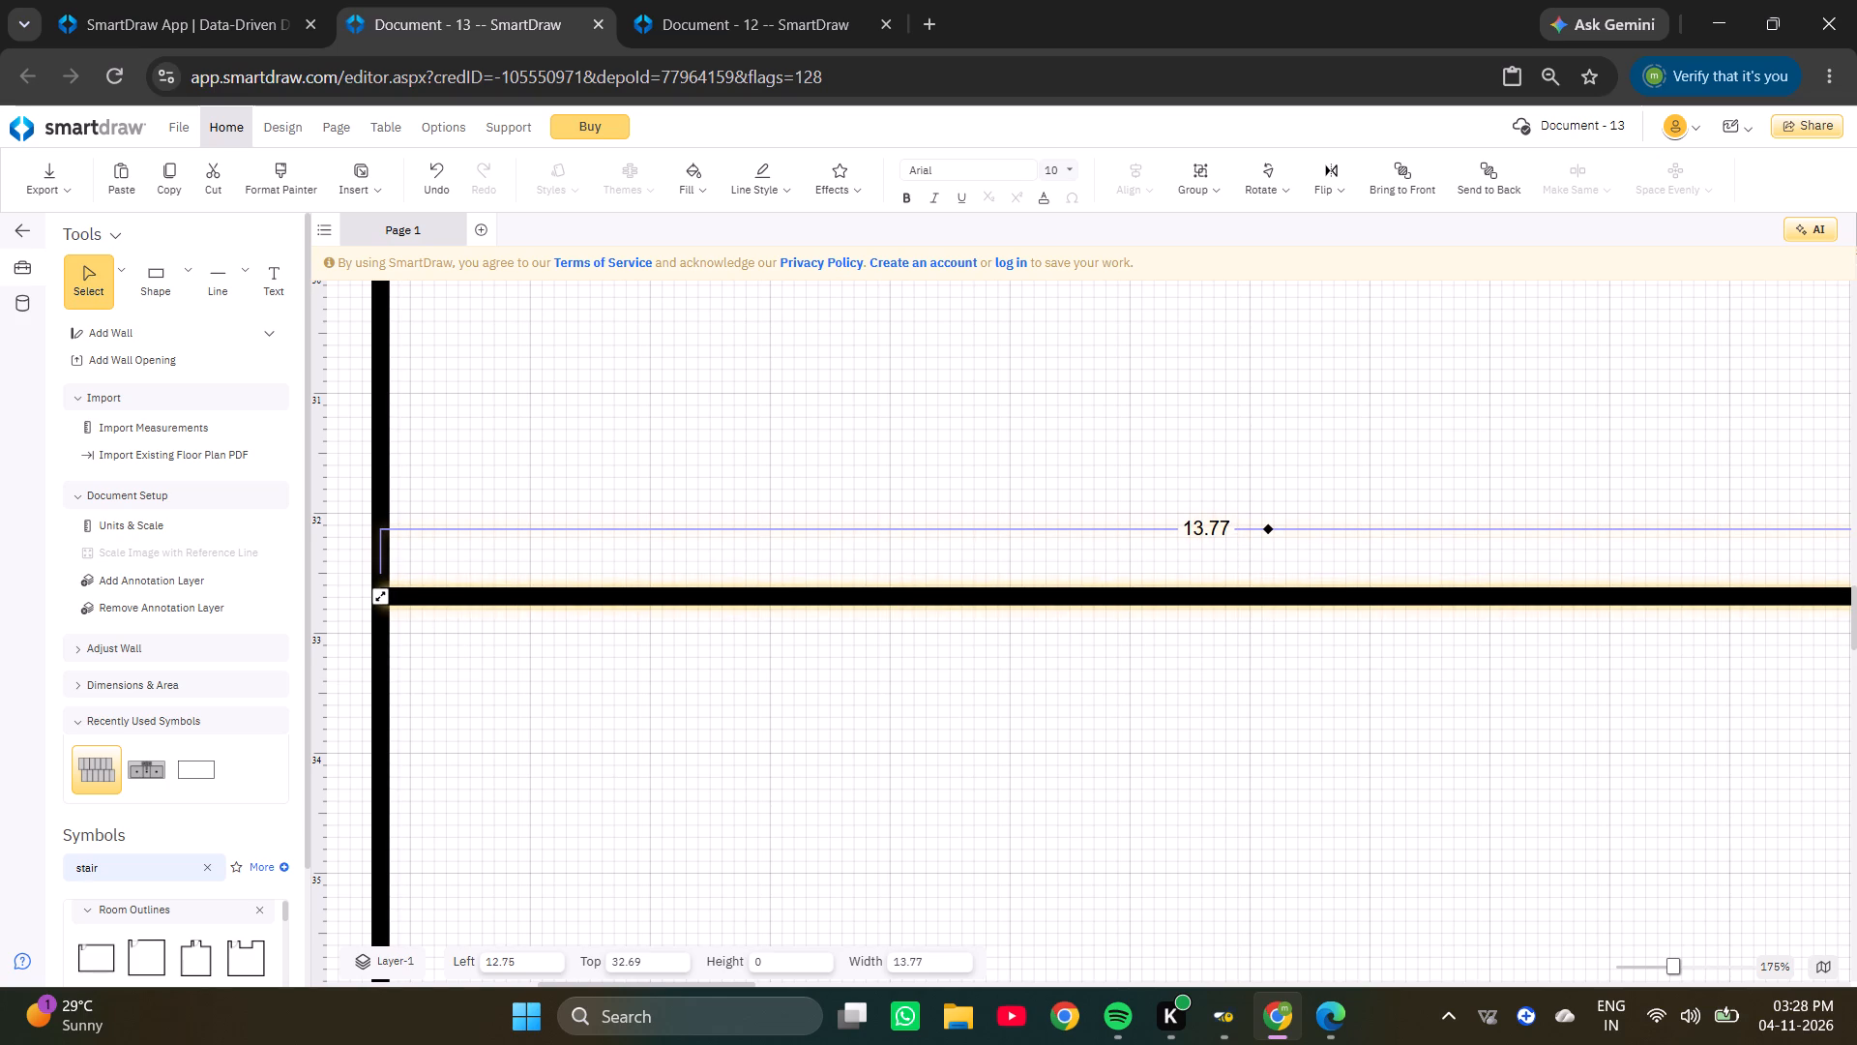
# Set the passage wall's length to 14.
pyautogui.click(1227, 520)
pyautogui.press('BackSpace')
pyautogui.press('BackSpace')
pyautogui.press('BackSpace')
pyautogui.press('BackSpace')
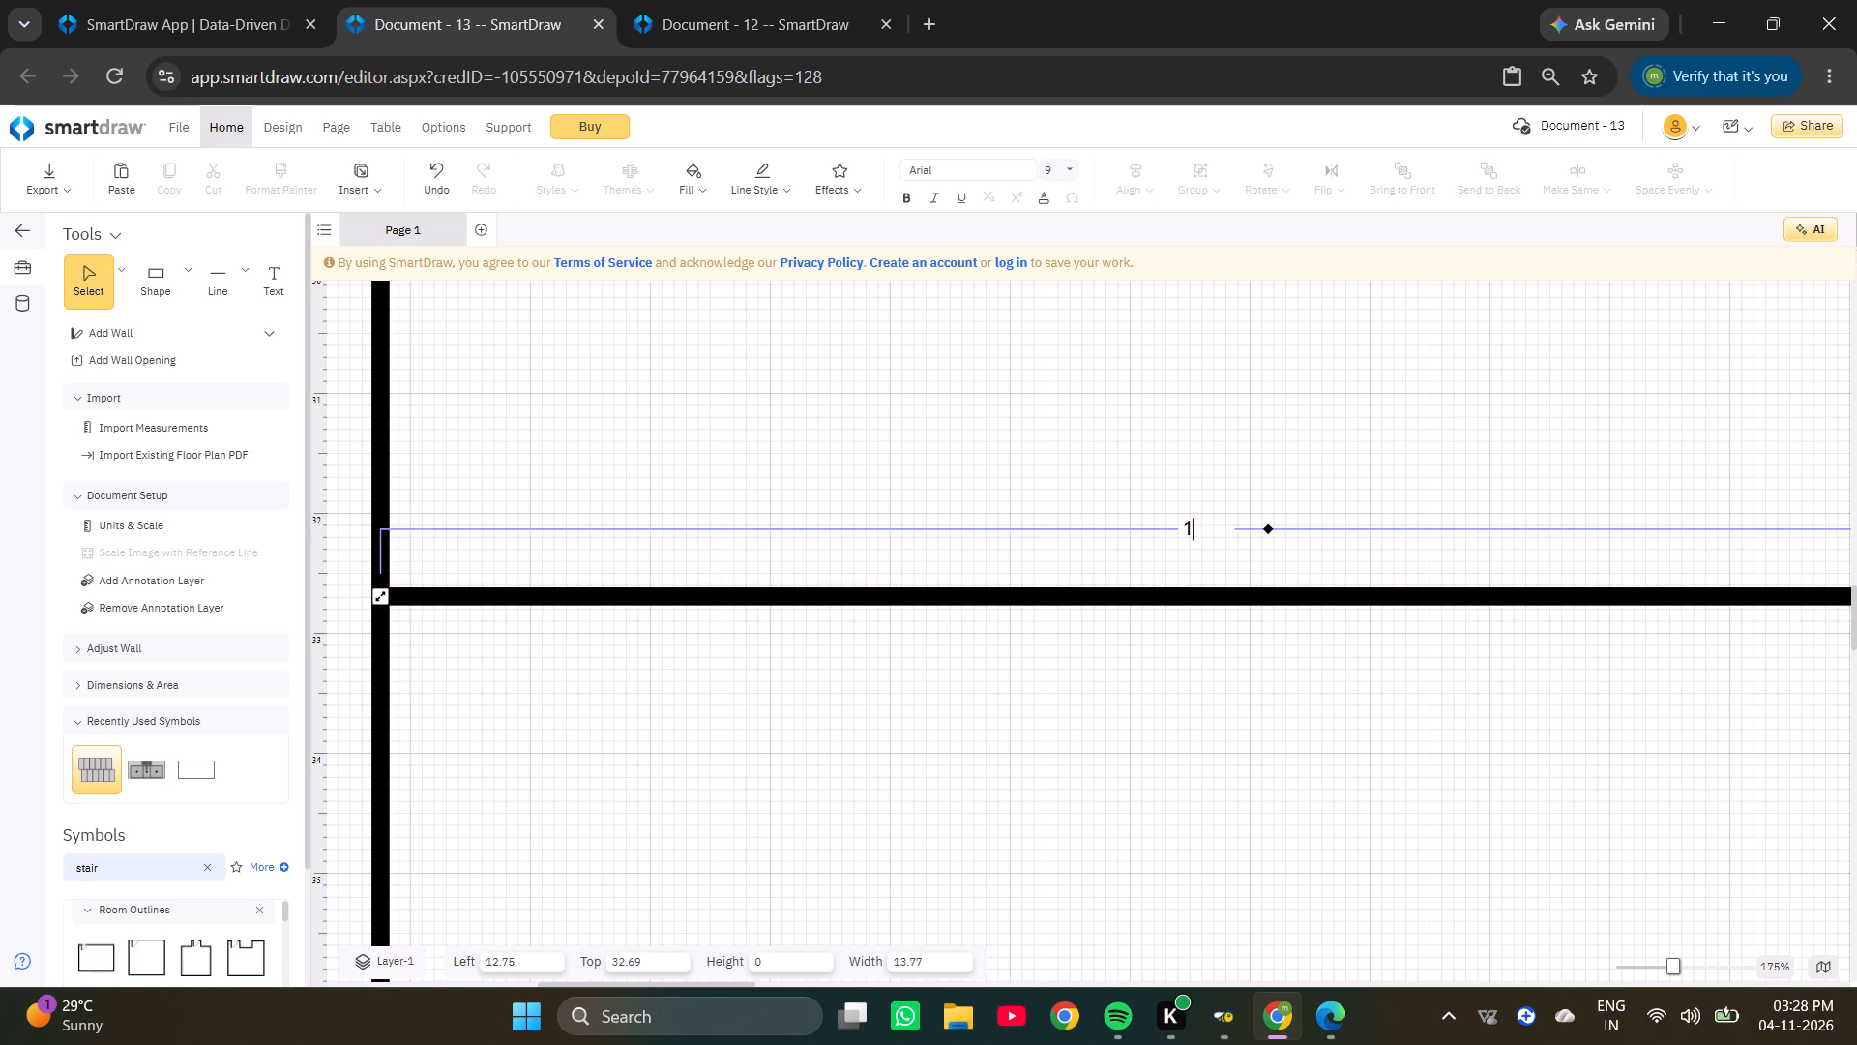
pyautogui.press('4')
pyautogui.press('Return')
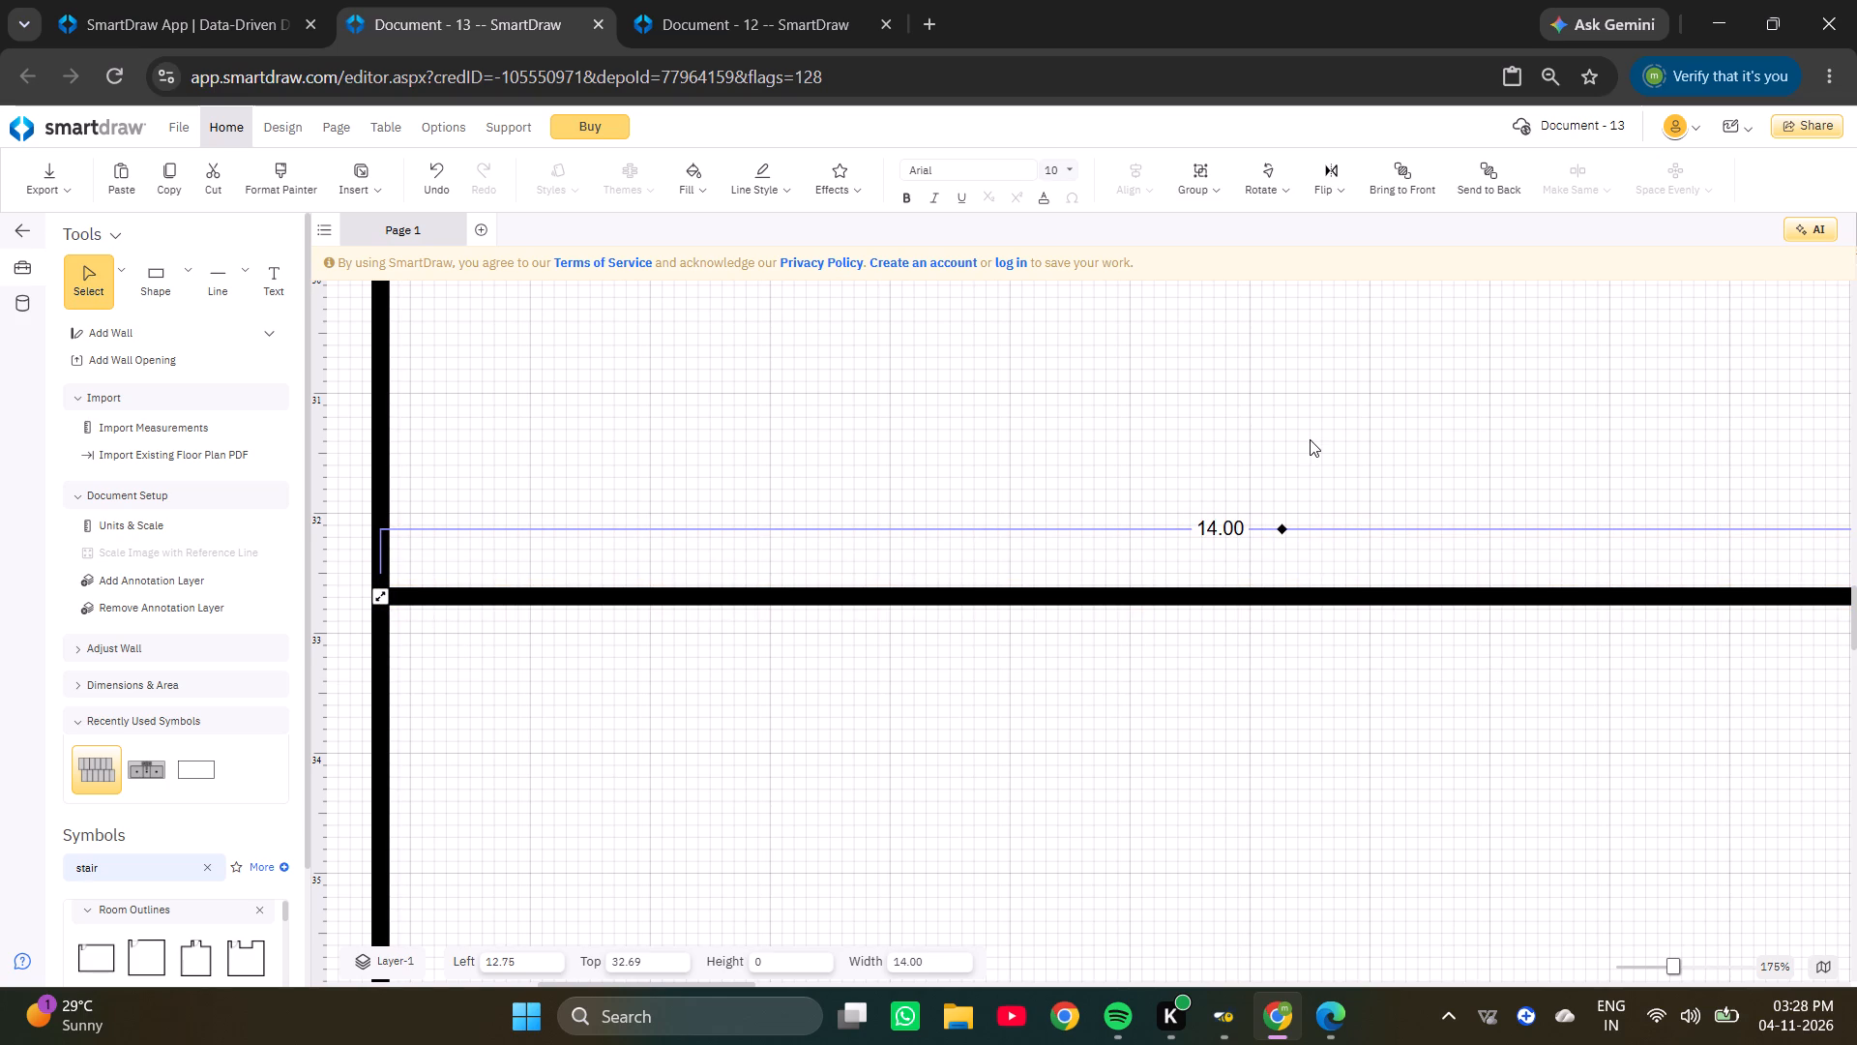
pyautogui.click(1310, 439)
# Set the passage wall's length to 15.
pyautogui.keyDown('ctrl'); pyautogui.scroll(-8, 1322, 466); pyautogui.keyUp('ctrl')
pyautogui.keyDown('ctrl'); pyautogui.scroll(3, 810, 495); pyautogui.keyUp('ctrl')
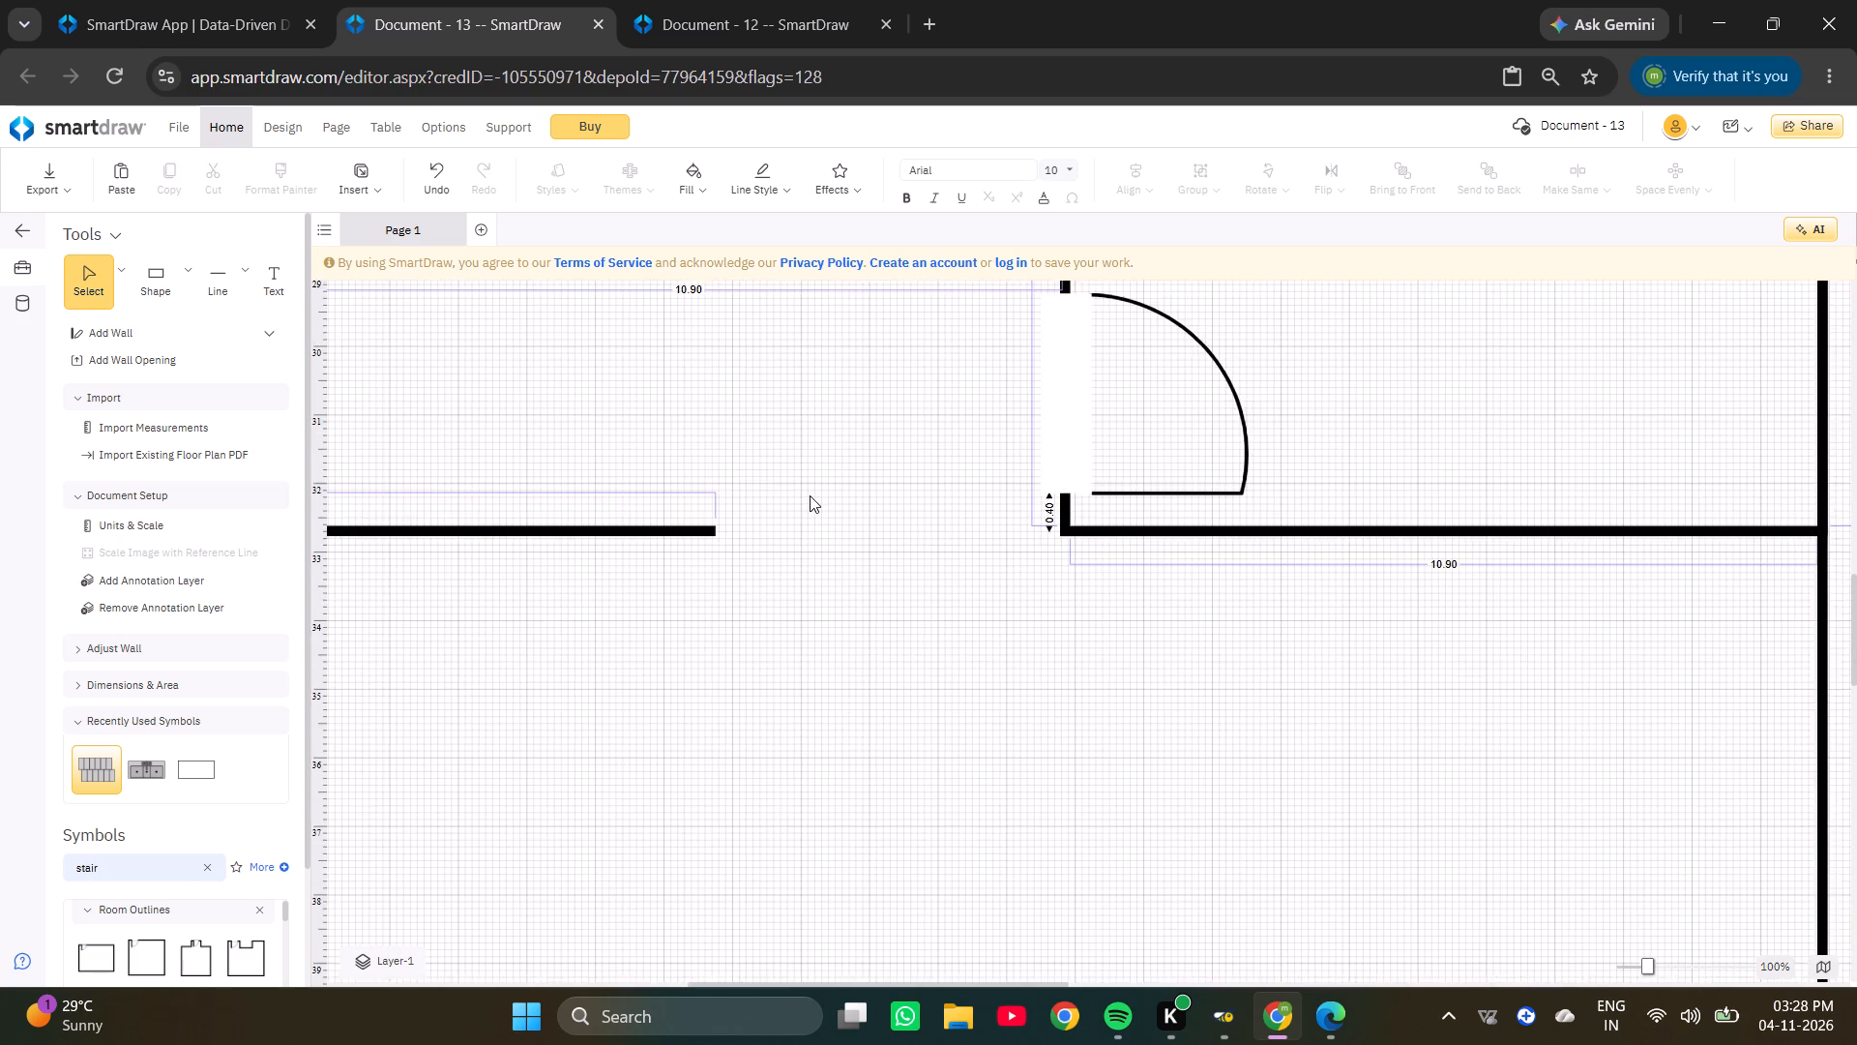
pyautogui.keyDown('ctrl'); pyautogui.scroll(-4, 810, 495); pyautogui.keyUp('ctrl')
pyautogui.keyDown('ctrl'); pyautogui.scroll(5, 647, 511); pyautogui.keyUp('ctrl')
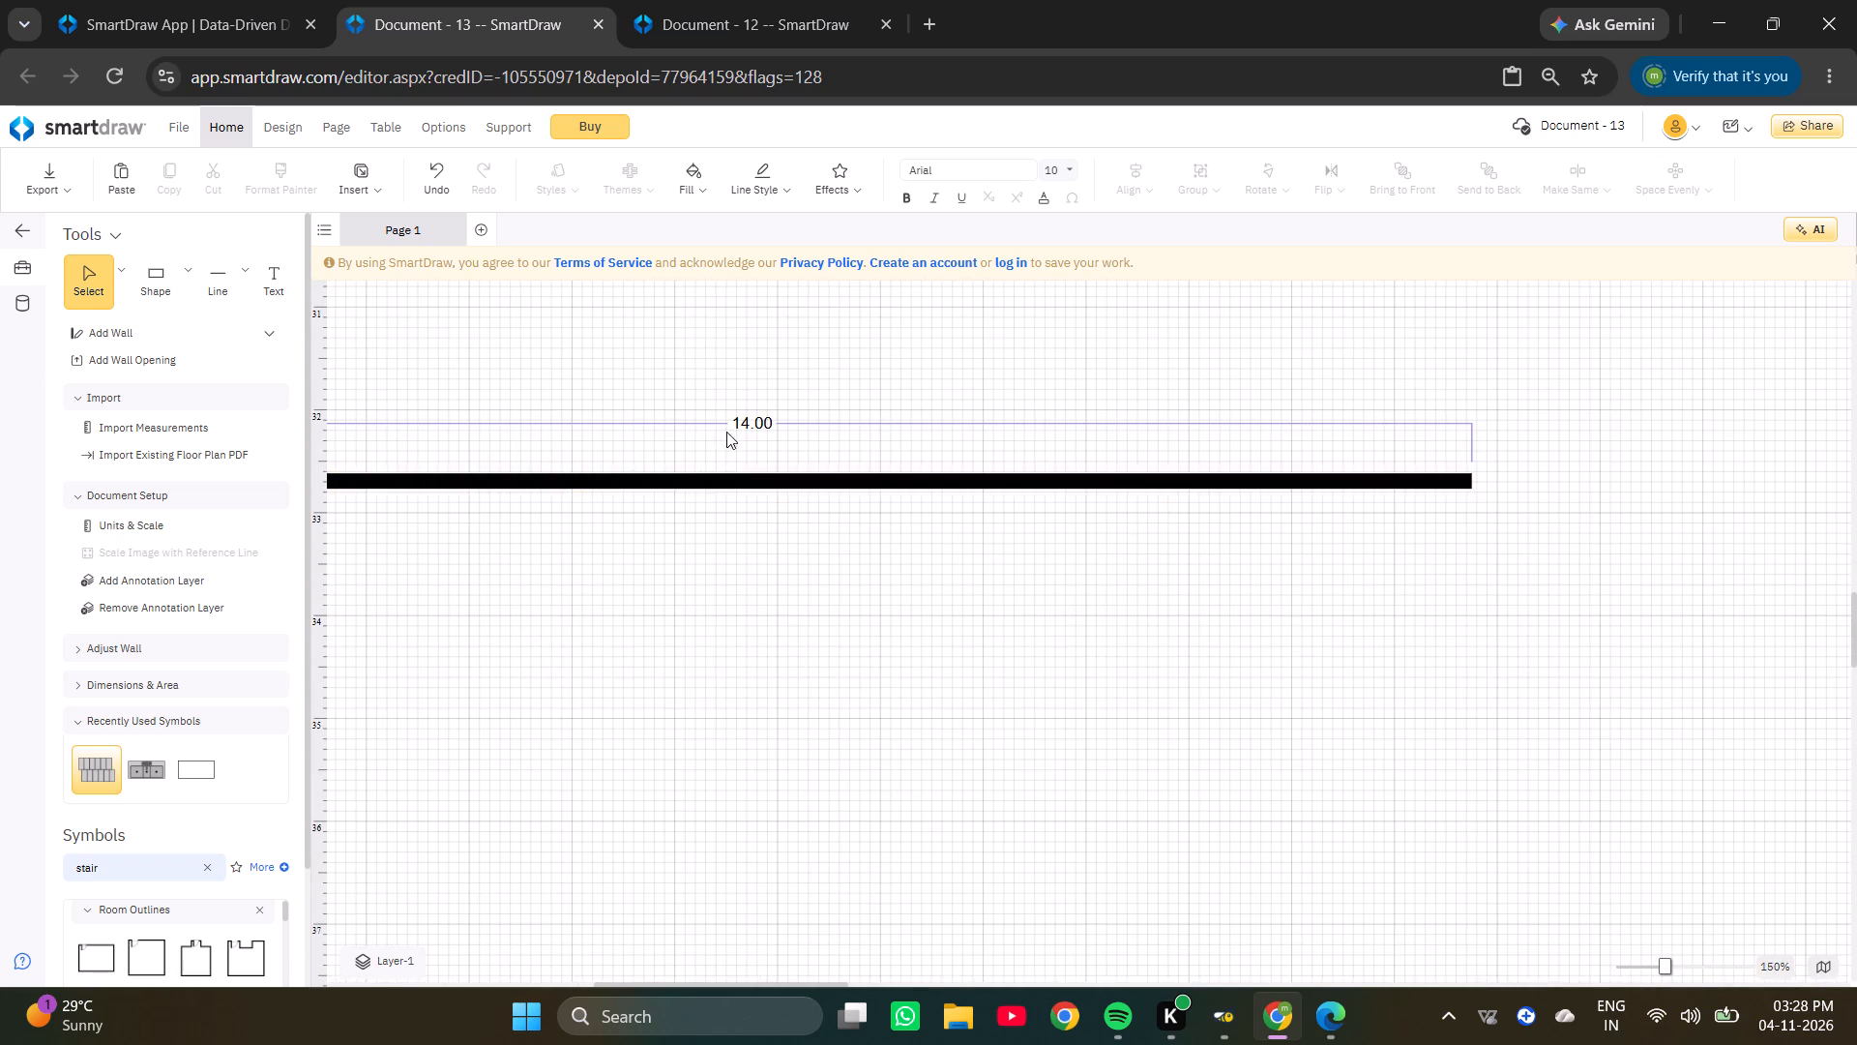
pyautogui.click(745, 423)
pyautogui.press('BackSpace')
pyautogui.press('5')
pyautogui.press('Return')
pyautogui.click(1017, 344)
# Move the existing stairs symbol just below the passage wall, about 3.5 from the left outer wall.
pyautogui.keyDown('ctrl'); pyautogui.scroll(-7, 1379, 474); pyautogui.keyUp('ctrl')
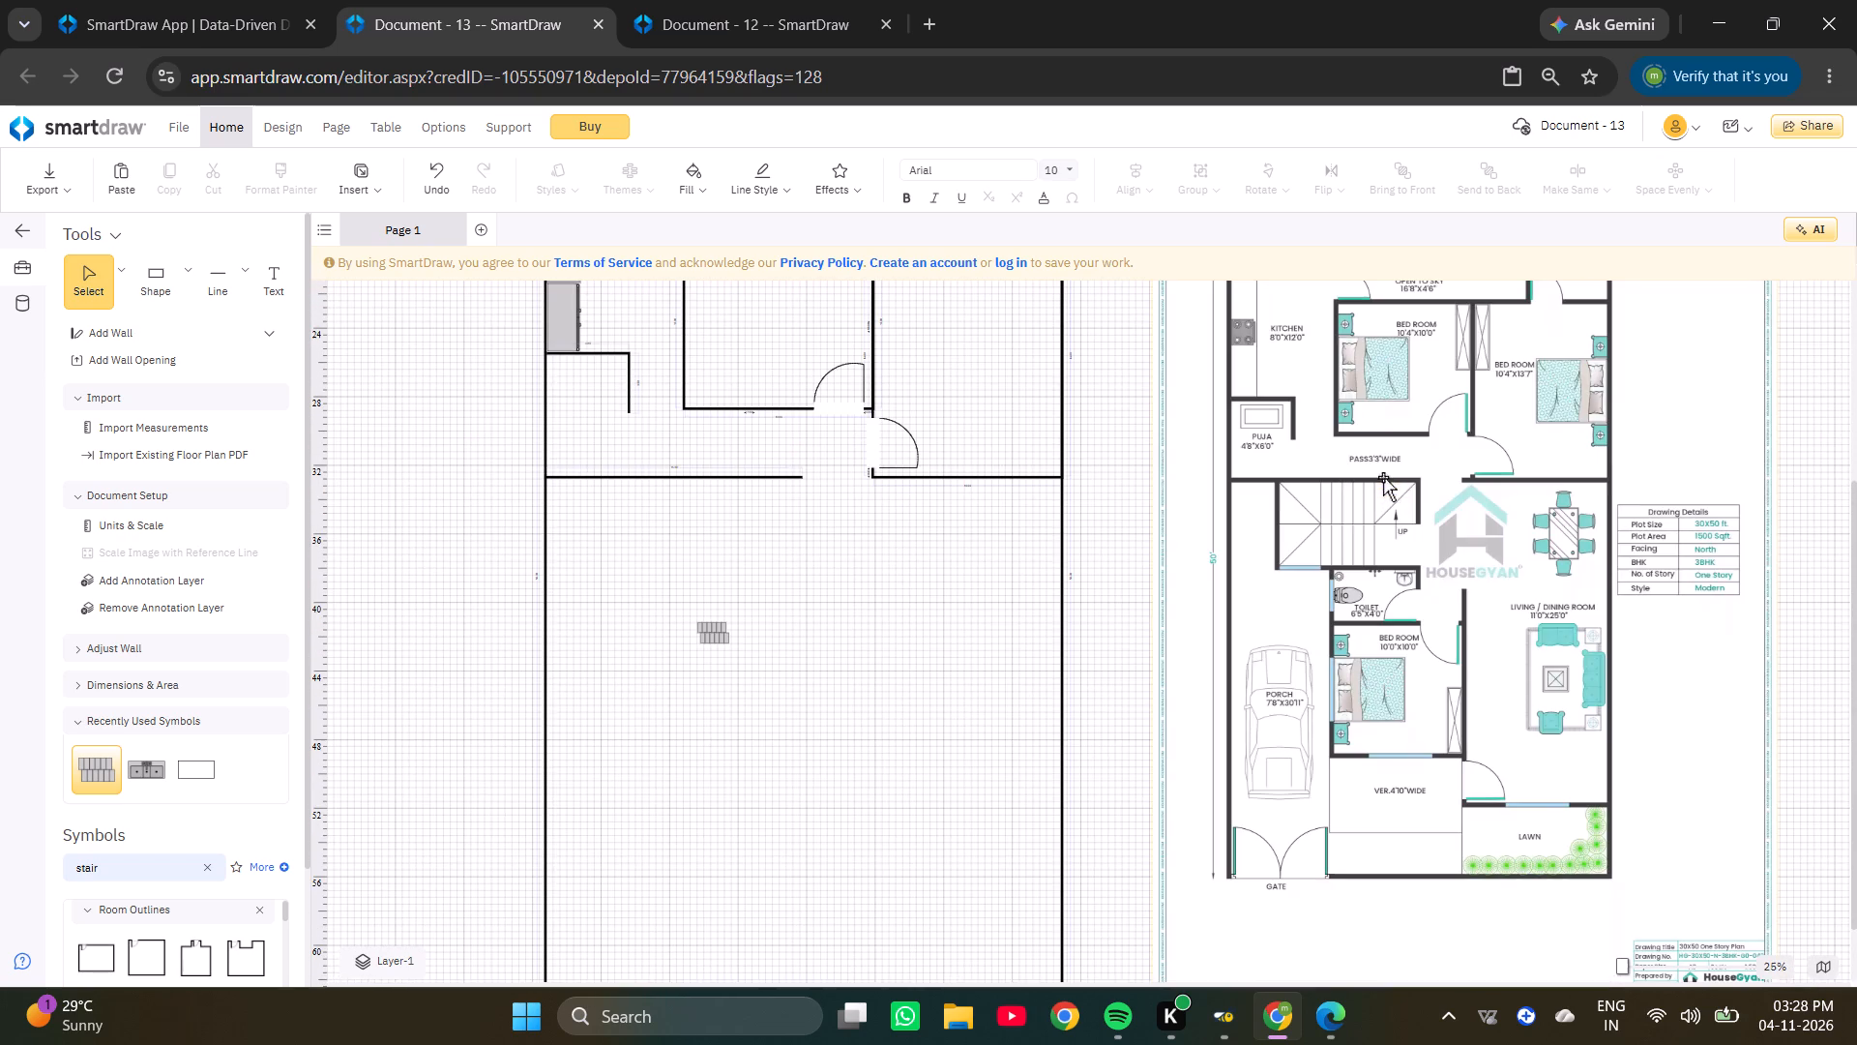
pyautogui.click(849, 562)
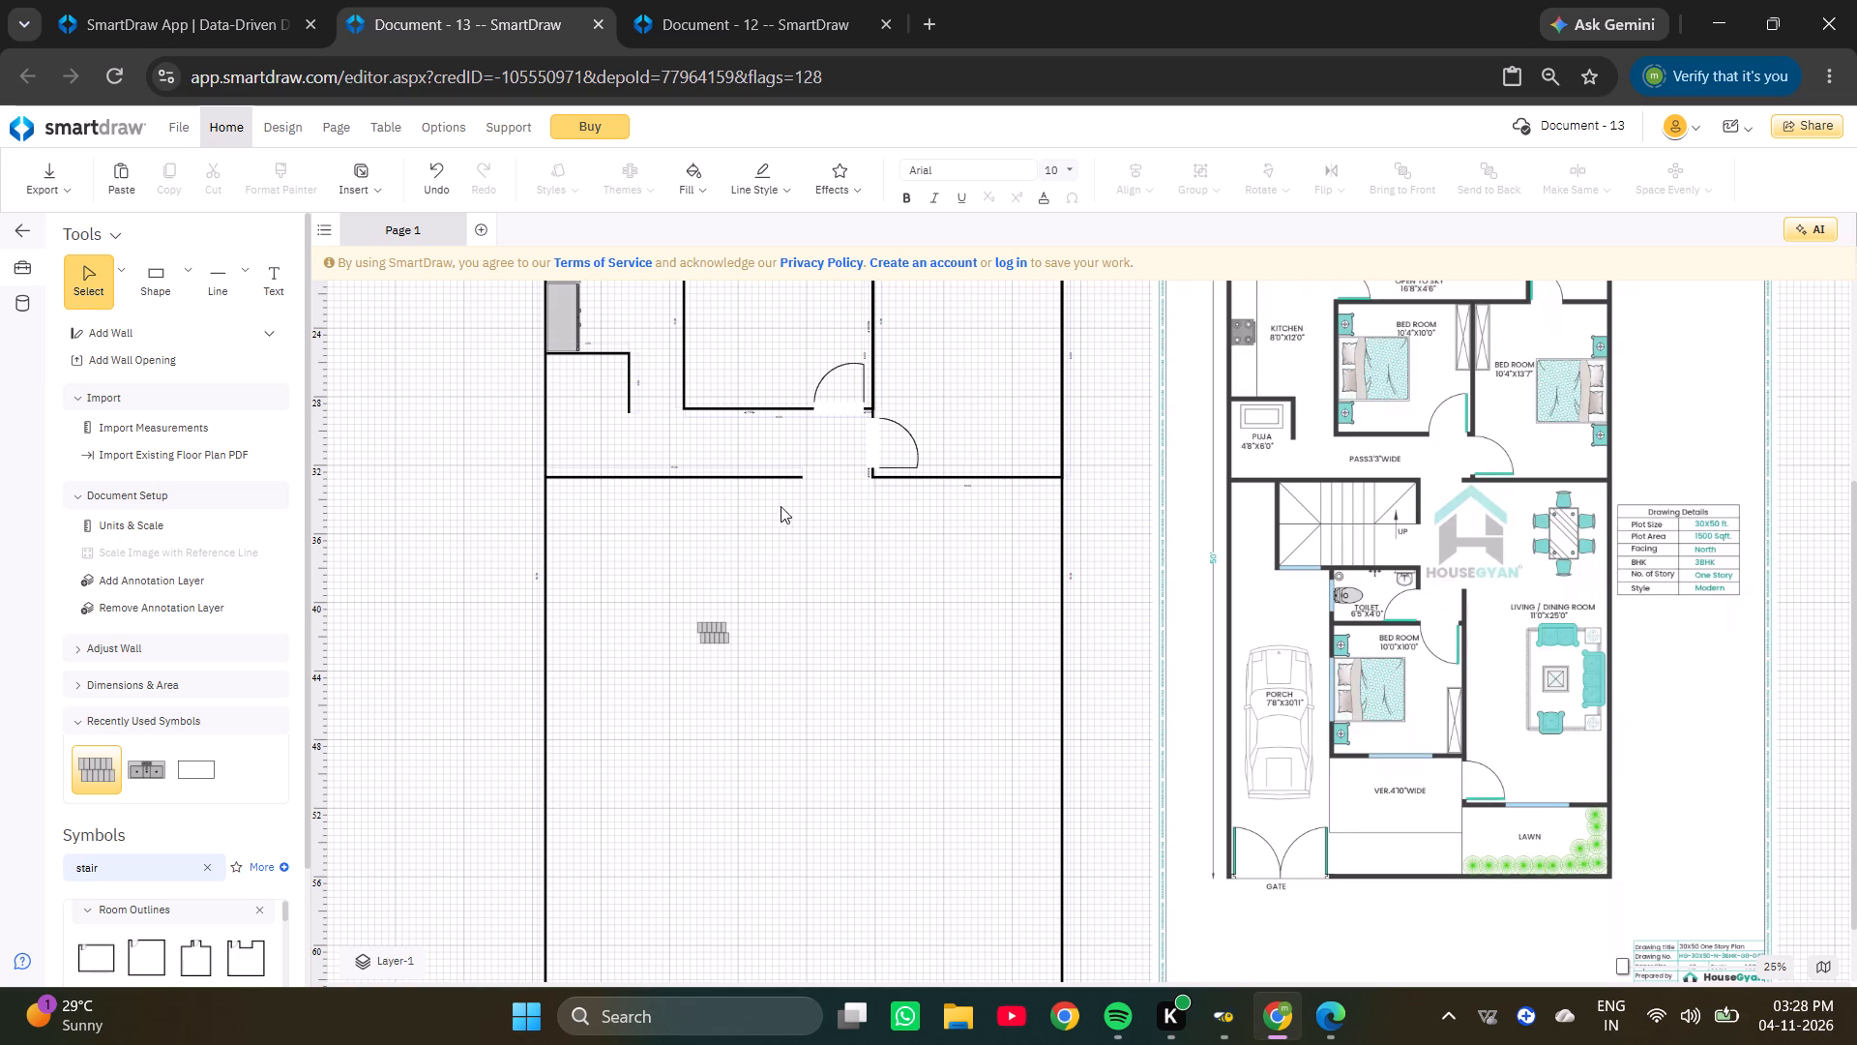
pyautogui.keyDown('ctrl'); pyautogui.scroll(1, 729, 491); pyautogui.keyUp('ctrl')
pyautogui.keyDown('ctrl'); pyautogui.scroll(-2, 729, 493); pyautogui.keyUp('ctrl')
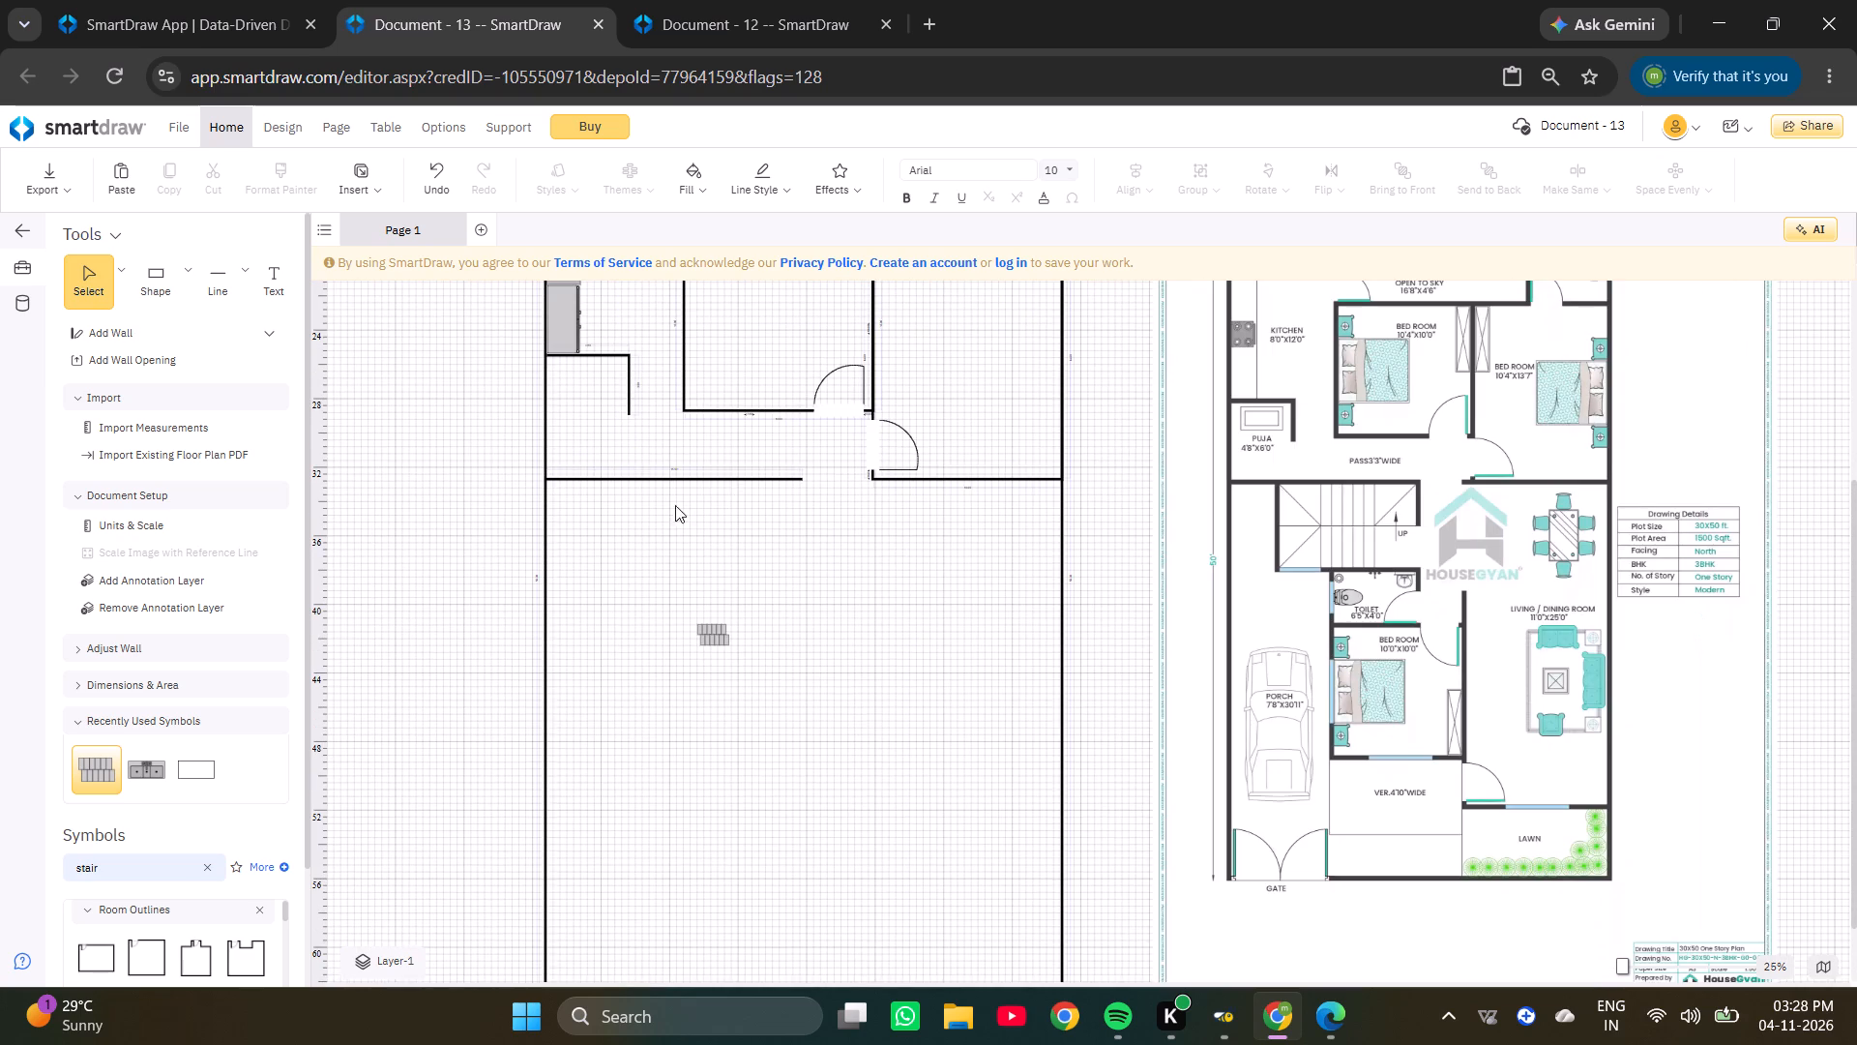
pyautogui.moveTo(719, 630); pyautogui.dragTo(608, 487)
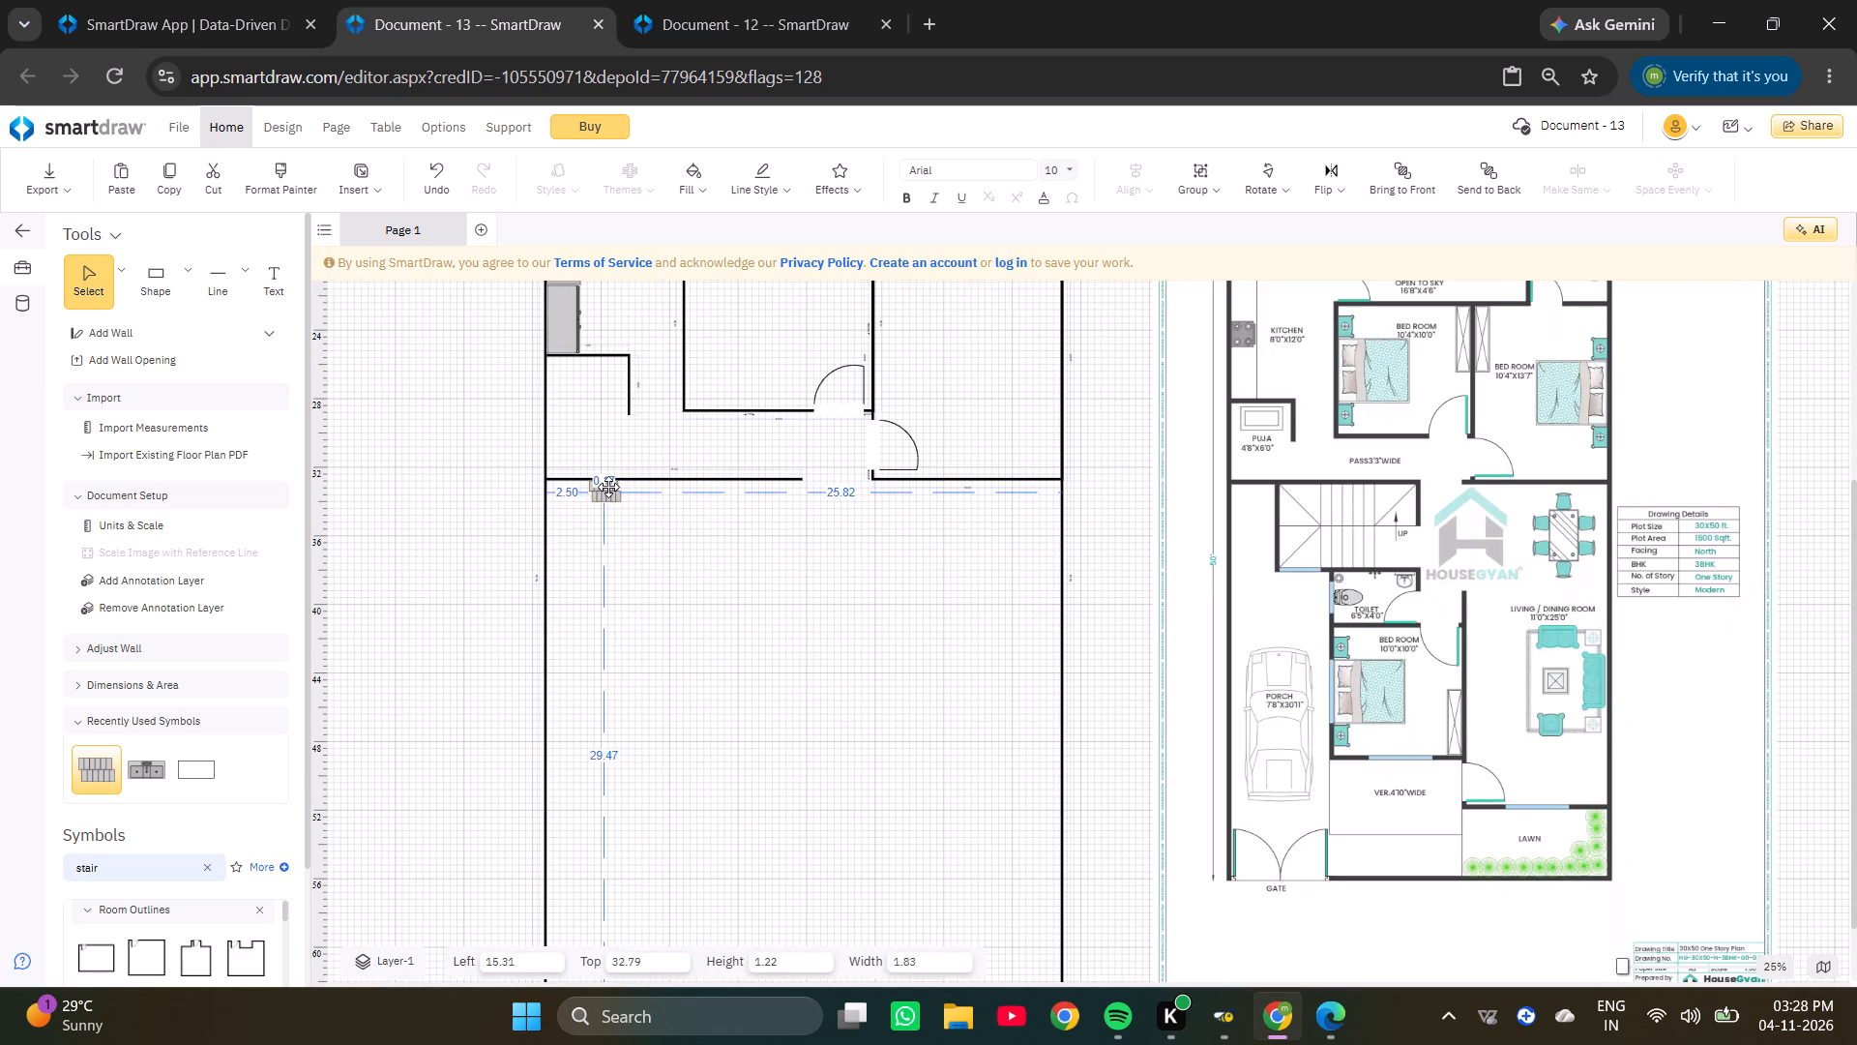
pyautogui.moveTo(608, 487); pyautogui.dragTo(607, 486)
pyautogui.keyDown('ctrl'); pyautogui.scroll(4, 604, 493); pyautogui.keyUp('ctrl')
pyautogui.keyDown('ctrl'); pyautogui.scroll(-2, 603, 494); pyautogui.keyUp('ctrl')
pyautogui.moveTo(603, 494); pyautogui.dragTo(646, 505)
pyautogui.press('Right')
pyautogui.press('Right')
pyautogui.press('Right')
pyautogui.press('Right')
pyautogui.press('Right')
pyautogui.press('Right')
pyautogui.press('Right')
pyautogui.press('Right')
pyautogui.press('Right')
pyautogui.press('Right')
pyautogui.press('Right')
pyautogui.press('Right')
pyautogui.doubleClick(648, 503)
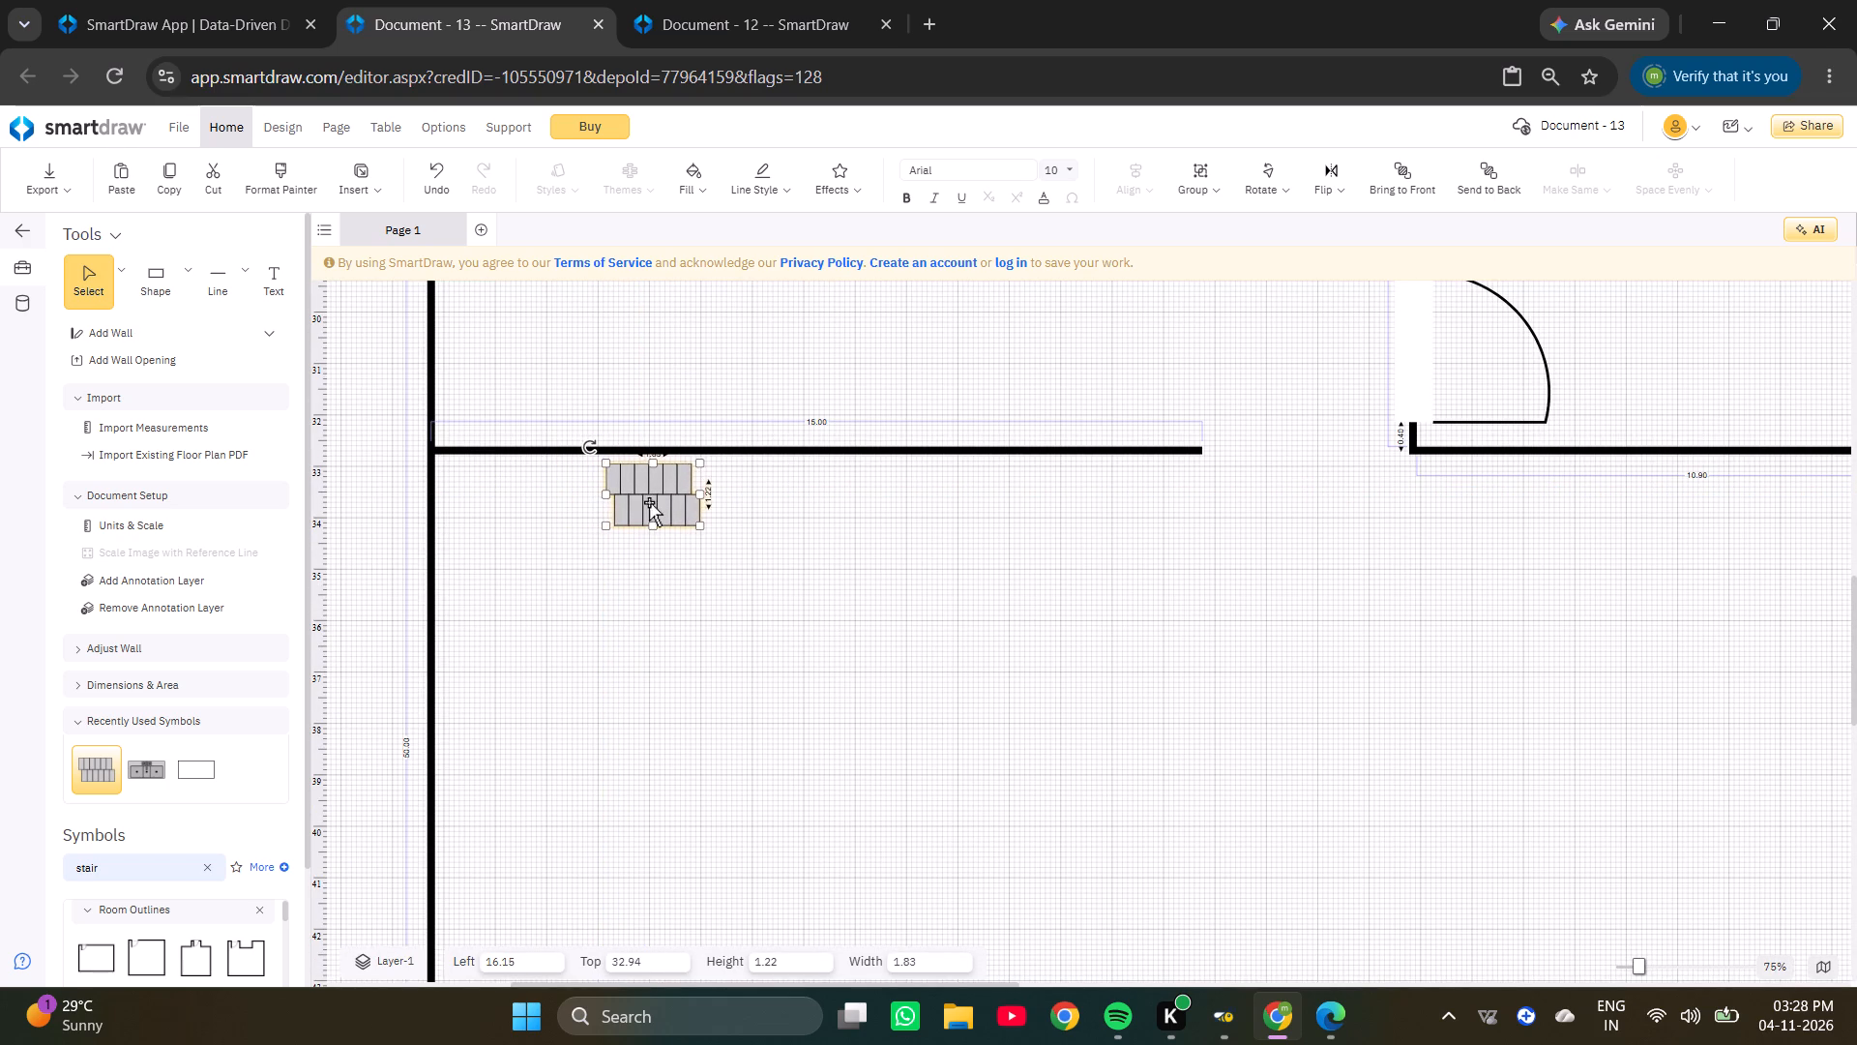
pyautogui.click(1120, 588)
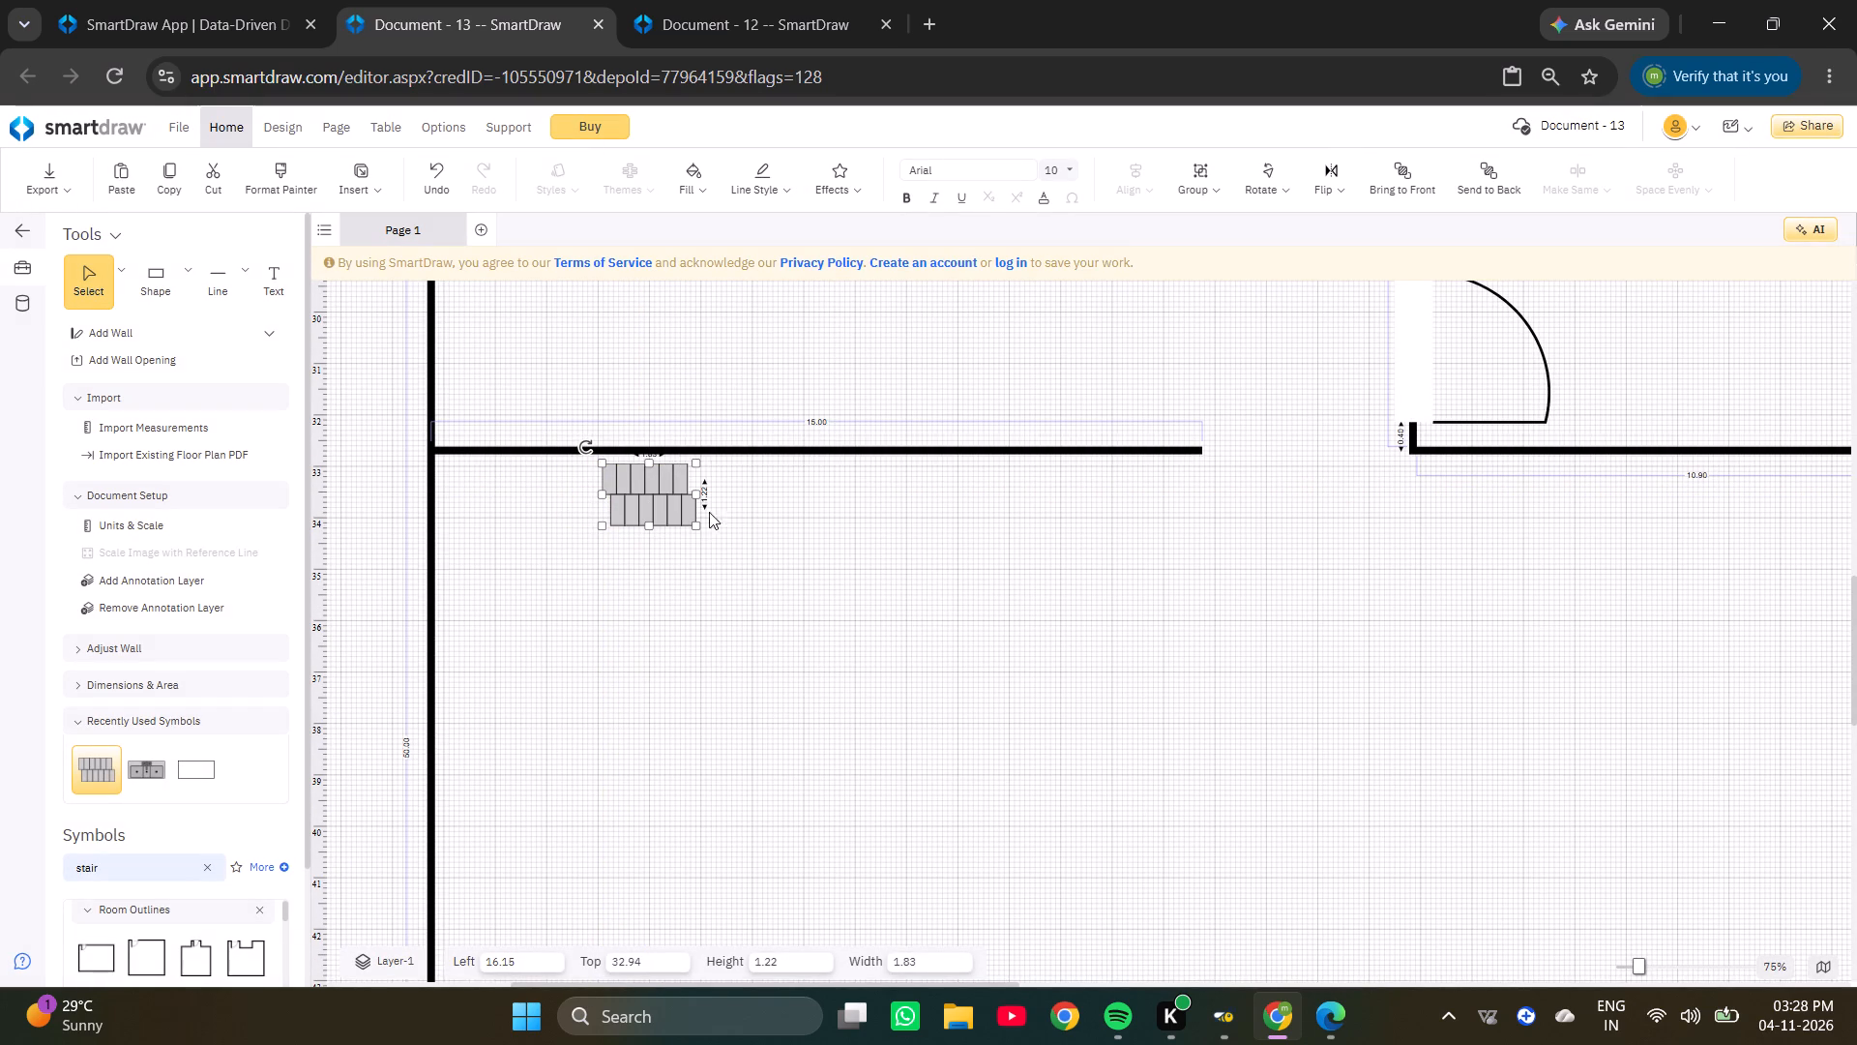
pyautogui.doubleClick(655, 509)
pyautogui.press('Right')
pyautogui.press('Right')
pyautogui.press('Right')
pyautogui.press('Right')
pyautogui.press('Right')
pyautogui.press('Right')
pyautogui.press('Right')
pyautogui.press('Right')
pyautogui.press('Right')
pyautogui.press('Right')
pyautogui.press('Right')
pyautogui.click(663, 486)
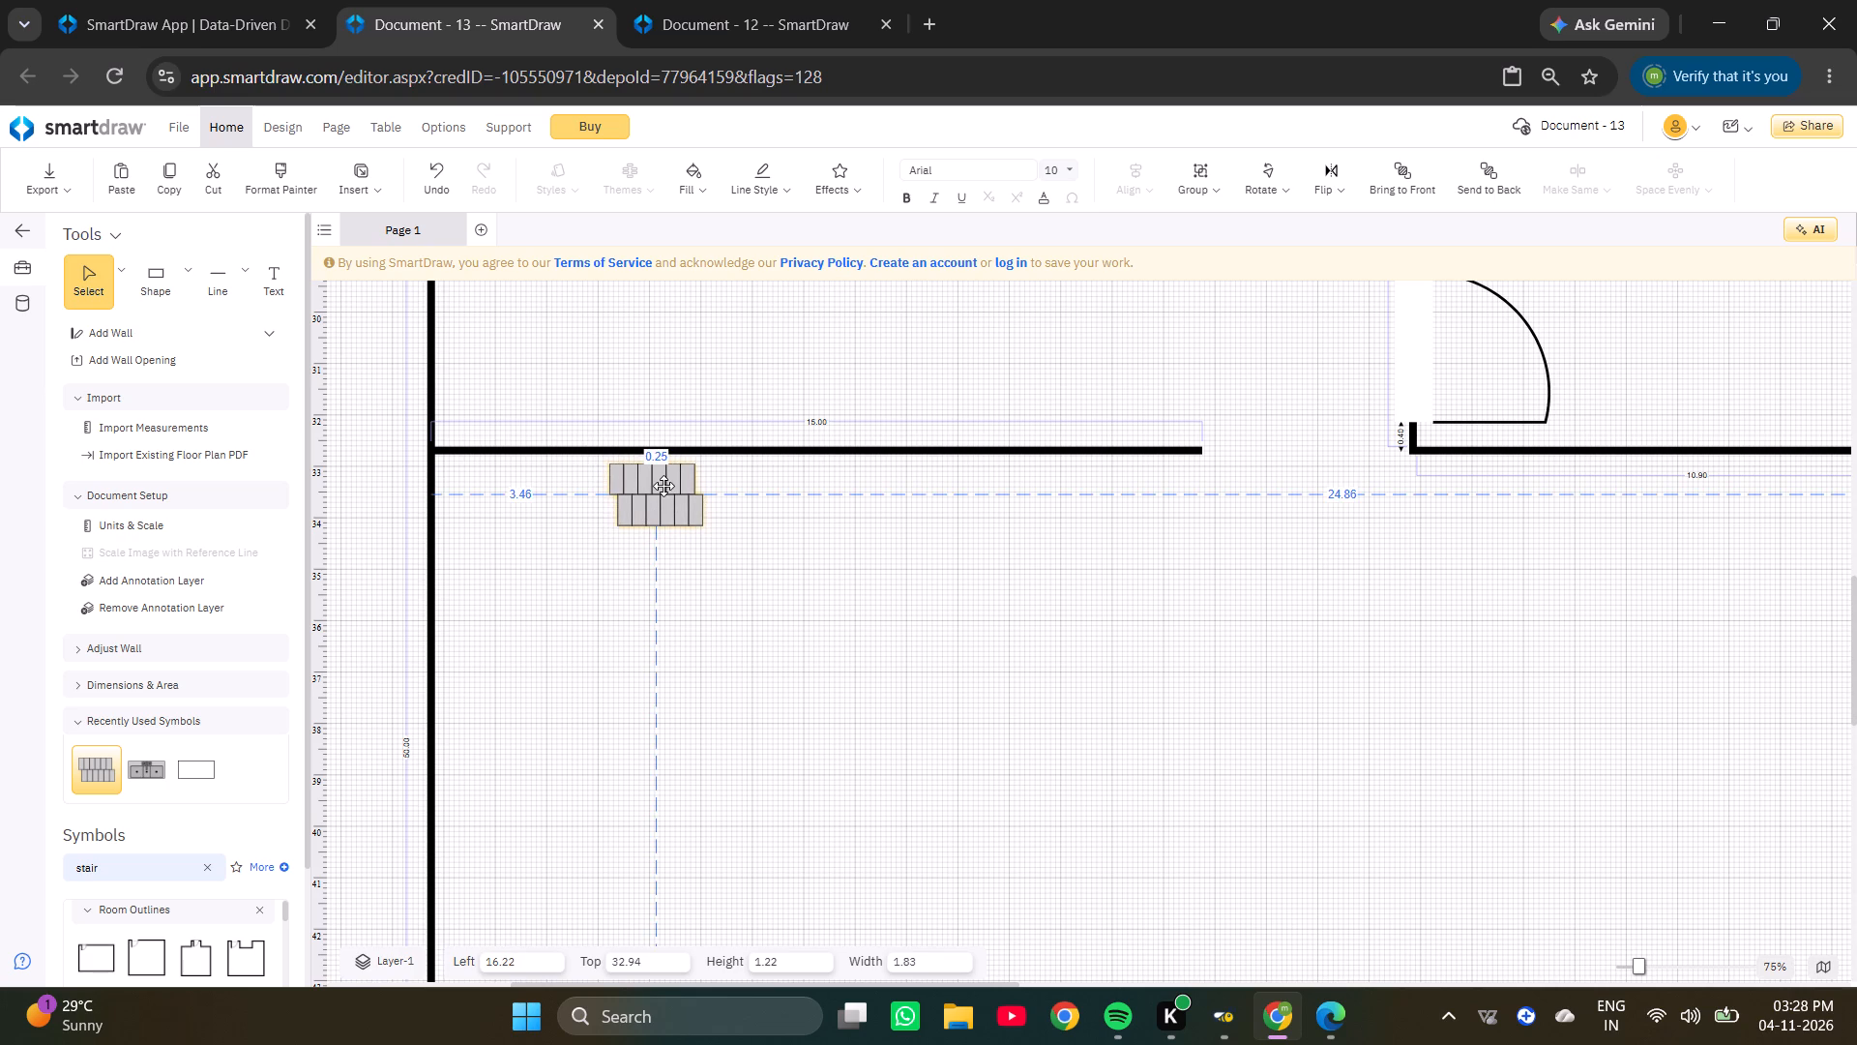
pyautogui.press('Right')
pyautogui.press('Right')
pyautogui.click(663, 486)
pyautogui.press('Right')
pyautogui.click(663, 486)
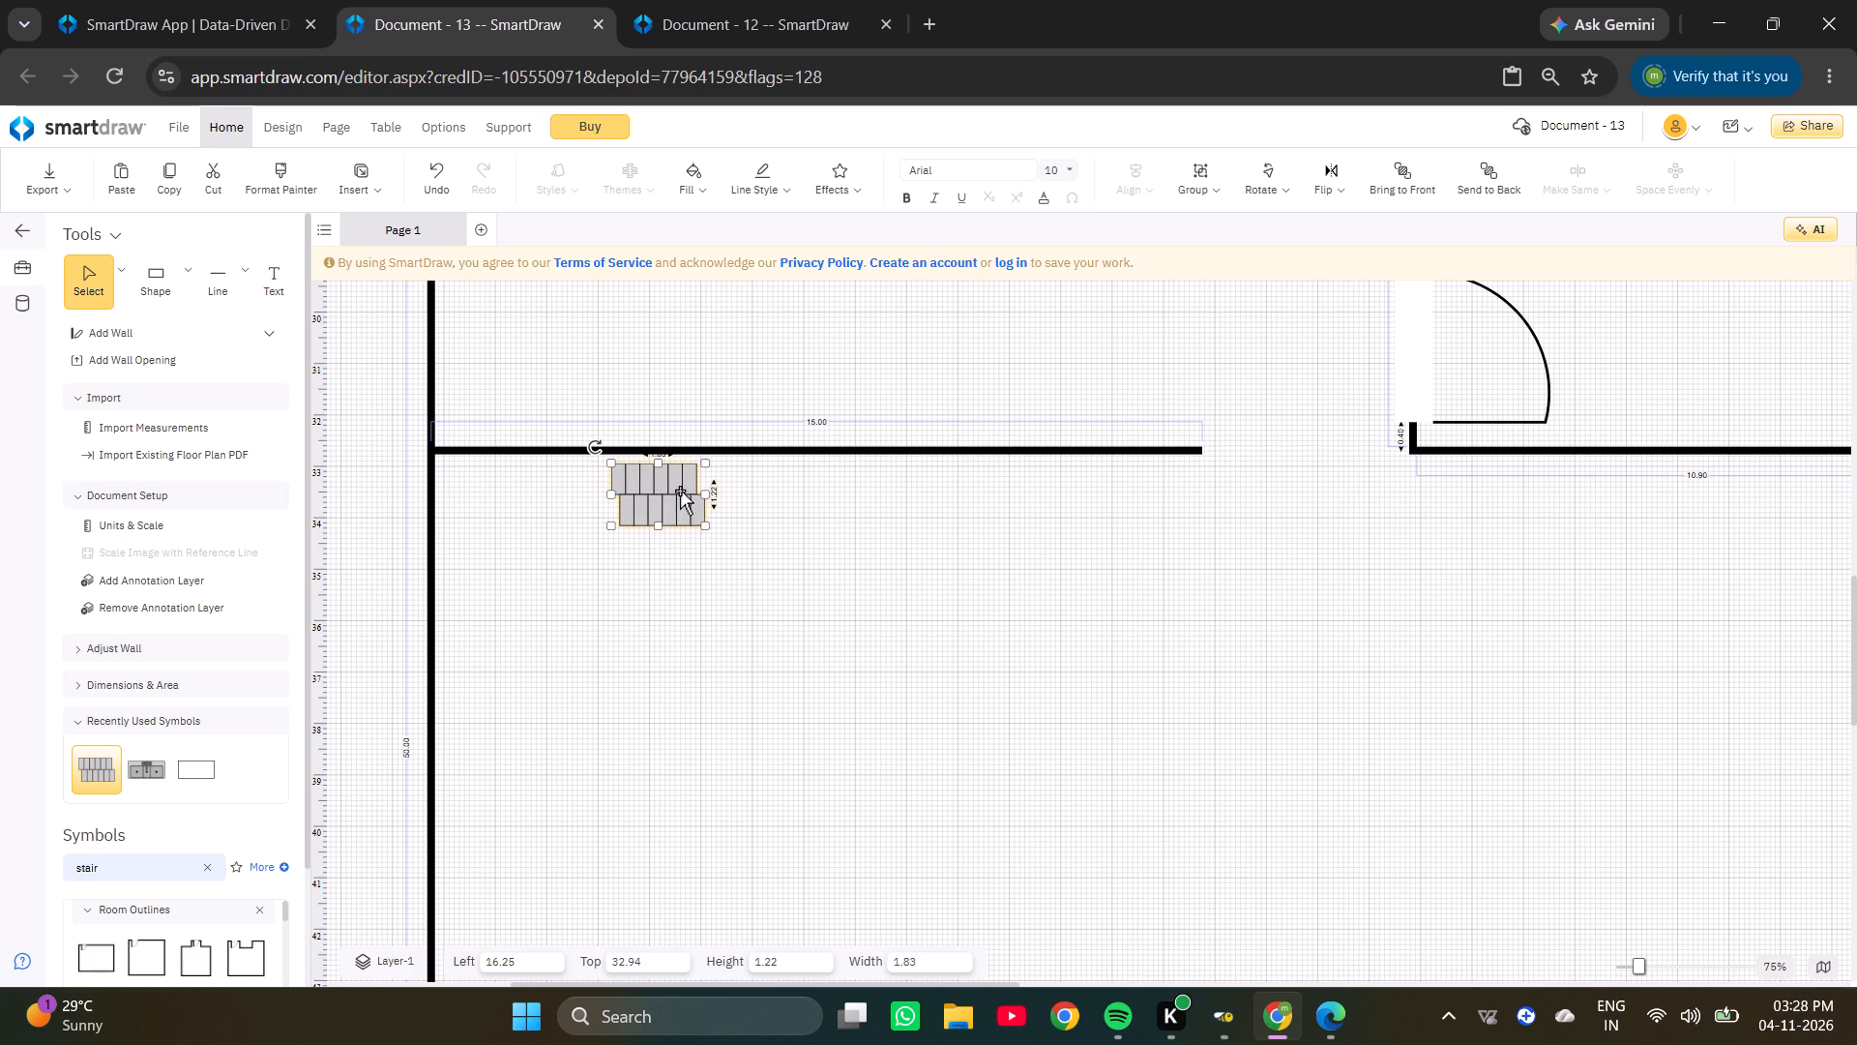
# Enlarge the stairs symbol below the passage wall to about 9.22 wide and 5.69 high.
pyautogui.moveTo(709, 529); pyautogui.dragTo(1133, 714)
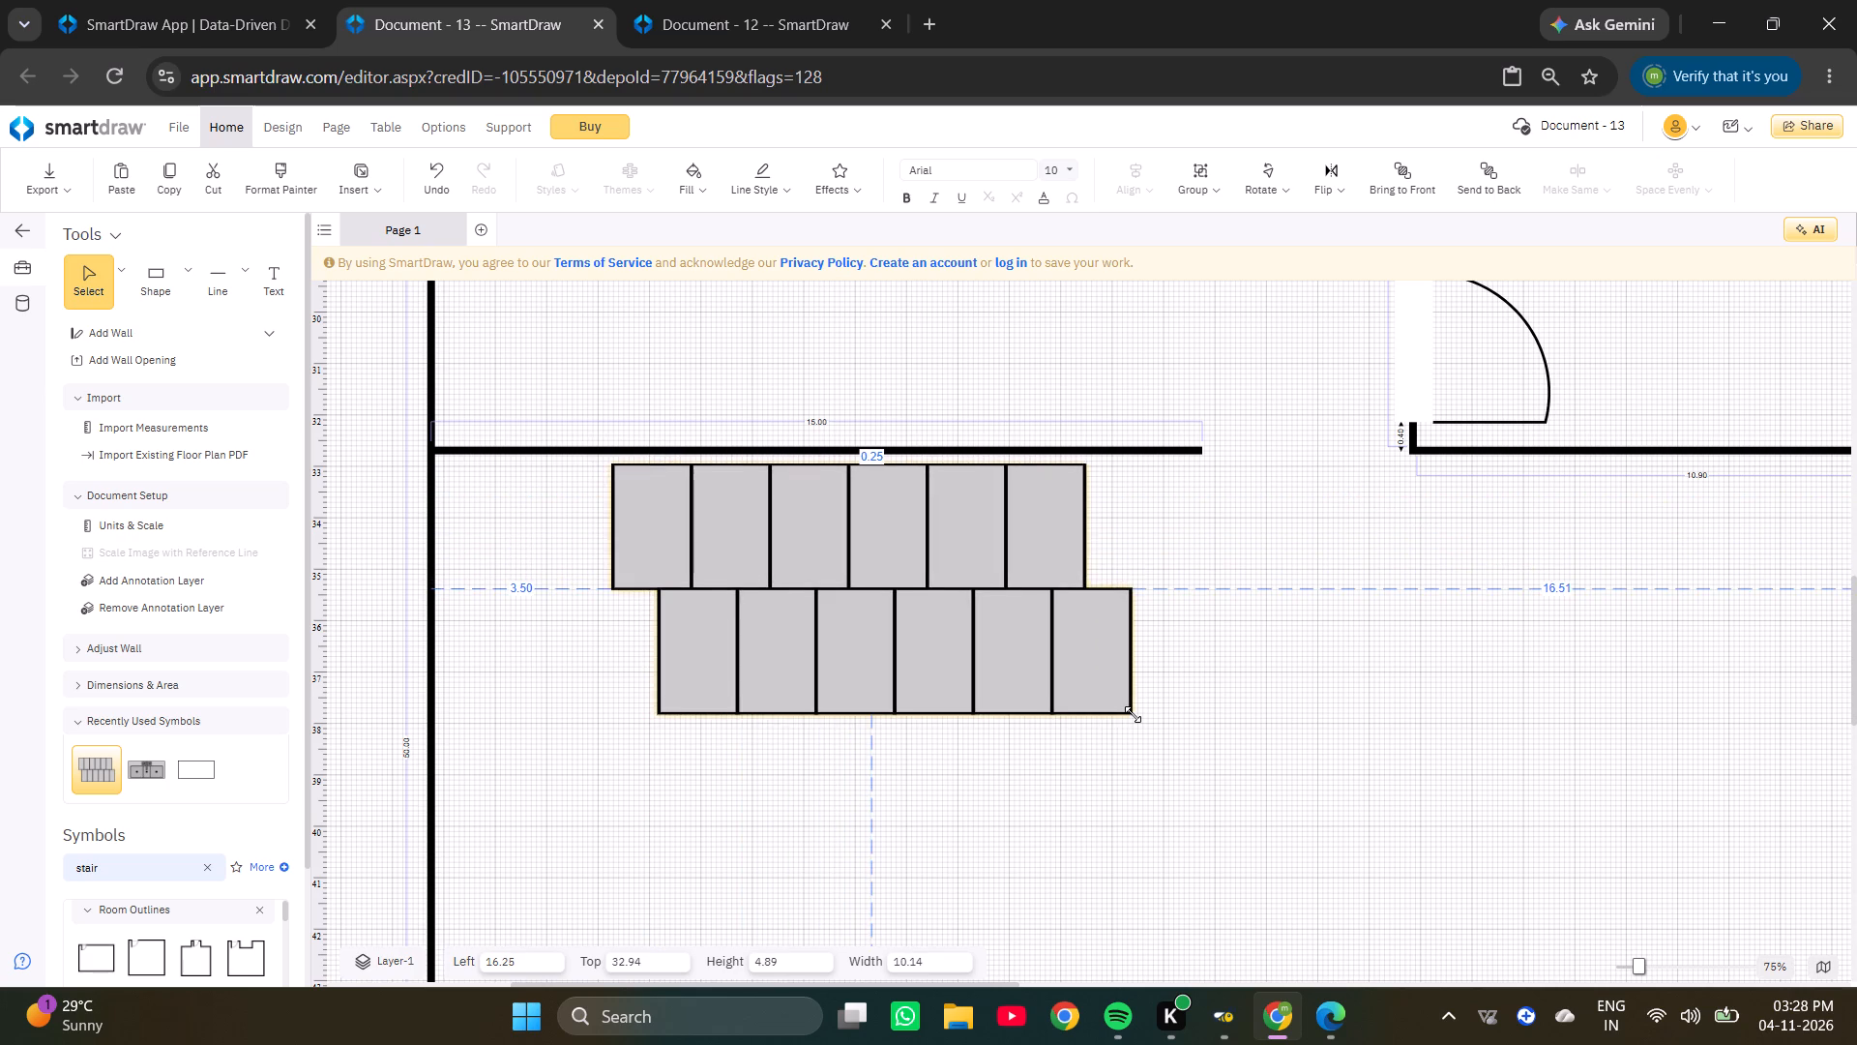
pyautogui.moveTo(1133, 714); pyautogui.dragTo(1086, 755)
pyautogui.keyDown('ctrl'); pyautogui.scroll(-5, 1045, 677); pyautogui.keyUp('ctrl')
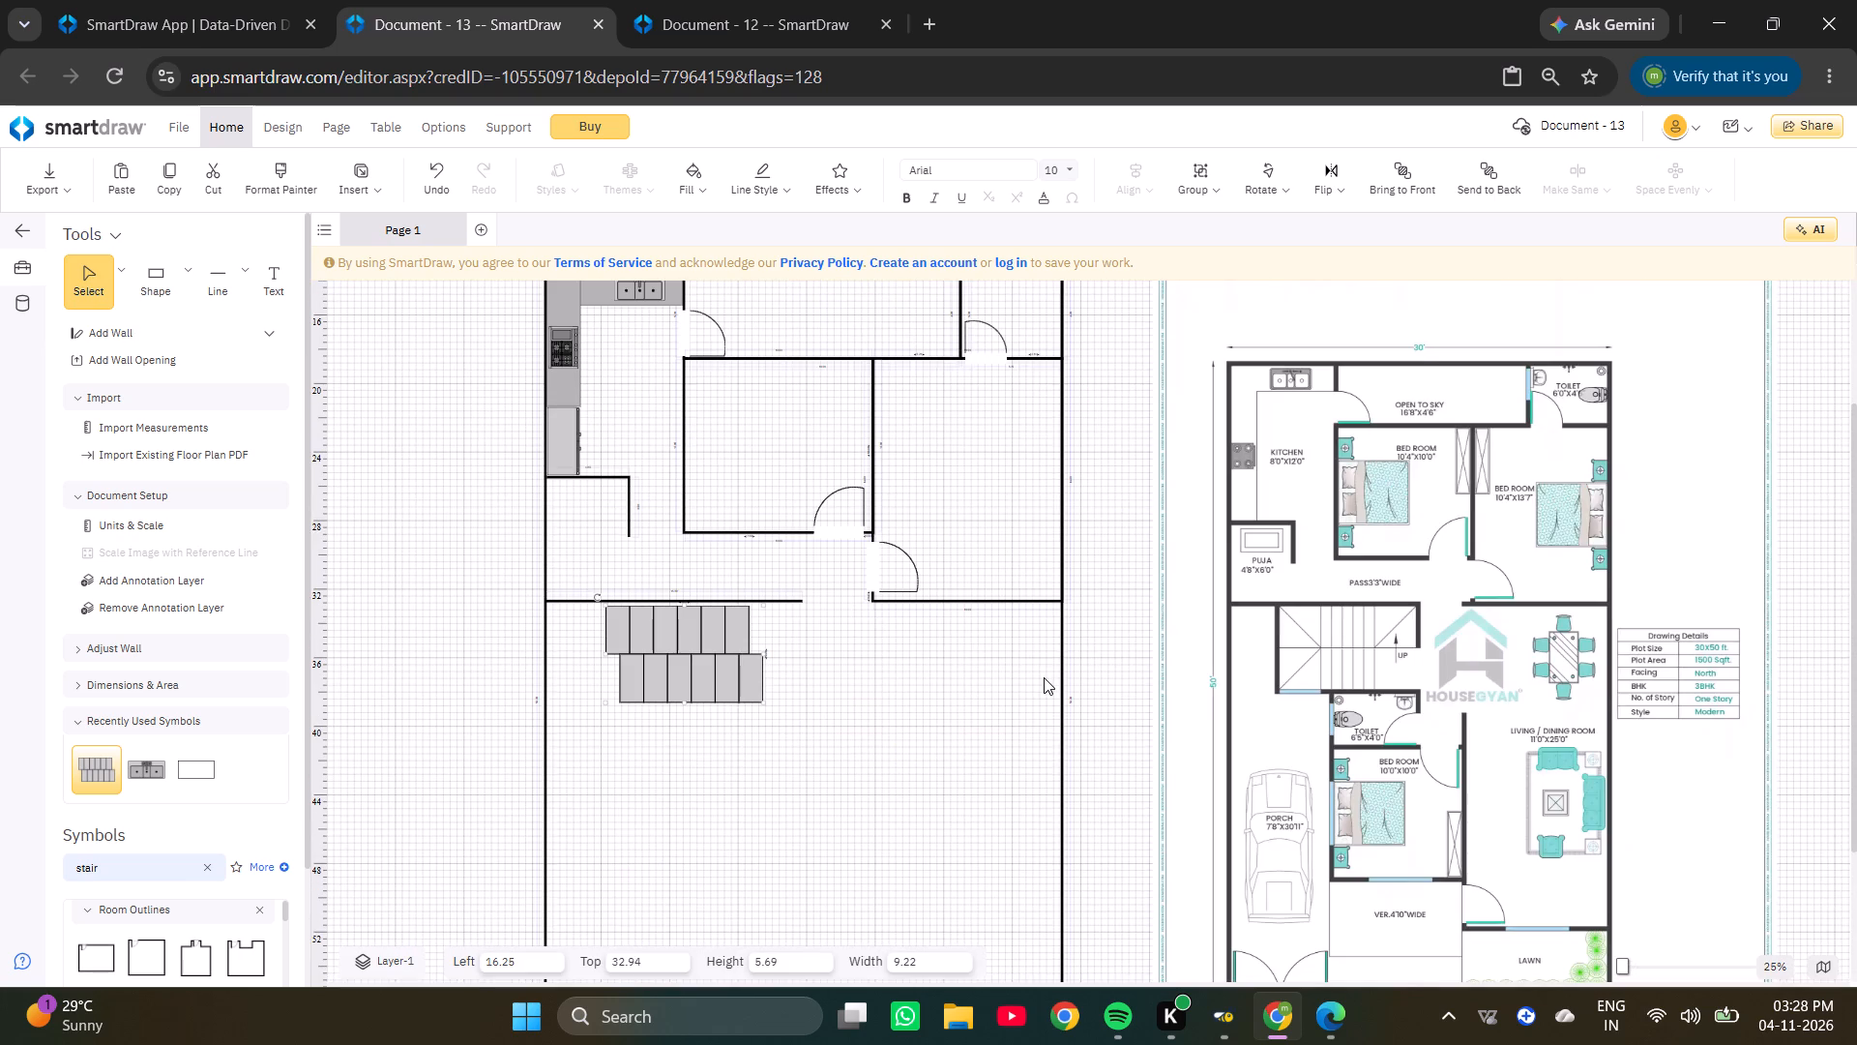
# Delete the stairs symbol with two offset rows of treads below the passage wall.
pyautogui.click(713, 654)
pyautogui.press('Delete')
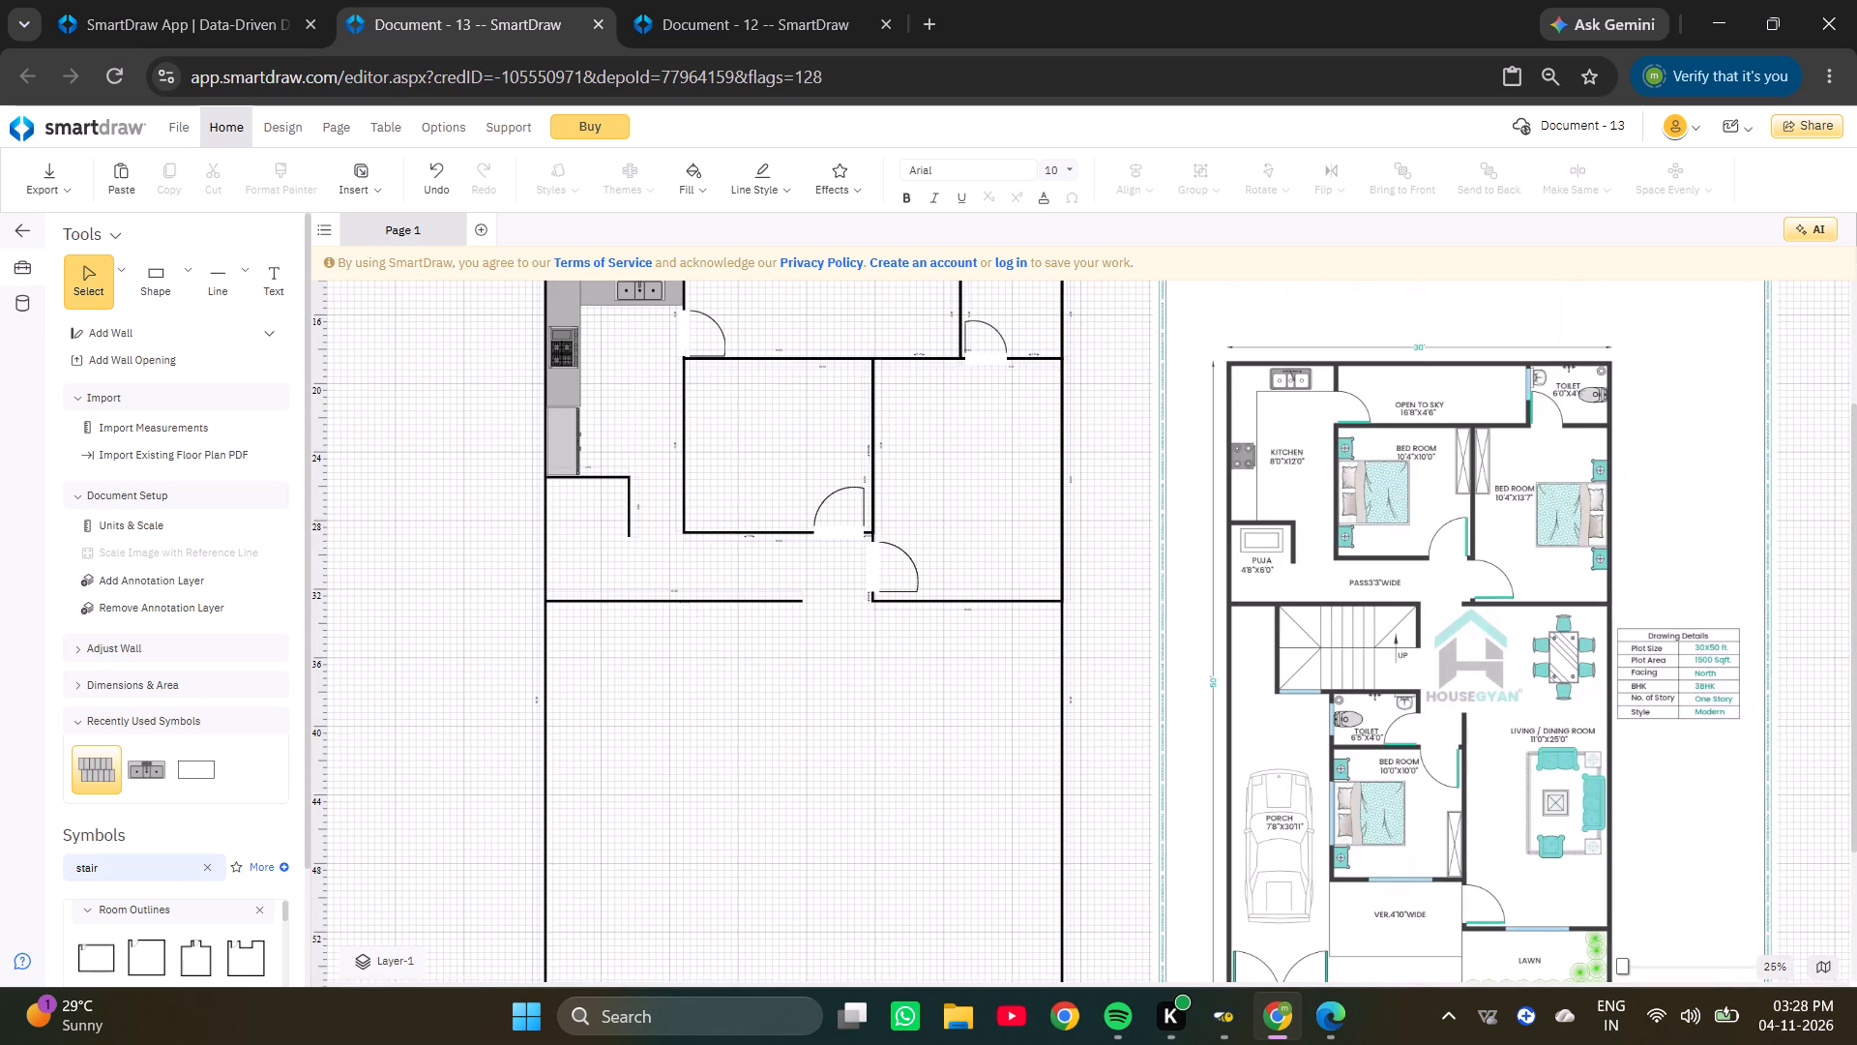
# Add the stair symbol with two parallel flights joined by a landing from the Stairs symbol group.
pyautogui.scroll(-3, 124, 800)
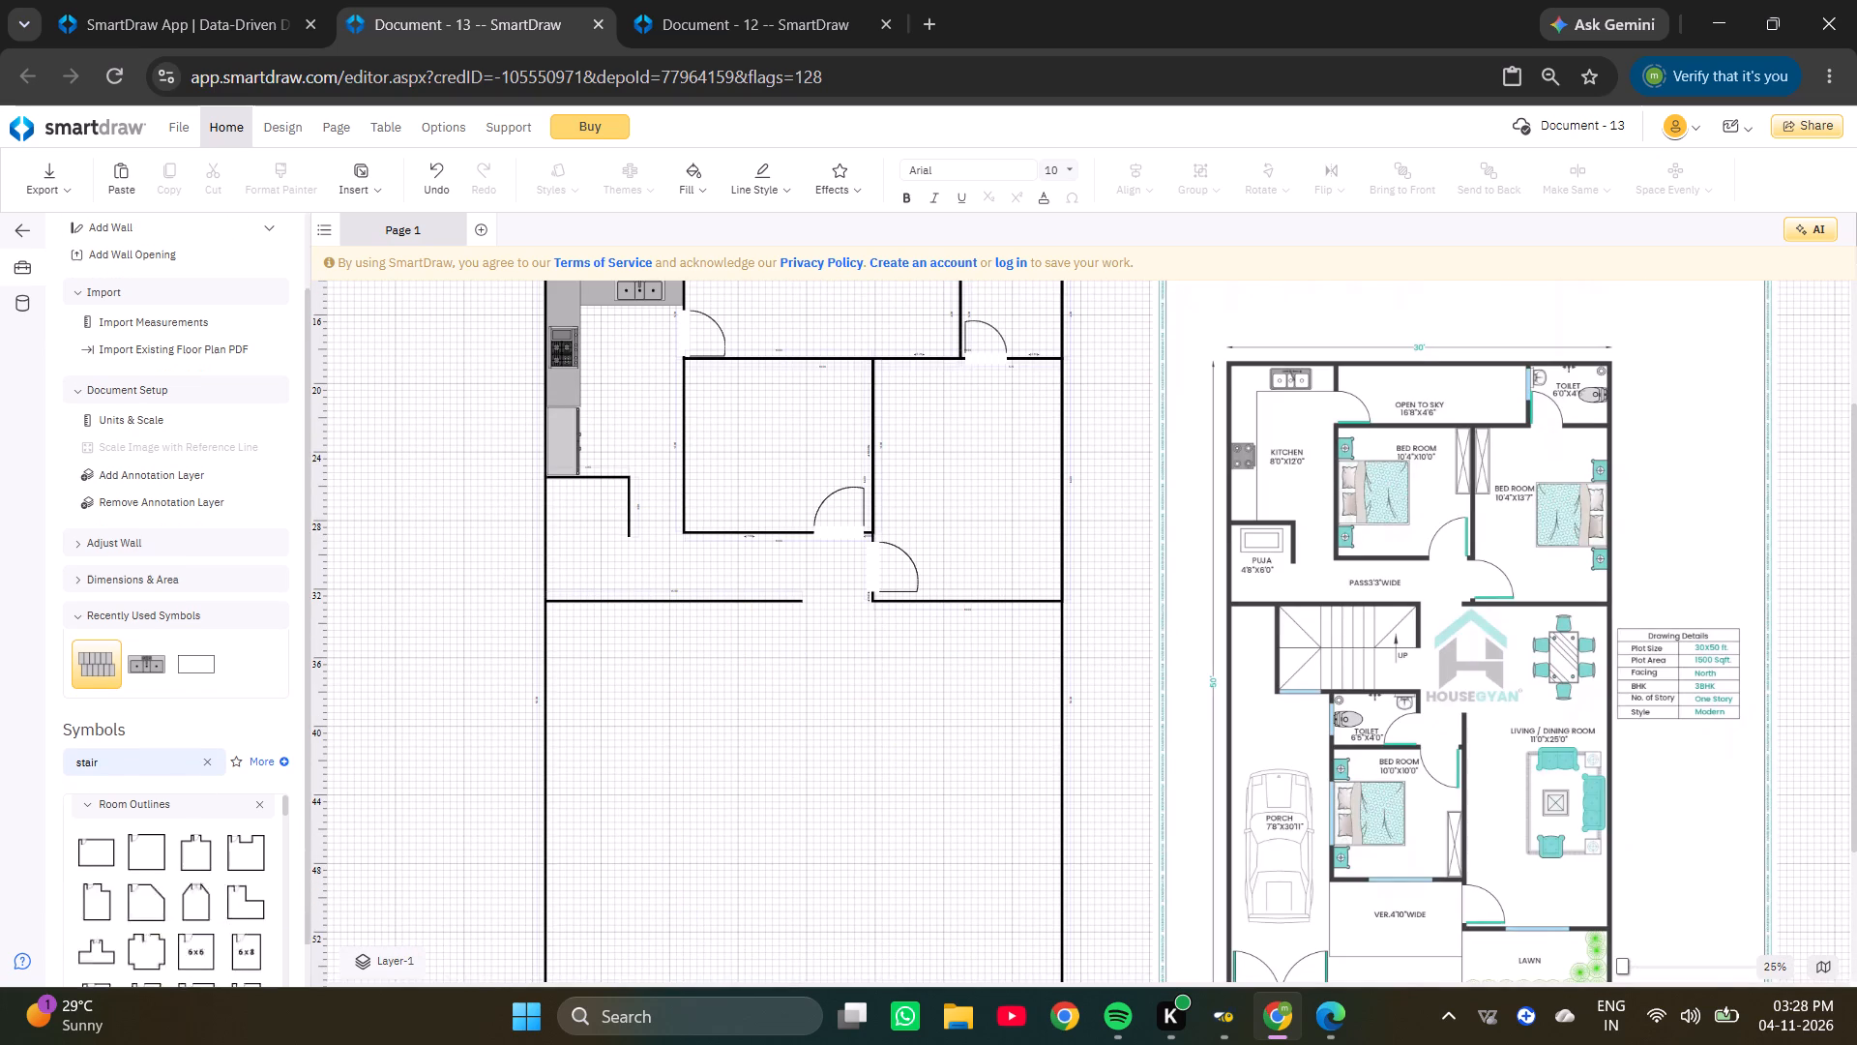
pyautogui.scroll(-3, 149, 674)
pyautogui.scroll(-8, 172, 791)
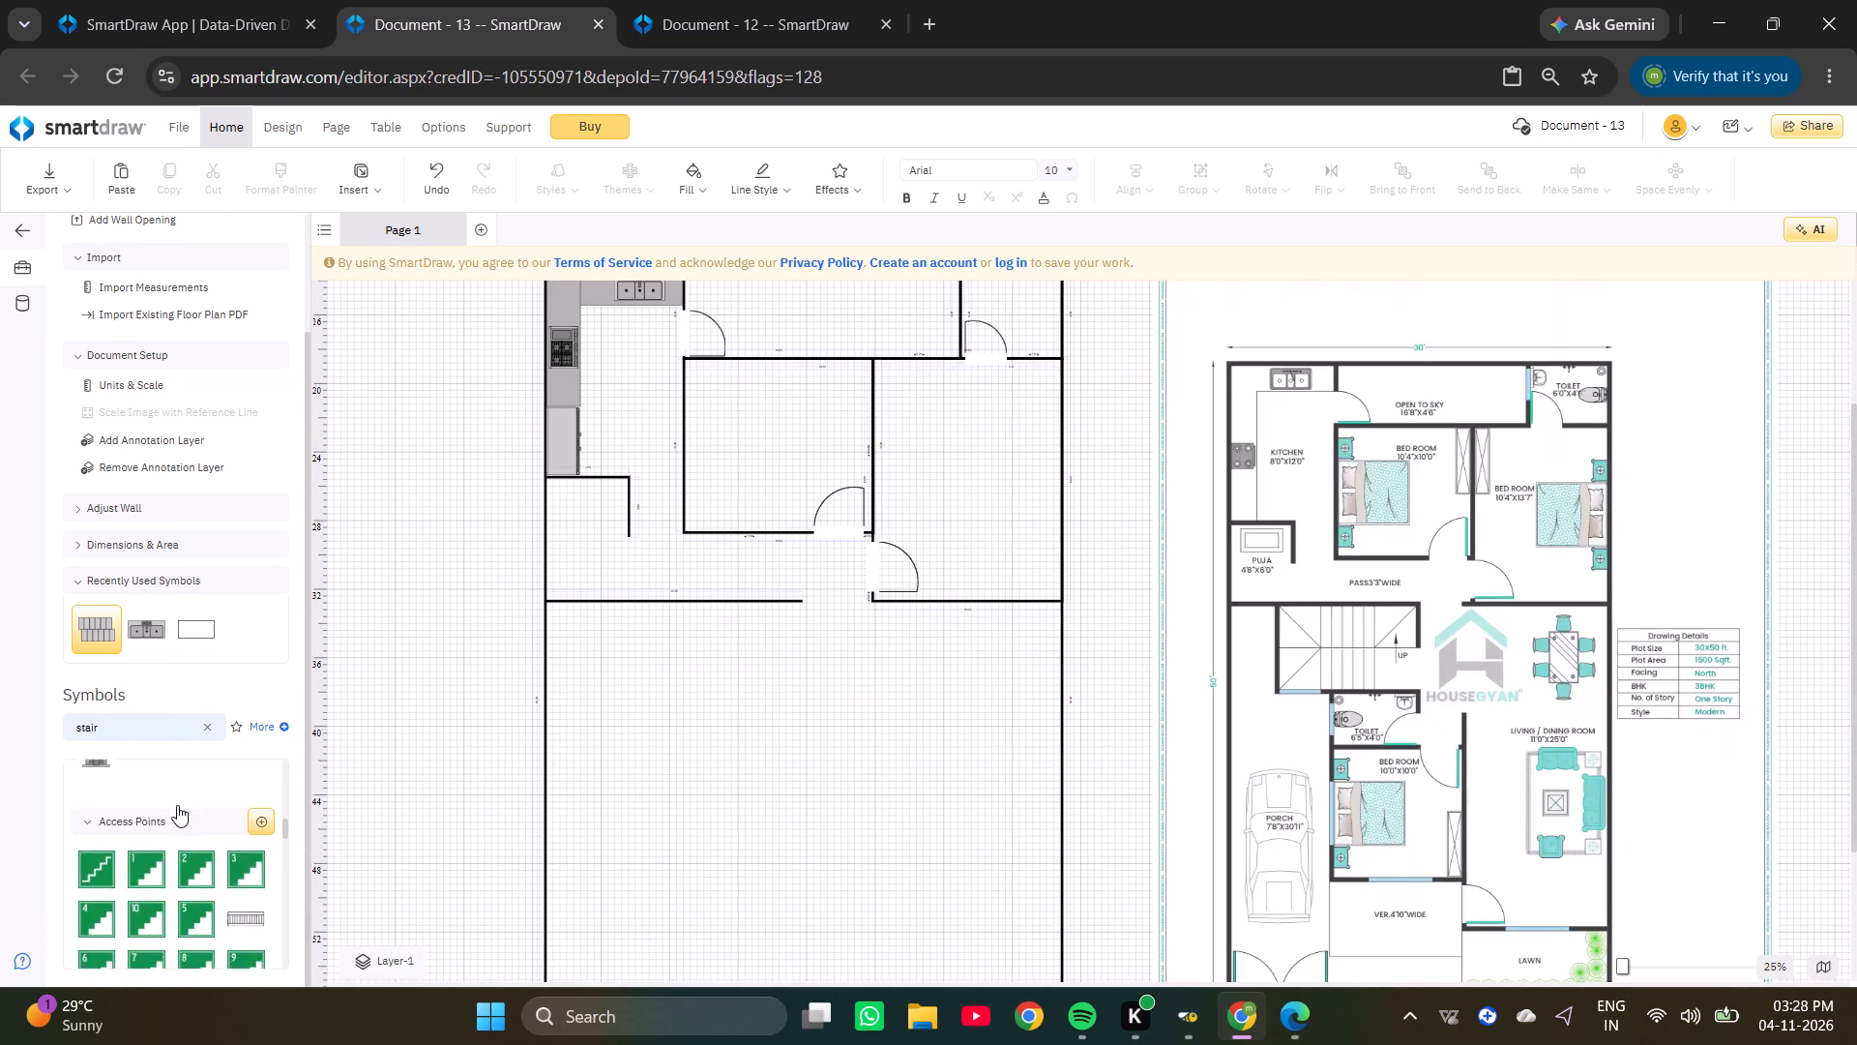
pyautogui.scroll(-3, 177, 805)
pyautogui.scroll(1, 105, 849)
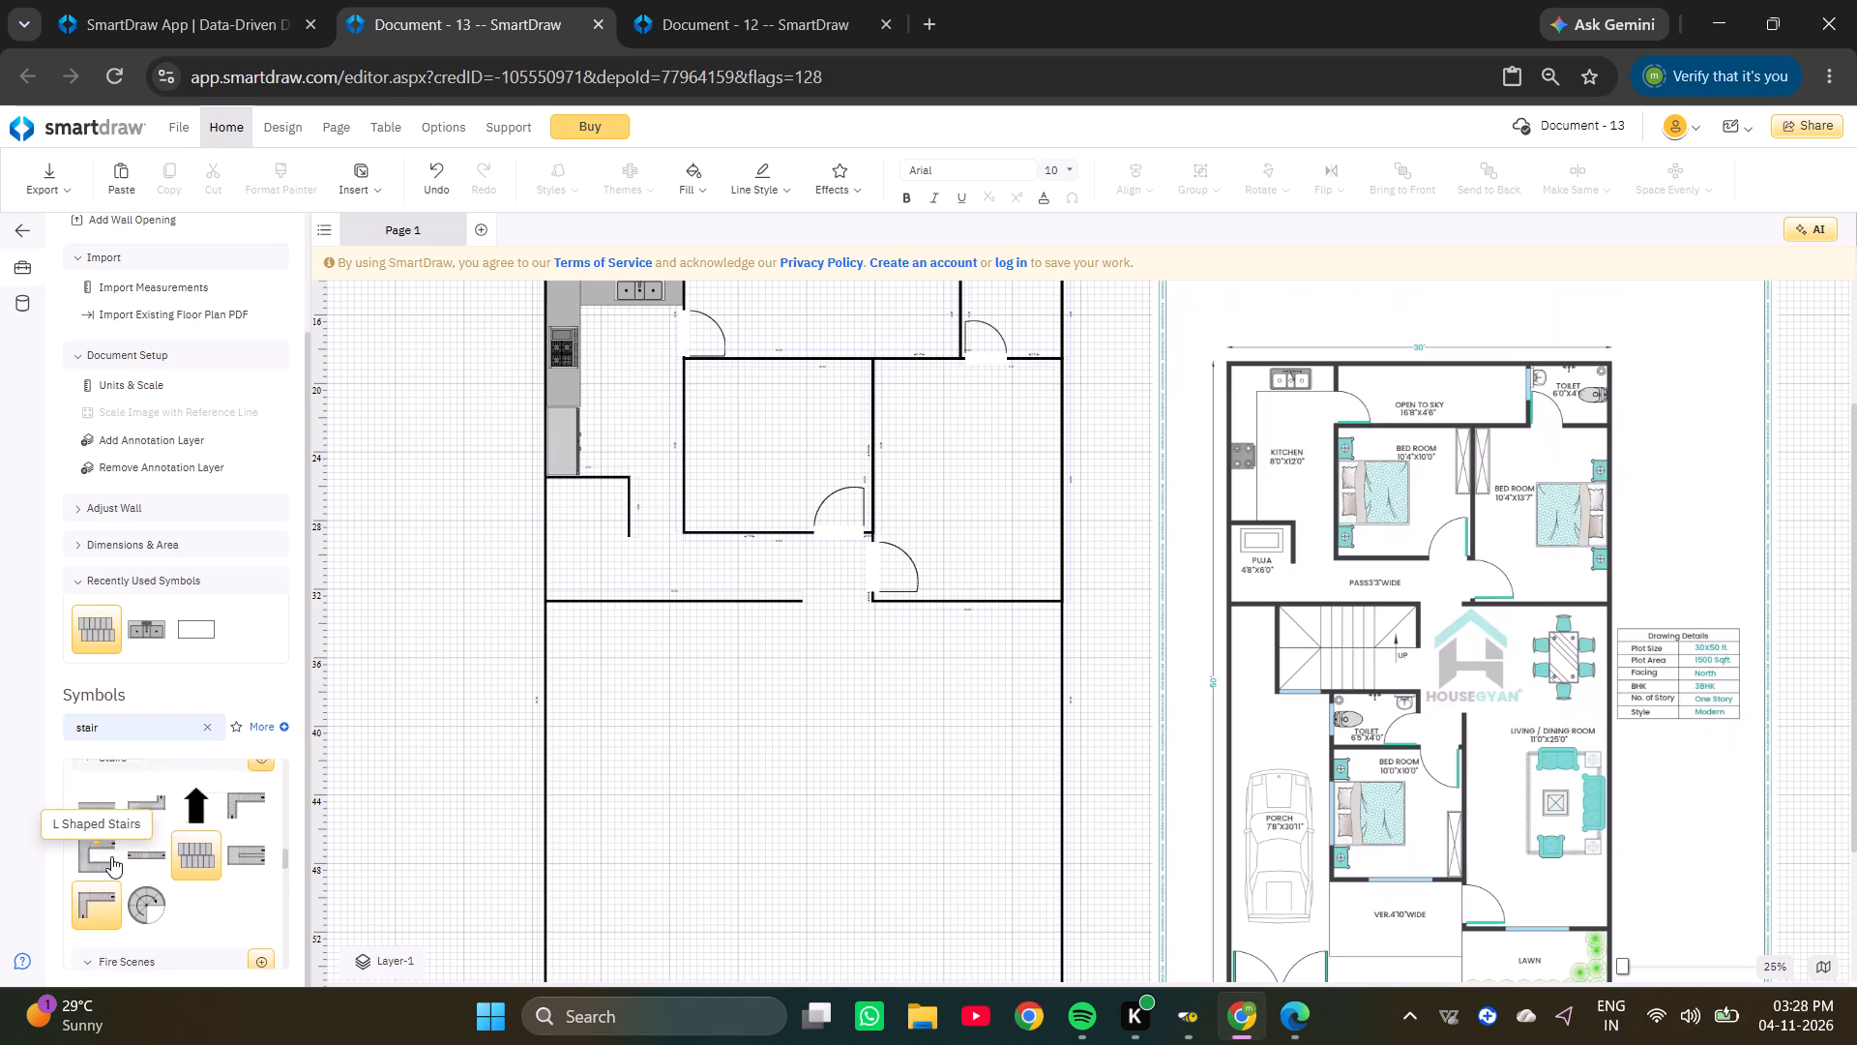
pyautogui.scroll(-1, 210, 902)
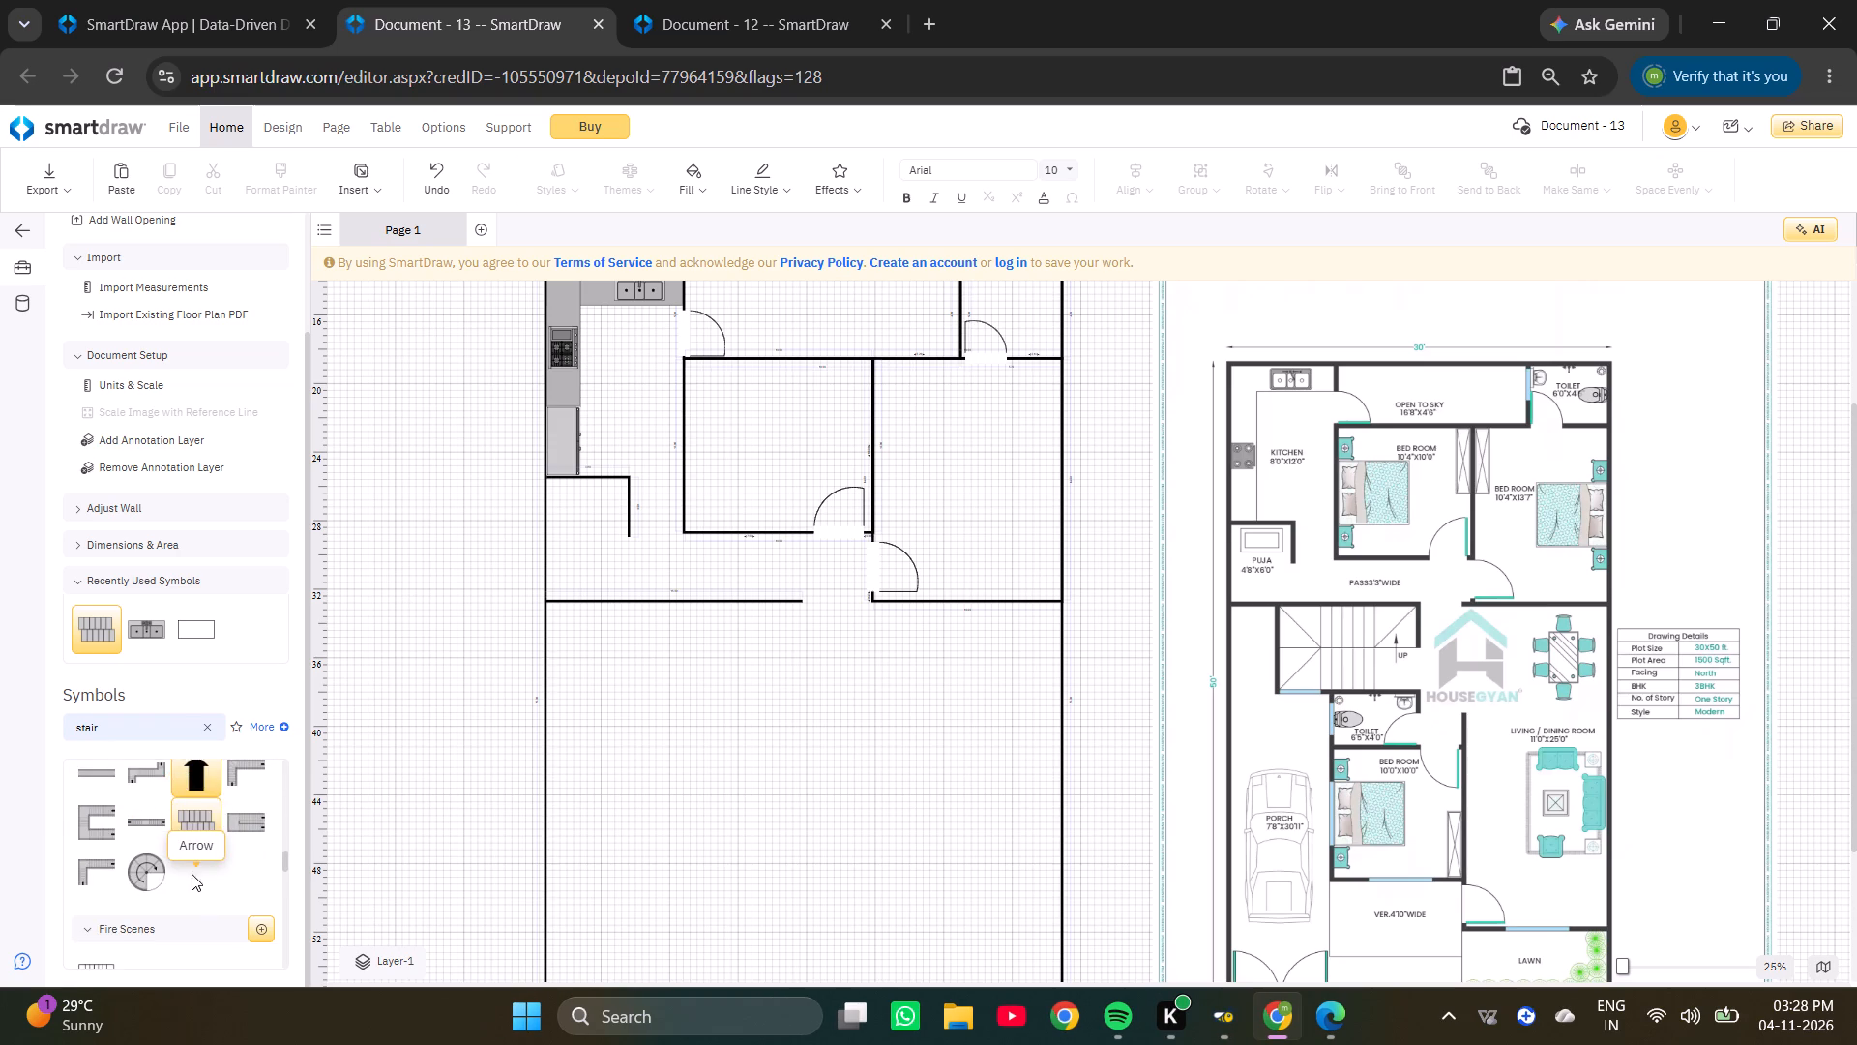
pyautogui.scroll(1, 135, 831)
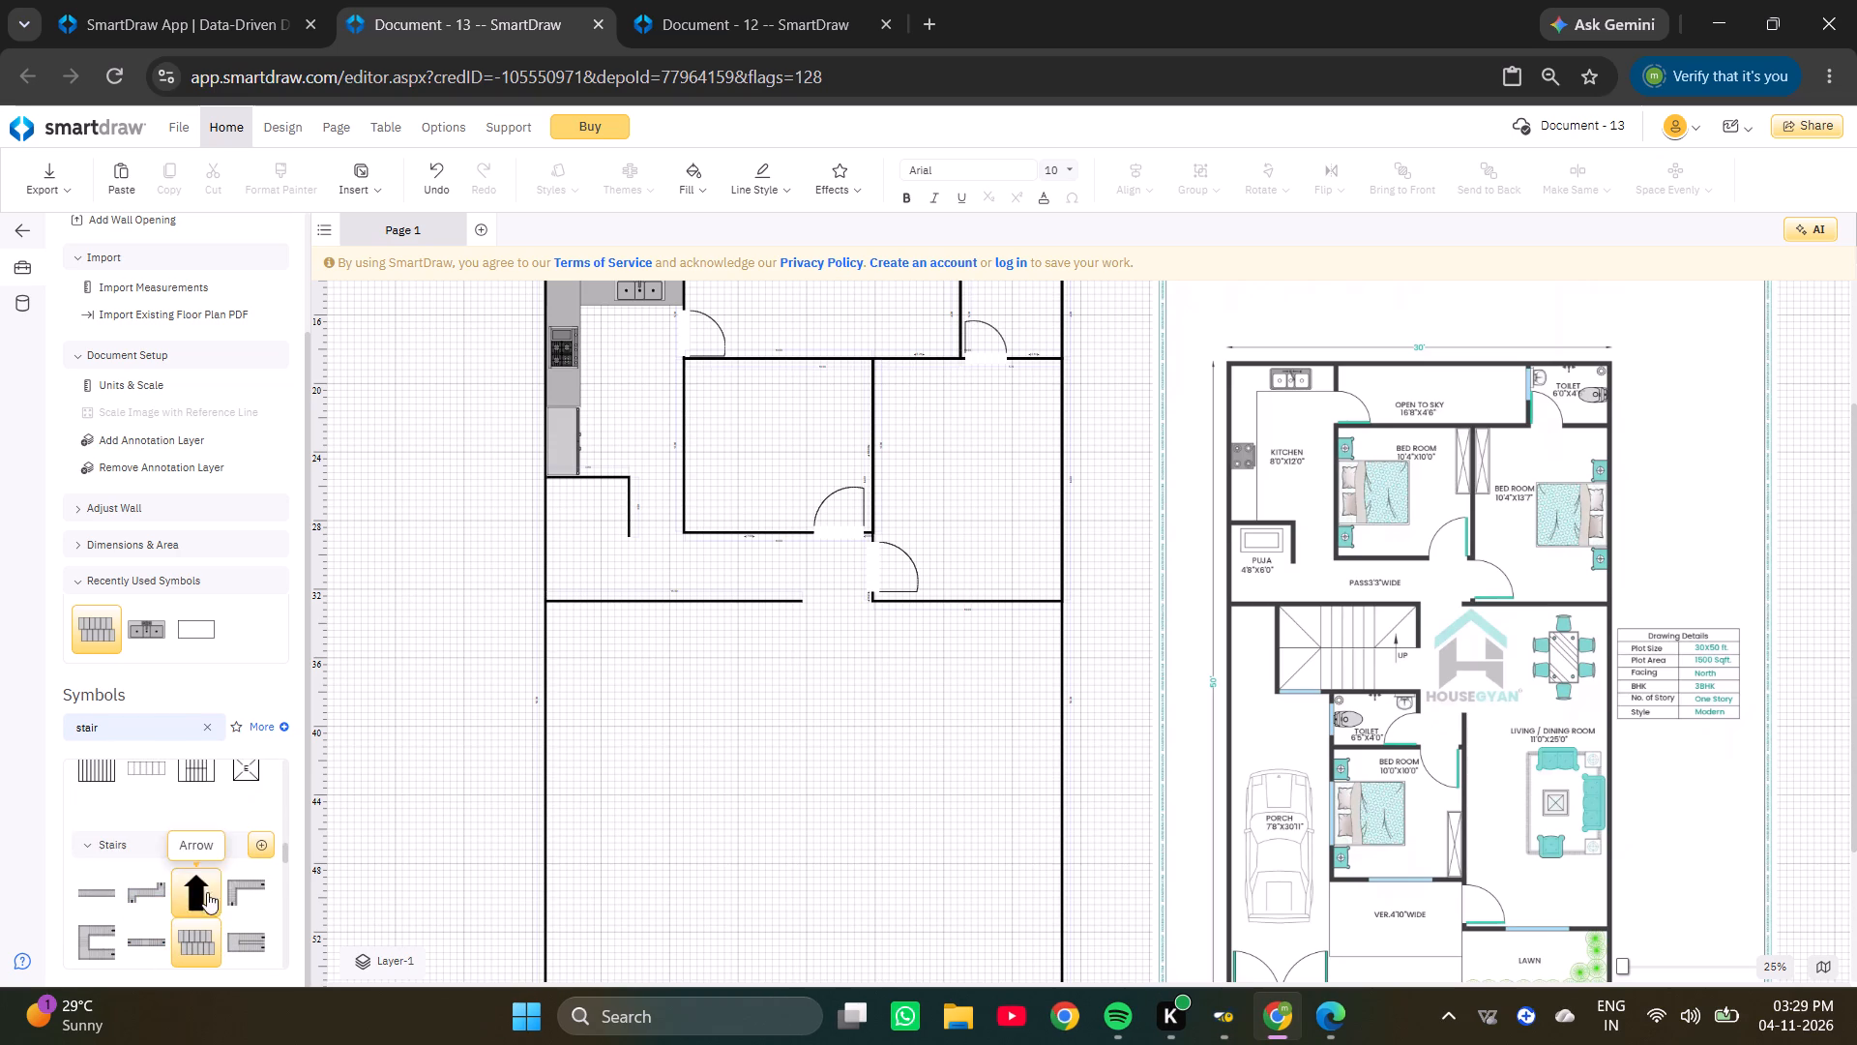
pyautogui.doubleClick(240, 930)
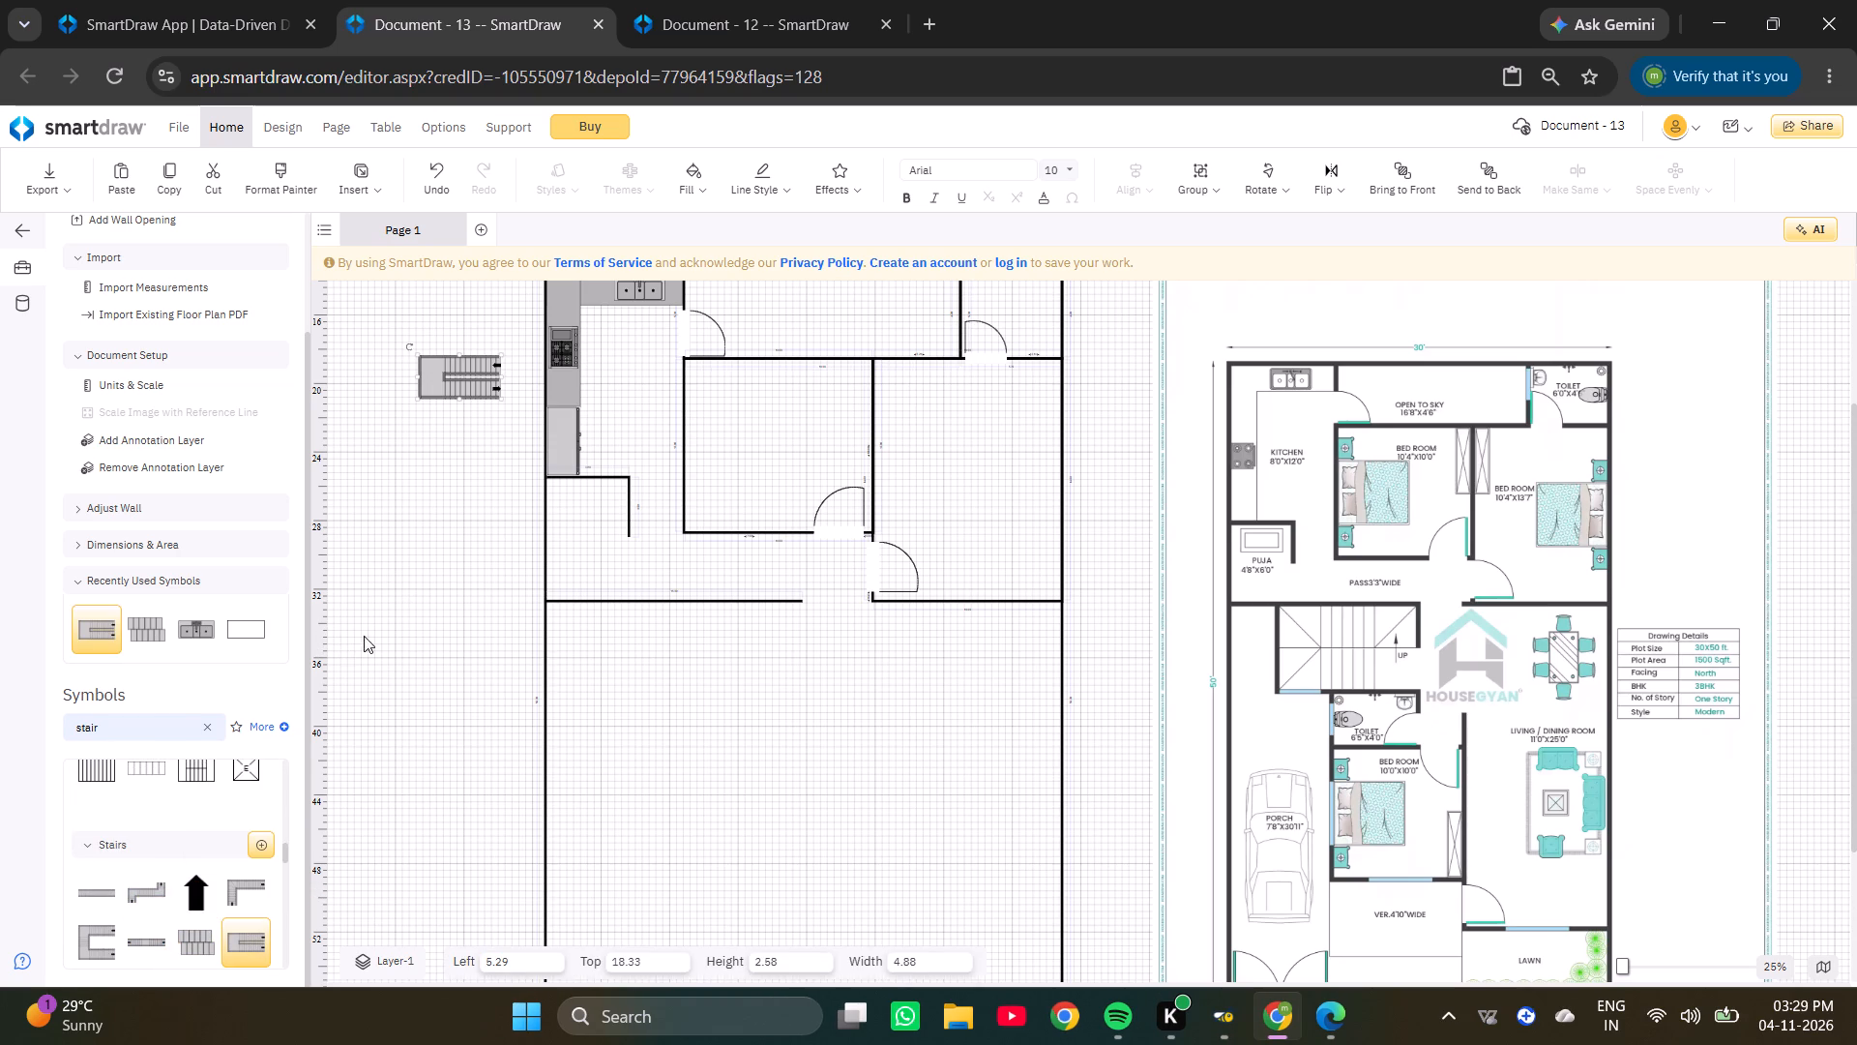
# Position the new stairs about 0.47 below the passage wall and about 3.5 from the left outer wall.
pyautogui.moveTo(456, 369); pyautogui.dragTo(658, 645)
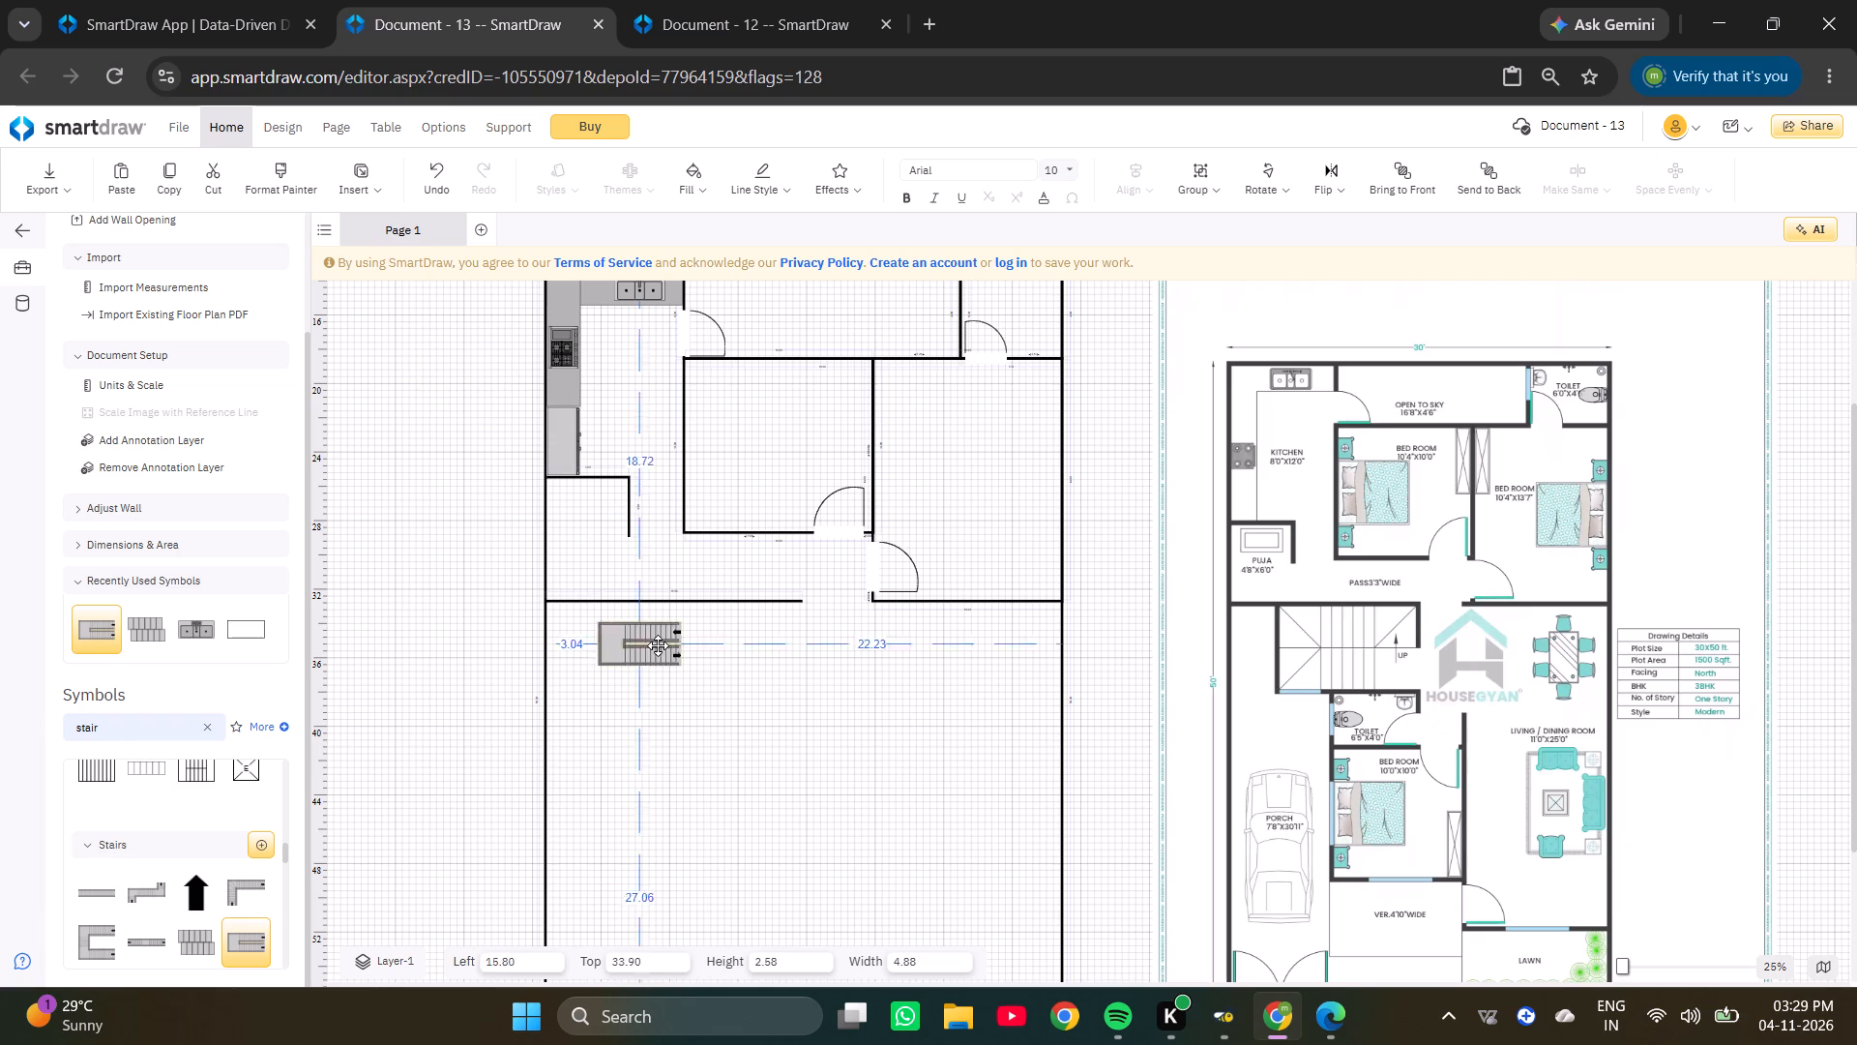
pyautogui.moveTo(658, 645); pyautogui.dragTo(642, 623)
pyautogui.click(634, 619)
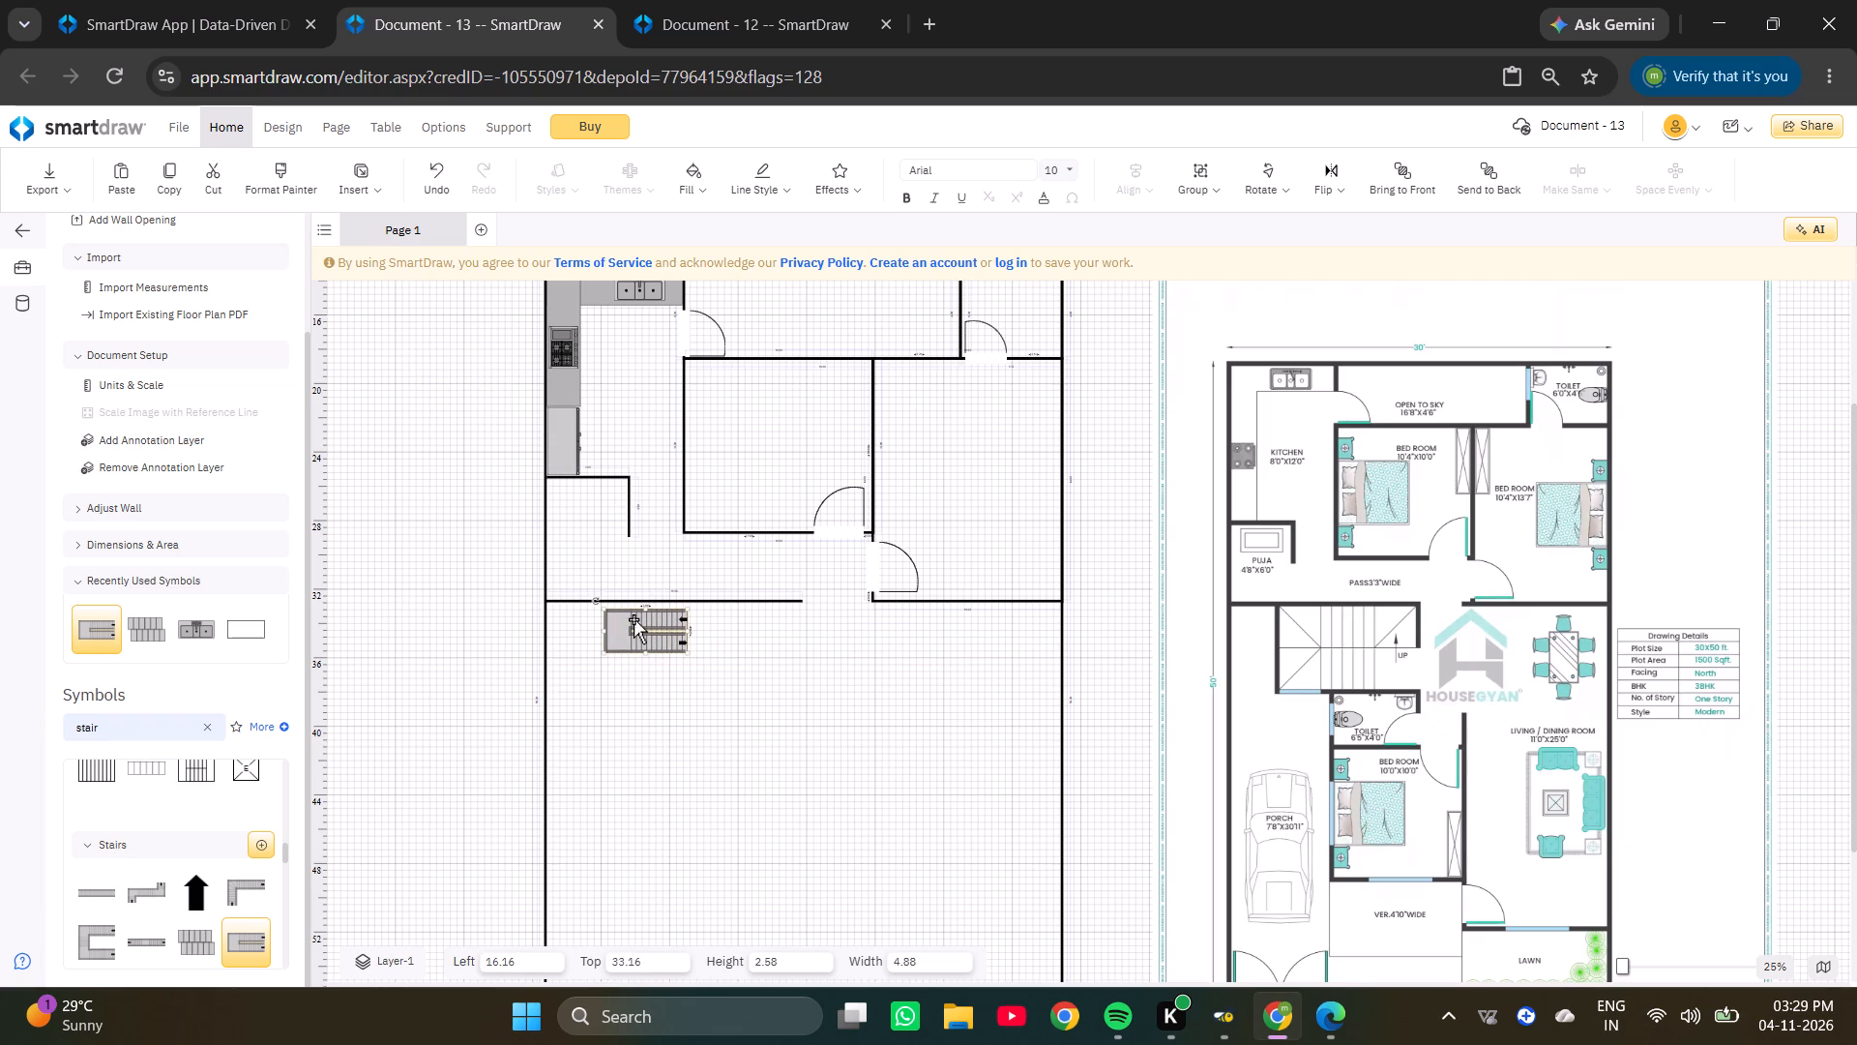
pyautogui.press('Right')
pyautogui.press('Right')
pyautogui.press('Right')
pyautogui.click(639, 617)
pyautogui.press('Right')
pyautogui.press('Right')
pyautogui.click(637, 617)
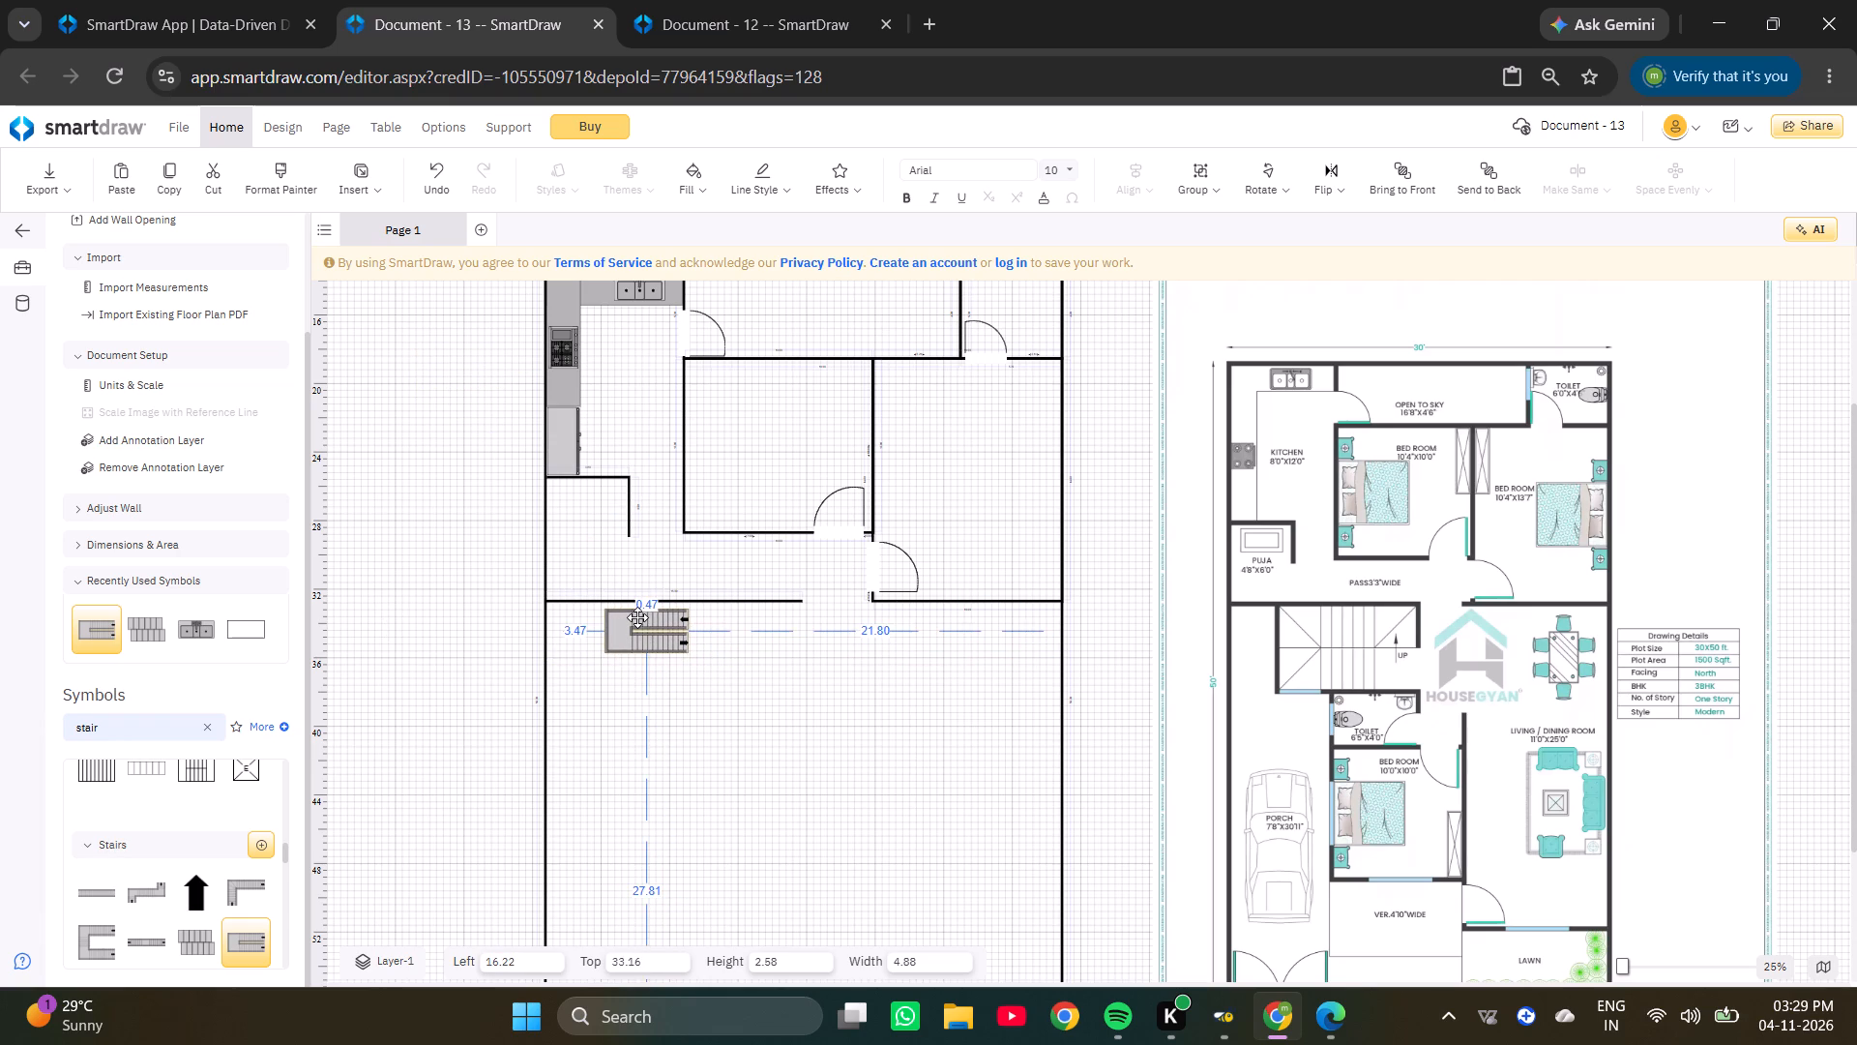
pyautogui.press('Right')
pyautogui.press('Right')
pyautogui.click(636, 617)
pyautogui.click(636, 617)
pyautogui.press('Right')
pyautogui.press('Right')
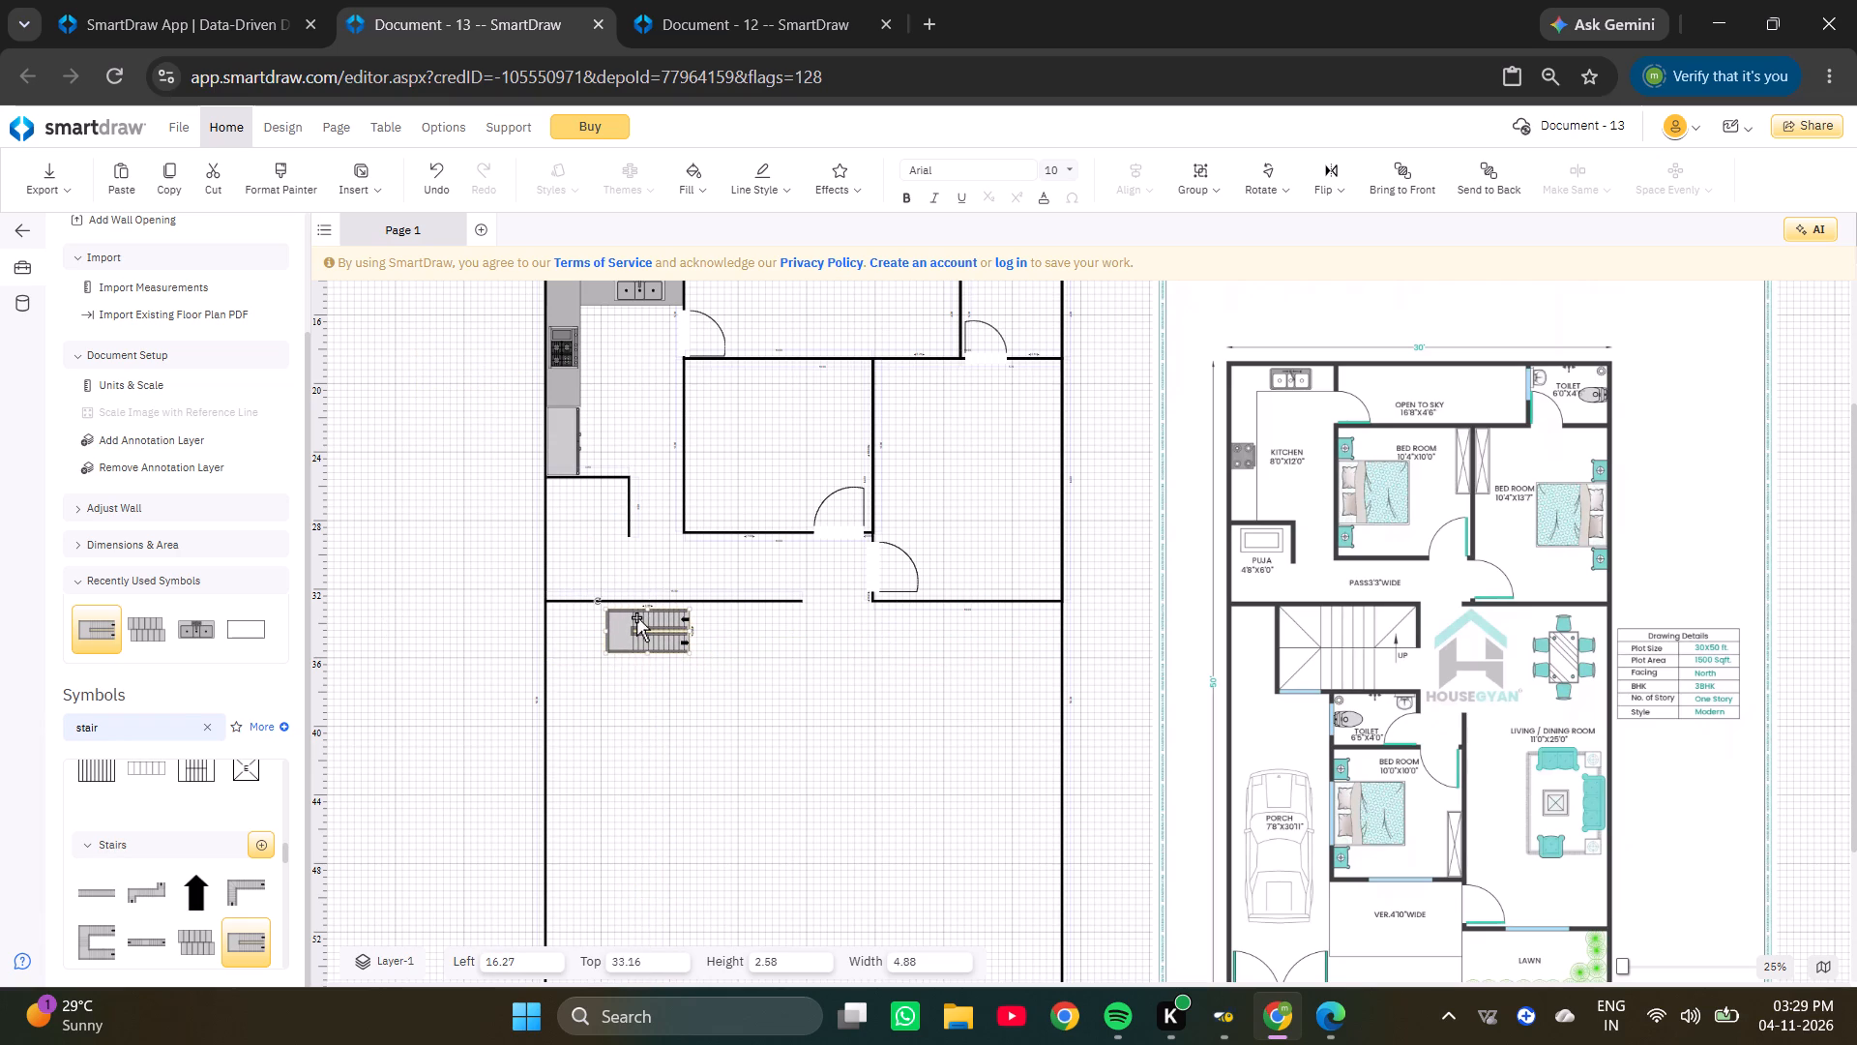
pyautogui.click(636, 617)
pyautogui.press('Left')
pyautogui.click(636, 616)
pyautogui.press('Left')
pyautogui.click(636, 616)
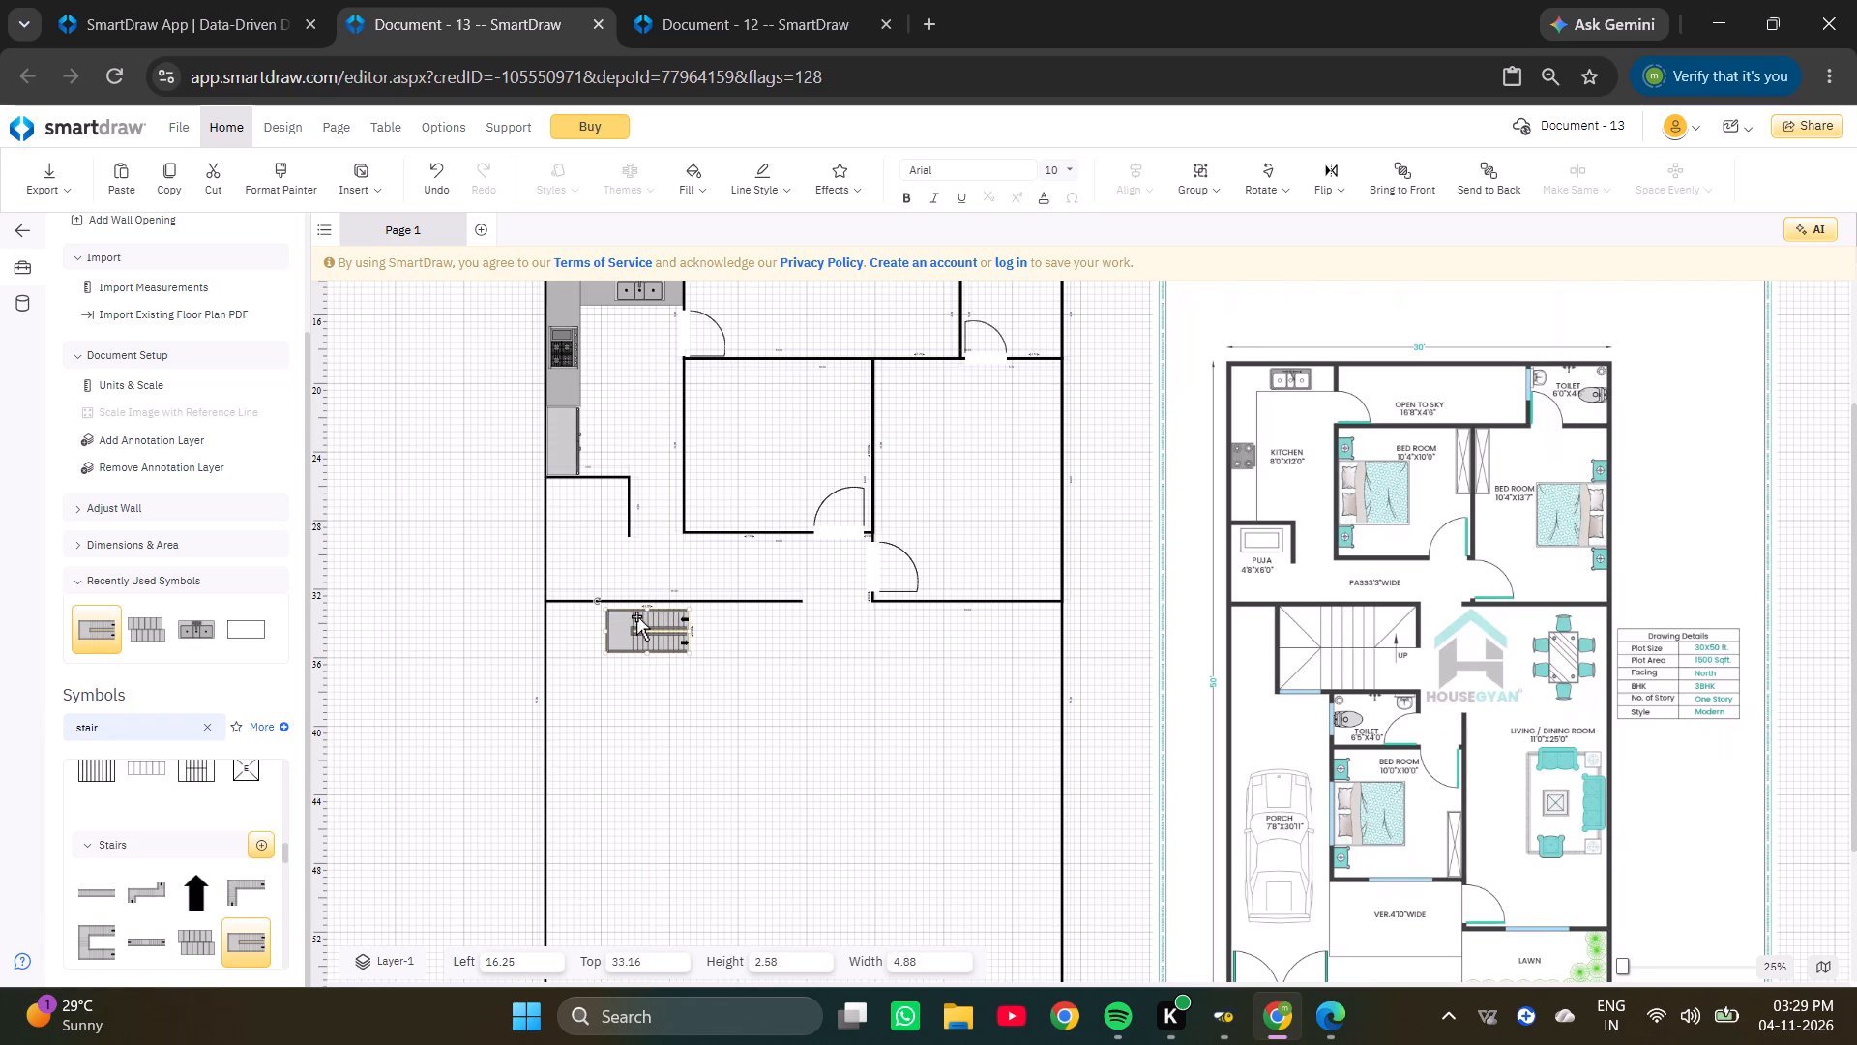
pyautogui.press('Right')
pyautogui.click(636, 616)
pyautogui.scroll(2, 636, 616)
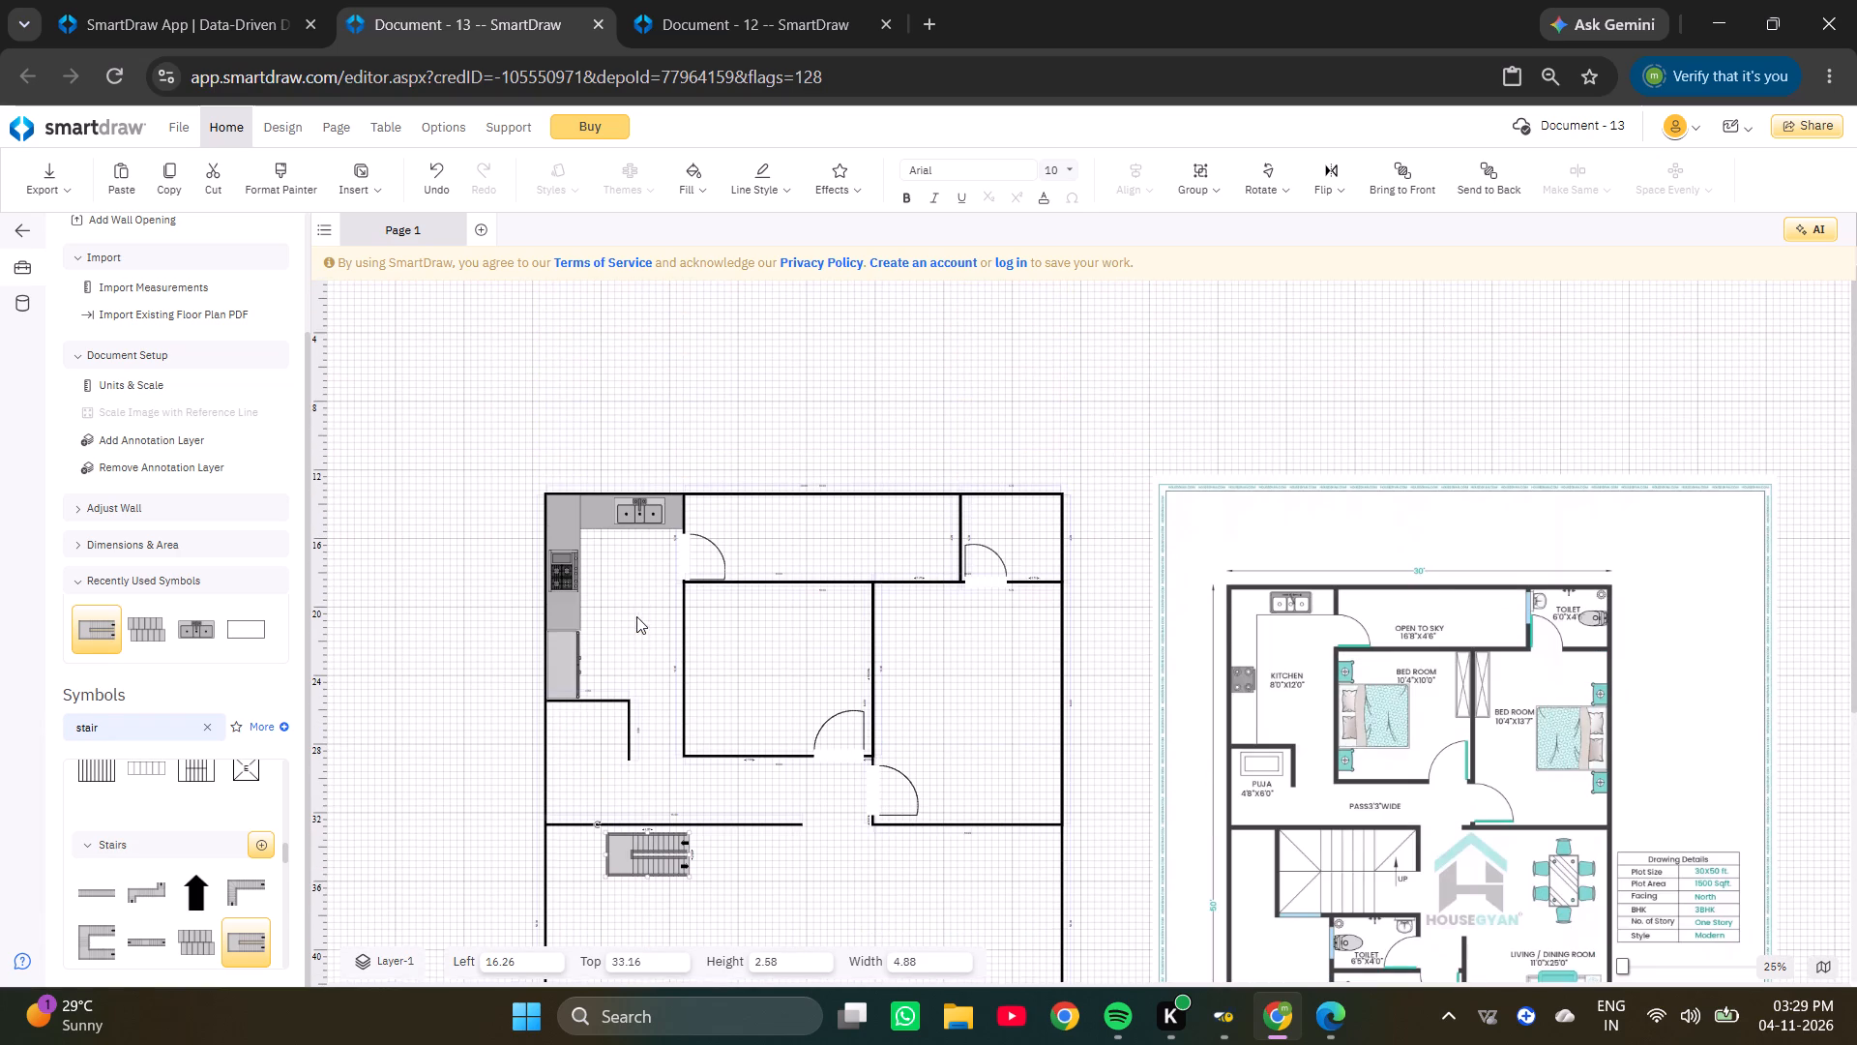
# Stretch the stairs' upper edge up against the passage wall, making the symbol about 2.95 high.
pyautogui.keyDown('ctrl'); pyautogui.scroll(4, 651, 830); pyautogui.keyUp('ctrl')
pyautogui.moveTo(635, 842); pyautogui.dragTo(643, 809)
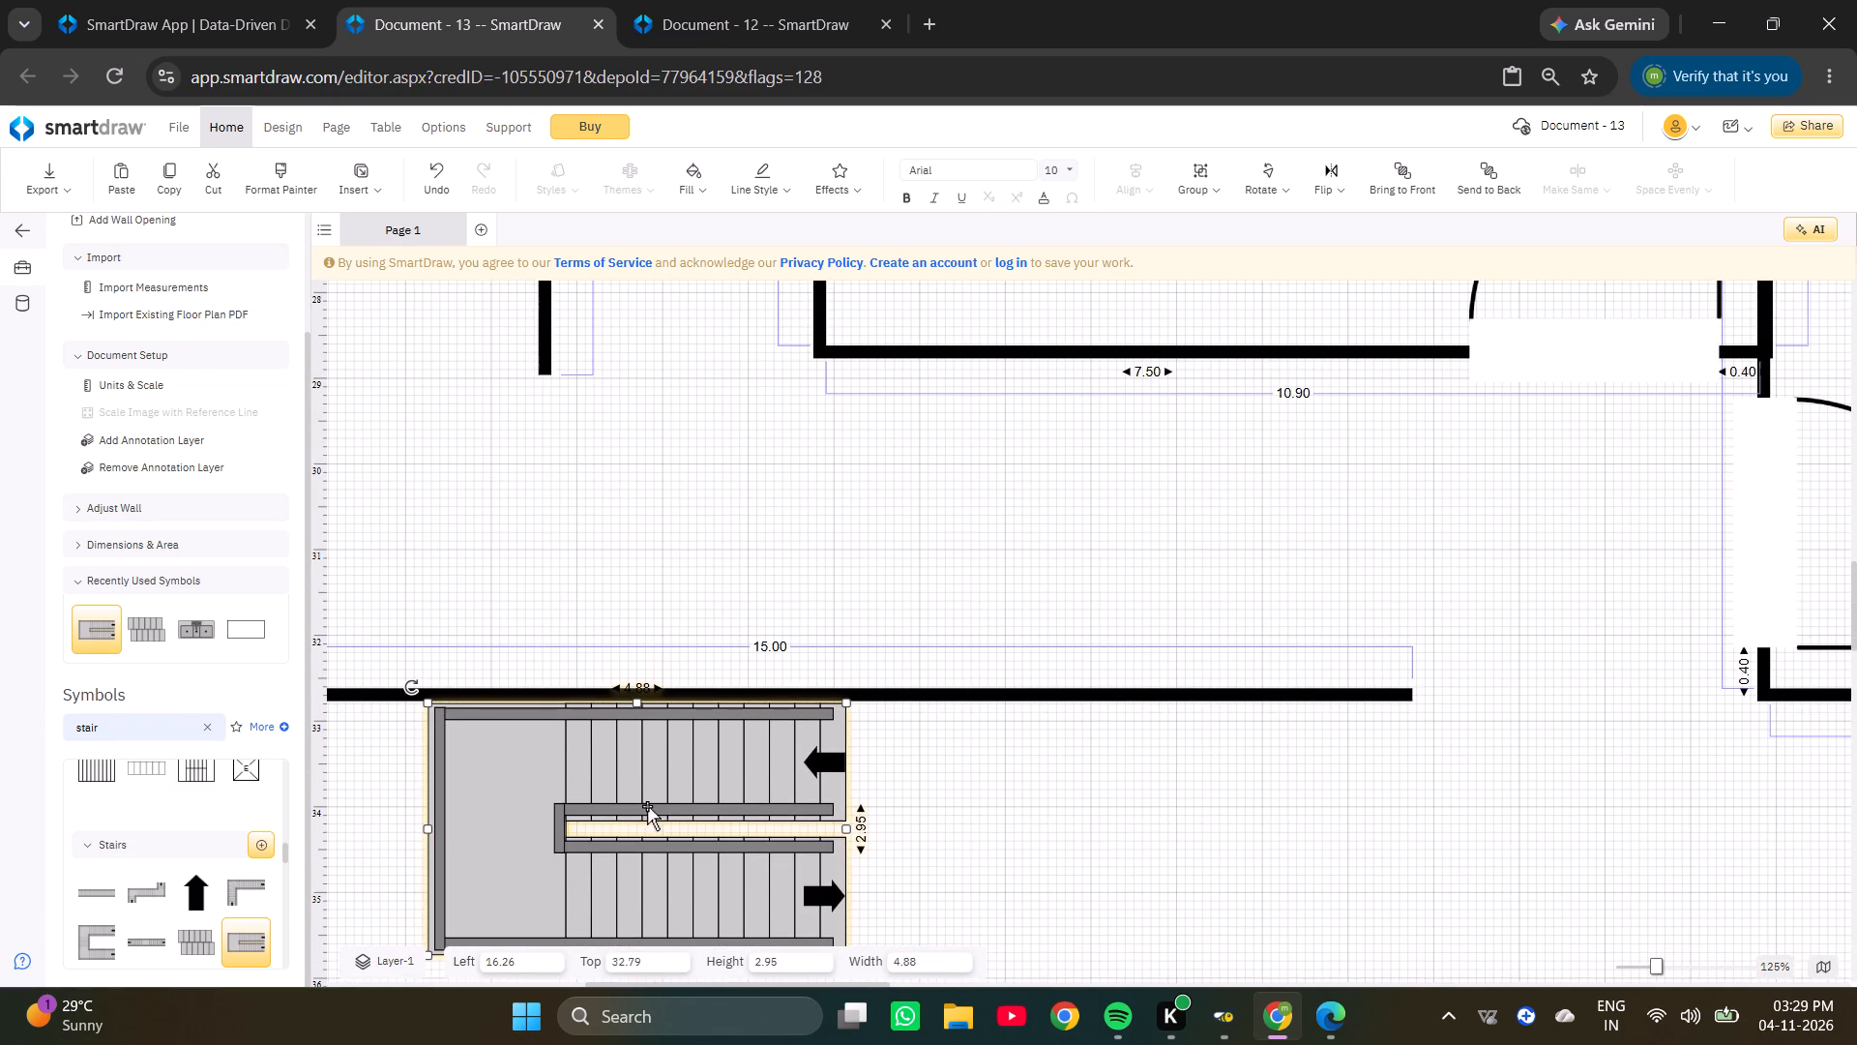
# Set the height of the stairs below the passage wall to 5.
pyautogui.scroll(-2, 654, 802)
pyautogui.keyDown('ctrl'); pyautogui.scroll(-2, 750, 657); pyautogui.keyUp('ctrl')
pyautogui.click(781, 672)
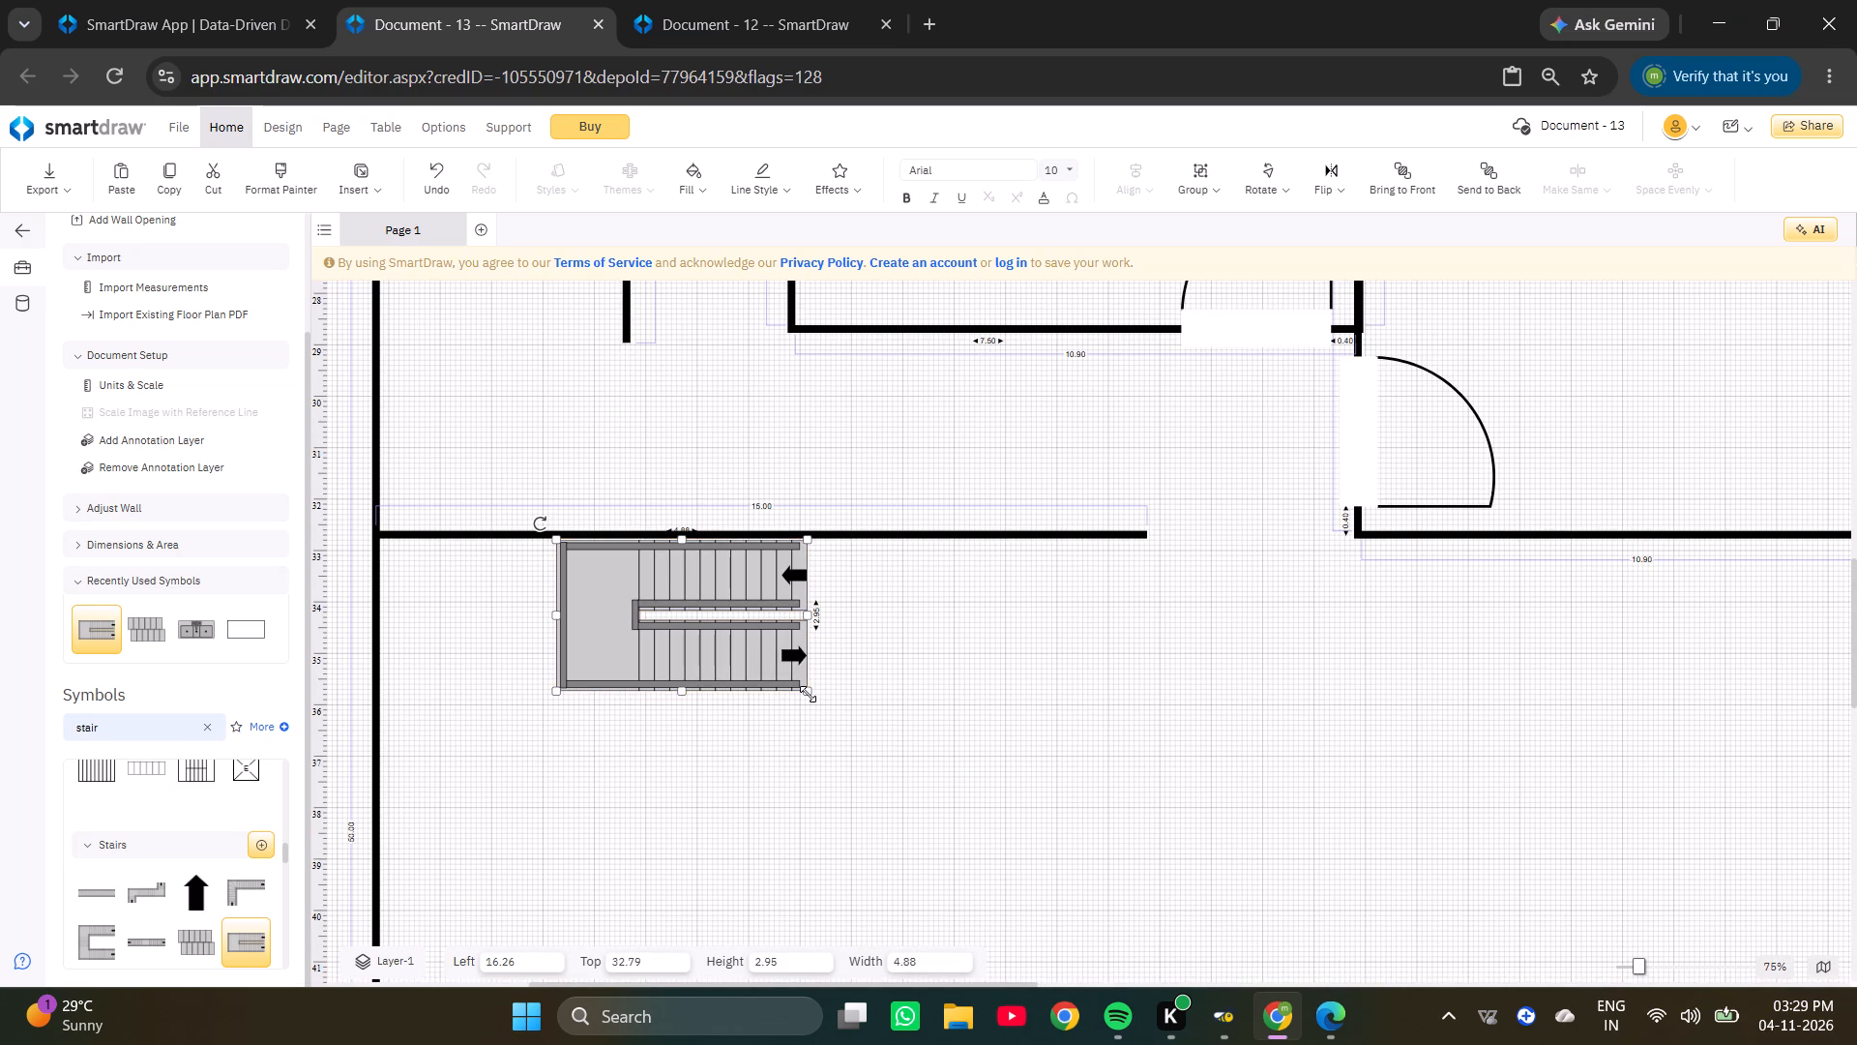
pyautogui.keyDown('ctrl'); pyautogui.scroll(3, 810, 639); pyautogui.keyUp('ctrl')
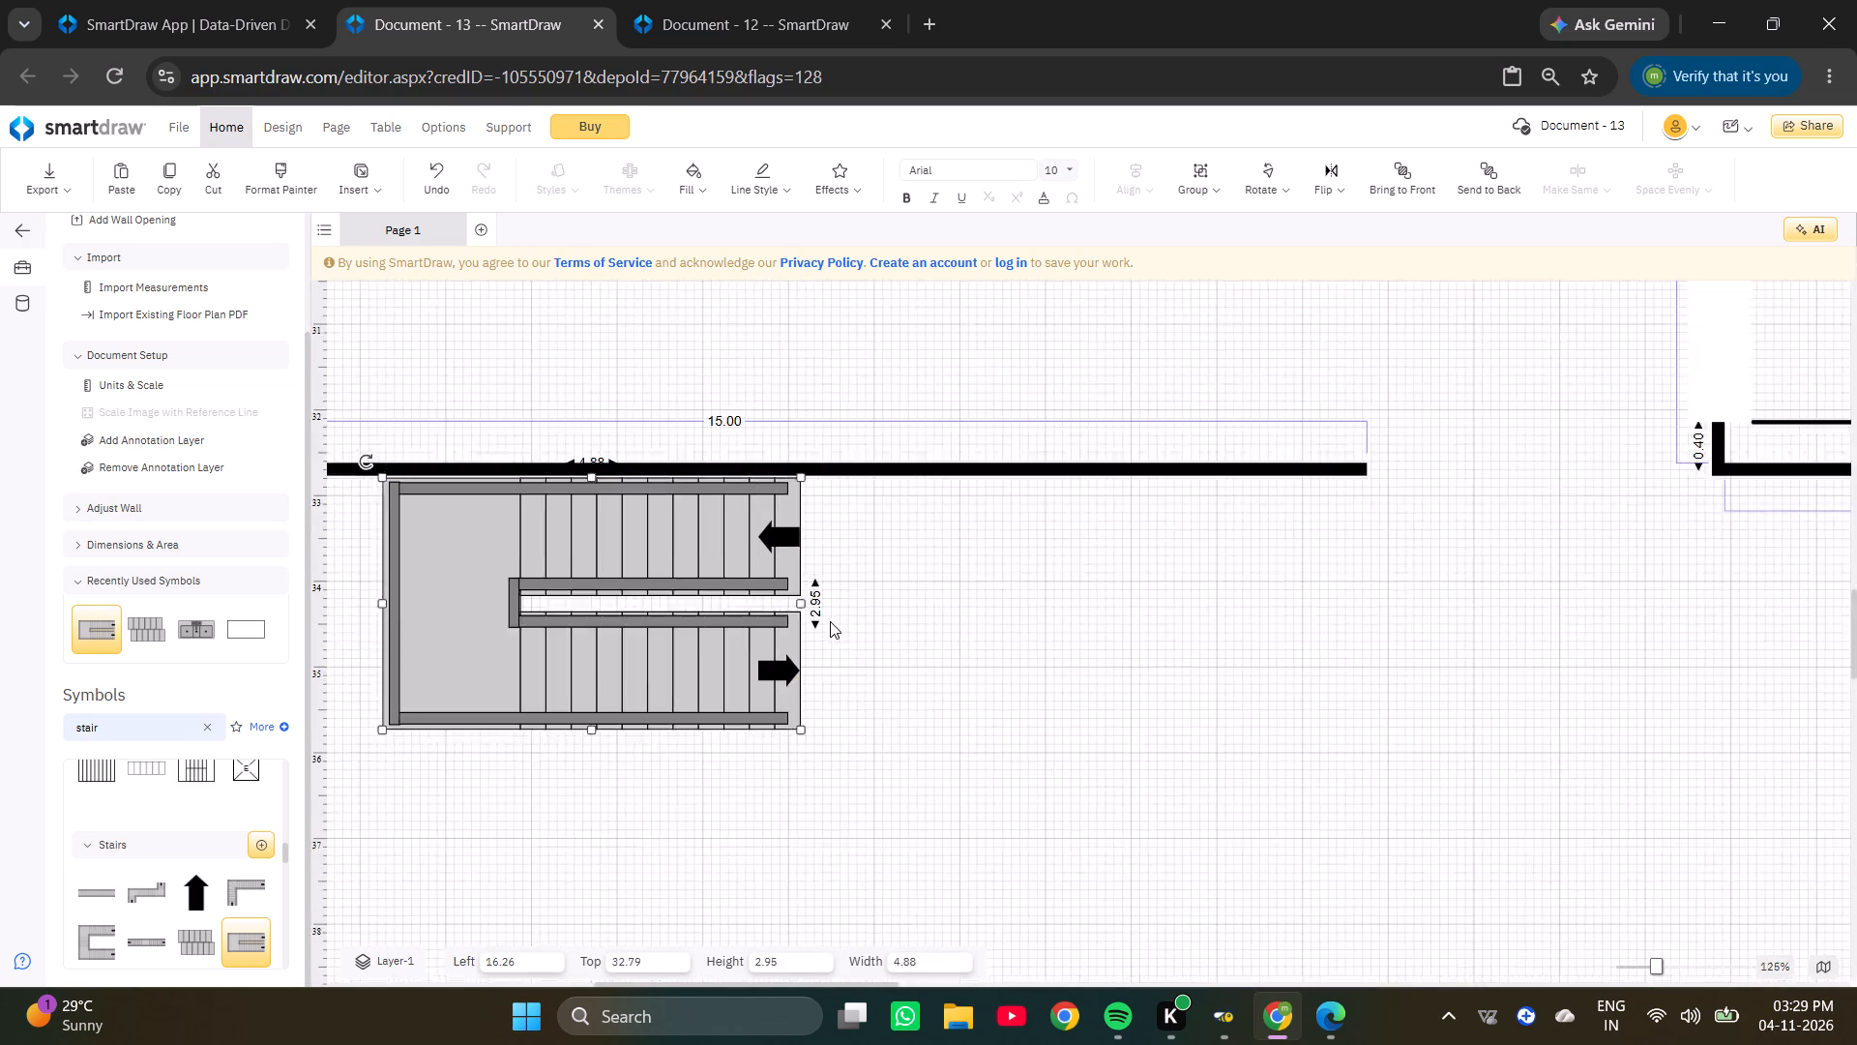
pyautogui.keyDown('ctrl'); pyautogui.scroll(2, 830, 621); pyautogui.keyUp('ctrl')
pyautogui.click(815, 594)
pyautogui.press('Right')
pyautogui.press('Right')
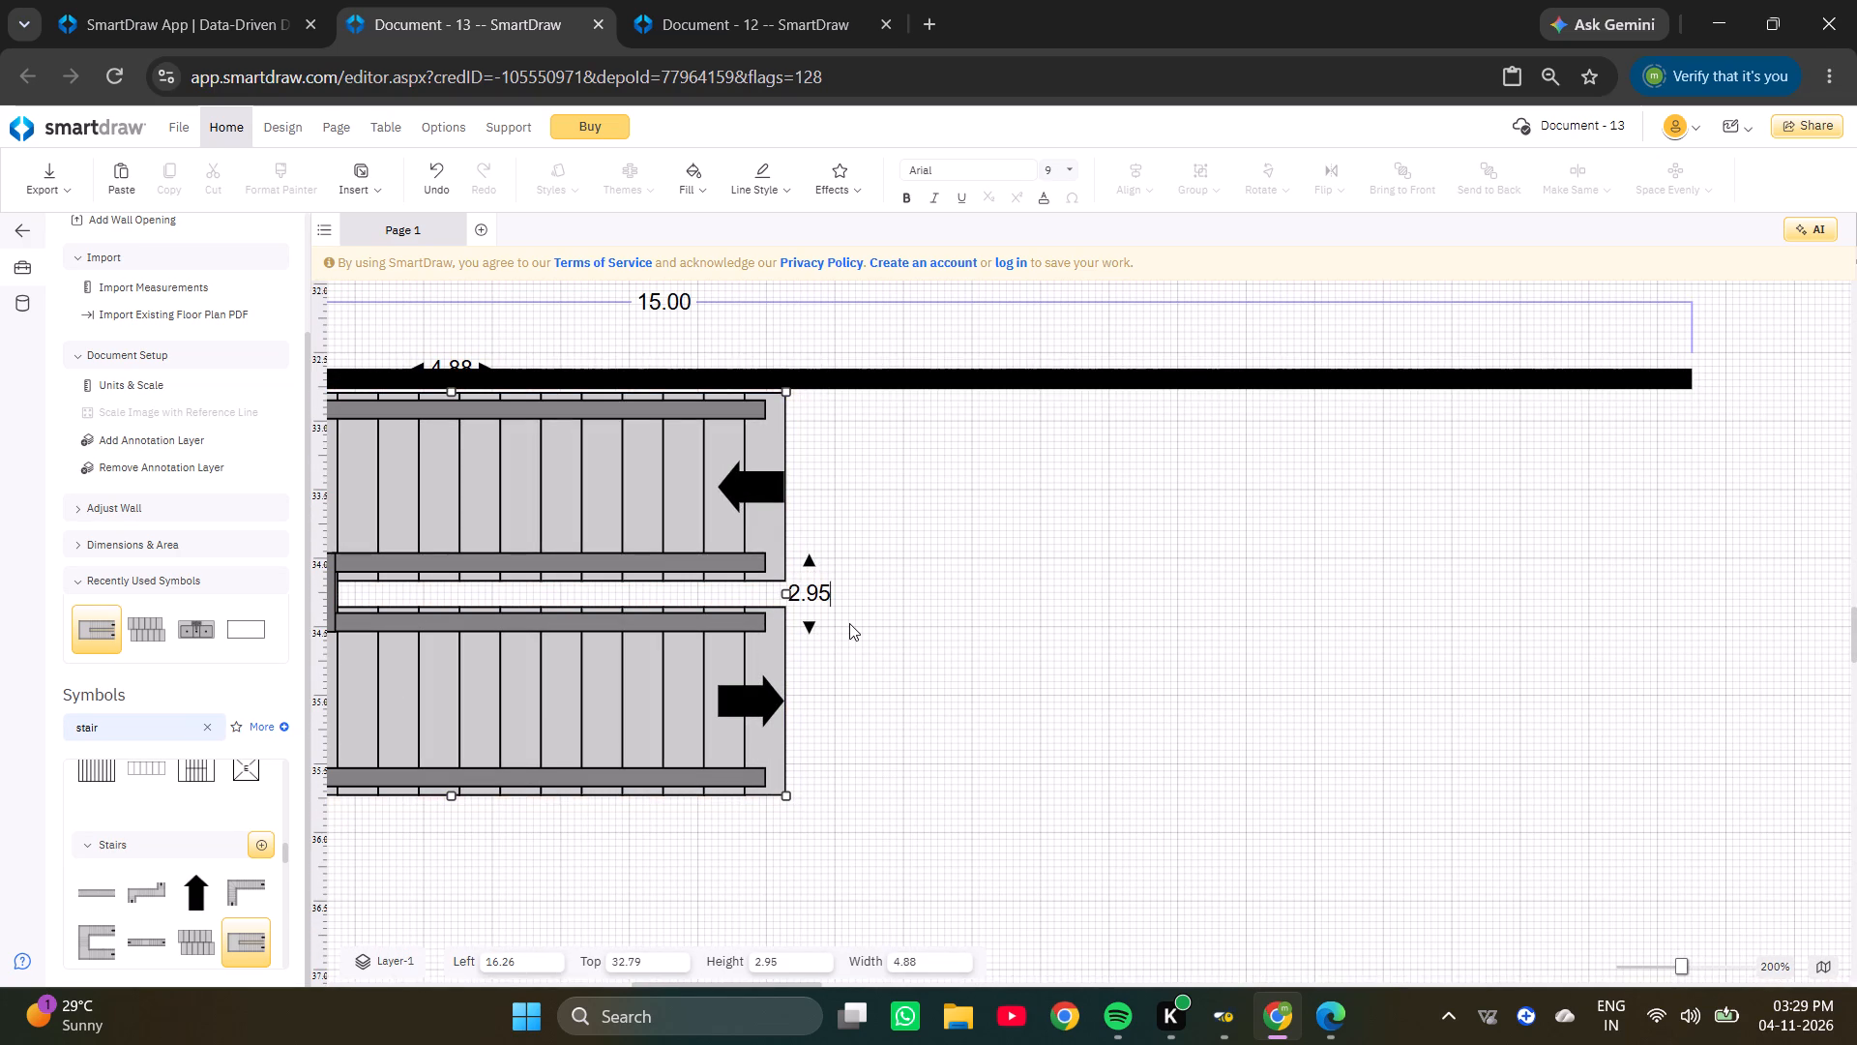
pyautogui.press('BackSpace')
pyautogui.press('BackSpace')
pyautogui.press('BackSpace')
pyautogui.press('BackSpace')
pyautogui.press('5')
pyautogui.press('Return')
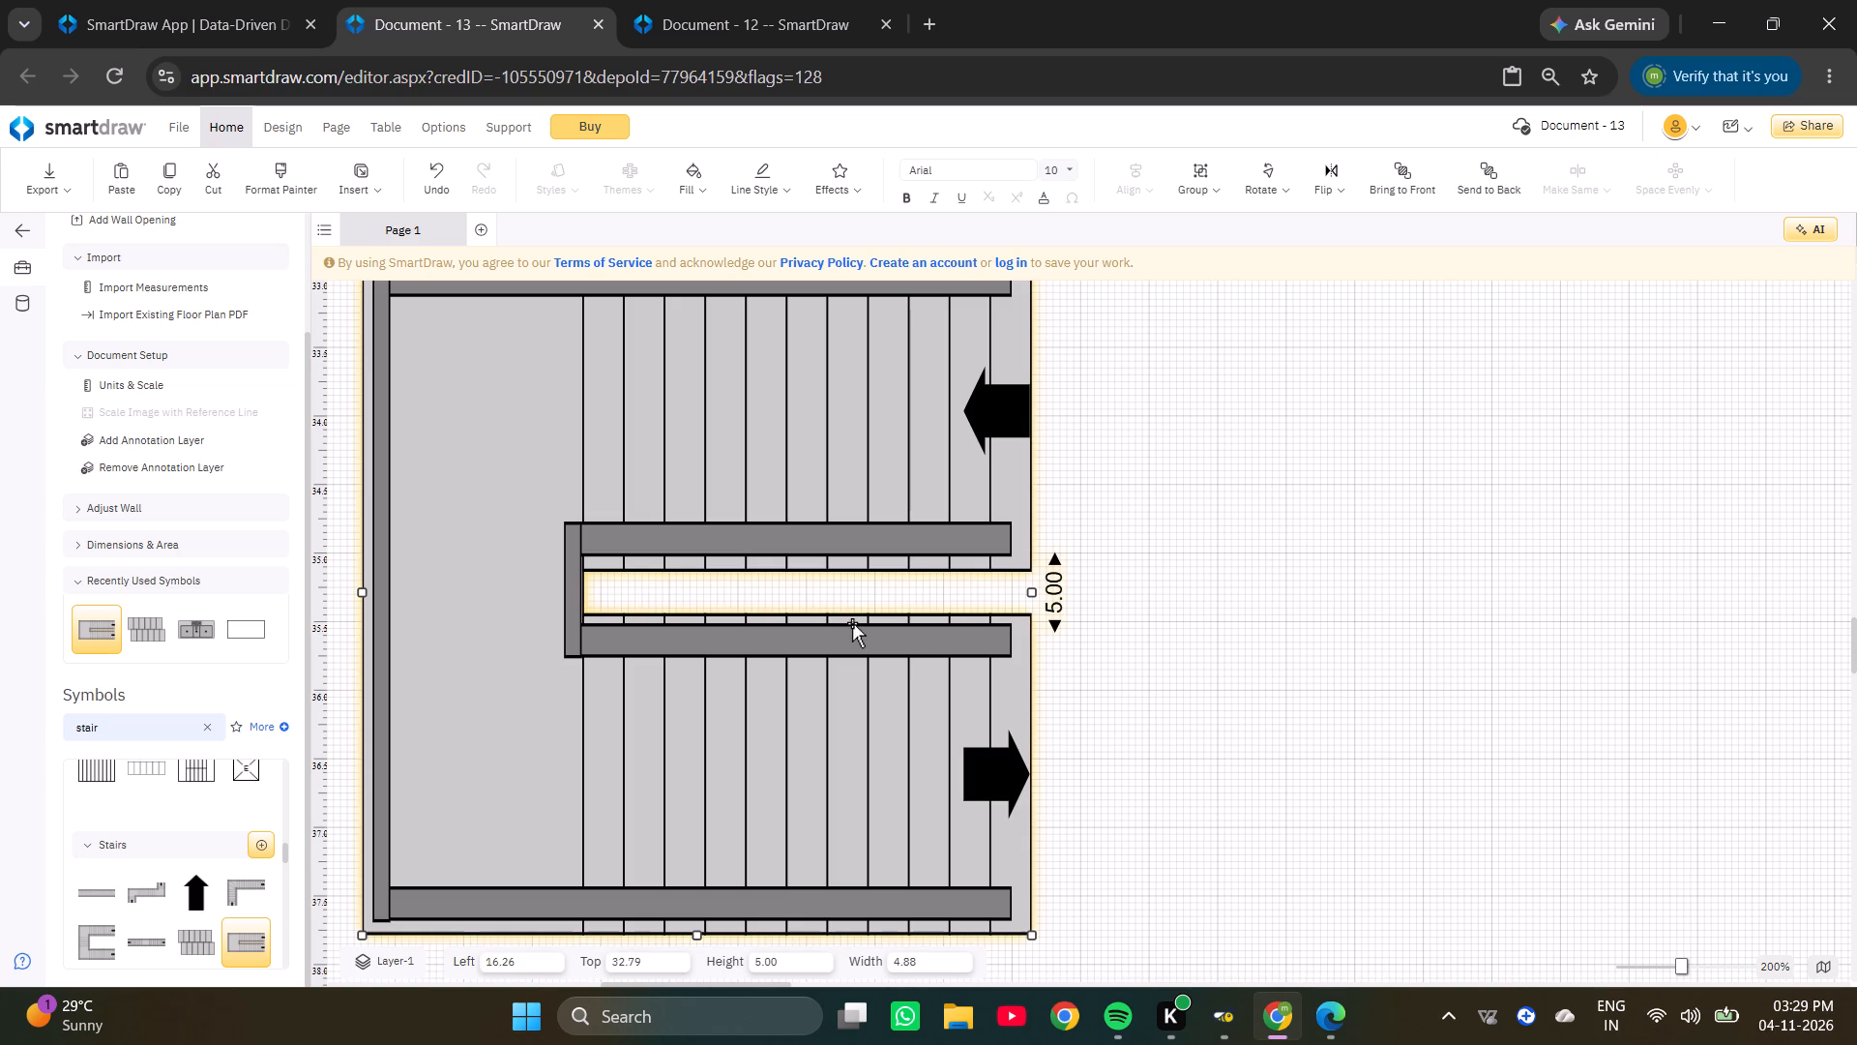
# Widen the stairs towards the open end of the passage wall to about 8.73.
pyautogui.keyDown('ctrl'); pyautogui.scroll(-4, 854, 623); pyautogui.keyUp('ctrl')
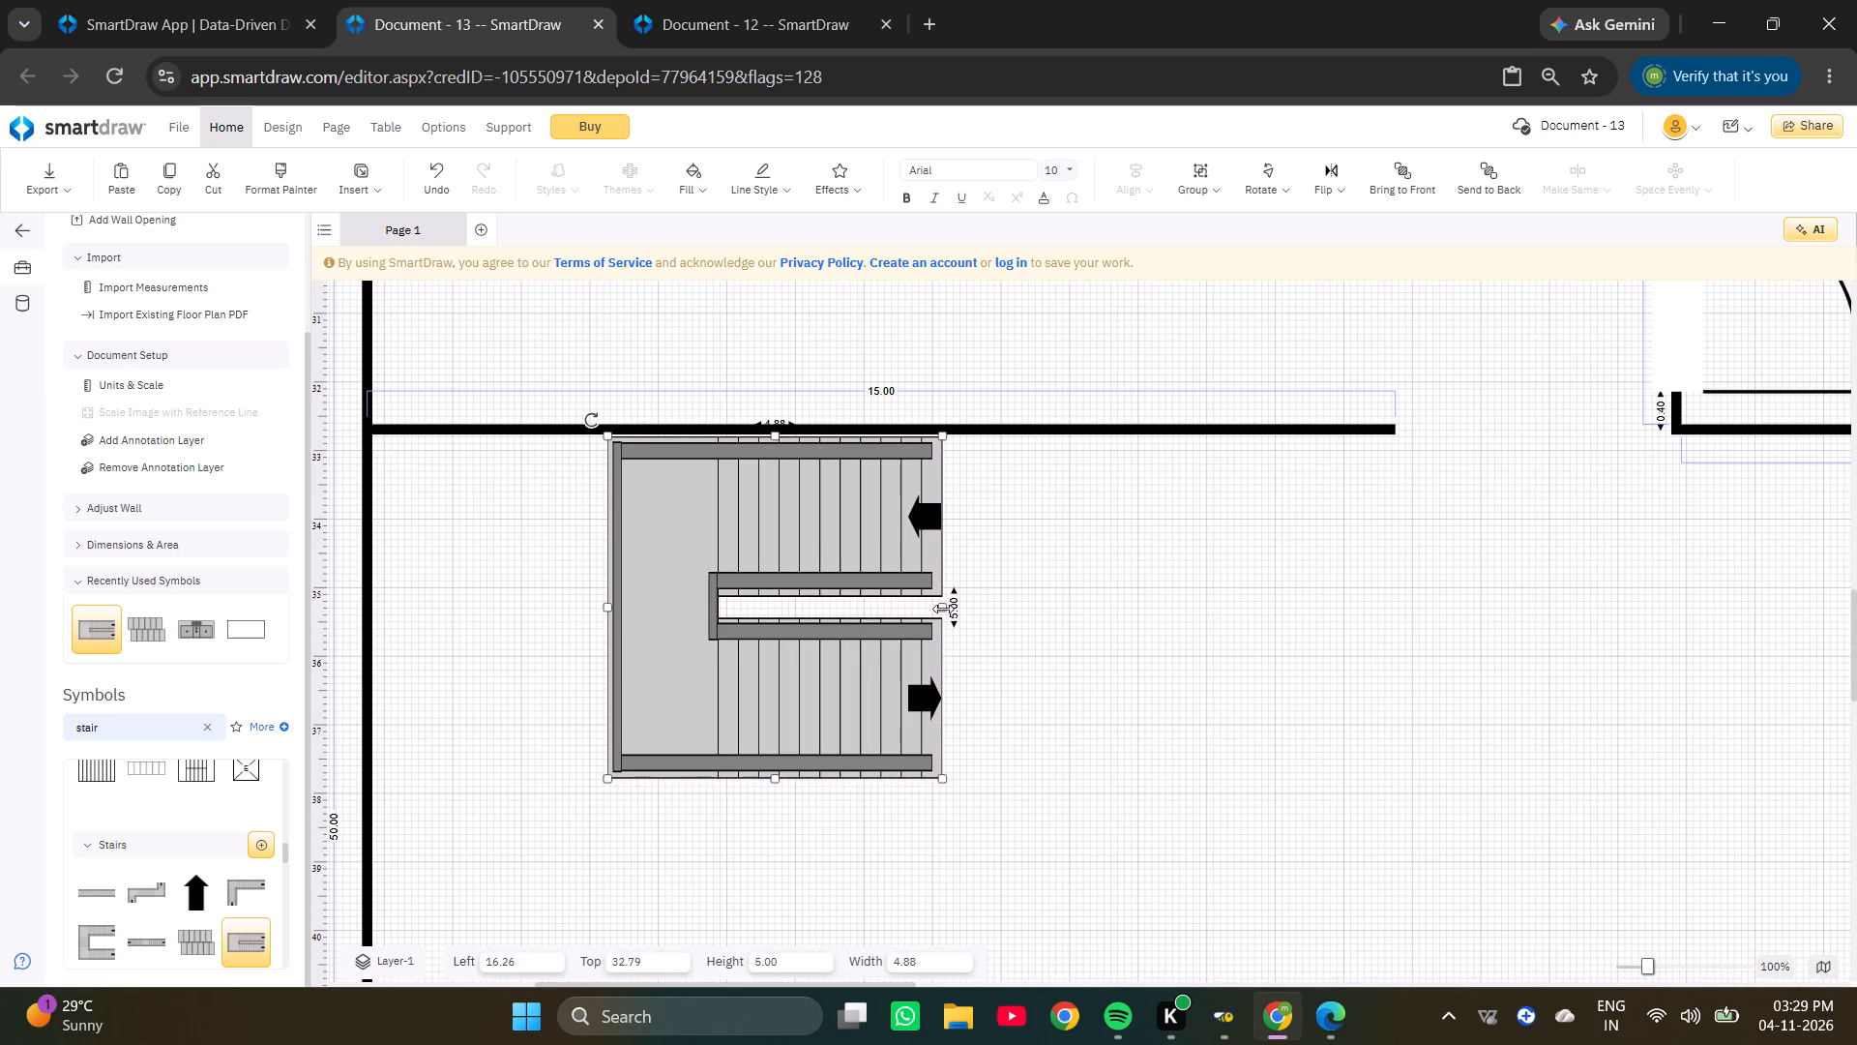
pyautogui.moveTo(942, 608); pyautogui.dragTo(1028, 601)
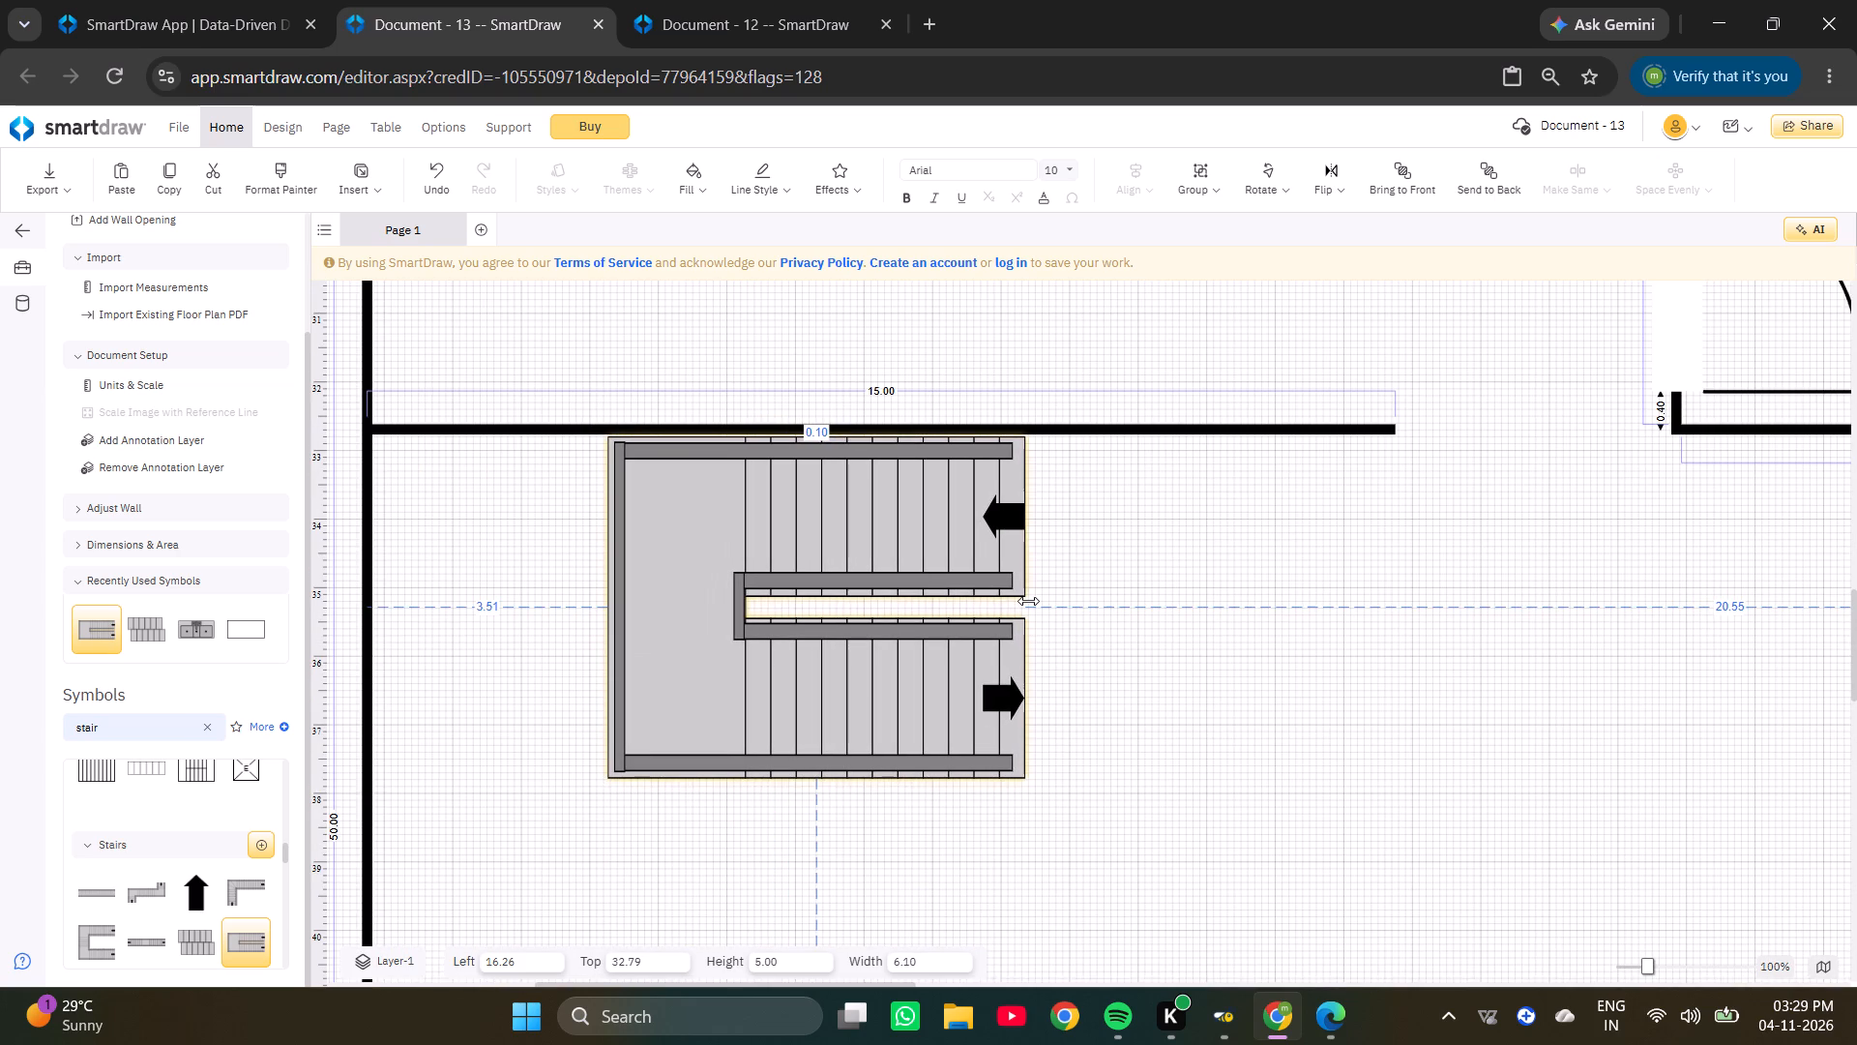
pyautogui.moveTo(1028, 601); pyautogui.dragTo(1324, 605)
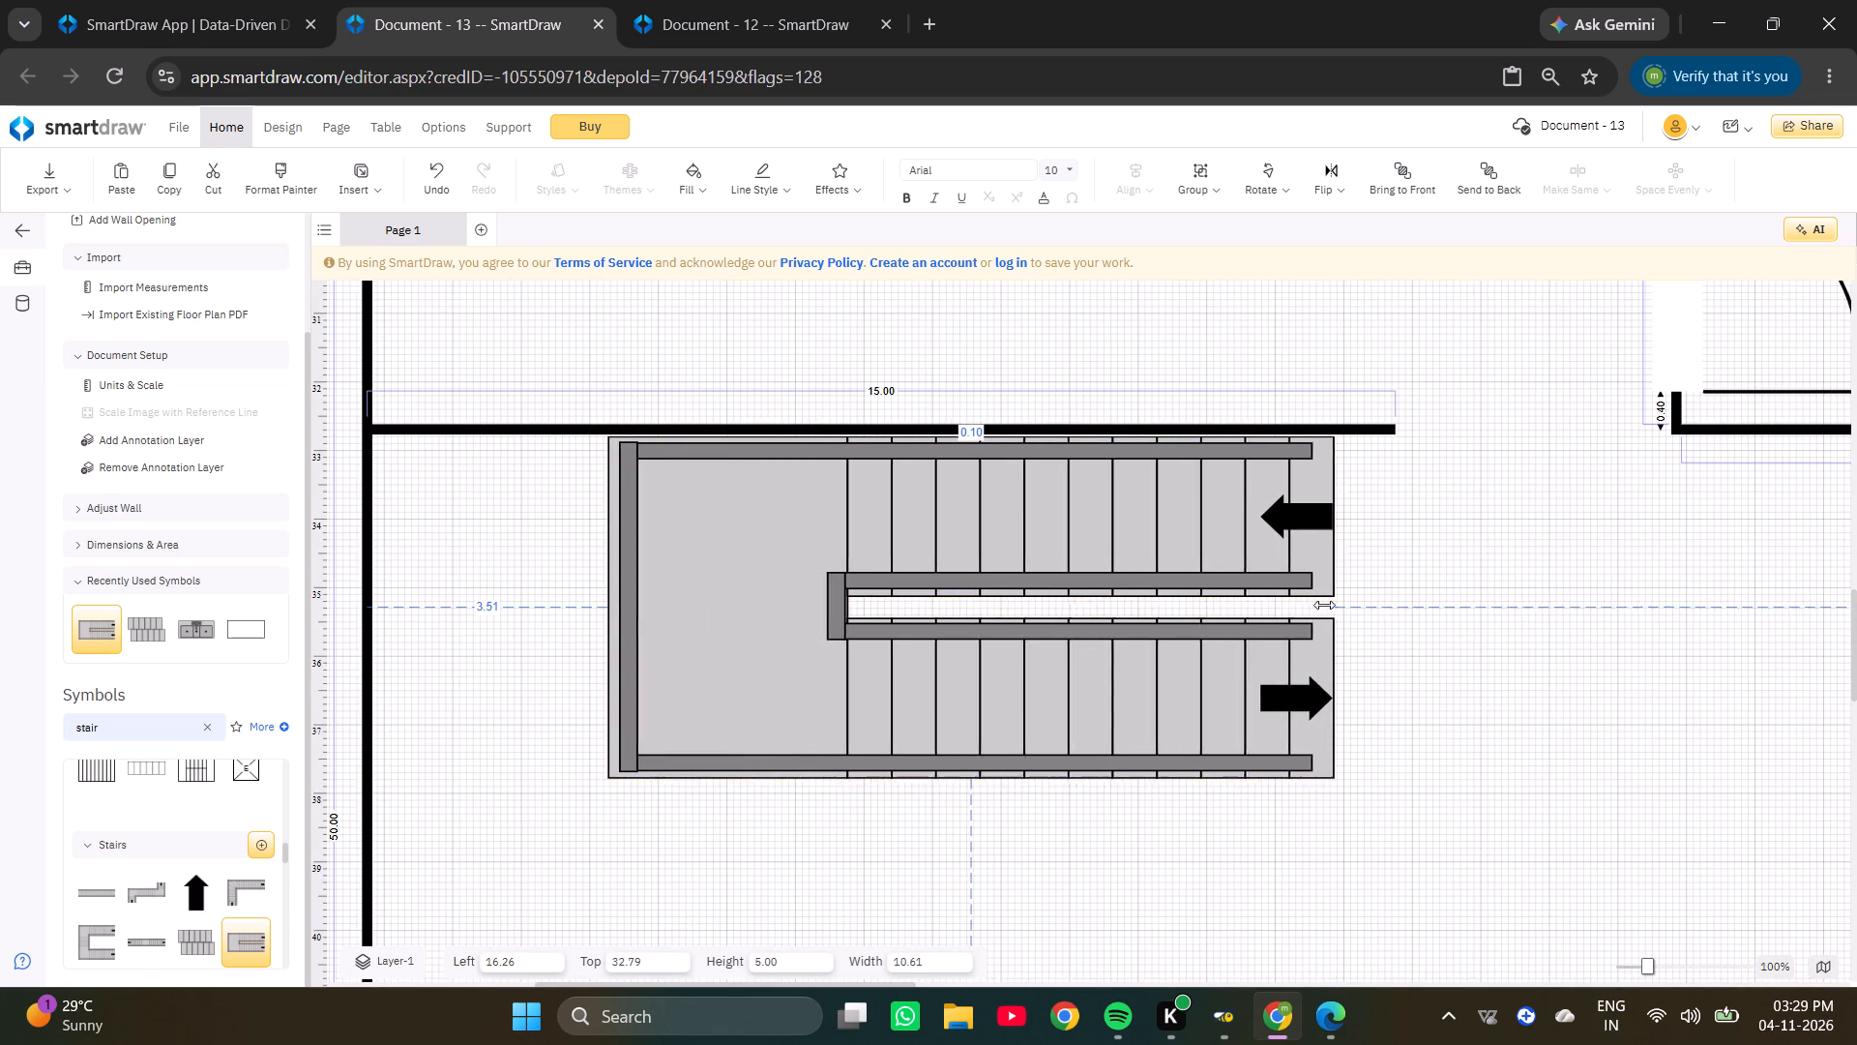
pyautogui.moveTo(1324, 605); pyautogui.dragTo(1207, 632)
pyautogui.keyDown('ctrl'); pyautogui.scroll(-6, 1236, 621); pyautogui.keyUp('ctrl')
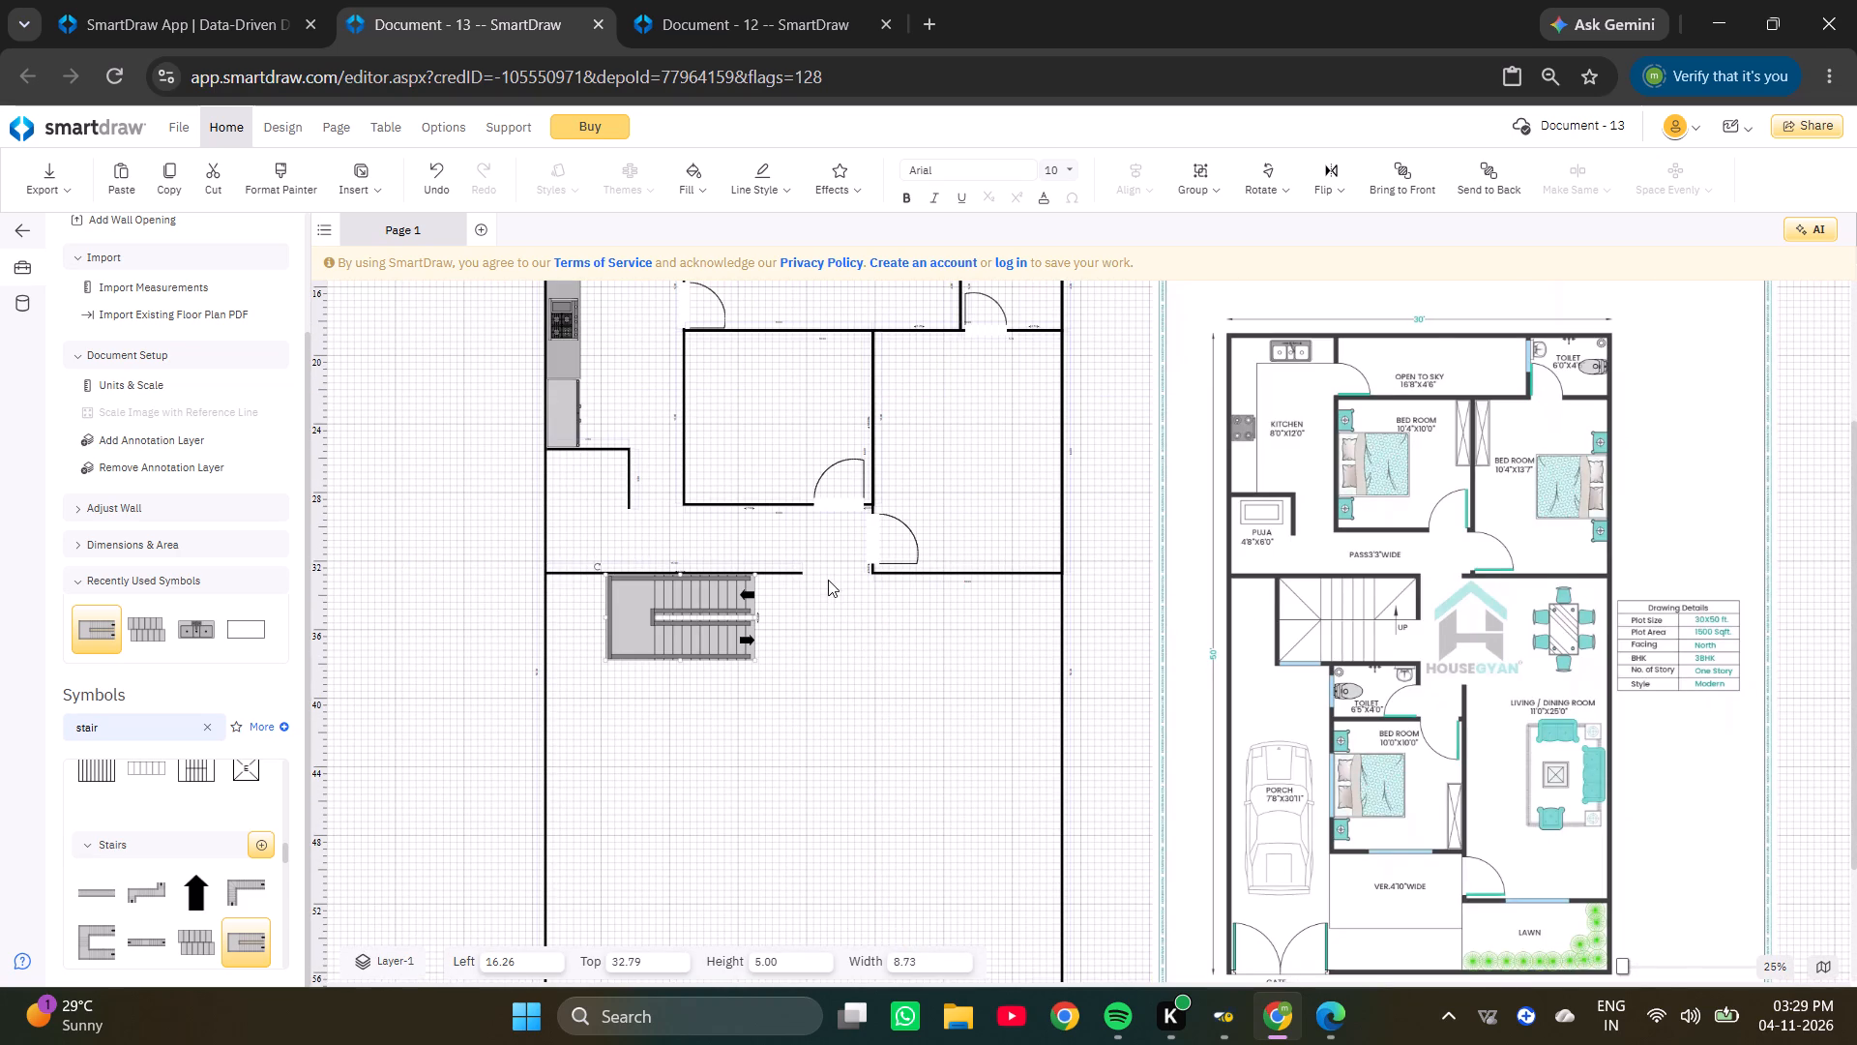
# Enlarge the stairs to about 11.45 wide and 7.08 high, reaching the open end of the passage wall.
pyautogui.keyDown('ctrl'); pyautogui.scroll(1, 827, 577); pyautogui.keyUp('ctrl')
pyautogui.click(643, 638)
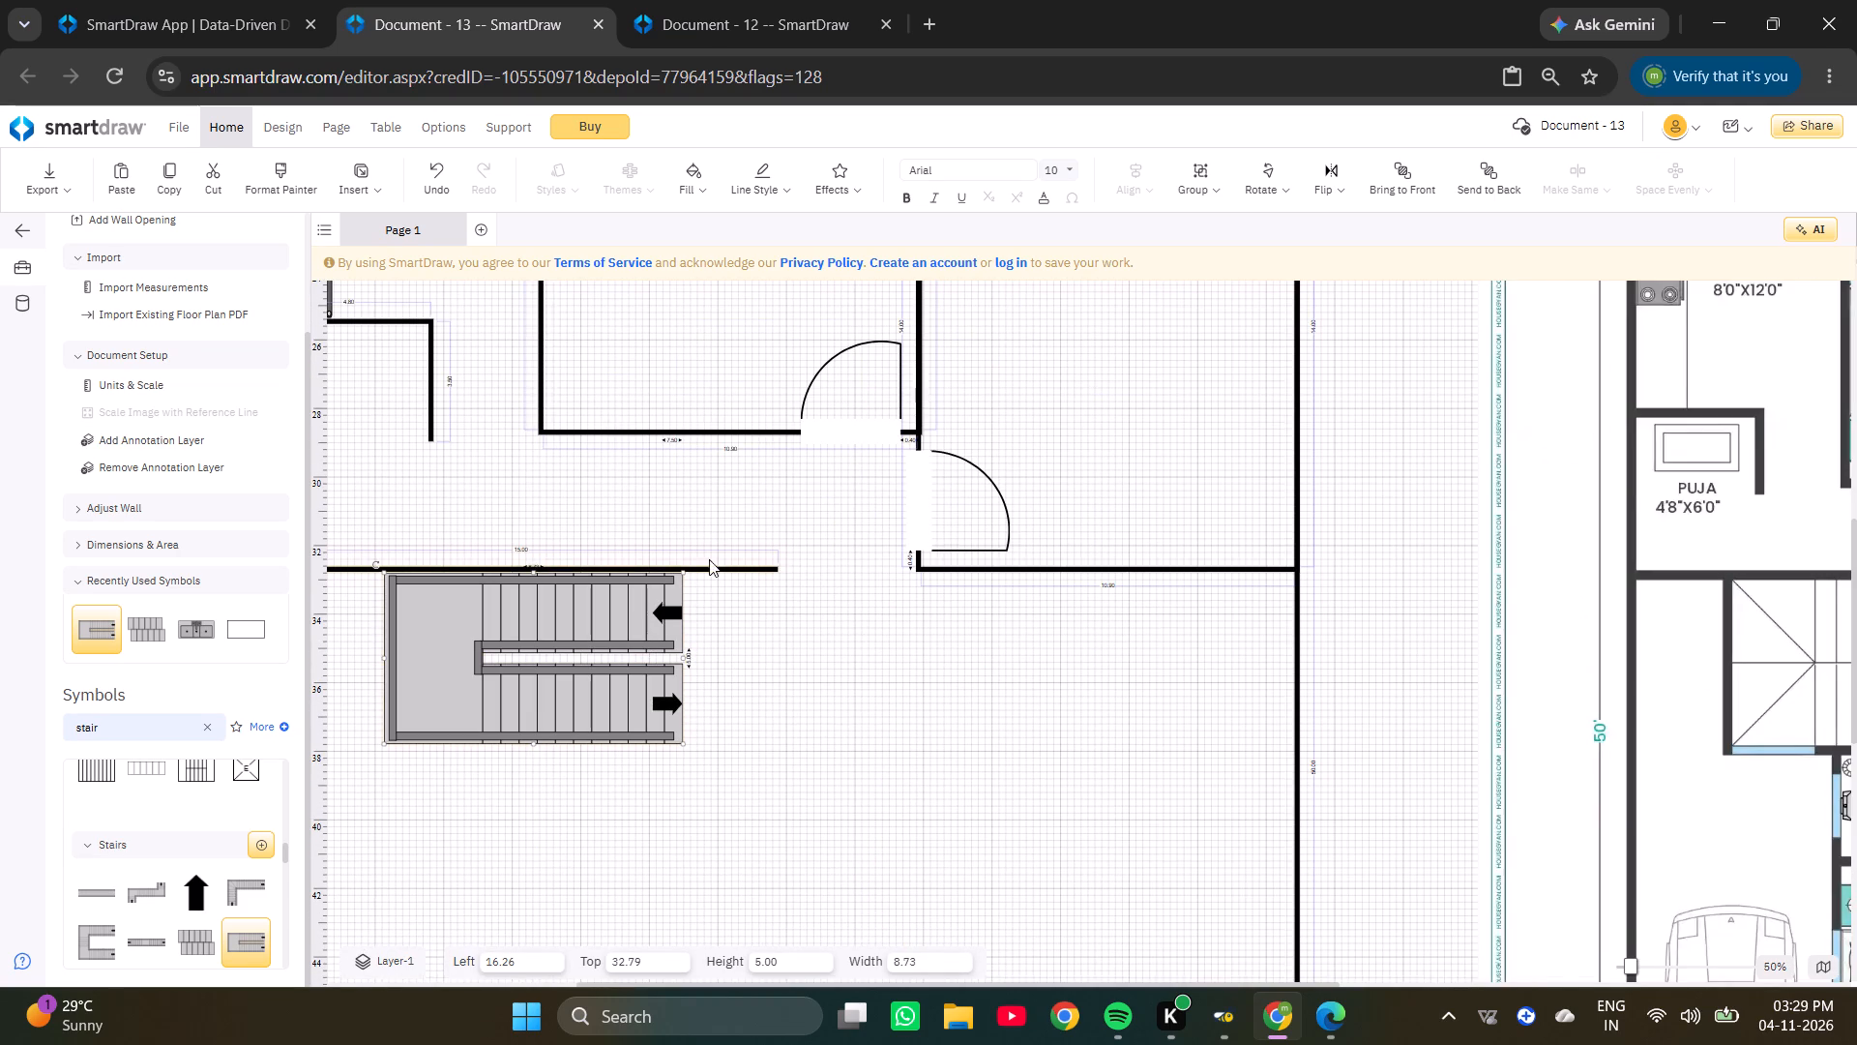
pyautogui.click(745, 573)
pyautogui.keyDown('ctrl'); pyautogui.scroll(2, 516, 547); pyautogui.keyUp('ctrl')
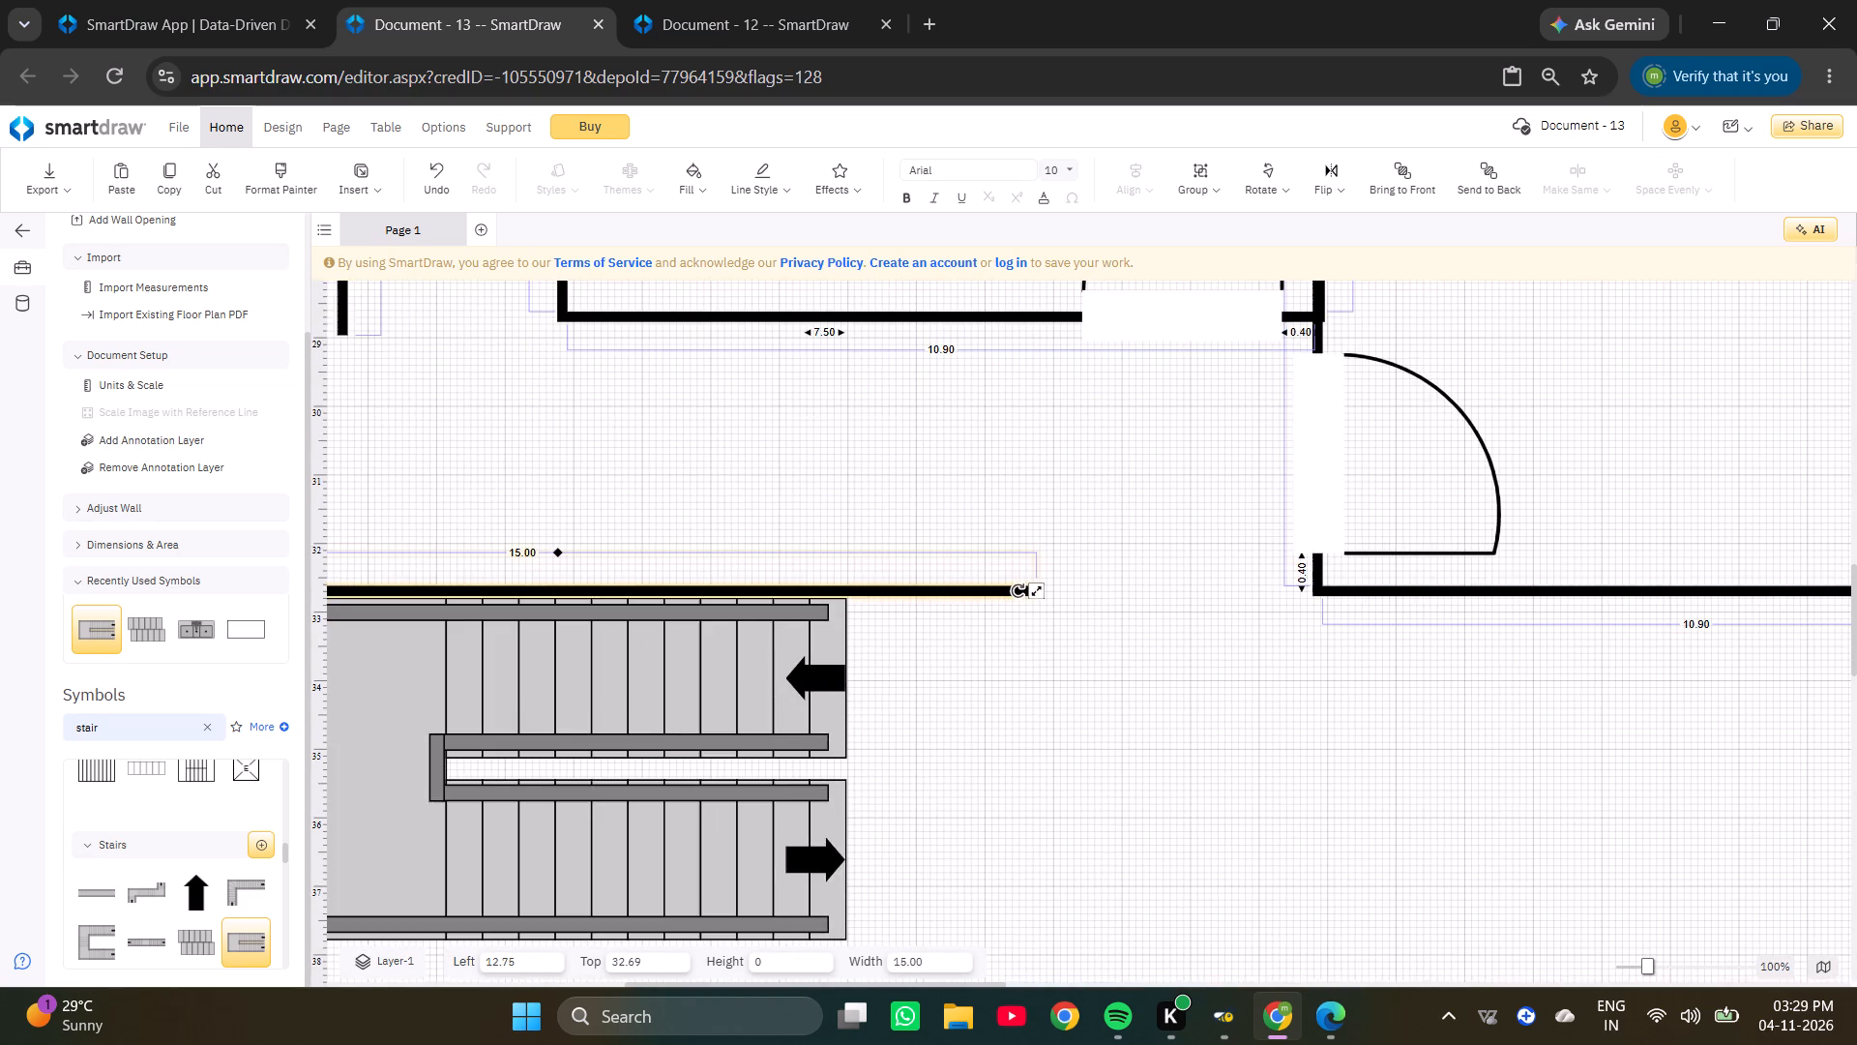
pyautogui.keyDown('ctrl'); pyautogui.scroll(1, 529, 559); pyautogui.keyUp('ctrl')
pyautogui.keyDown('ctrl'); pyautogui.scroll(-3, 528, 559); pyautogui.keyUp('ctrl')
pyautogui.click(600, 636)
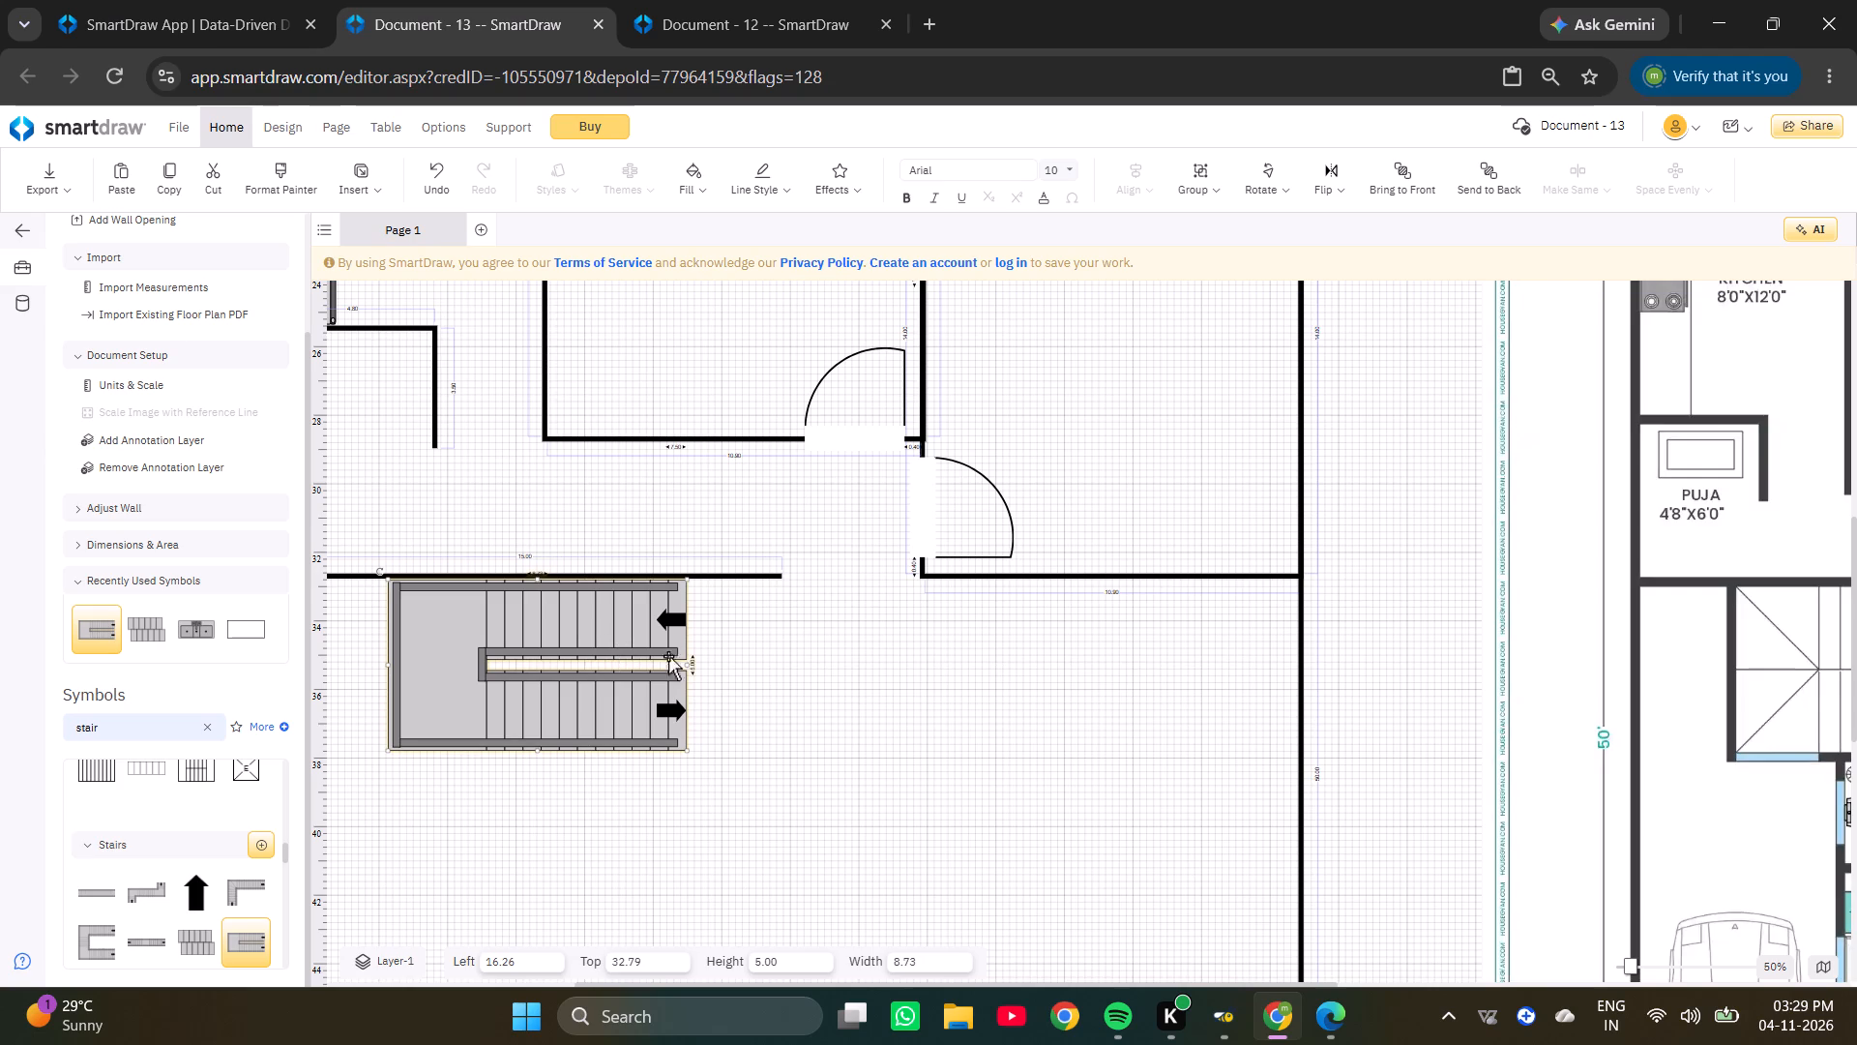
pyautogui.moveTo(688, 752); pyautogui.dragTo(756, 801)
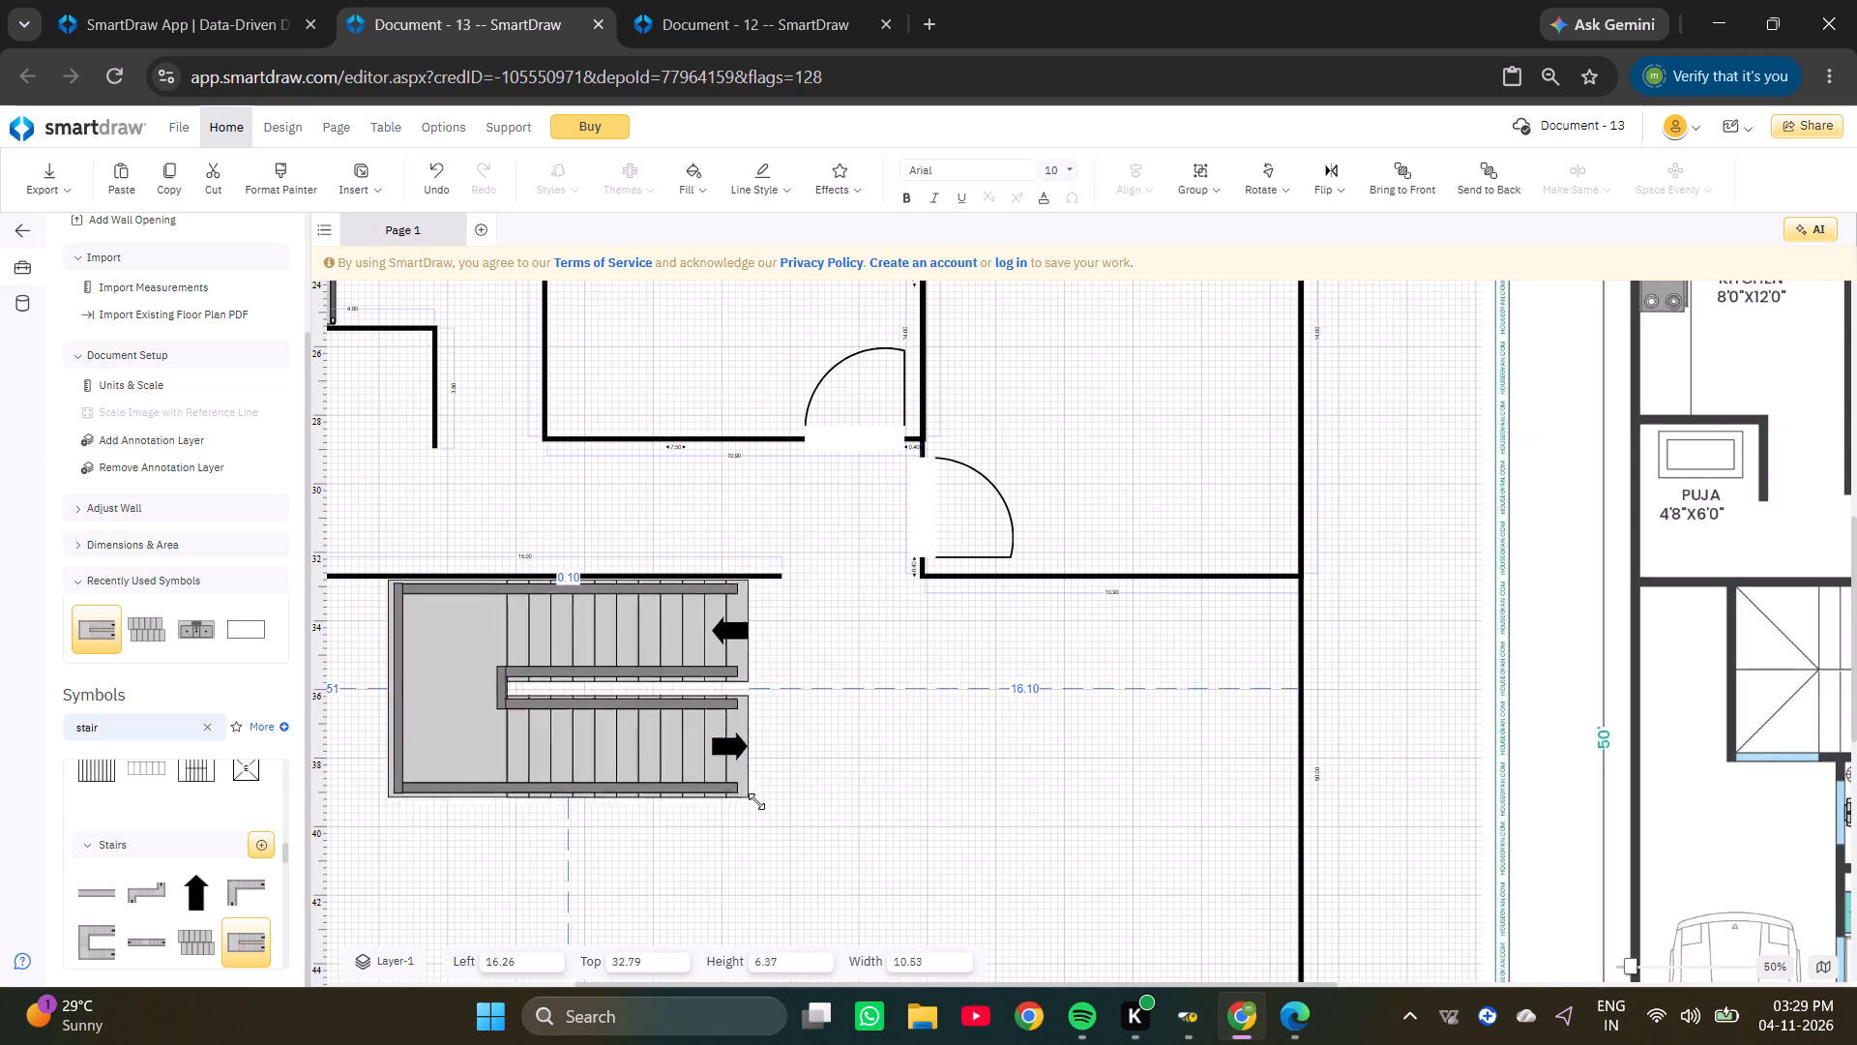
pyautogui.moveTo(756, 801); pyautogui.dragTo(778, 824)
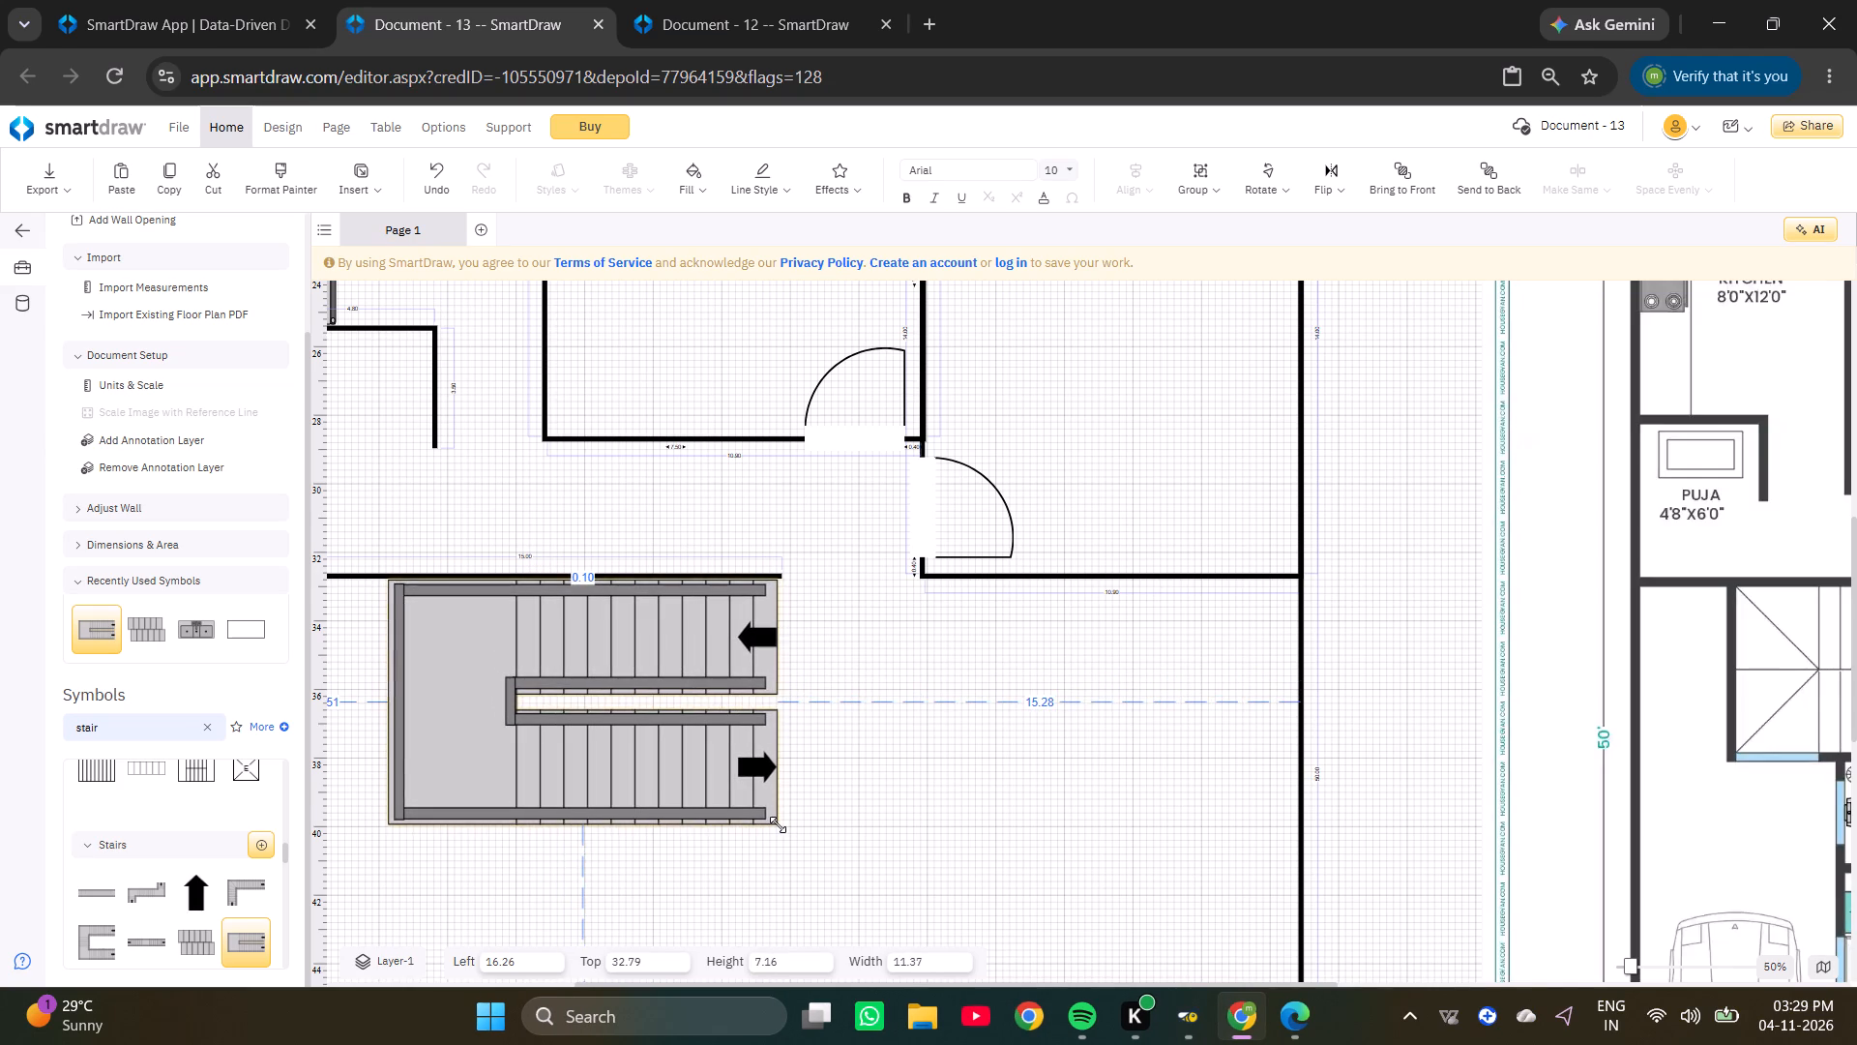
pyautogui.moveTo(778, 824); pyautogui.dragTo(781, 822)
# Set the height of the stairs below the passage wall to 7.
pyautogui.keyDown('ctrl'); pyautogui.scroll(3, 771, 728); pyautogui.keyUp('ctrl')
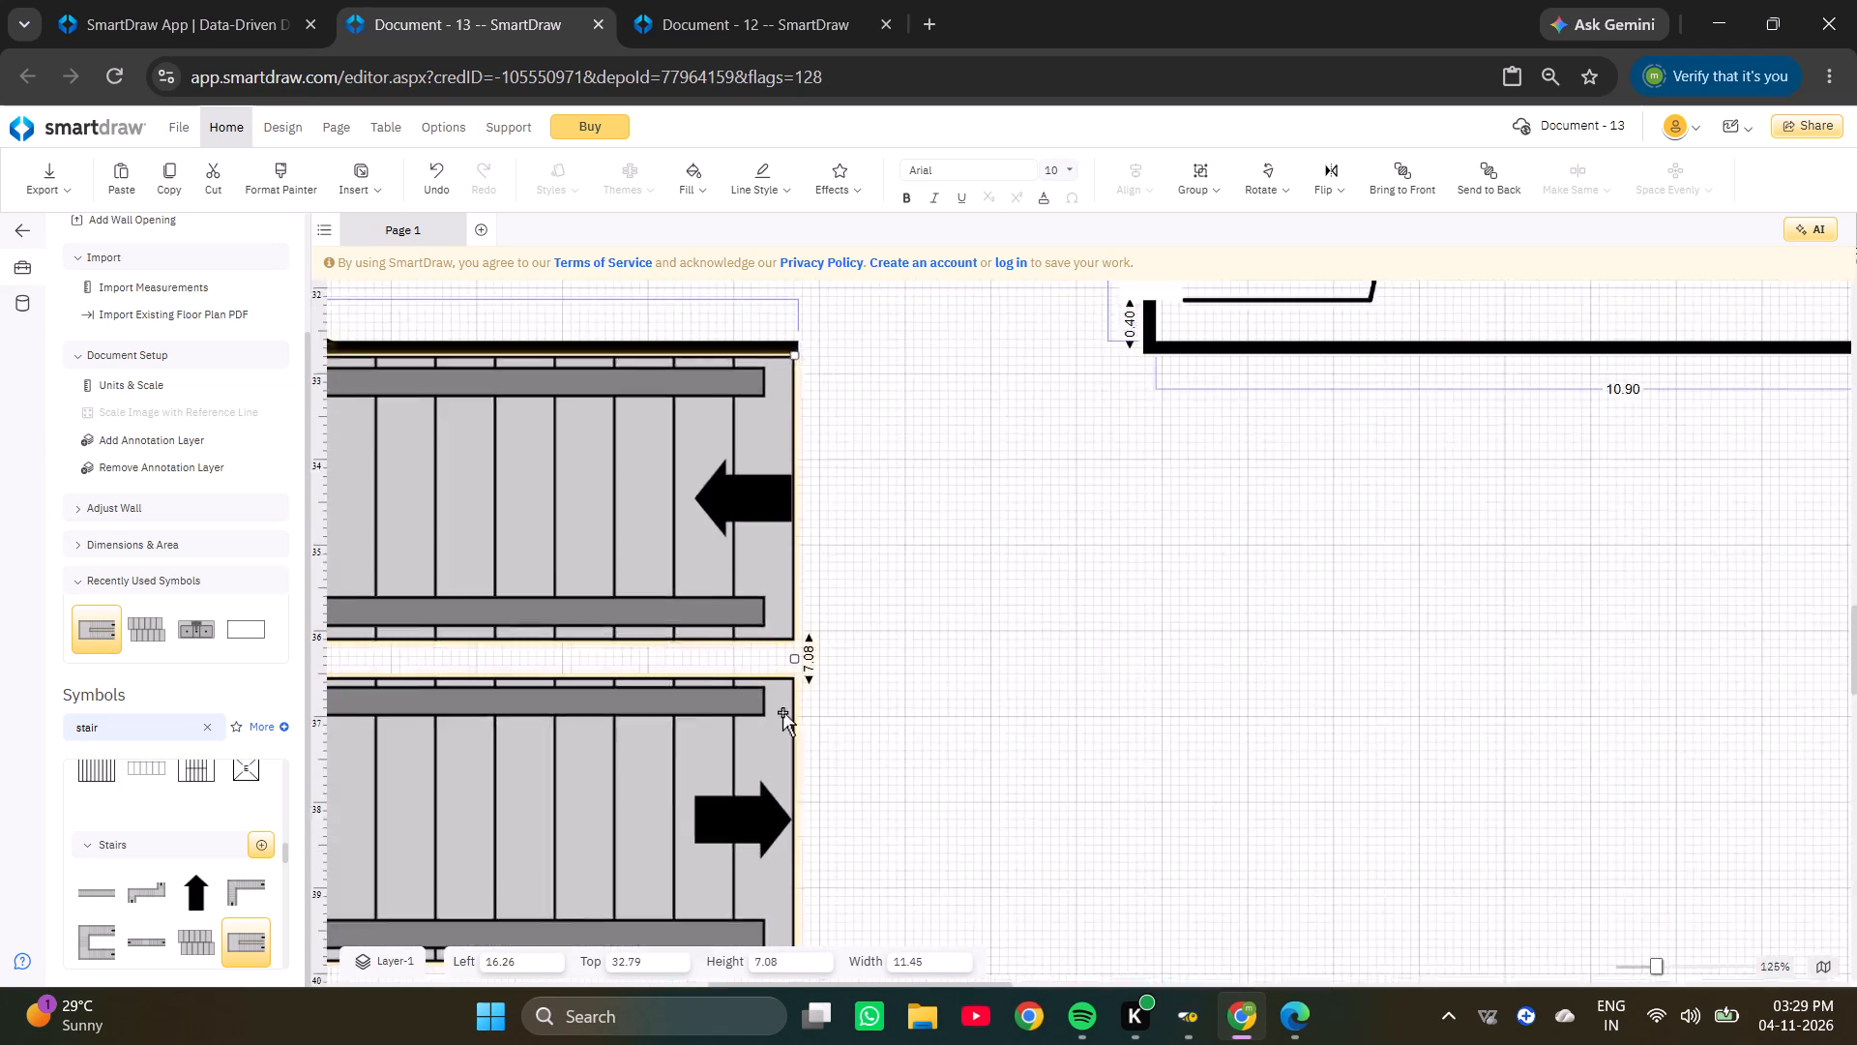
pyautogui.keyDown('ctrl'); pyautogui.scroll(3, 782, 712); pyautogui.keyUp('ctrl')
pyautogui.click(827, 617)
pyautogui.press('Right')
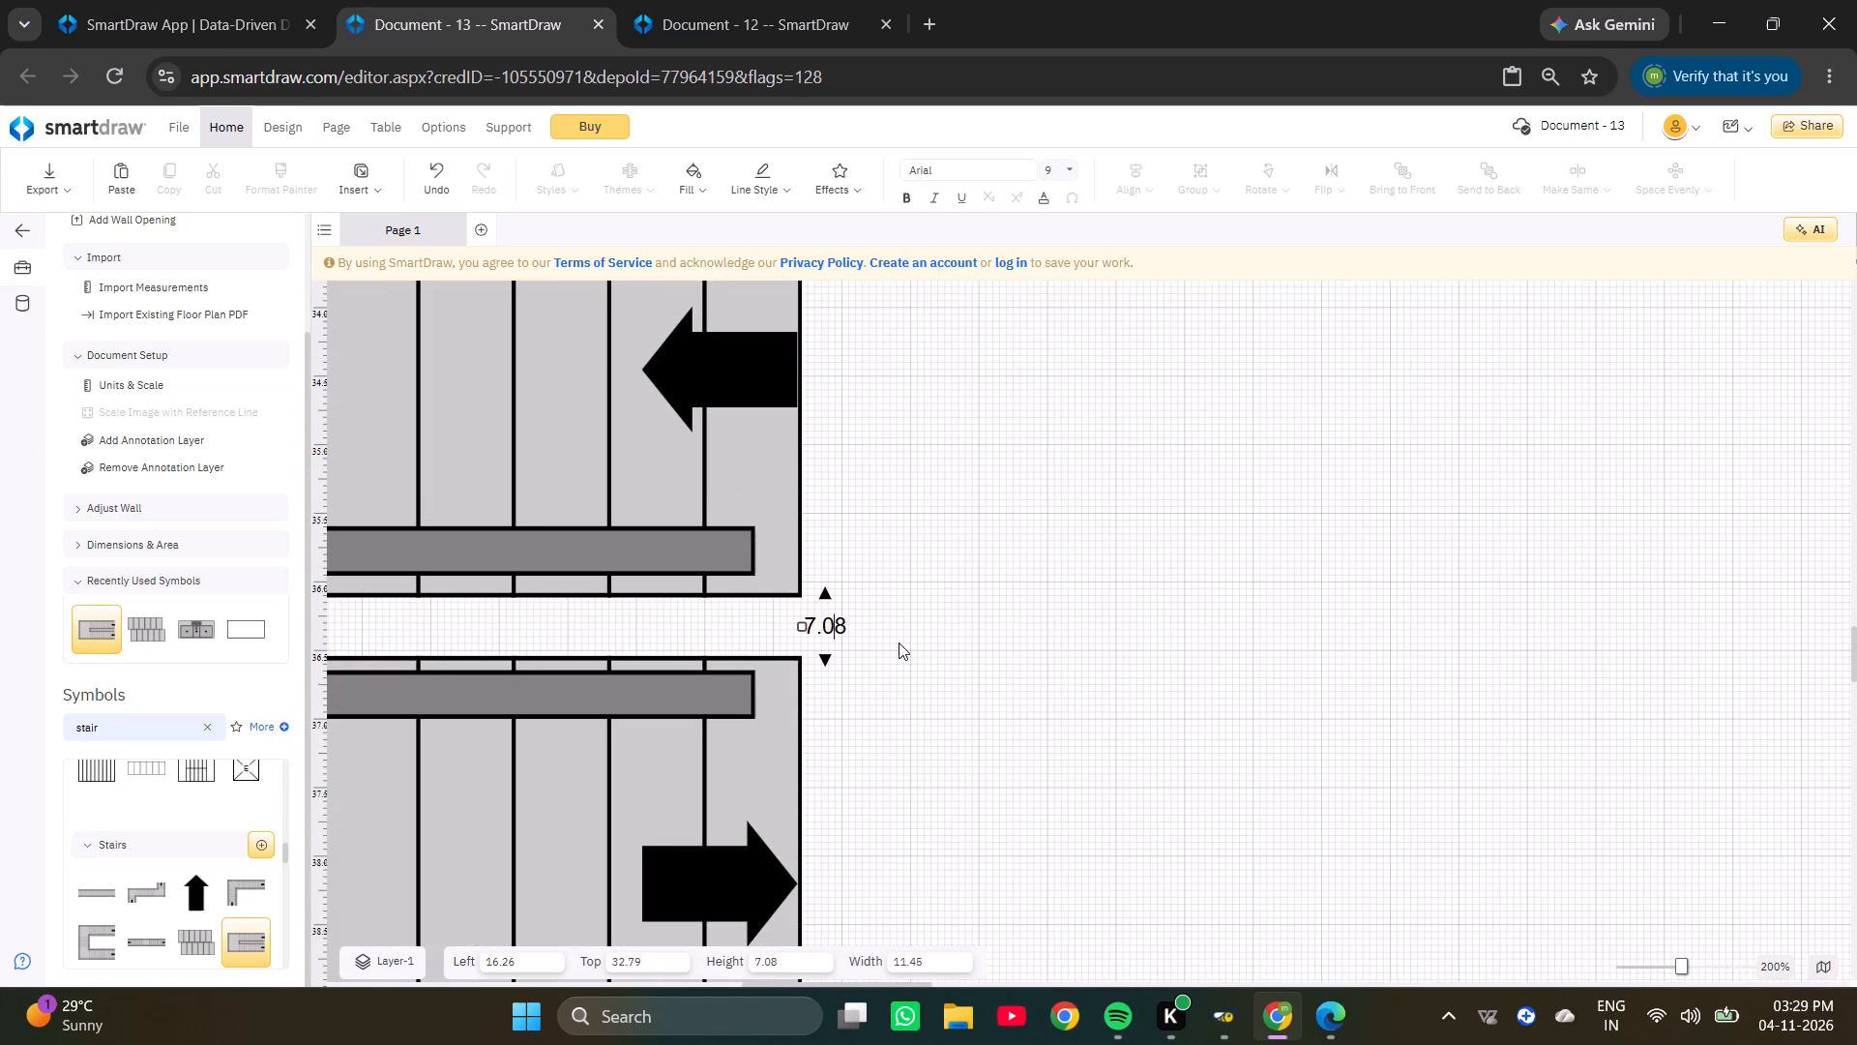
pyautogui.press('Right')
pyautogui.press('BackSpace')
pyautogui.press('Return')
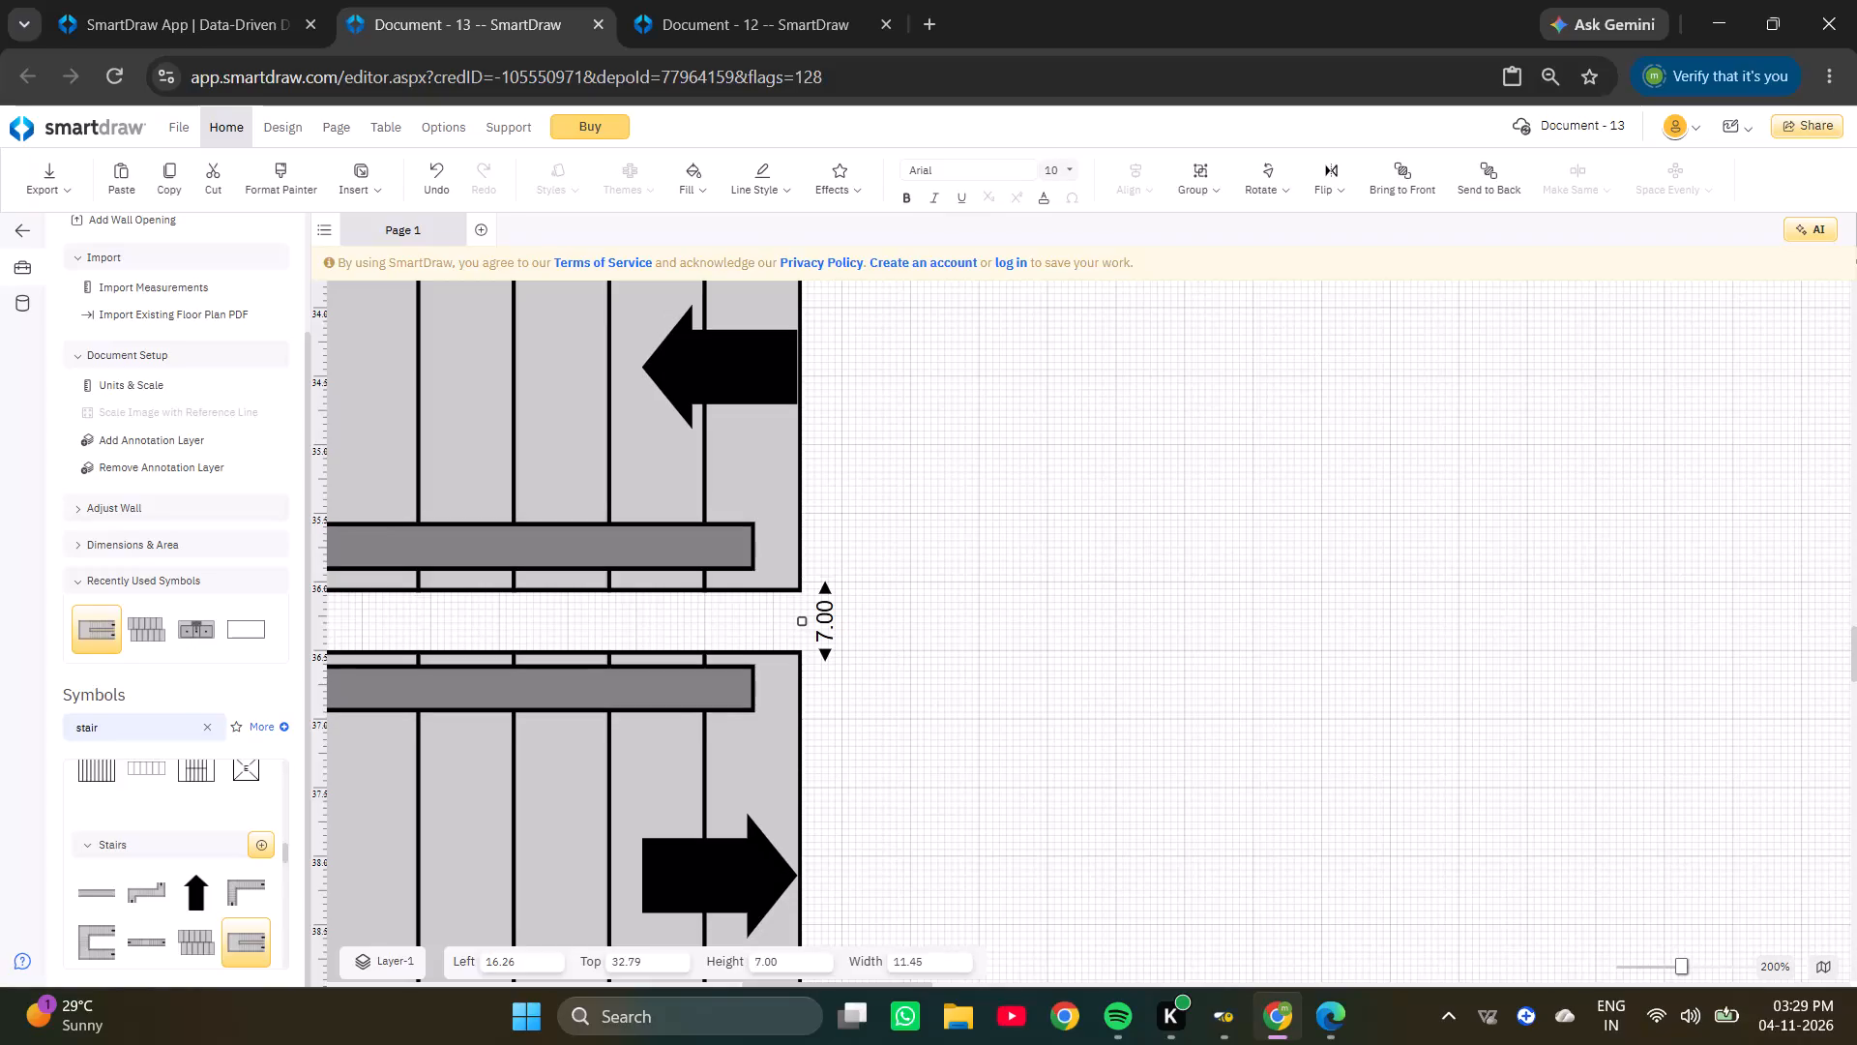
pyautogui.keyDown('ctrl'); pyautogui.scroll(-10, 861, 635); pyautogui.keyUp('ctrl')
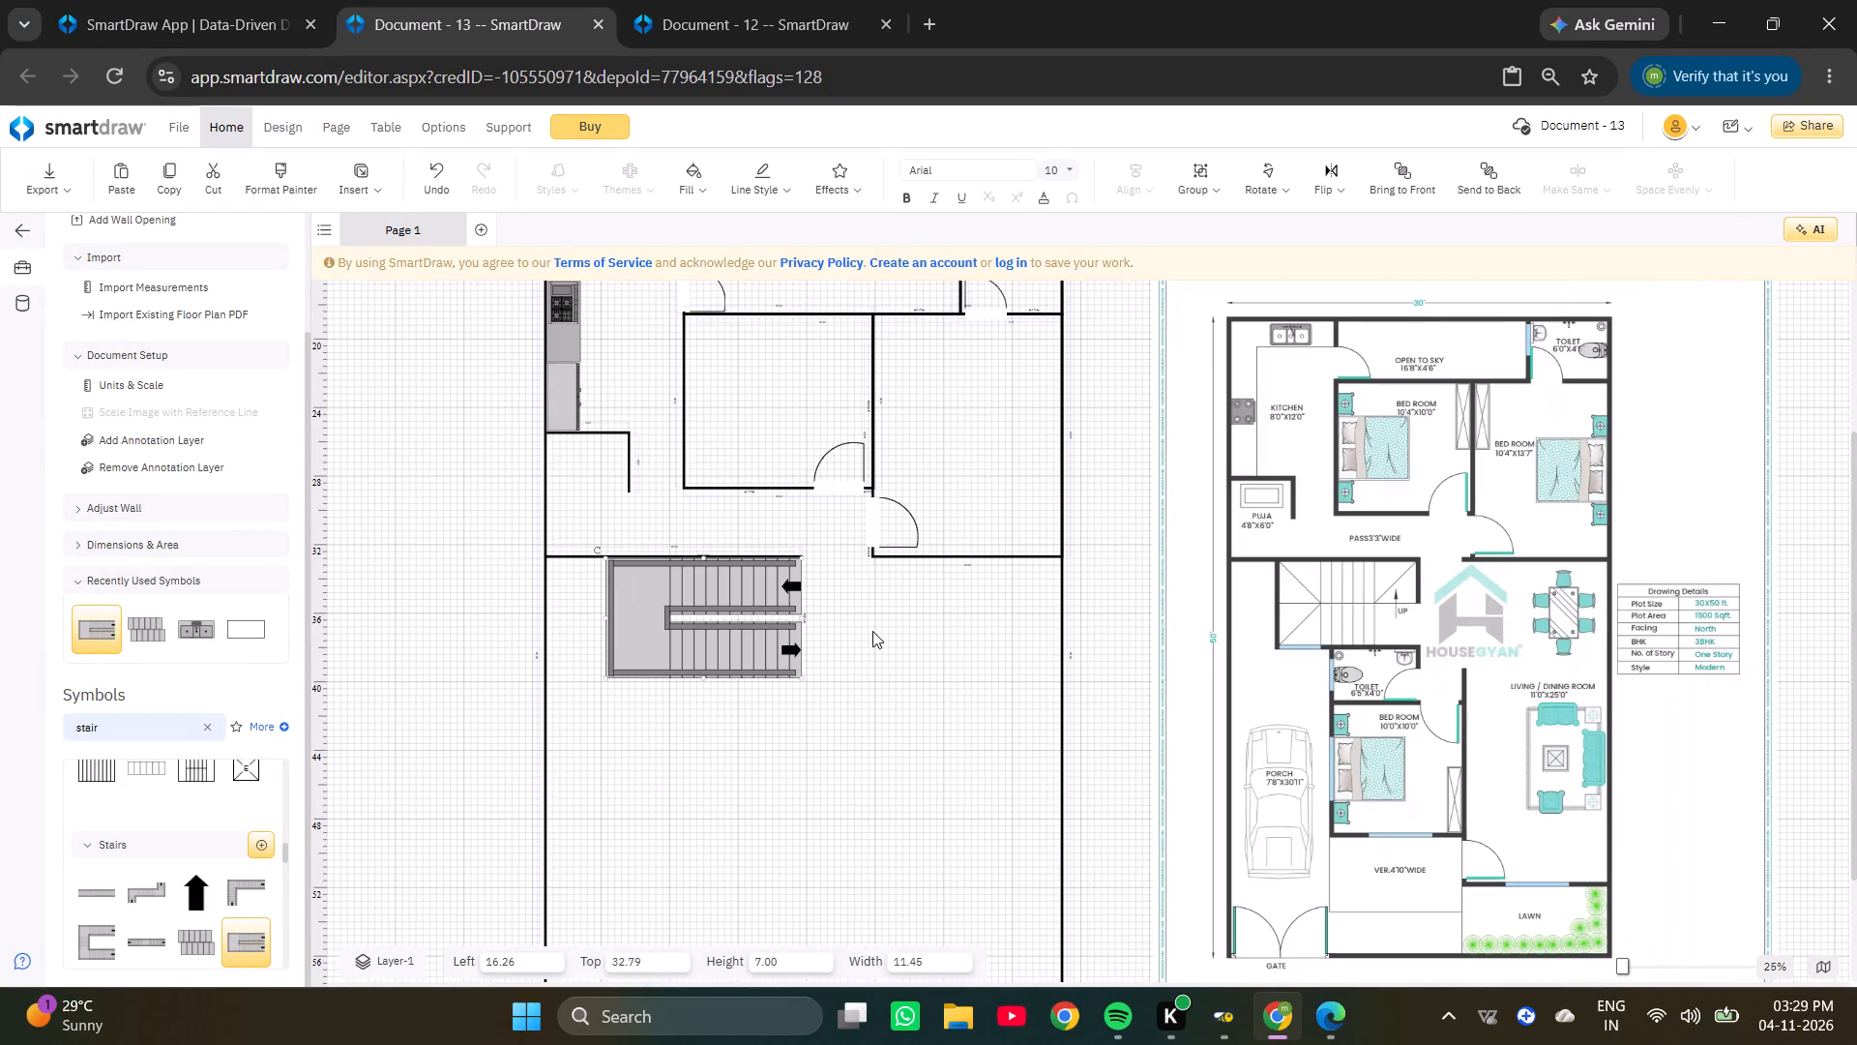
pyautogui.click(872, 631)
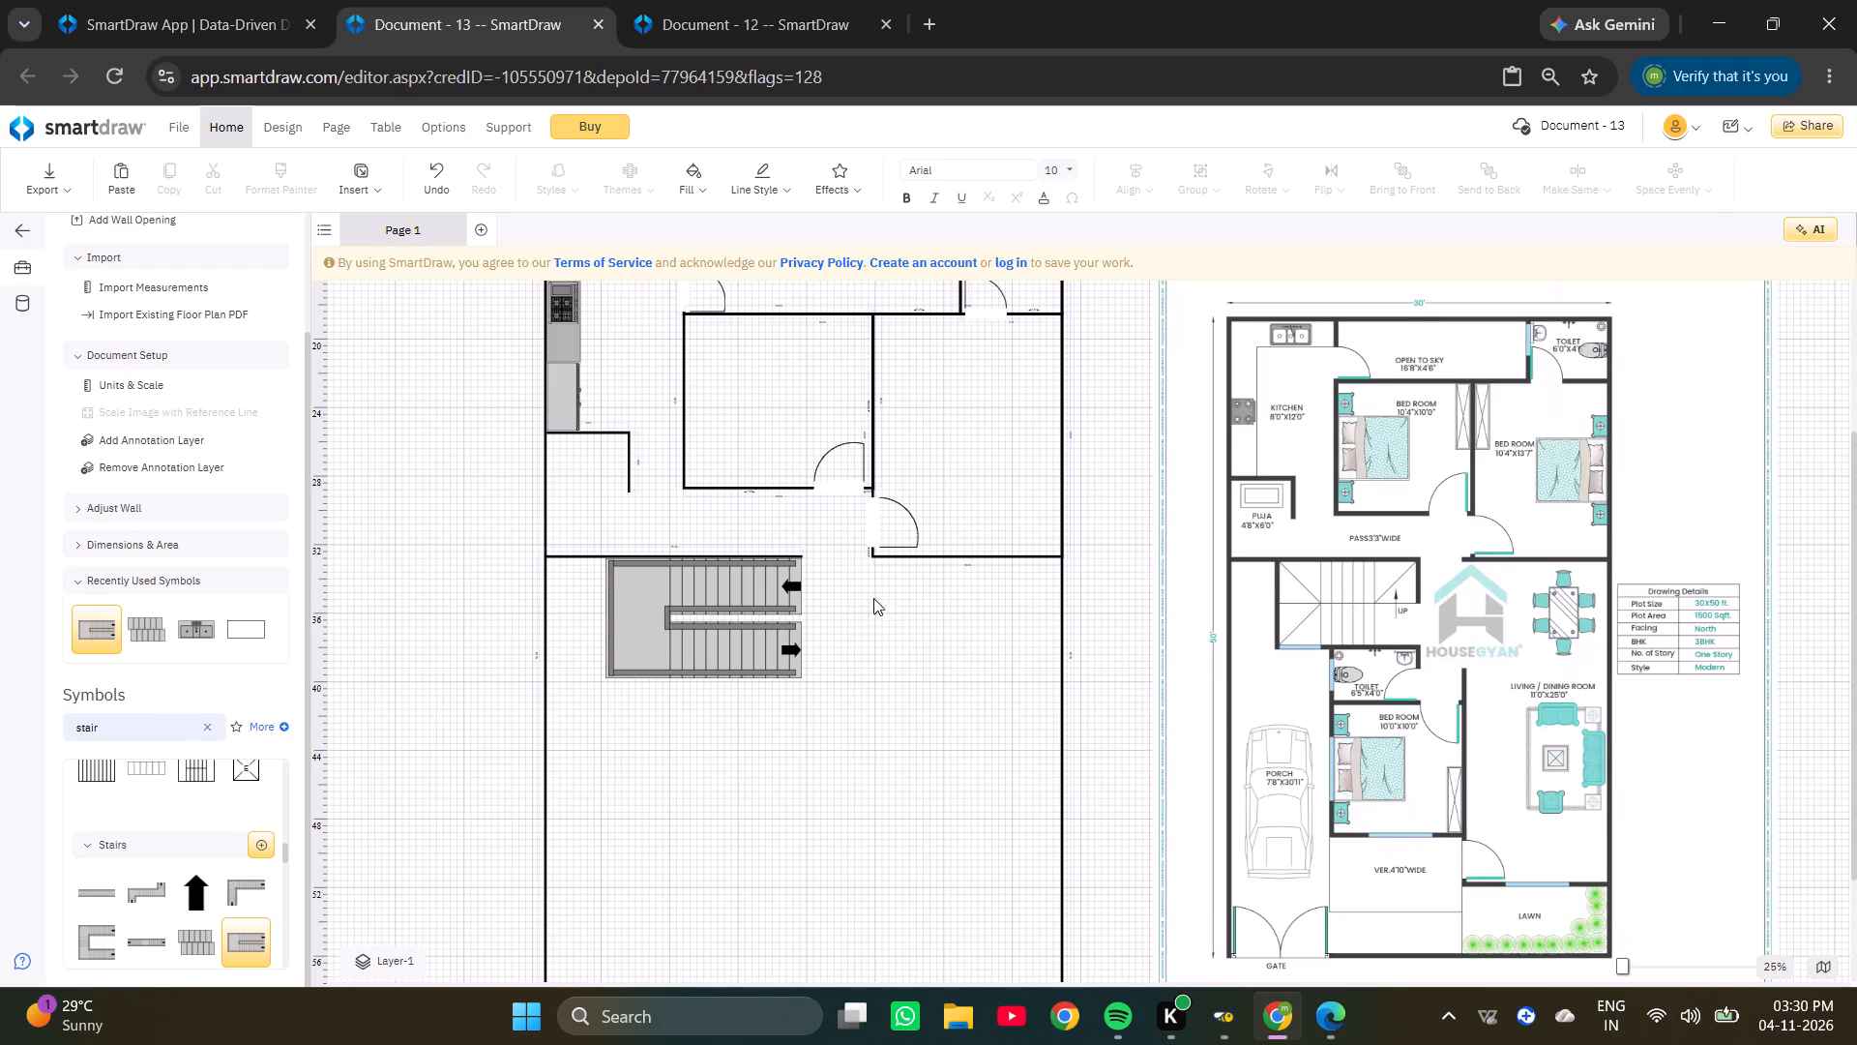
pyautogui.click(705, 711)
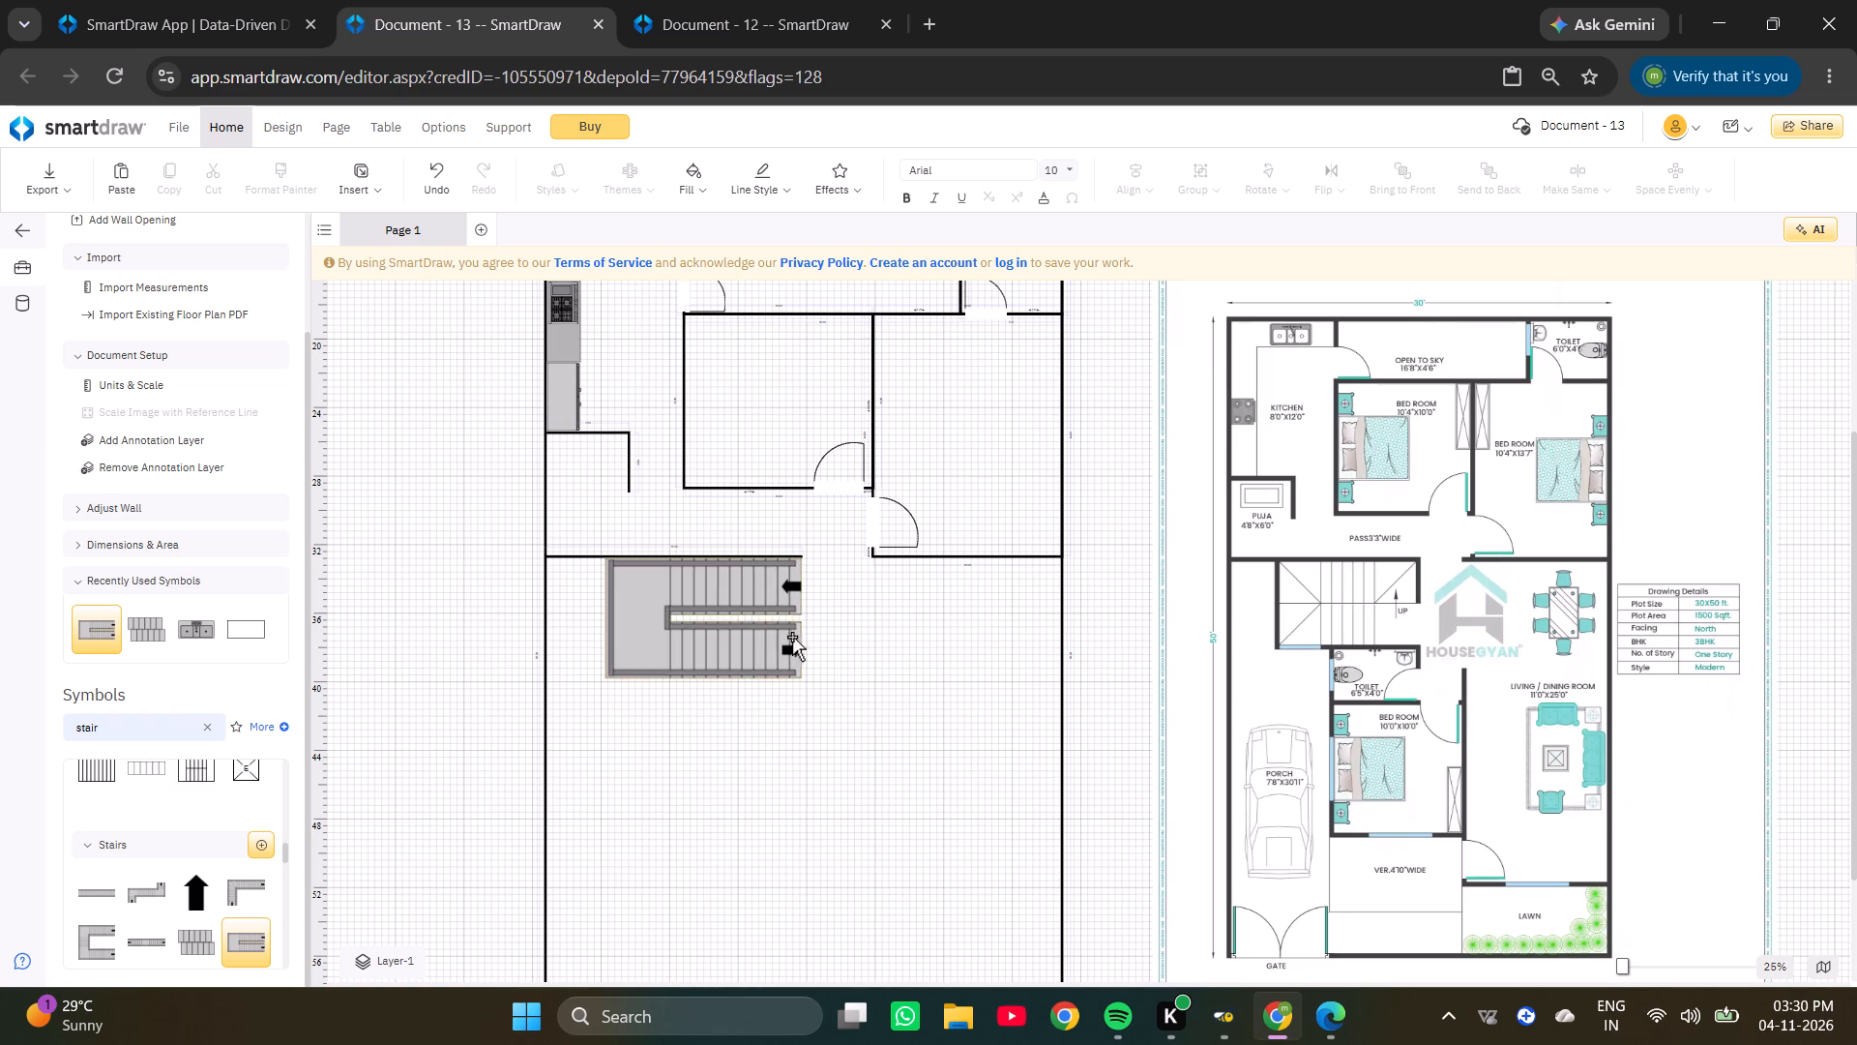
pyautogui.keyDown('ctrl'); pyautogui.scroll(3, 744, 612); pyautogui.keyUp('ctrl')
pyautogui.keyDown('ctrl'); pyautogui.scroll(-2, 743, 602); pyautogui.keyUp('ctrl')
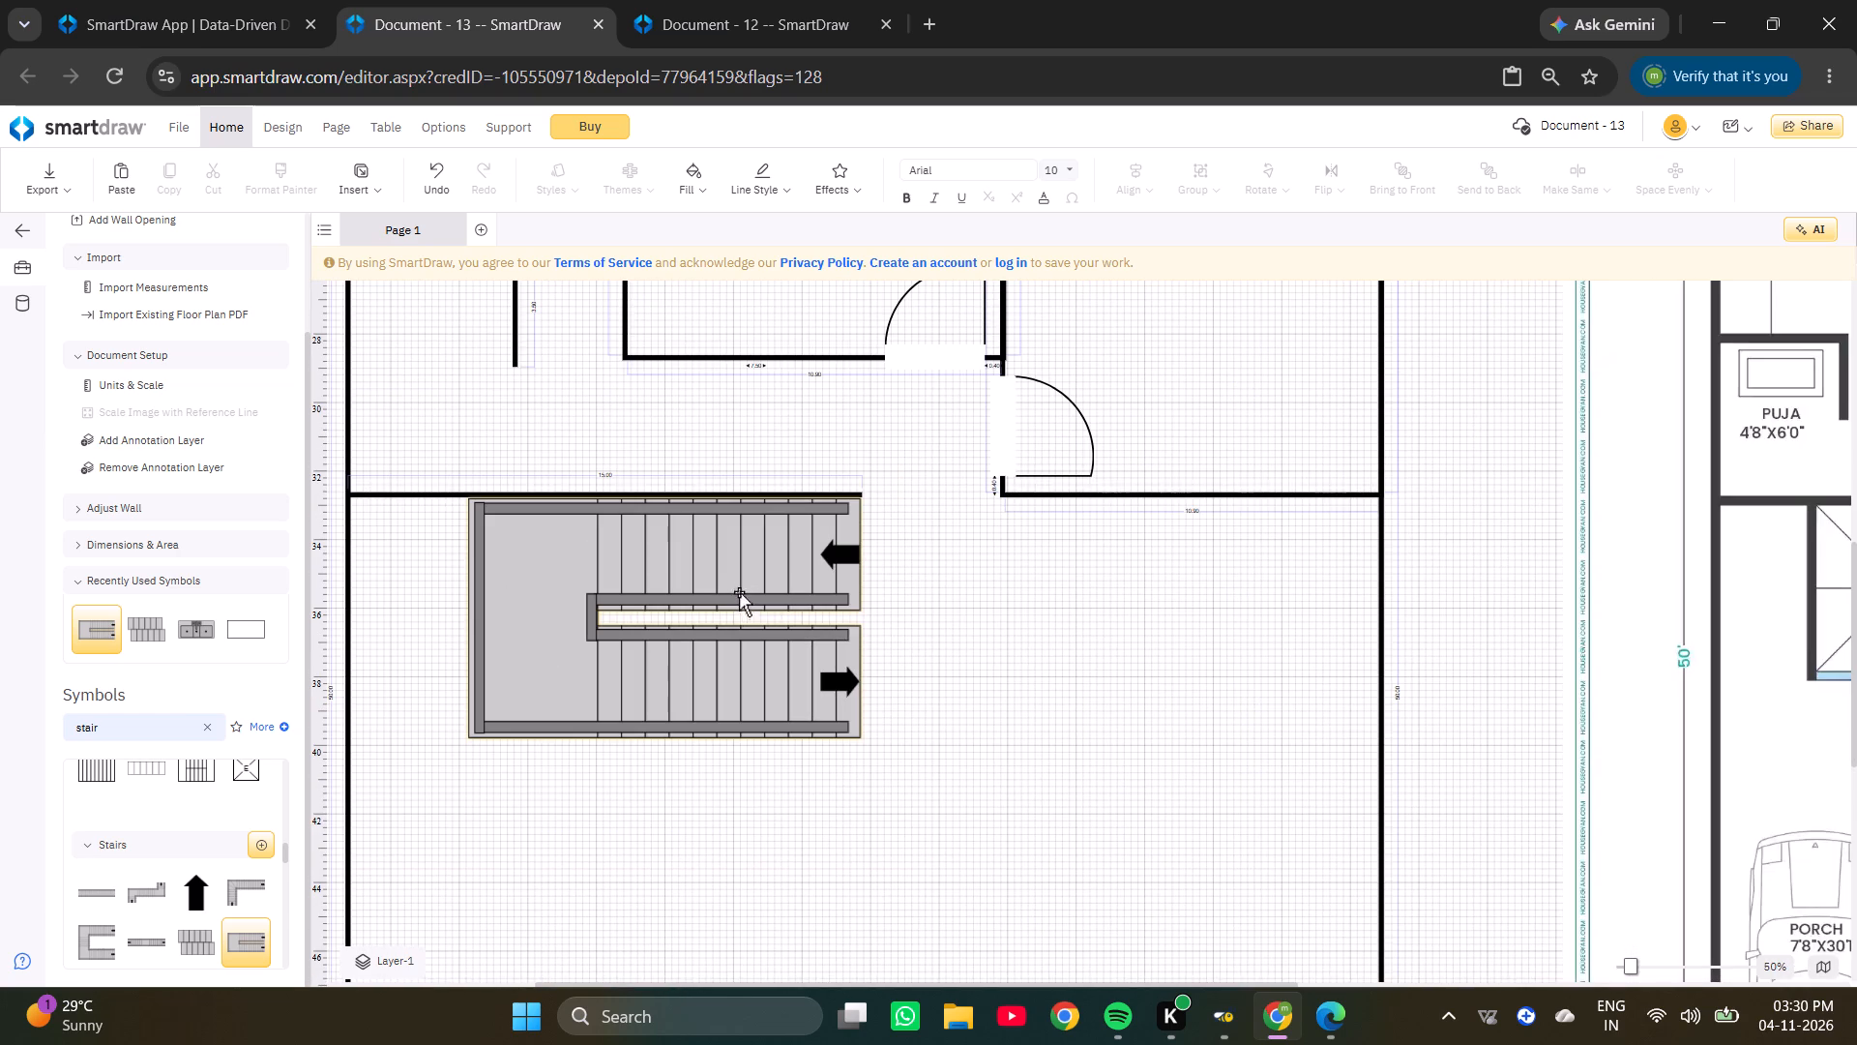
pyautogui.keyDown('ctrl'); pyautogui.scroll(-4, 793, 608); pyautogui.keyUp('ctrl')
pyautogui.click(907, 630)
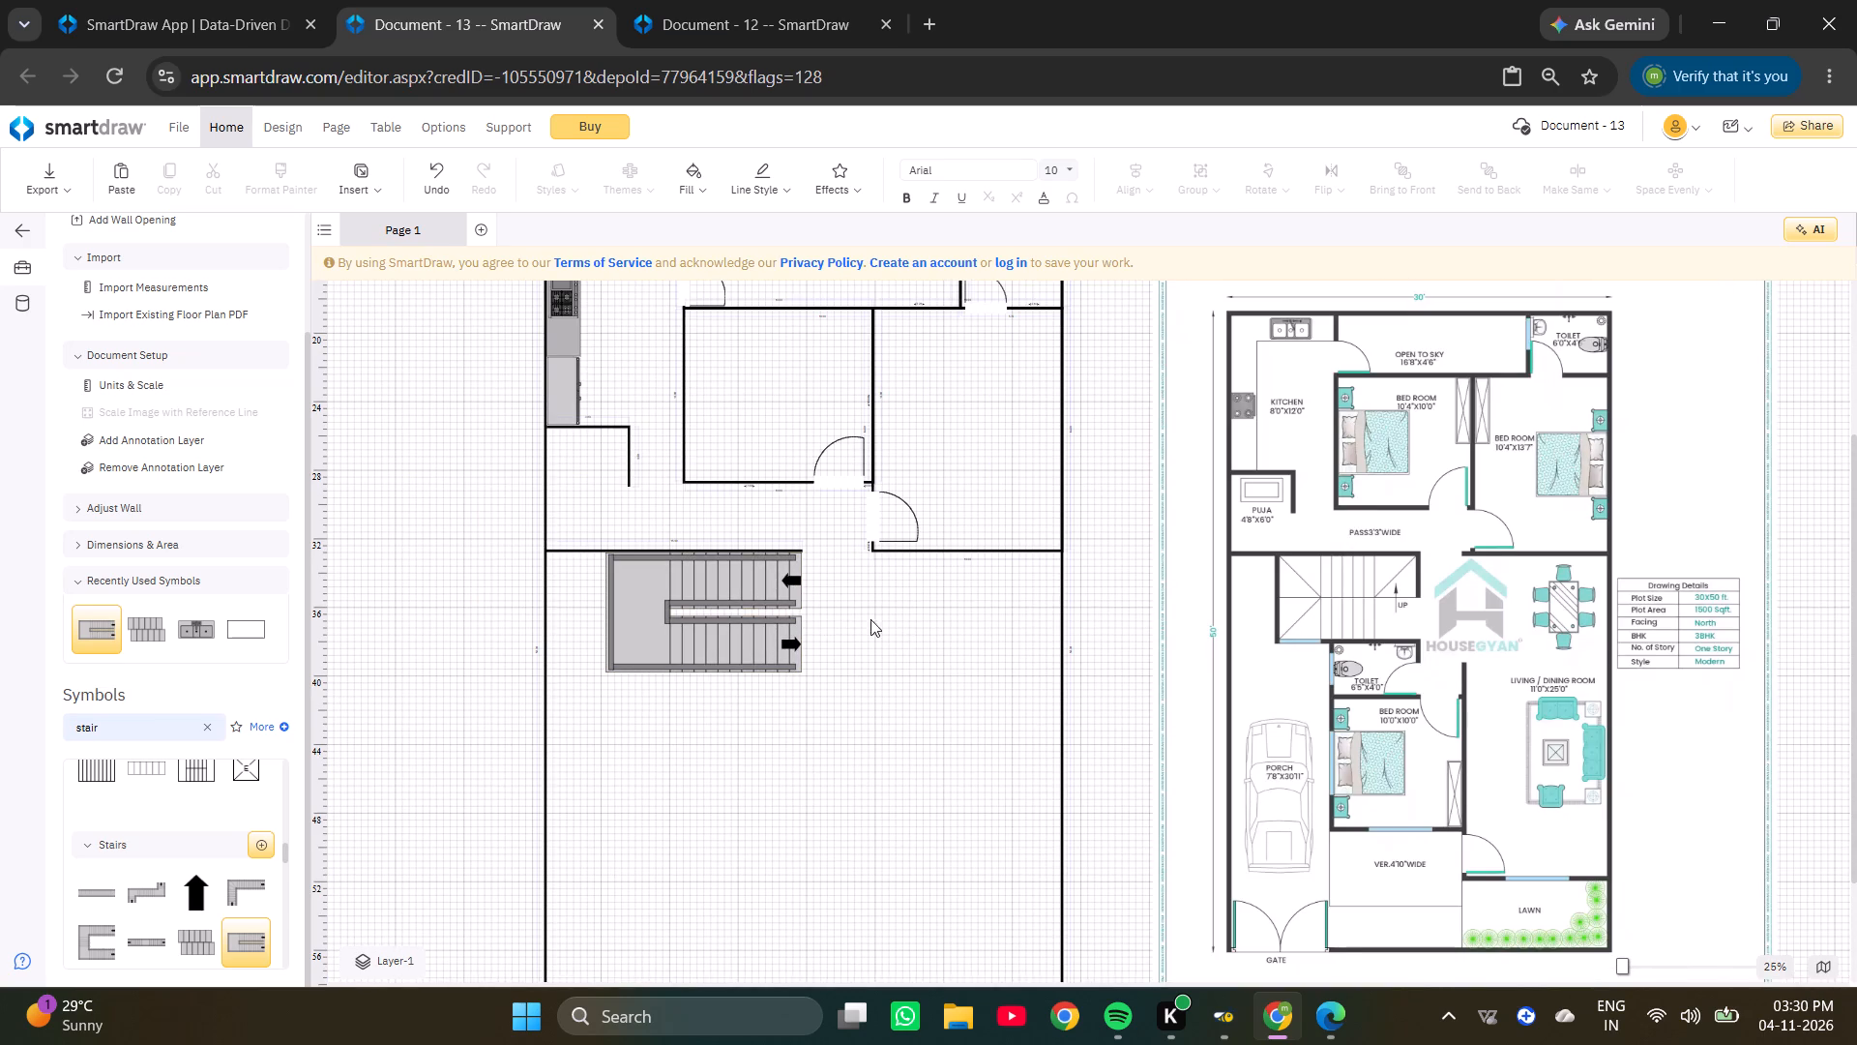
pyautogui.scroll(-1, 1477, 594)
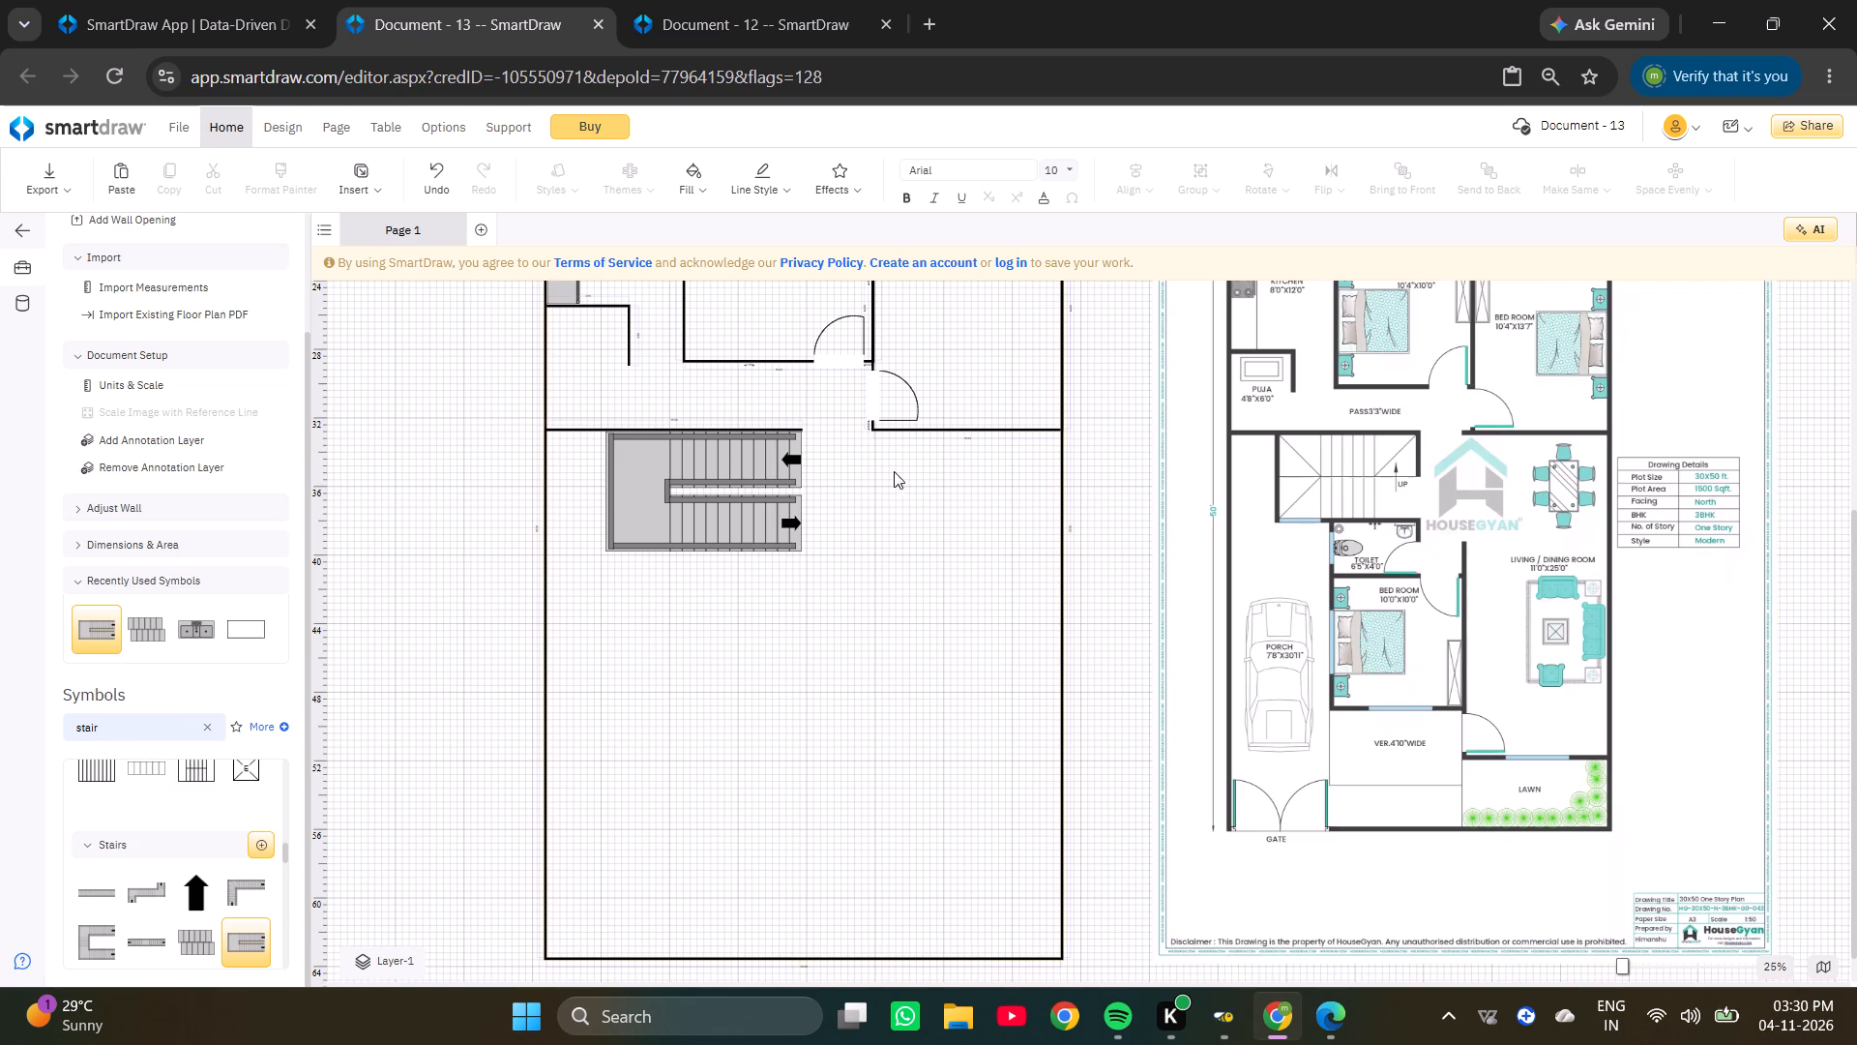
# Bring the stairs to the front and flip them vertically so the direction arrows swap flights.
pyautogui.click(780, 477)
pyautogui.click(1421, 195)
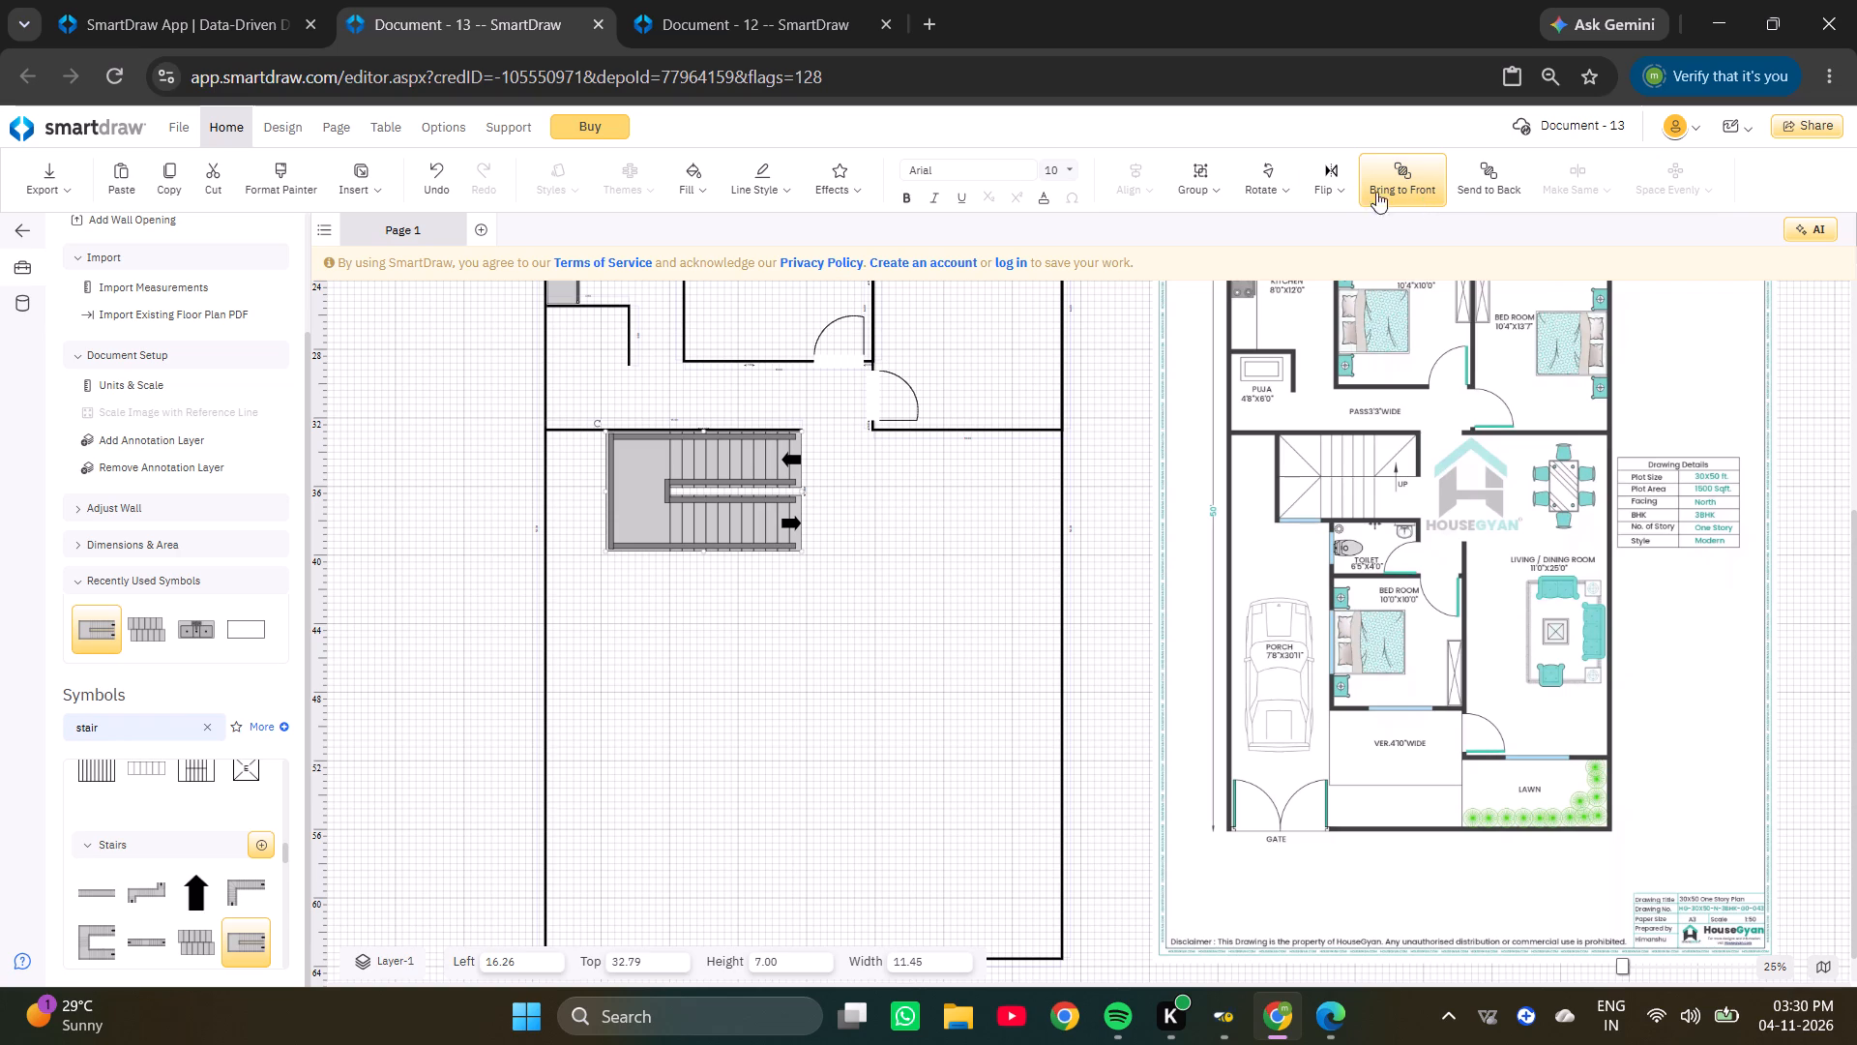
pyautogui.click(1331, 185)
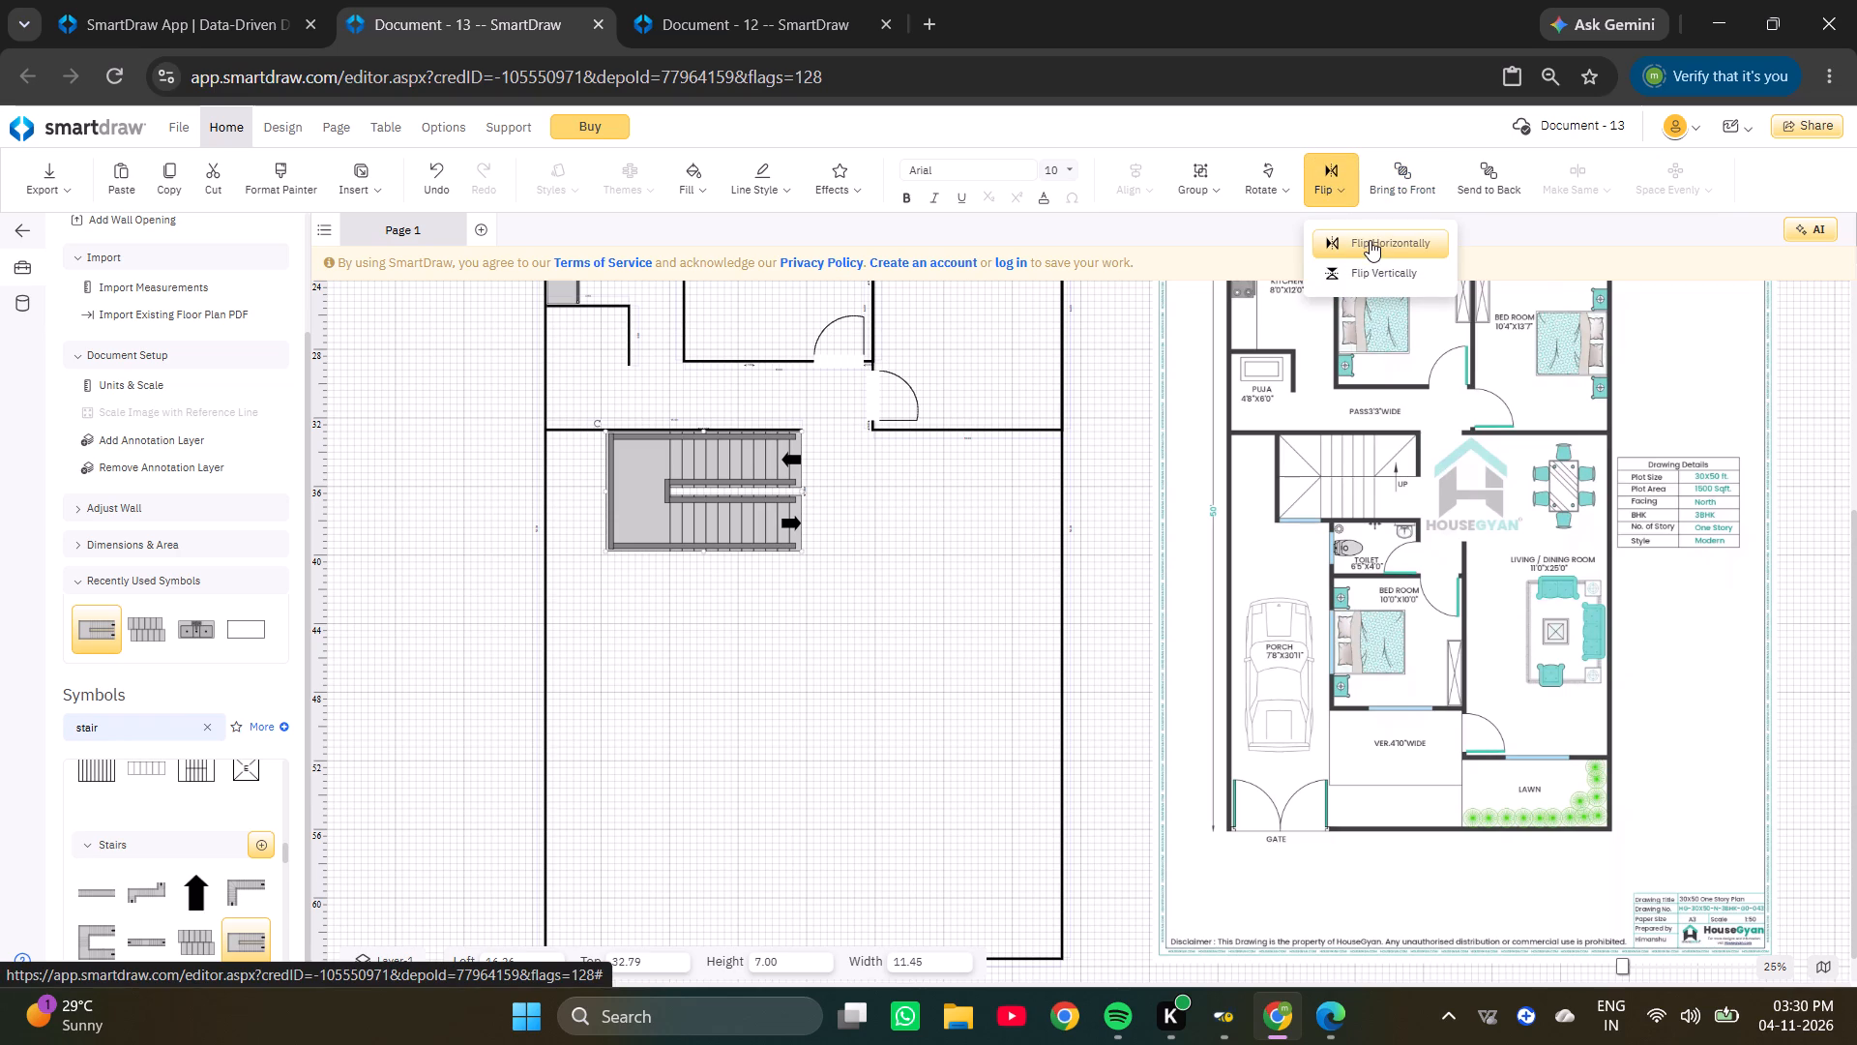
pyautogui.click(1369, 269)
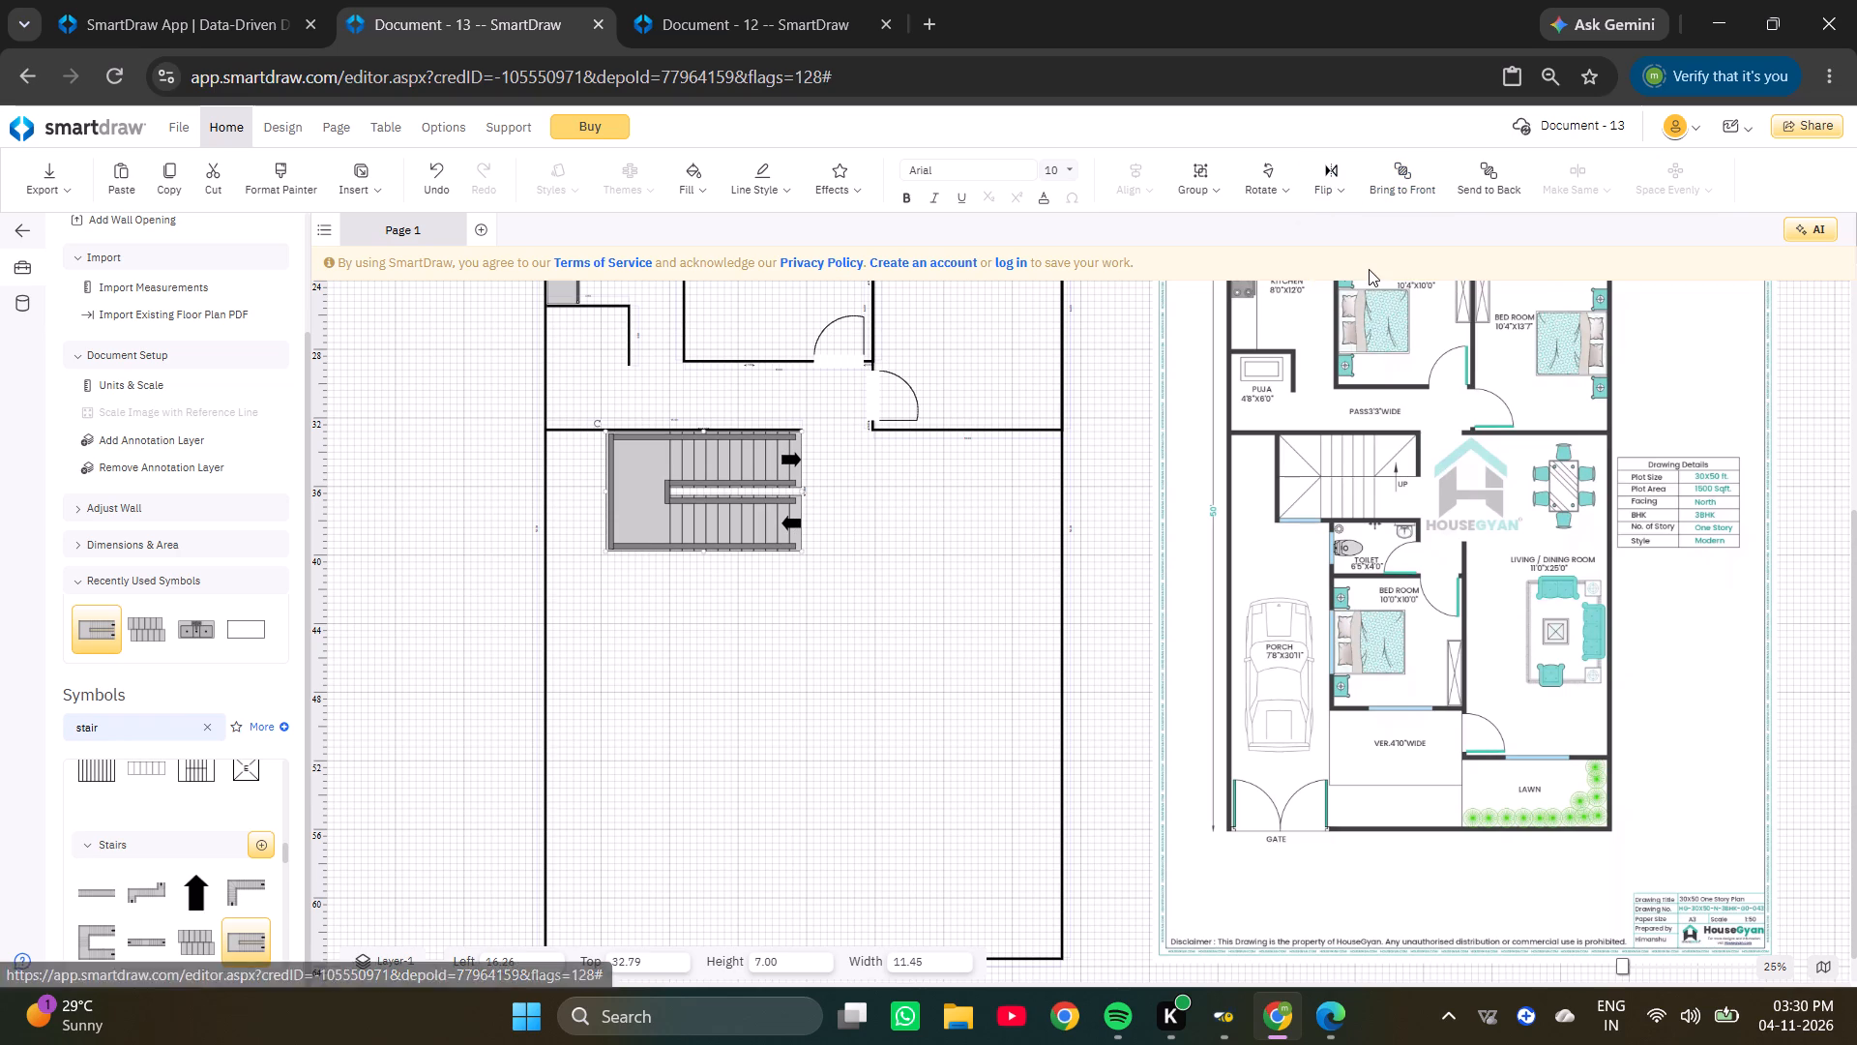
pyautogui.click(879, 641)
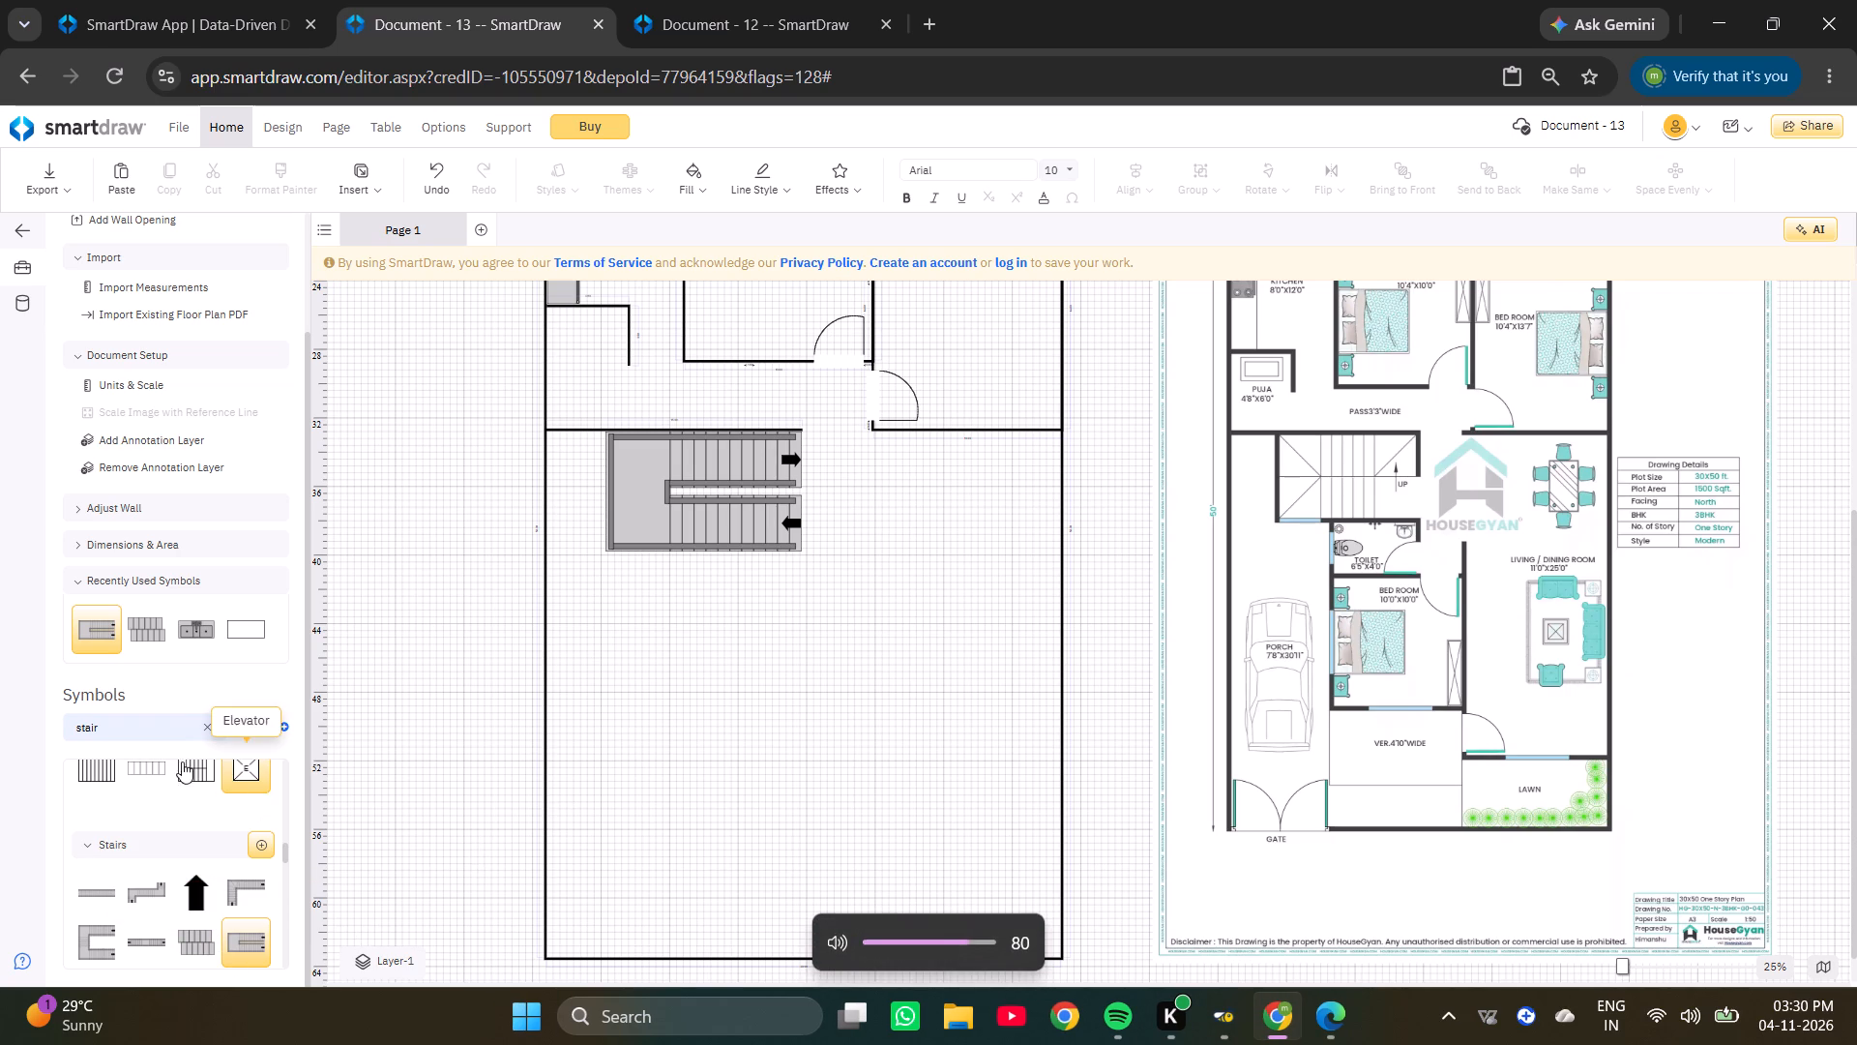
# Draw a freestanding vertical wall about 5.07 long in the open area just right of the stairs.
pyautogui.scroll(2, 381, 404)
pyautogui.scroll(3, 112, 313)
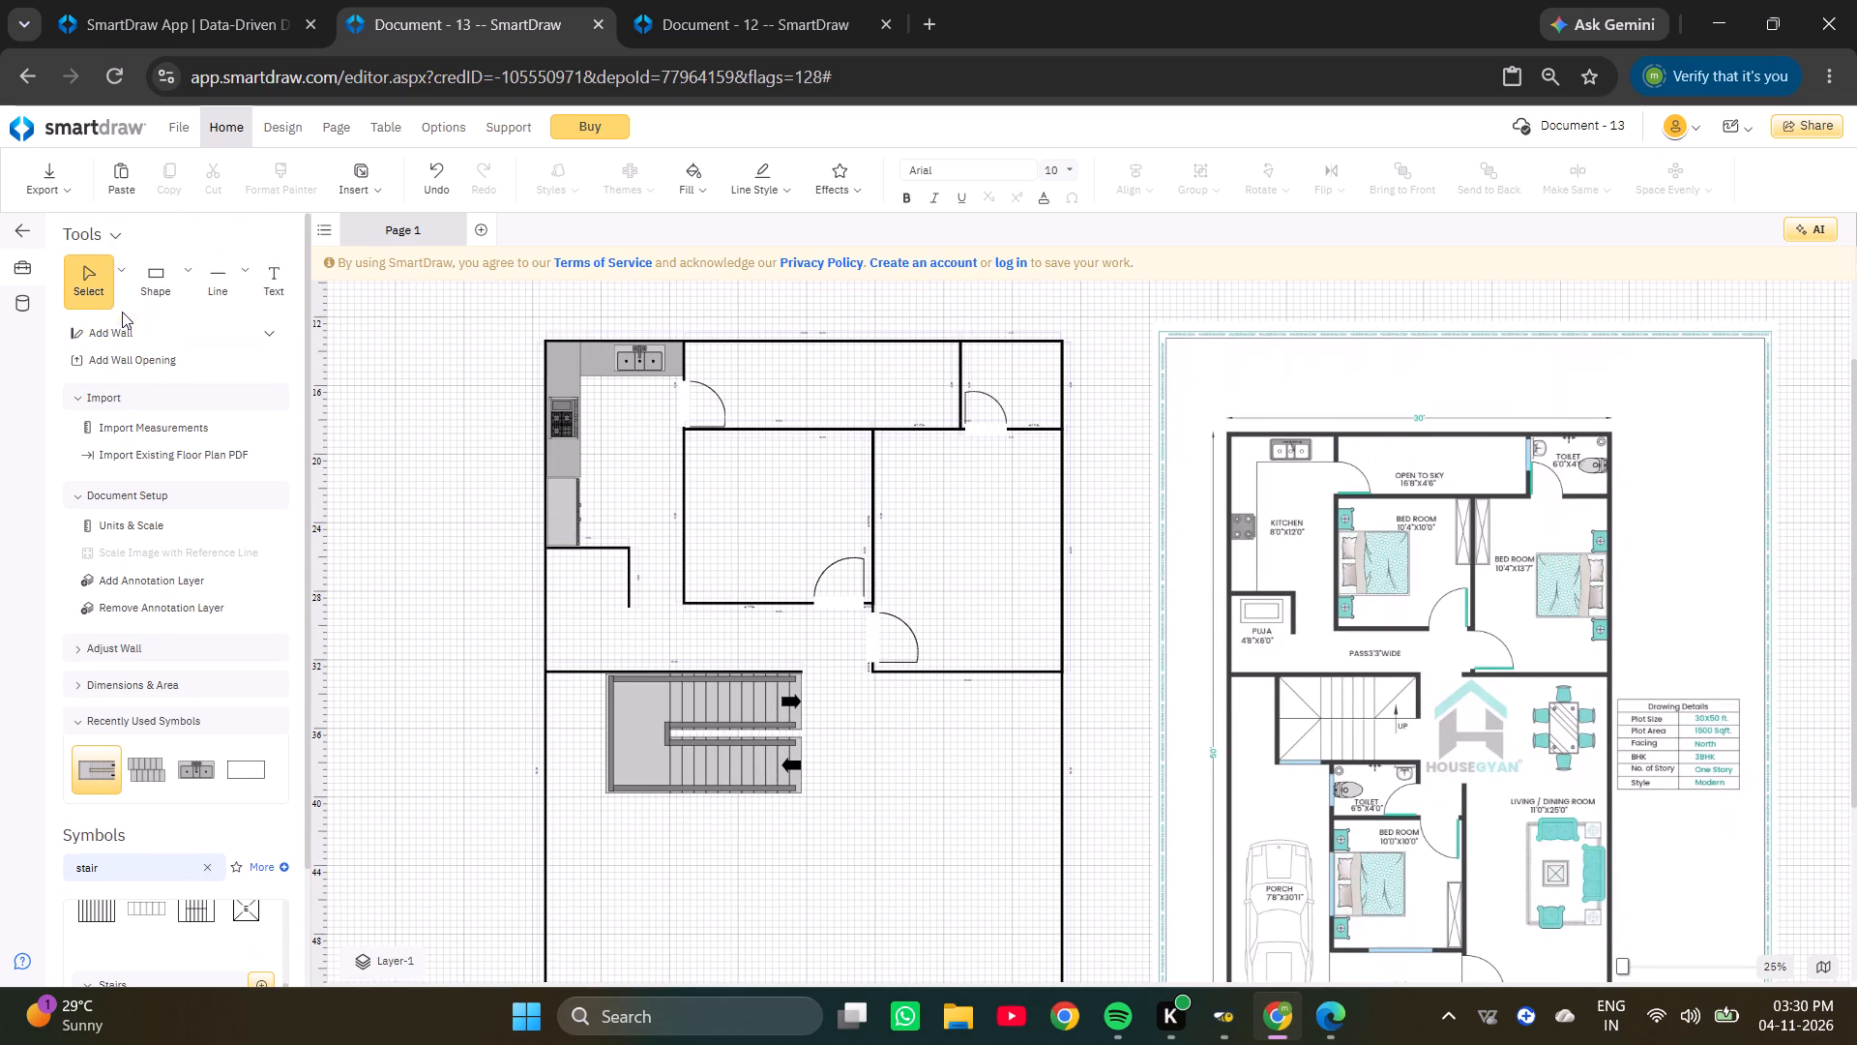
pyautogui.click(125, 336)
pyautogui.moveTo(855, 741); pyautogui.dragTo(857, 825)
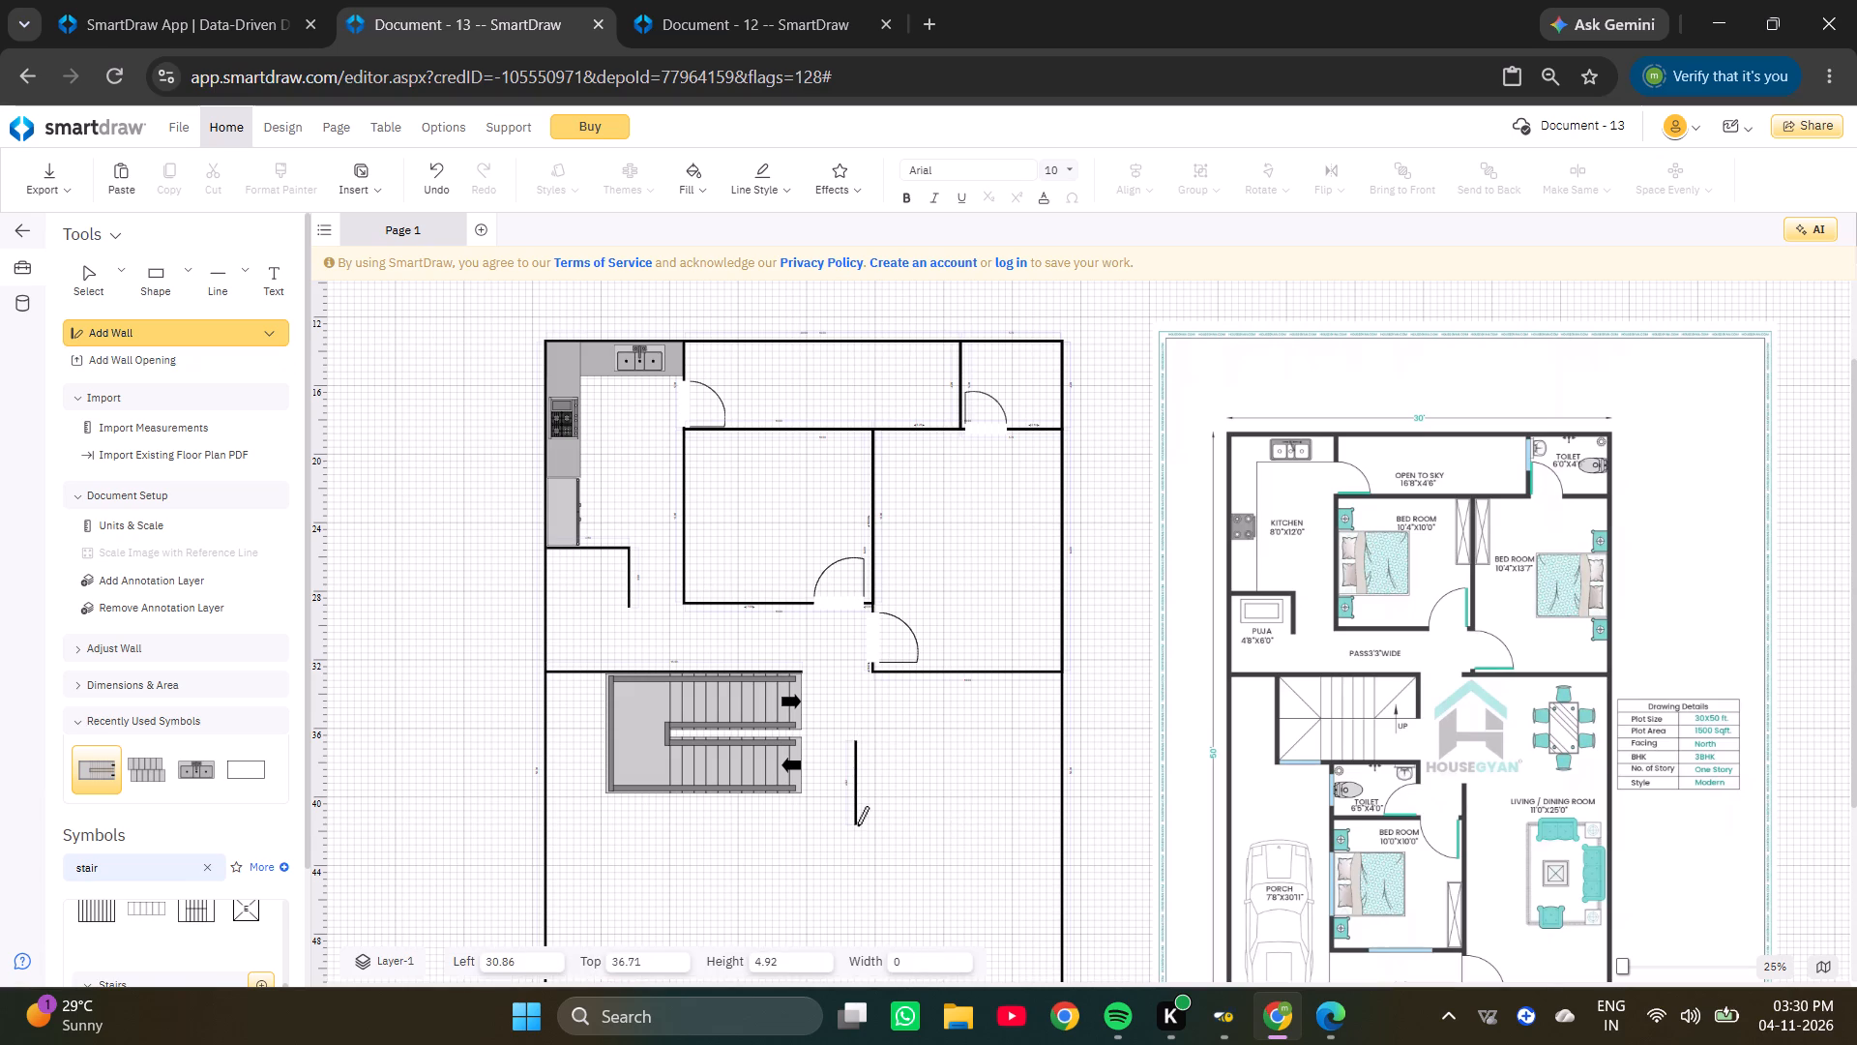
pyautogui.moveTo(857, 825); pyautogui.dragTo(855, 828)
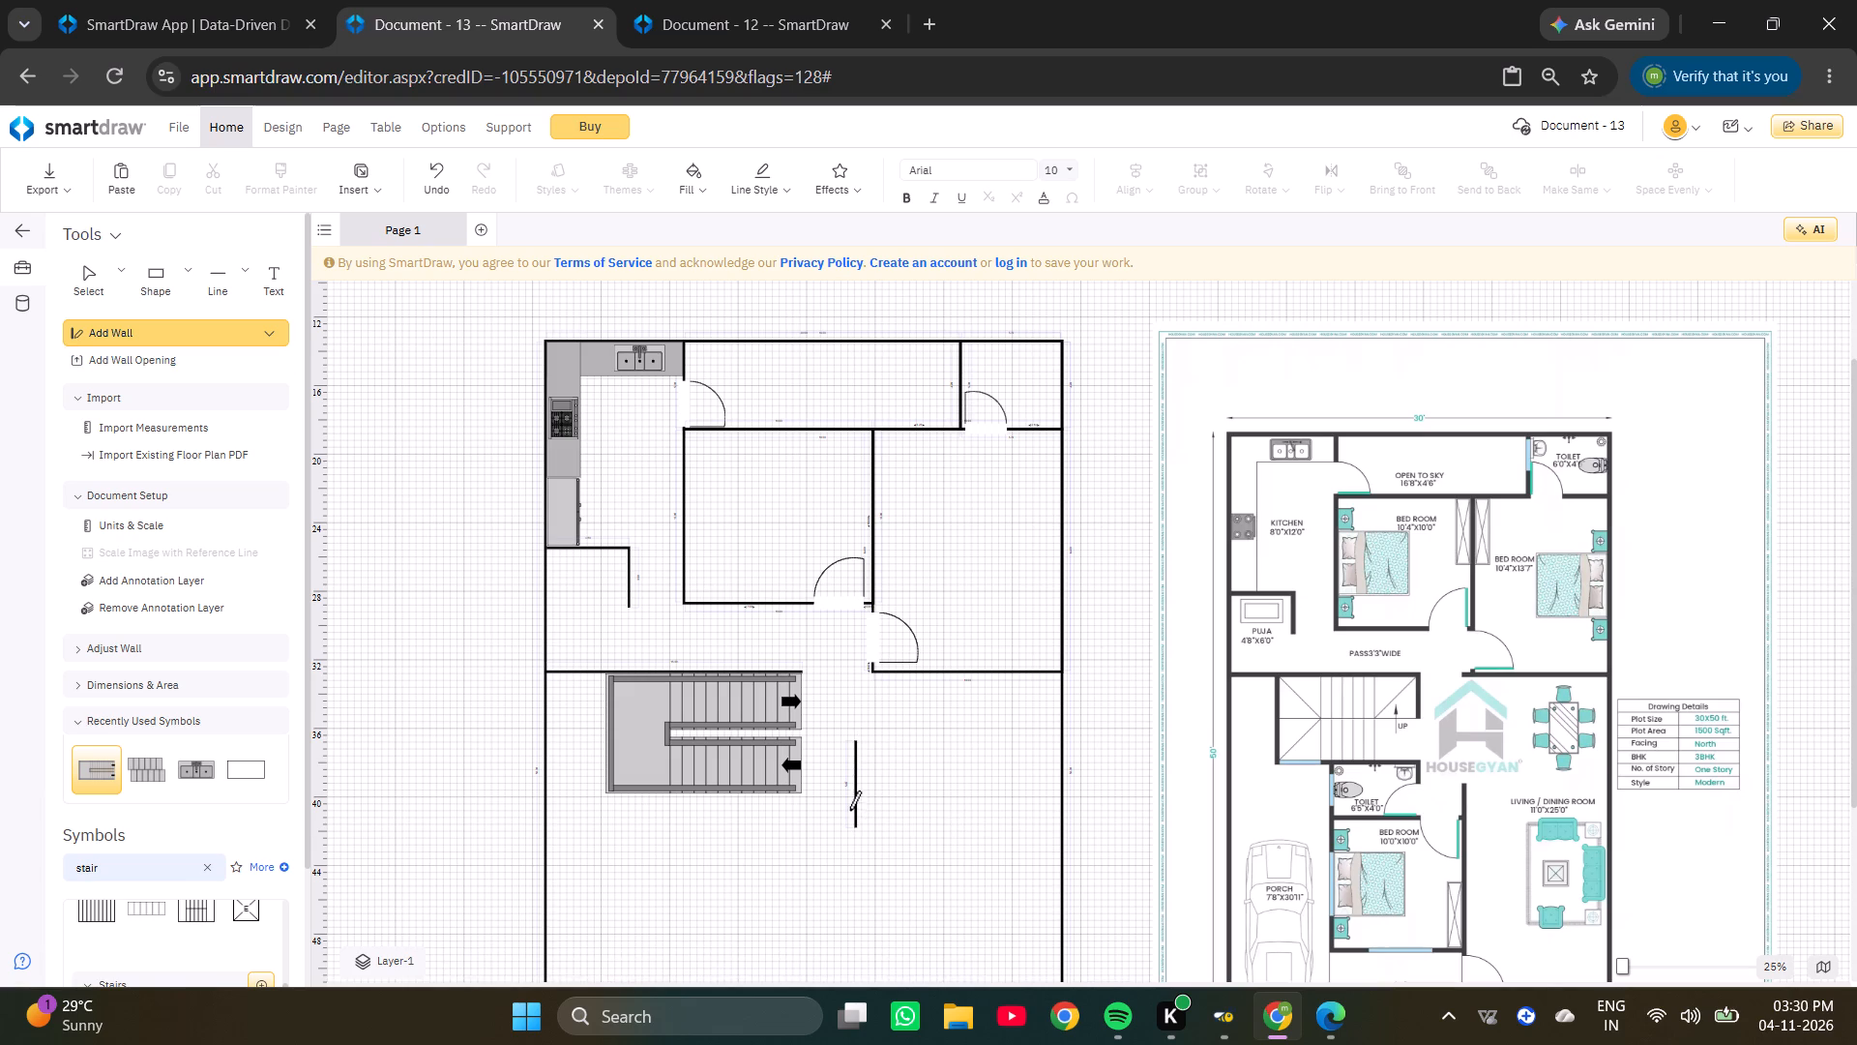
pyautogui.click(163, 333)
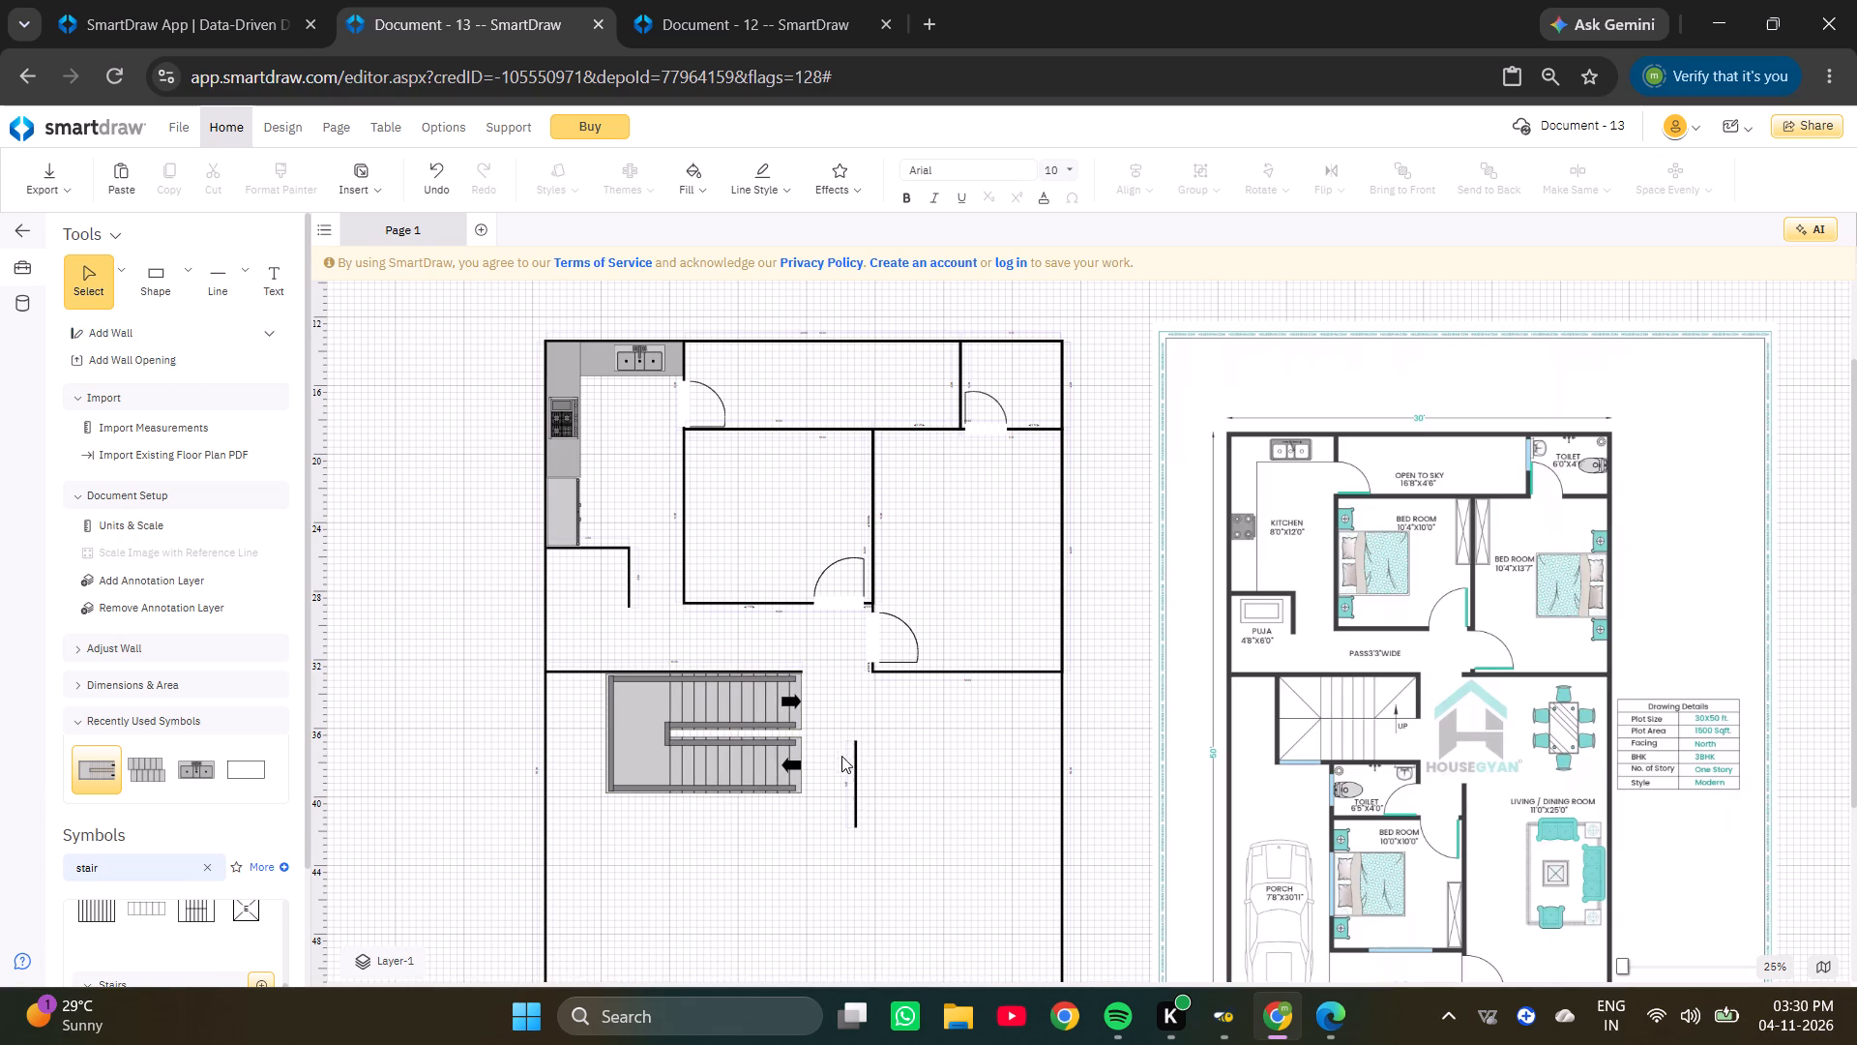
# Duplicate the freestanding vertical wall and place the copy about 4.2 to its right and slightly lower.
pyautogui.click(855, 768)
pyautogui.hotkey('ctrl', 'c')
pyautogui.hotkey('ctrl', 'v')
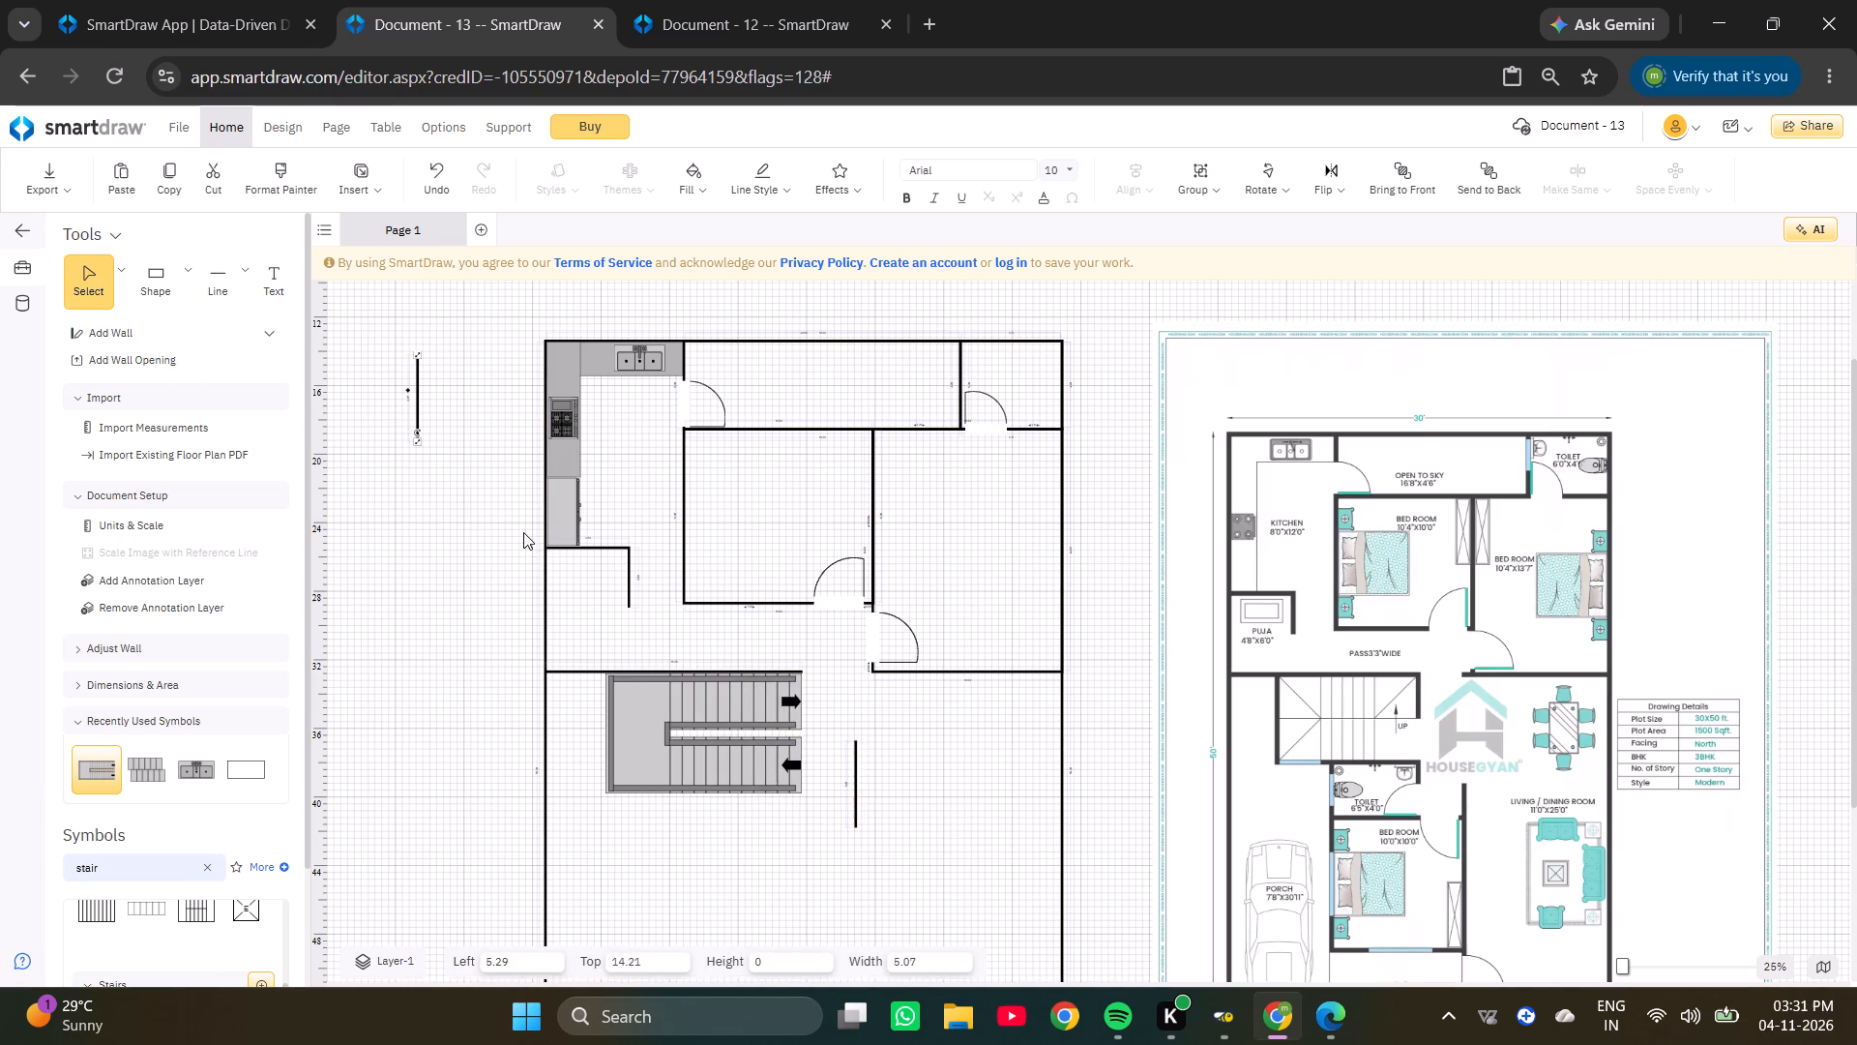
pyautogui.moveTo(416, 391); pyautogui.dragTo(802, 708)
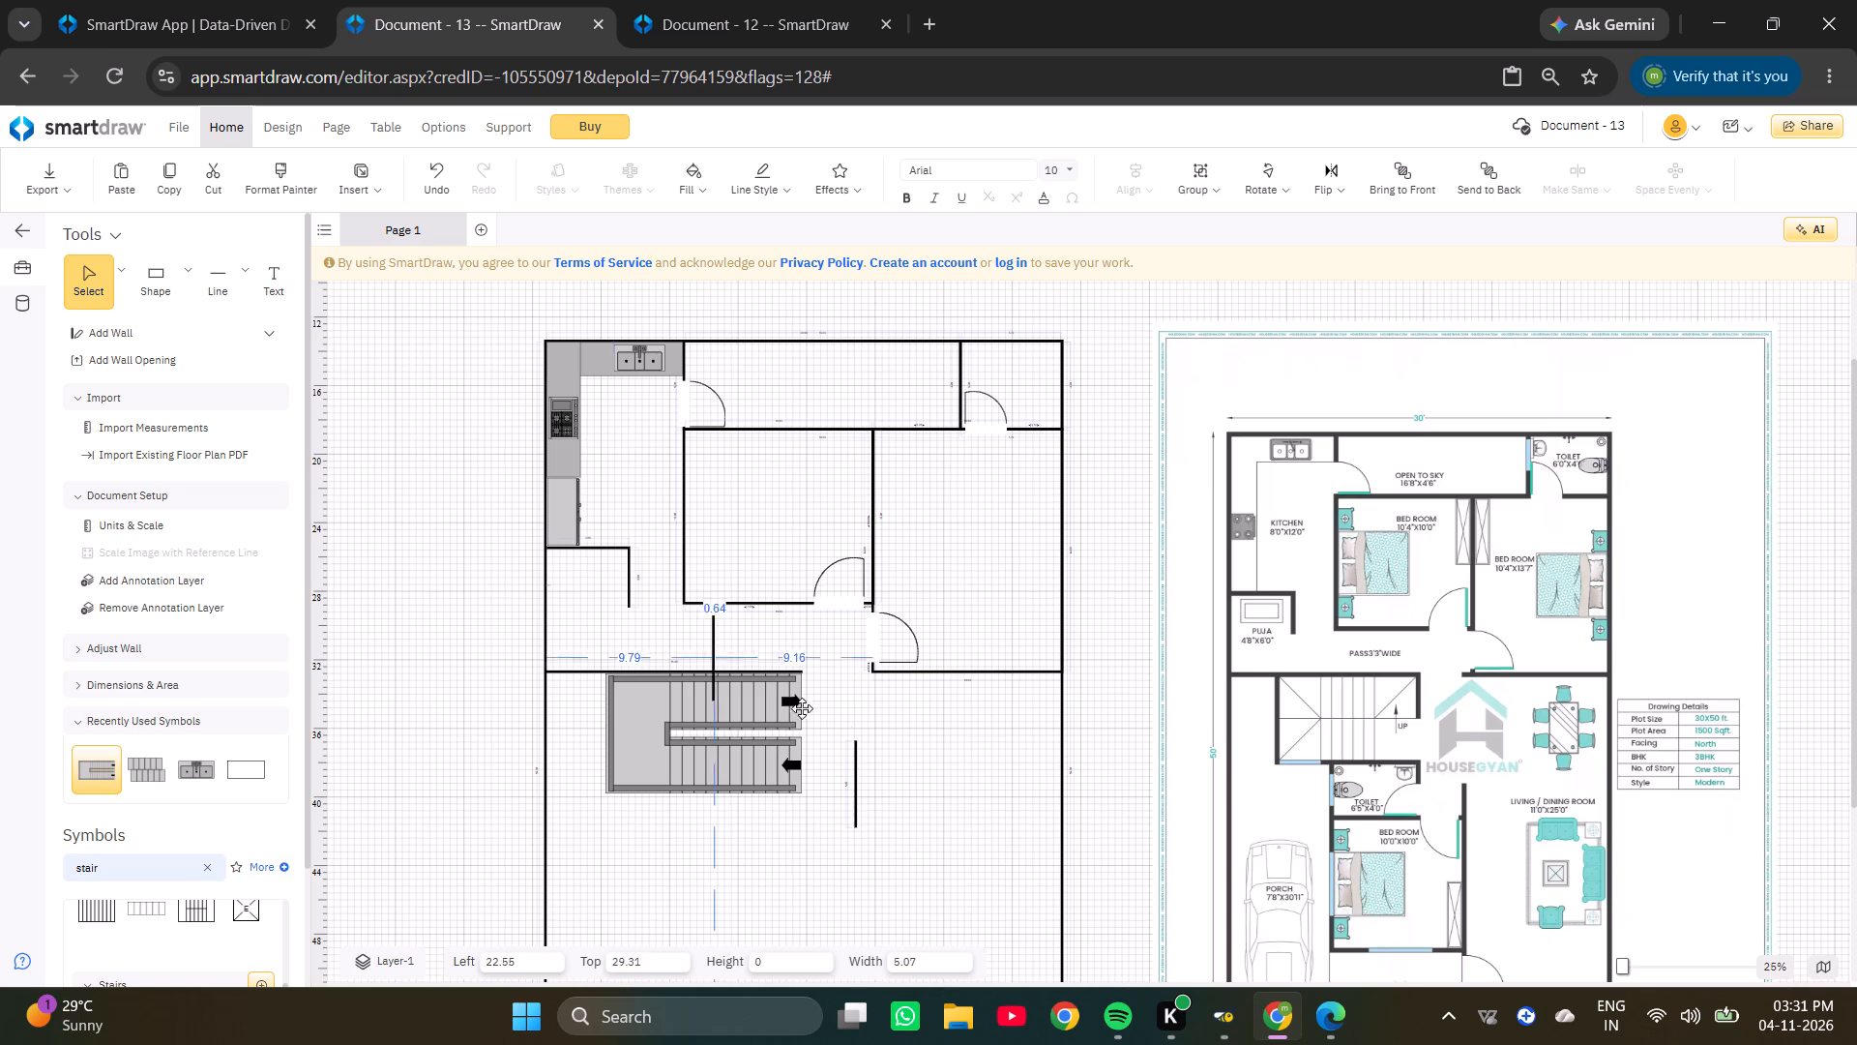
pyautogui.moveTo(802, 708); pyautogui.dragTo(926, 810)
# Set the length of the lower, rightmost freestanding vertical wall near the stairs to 7.
pyautogui.keyDown('ctrl'); pyautogui.scroll(8, 926, 810); pyautogui.keyUp('ctrl')
pyautogui.click(859, 869)
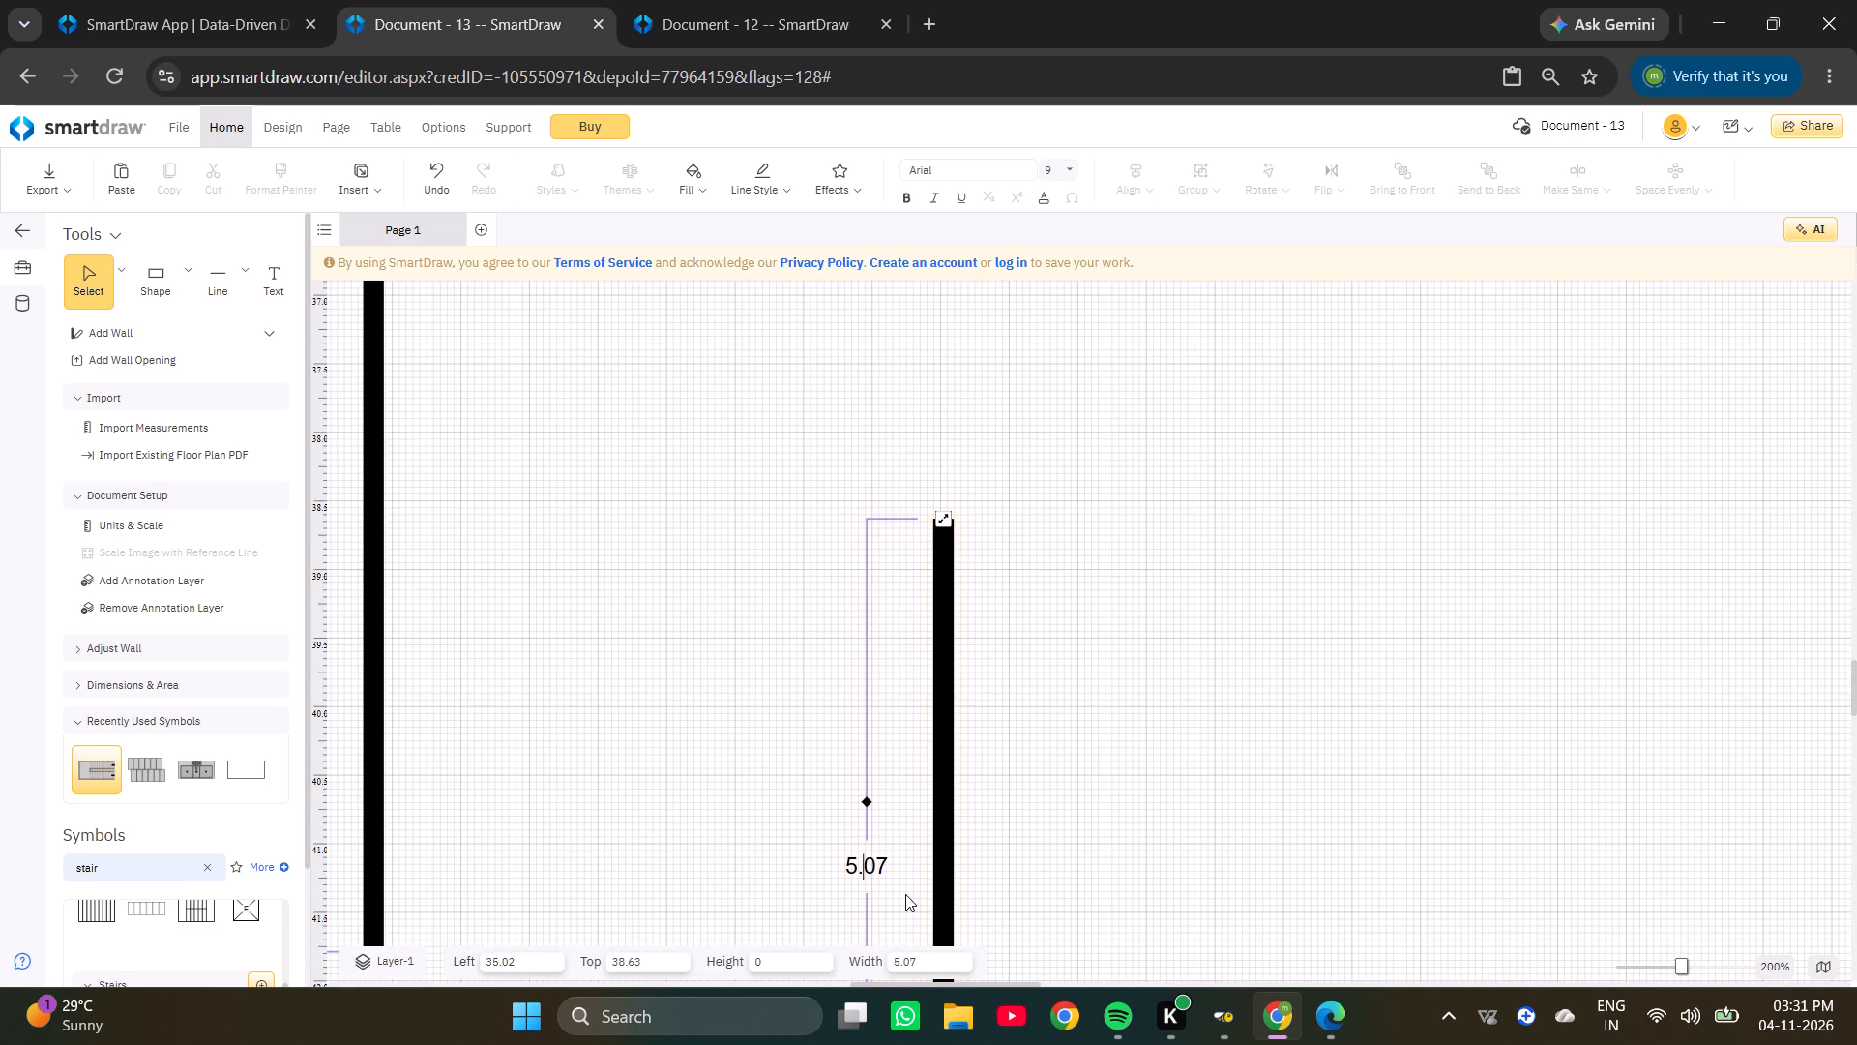
pyautogui.press('Right')
pyautogui.press('Right')
pyautogui.press('Right')
pyautogui.press('Right')
pyautogui.press('Right')
pyautogui.press('BackSpace')
pyautogui.press('BackSpace')
pyautogui.press('BackSpace')
pyautogui.press('BackSpace')
pyautogui.press('BackSpace')
pyautogui.press('BackSpace')
pyautogui.press('BackSpace')
pyautogui.press('BackSpace')
pyautogui.press('7')
pyautogui.press('Return')
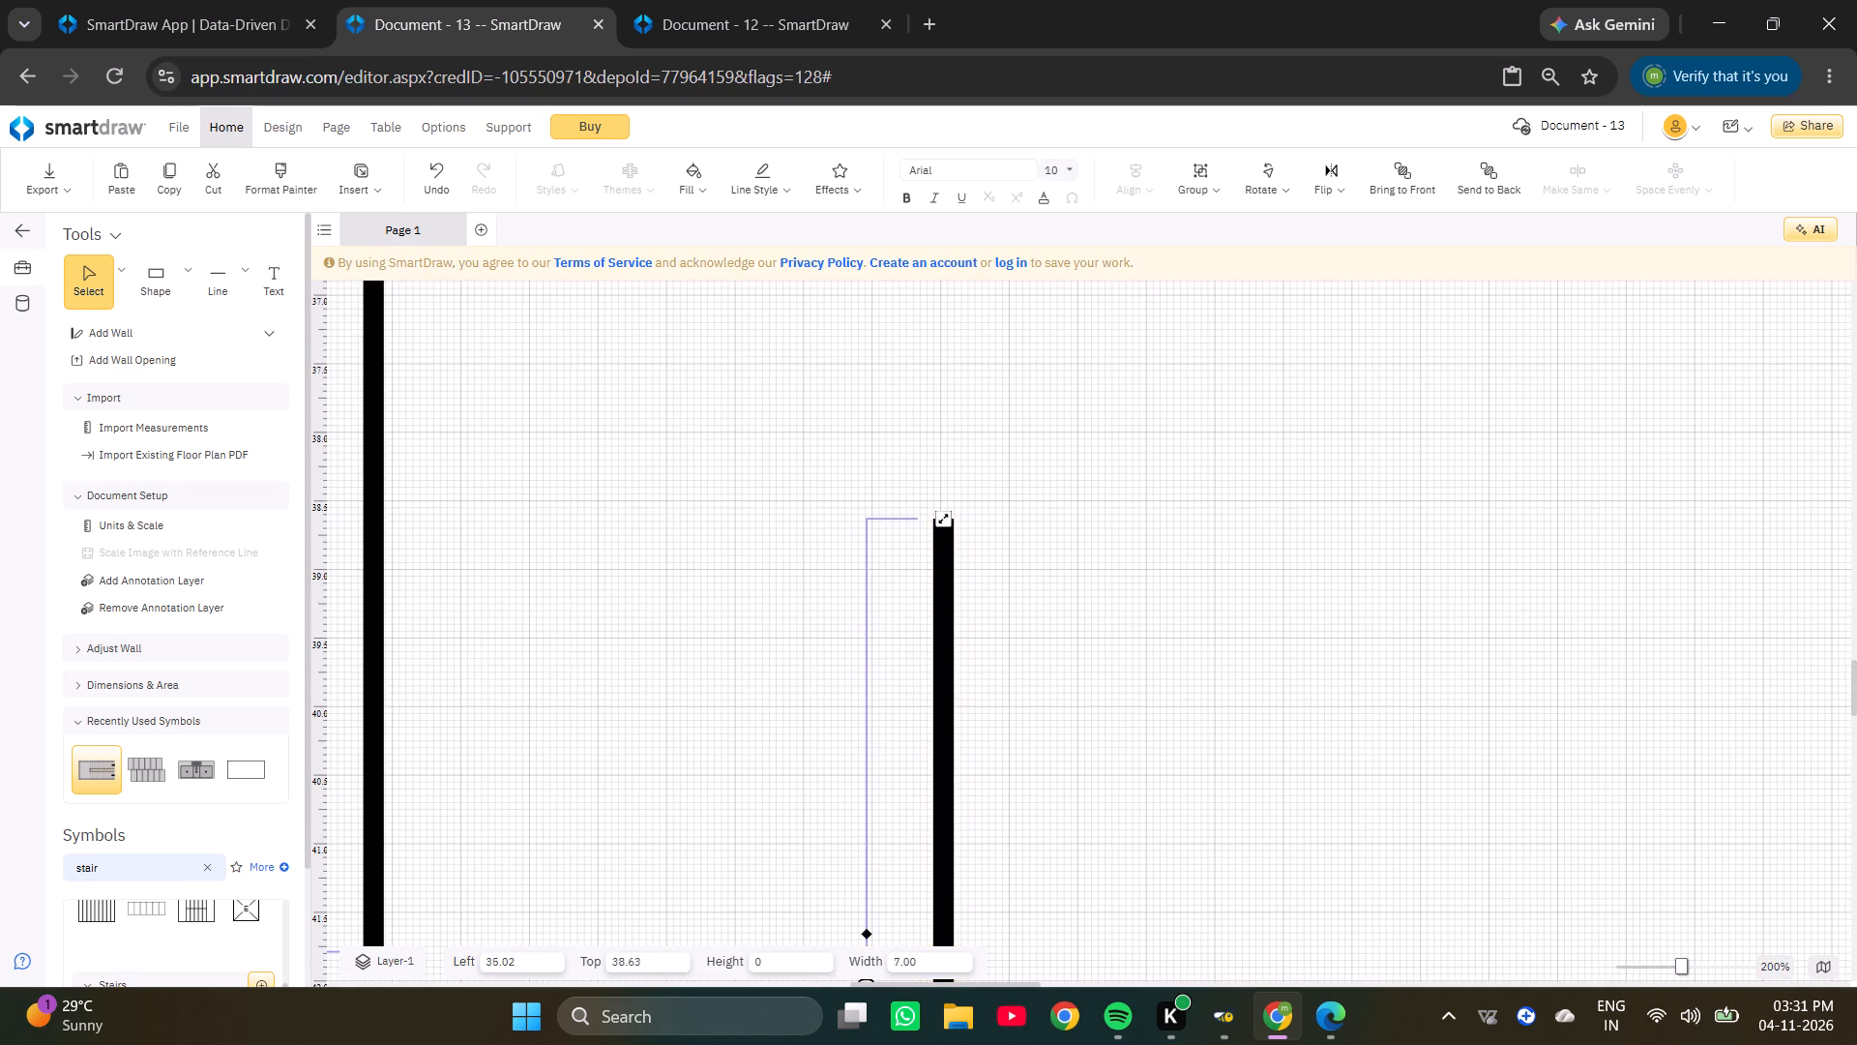
# Set the length of the other freestanding vertical wall, closer to the stairs, to 3.
pyautogui.keyDown('ctrl'); pyautogui.scroll(-4, 486, 599); pyautogui.keyUp('ctrl')
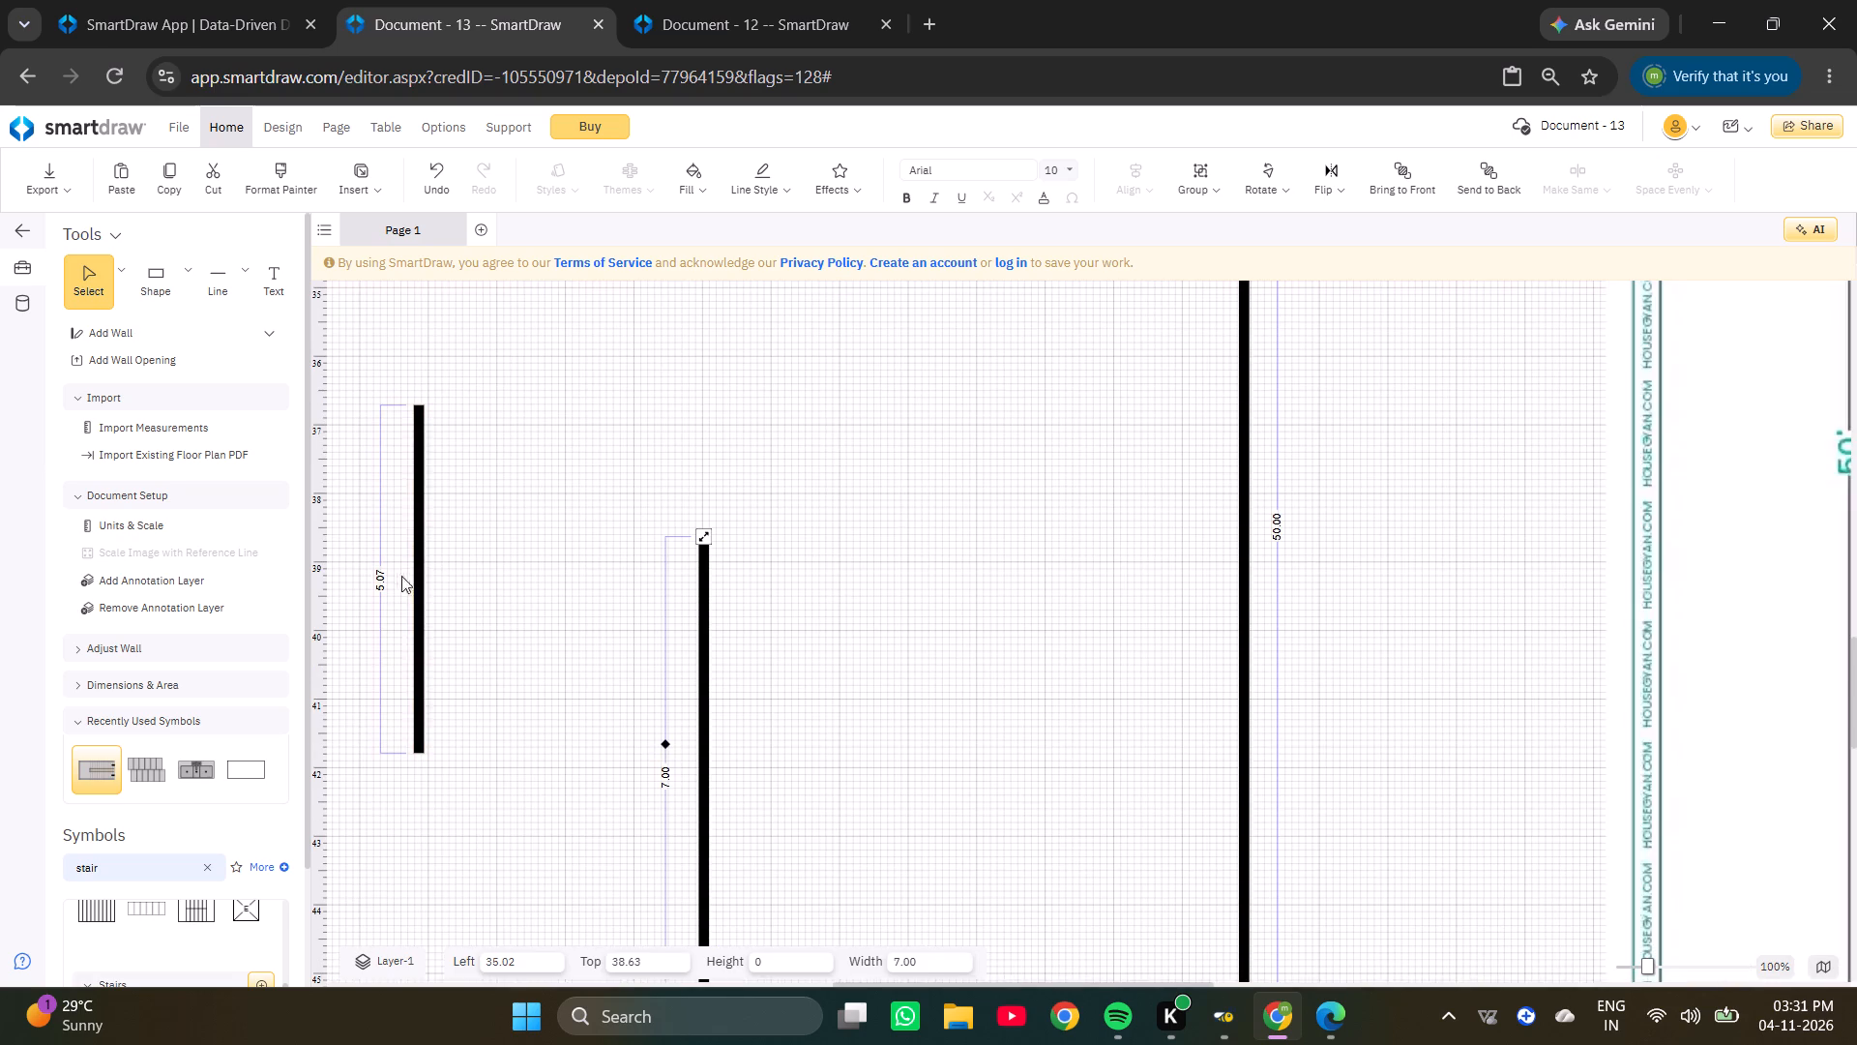
pyautogui.click(381, 582)
pyautogui.press('Right')
pyautogui.press('Right')
pyautogui.press('Right')
pyautogui.press('Right')
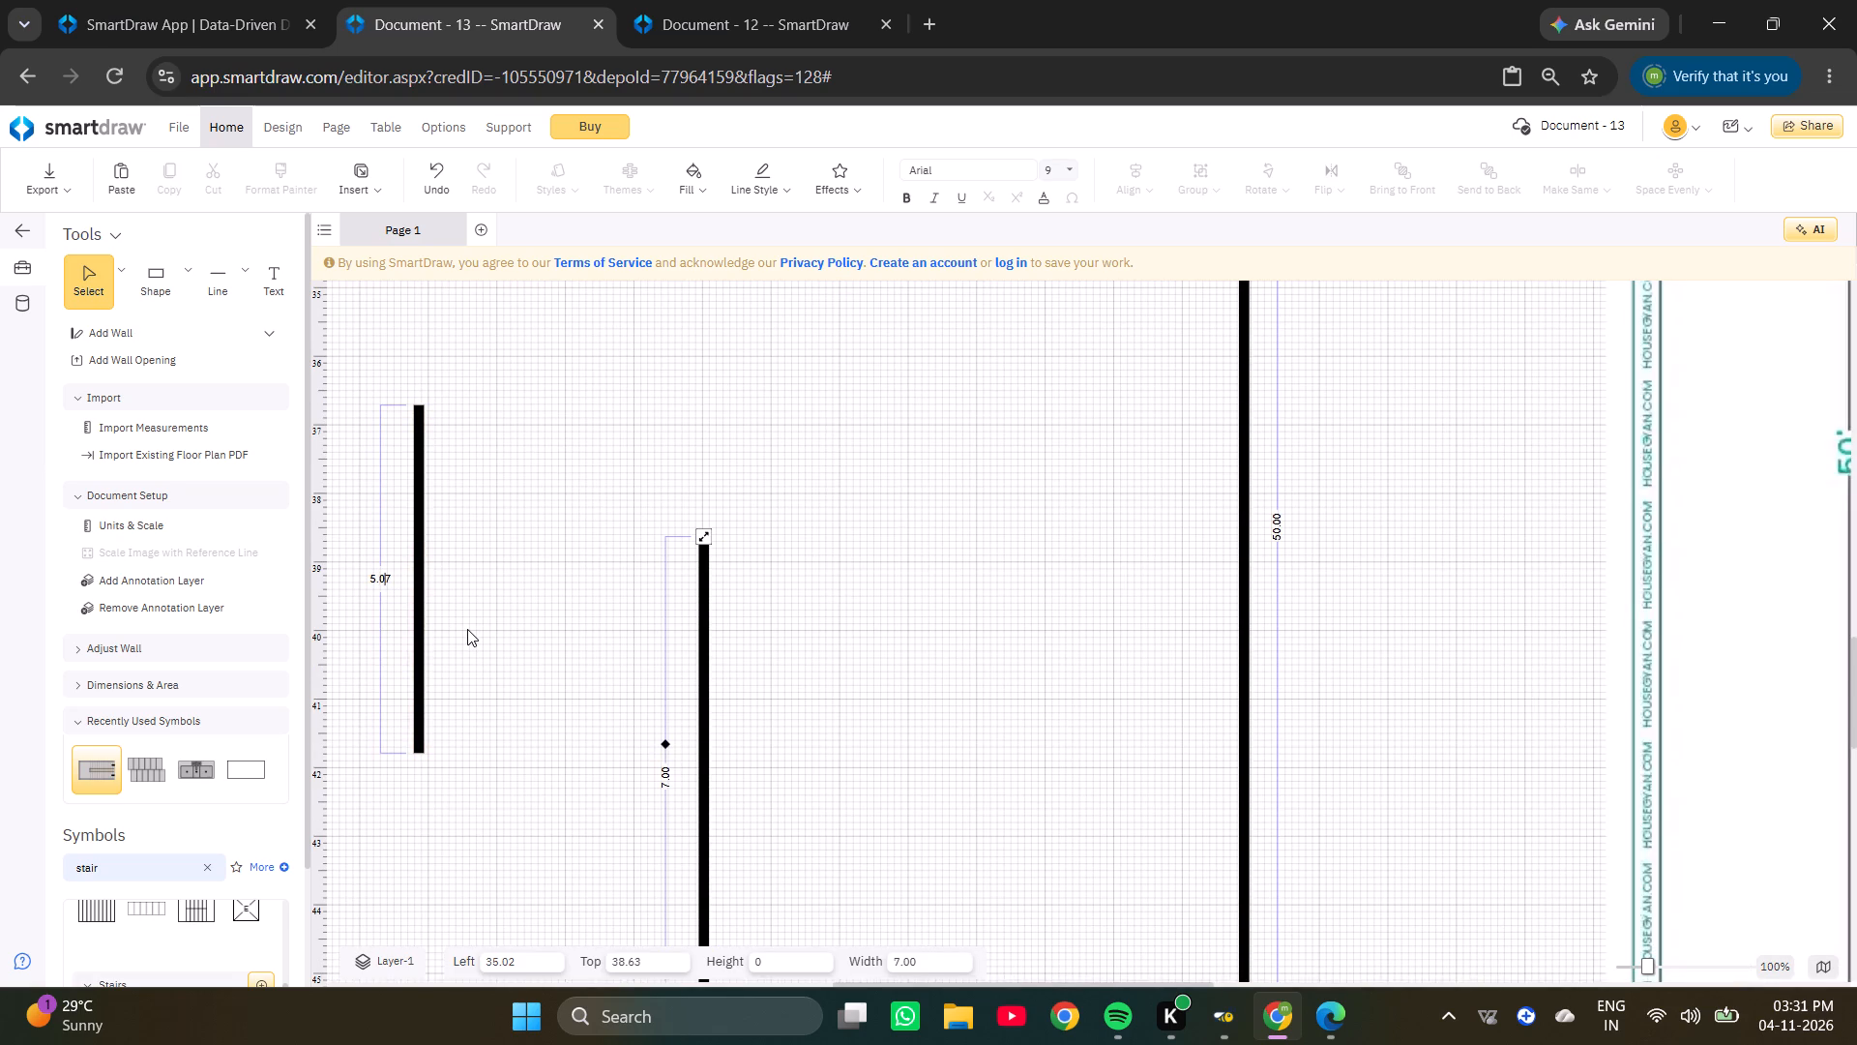
pyautogui.press('BackSpace')
pyautogui.press('BackSpace')
pyautogui.press('BackSpace')
pyautogui.press('BackSpace')
pyautogui.press('BackSpace')
pyautogui.press('BackSpace')
pyautogui.press('BackSpace')
pyautogui.press('3')
pyautogui.press('Return')
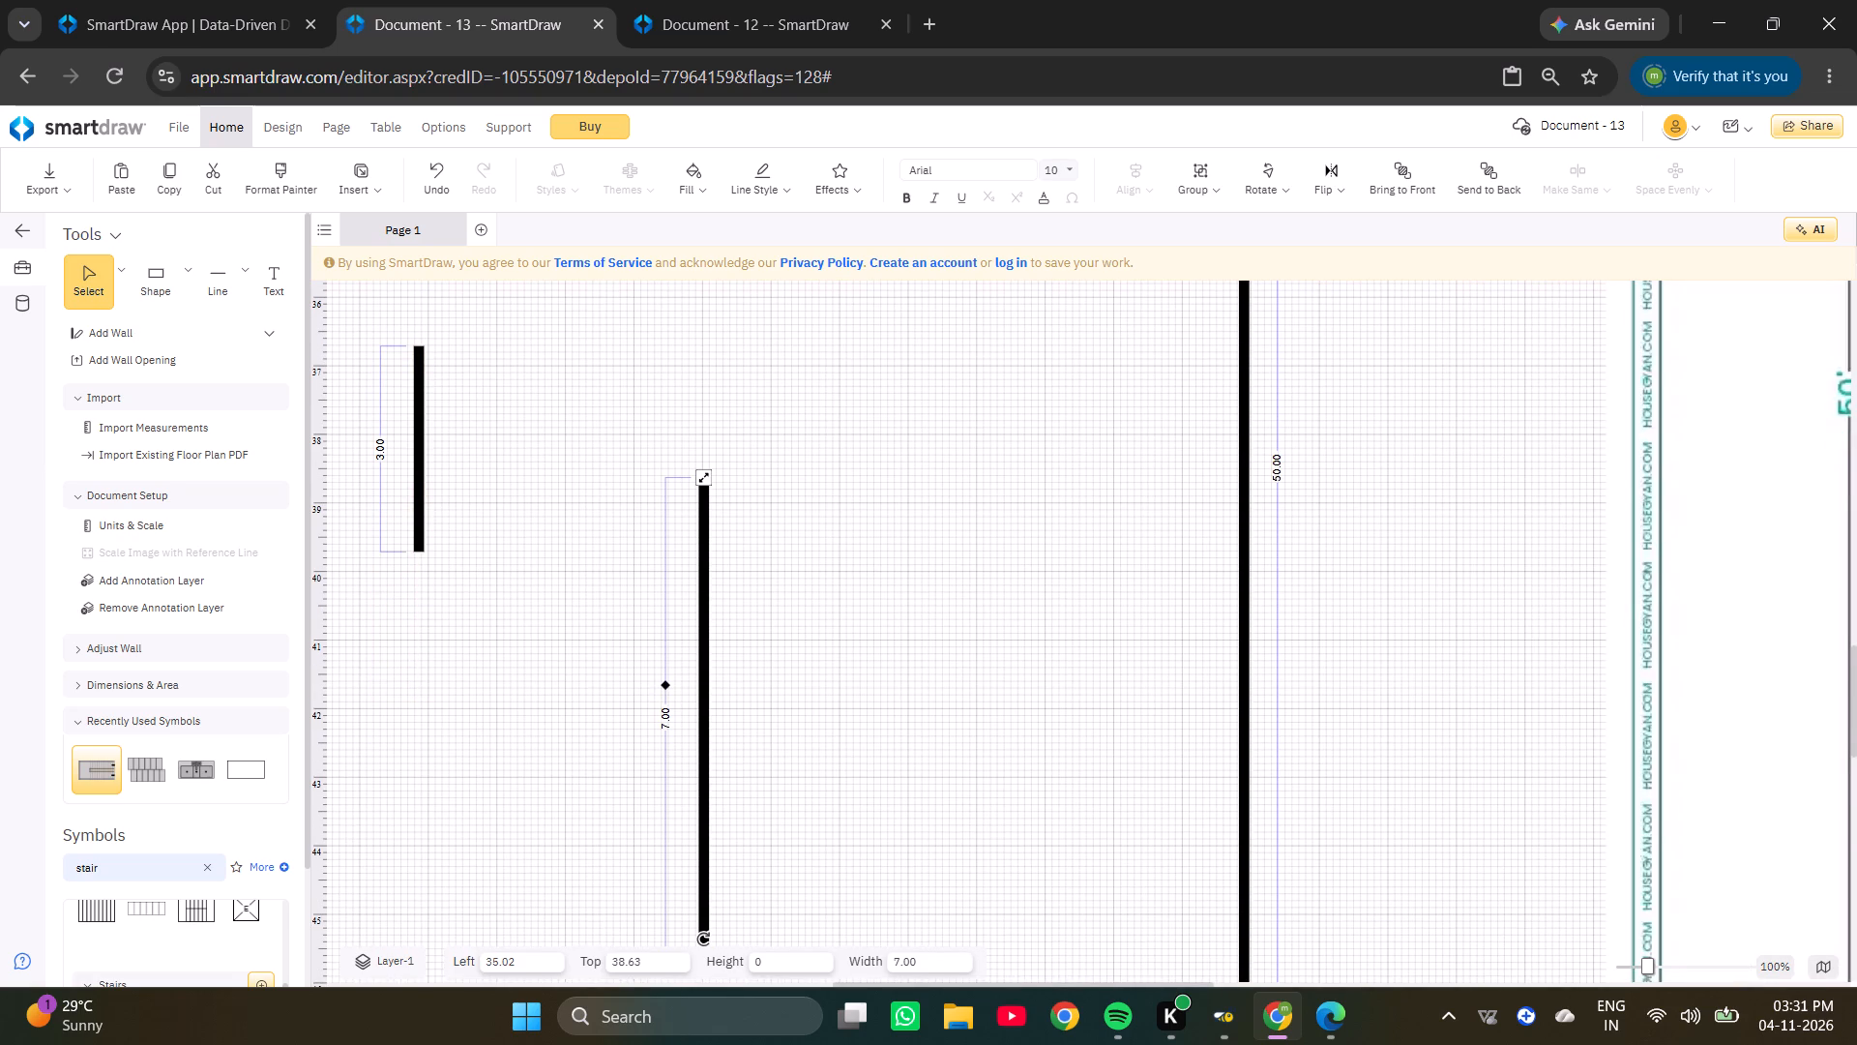
# Nudge the stairs slightly left below the passage wall.
pyautogui.keyDown('ctrl'); pyautogui.scroll(-5, 338, 491); pyautogui.keyUp('ctrl')
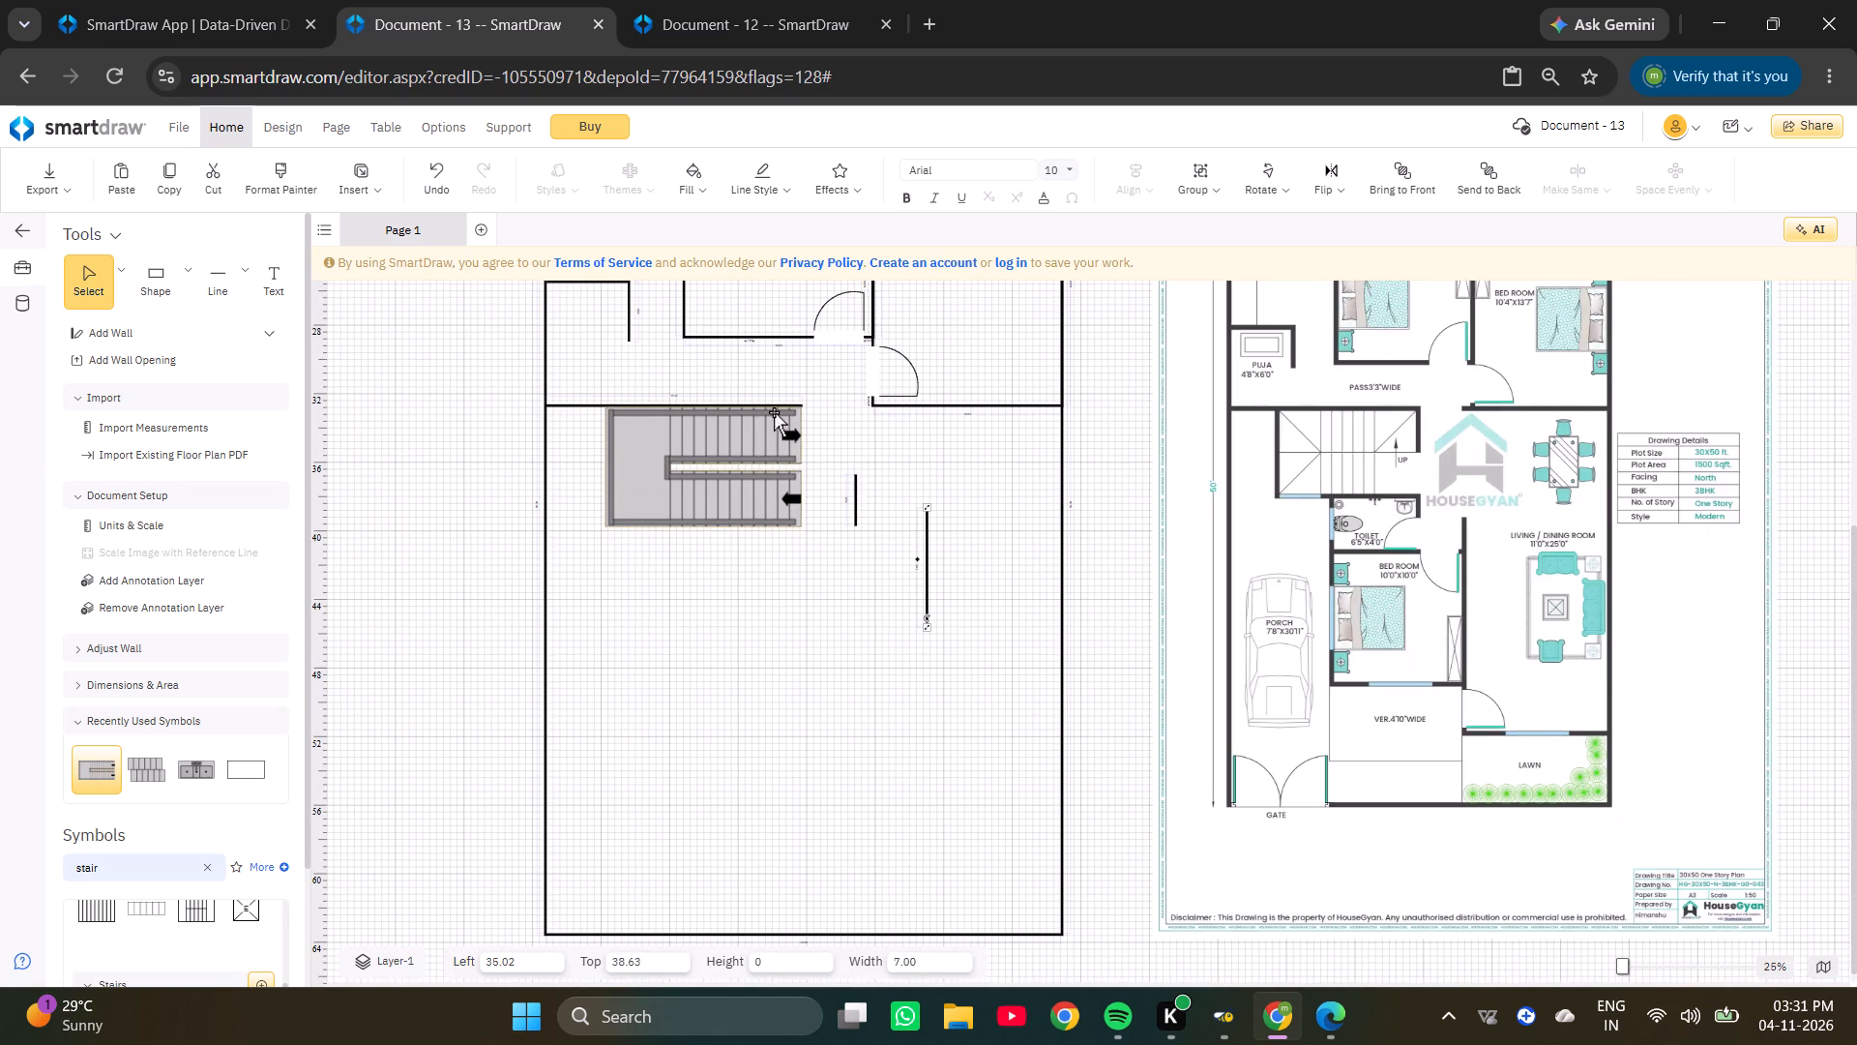
pyautogui.keyDown('ctrl'); pyautogui.scroll(3, 781, 405); pyautogui.keyUp('ctrl')
pyautogui.click(818, 501)
pyautogui.press('Left')
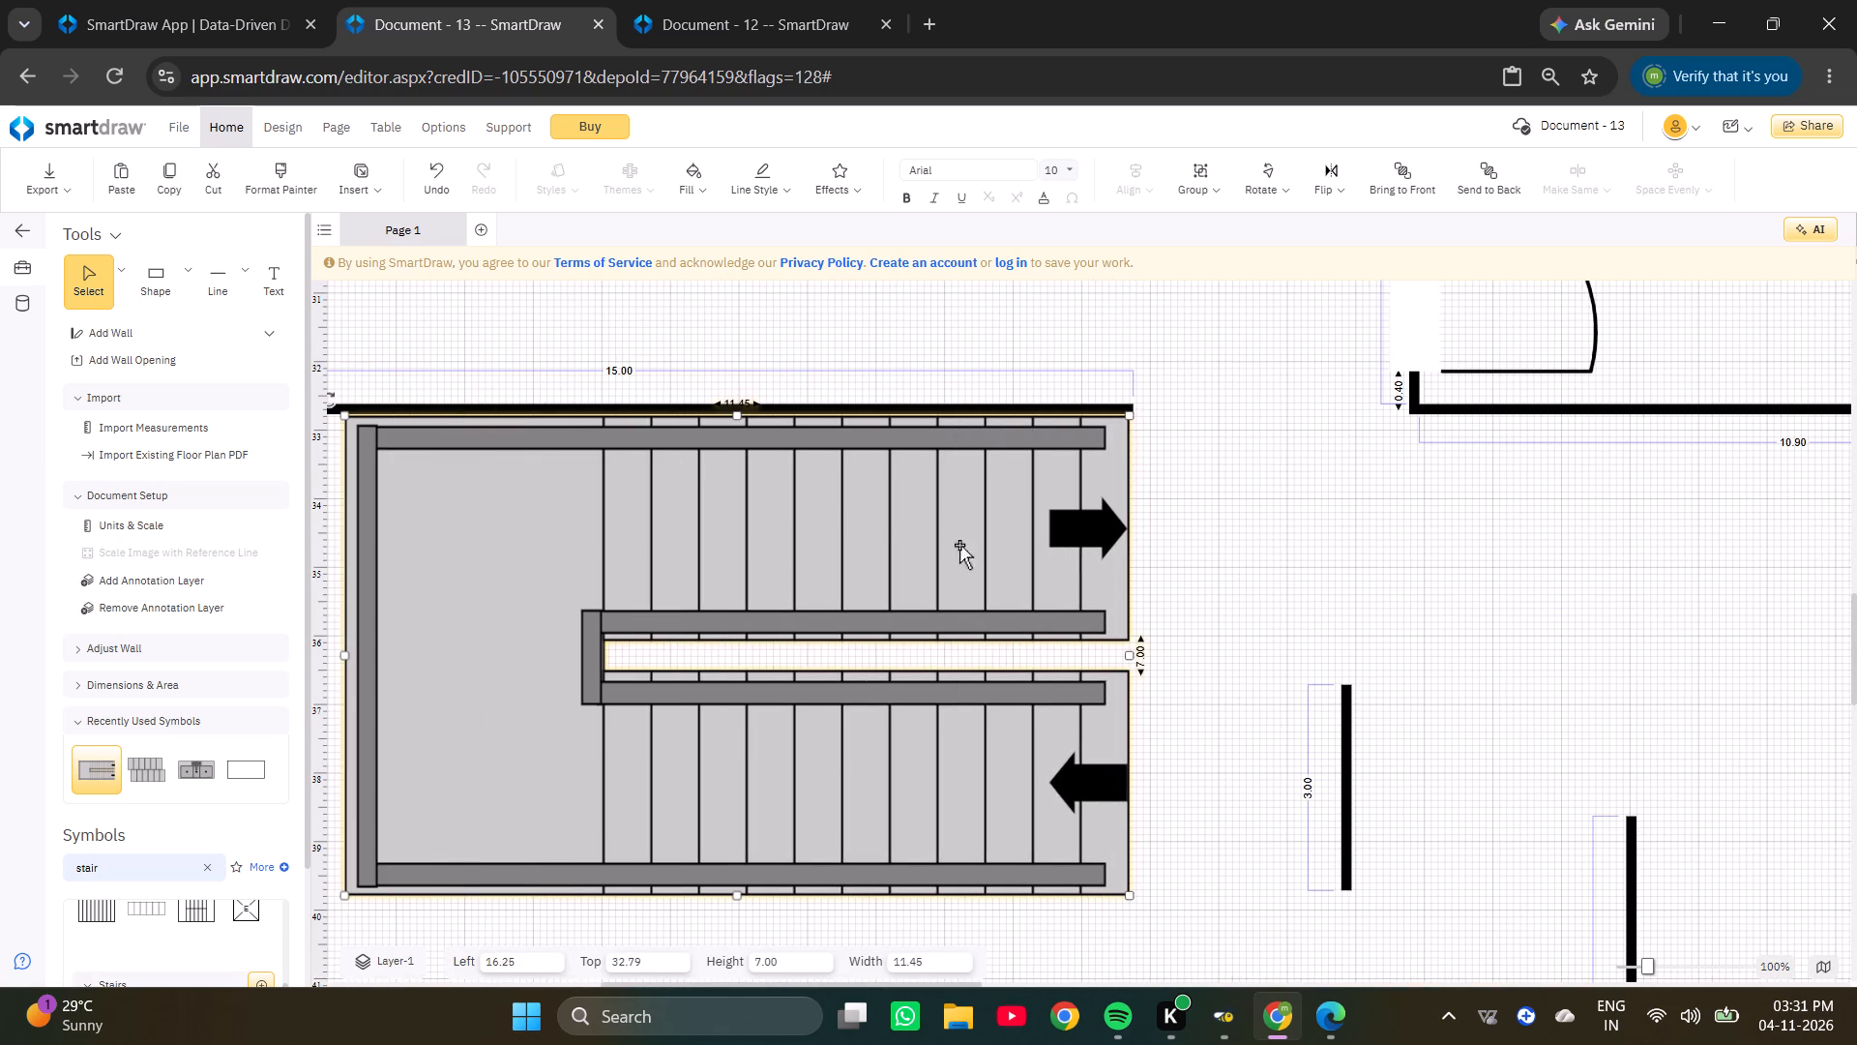
pyautogui.press('Left')
pyautogui.click(1204, 507)
# Join the 3.00 wall to the right end of the passage wall beside the upper flight, nudging the stairs slightly left of it.
pyautogui.click(1355, 738)
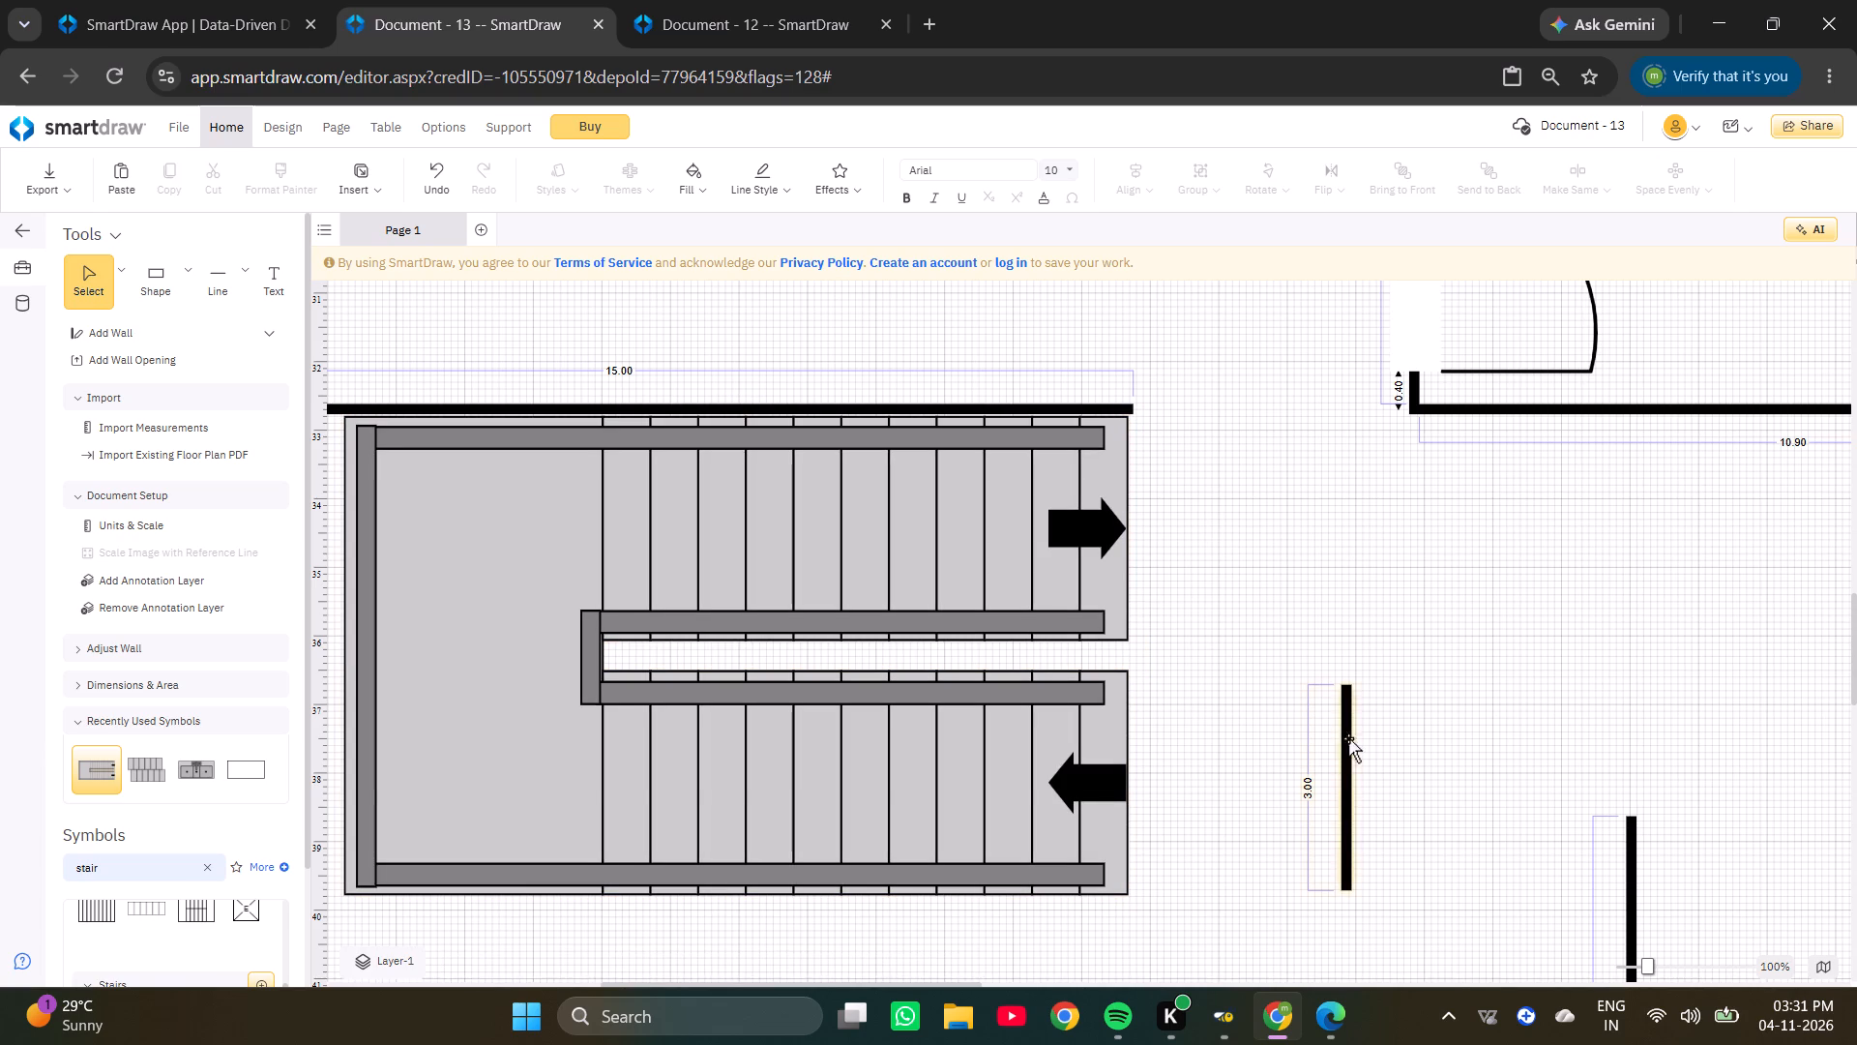
pyautogui.moveTo(1343, 738); pyautogui.dragTo(1133, 468)
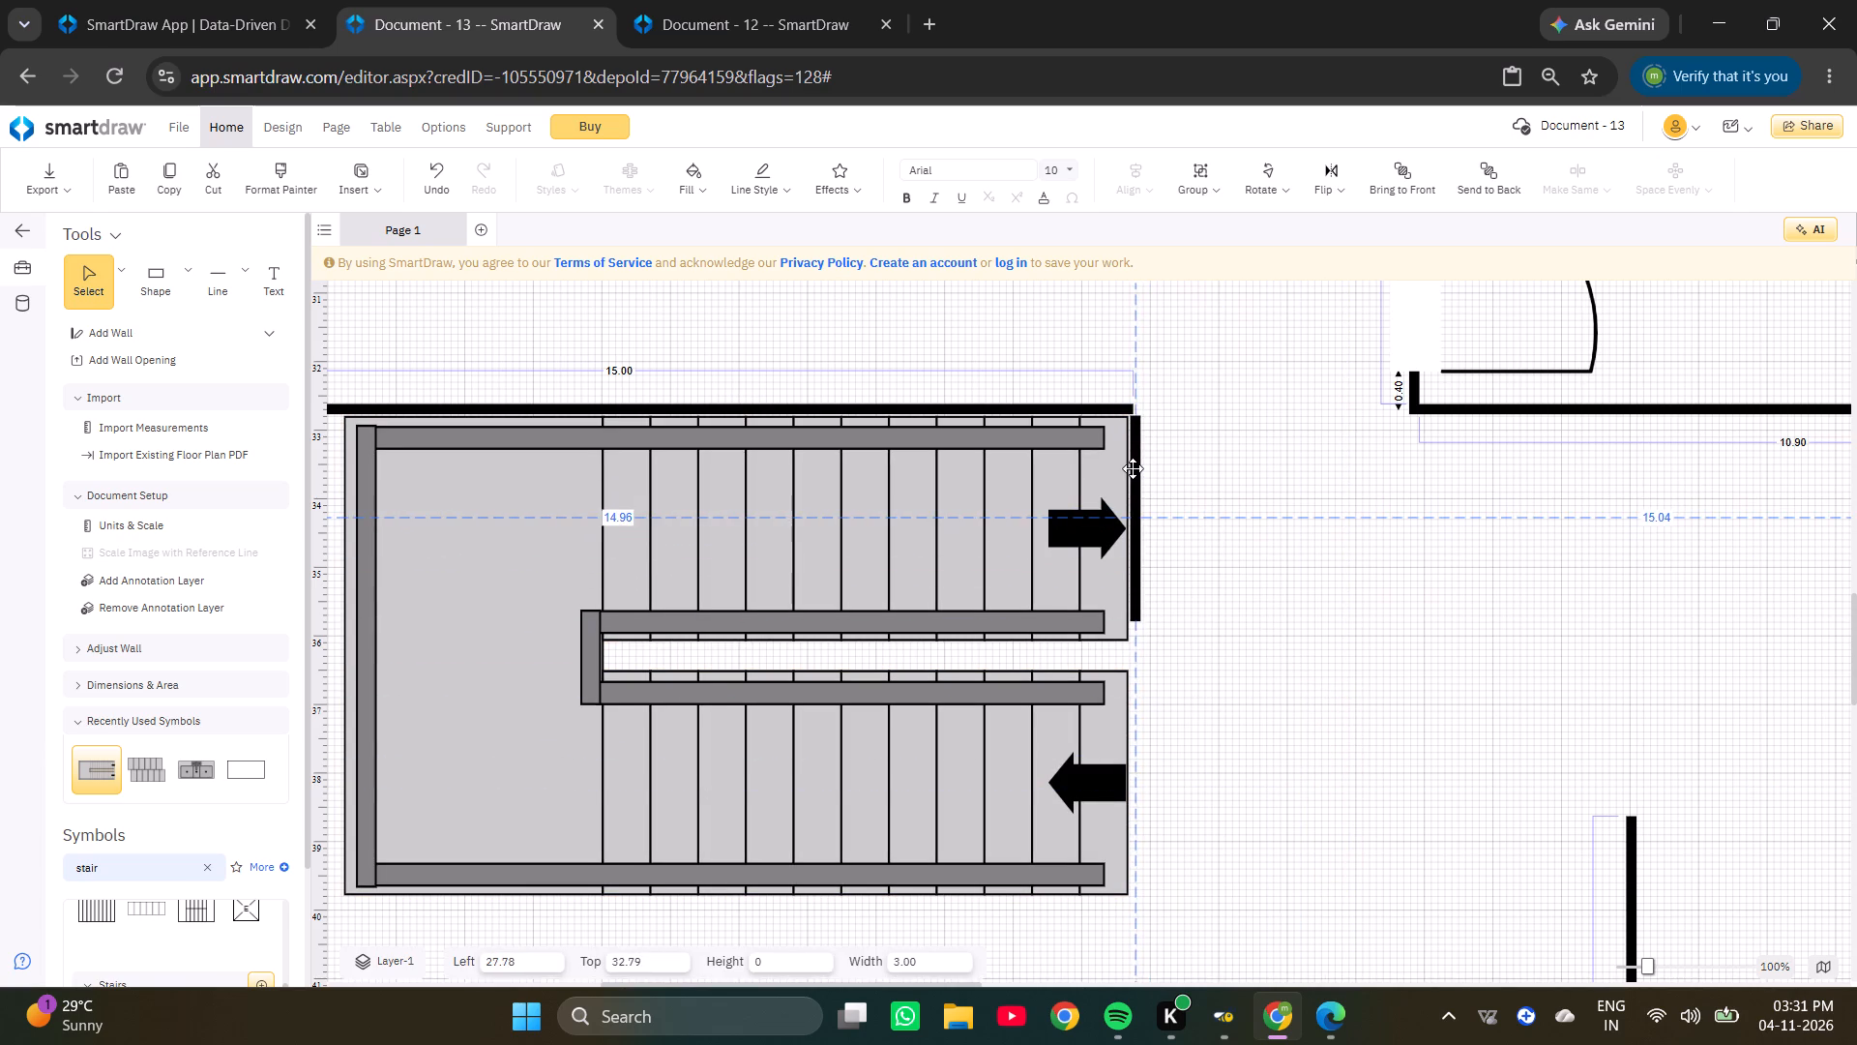
pyautogui.moveTo(1133, 468); pyautogui.dragTo(1133, 466)
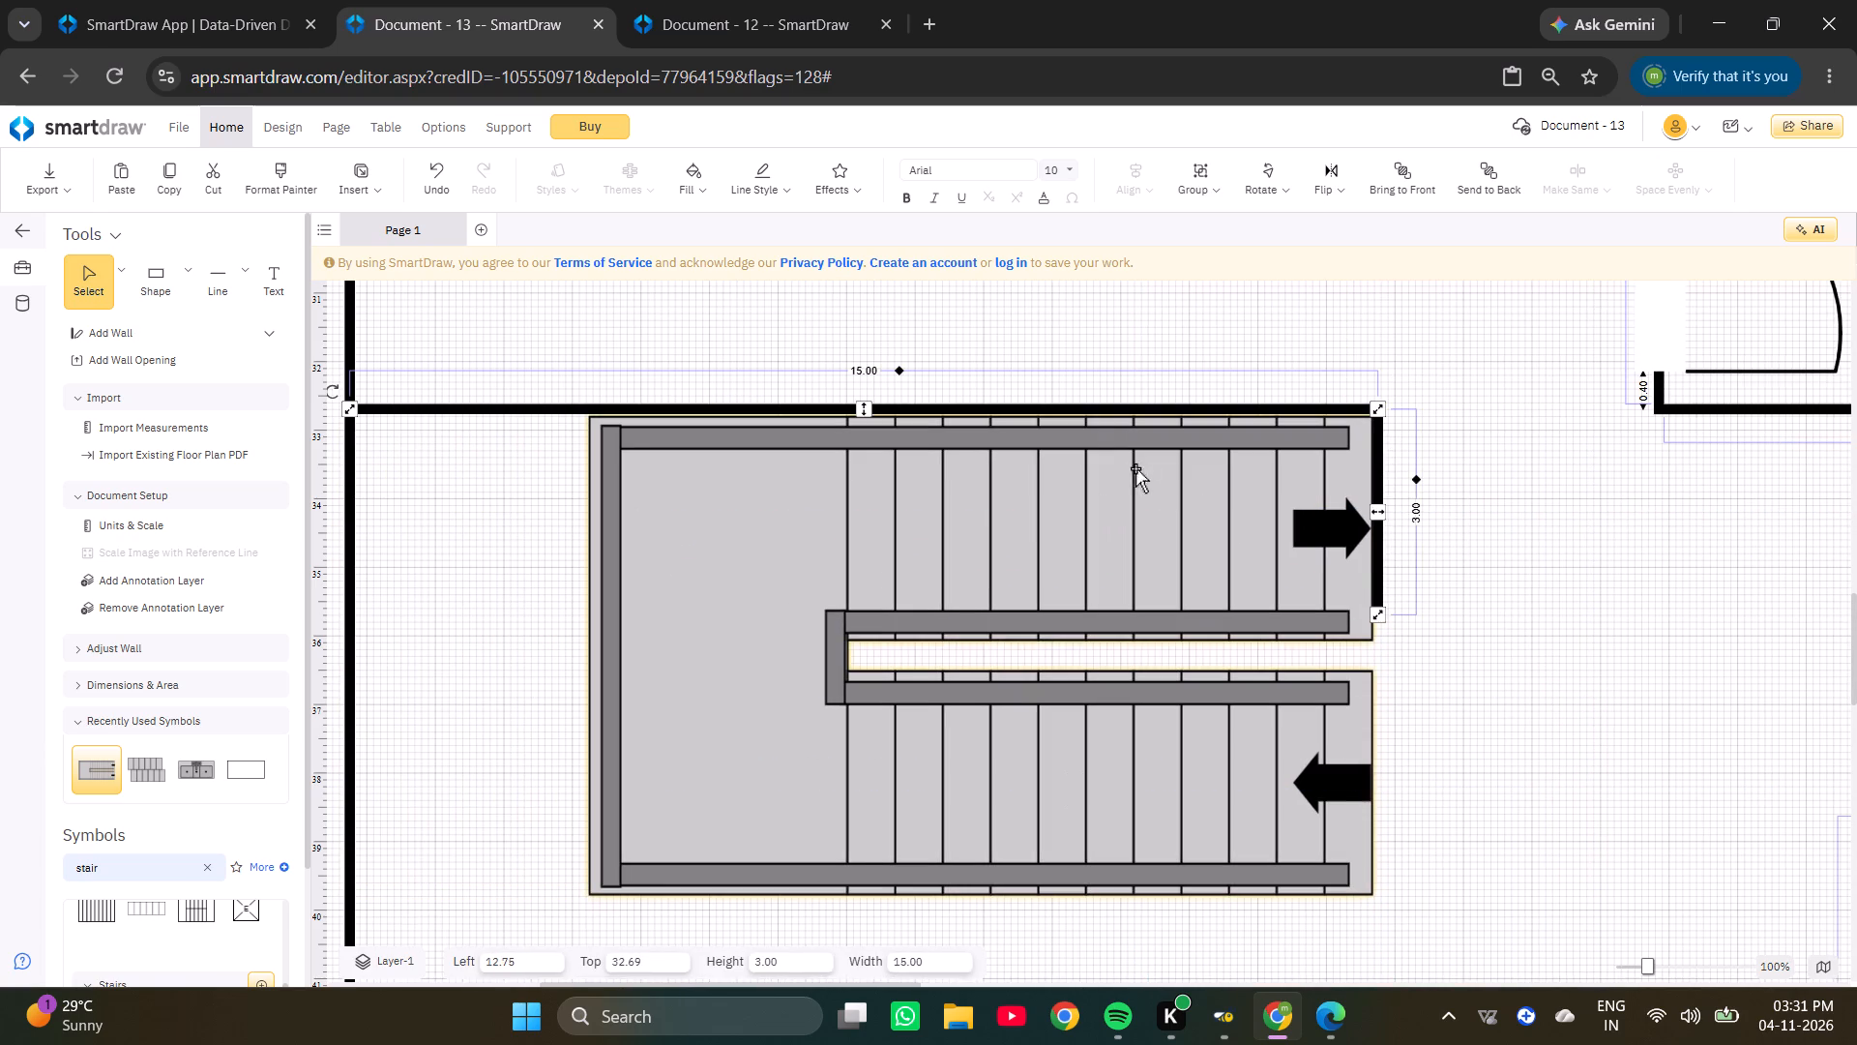
pyautogui.click(1481, 541)
pyautogui.click(1190, 548)
pyautogui.press('Left')
pyautogui.press('Left')
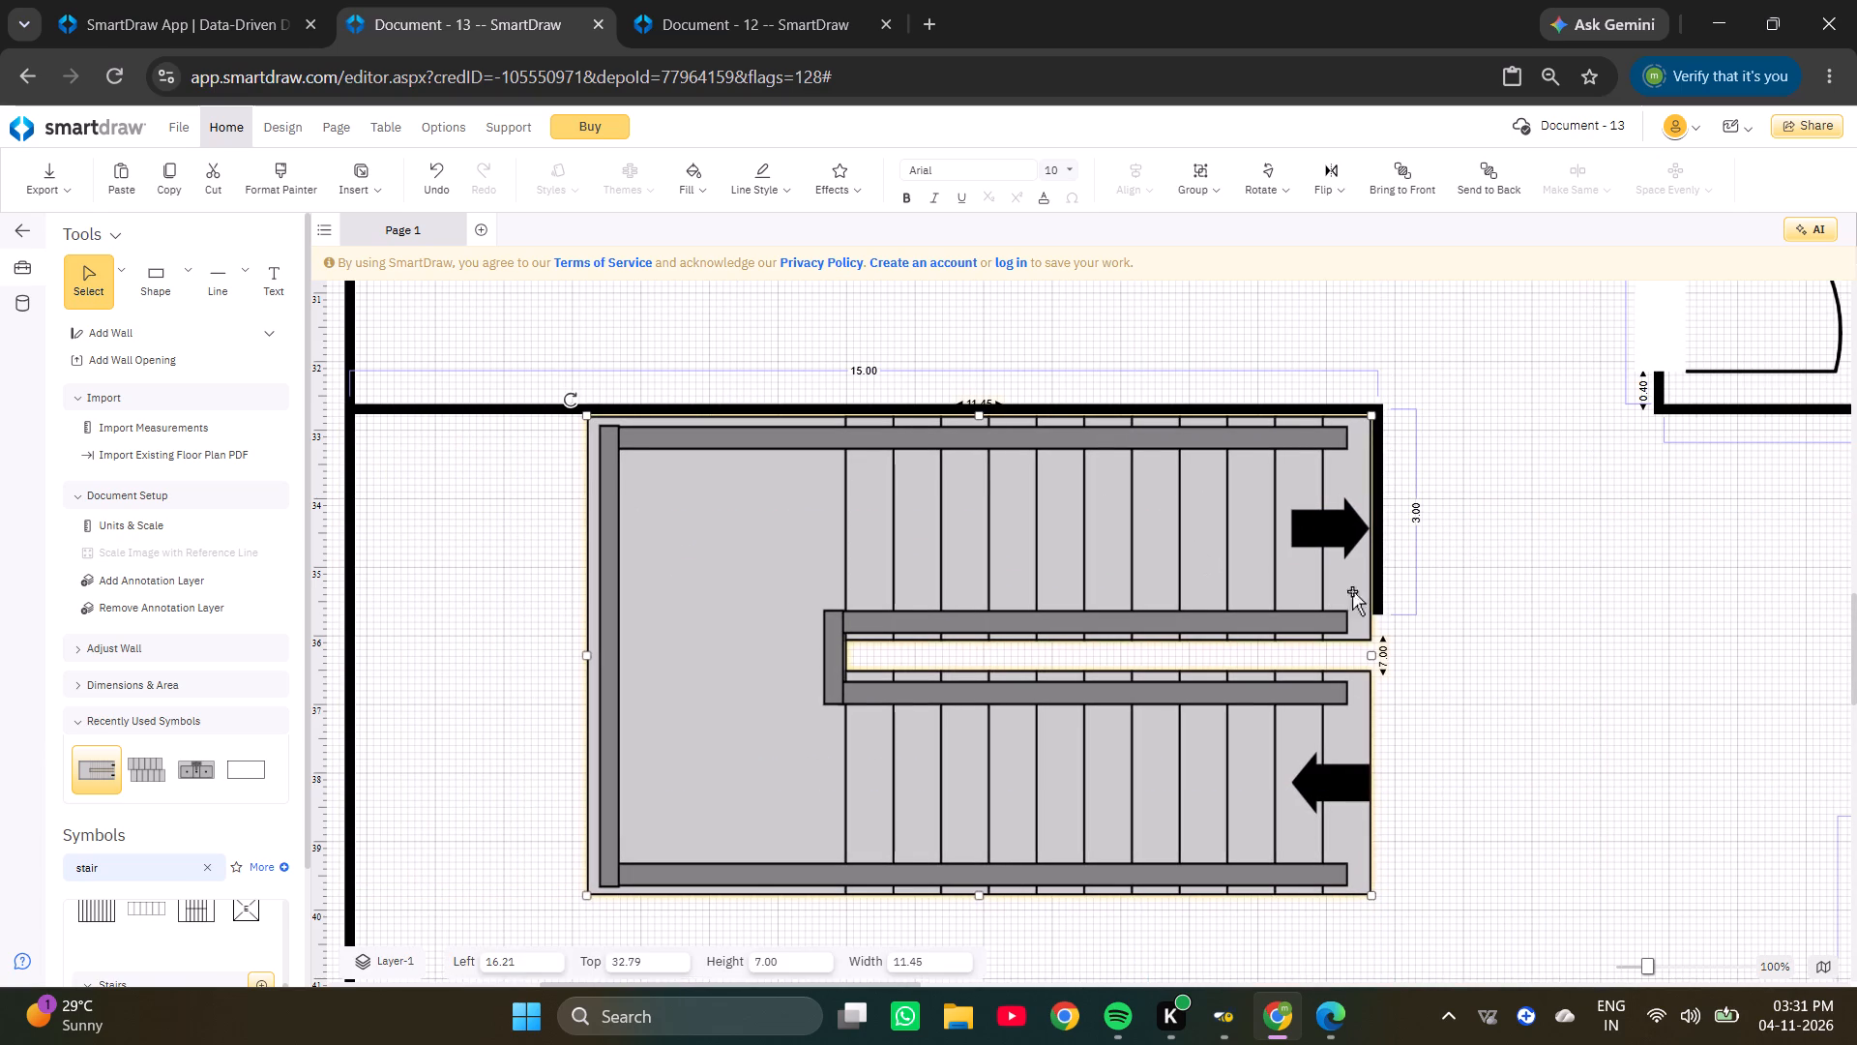
pyautogui.press('Right')
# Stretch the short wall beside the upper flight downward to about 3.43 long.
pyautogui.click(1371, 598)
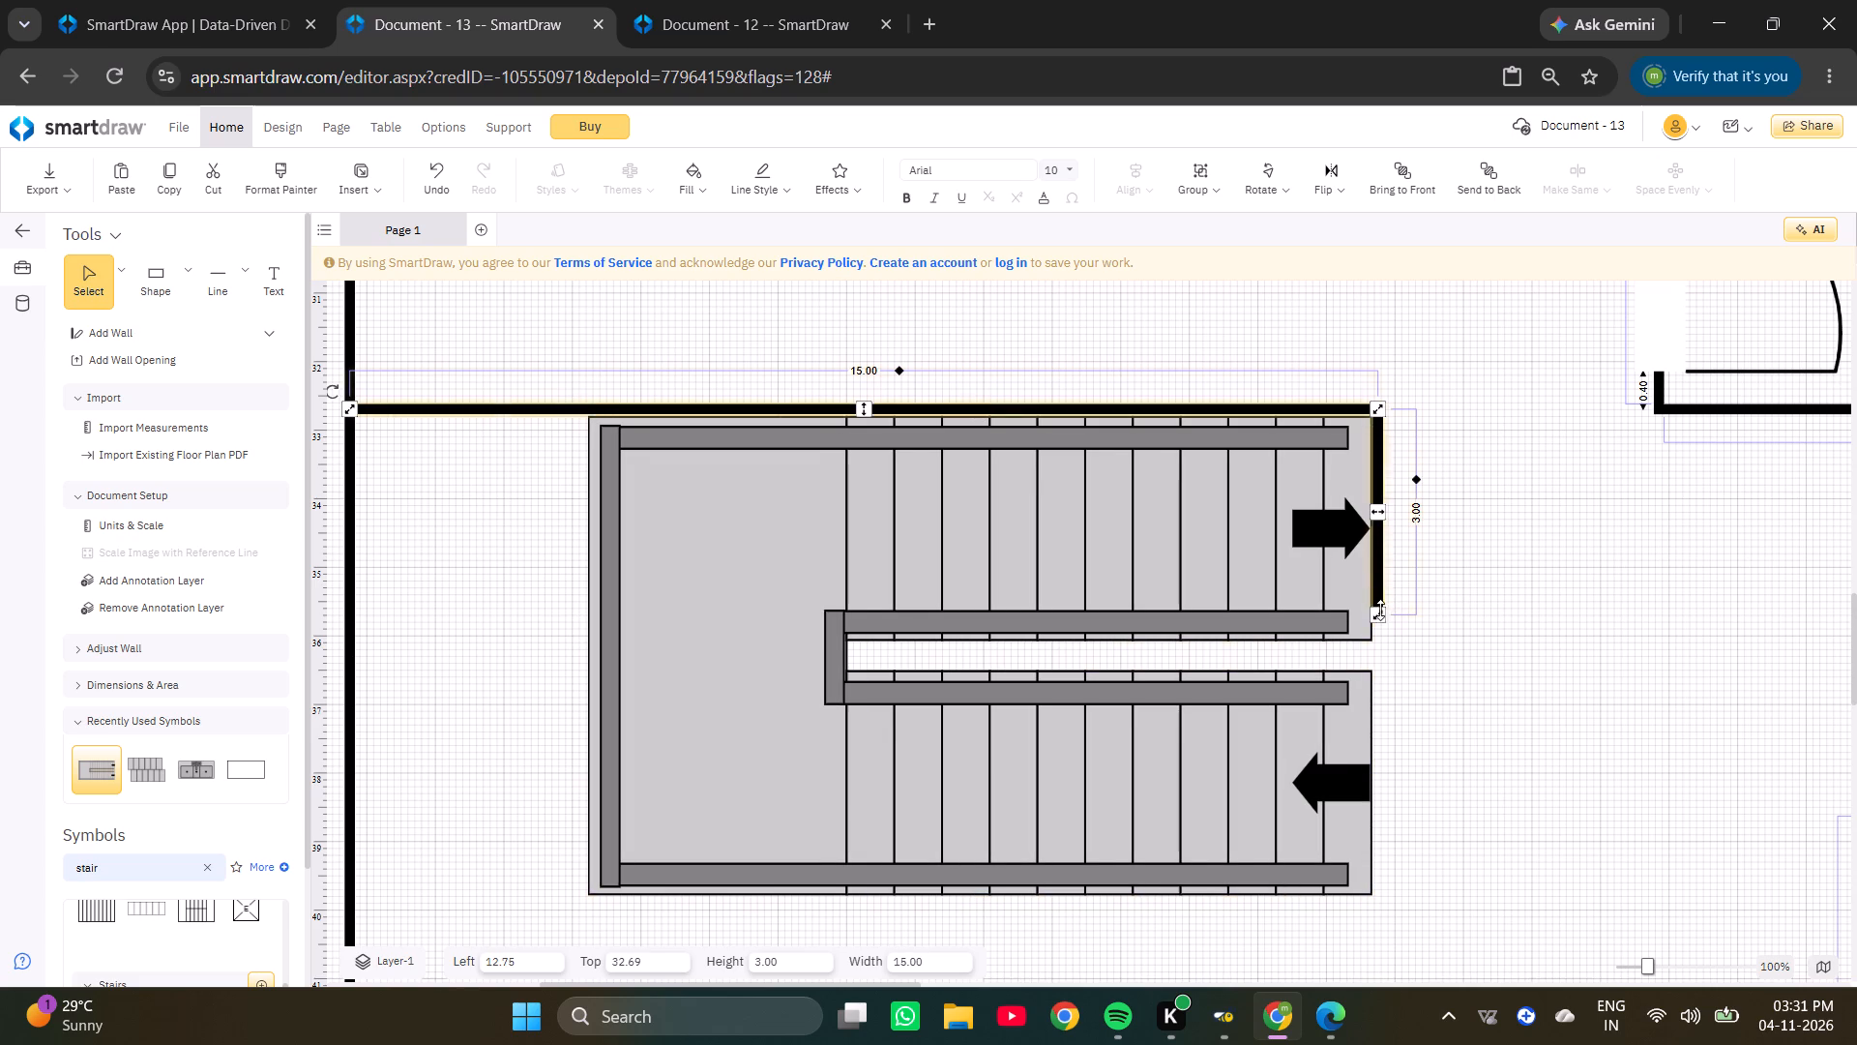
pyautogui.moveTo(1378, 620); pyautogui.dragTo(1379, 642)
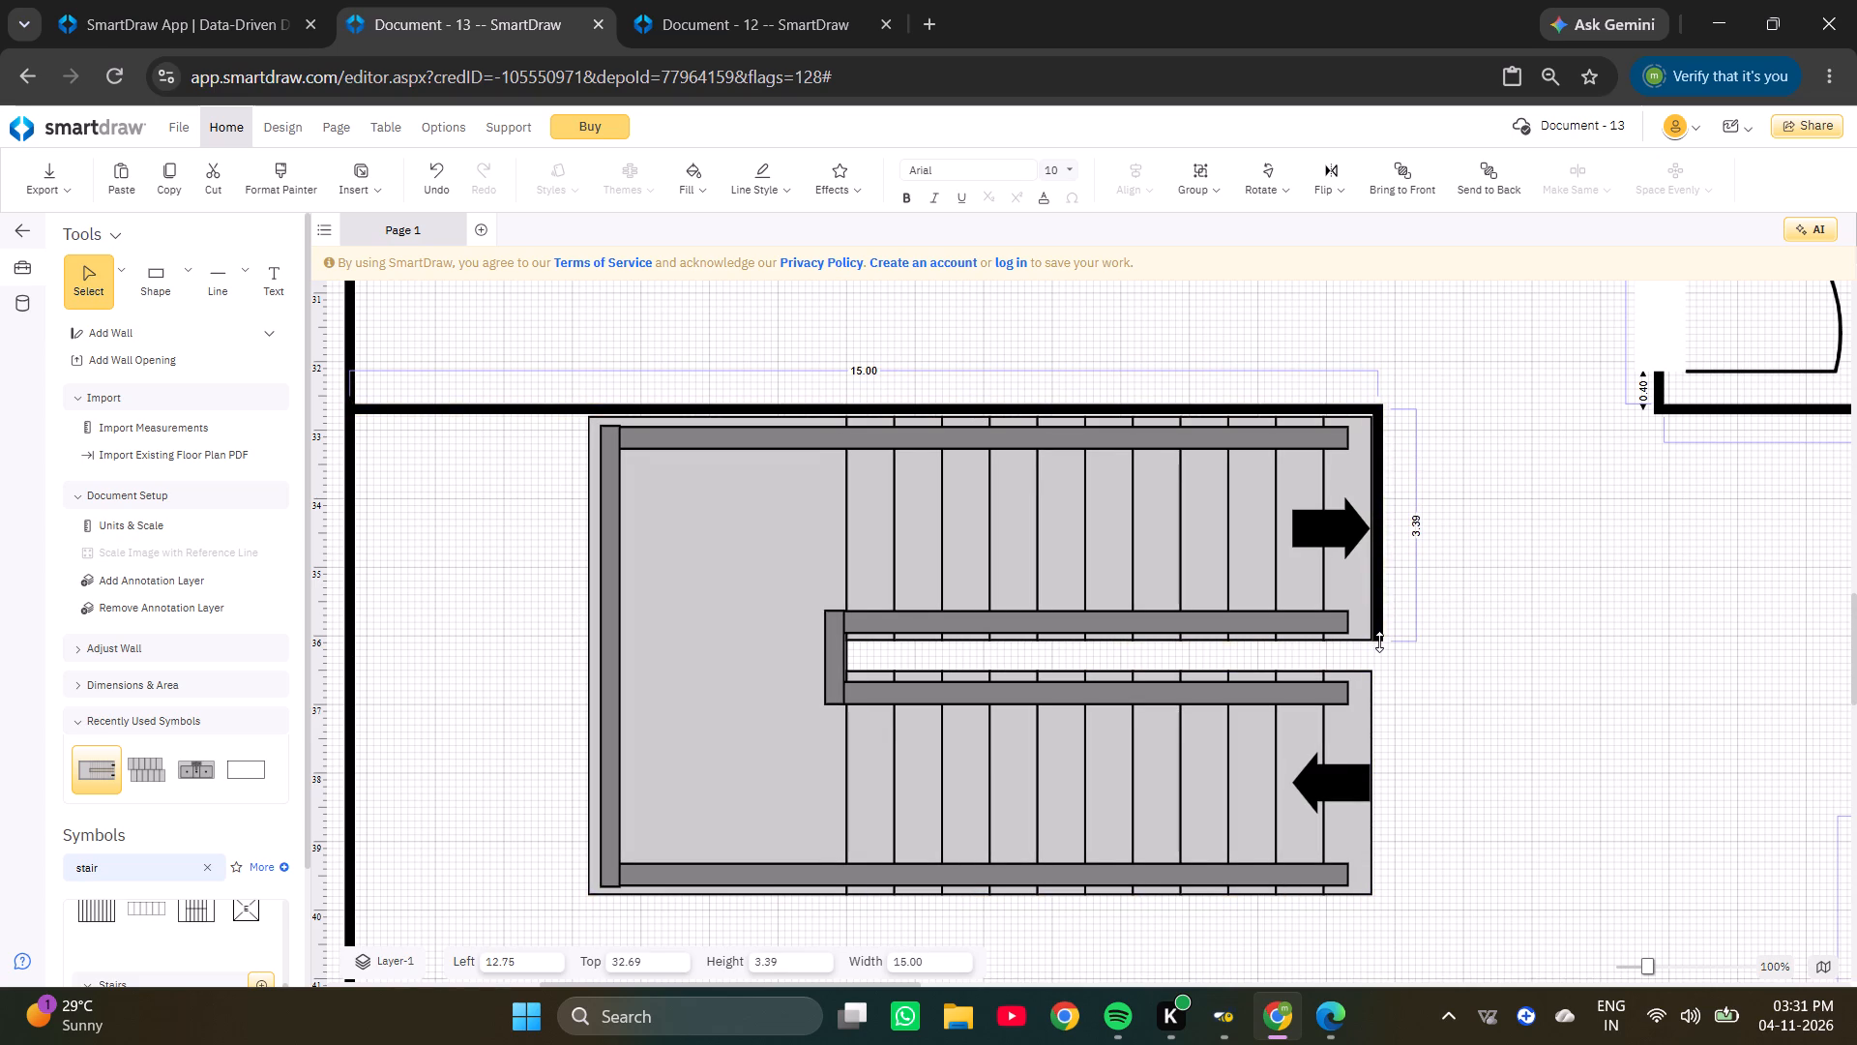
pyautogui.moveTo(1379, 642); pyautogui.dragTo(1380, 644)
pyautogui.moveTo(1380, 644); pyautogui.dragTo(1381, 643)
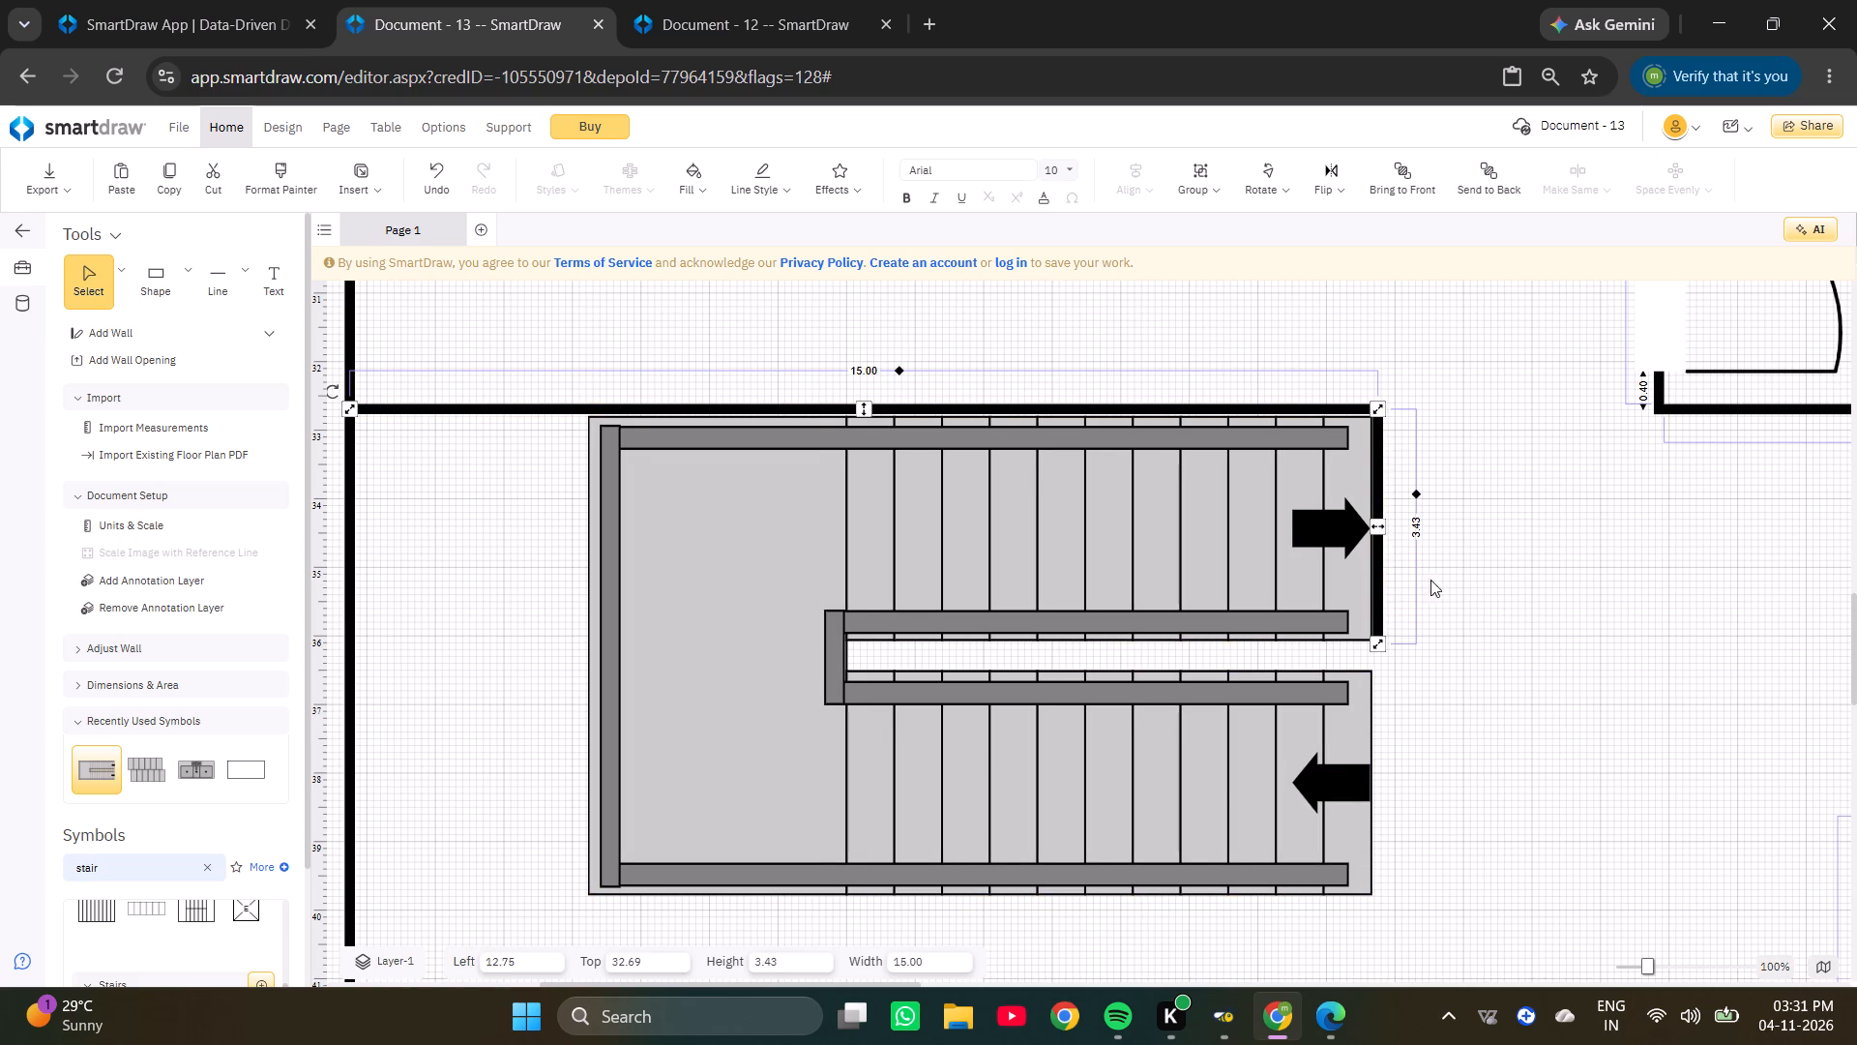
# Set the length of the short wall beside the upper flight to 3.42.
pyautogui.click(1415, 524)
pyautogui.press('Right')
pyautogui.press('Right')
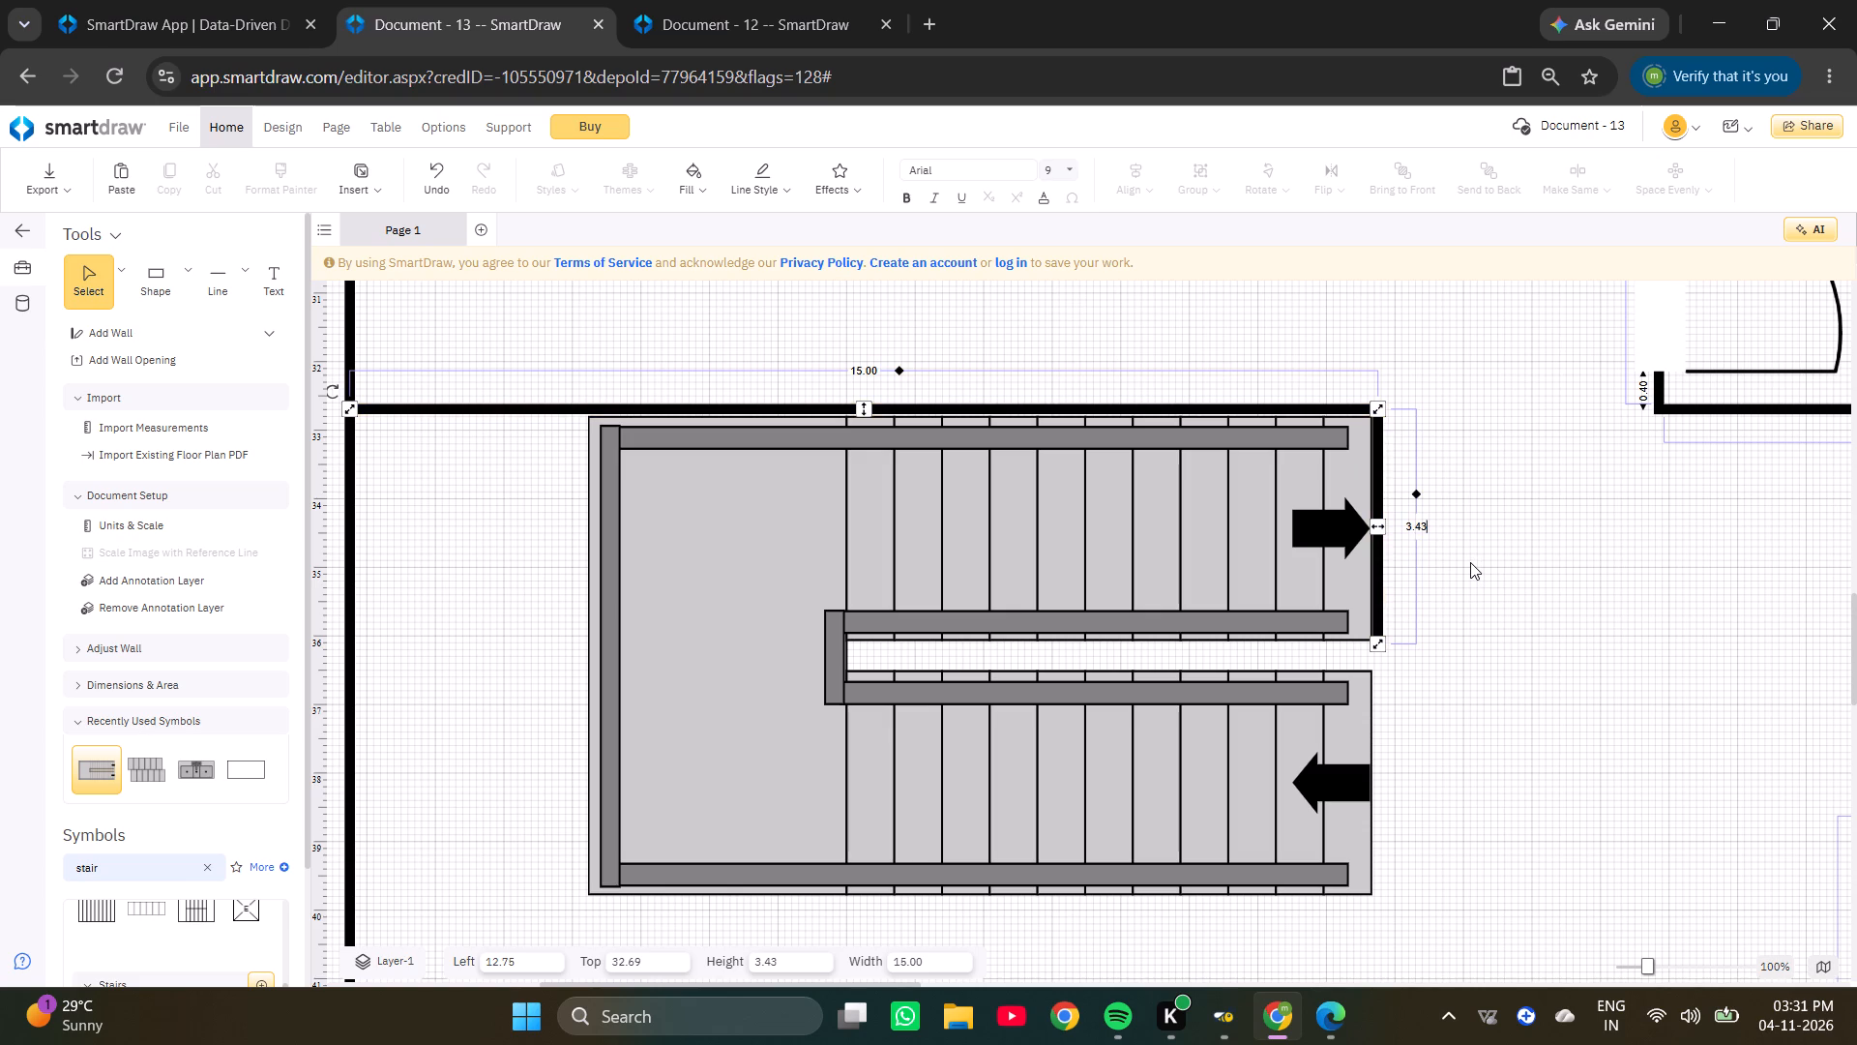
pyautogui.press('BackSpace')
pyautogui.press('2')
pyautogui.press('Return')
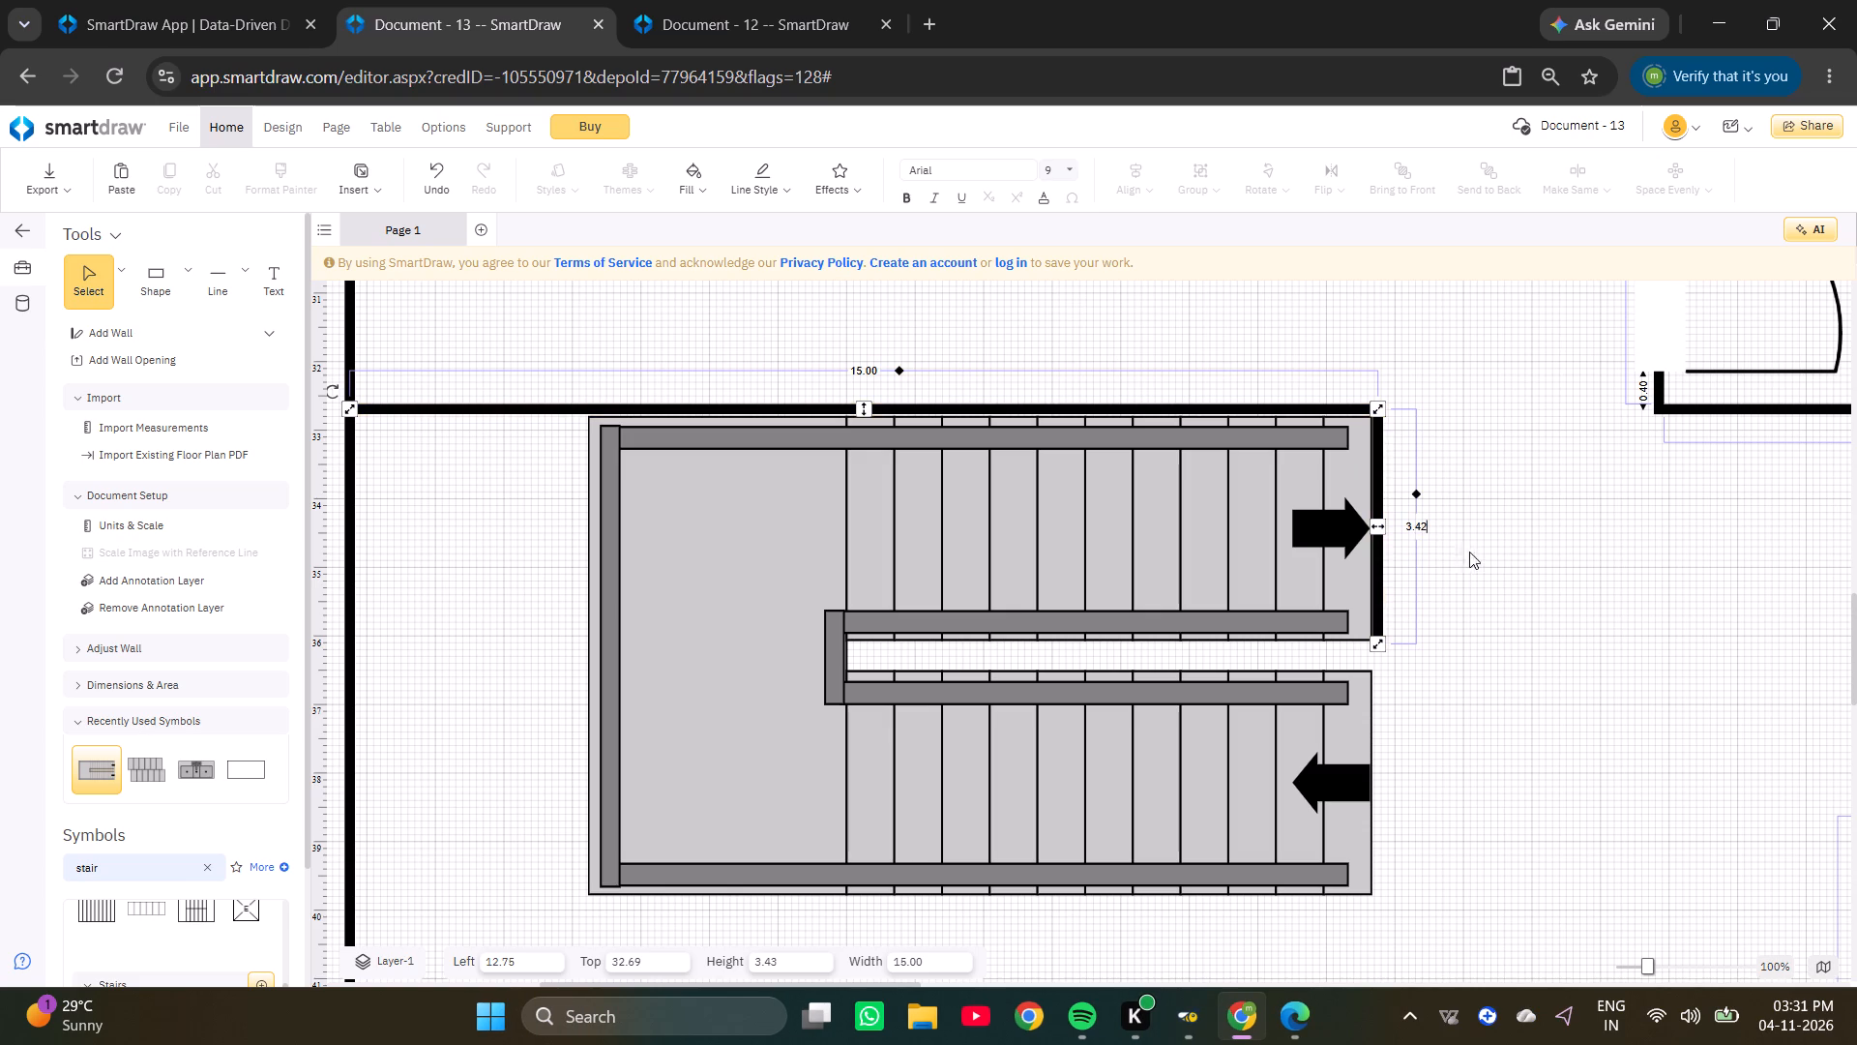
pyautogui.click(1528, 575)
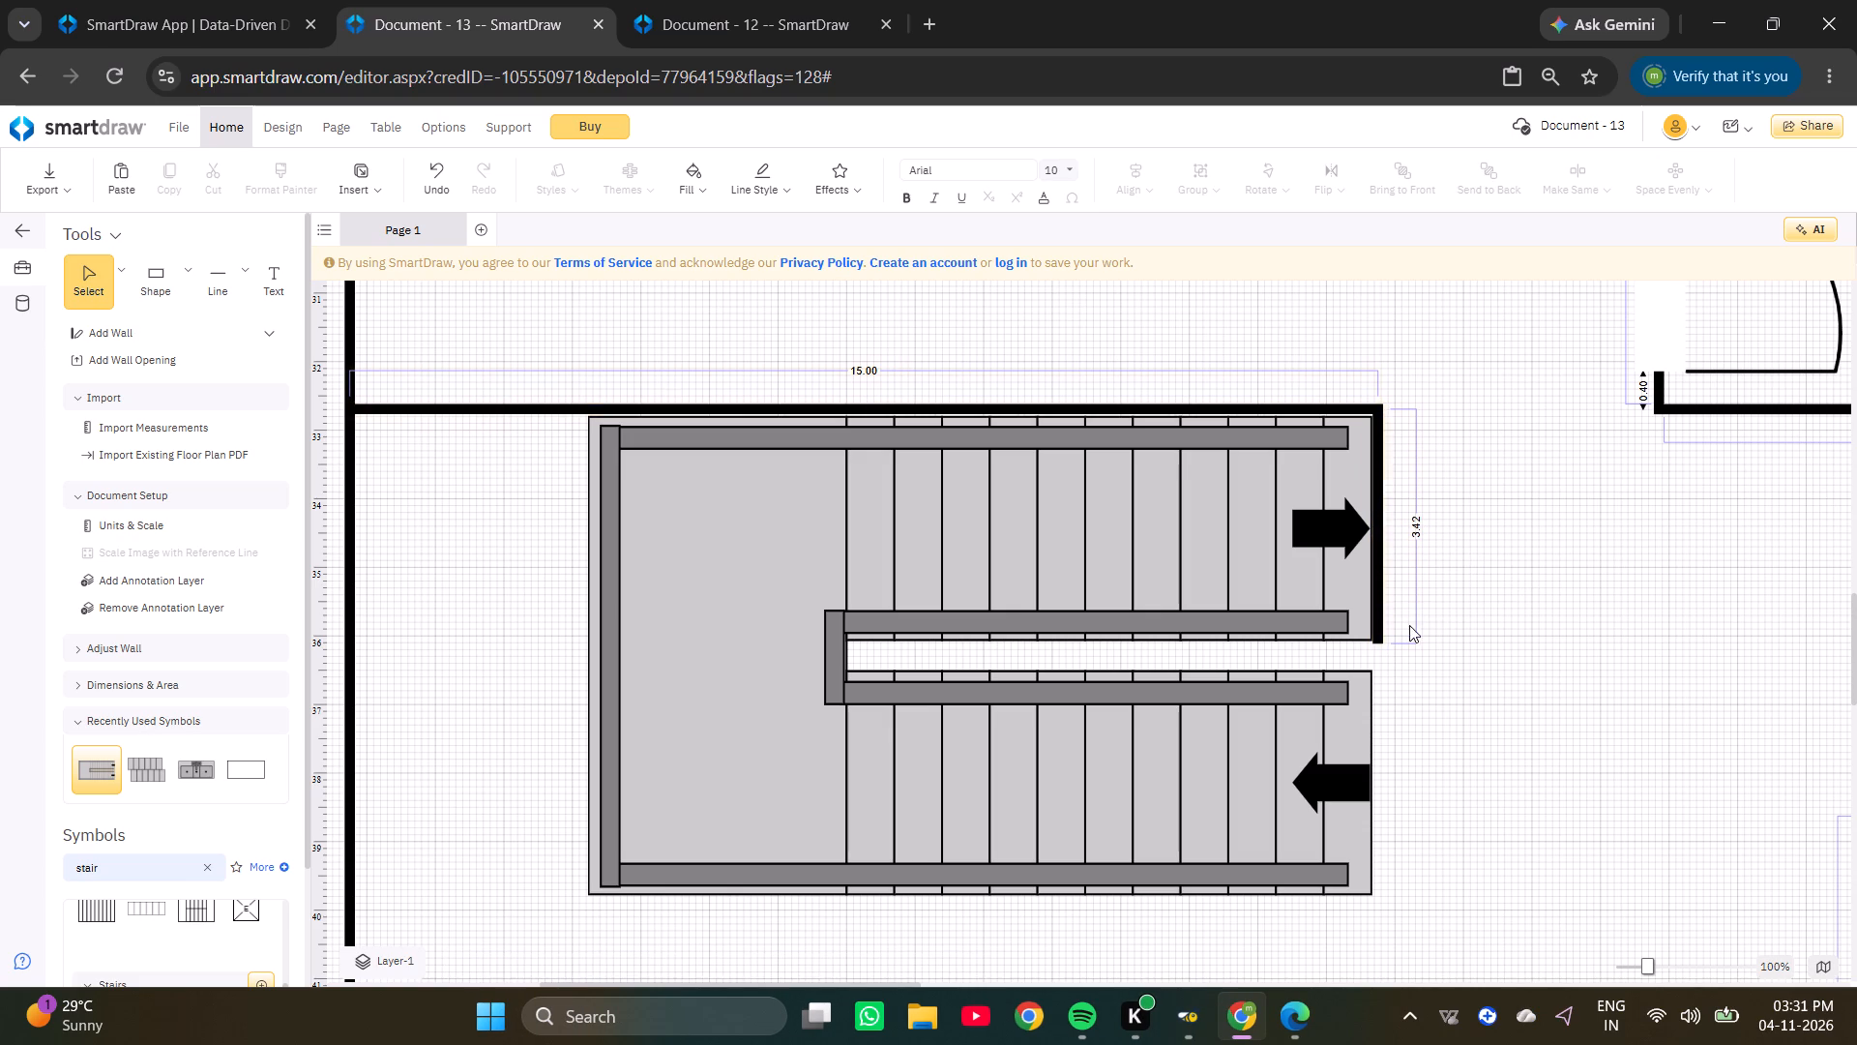
# Adjust the short wall's lower end to align with the upper flight's bottom edge, at a length of about 3.39.
pyautogui.keyDown('ctrl'); pyautogui.scroll(13, 1375, 638); pyautogui.keyUp('ctrl')
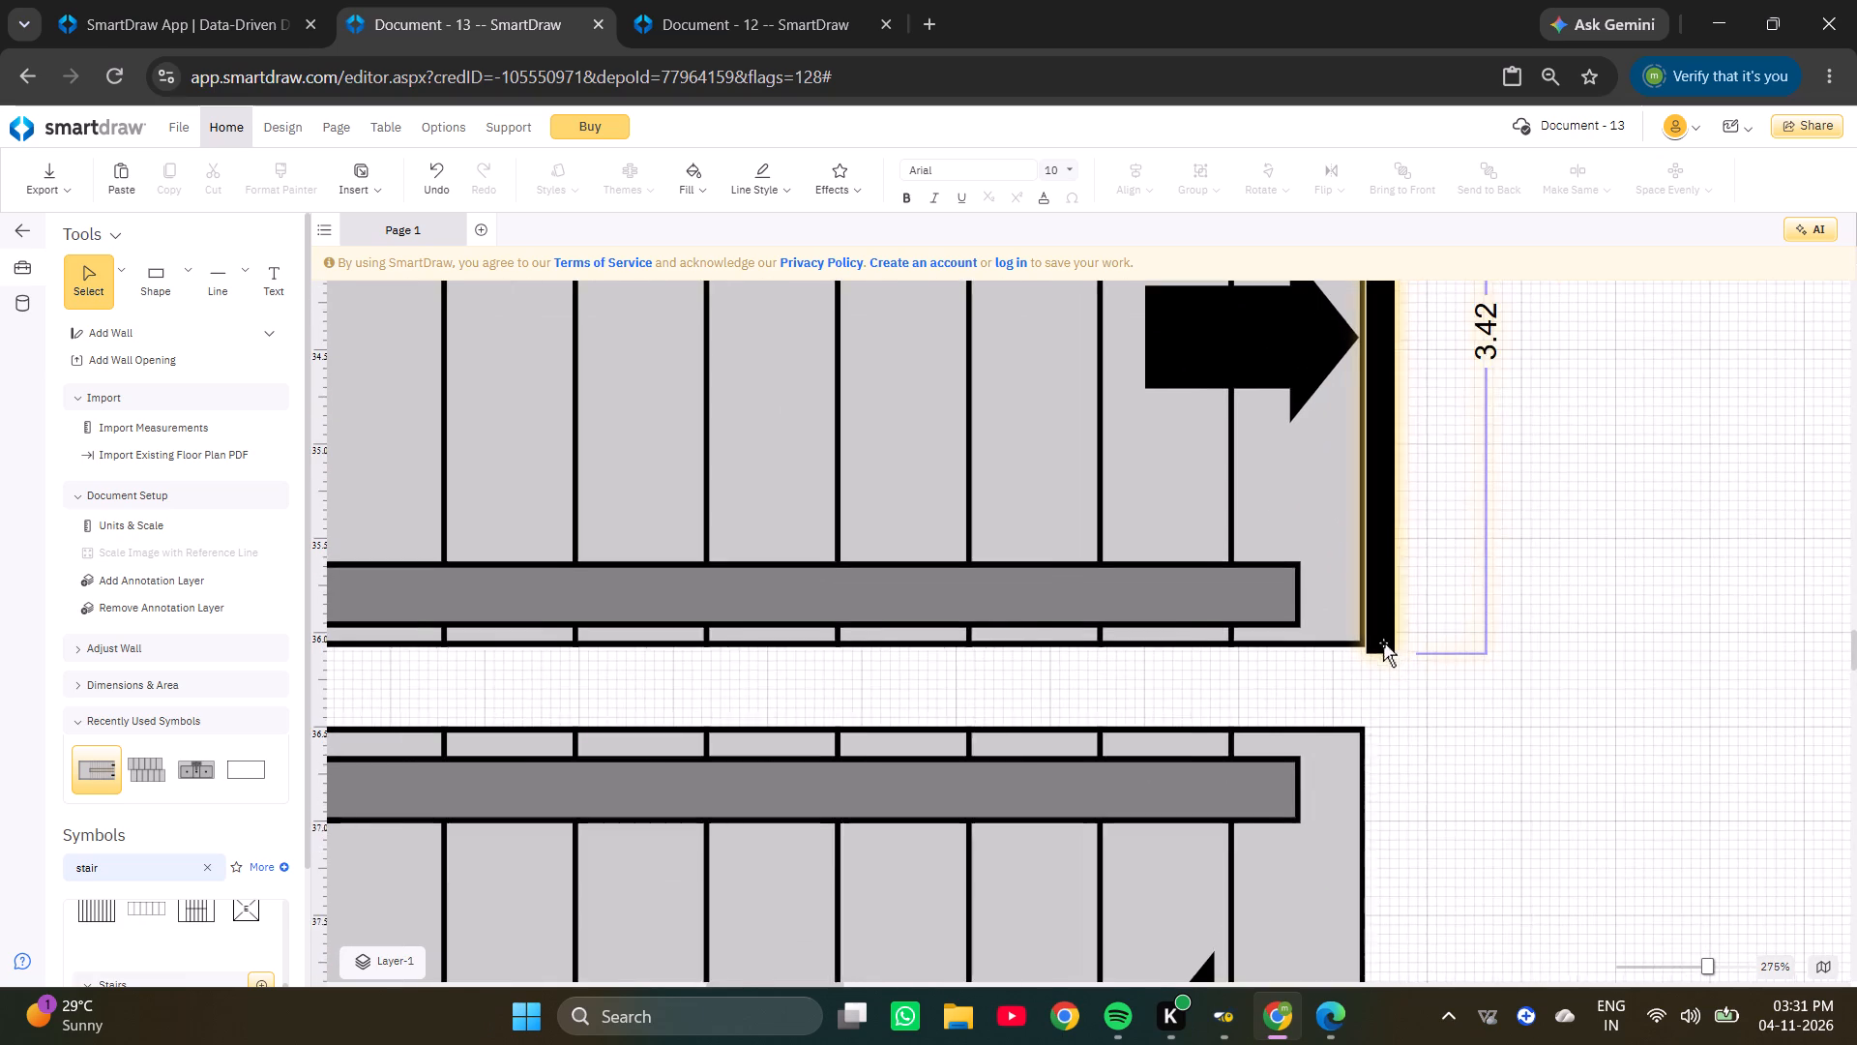
pyautogui.click(1381, 641)
pyautogui.moveTo(1379, 658); pyautogui.dragTo(1378, 650)
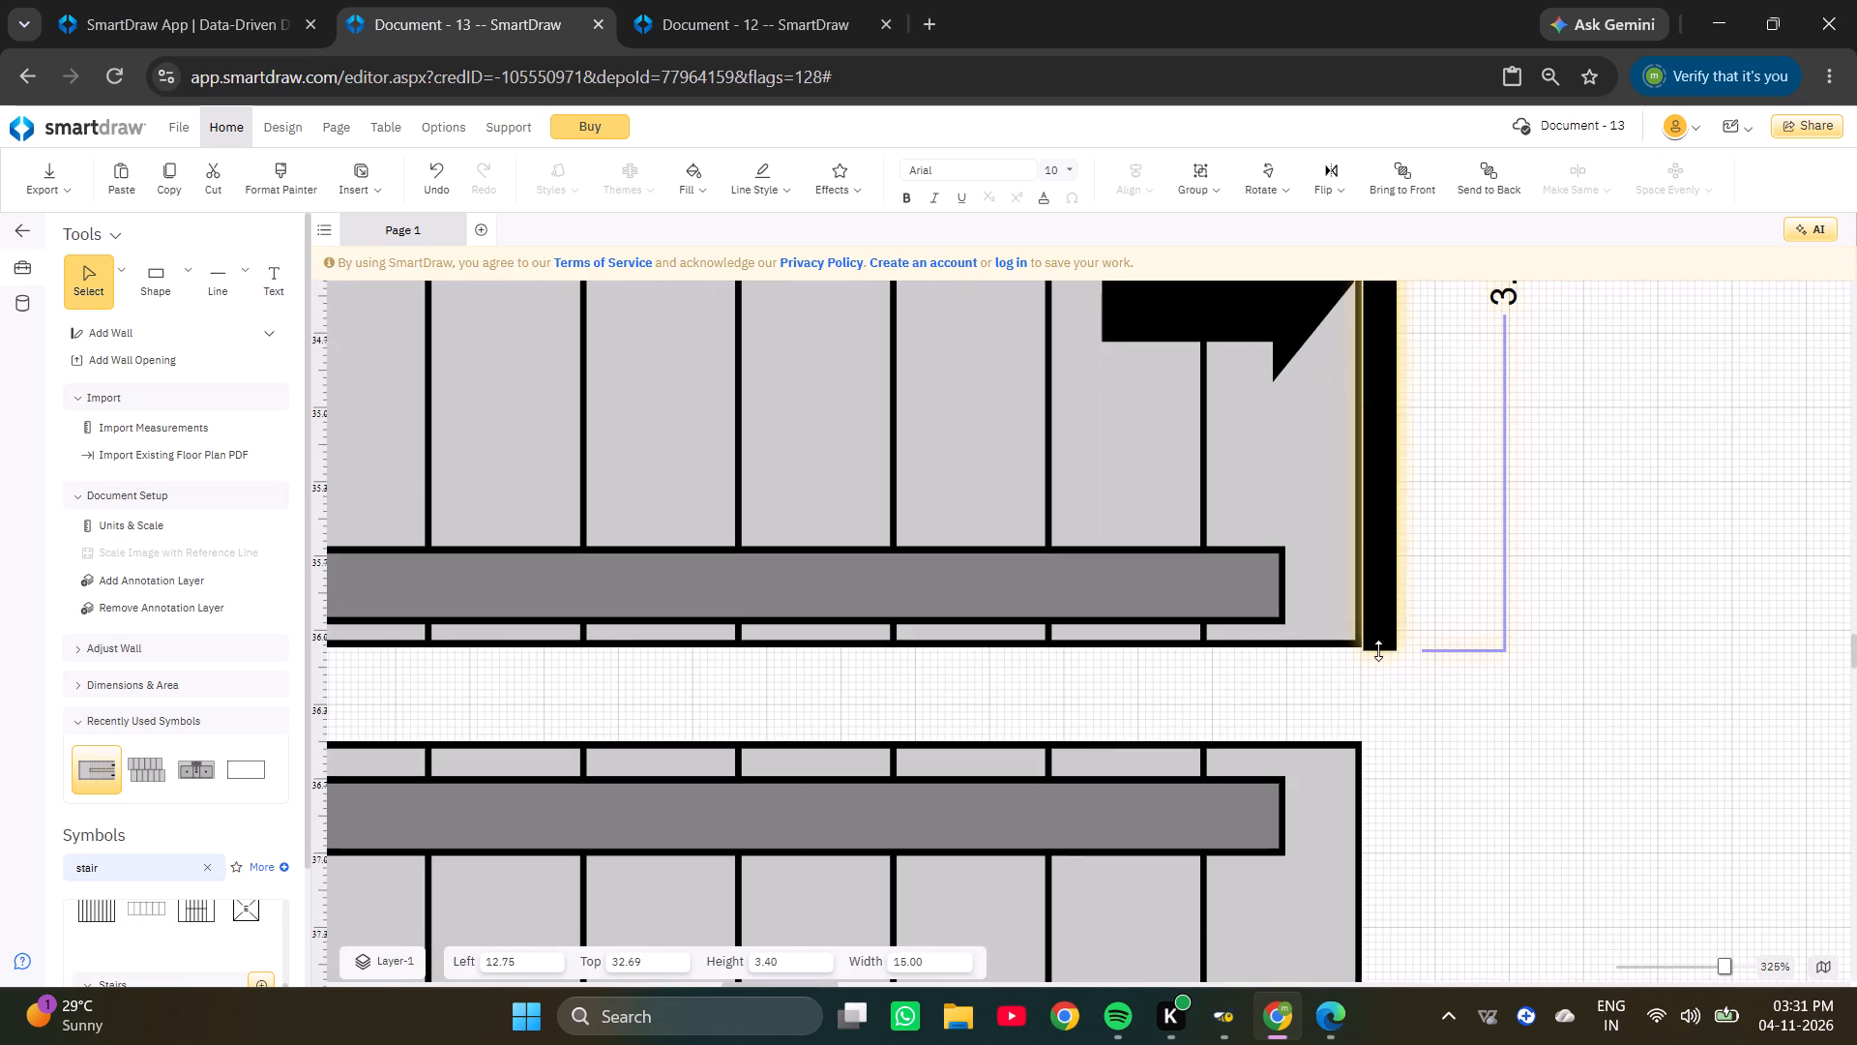
pyautogui.moveTo(1378, 650); pyautogui.dragTo(1378, 647)
pyautogui.keyDown('ctrl'); pyautogui.scroll(-8, 1436, 640); pyautogui.keyUp('ctrl')
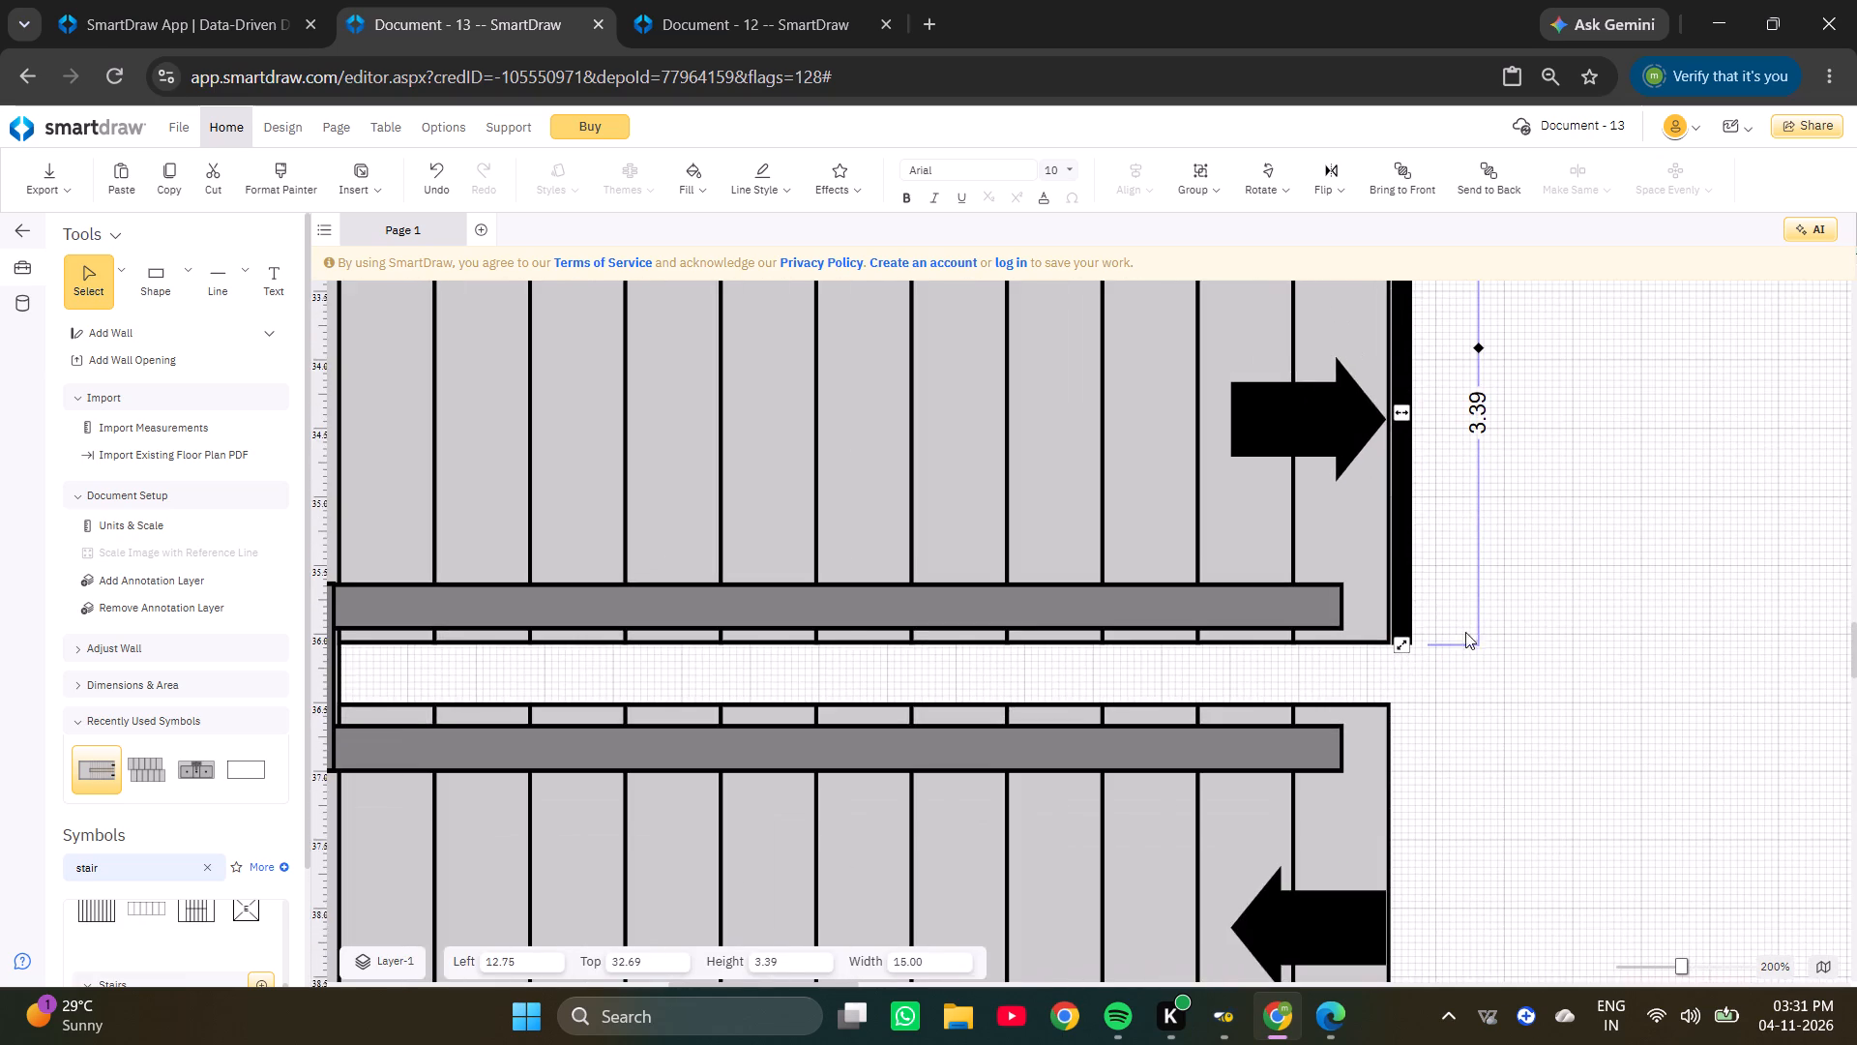
pyautogui.keyDown('ctrl'); pyautogui.scroll(-8, 1492, 621); pyautogui.keyUp('ctrl')
pyautogui.click(1546, 639)
# Move the 7.00 freestanding wall to the stairs' left side, with its upper end joined to the passage wall.
pyautogui.moveTo(1841, 800); pyautogui.dragTo(870, 509)
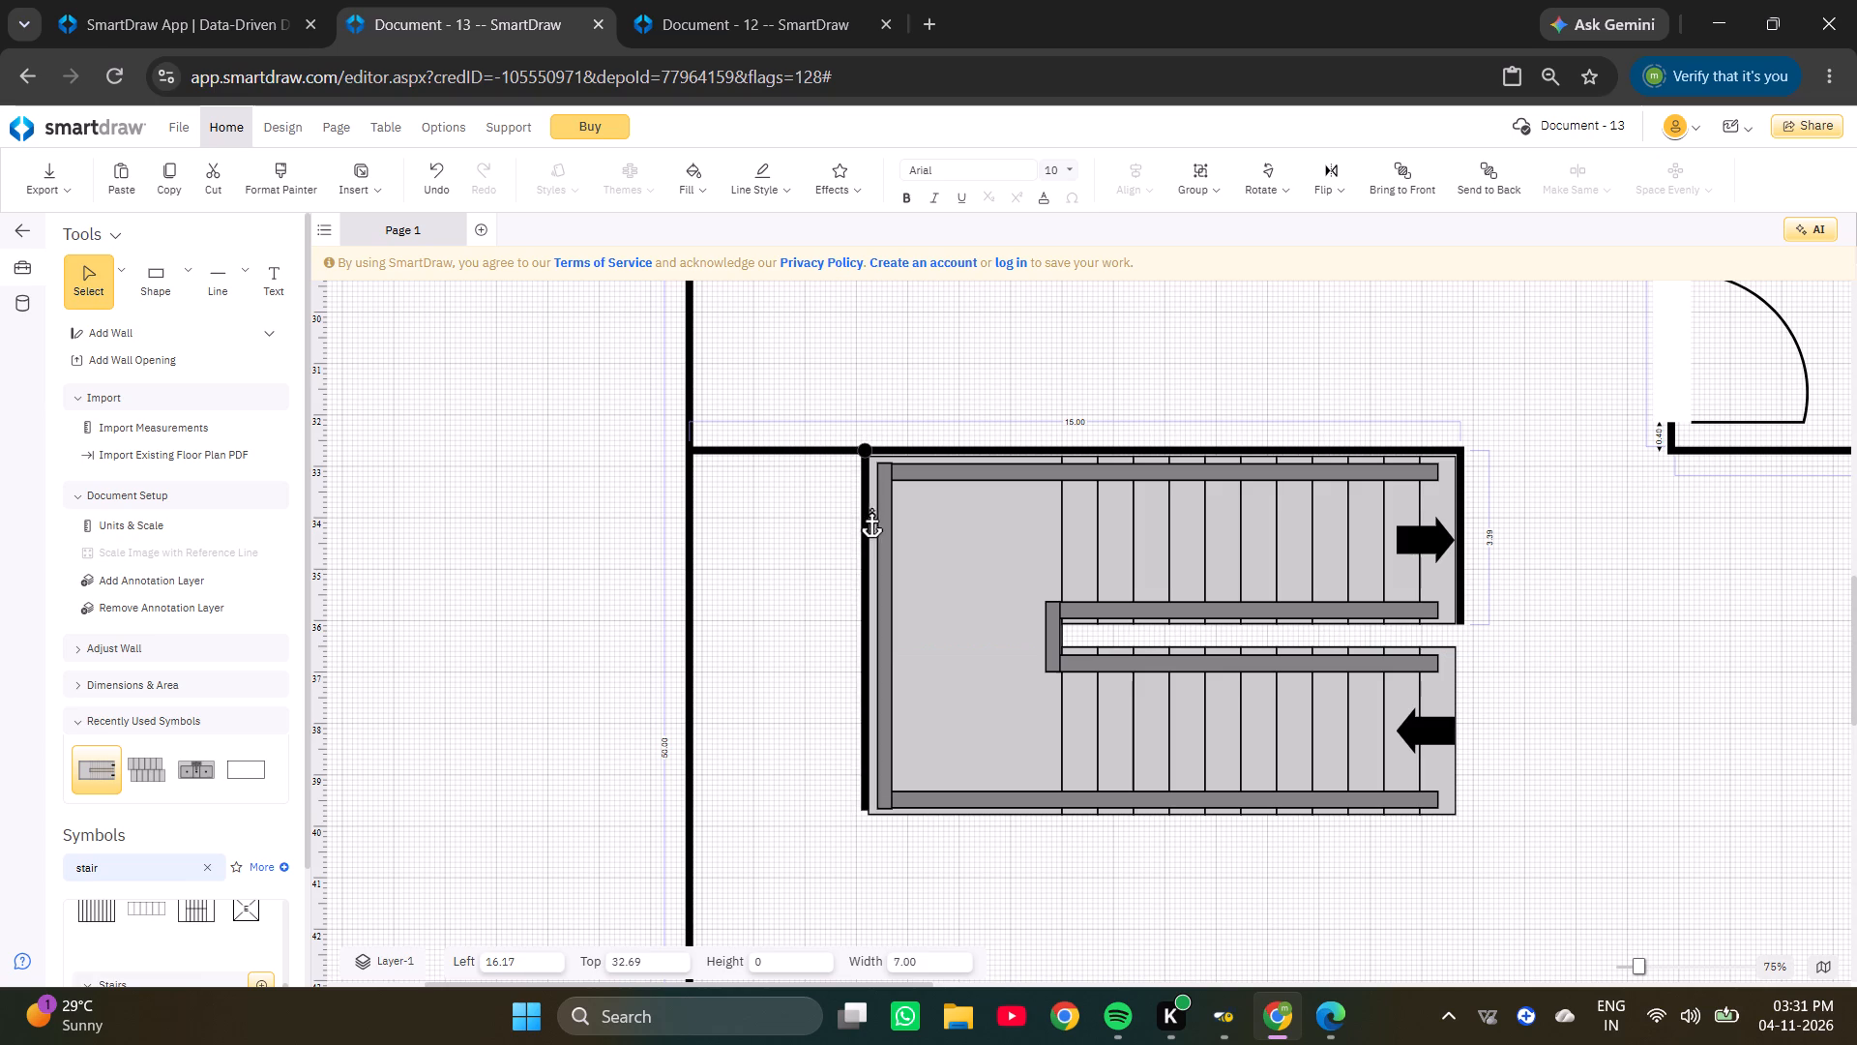
pyautogui.moveTo(870, 509); pyautogui.dragTo(868, 515)
pyautogui.keyDown('ctrl'); pyautogui.scroll(6, 867, 471); pyautogui.keyUp('ctrl')
pyautogui.moveTo(846, 607); pyautogui.dragTo(855, 581)
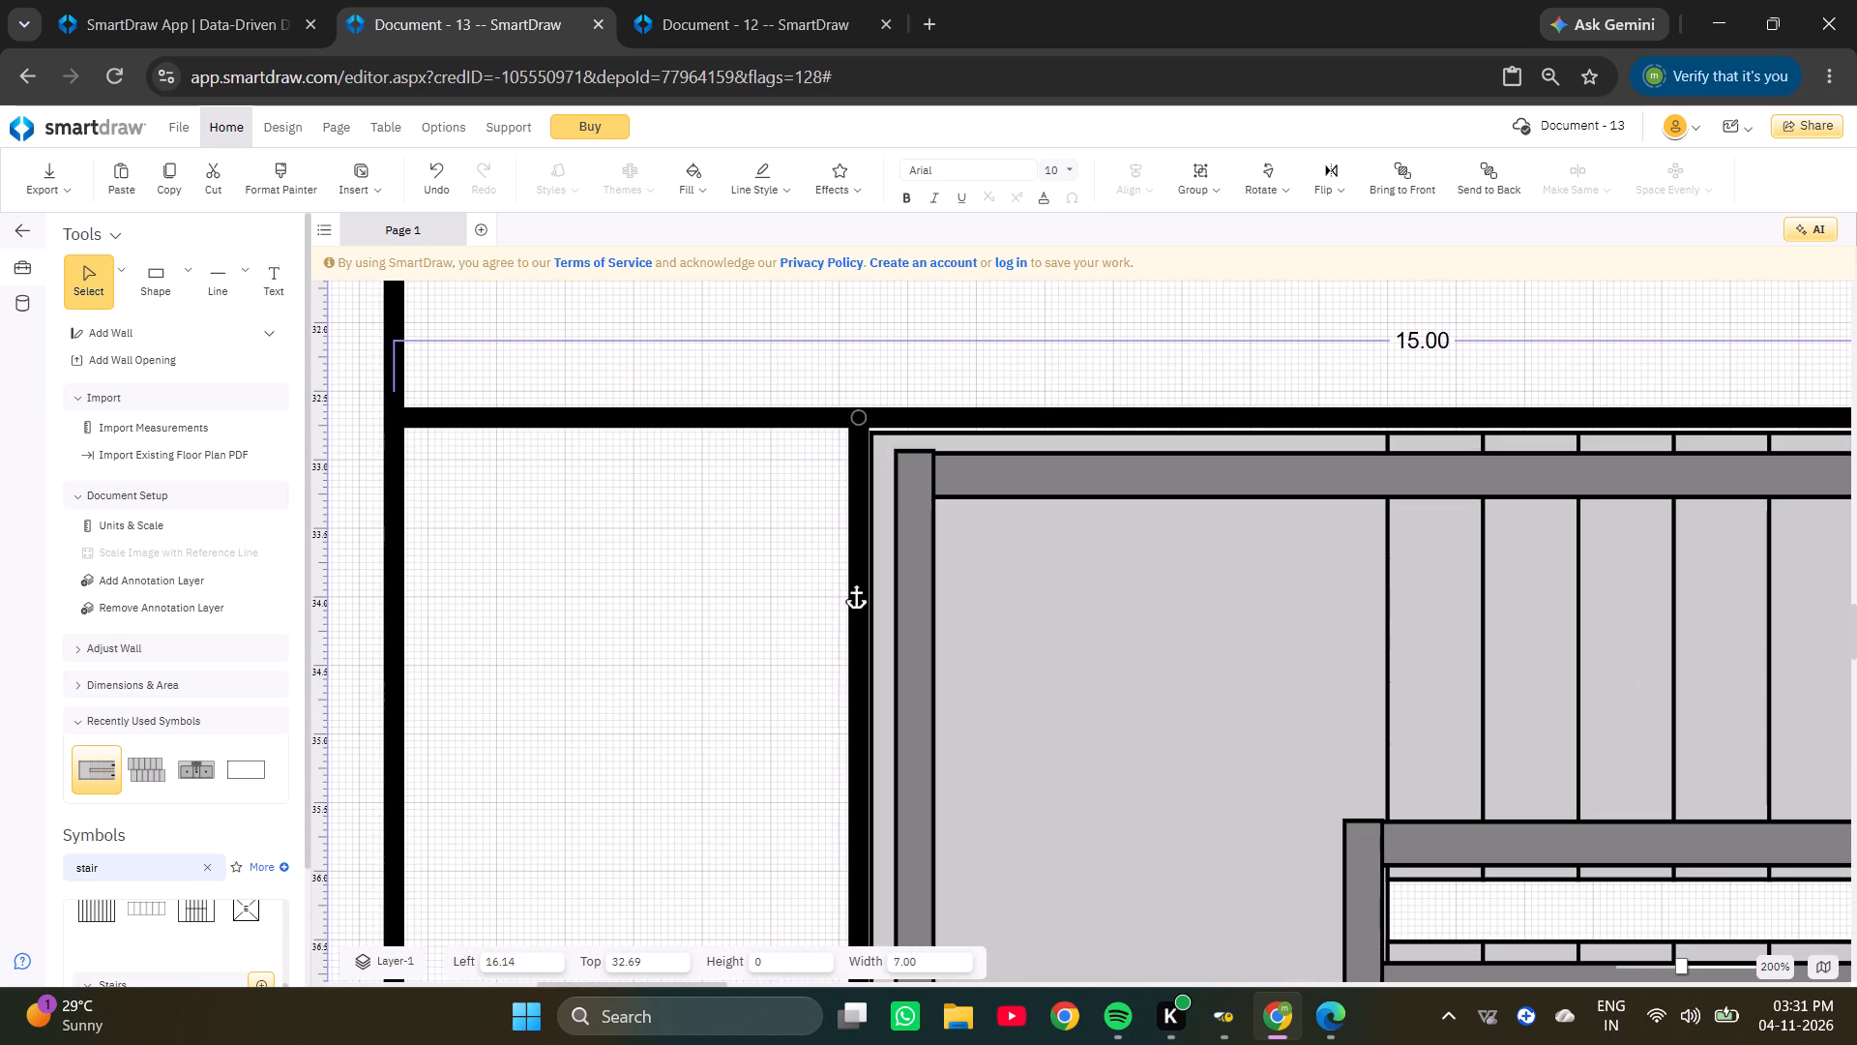
pyautogui.moveTo(855, 581); pyautogui.dragTo(855, 588)
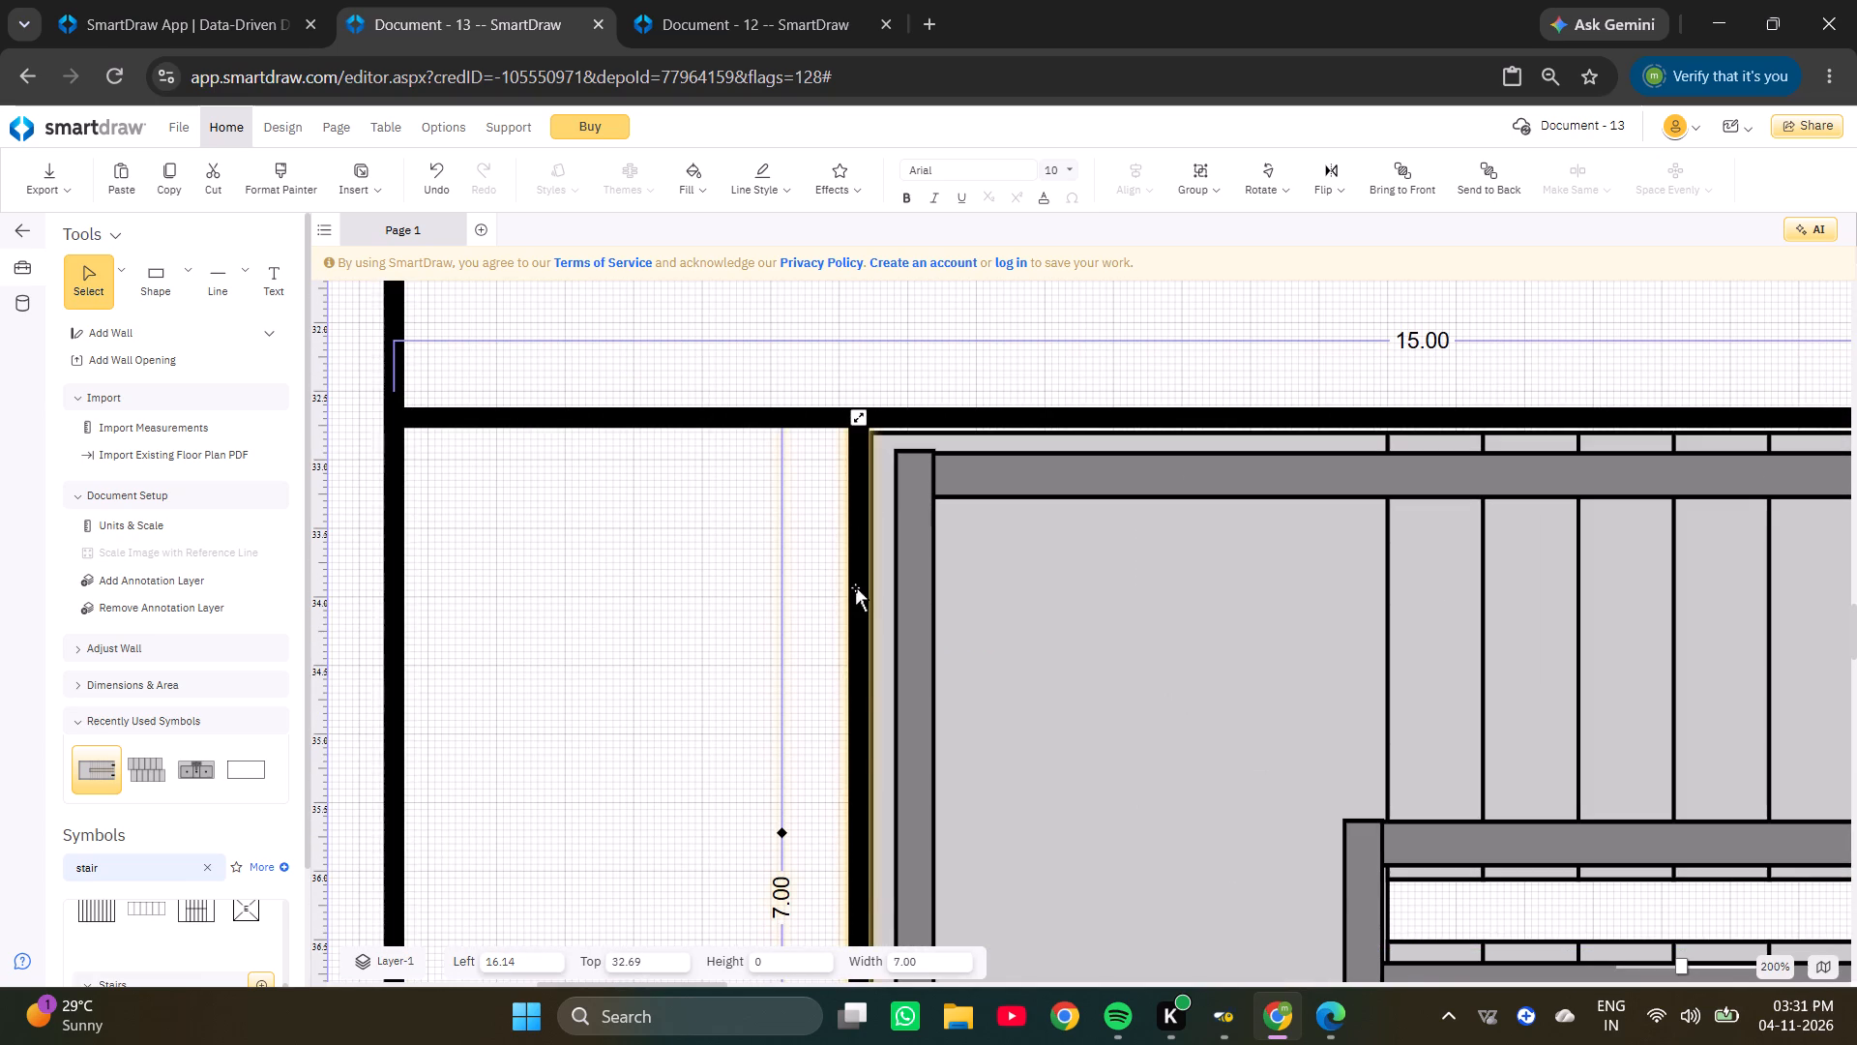
# Nudge the 7.00 wall right against the stairs' left edge, to a left position of about 16.29.
pyautogui.click(855, 587)
pyautogui.press('Right')
pyautogui.press('Right')
pyautogui.press('Right')
pyautogui.press('Right')
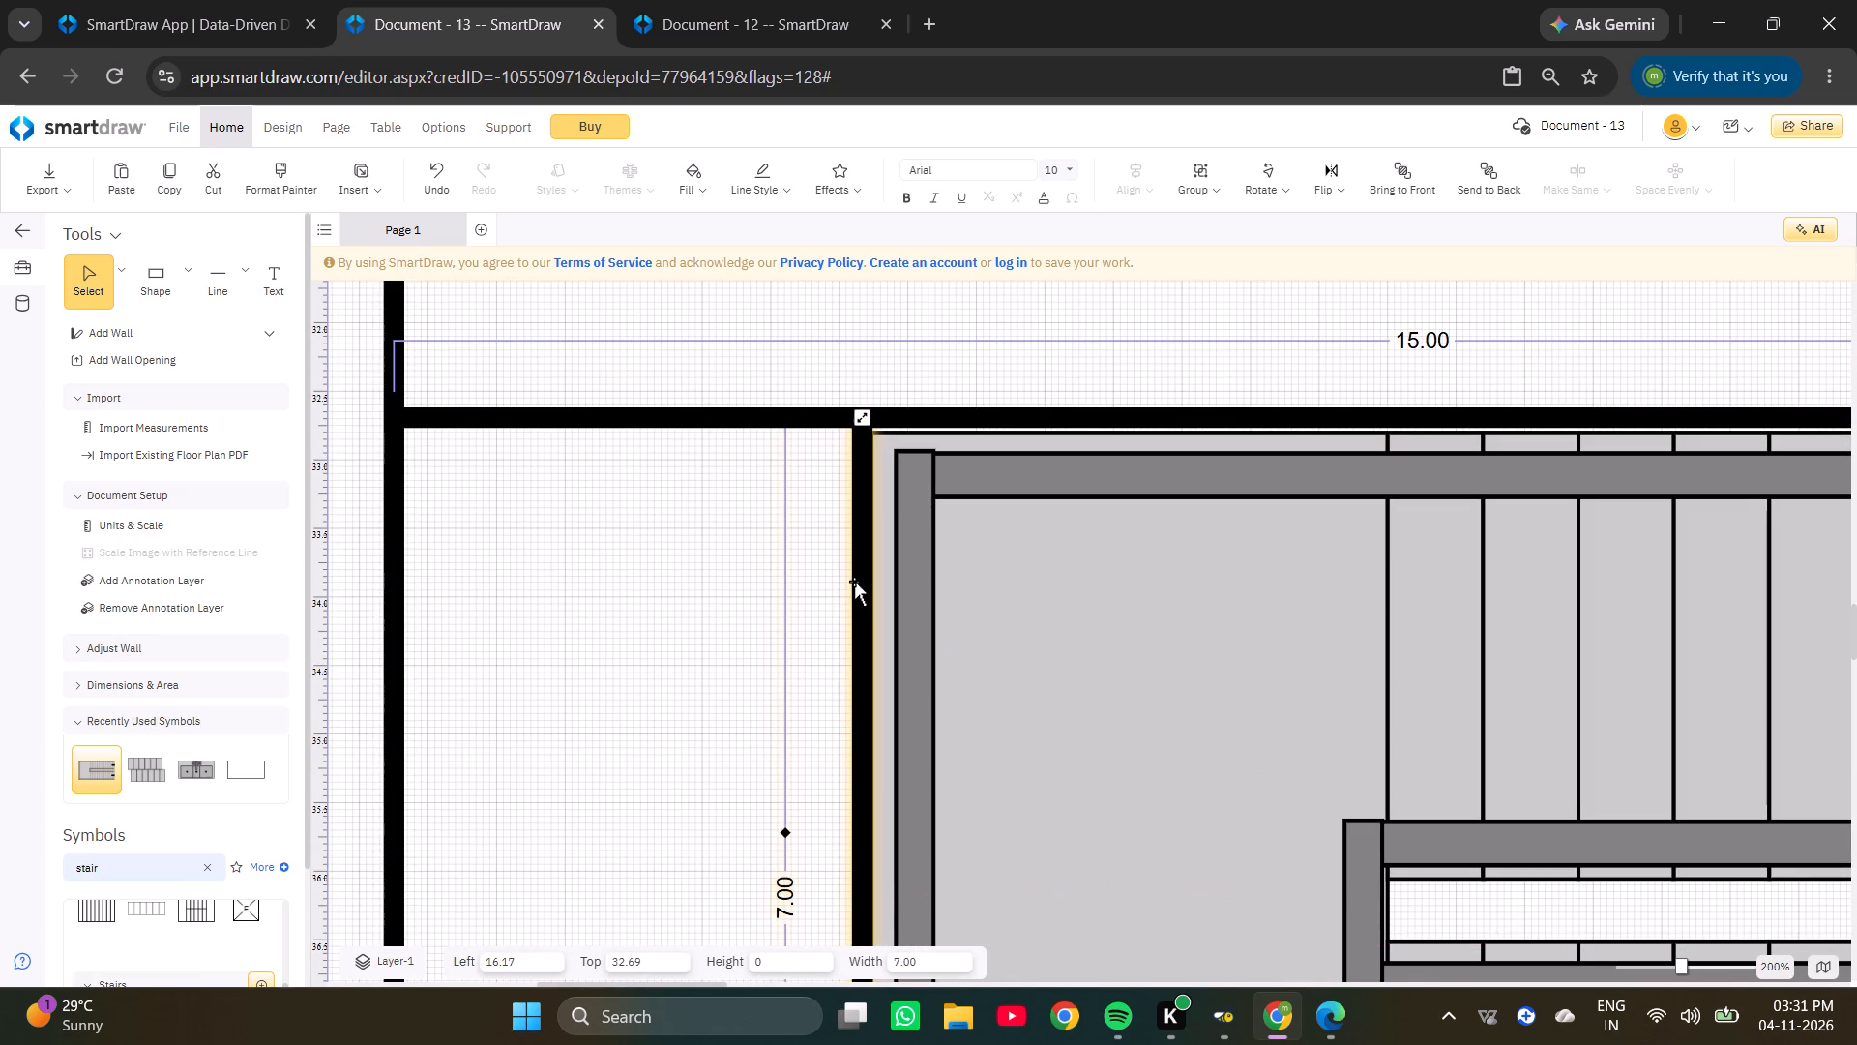
pyautogui.press('Right')
pyautogui.press('Right')
pyautogui.press('Right')
pyautogui.press('Right')
pyautogui.press('Right')
pyautogui.press('Right')
pyautogui.press('Right')
pyautogui.press('Right')
pyautogui.press('Right')
pyautogui.press('Right')
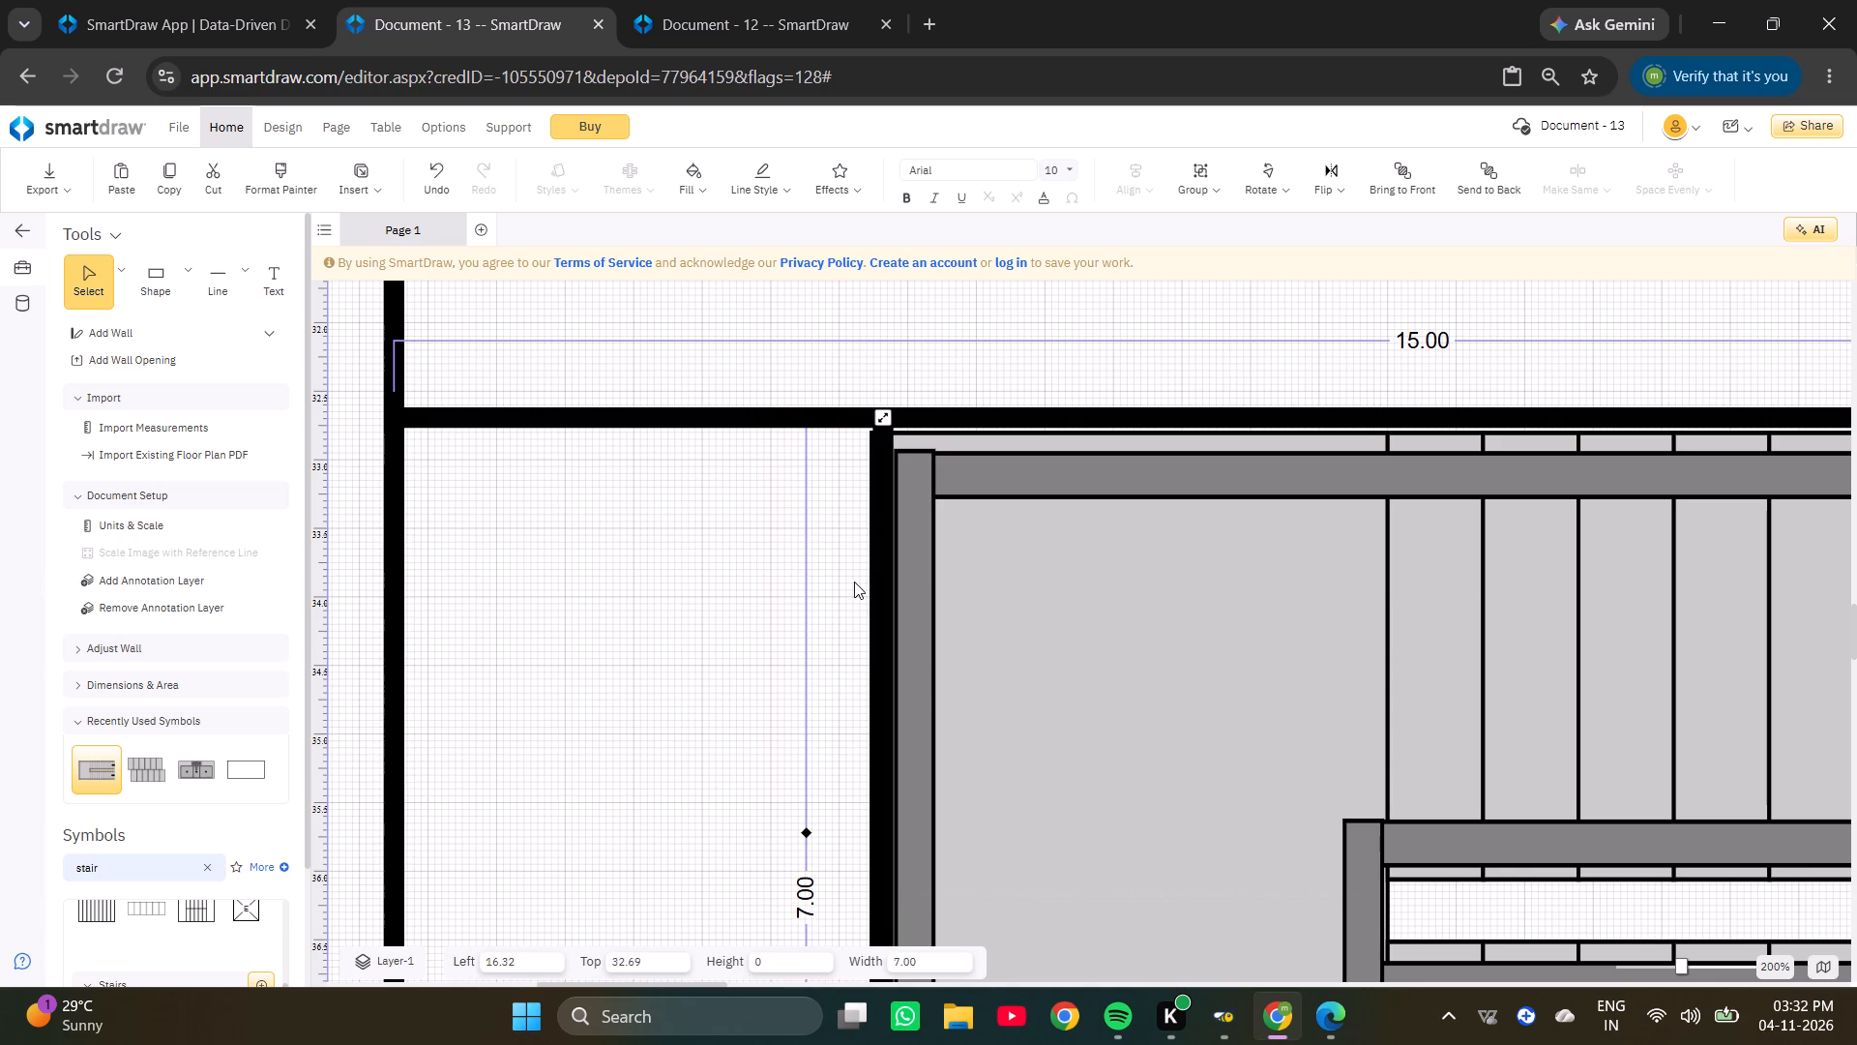
pyautogui.press('Left')
pyautogui.press('Left')
pyautogui.click(763, 580)
# Nudge the stairs up against the passage wall, to a top position of about 32.65.
pyautogui.click(1075, 577)
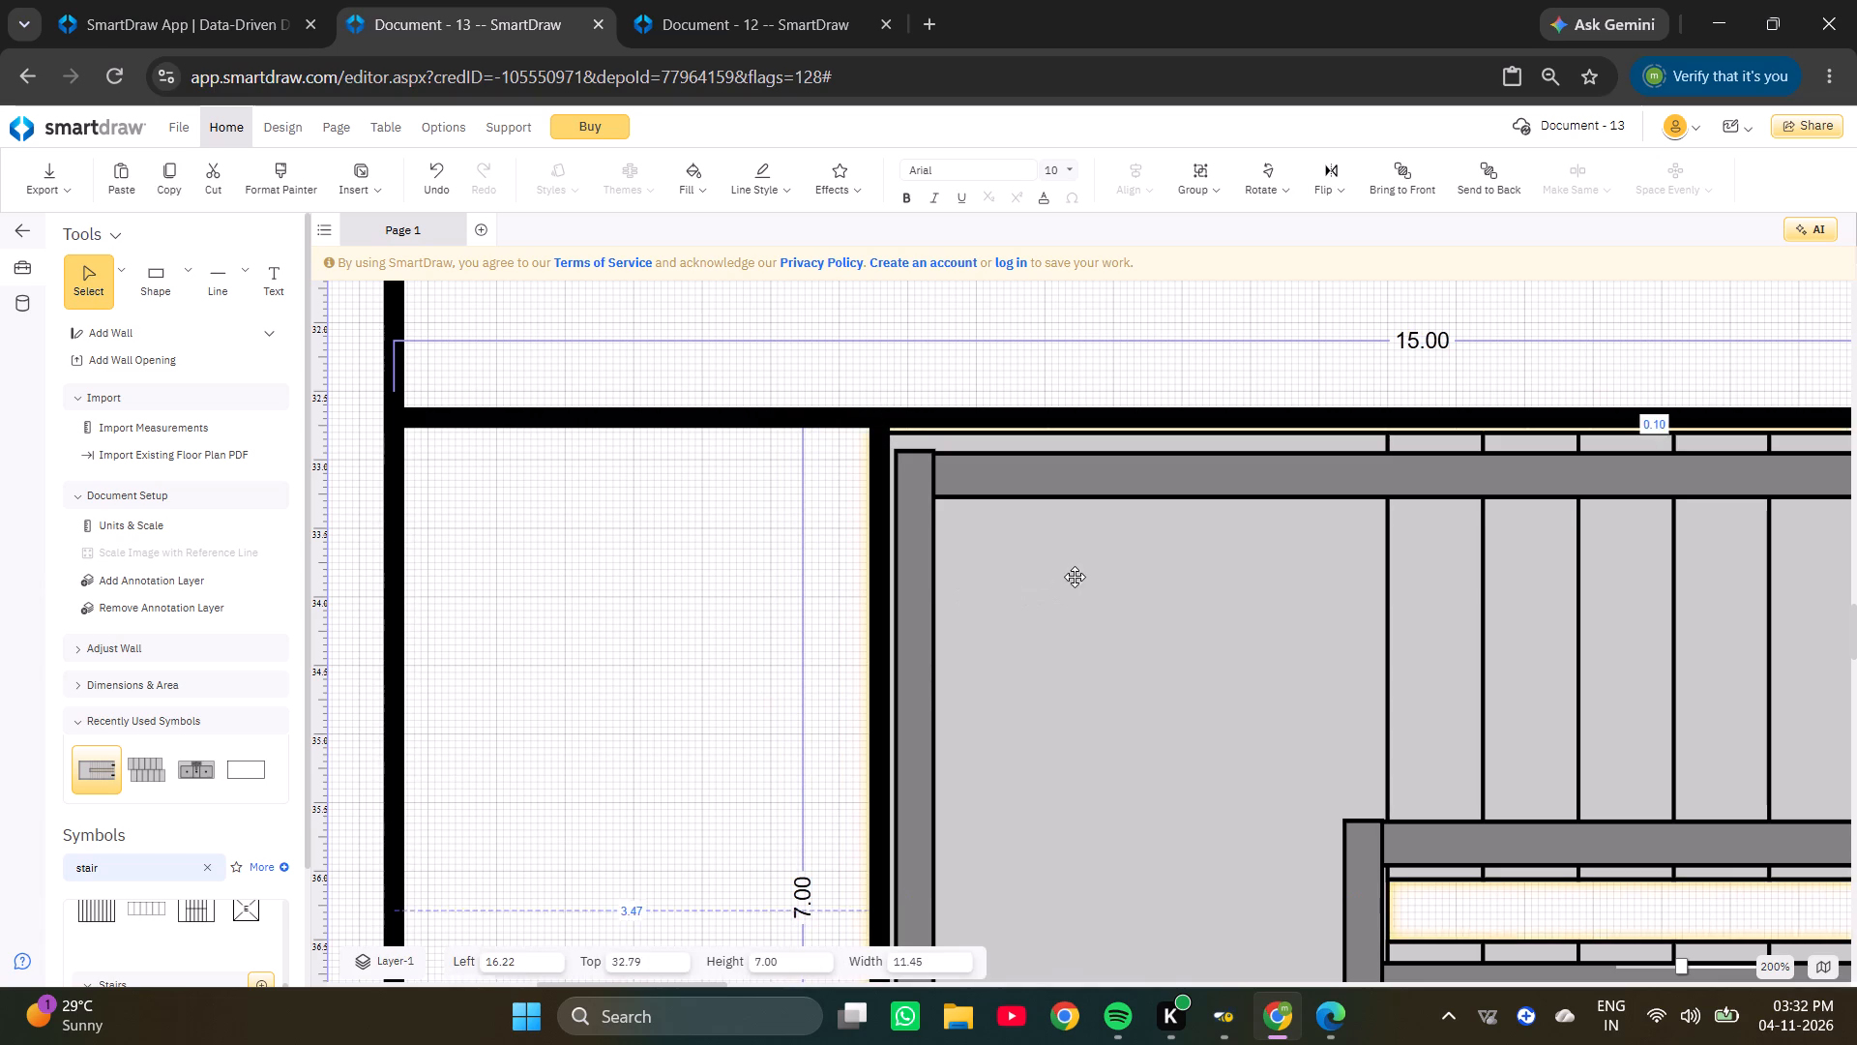
pyautogui.press('Up')
pyautogui.press('Up')
pyautogui.press('Up')
pyautogui.press('Up')
pyautogui.press('Up')
pyautogui.press('Up')
pyautogui.press('Up')
pyautogui.press('Up')
pyautogui.press('Up')
pyautogui.press('Up')
pyautogui.press('Up')
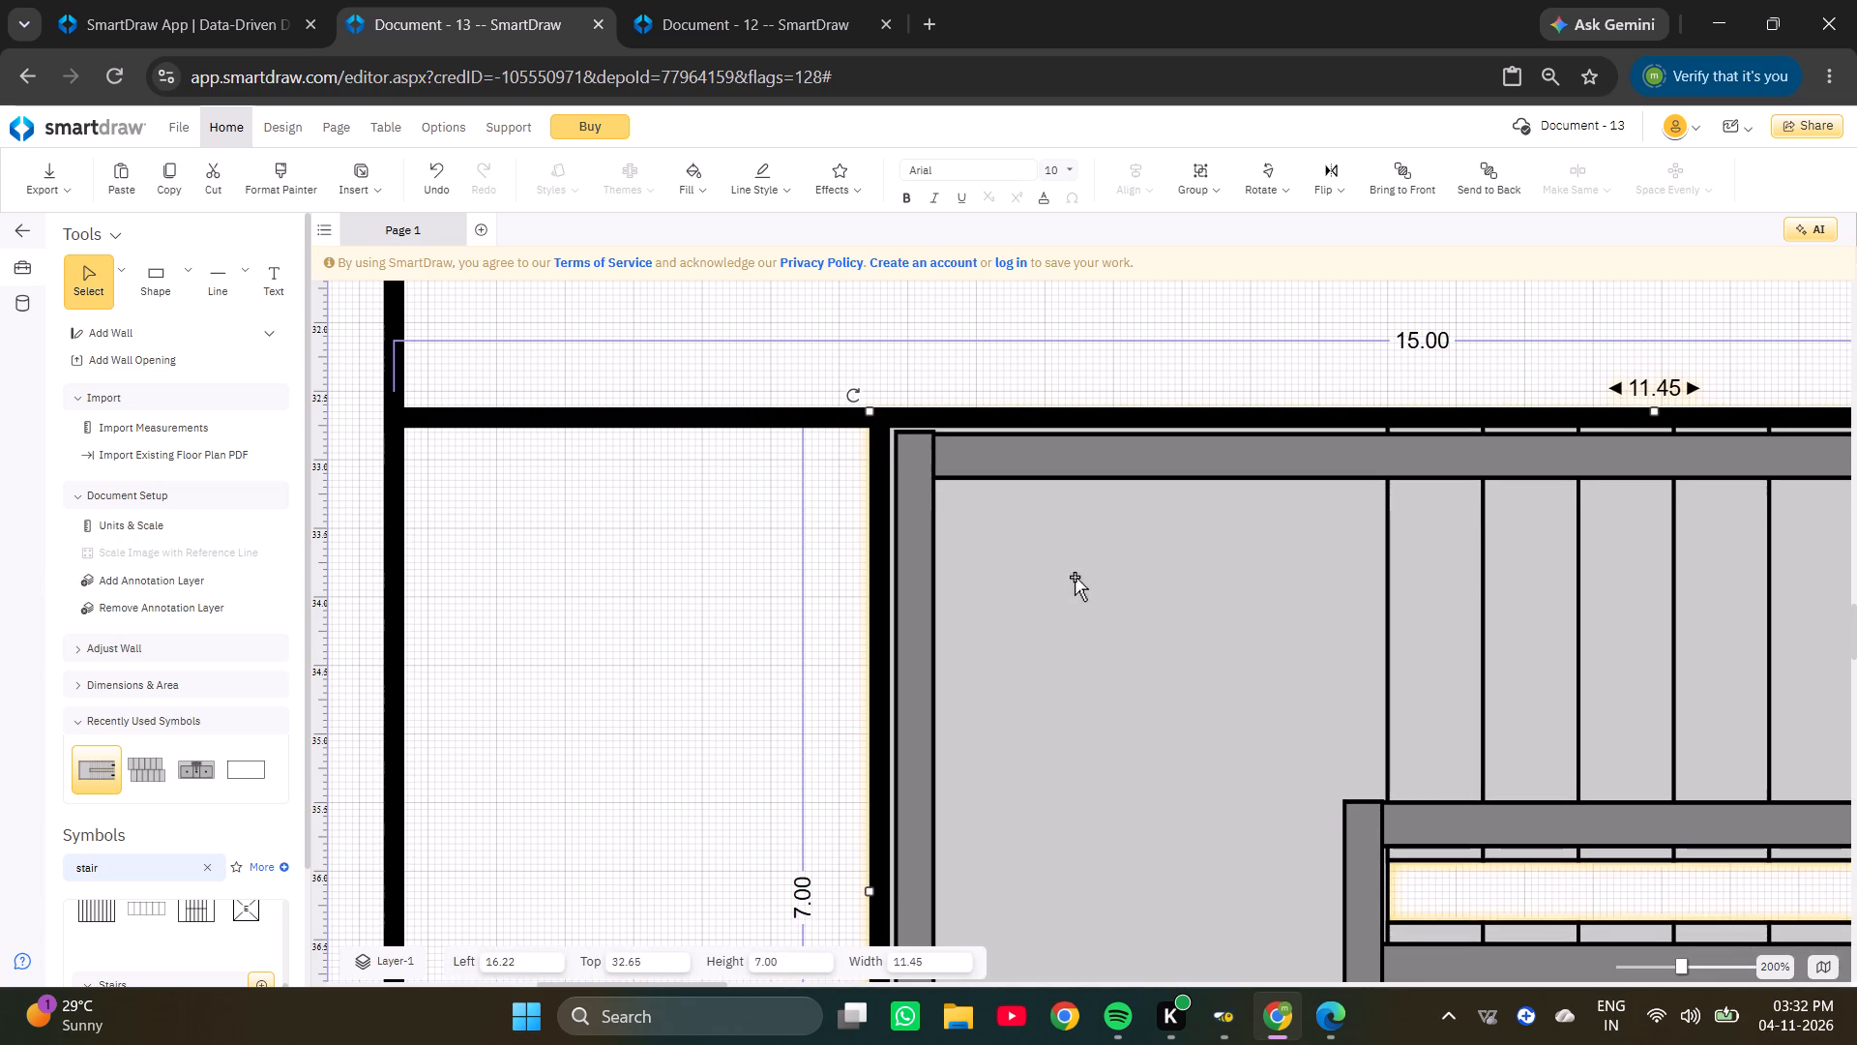
pyautogui.press('Up')
pyautogui.press('Down')
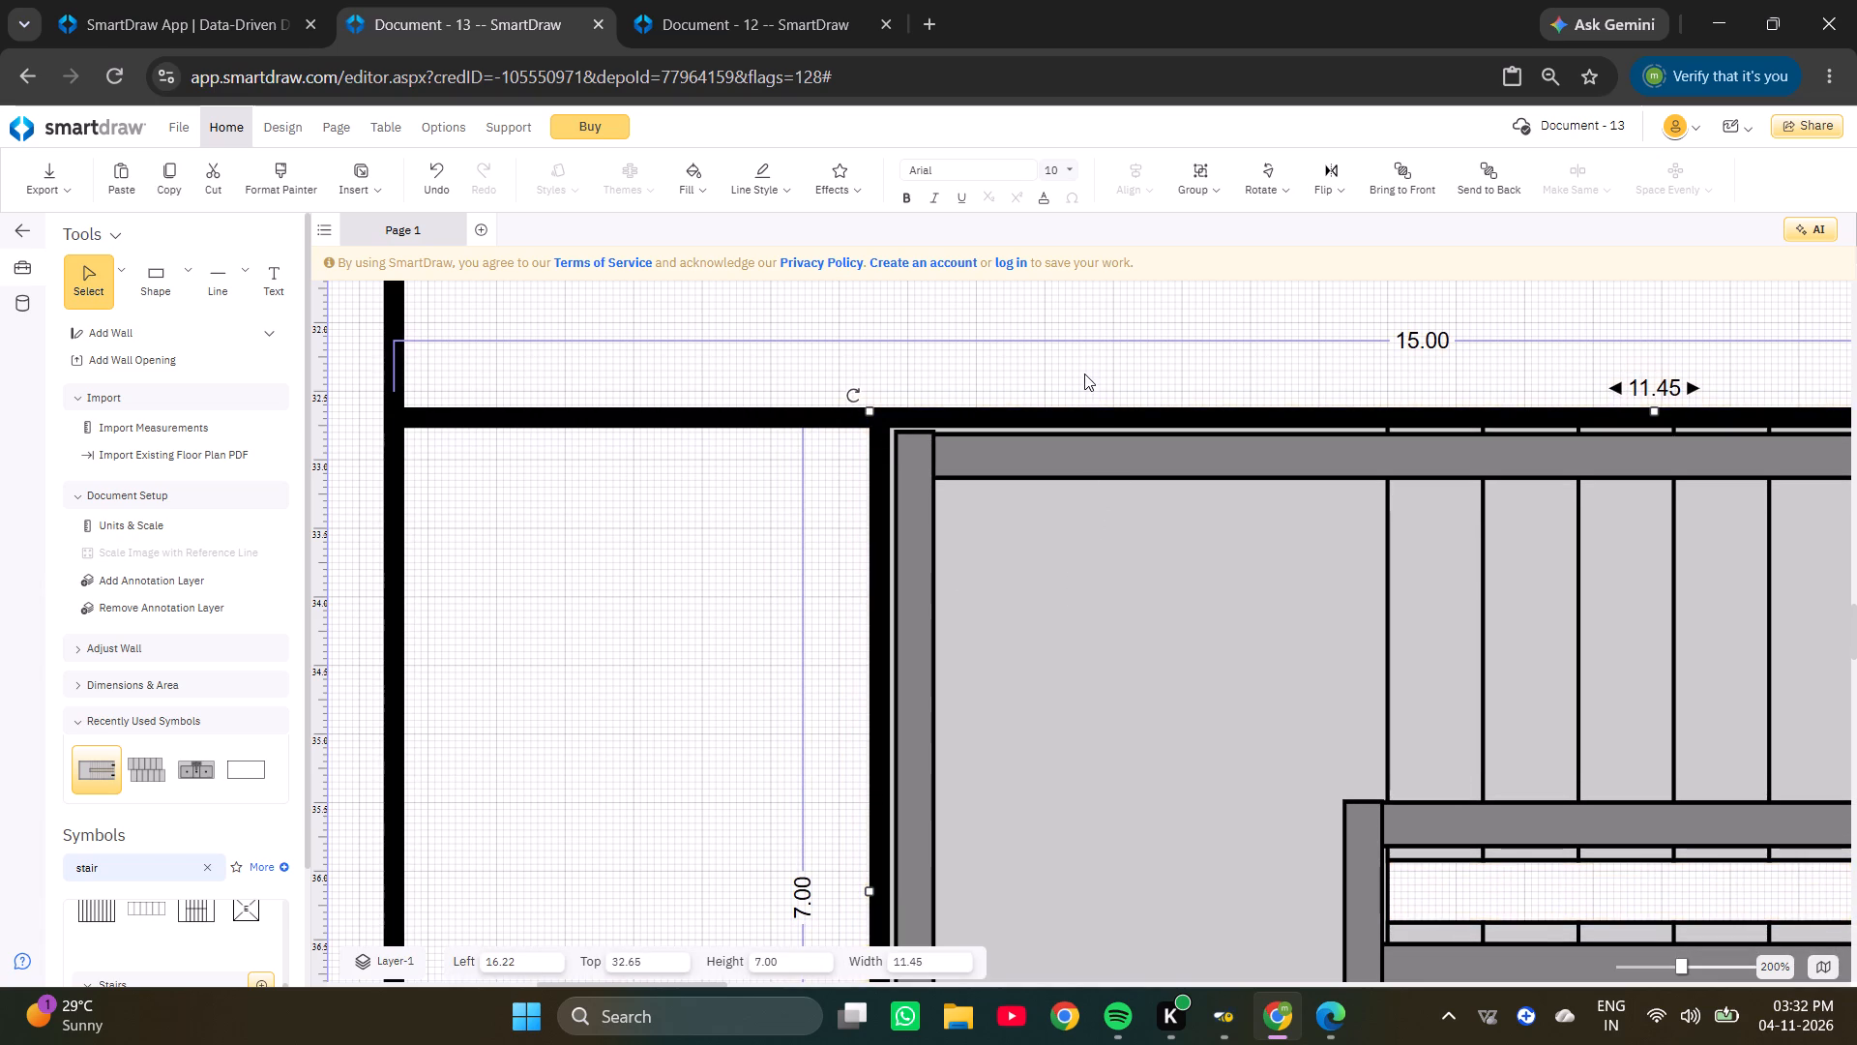
# Duplicate the 7.00 wall left of the stairs and place the copy below the stairs at about 21.76 left, 38.63 top.
pyautogui.scroll(-7, 1082, 370)
pyautogui.click(883, 516)
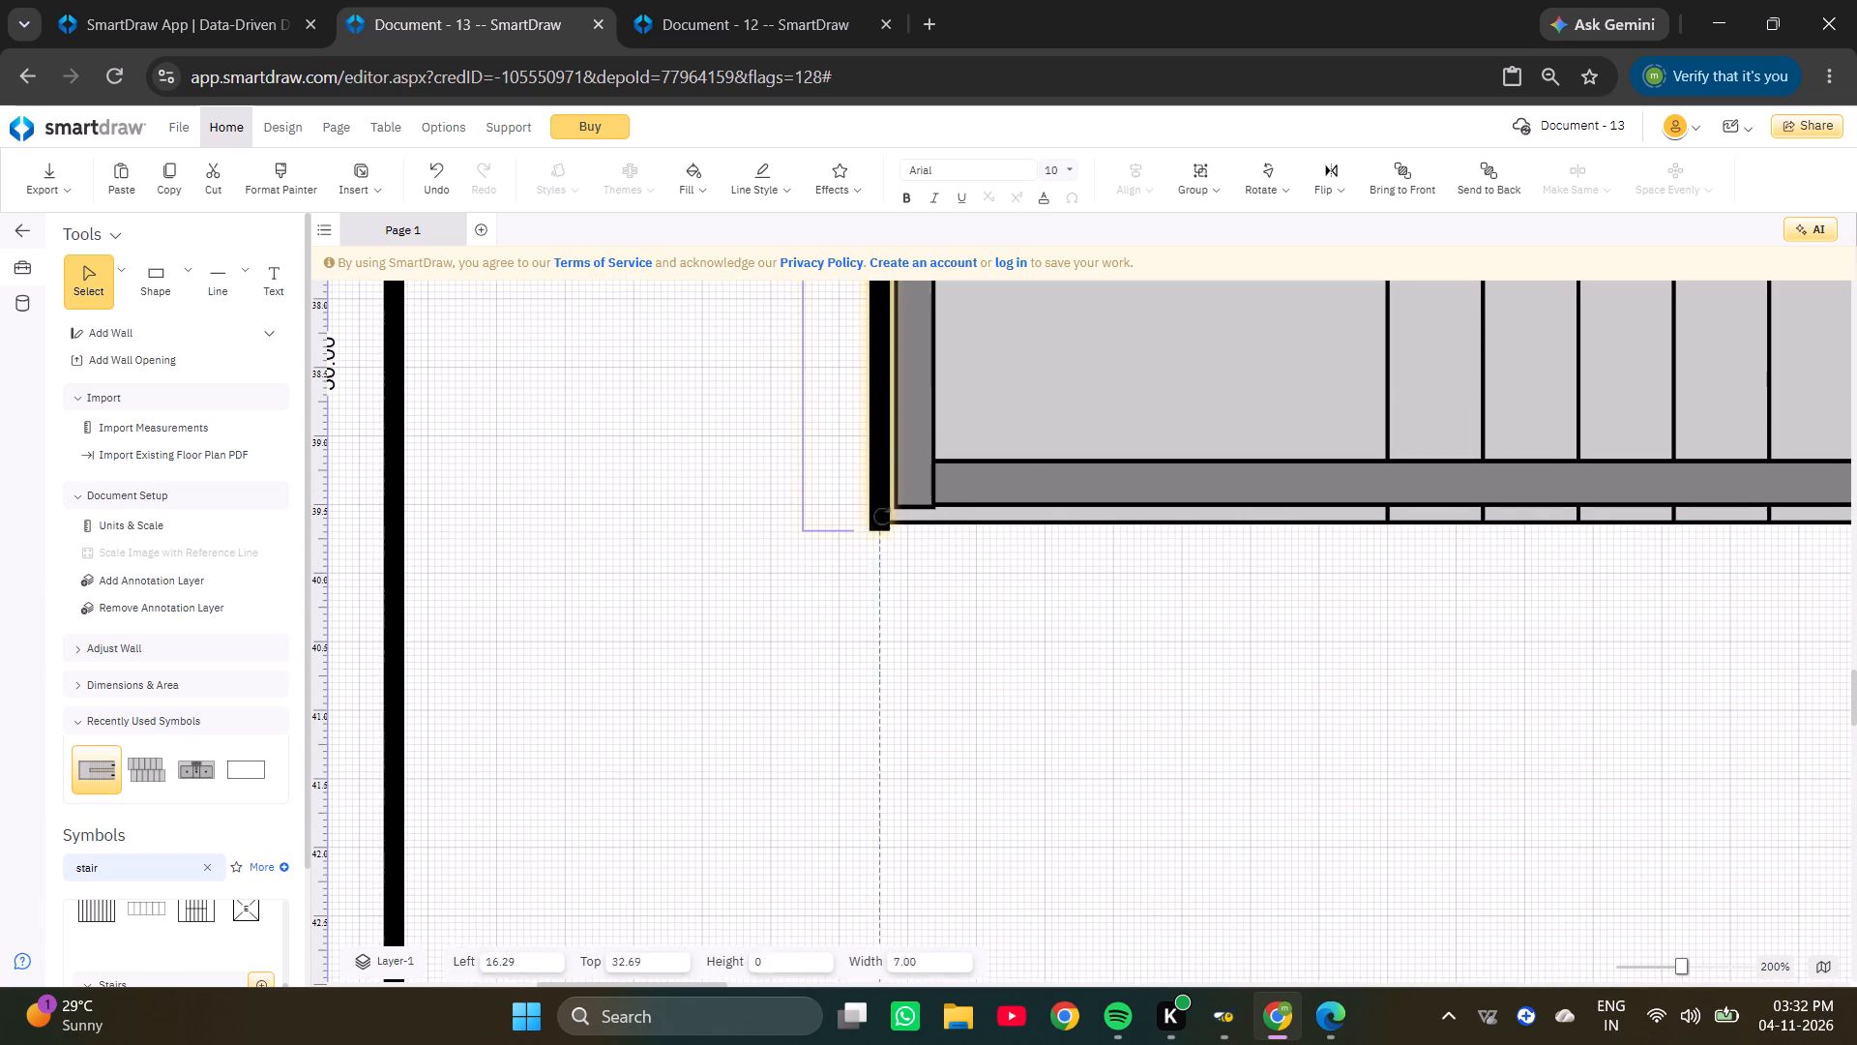
pyautogui.click(884, 480)
pyautogui.hotkey('ctrl', 'c')
pyautogui.hotkey('ctrl', 'v')
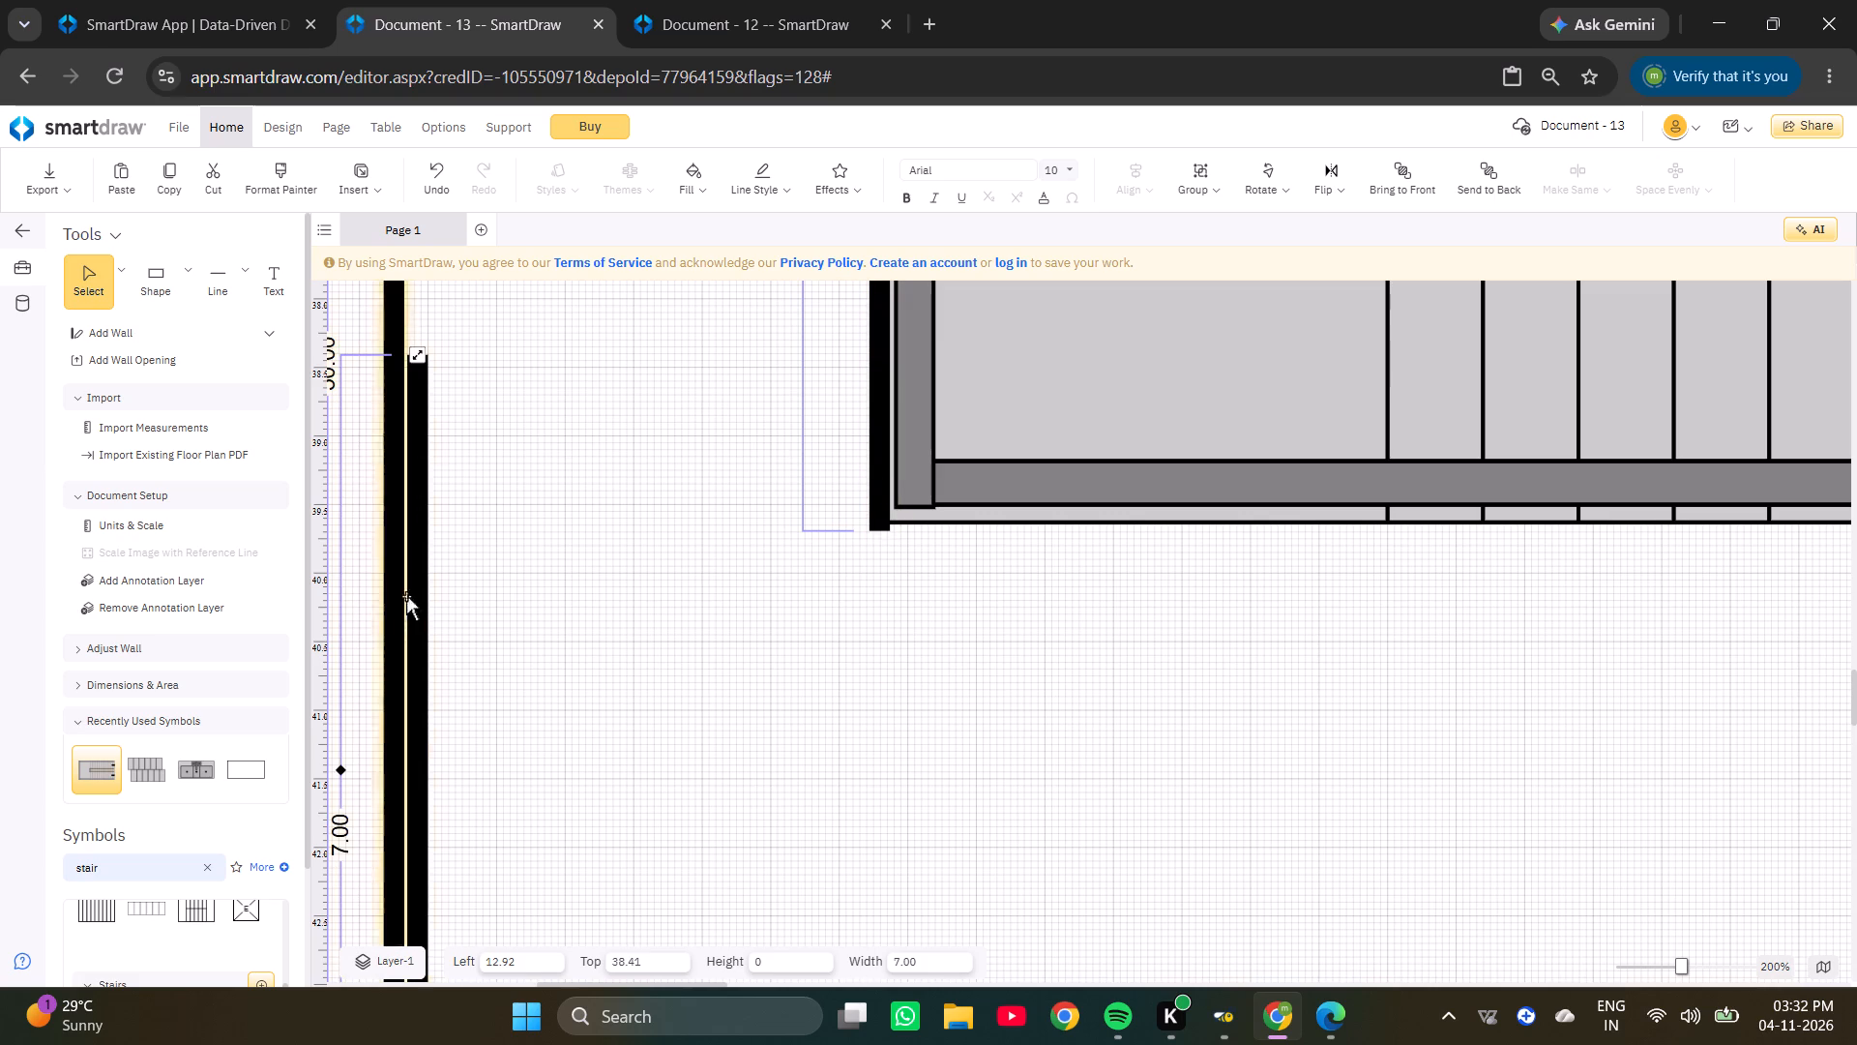
pyautogui.moveTo(419, 603); pyautogui.dragTo(1631, 633)
pyautogui.keyDown('ctrl'); pyautogui.scroll(-2, 1632, 635); pyautogui.keyUp('ctrl')
pyautogui.keyDown('ctrl'); pyautogui.scroll(-1, 1613, 753); pyautogui.keyUp('ctrl')
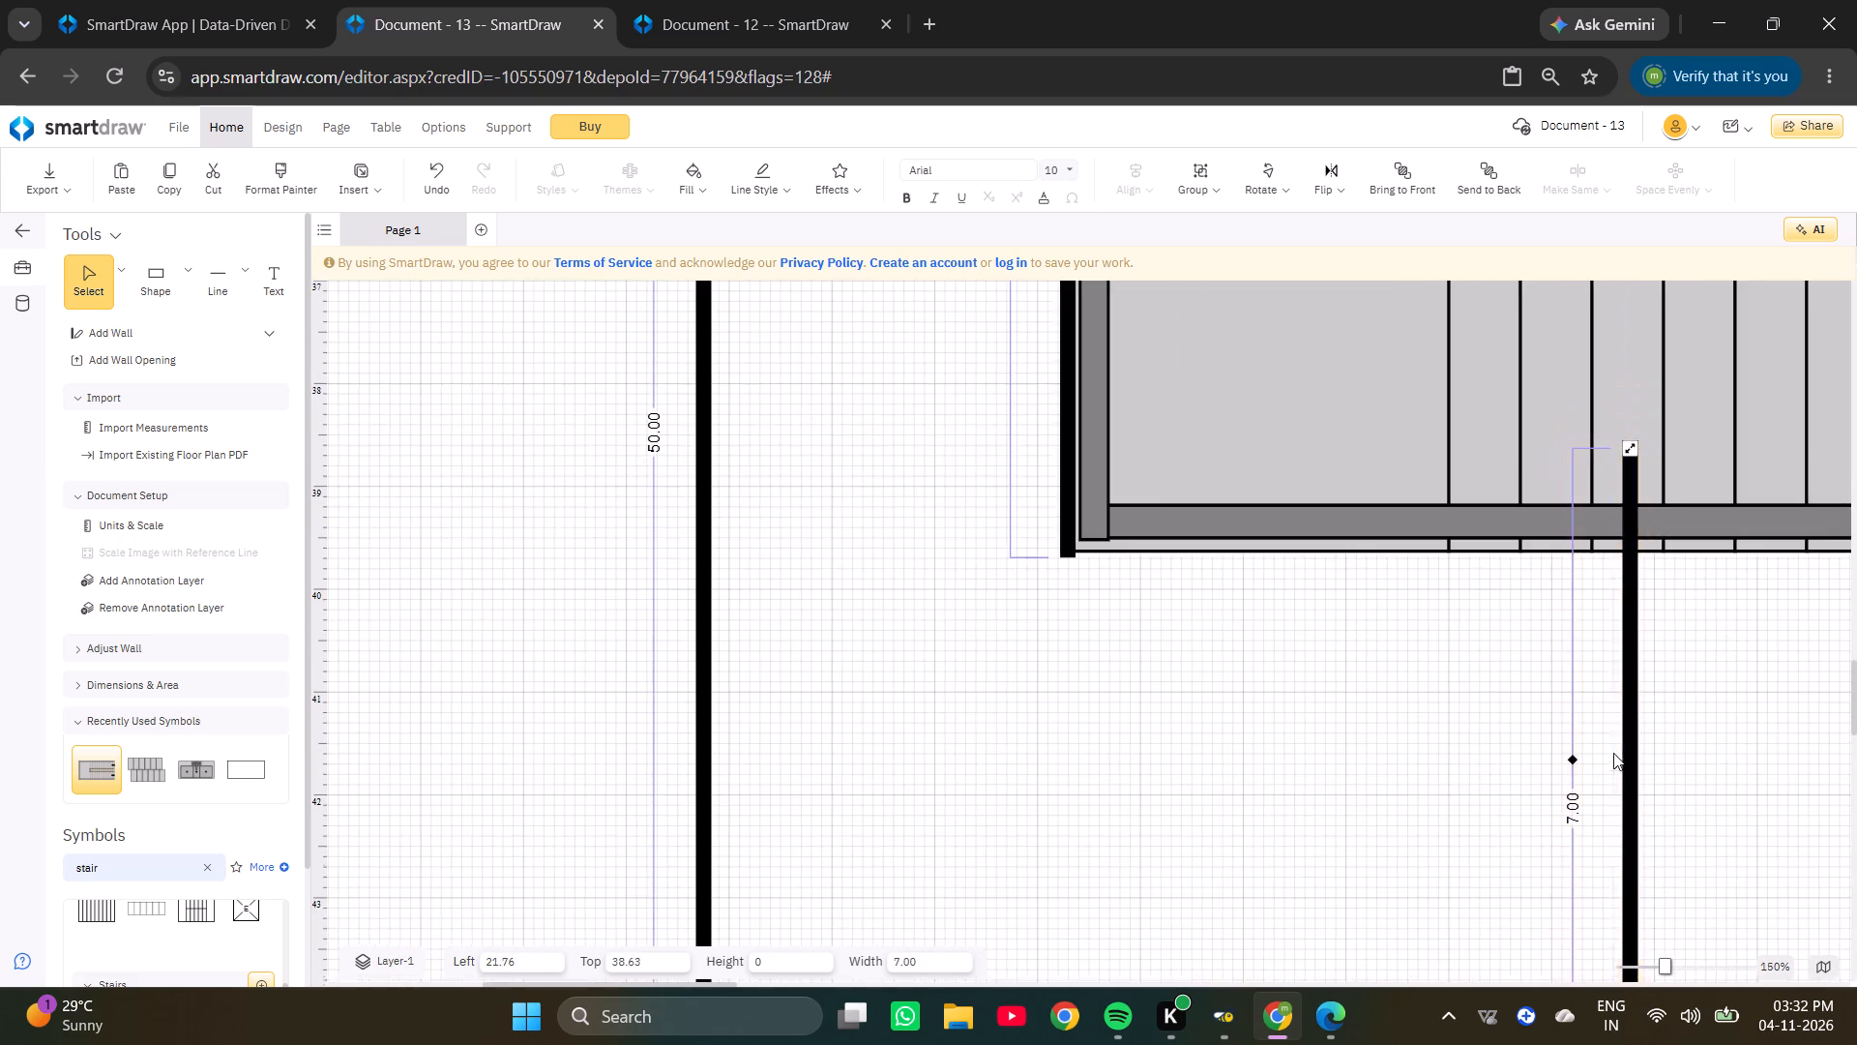
pyautogui.keyDown('ctrl'); pyautogui.scroll(-2, 1613, 753); pyautogui.keyUp('ctrl')
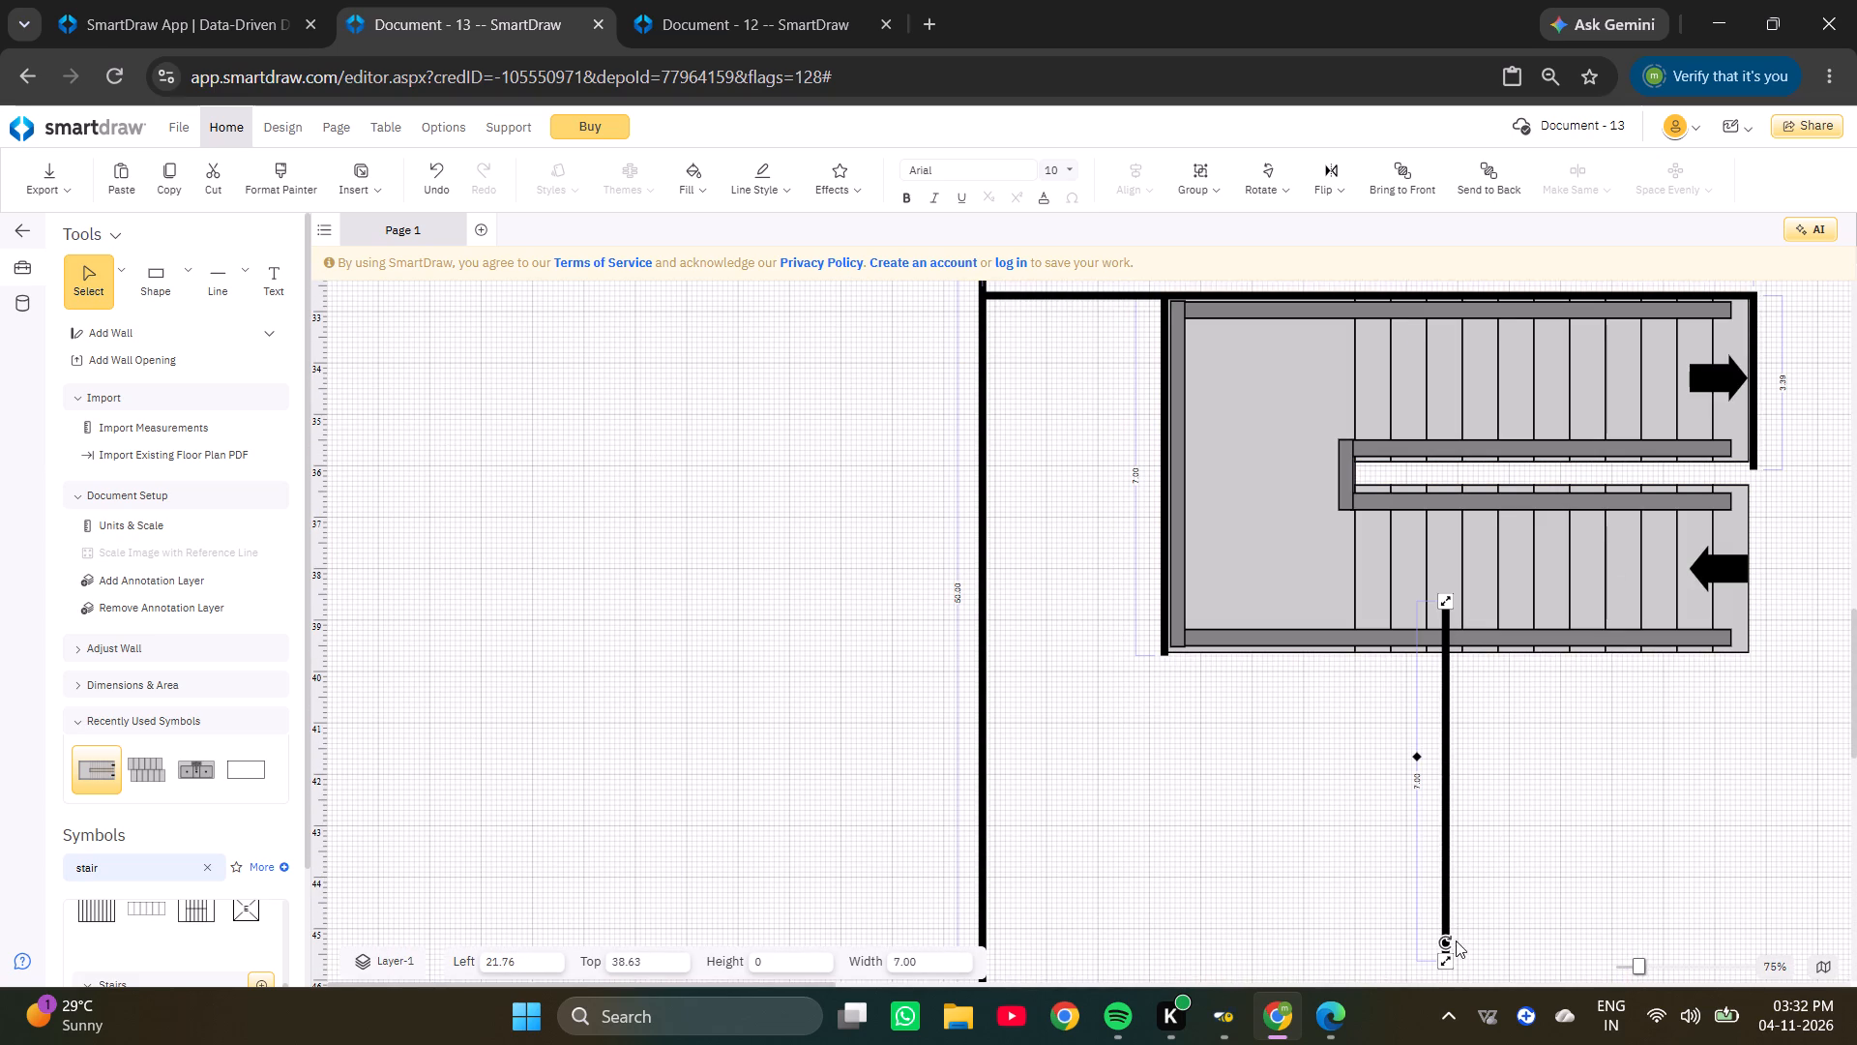
# Rotate the copied 7.00 wall to horizontal and place it along the stairs' lower edge, joined to the left wall's lower end.
pyautogui.moveTo(1449, 941); pyautogui.dragTo(1651, 771)
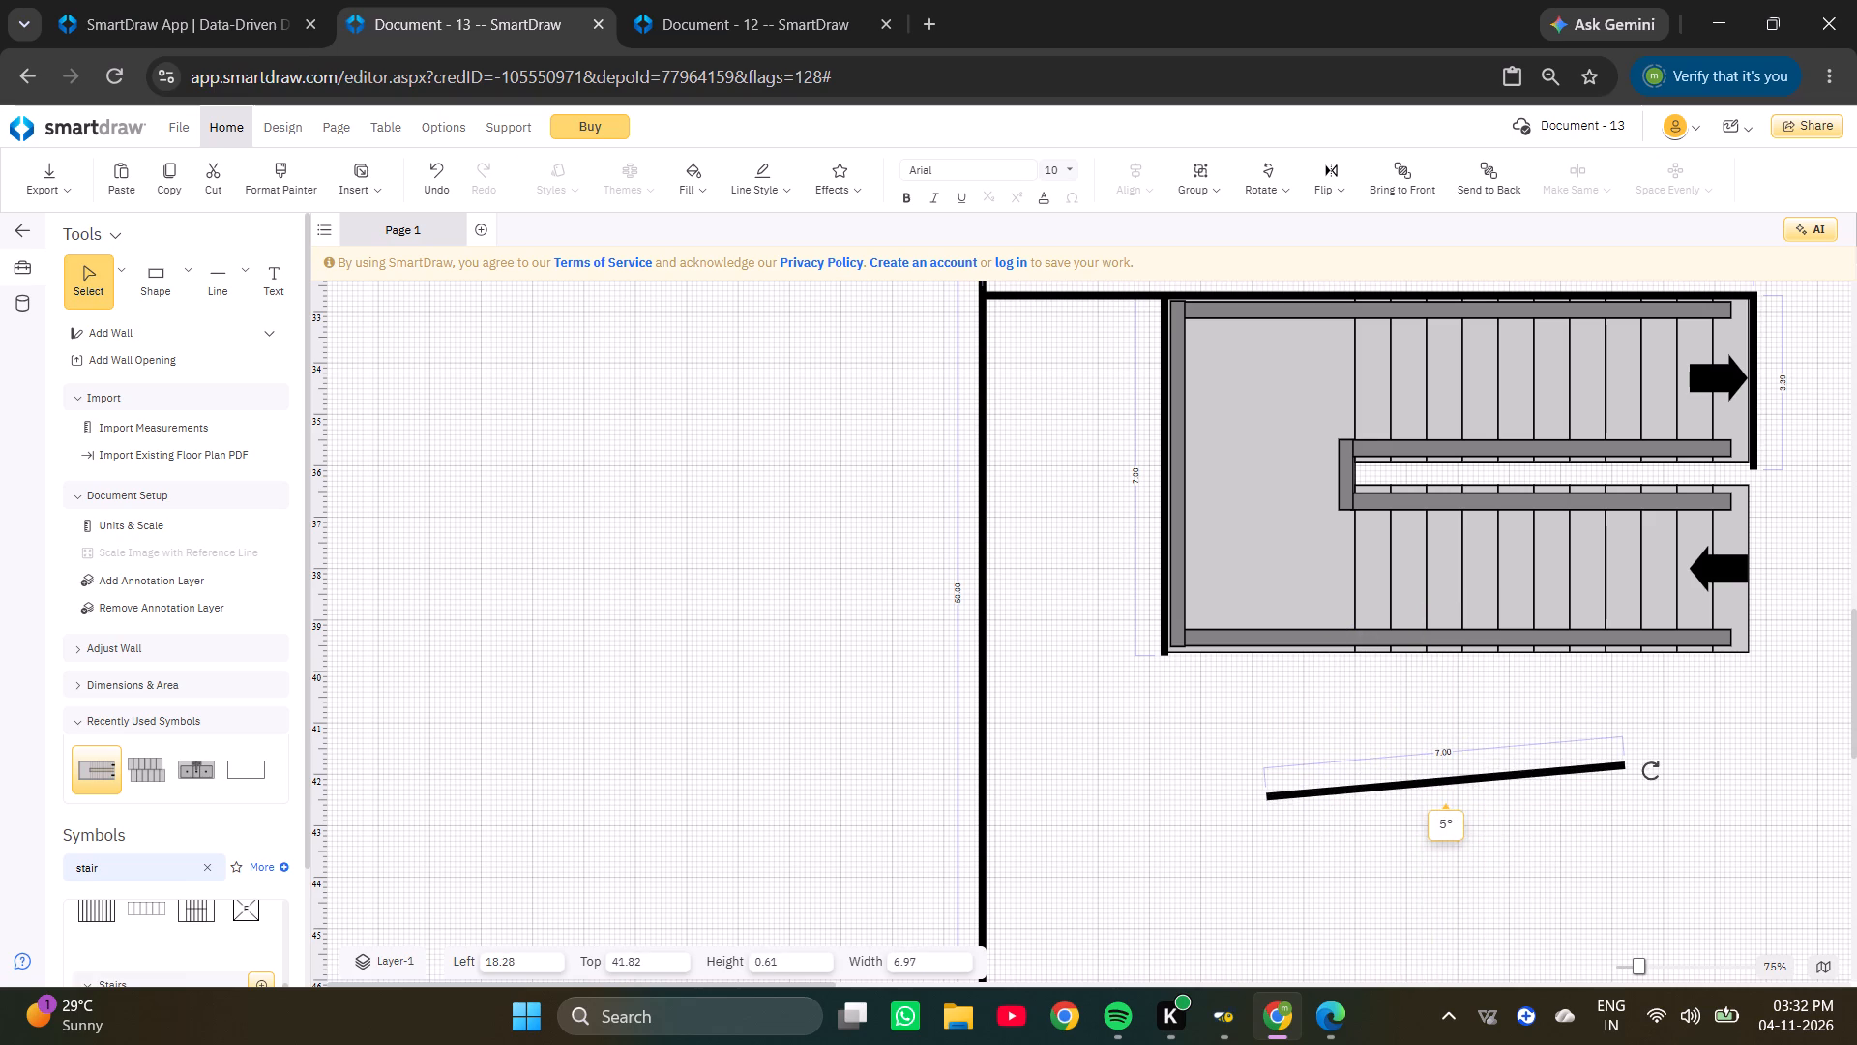
pyautogui.moveTo(1651, 771); pyautogui.dragTo(1655, 776)
pyautogui.moveTo(1479, 779); pyautogui.dragTo(1401, 663)
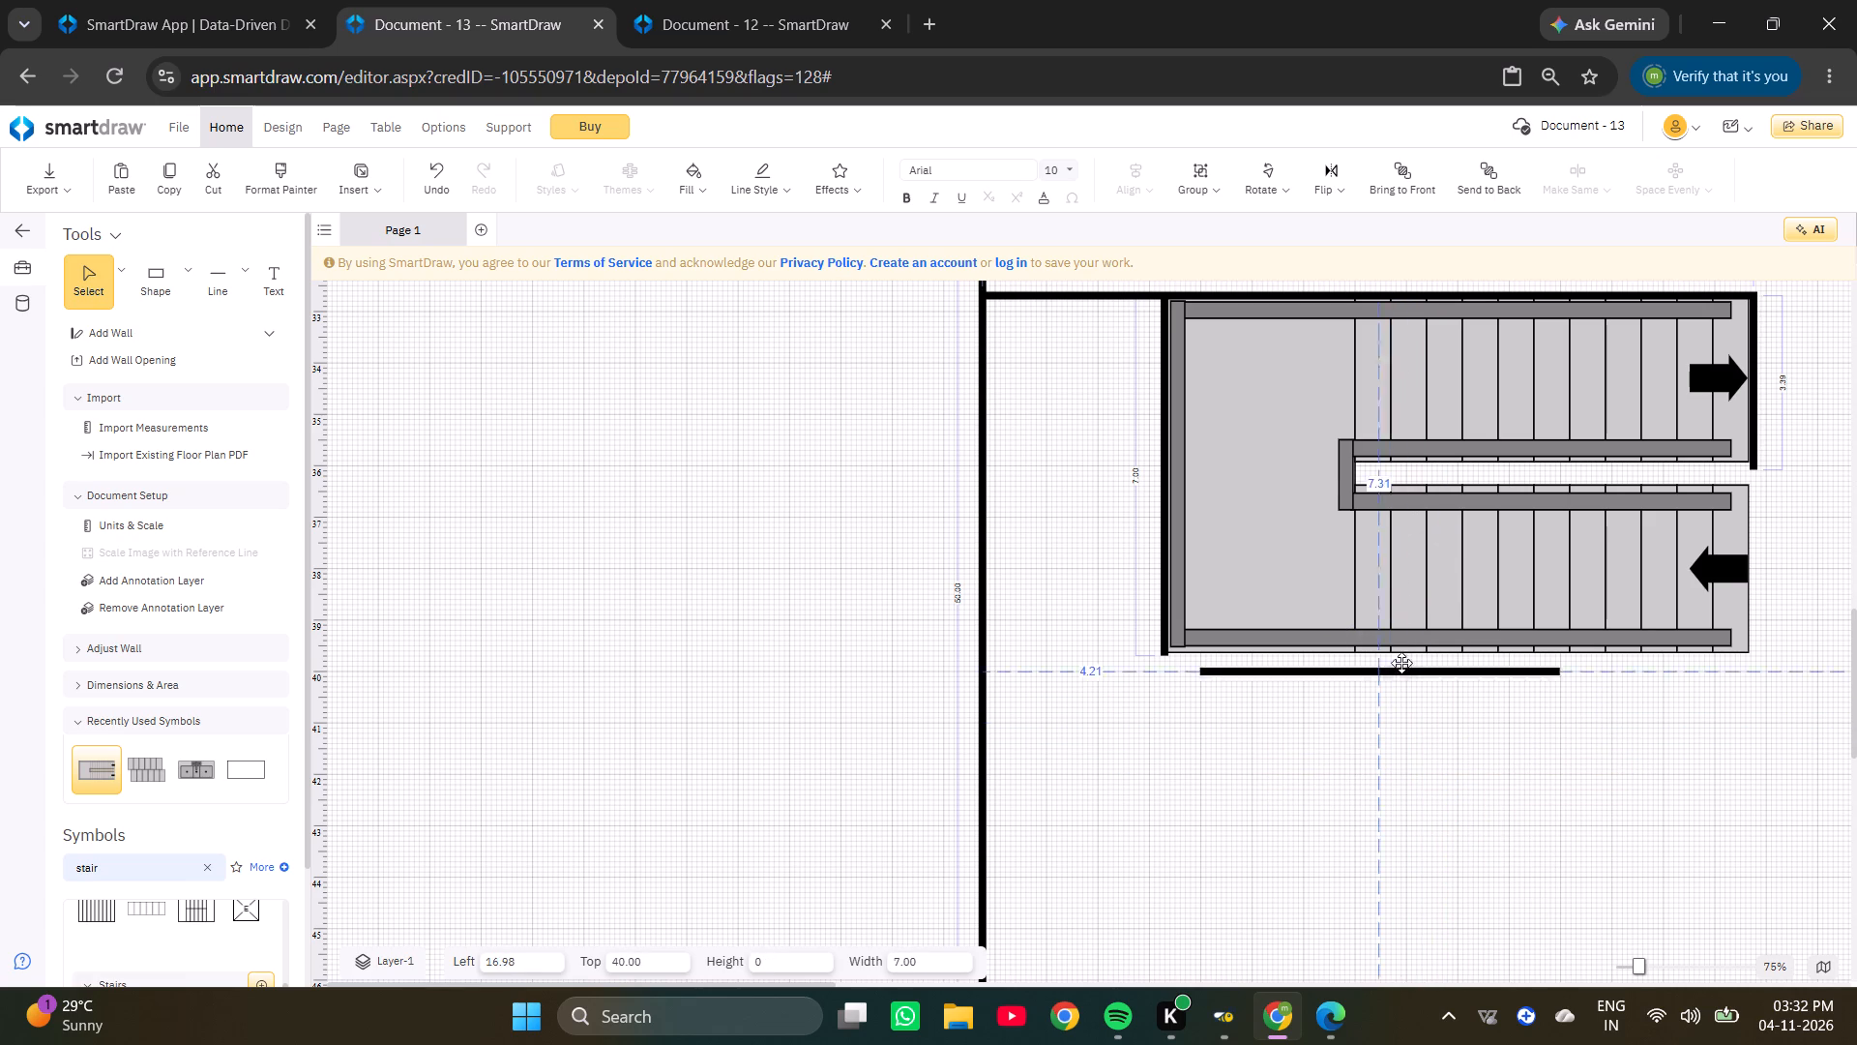
pyautogui.moveTo(1401, 663); pyautogui.dragTo(1380, 659)
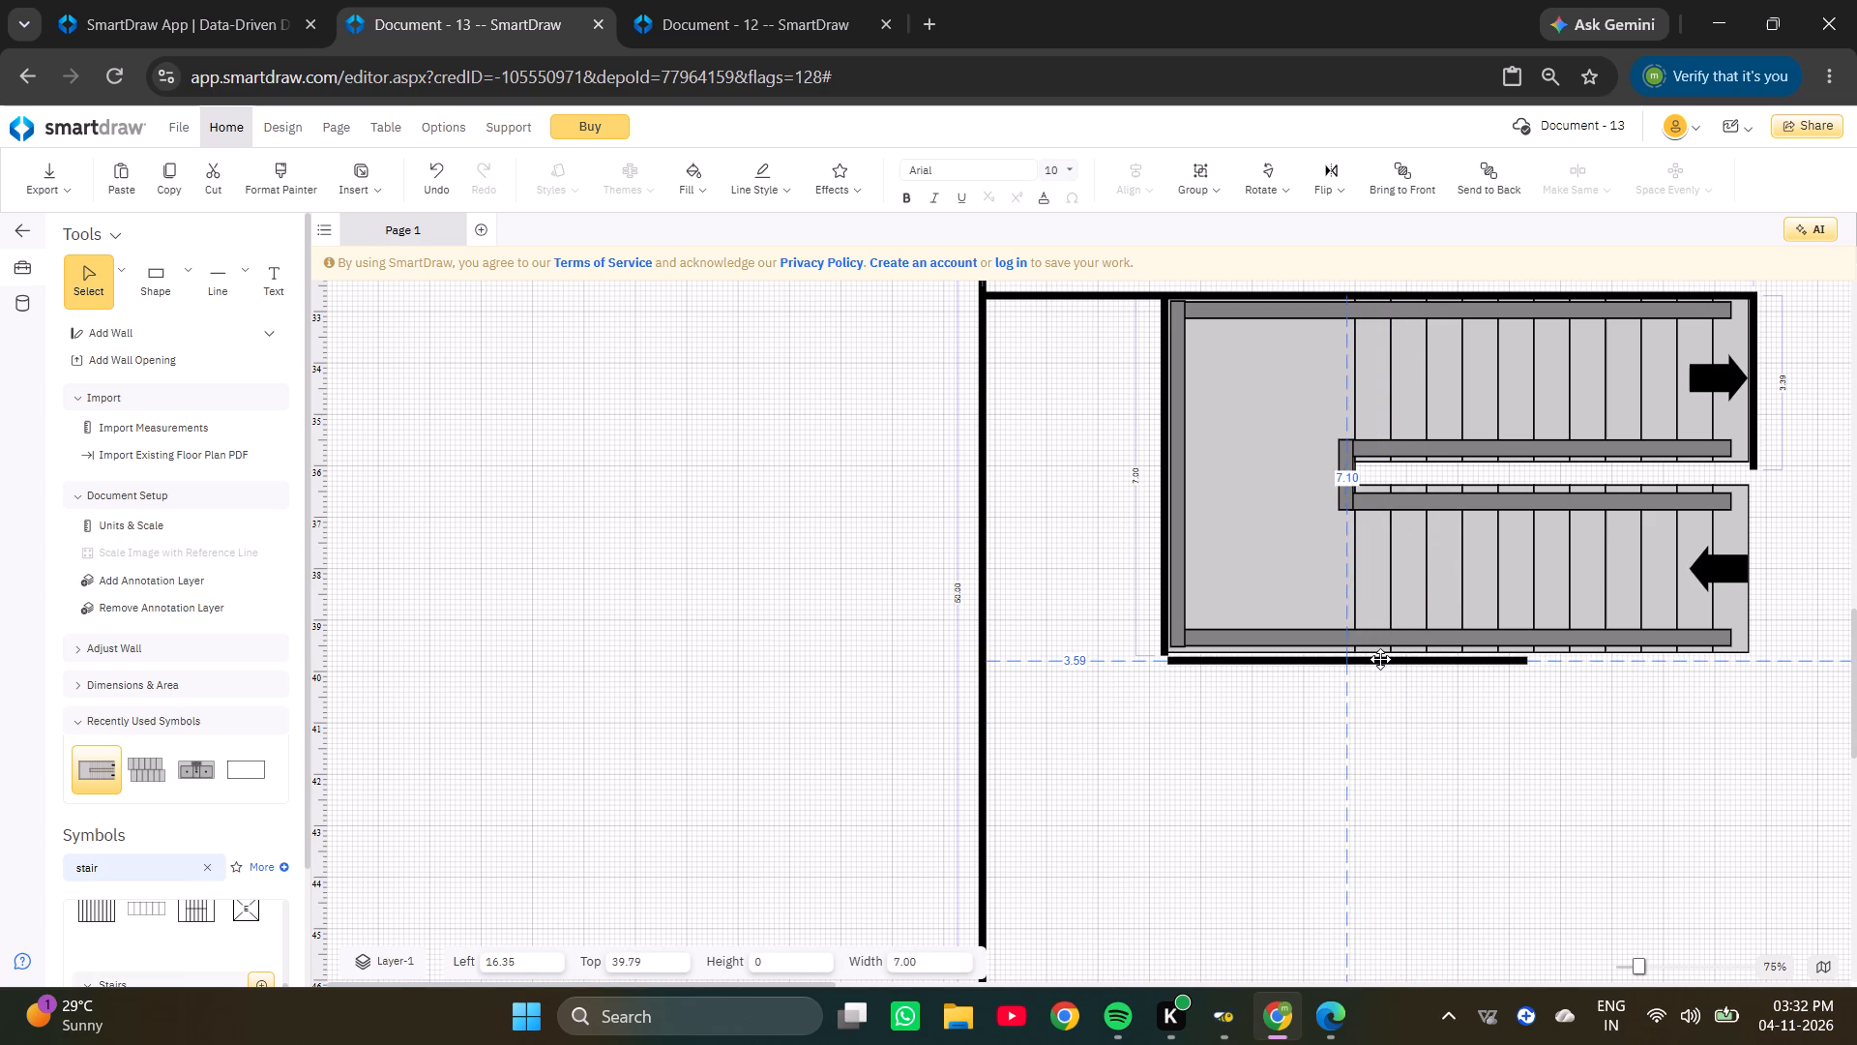
pyautogui.moveTo(1380, 659); pyautogui.dragTo(1379, 657)
# Extend the wall below the stairs to the stairs' right edge, to a length of about 11.37.
pyautogui.keyDown('ctrl'); pyautogui.scroll(4, 1459, 666); pyautogui.keyUp('ctrl')
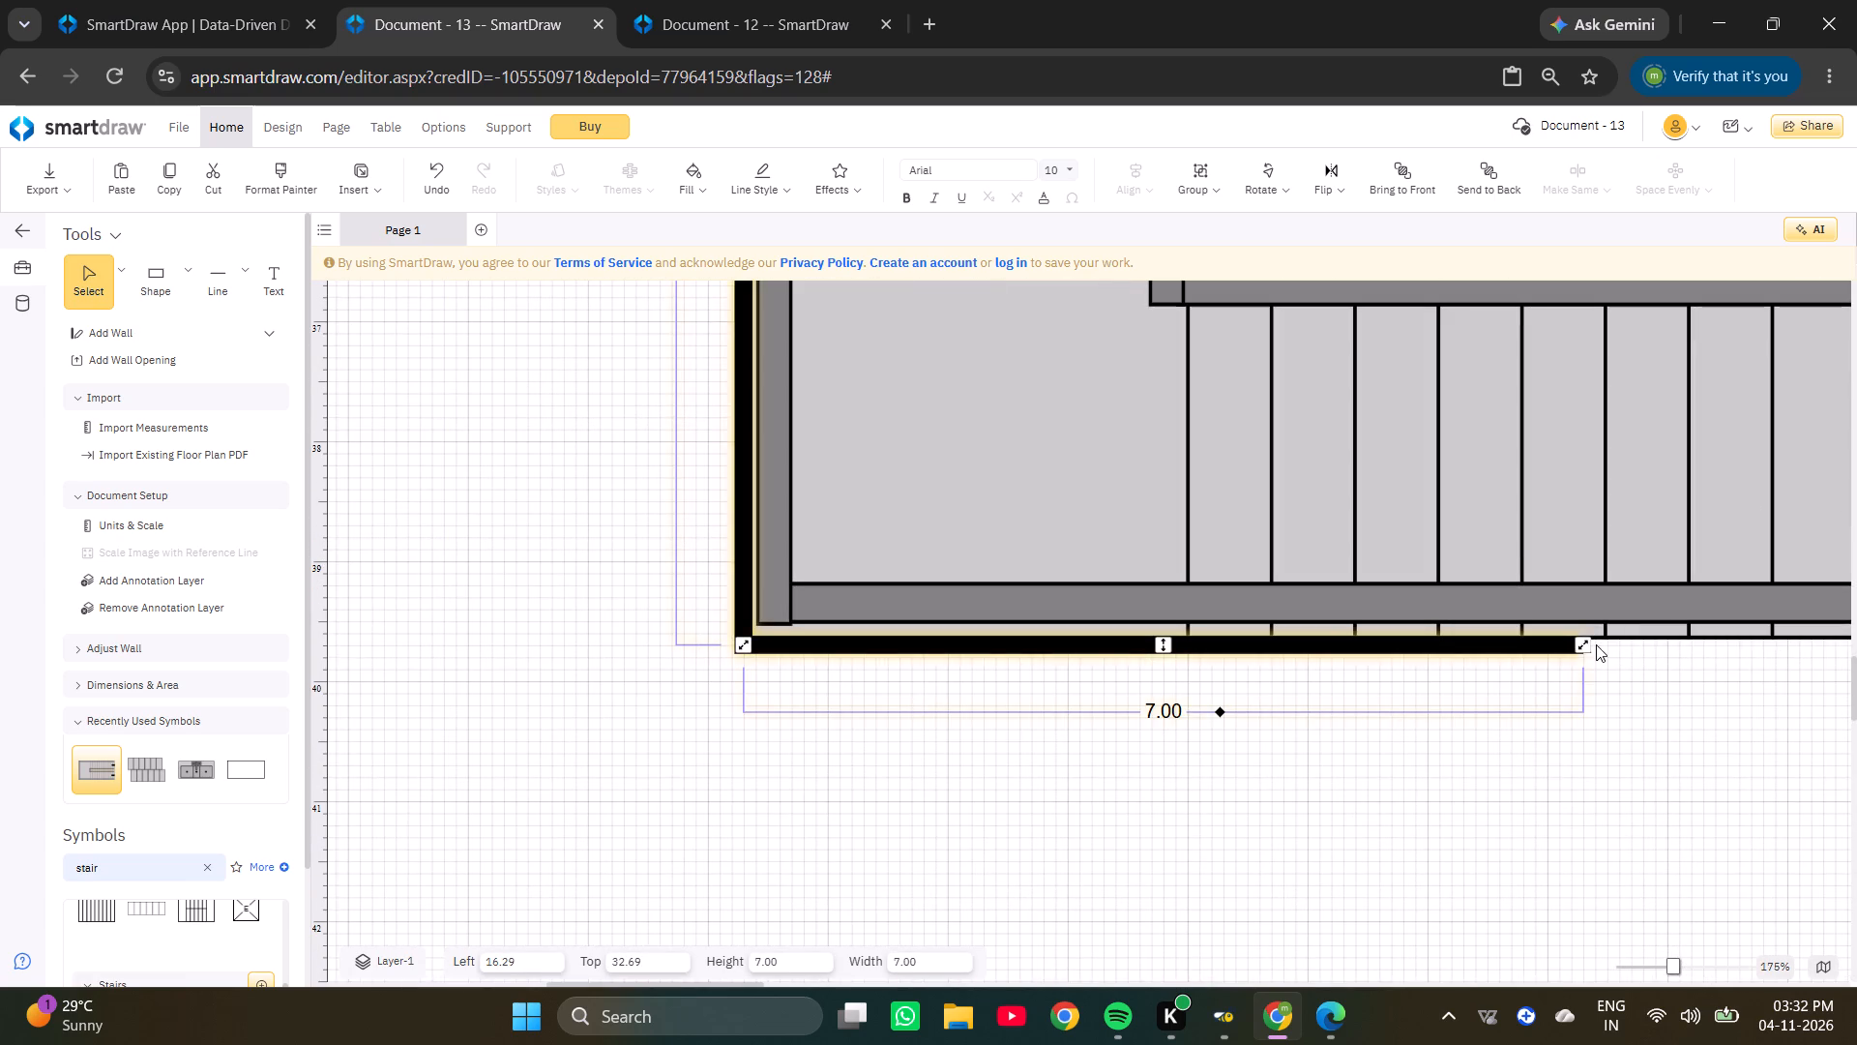
pyautogui.moveTo(1587, 645); pyautogui.dragTo(1856, 643)
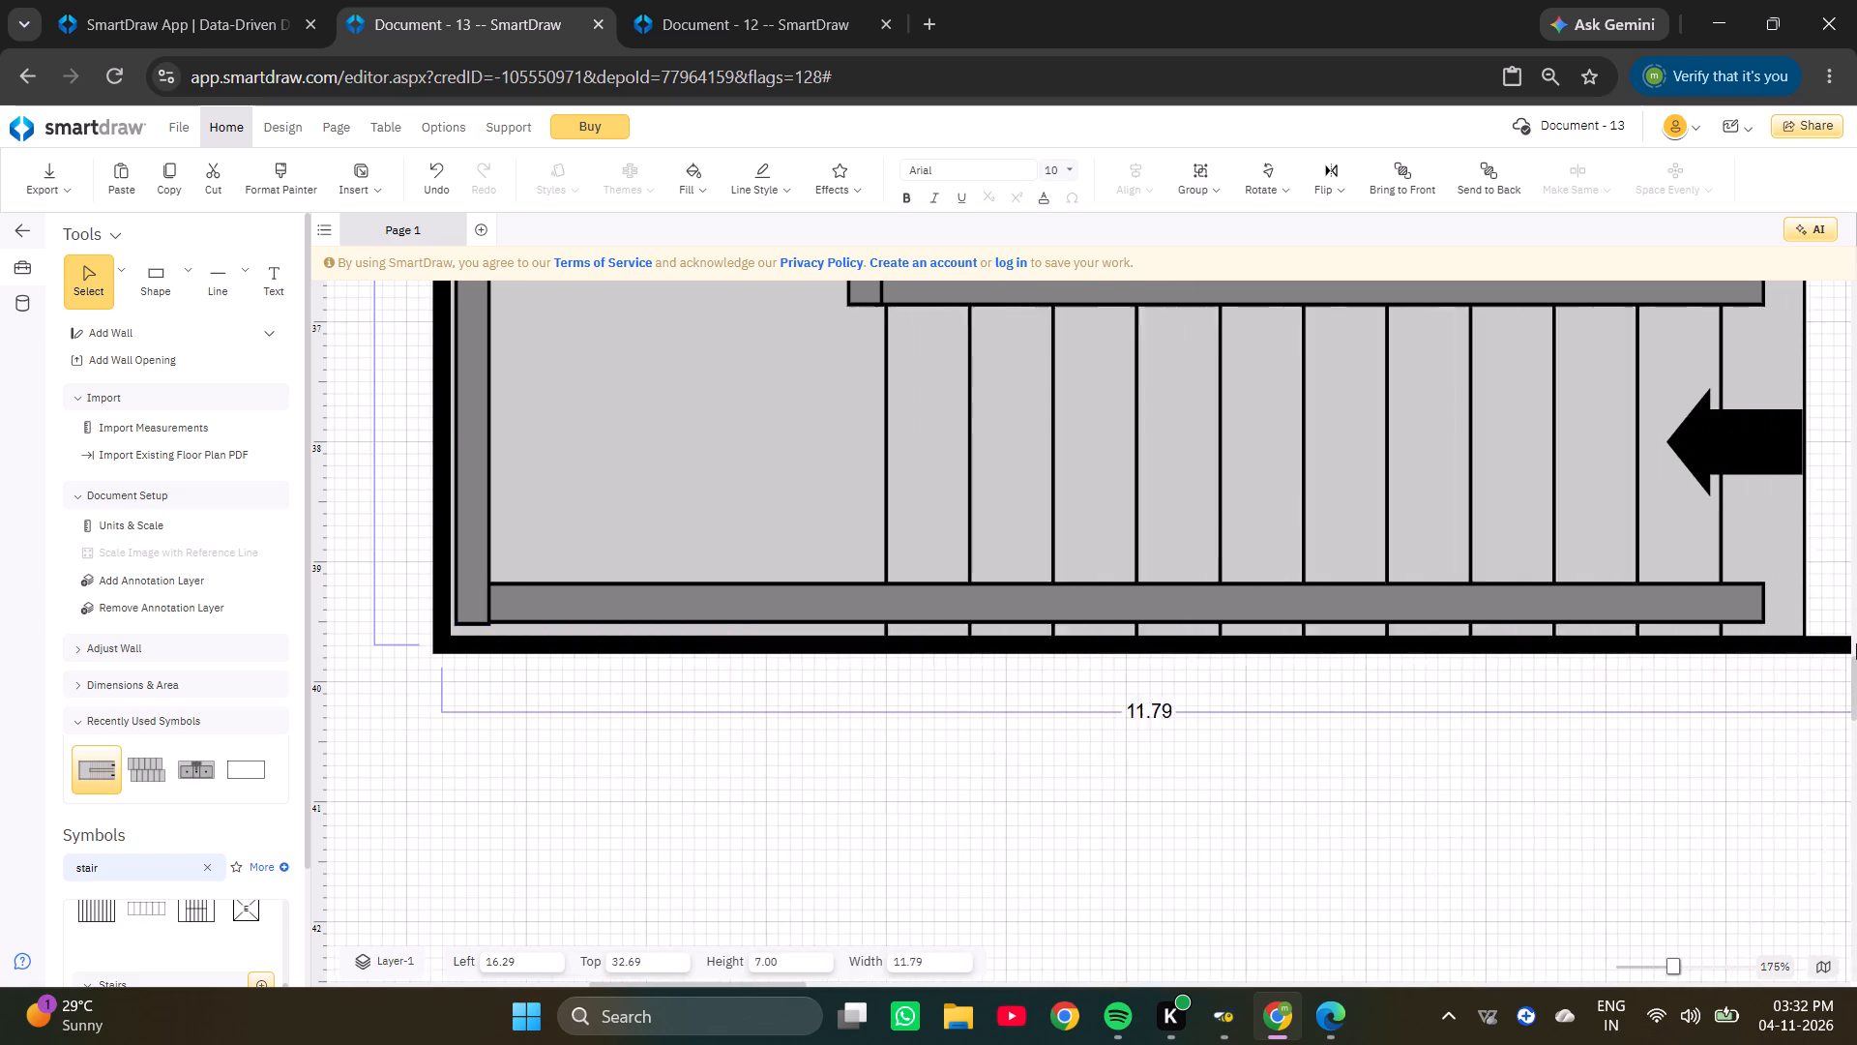
pyautogui.moveTo(1856, 643); pyautogui.dragTo(1732, 672)
pyautogui.keyDown('ctrl'); pyautogui.scroll(-3, 1732, 672); pyautogui.keyUp('ctrl')
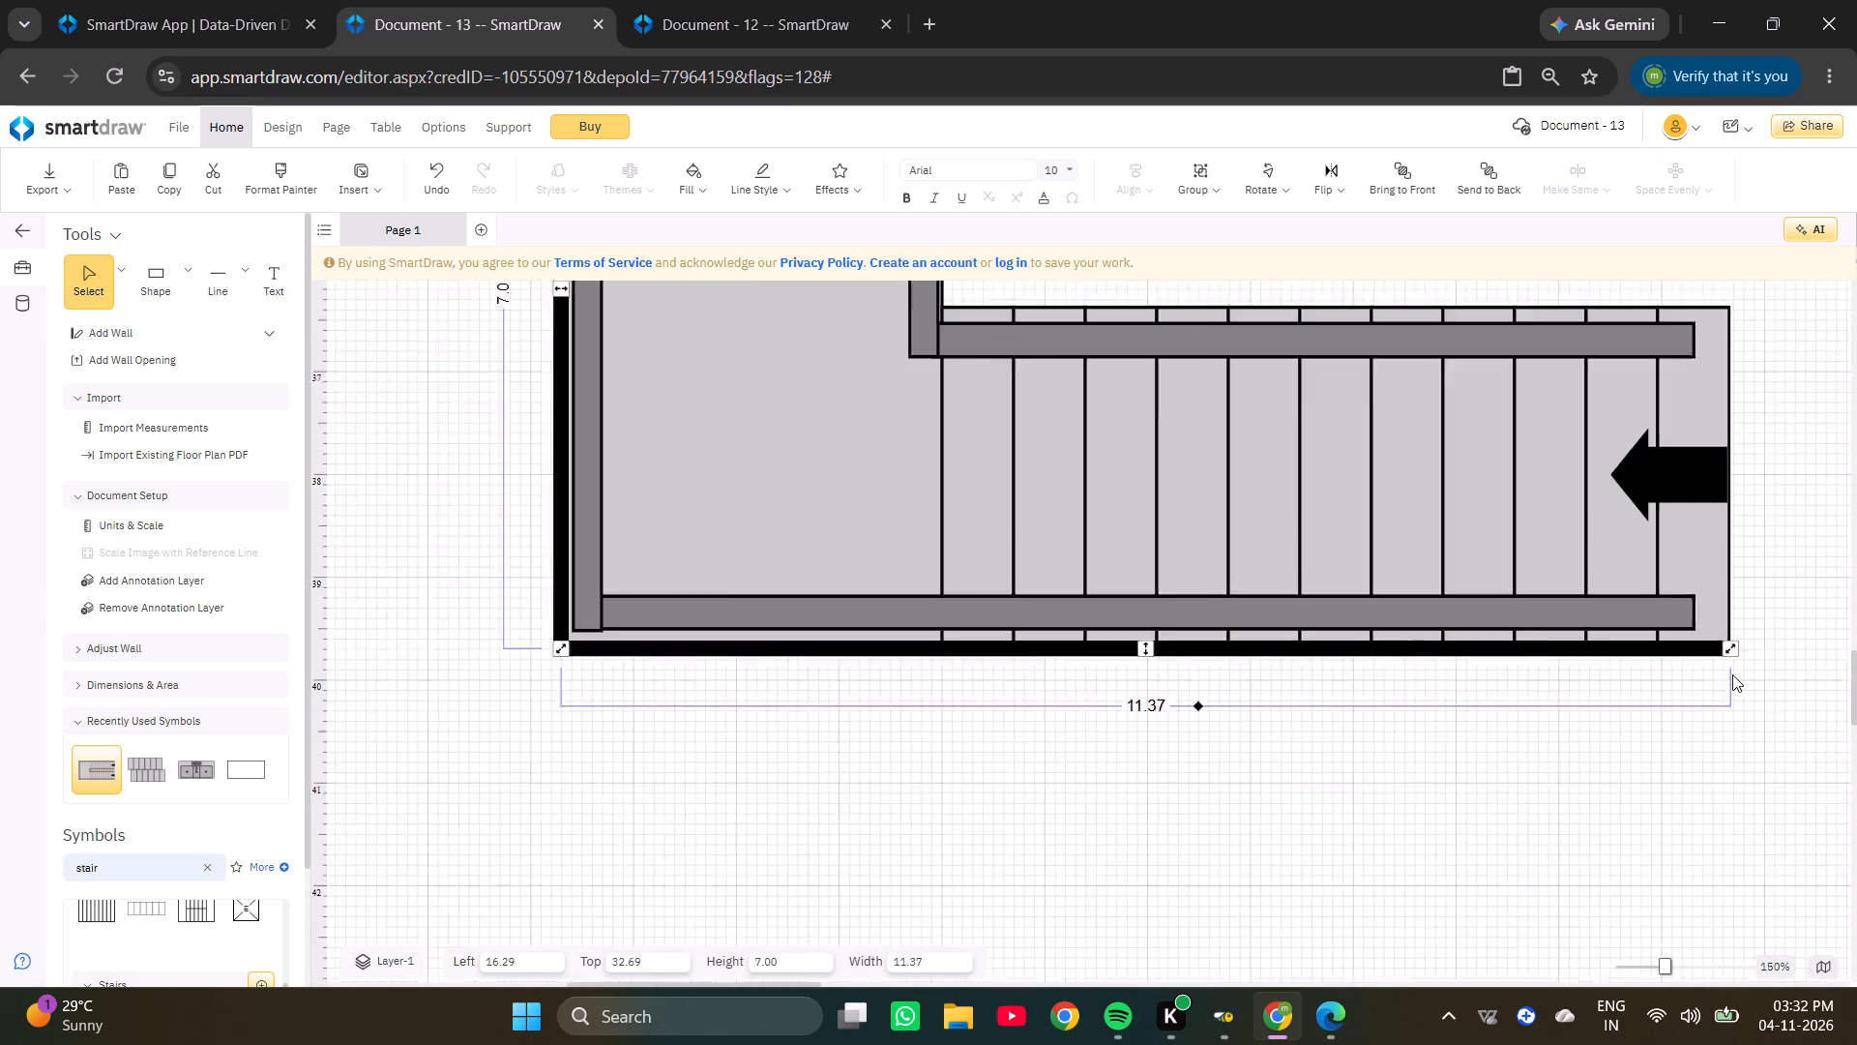
pyautogui.keyDown('ctrl'); pyautogui.scroll(-4, 1732, 674); pyautogui.keyUp('ctrl')
pyautogui.click(870, 781)
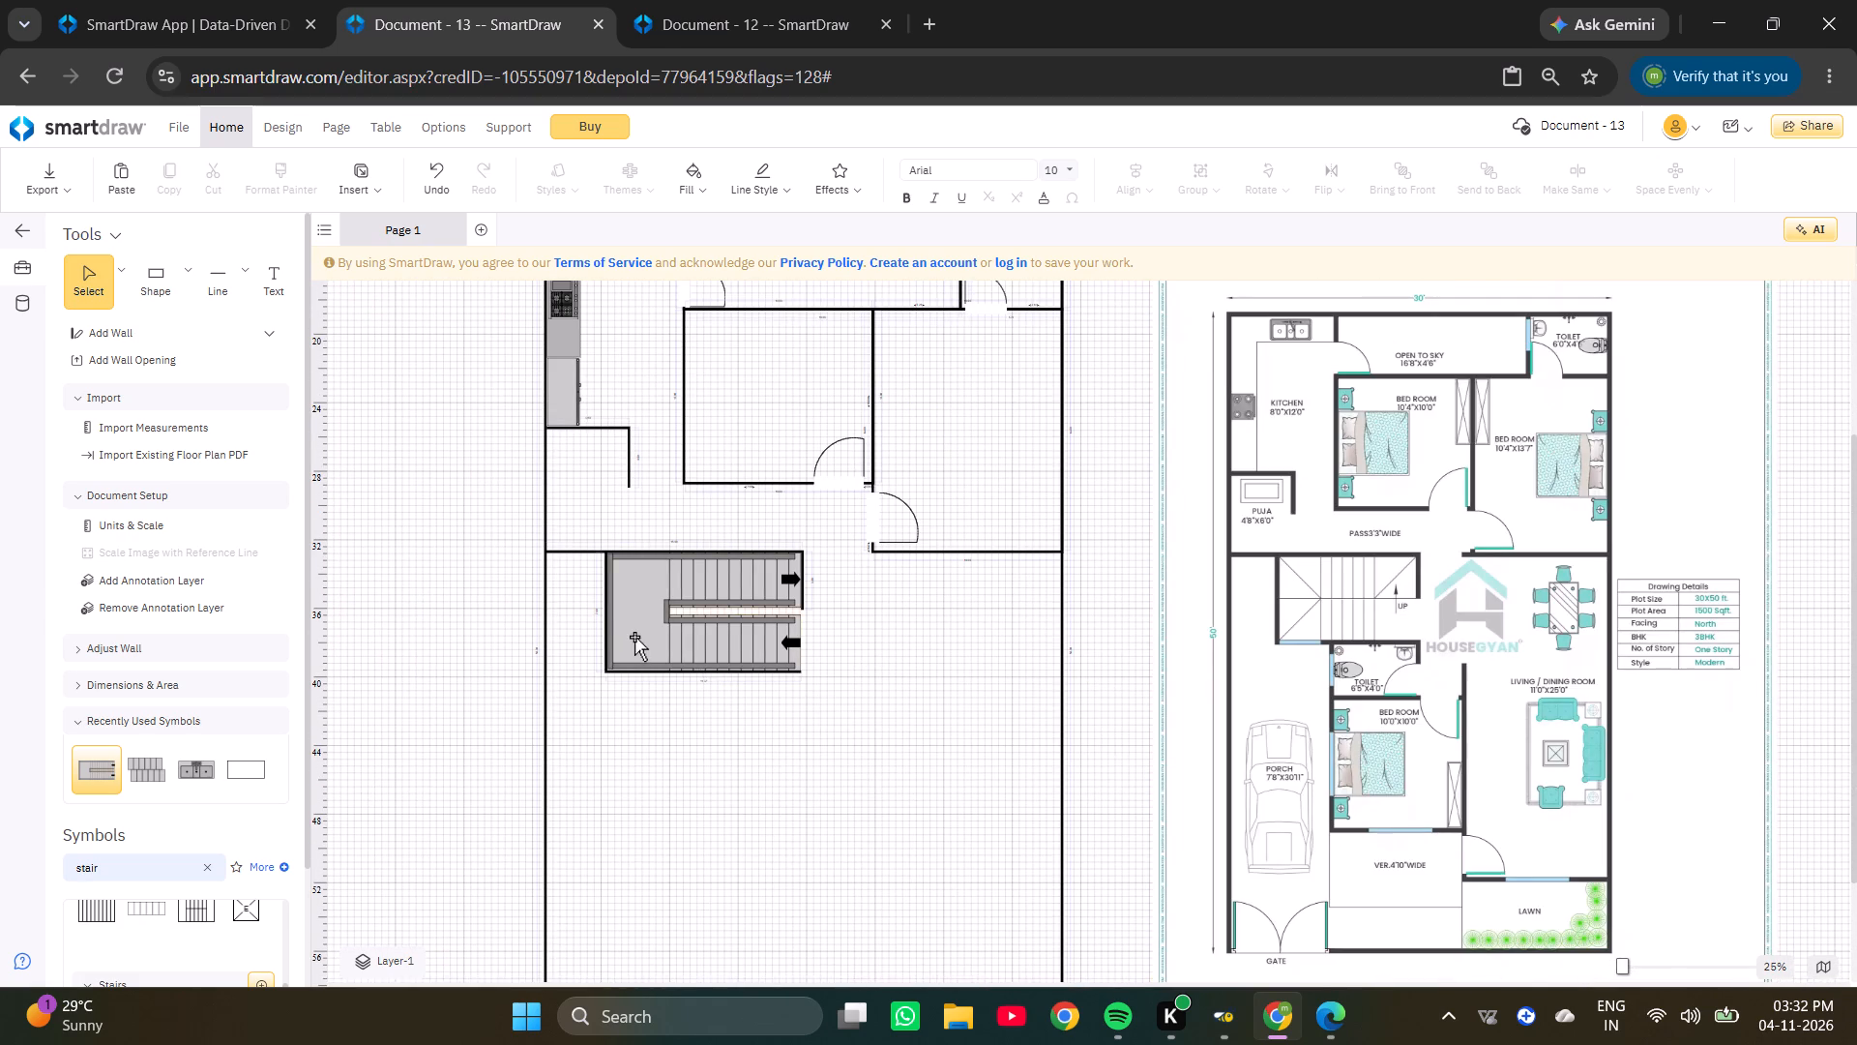
# Shift the wall below the stairs up against them, shortening the left stair wall to about 6.94.
pyautogui.keyDown('ctrl'); pyautogui.scroll(4, 631, 634); pyautogui.keyUp('ctrl')
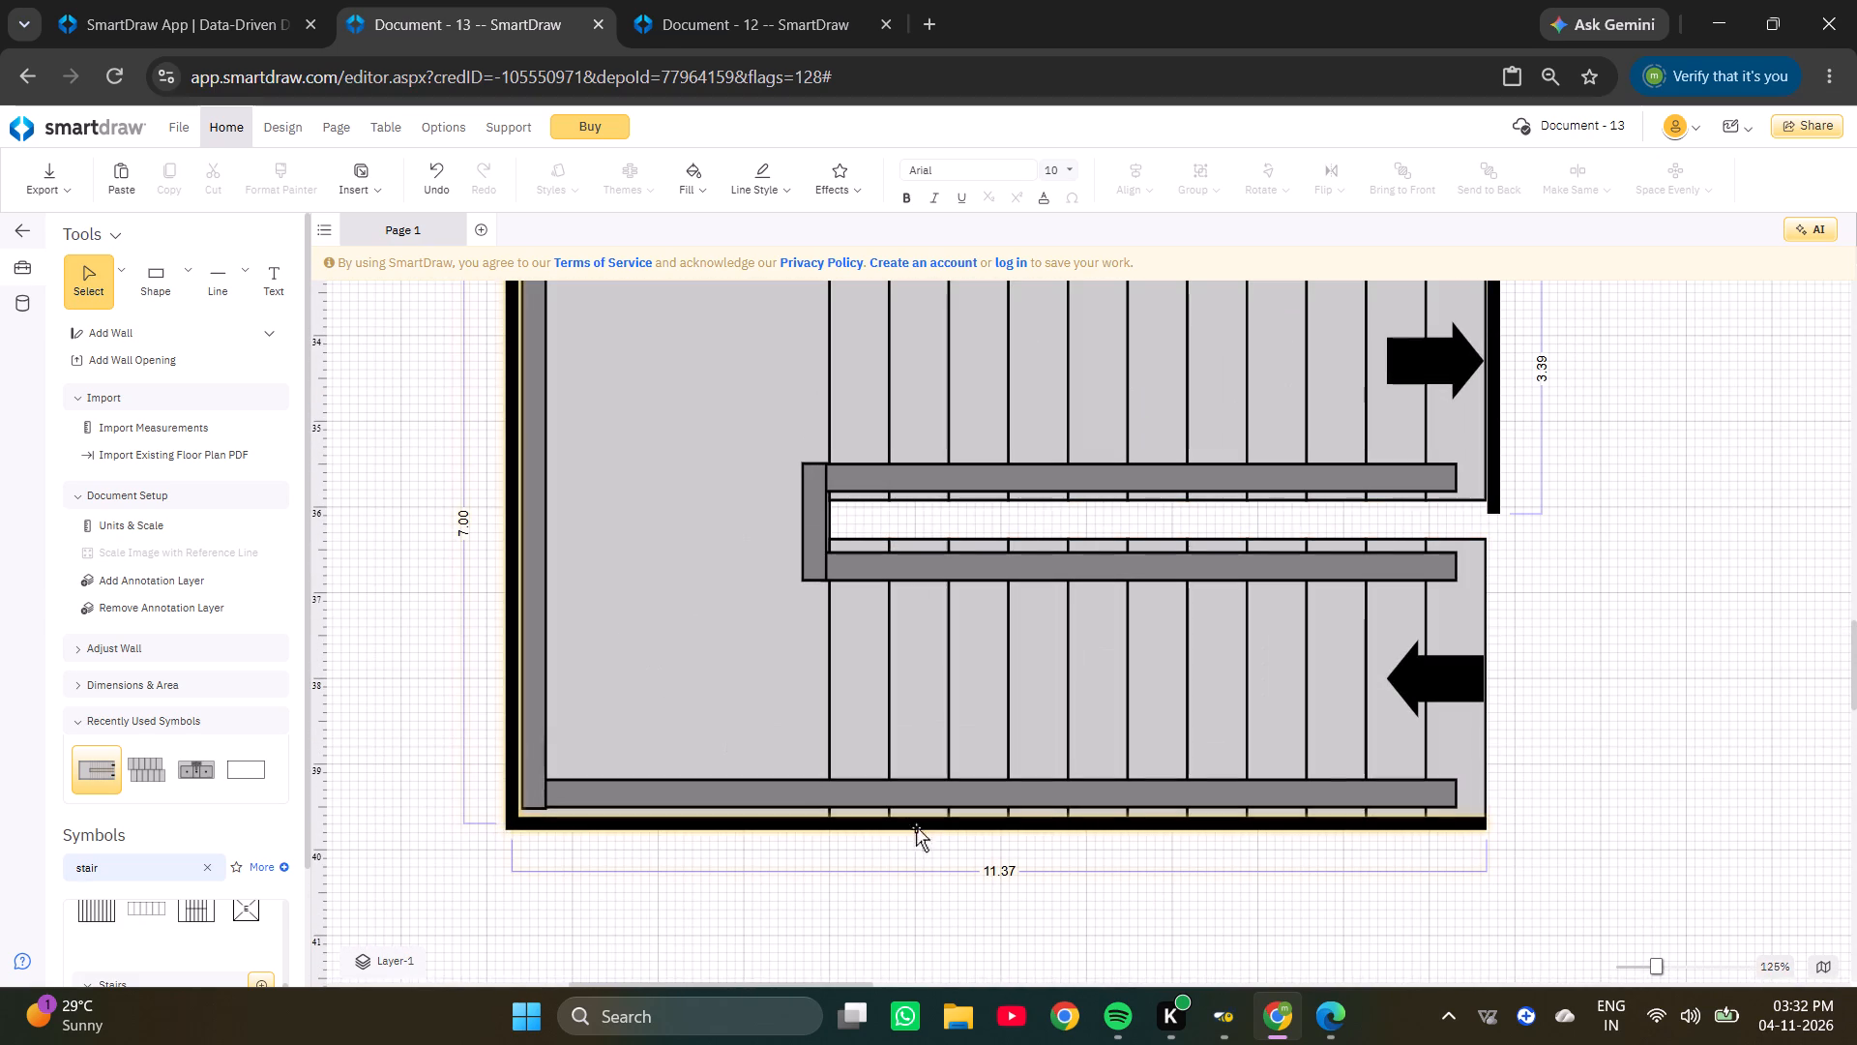
pyautogui.click(936, 822)
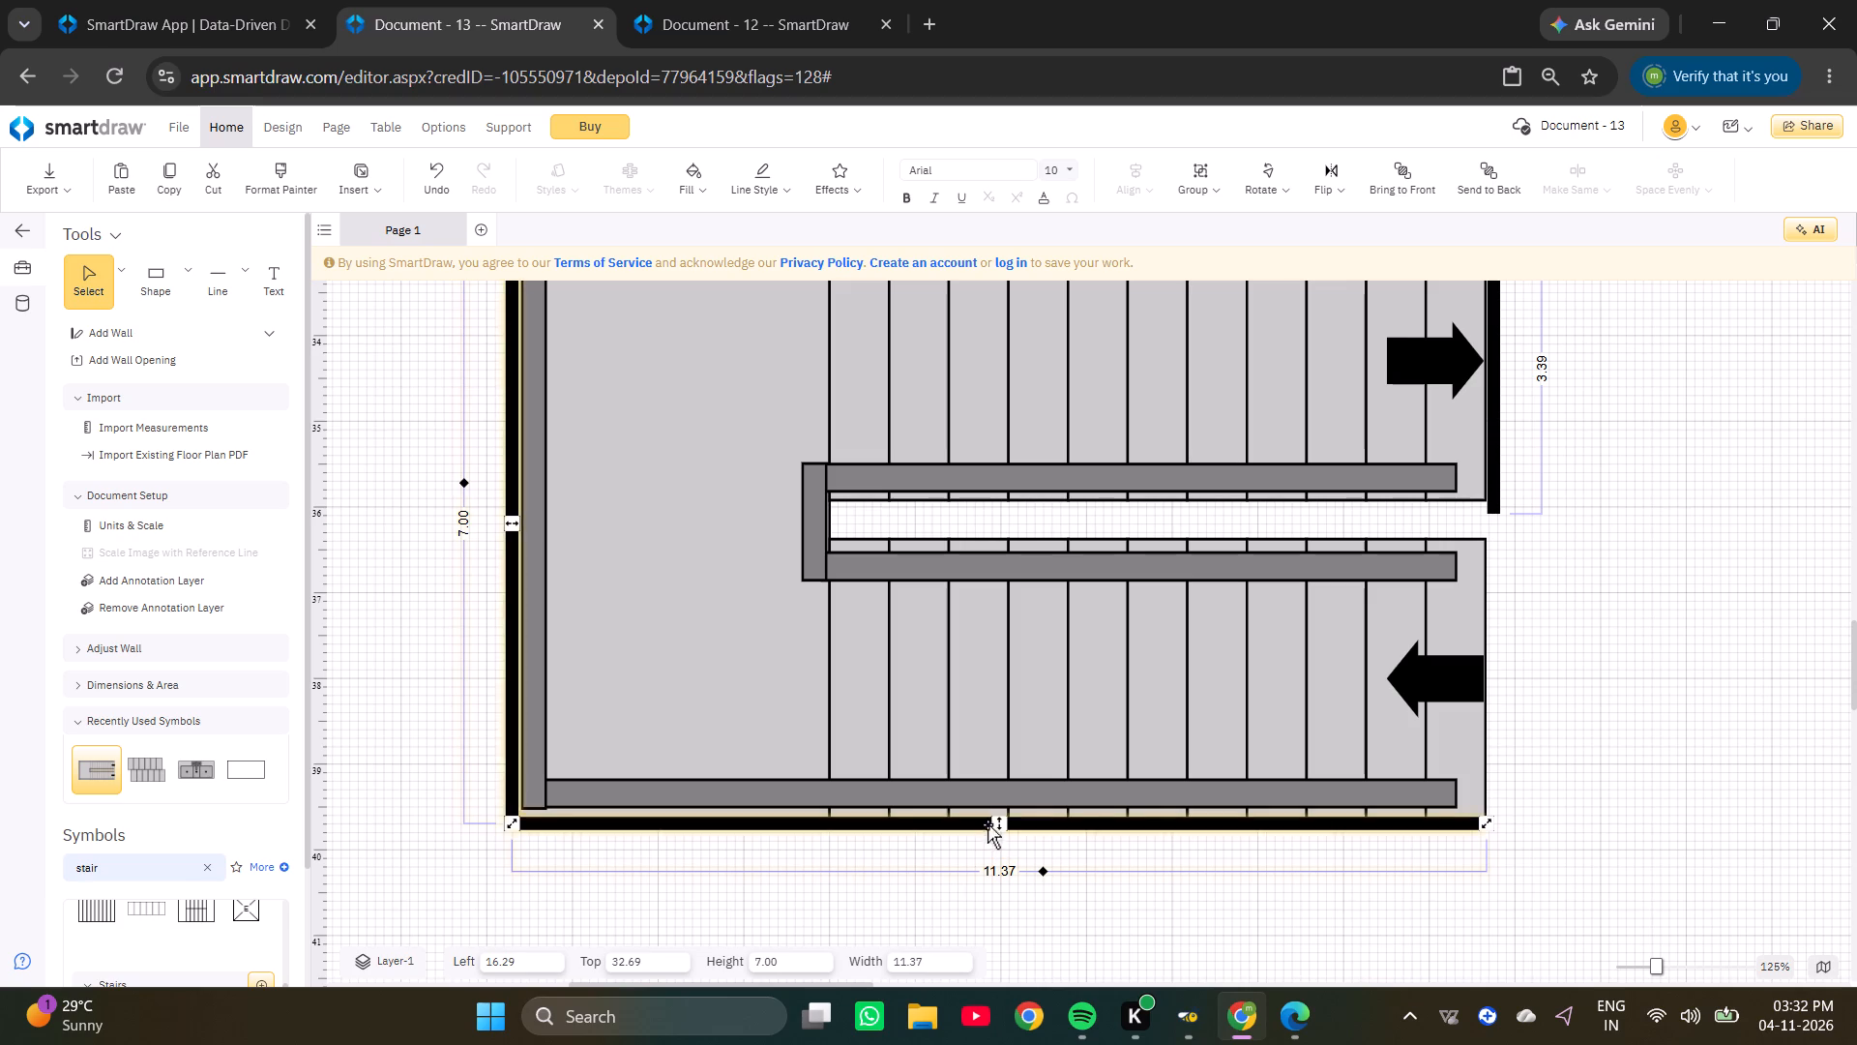
pyautogui.moveTo(997, 822); pyautogui.dragTo(1000, 814)
pyautogui.click(1024, 918)
# Compare the drawn stair enclosure with the stairs and the adjoining toilet in the reference plan.
pyautogui.keyDown('ctrl'); pyautogui.scroll(-5, 1373, 764); pyautogui.keyUp('ctrl')
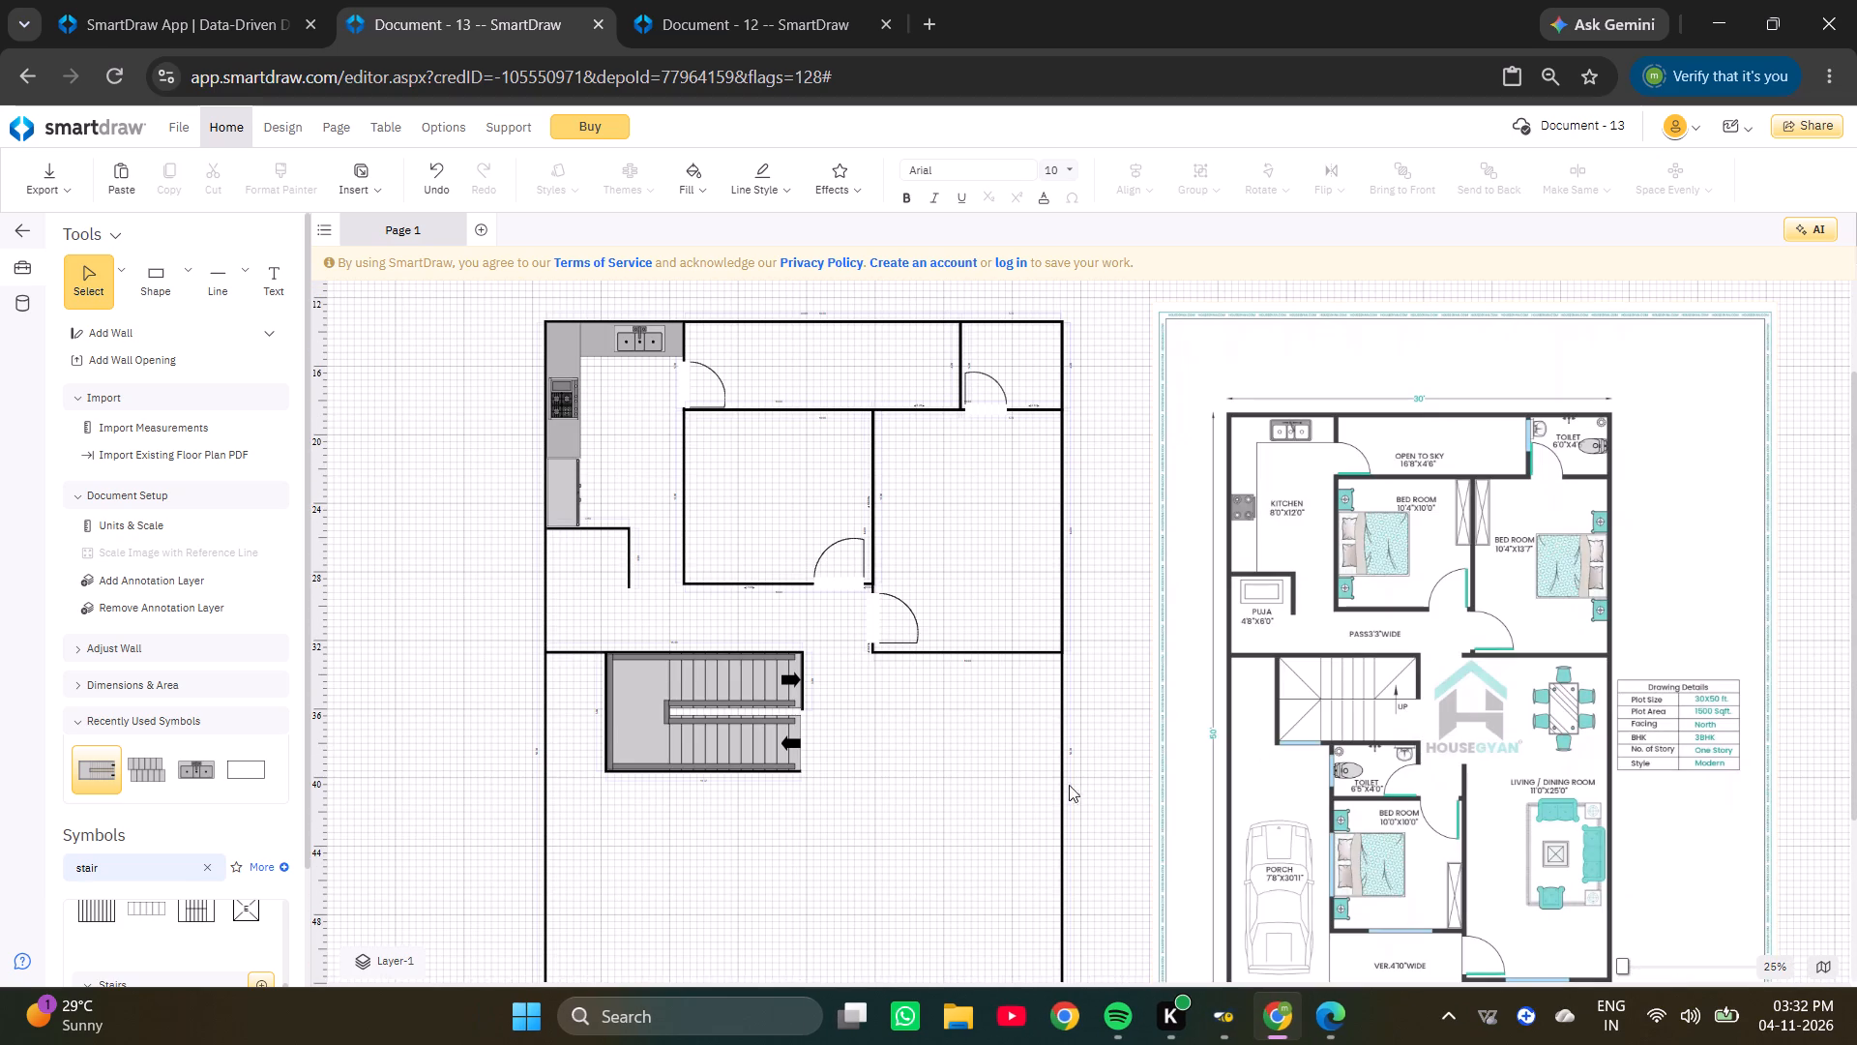
pyautogui.click(887, 832)
pyautogui.scroll(3, 798, 665)
pyautogui.scroll(-3, 791, 643)
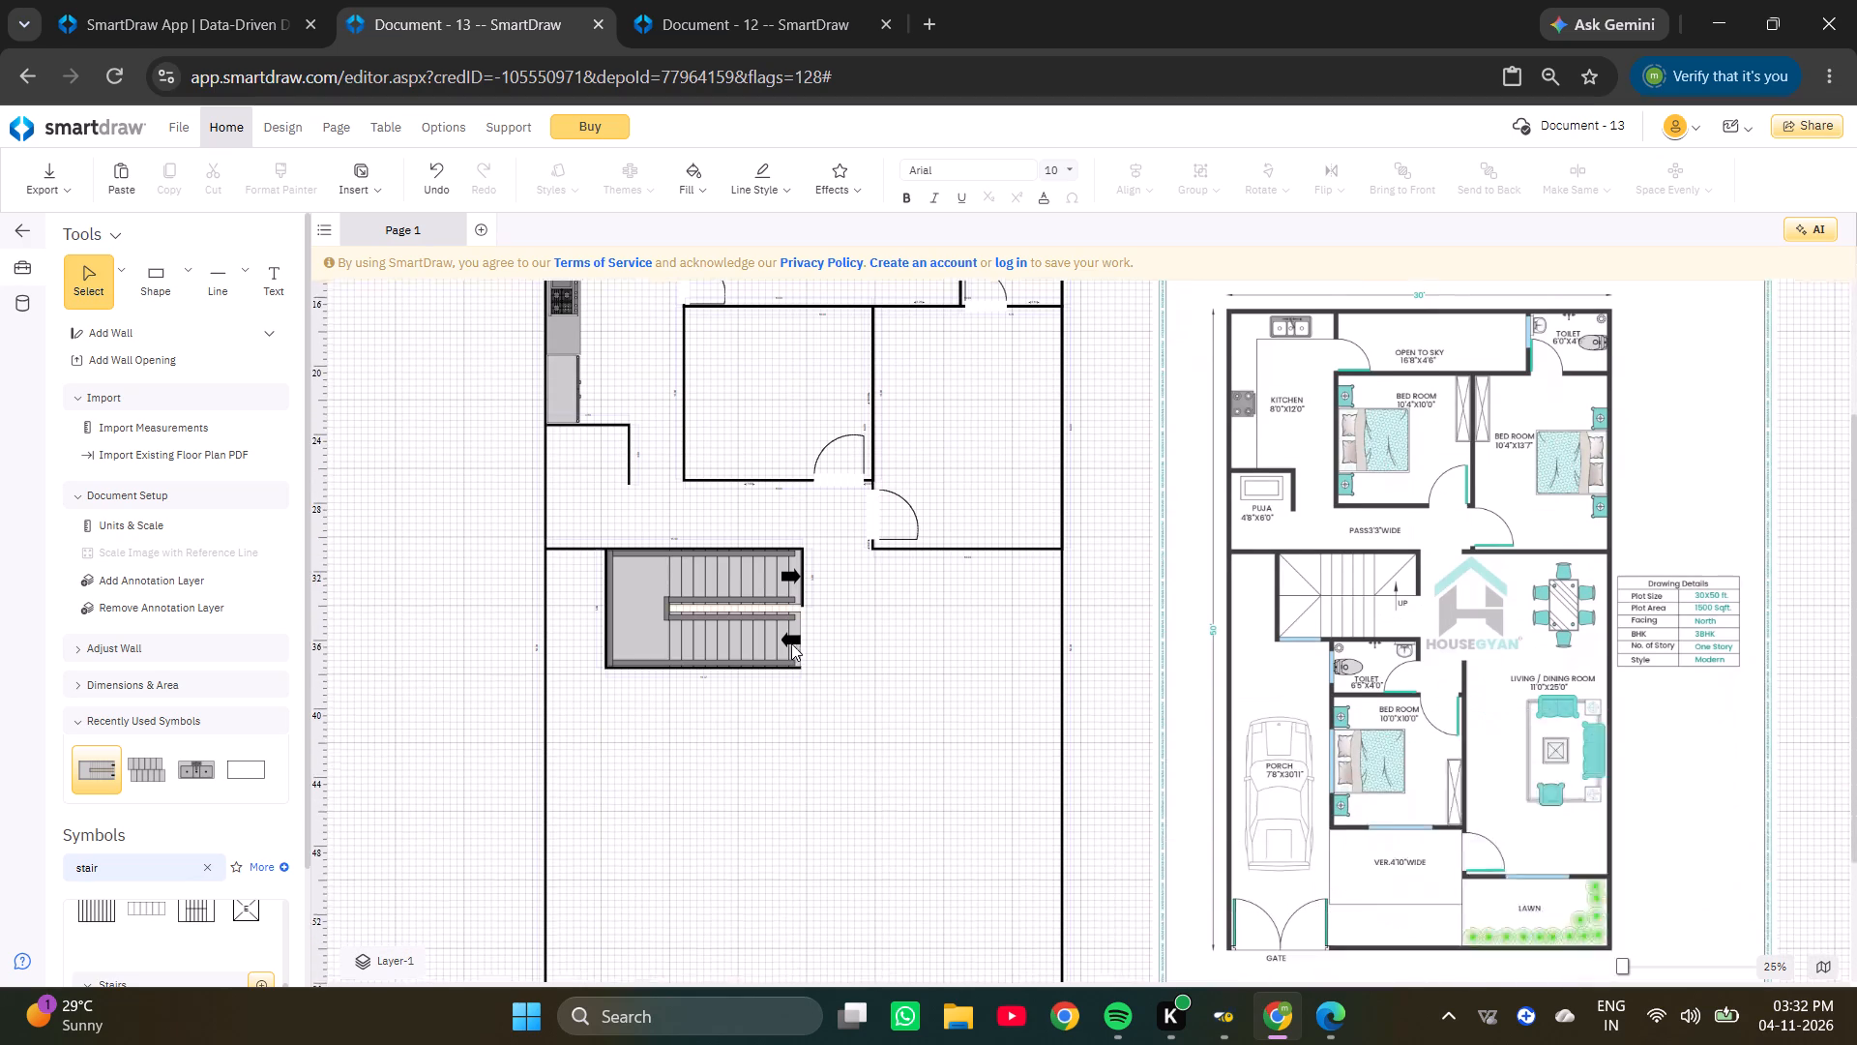
pyautogui.scroll(-2, 792, 637)
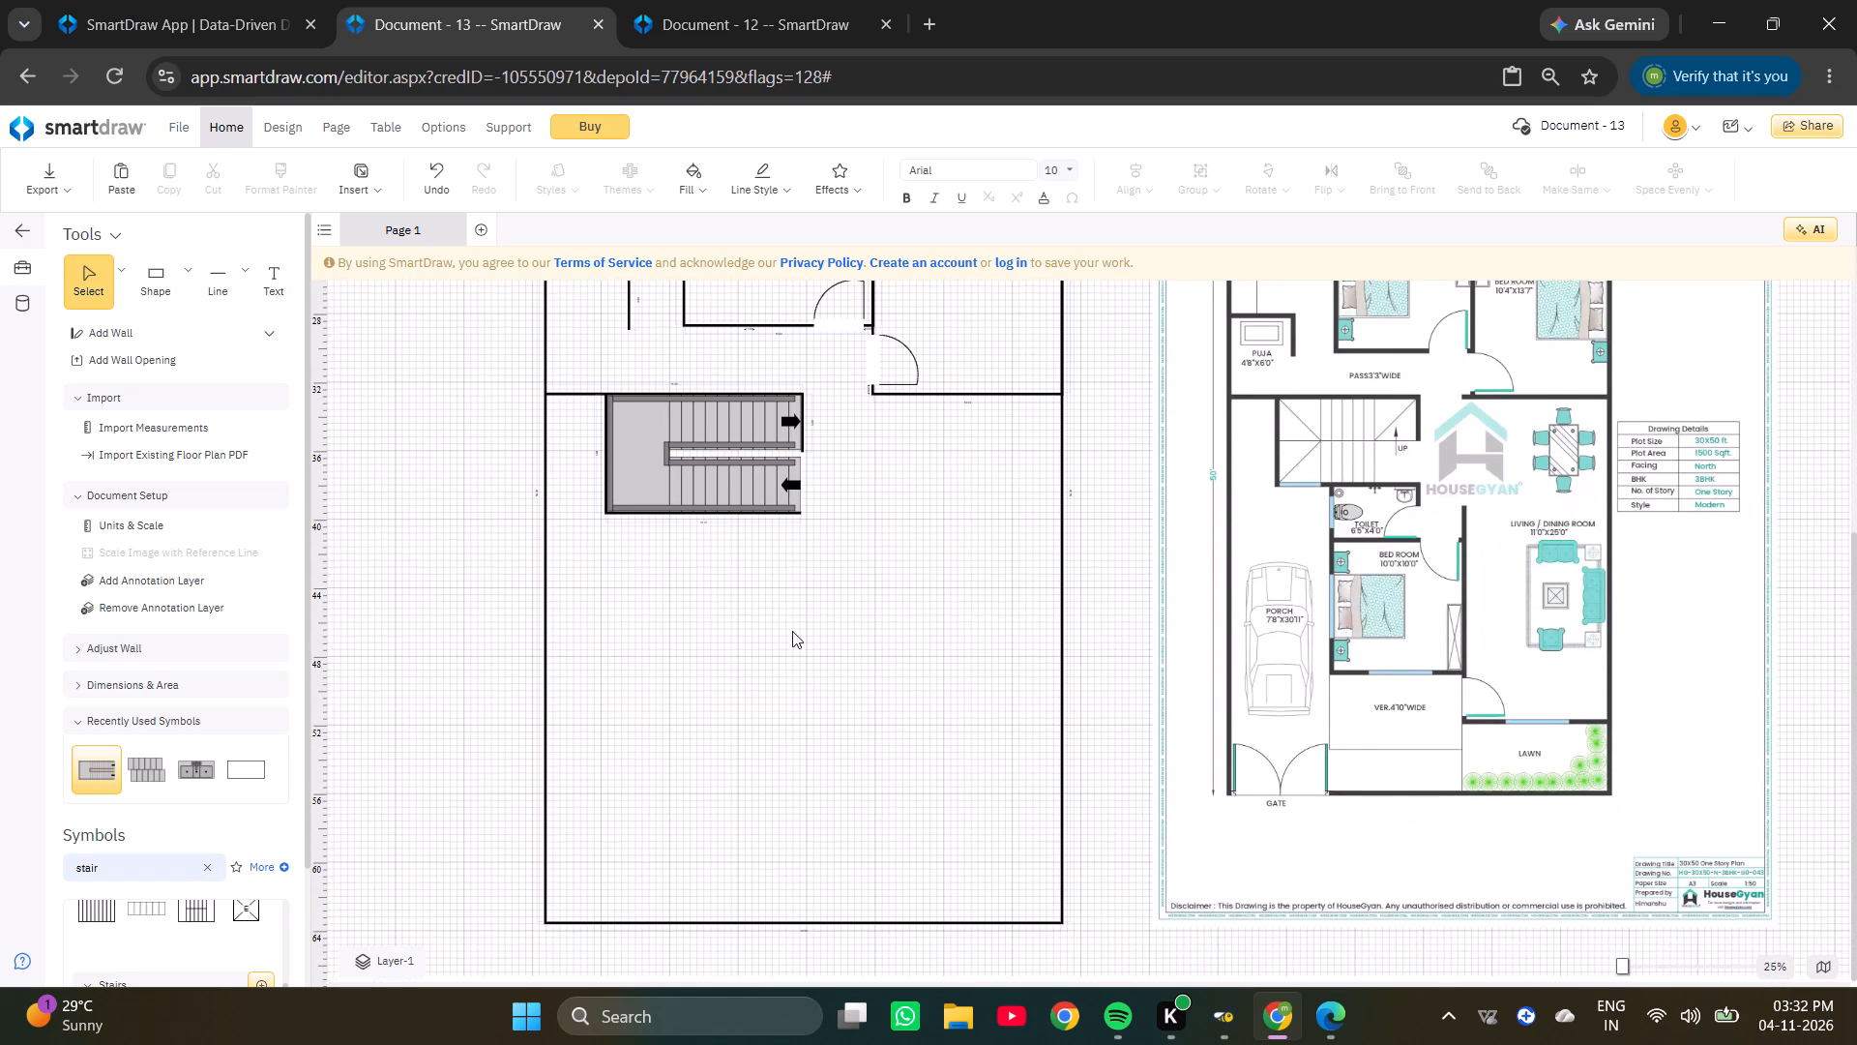
pyautogui.keyDown('ctrl'); pyautogui.scroll(2, 592, 424); pyautogui.keyUp('ctrl')
pyautogui.doubleClick(631, 460)
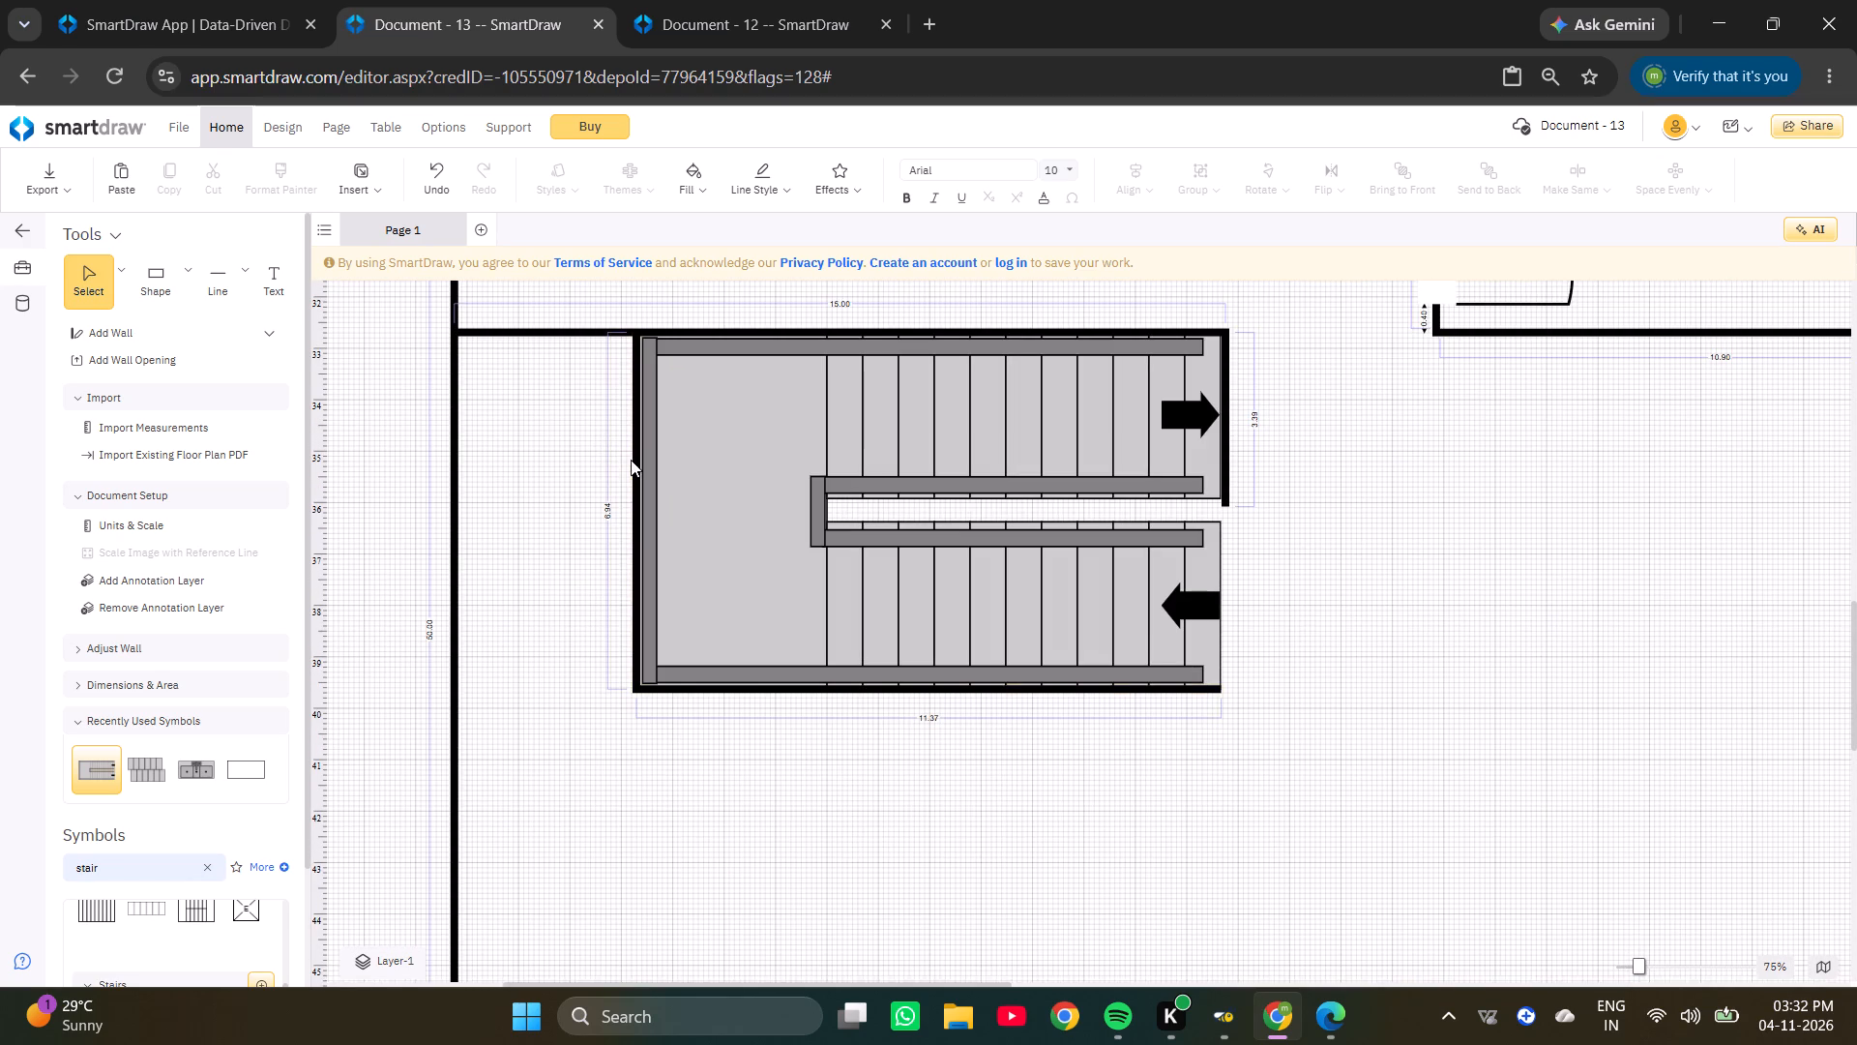
pyautogui.tripleClick(636, 462)
pyautogui.doubleClick(636, 462)
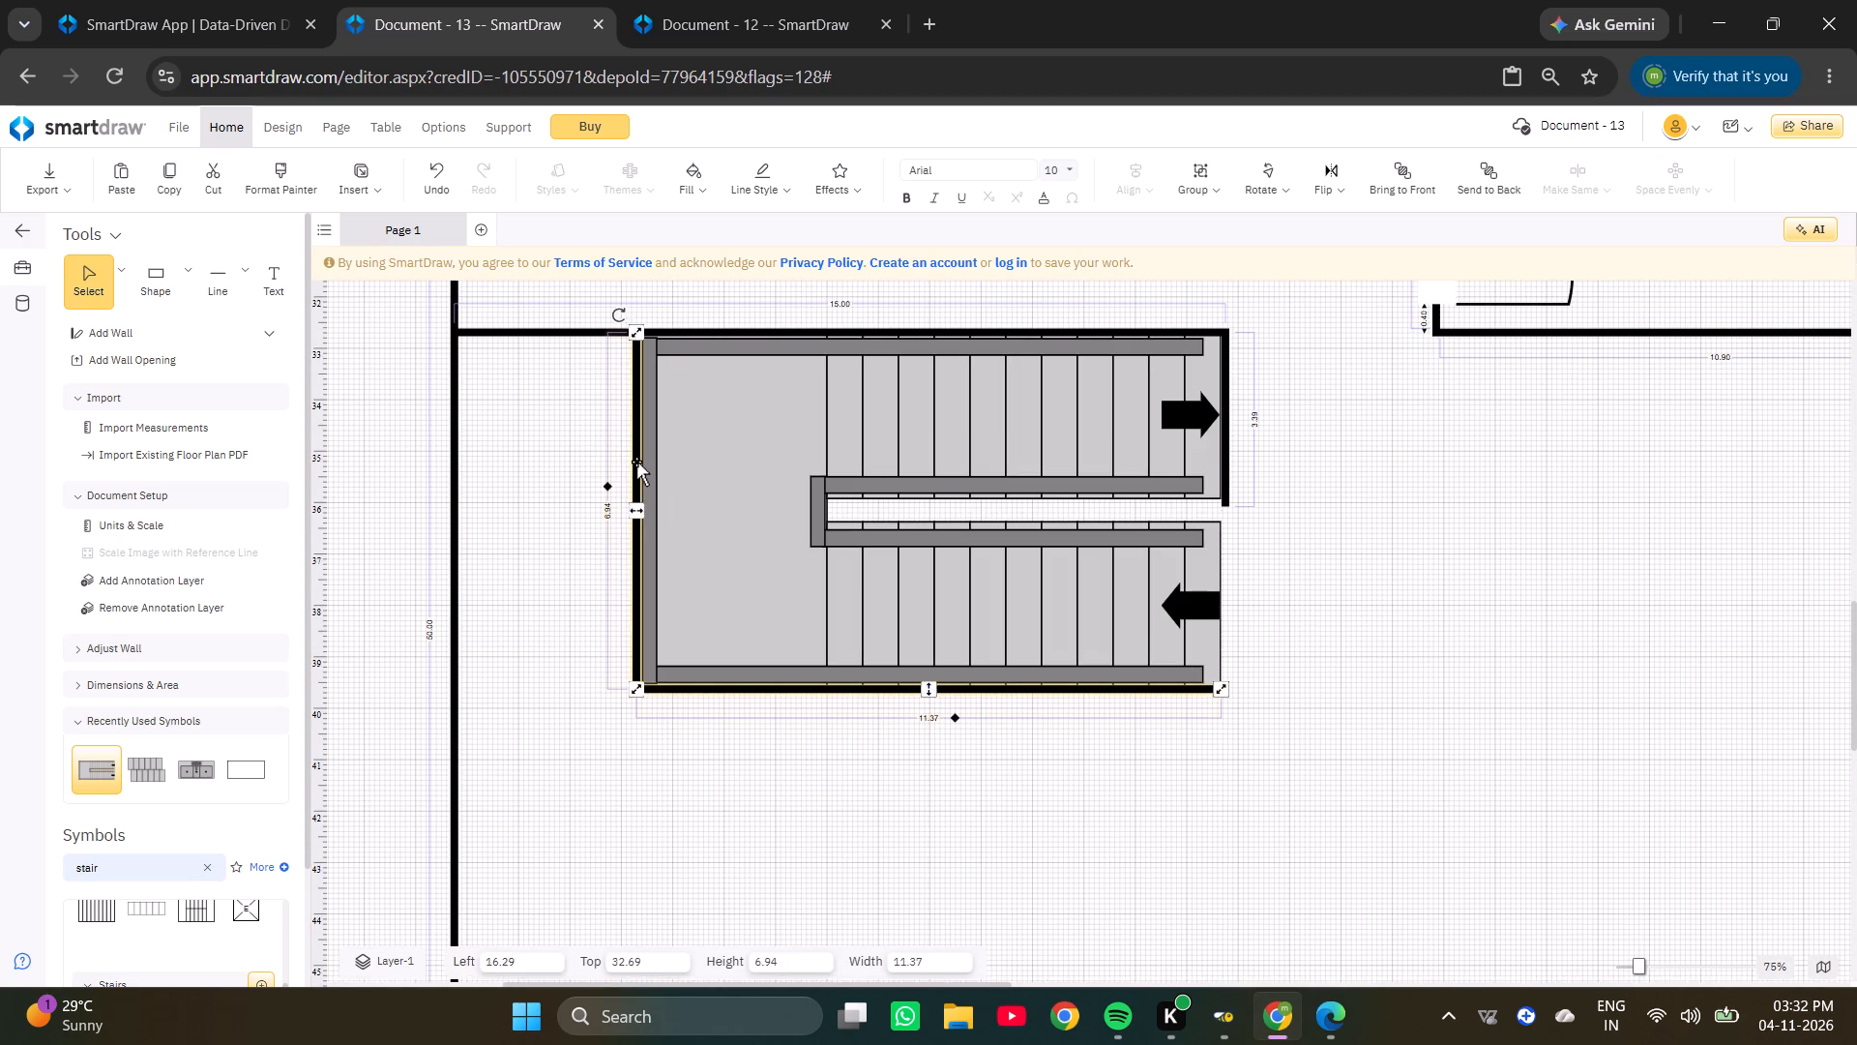
pyautogui.keyDown('ctrl'); pyautogui.scroll(-5, 636, 472); pyautogui.keyUp('ctrl')
pyautogui.click(882, 630)
pyautogui.keyDown('ctrl'); pyautogui.scroll(2, 1526, 492); pyautogui.keyUp('ctrl')
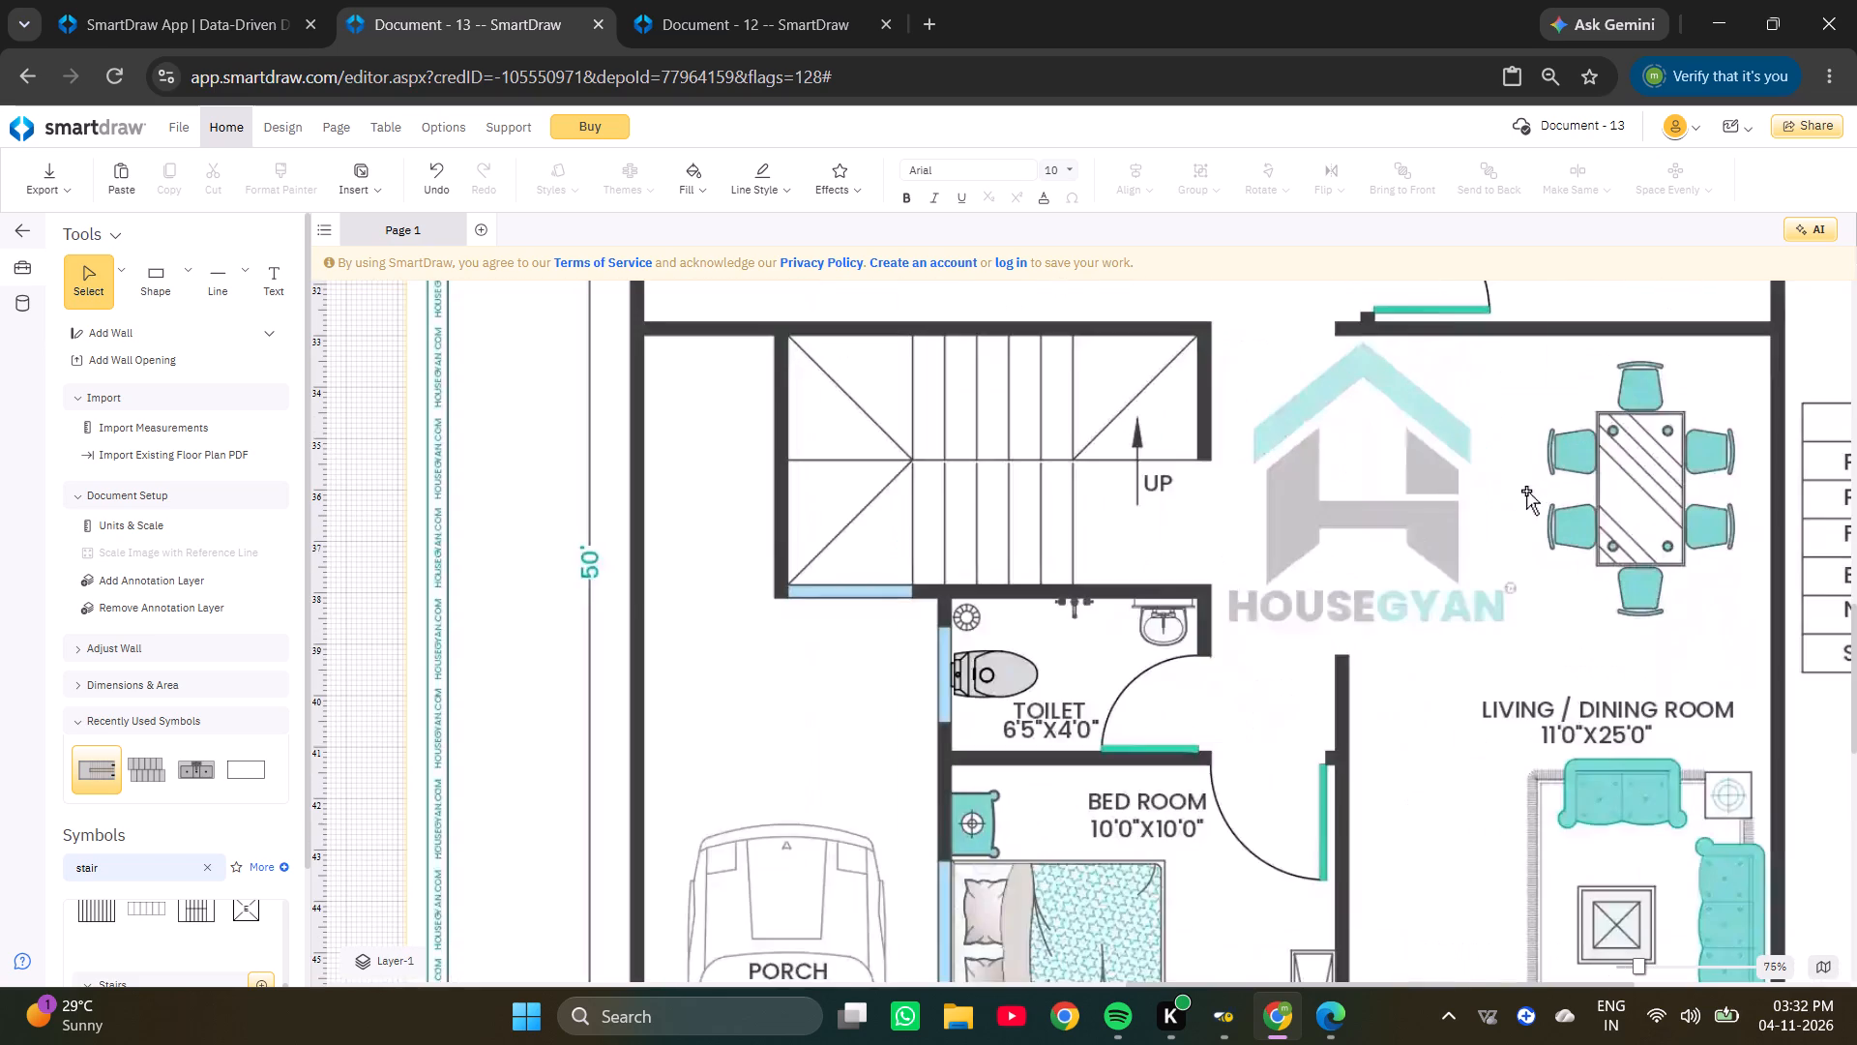
pyautogui.keyDown('ctrl'); pyautogui.scroll(-4, 1526, 491); pyautogui.keyUp('ctrl')
# Nudge the stairs right against the 3.39 wall on their right side.
pyautogui.keyDown('ctrl'); pyautogui.scroll(3, 714, 417); pyautogui.keyUp('ctrl')
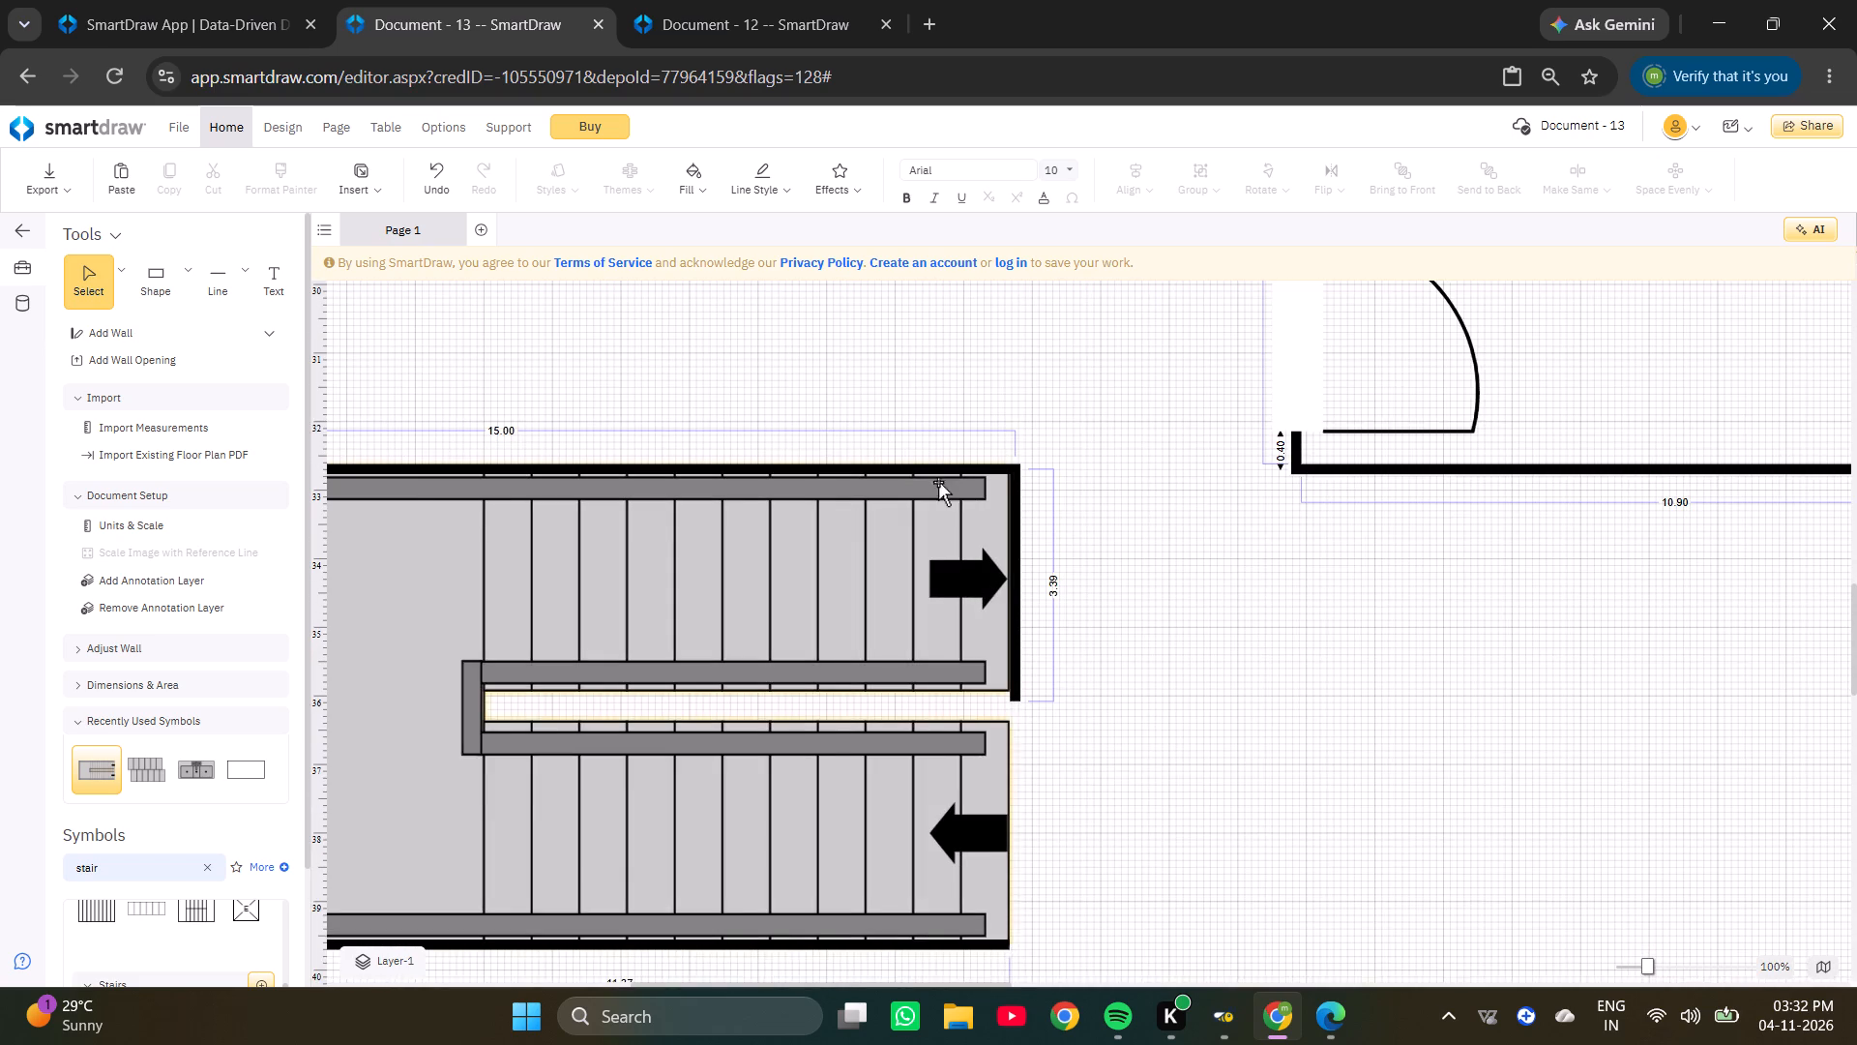
pyautogui.keyDown('ctrl'); pyautogui.scroll(1, 992, 494); pyautogui.keyUp('ctrl')
pyautogui.keyDown('ctrl'); pyautogui.scroll(-2, 999, 494); pyautogui.keyUp('ctrl')
pyautogui.keyDown('ctrl'); pyautogui.scroll(3, 1010, 506); pyautogui.keyUp('ctrl')
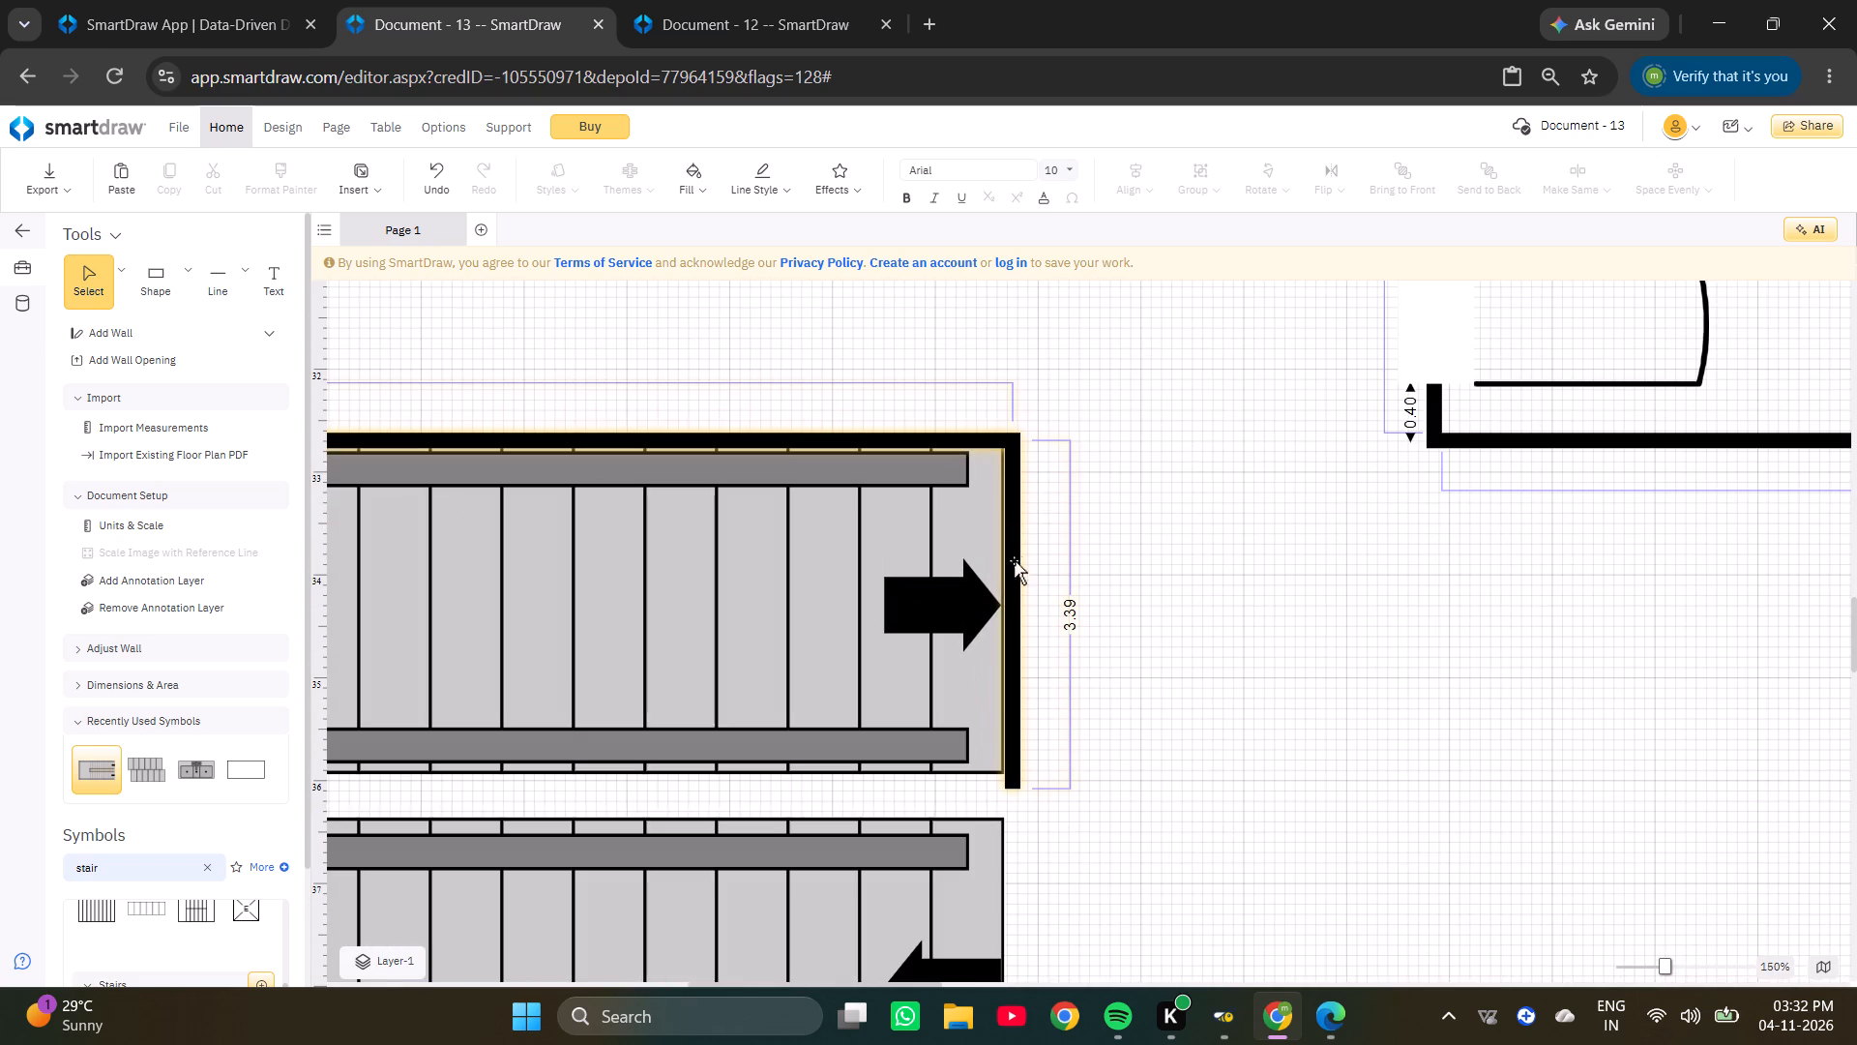
pyautogui.click(945, 566)
pyautogui.press('Right')
pyautogui.click(1326, 608)
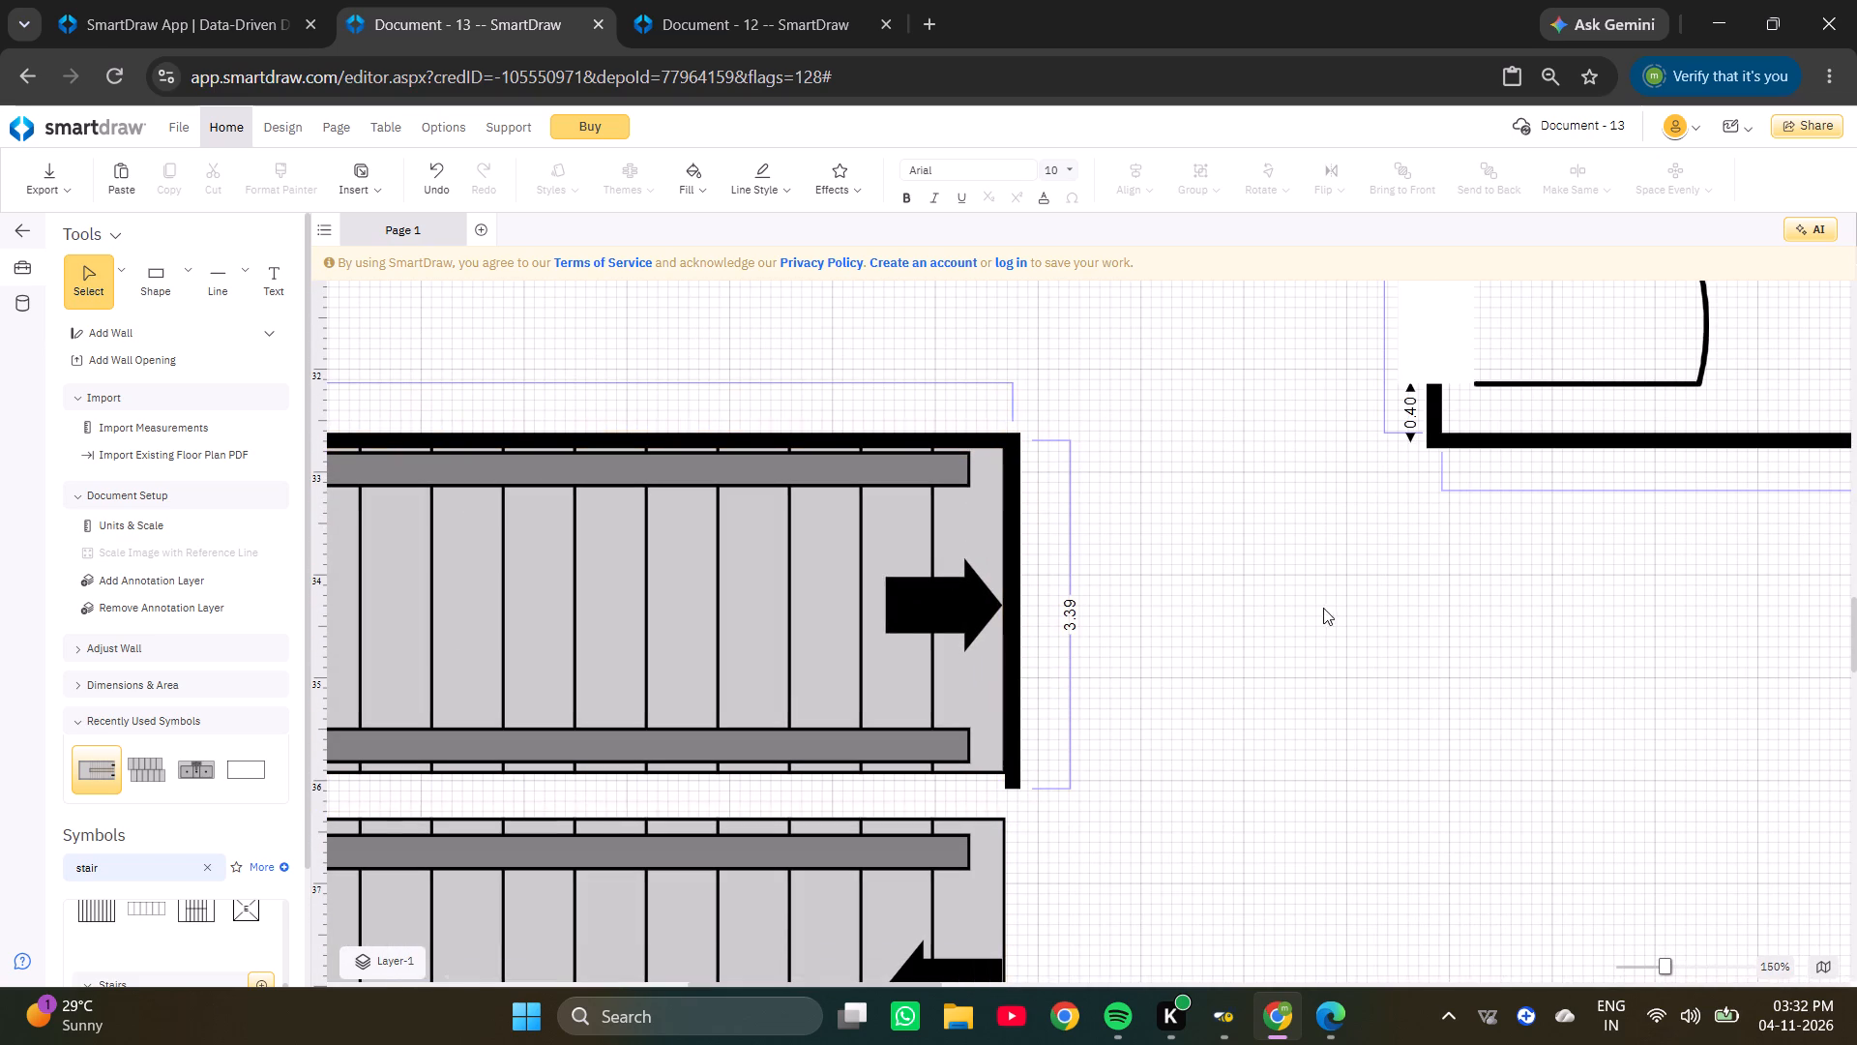
# Nudge the joined left and lower stair walls right against the stairs, to a left position of about 16.31.
pyautogui.keyDown('ctrl'); pyautogui.scroll(-5, 561, 601); pyautogui.keyUp('ctrl')
pyautogui.keyDown('ctrl'); pyautogui.scroll(1, 744, 631); pyautogui.keyUp('ctrl')
pyautogui.keyDown('ctrl'); pyautogui.scroll(3, 510, 606); pyautogui.keyUp('ctrl')
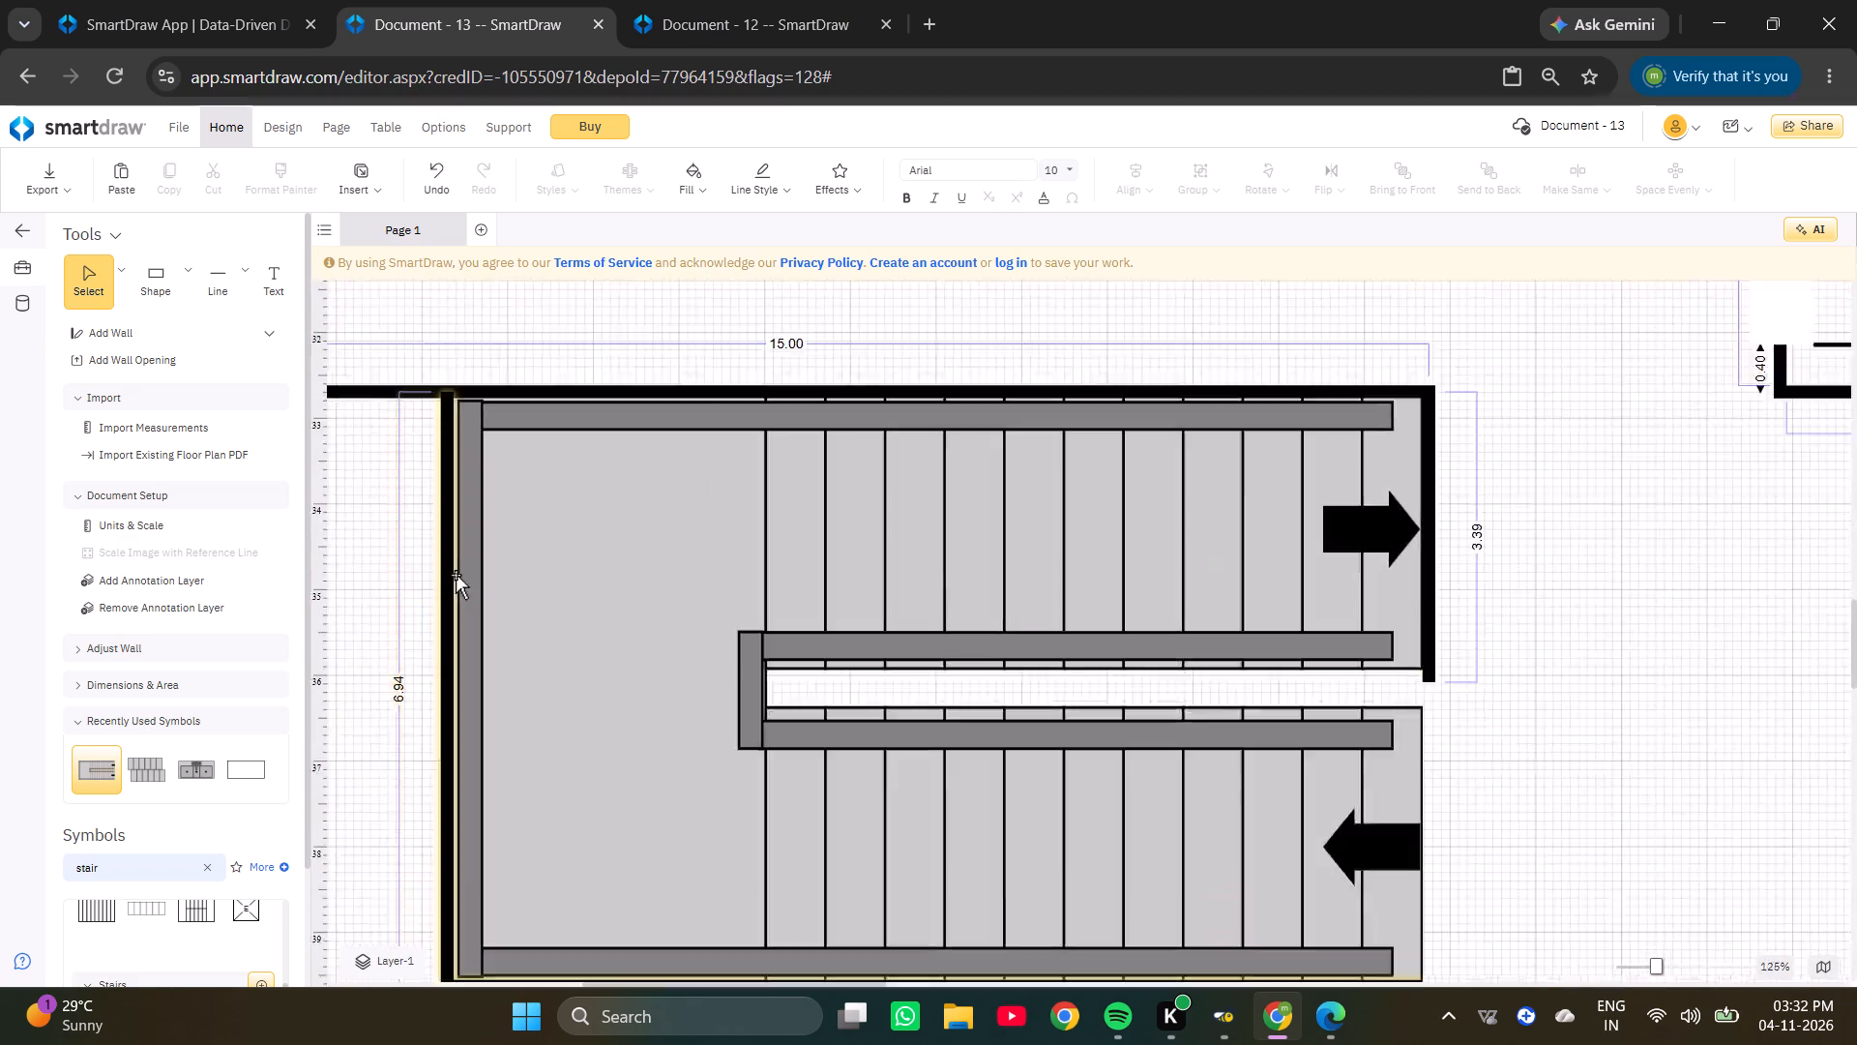
pyautogui.keyDown('ctrl'); pyautogui.scroll(2, 456, 575); pyautogui.keyUp('ctrl')
pyautogui.click(445, 565)
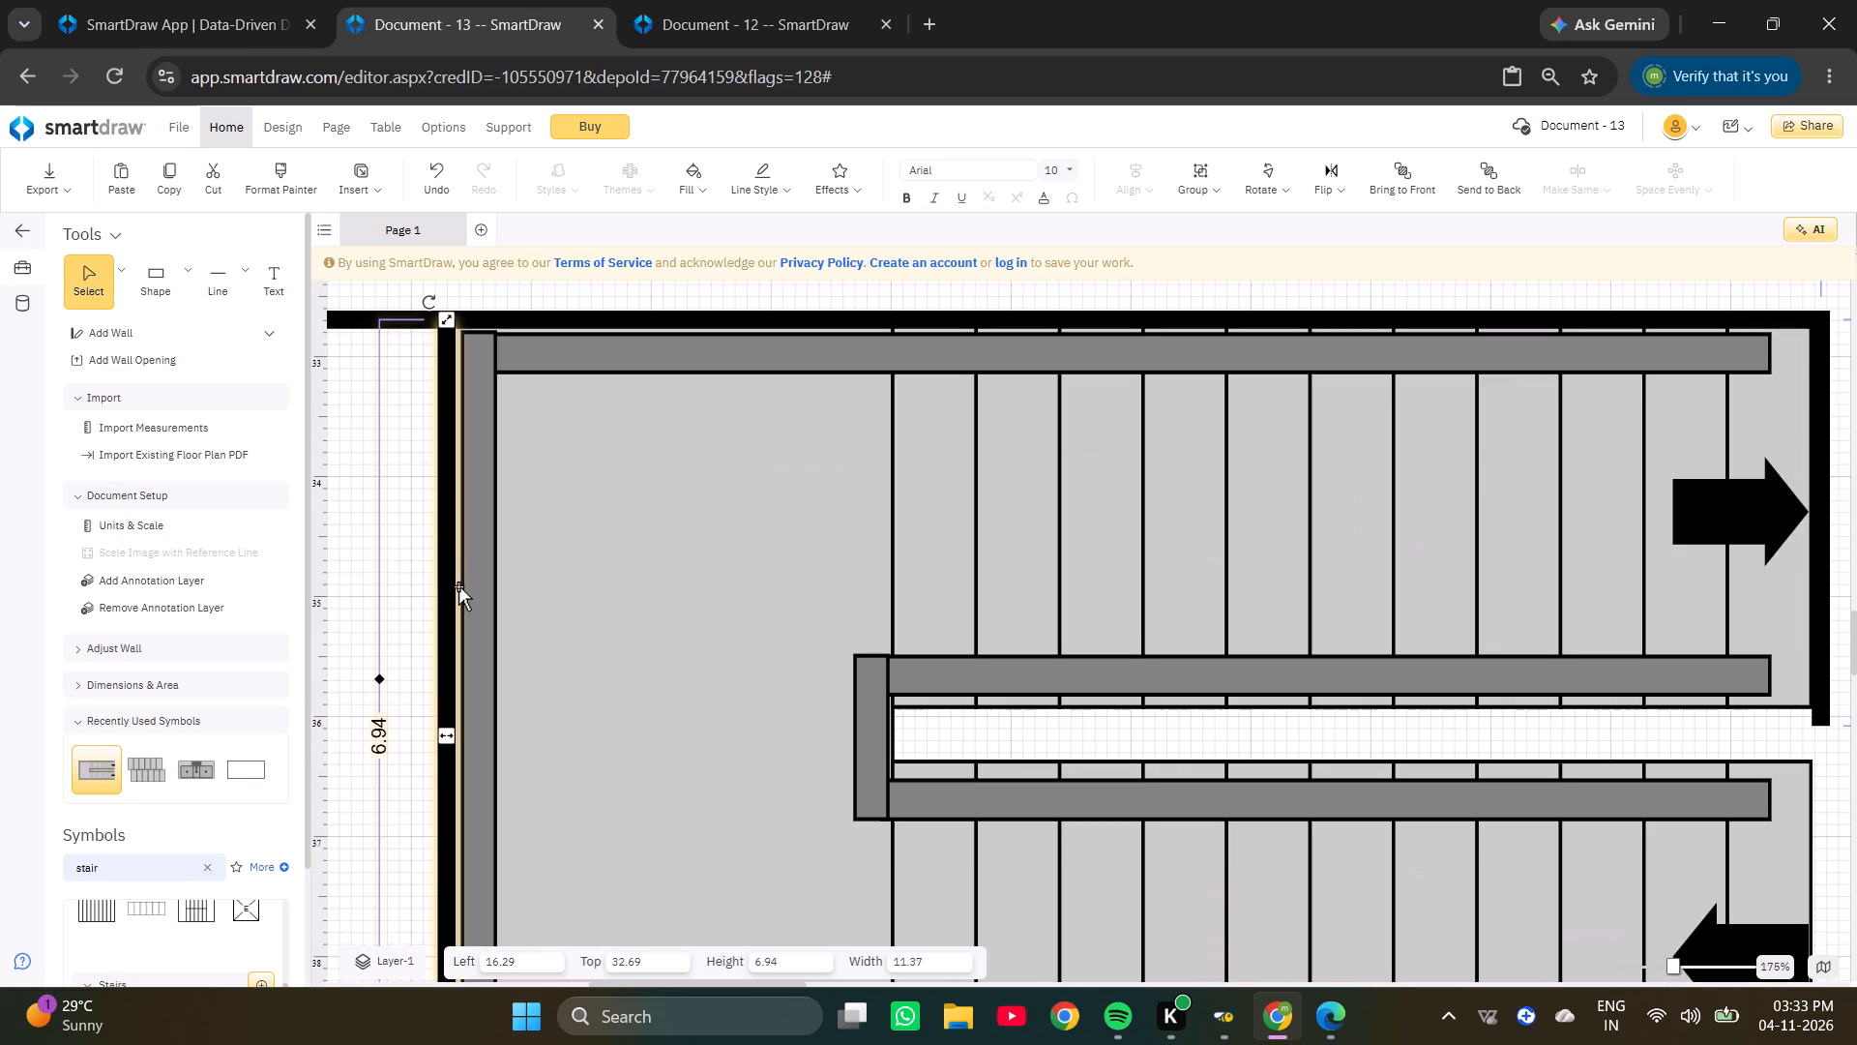
pyautogui.press('Right')
pyautogui.keyDown('ctrl'); pyautogui.scroll(-7, 403, 631); pyautogui.keyUp('ctrl')
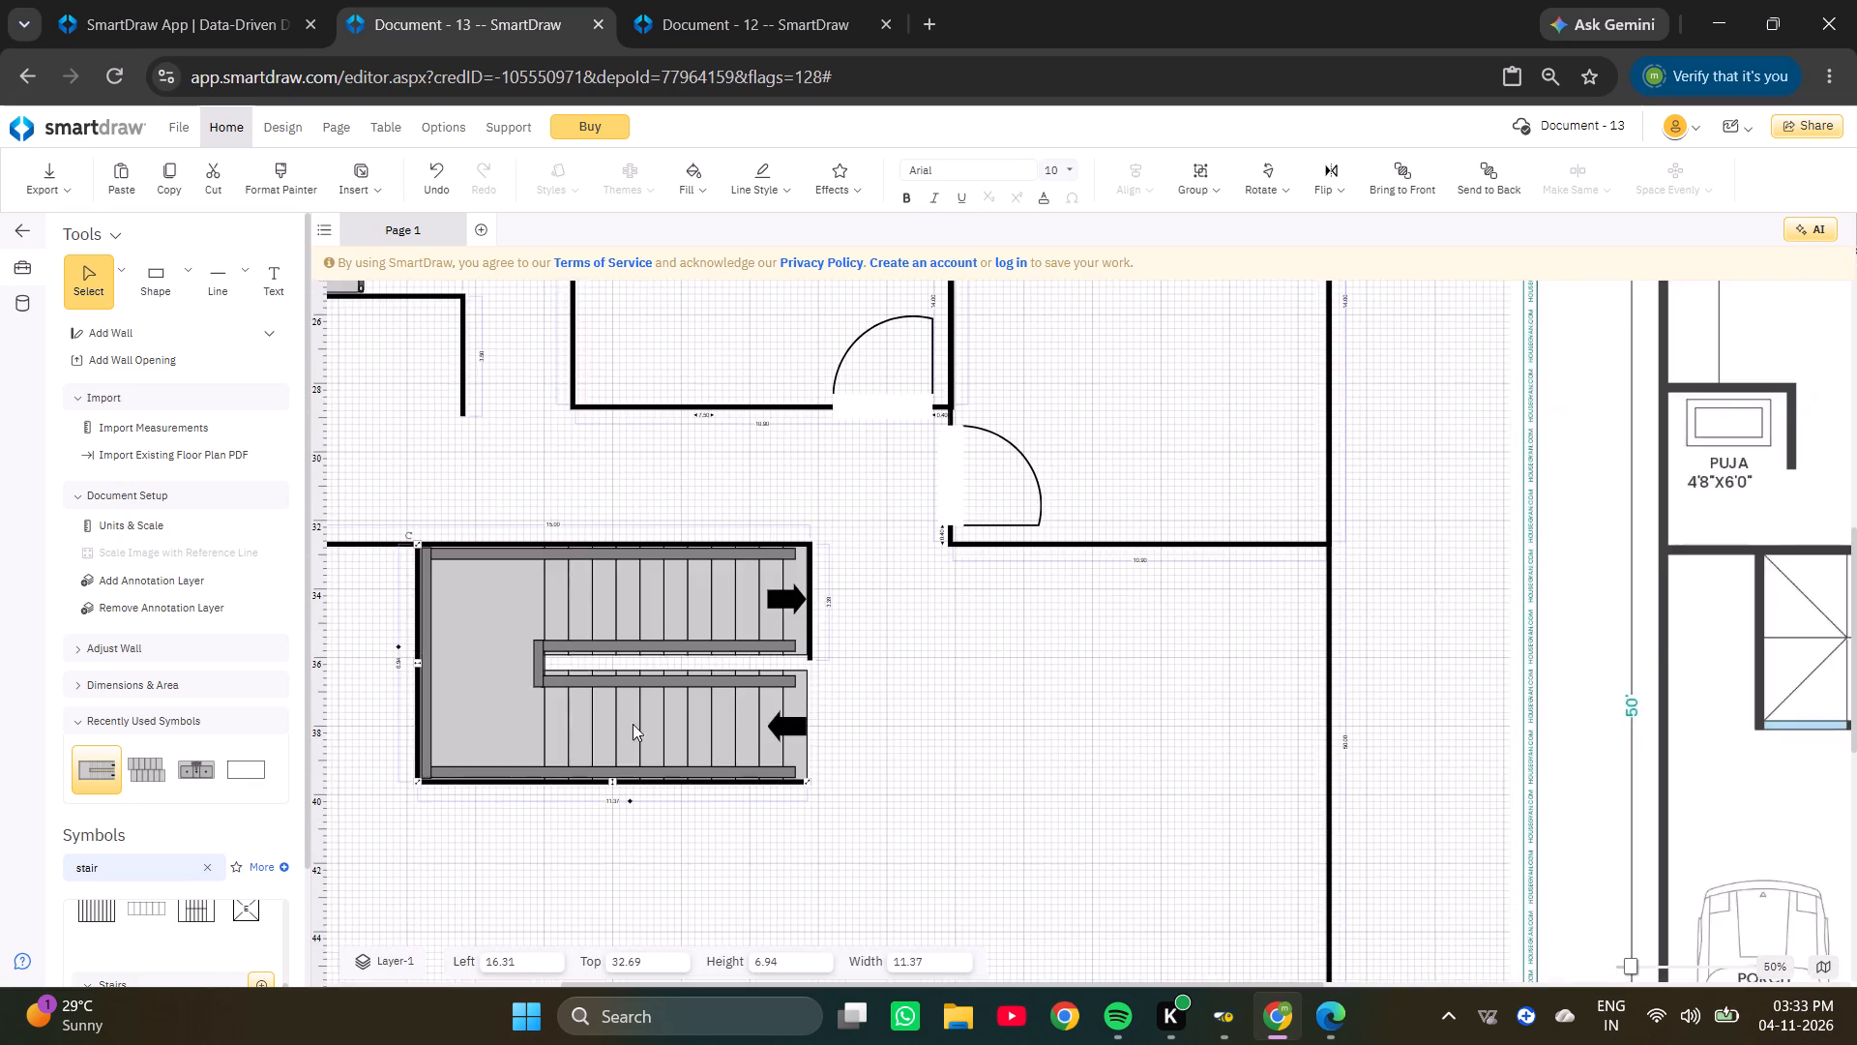
pyautogui.keyDown('ctrl'); pyautogui.scroll(6, 772, 705); pyautogui.keyUp('ctrl')
pyautogui.click(996, 664)
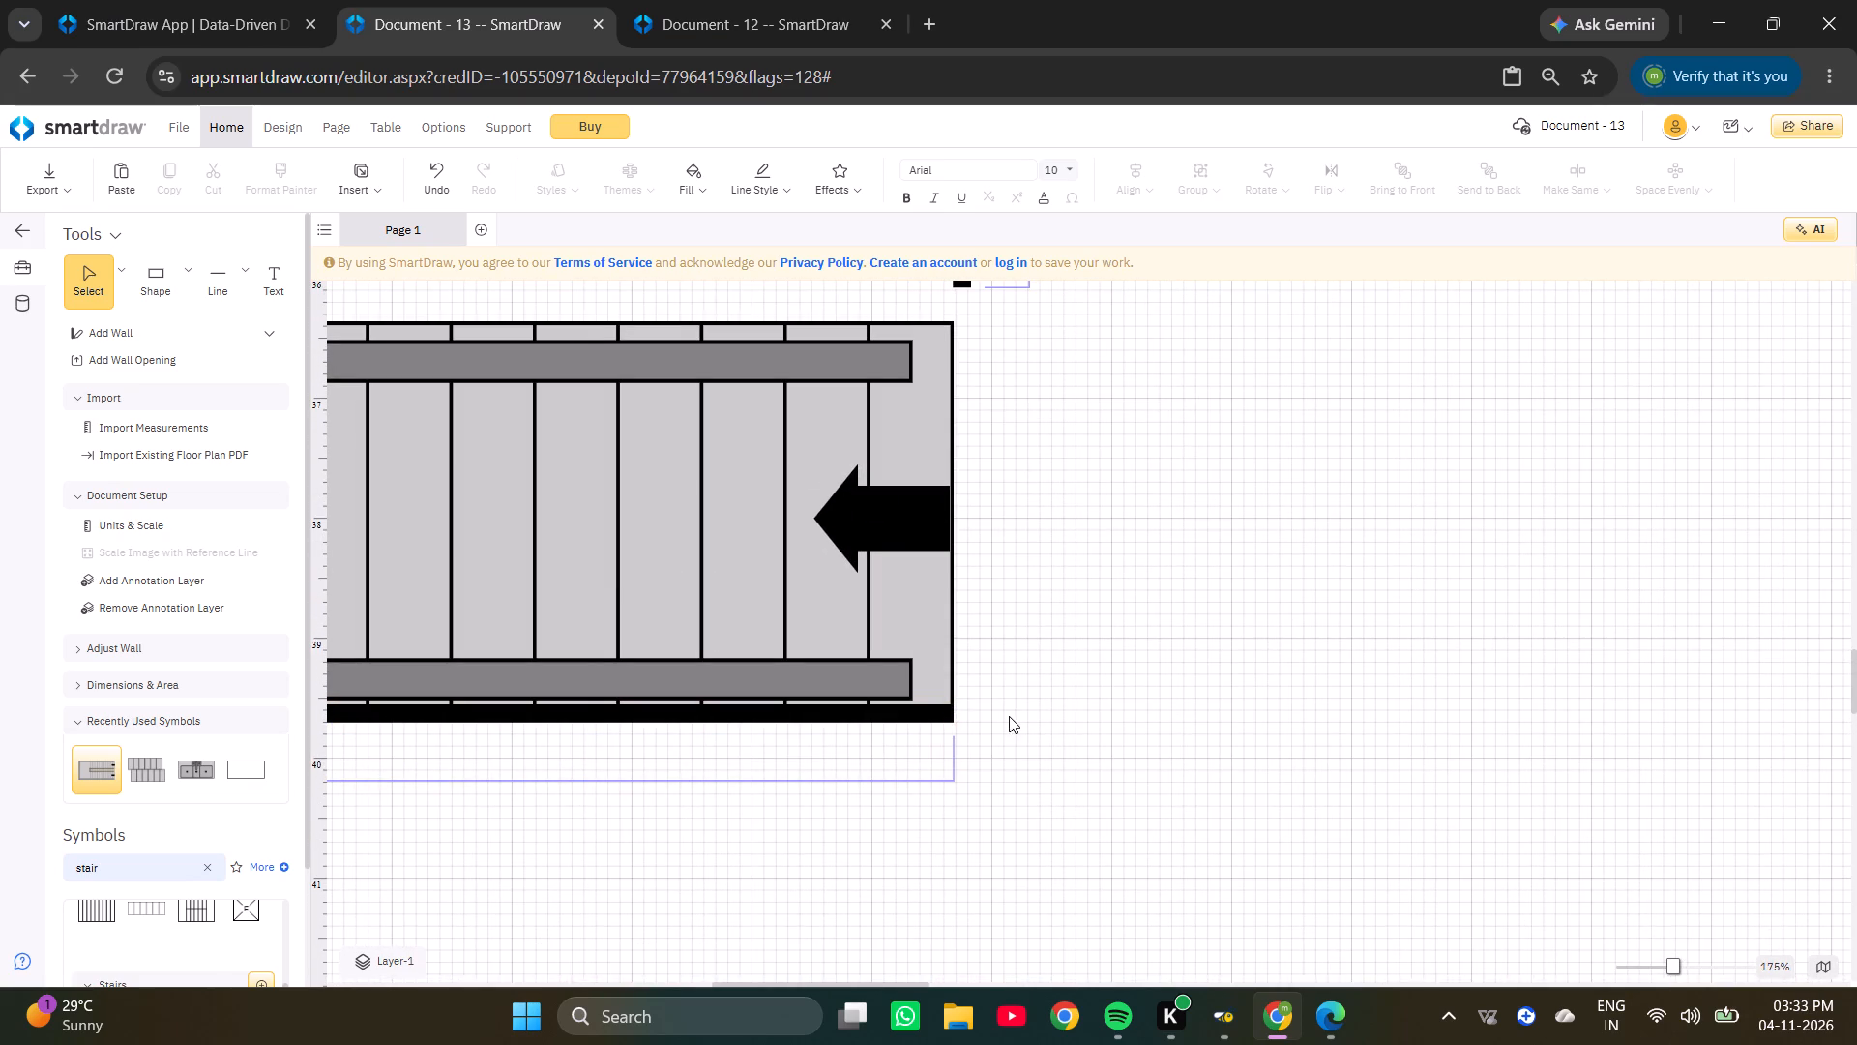
pyautogui.keyDown('ctrl'); pyautogui.scroll(-6, 1007, 716); pyautogui.keyUp('ctrl')
pyautogui.click(1007, 716)
# Duplicate the upper-right toilet room's walls and place the copy below the stairs at about 22.08 left, 41.20 top.
pyautogui.keyDown('ctrl'); pyautogui.scroll(-5, 1031, 655); pyautogui.keyUp('ctrl')
pyautogui.scroll(-1, 1056, 605)
pyautogui.scroll(4, 968, 582)
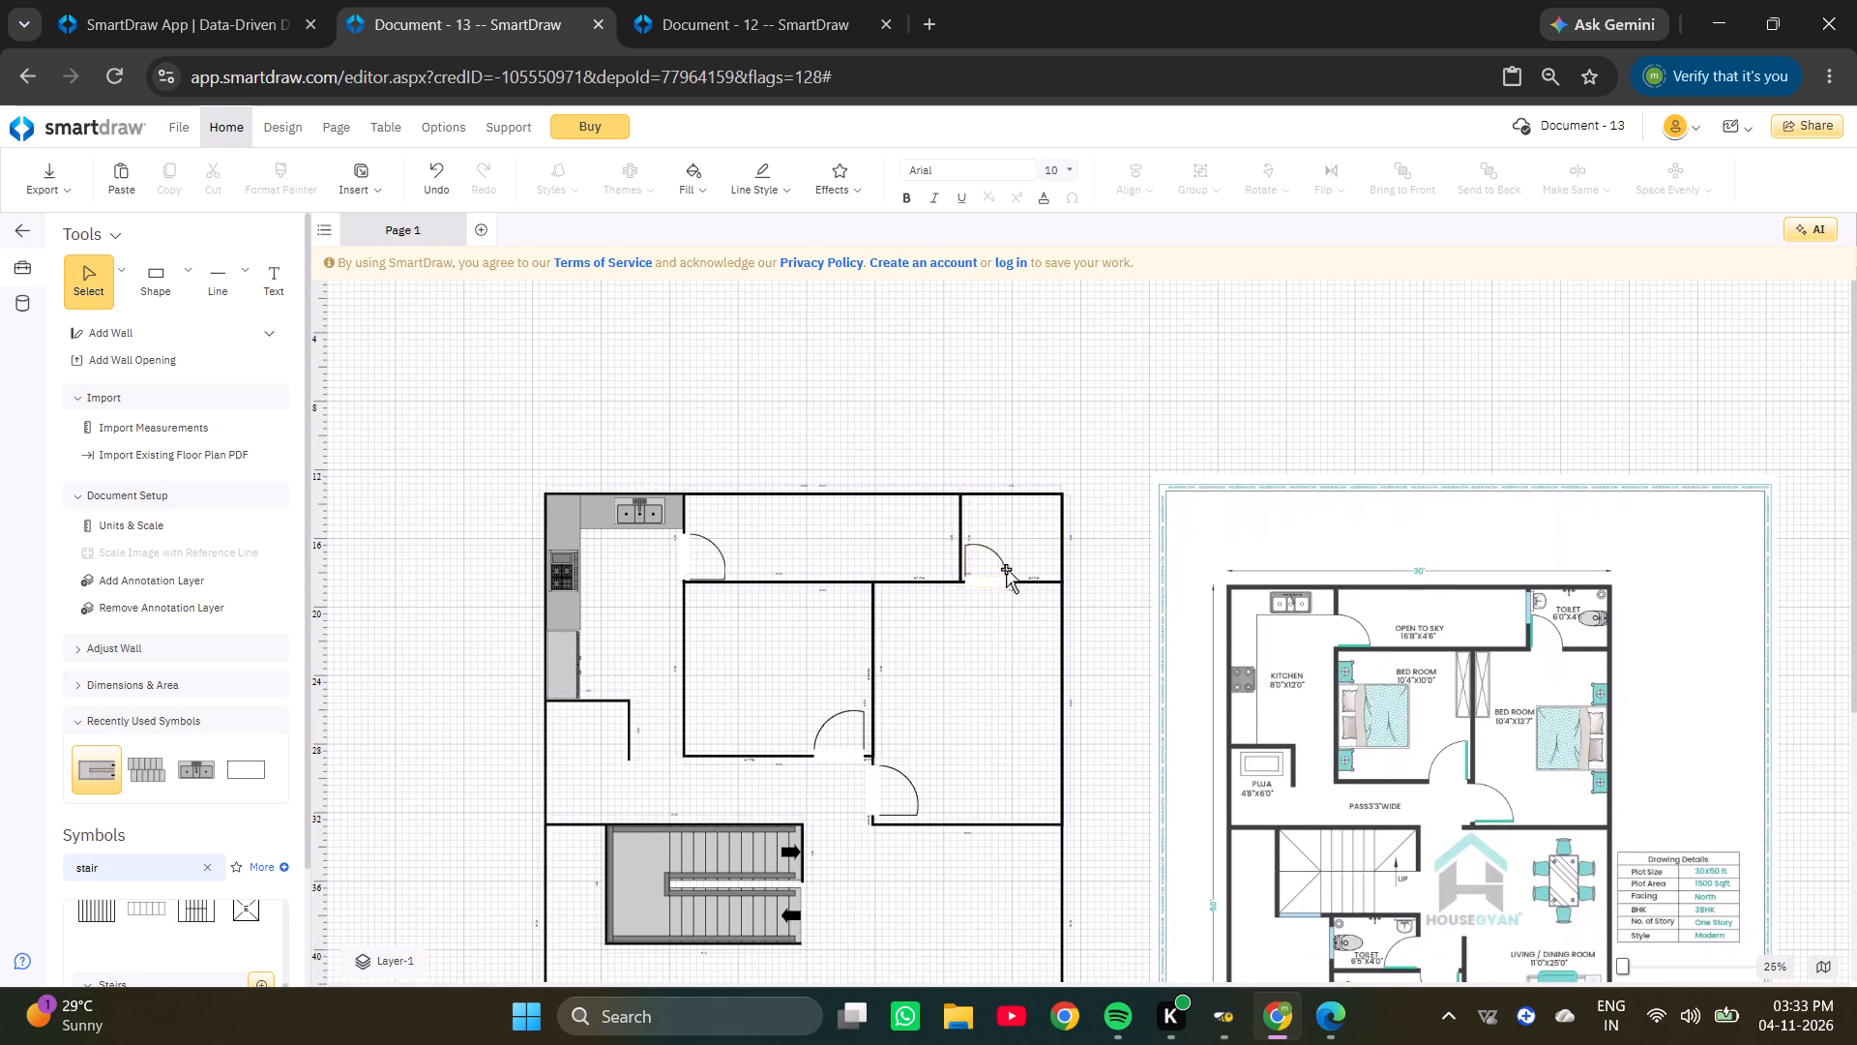
pyautogui.click(962, 517)
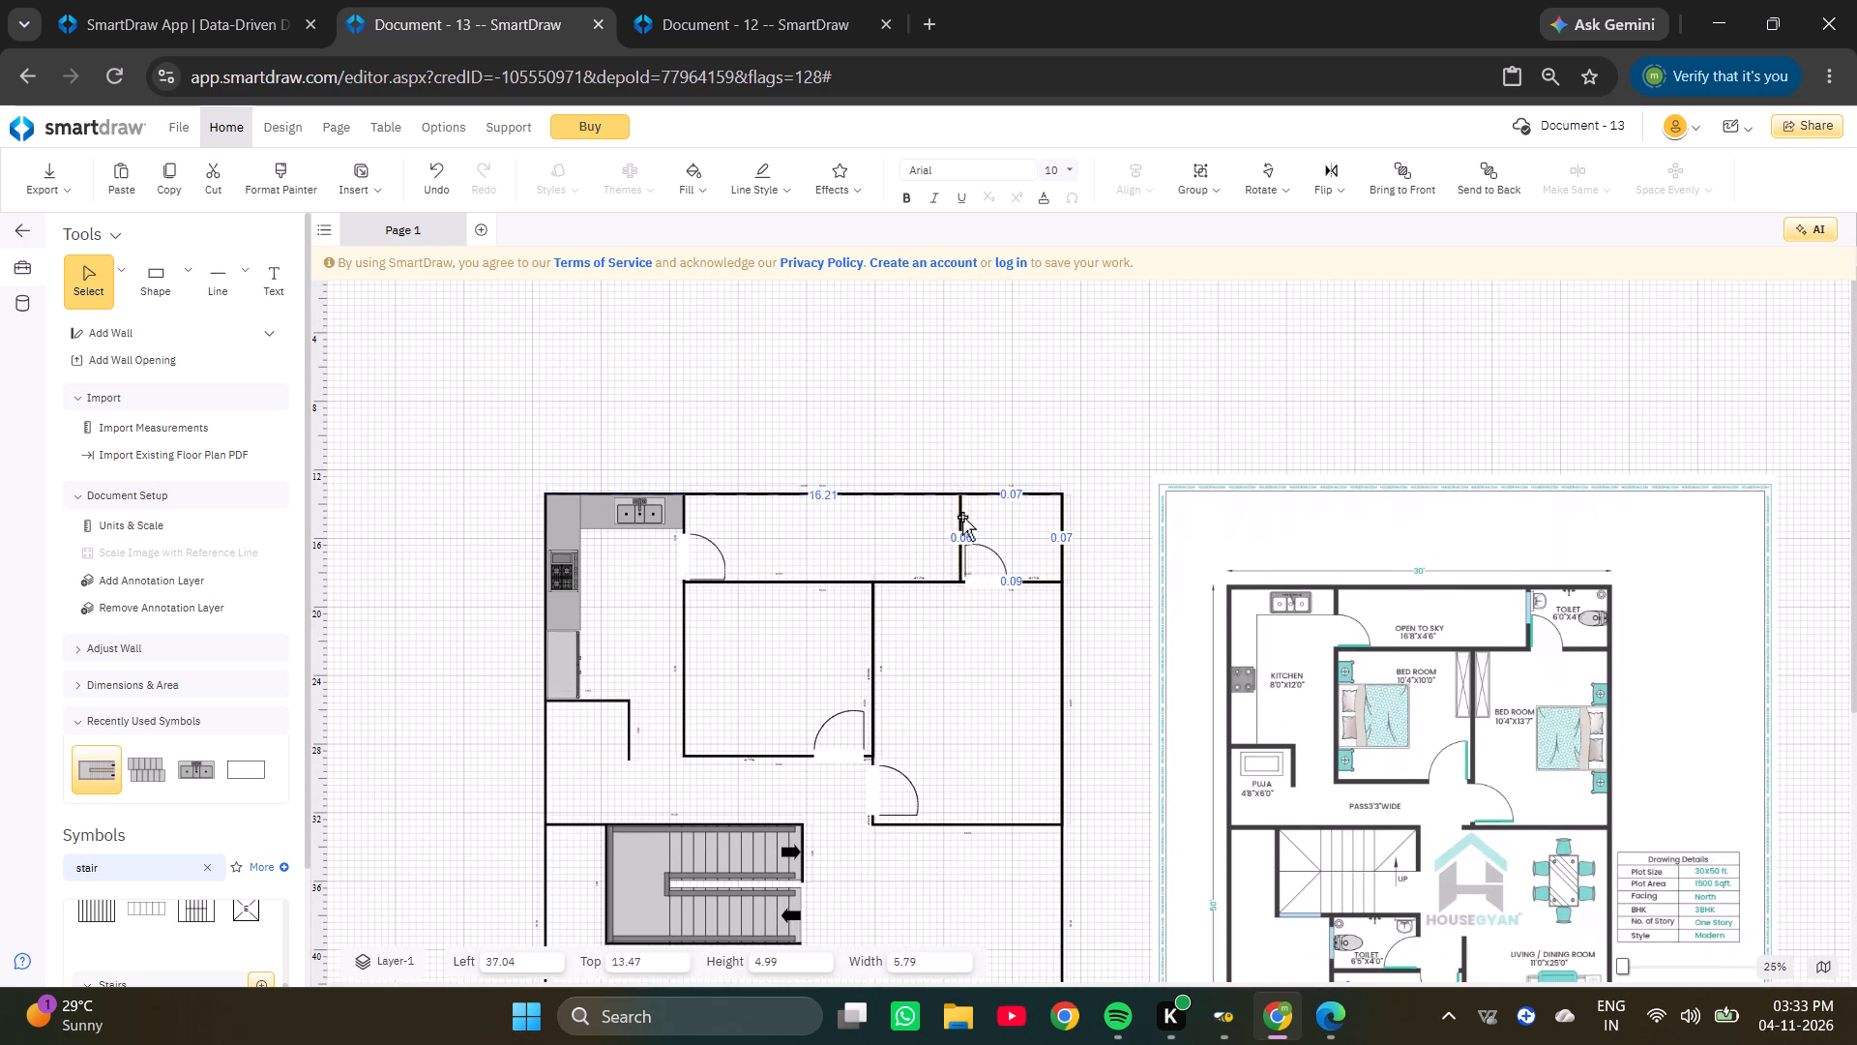
pyautogui.hotkey('ctrl', 'c')
pyautogui.scroll(-4, 958, 525)
pyautogui.rightClick(703, 526)
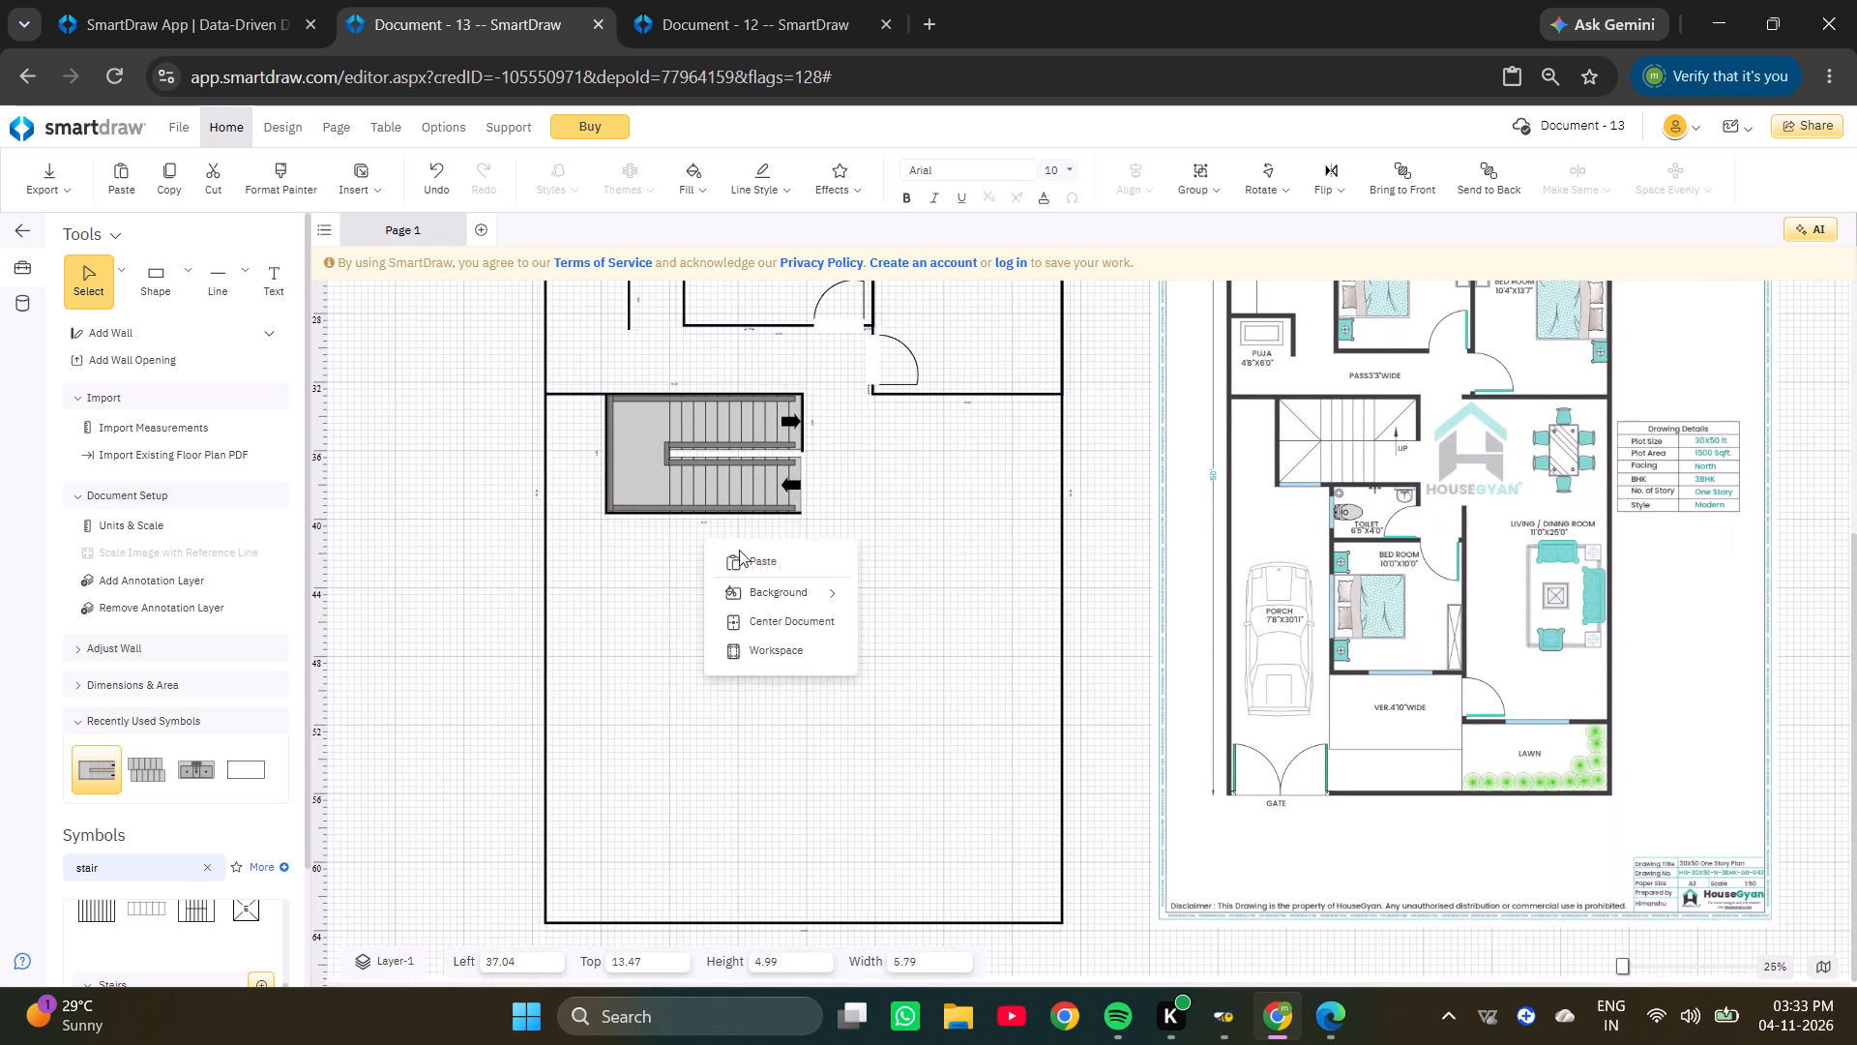
pyautogui.click(774, 560)
pyautogui.keyDown('ctrl'); pyautogui.scroll(4, 1387, 511); pyautogui.keyUp('ctrl')
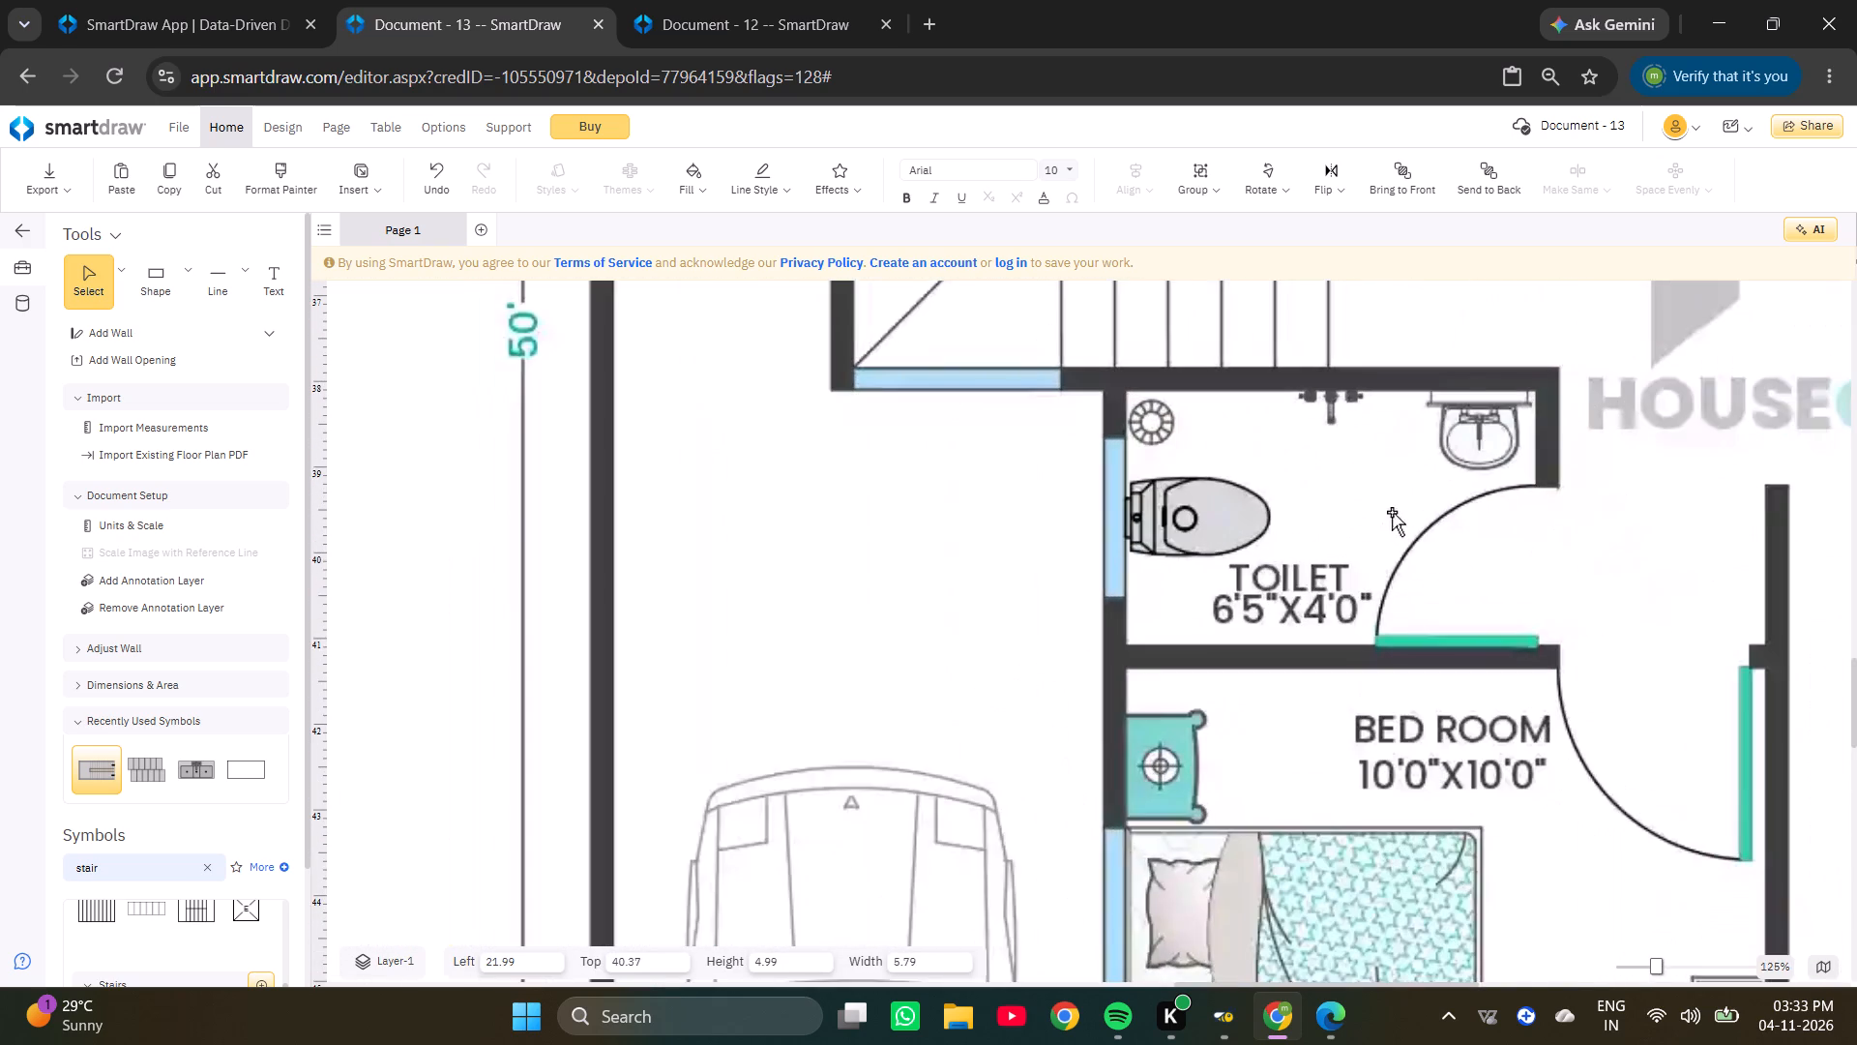
pyautogui.keyDown('ctrl'); pyautogui.scroll(-5, 1393, 515); pyautogui.keyUp('ctrl')
pyautogui.keyDown('ctrl'); pyautogui.scroll(3, 703, 592); pyautogui.keyUp('ctrl')
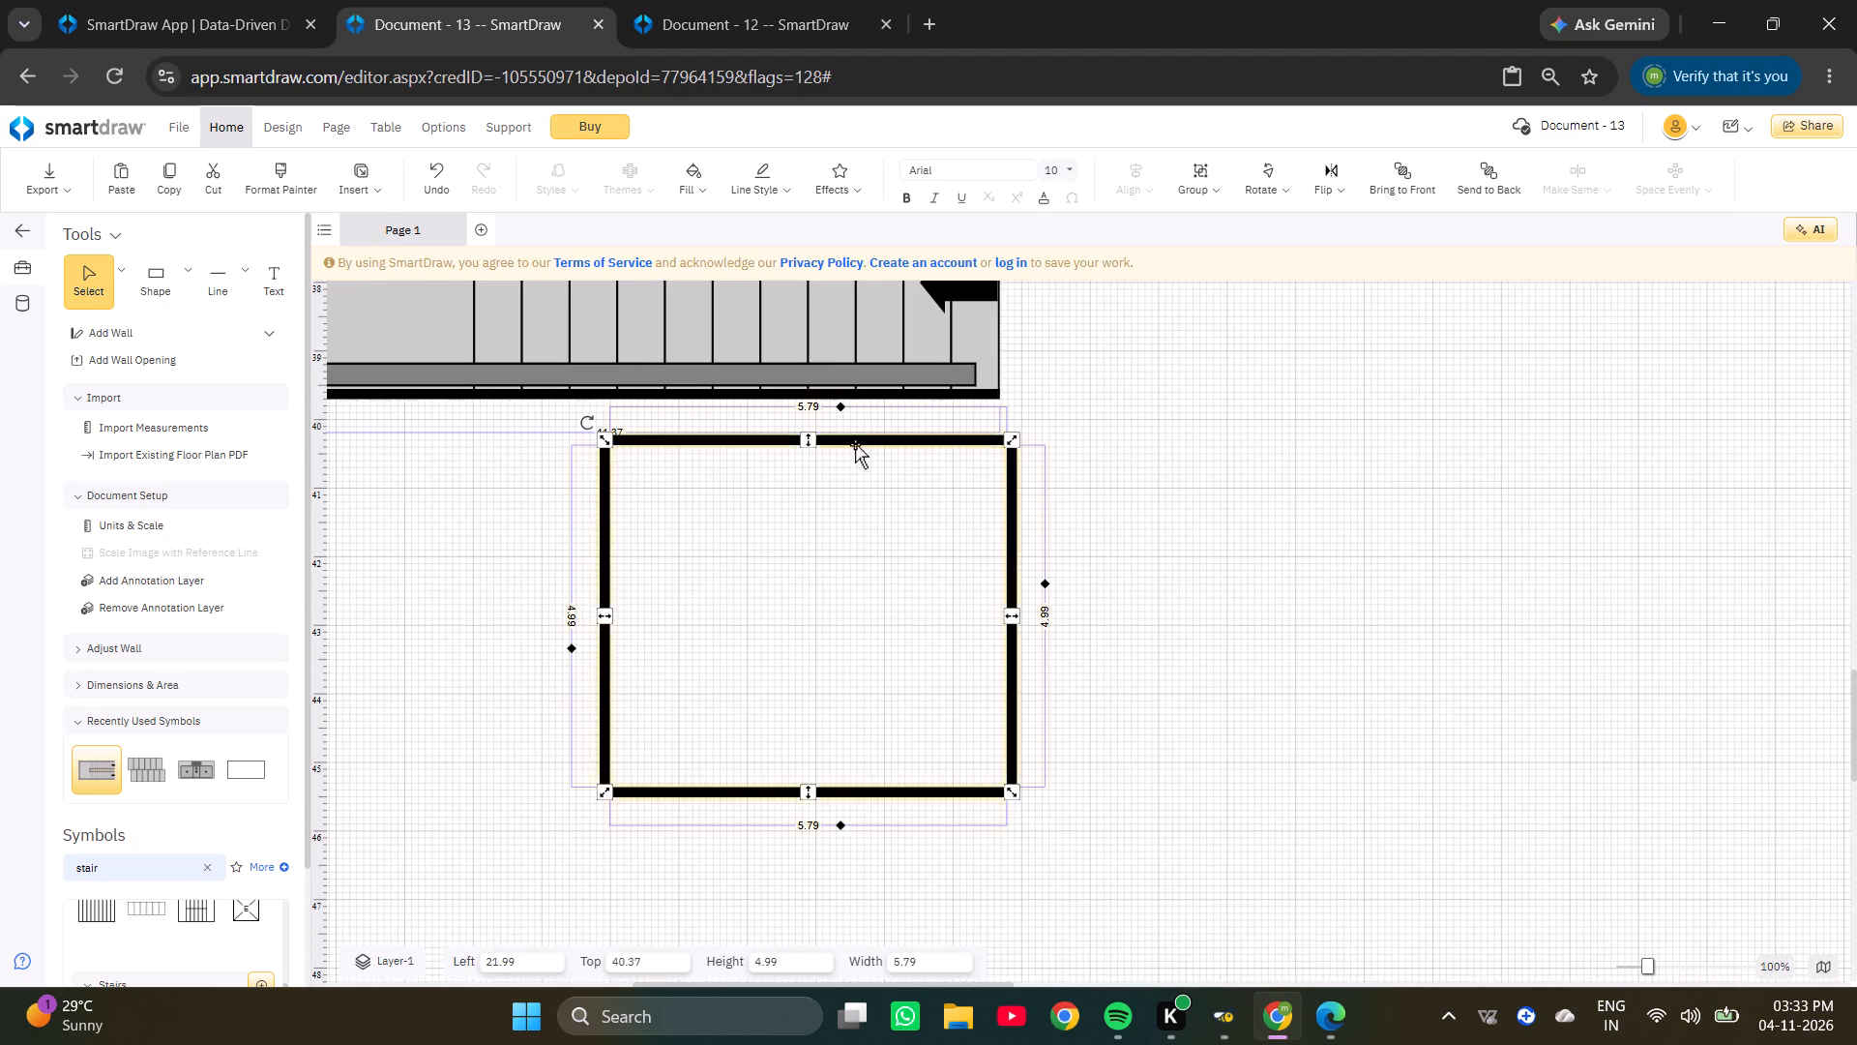
pyautogui.moveTo(855, 444); pyautogui.dragTo(860, 500)
# Set the copied toilet room's width to 6.5.
pyautogui.click(824, 464)
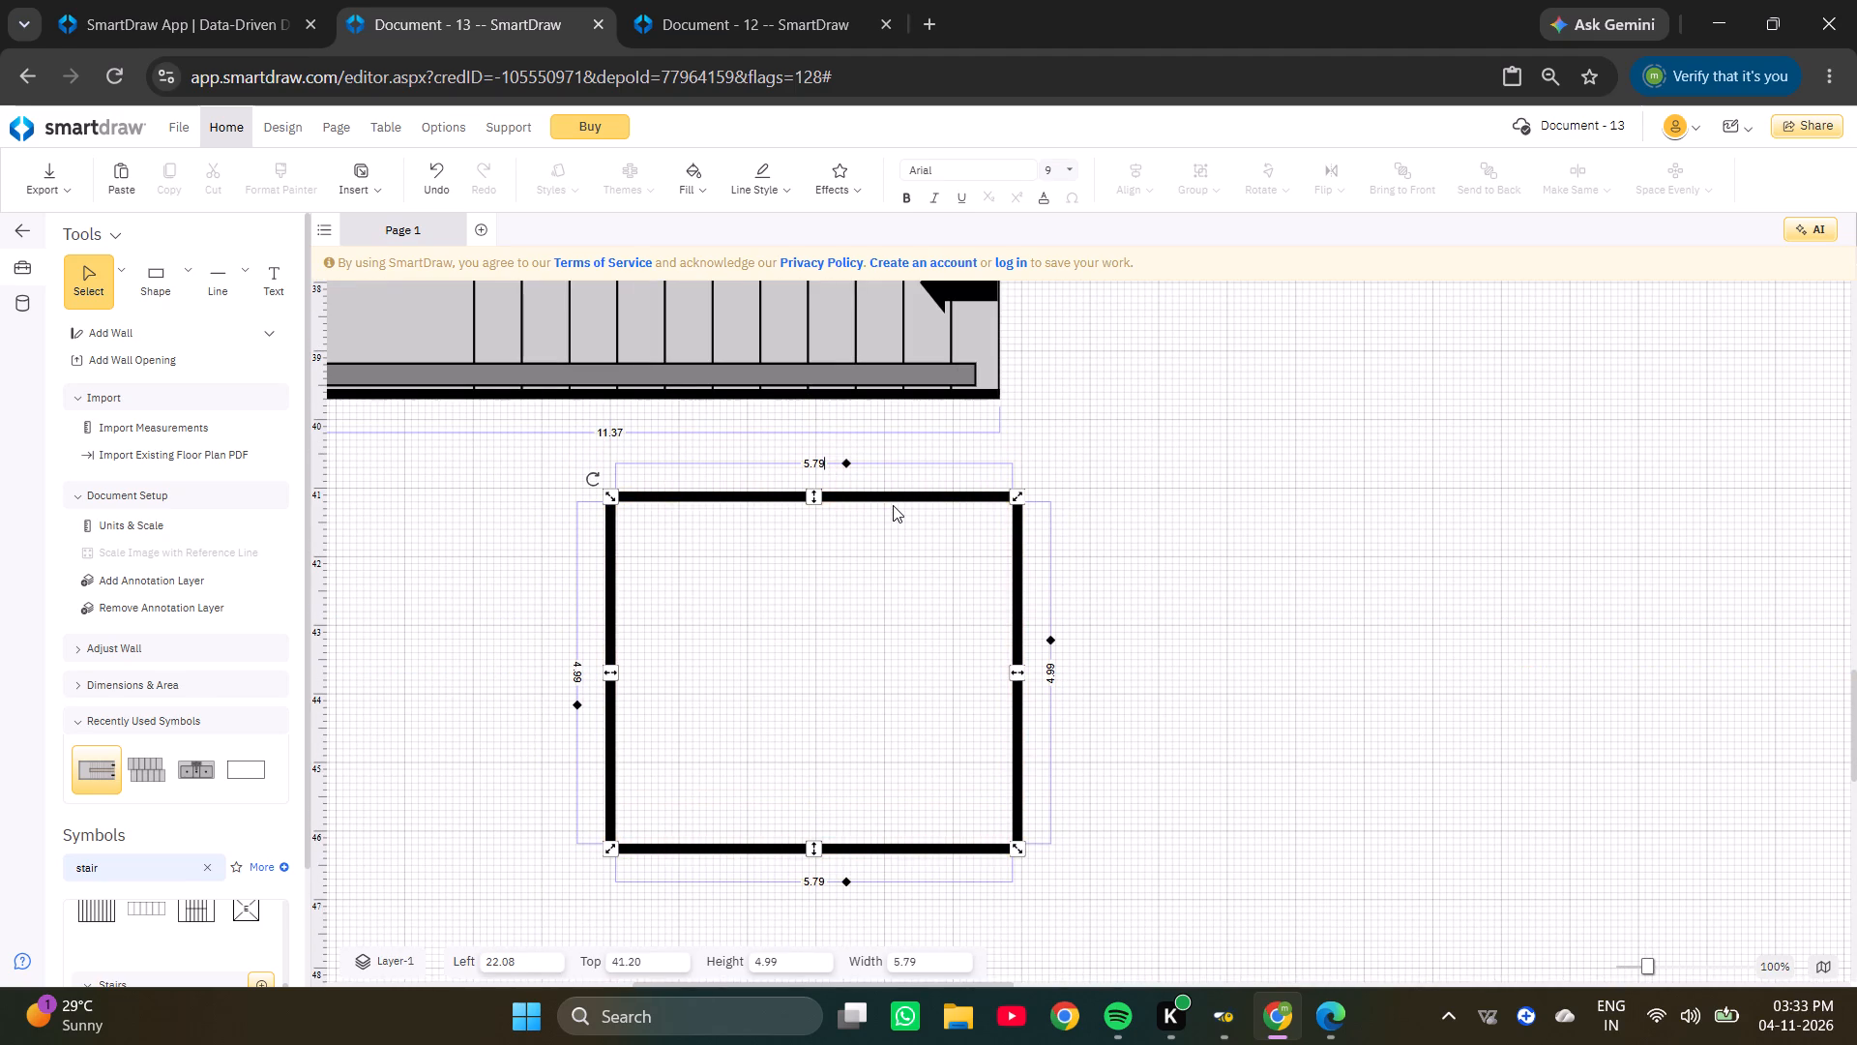
pyautogui.press('BackSpace')
pyautogui.press('BackSpace')
pyautogui.press('BackSpace')
pyautogui.press('BackSpace')
pyautogui.press('BackSpace')
pyautogui.press('BackSpace')
pyautogui.press('BackSpace')
pyautogui.press('BackSpace')
pyautogui.press('BackSpace')
pyautogui.press('BackSpace')
pyautogui.press('BackSpace')
pyautogui.write('6.5')
pyautogui.press('Return')
# Check the toilet in the reference plan and set the copied room's height to 5.
pyautogui.keyDown('ctrl'); pyautogui.scroll(-9, 1131, 437); pyautogui.keyUp('ctrl')
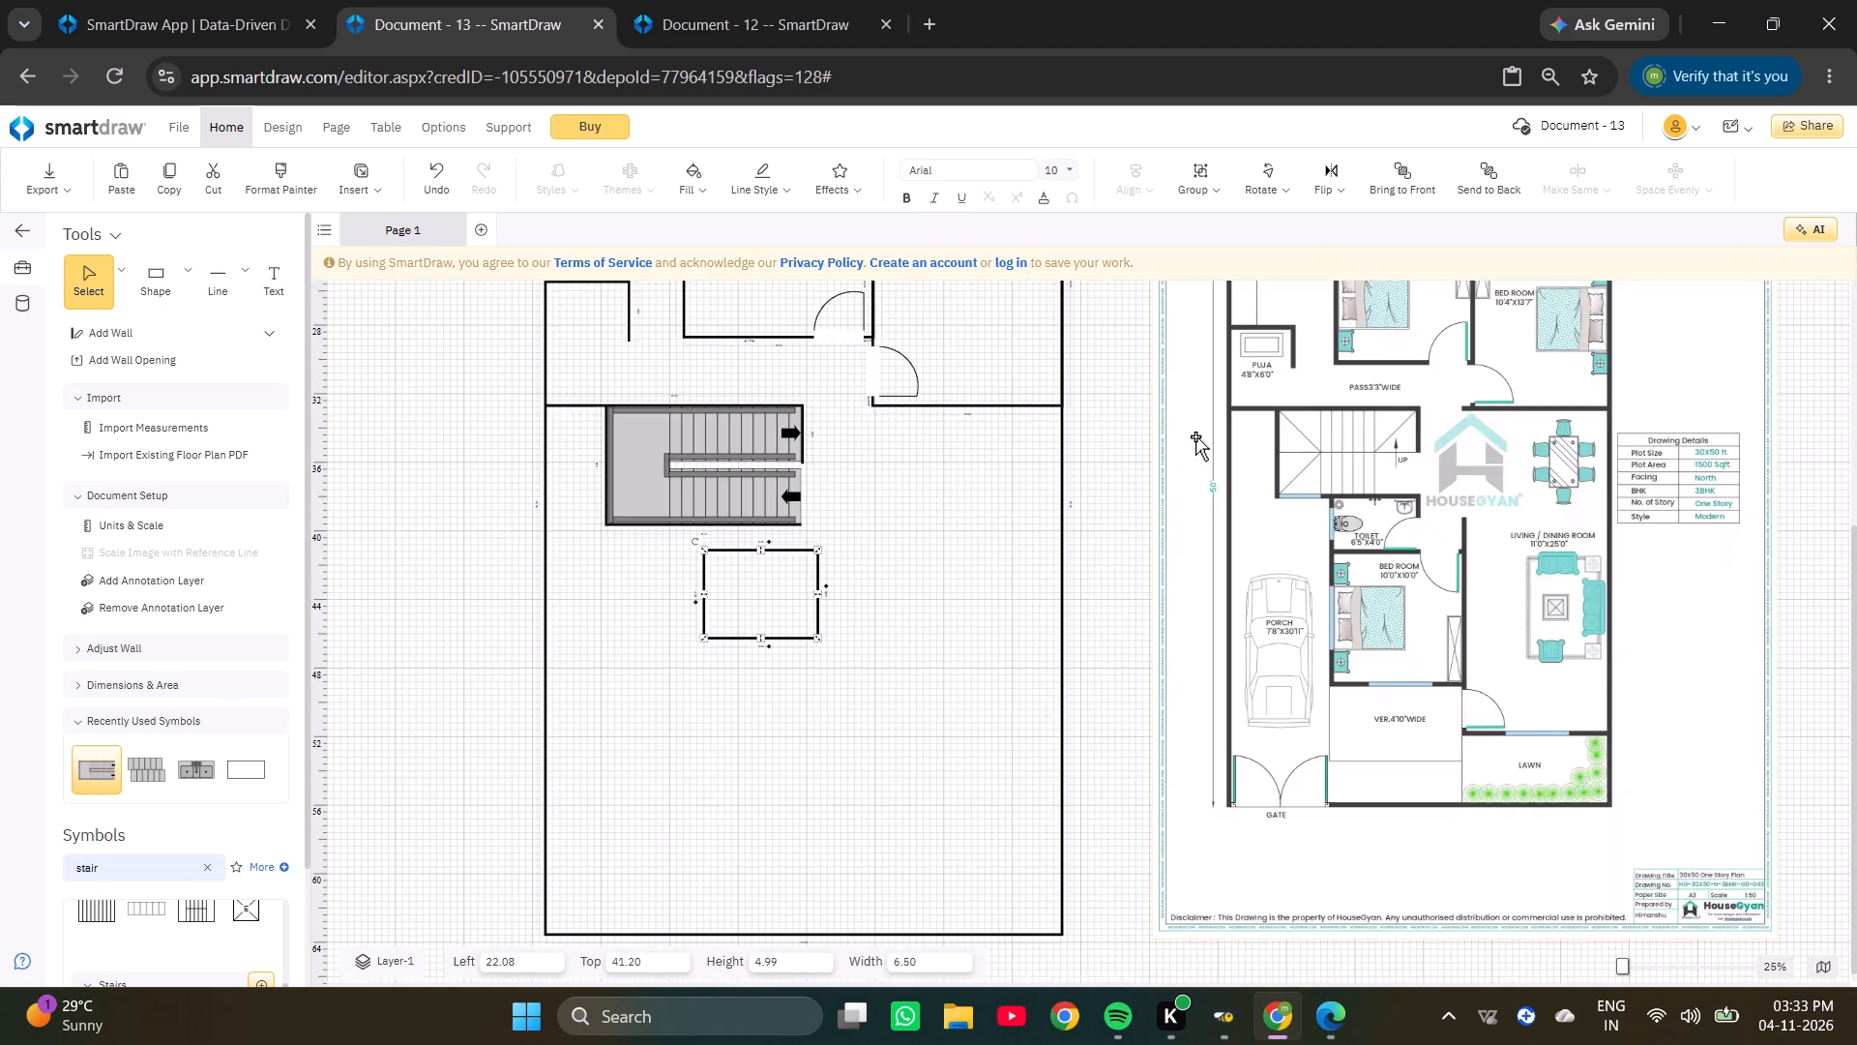
pyautogui.keyDown('ctrl'); pyautogui.scroll(4, 1367, 509); pyautogui.keyUp('ctrl')
pyautogui.keyDown('ctrl'); pyautogui.scroll(-9, 1367, 509); pyautogui.keyUp('ctrl')
pyautogui.keyDown('ctrl'); pyautogui.scroll(4, 739, 568); pyautogui.keyUp('ctrl')
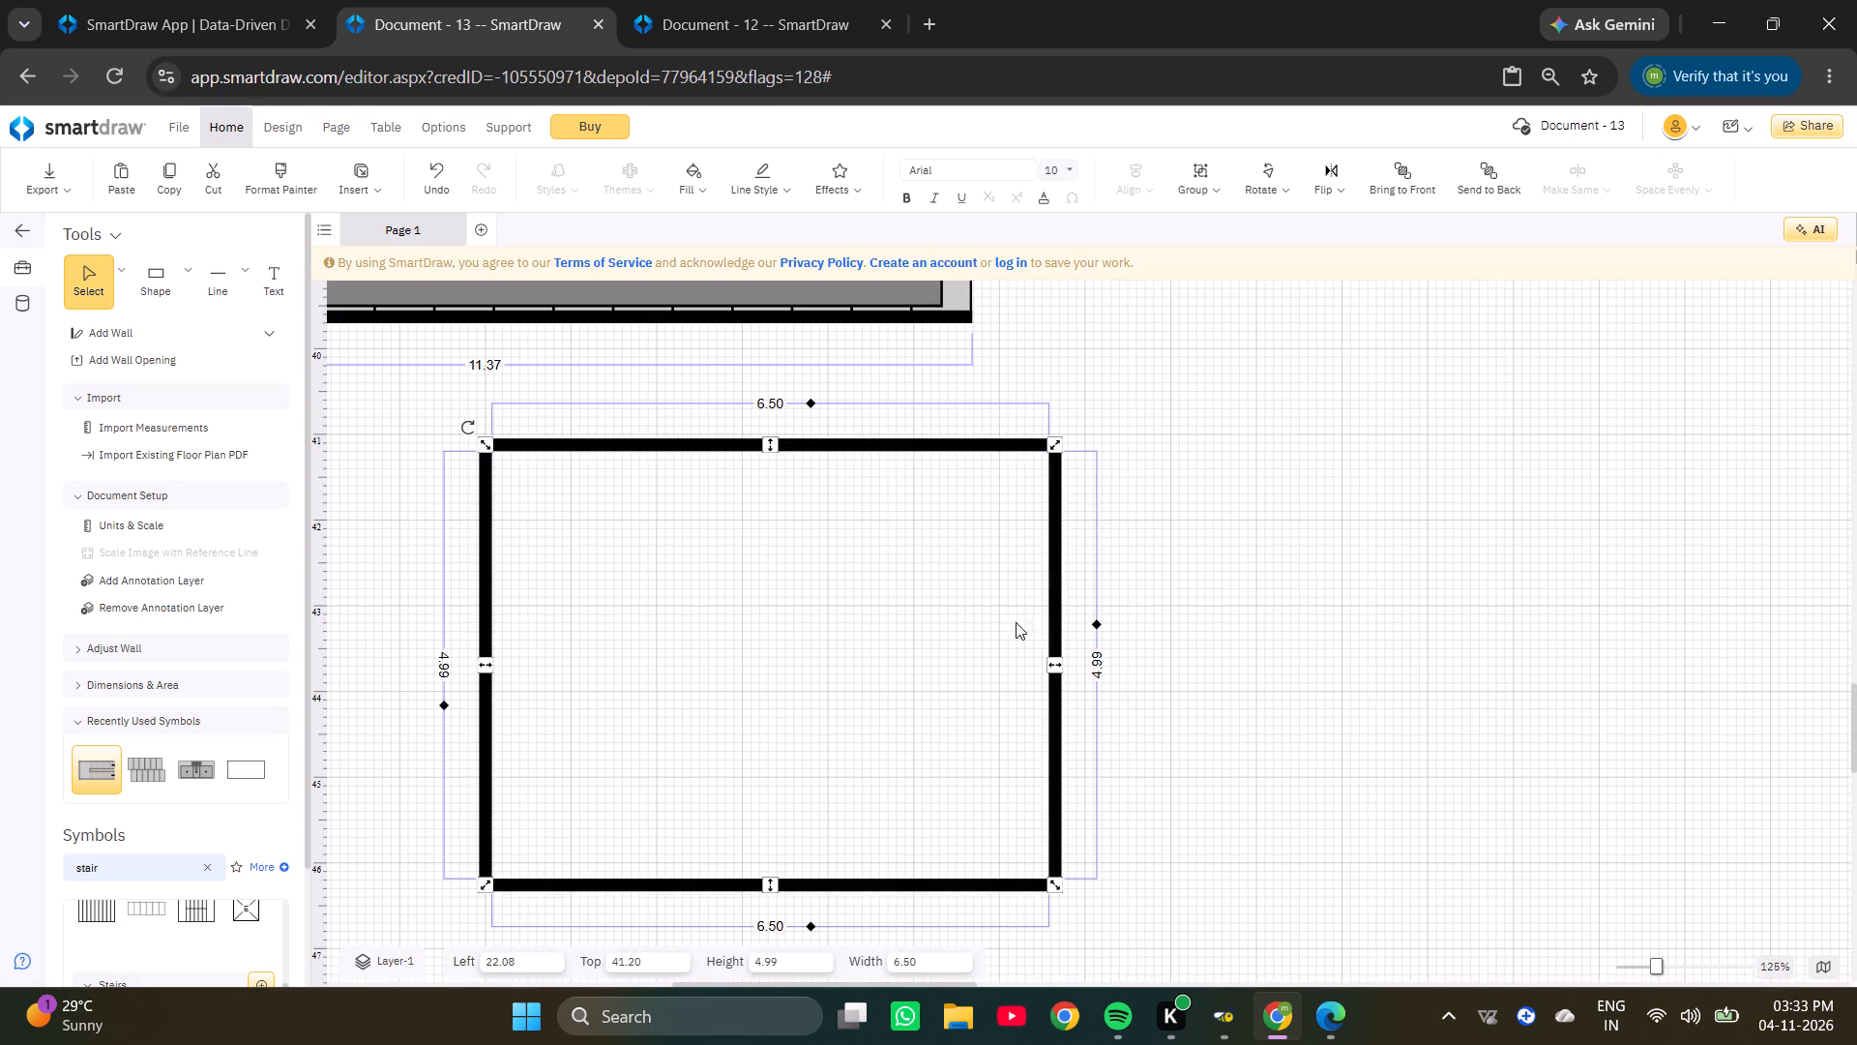
pyautogui.click(1096, 668)
pyautogui.press('Right')
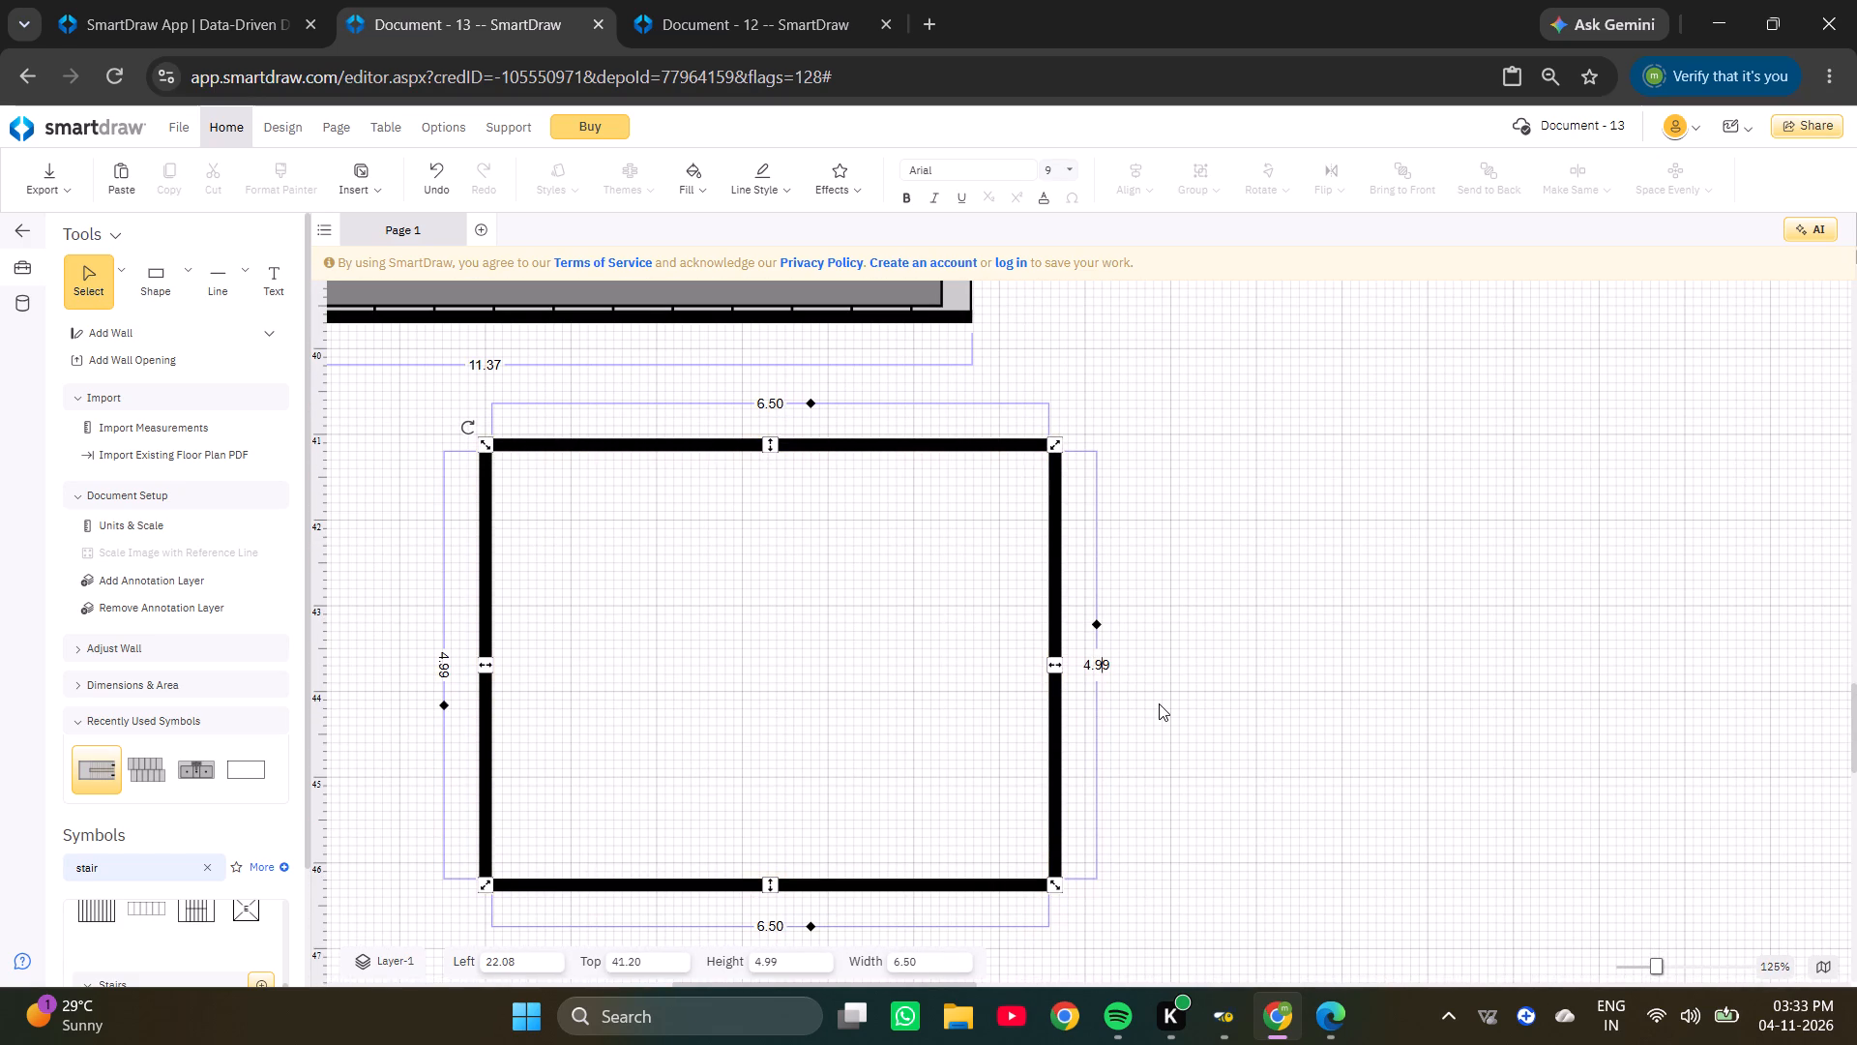
pyautogui.press('BackSpace')
pyautogui.press('BackSpace')
pyautogui.press('Right')
pyautogui.press('BackSpace')
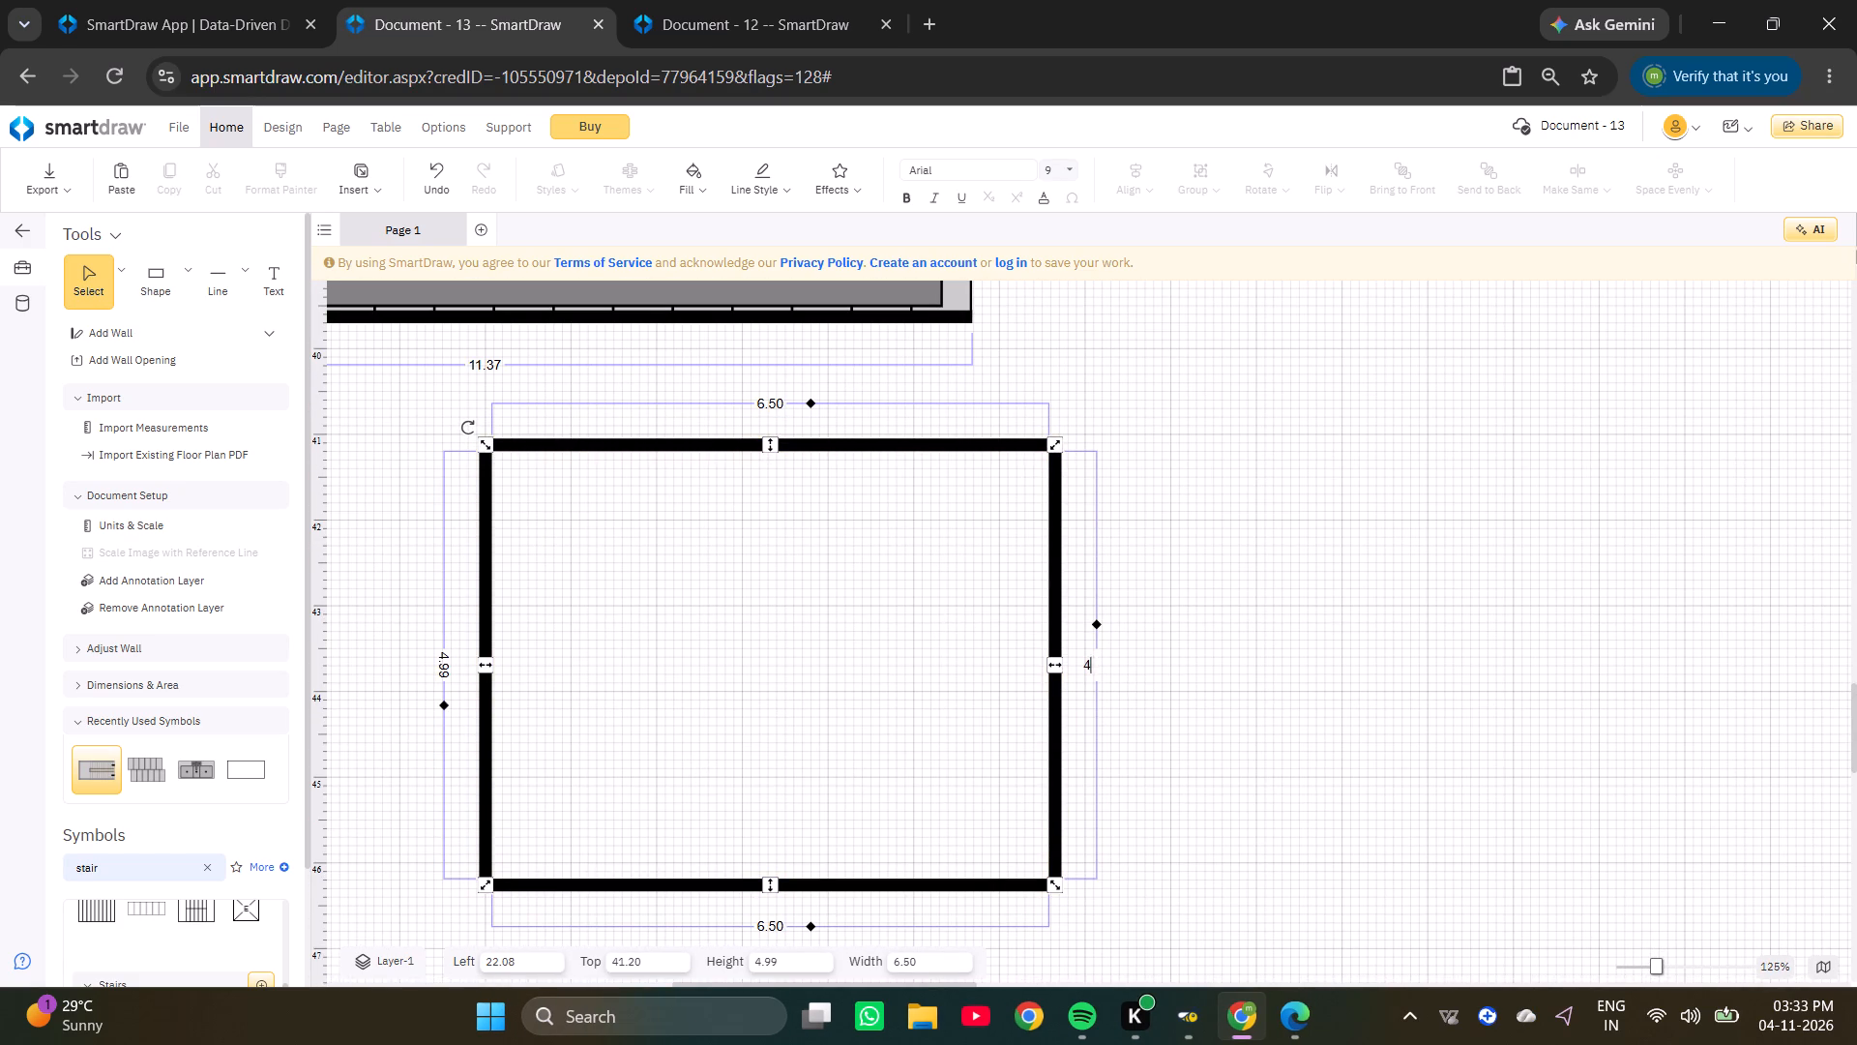
pyautogui.press('BackSpace')
pyautogui.press('5')
pyautogui.press('Return')
# Move the copied toilet room up against the stairs' lower wall at about 39.70 top and align its right side with the stairs' right edge.
pyautogui.keyDown('ctrl'); pyautogui.scroll(-4, 1023, 691); pyautogui.keyUp('ctrl')
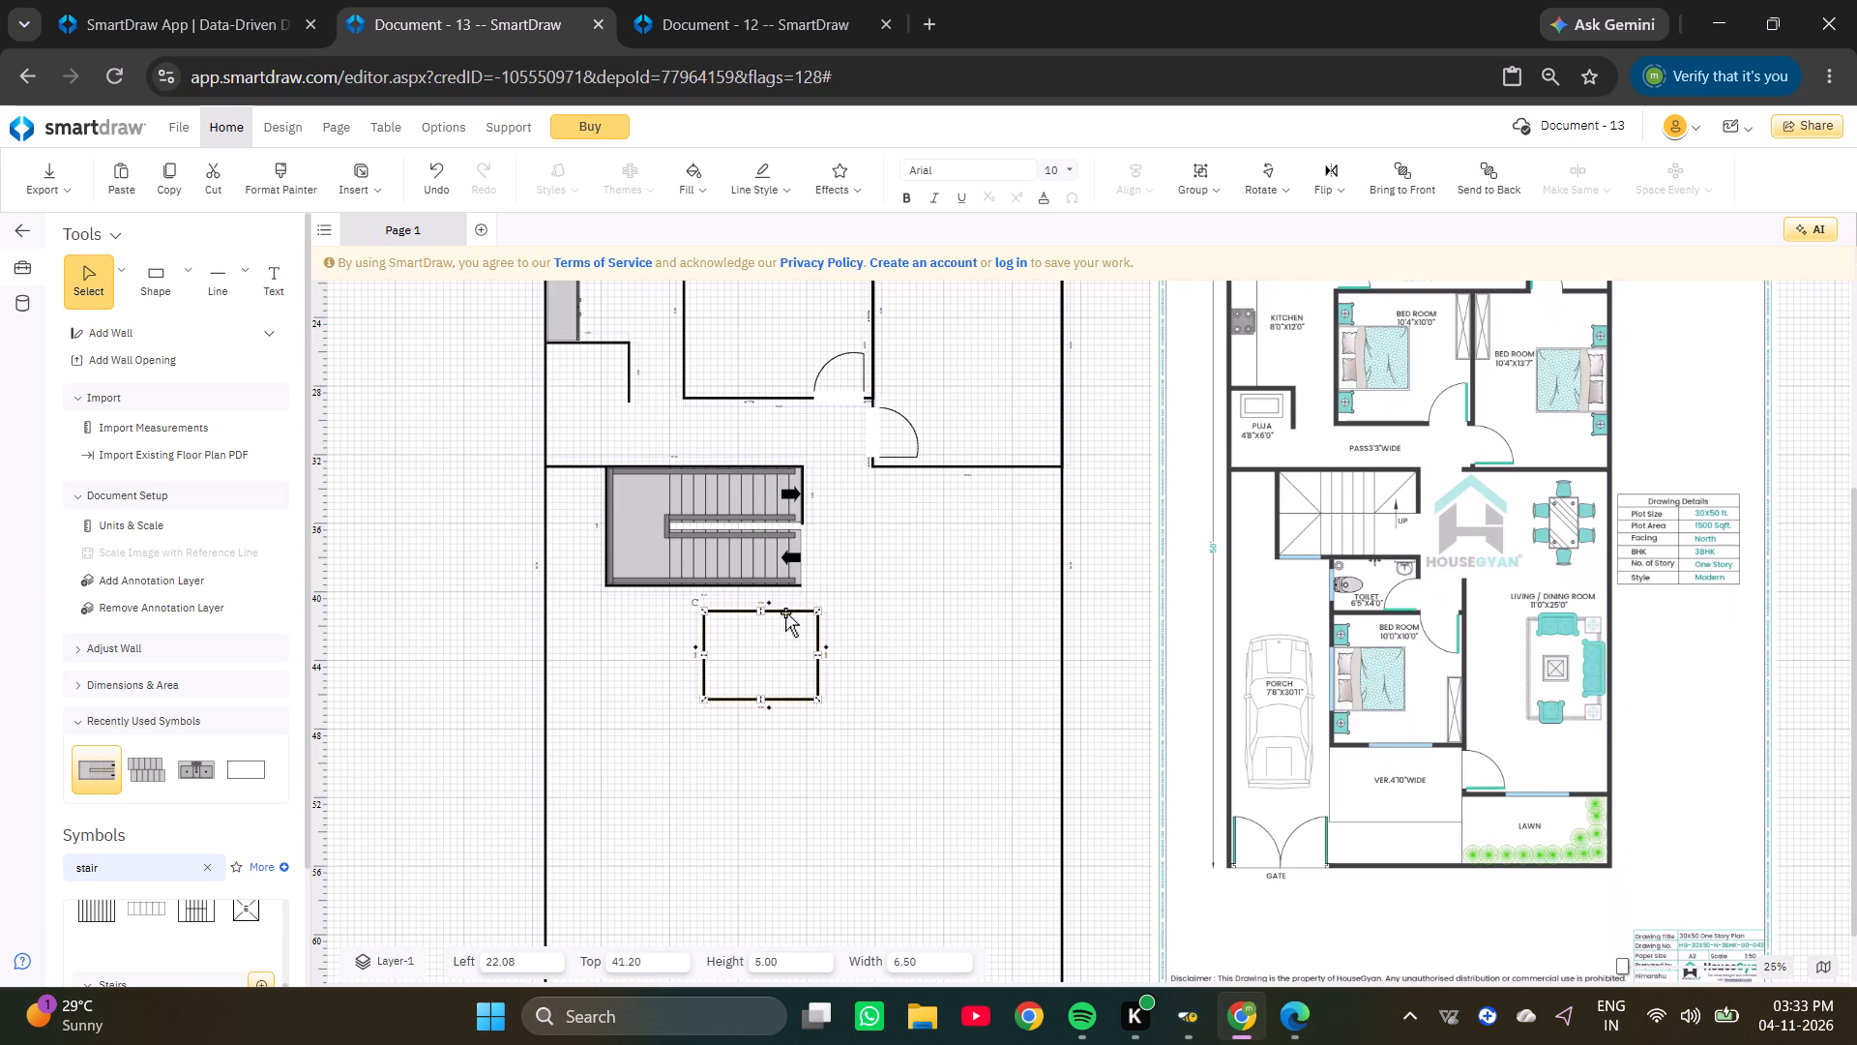
pyautogui.moveTo(785, 612); pyautogui.dragTo(763, 590)
pyautogui.keyDown('ctrl'); pyautogui.scroll(3, 773, 595); pyautogui.keyUp('ctrl')
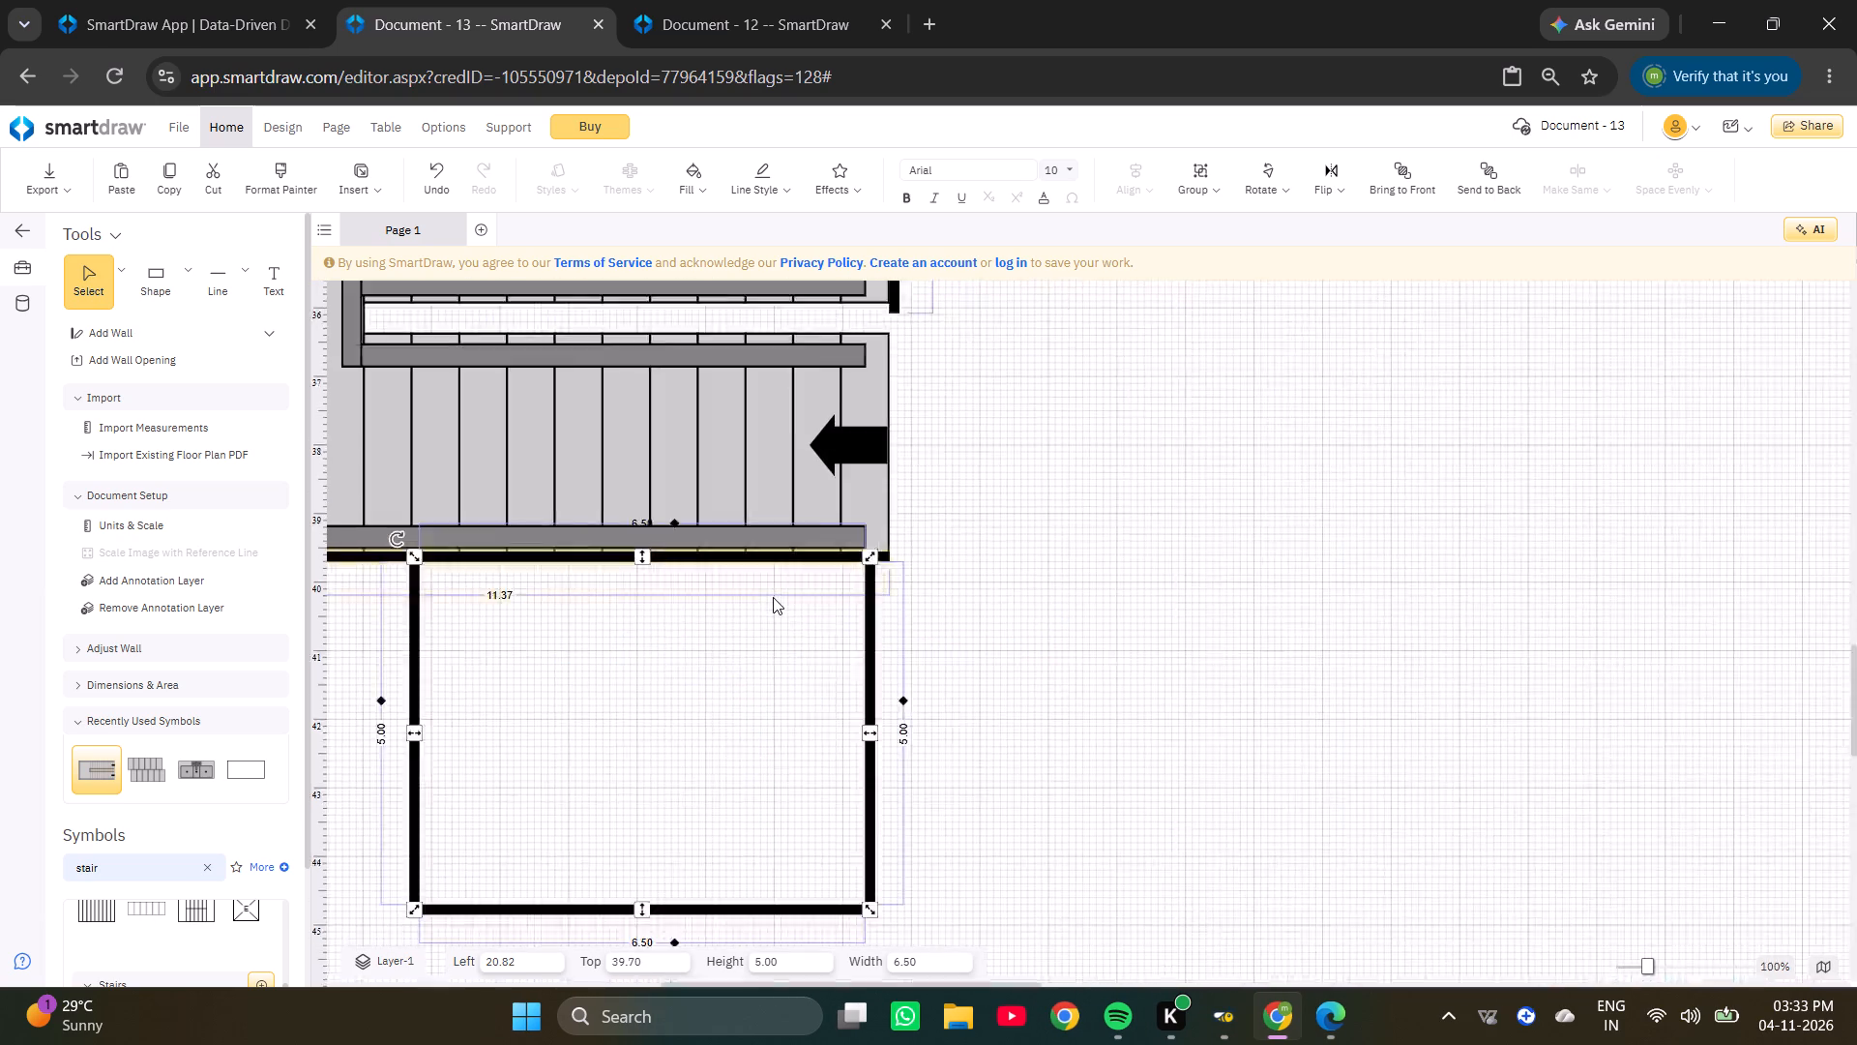
pyautogui.keyDown('ctrl'); pyautogui.scroll(2, 773, 597); pyautogui.keyUp('ctrl')
pyautogui.moveTo(925, 594); pyautogui.dragTo(940, 595)
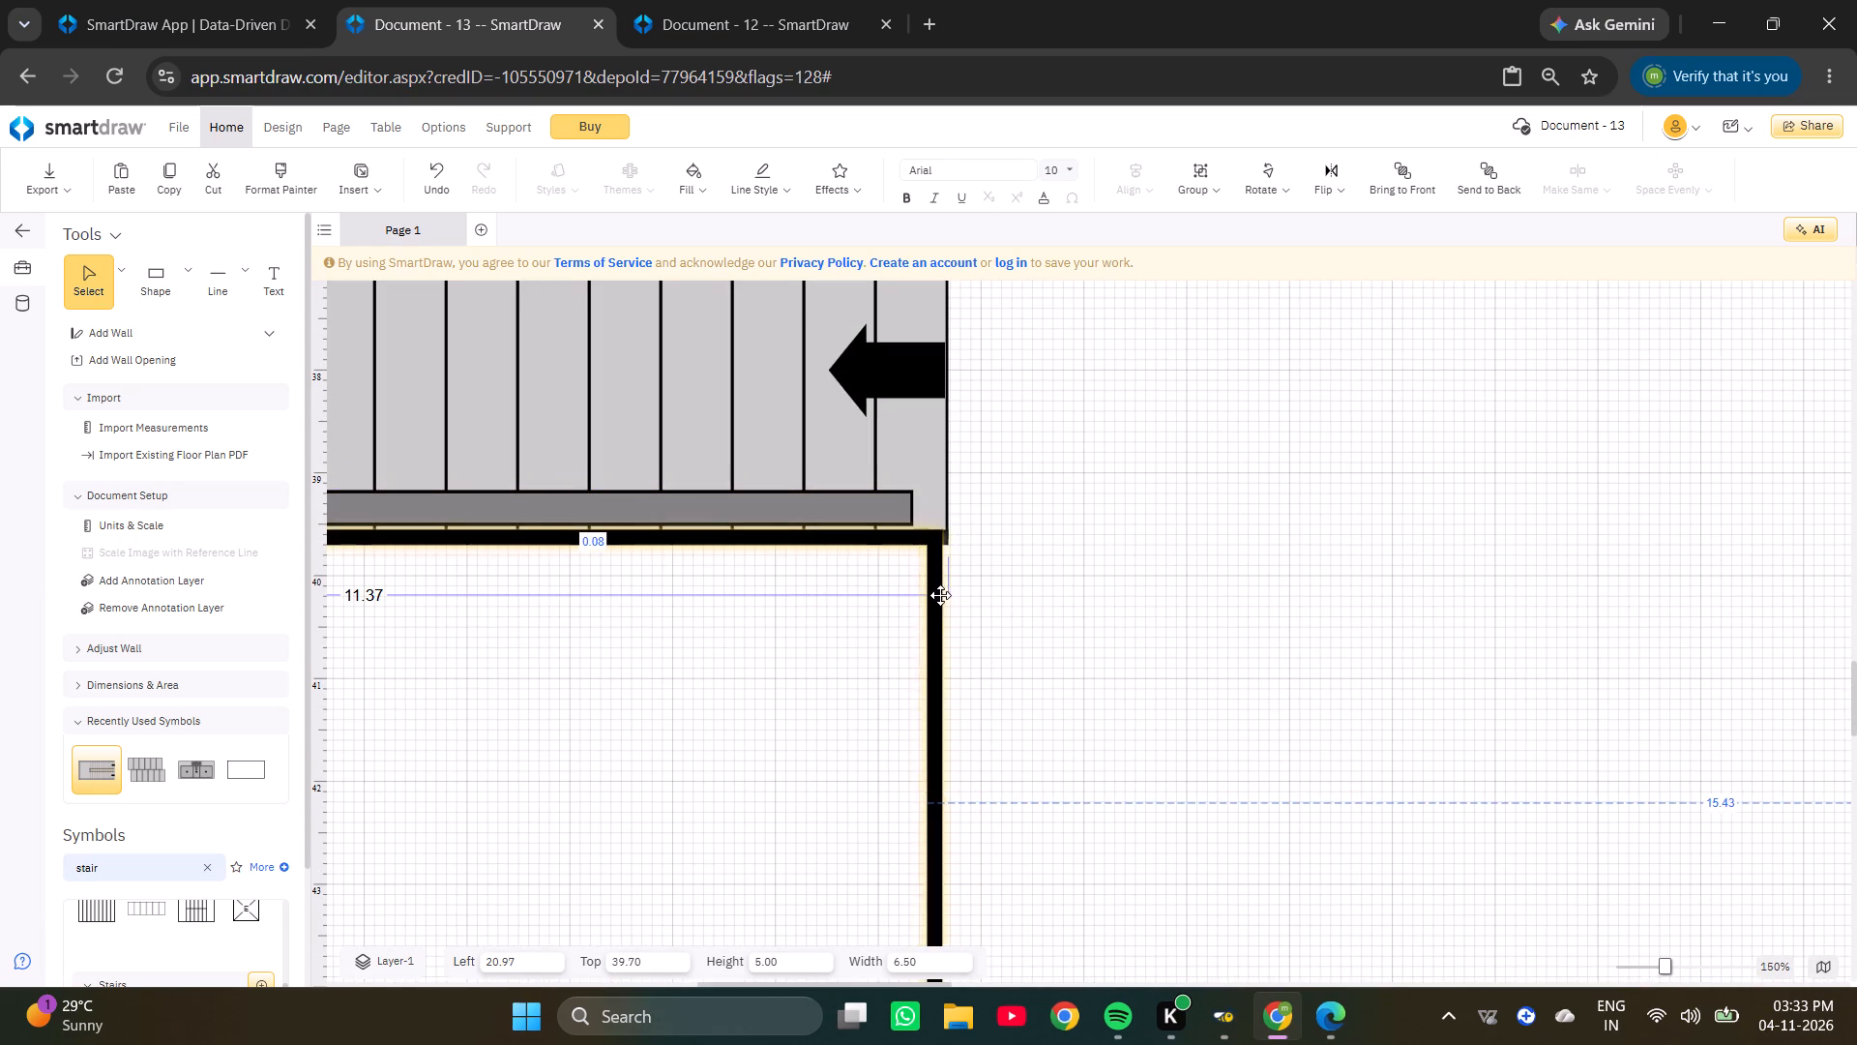
pyautogui.moveTo(940, 595); pyautogui.dragTo(942, 597)
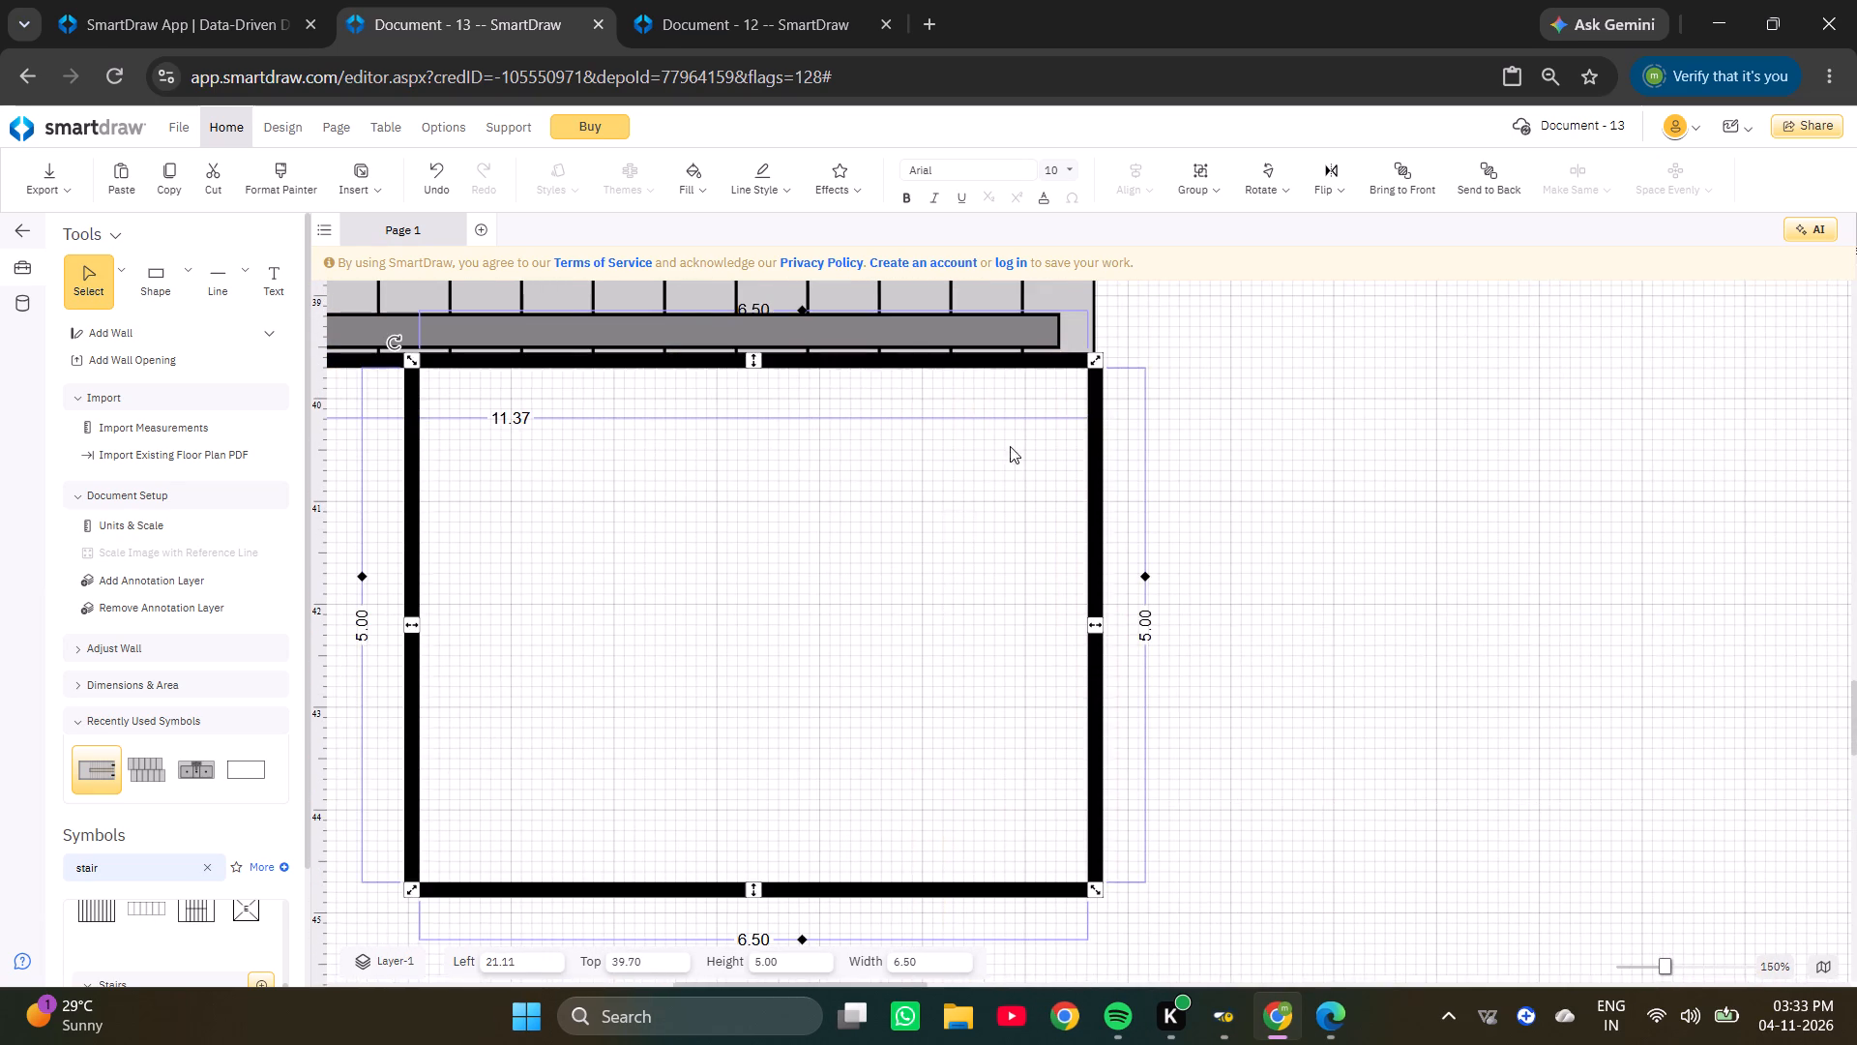
pyautogui.keyDown('ctrl'); pyautogui.scroll(7, 1068, 397); pyautogui.keyUp('ctrl')
pyautogui.press('Left')
pyautogui.press('Left')
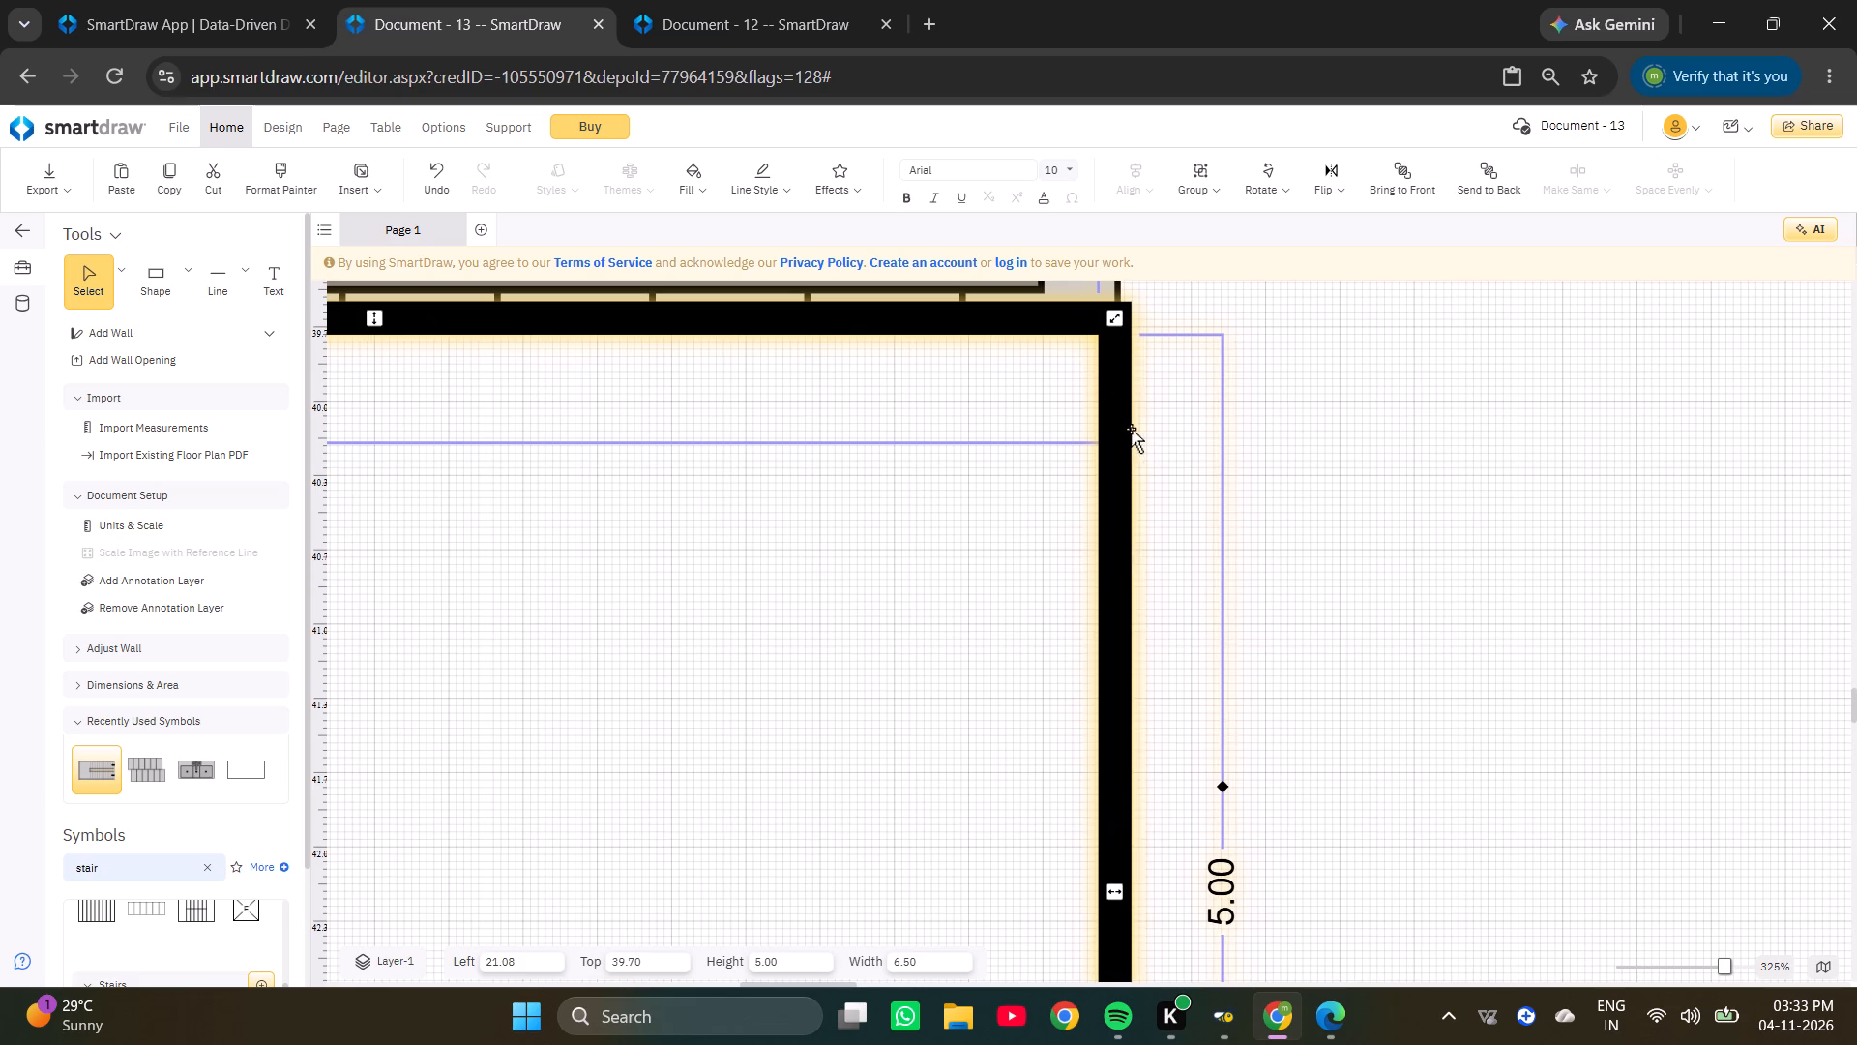
pyautogui.press('Left')
pyautogui.press('Left')
pyautogui.press('Left')
pyautogui.press('Left')
pyautogui.click(1272, 429)
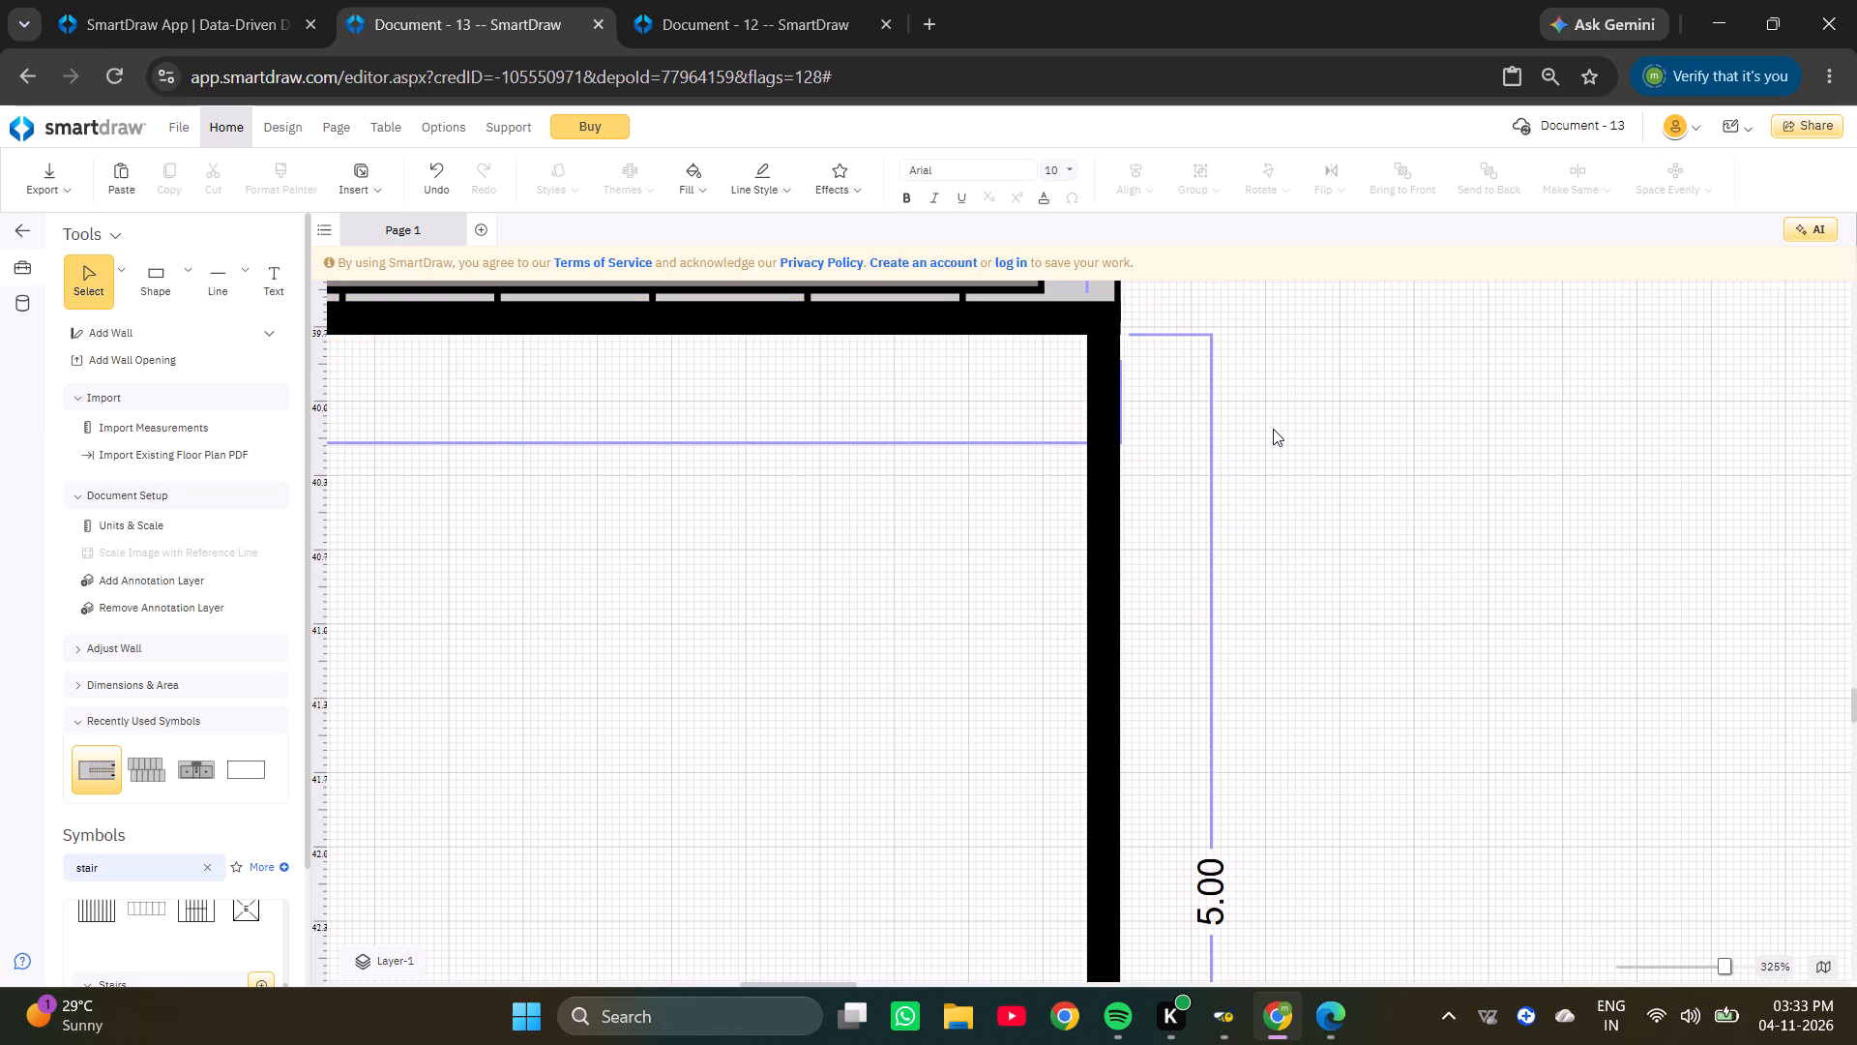
# Duplicate the middle bedroom's walls with their door and place the copy directly below the new toilet at about 21.03 left, 44.85 top.
pyautogui.keyDown('ctrl'); pyautogui.scroll(-9, 1272, 429); pyautogui.keyUp('ctrl')
pyautogui.keyDown('ctrl'); pyautogui.scroll(-13, 1183, 488); pyautogui.keyUp('ctrl')
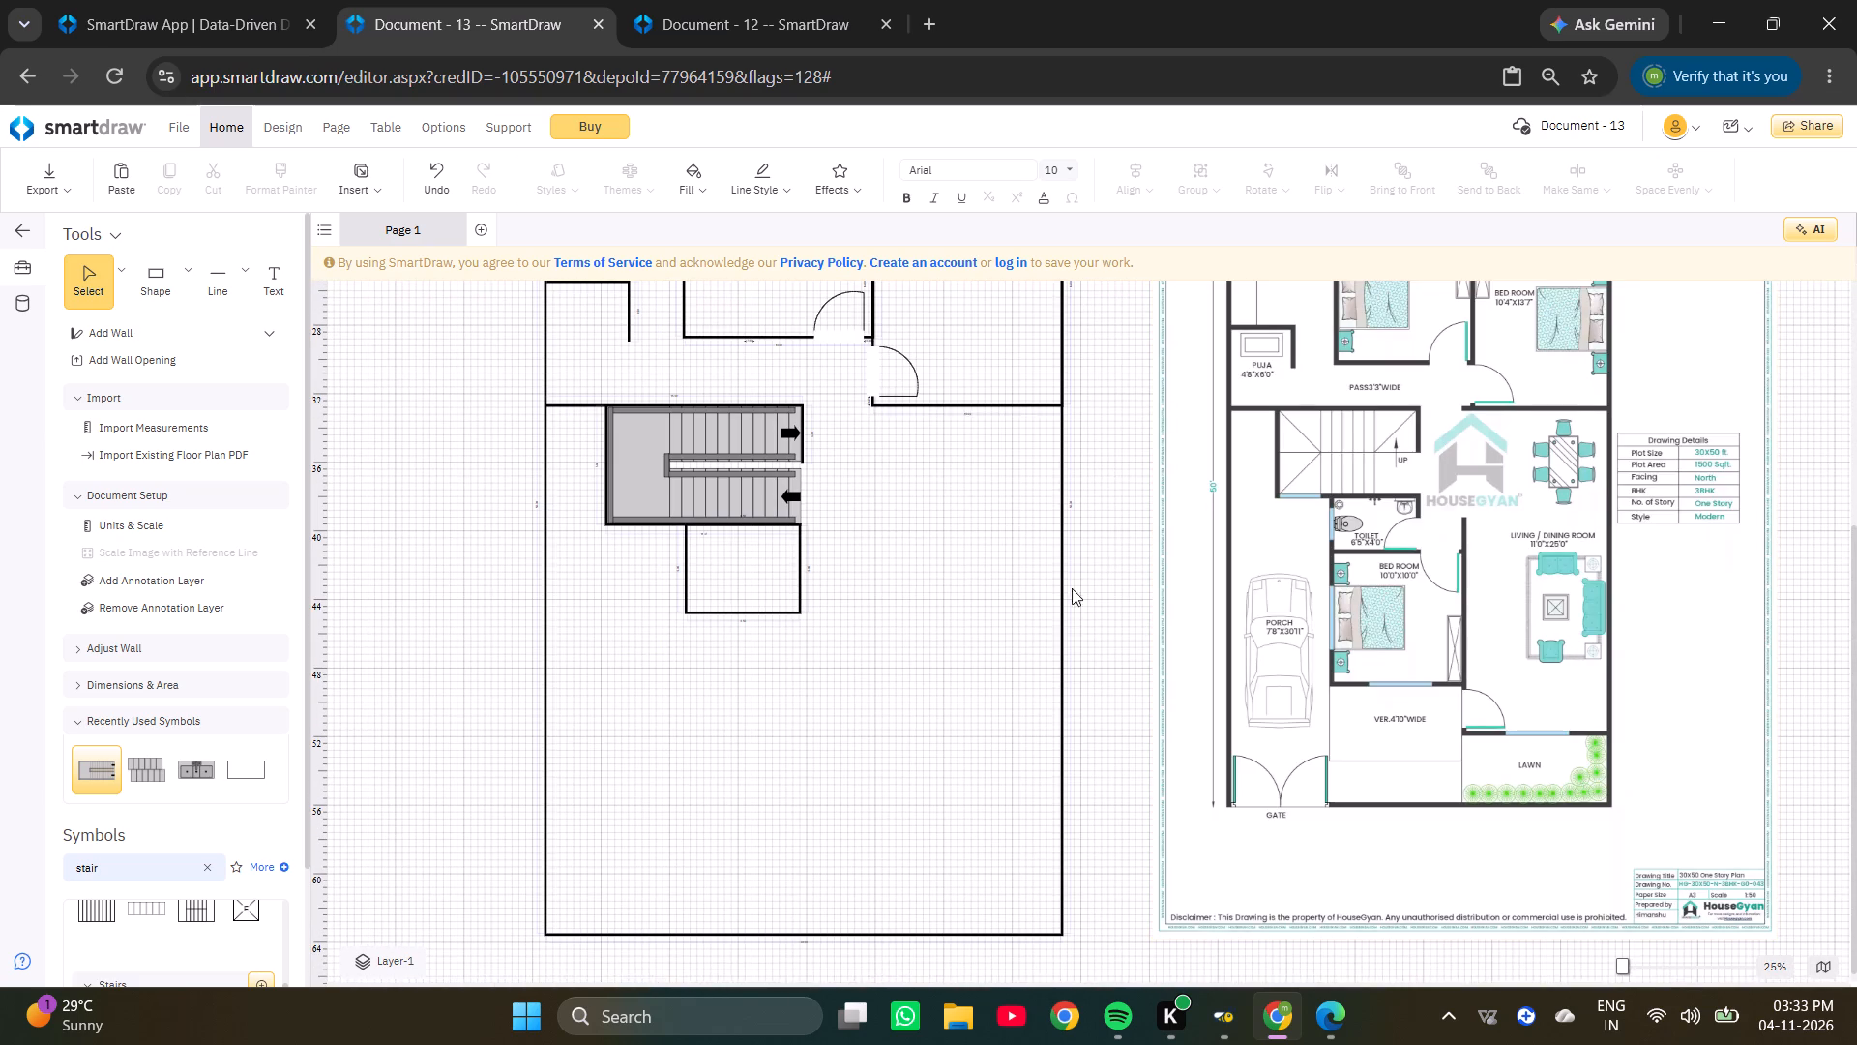
pyautogui.click(1062, 620)
pyautogui.keyDown('ctrl'); pyautogui.scroll(3, 1401, 545); pyautogui.keyUp('ctrl')
pyautogui.keyDown('ctrl'); pyautogui.scroll(-5, 1360, 591); pyautogui.keyUp('ctrl')
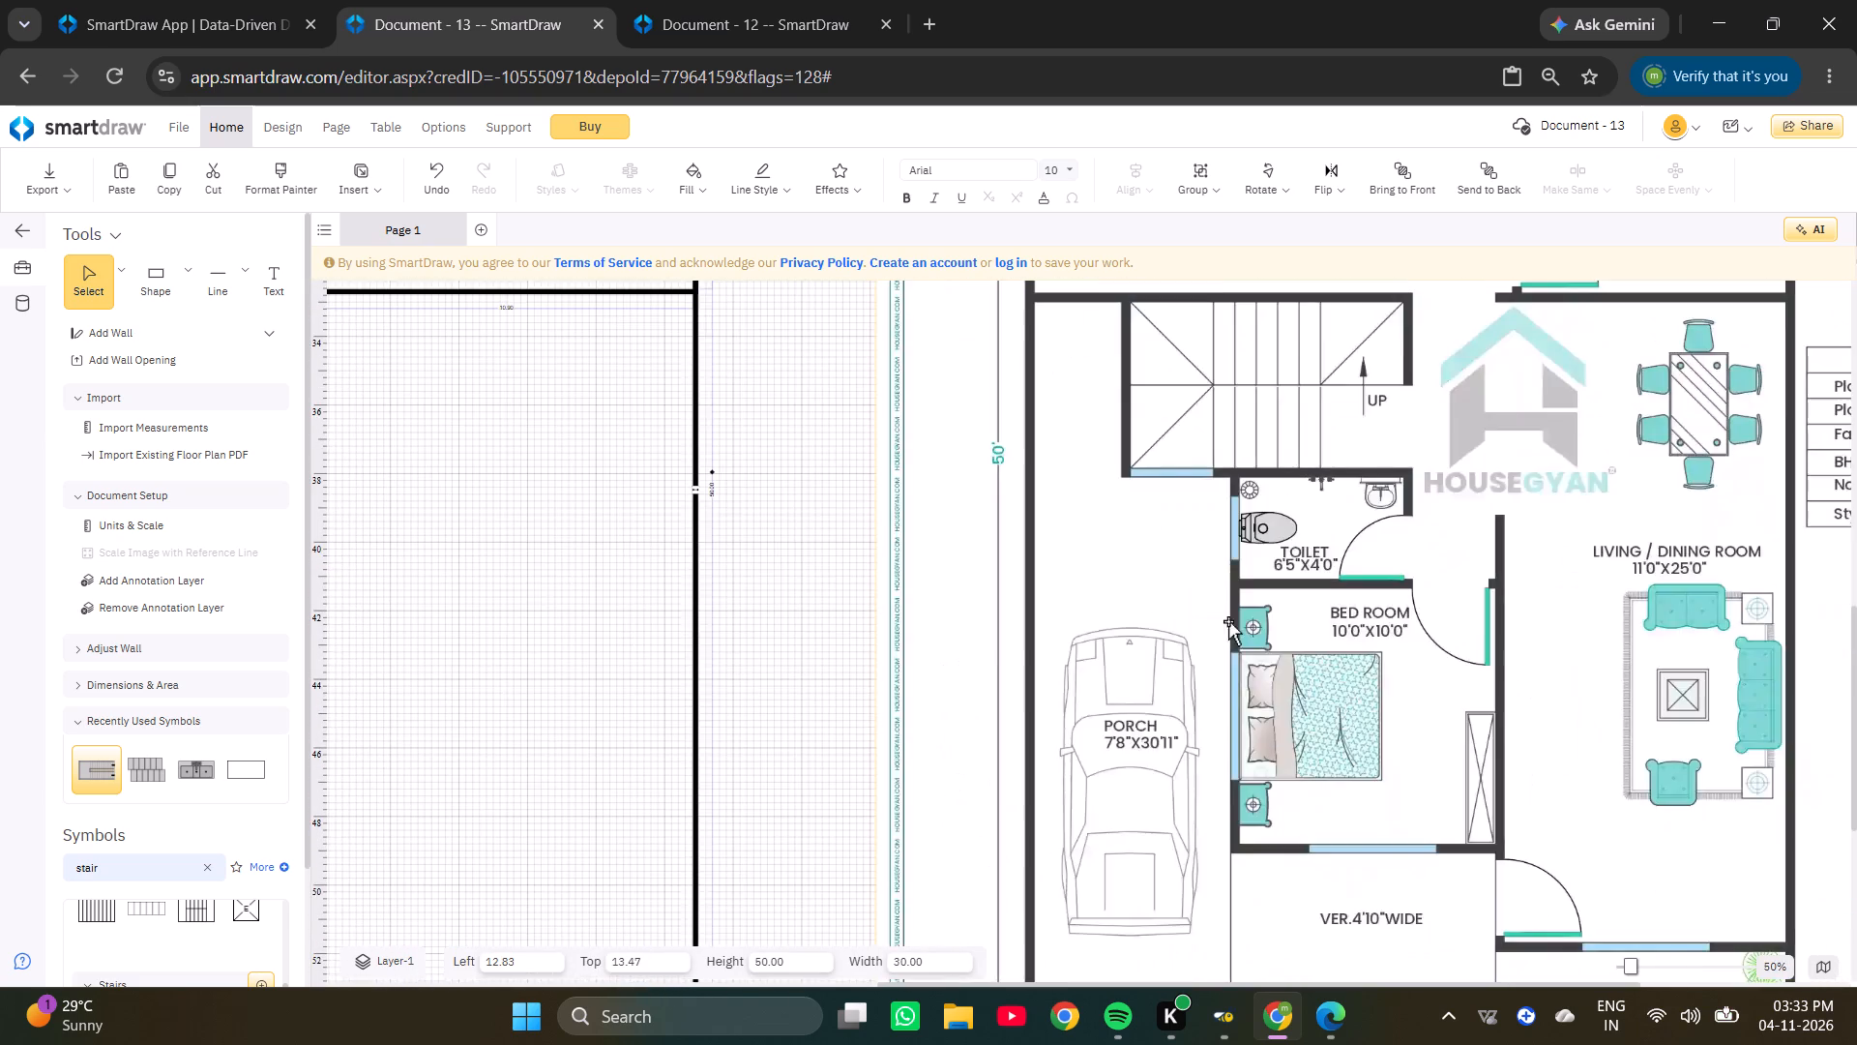
pyautogui.scroll(2, 842, 553)
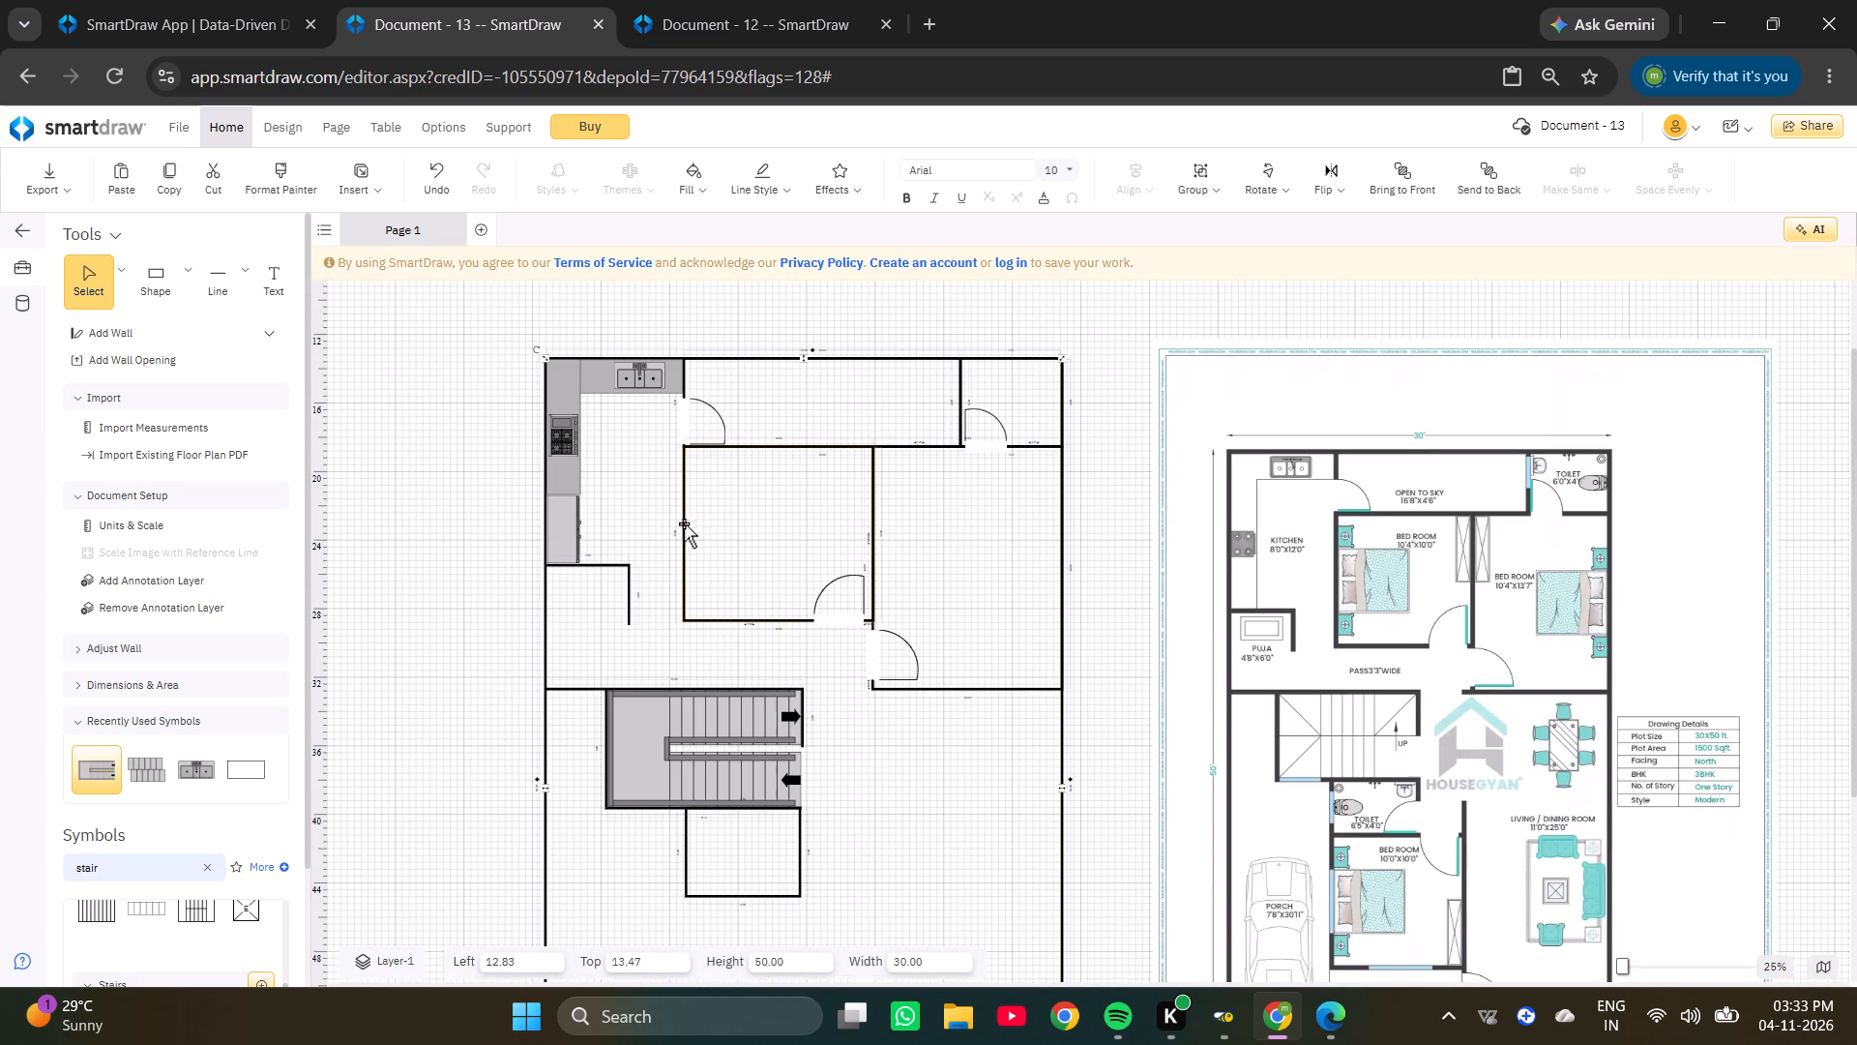
pyautogui.click(684, 524)
pyautogui.hotkey('ctrl', 'c')
pyautogui.scroll(-5, 696, 527)
pyautogui.rightClick(705, 626)
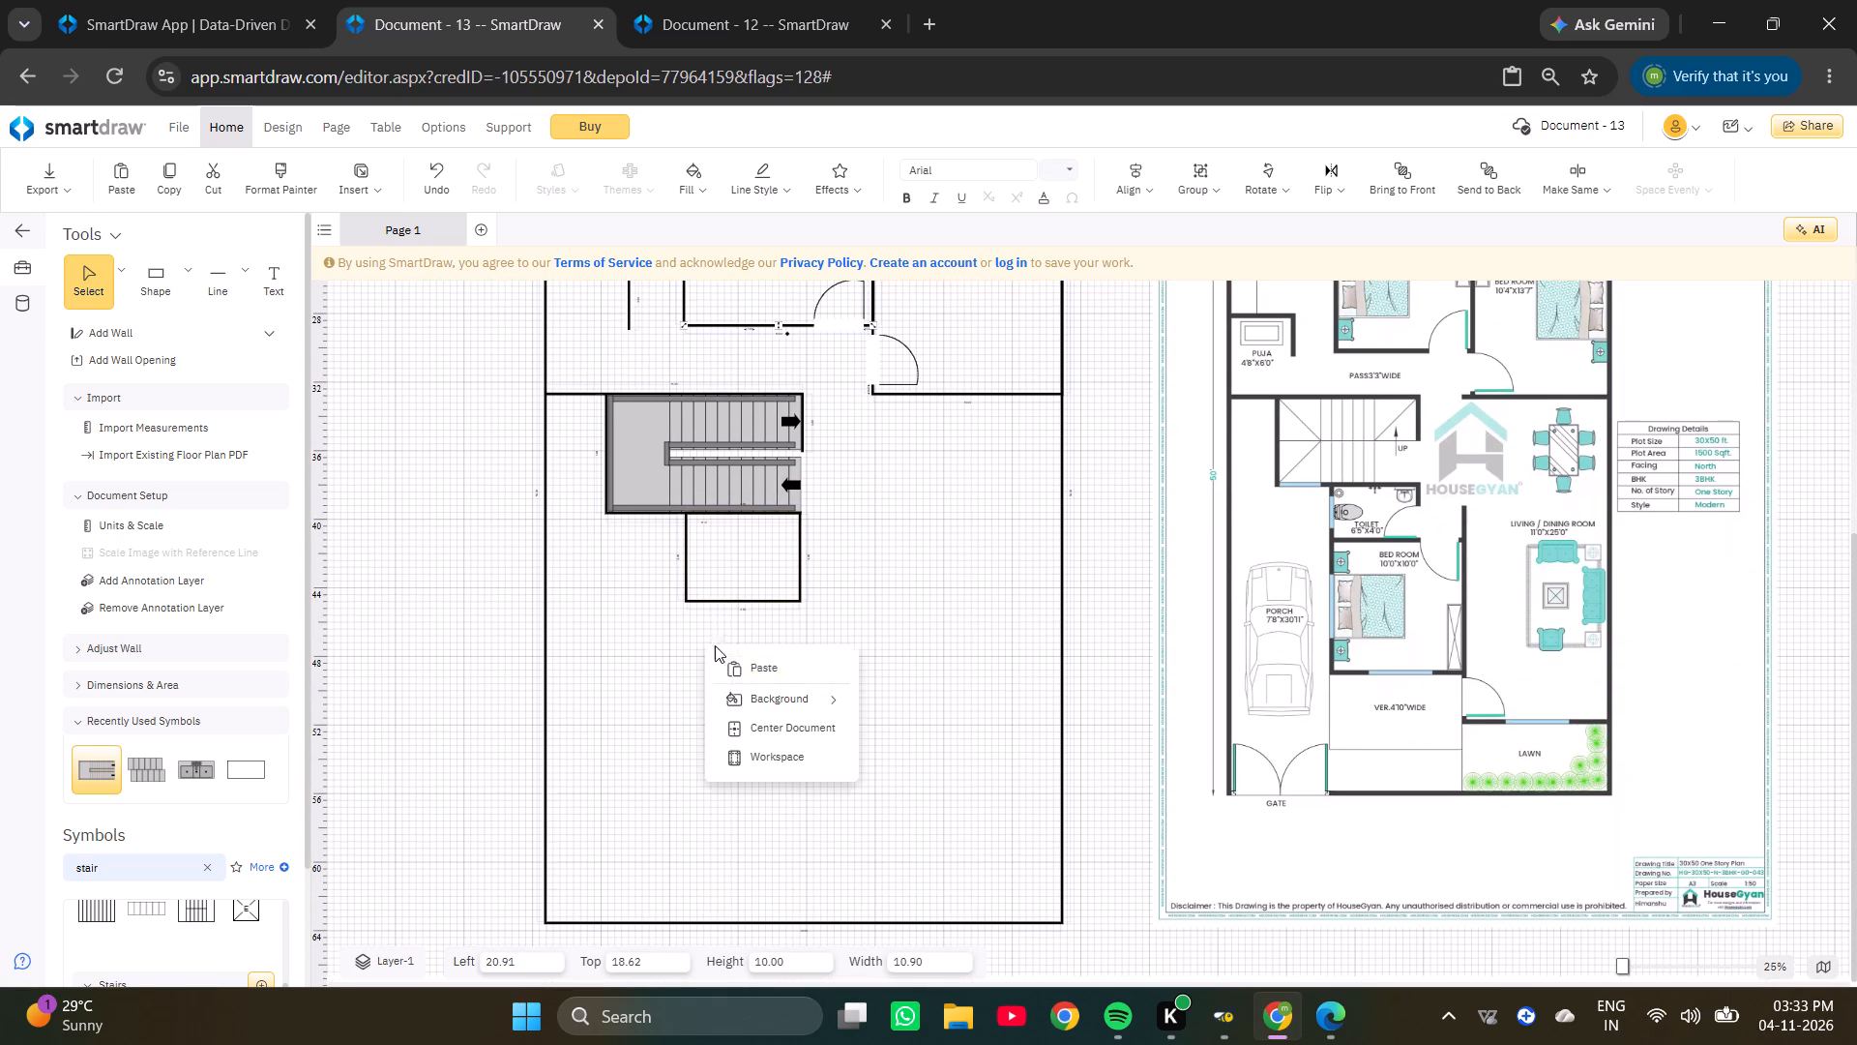
pyautogui.click(752, 672)
pyautogui.moveTo(862, 630); pyautogui.dragTo(837, 606)
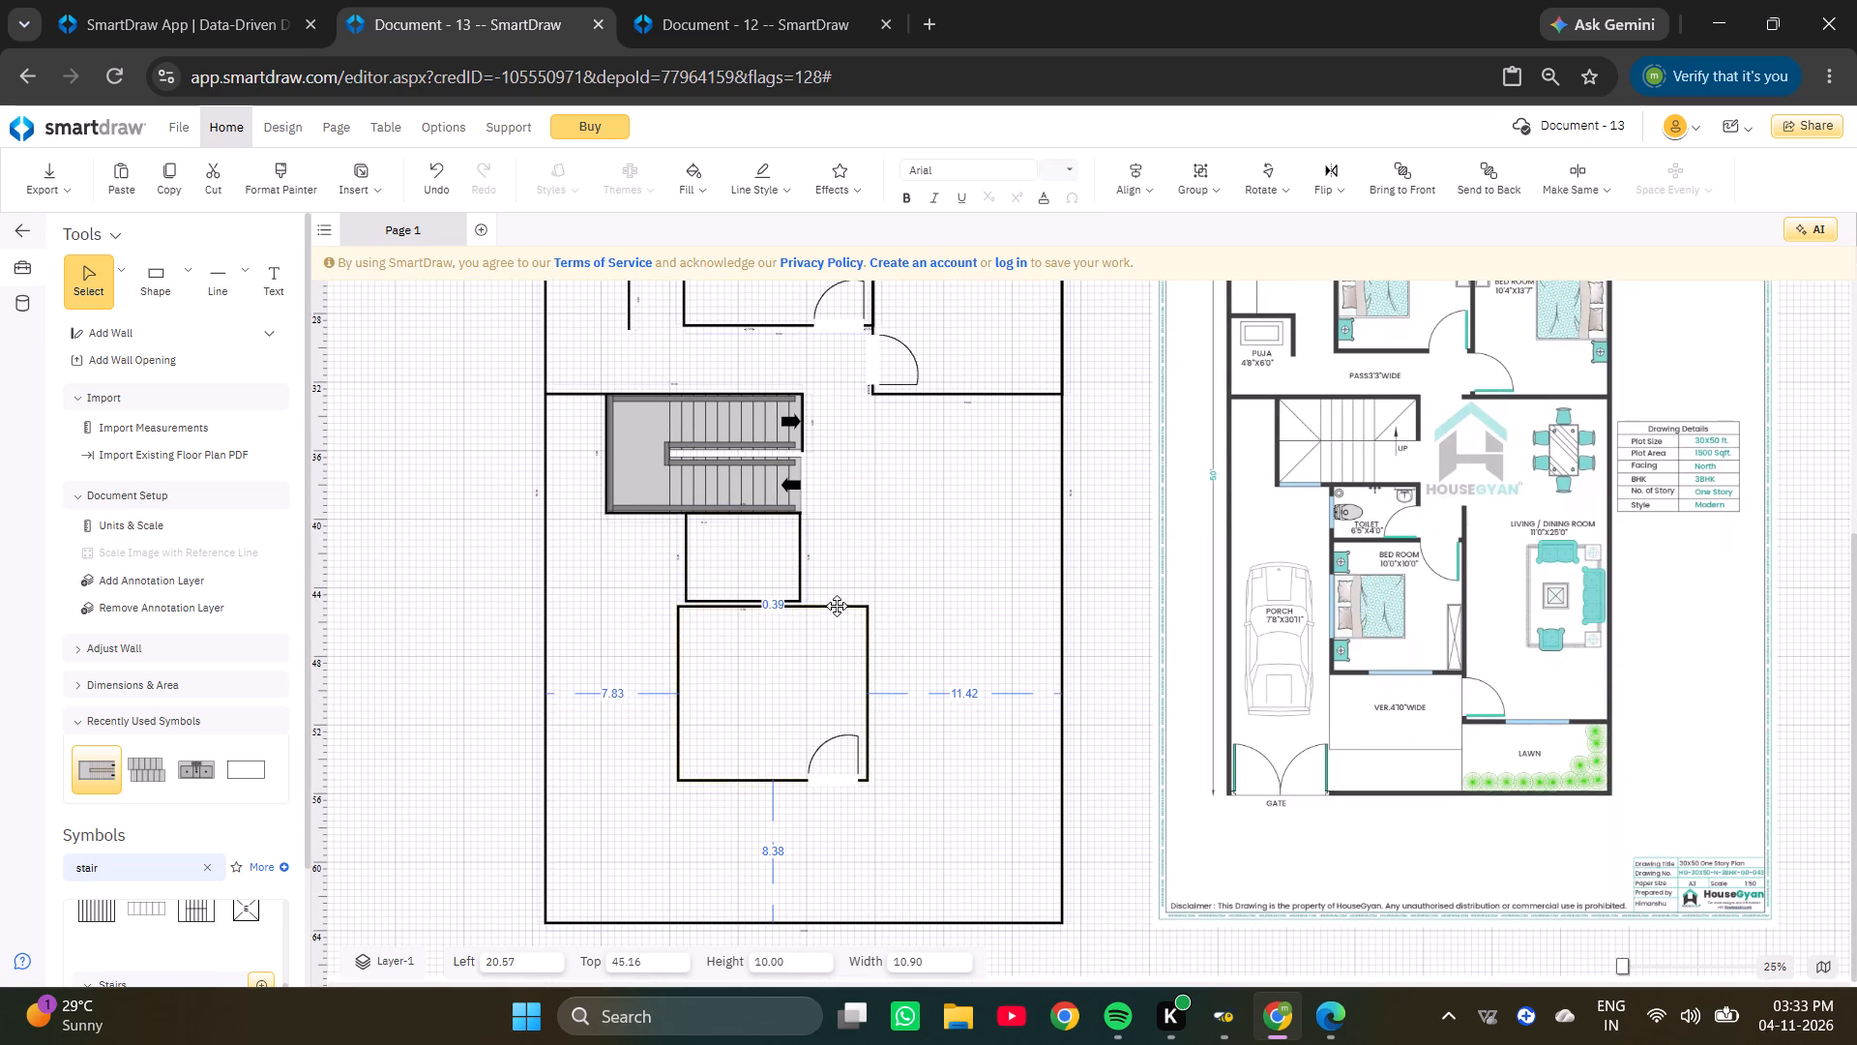
pyautogui.moveTo(837, 606); pyautogui.dragTo(844, 599)
# Check the lower bedroom in the reference plan and set the copied bedroom's width to 10.
pyautogui.keyDown('ctrl'); pyautogui.scroll(3, 1375, 541); pyautogui.keyUp('ctrl')
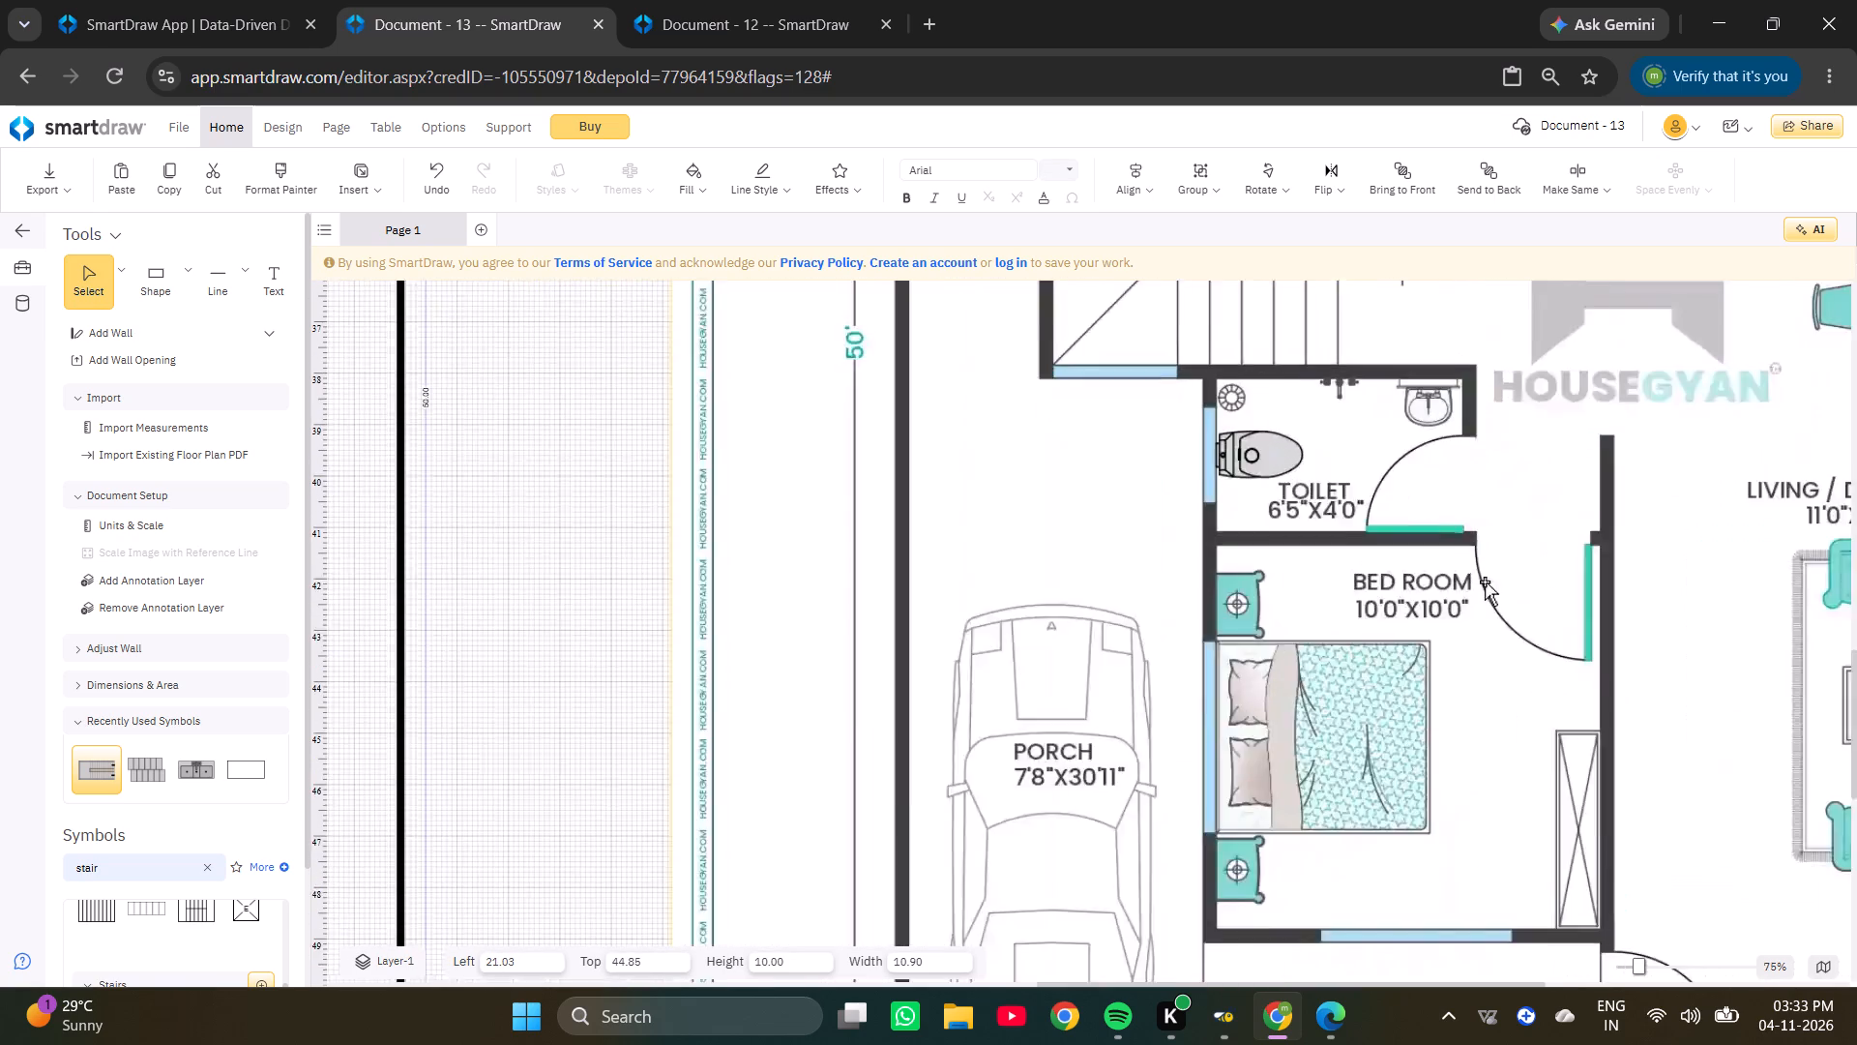
pyautogui.keyDown('ctrl'); pyautogui.scroll(-5, 1466, 614); pyautogui.keyUp('ctrl')
pyautogui.keyDown('ctrl'); pyautogui.scroll(5, 789, 676); pyautogui.keyUp('ctrl')
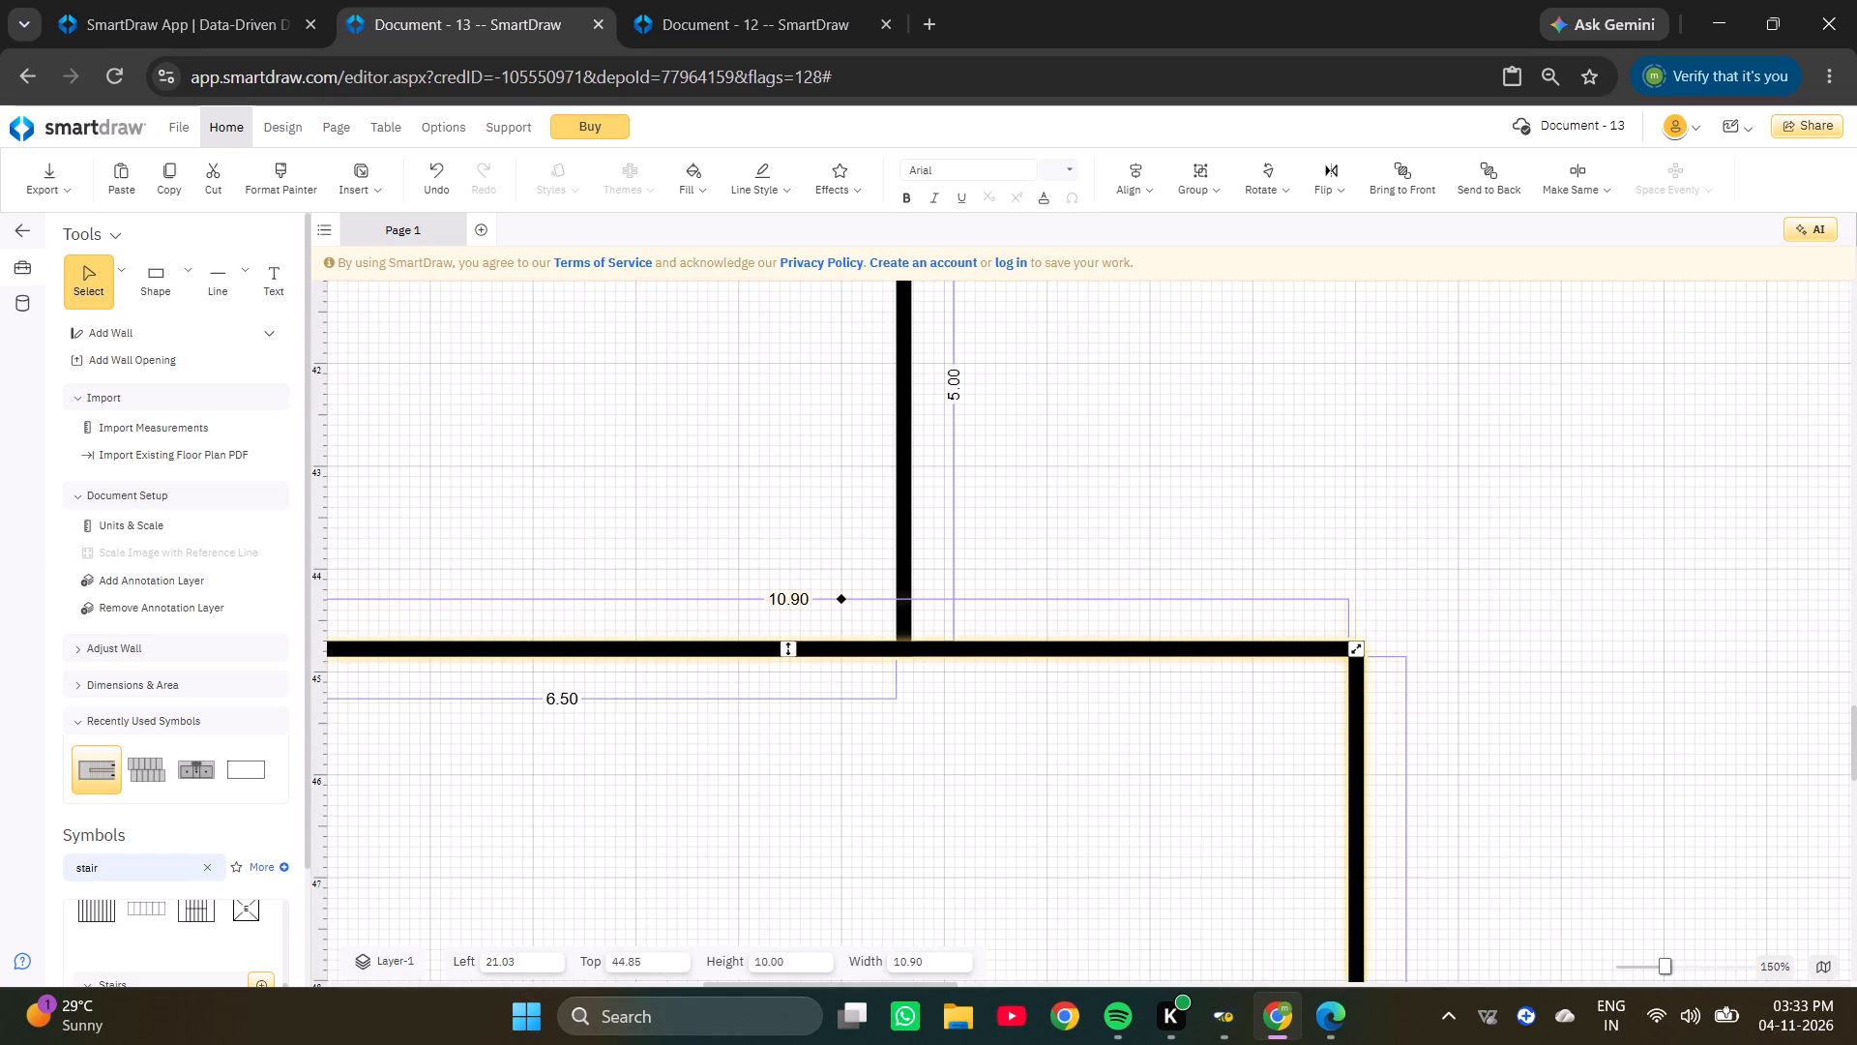
pyautogui.click(802, 603)
pyautogui.press('BackSpace')
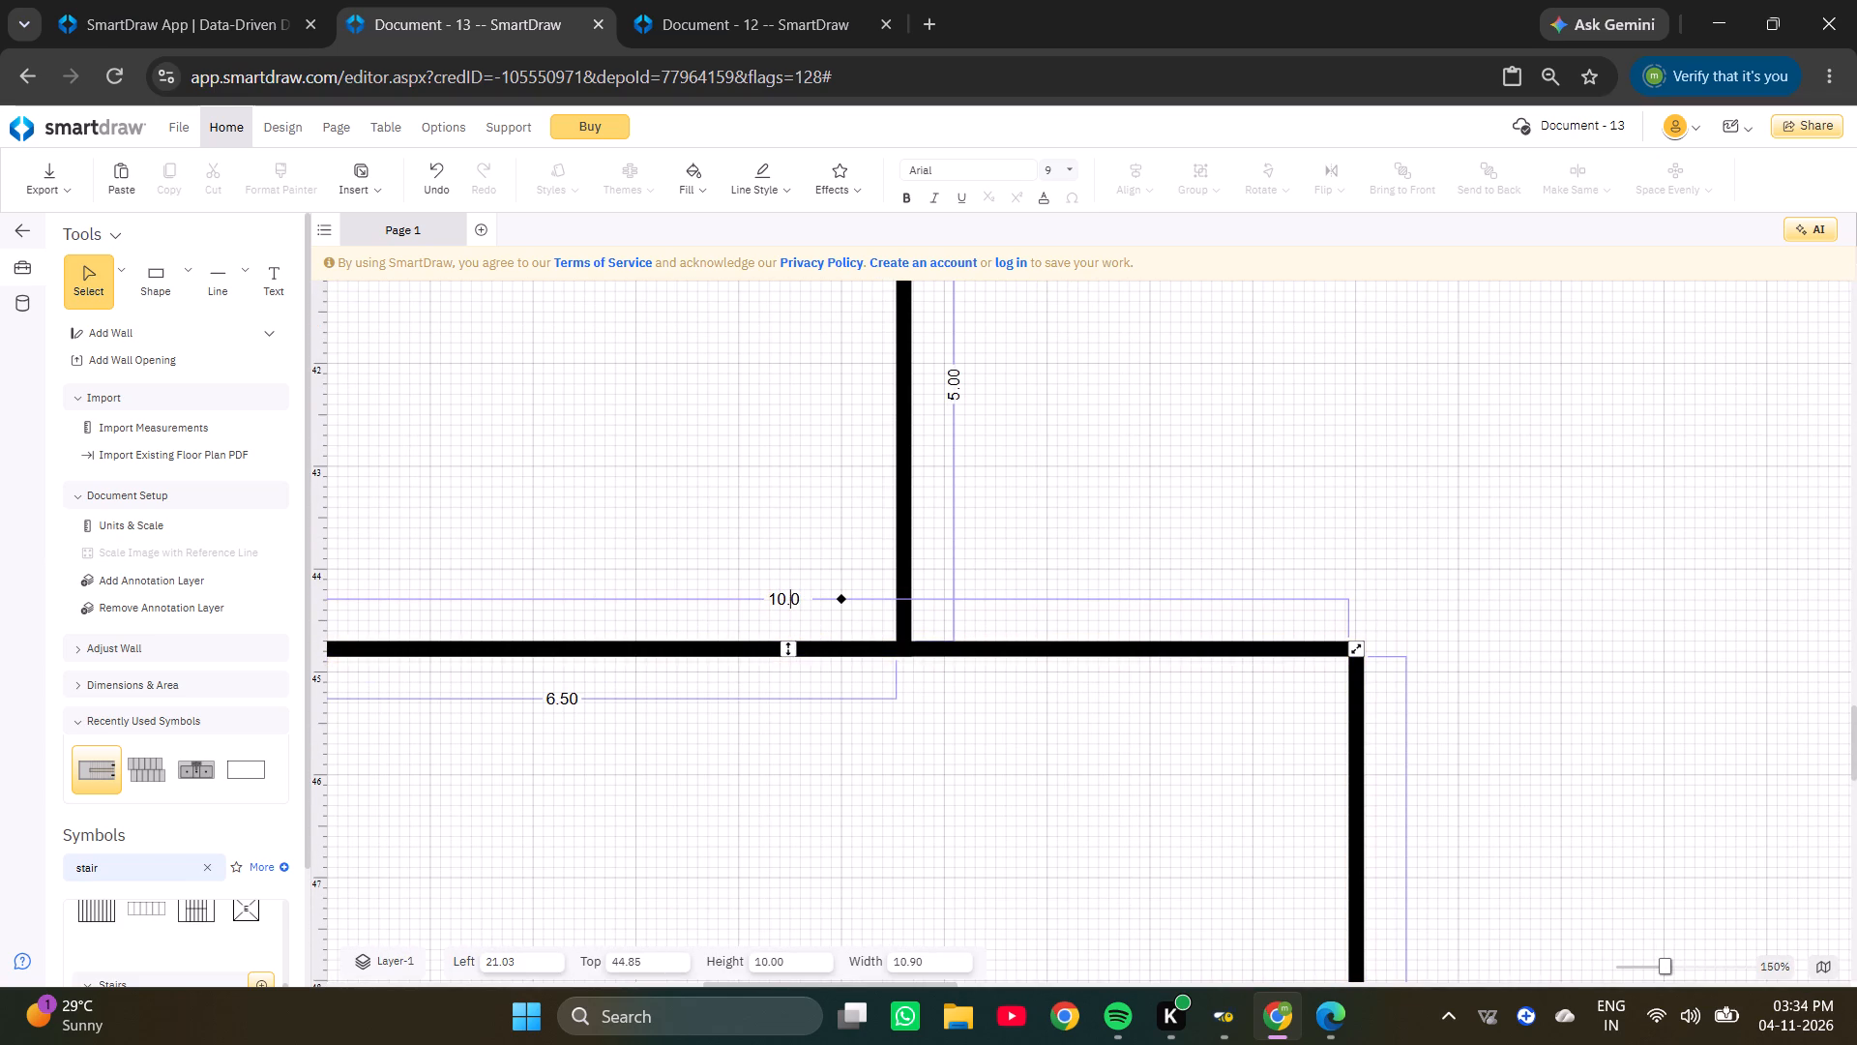
pyautogui.press('Return')
pyautogui.scroll(-6, 1137, 539)
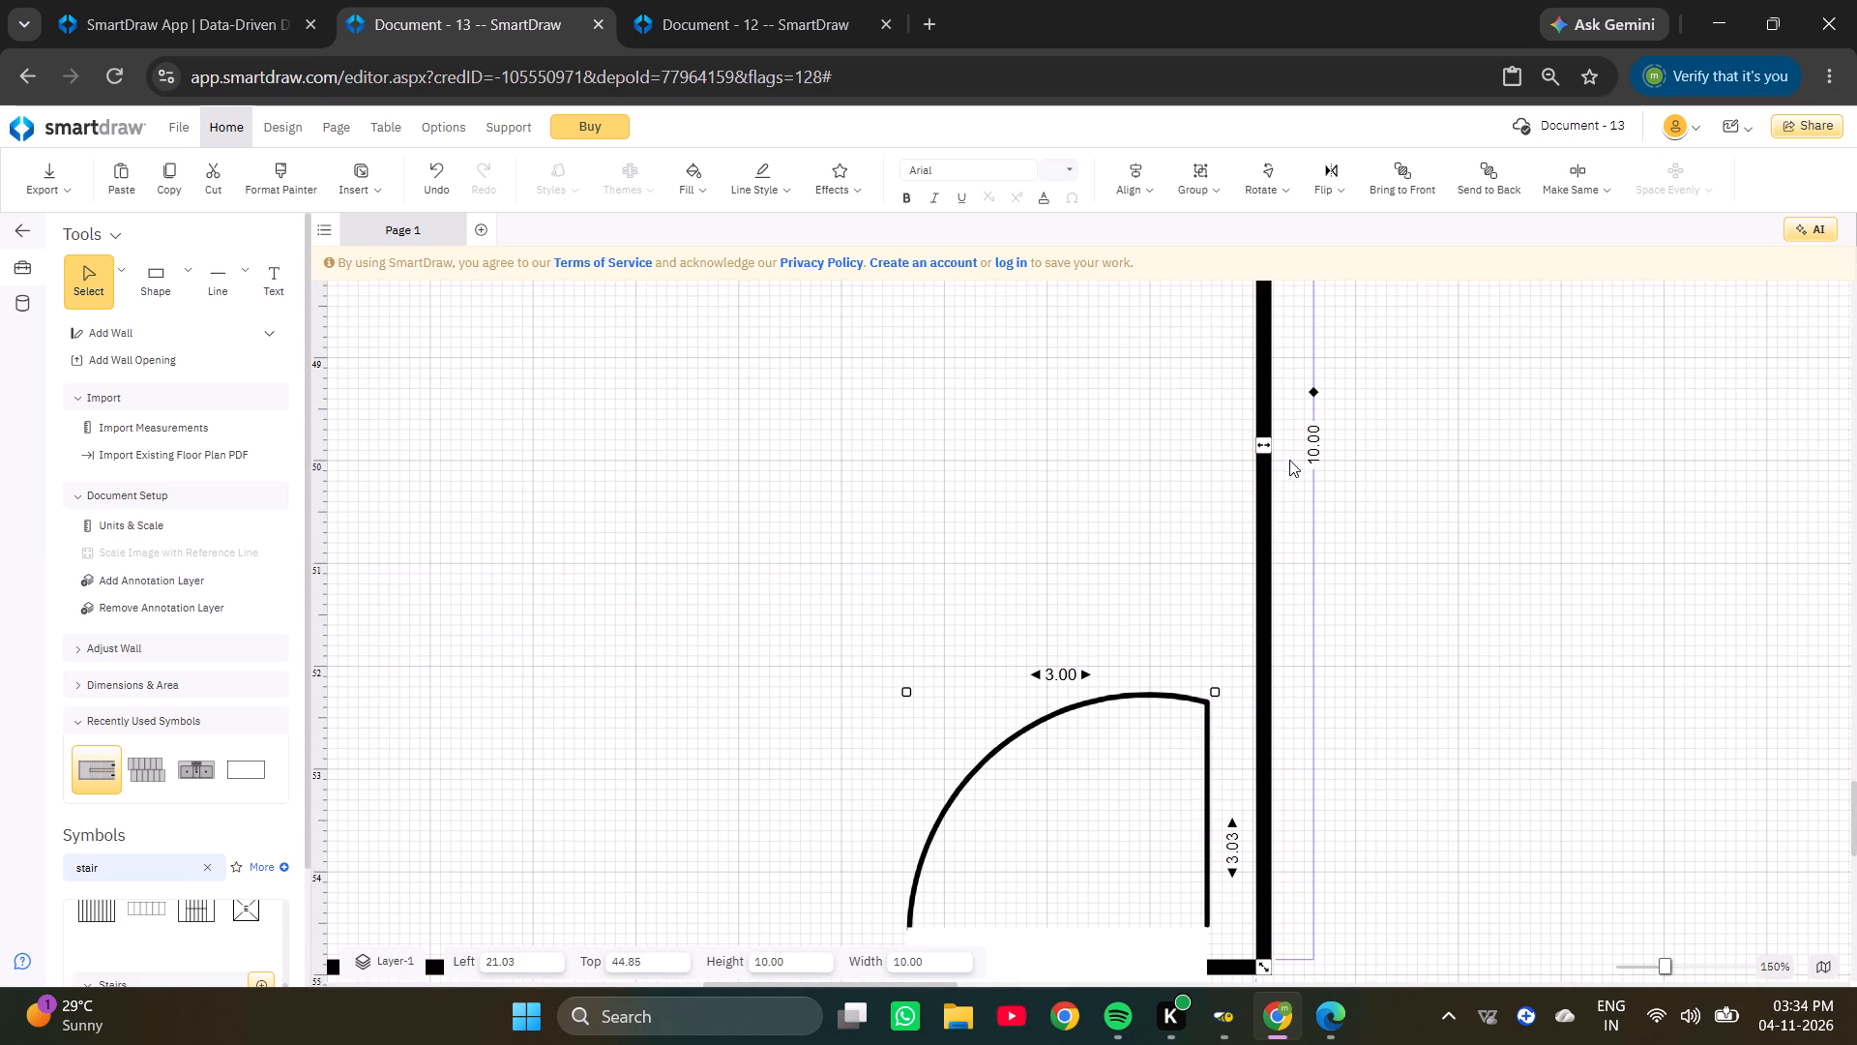
pyautogui.scroll(-4, 1284, 482)
pyautogui.keyDown('ctrl'); pyautogui.scroll(-7, 1071, 517); pyautogui.keyUp('ctrl')
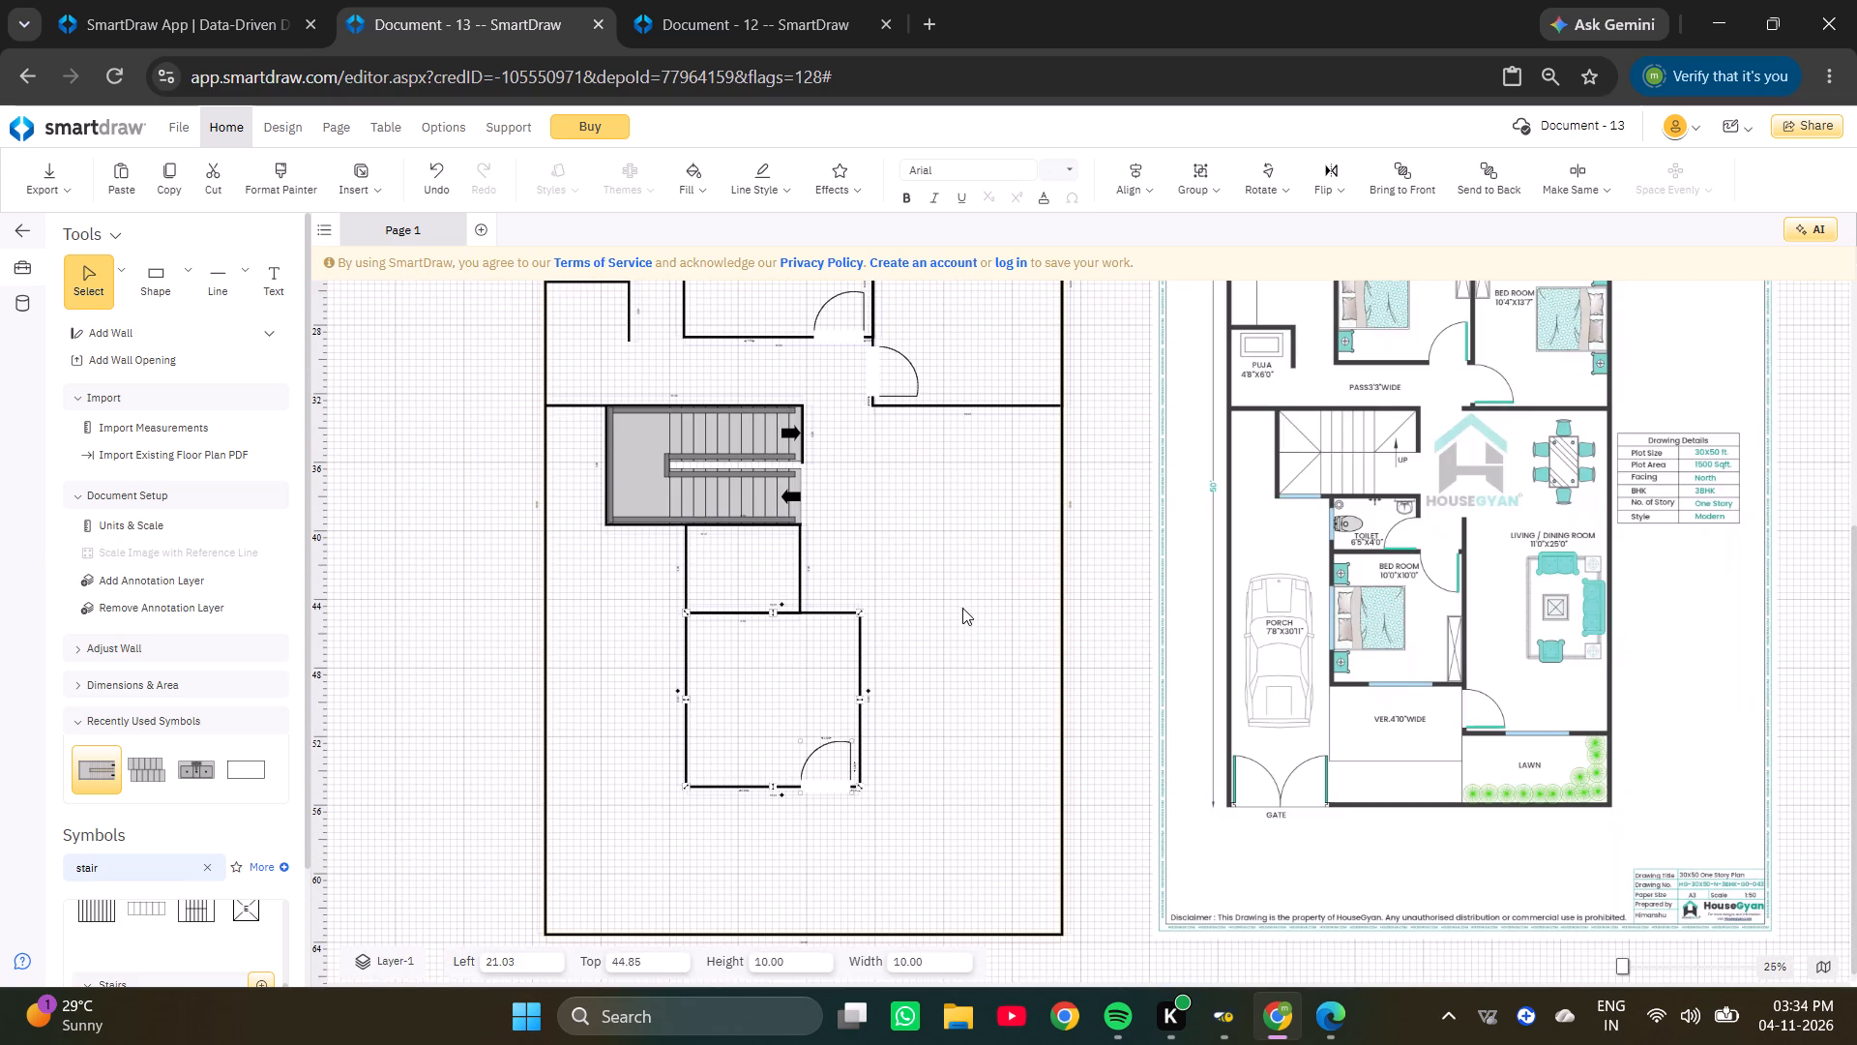
pyautogui.click(961, 609)
# Move the copied bedroom's door from its bottom wall to the top wall near the right corner, at about 27.89 left.
pyautogui.moveTo(825, 774); pyautogui.dragTo(813, 603)
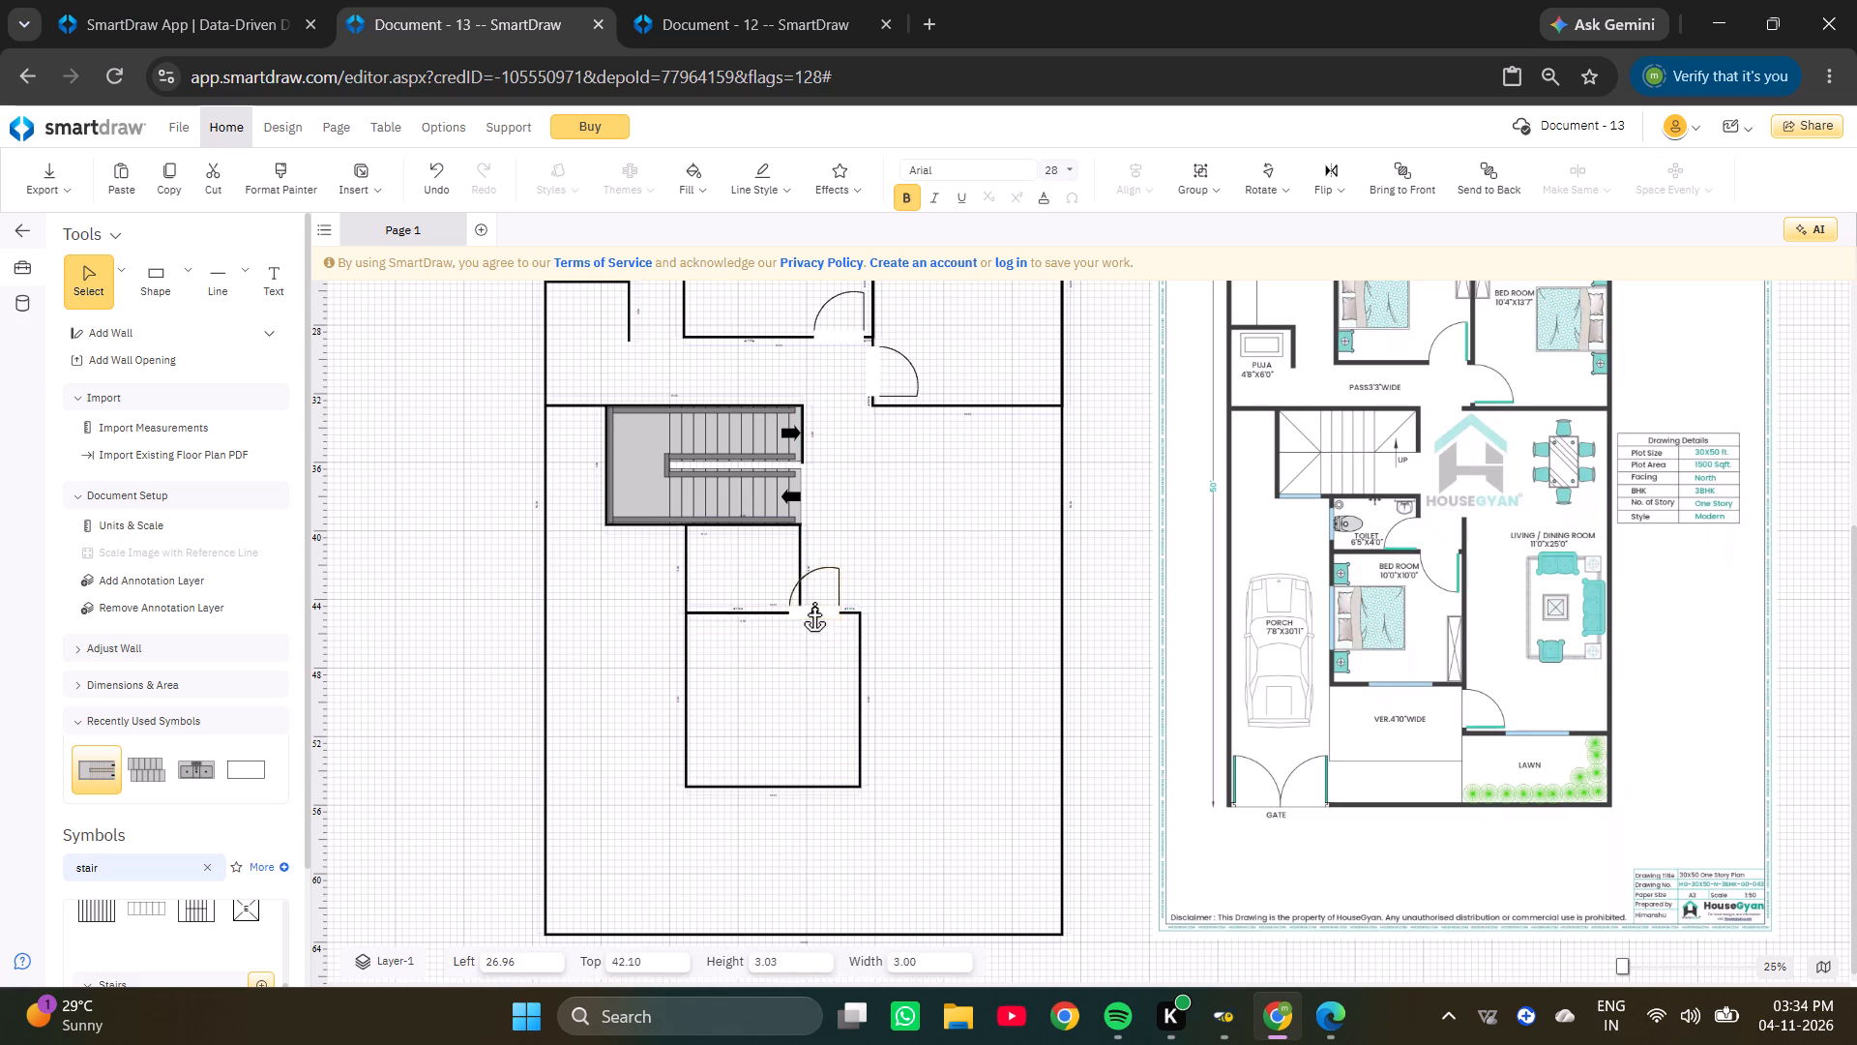
pyautogui.moveTo(813, 603); pyautogui.dragTo(825, 601)
pyautogui.keyDown('ctrl'); pyautogui.scroll(5, 830, 602); pyautogui.keyUp('ctrl')
pyautogui.moveTo(835, 655); pyautogui.dragTo(855, 654)
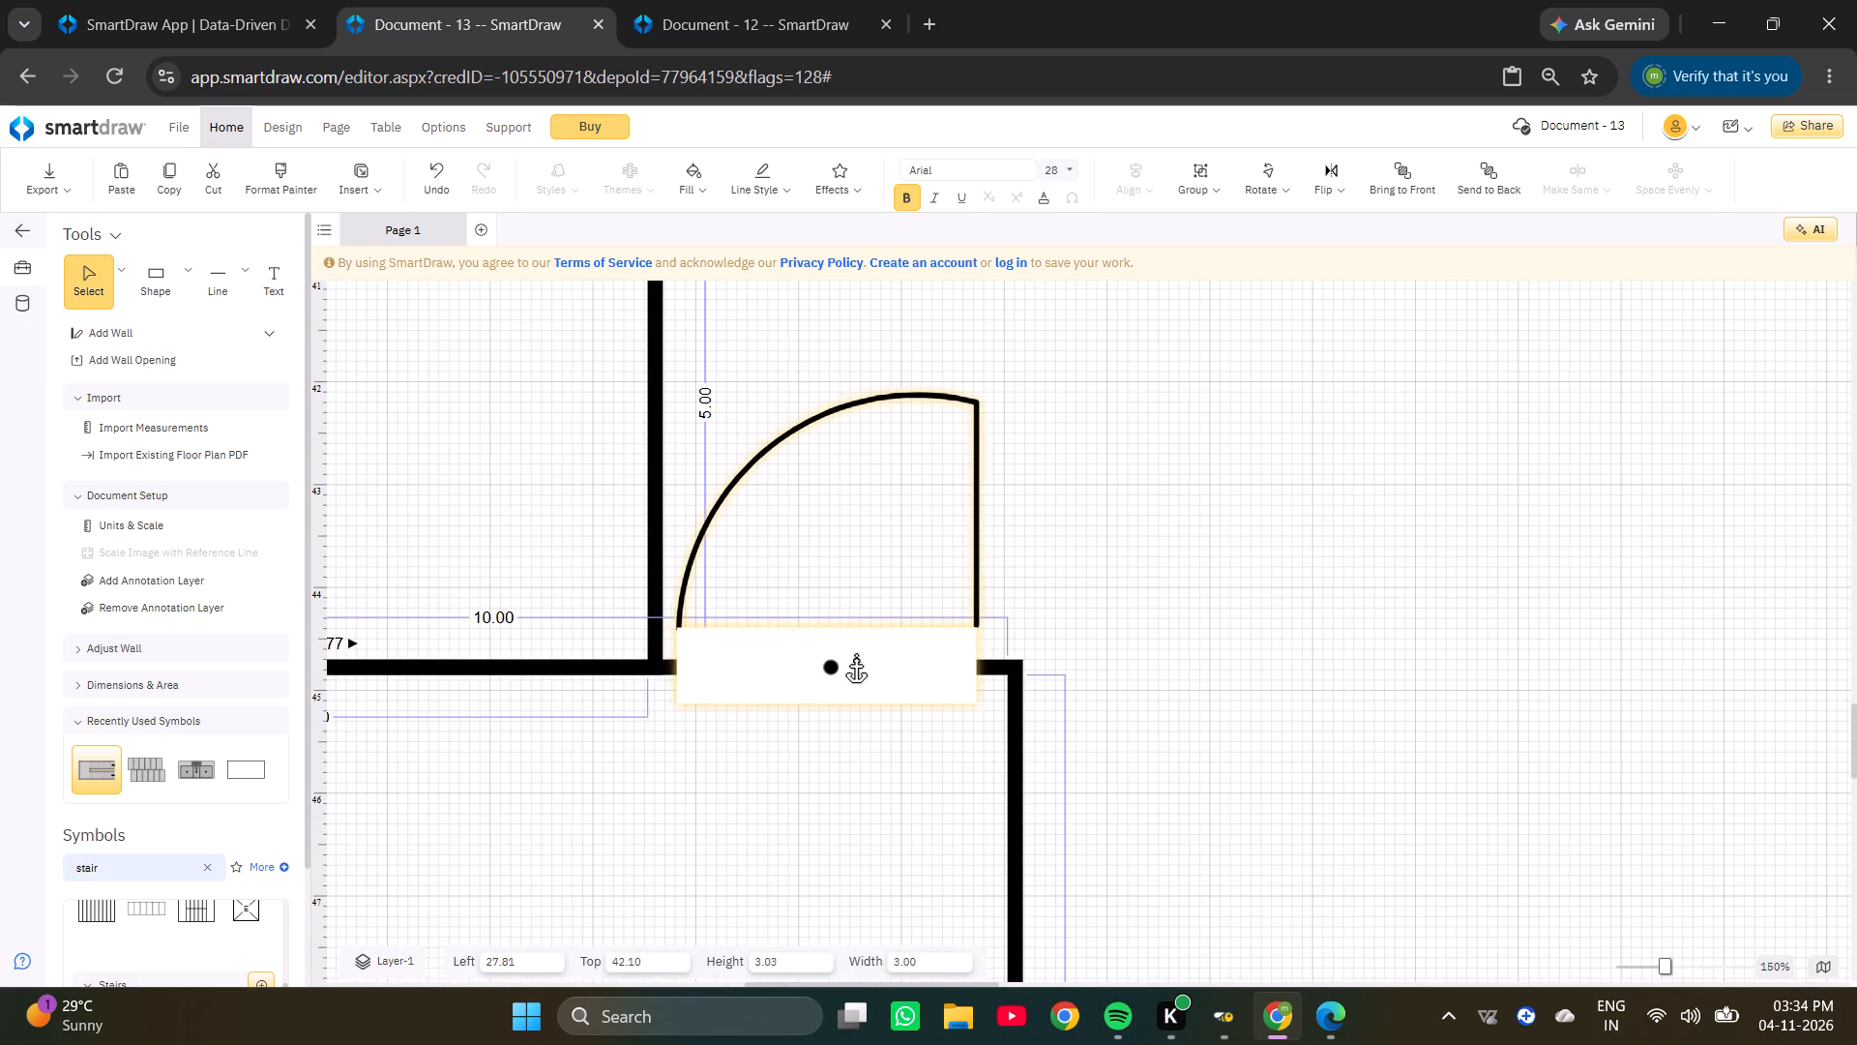
pyautogui.moveTo(855, 654); pyautogui.dragTo(856, 653)
# Flip the moved door vertically so that it swings into the lower bedroom.
pyautogui.click(856, 653)
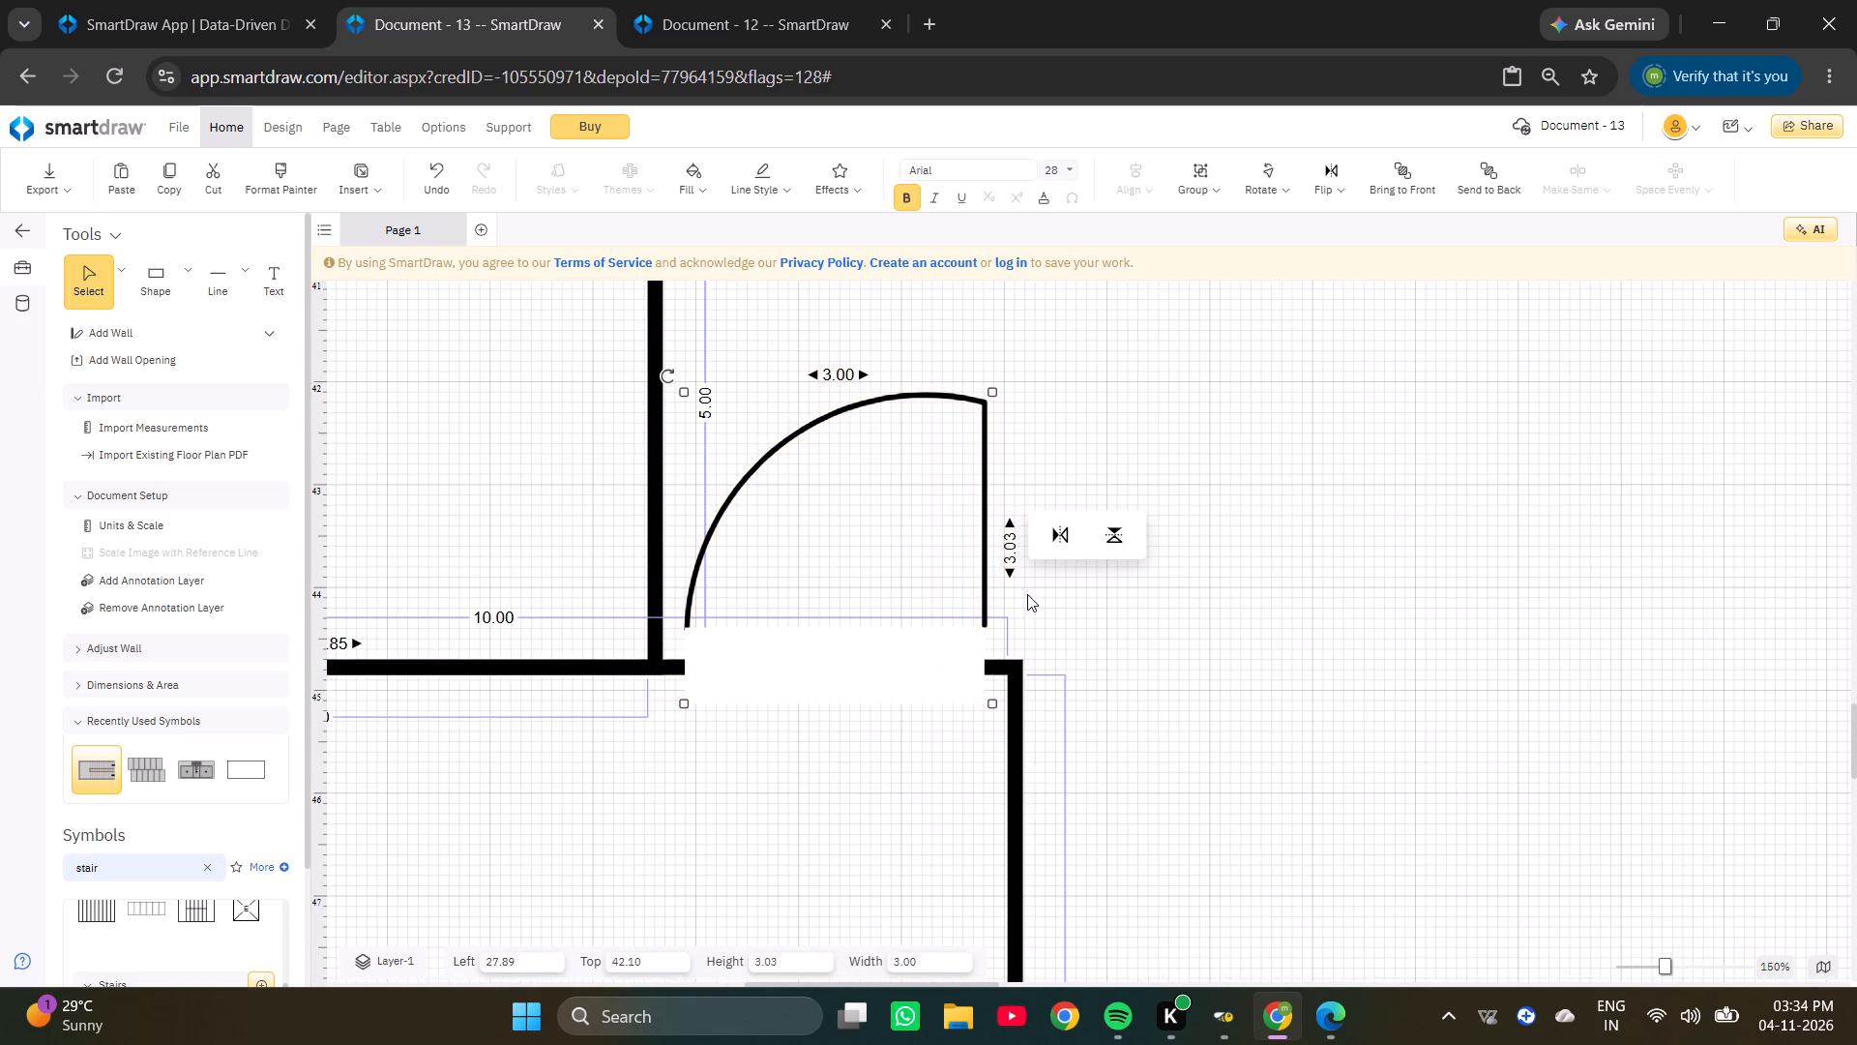
pyautogui.click(1107, 539)
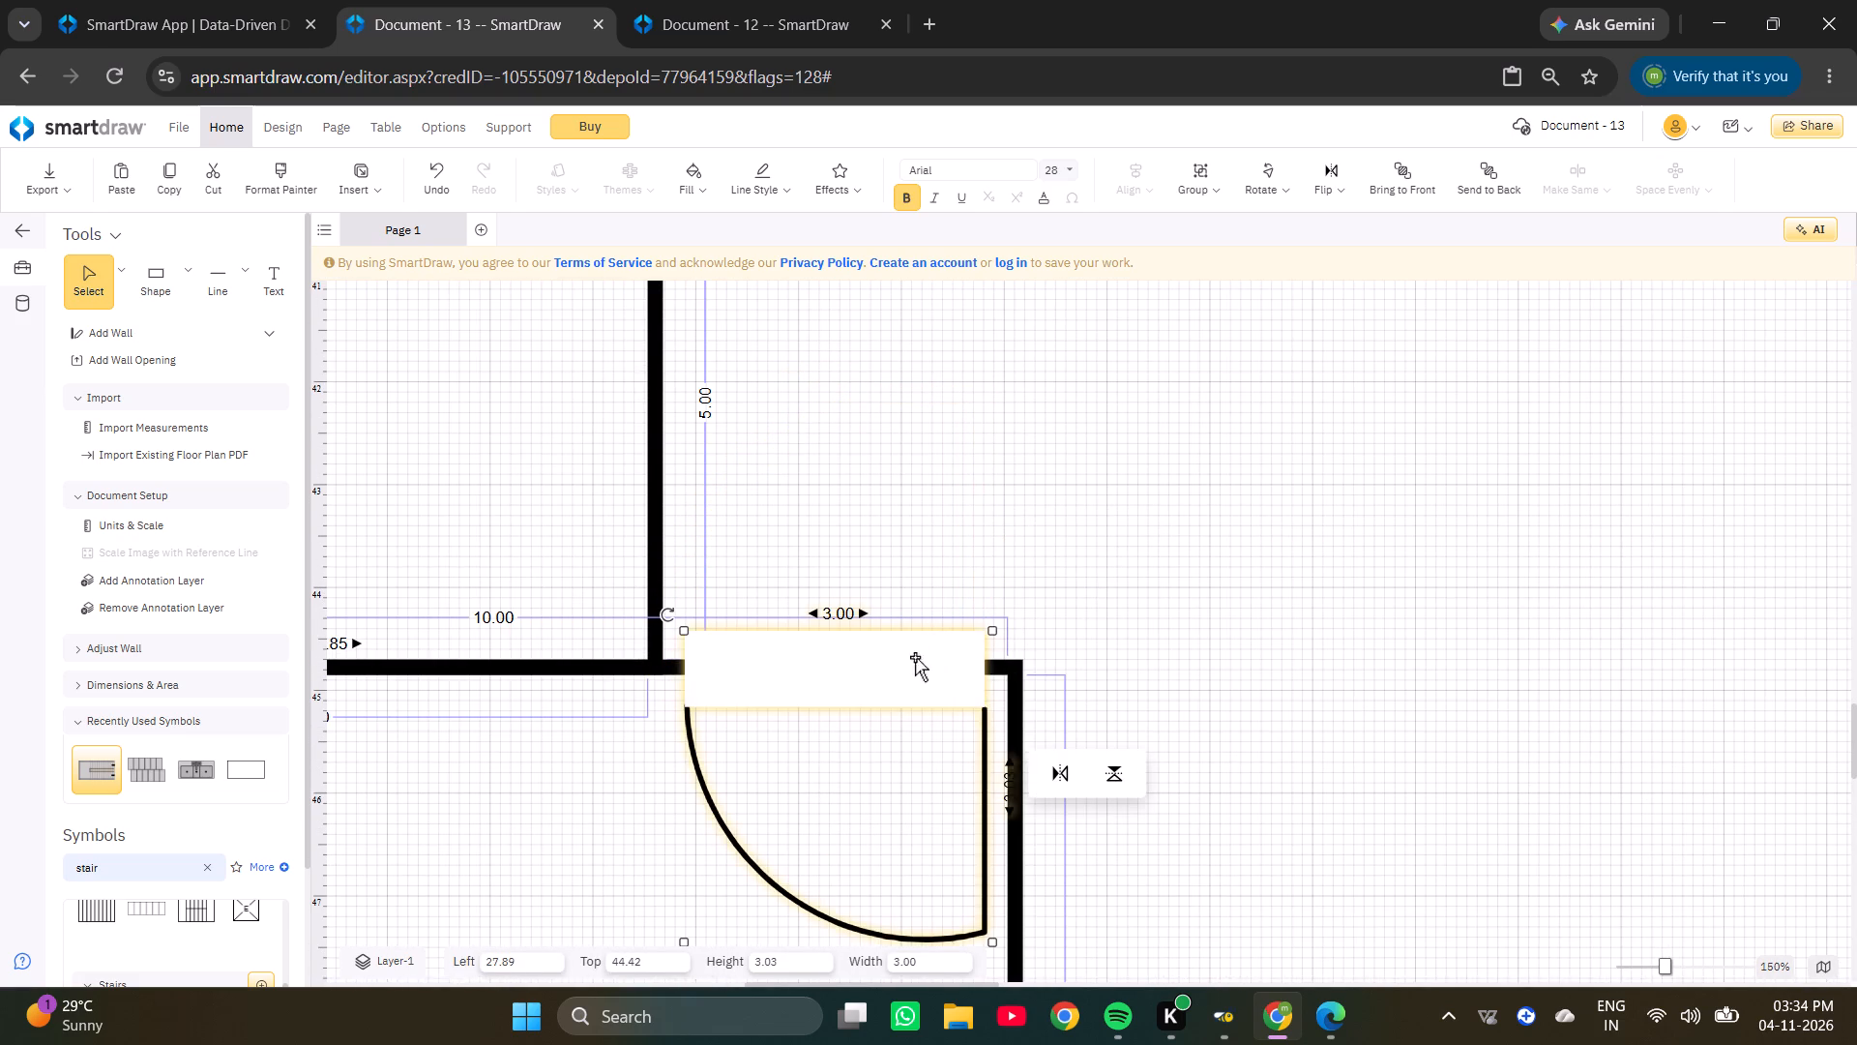
pyautogui.keyDown('ctrl'); pyautogui.scroll(-8, 1021, 574); pyautogui.keyUp('ctrl')
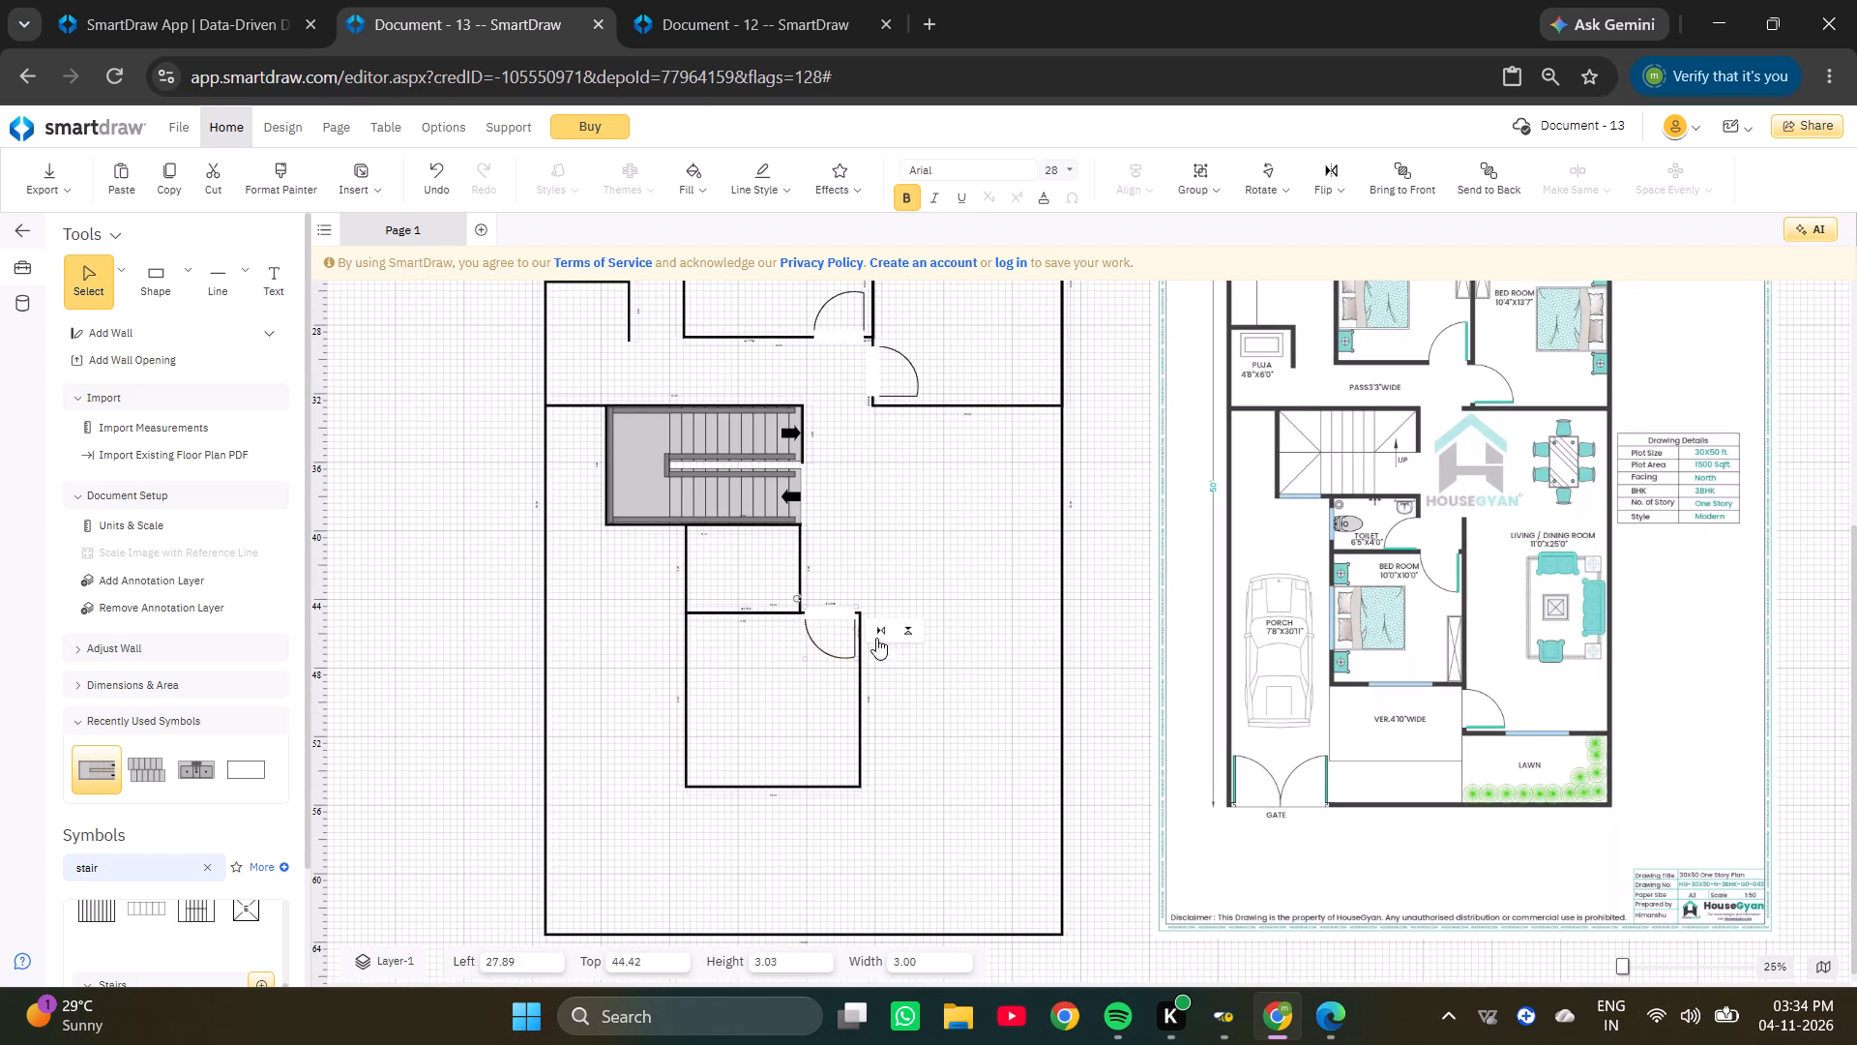
pyautogui.click(960, 707)
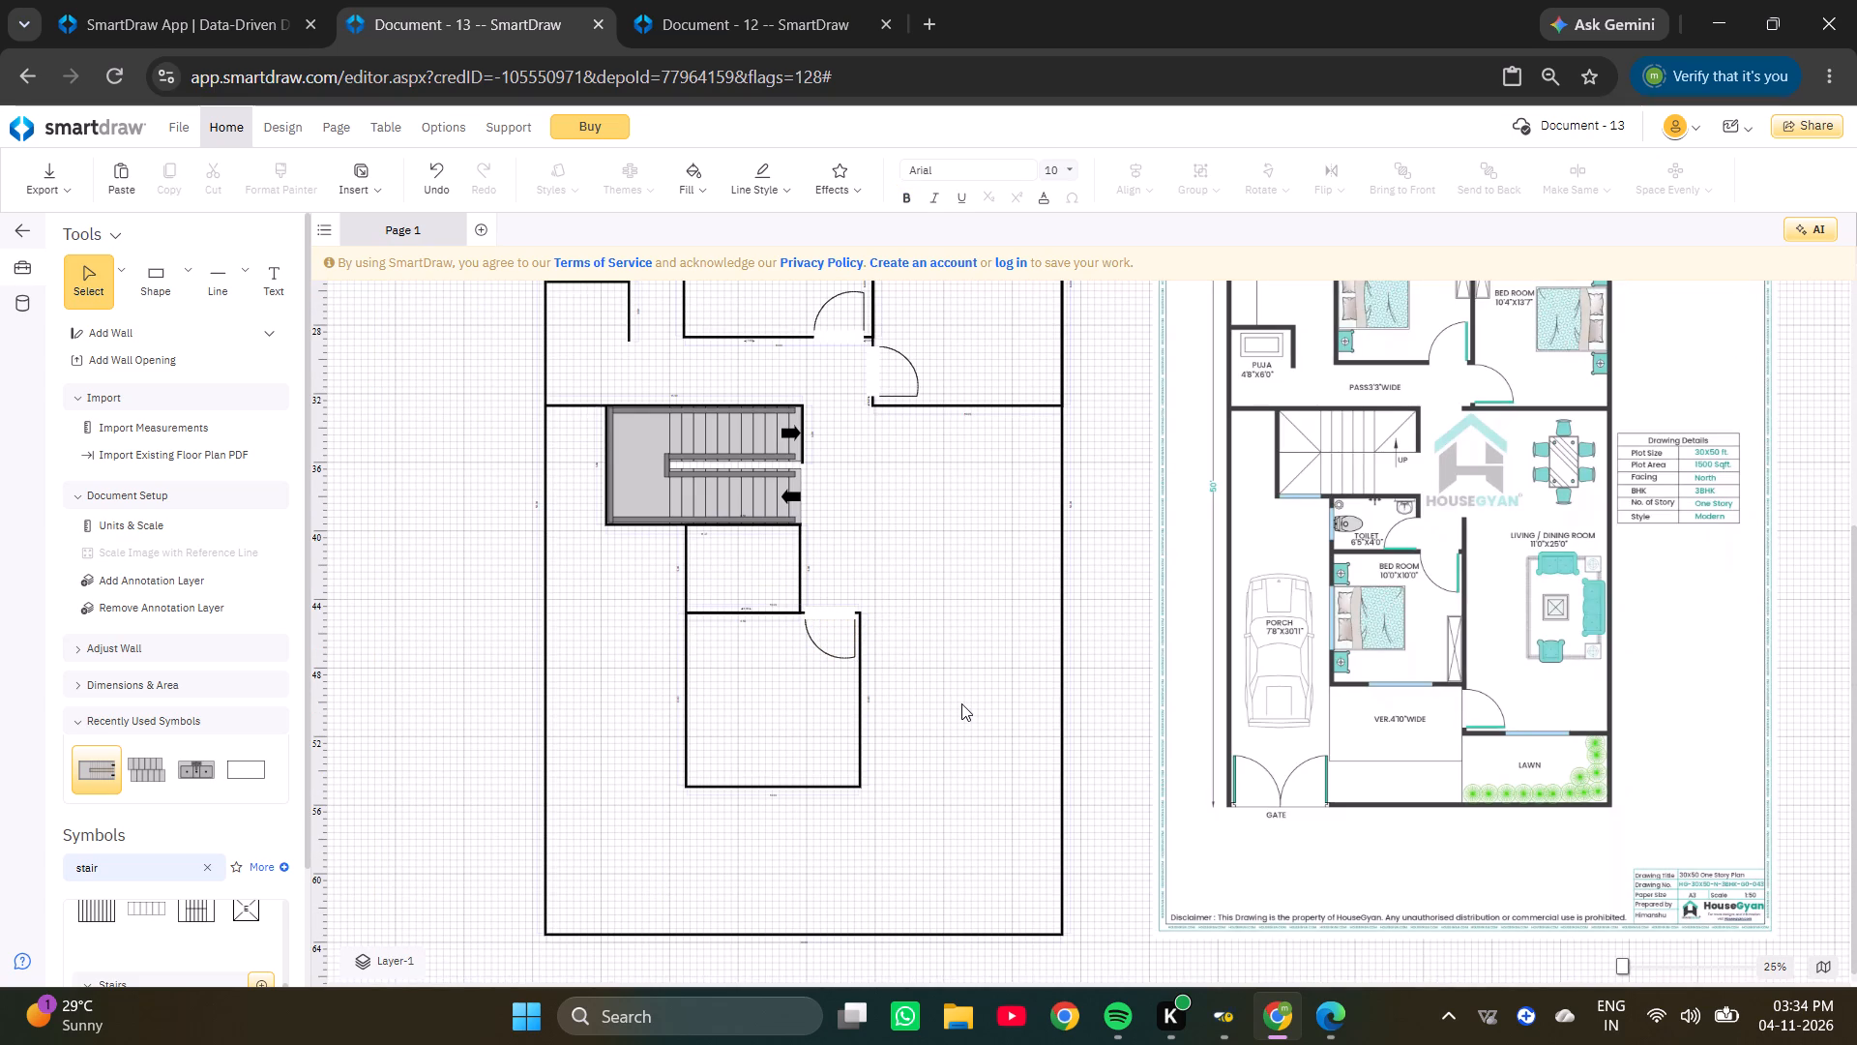
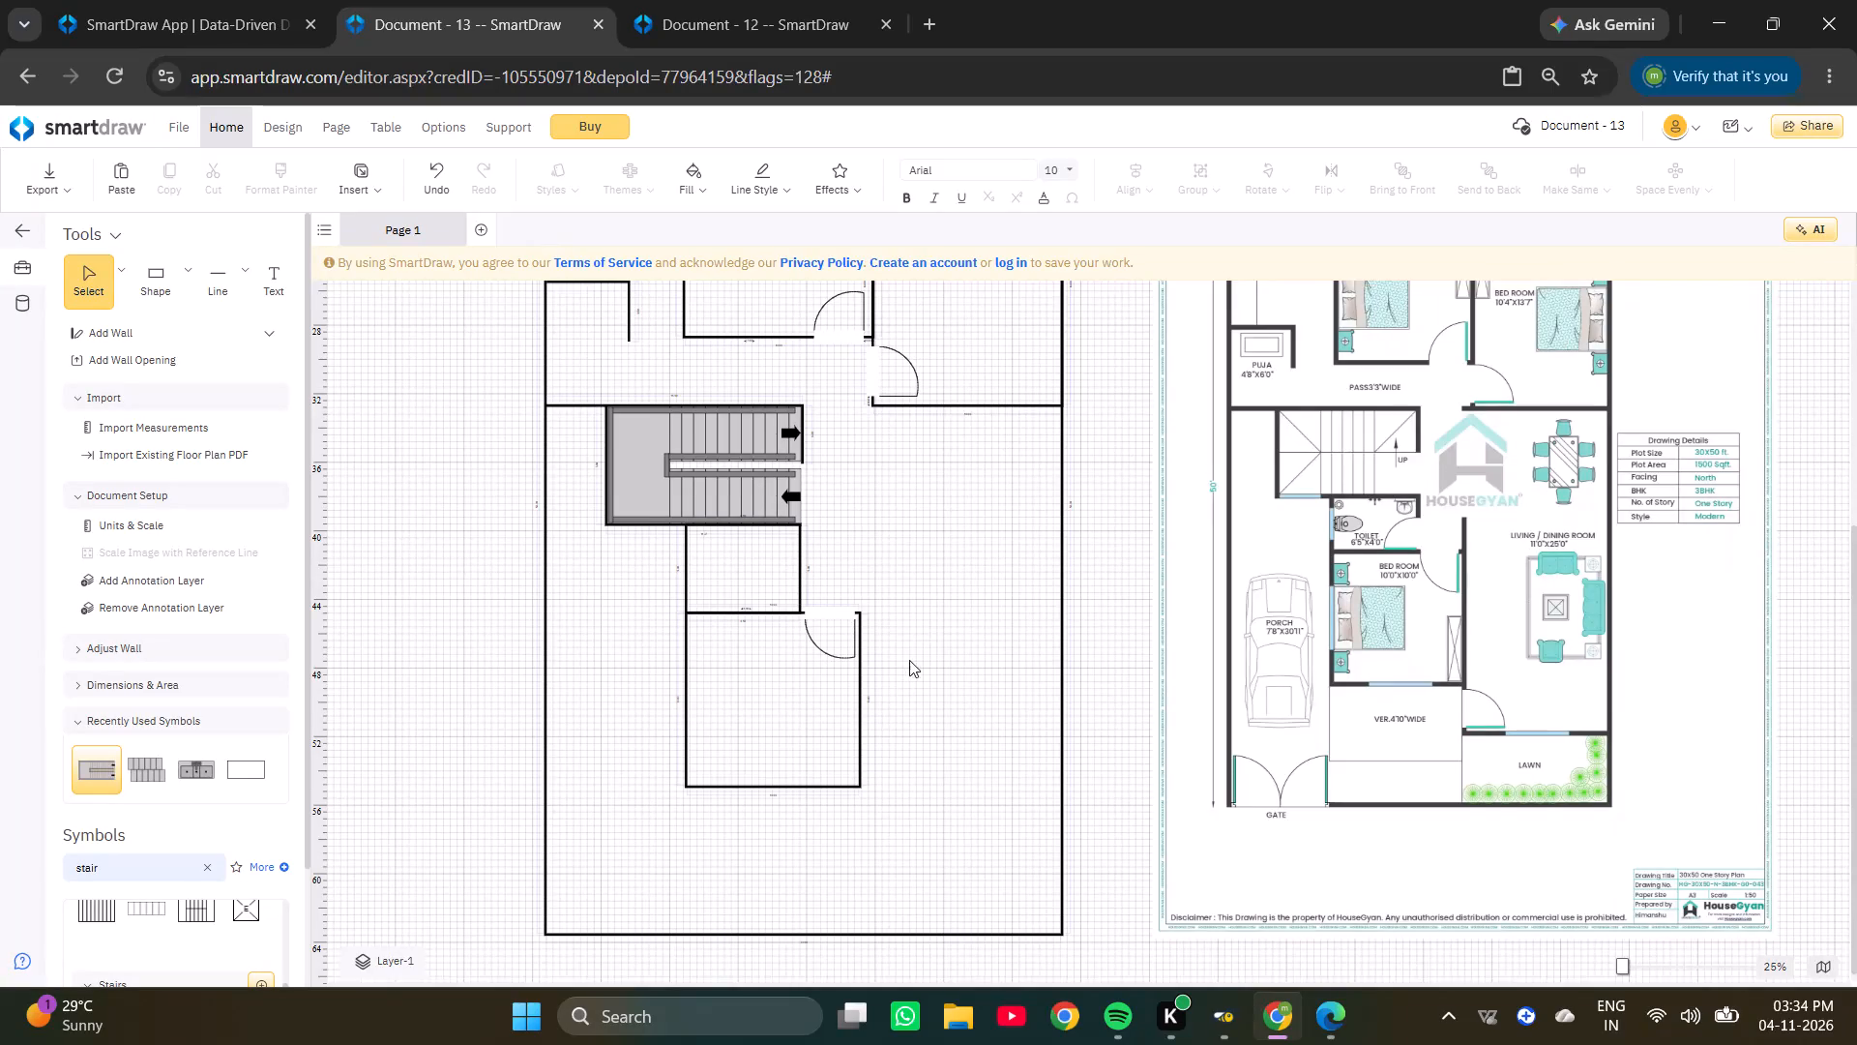
# Examine the reference plan's lower bedroom, veranda, living/dining room and lawn walls and compare them with the drawing.
pyautogui.scroll(-1, 914, 650)
pyautogui.keyDown('ctrl'); pyautogui.scroll(2, 943, 599); pyautogui.keyUp('ctrl')
pyautogui.keyDown('ctrl'); pyautogui.scroll(-6, 936, 599); pyautogui.keyUp('ctrl')
pyautogui.click(928, 749)
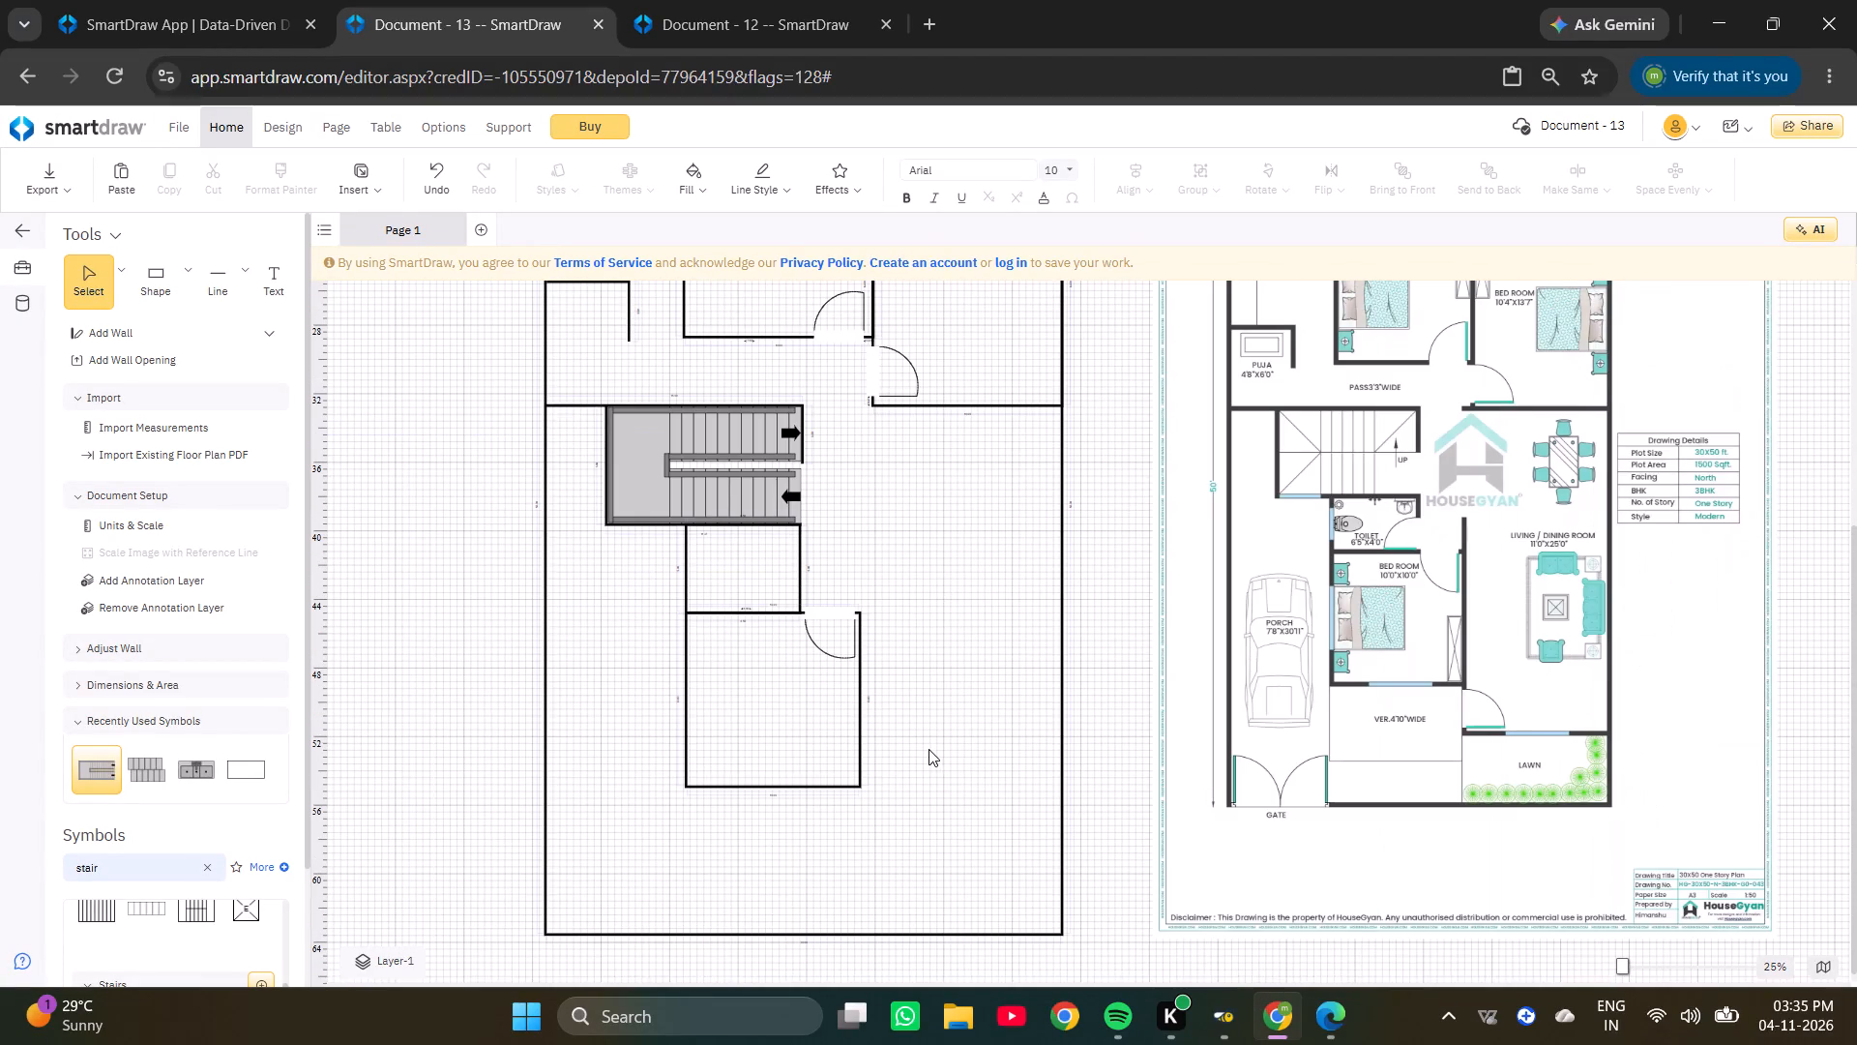
pyautogui.keyDown('ctrl'); pyautogui.scroll(2, 1680, 616); pyautogui.keyUp('ctrl')
pyautogui.keyDown('ctrl'); pyautogui.scroll(-2, 1041, 866); pyautogui.keyUp('ctrl')
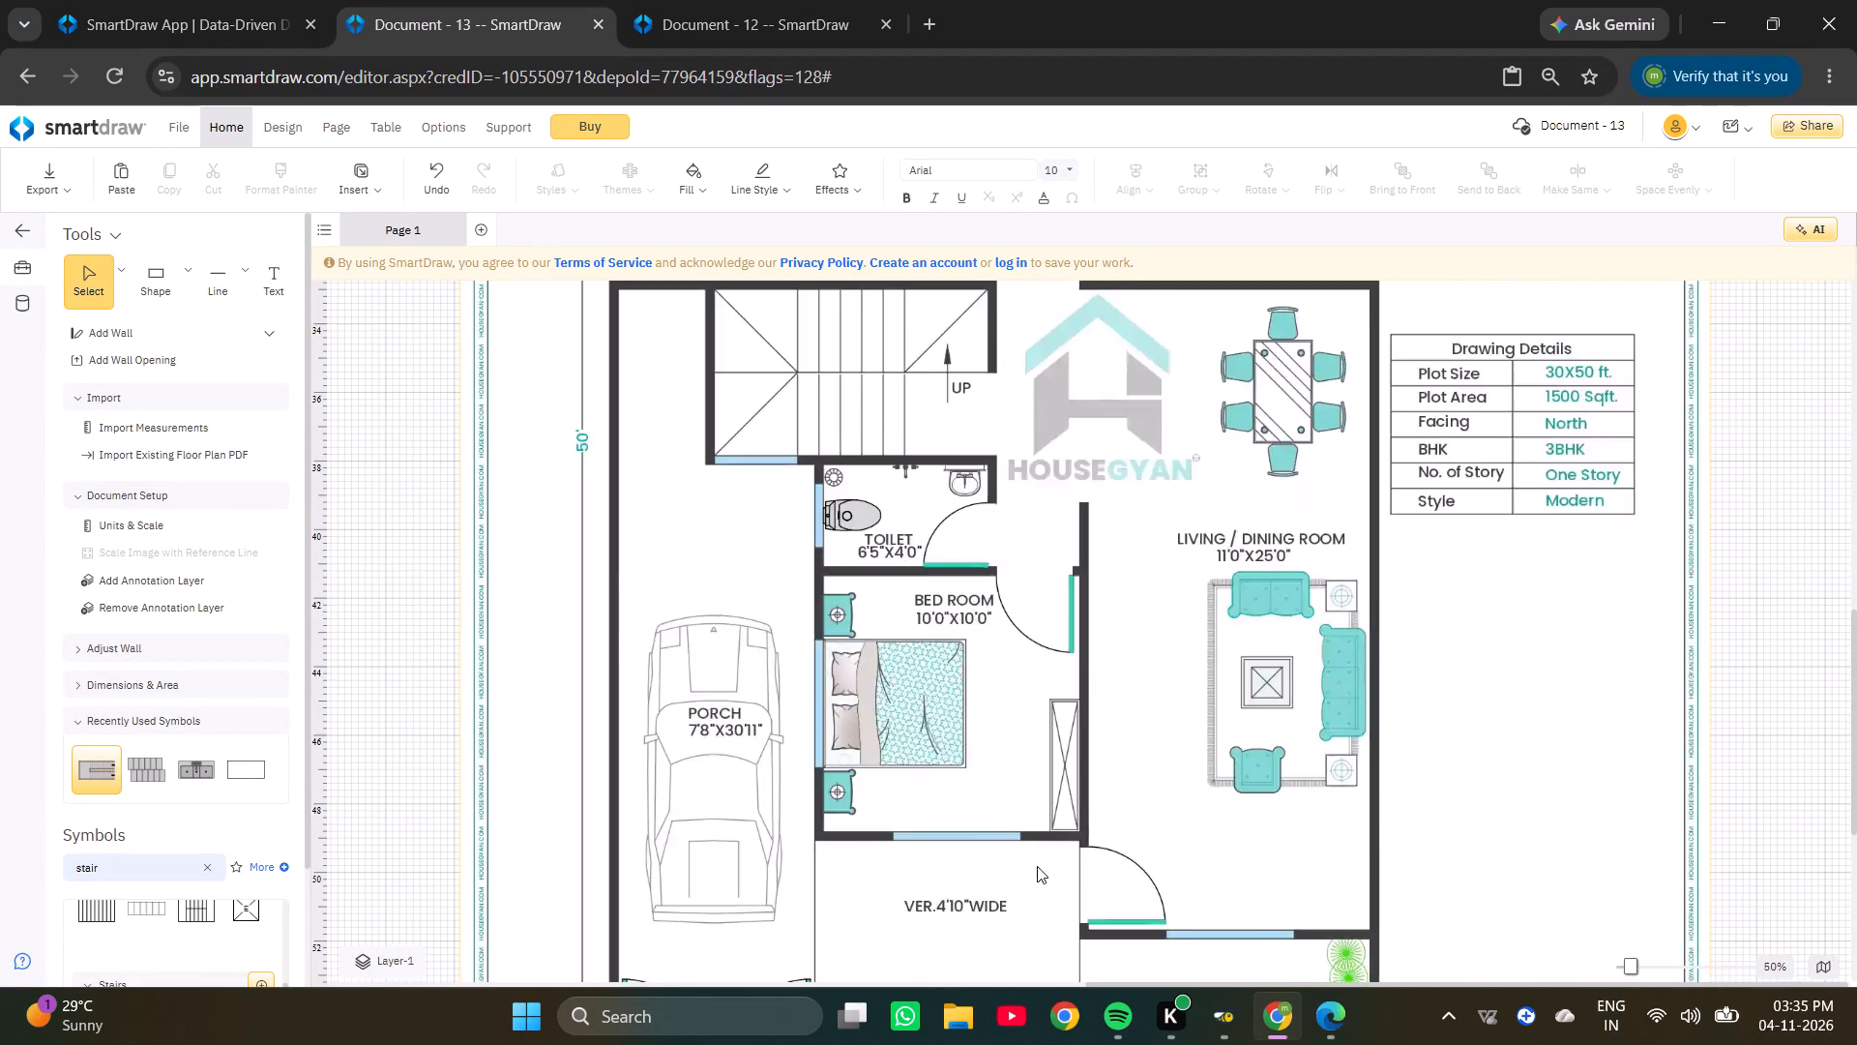
pyautogui.keyDown('ctrl'); pyautogui.scroll(-1, 1037, 866); pyautogui.keyUp('ctrl')
pyautogui.scroll(3, 803, 546)
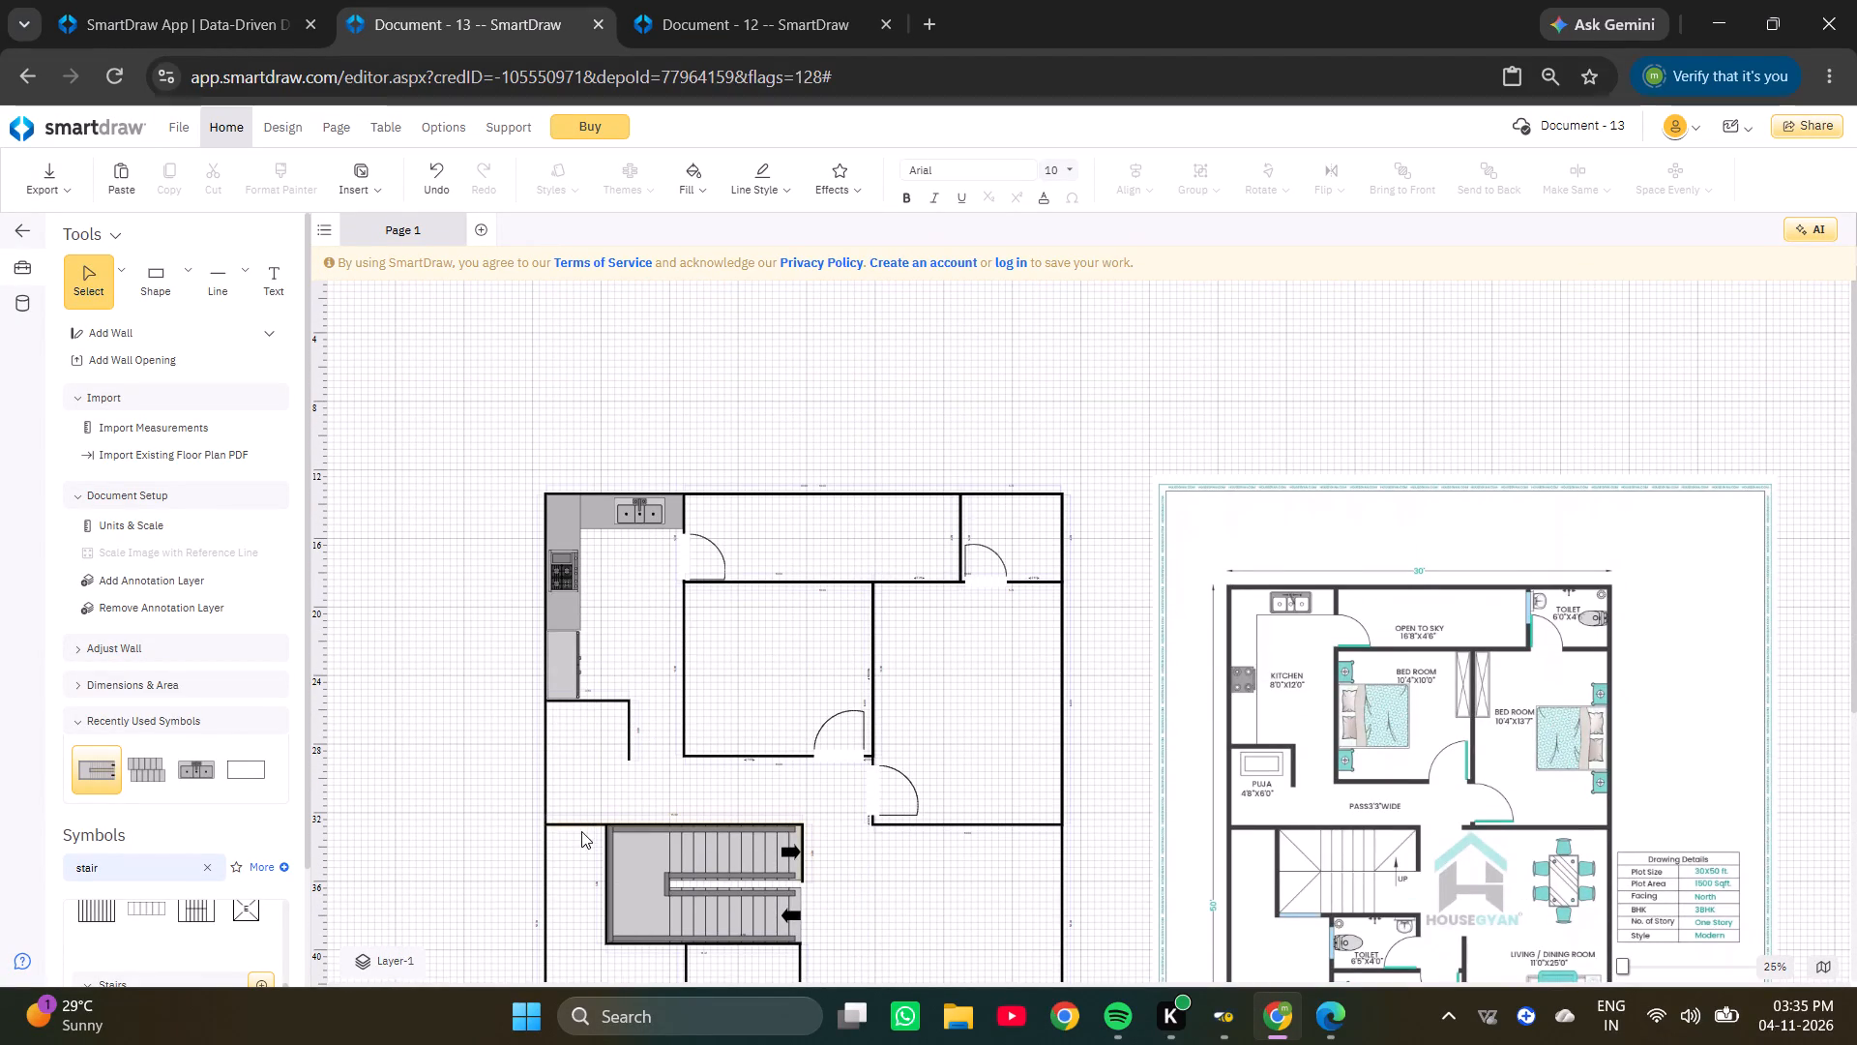
pyautogui.click(573, 824)
pyautogui.scroll(-2, 577, 815)
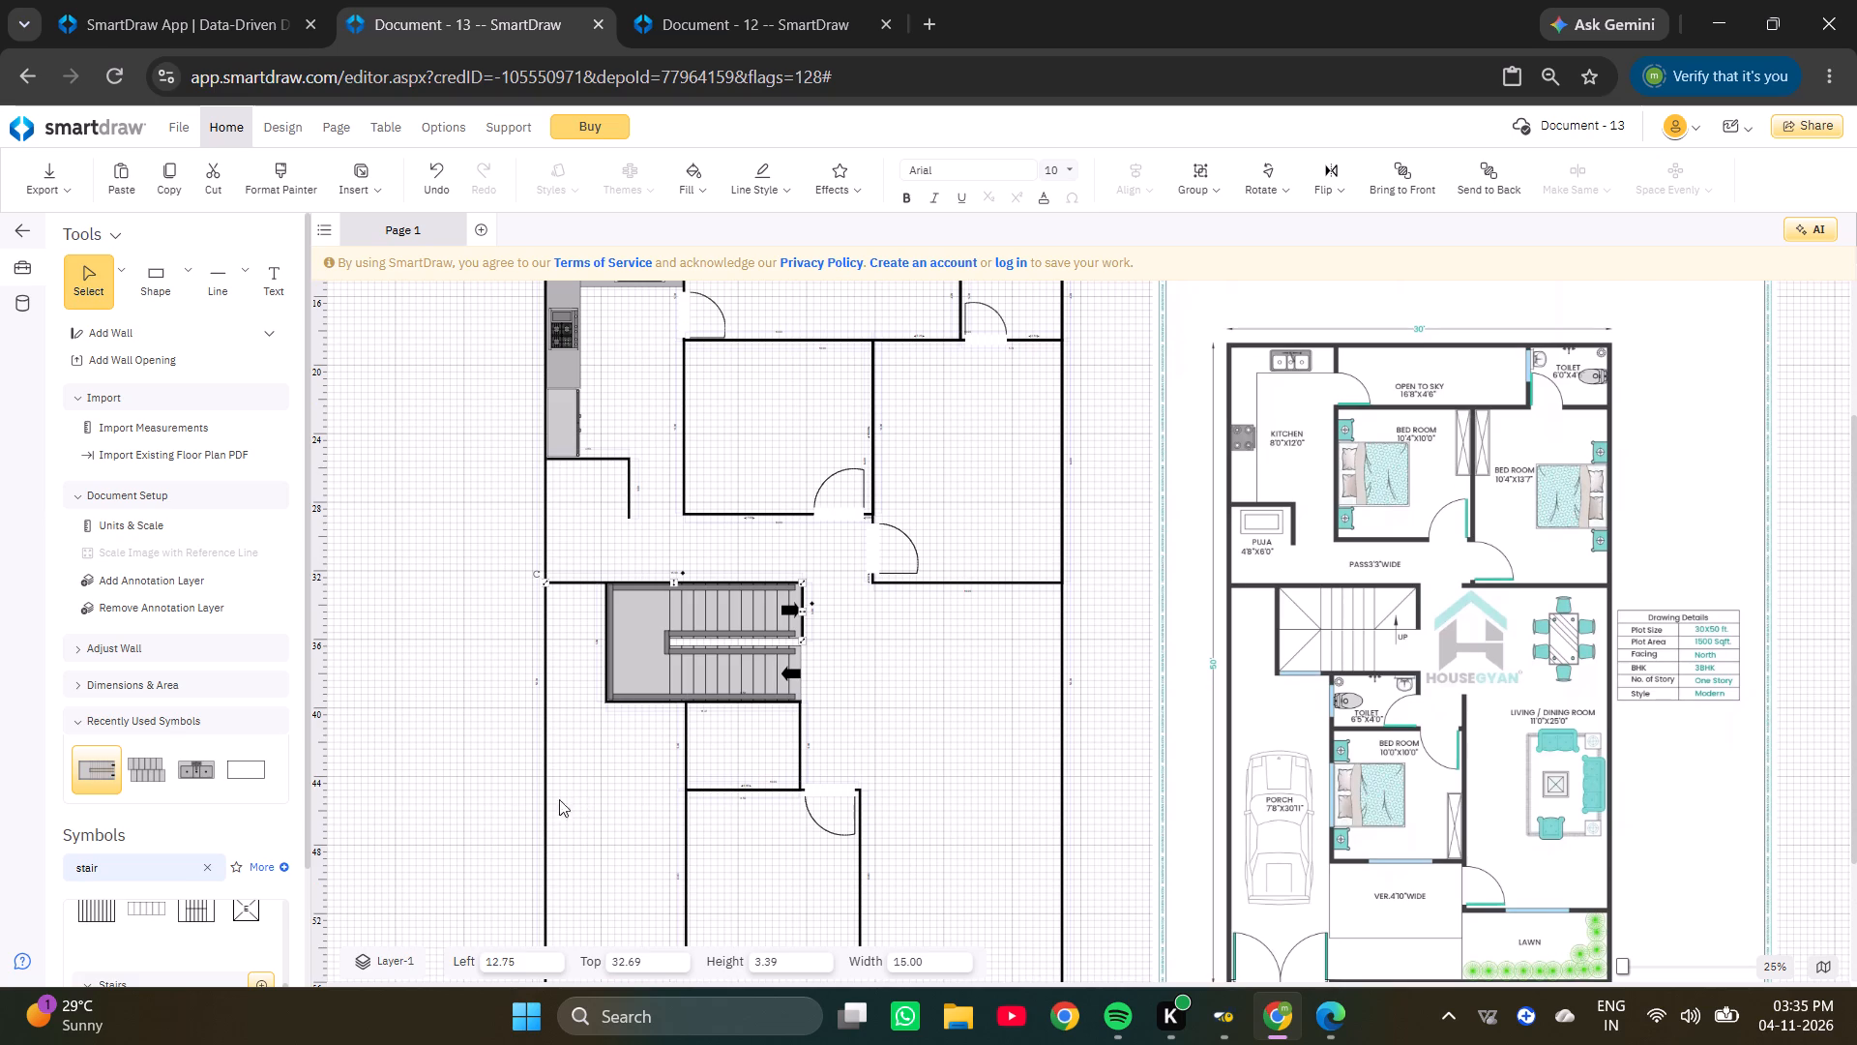
pyautogui.scroll(-2, 249, 822)
pyautogui.scroll(1, 252, 823)
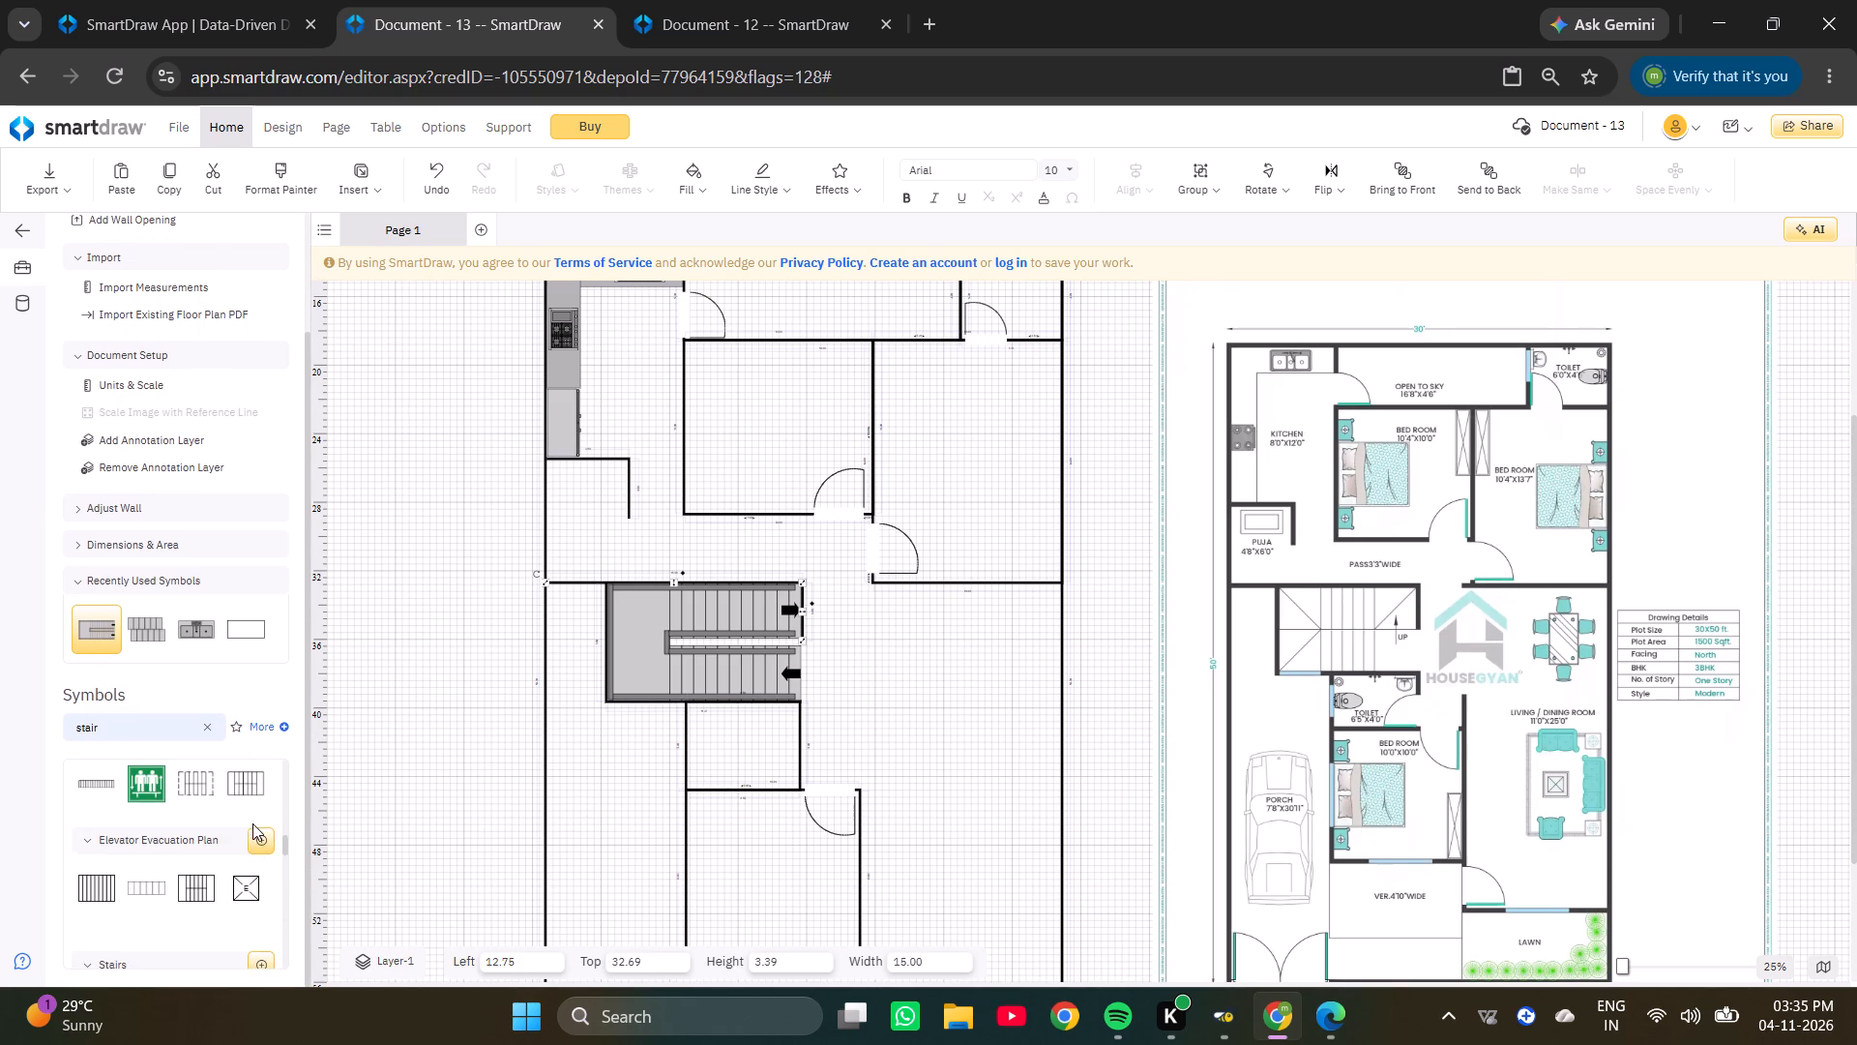
pyautogui.scroll(2, 938, 690)
pyautogui.scroll(-2, 938, 690)
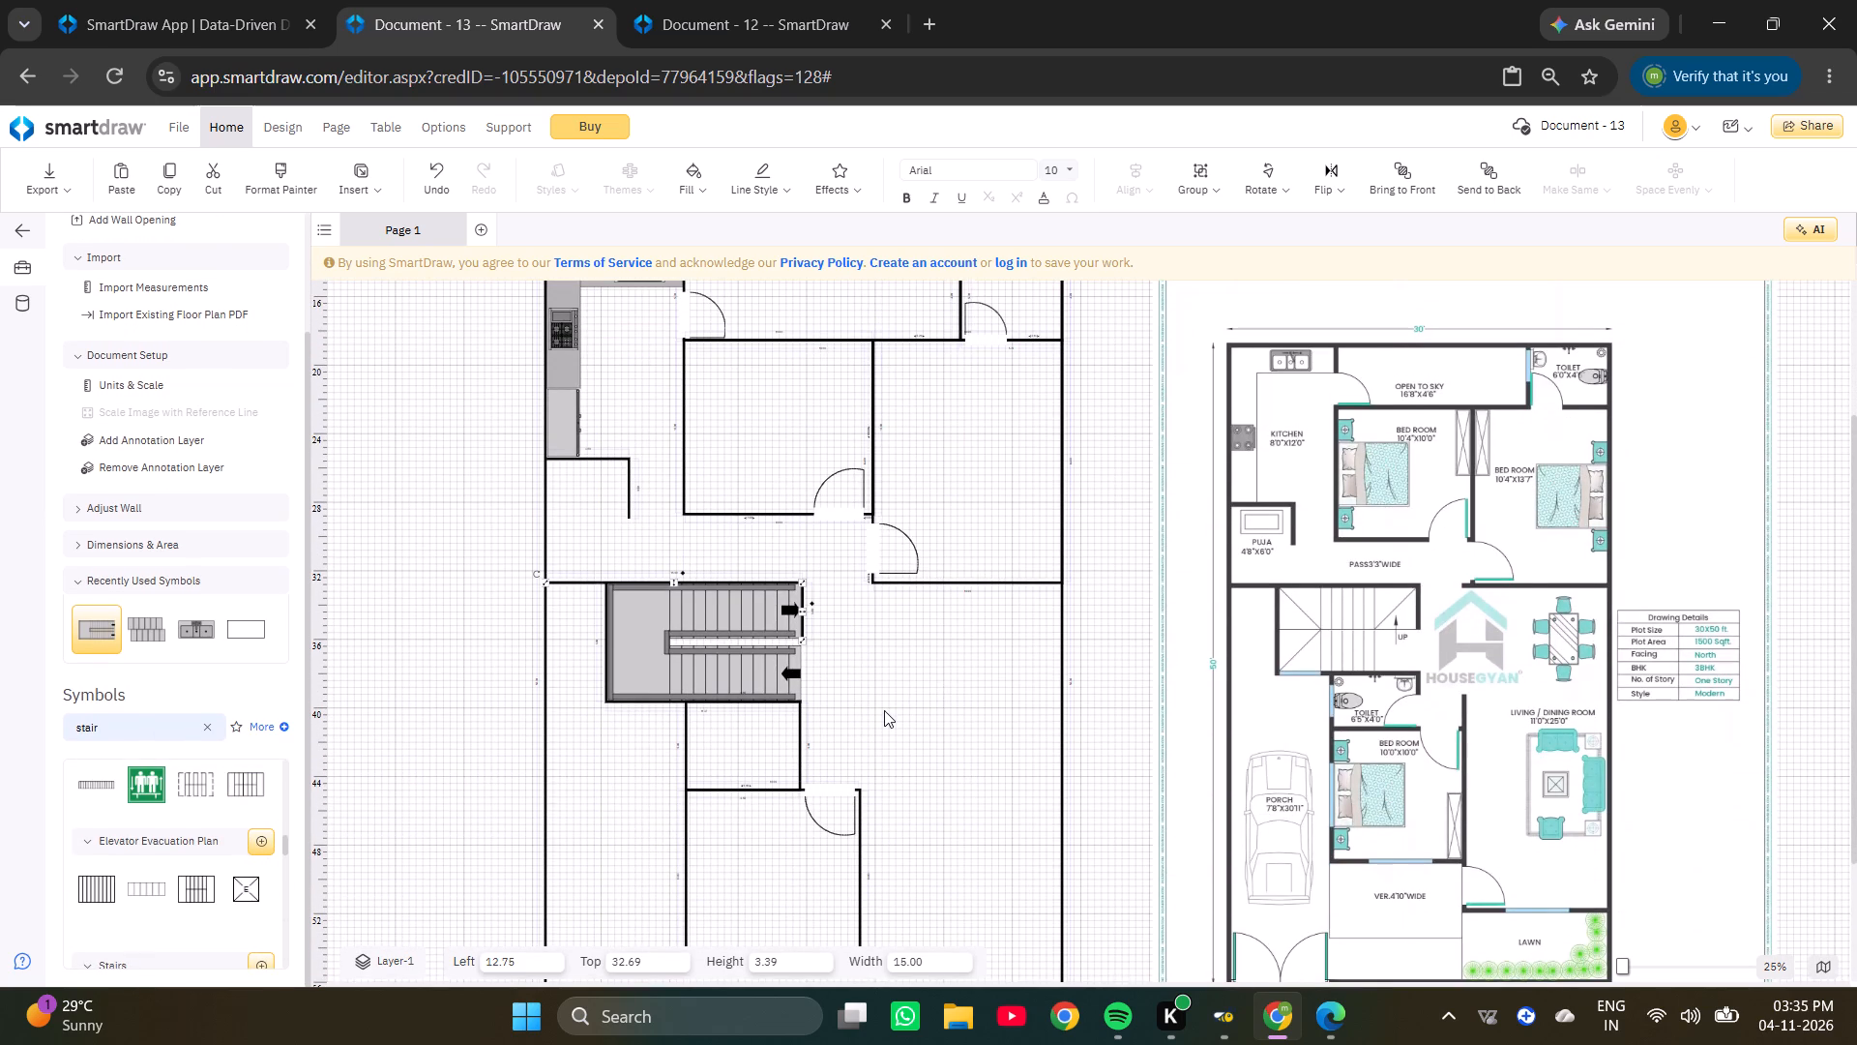
# Clear the symbol search and draw a horizontal wall about 12.23 long below the lower bedroom, towards the right outer wall.
pyautogui.click(210, 726)
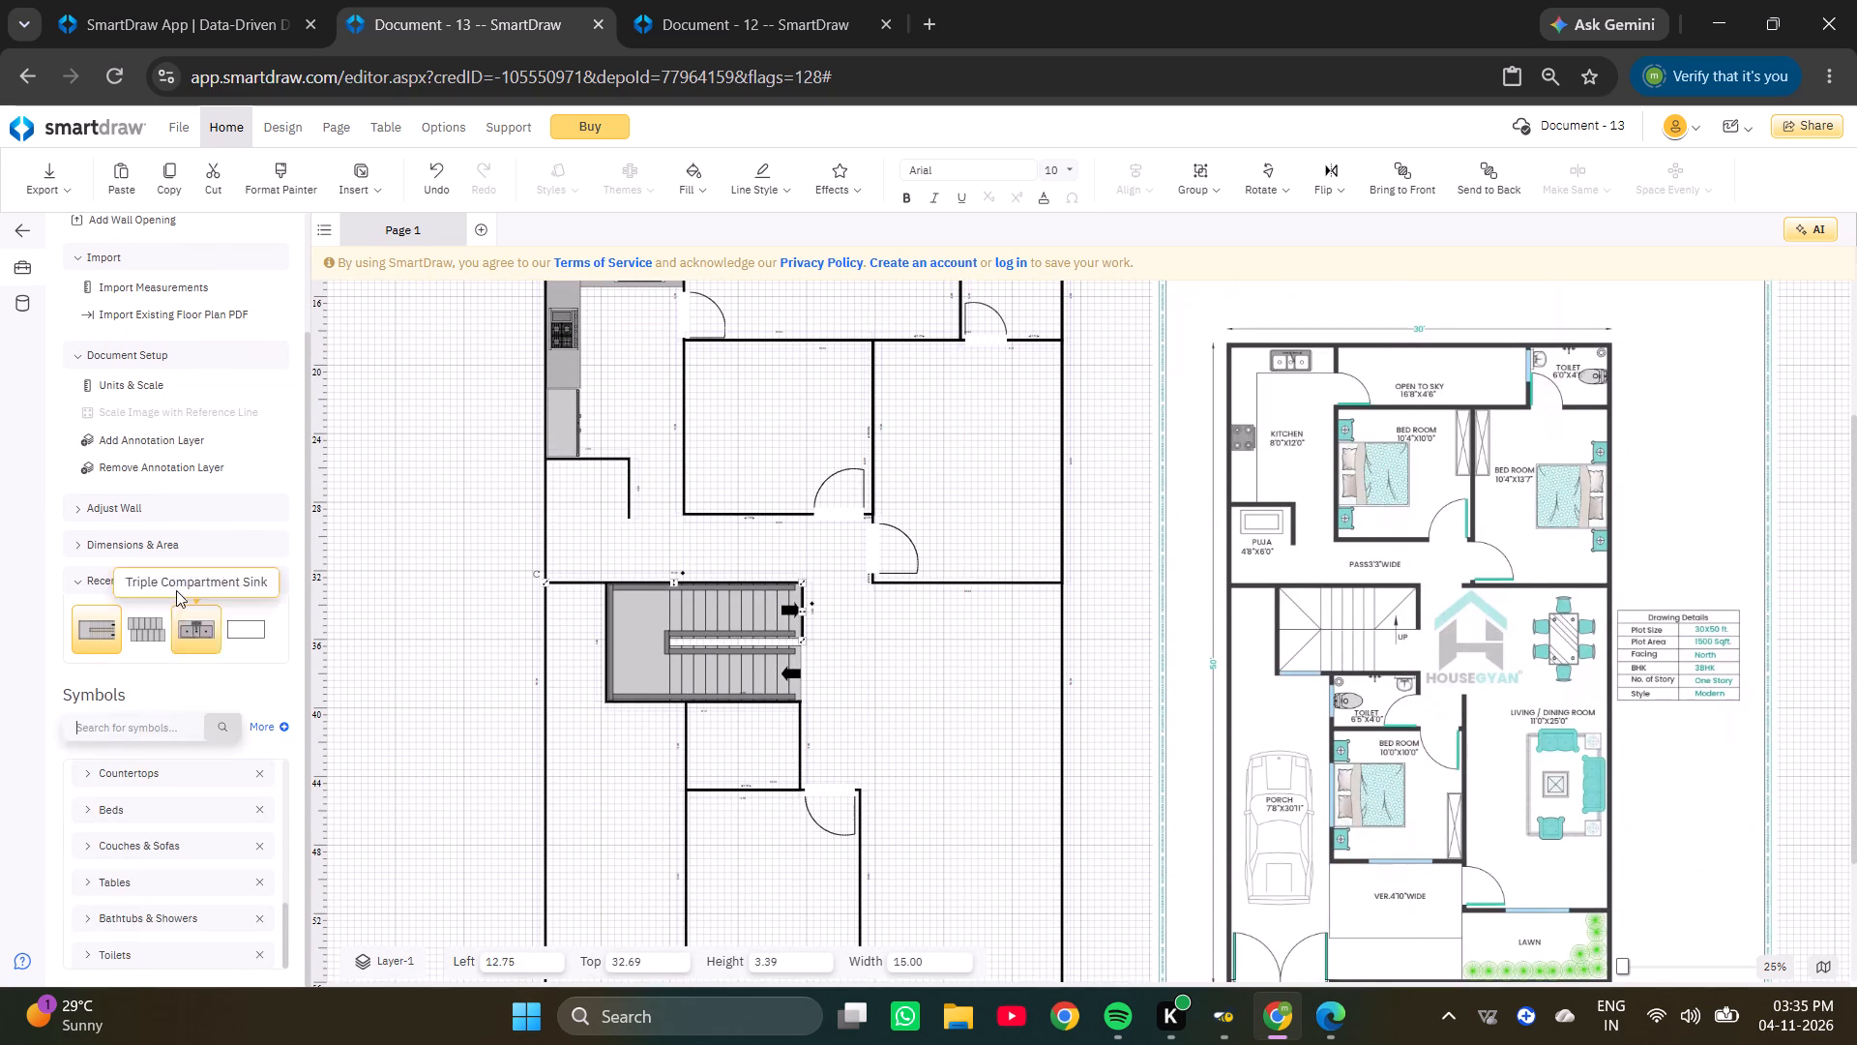
pyautogui.scroll(5, 175, 579)
pyautogui.click(149, 318)
pyautogui.scroll(-5, 670, 662)
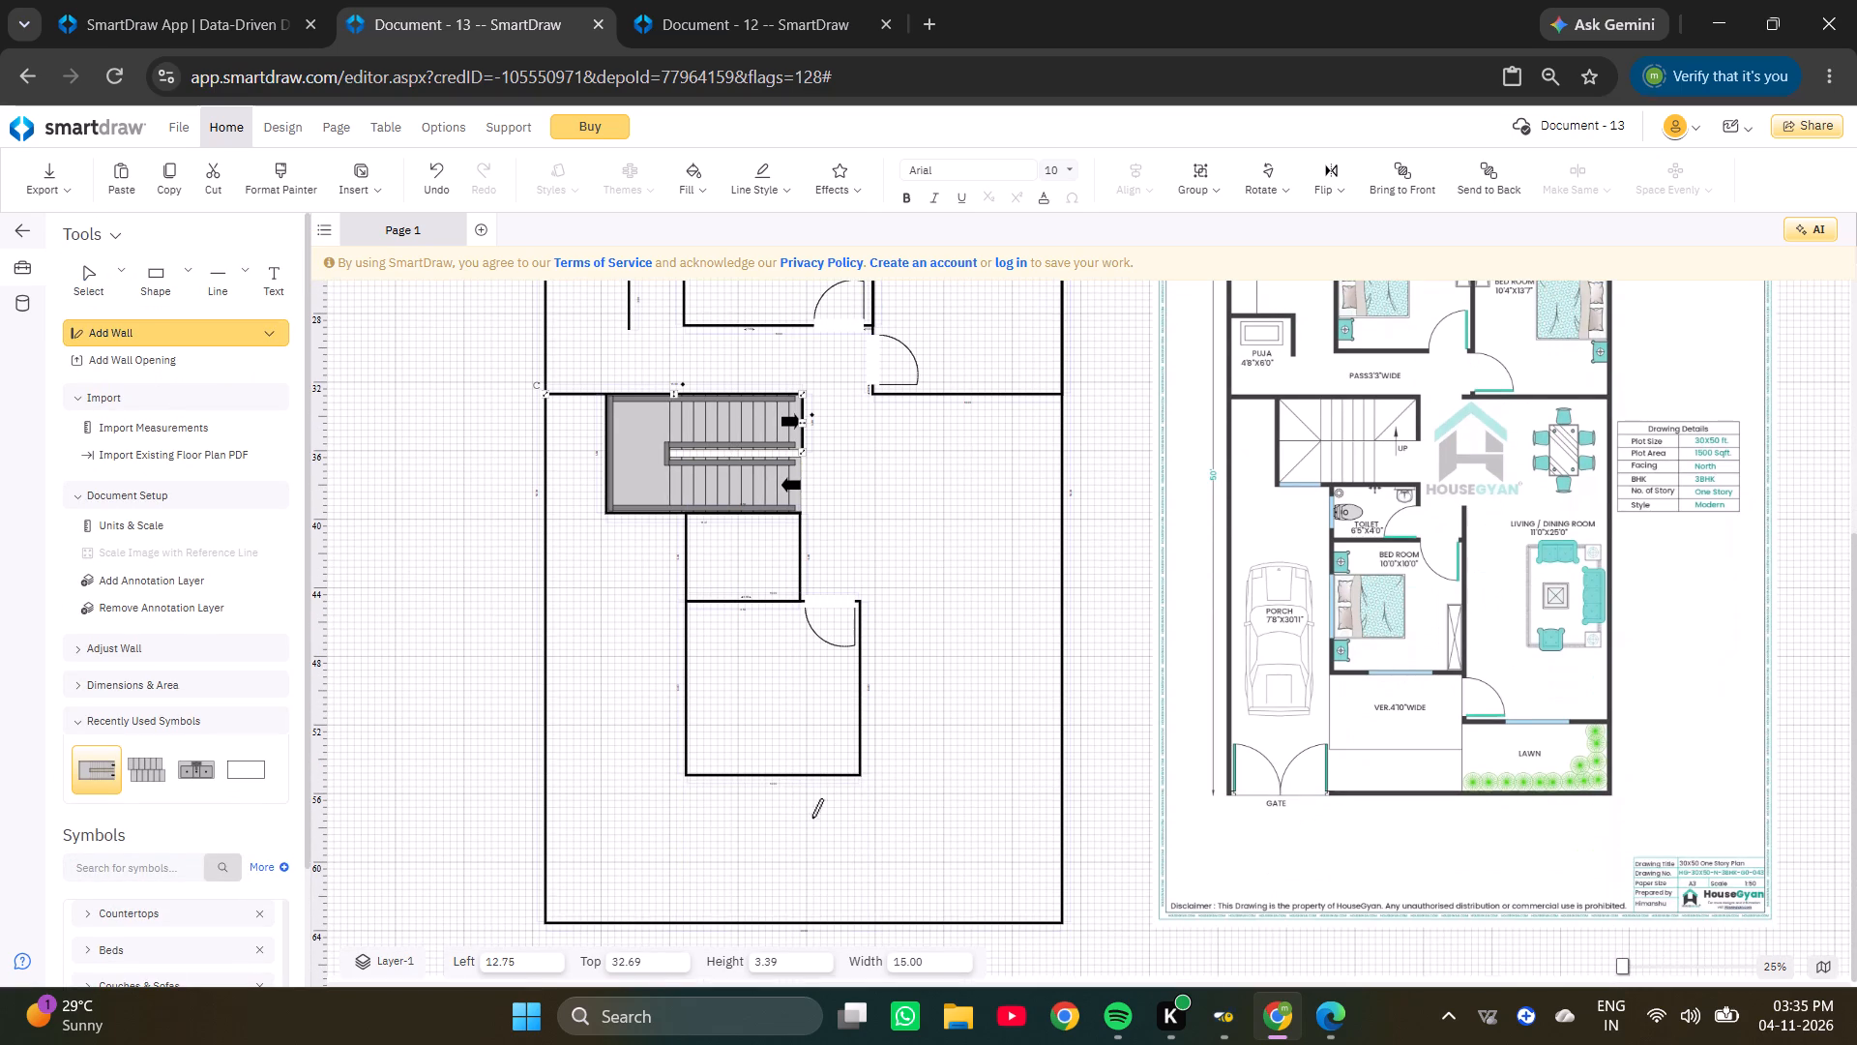
pyautogui.moveTo(809, 818); pyautogui.dragTo(1018, 813)
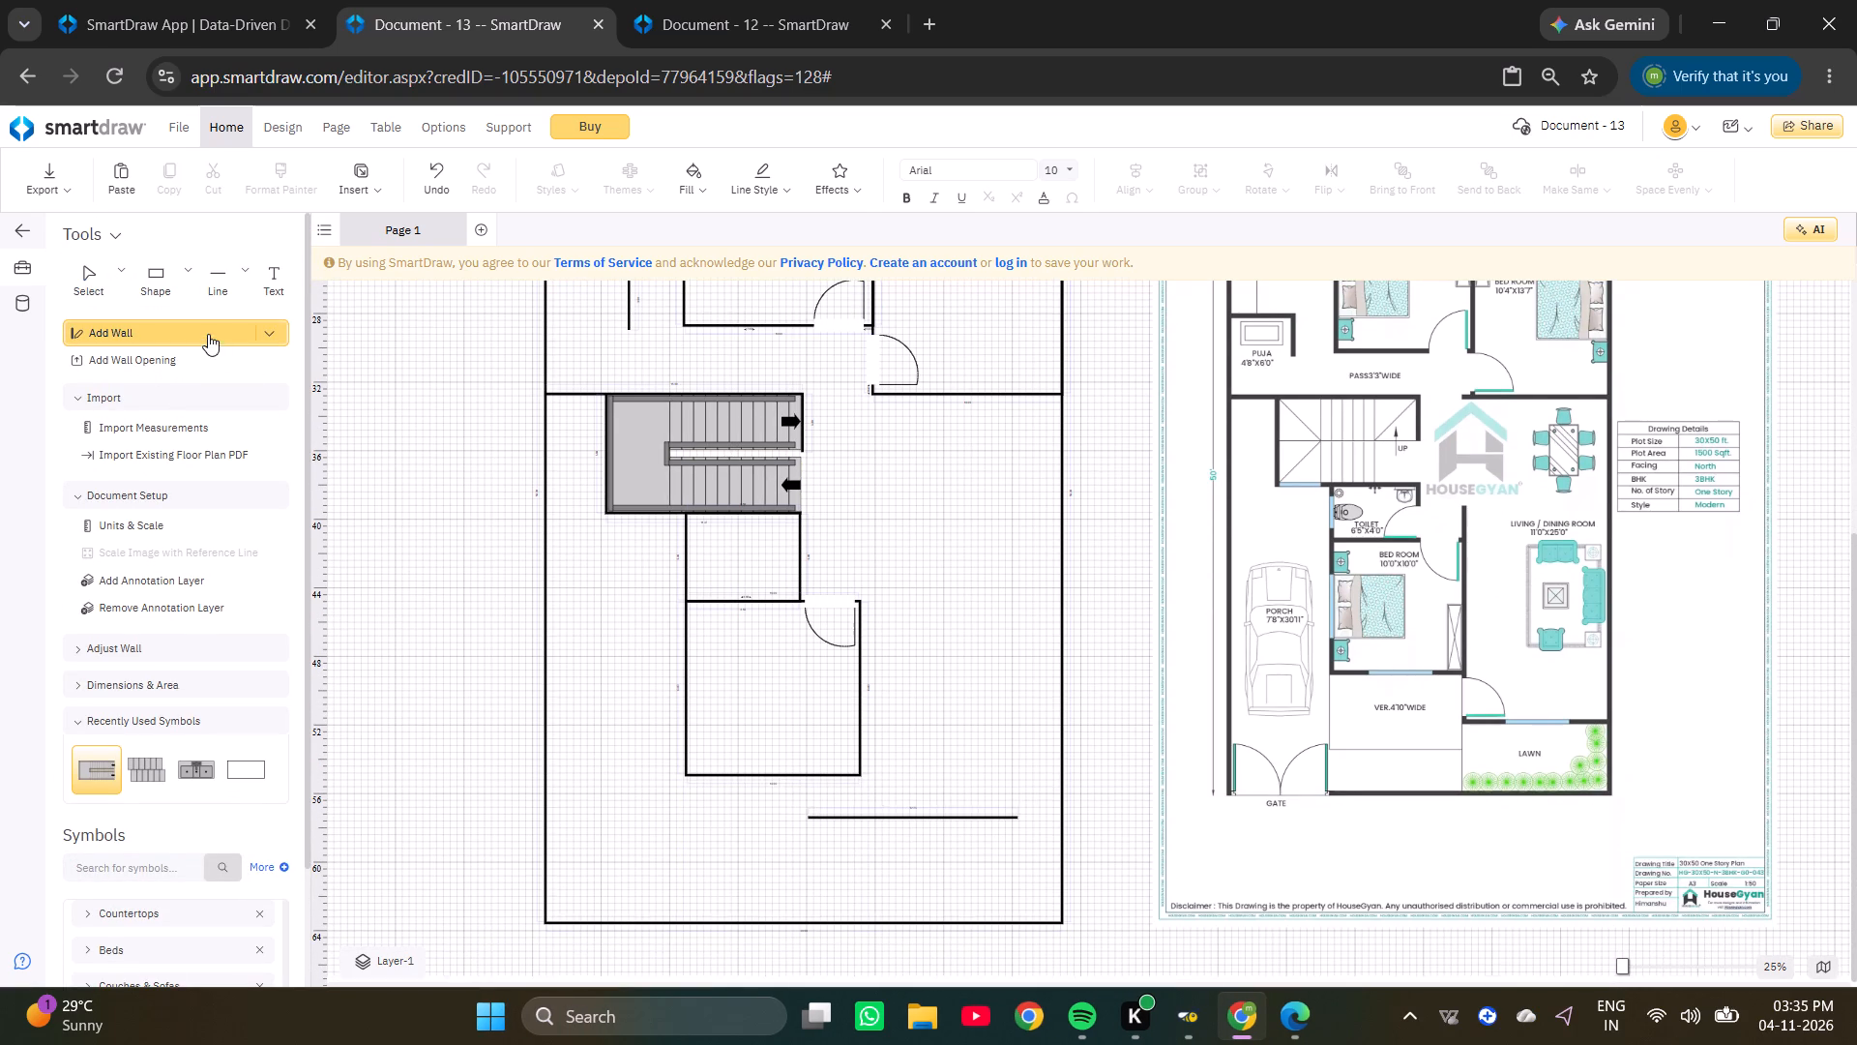
pyautogui.click(208, 334)
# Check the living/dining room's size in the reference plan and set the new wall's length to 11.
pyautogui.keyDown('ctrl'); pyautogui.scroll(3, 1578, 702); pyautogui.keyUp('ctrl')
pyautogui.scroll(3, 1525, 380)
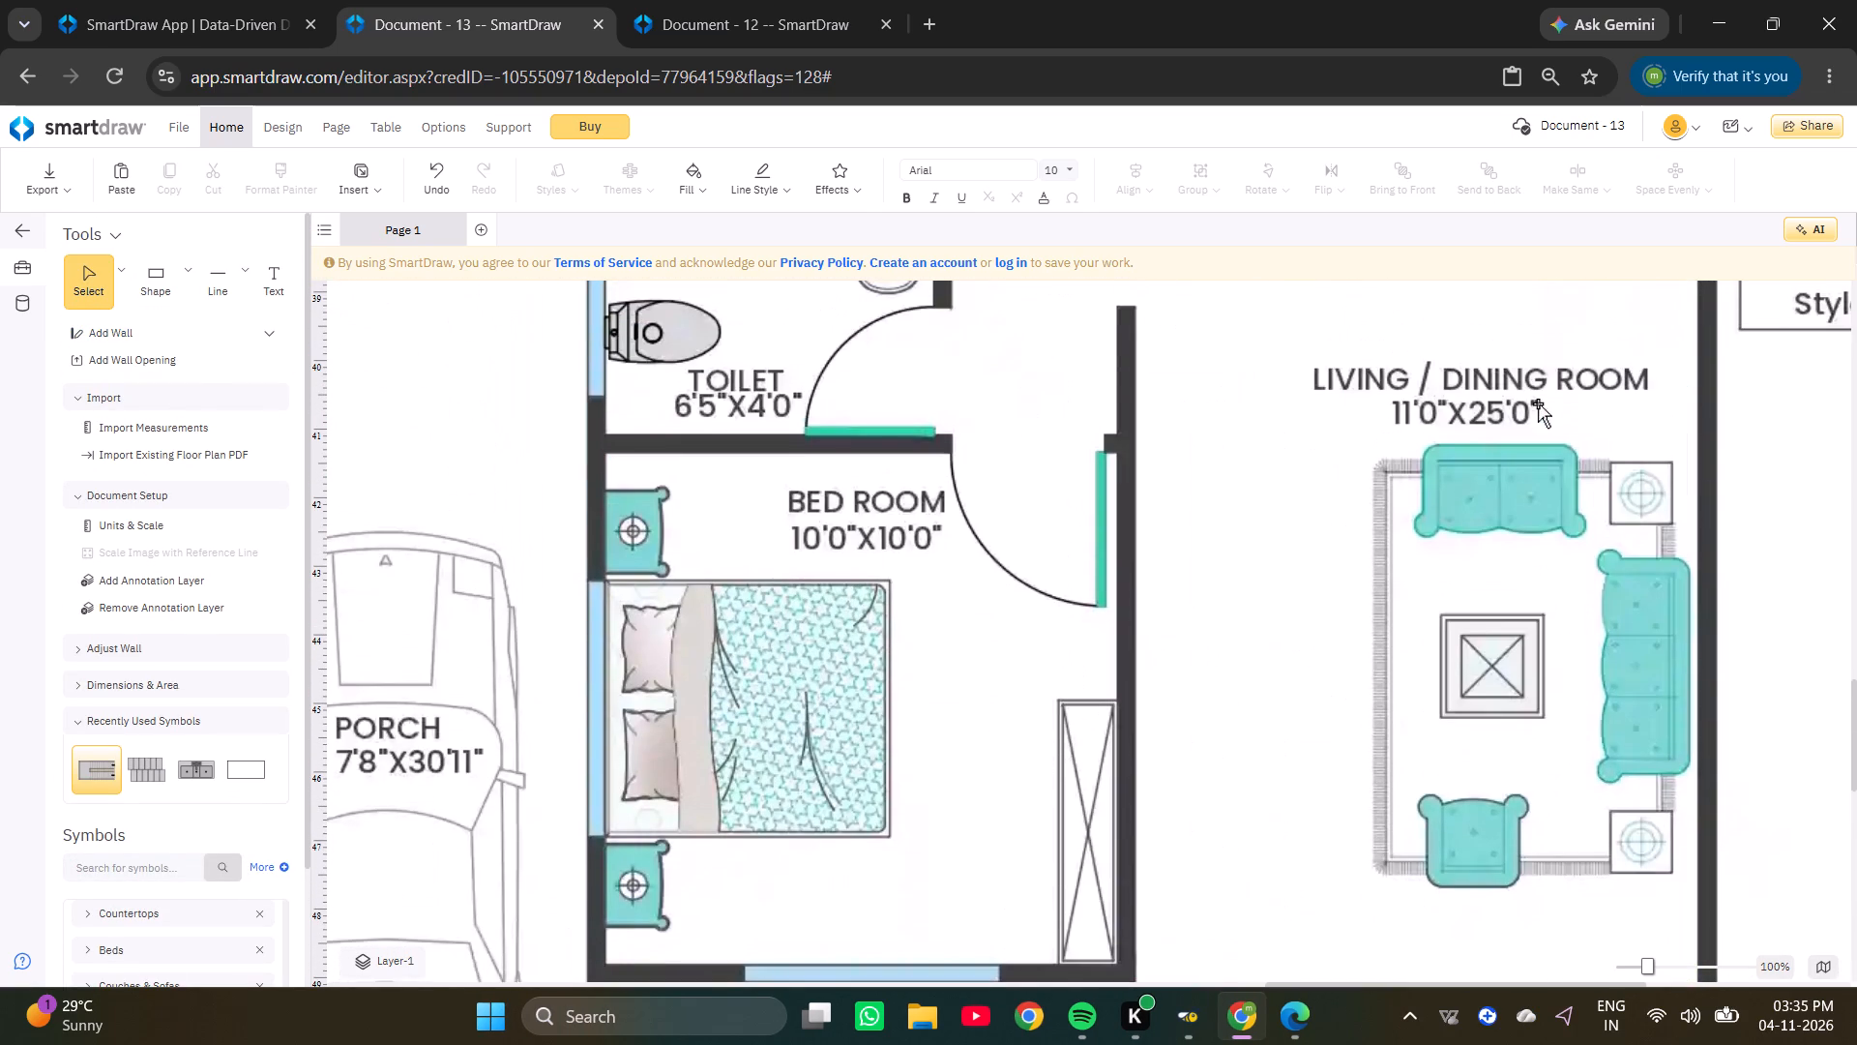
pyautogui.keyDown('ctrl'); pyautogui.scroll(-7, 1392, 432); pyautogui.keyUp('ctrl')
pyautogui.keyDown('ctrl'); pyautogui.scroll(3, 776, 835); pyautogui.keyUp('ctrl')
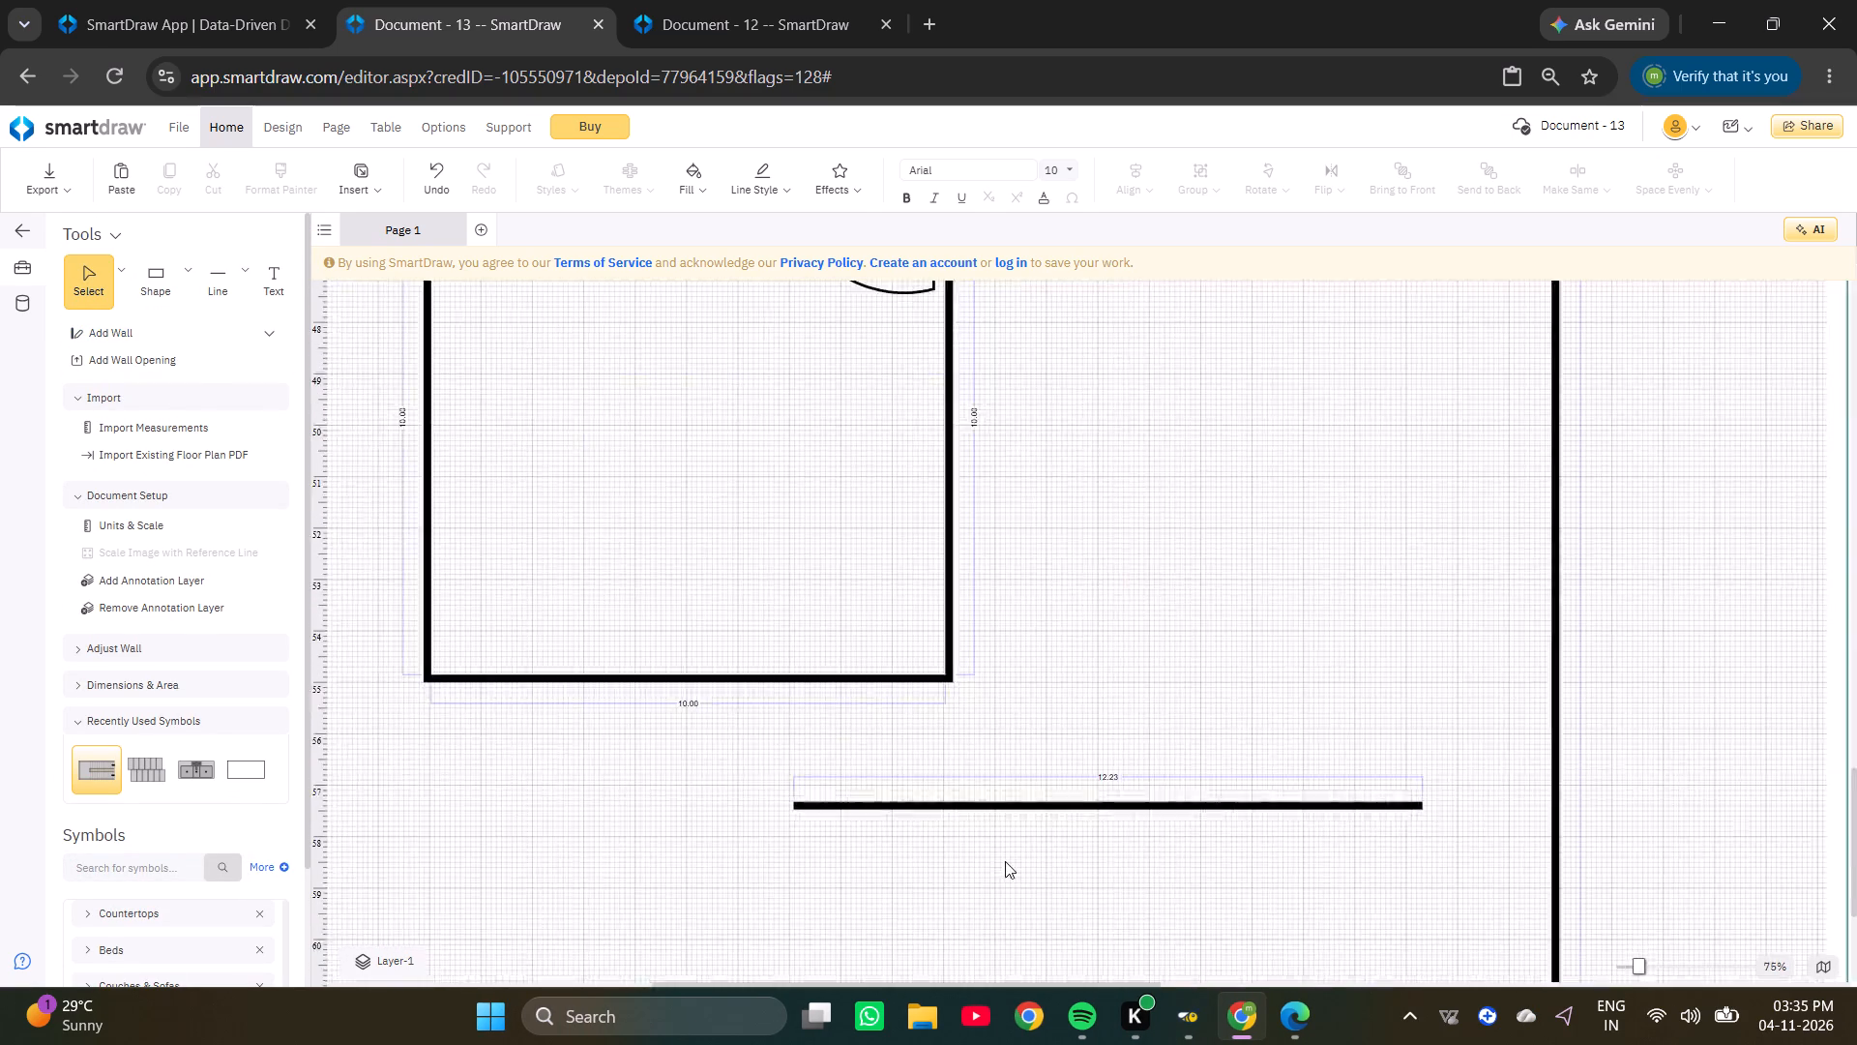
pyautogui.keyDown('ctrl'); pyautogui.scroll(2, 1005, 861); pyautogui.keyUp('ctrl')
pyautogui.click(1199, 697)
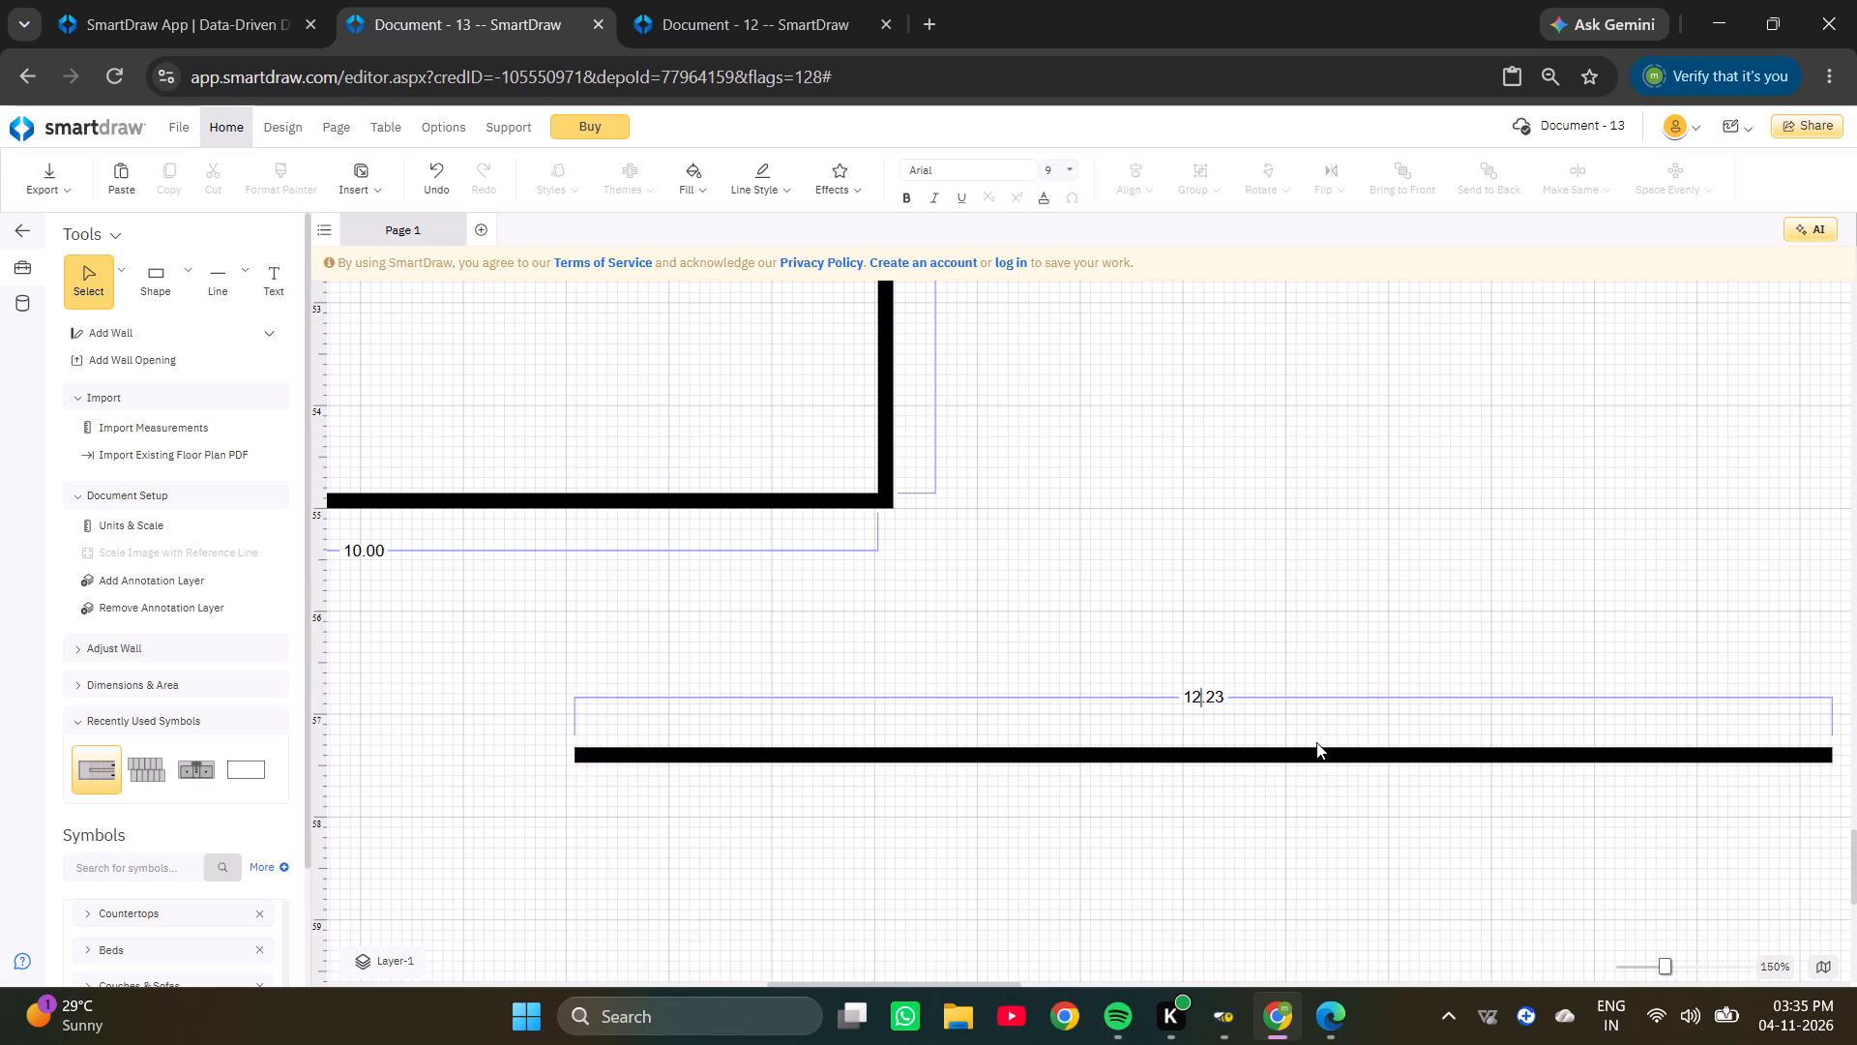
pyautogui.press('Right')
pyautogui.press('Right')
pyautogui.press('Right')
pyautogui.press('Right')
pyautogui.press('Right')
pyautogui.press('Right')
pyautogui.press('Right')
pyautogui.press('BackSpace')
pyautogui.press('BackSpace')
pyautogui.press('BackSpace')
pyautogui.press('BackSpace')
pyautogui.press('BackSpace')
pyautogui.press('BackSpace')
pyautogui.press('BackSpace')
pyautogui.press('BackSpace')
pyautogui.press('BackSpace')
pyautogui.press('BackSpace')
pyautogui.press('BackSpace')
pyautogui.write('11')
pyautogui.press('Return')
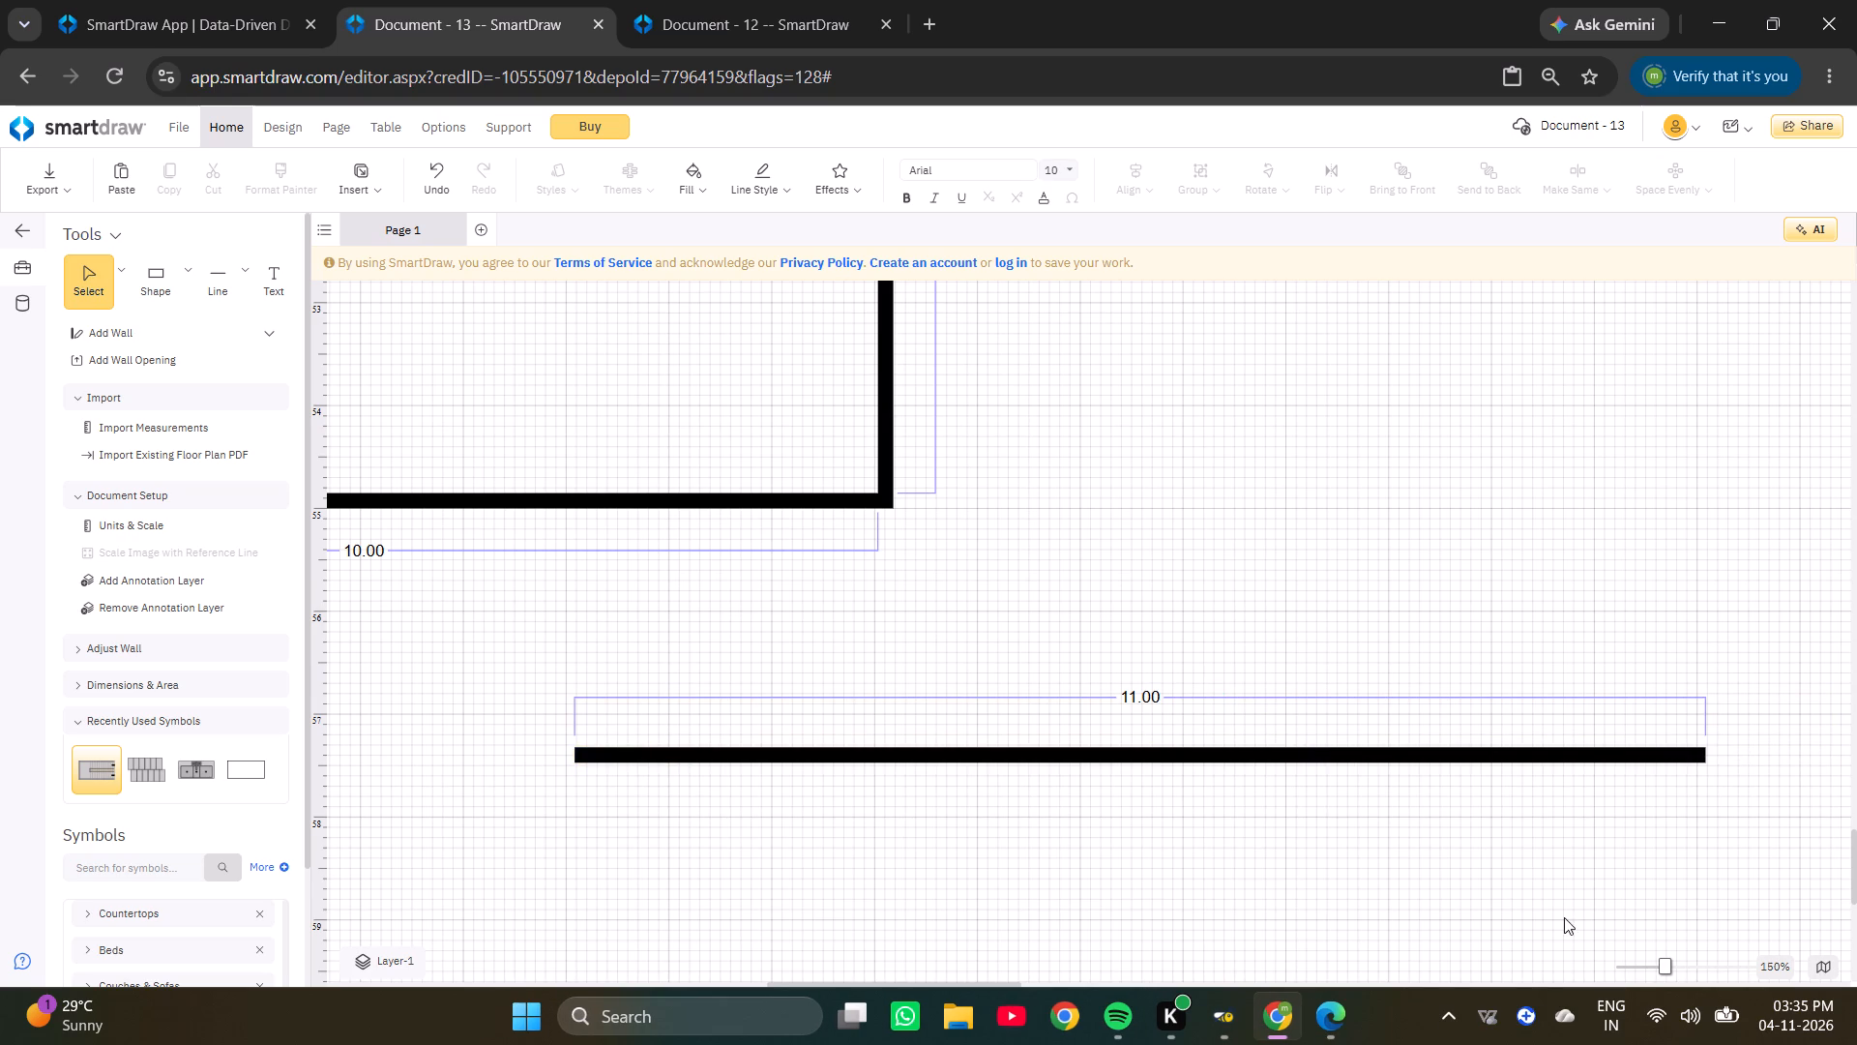
# Move the new wall against the right outer wall at about 58.30 top and extend its left end to about 11.99 long.
pyautogui.keyDown('ctrl'); pyautogui.scroll(-5, 1477, 892); pyautogui.keyUp('ctrl')
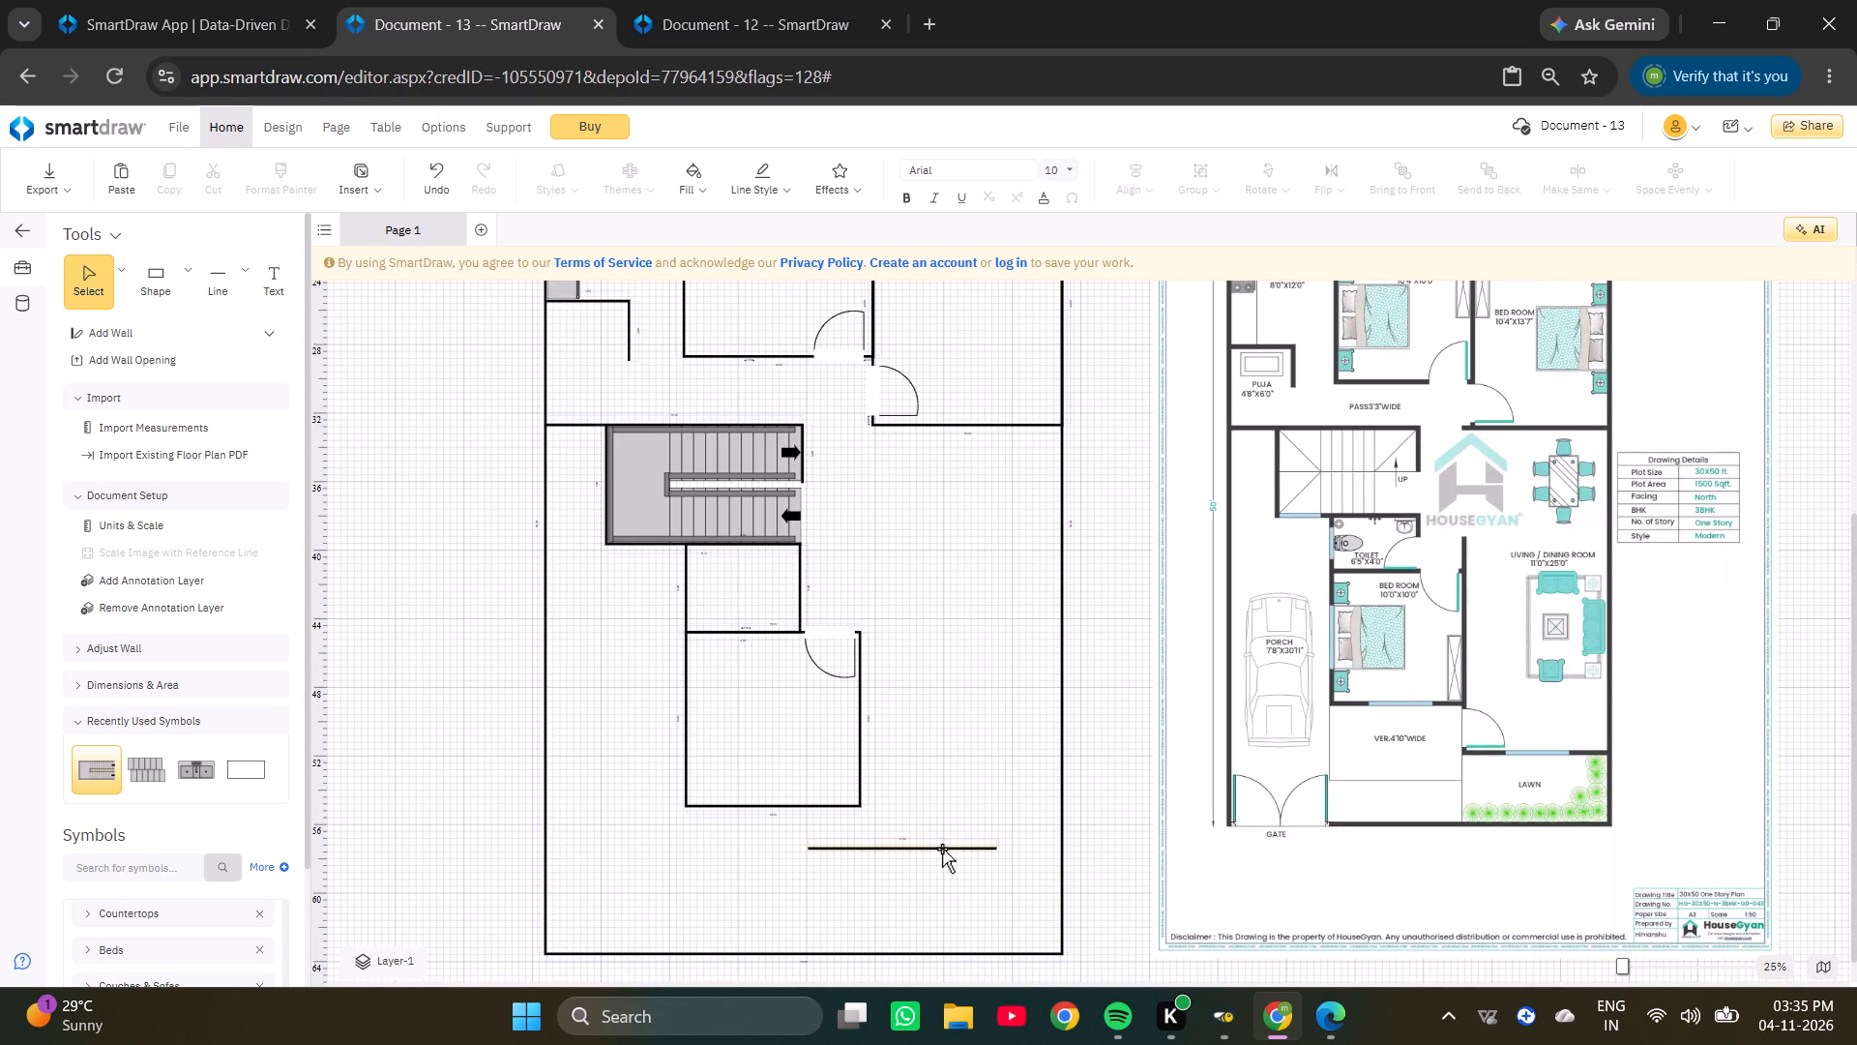
pyautogui.moveTo(941, 850); pyautogui.dragTo(1011, 864)
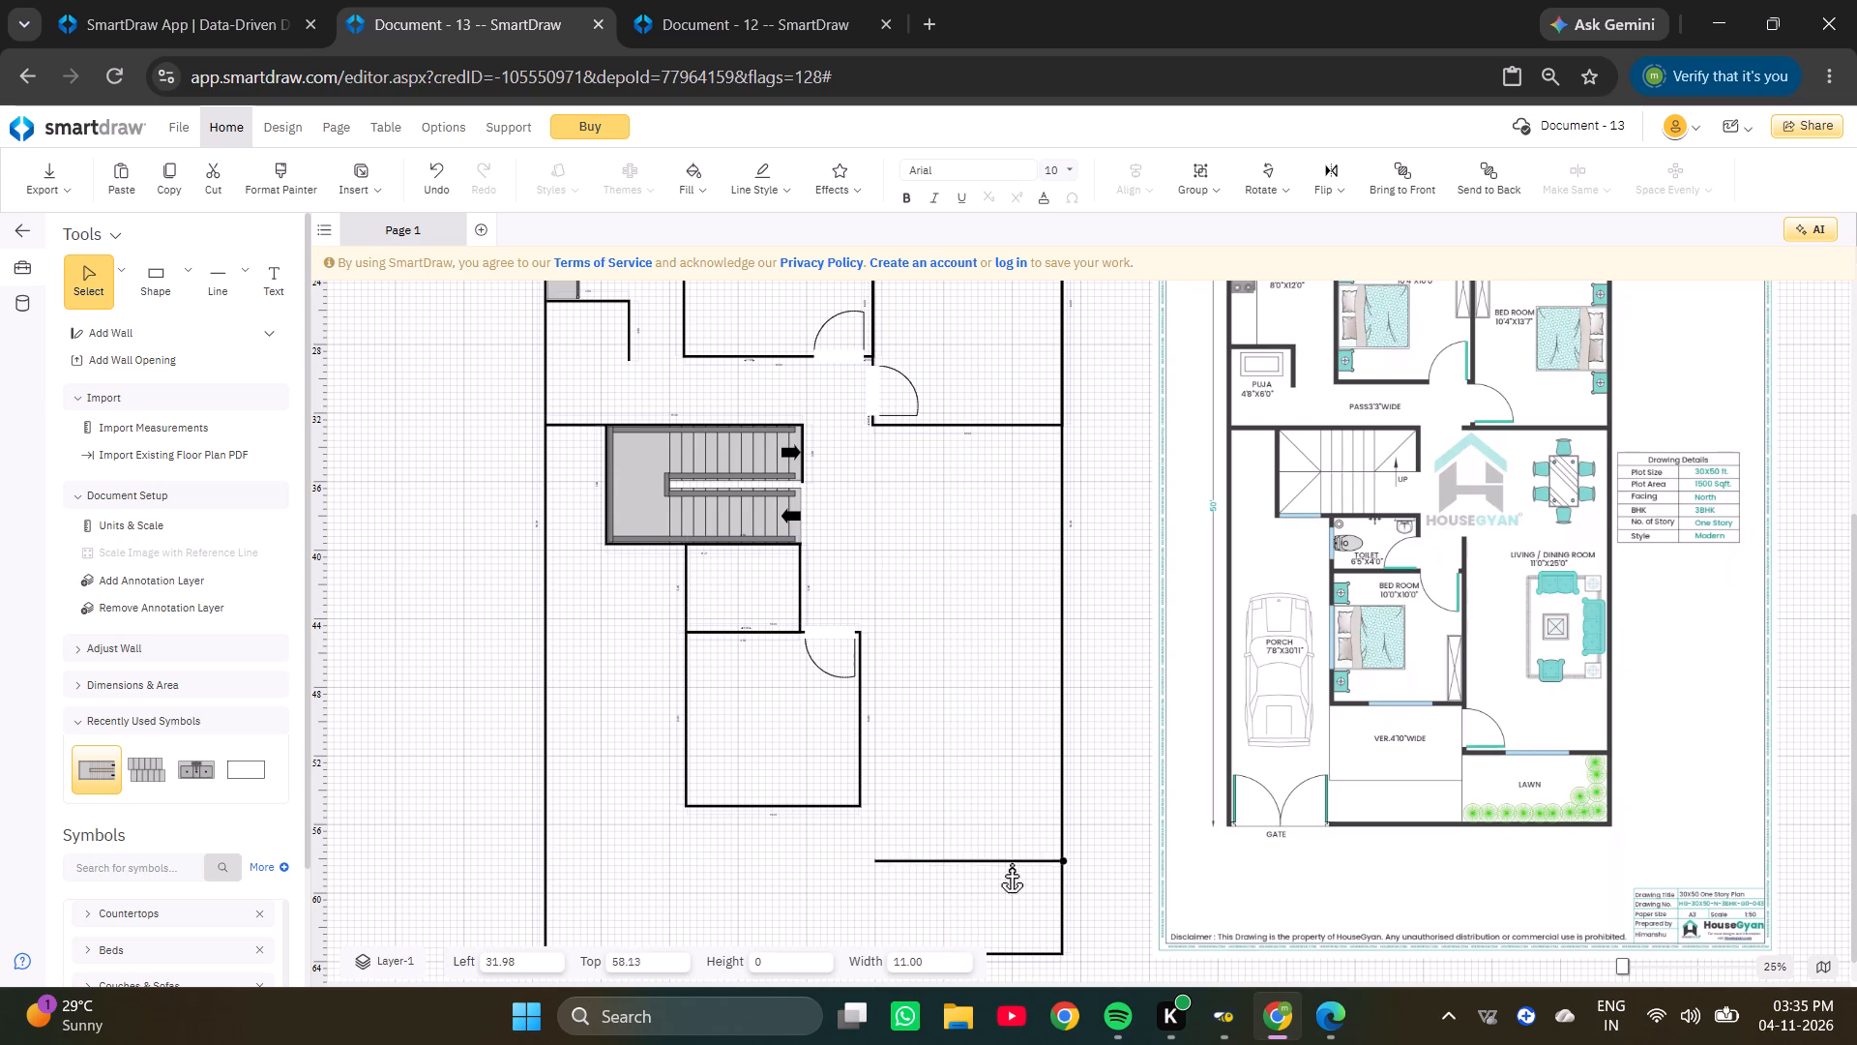
pyautogui.moveTo(1011, 864); pyautogui.dragTo(1011, 865)
pyautogui.keyDown('ctrl'); pyautogui.scroll(3, 920, 867); pyautogui.keyUp('ctrl')
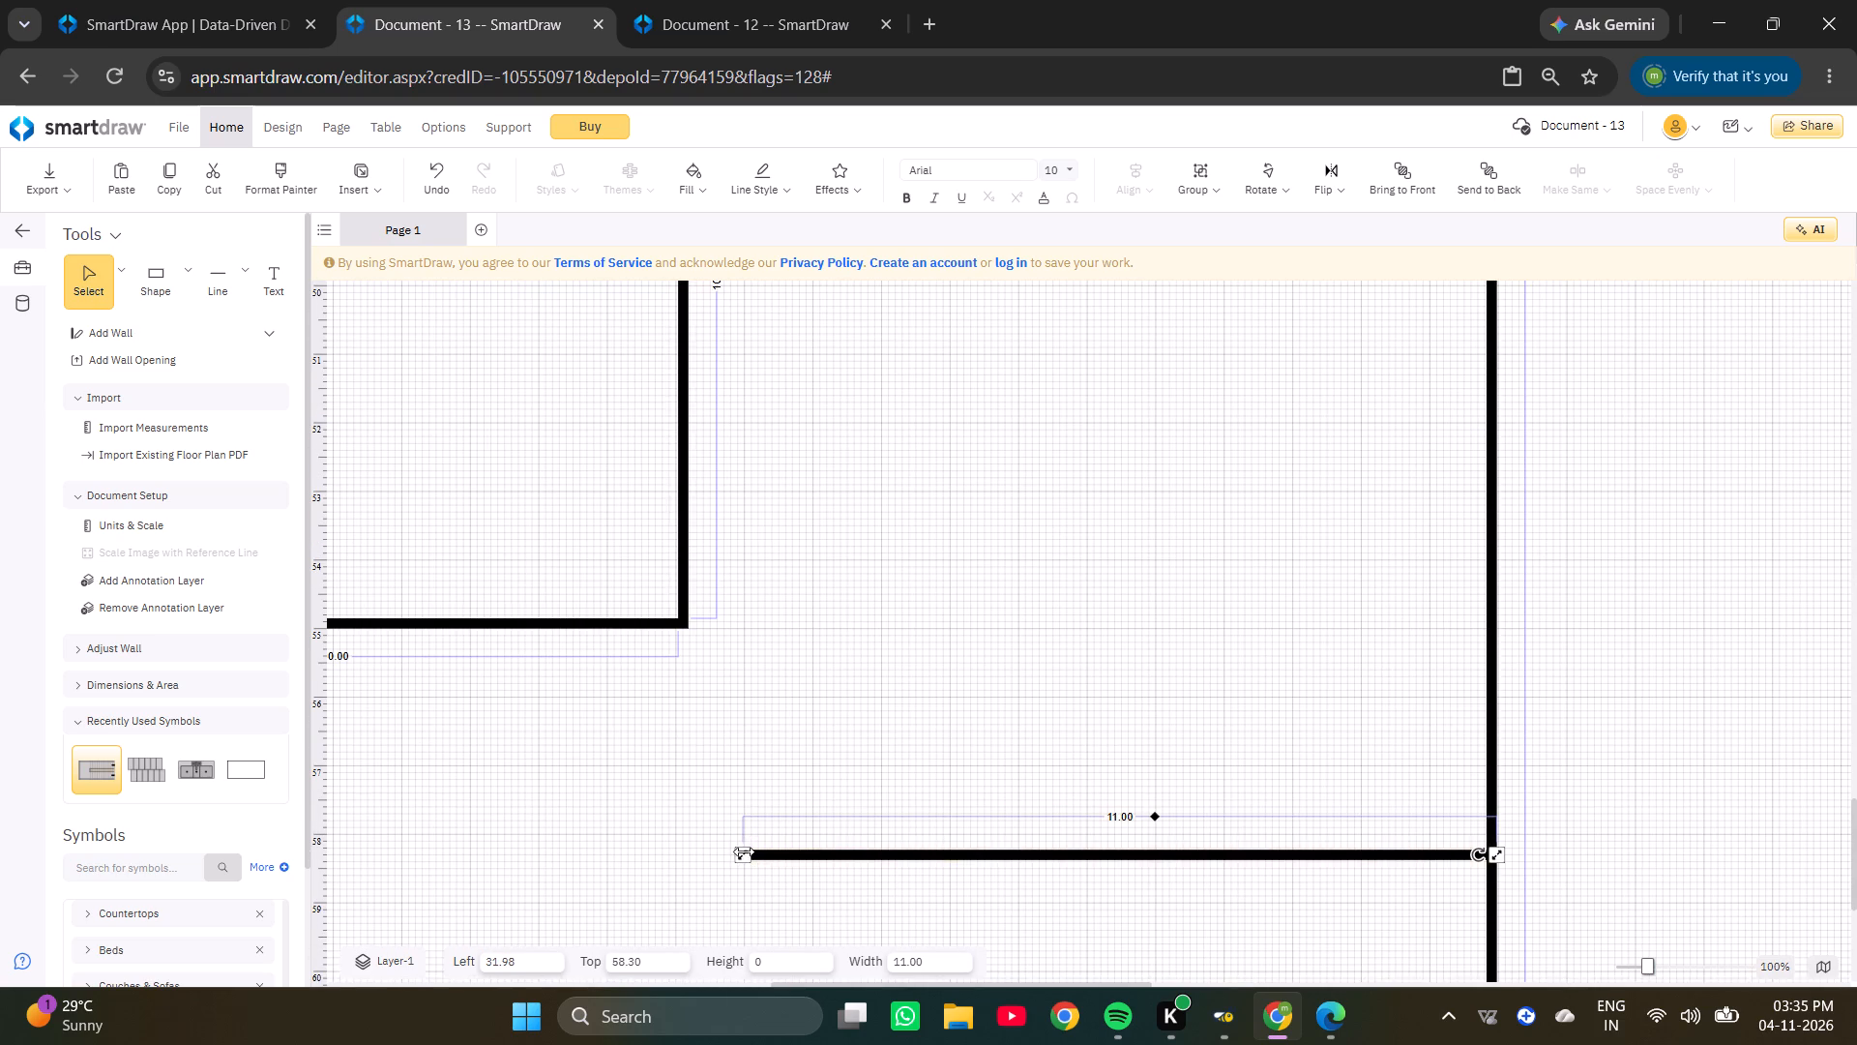
pyautogui.moveTo(742, 859); pyautogui.dragTo(675, 858)
pyautogui.keyDown('ctrl'); pyautogui.click(811, 782); pyautogui.keyUp('ctrl')
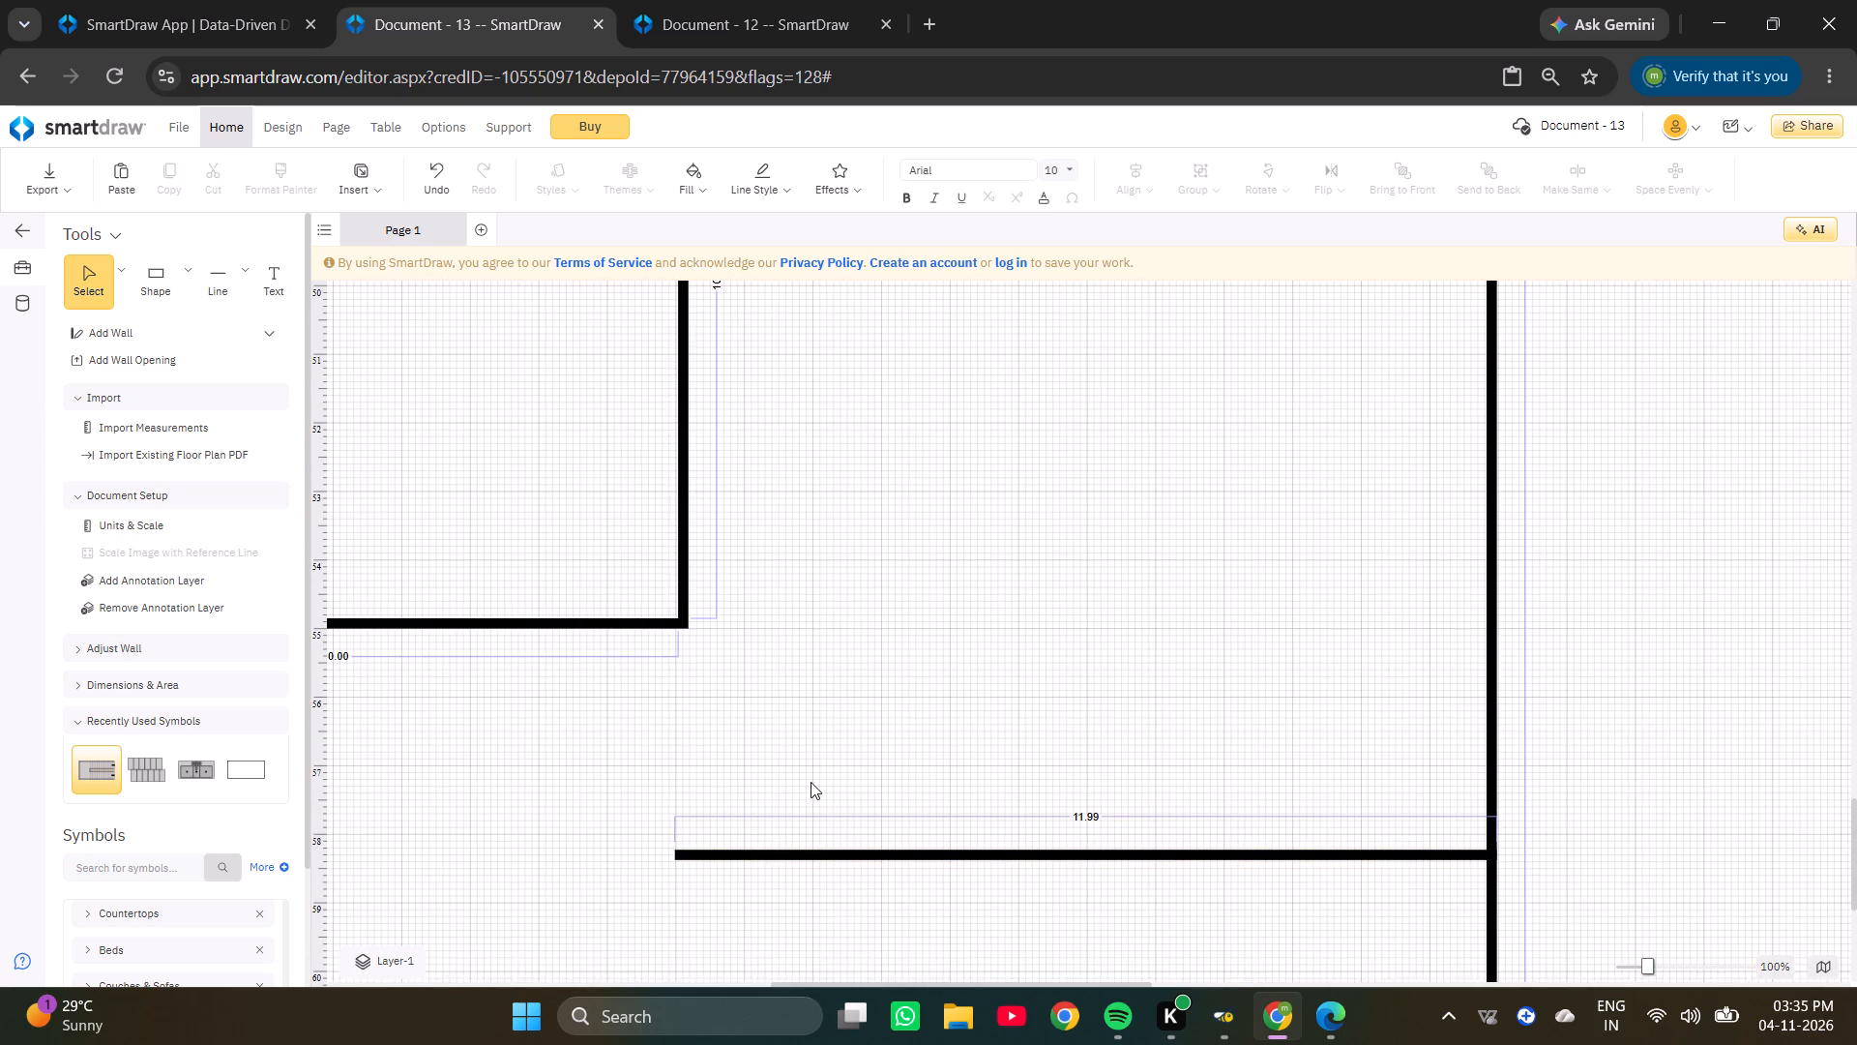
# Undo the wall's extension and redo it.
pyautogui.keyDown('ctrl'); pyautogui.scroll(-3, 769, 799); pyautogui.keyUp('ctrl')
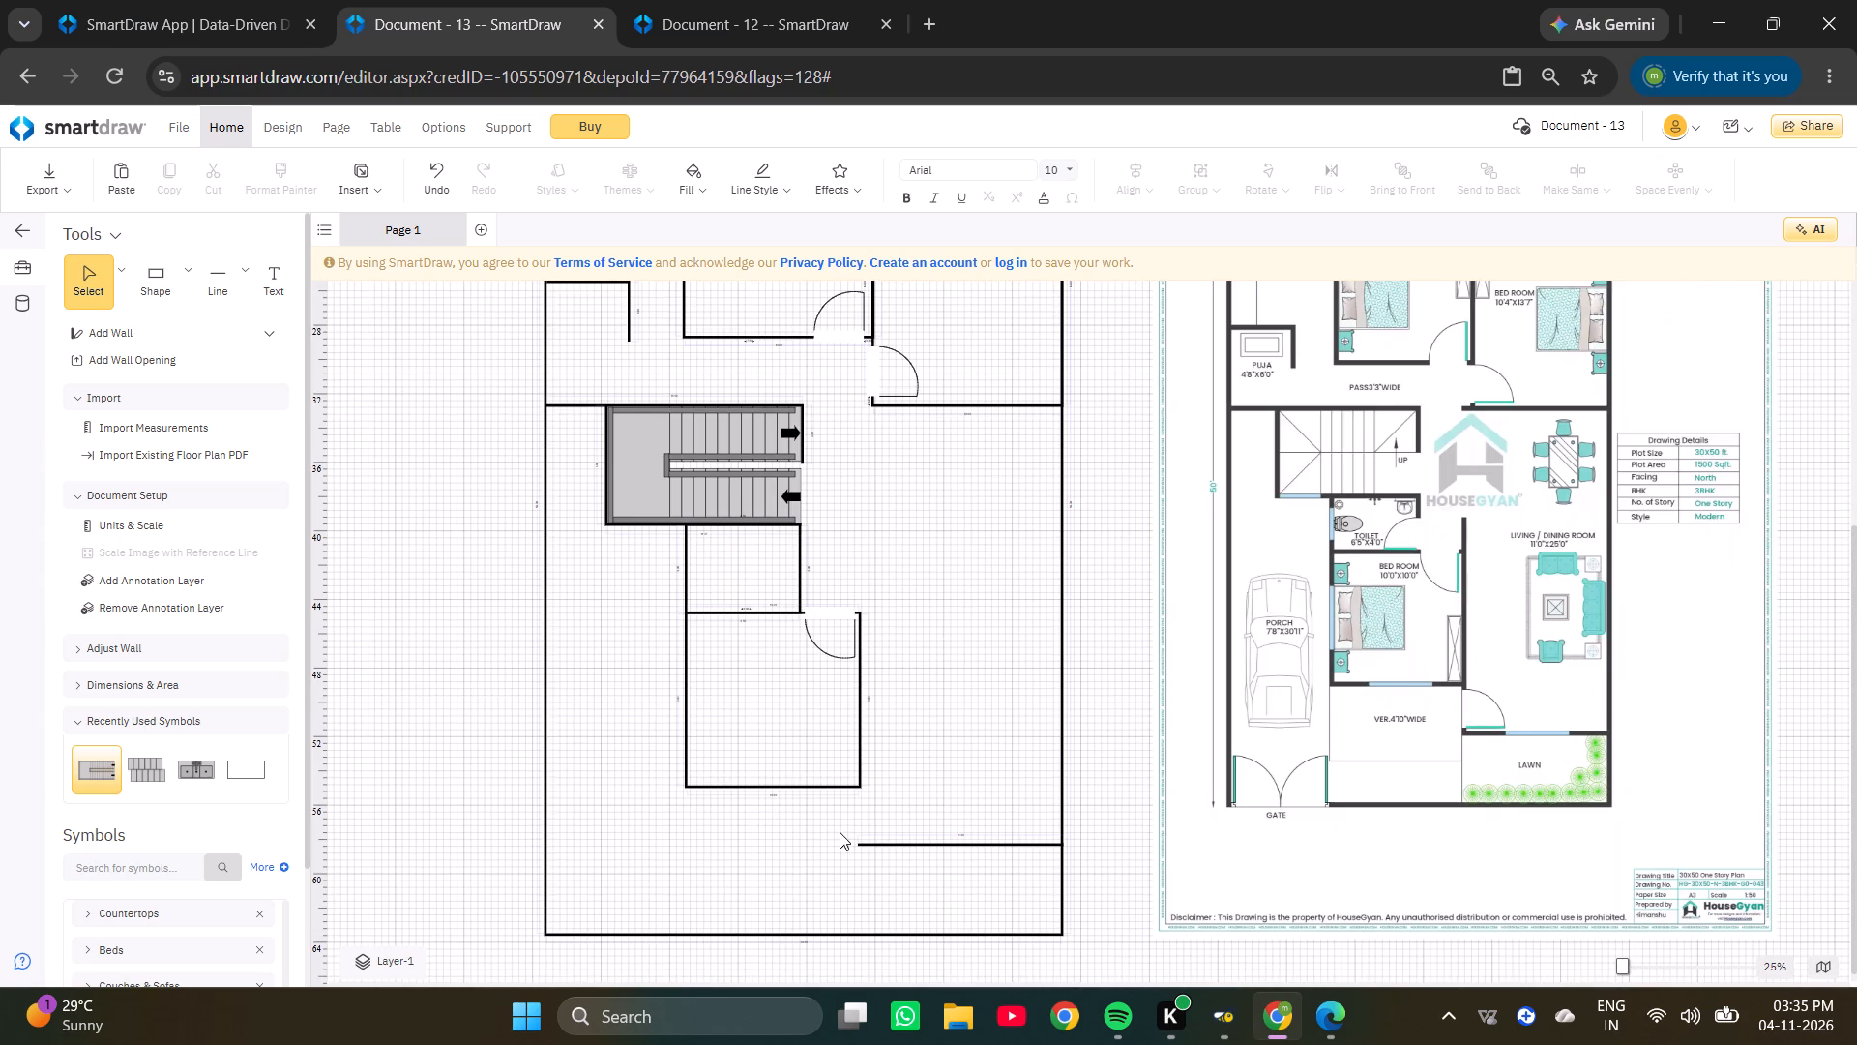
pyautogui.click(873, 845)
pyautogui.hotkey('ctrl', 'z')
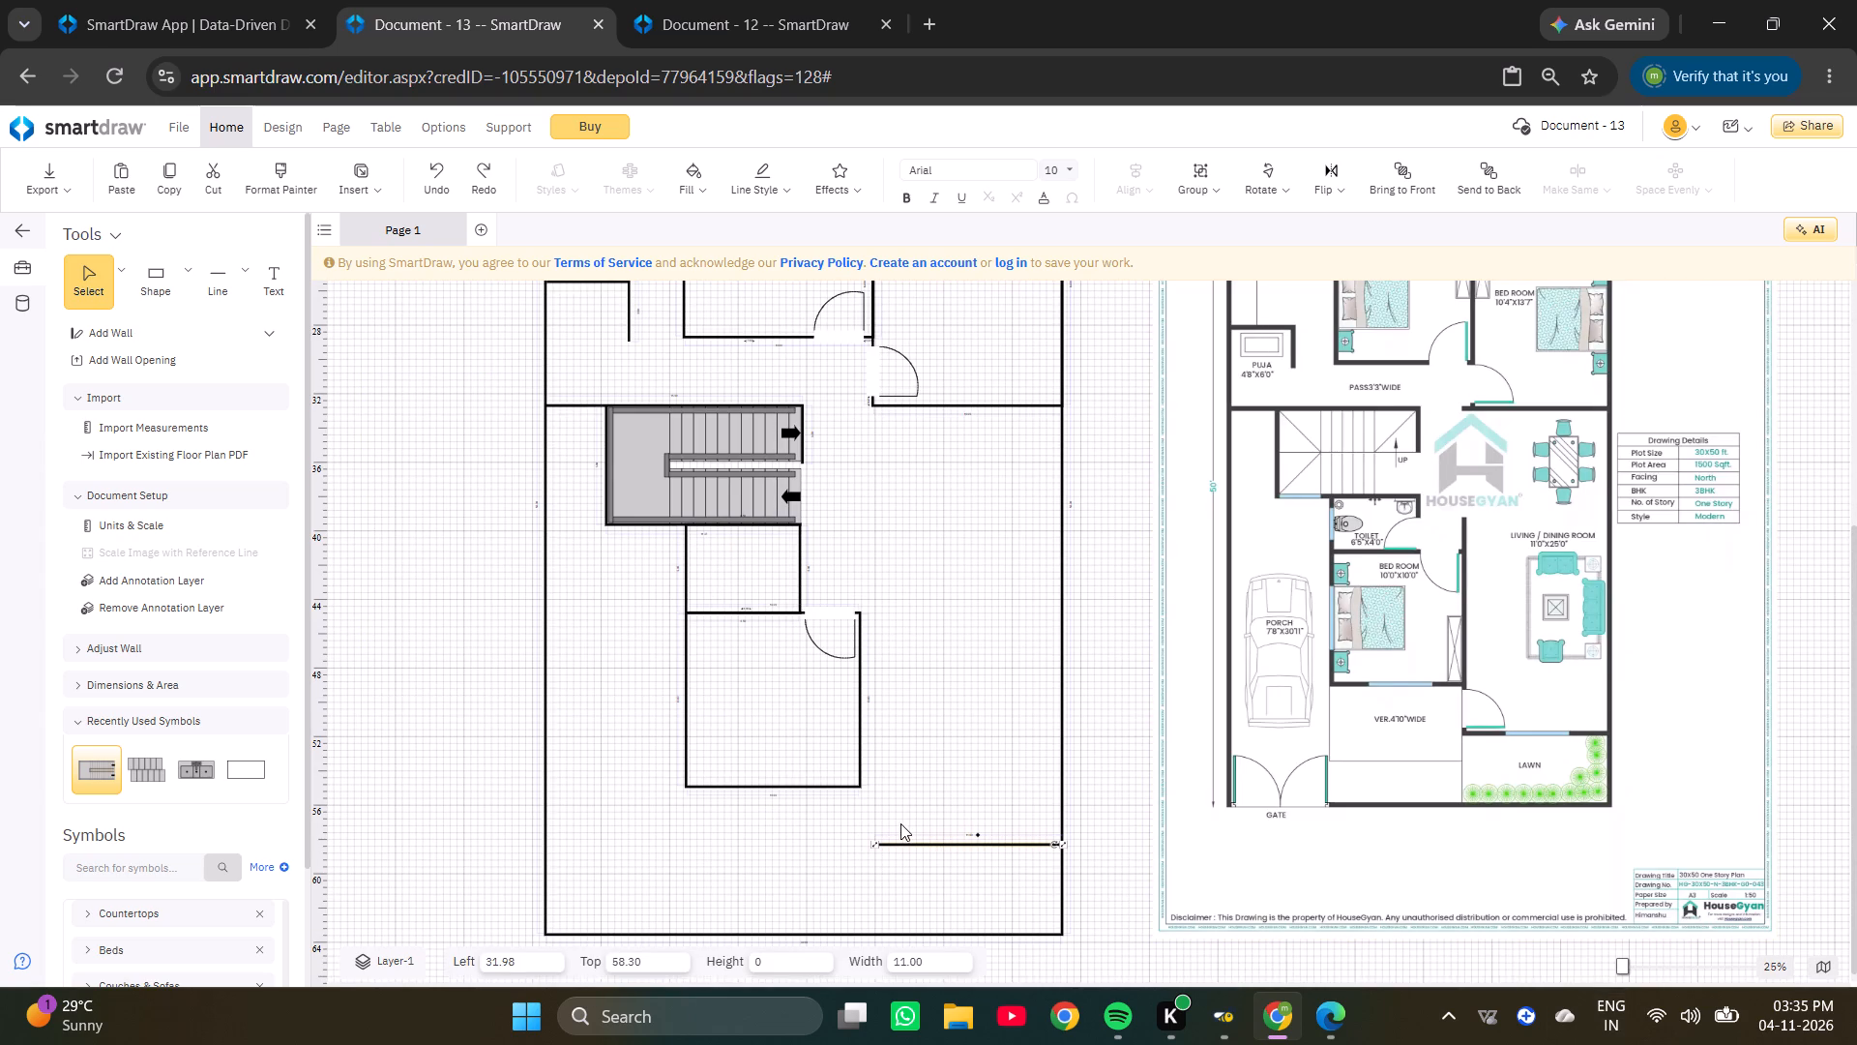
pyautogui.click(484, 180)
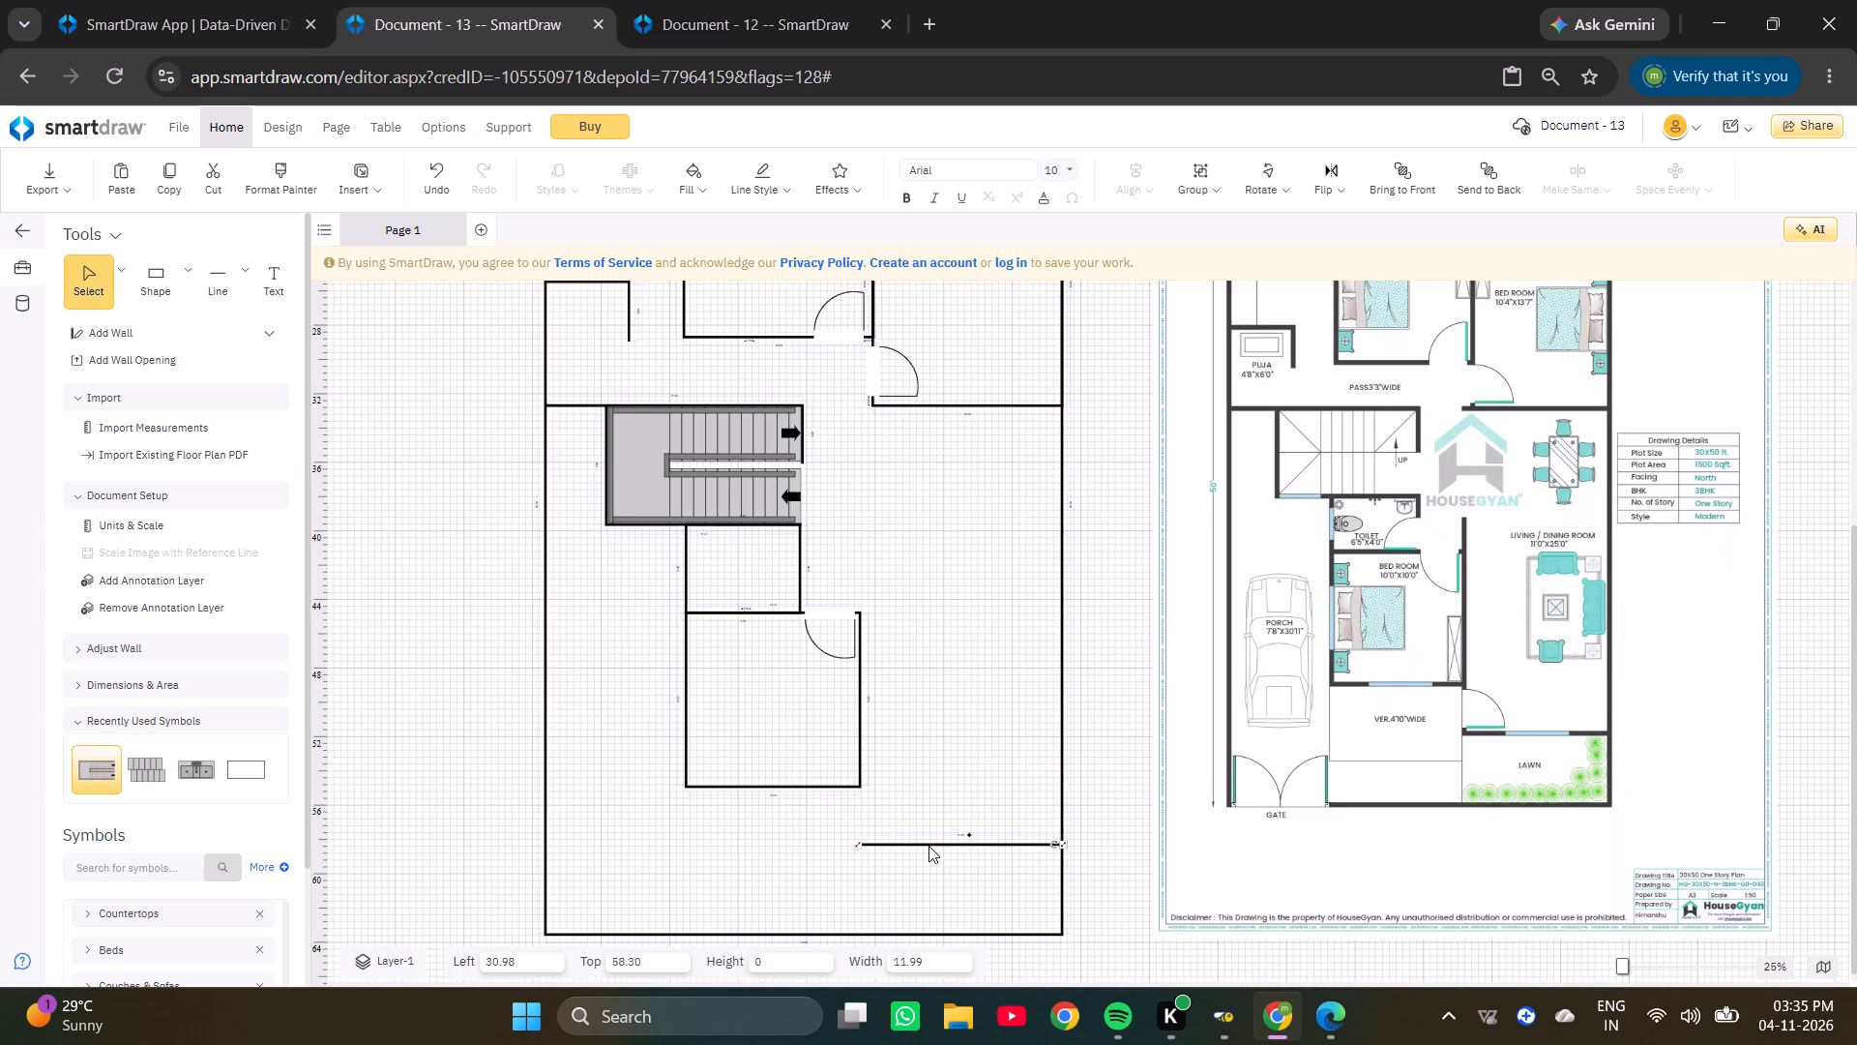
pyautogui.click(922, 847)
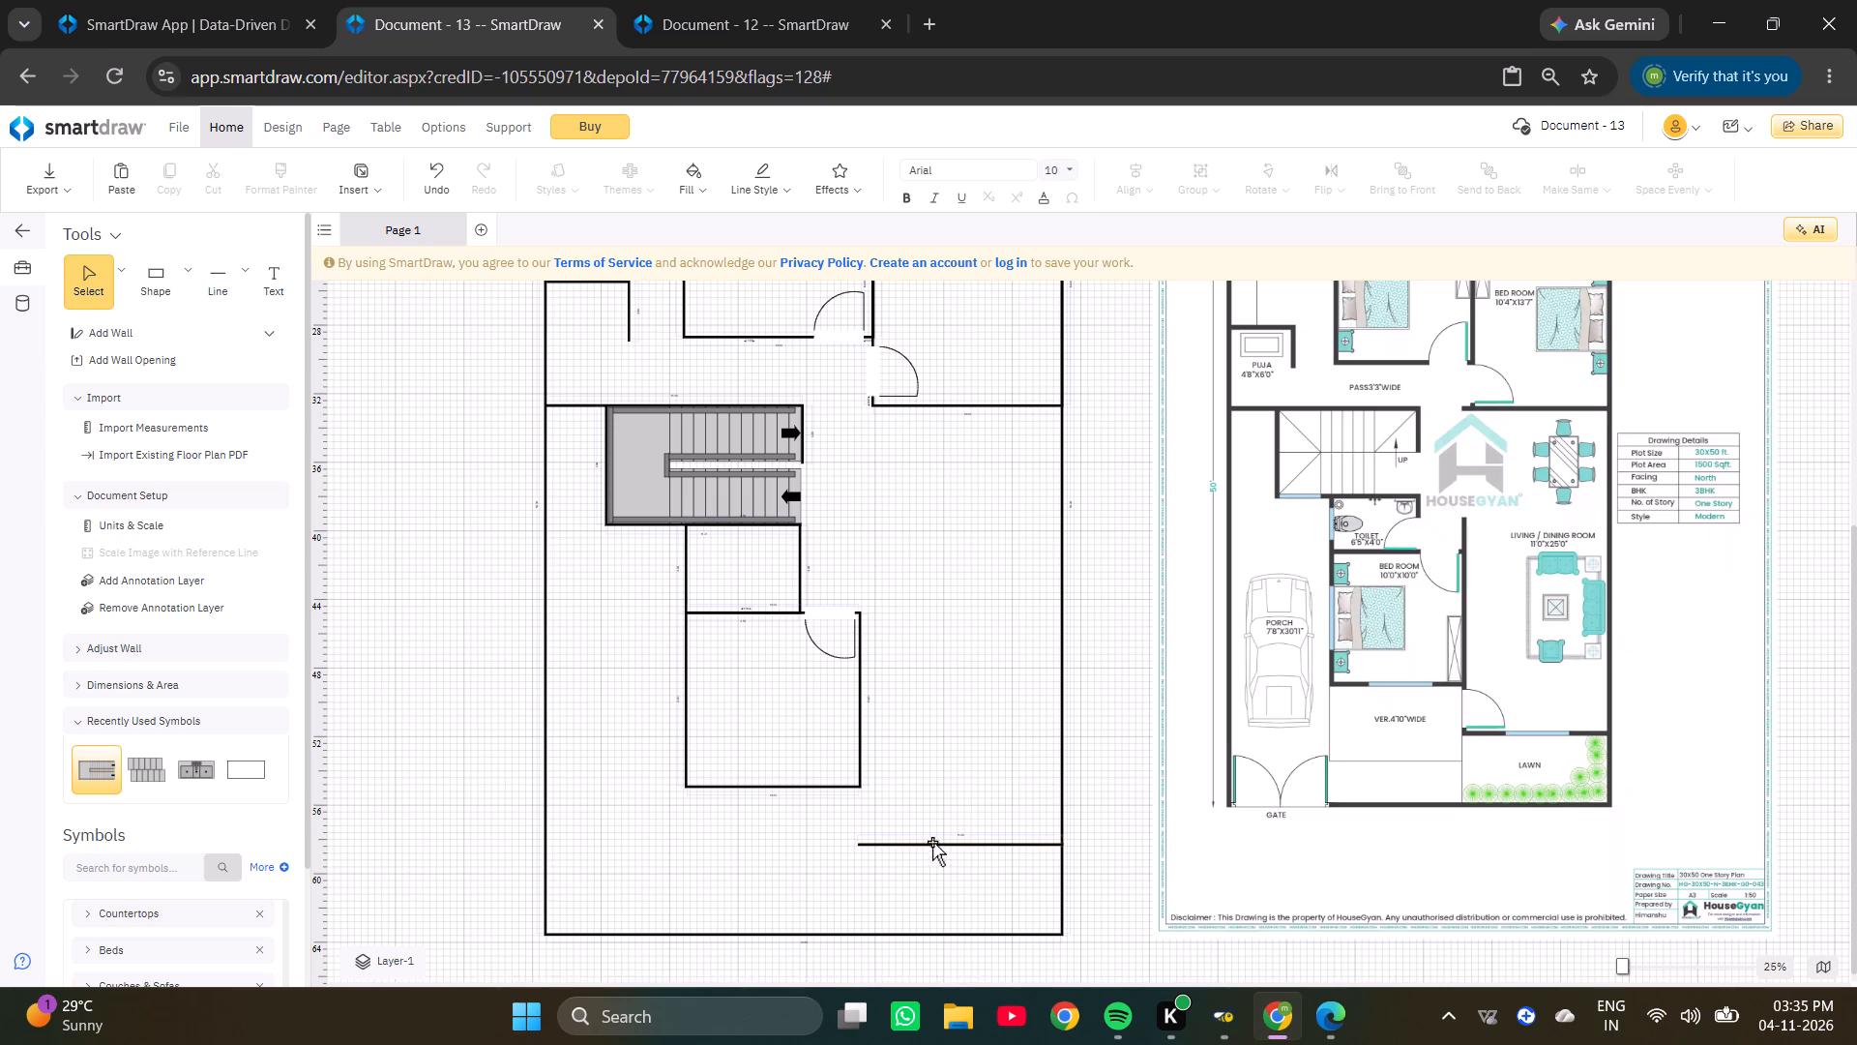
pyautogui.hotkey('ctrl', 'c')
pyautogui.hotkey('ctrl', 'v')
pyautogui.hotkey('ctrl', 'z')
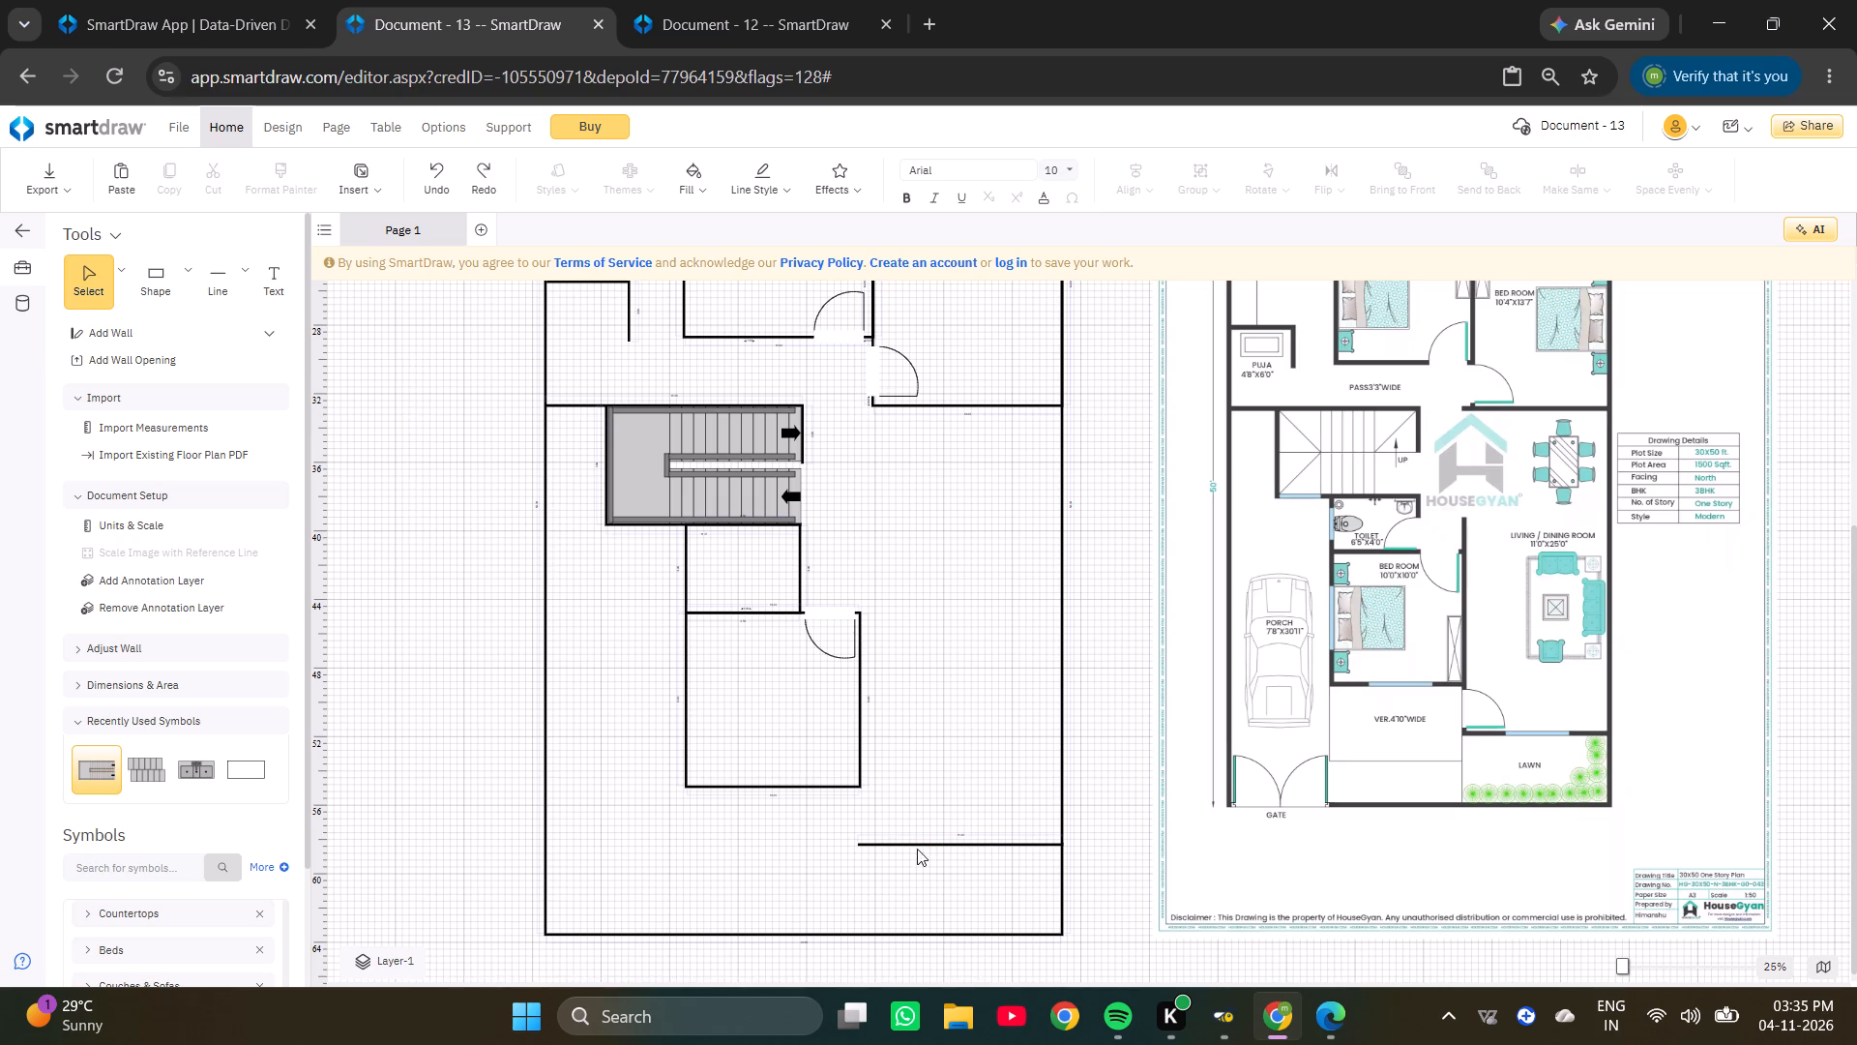
# Duplicate the horizontal wall and place the copy beside the lower bedroom at about 31.18 left, 50.86 top.
pyautogui.click(922, 845)
pyautogui.hotkey('ctrl', 'x')
pyautogui.hotkey('ctrl', 'z')
pyautogui.hotkey('ctrl', 'c')
pyautogui.hotkey('ctrl', 'v')
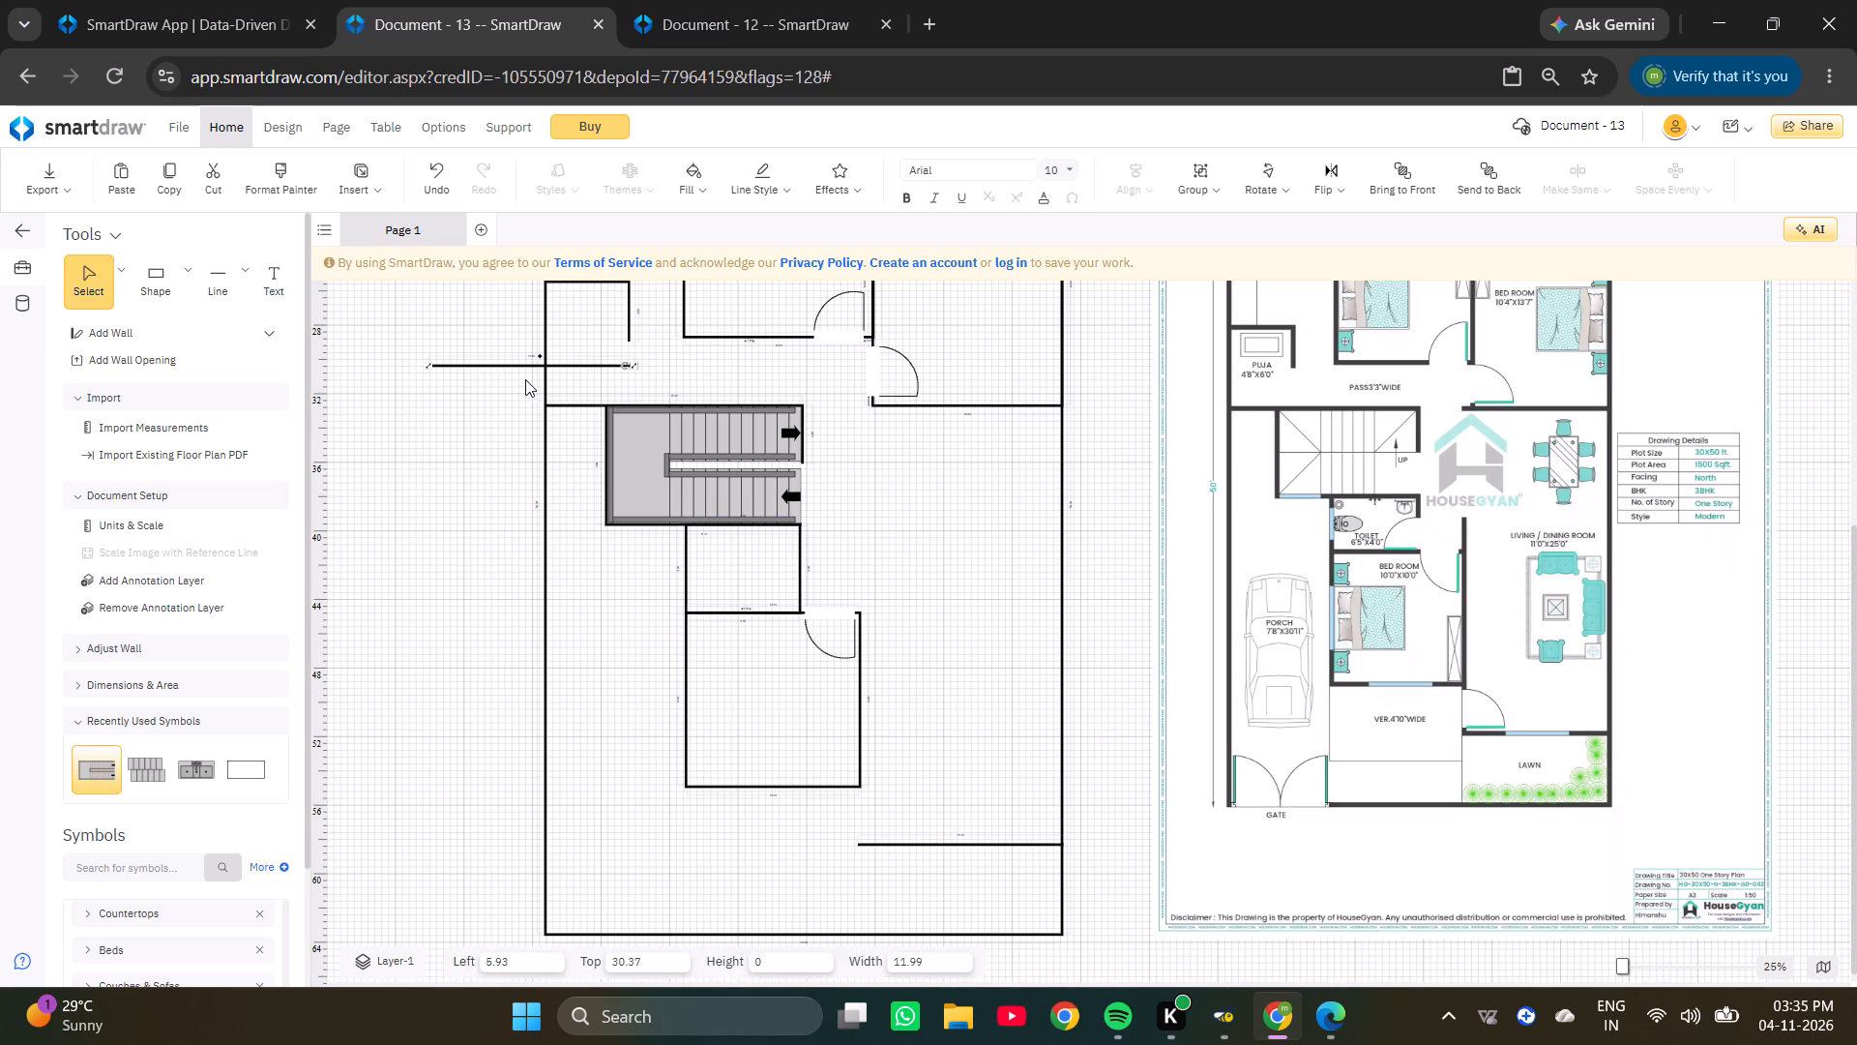
pyautogui.moveTo(523, 365); pyautogui.dragTo(958, 716)
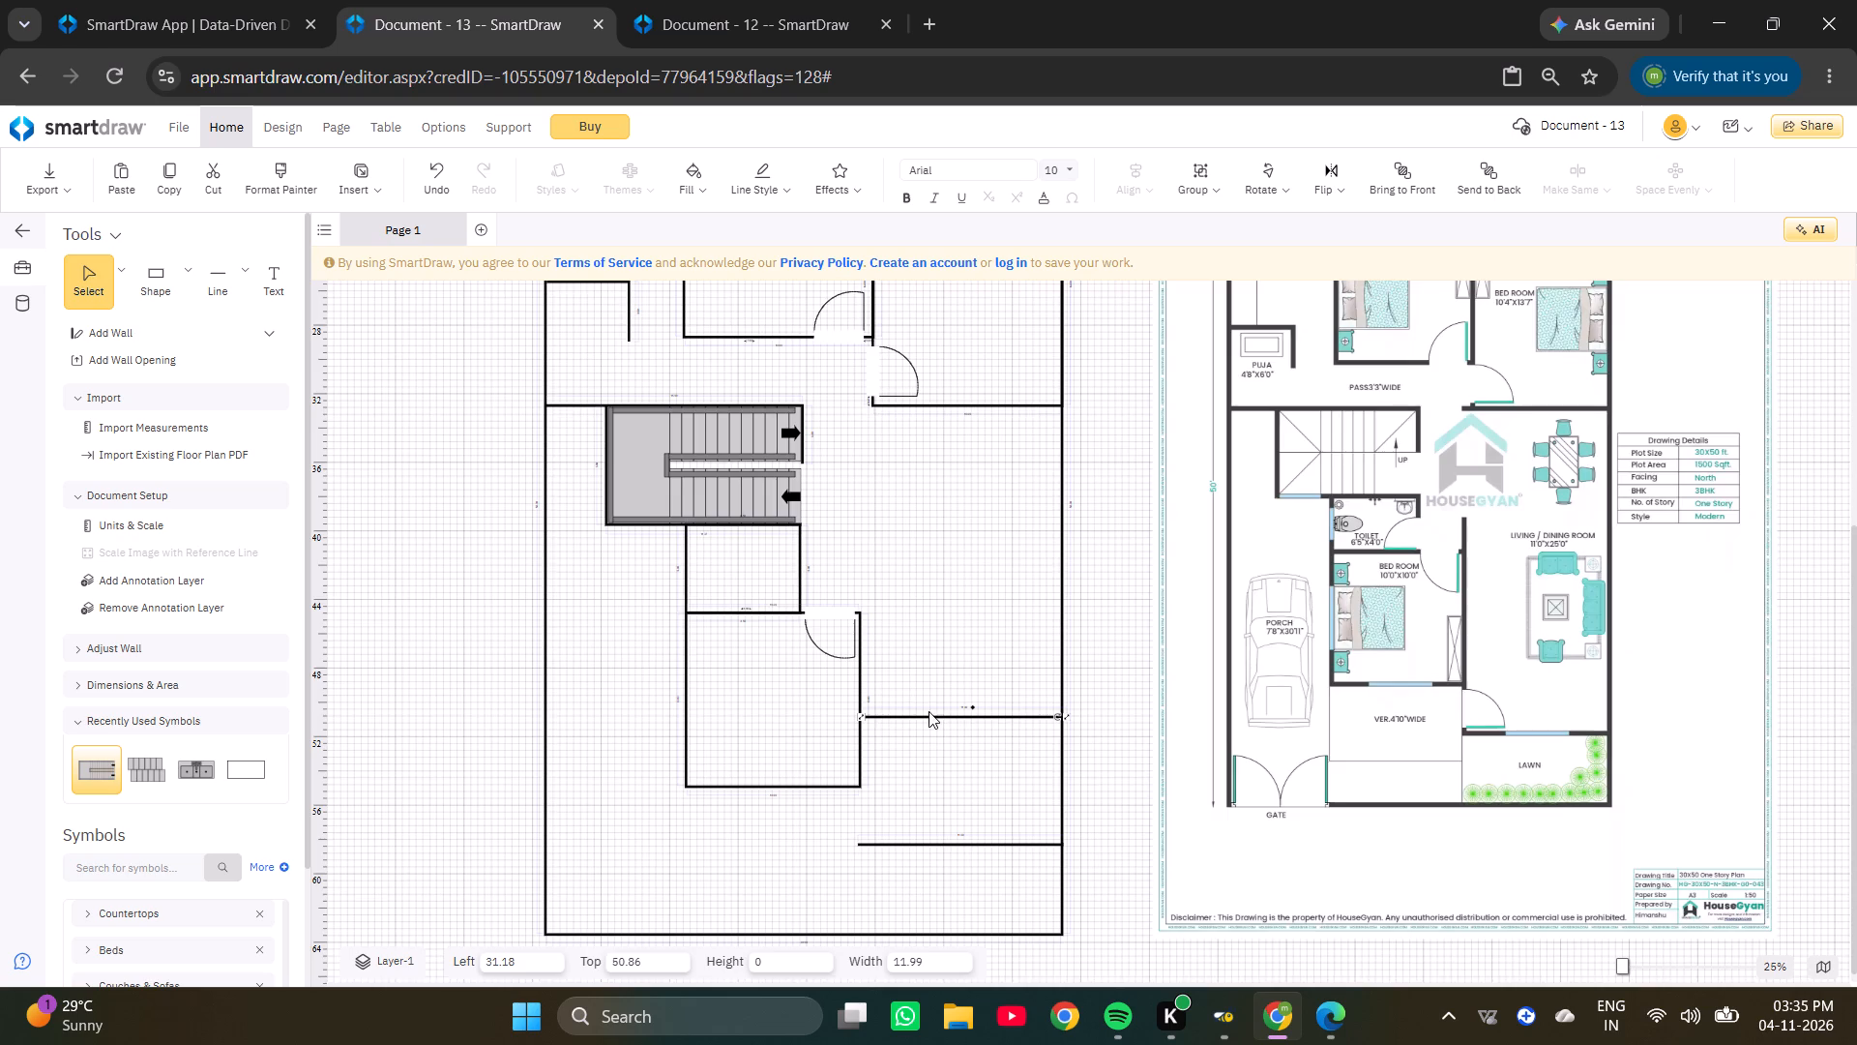
# Rotate the copied wall to vertical and align it over the lower bedroom's right wall at about 31.11 left, 45.79 top.
pyautogui.keyDown('ctrl'); pyautogui.scroll(3, 928, 711); pyautogui.keyUp('ctrl')
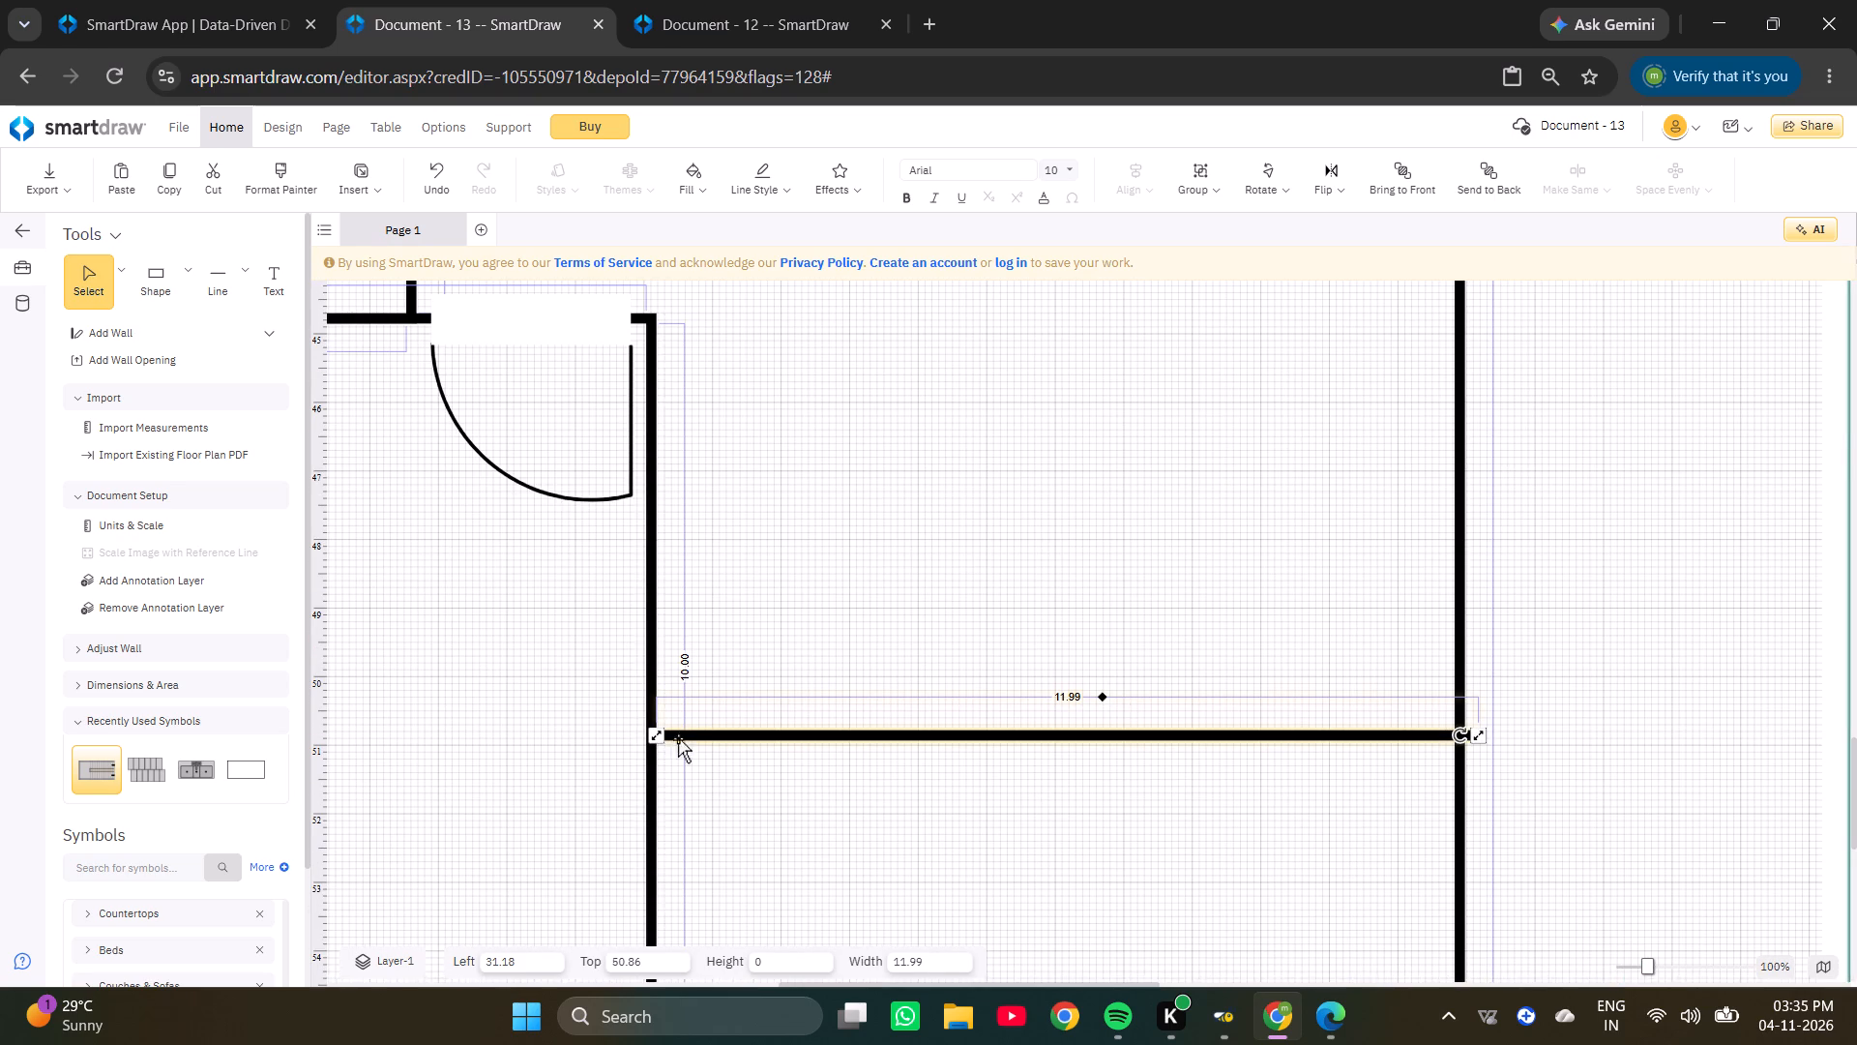
pyautogui.moveTo(1457, 735); pyautogui.dragTo(1065, 289)
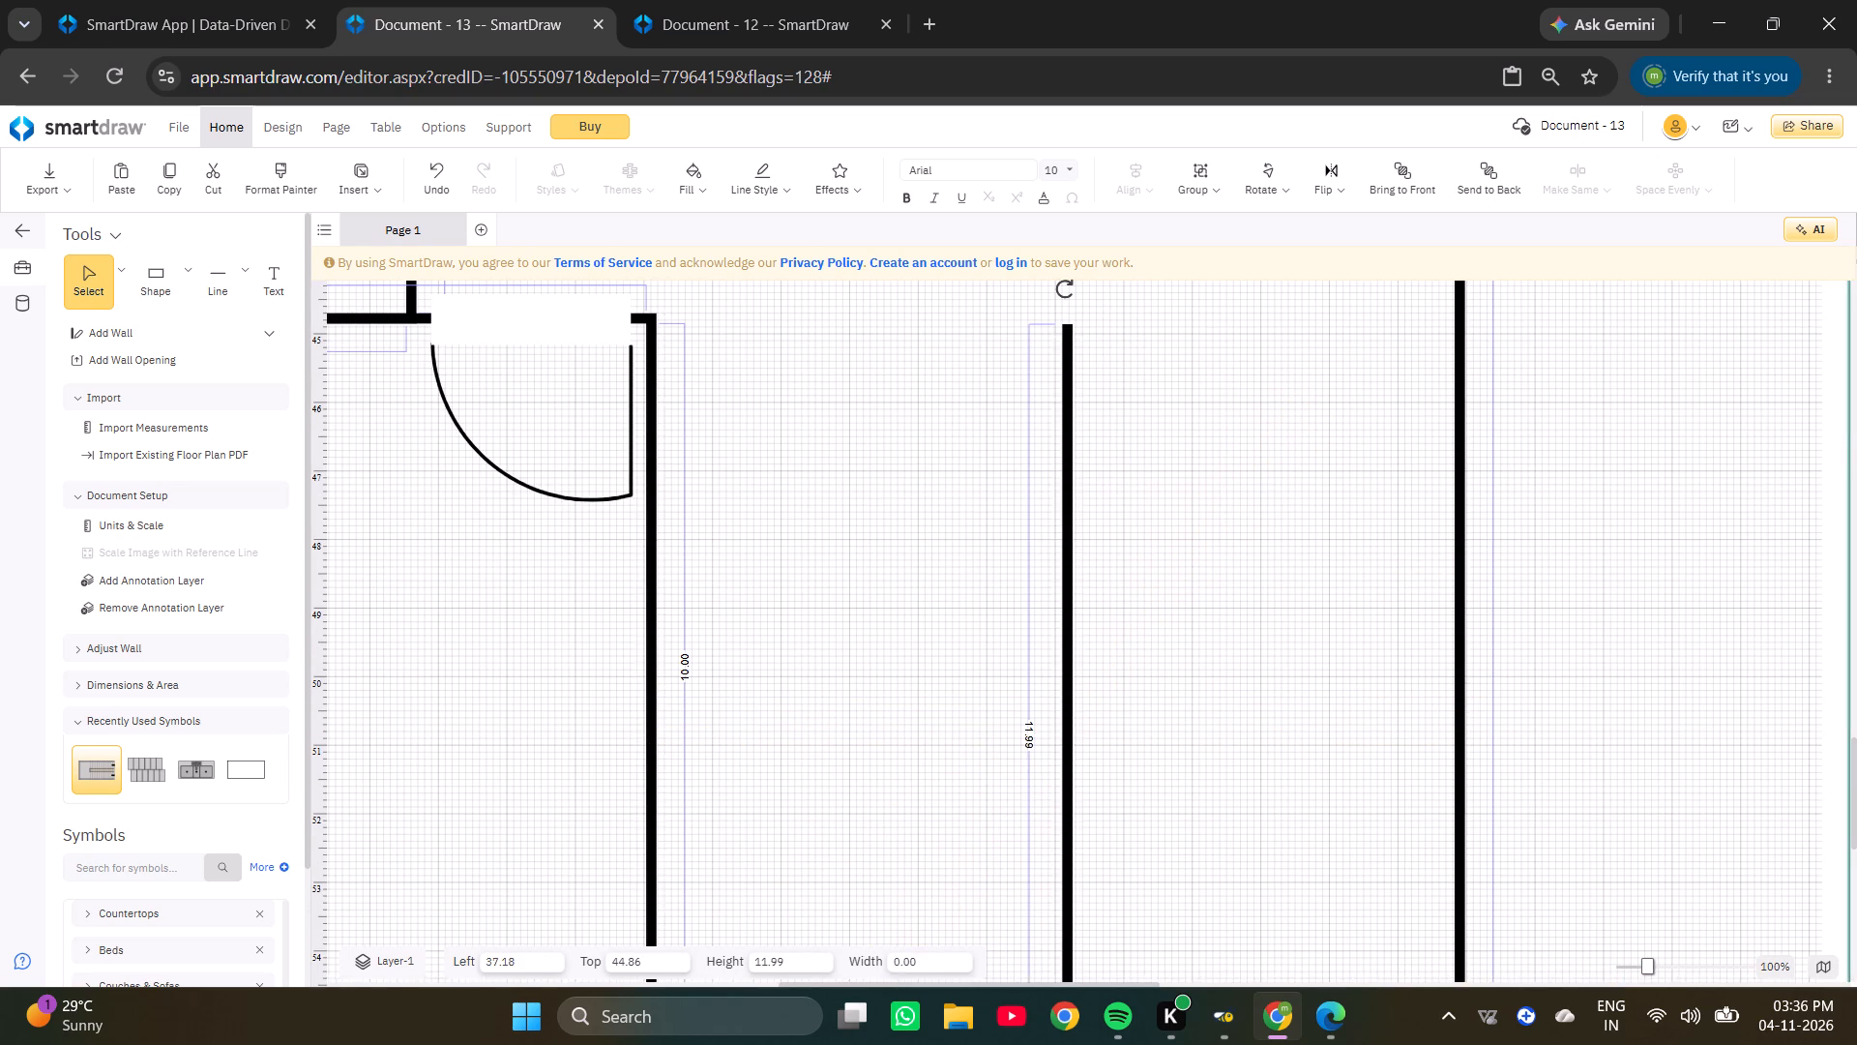
pyautogui.moveTo(1065, 289); pyautogui.dragTo(1057, 286)
pyautogui.scroll(-3, 1046, 525)
pyautogui.moveTo(1062, 631); pyautogui.dragTo(643, 680)
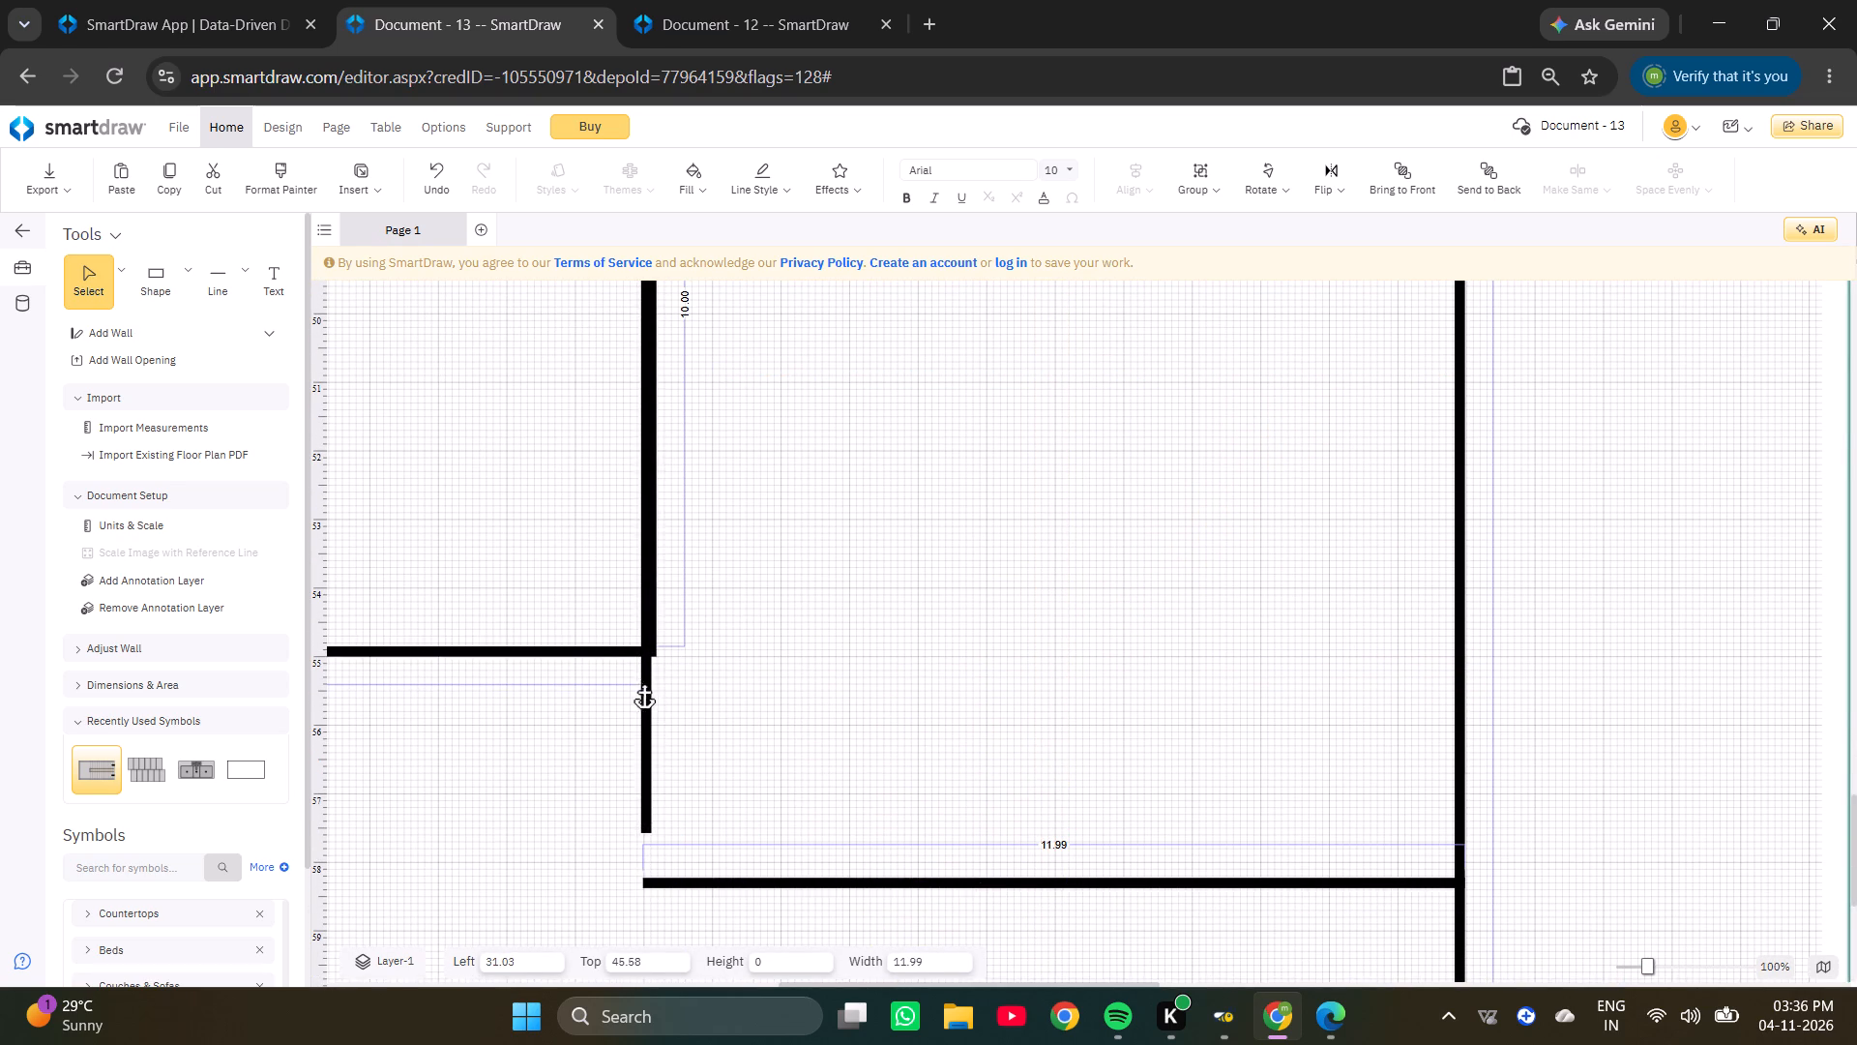
pyautogui.moveTo(643, 680); pyautogui.dragTo(647, 695)
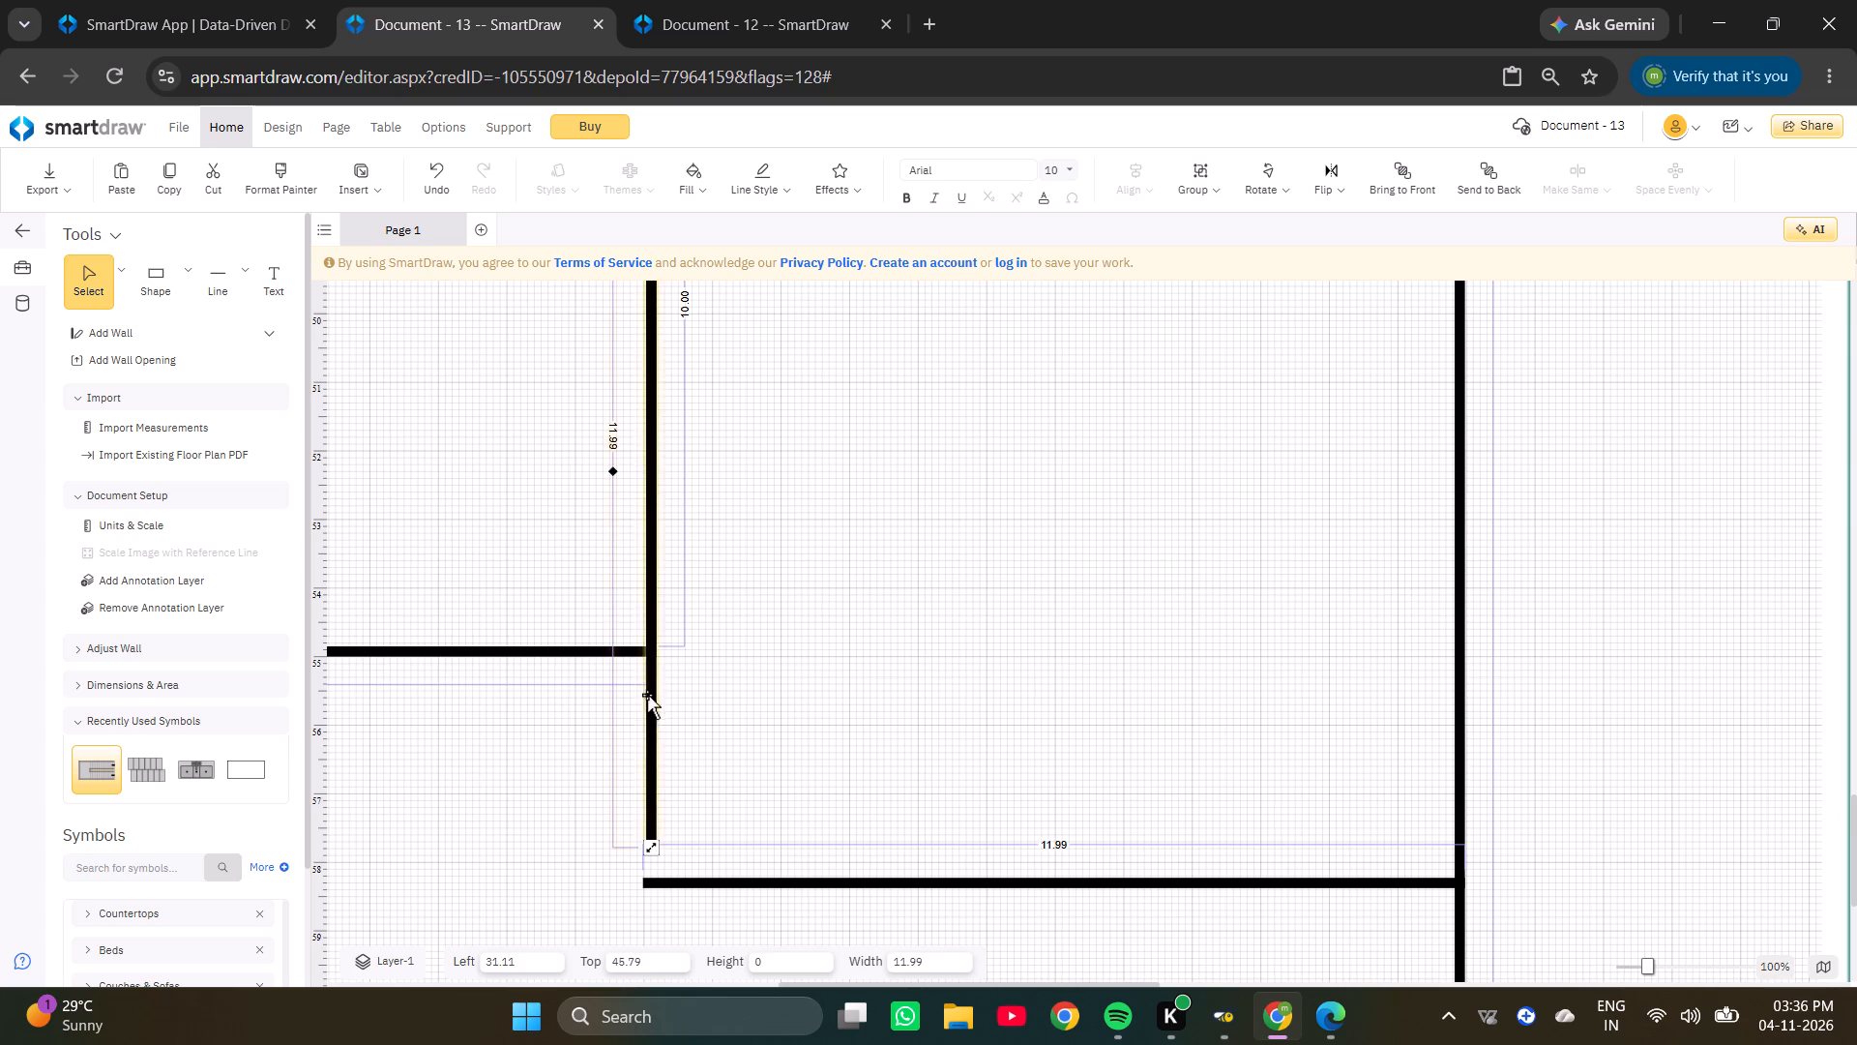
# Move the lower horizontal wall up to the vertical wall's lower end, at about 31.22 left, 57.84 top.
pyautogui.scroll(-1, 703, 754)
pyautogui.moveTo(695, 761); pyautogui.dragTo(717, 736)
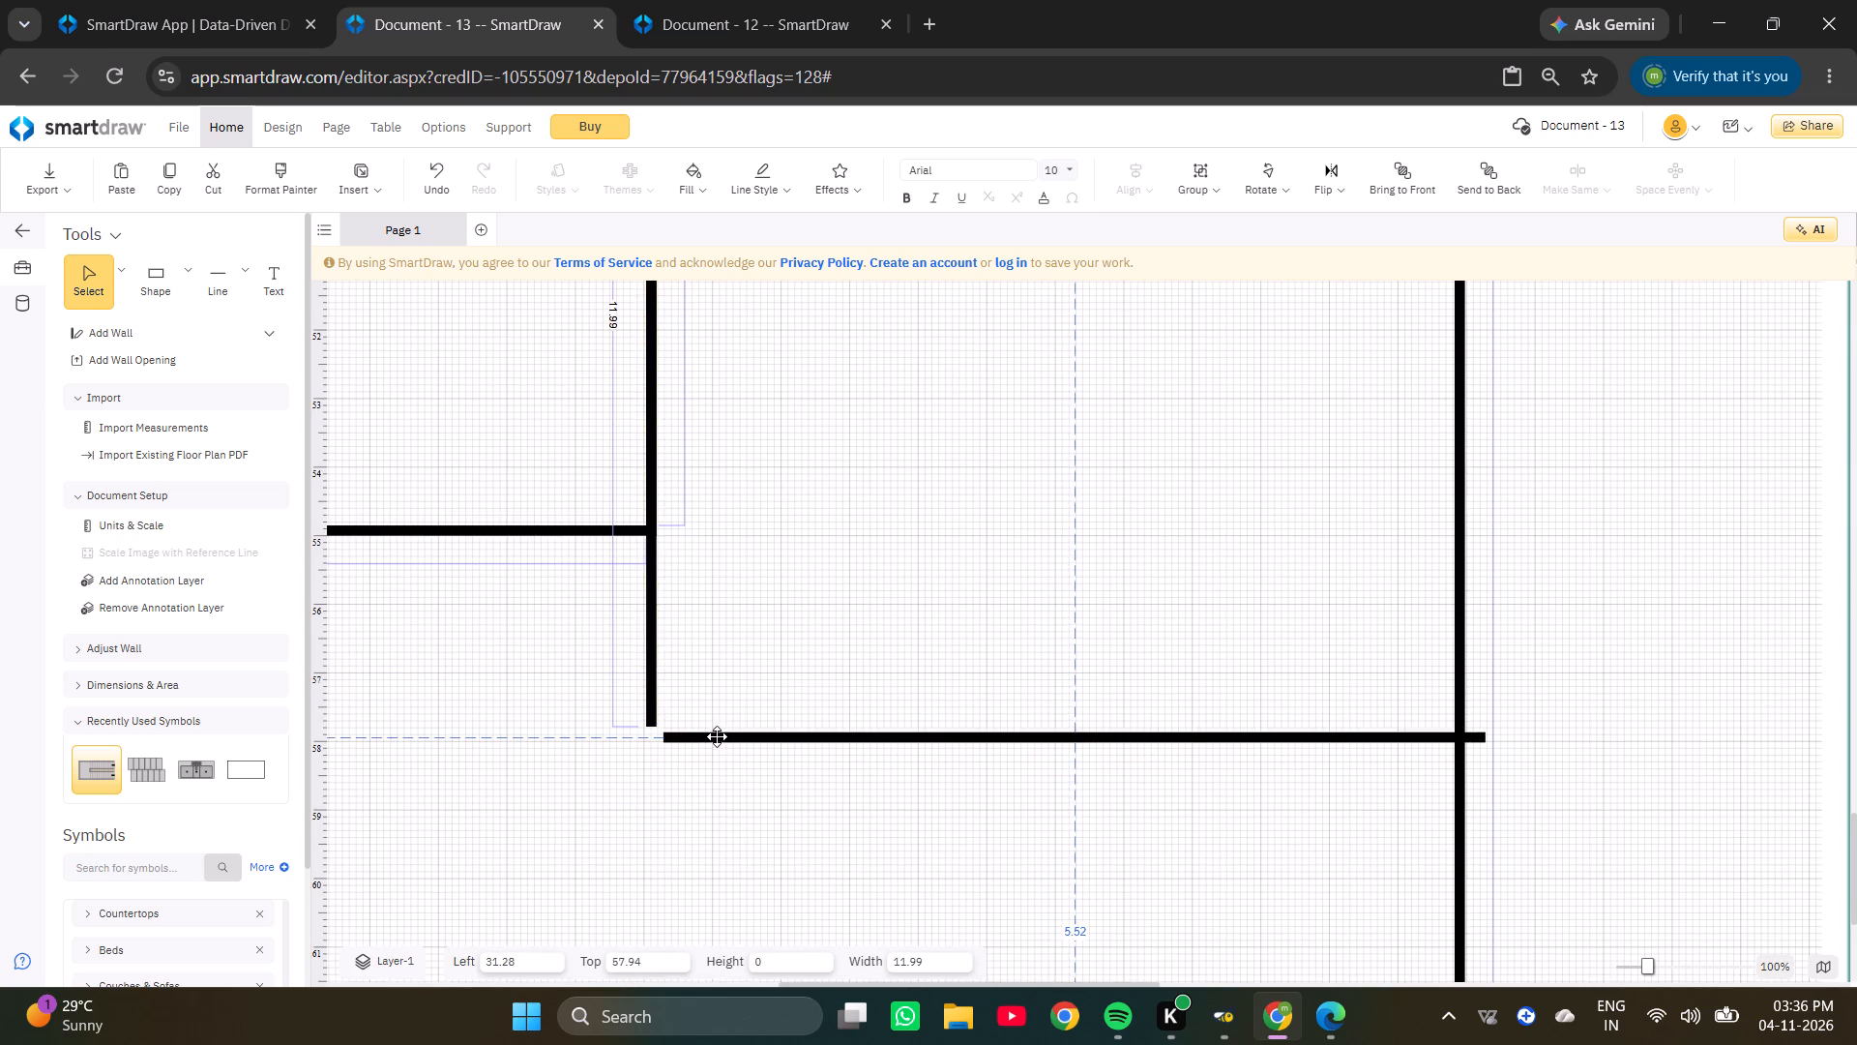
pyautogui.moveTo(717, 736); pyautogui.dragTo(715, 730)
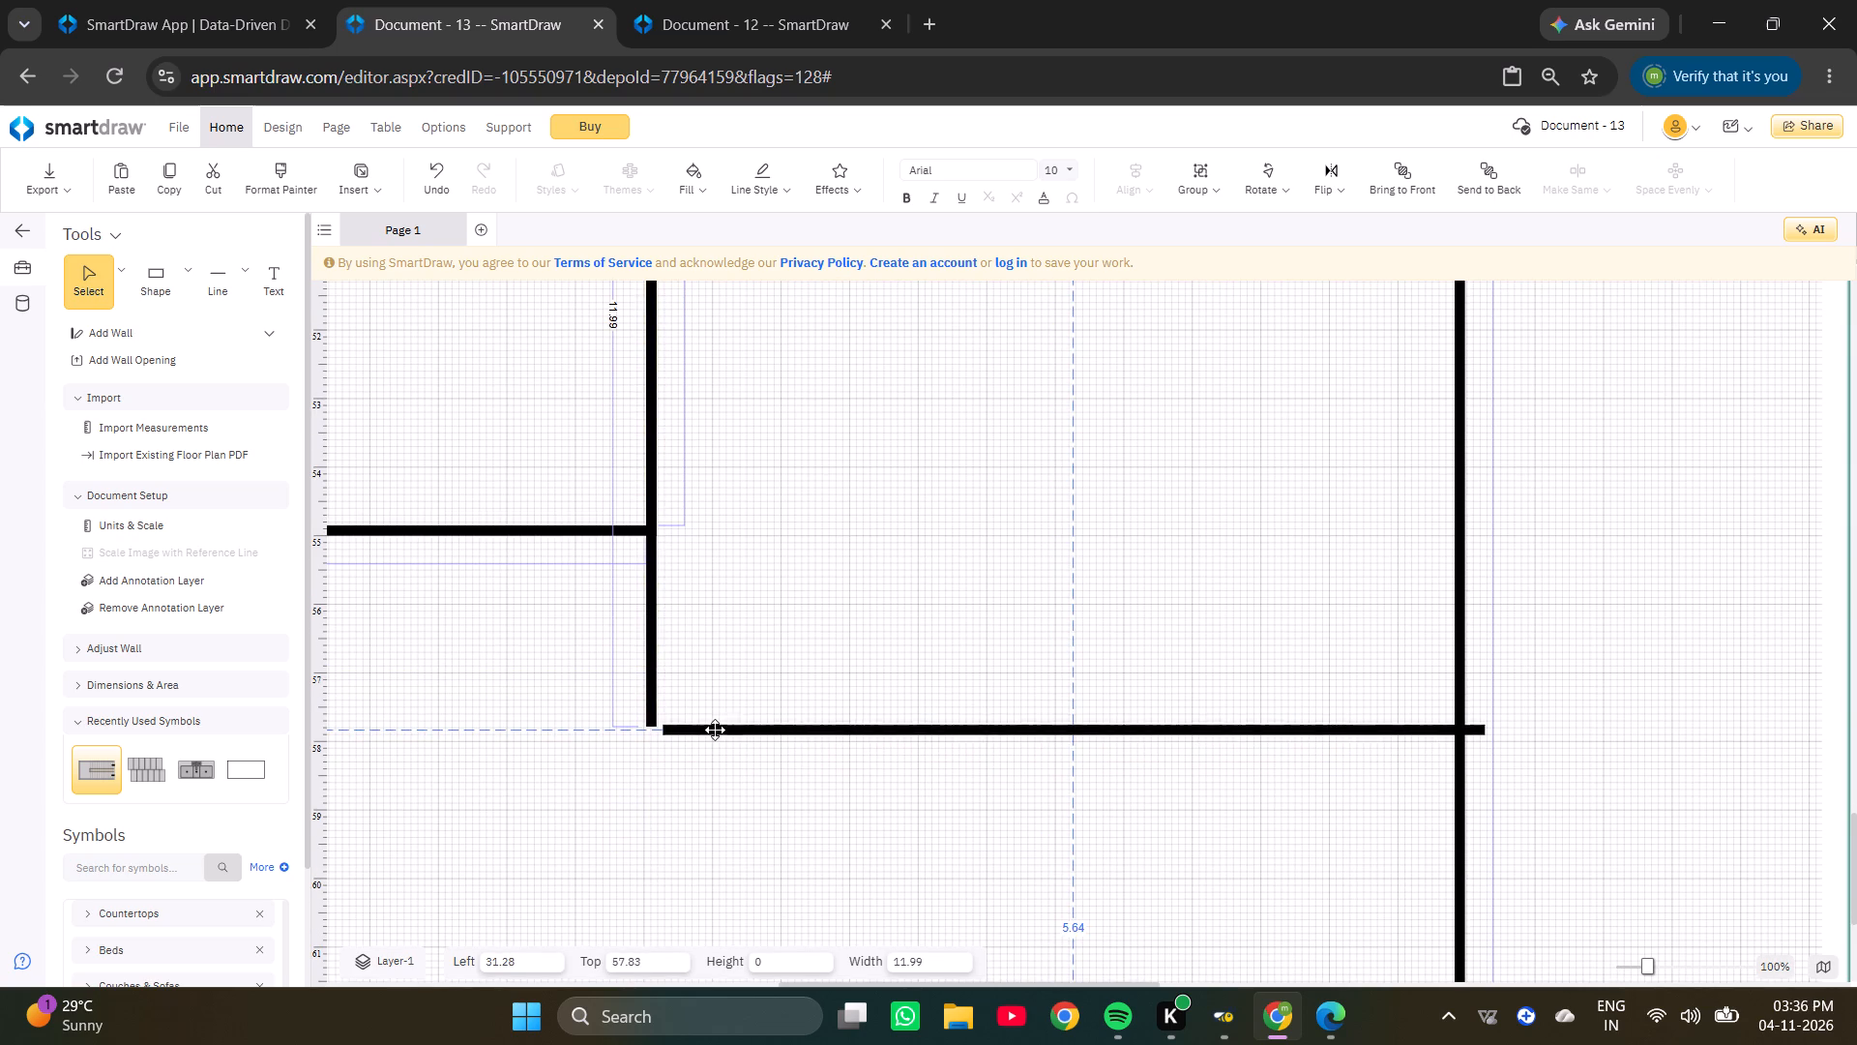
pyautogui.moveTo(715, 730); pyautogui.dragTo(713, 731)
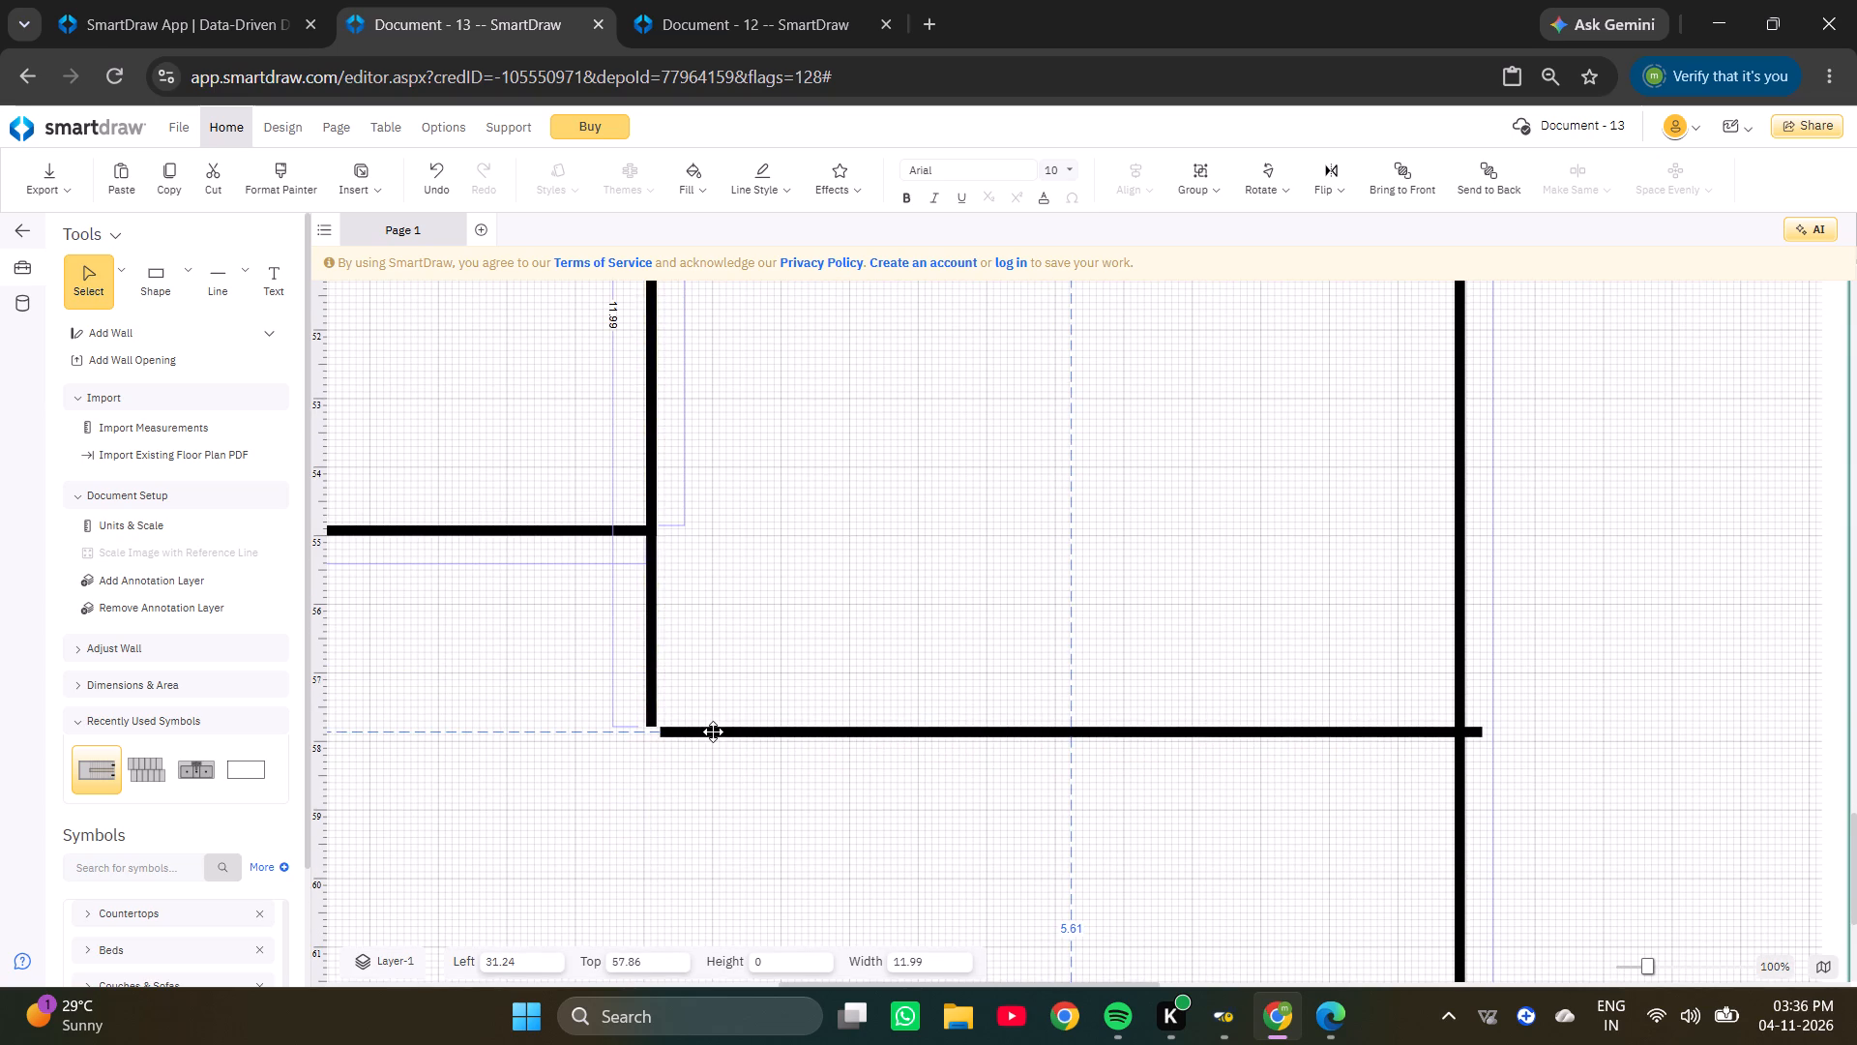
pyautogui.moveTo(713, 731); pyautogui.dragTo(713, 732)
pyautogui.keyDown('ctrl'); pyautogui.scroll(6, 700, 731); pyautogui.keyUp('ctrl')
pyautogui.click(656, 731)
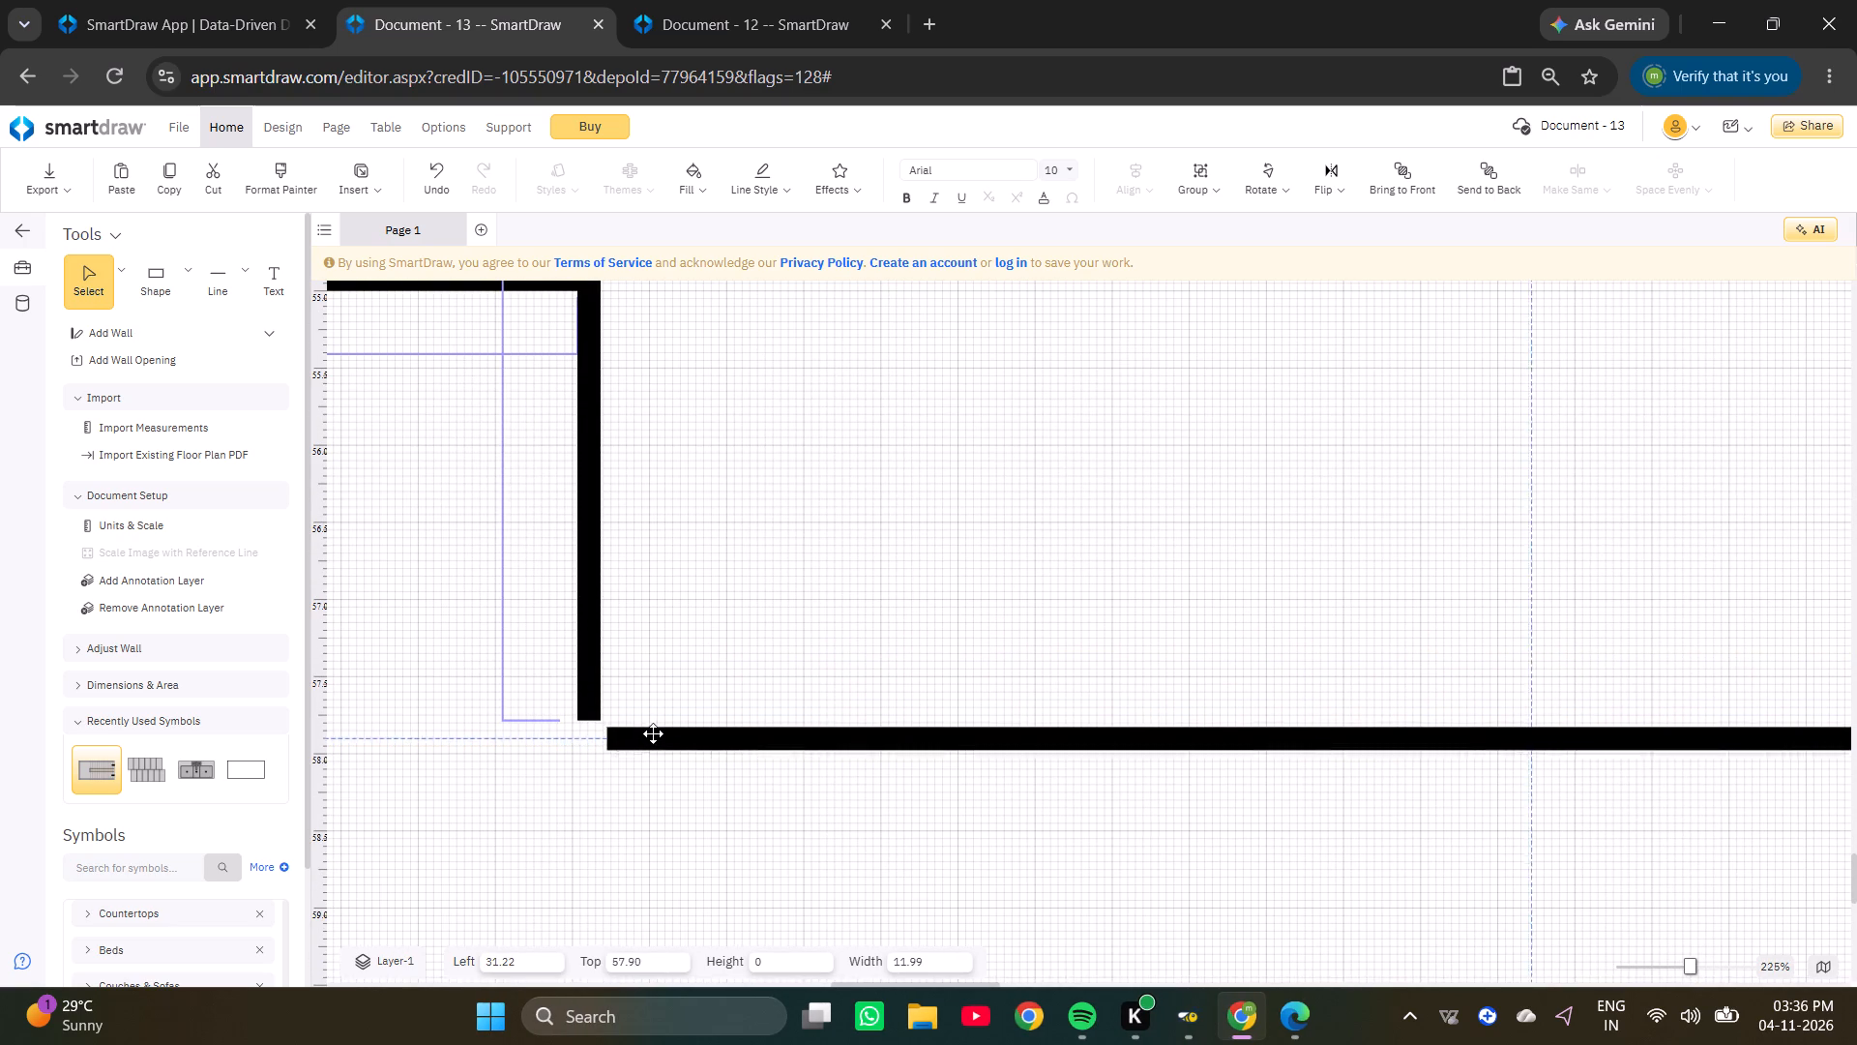
# Shorten the horizontal wall to about 9.19 and join its left end to the lower end of the vertical wall.
pyautogui.keyDown('ctrl'); pyautogui.scroll(-5, 886, 751); pyautogui.keyUp('ctrl')
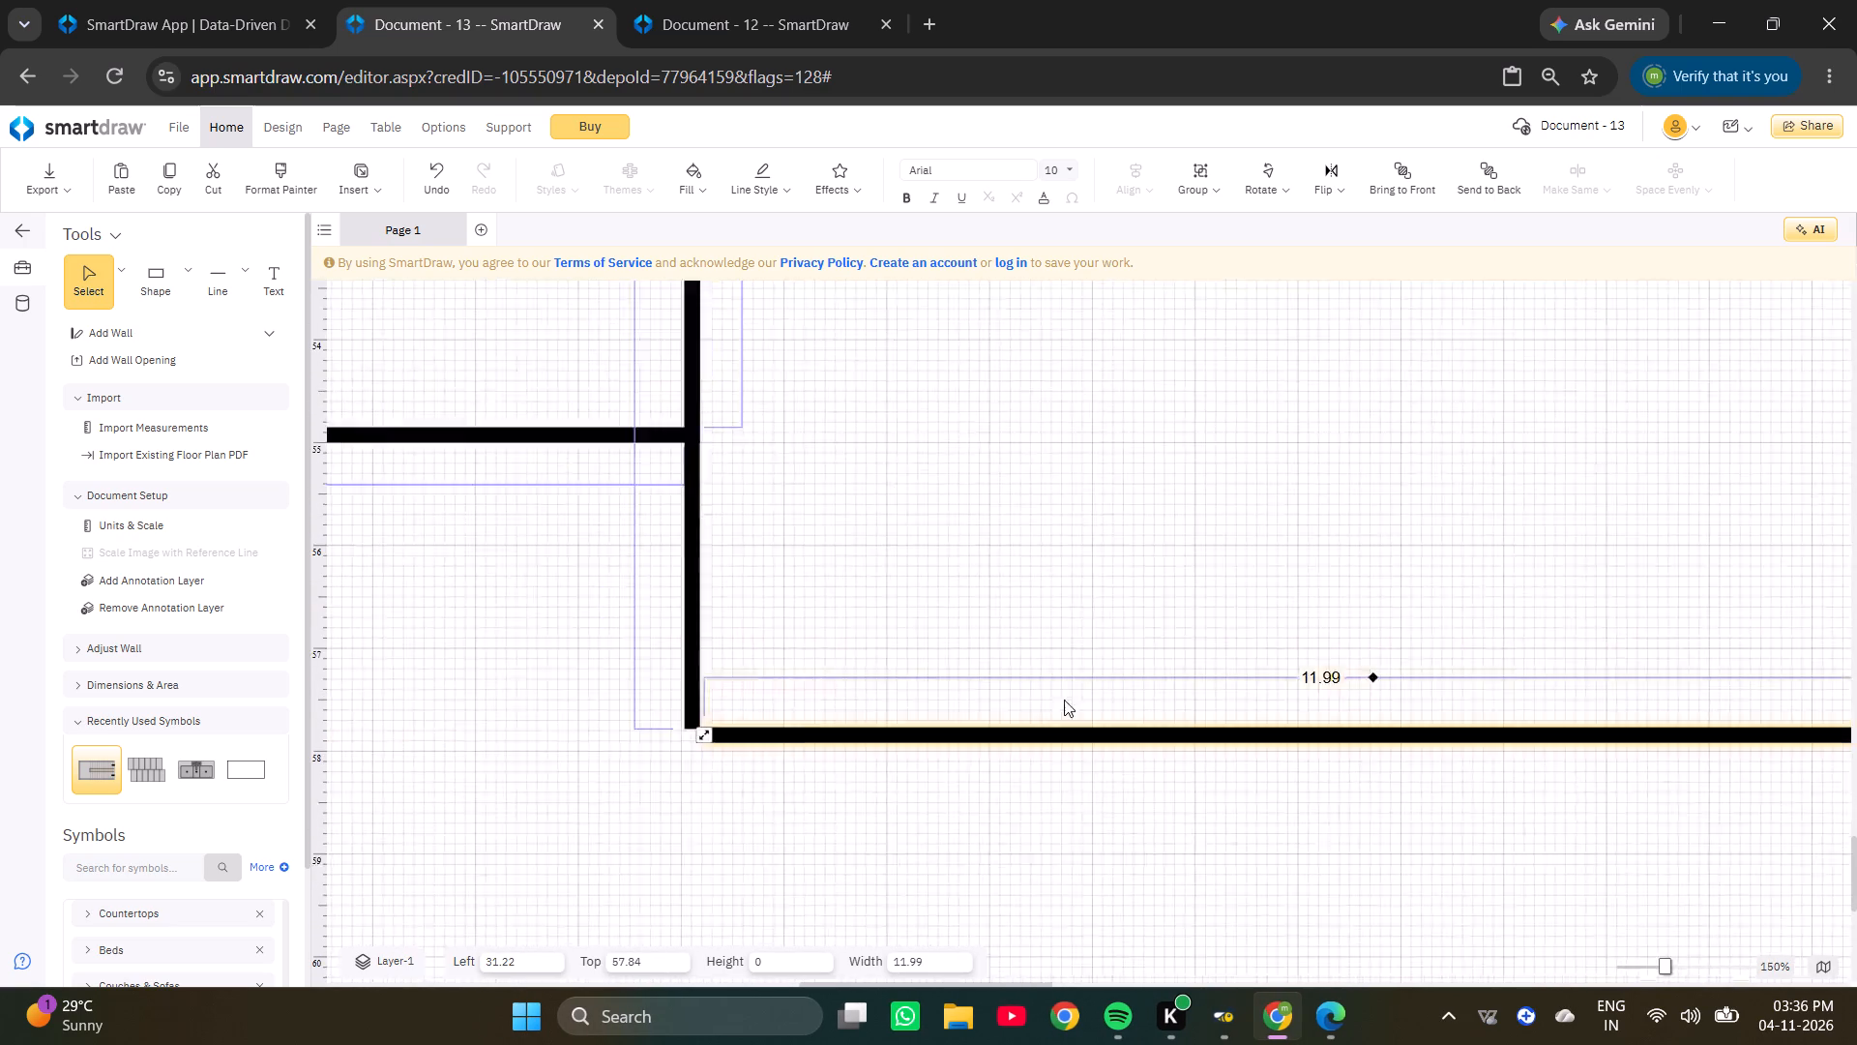
pyautogui.moveTo(1238, 731); pyautogui.dragTo(588, 747)
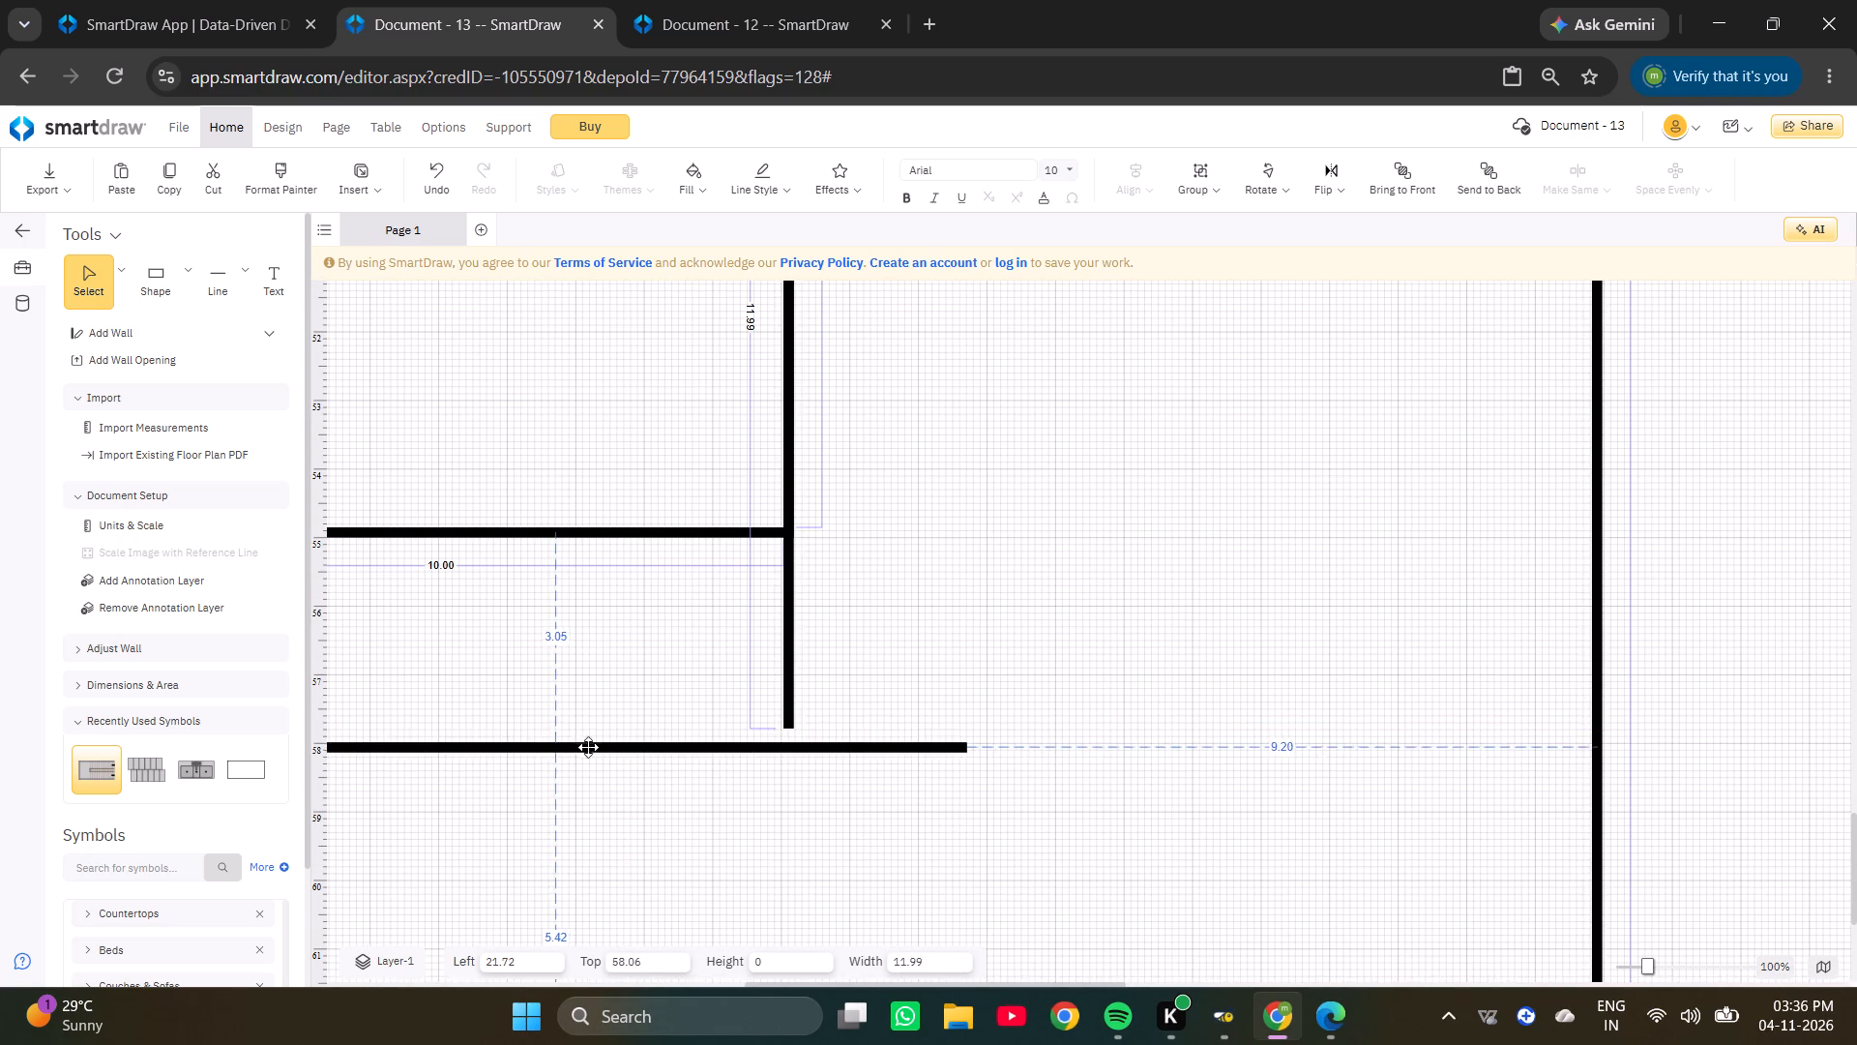
pyautogui.moveTo(588, 747); pyautogui.dragTo(606, 771)
pyautogui.moveTo(1175, 772); pyautogui.dragTo(980, 772)
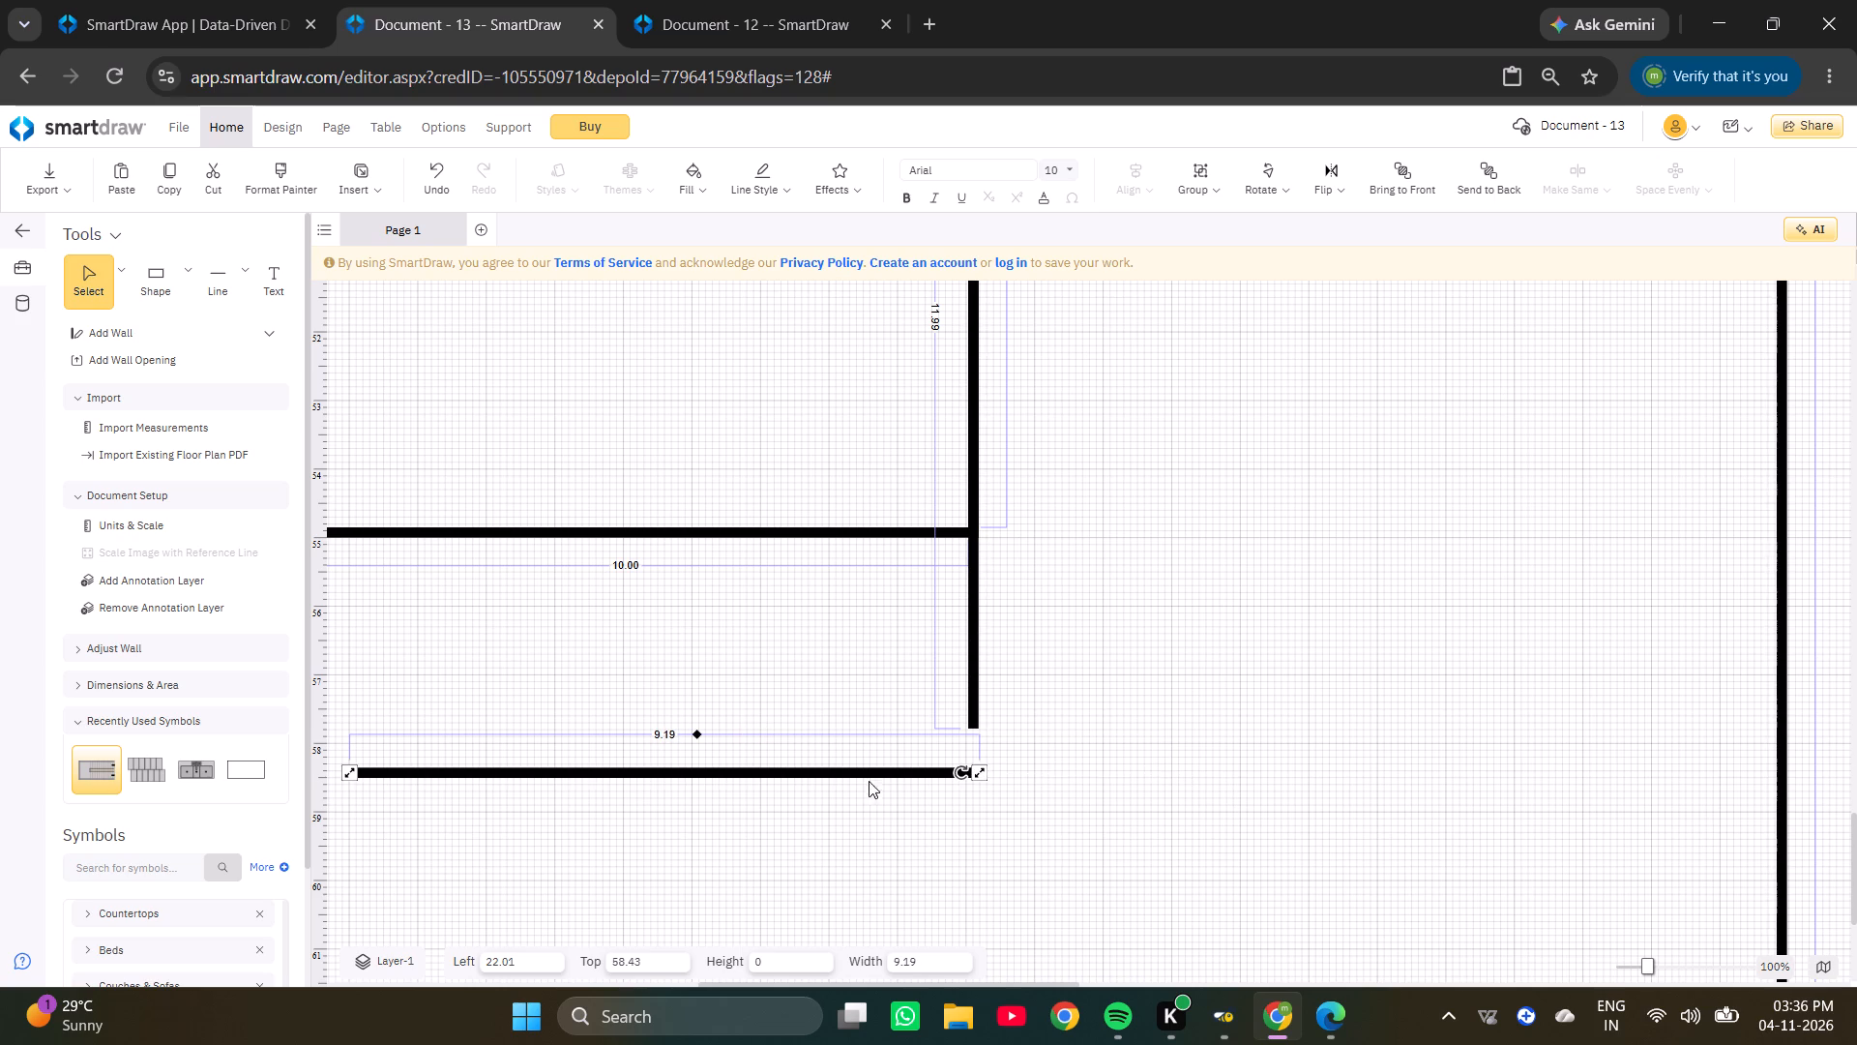
pyautogui.moveTo(809, 764); pyautogui.dragTo(1646, 730)
pyautogui.moveTo(1406, 737); pyautogui.dragTo(1208, 748)
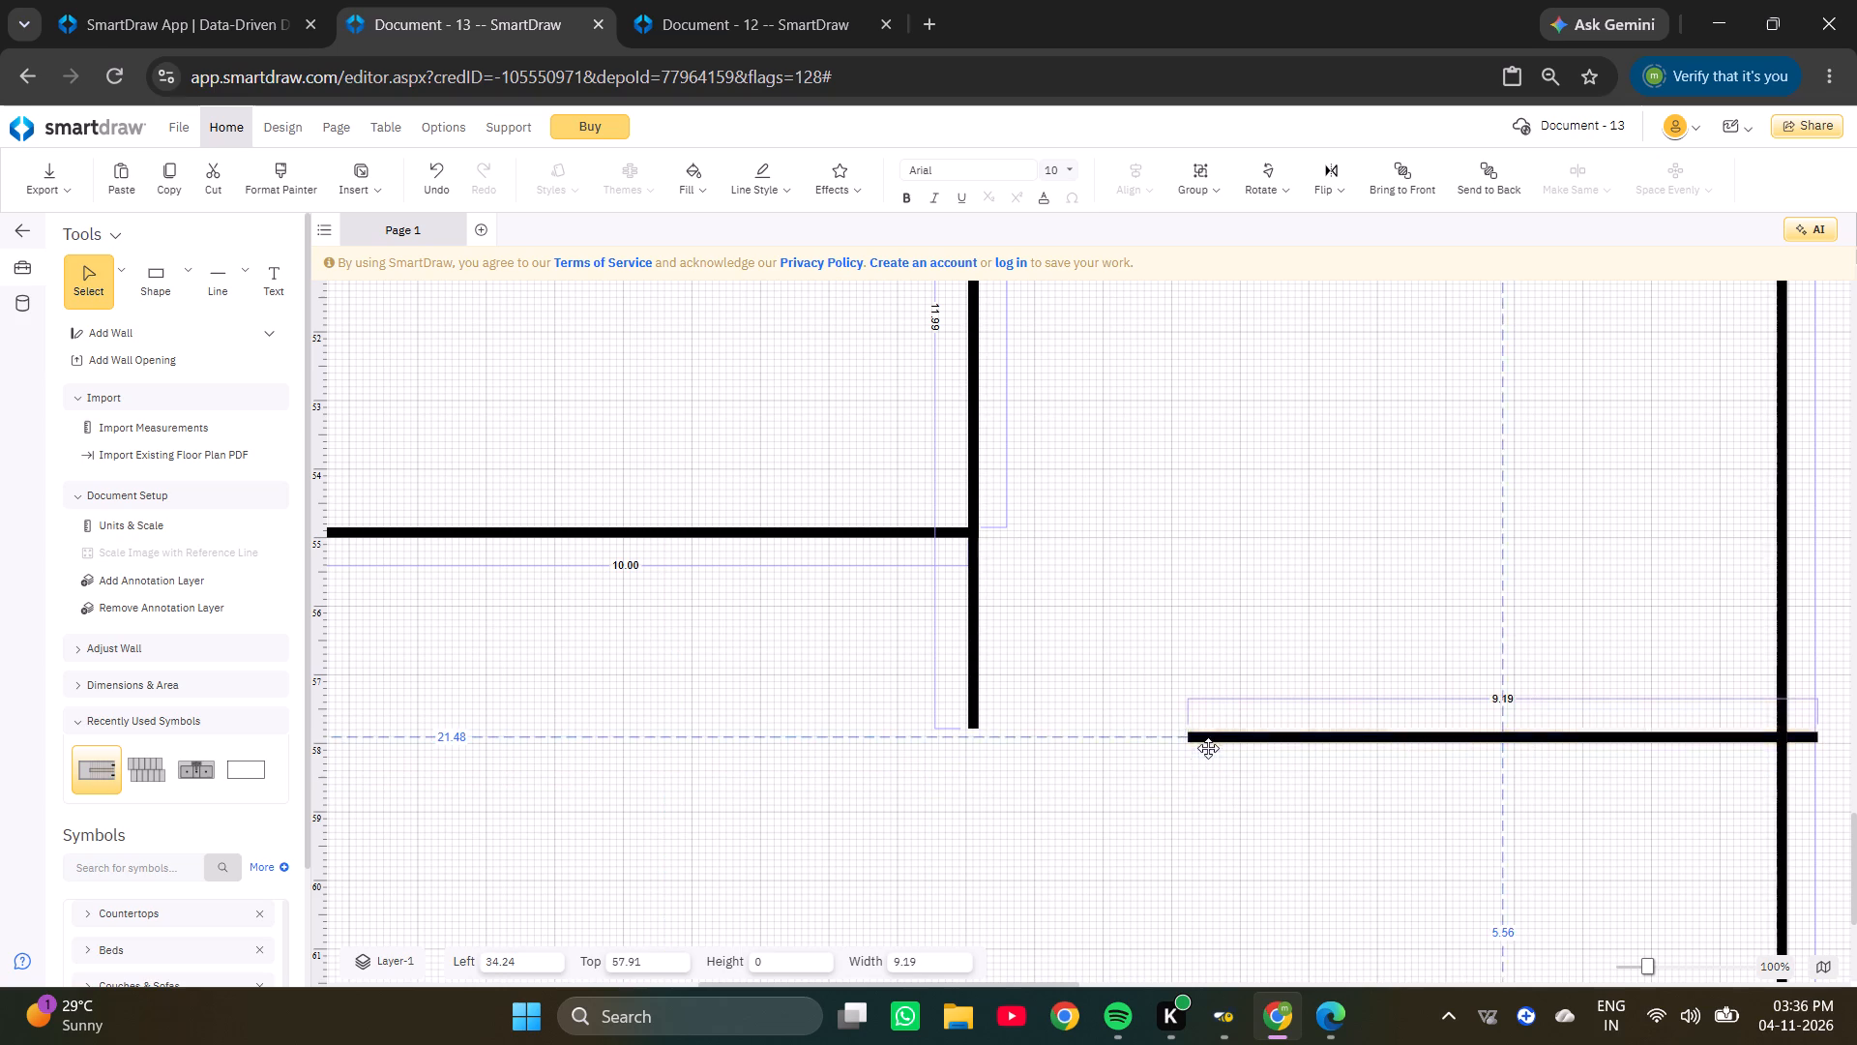
pyautogui.moveTo(1208, 748); pyautogui.dragTo(1194, 734)
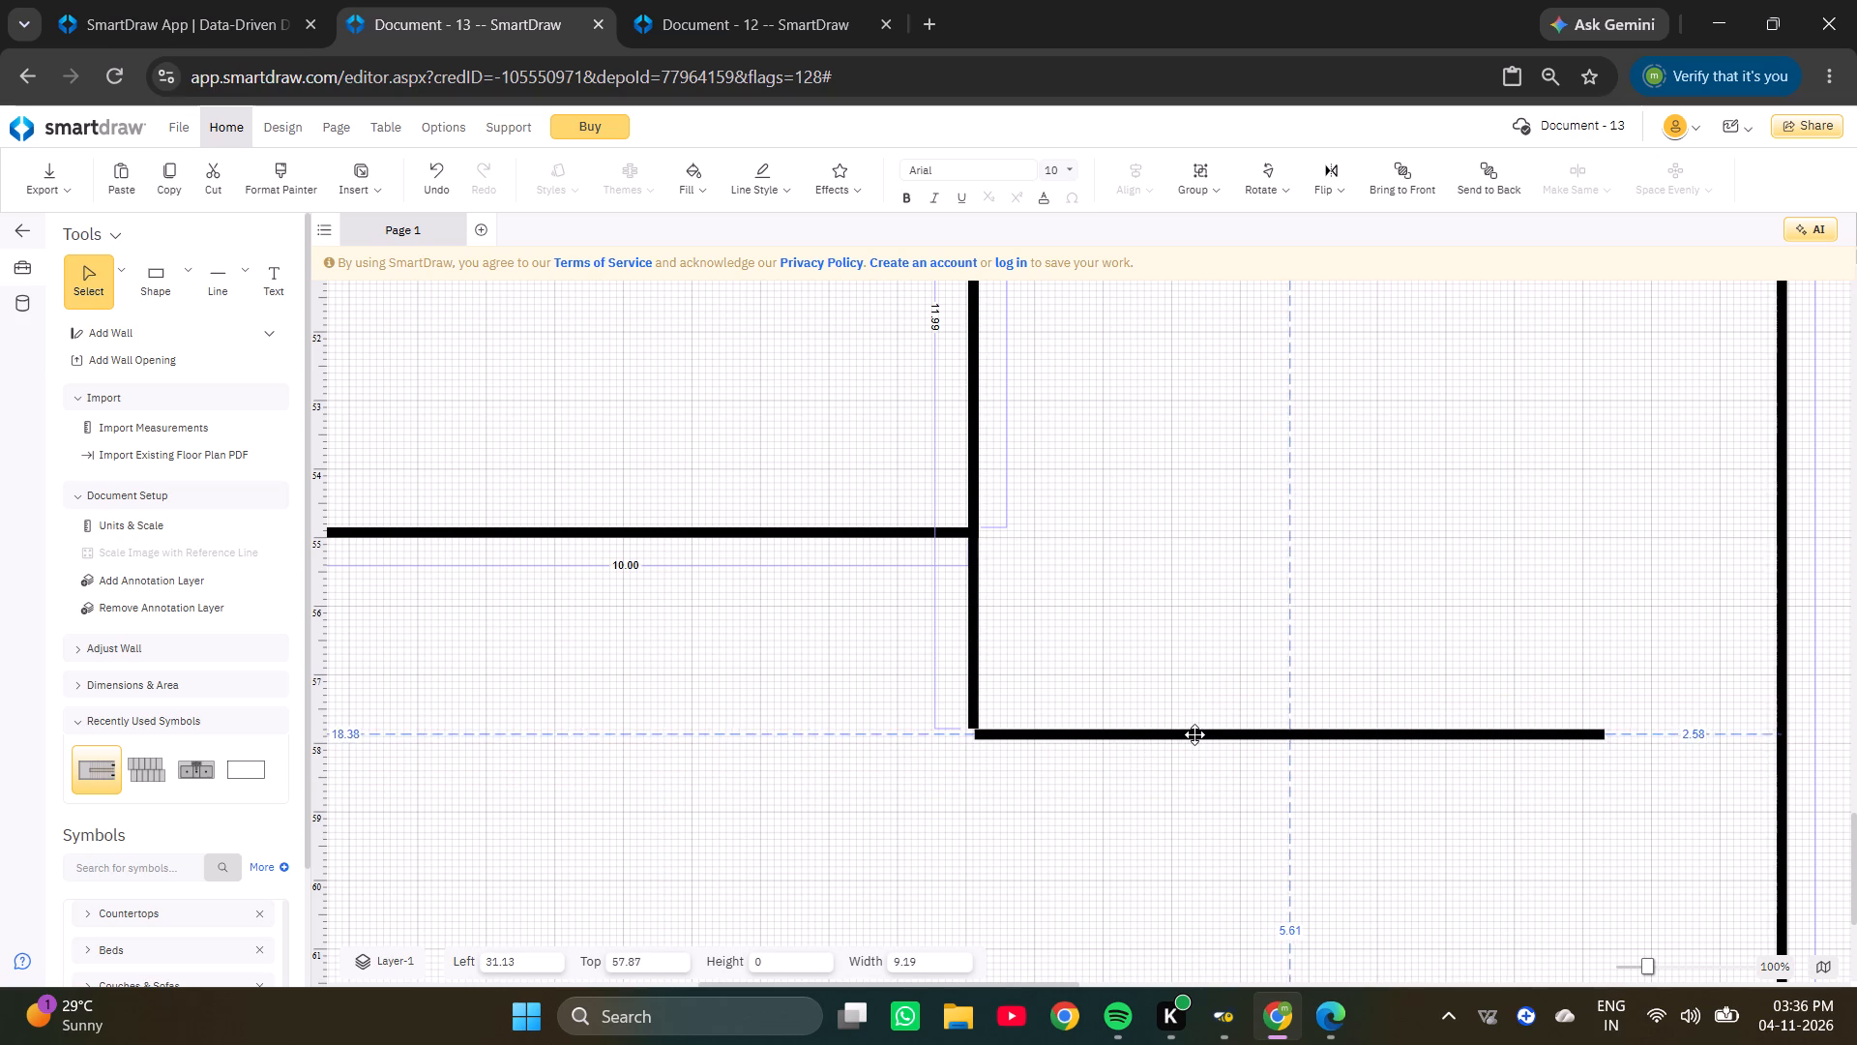
pyautogui.moveTo(1194, 734); pyautogui.dragTo(1194, 733)
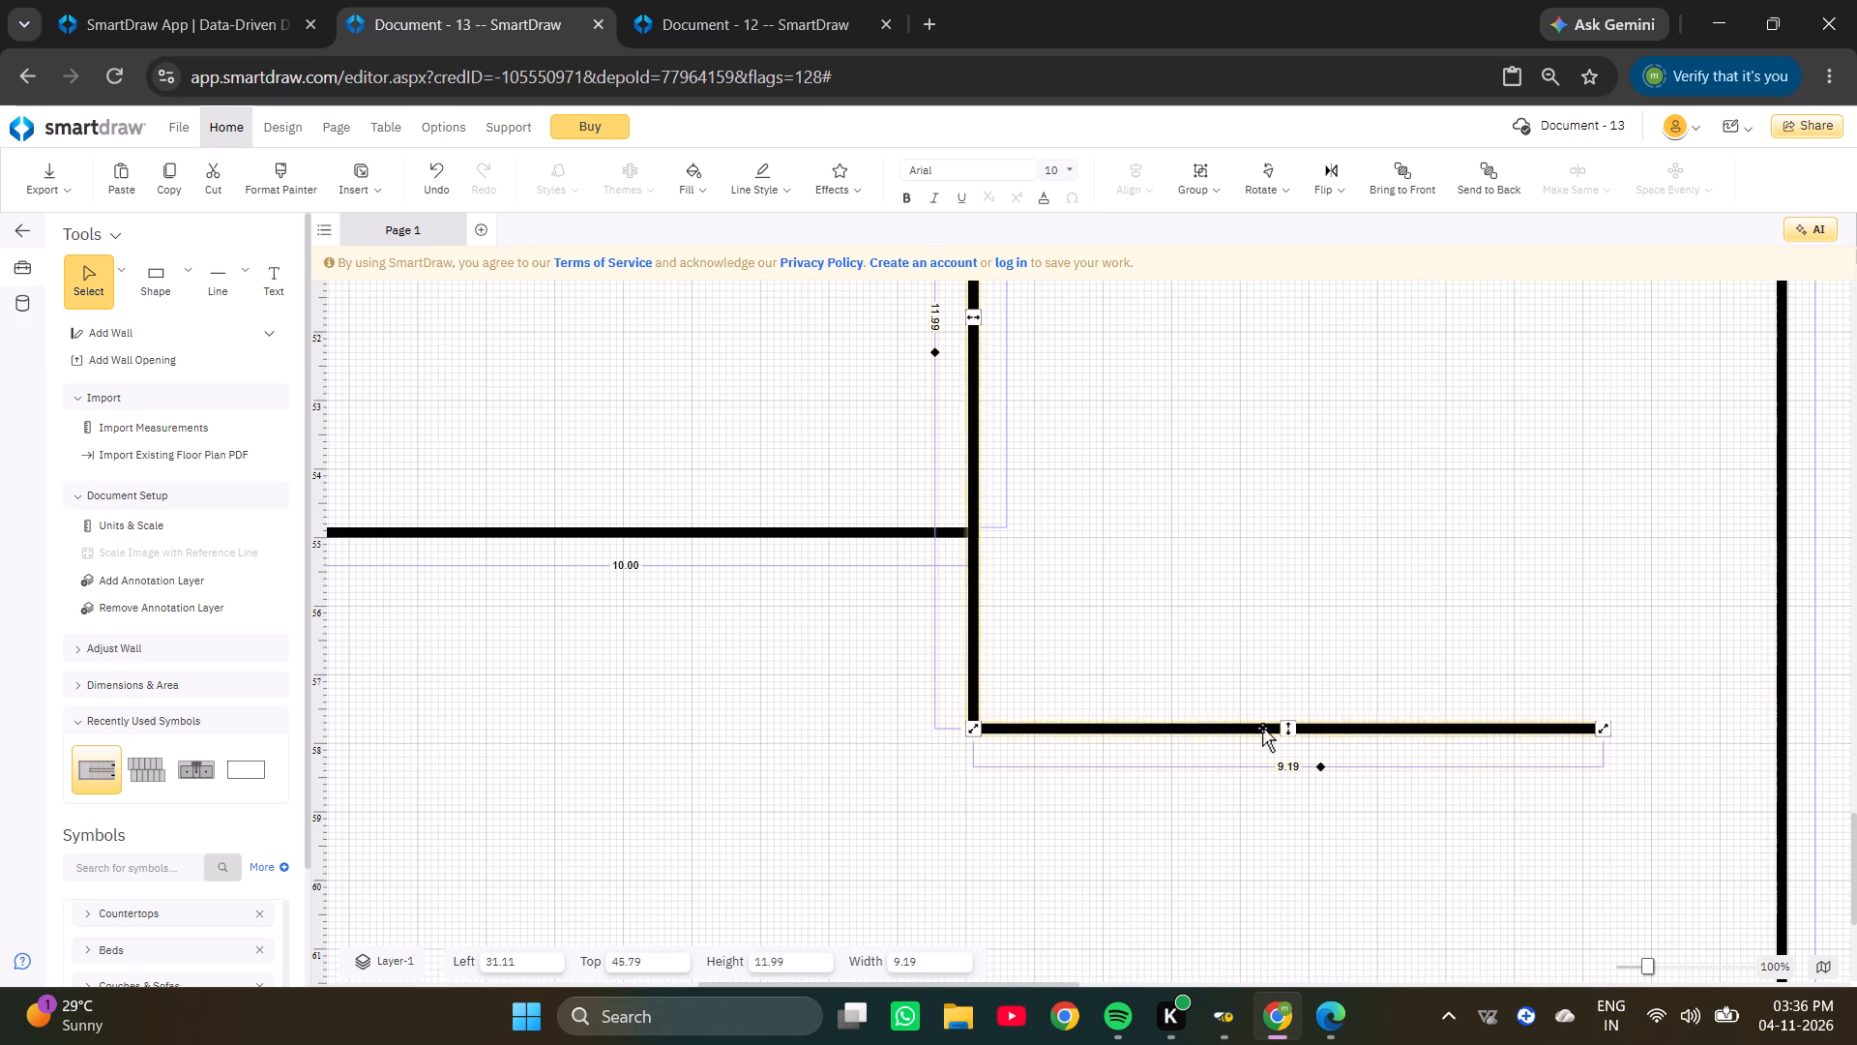
# Extend the horizontal wall's right end to the right outer wall, making it about 11.80 long.
pyautogui.keyDown('ctrl'); pyautogui.scroll(3, 1309, 767); pyautogui.keyUp('ctrl')
pyautogui.click(1291, 765)
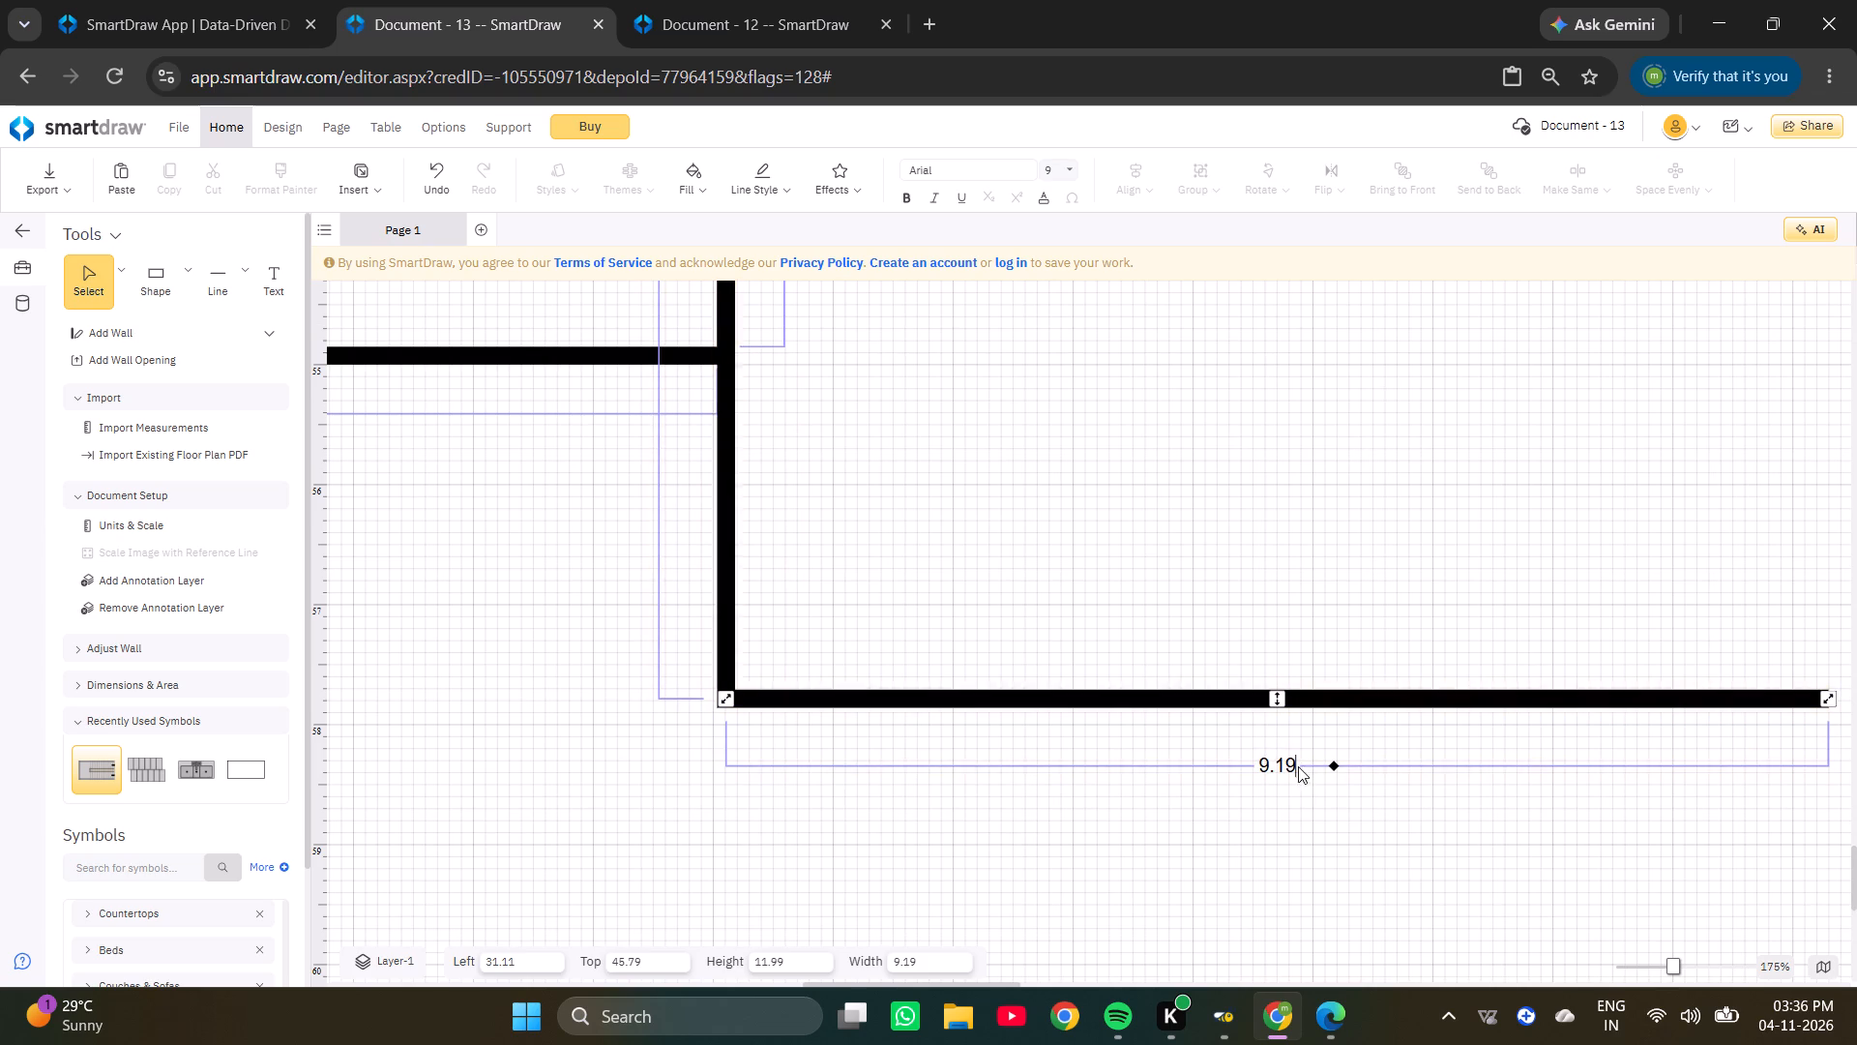
pyautogui.click(1194, 693)
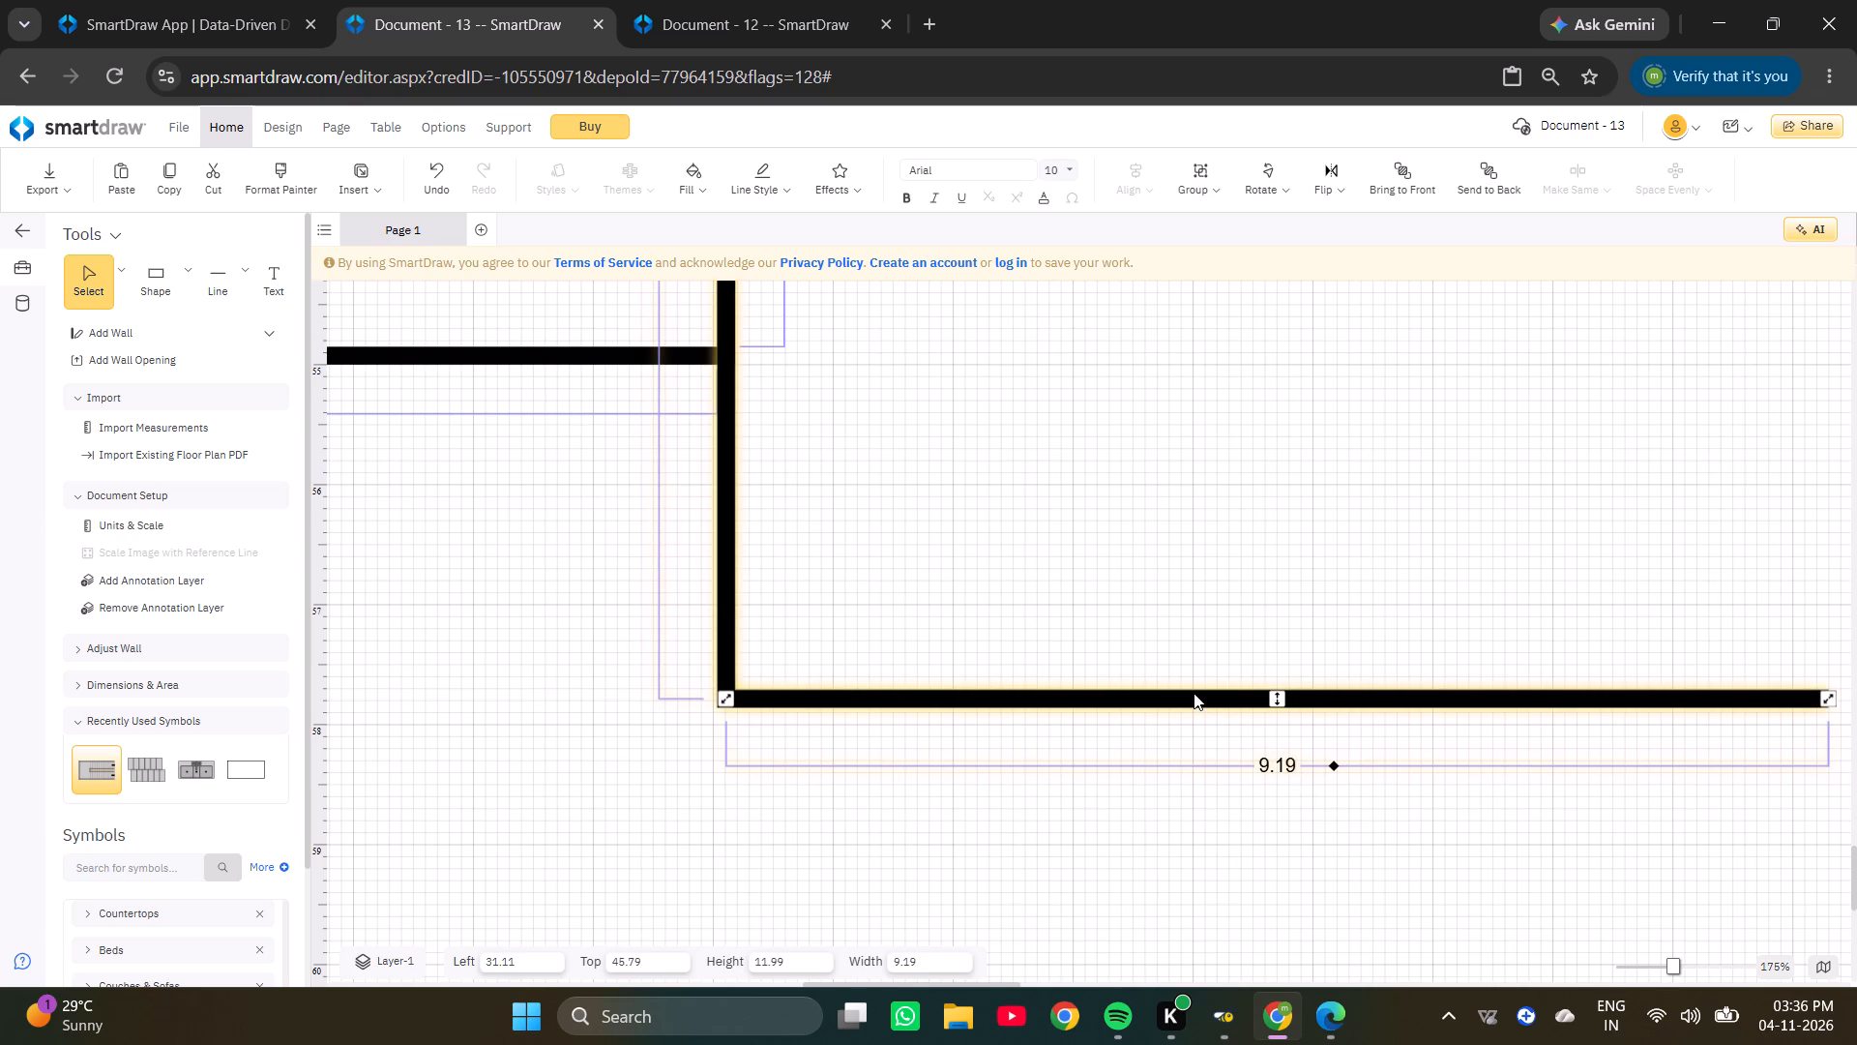
pyautogui.scroll(-6, 1194, 689)
pyautogui.keyDown('ctrl'); pyautogui.scroll(-3, 1198, 685); pyautogui.keyUp('ctrl')
pyautogui.scroll(2, 1203, 682)
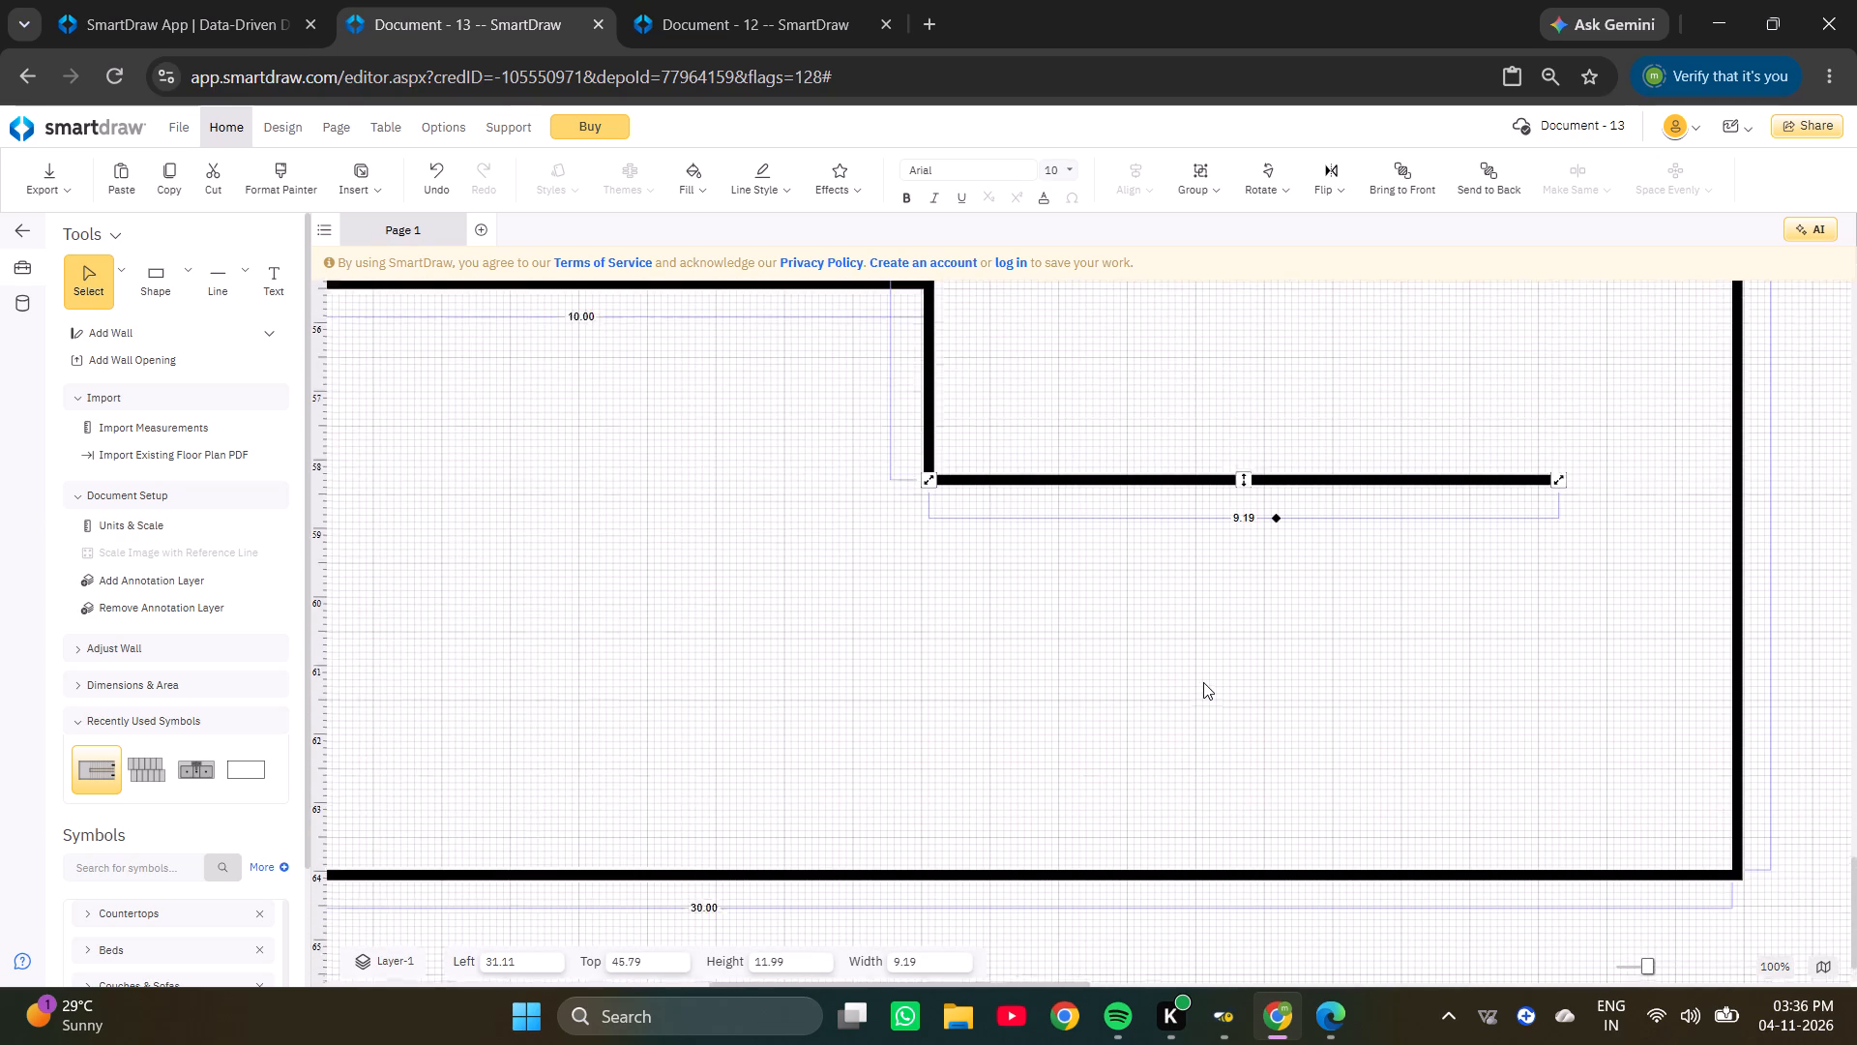
pyautogui.scroll(1, 1203, 682)
pyautogui.moveTo(1555, 744); pyautogui.dragTo(1670, 739)
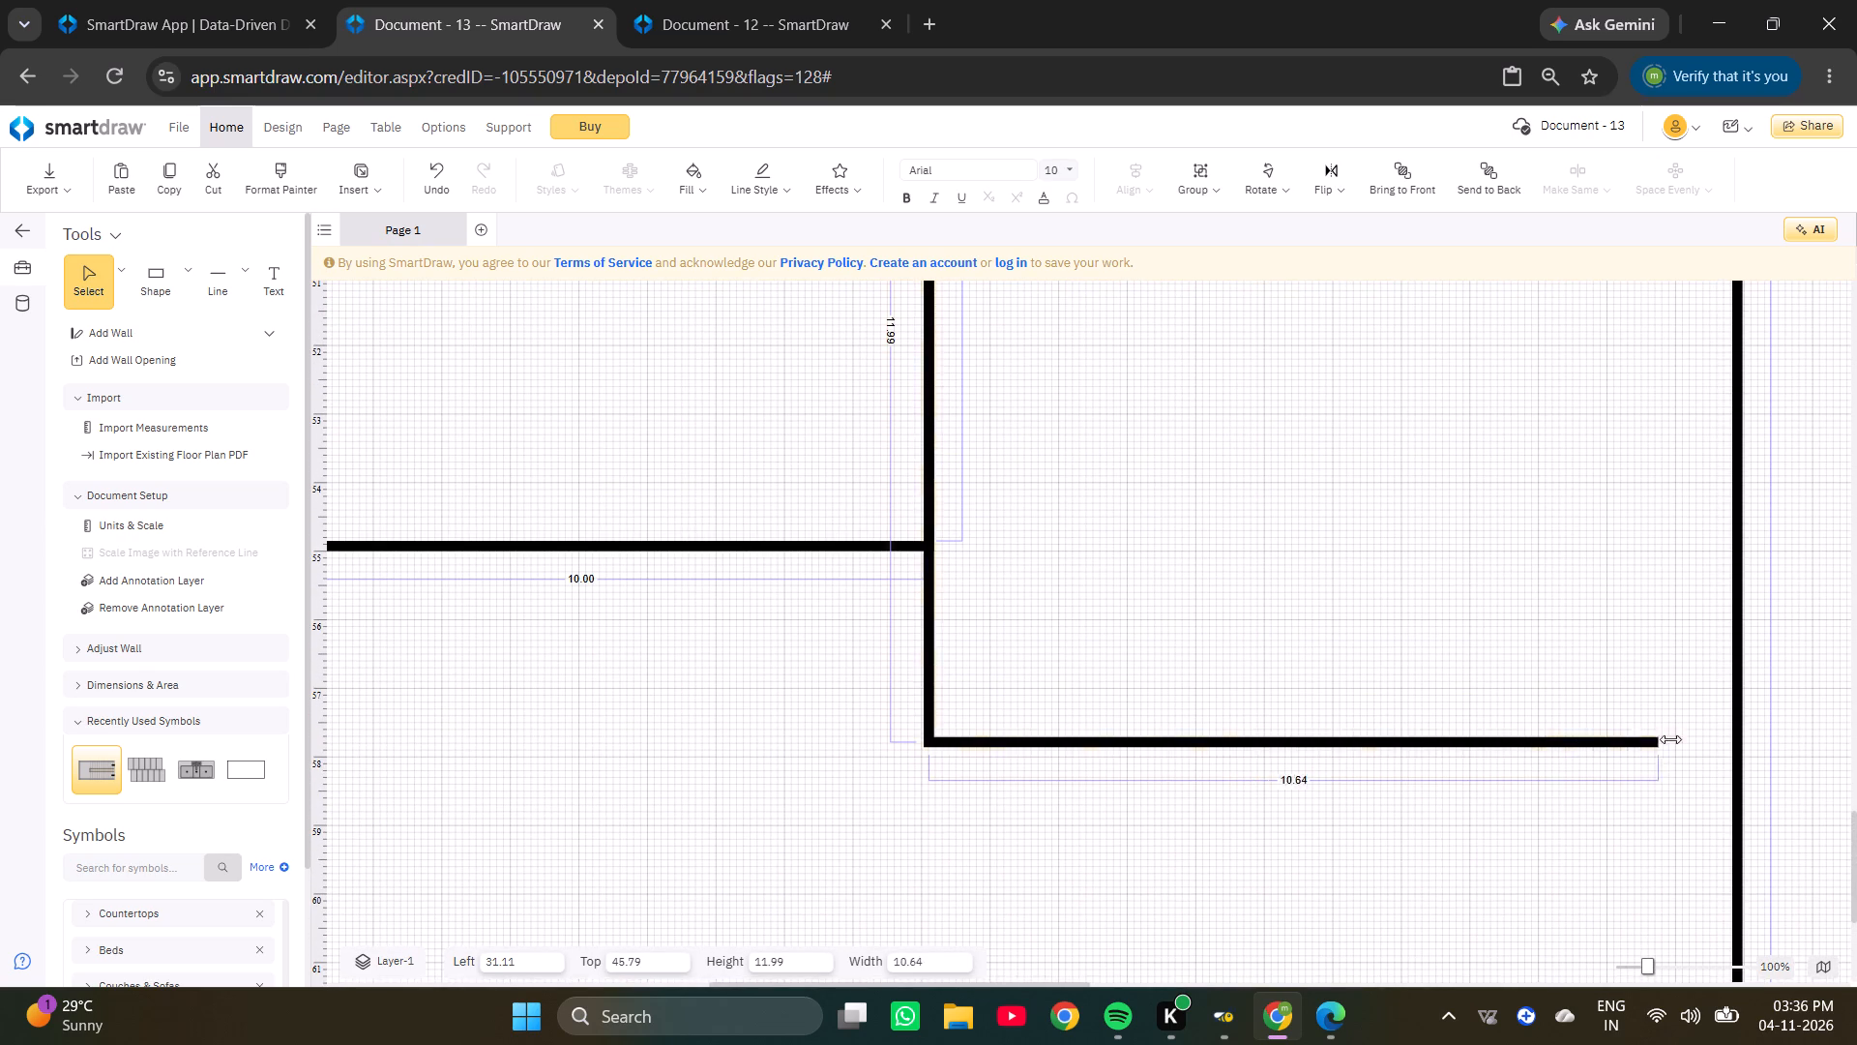
pyautogui.moveTo(1670, 739); pyautogui.dragTo(1735, 742)
pyautogui.click(1678, 671)
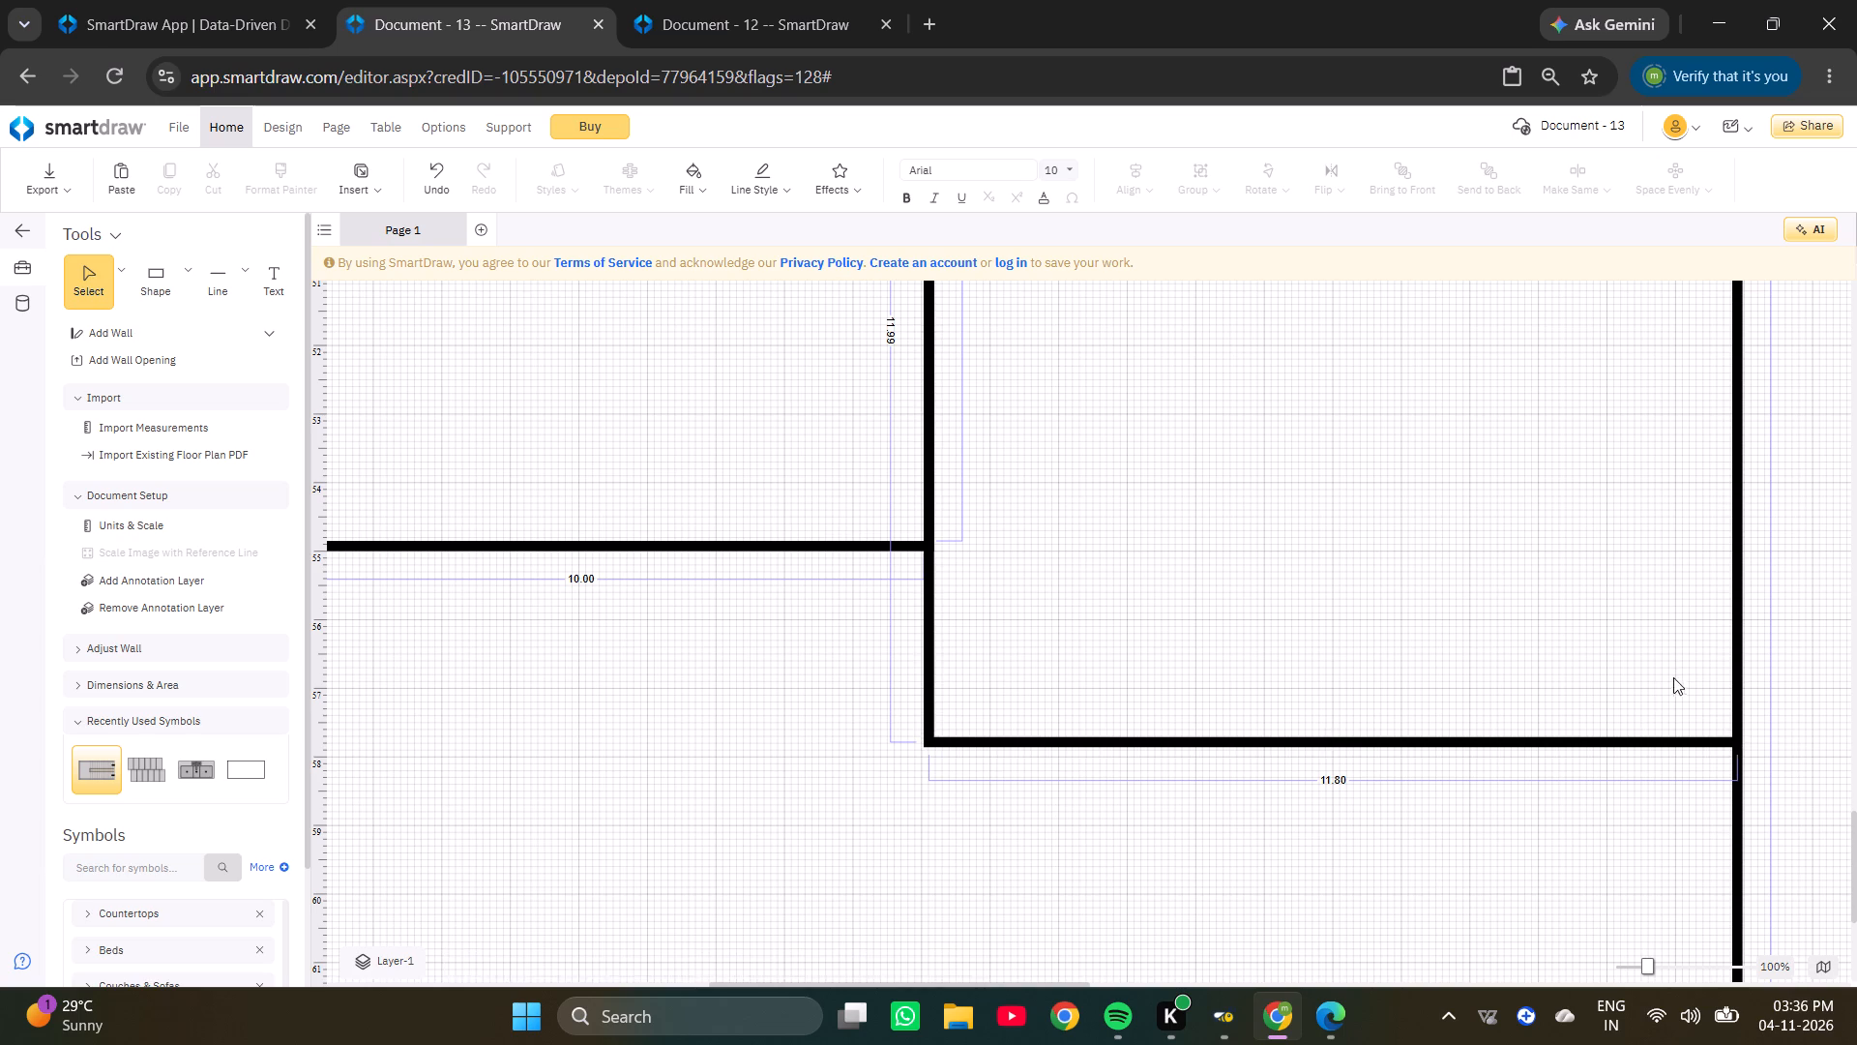
# Extend the vertical wall's upper end past the lower bedroom door to about 41.98 top, making it about 15.80 long.
pyautogui.scroll(6, 1054, 564)
pyautogui.scroll(-3, 918, 847)
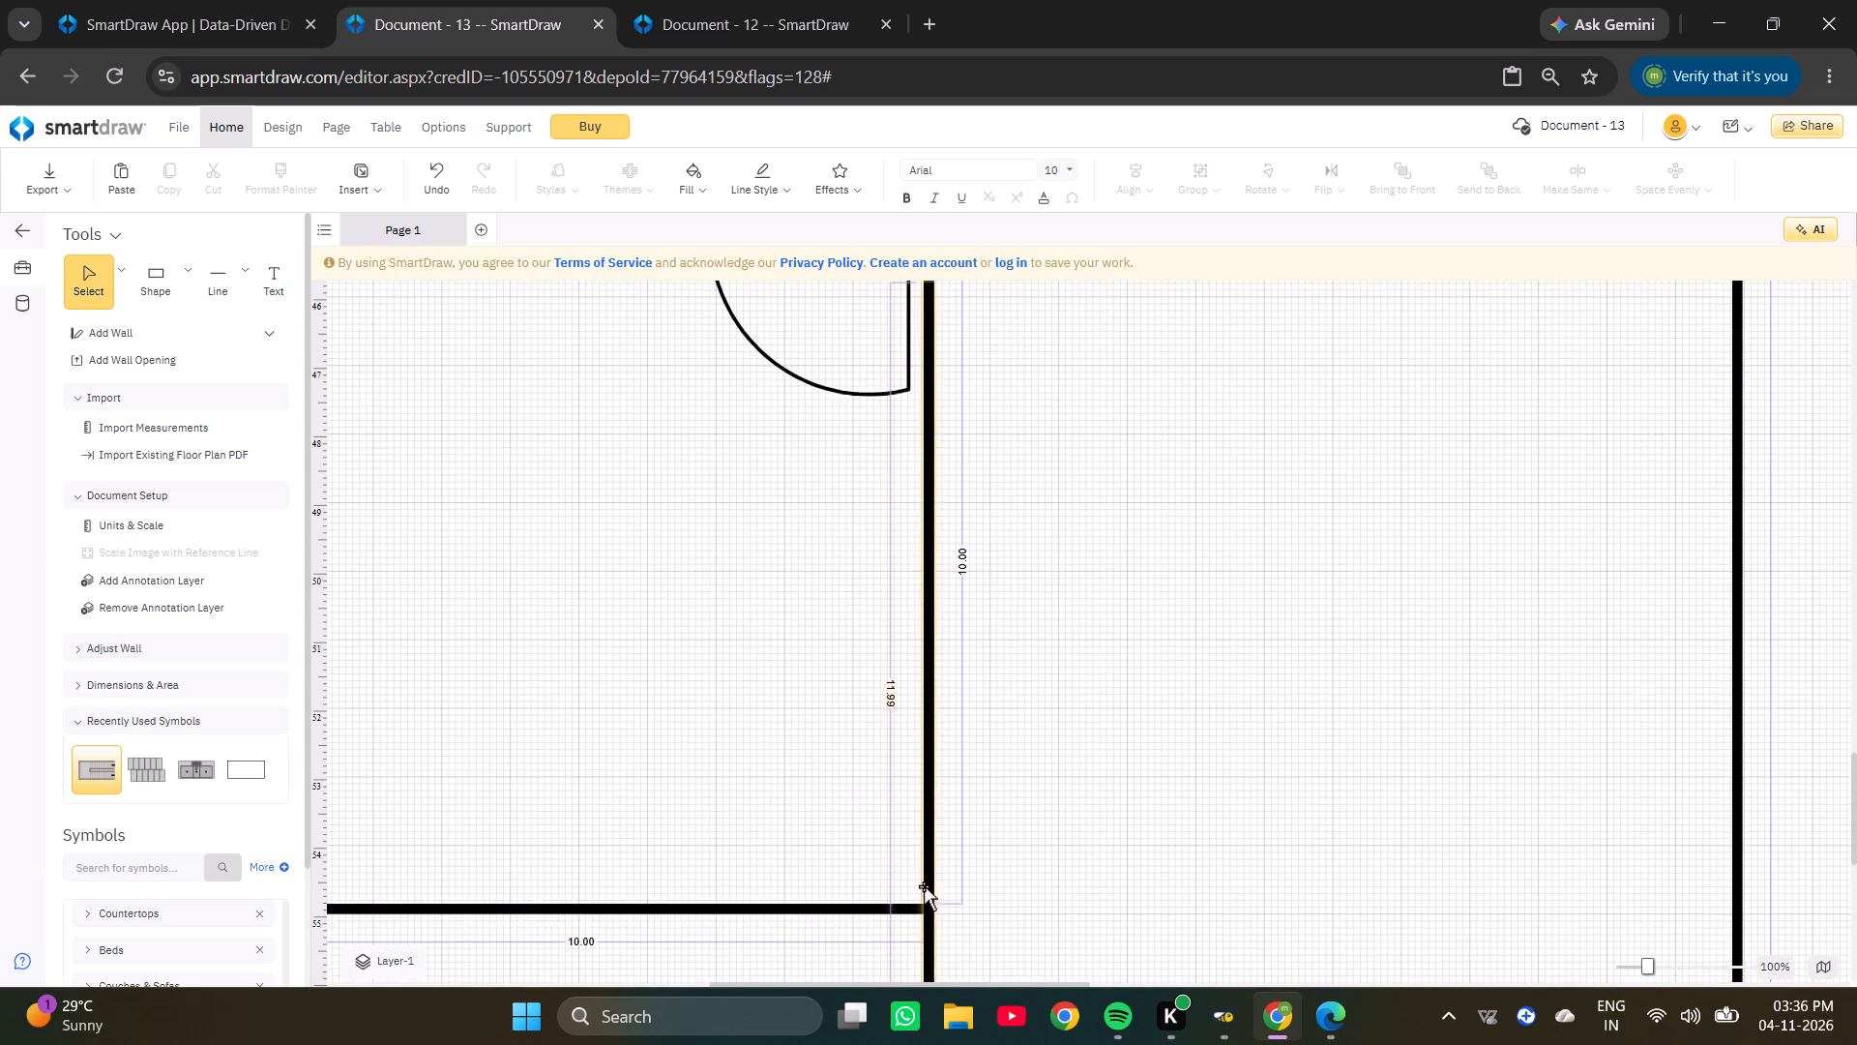
pyautogui.scroll(-2, 924, 917)
pyautogui.click(935, 844)
pyautogui.scroll(3, 931, 834)
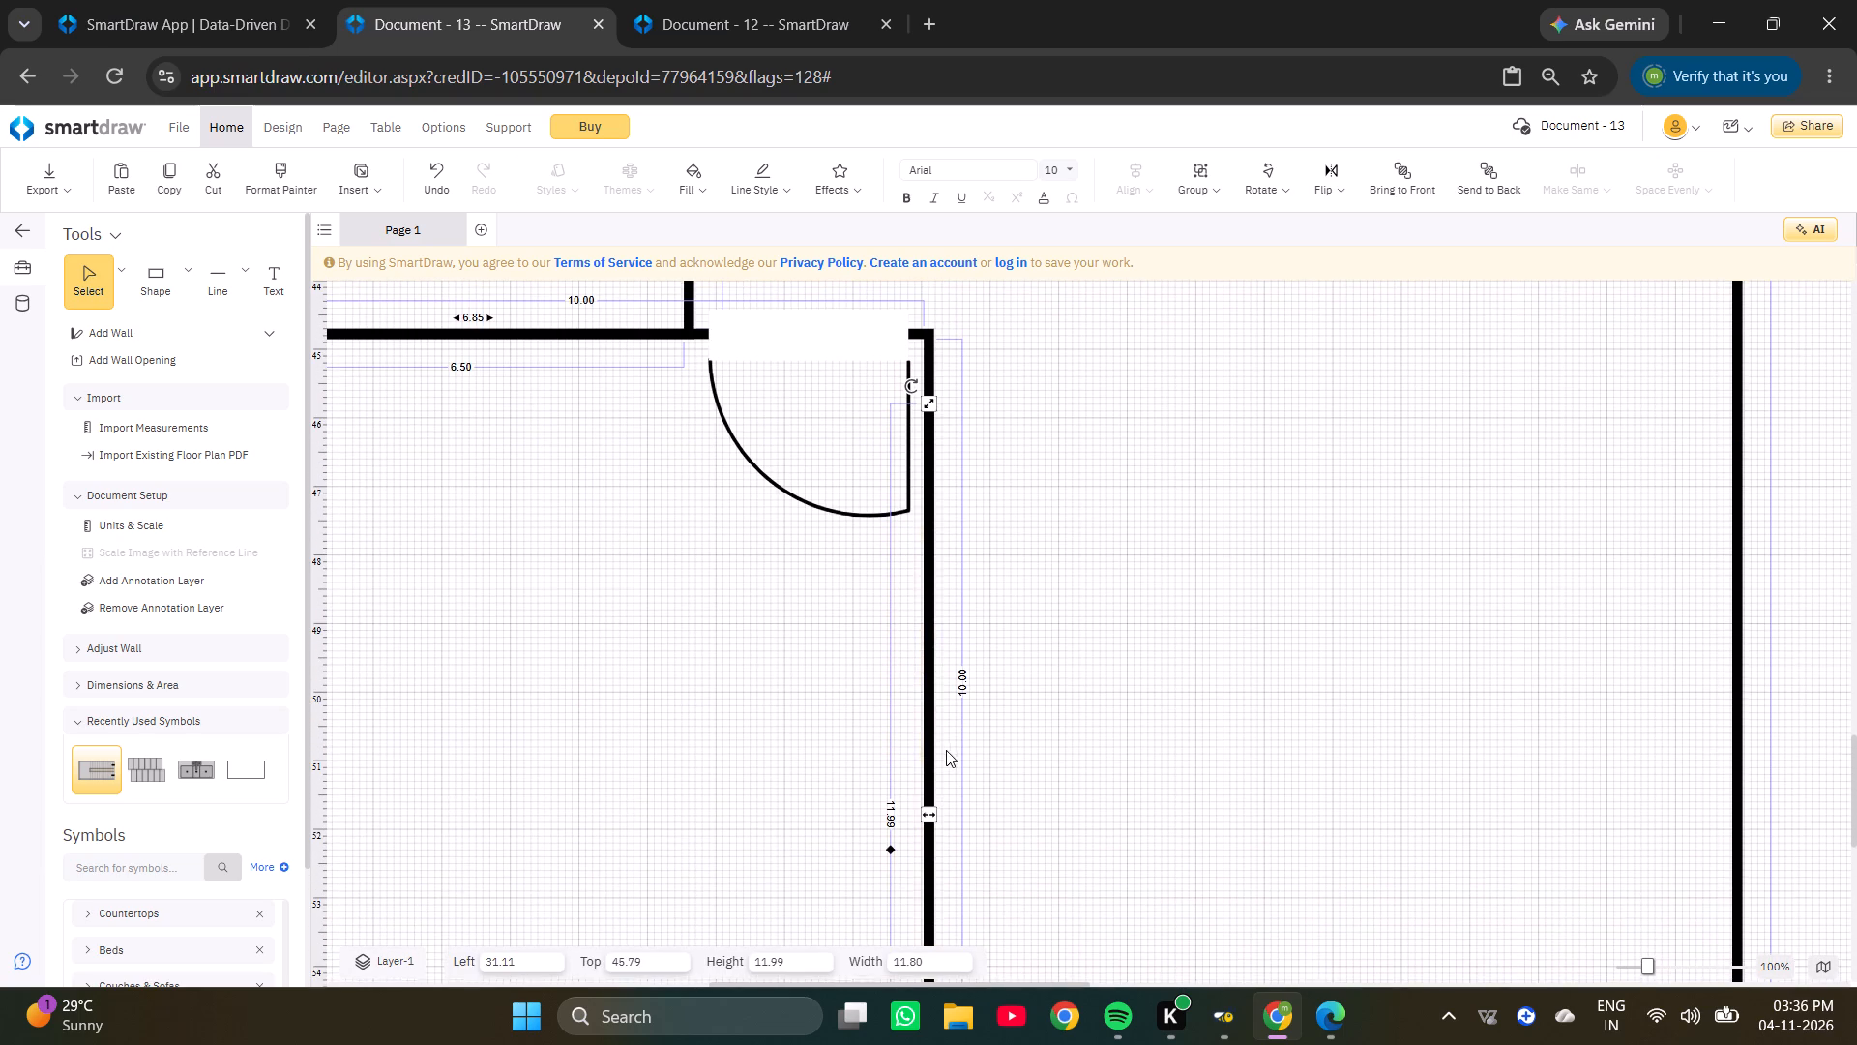
pyautogui.scroll(2, 942, 415)
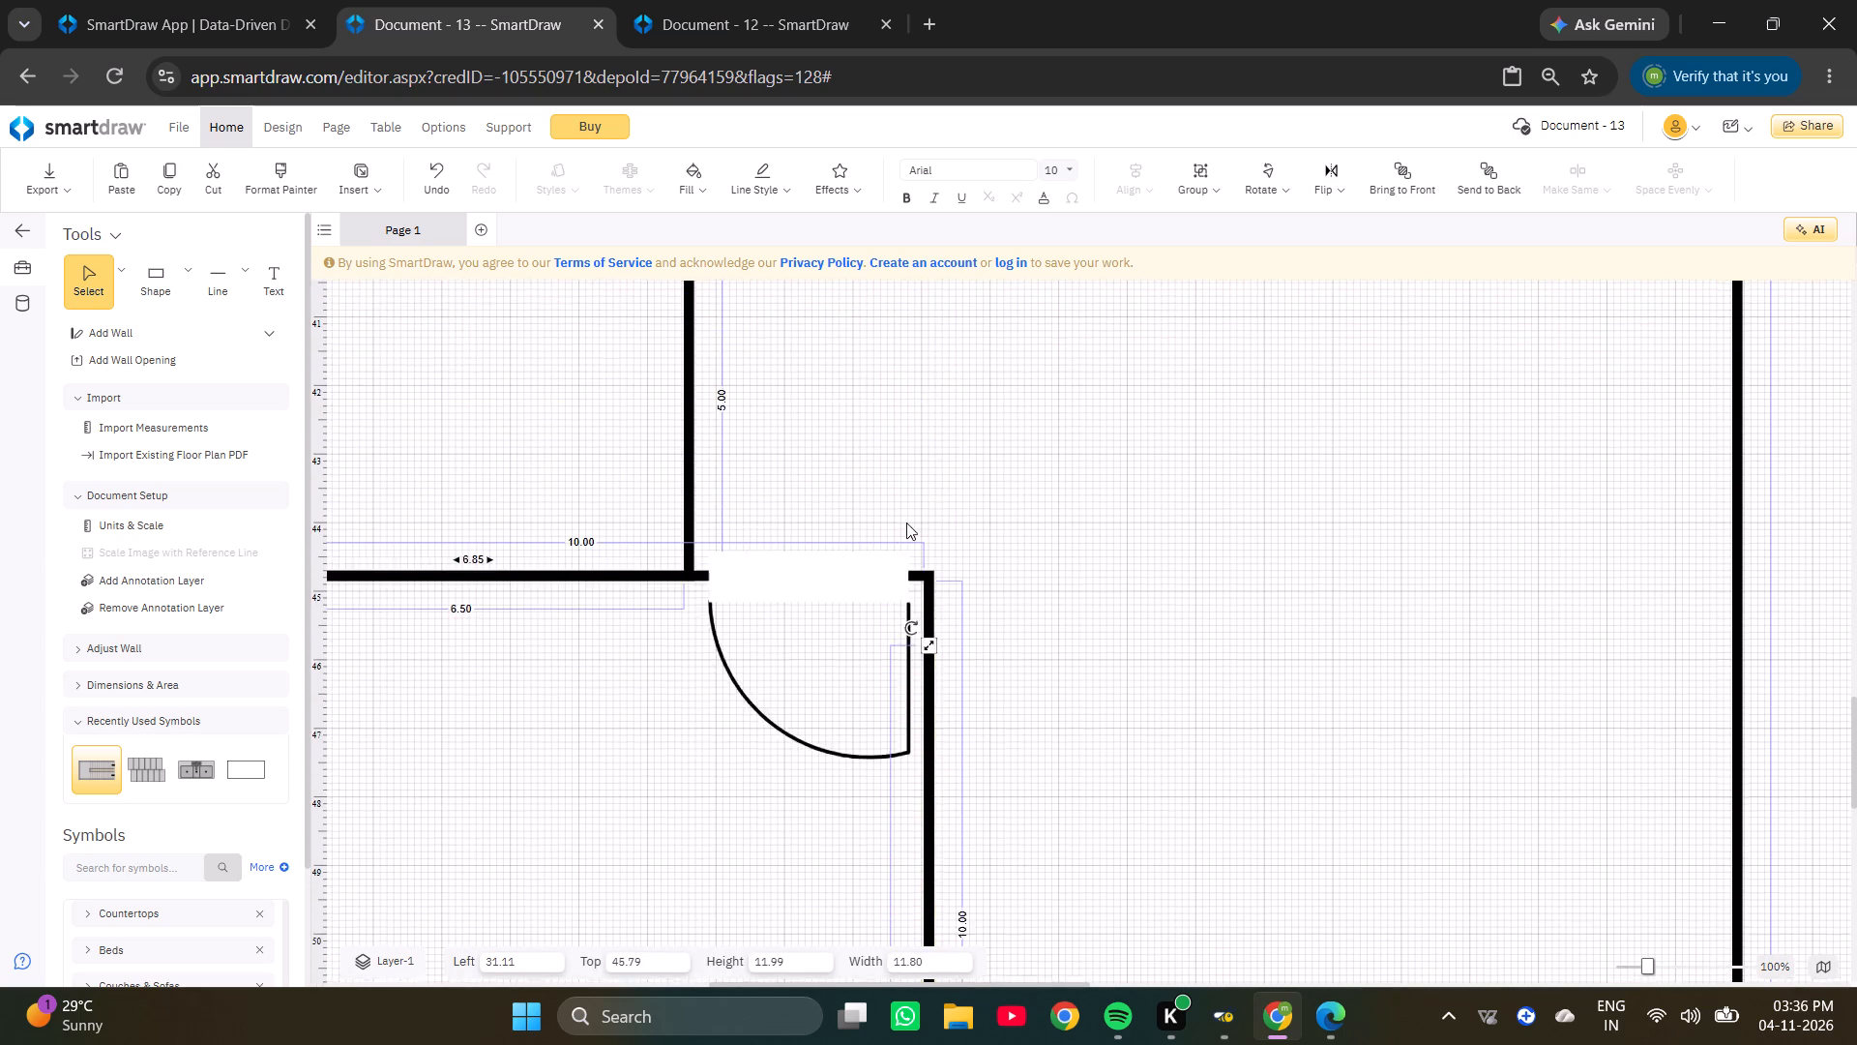
pyautogui.scroll(1, 906, 522)
pyautogui.moveTo(928, 761); pyautogui.dragTo(928, 567)
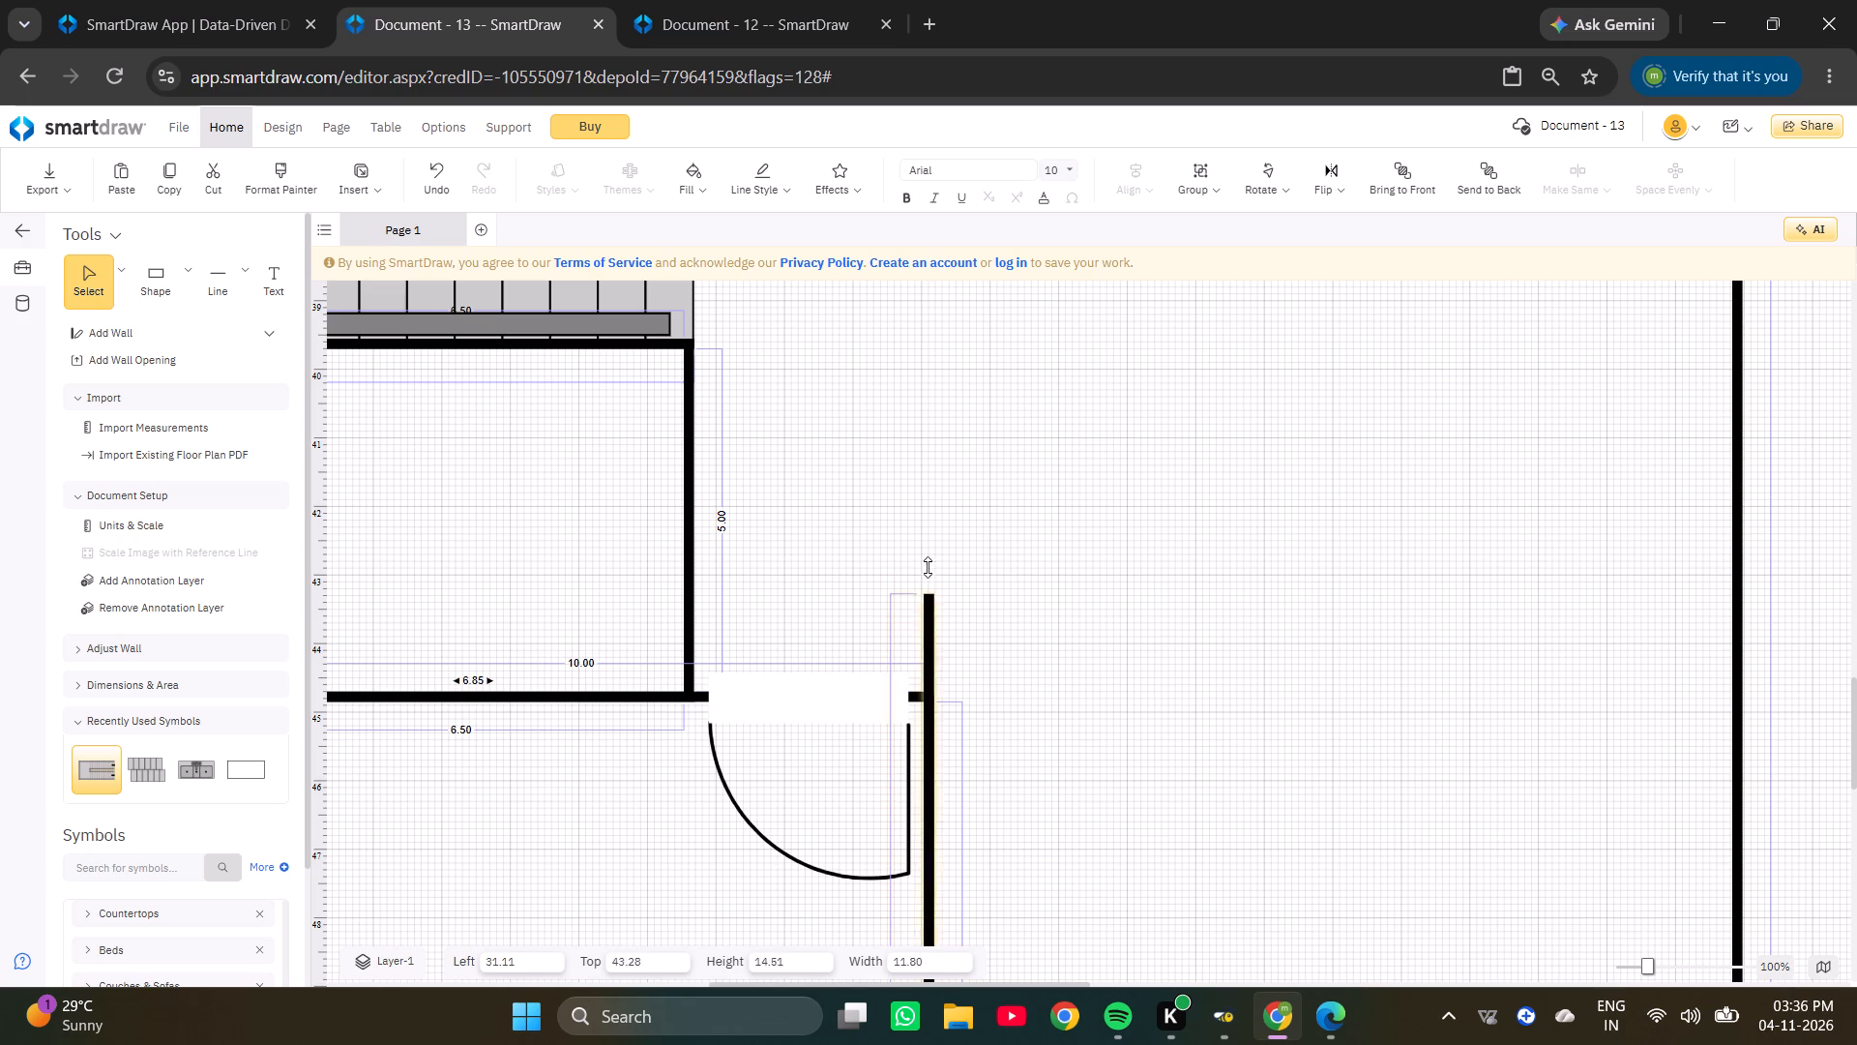
pyautogui.moveTo(928, 567); pyautogui.dragTo(931, 493)
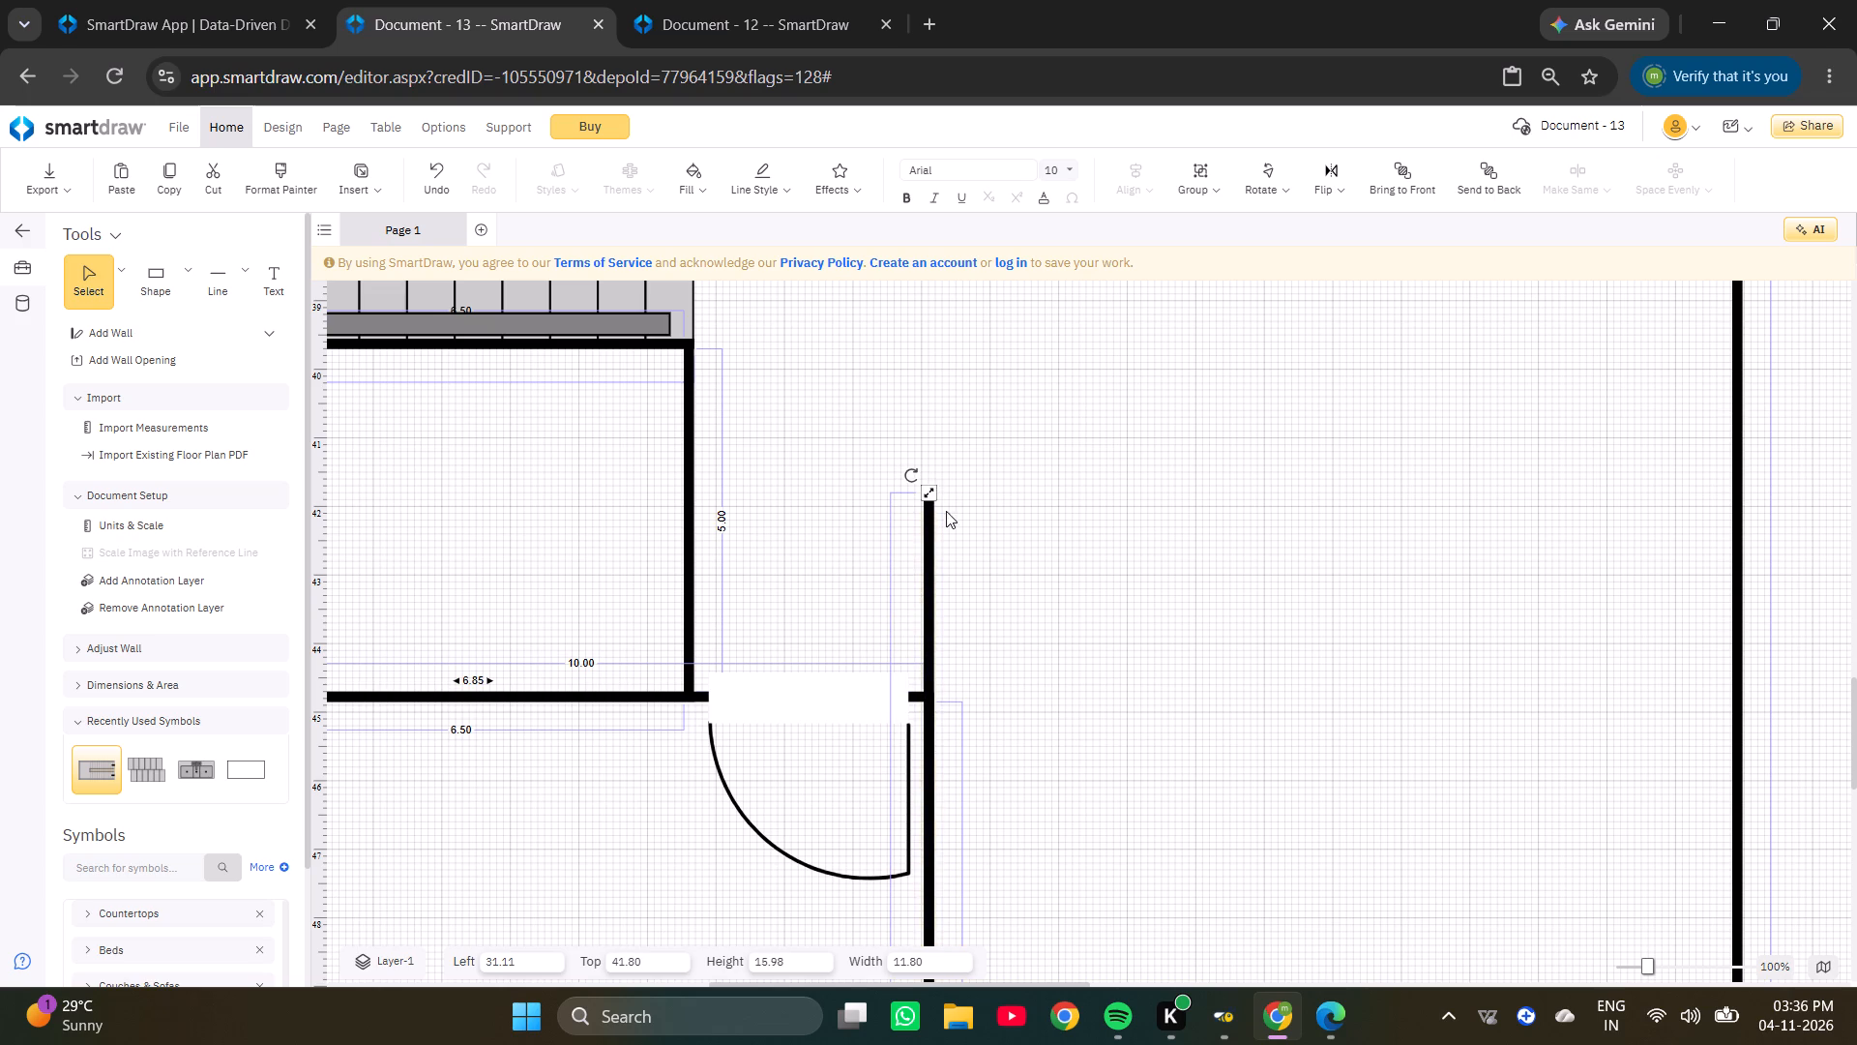
pyautogui.moveTo(935, 489); pyautogui.dragTo(935, 506)
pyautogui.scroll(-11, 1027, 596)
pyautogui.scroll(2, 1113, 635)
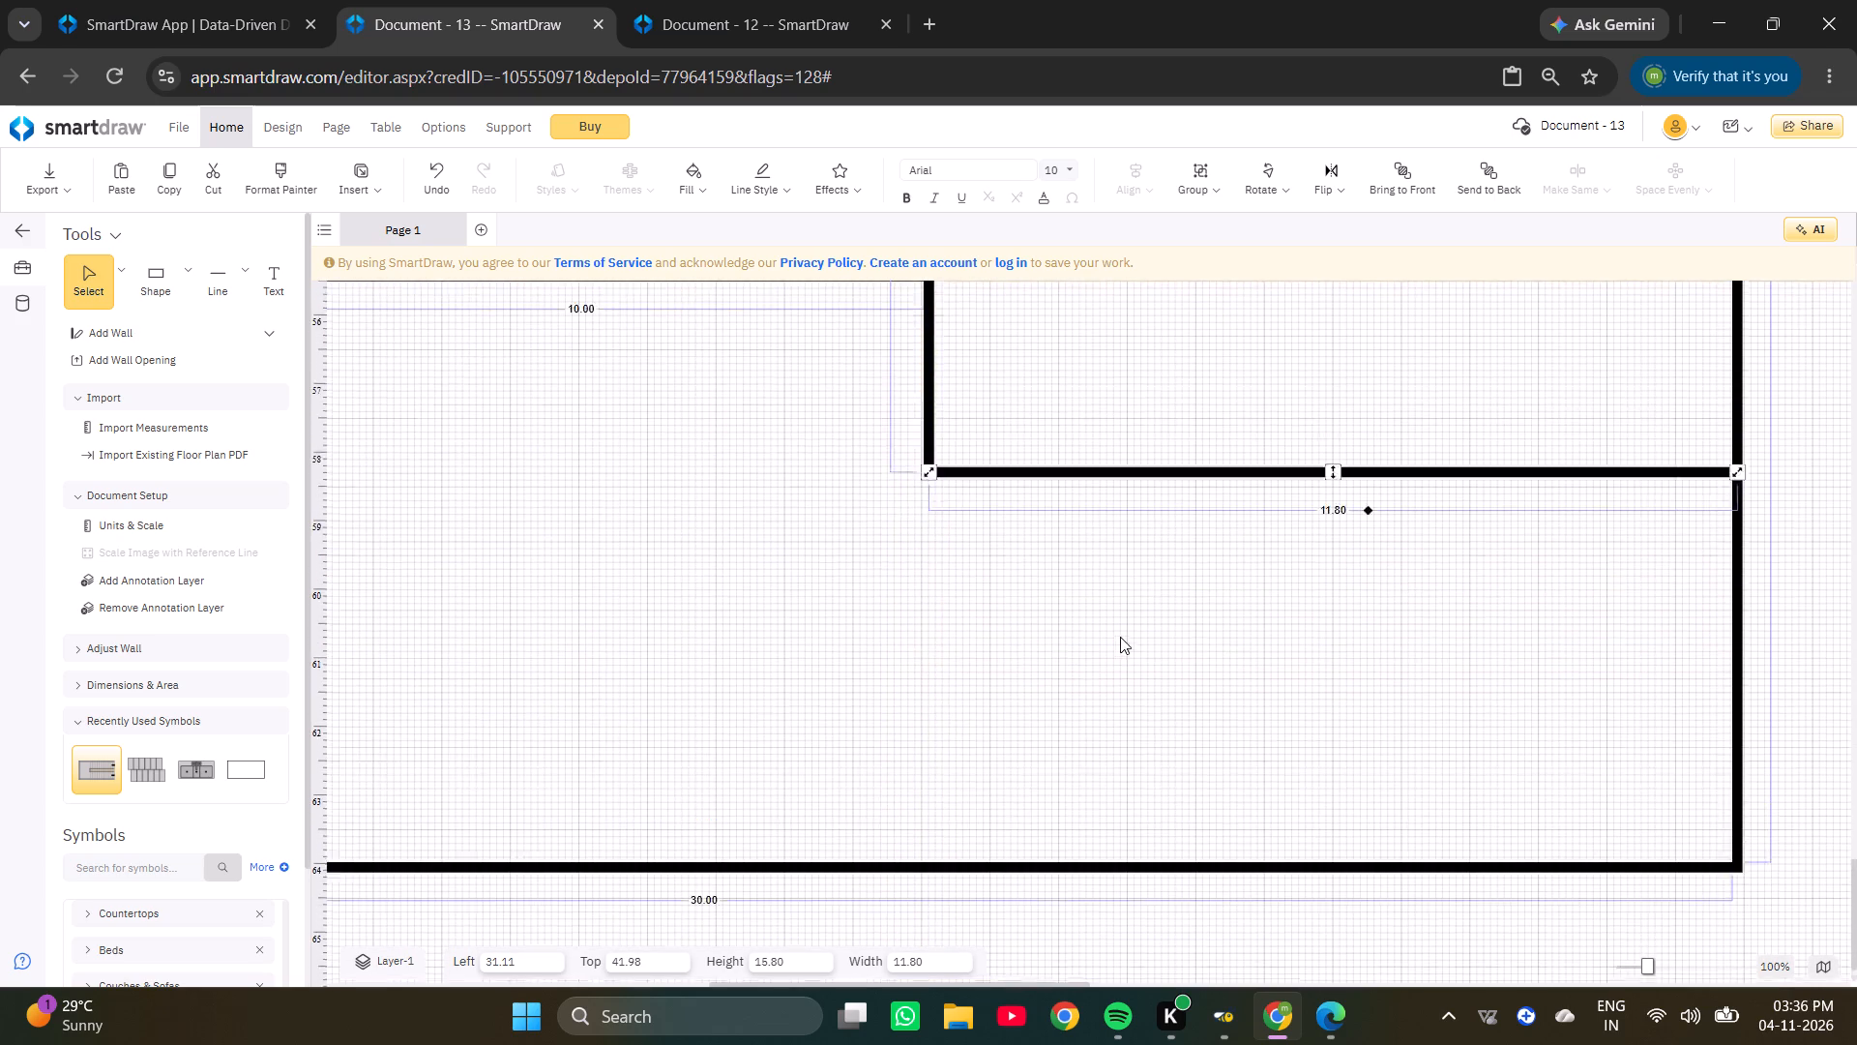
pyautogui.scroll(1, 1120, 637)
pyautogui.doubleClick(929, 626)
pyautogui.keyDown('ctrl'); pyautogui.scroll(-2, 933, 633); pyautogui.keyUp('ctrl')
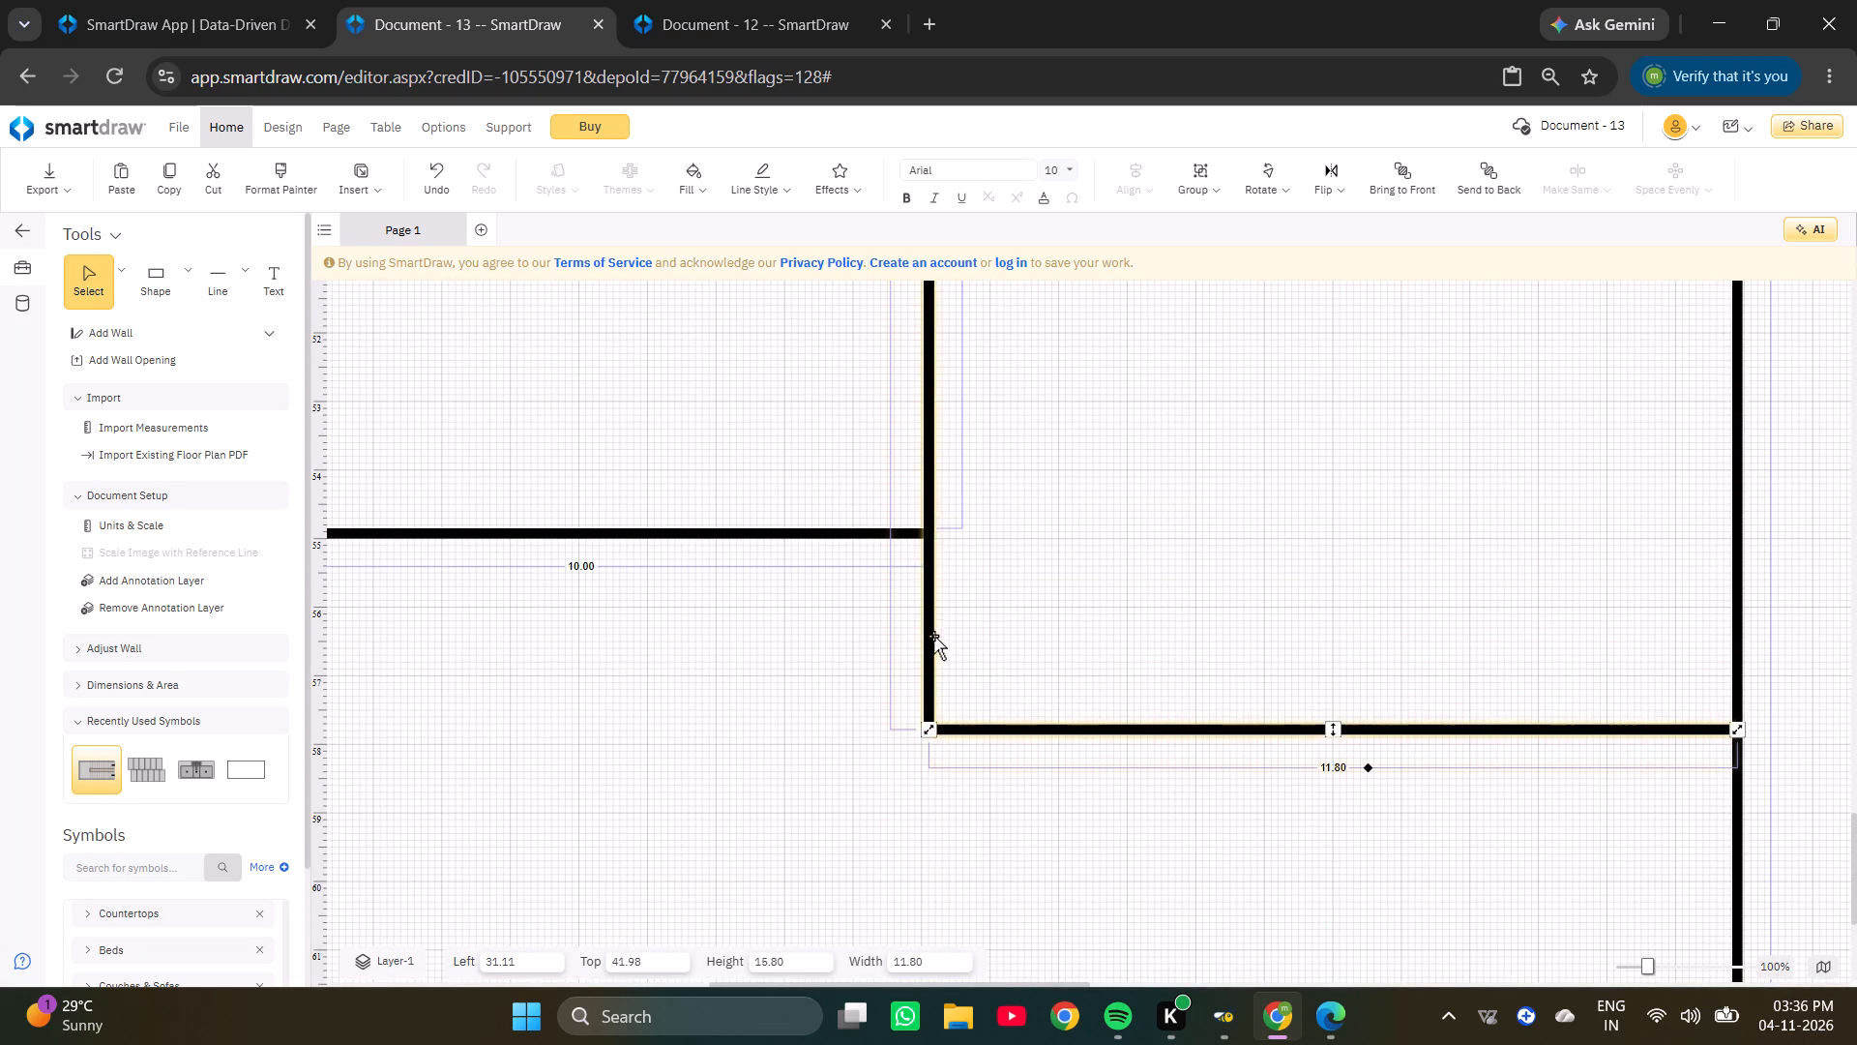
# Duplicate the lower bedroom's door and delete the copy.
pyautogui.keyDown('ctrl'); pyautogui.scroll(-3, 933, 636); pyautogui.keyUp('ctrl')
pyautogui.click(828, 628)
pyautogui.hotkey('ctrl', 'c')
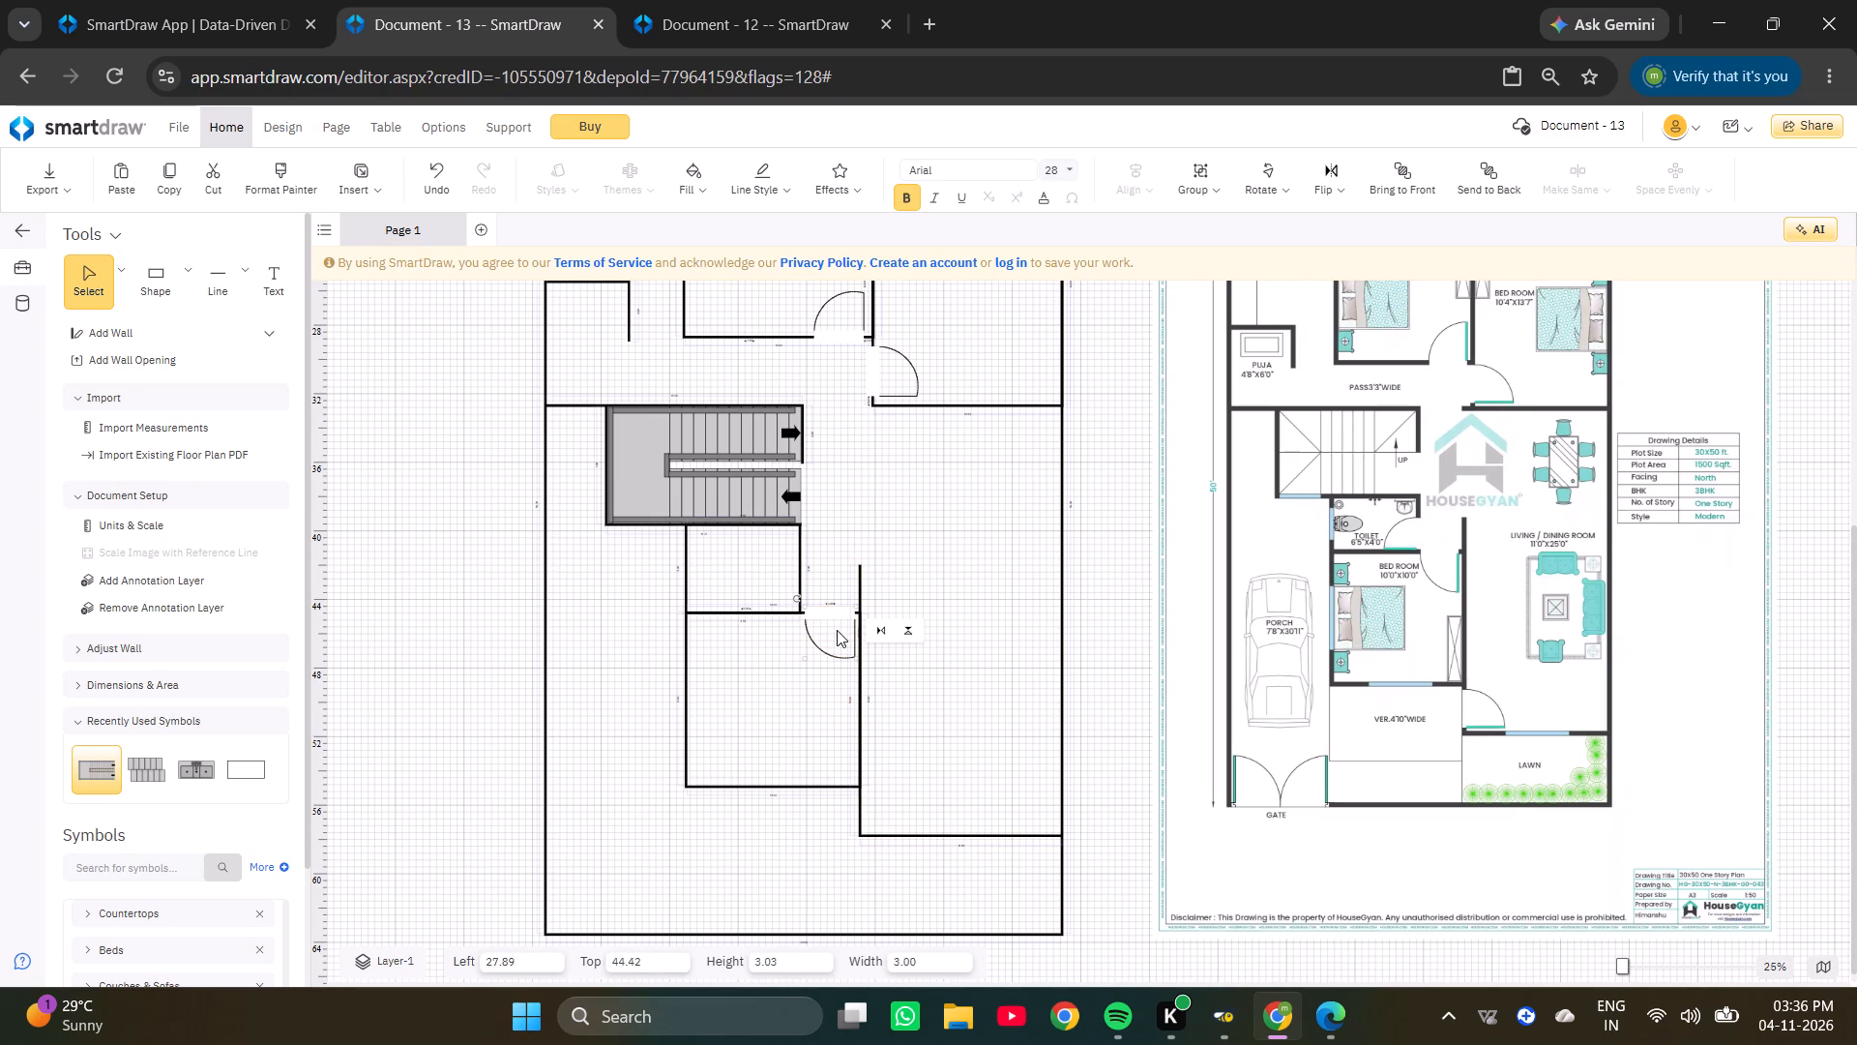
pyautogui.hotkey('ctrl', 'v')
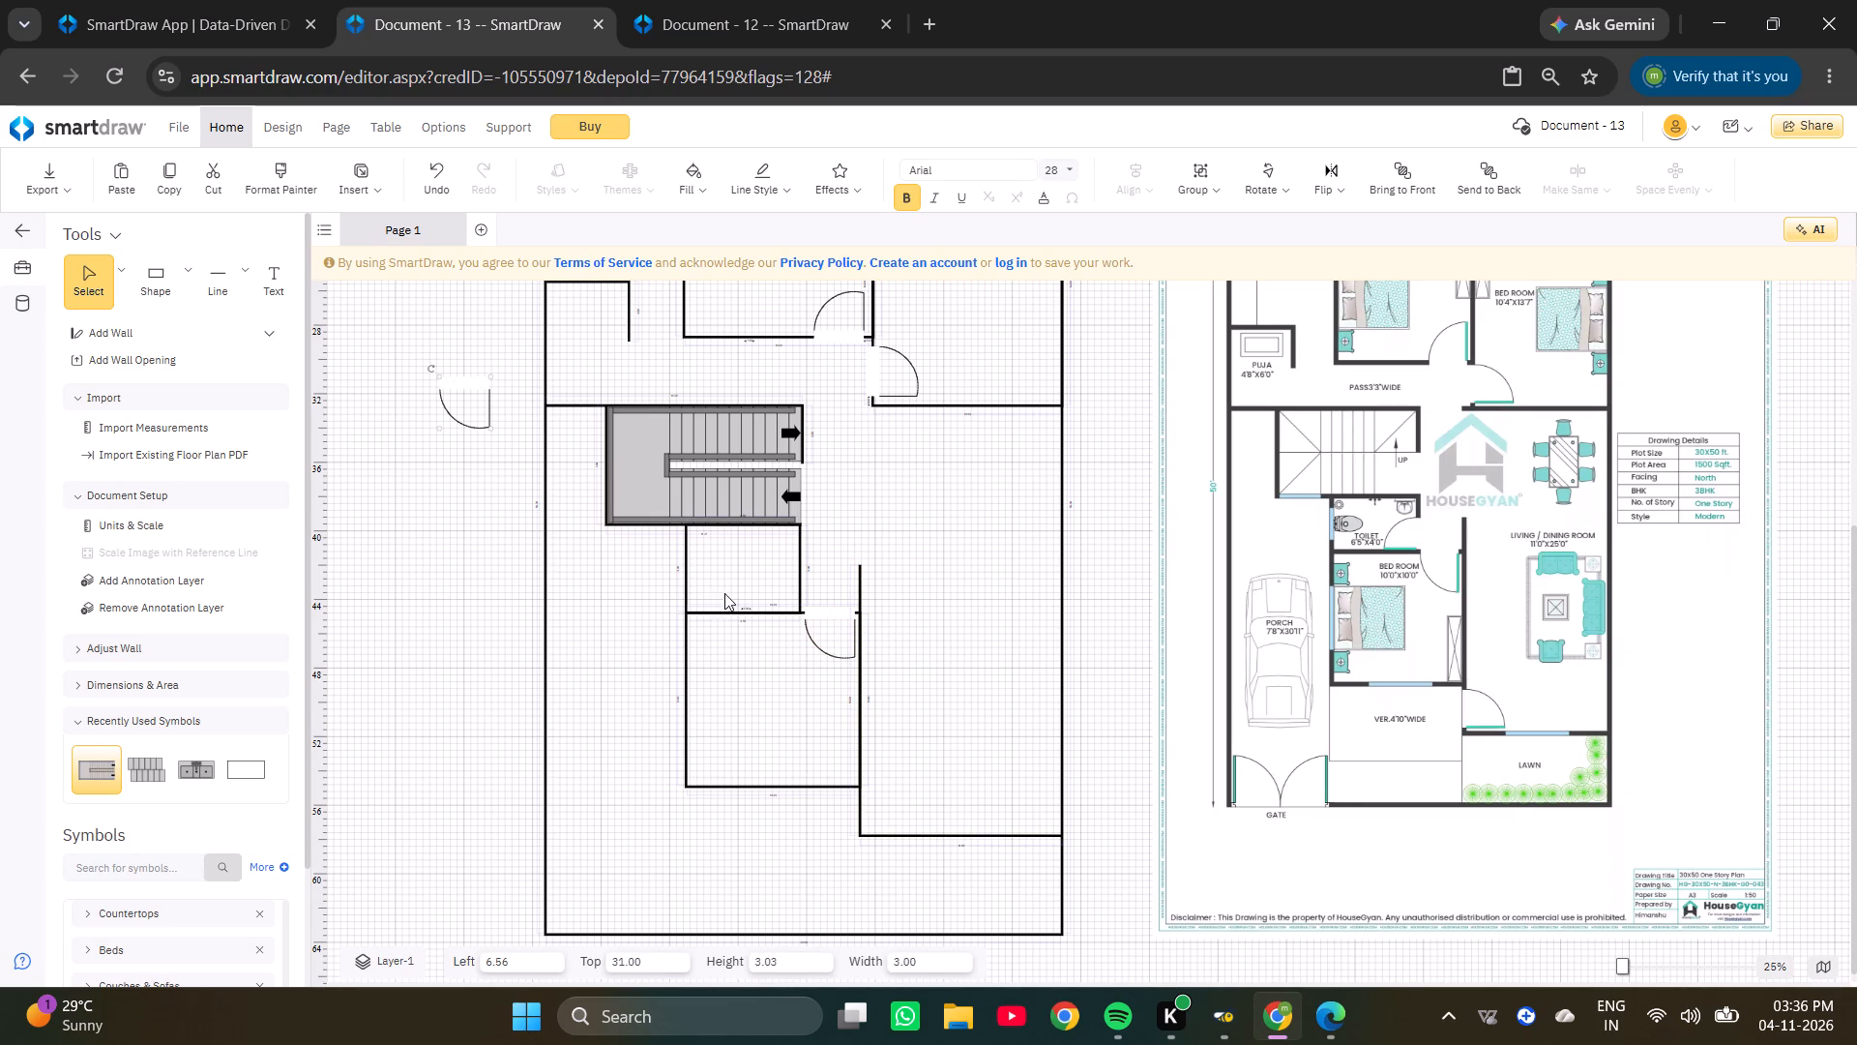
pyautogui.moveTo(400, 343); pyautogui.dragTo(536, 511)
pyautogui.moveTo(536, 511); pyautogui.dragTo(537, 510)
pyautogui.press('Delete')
# Add a Double Door (60") symbol from Doors & Windows and place it inside the living room's lower-left corner.
pyautogui.scroll(-3, 141, 1020)
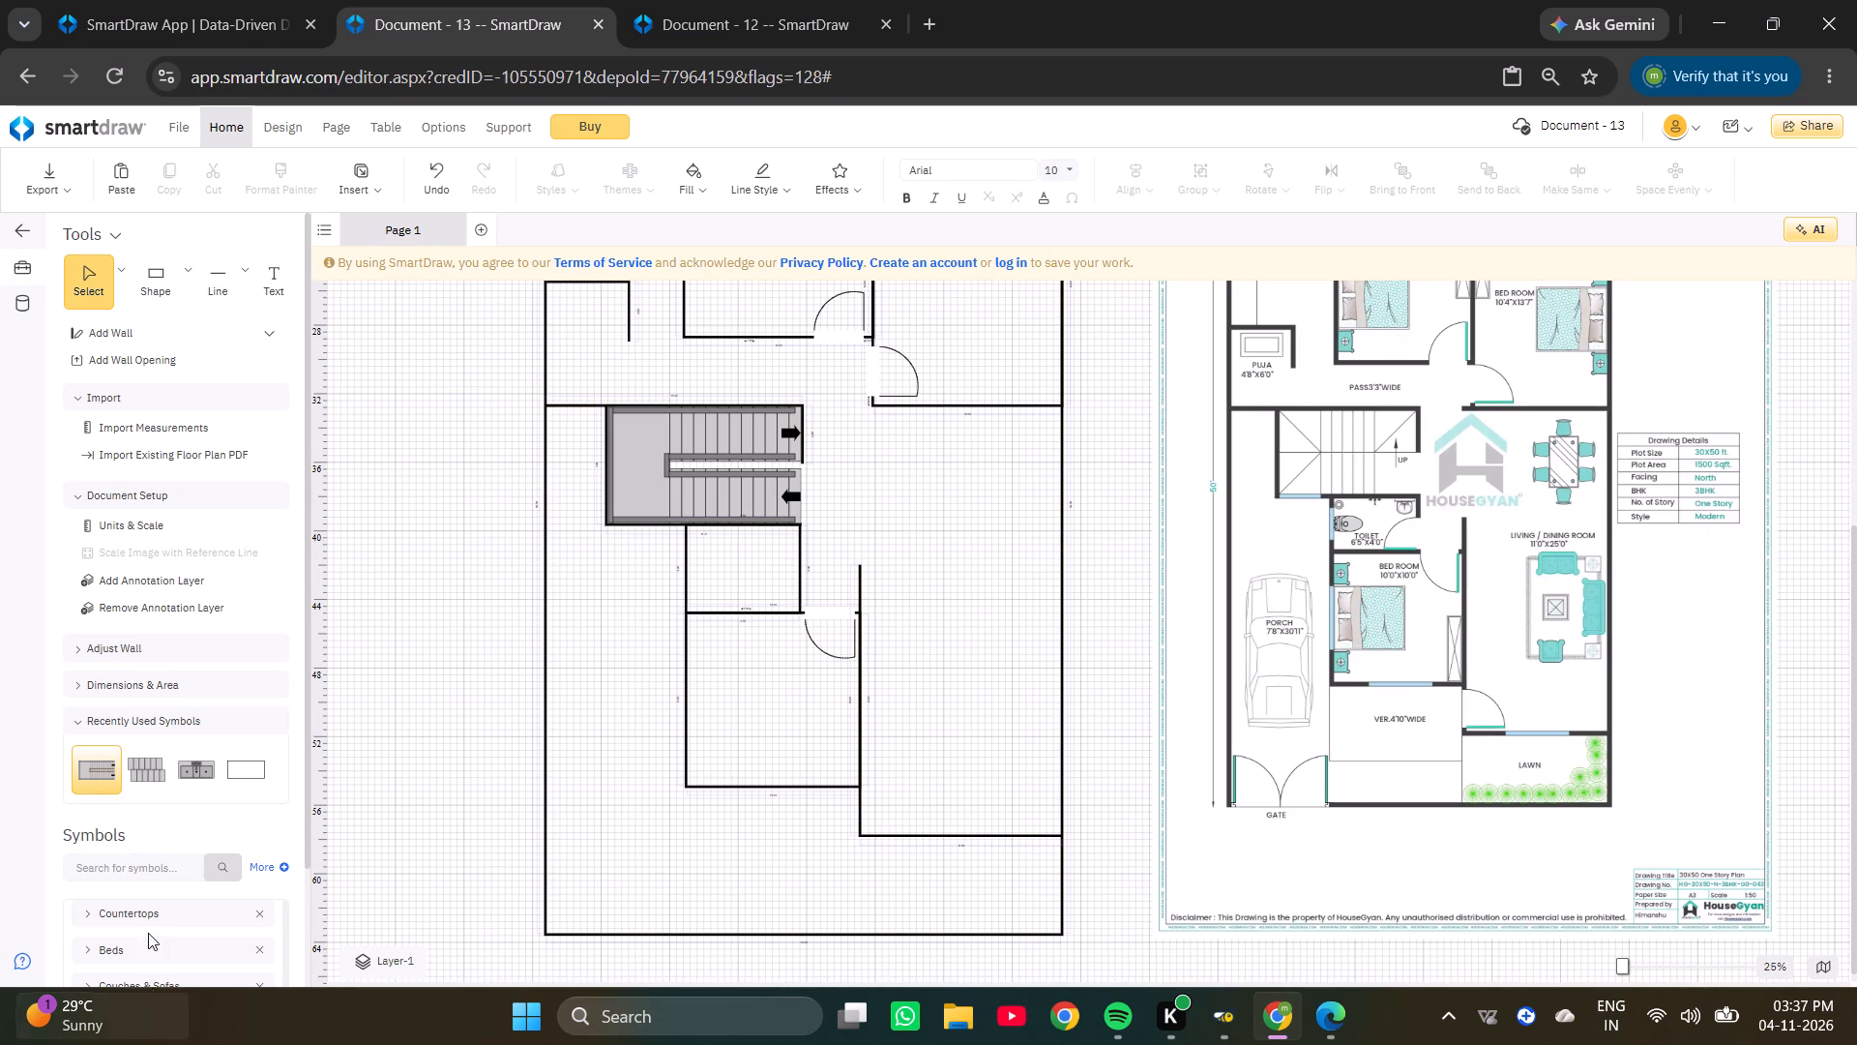
pyautogui.scroll(-2, 141, 836)
pyautogui.scroll(2, 136, 835)
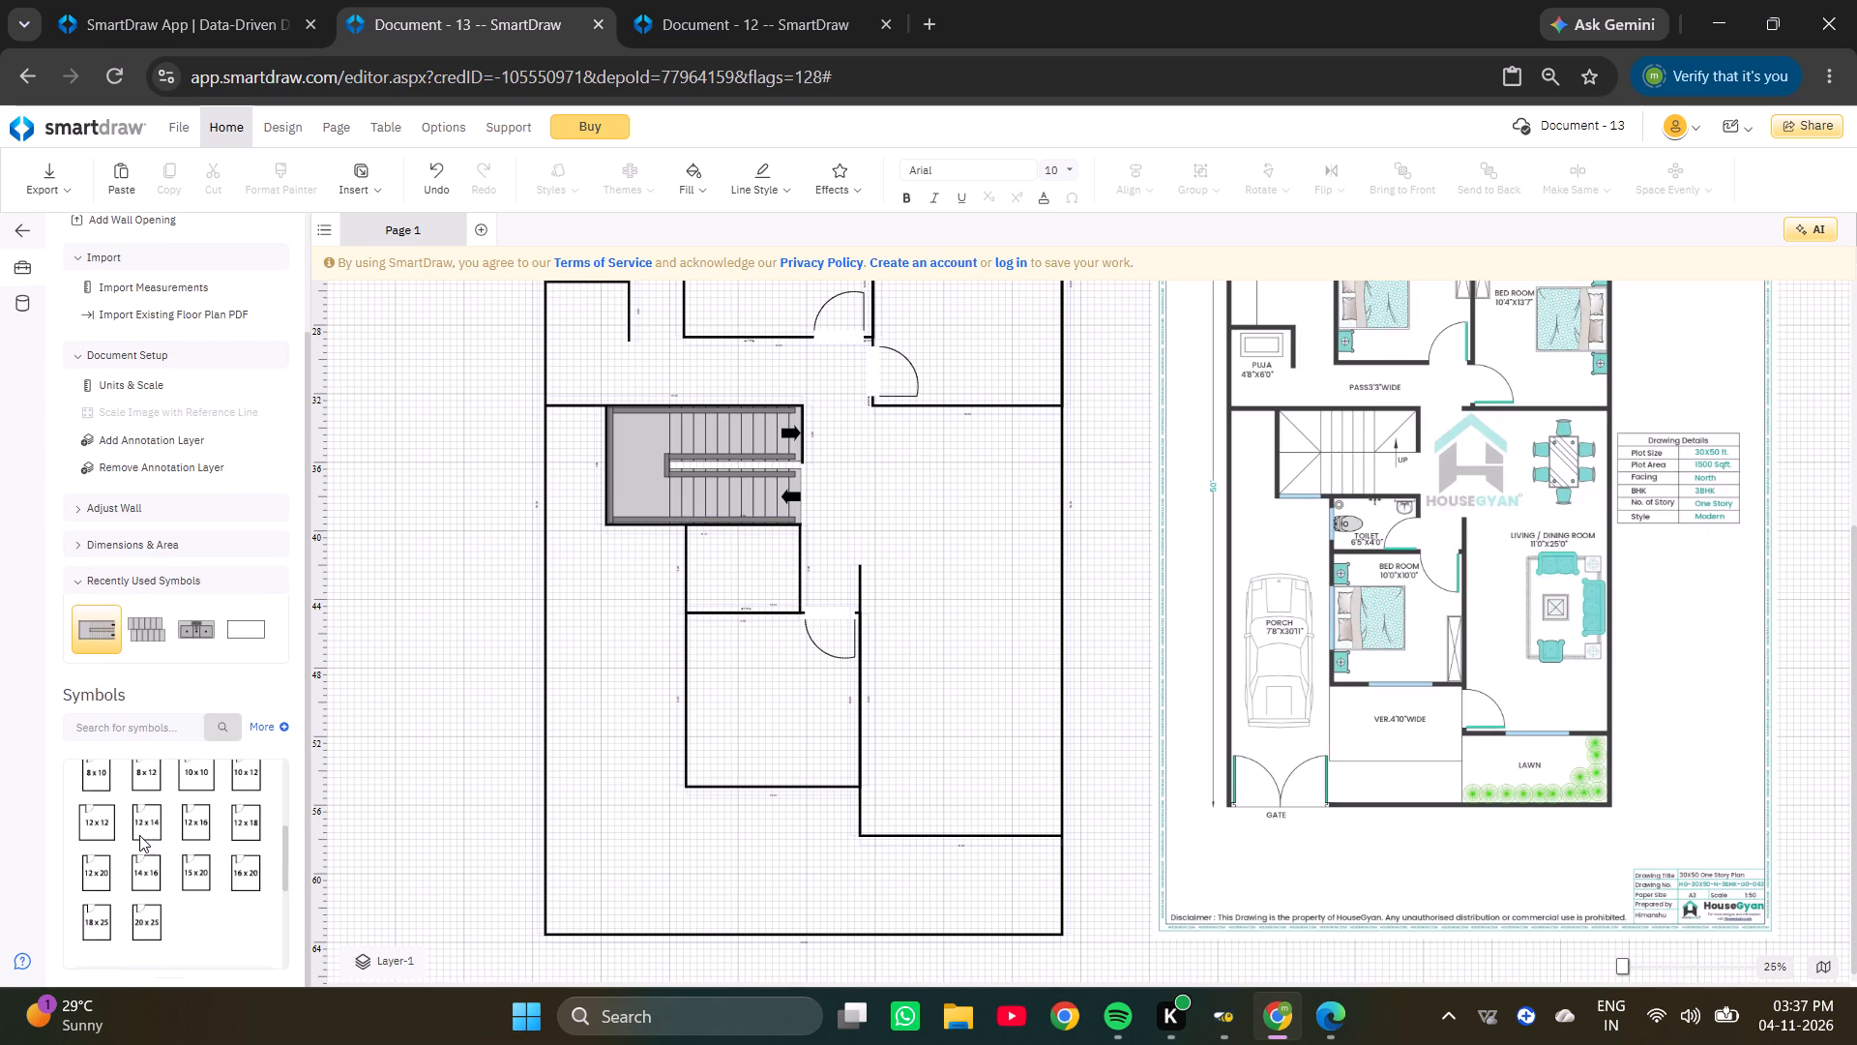
pyautogui.scroll(5, 139, 835)
pyautogui.click(91, 783)
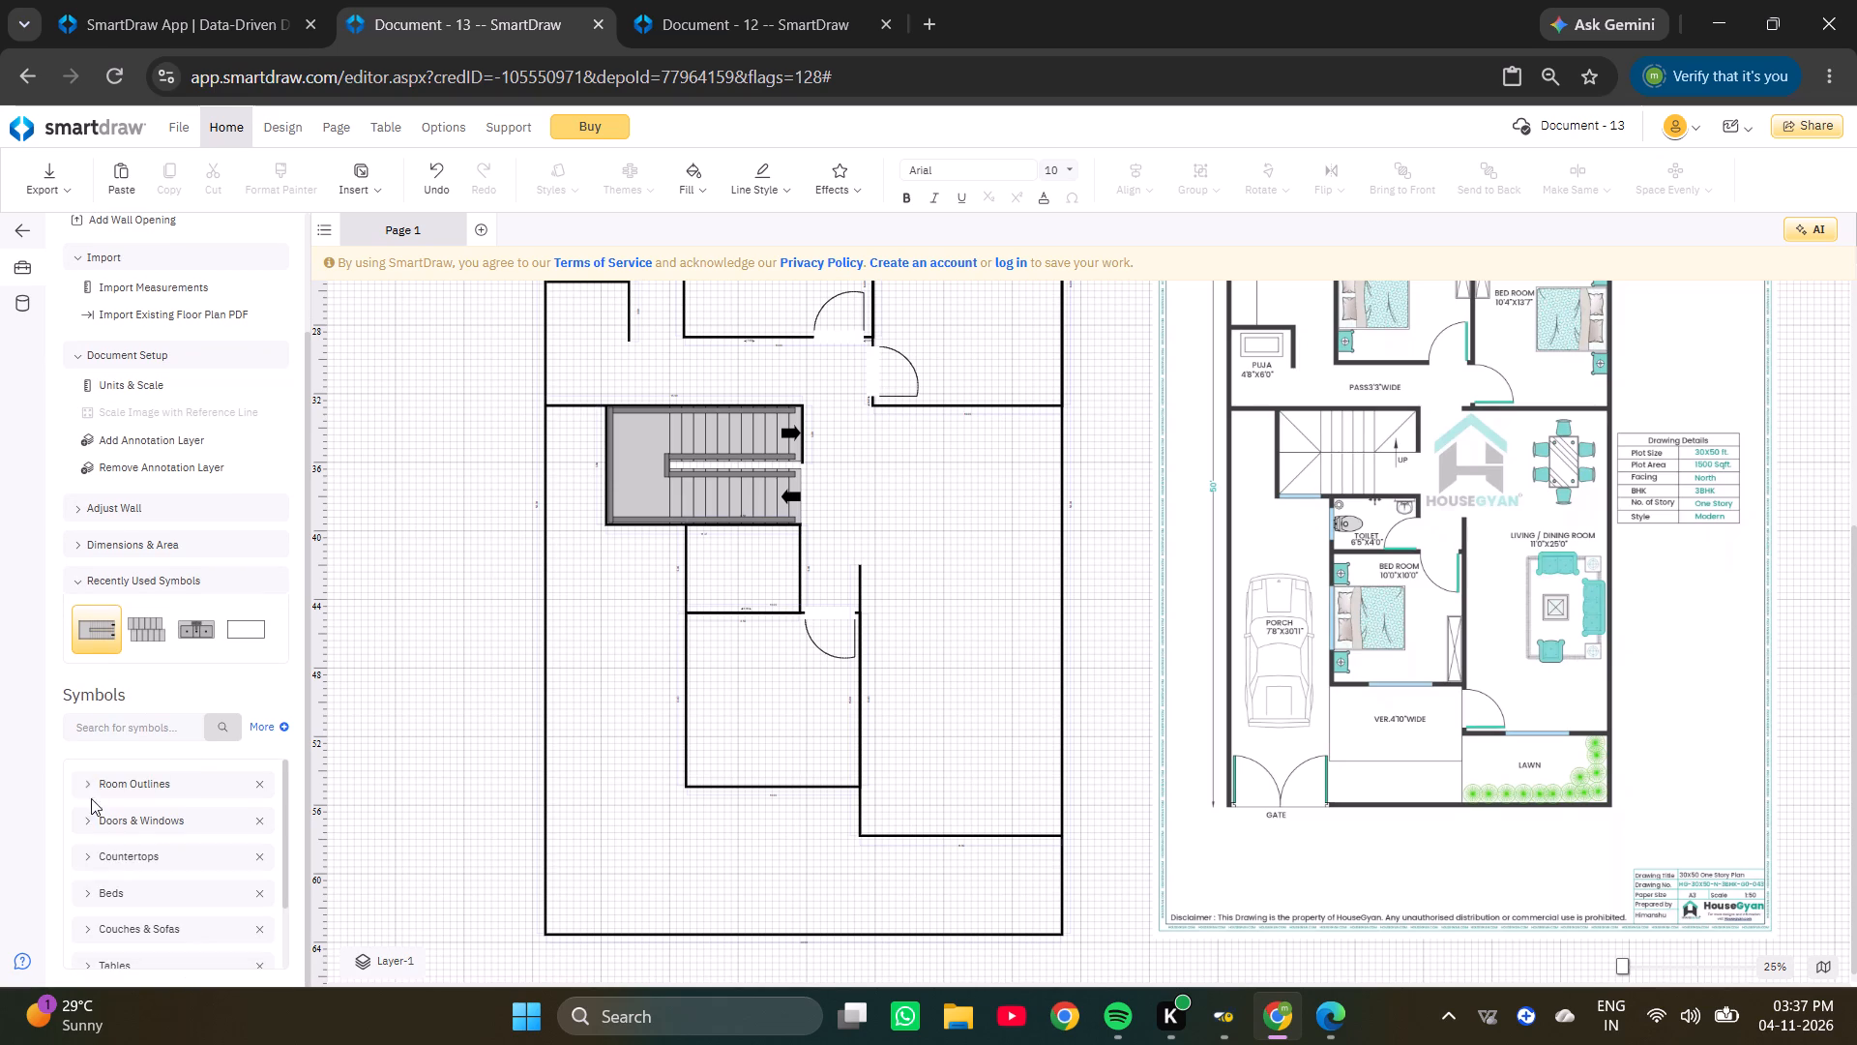
pyautogui.click(127, 814)
pyautogui.scroll(-2, 120, 818)
pyautogui.scroll(1, 132, 844)
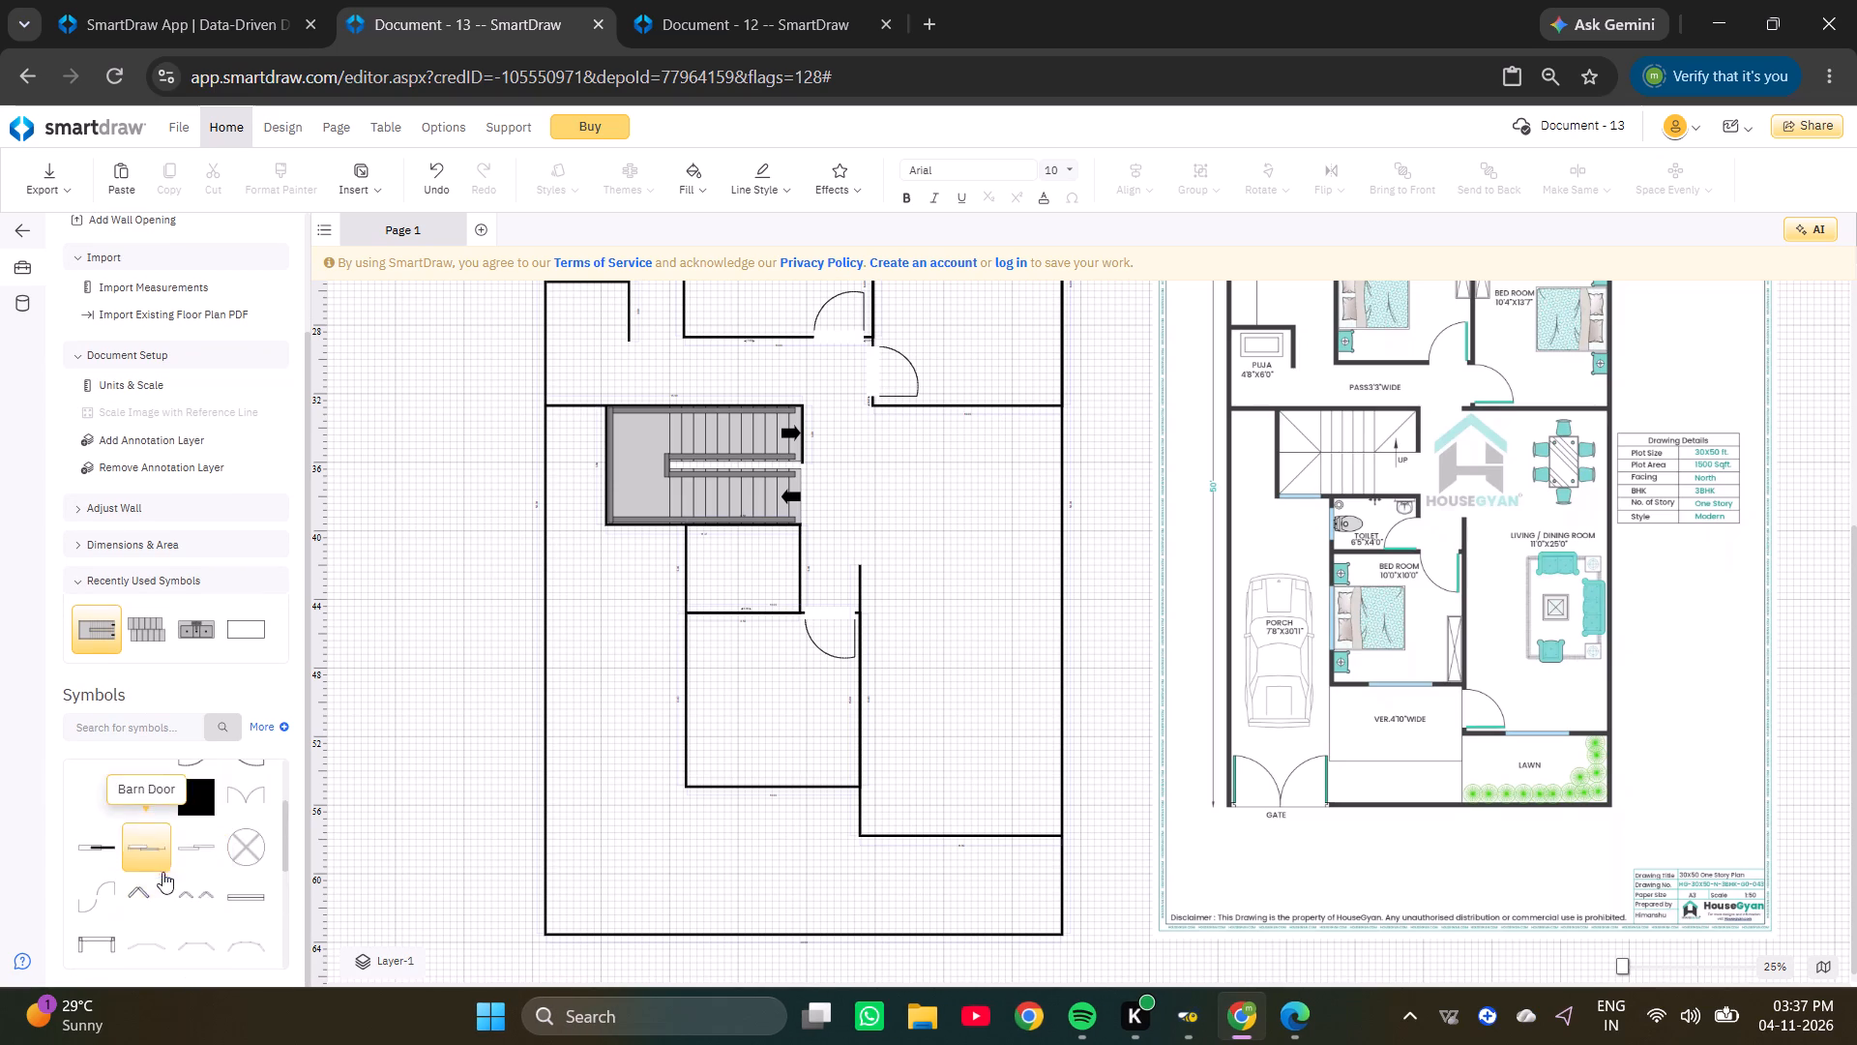
pyautogui.doubleClick(249, 804)
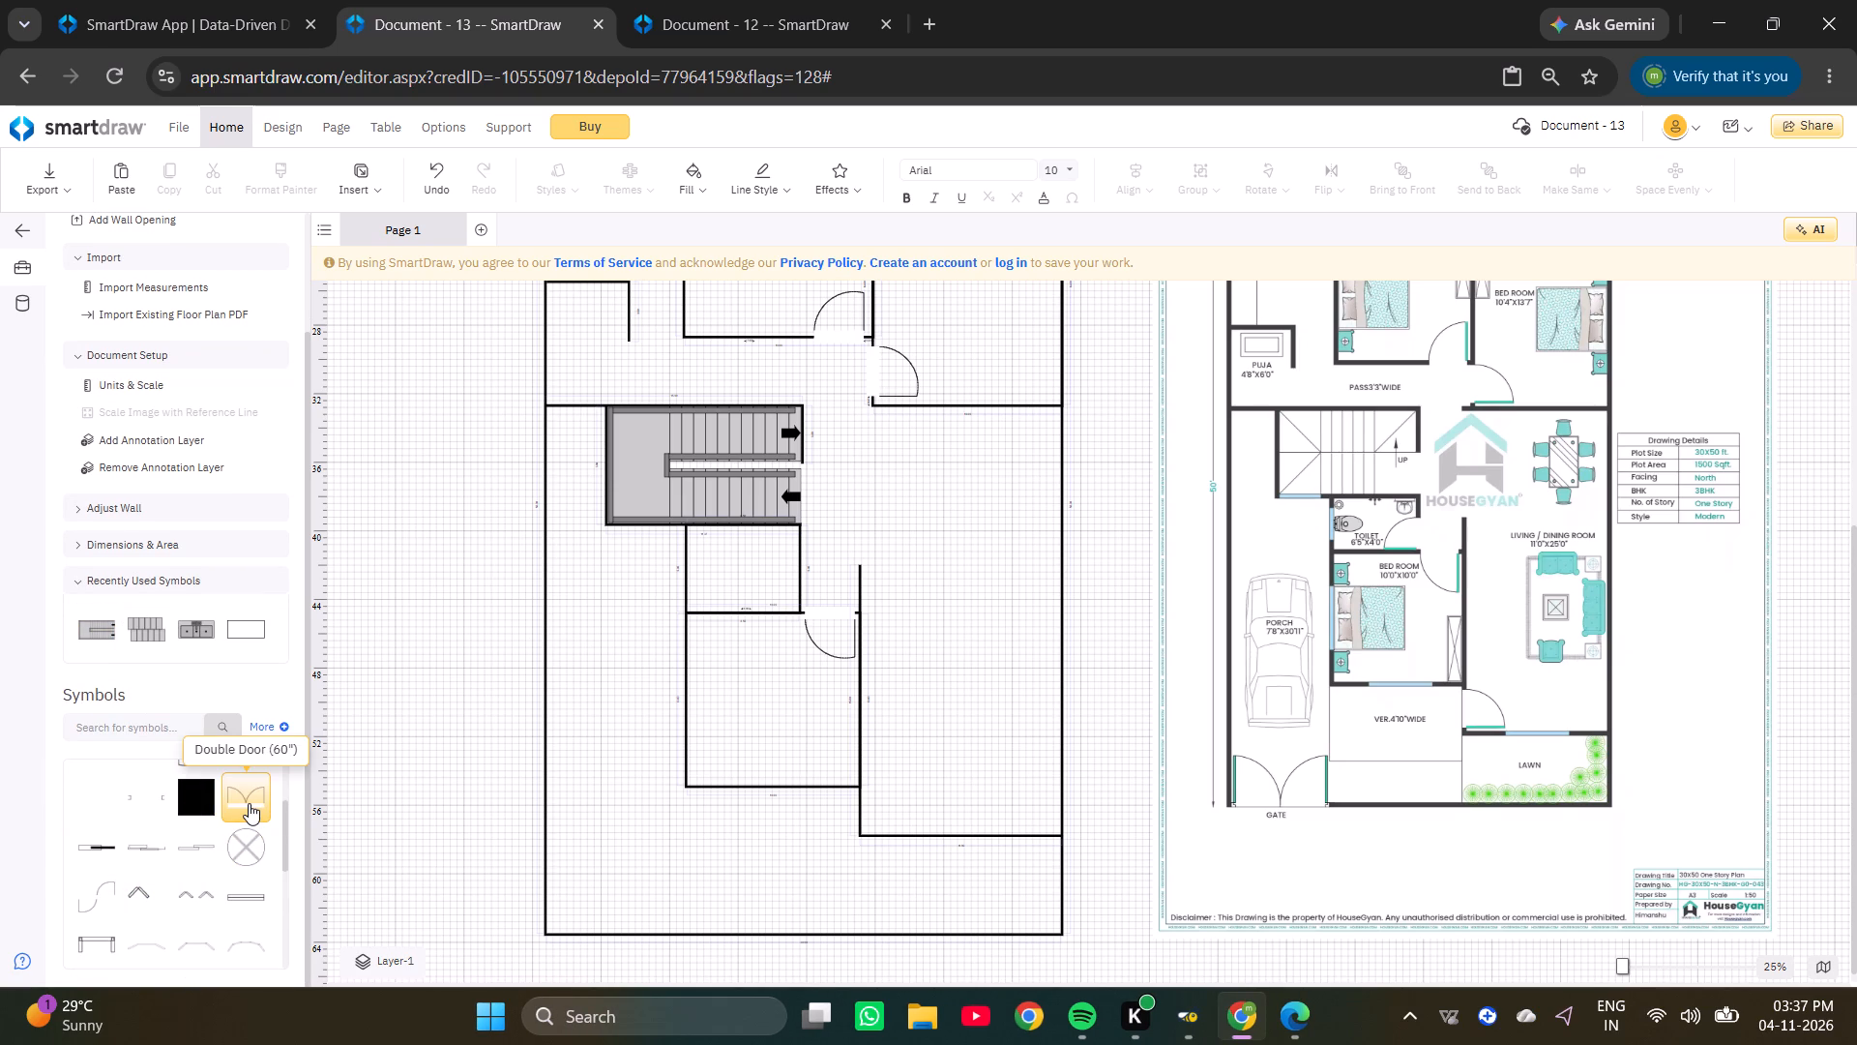
pyautogui.click(466, 387)
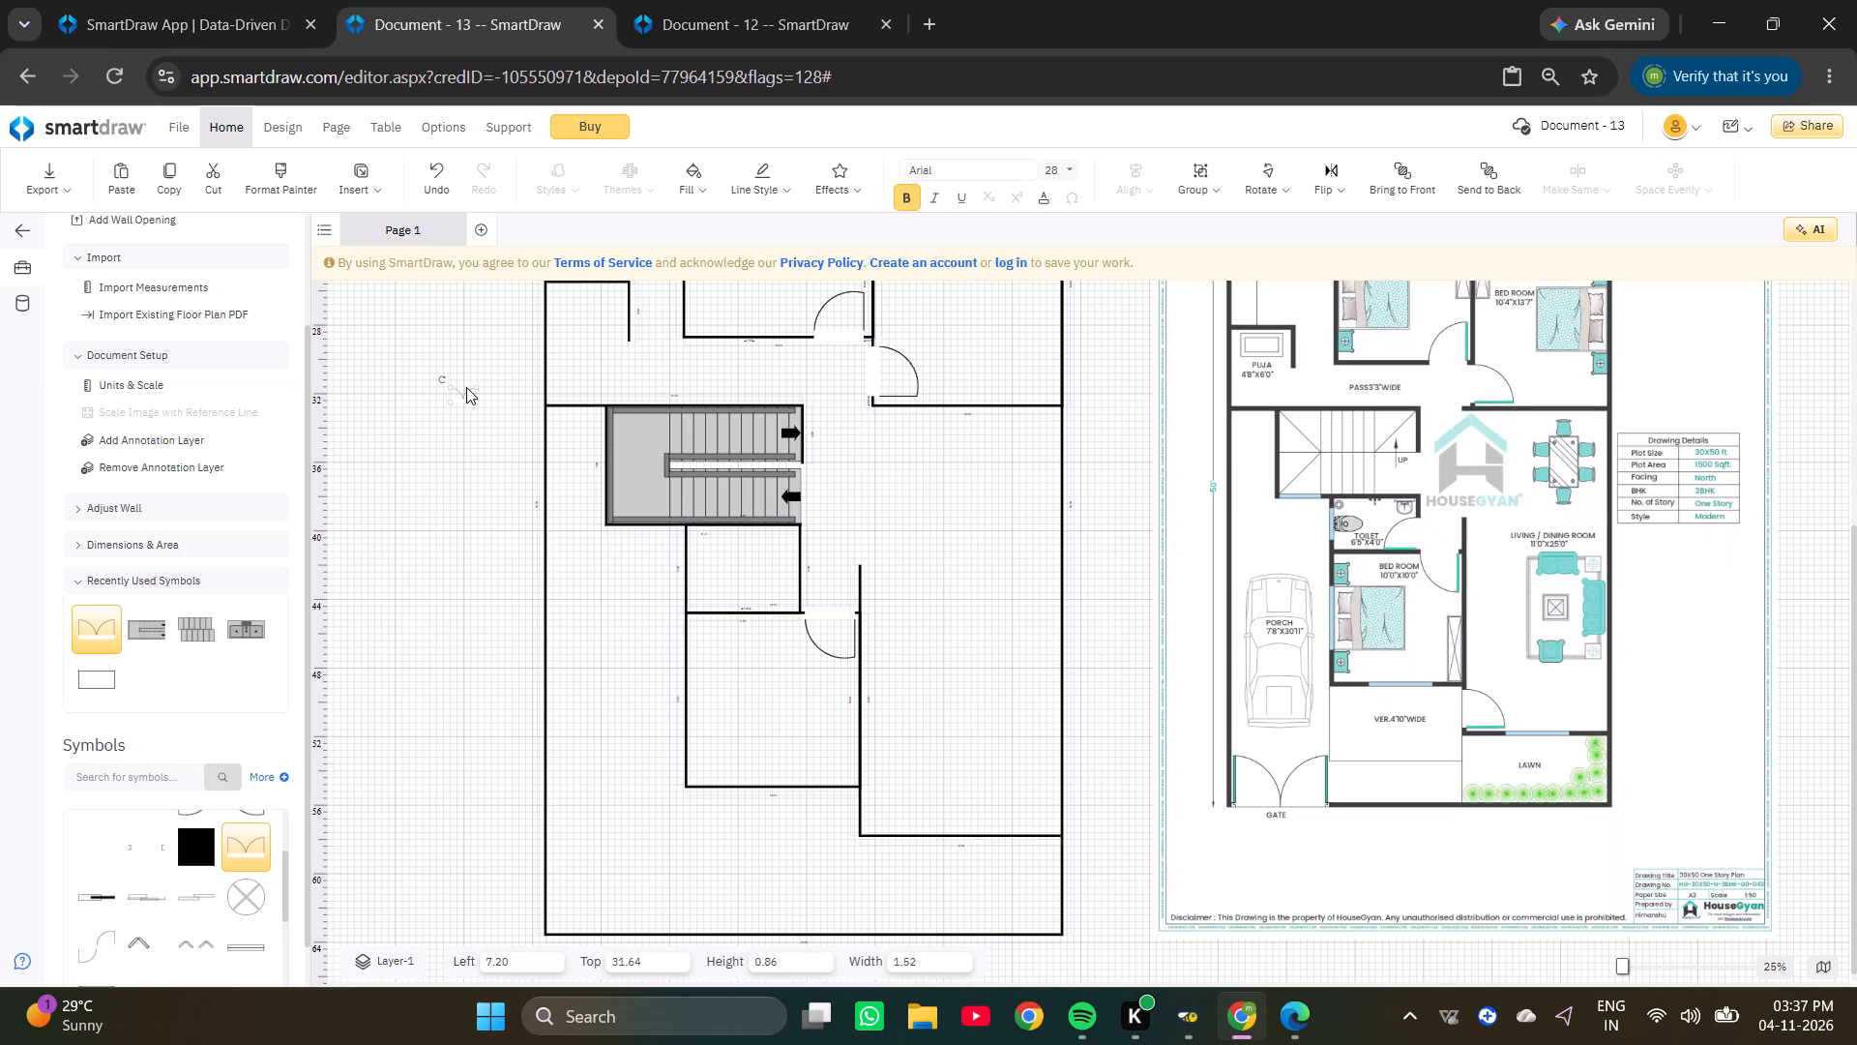
pyautogui.moveTo(461, 402); pyautogui.dragTo(894, 798)
# Set the double door's width to 4.
pyautogui.keyDown('ctrl'); pyautogui.scroll(3, 896, 799); pyautogui.keyUp('ctrl')
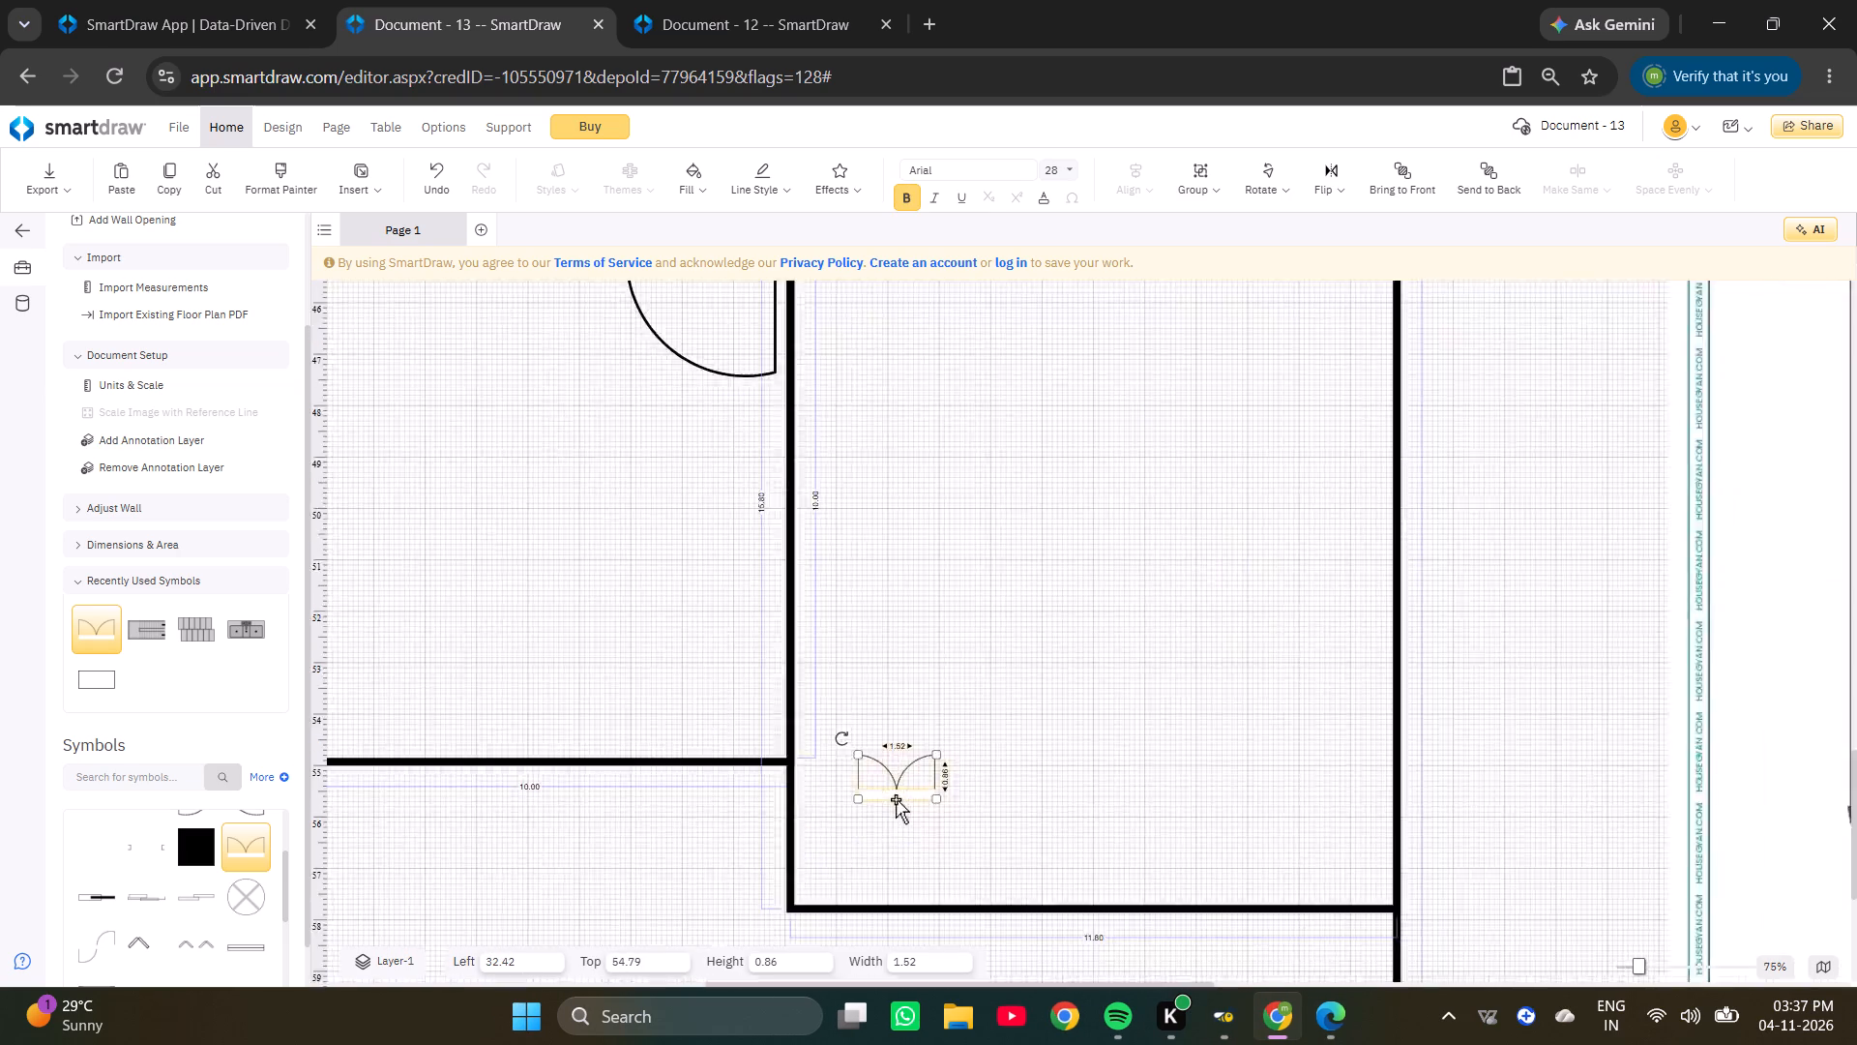
pyautogui.keyDown('ctrl'); pyautogui.scroll(3, 896, 799); pyautogui.keyUp('ctrl')
pyautogui.moveTo(911, 671); pyautogui.dragTo(932, 690)
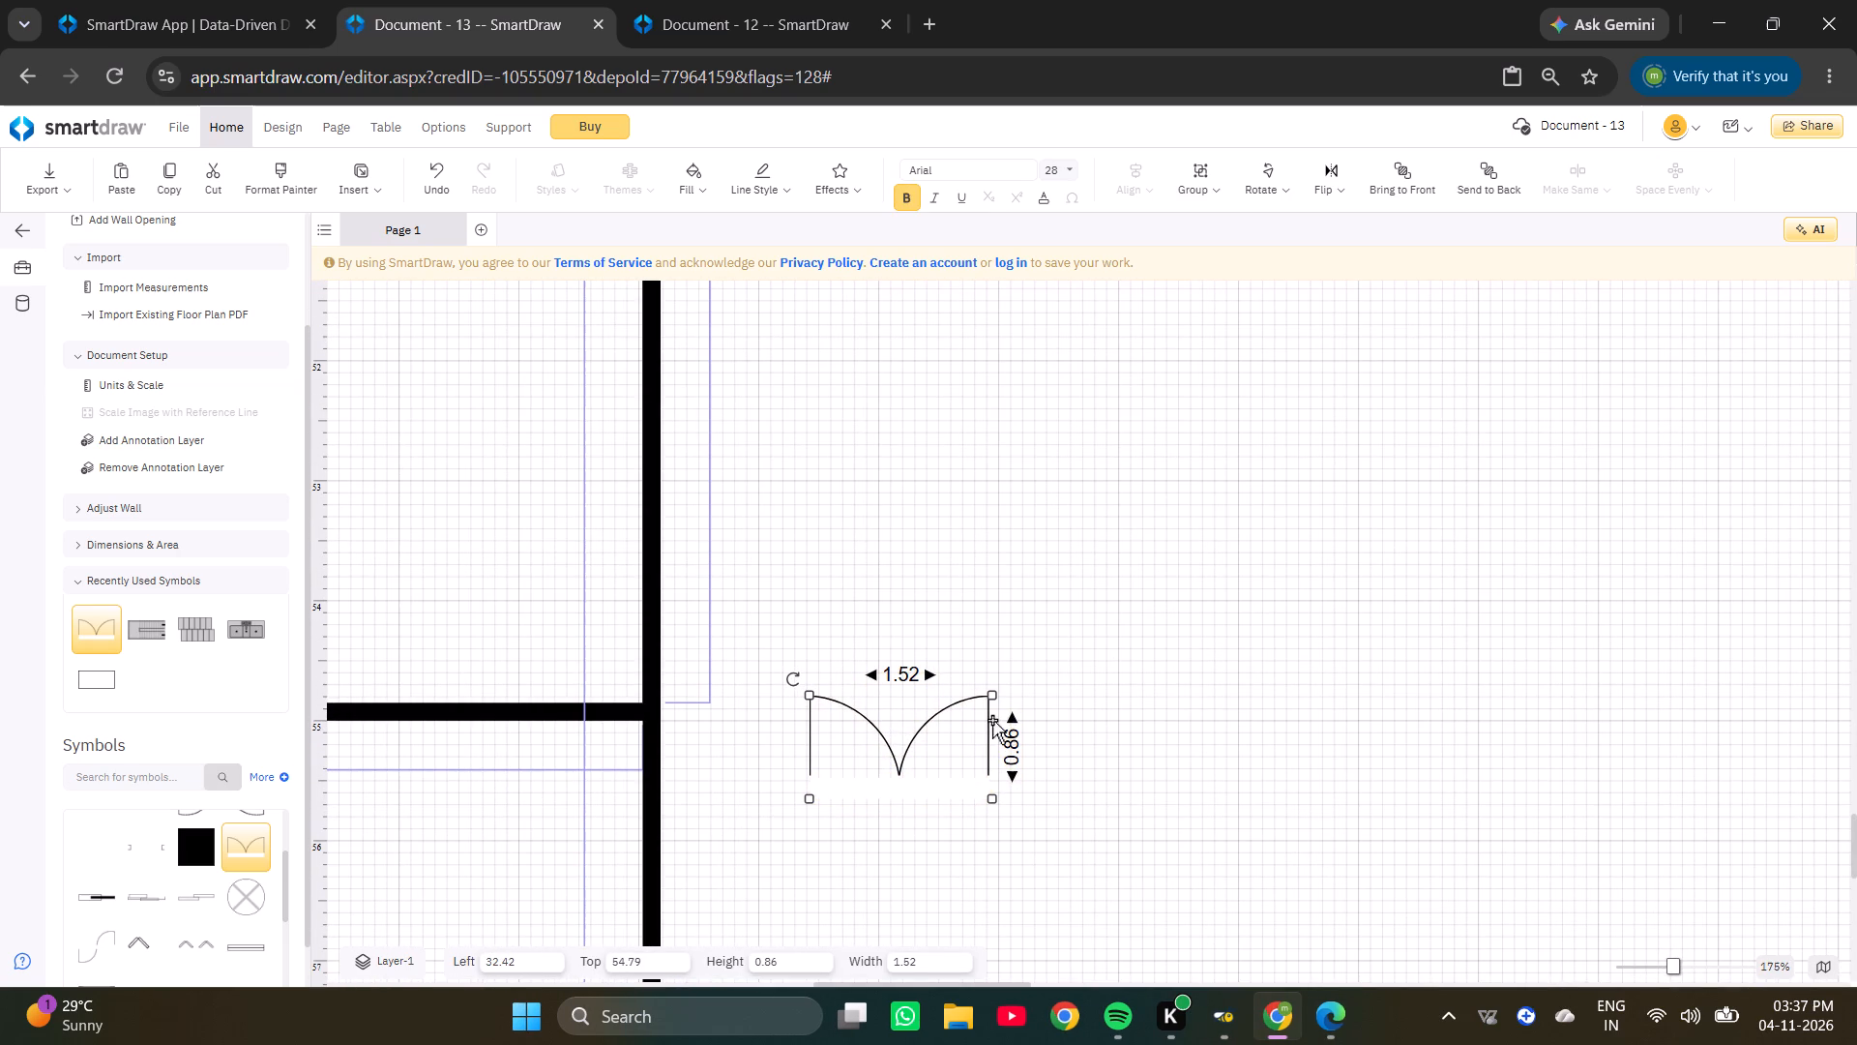
pyautogui.click(911, 672)
pyautogui.press('Right')
pyautogui.press('Right')
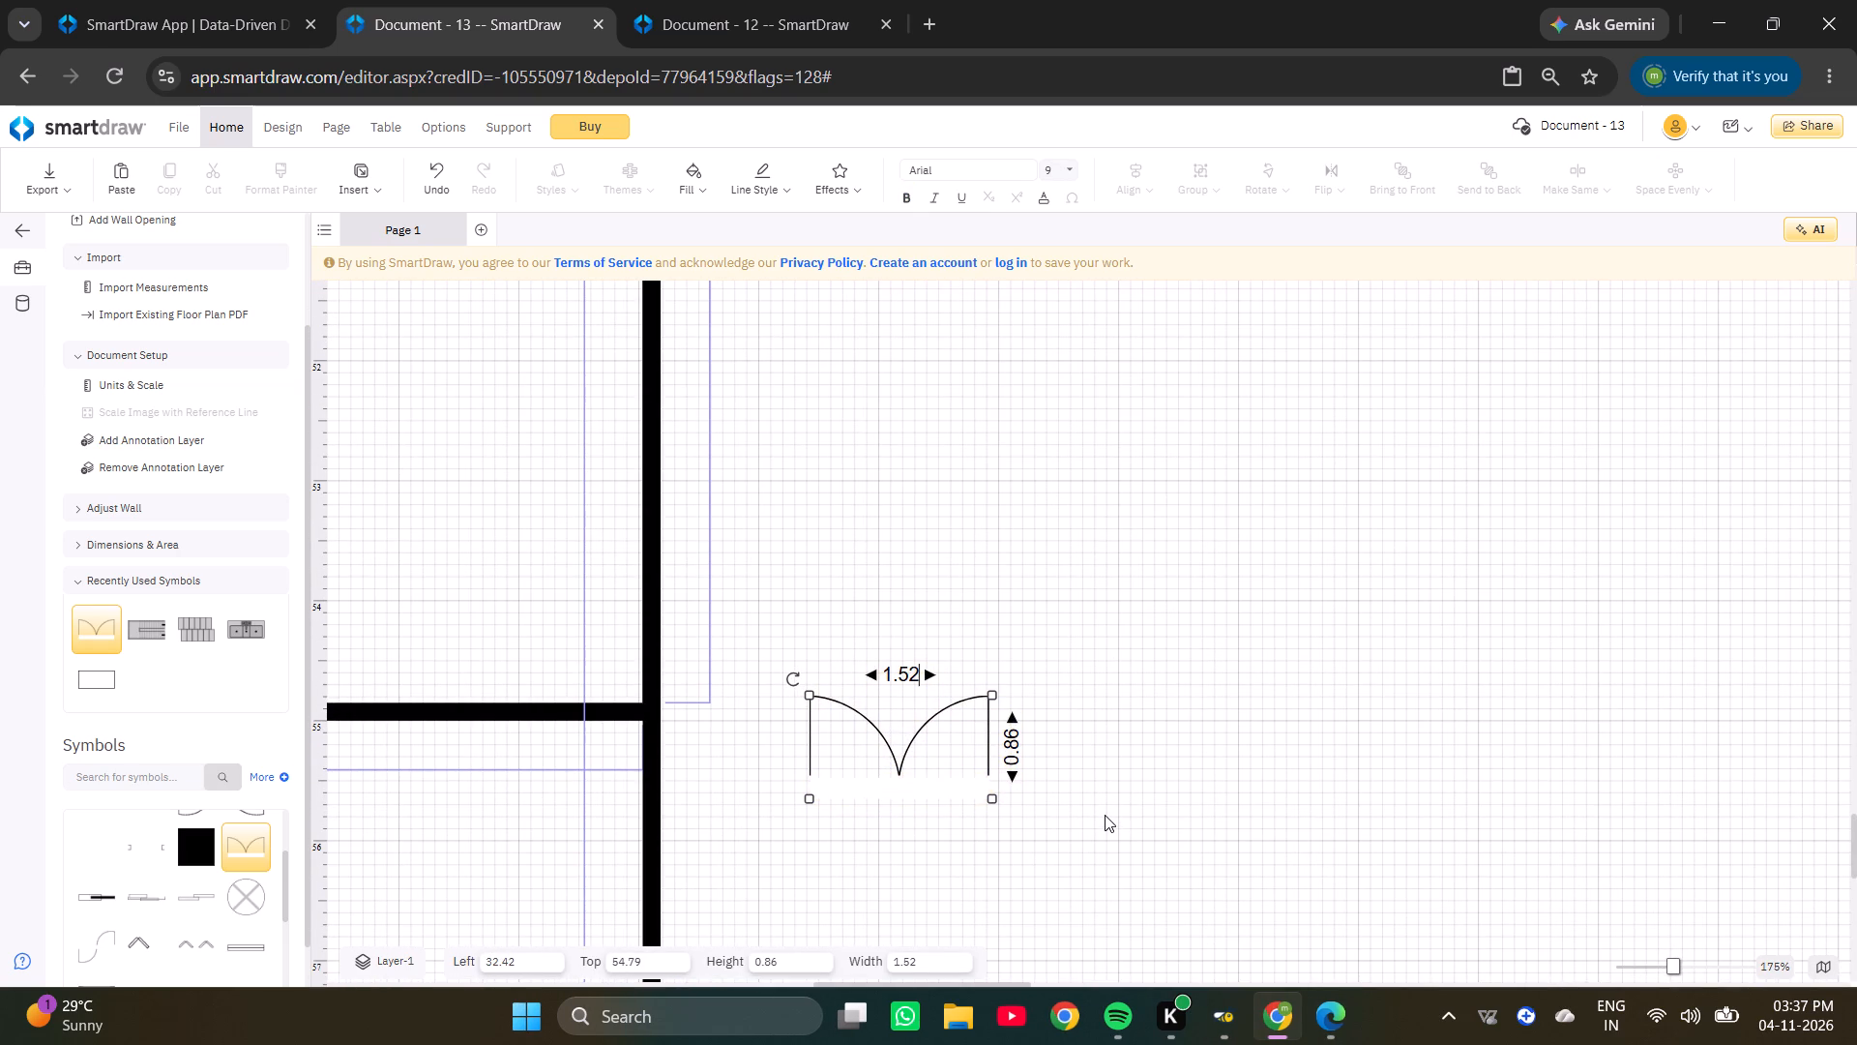
pyautogui.press('BackSpace')
pyautogui.press('BackSpace')
pyautogui.press('BackSpace')
pyautogui.press('BackSpace')
pyautogui.press('BackSpace')
pyautogui.press('BackSpace')
pyautogui.press('BackSpace')
pyautogui.press('BackSpace')
pyautogui.press('BackSpace')
pyautogui.press('4')
pyautogui.press('Return')
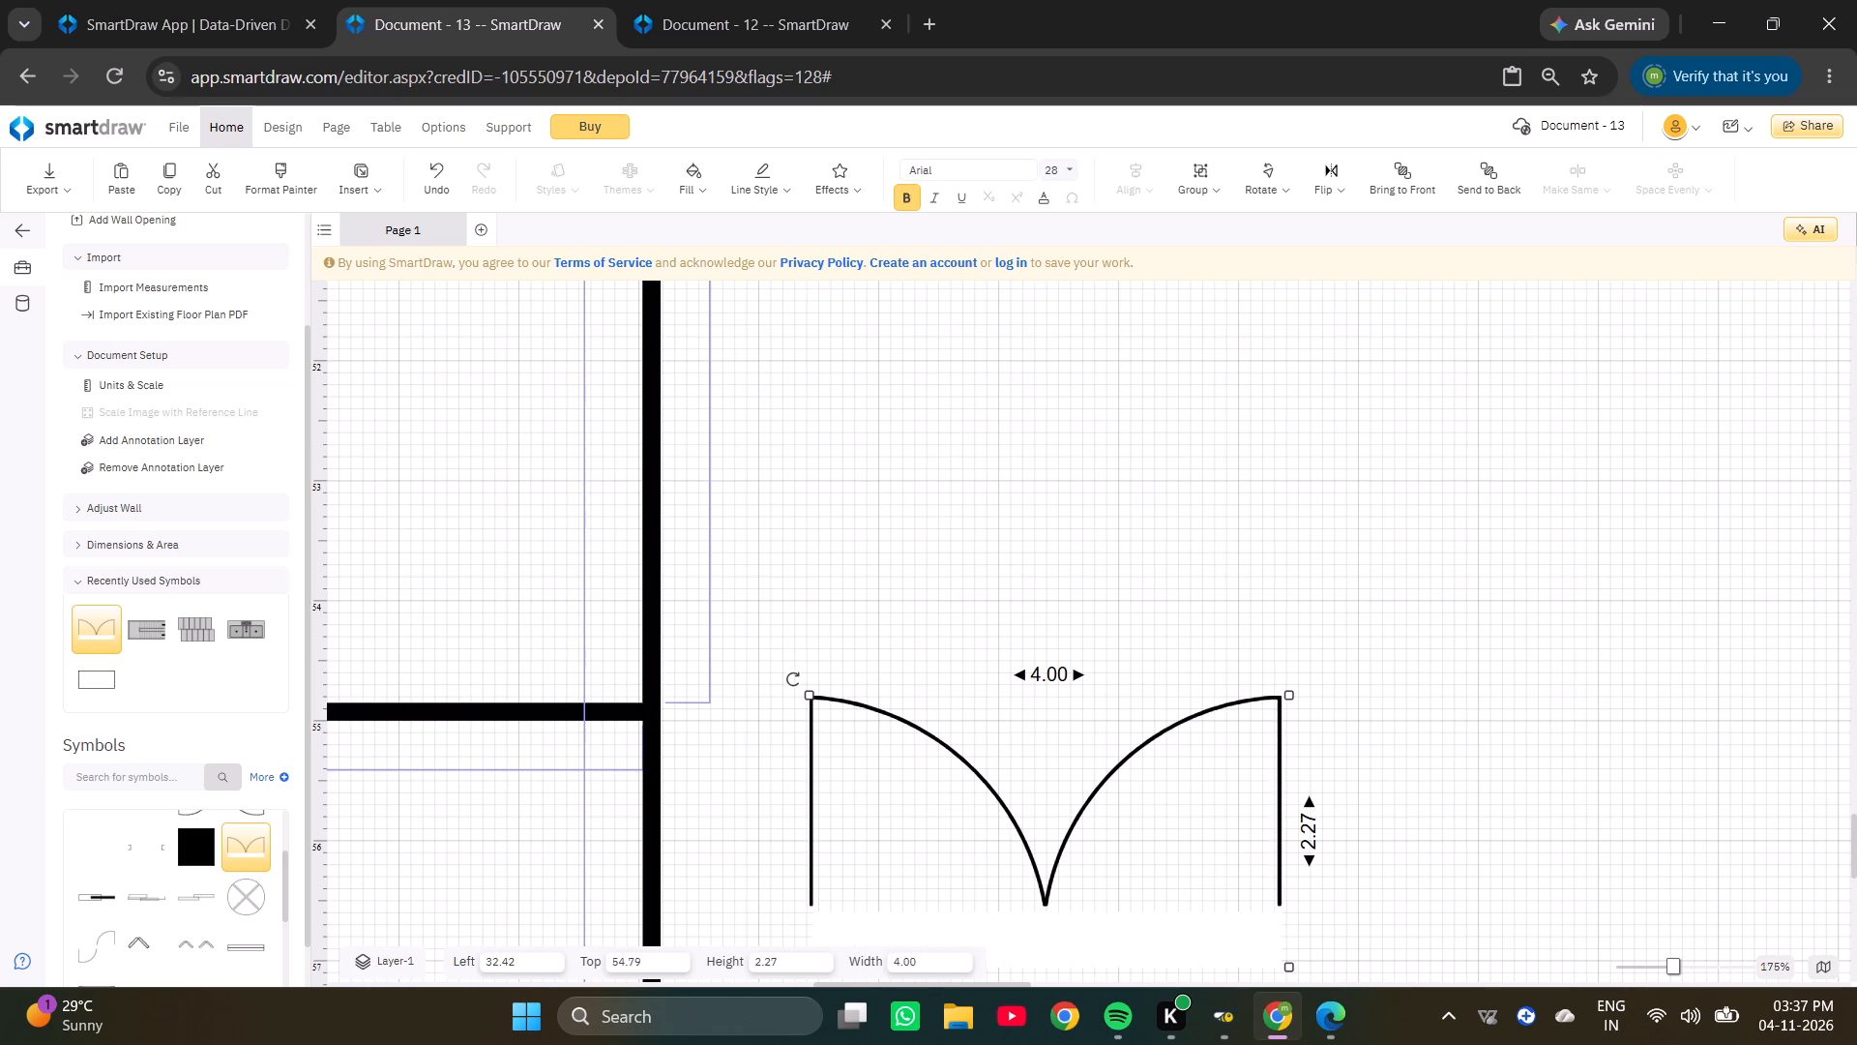
# Move the double door onto the living room's left wall near its lower end, opening out across the bedroom's bottom wall line.
pyautogui.scroll(-4, 1142, 814)
pyautogui.moveTo(1070, 812); pyautogui.dragTo(887, 789)
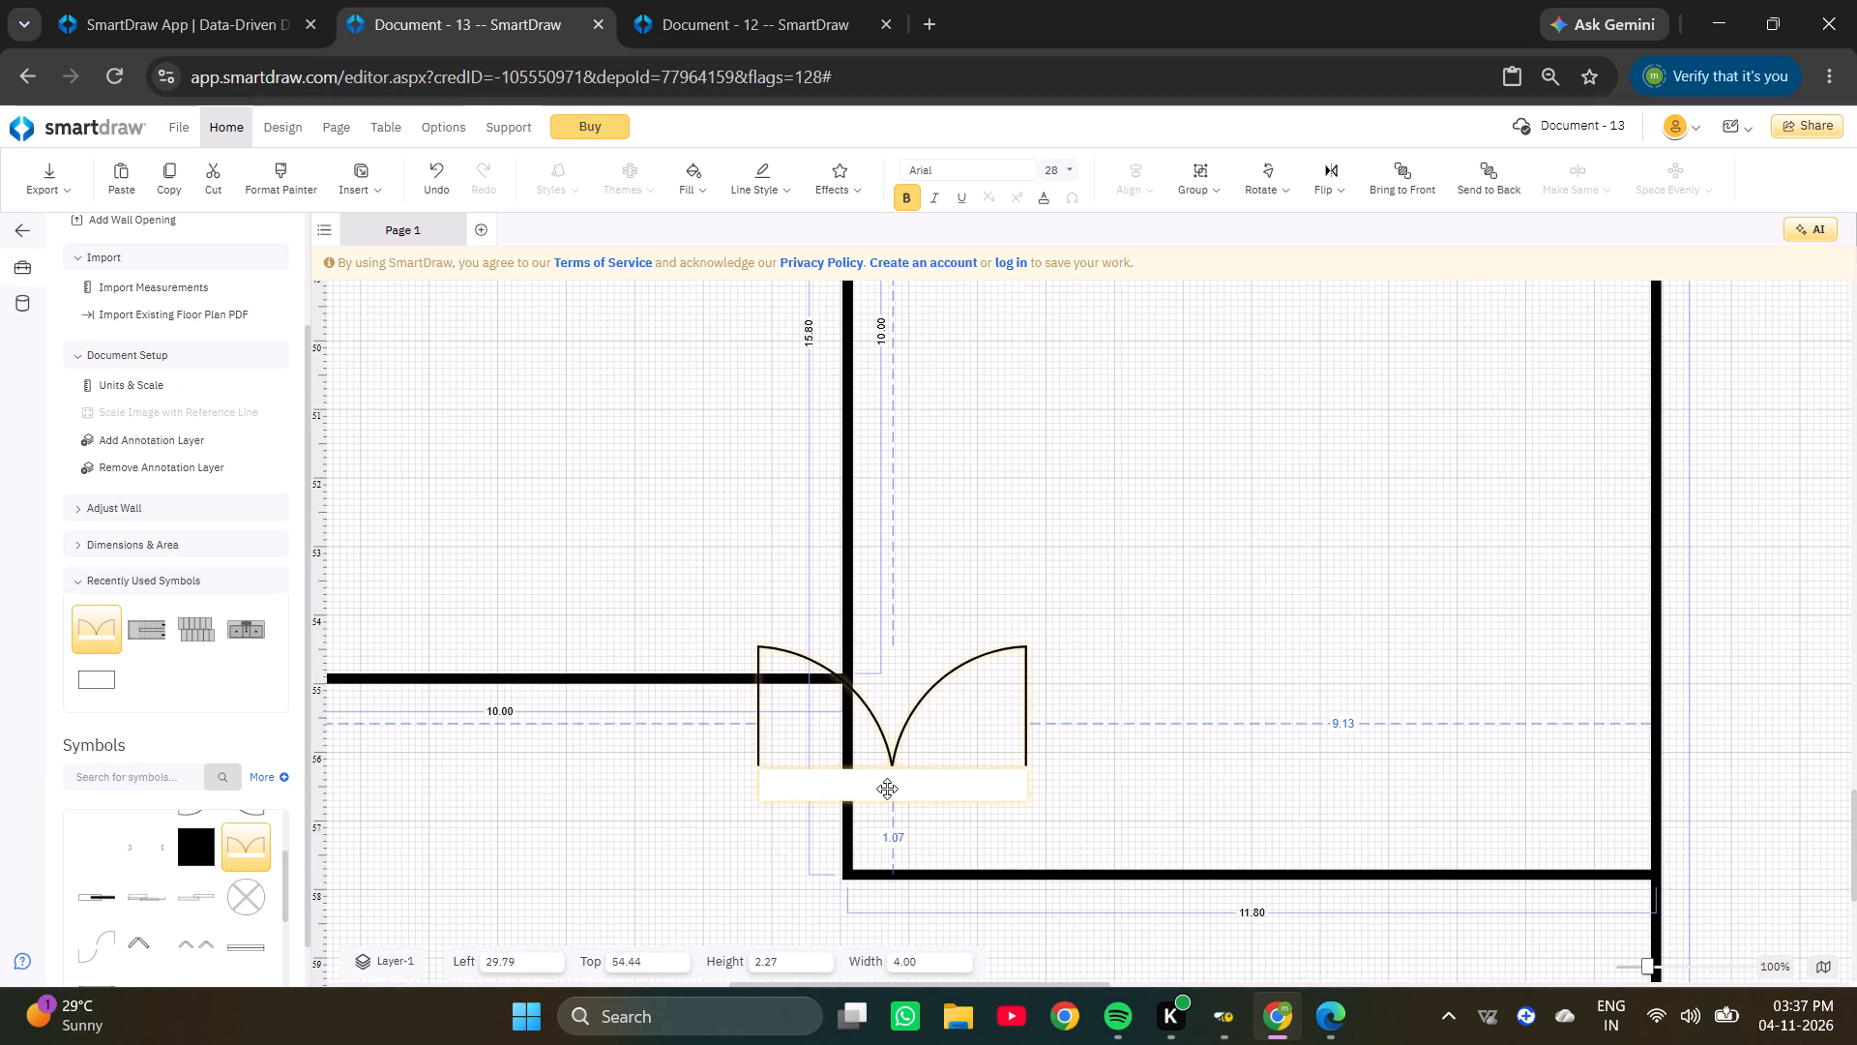
pyautogui.moveTo(887, 789); pyautogui.dragTo(848, 786)
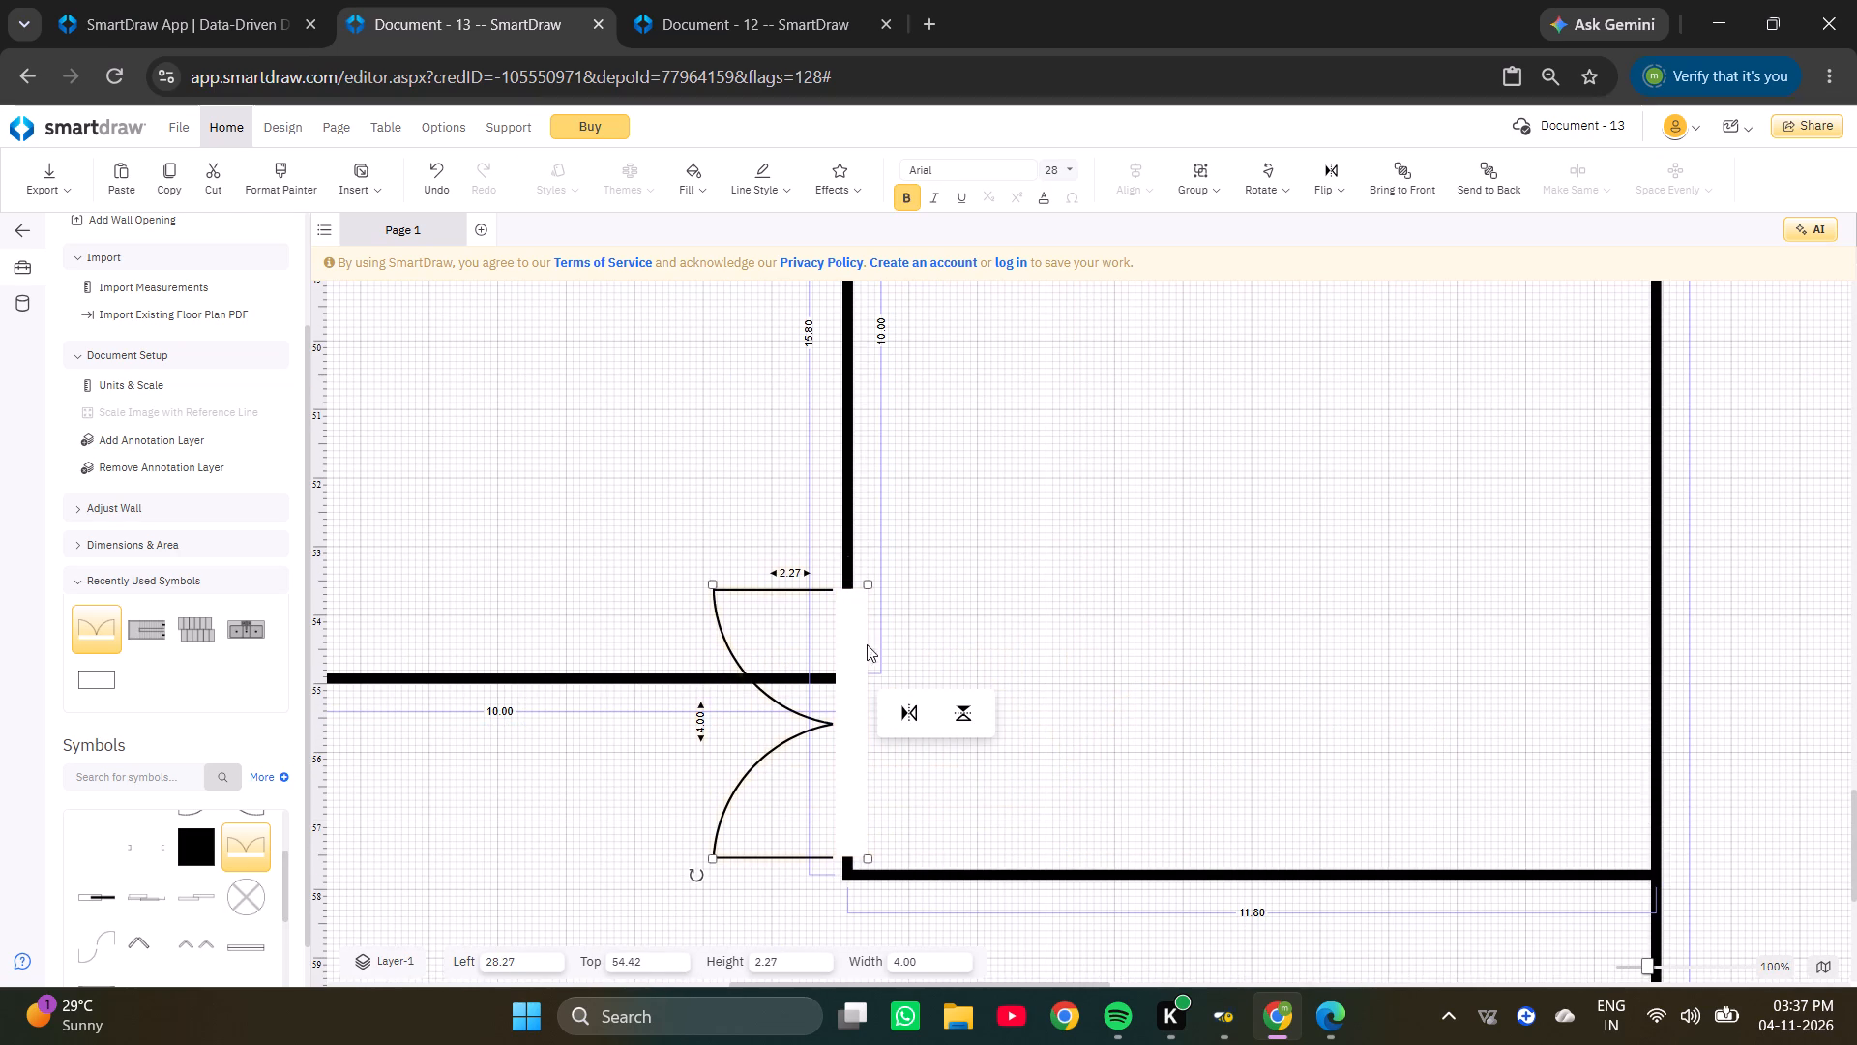
# Shift the living room's L-shaped wall down to about 43.4 top so its double door sits just below the lower bedroom's bottom wall.
pyautogui.moveTo(984, 879); pyautogui.dragTo(980, 953)
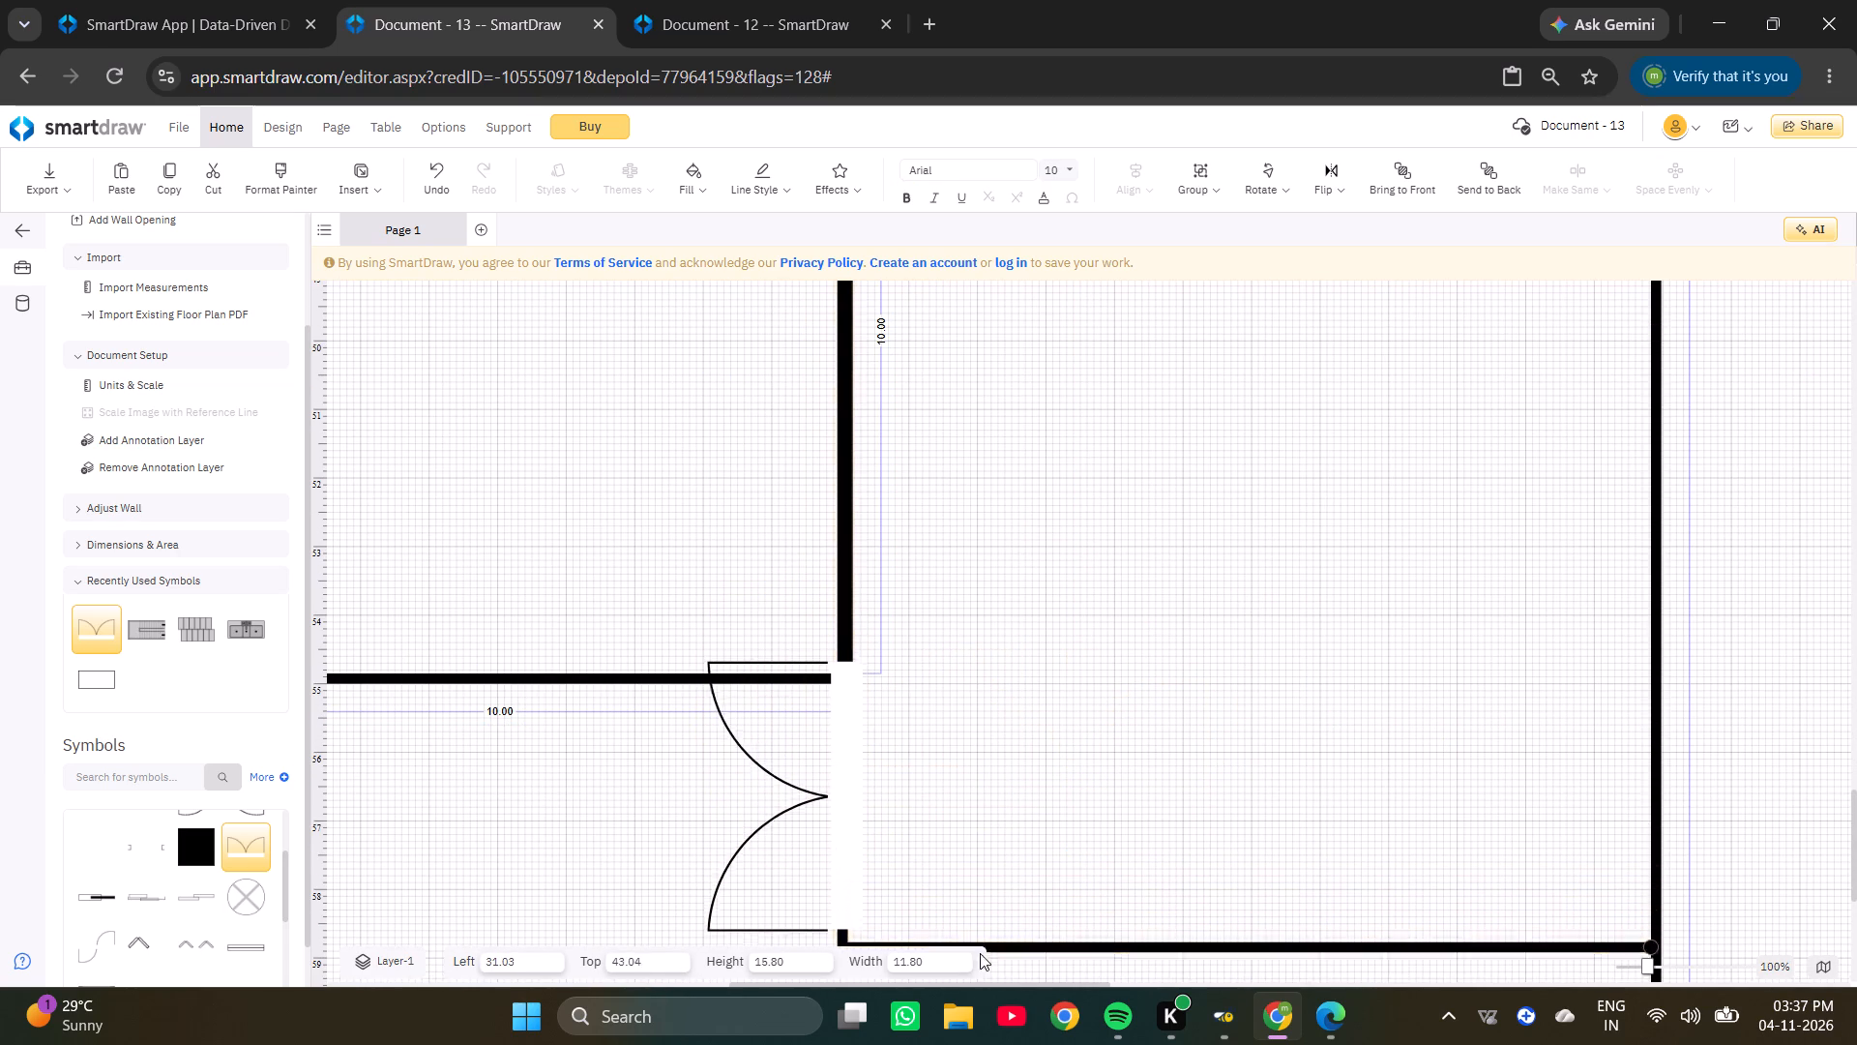
pyautogui.moveTo(980, 953); pyautogui.dragTo(988, 884)
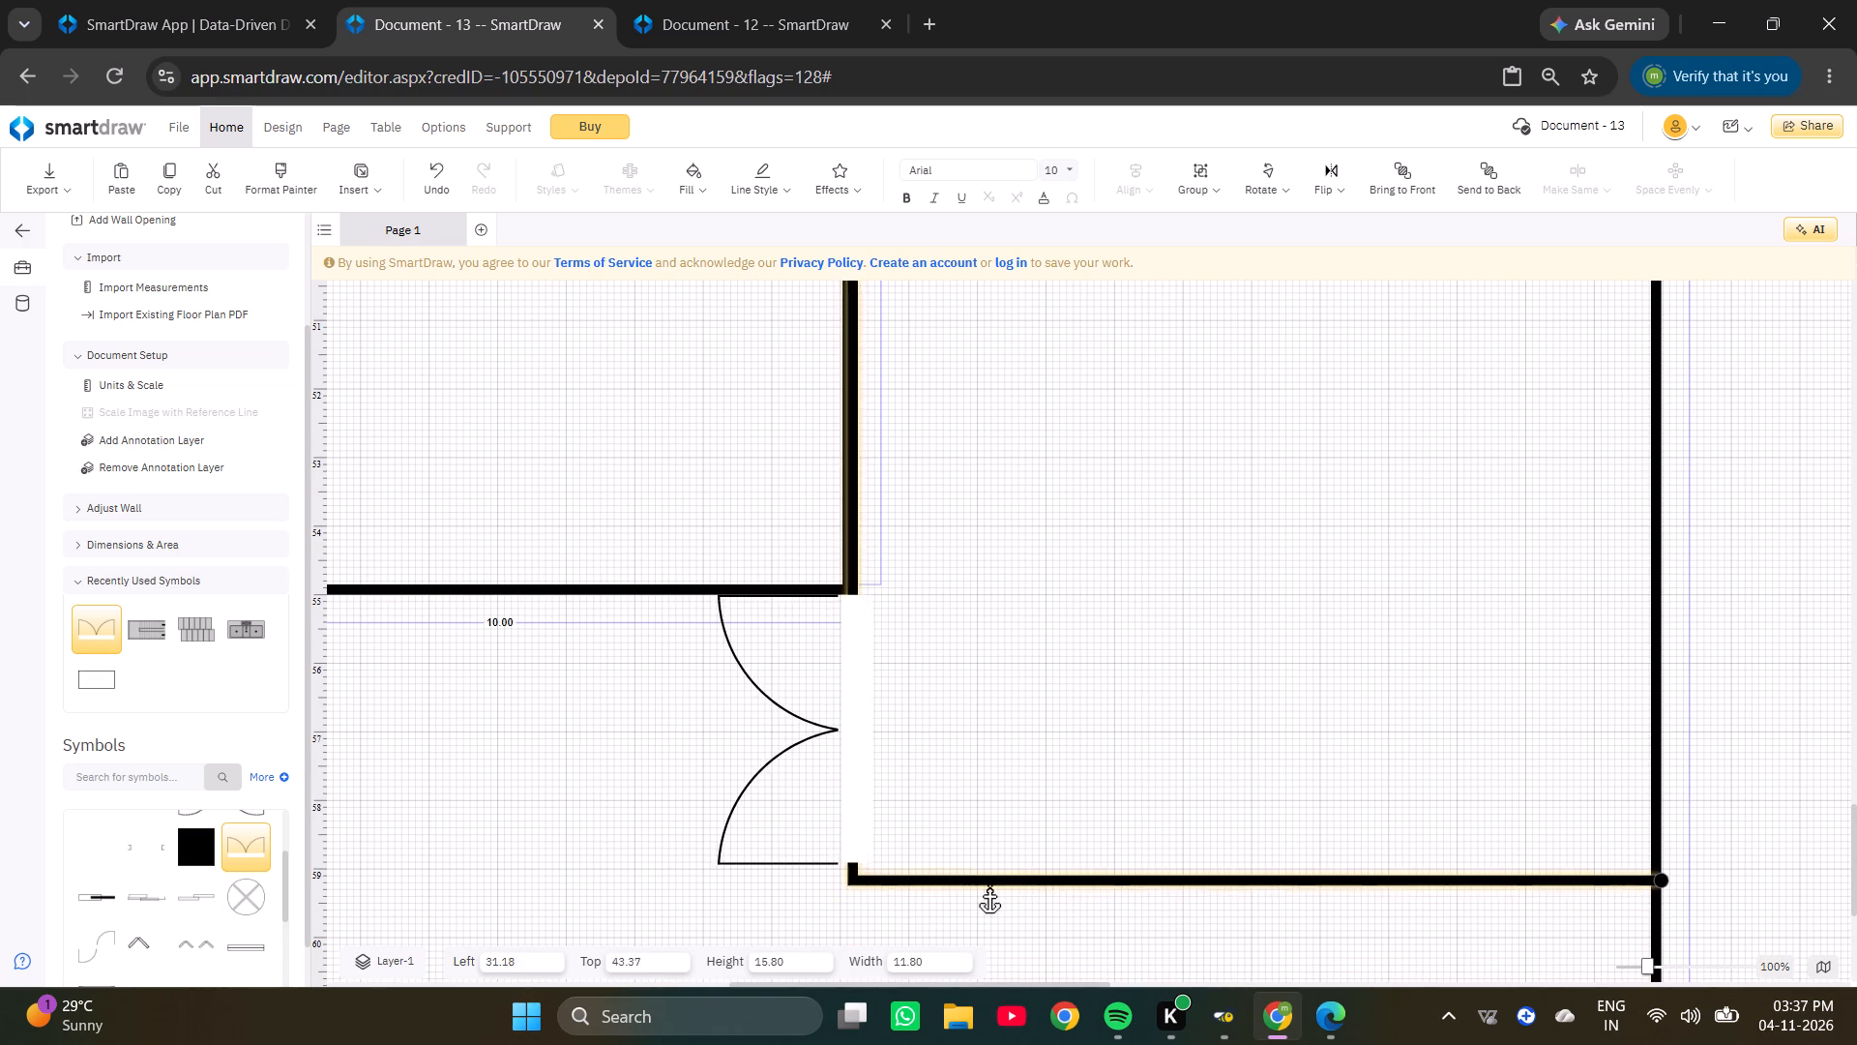
pyautogui.moveTo(988, 884); pyautogui.dragTo(981, 889)
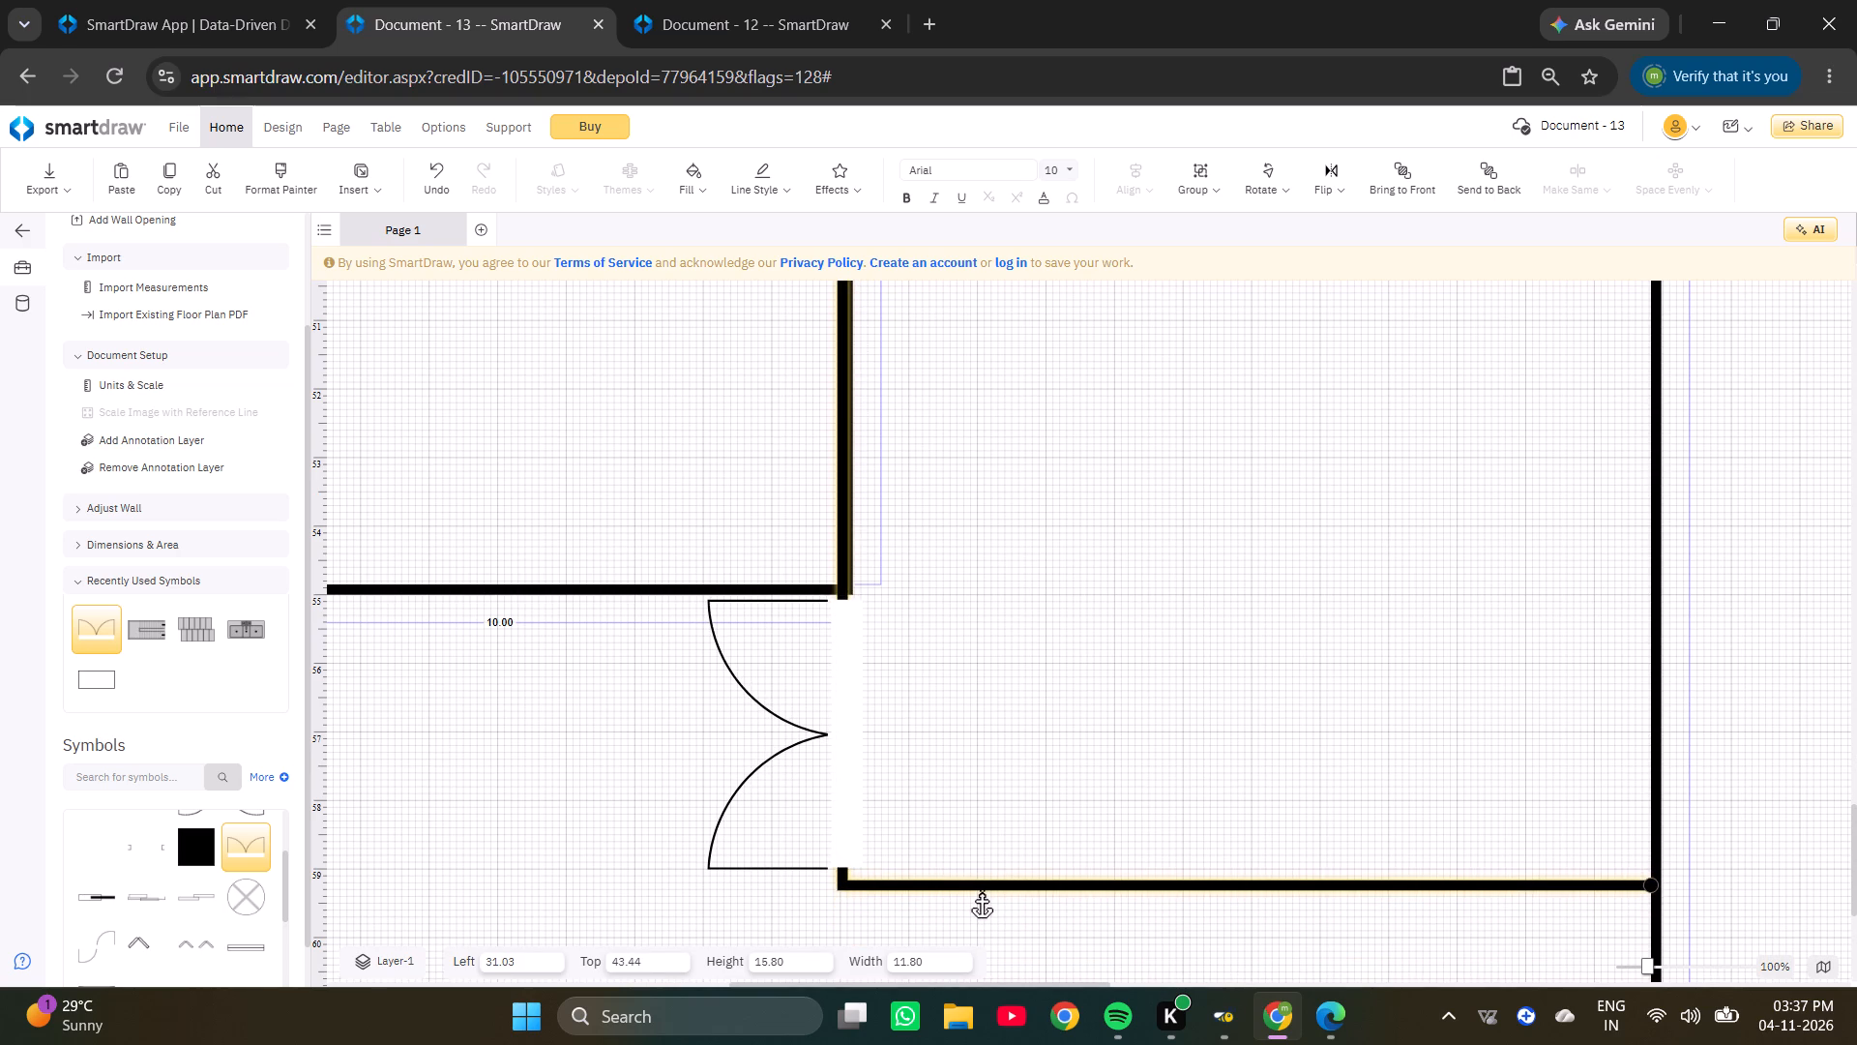
pyautogui.moveTo(981, 889); pyautogui.dragTo(985, 887)
pyautogui.click(856, 721)
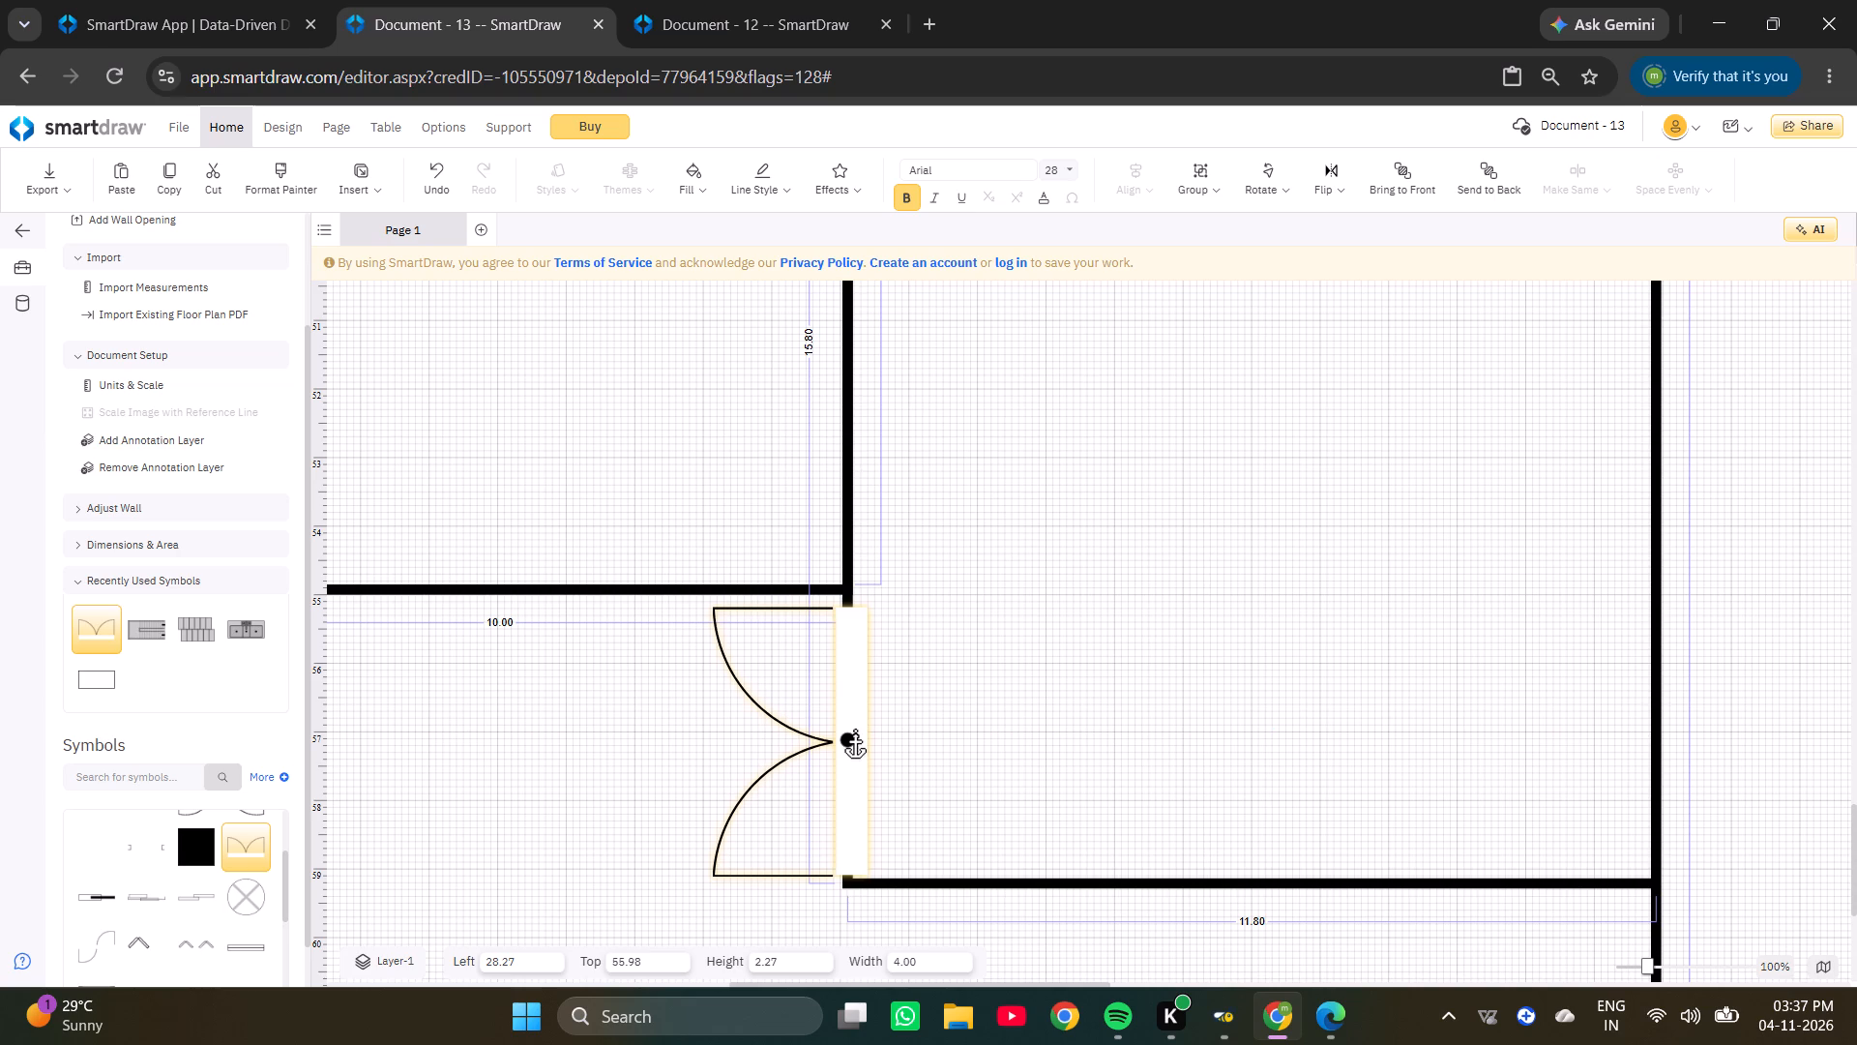
# Extend the living room's left wall upward past the lower bedroom door to about 41.98 top, making it about 17.23 long.
pyautogui.scroll(7, 865, 722)
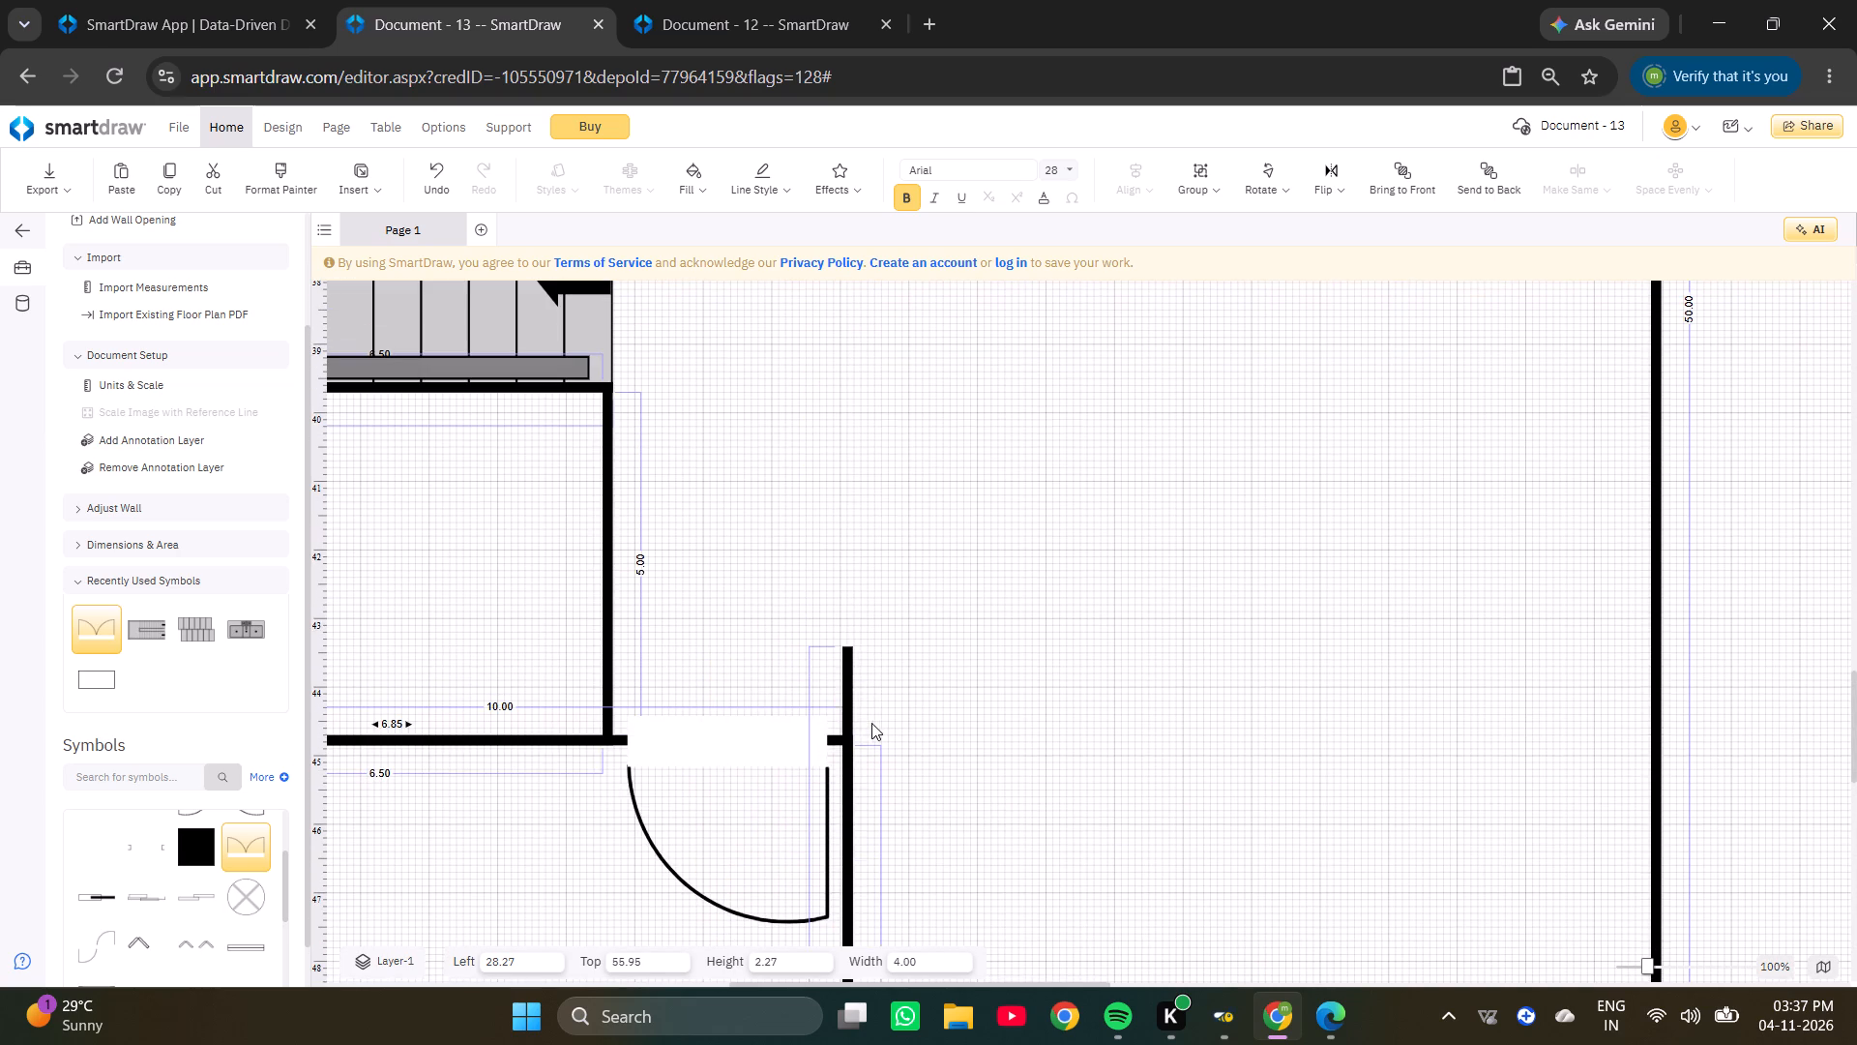
pyautogui.click(847, 705)
pyautogui.moveTo(850, 646); pyautogui.dragTo(850, 642)
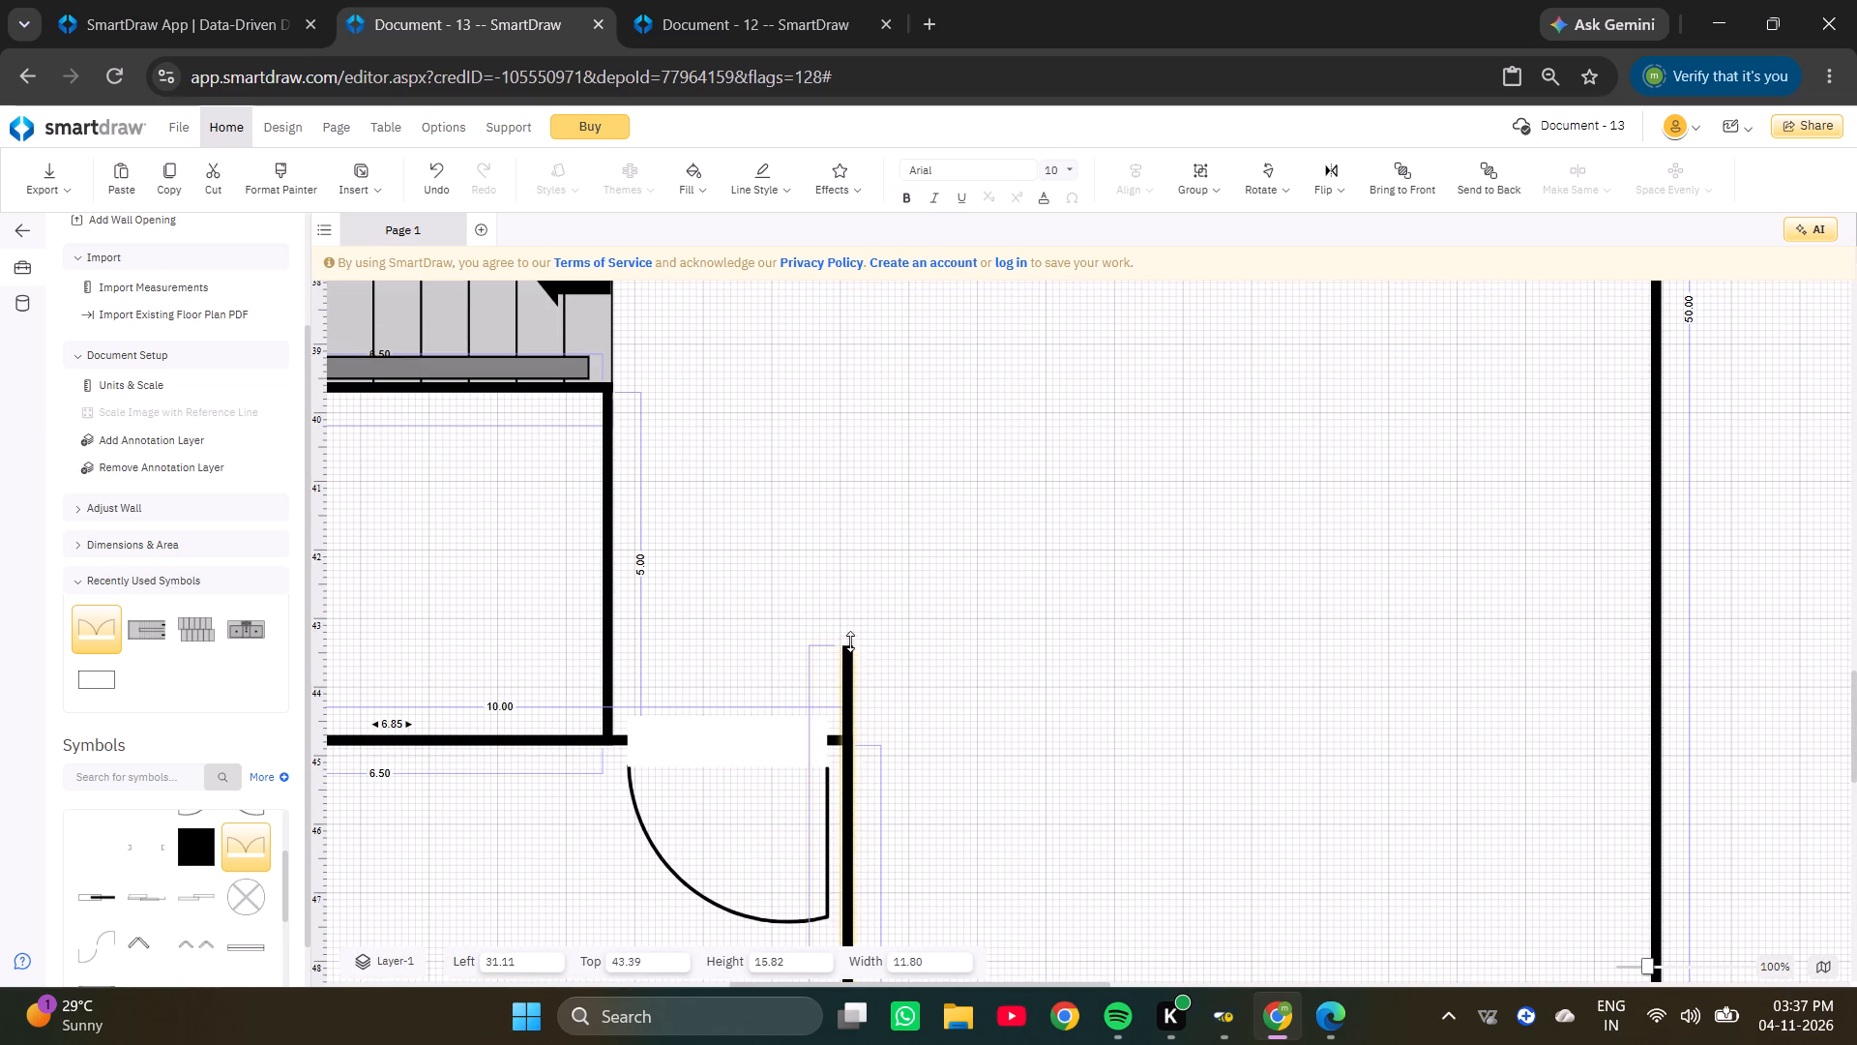
pyautogui.moveTo(850, 642); pyautogui.dragTo(850, 548)
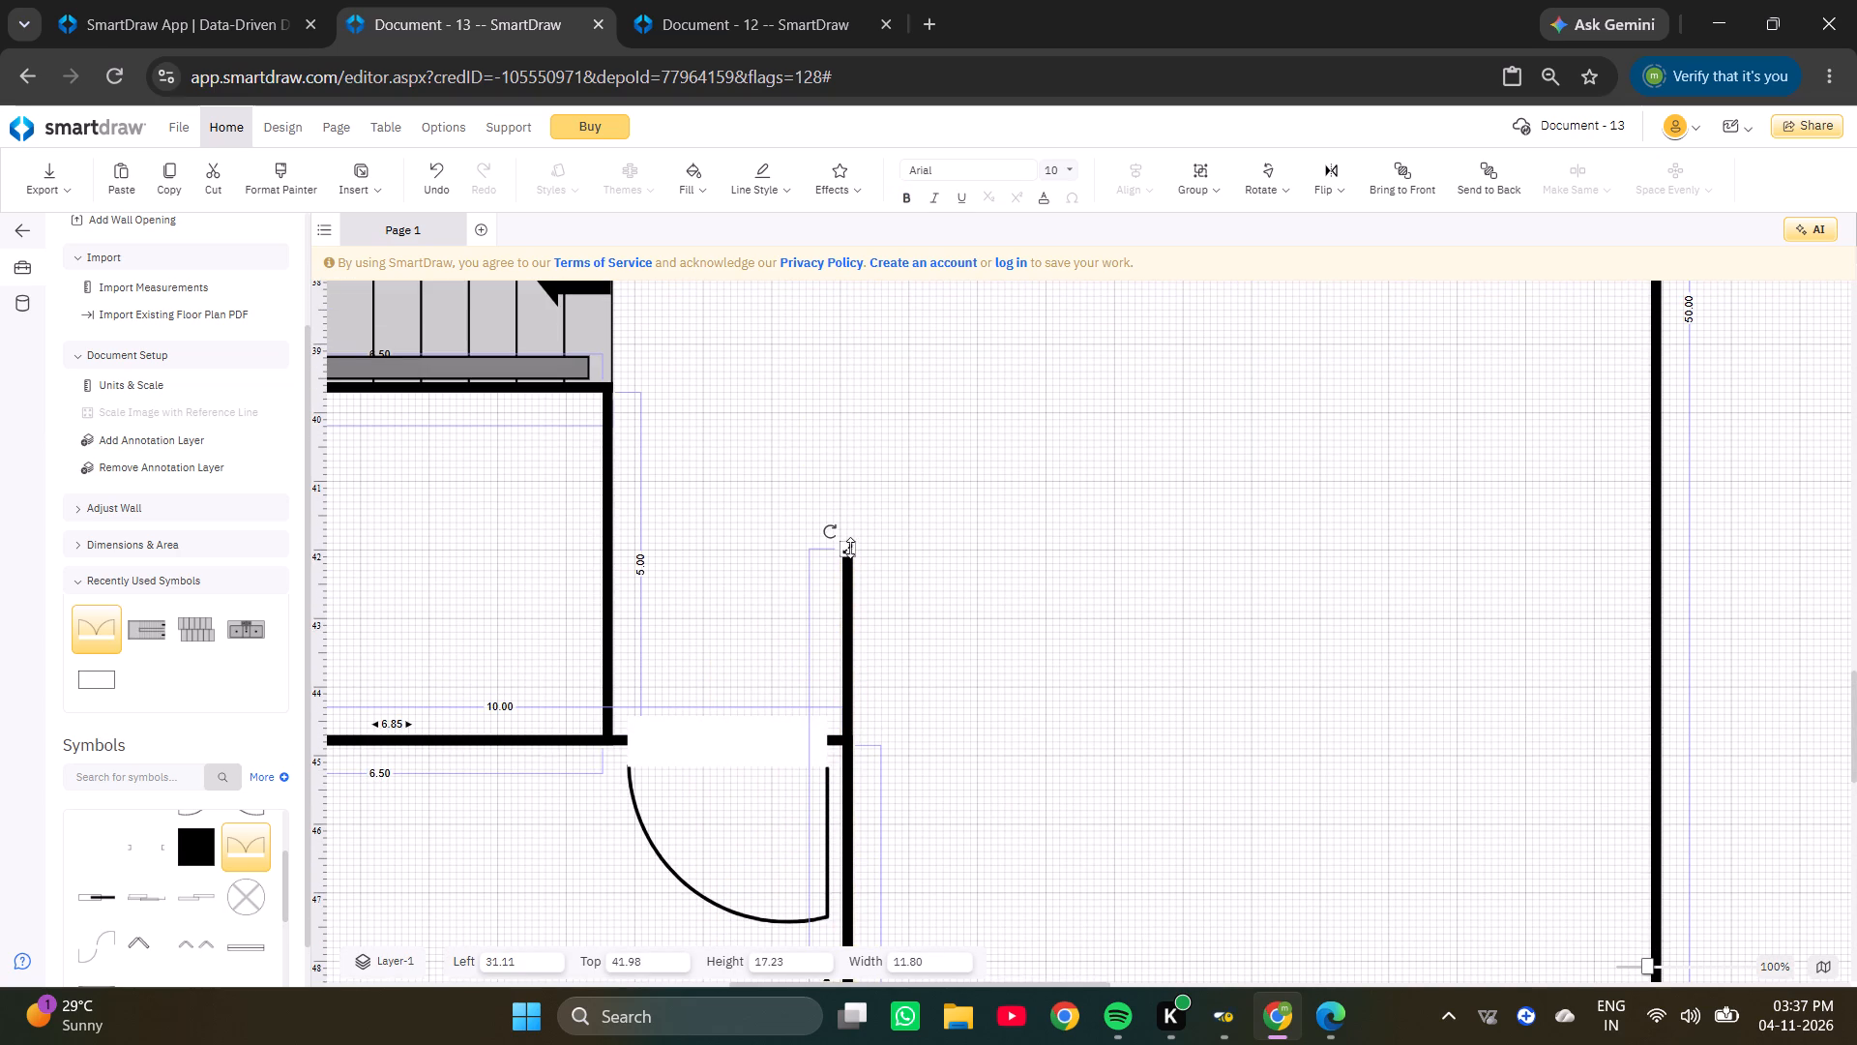
# Duplicate the living room's double door and place the copy on the outer bottom wall near the lower-left corner as the porch gate.
pyautogui.click(976, 571)
pyautogui.keyDown('ctrl'); pyautogui.scroll(-8, 976, 612); pyautogui.keyUp('ctrl')
pyautogui.click(987, 712)
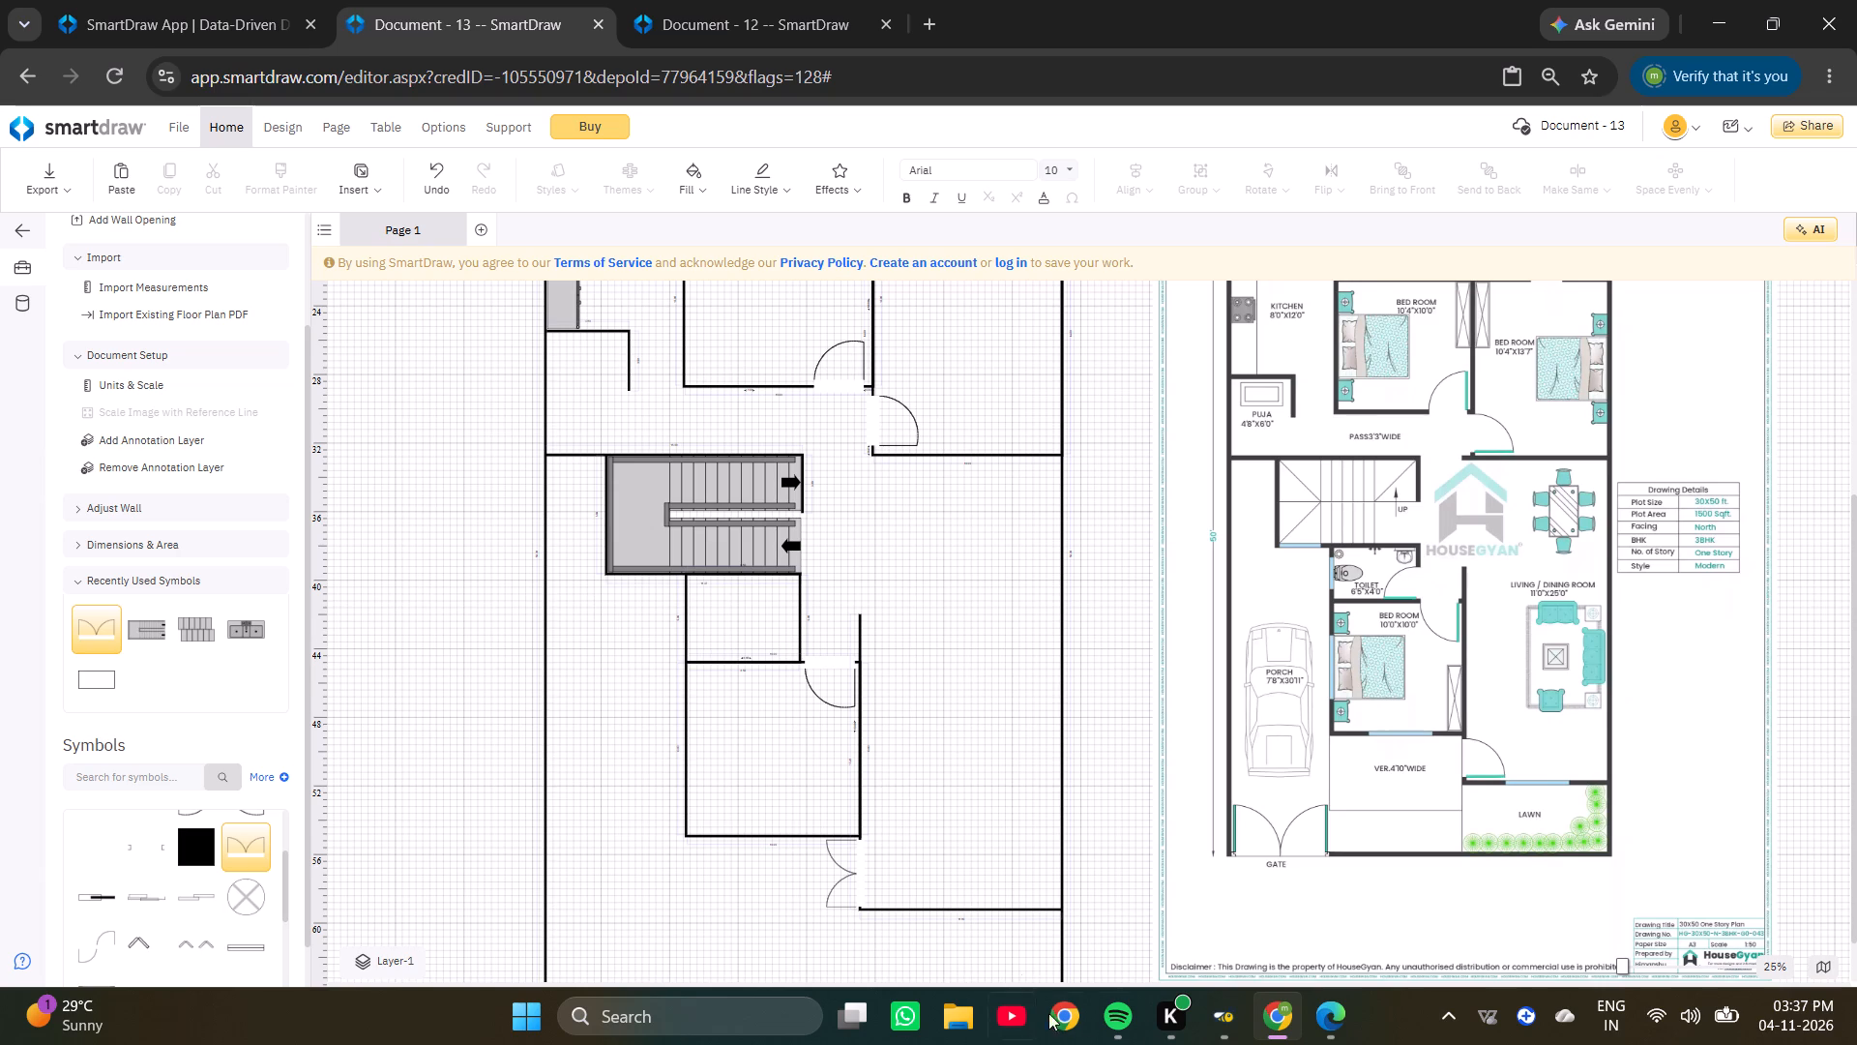
pyautogui.scroll(-1, 748, 752)
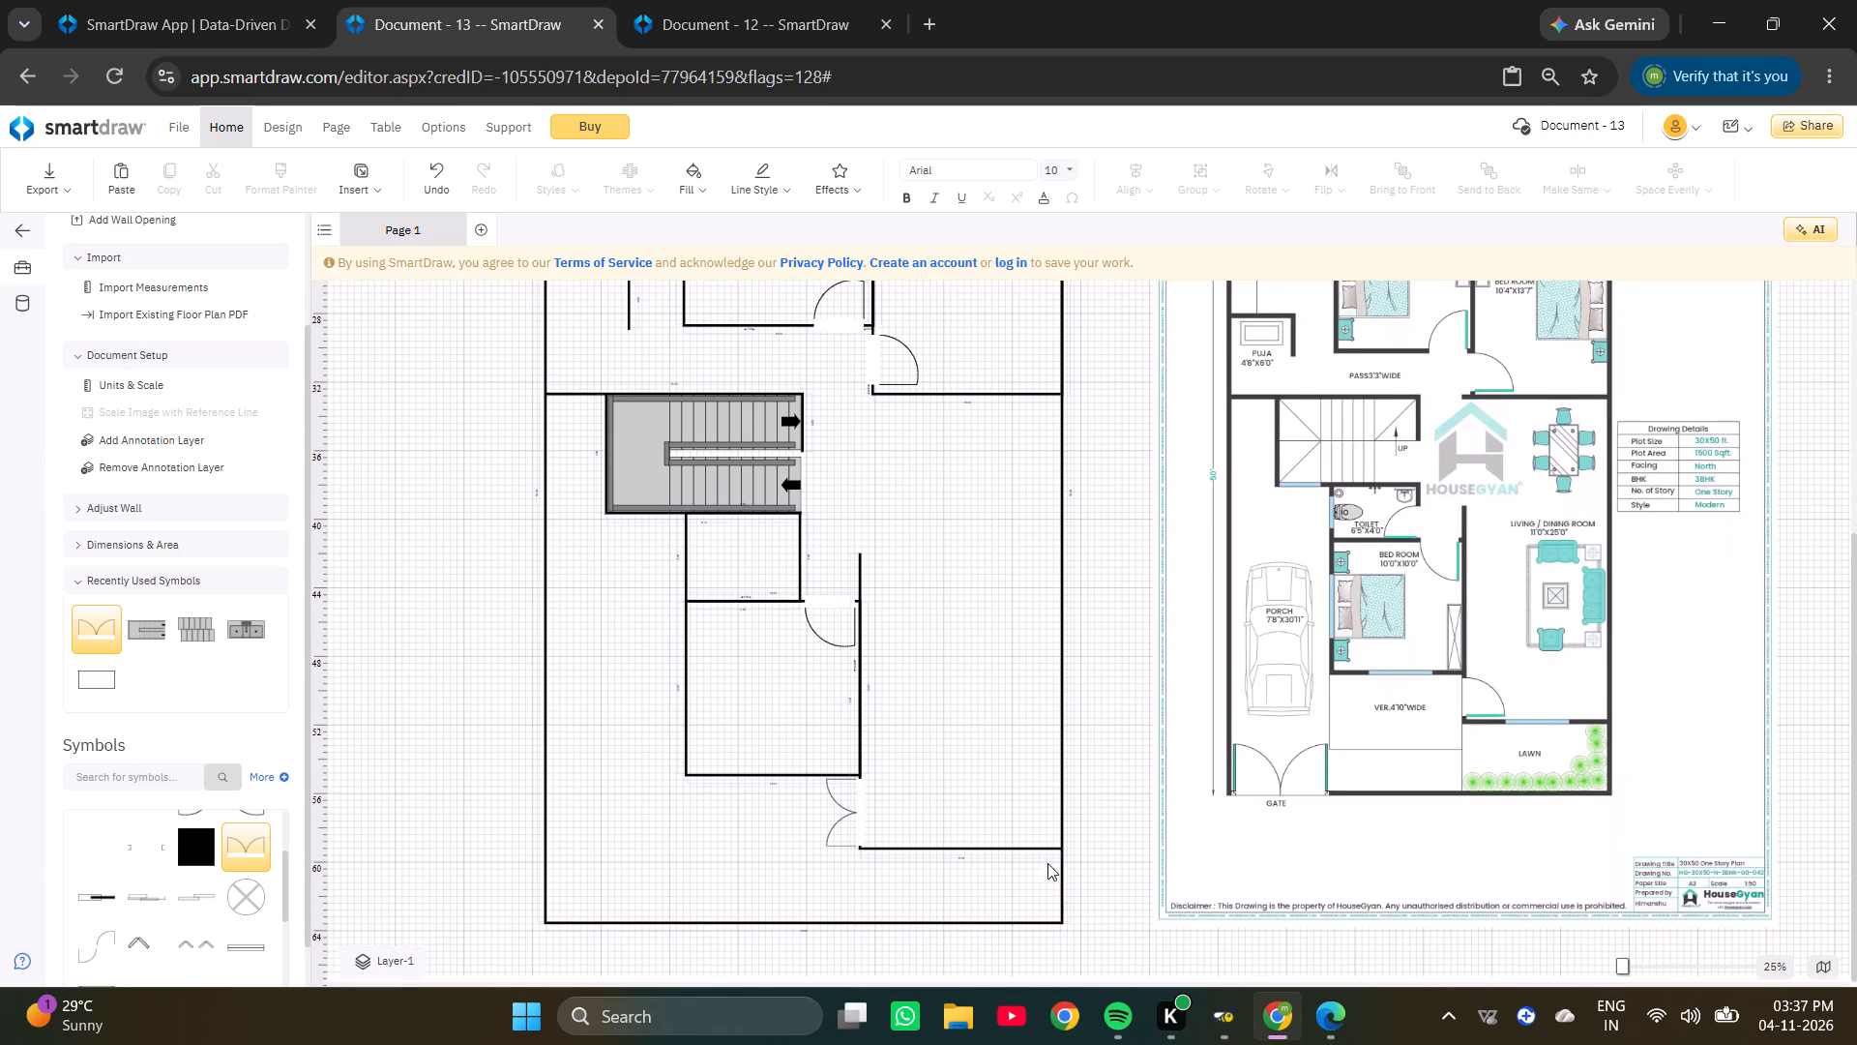
pyautogui.click(846, 805)
pyautogui.hotkey('ctrl', 'c')
pyautogui.hotkey('ctrl', 'v')
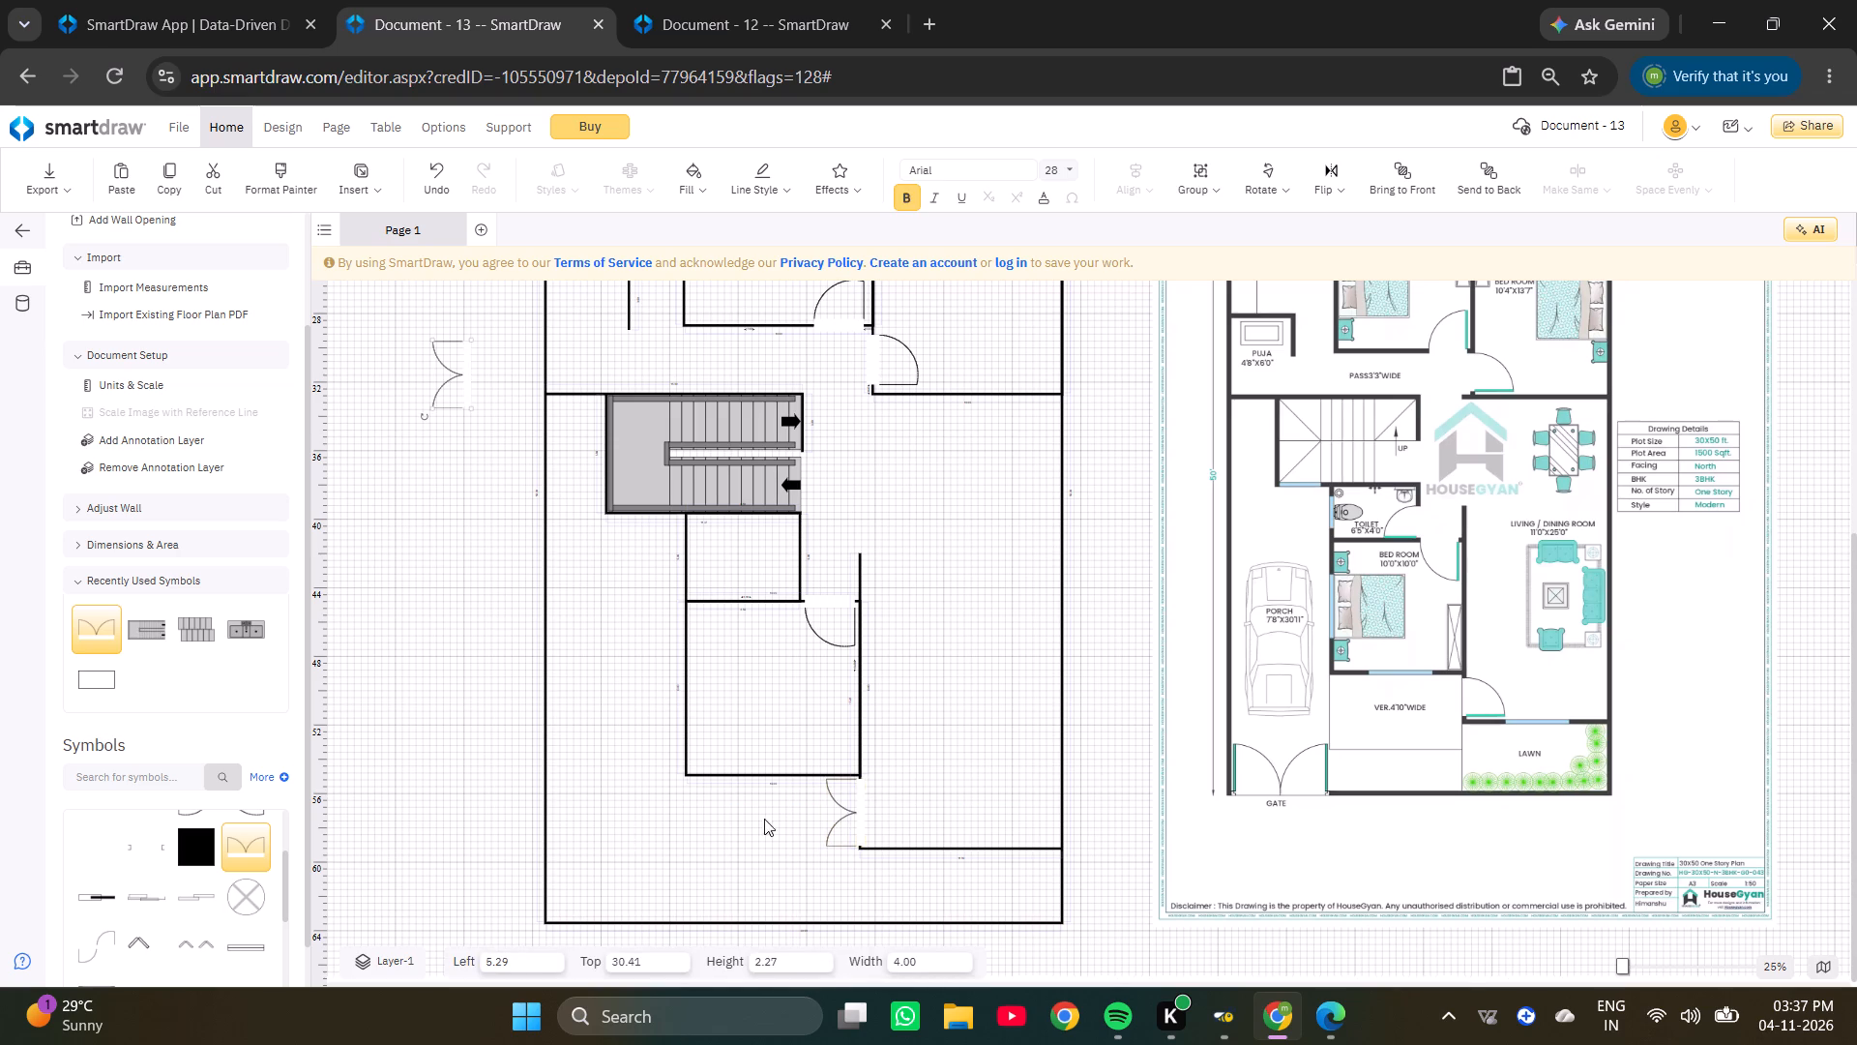
pyautogui.moveTo(461, 390); pyautogui.dragTo(590, 965)
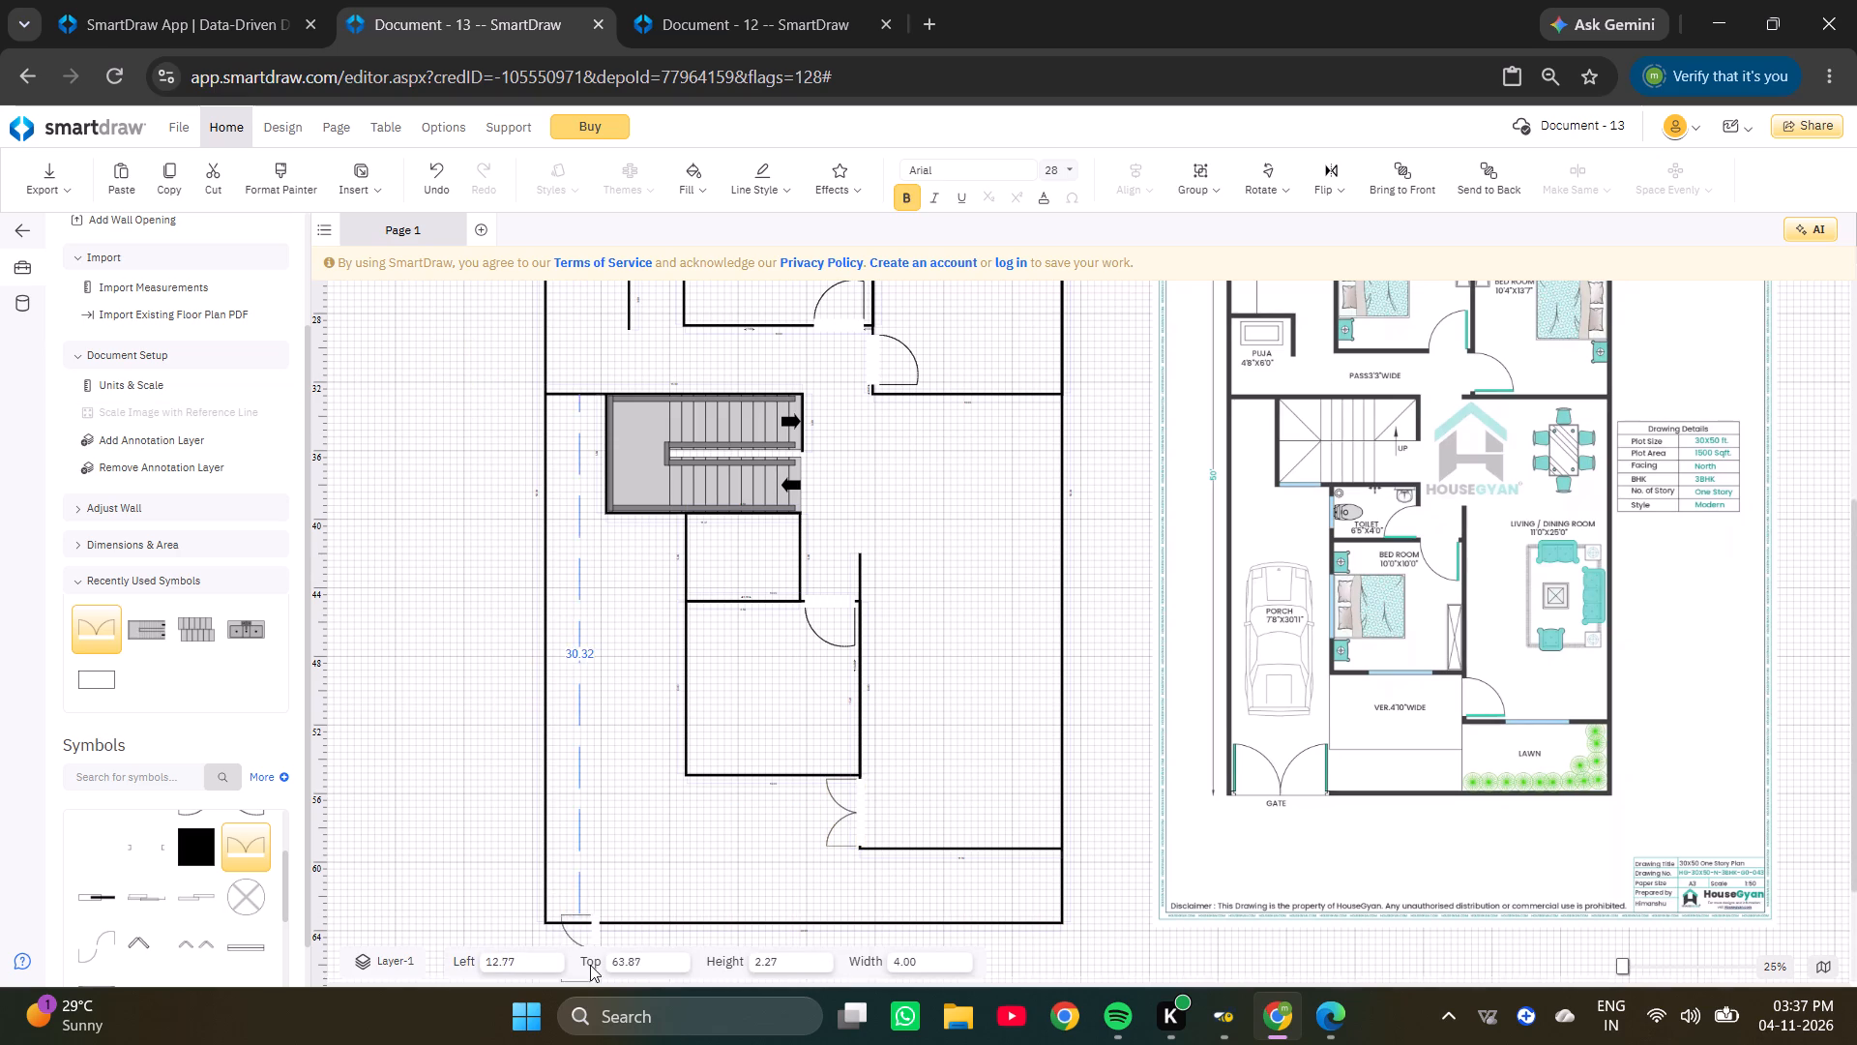
pyautogui.moveTo(590, 965); pyautogui.dragTo(608, 949)
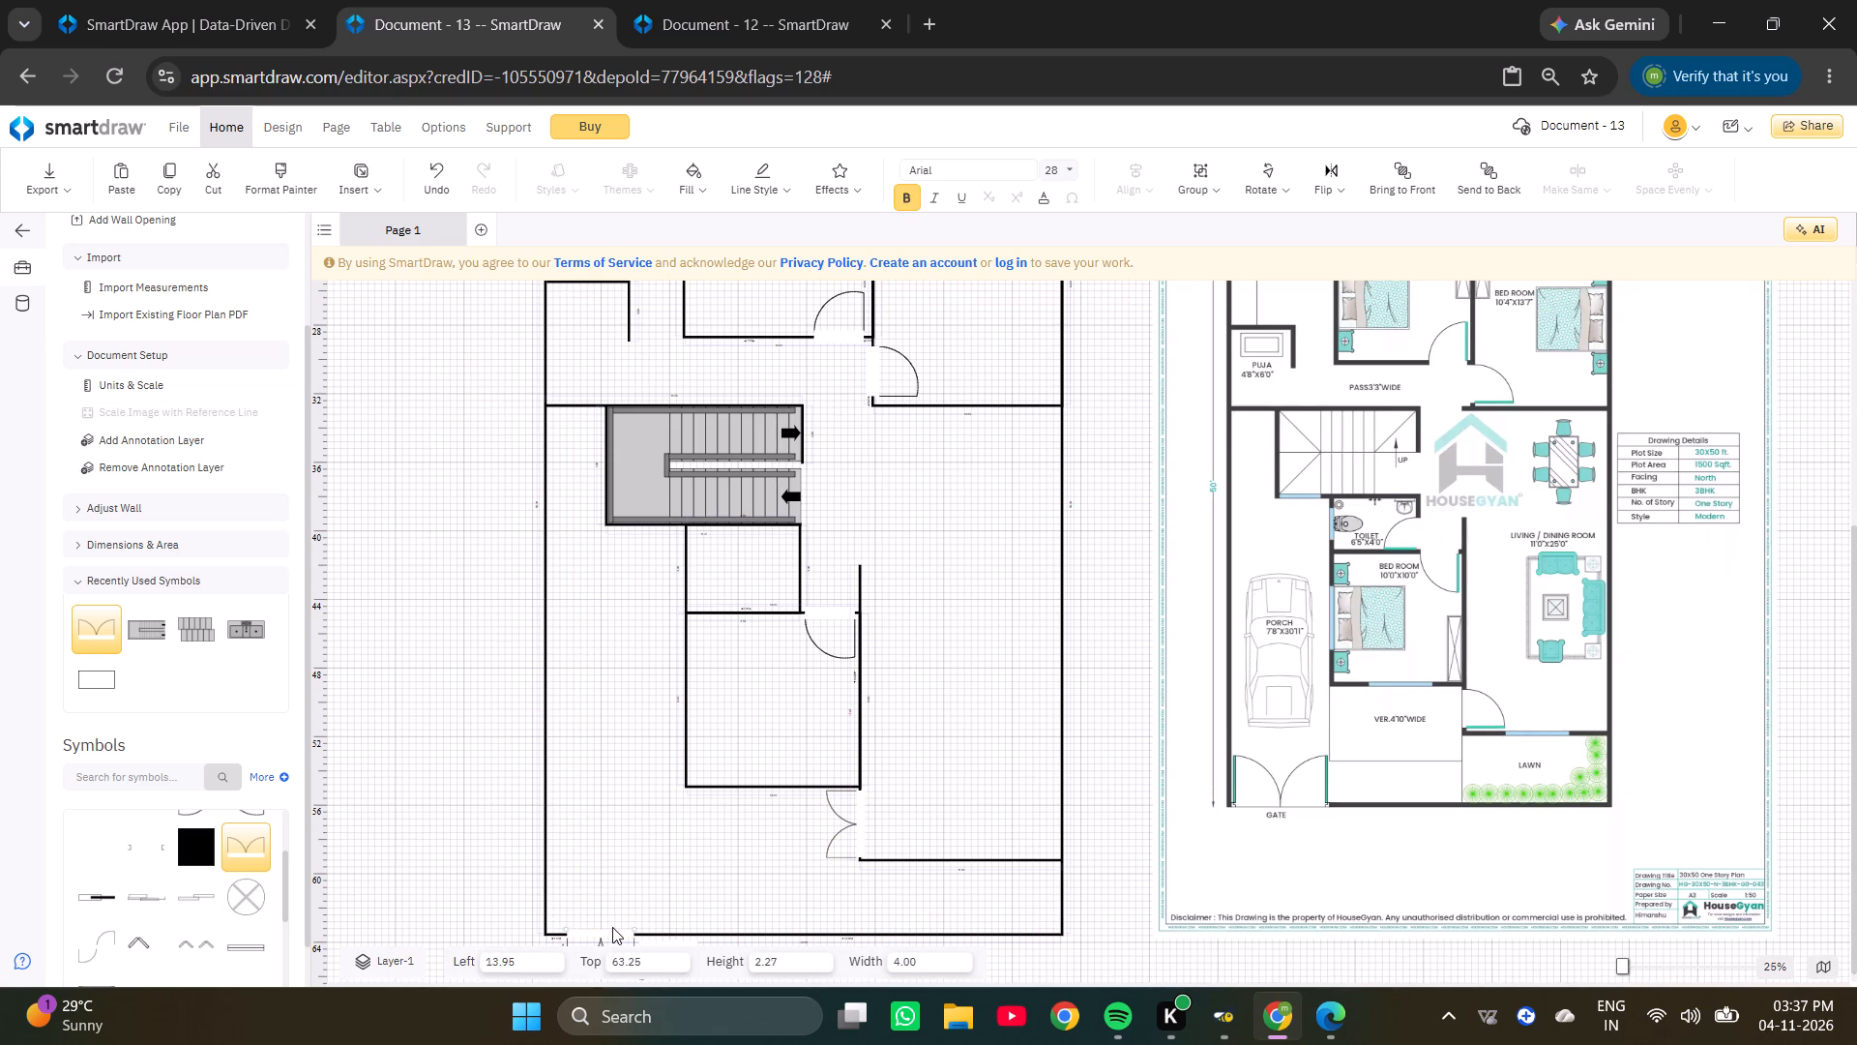
# Set the porch gate's width to 8.
pyautogui.keyDown('ctrl'); pyautogui.scroll(4, 612, 927); pyautogui.keyUp('ctrl')
pyautogui.scroll(-8, 616, 869)
pyautogui.click(523, 761)
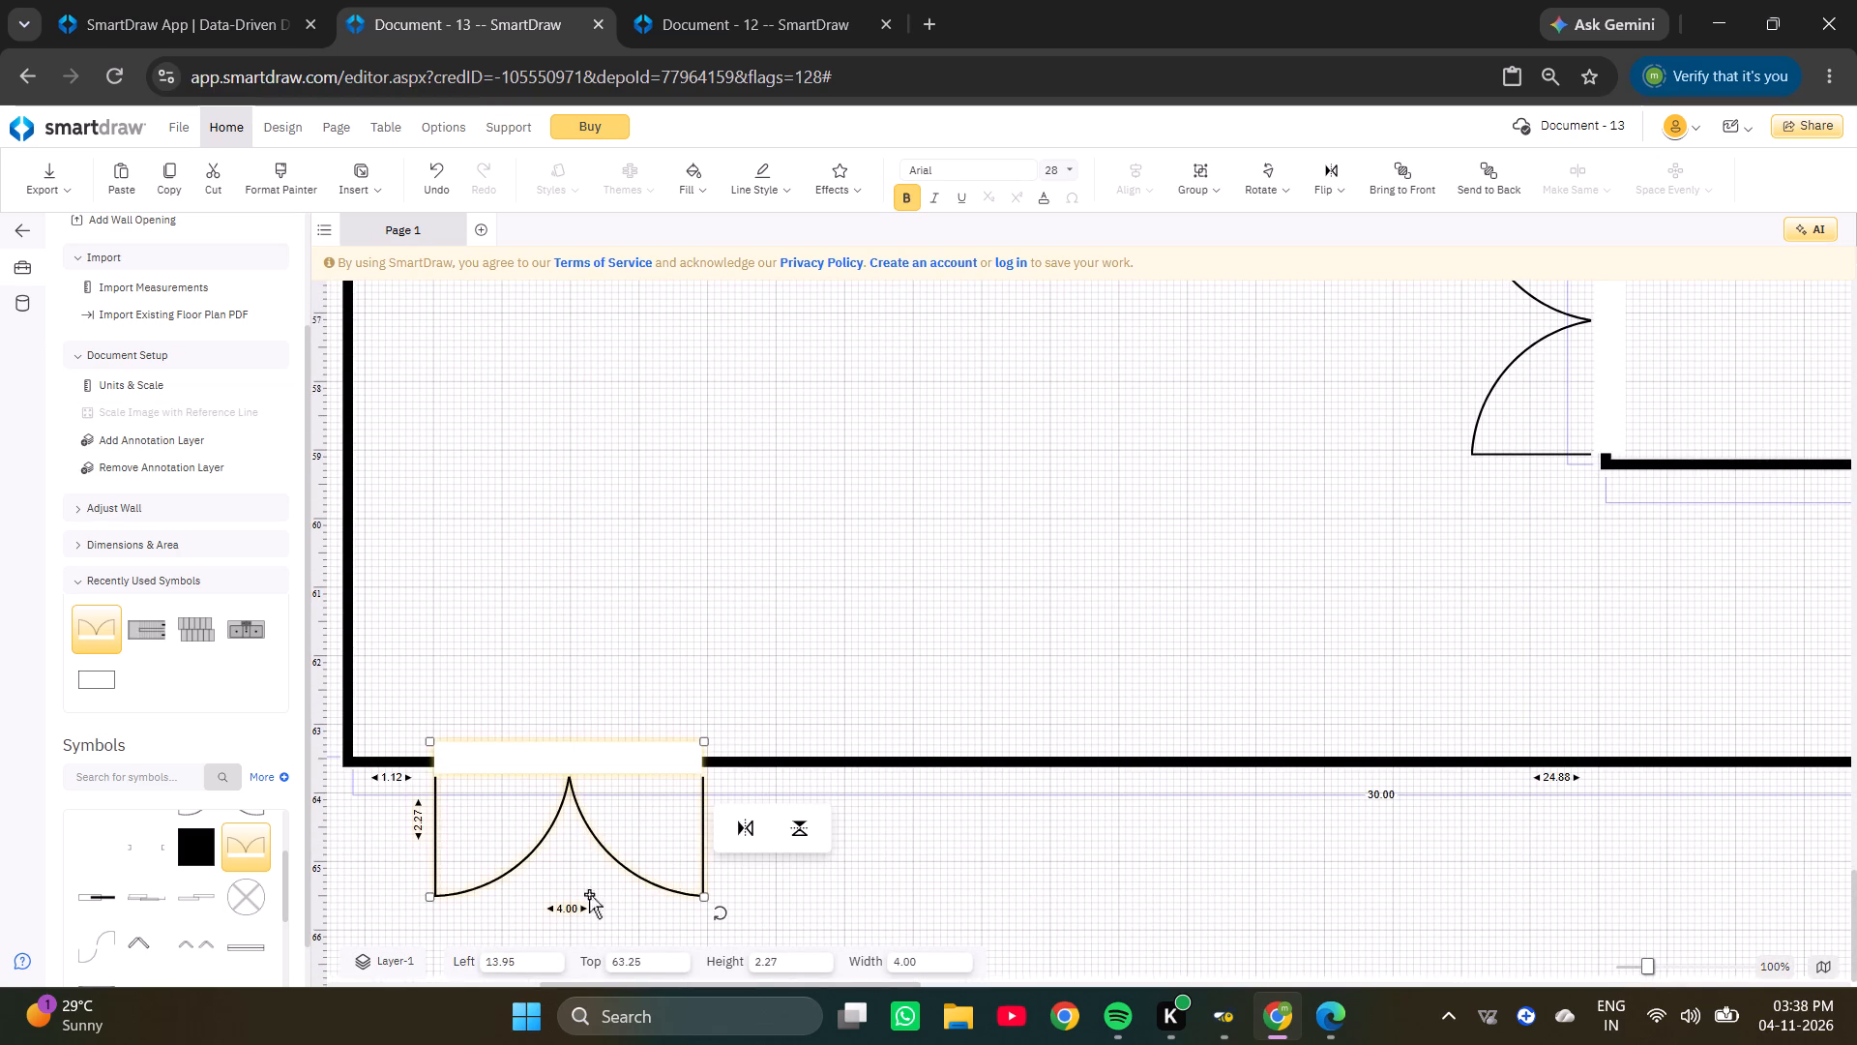
pyautogui.click(575, 909)
pyautogui.press('BackSpace')
pyautogui.press('BackSpace')
pyautogui.press('BackSpace')
pyautogui.press('BackSpace')
pyautogui.press('BackSpace')
pyautogui.press('BackSpace')
pyautogui.press('BackSpace')
pyautogui.press('BackSpace')
pyautogui.press('BackSpace')
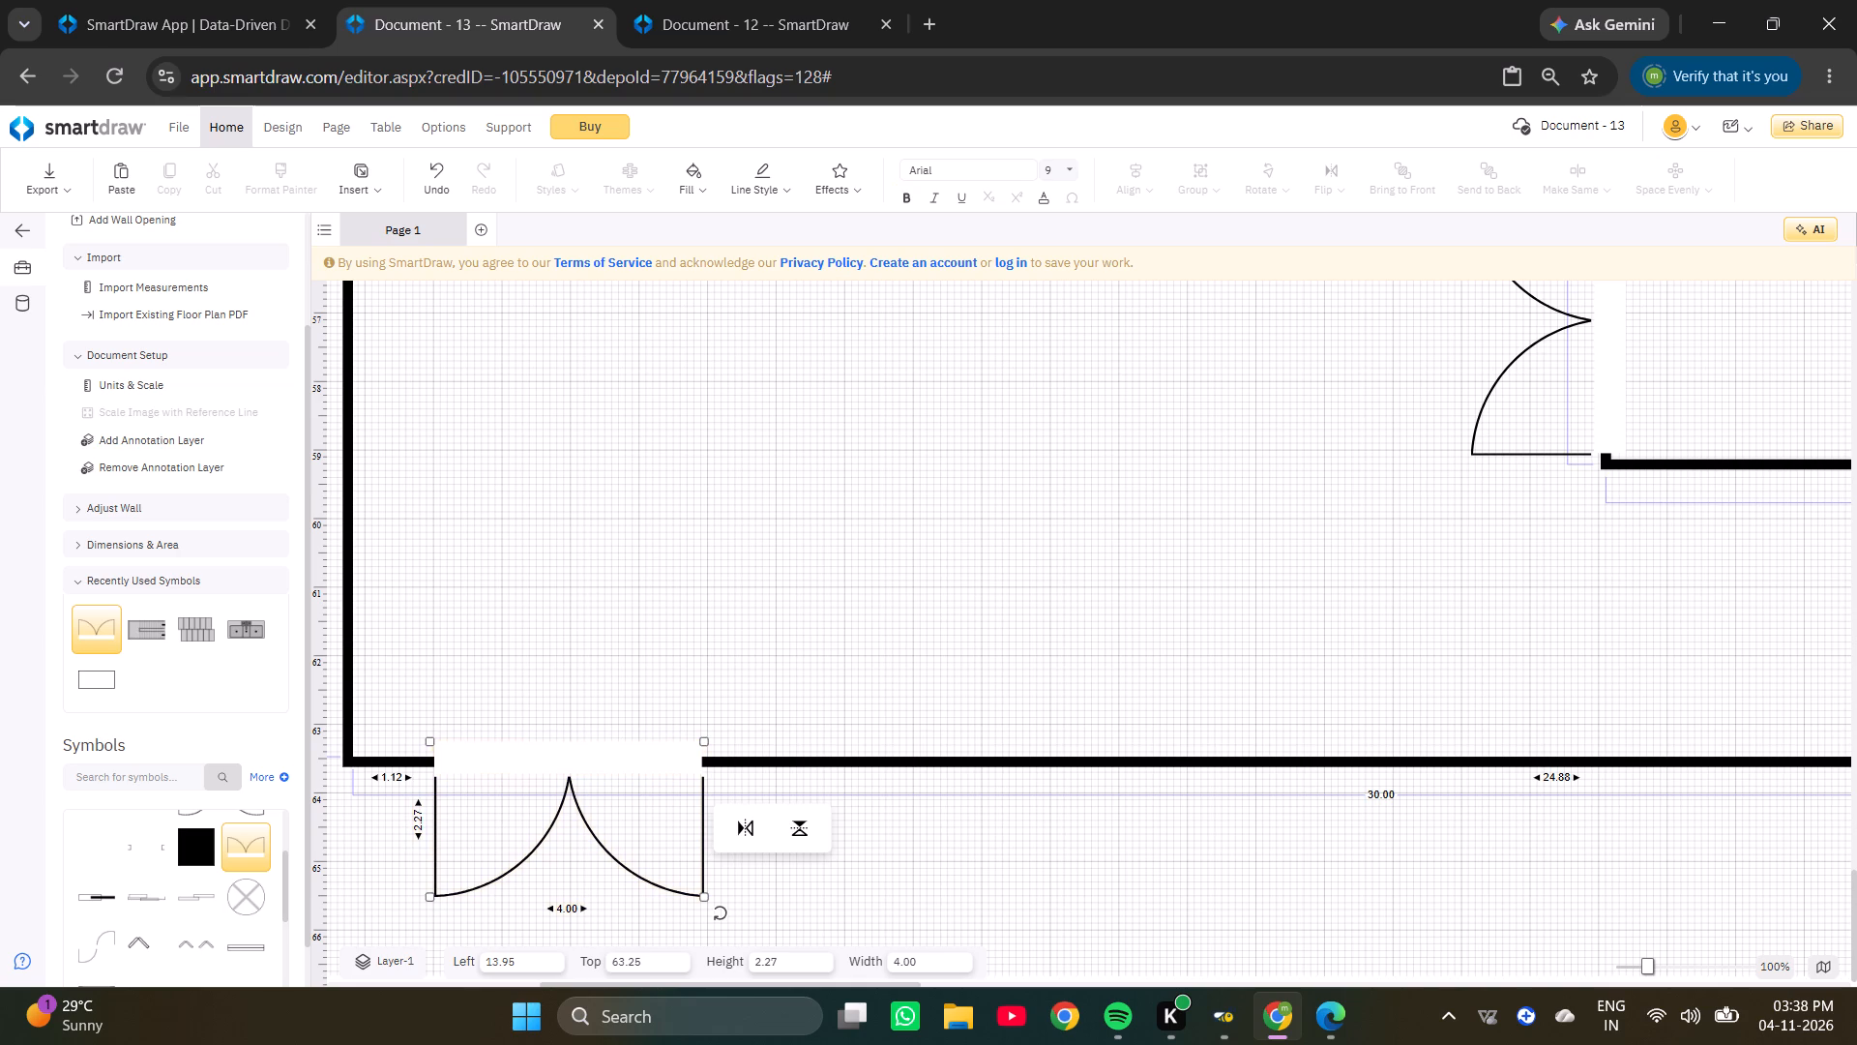
pyautogui.press('8')
pyautogui.press('Return')
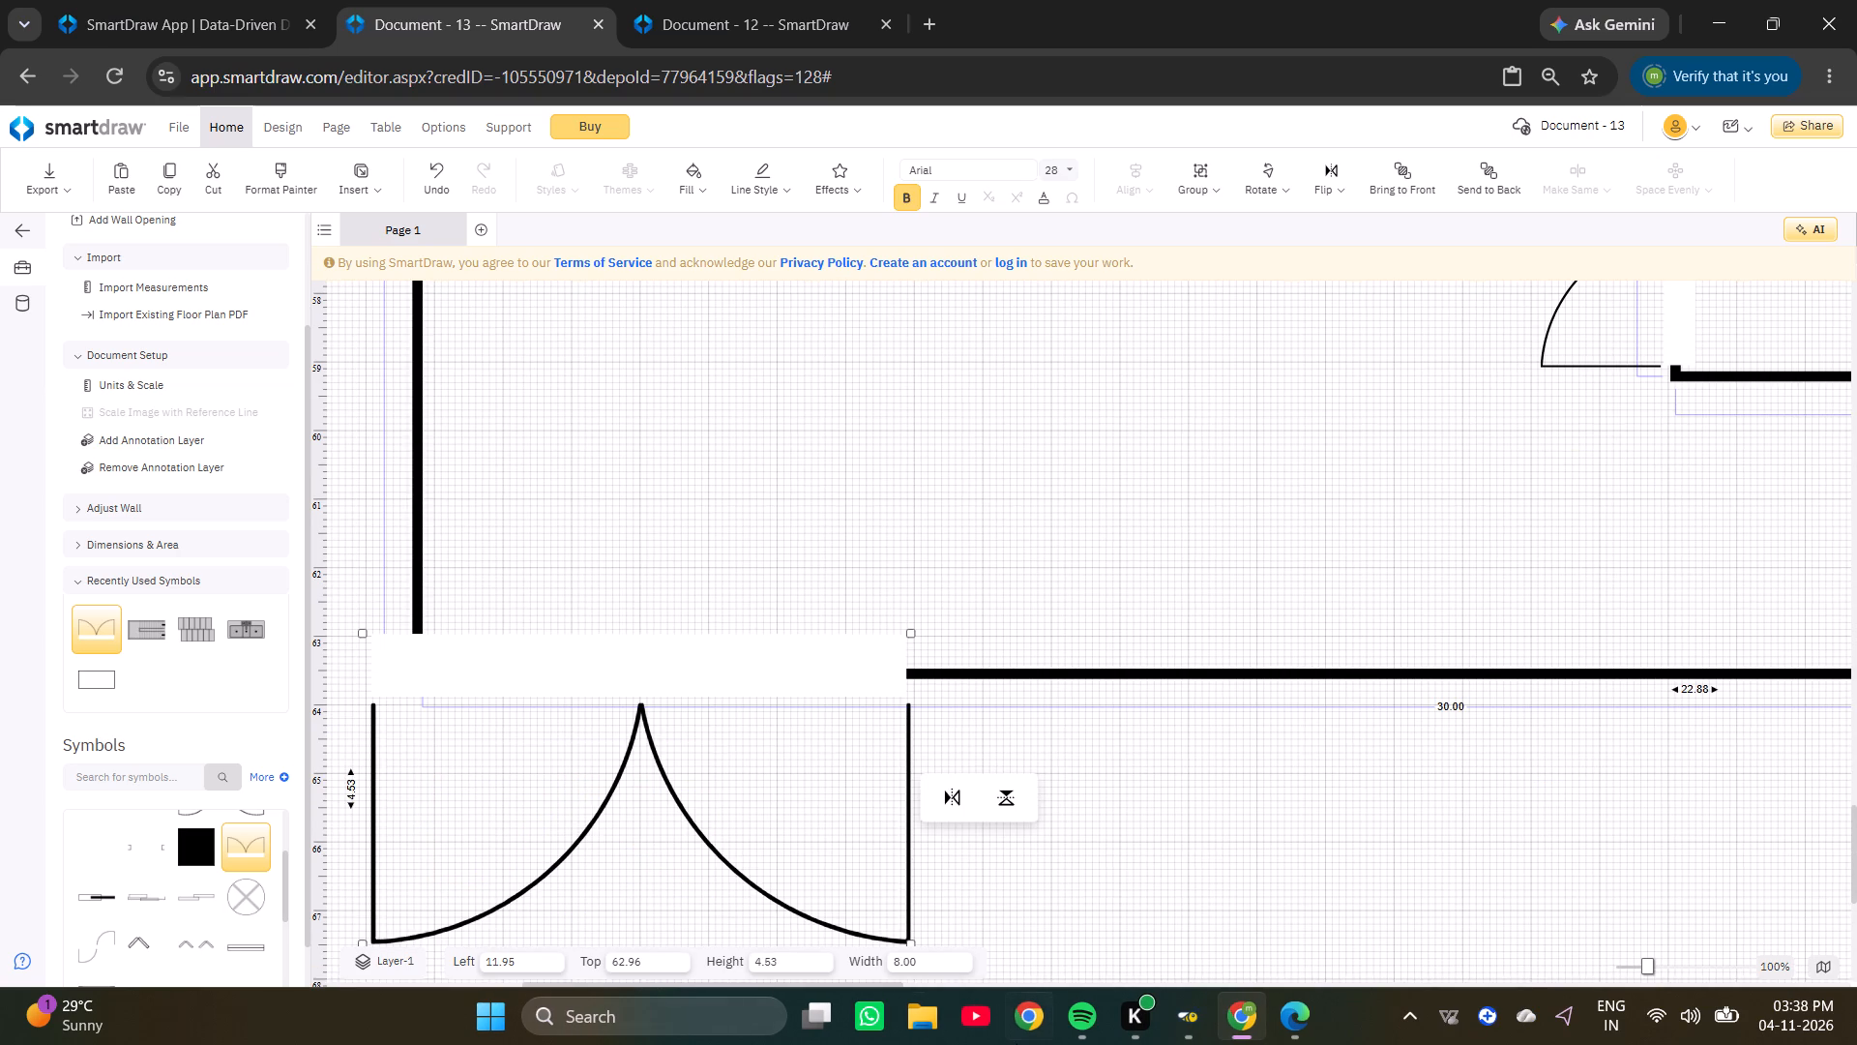
# Slide the porch gate along the outer bottom wall so it starts just inside the plan's lower-left corner.
pyautogui.keyDown('ctrl'); pyautogui.scroll(-3, 729, 452); pyautogui.keyUp('ctrl')
pyautogui.moveTo(588, 776); pyautogui.dragTo(621, 775)
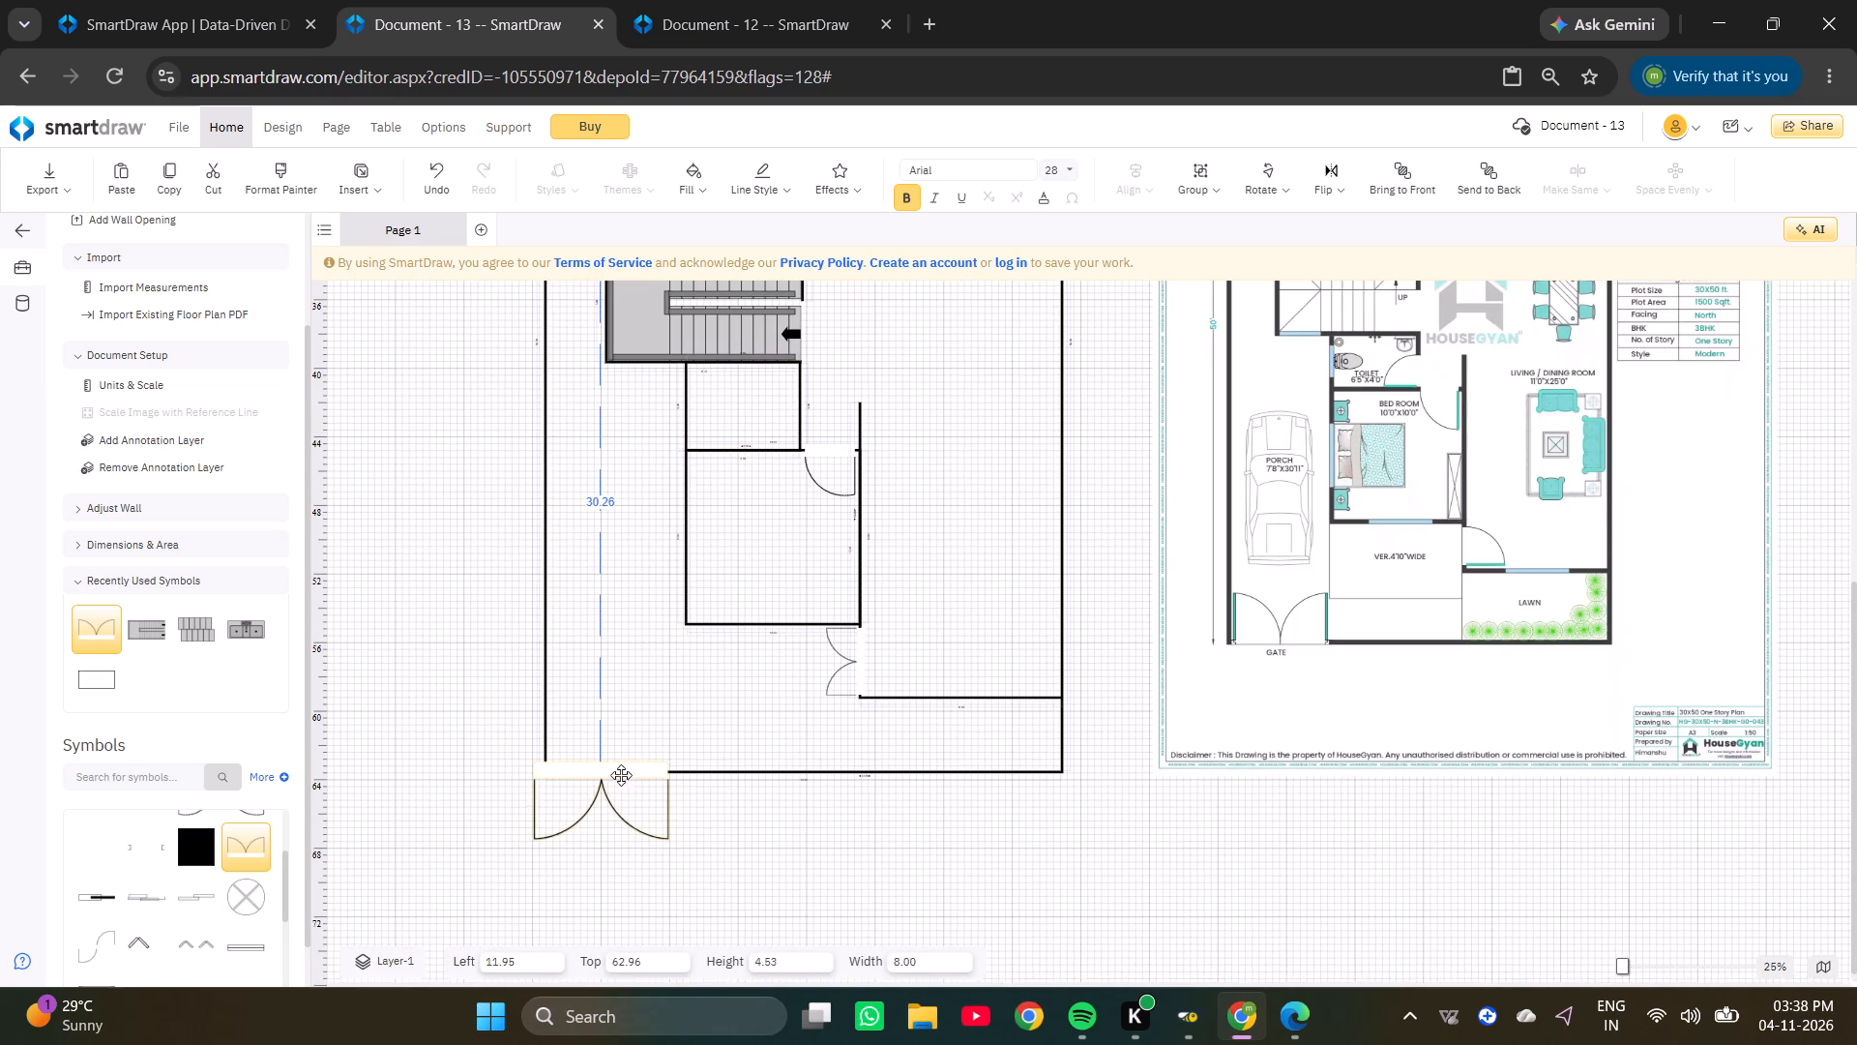
pyautogui.moveTo(621, 775); pyautogui.dragTo(611, 777)
pyautogui.keyDown('ctrl'); pyautogui.scroll(5, 579, 753); pyautogui.keyUp('ctrl')
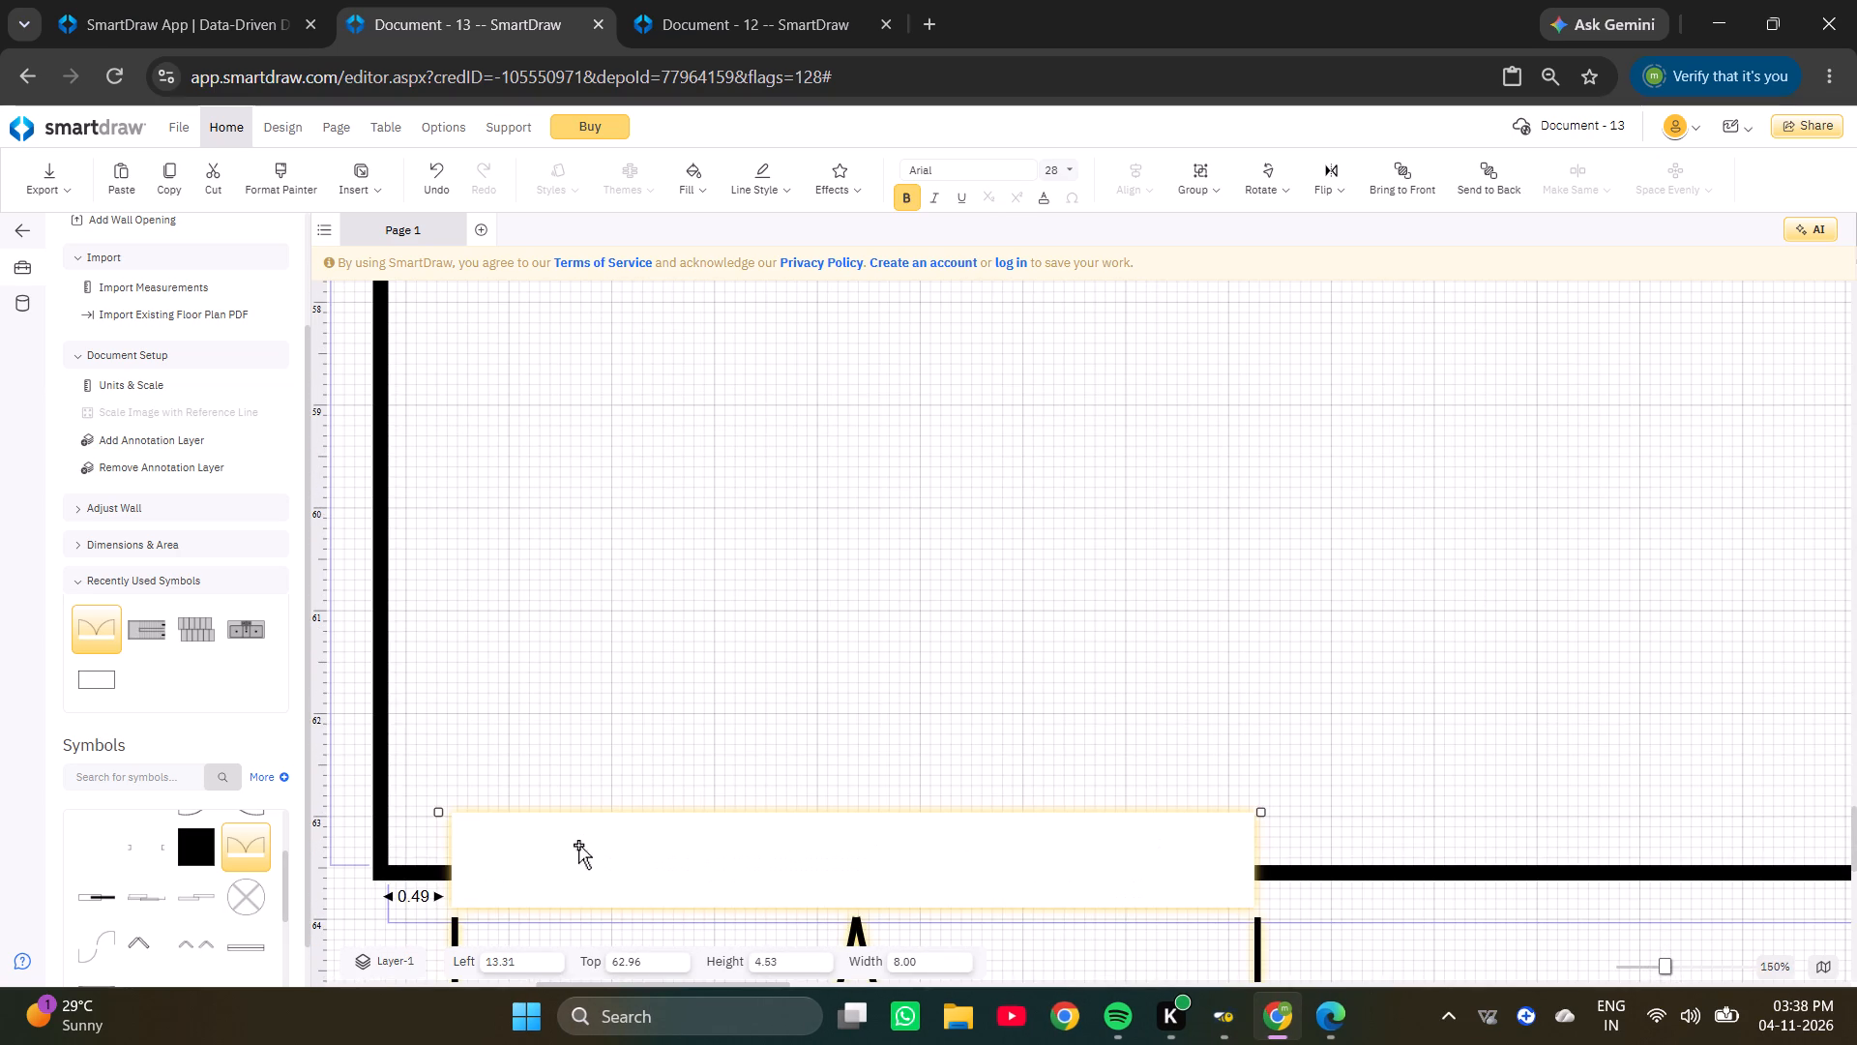
pyautogui.moveTo(578, 861); pyautogui.dragTo(535, 870)
pyautogui.keyDown('ctrl'); pyautogui.scroll(-7, 630, 788); pyautogui.keyUp('ctrl')
pyautogui.click(684, 703)
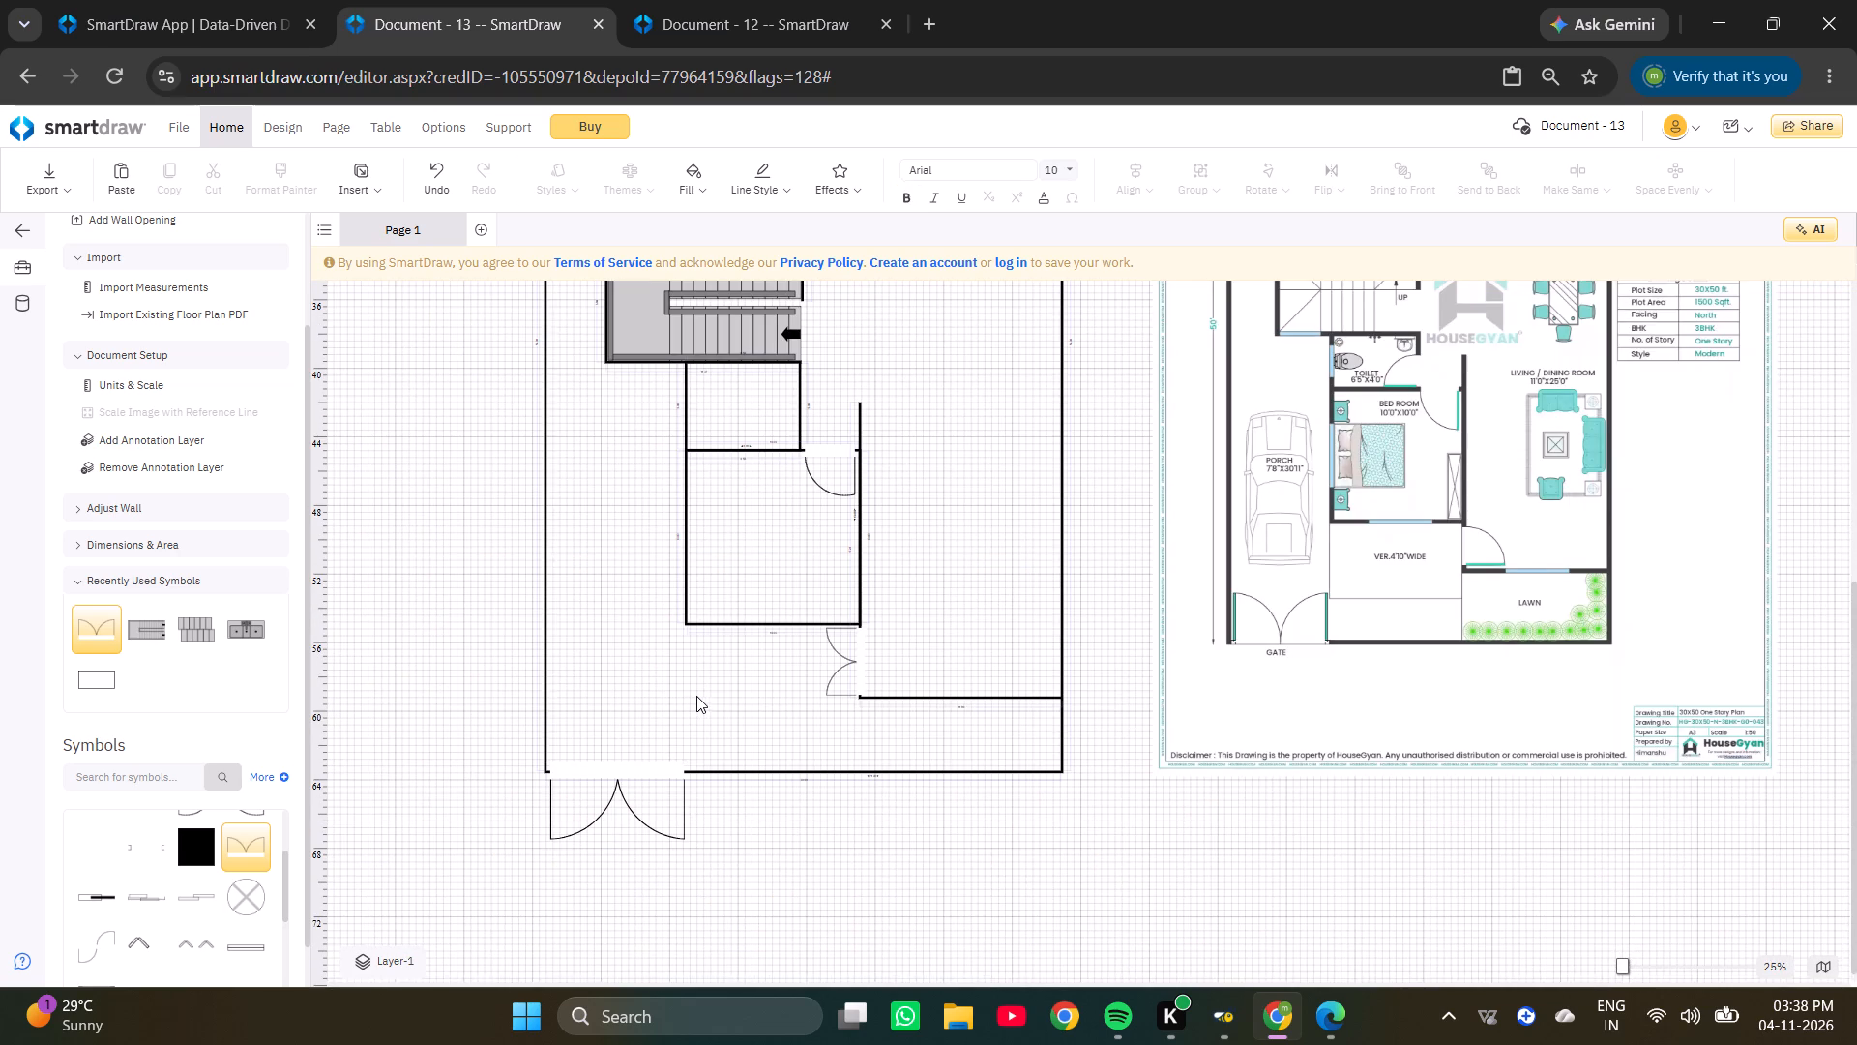
# Set a custom wall thickness of 300 mm for the 30 x 50 outer boundary walls.
pyautogui.click(832, 773)
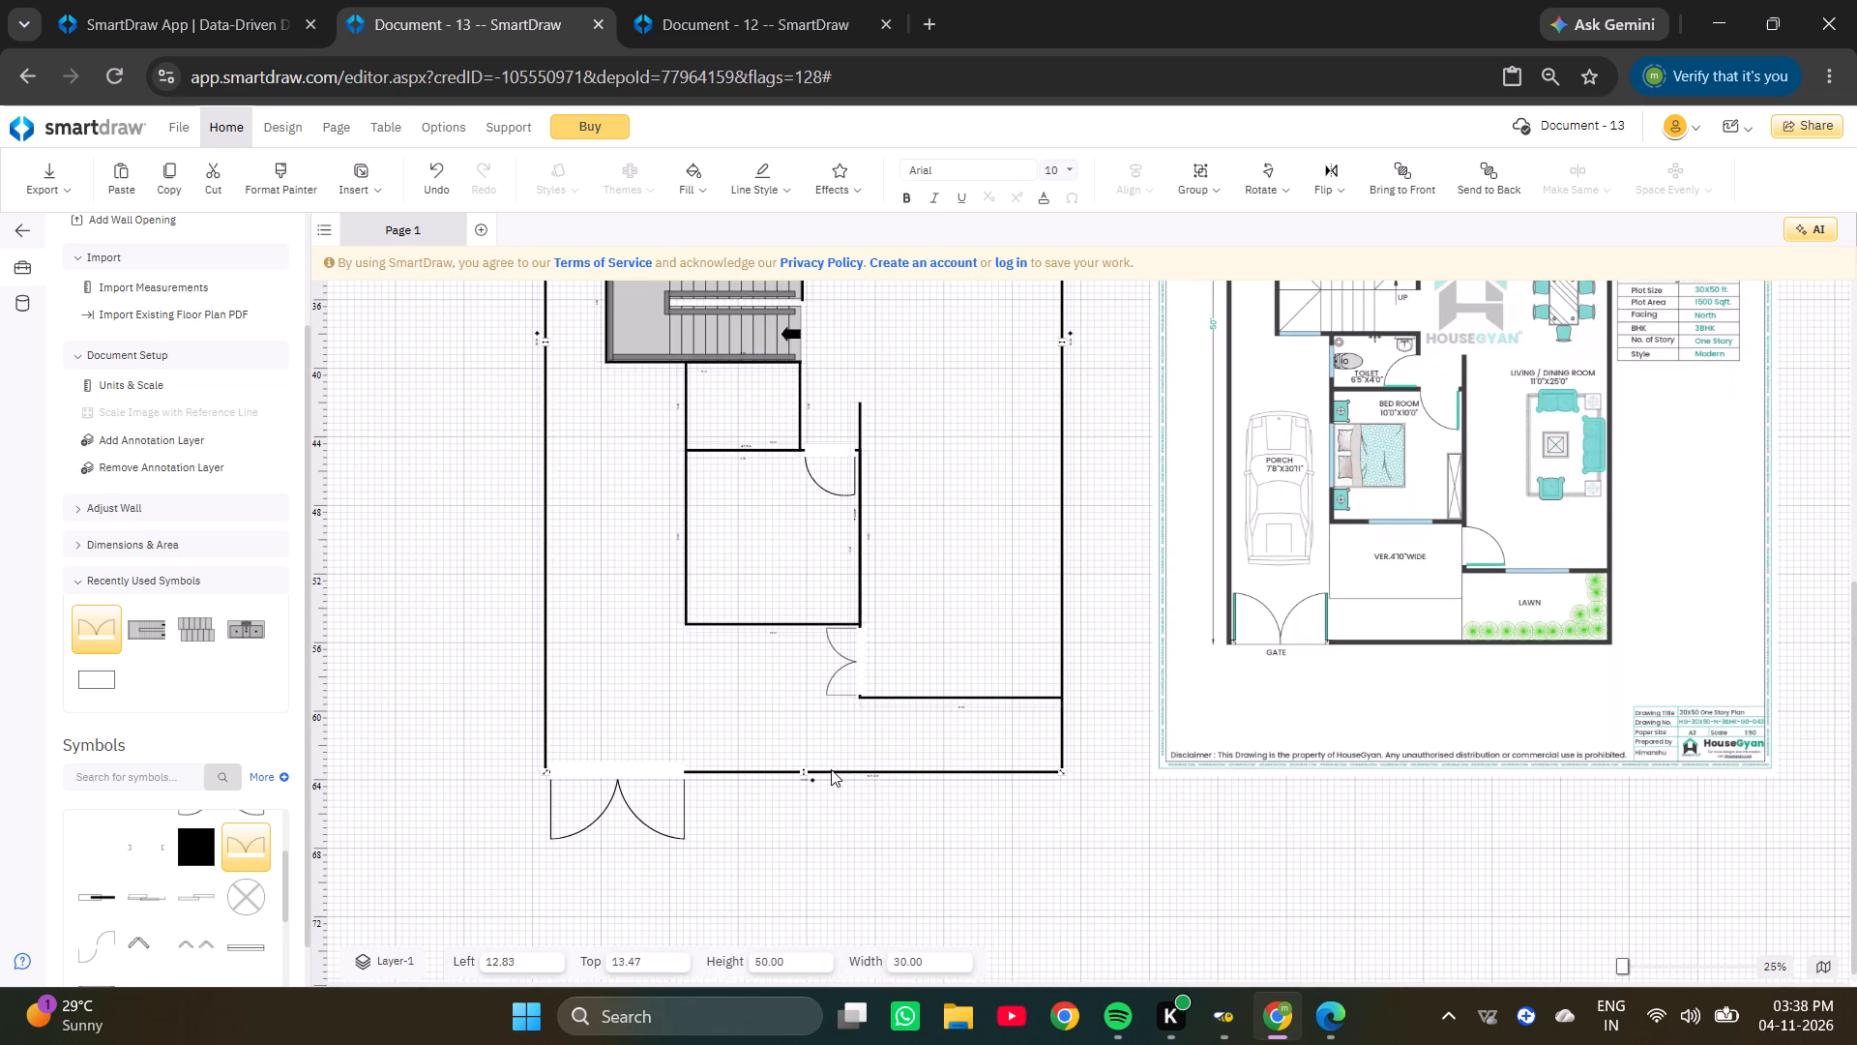
pyautogui.click(768, 186)
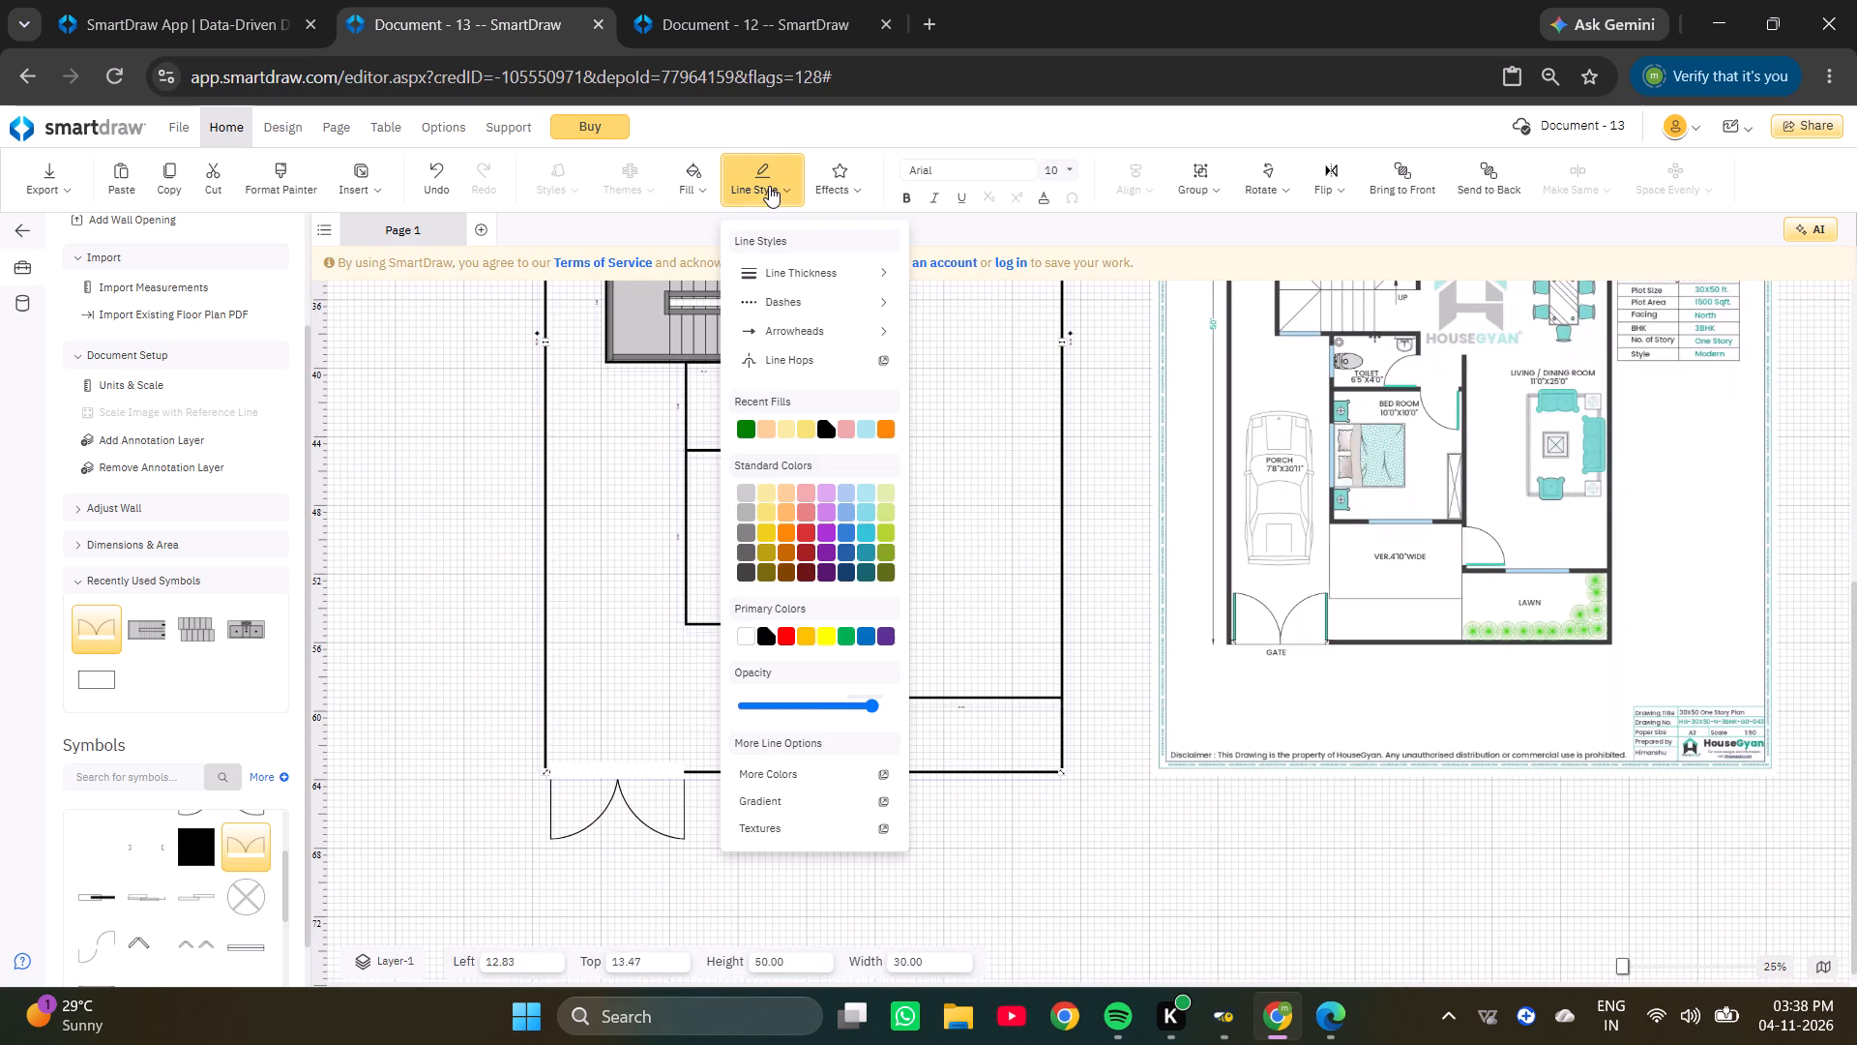
pyautogui.click(784, 273)
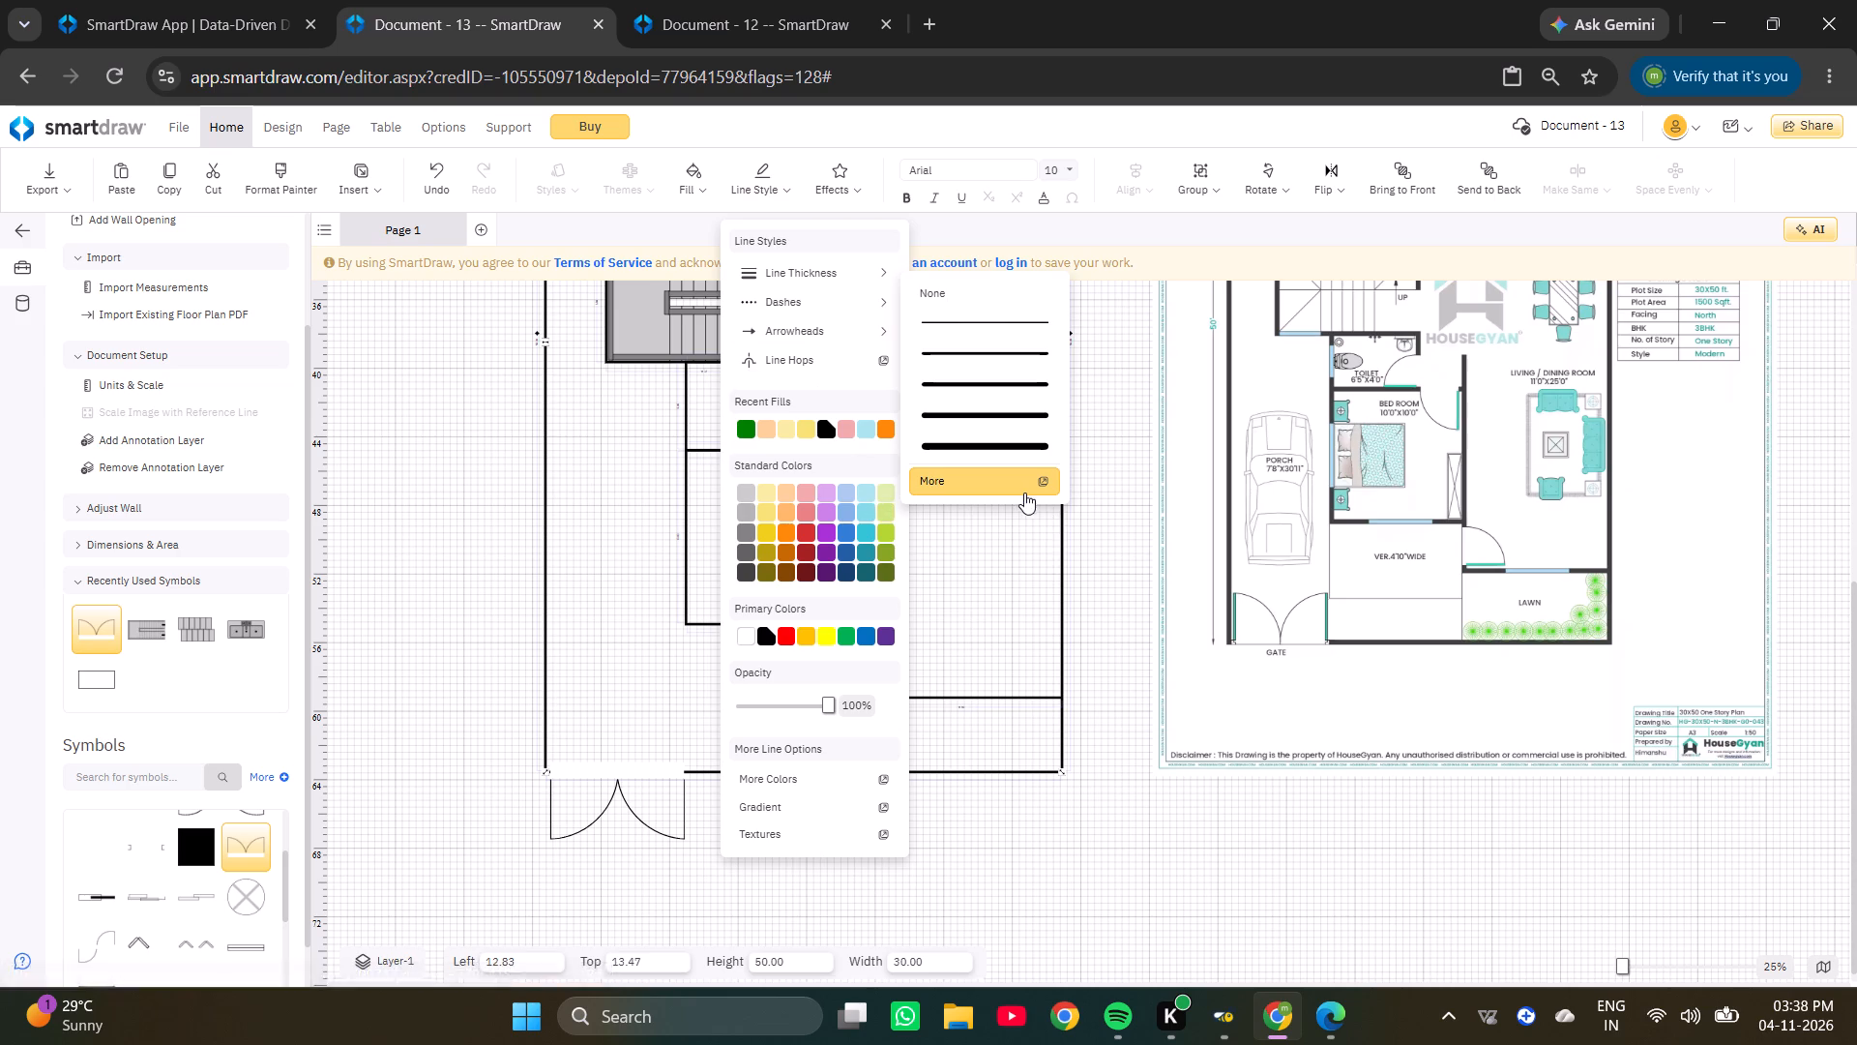
pyautogui.click(1022, 492)
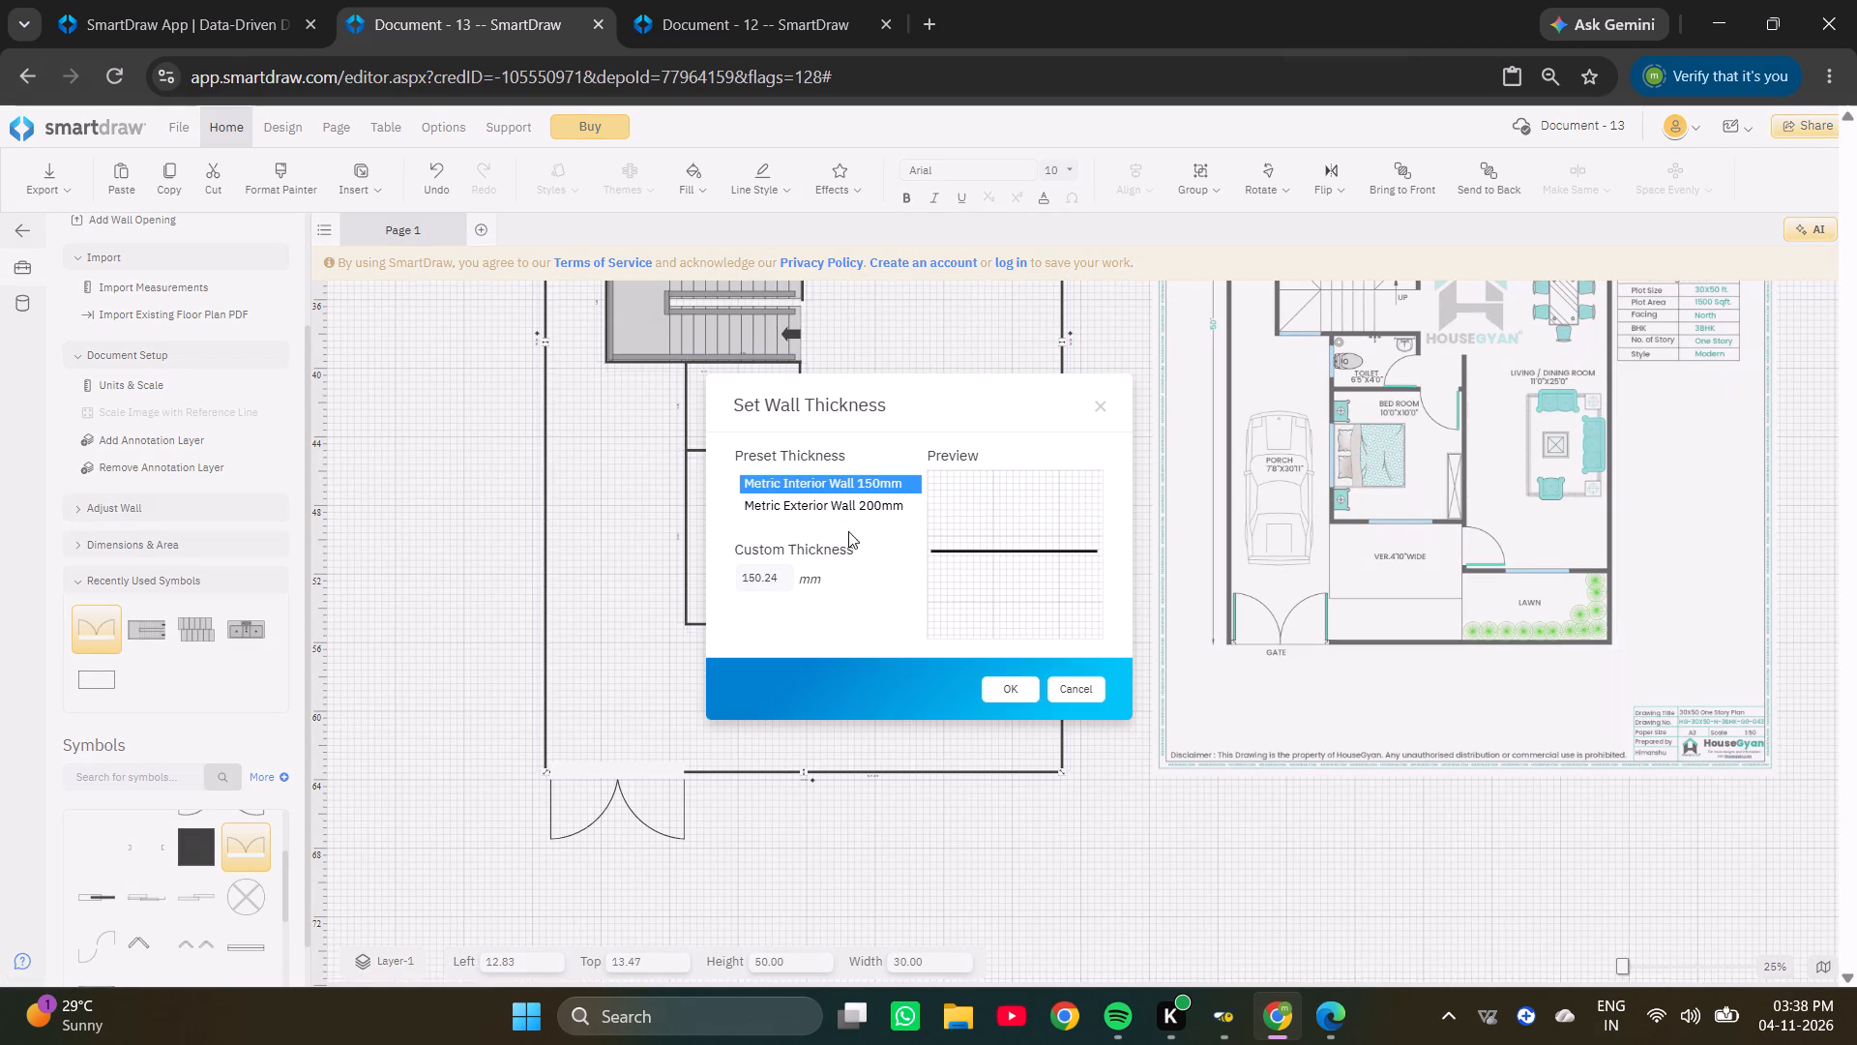
pyautogui.click(771, 578)
pyautogui.press('Right')
pyautogui.press('Right')
pyautogui.press('BackSpace')
pyautogui.press('BackSpace')
pyautogui.press('BackSpace')
pyautogui.press('BackSpace')
pyautogui.press('BackSpace')
pyautogui.press('BackSpace')
pyautogui.write('300')
pyautogui.press('Return')
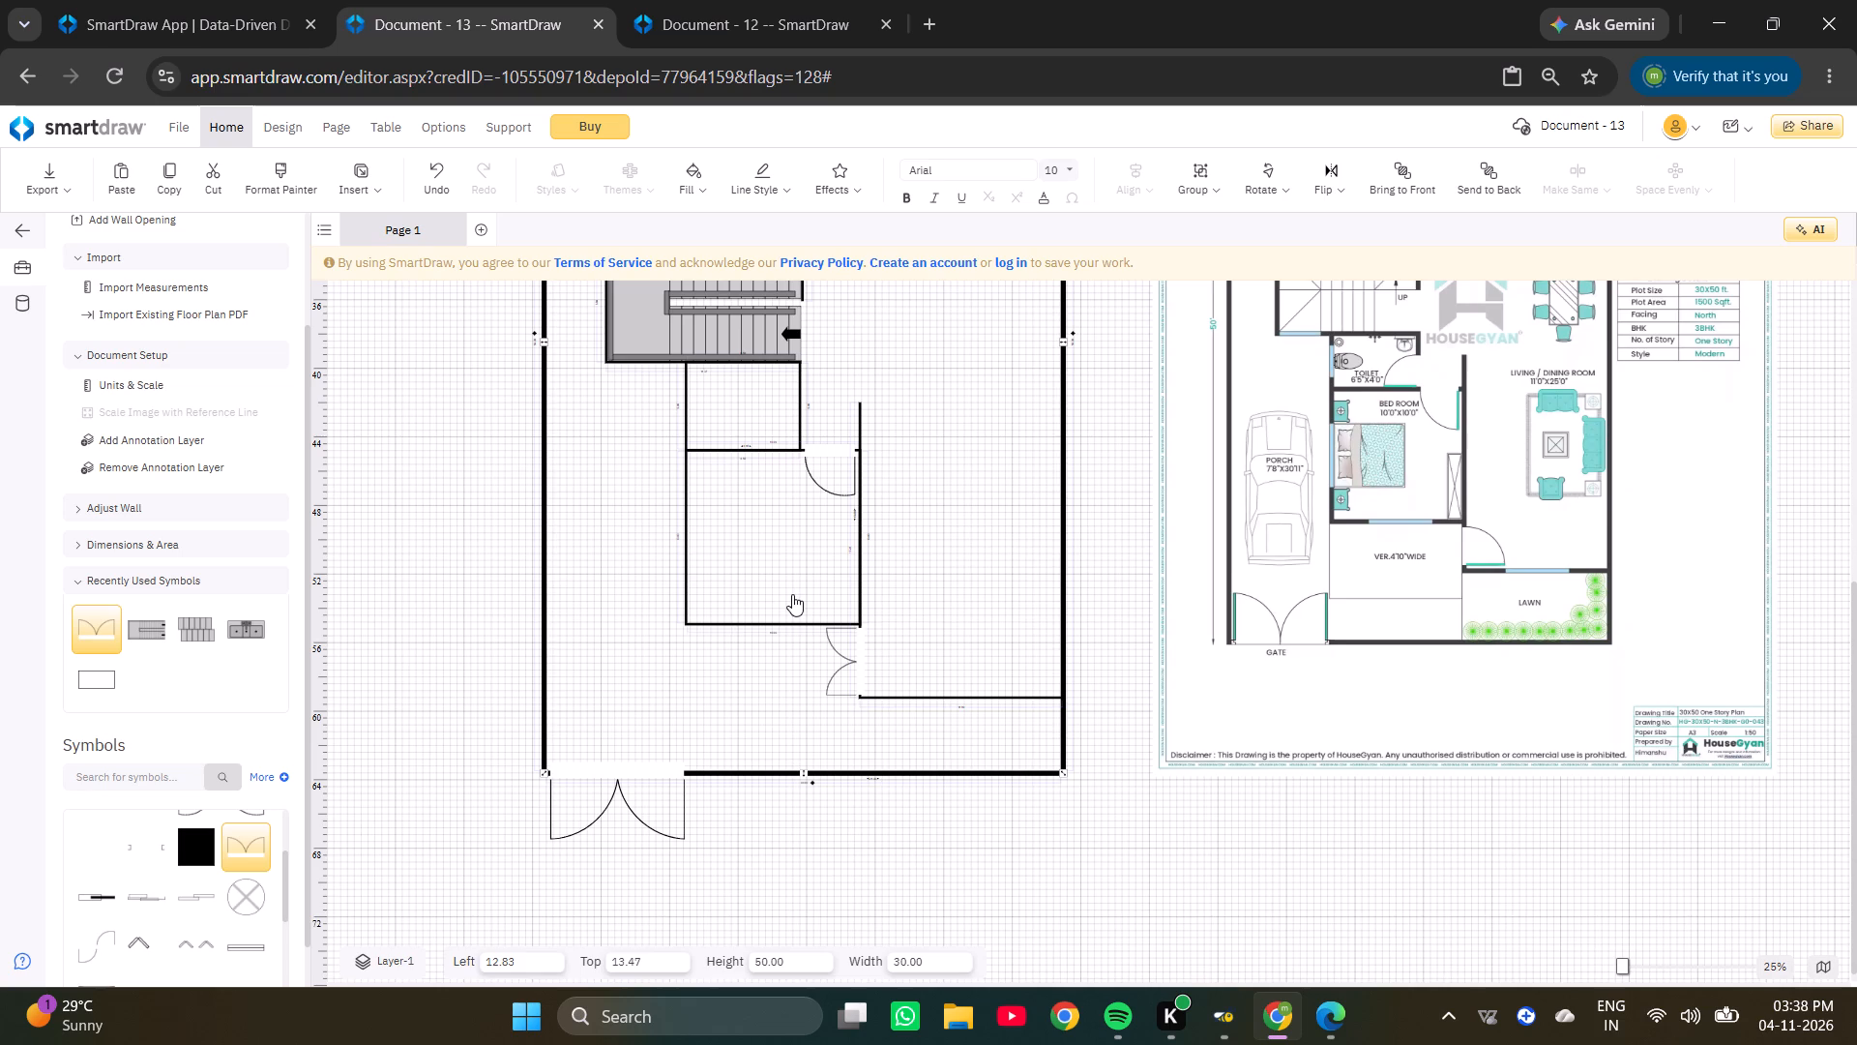
# Review the redrawn plan from top to bottom against the reference, including the porch gate and the area below the lower bedroom.
pyautogui.scroll(-1, 772, 678)
pyautogui.scroll(6, 854, 636)
pyautogui.click(1150, 412)
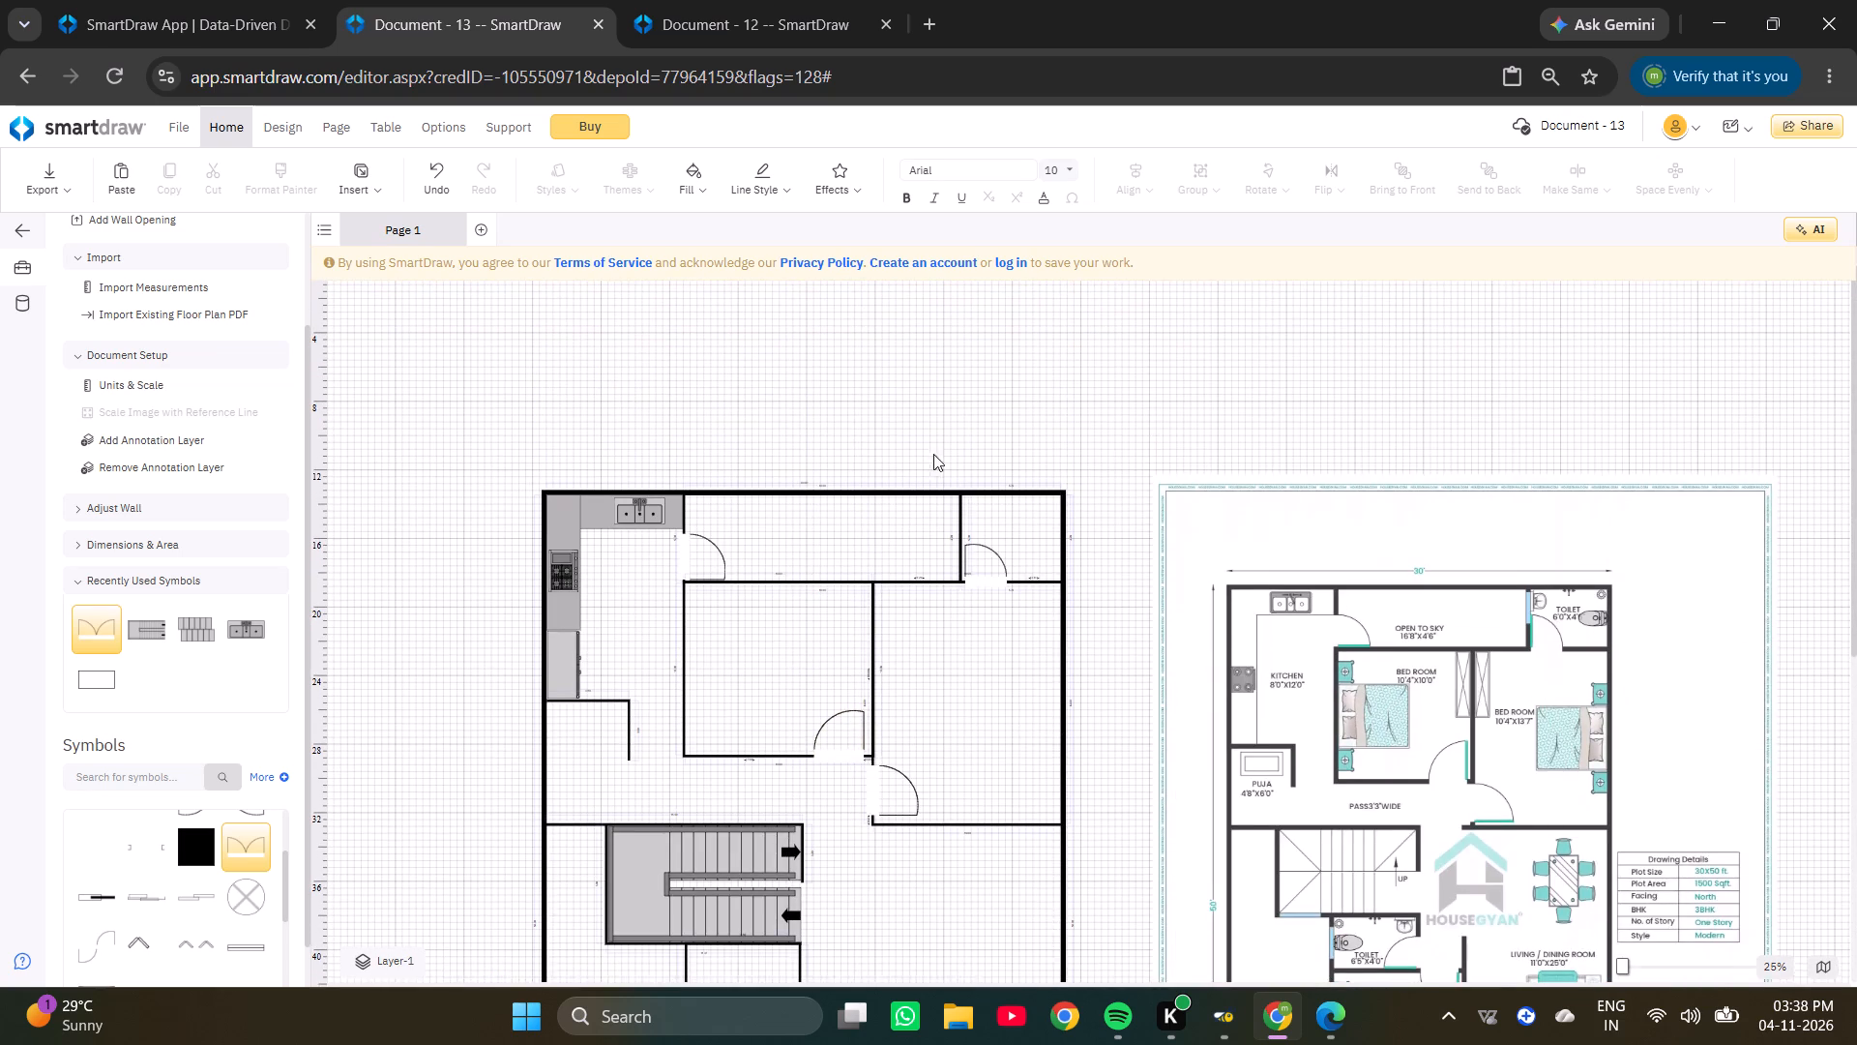
pyautogui.scroll(-4, 861, 430)
pyautogui.scroll(2, 871, 493)
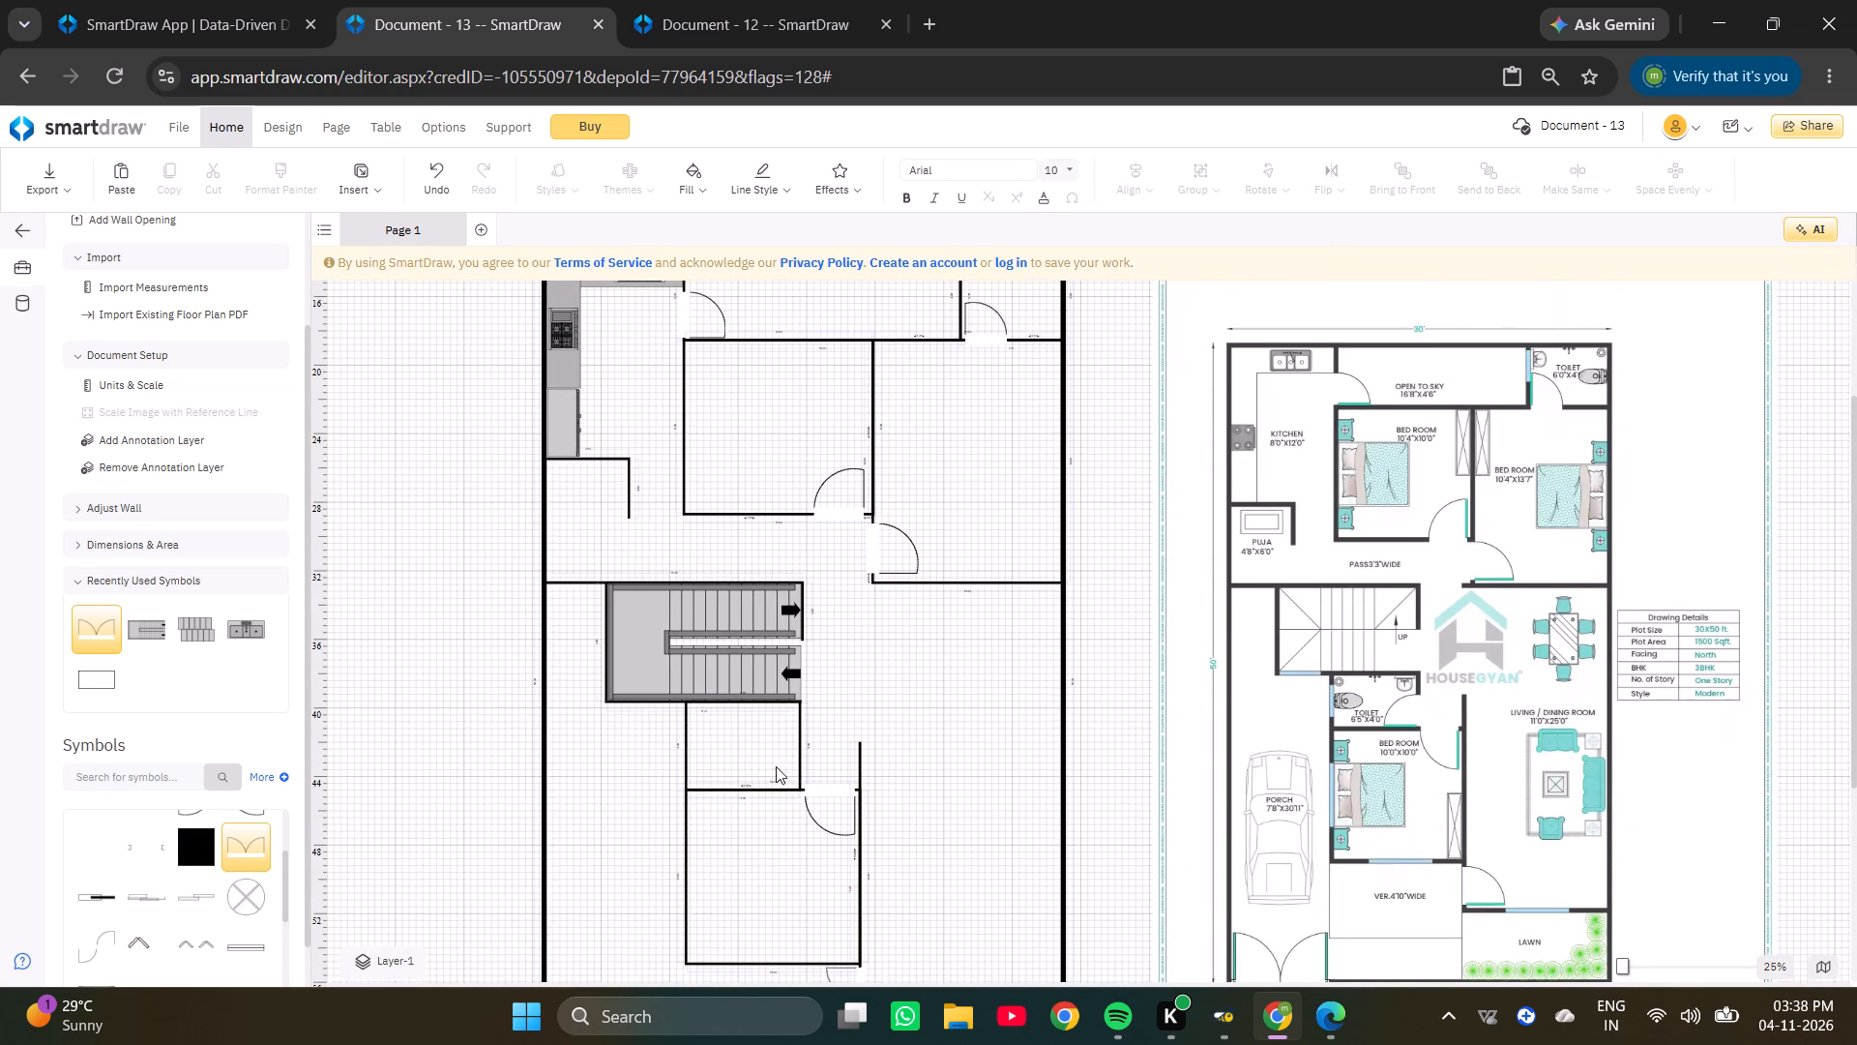
pyautogui.scroll(4, 786, 707)
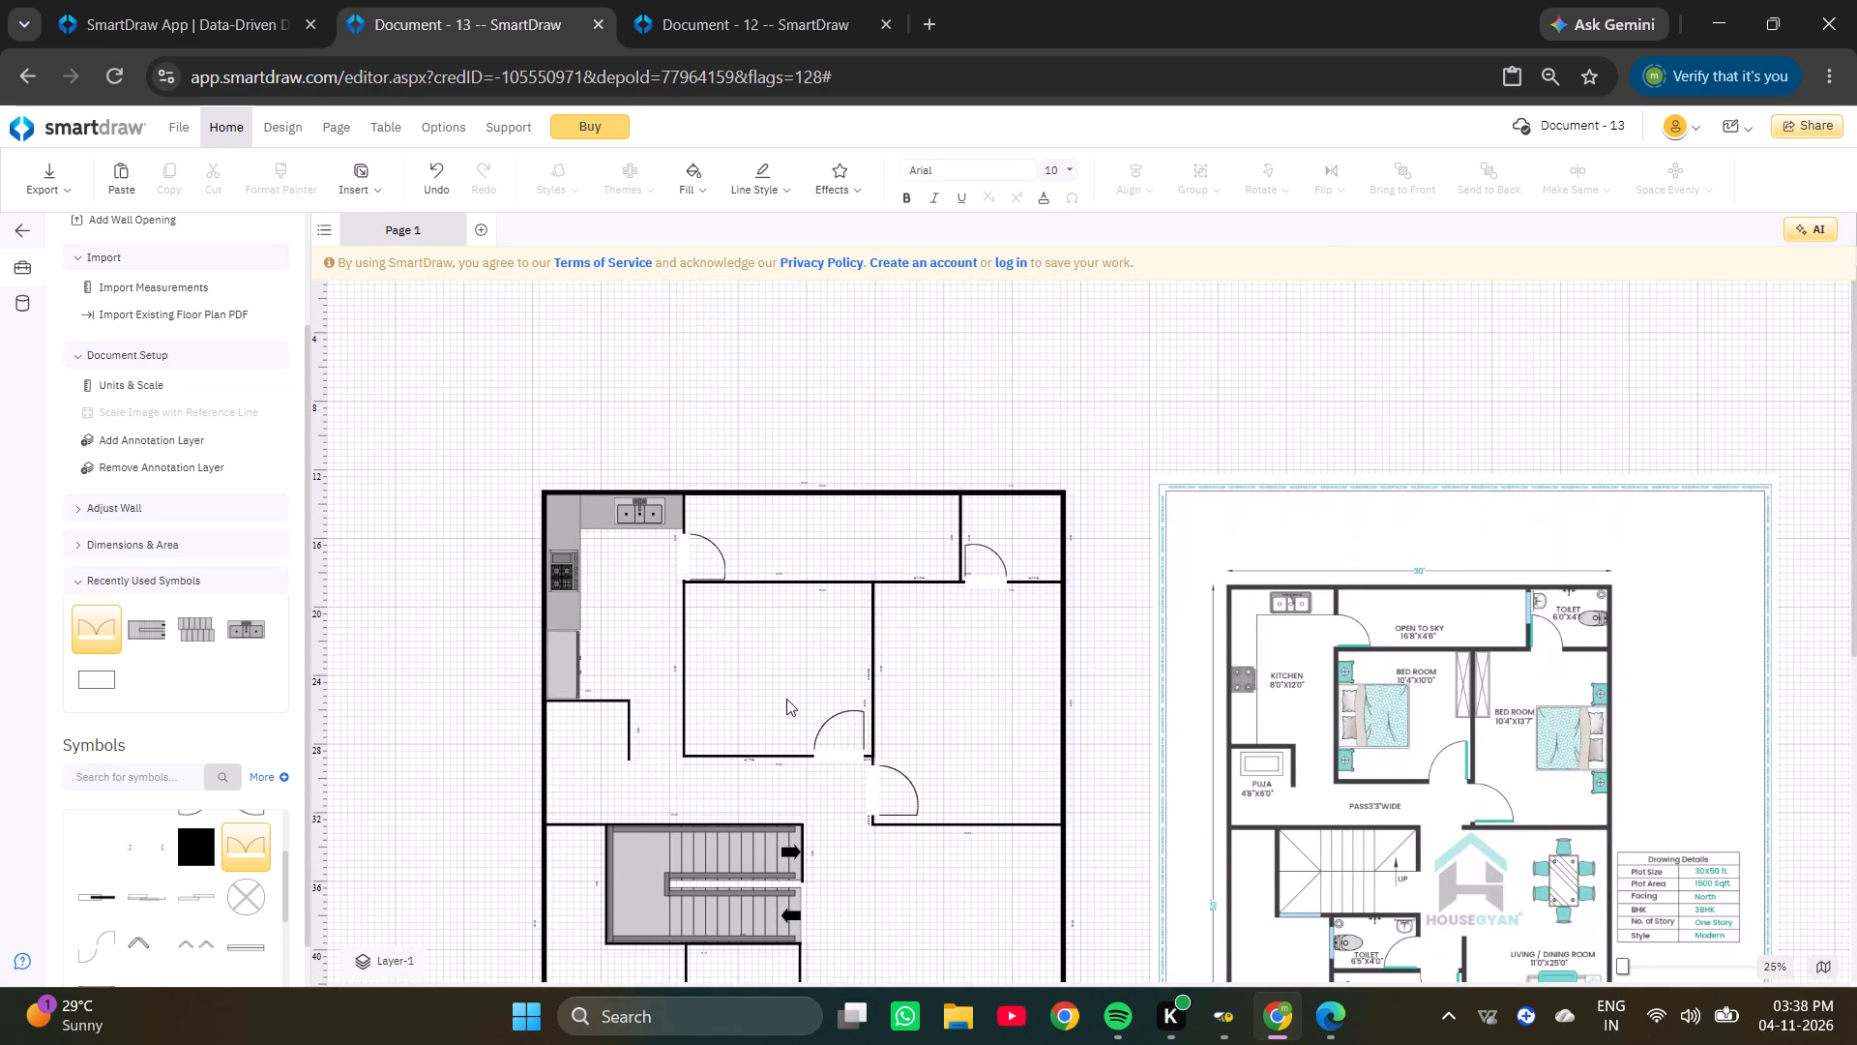
pyautogui.scroll(-4, 787, 694)
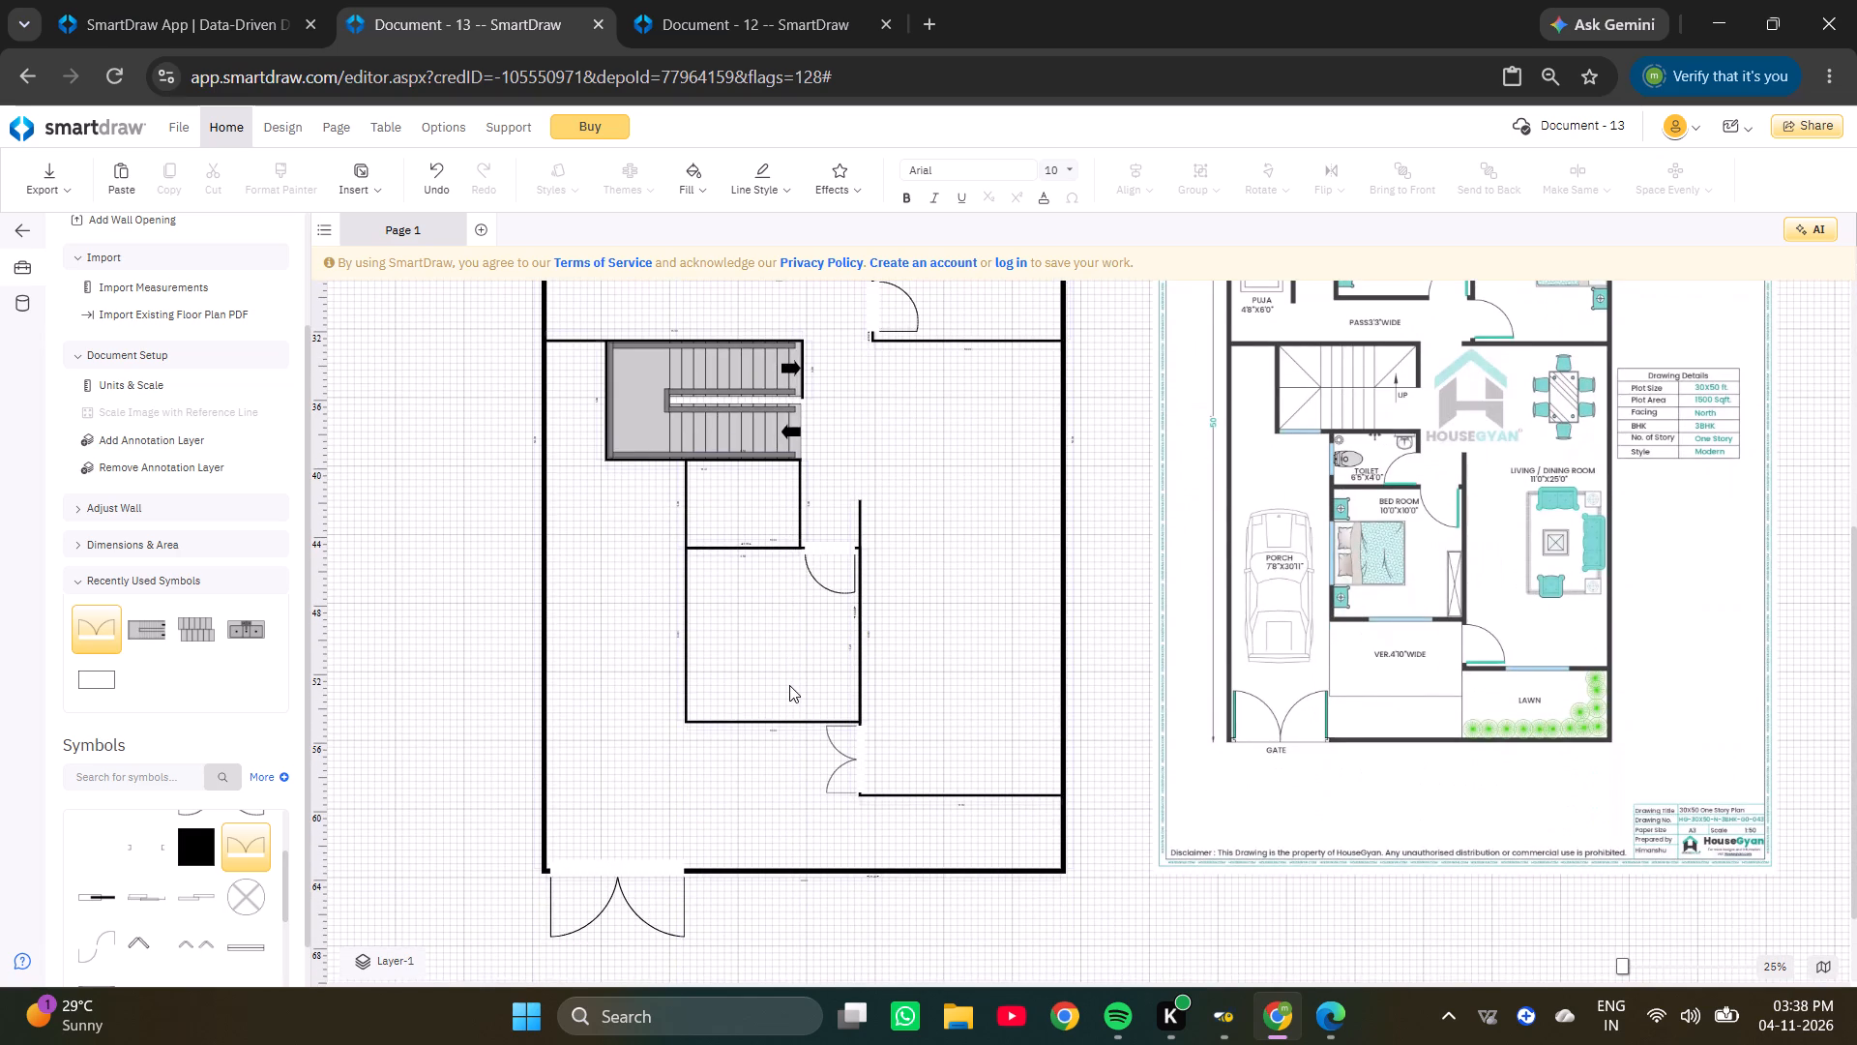
pyautogui.scroll(-1, 588, 862)
pyautogui.keyDown('ctrl'); pyautogui.scroll(5, 574, 761); pyautogui.keyUp('ctrl')
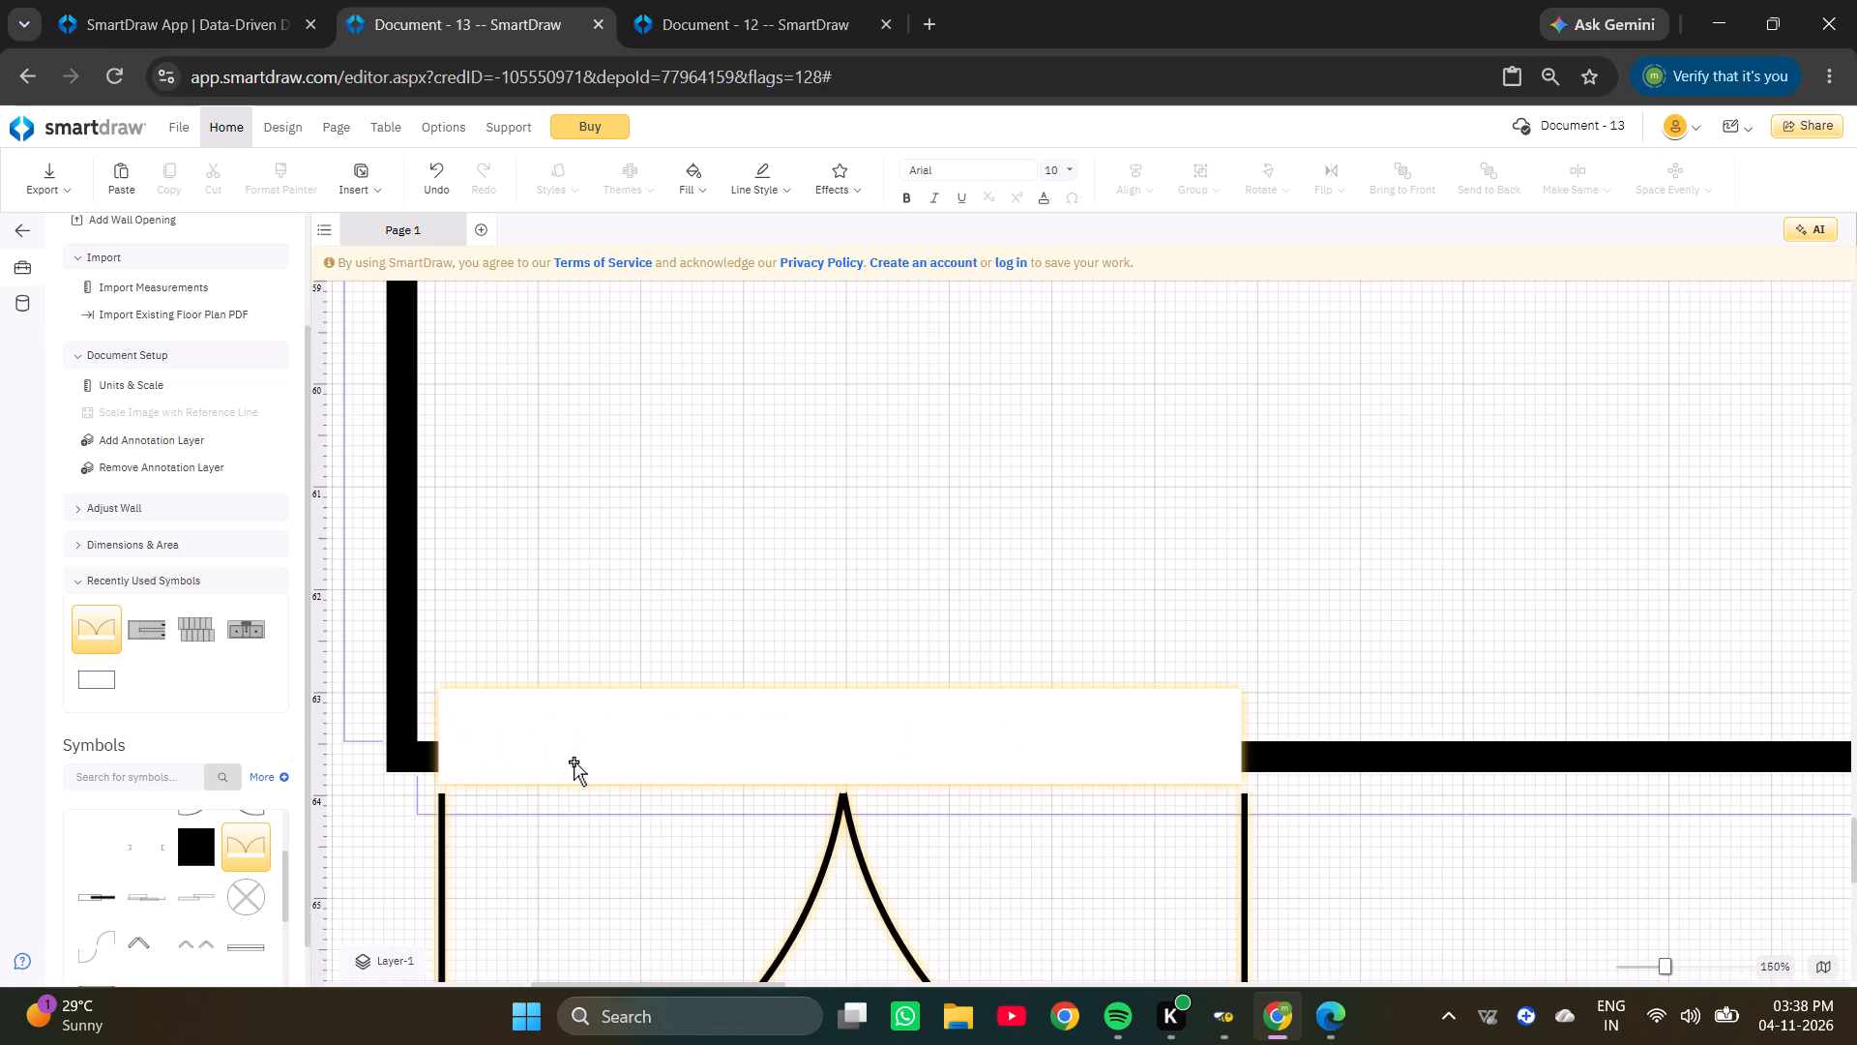
pyautogui.keyDown('ctrl'); pyautogui.scroll(-6, 574, 761); pyautogui.keyUp('ctrl')
pyautogui.click(602, 770)
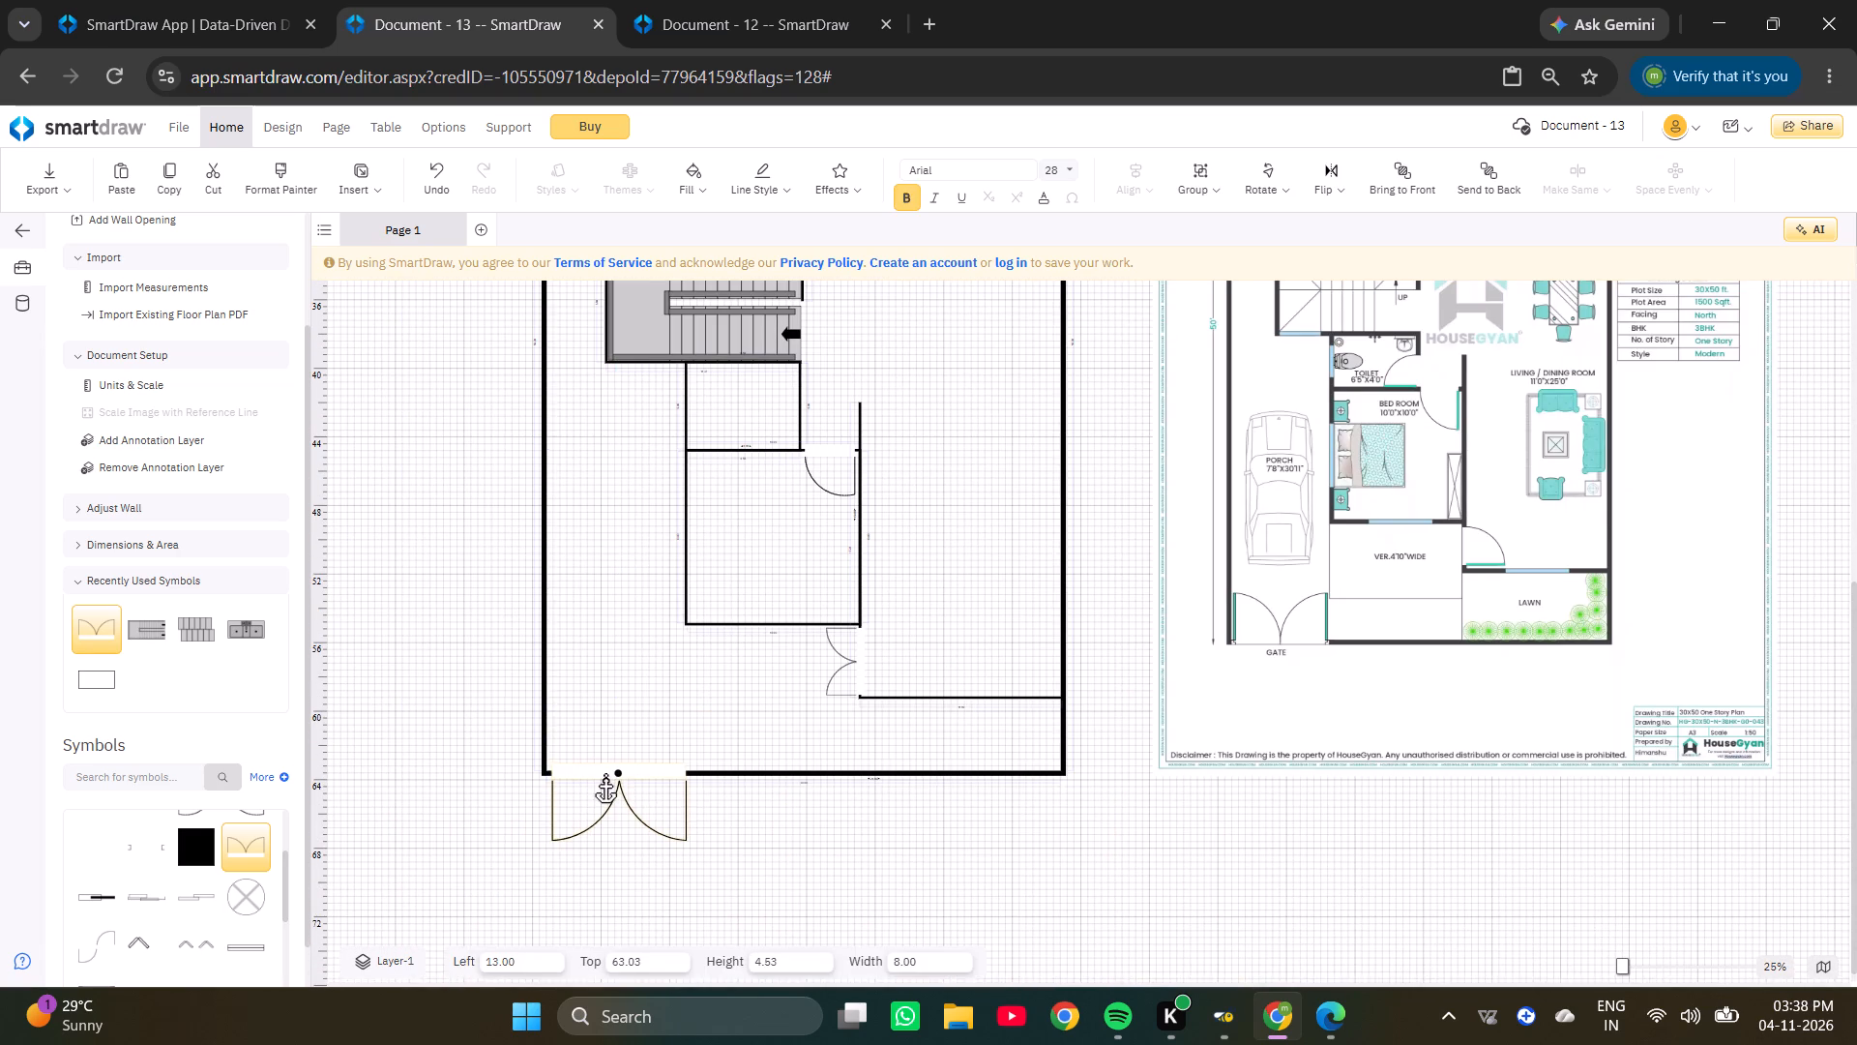
pyautogui.click(604, 711)
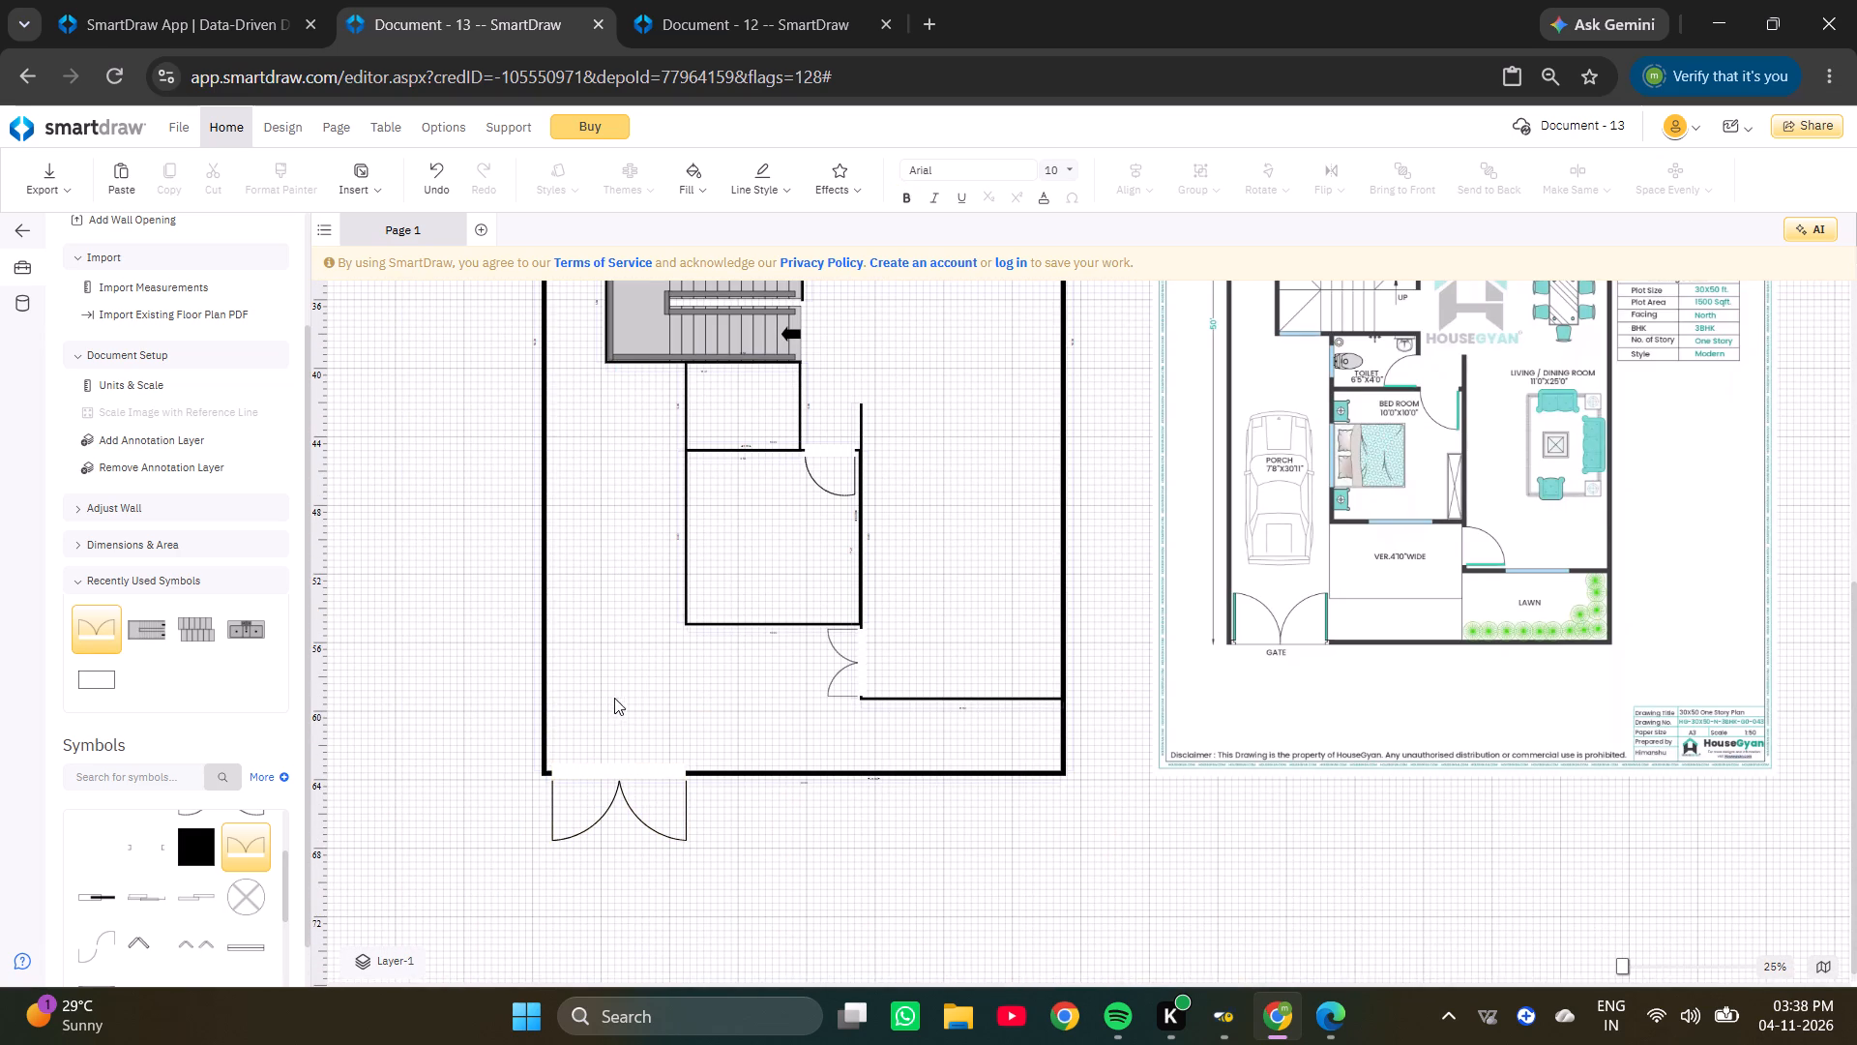
pyautogui.keyDown('ctrl'); pyautogui.scroll(4, 701, 653); pyautogui.keyUp('ctrl')
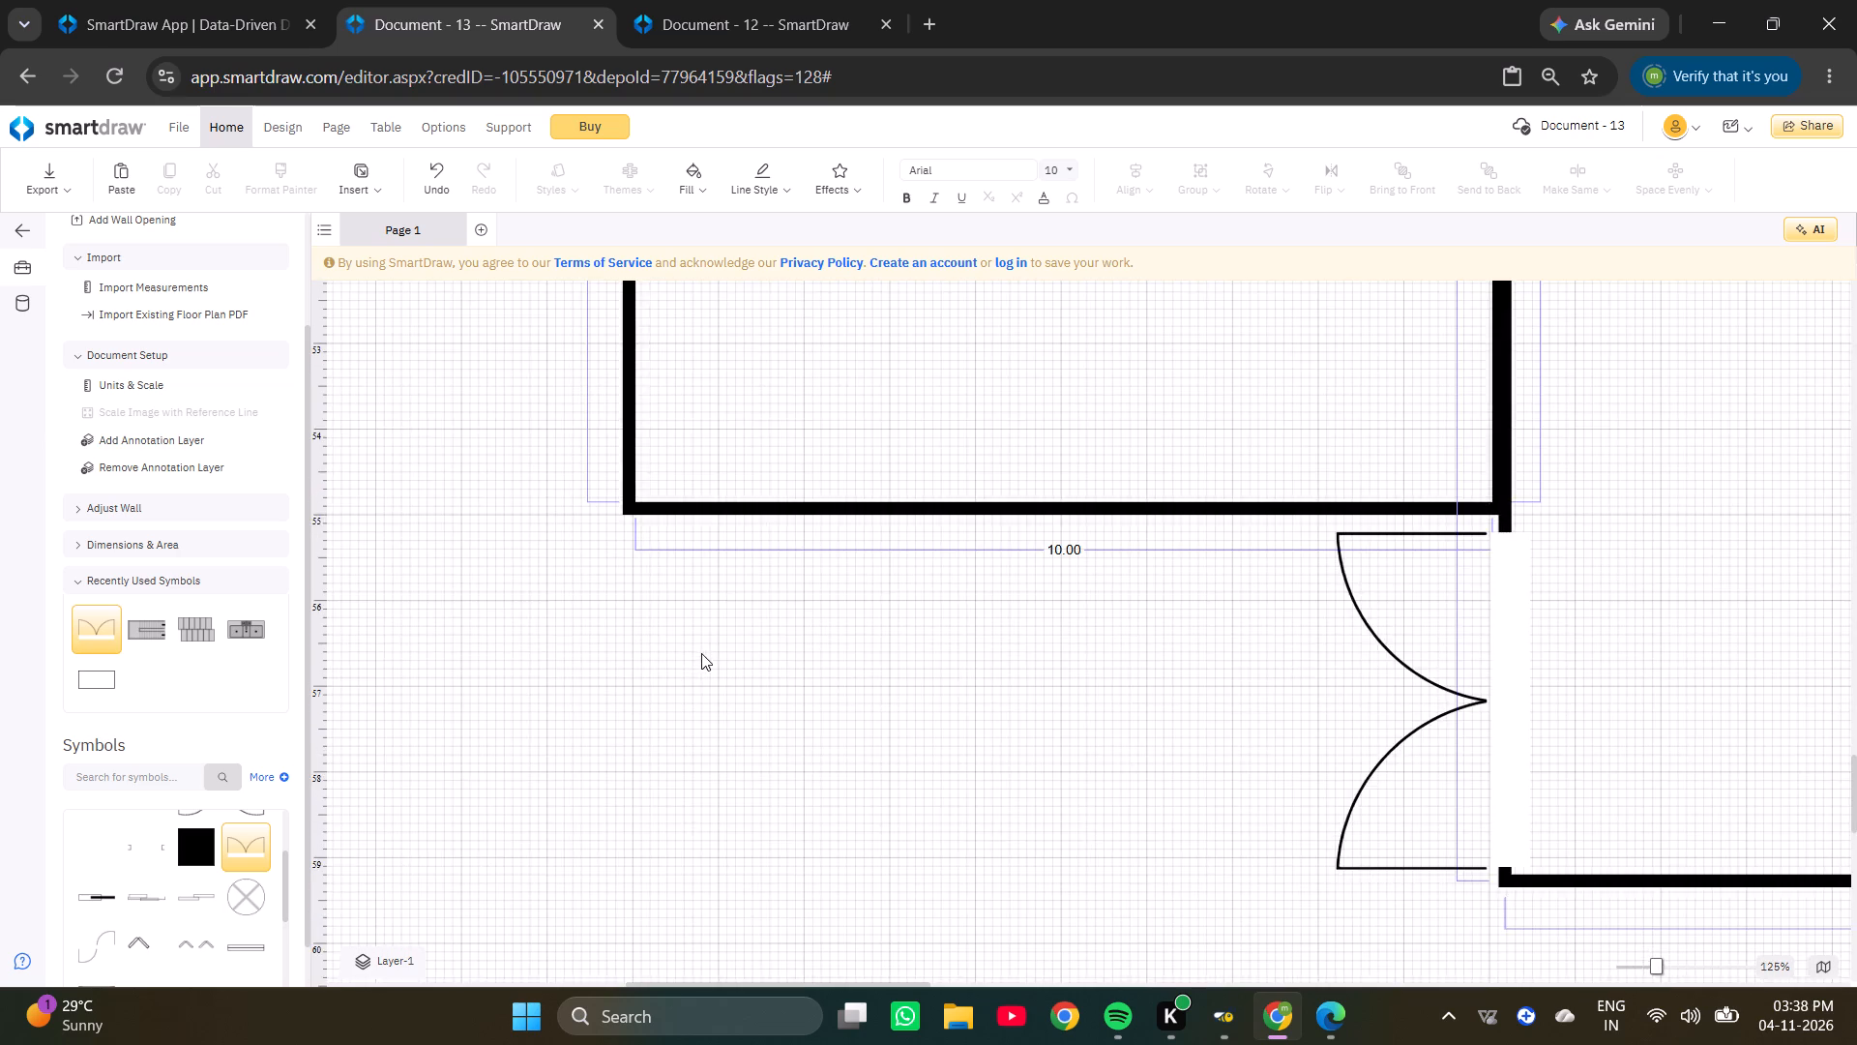
# Nudge the porch gate slightly left along the outer bottom wall, closer to the plan's lower-left corner.
pyautogui.keyDown('ctrl'); pyautogui.scroll(-3, 689, 658); pyautogui.keyUp('ctrl')
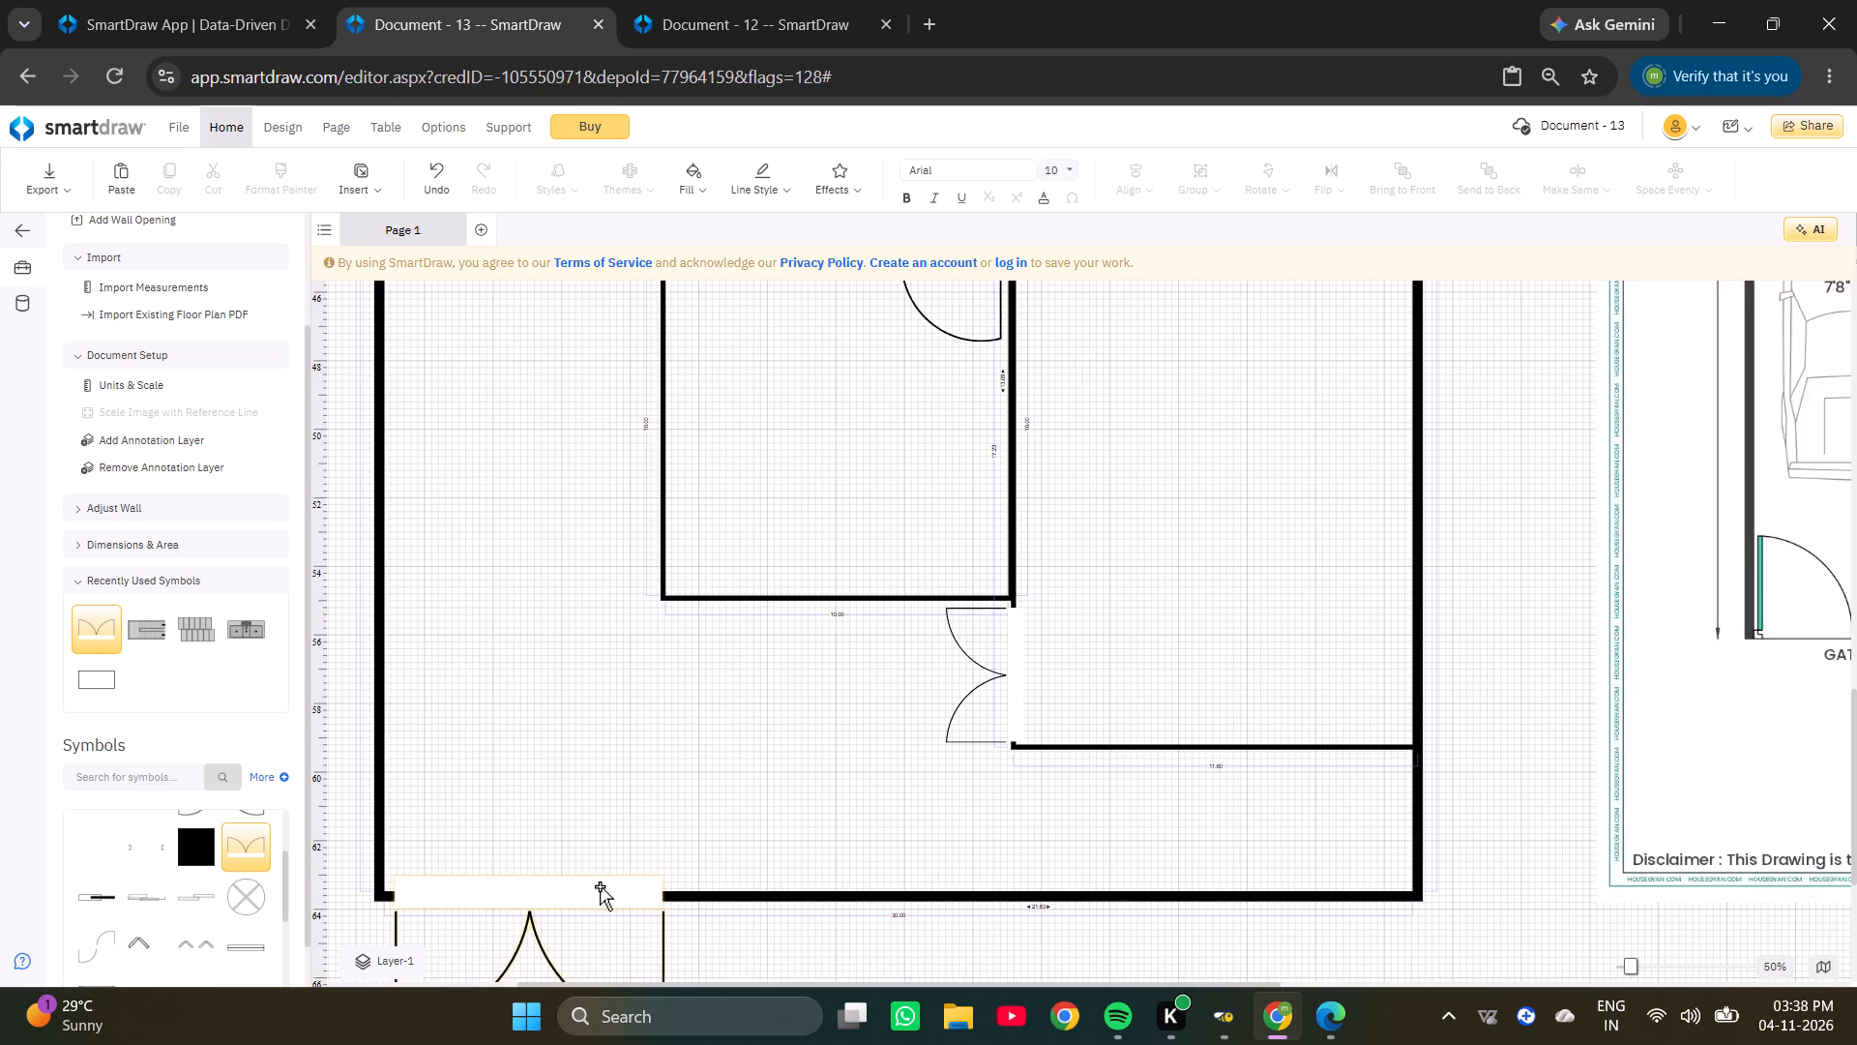
pyautogui.moveTo(600, 886); pyautogui.dragTo(590, 893)
pyautogui.click(595, 760)
# Delete the double door from the living room wall section just below the lower bedroom.
pyautogui.keyDown('ctrl'); pyautogui.scroll(-5, 594, 705); pyautogui.keyUp('ctrl')
pyautogui.keyDown('ctrl'); pyautogui.scroll(2, 987, 753); pyautogui.keyUp('ctrl')
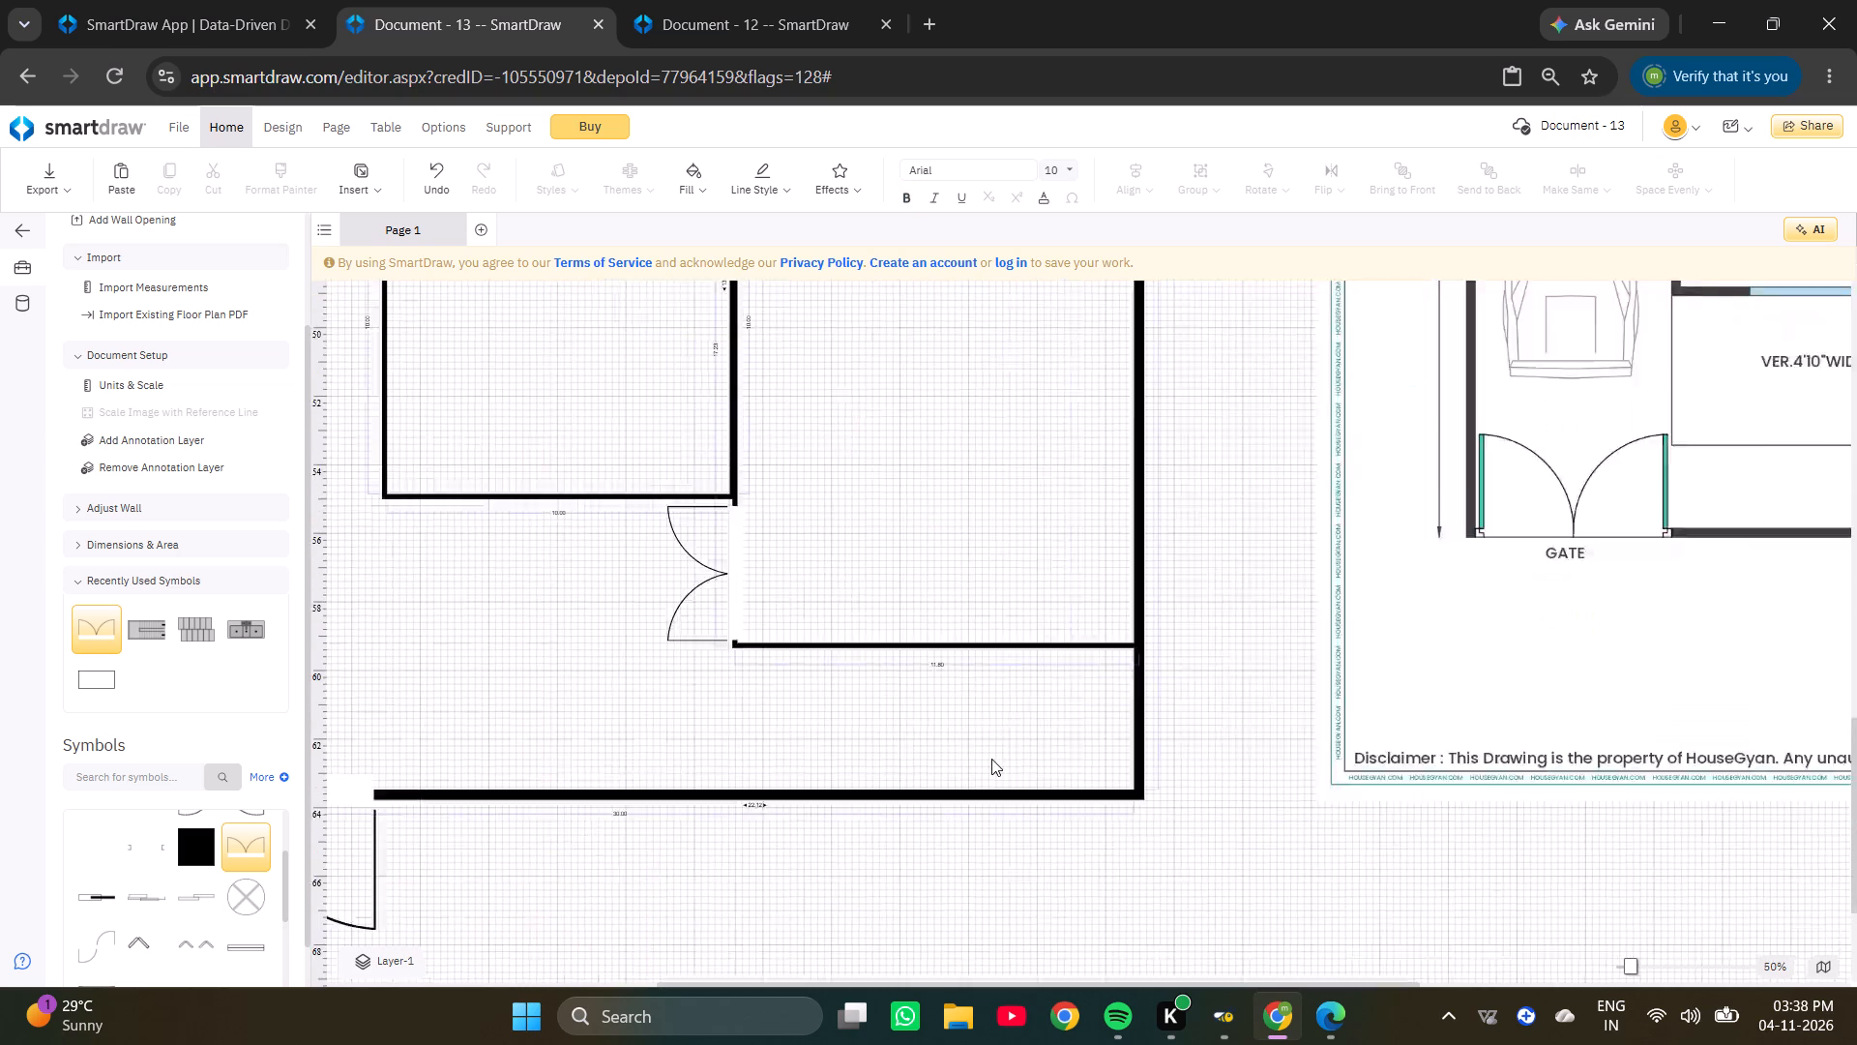
pyautogui.click(611, 457)
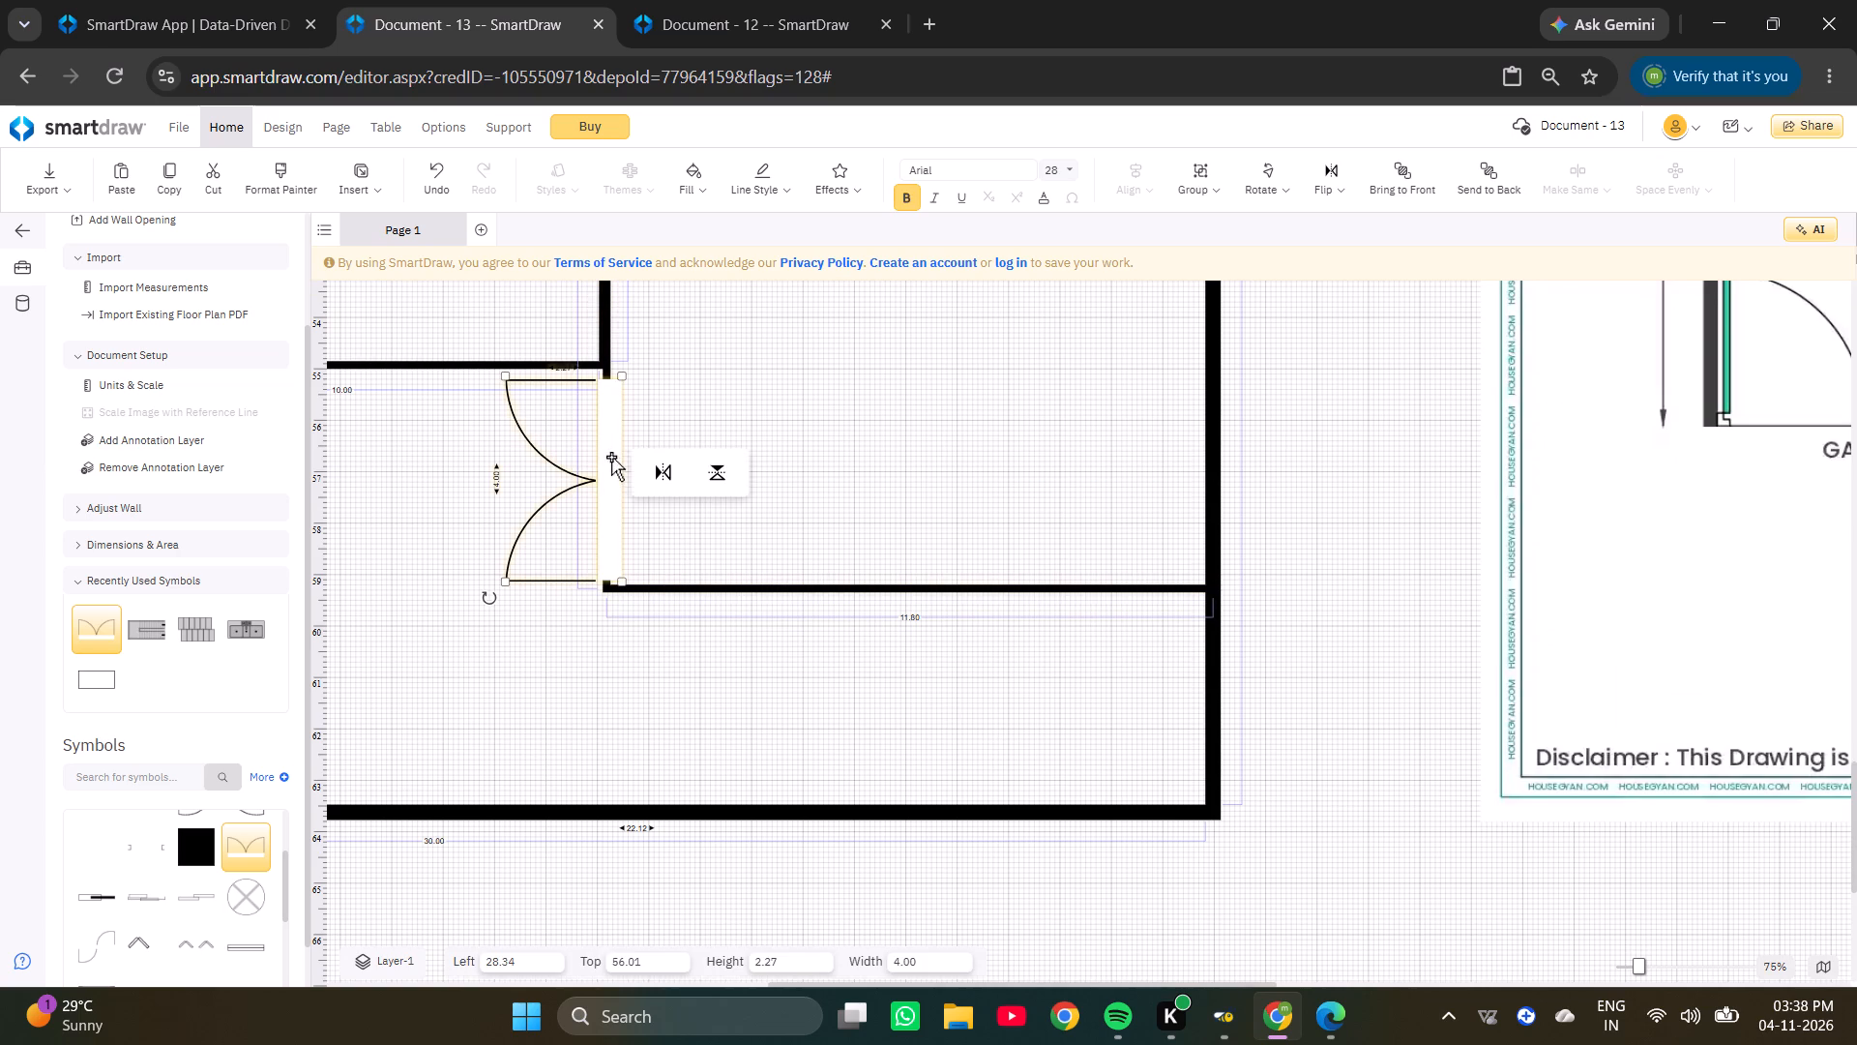
pyautogui.press('Delete')
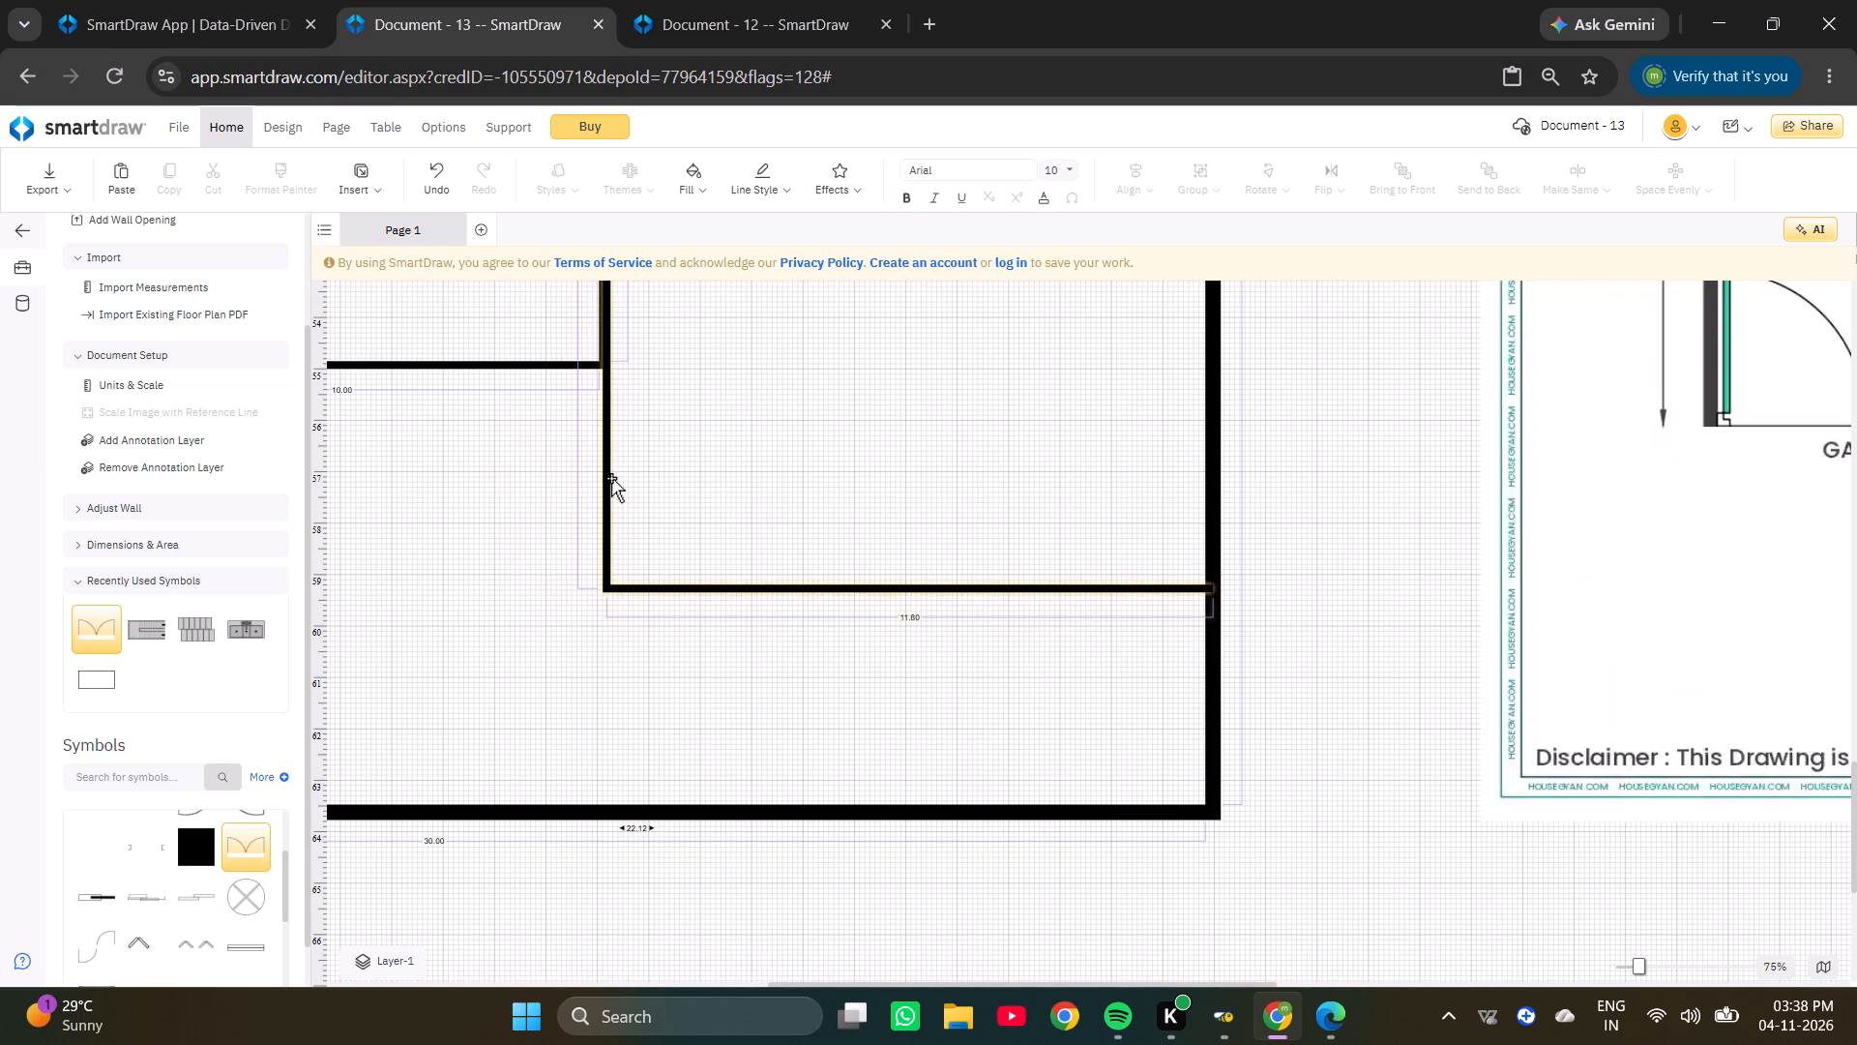
# Duplicate the lower bedroom's door and place the copy on the living room wall section below that bedroom.
pyautogui.keyDown('ctrl'); pyautogui.scroll(-4, 589, 485); pyautogui.keyUp('ctrl')
pyautogui.click(815, 458)
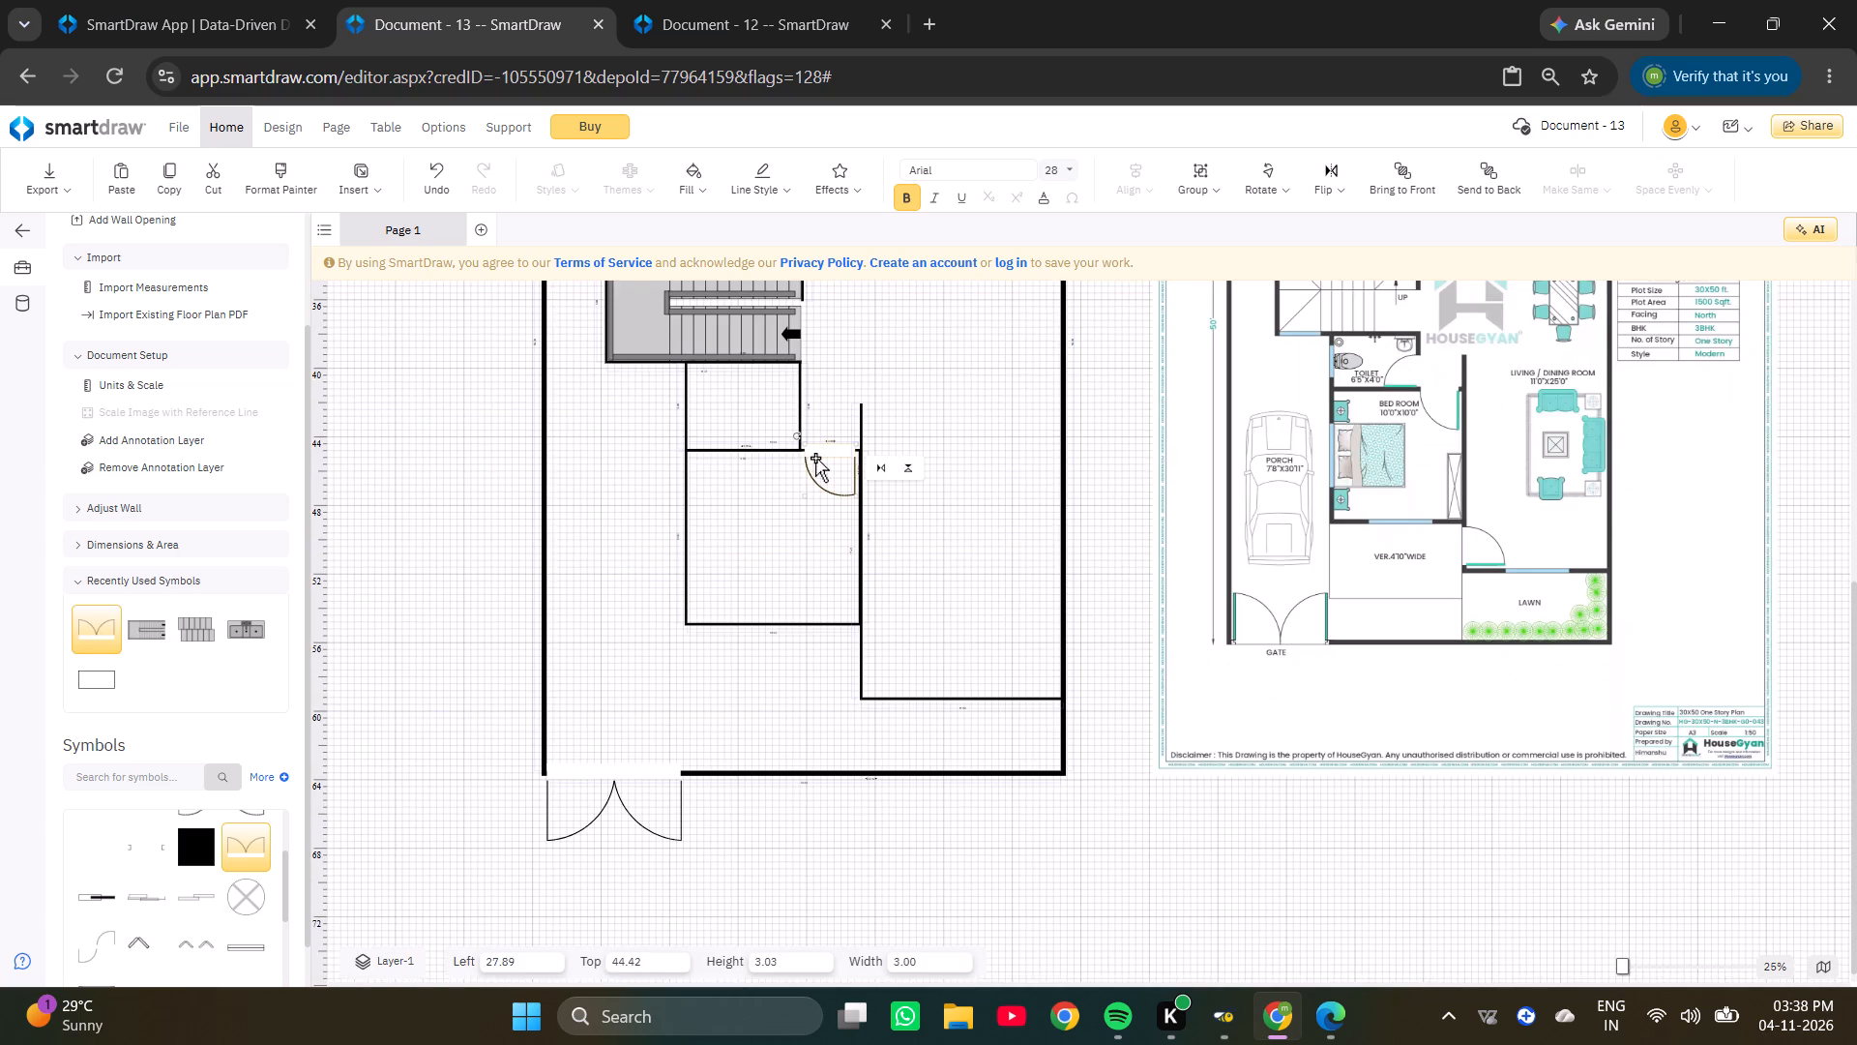
pyautogui.hotkey('ctrl', 'c')
pyautogui.hotkey('ctrl', 'v')
pyautogui.moveTo(442, 366); pyautogui.dragTo(818, 620)
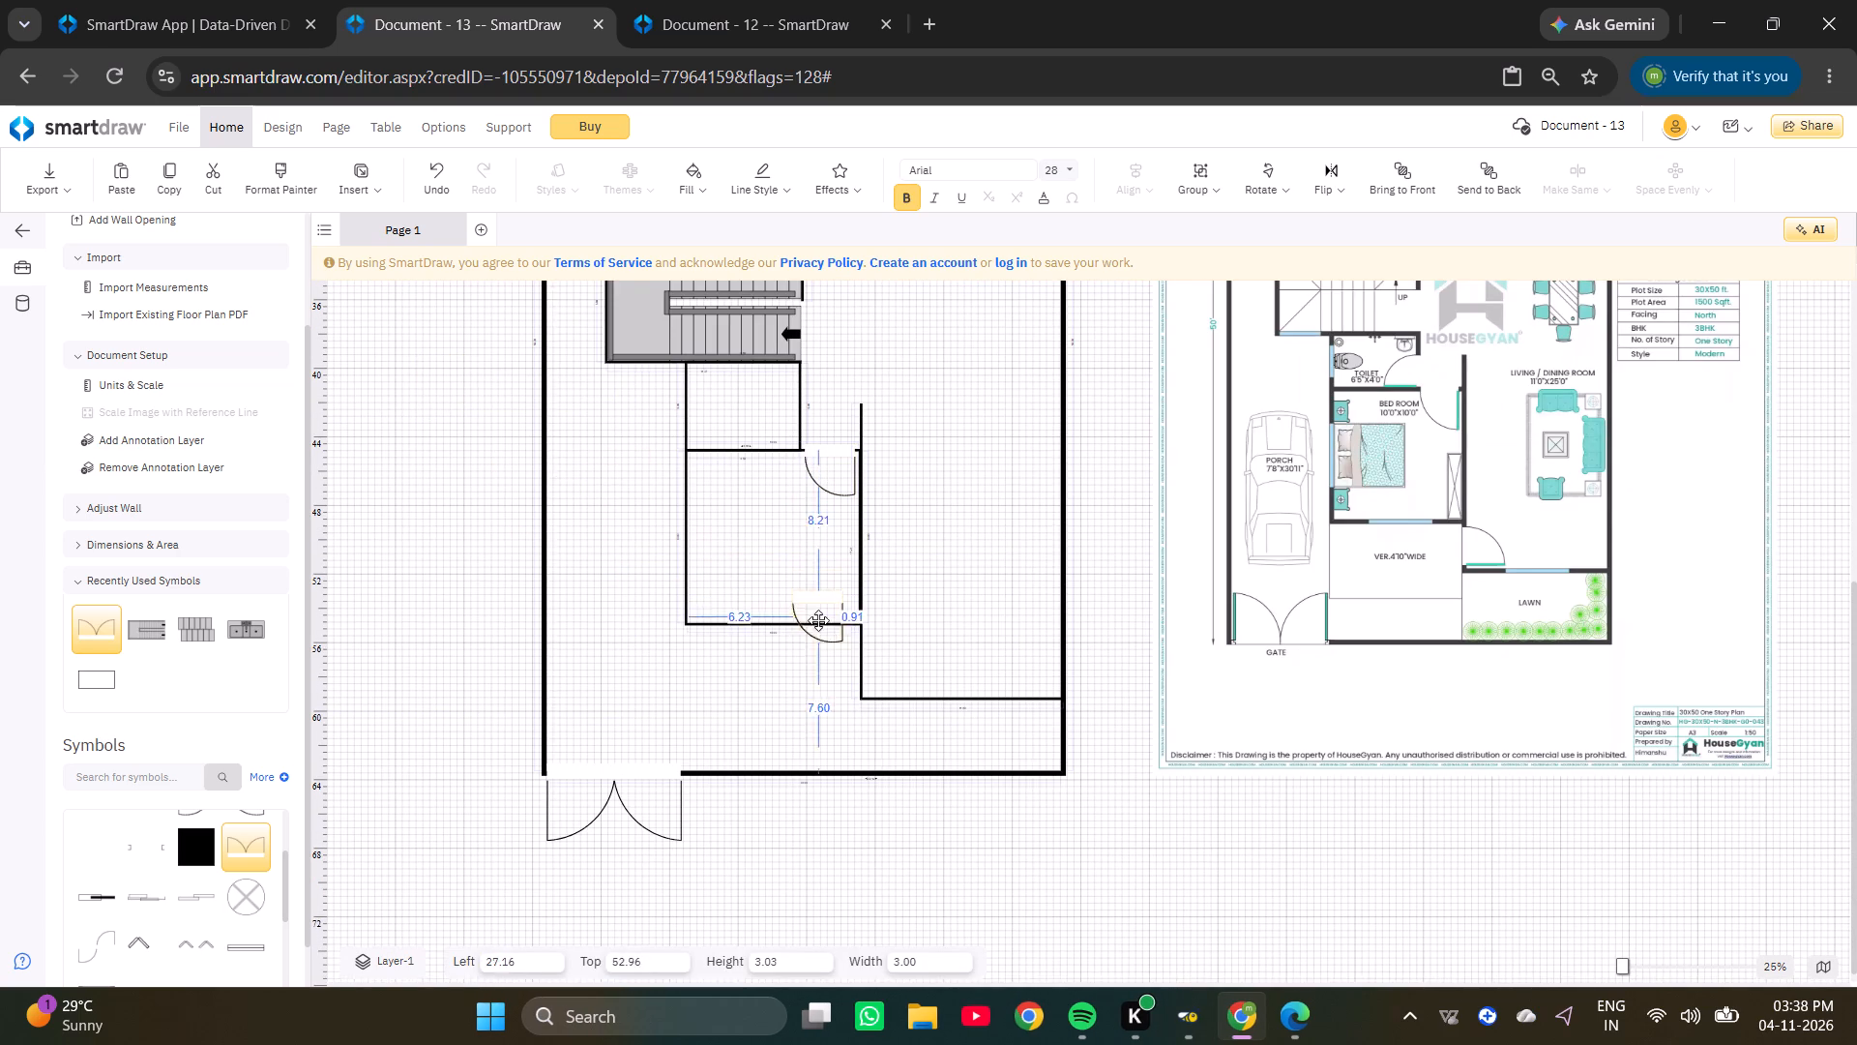
pyautogui.moveTo(818, 620); pyautogui.dragTo(859, 661)
# Set the copied door's width to 3.50.
pyautogui.keyDown('ctrl'); pyautogui.scroll(7, 859, 657); pyautogui.keyUp('ctrl')
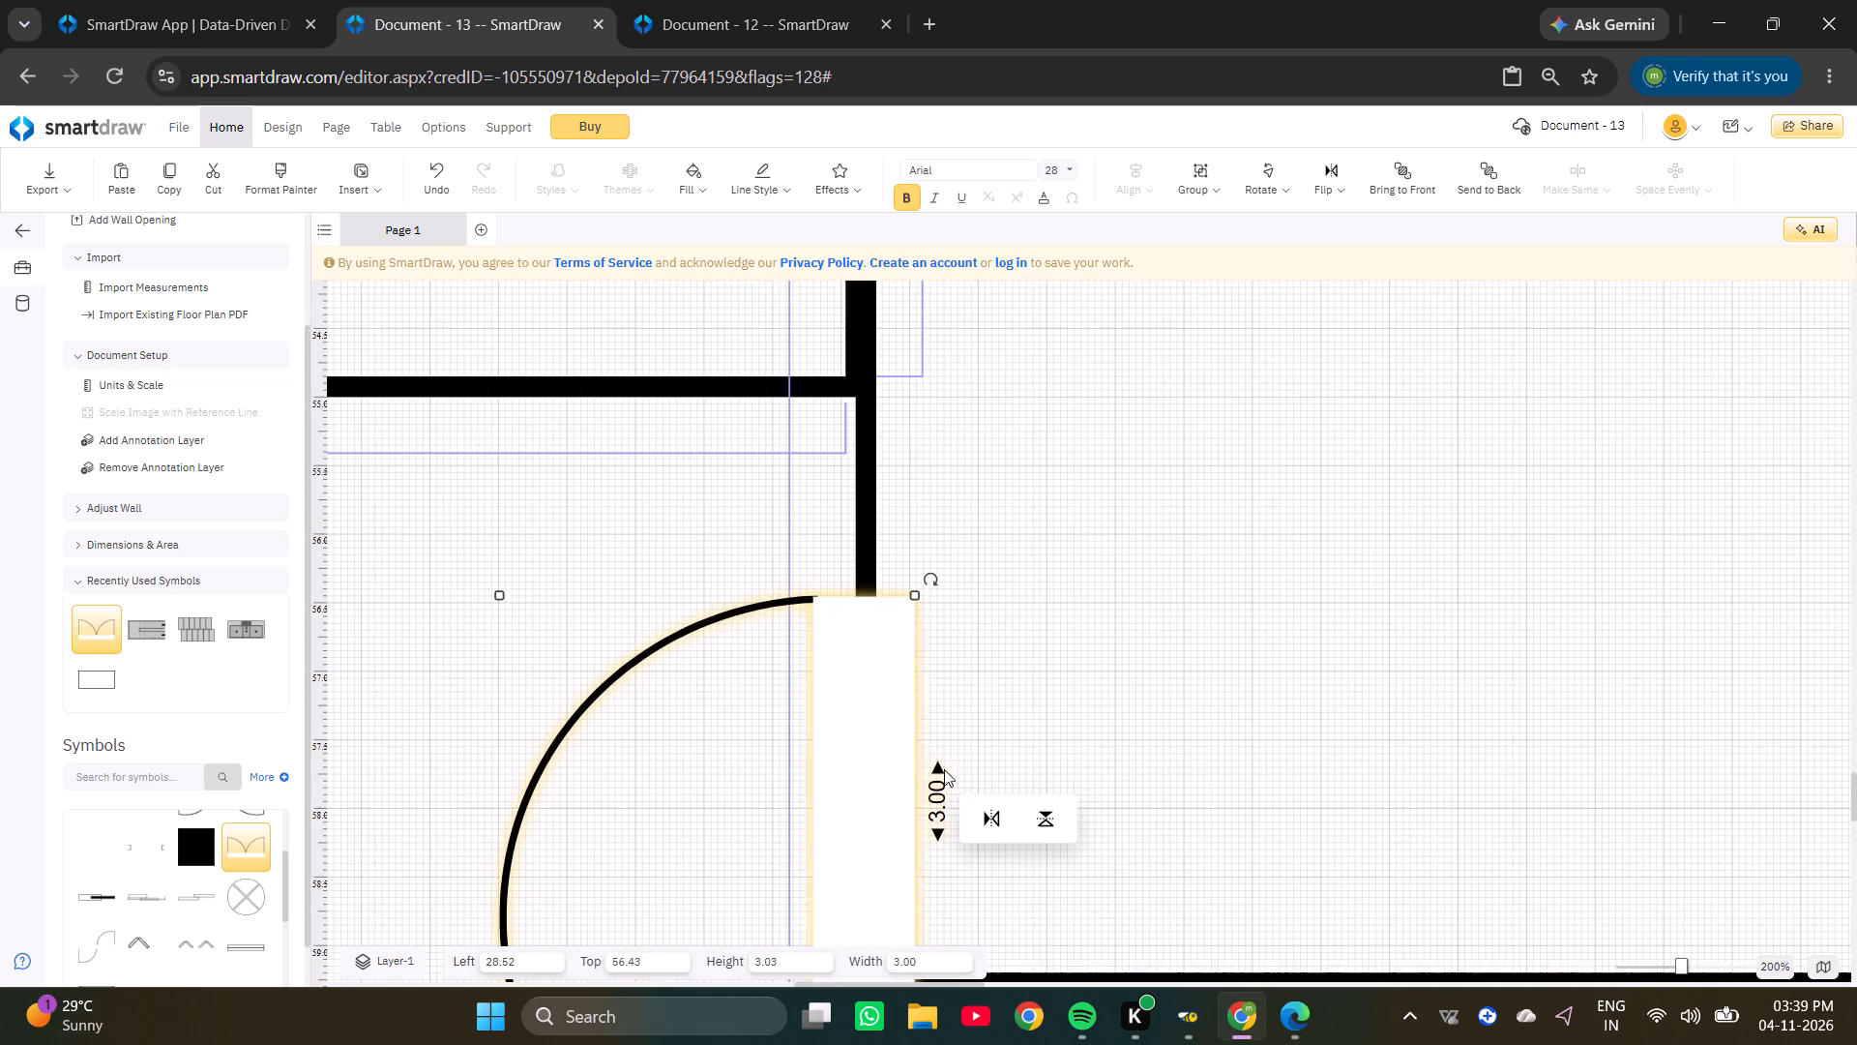
pyautogui.click(939, 794)
pyautogui.press('Right')
pyautogui.press('BackSpace')
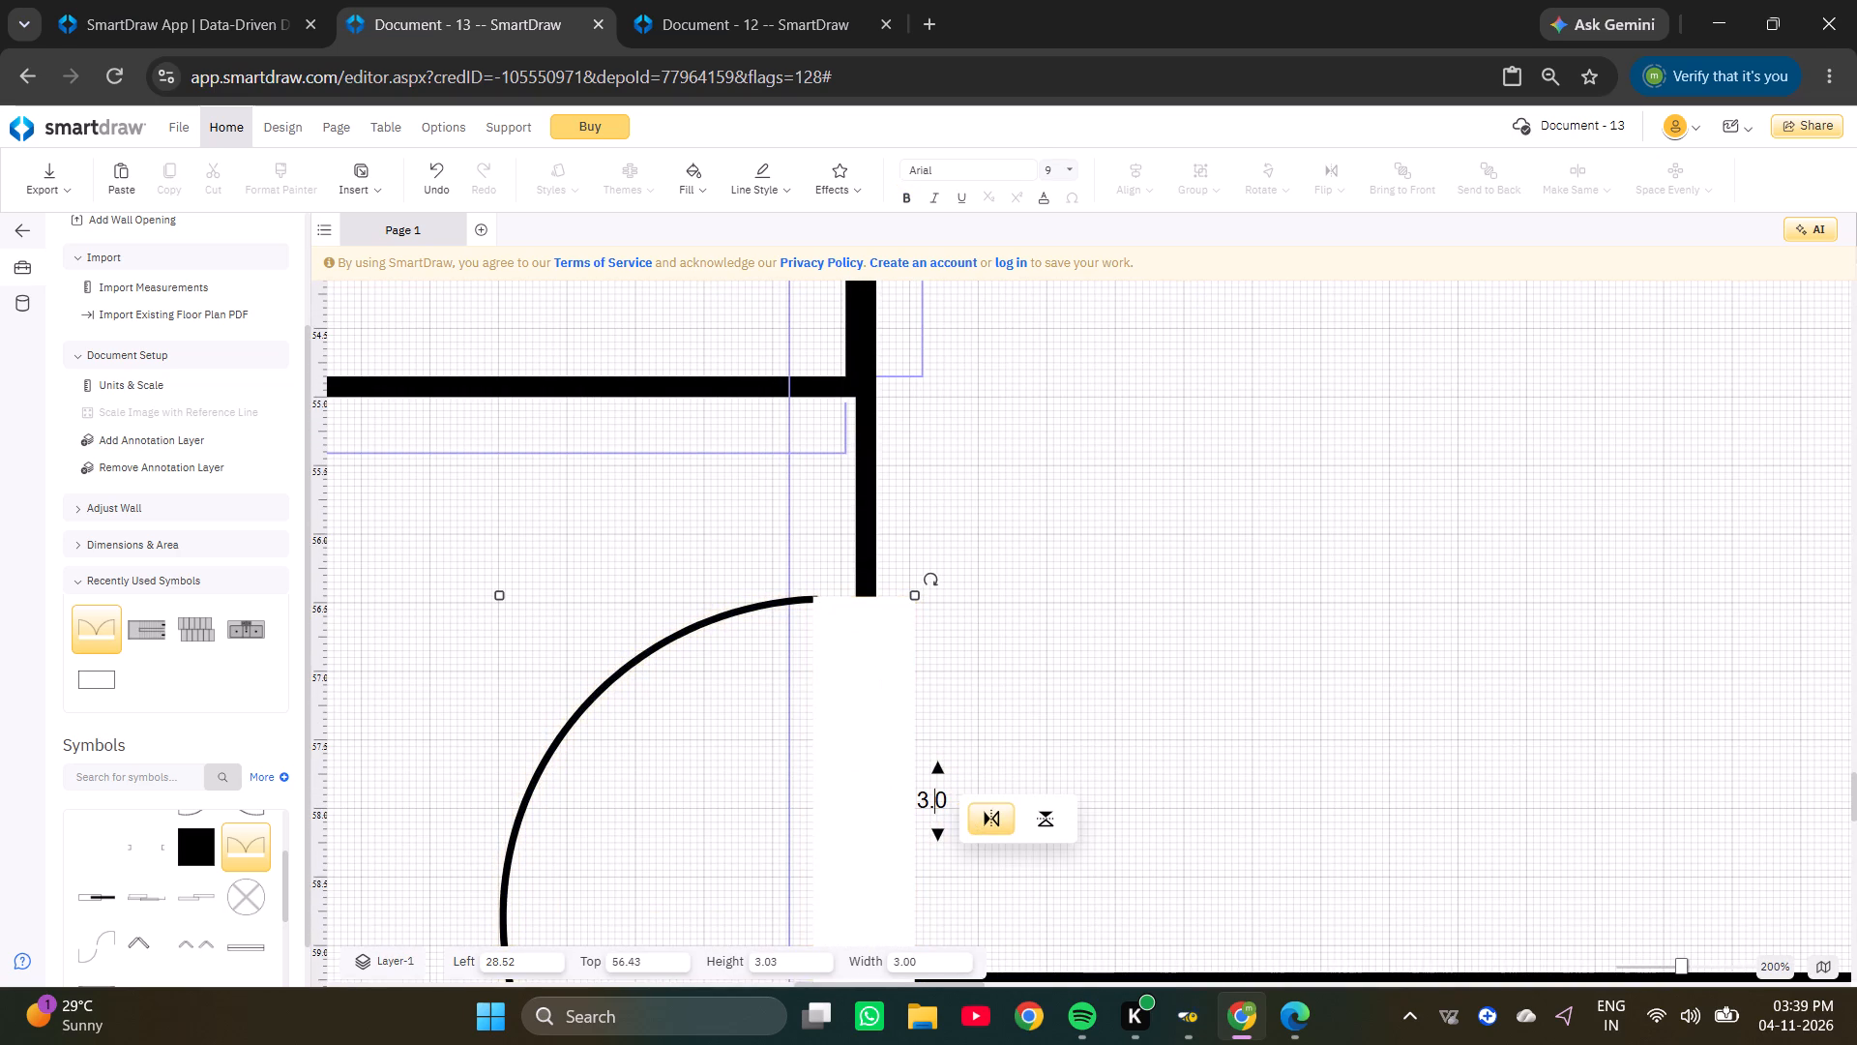
pyautogui.press('5')
pyautogui.press('Return')
# Slide the copied door down to the living room wall's lower corner and flip it to swing into the living room.
pyautogui.scroll(3, 973, 821)
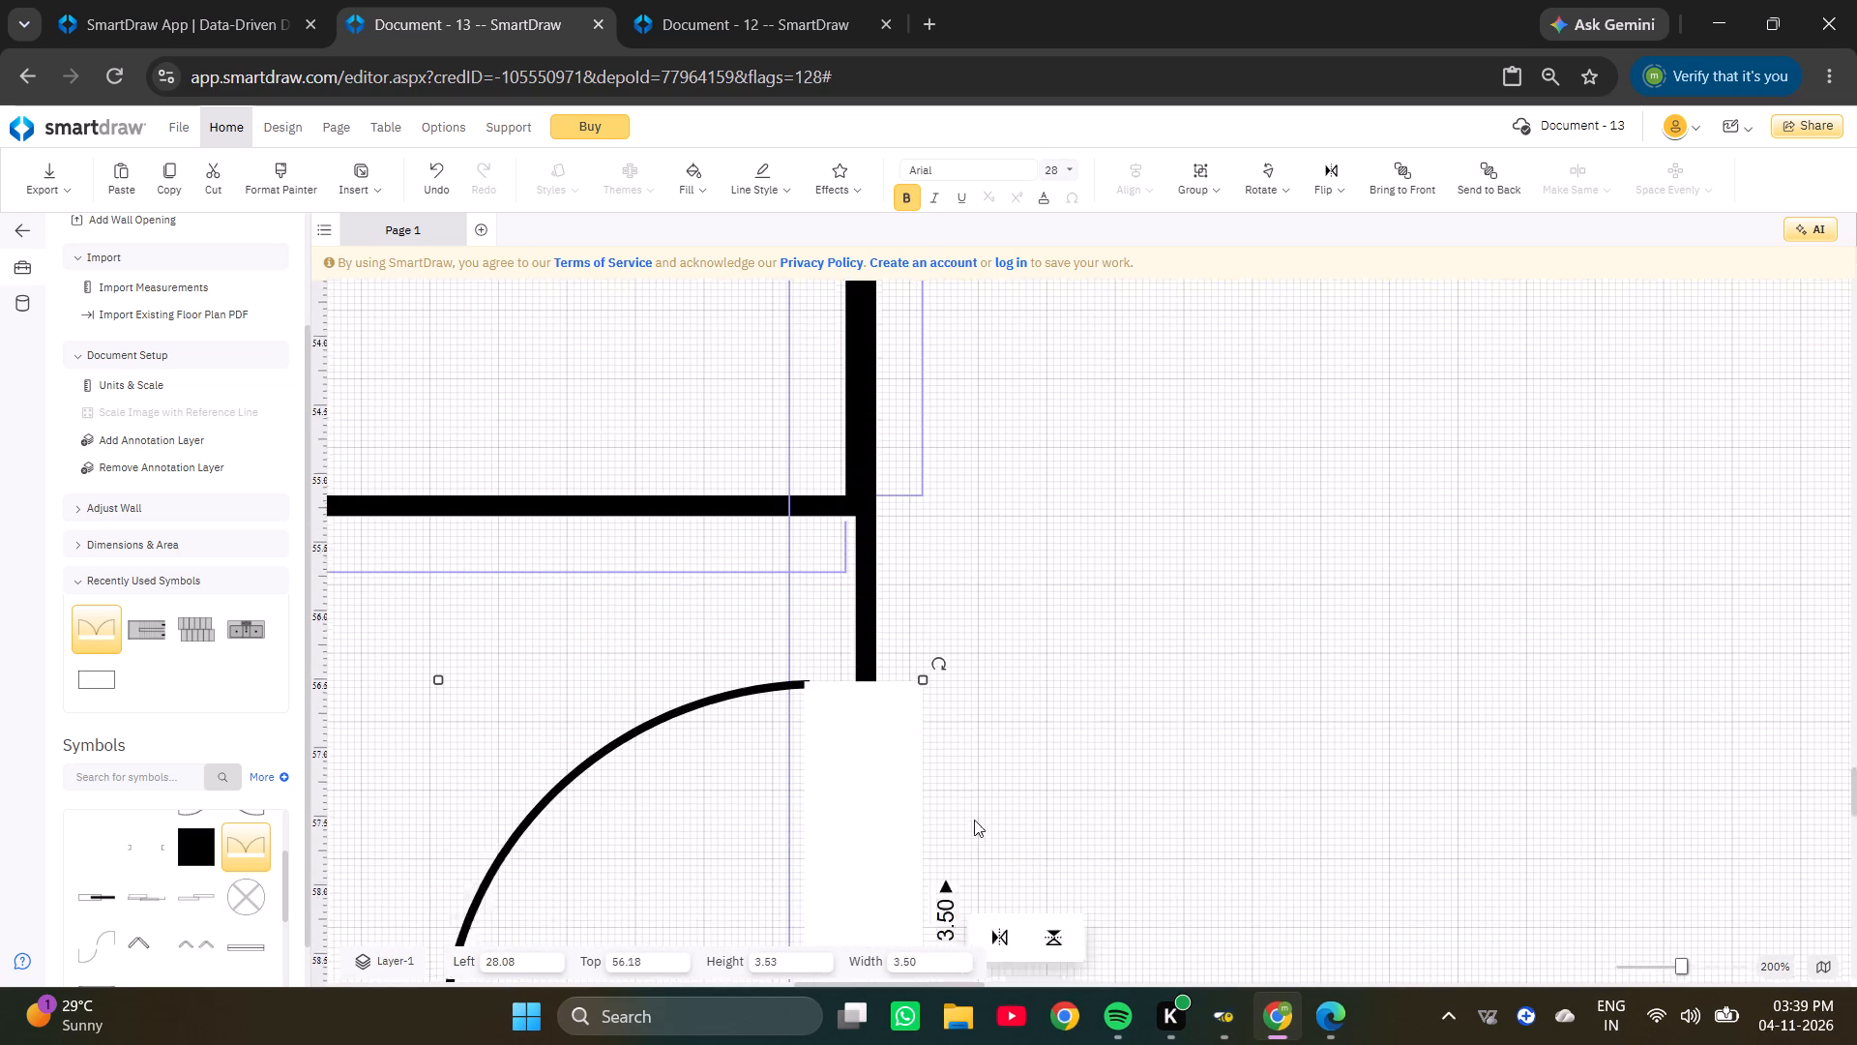
pyautogui.scroll(-2, 910, 873)
pyautogui.moveTo(883, 779); pyautogui.dragTo(867, 698)
pyautogui.scroll(-2, 875, 693)
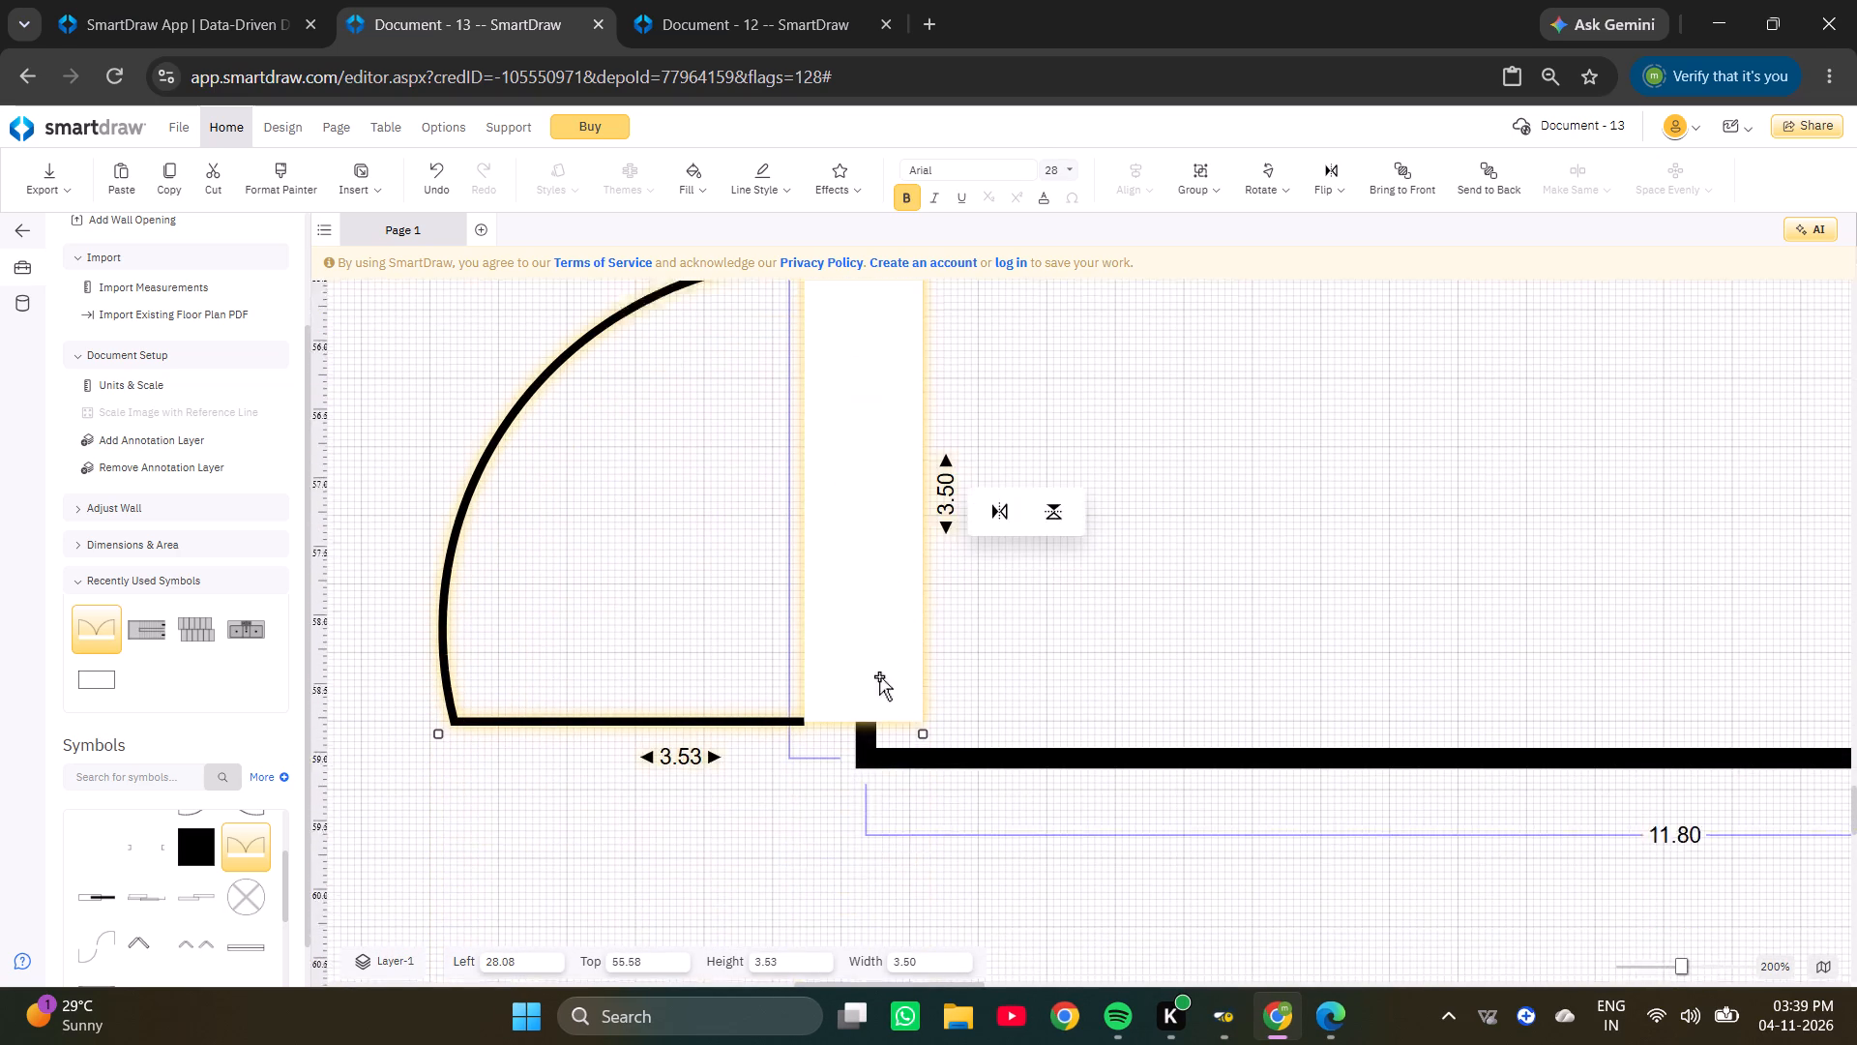
pyautogui.moveTo(864, 587); pyautogui.dragTo(866, 612)
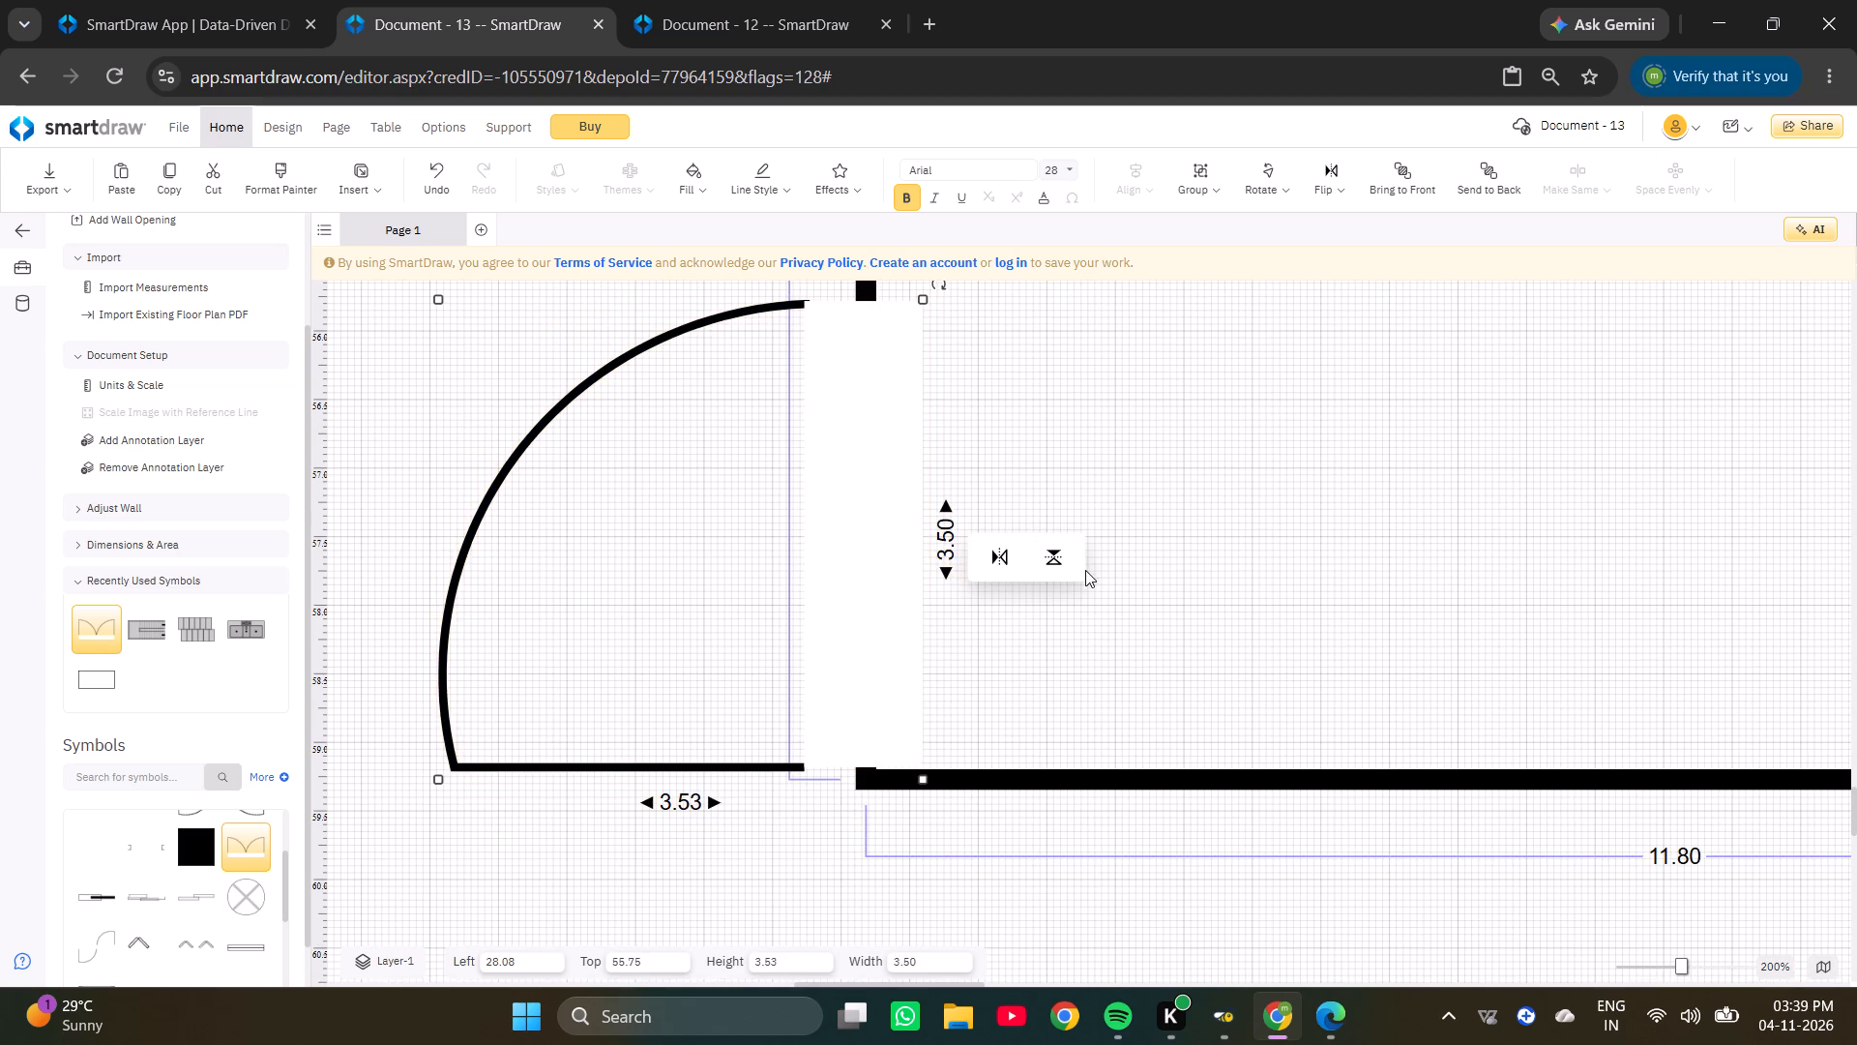
pyautogui.click(997, 557)
pyautogui.moveTo(855, 646); pyautogui.dragTo(855, 638)
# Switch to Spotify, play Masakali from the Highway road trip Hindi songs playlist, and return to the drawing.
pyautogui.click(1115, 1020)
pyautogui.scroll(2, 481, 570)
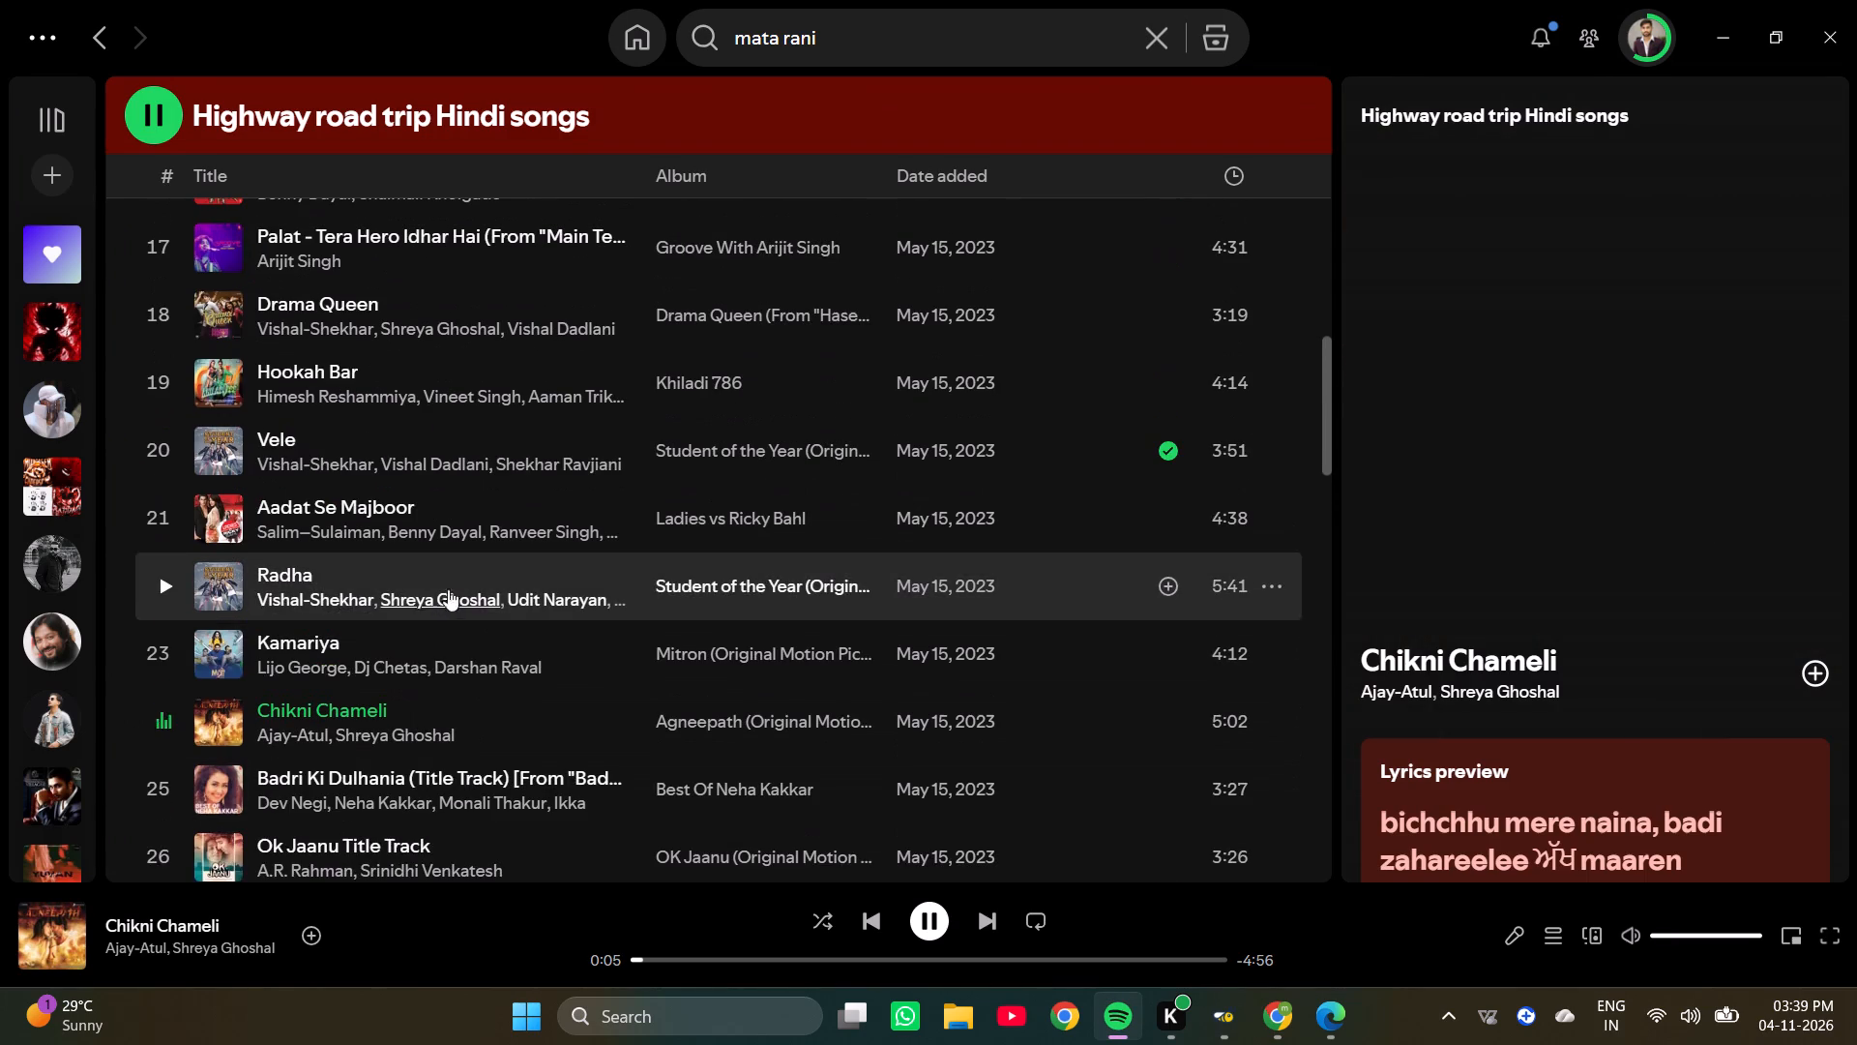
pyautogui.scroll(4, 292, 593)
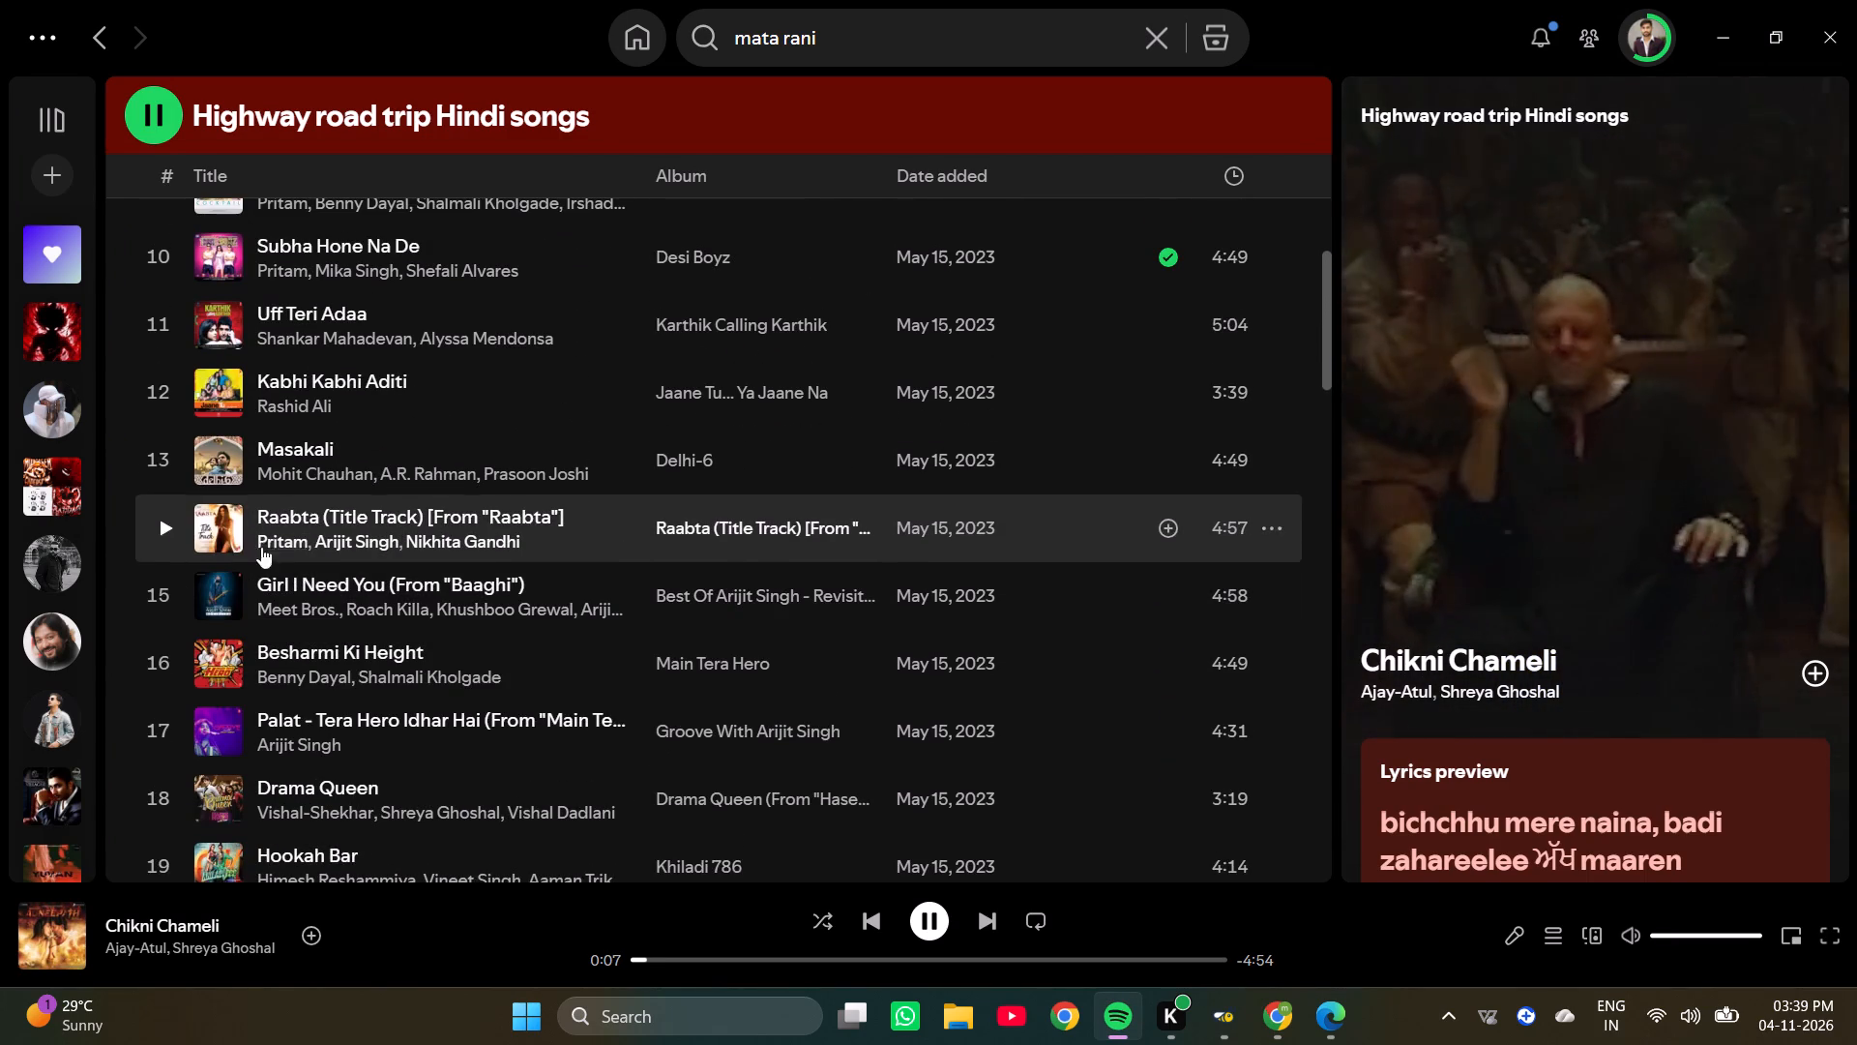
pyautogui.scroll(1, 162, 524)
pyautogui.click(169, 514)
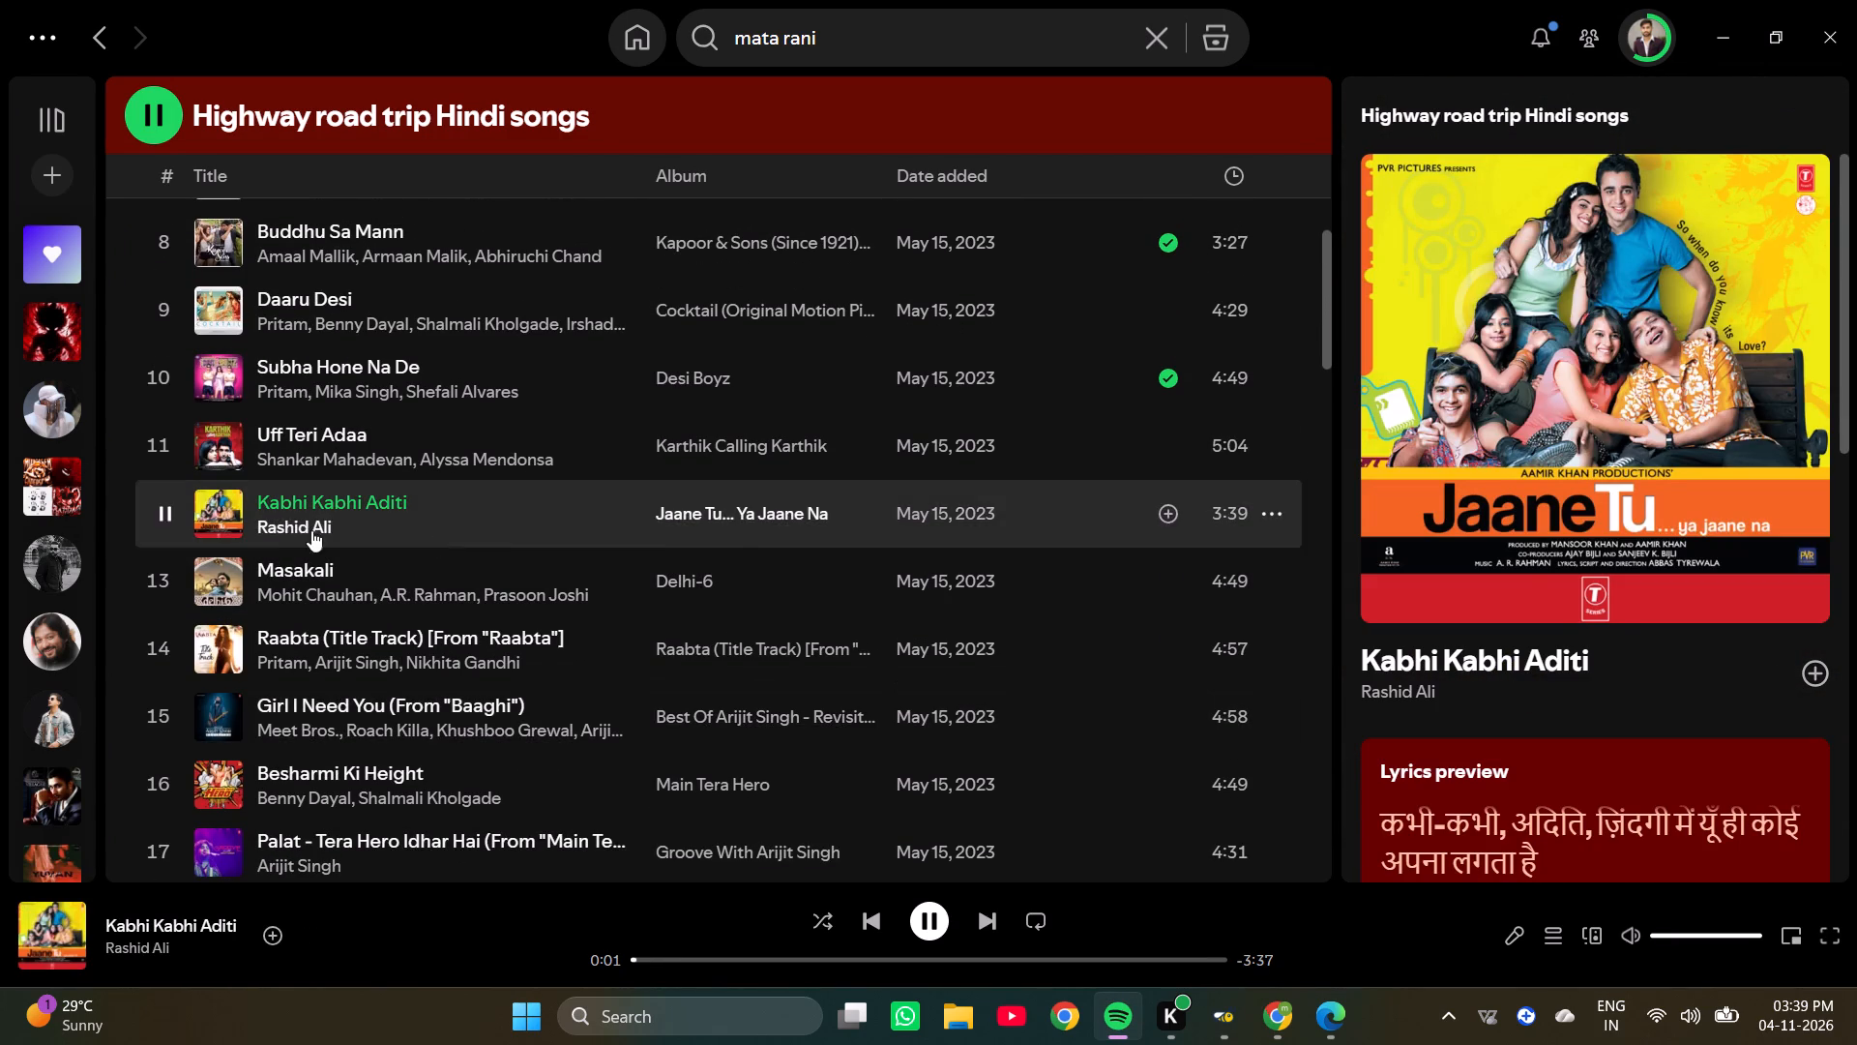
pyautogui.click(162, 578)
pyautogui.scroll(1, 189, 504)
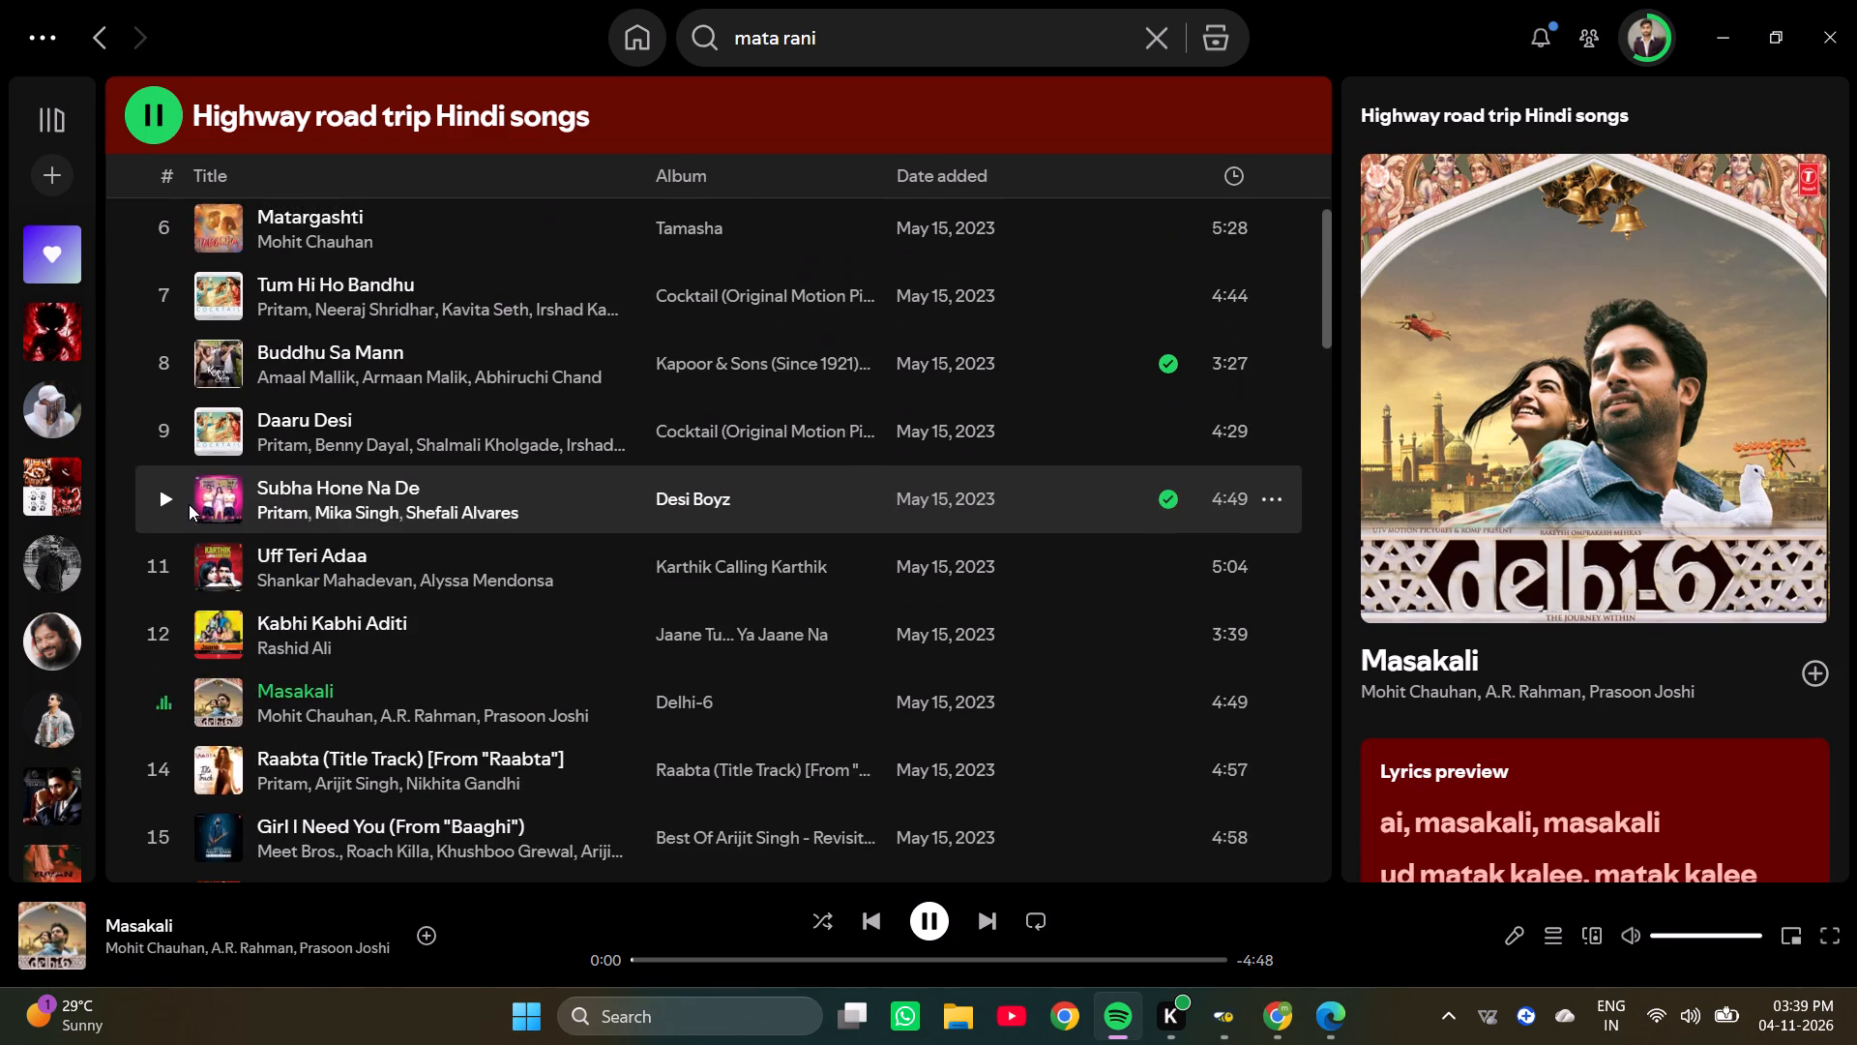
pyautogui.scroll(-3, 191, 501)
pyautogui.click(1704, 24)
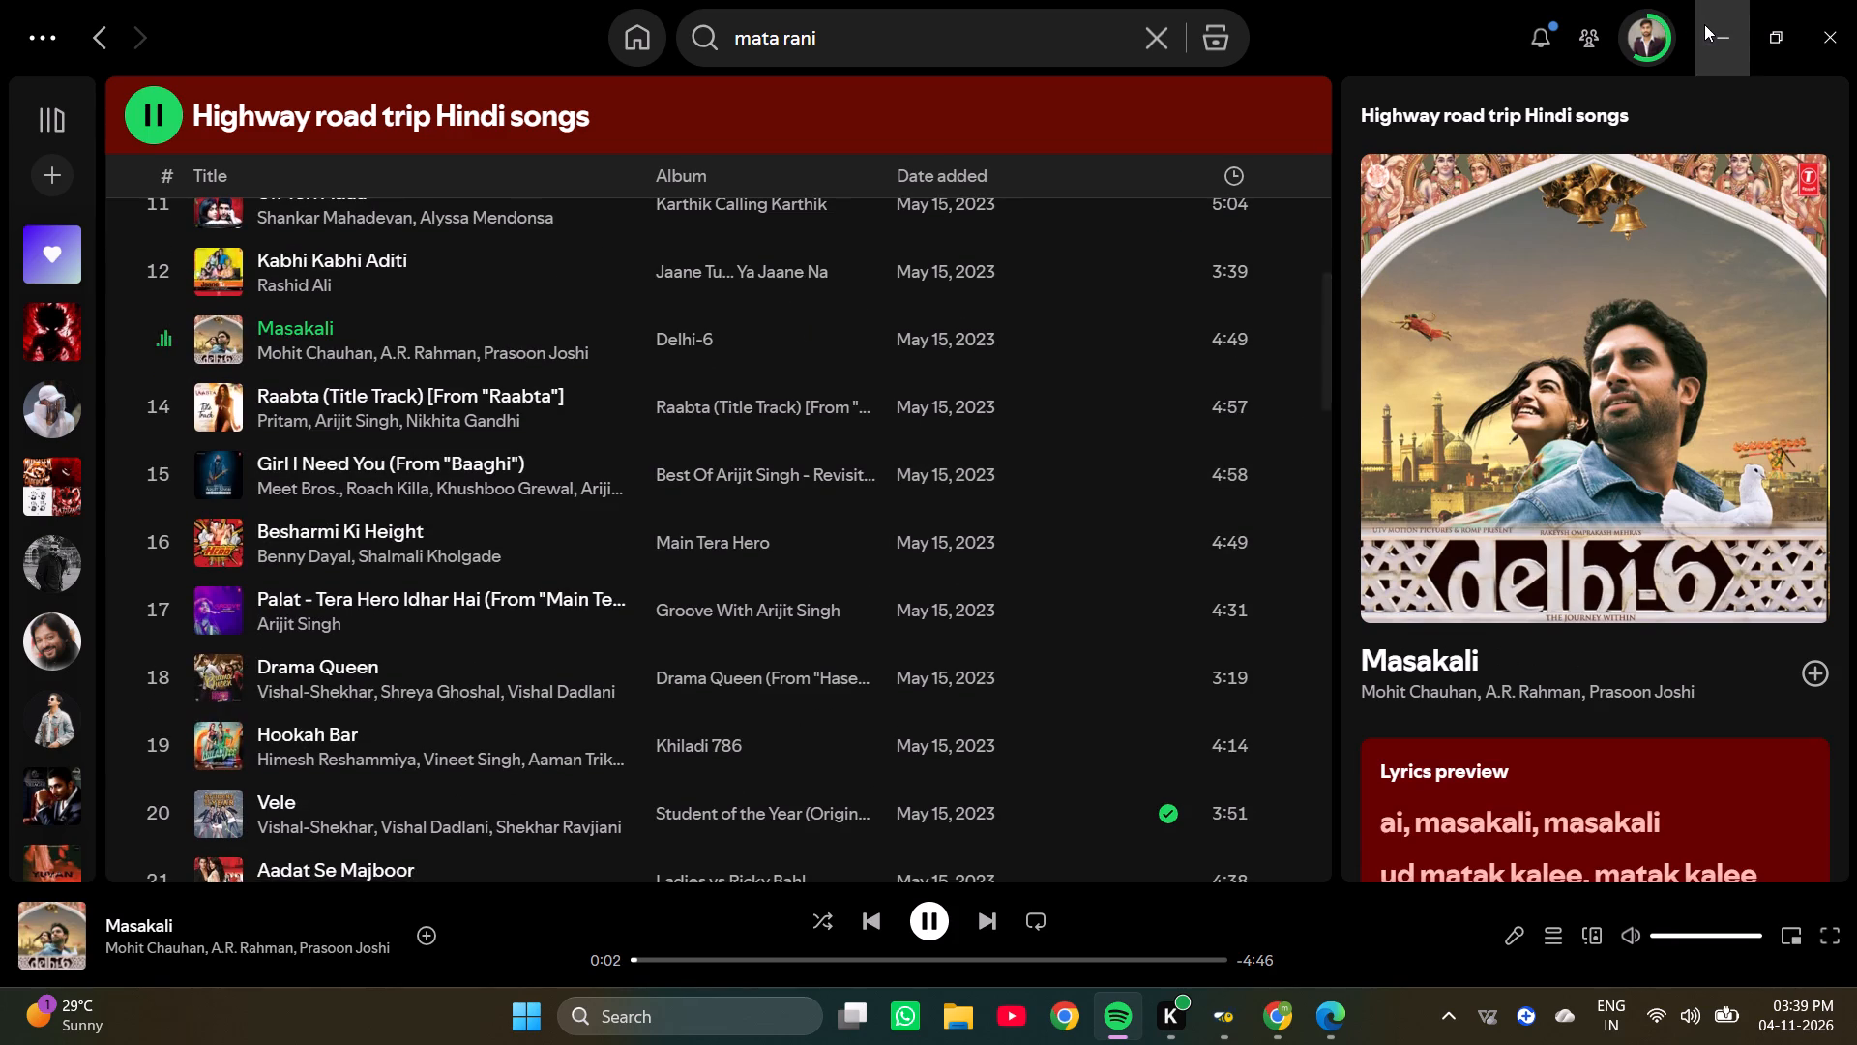
# Move the L-shaped living room wall up to a Top of about 41.62, bringing its door nearer the bedroom's lower-right corner.
pyautogui.scroll(3, 1104, 573)
pyautogui.moveTo(851, 599); pyautogui.dragTo(851, 600)
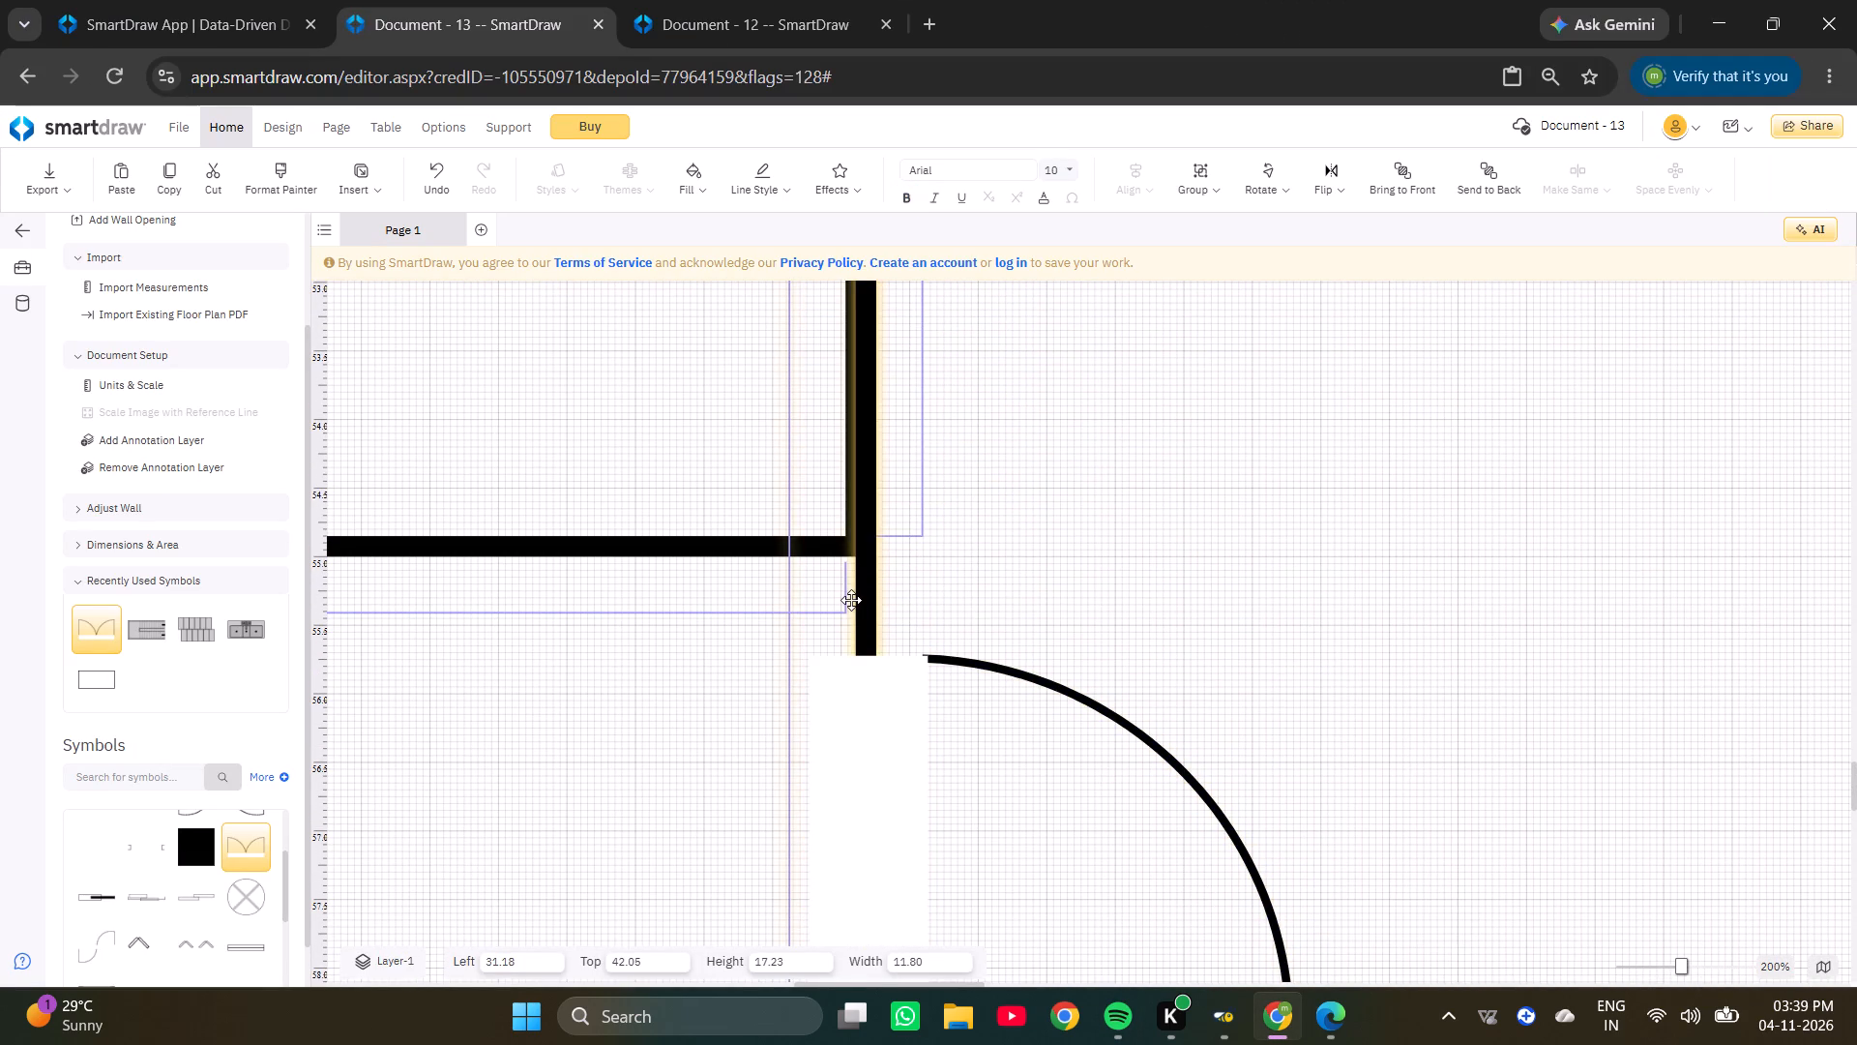
pyautogui.moveTo(851, 600); pyautogui.dragTo(844, 541)
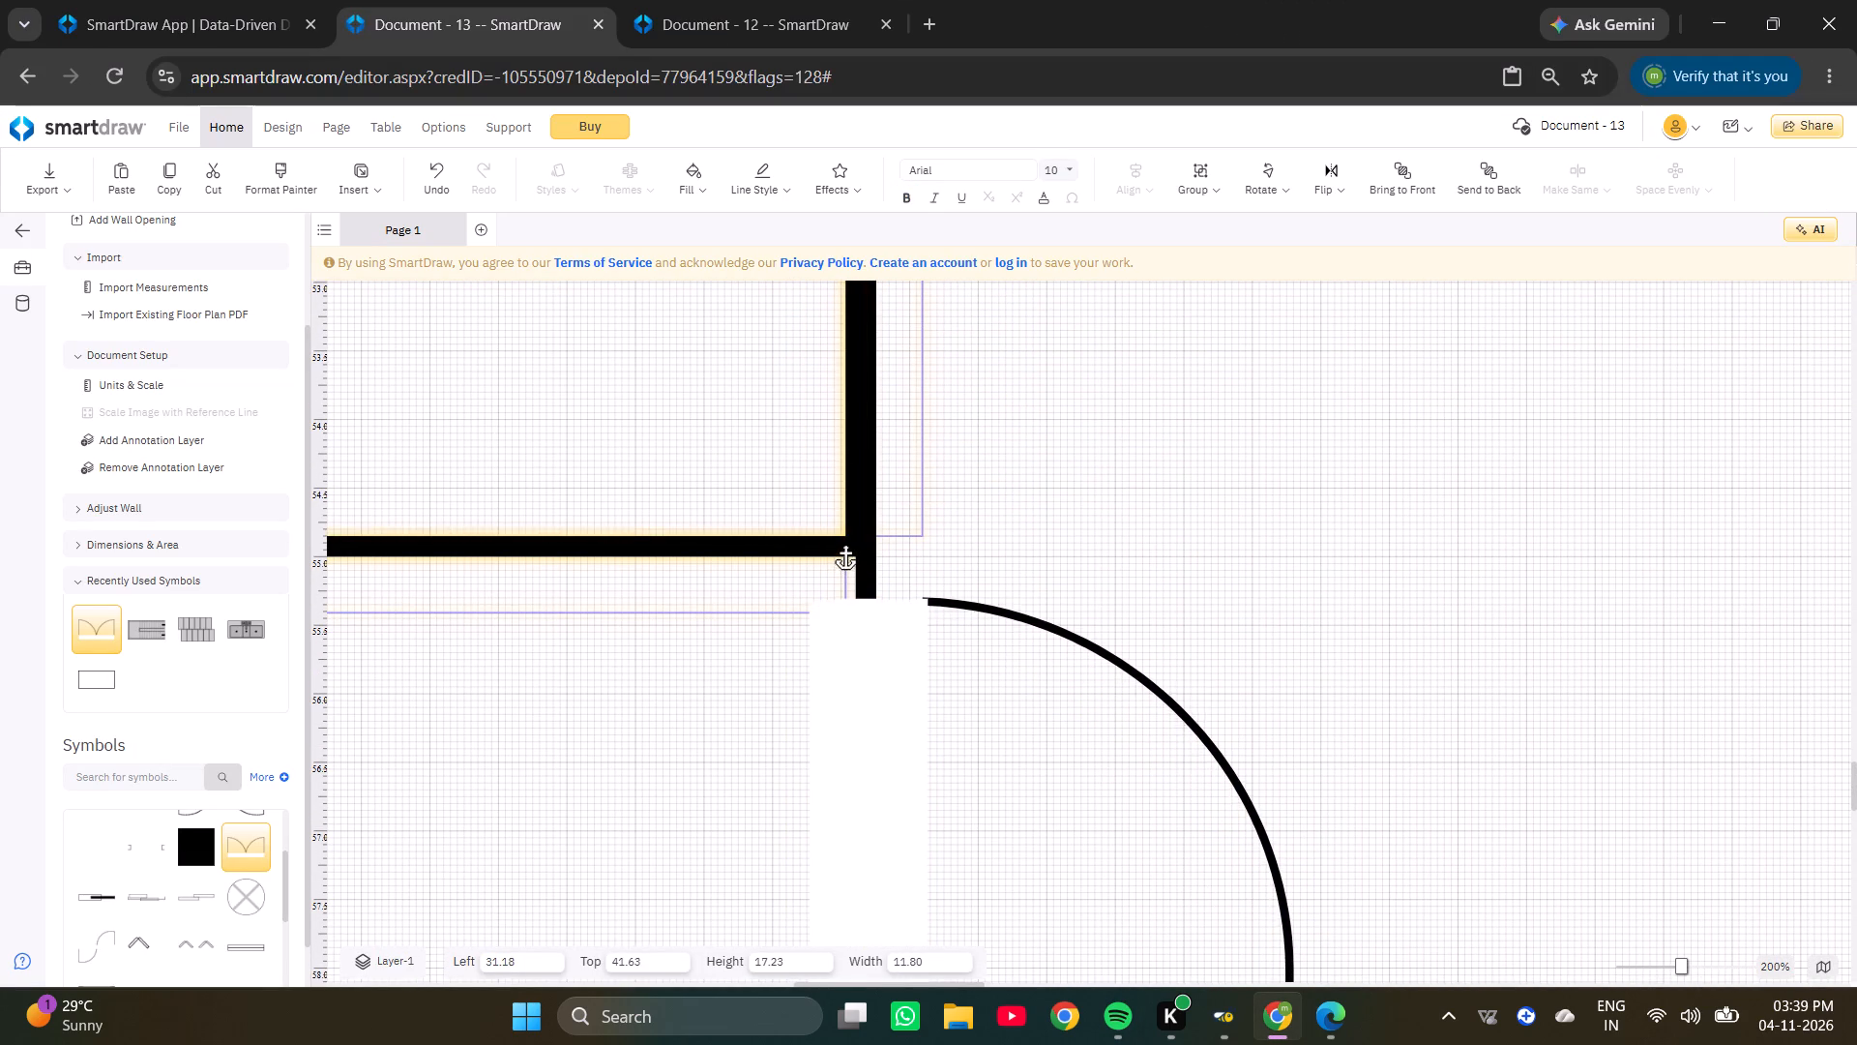
pyautogui.moveTo(844, 541); pyautogui.dragTo(845, 526)
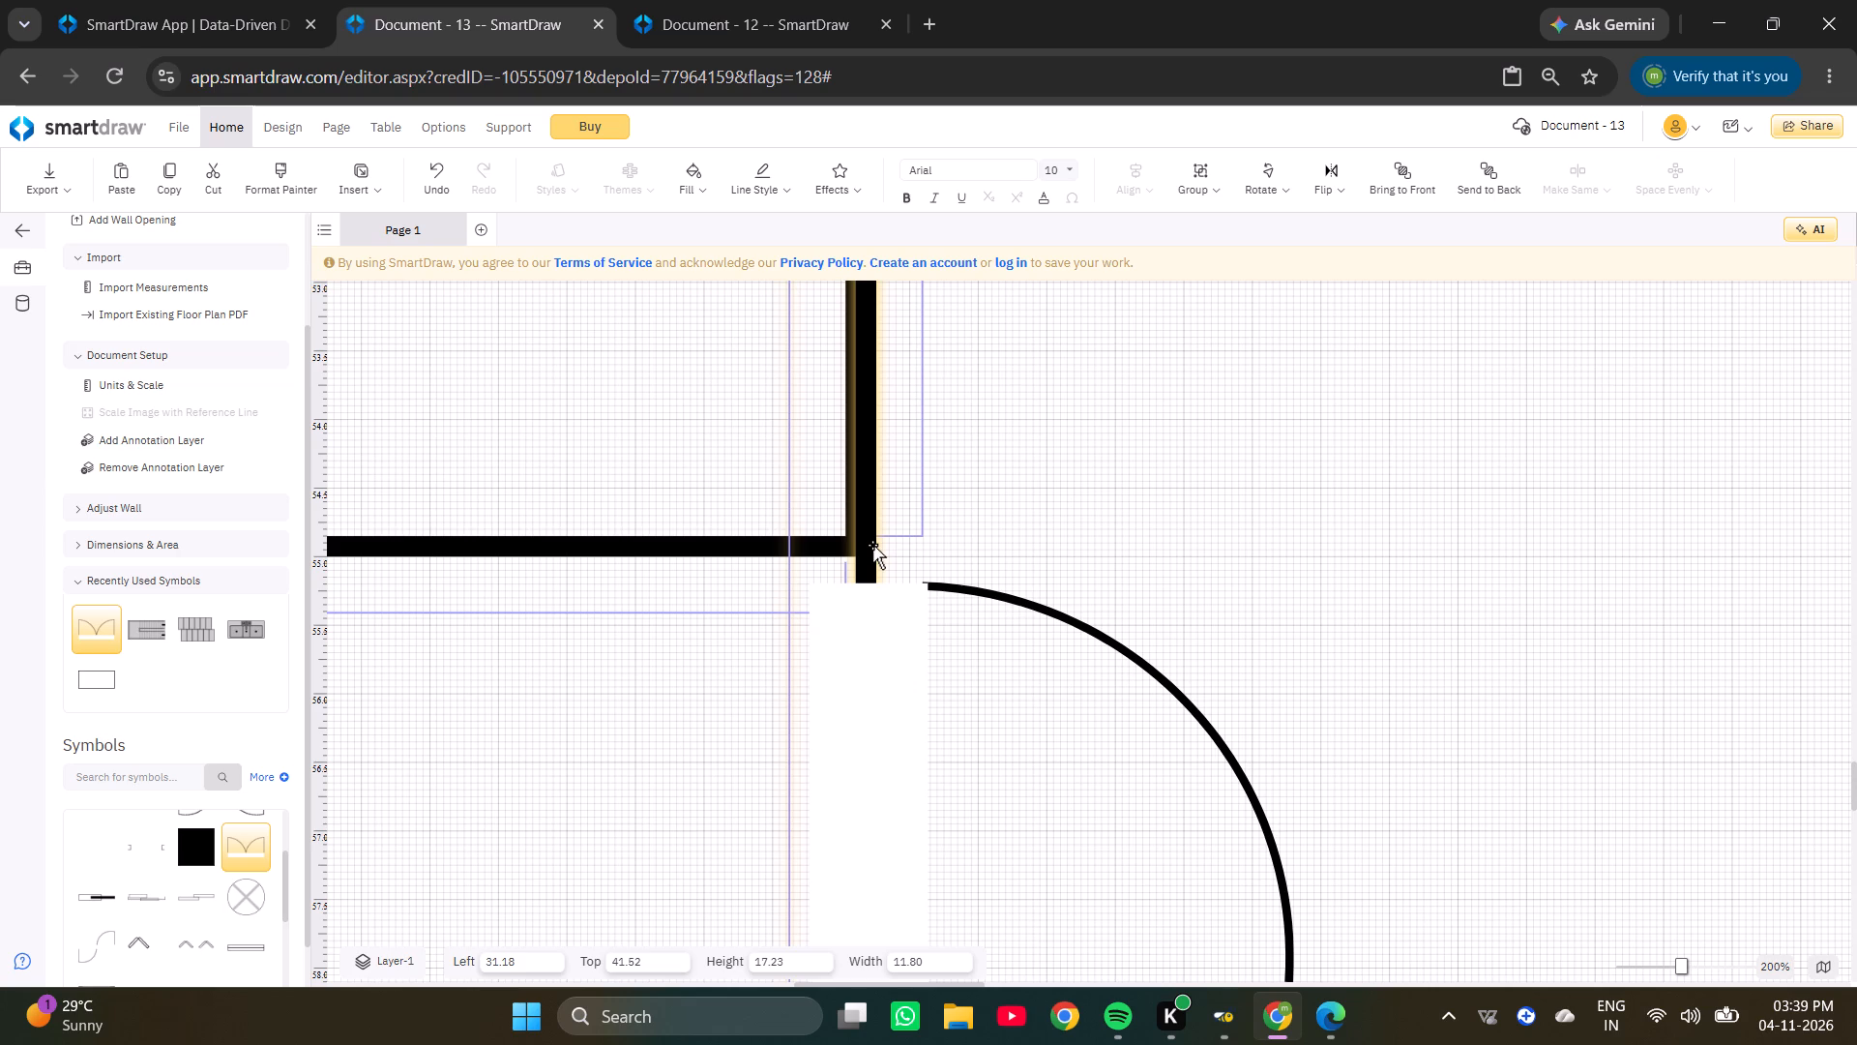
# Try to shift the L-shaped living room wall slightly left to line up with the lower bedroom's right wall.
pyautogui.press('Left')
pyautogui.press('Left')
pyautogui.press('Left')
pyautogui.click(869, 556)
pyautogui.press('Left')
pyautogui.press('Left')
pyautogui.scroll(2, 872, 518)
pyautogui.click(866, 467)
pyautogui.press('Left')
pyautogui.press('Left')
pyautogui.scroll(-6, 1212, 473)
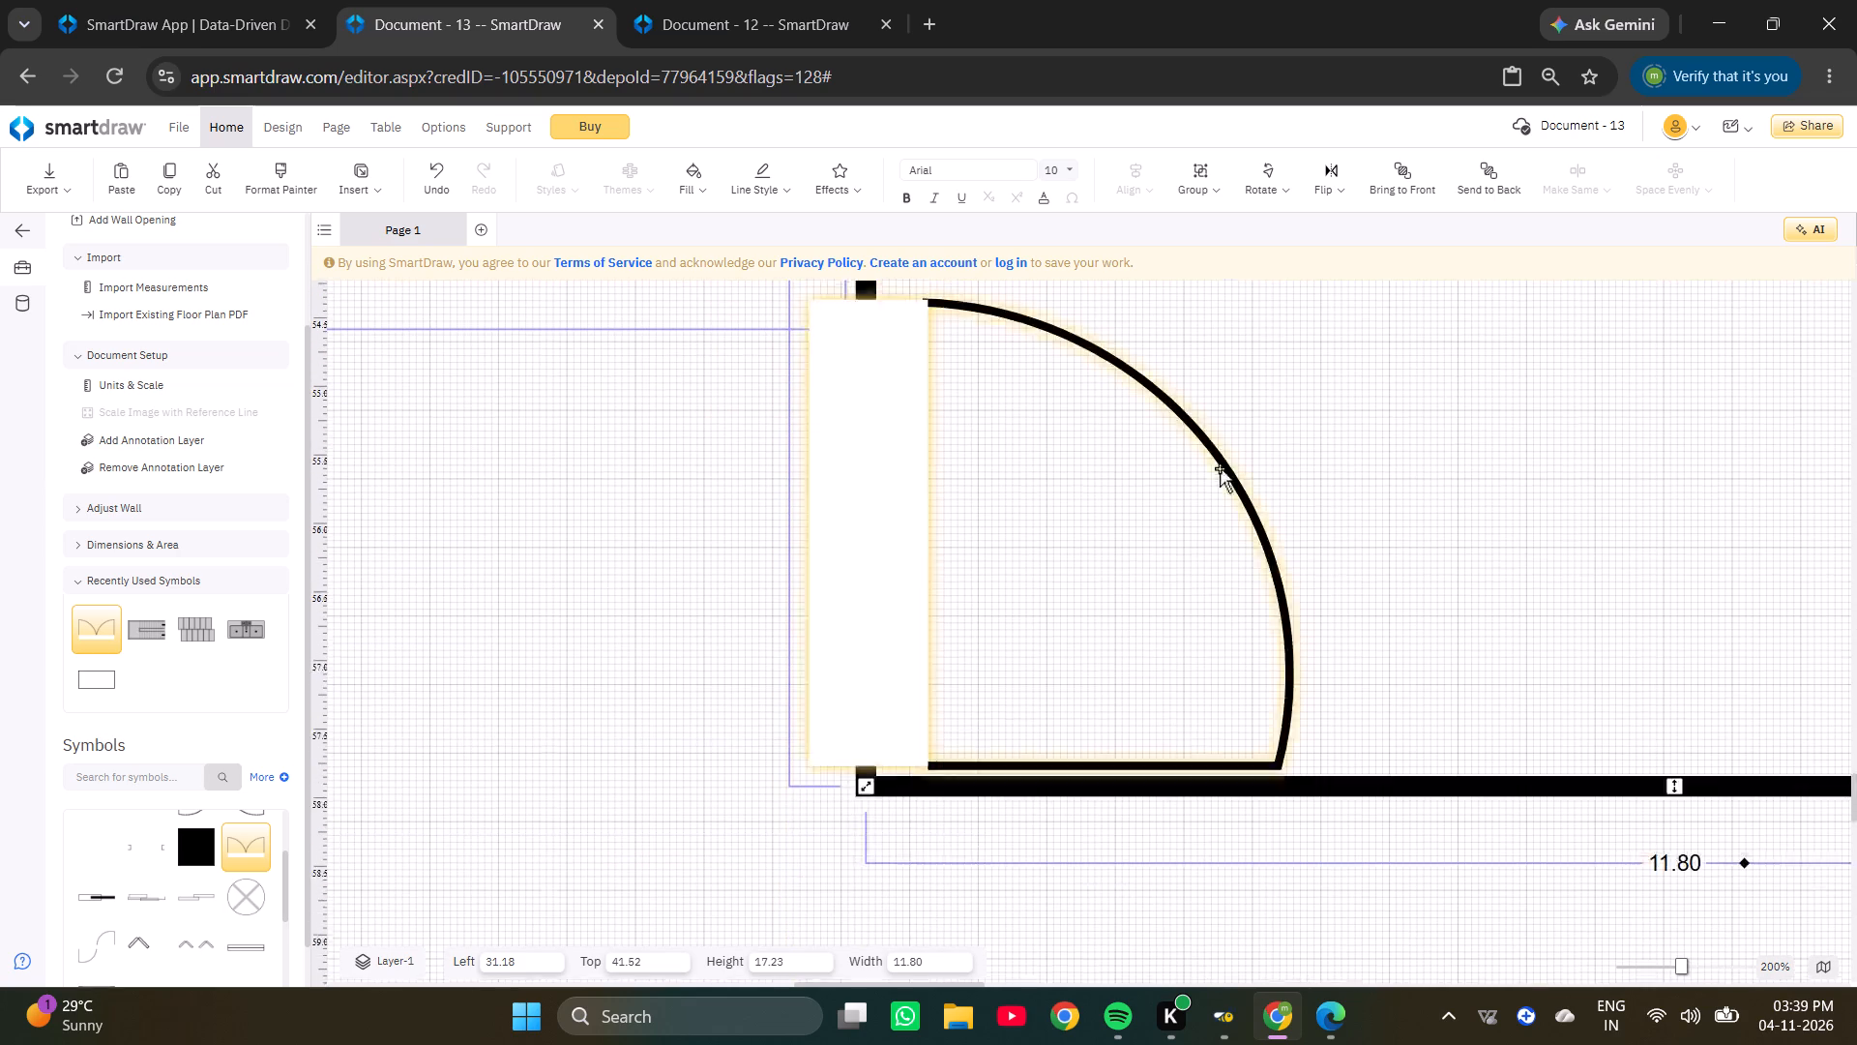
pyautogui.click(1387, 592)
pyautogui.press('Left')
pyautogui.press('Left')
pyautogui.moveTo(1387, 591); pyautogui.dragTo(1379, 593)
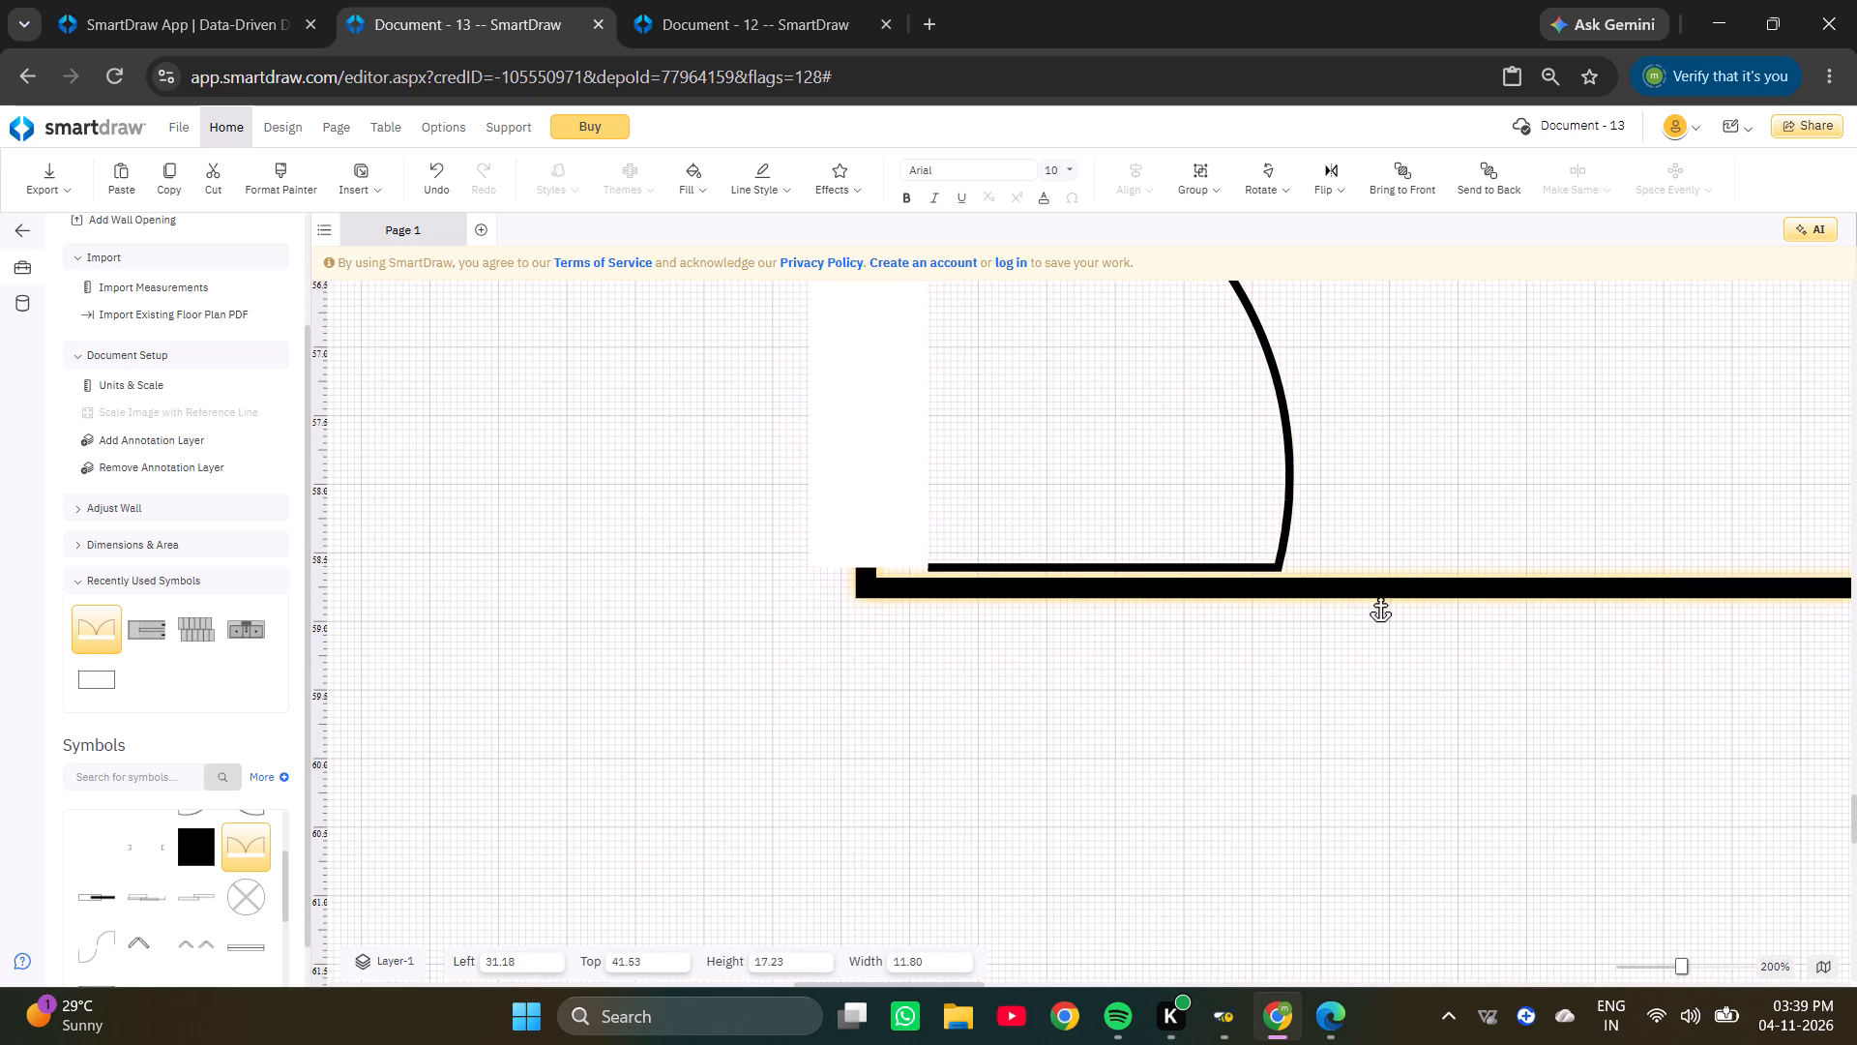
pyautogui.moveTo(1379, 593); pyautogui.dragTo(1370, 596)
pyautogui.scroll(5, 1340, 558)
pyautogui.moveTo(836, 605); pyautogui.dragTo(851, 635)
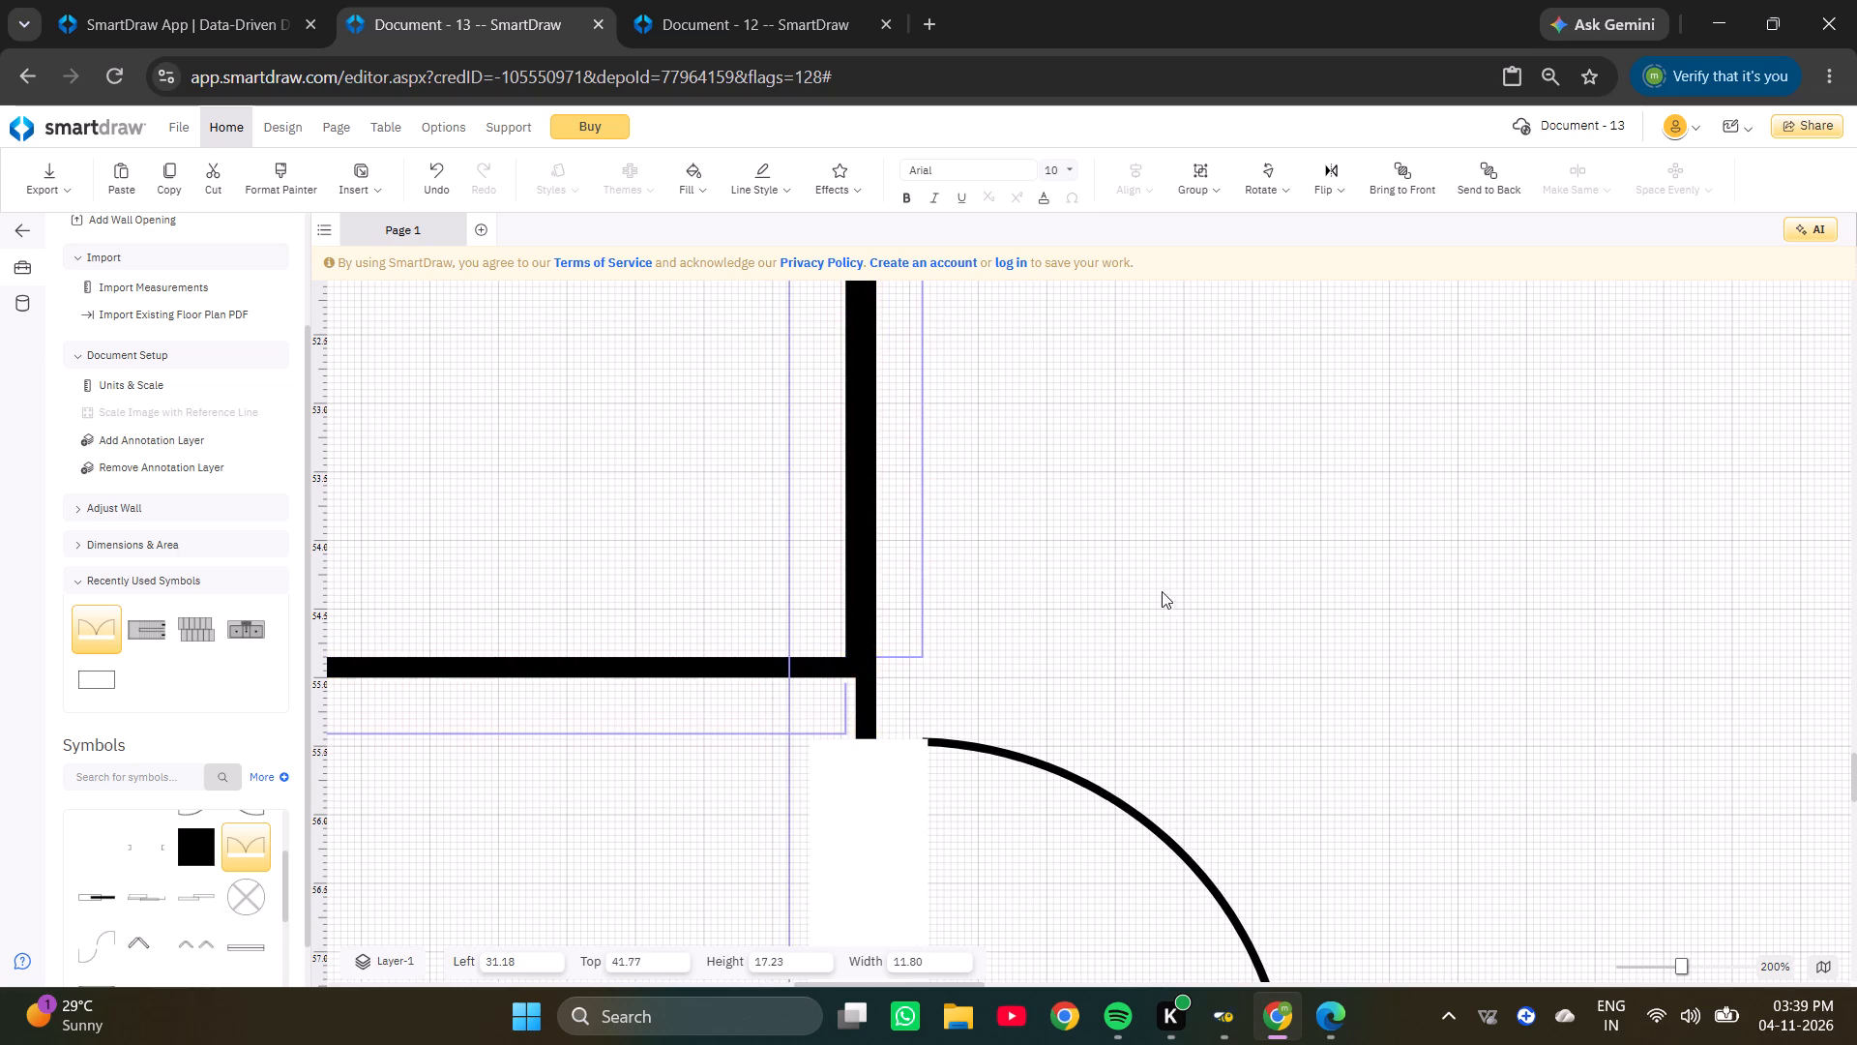
# Pull the right end of the living room's bottom wall back from the outer wall, shortening it to 10.80.
pyautogui.scroll(-8, 1204, 620)
pyautogui.moveTo(1758, 783); pyautogui.dragTo(1756, 783)
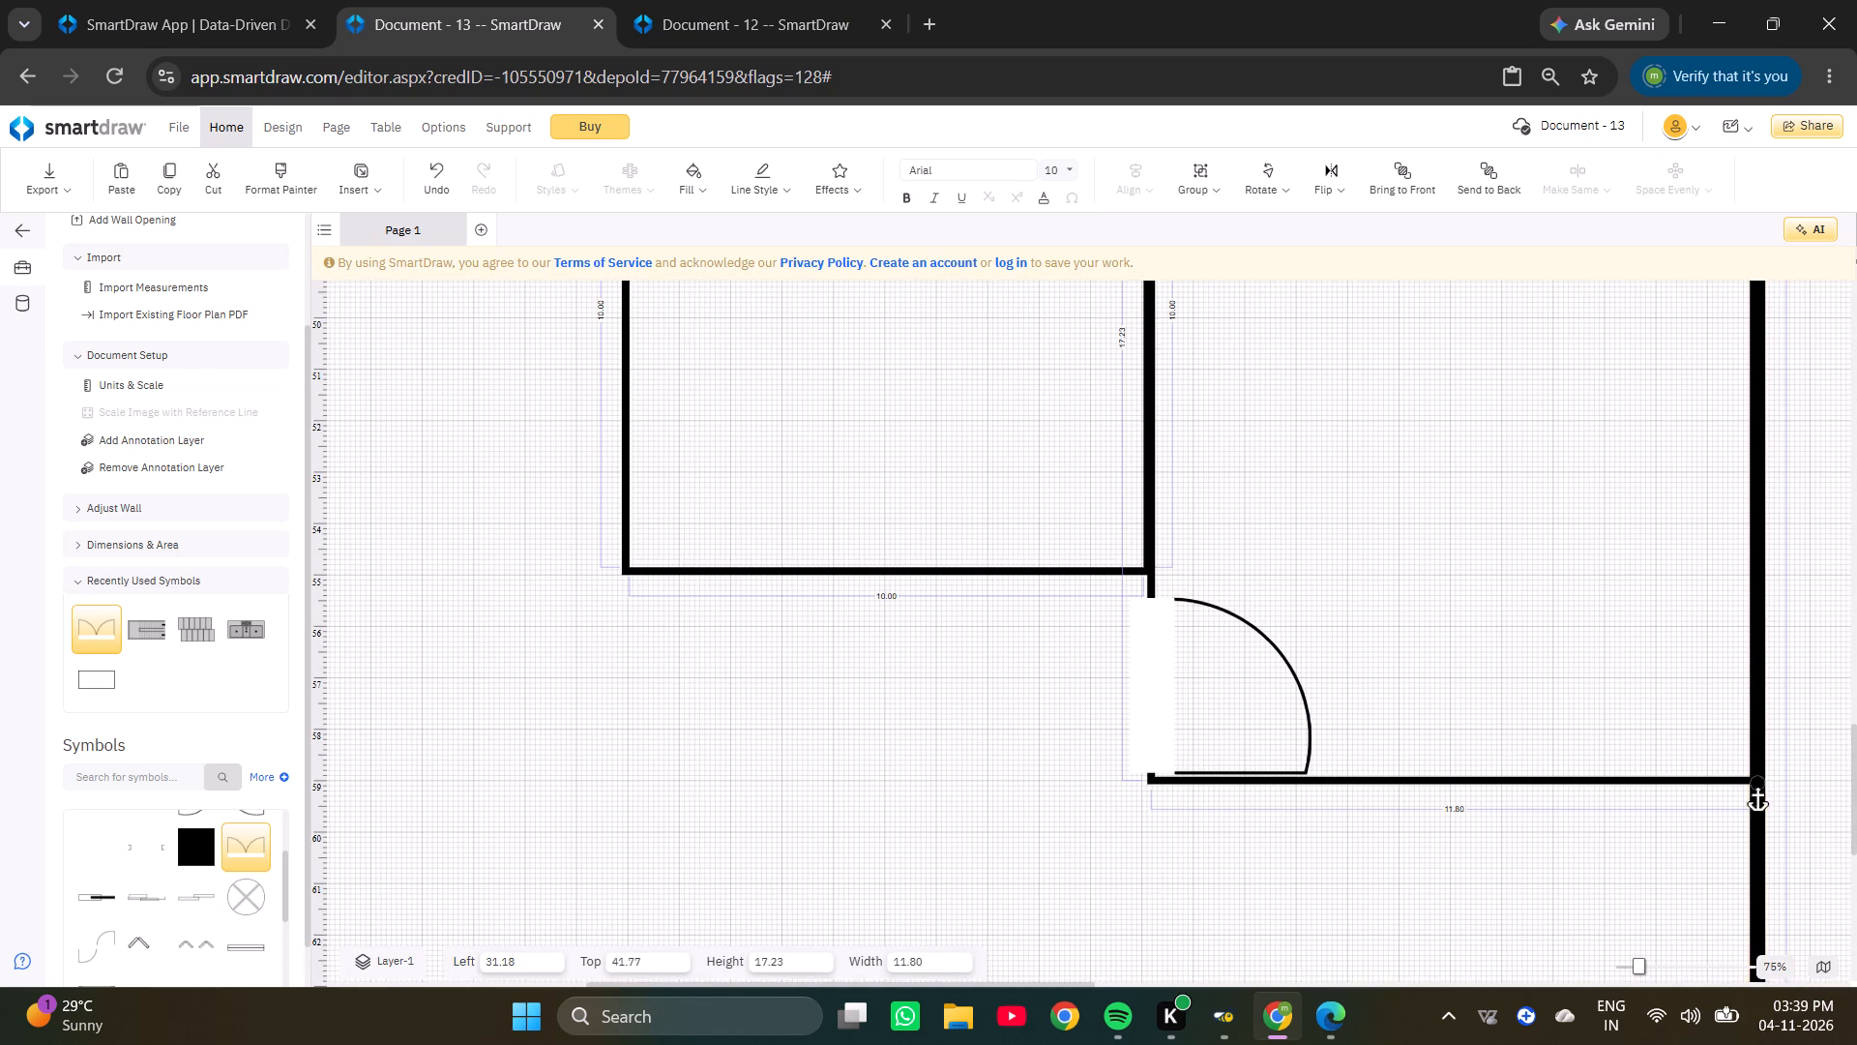
pyautogui.moveTo(1756, 783); pyautogui.dragTo(1706, 779)
# Align the L-shaped living room wall with the lower bedroom's right wall, at about Left 31.12 and Top 41.41.
pyautogui.keyDown('ctrl'); pyautogui.scroll(3, 1054, 527); pyautogui.keyUp('ctrl')
pyautogui.moveTo(1247, 640); pyautogui.dragTo(1241, 640)
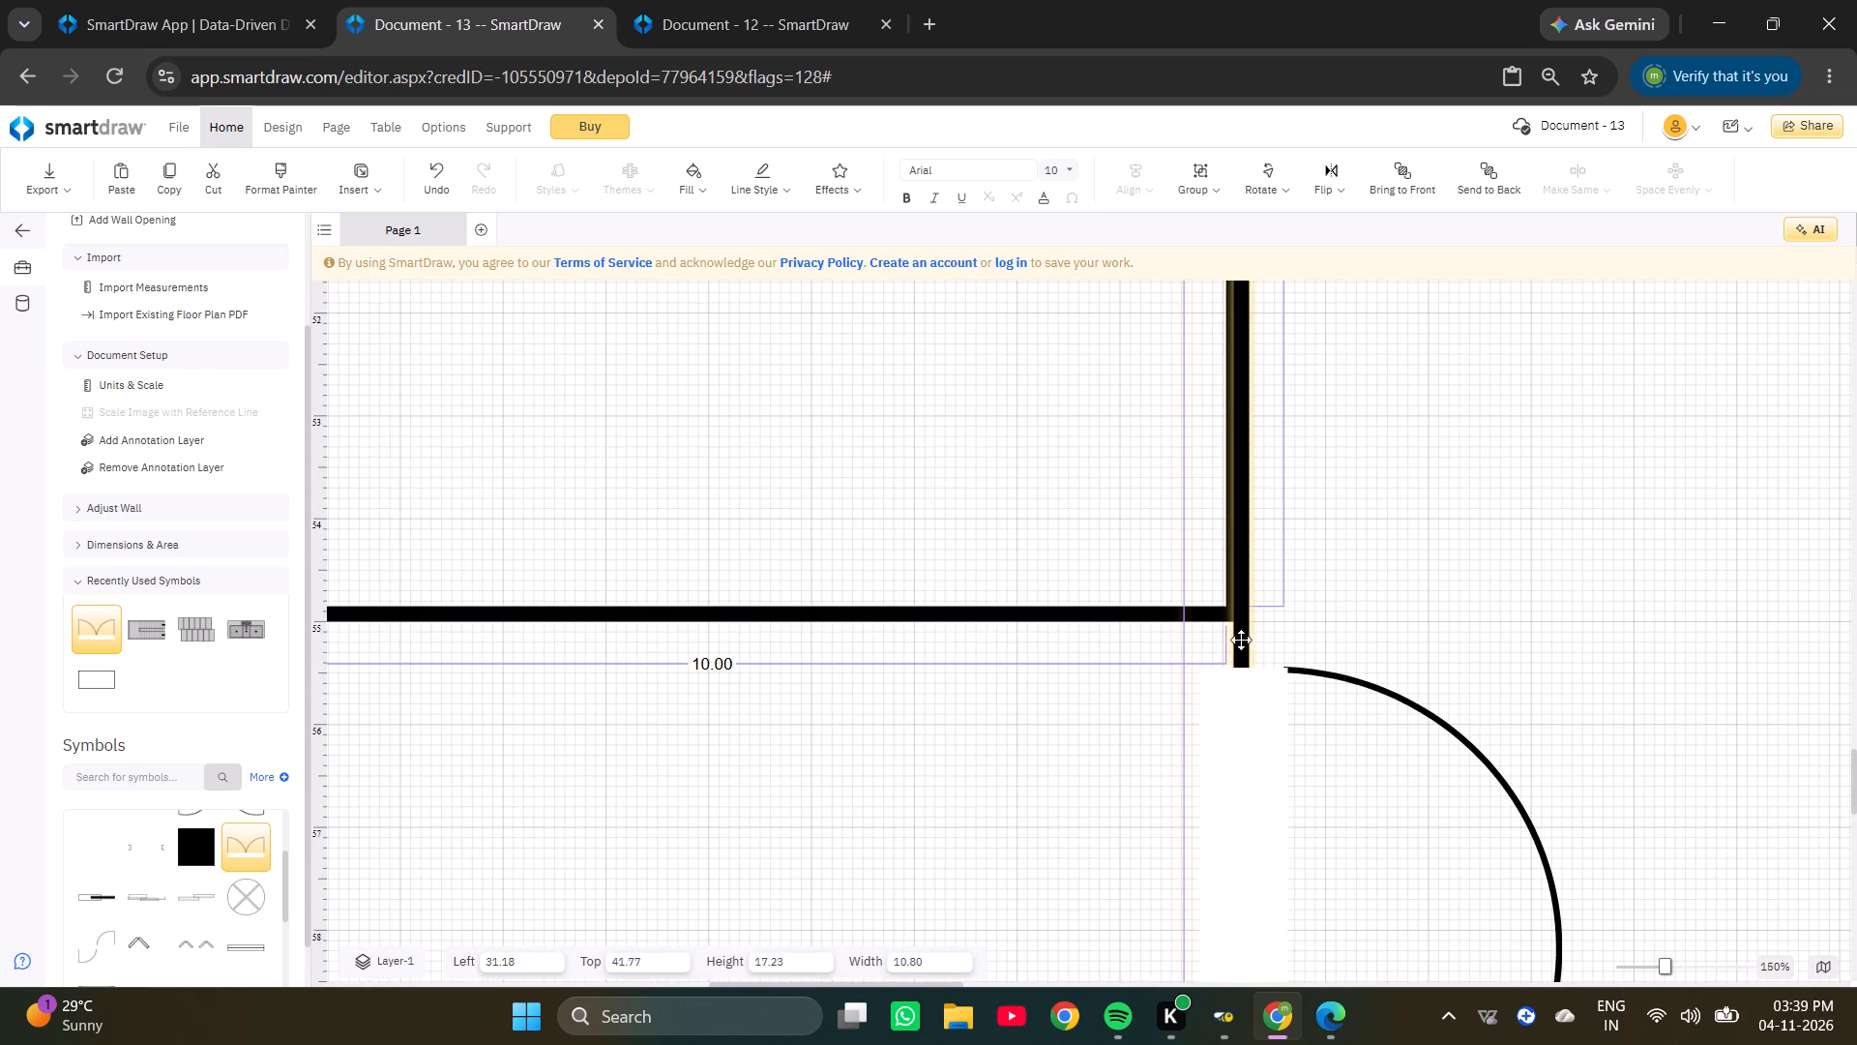
pyautogui.moveTo(1241, 640); pyautogui.dragTo(1239, 624)
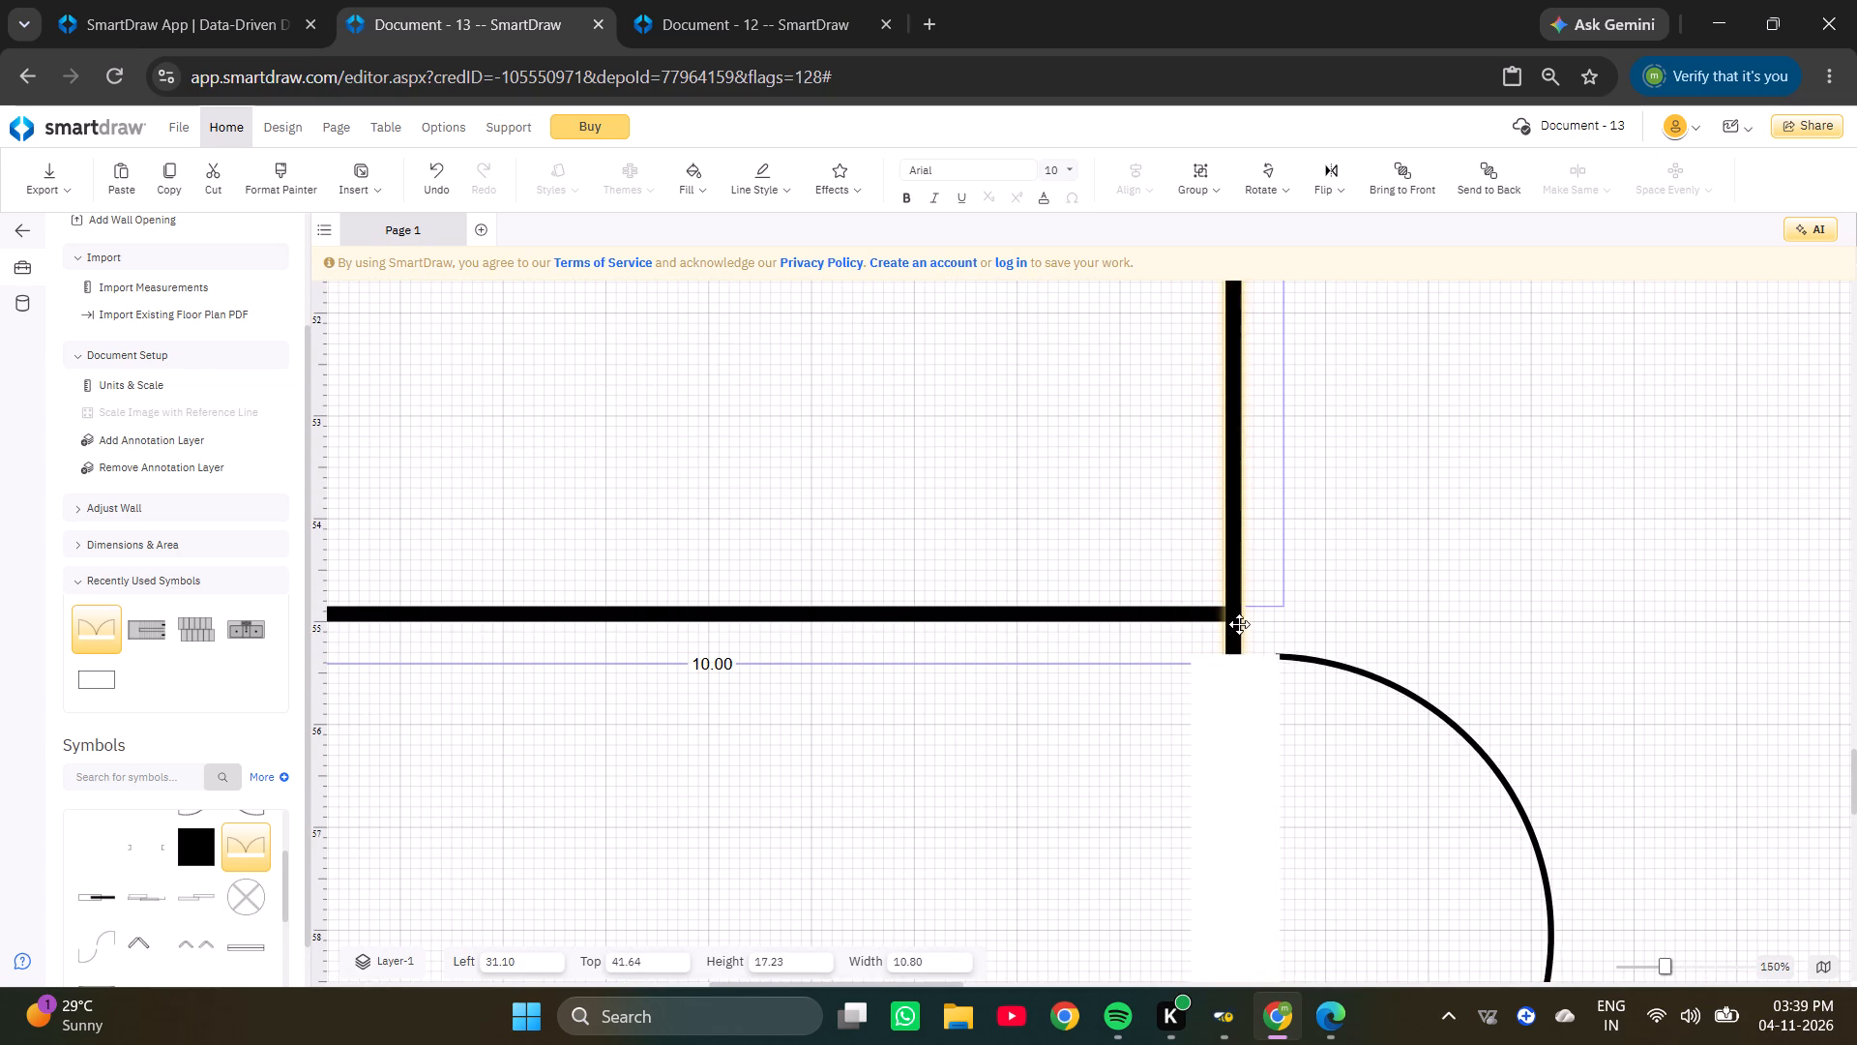
pyautogui.moveTo(1239, 624); pyautogui.dragTo(1240, 597)
pyautogui.scroll(-2, 1240, 597)
pyautogui.scroll(1, 1240, 597)
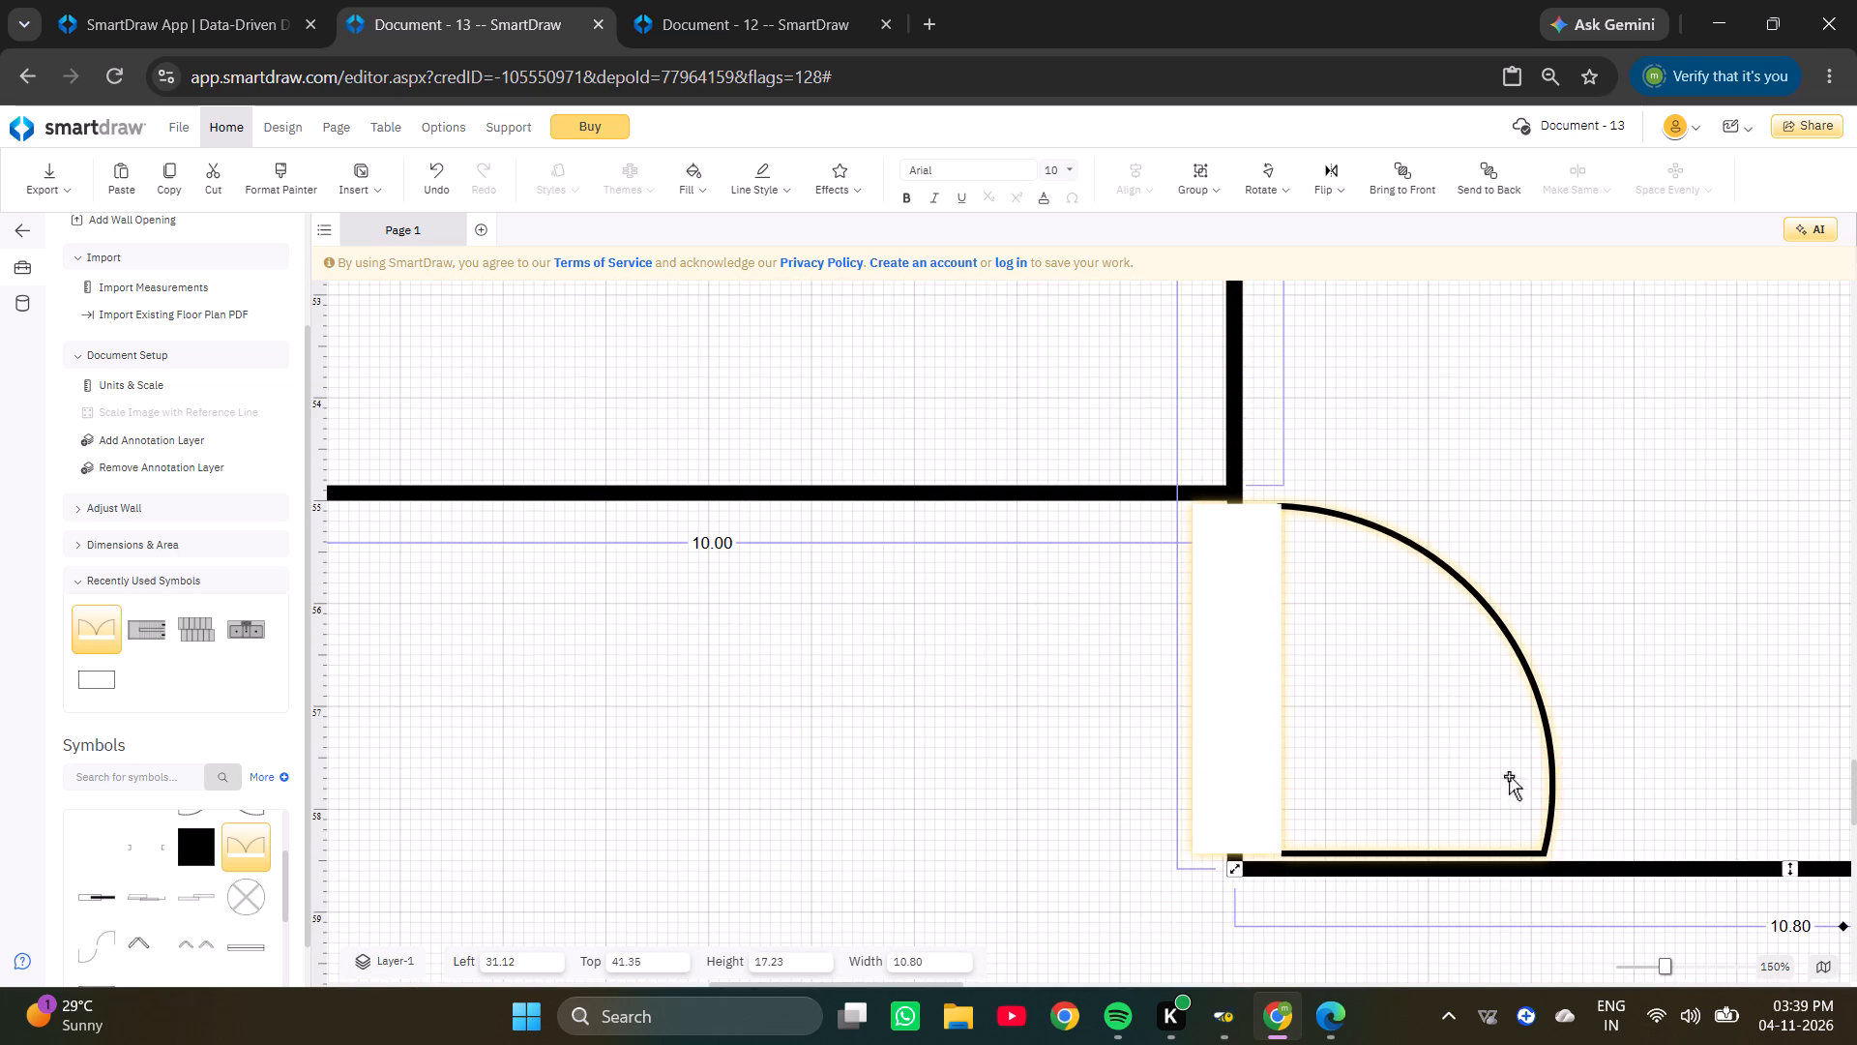
pyautogui.press('Down')
pyautogui.press('Down')
pyautogui.press('Down')
pyautogui.press('Down')
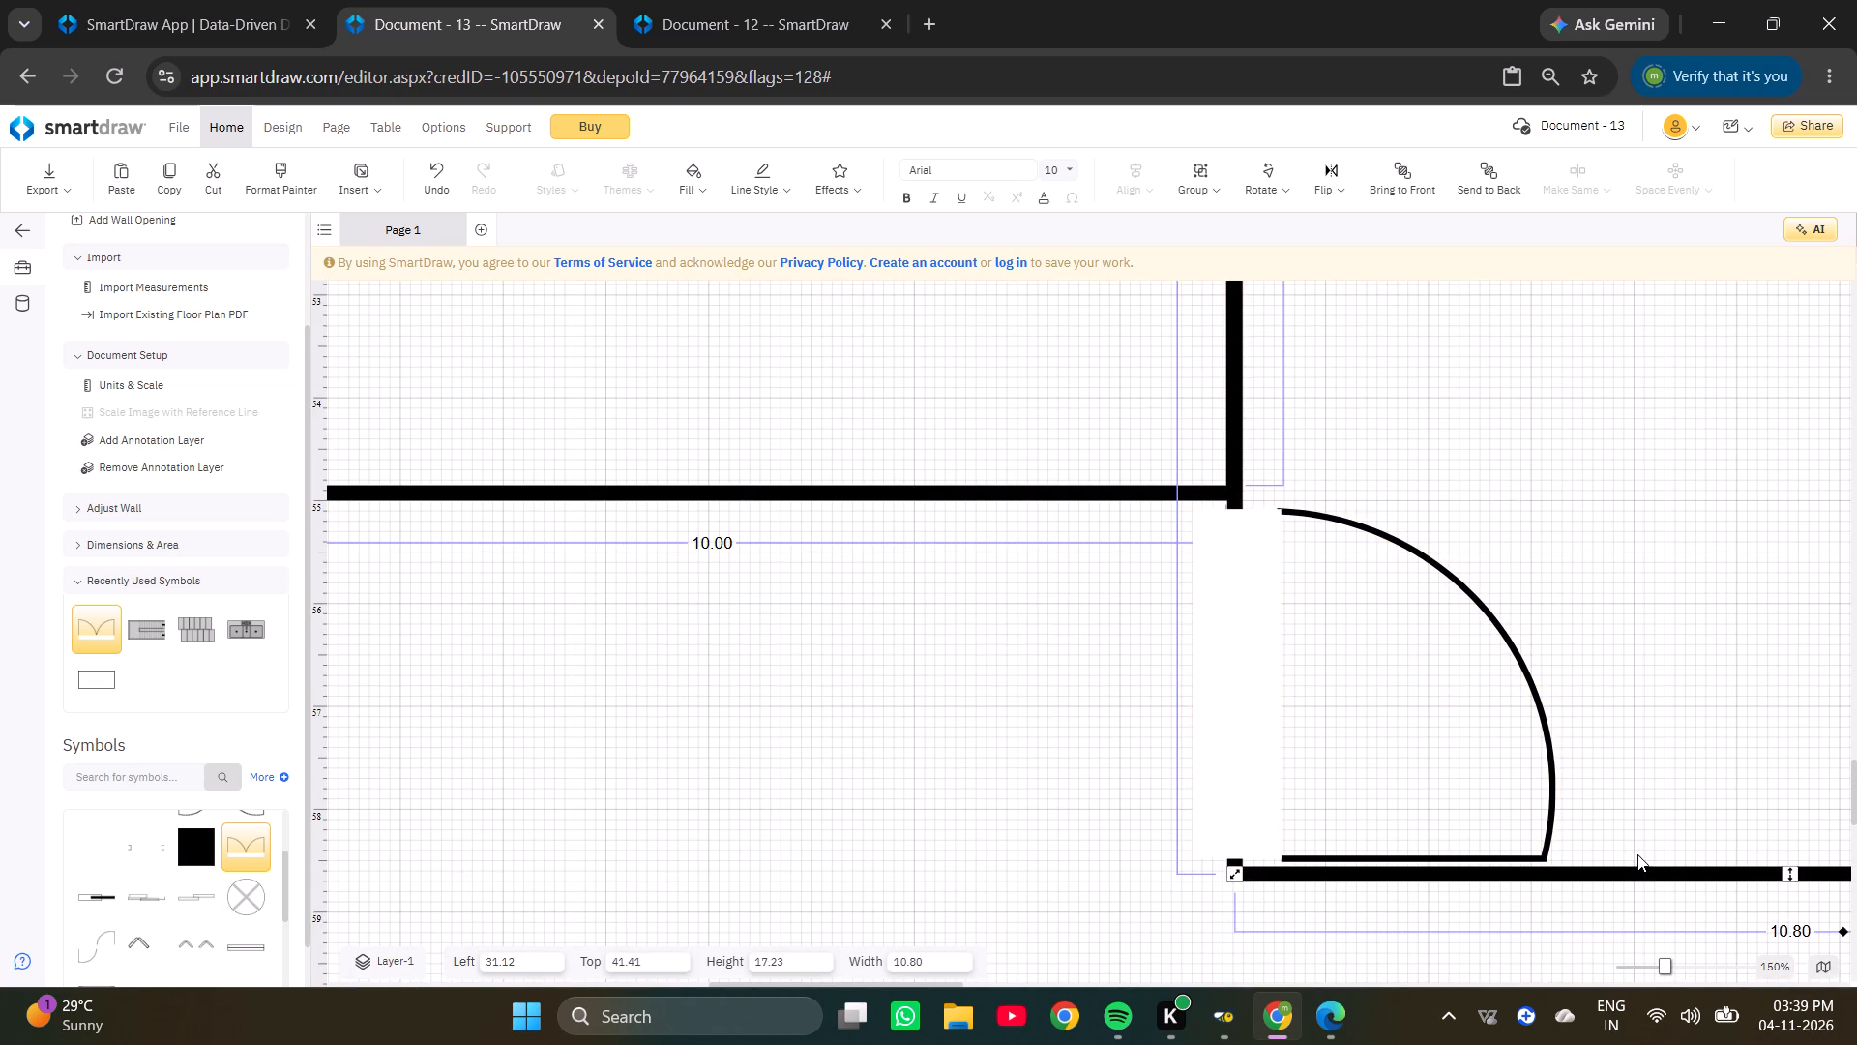
pyautogui.click(1641, 702)
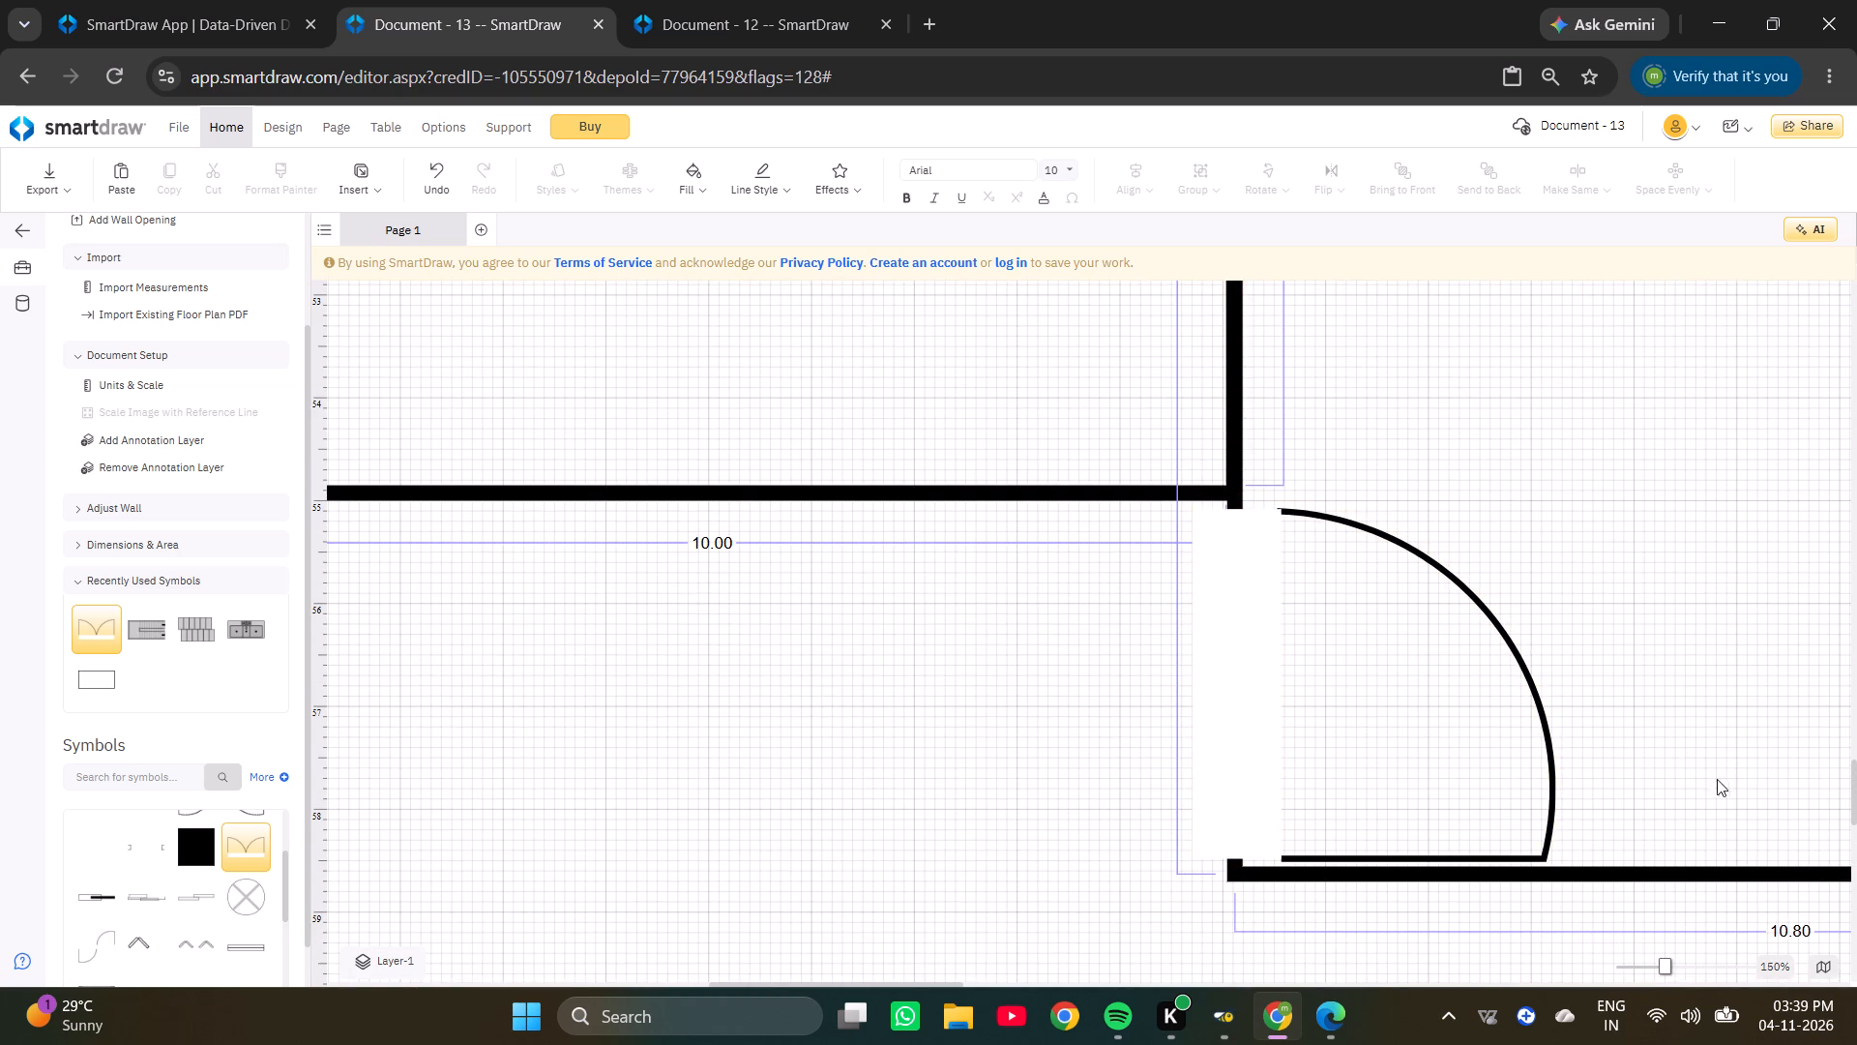
# Extend the right end of the living room's bottom wall until it meets the outer right wall.
pyautogui.keyDown('ctrl'); pyautogui.scroll(-4, 1753, 822); pyautogui.keyUp('ctrl')
pyautogui.keyDown('ctrl'); pyautogui.scroll(7, 1754, 823); pyautogui.keyUp('ctrl')
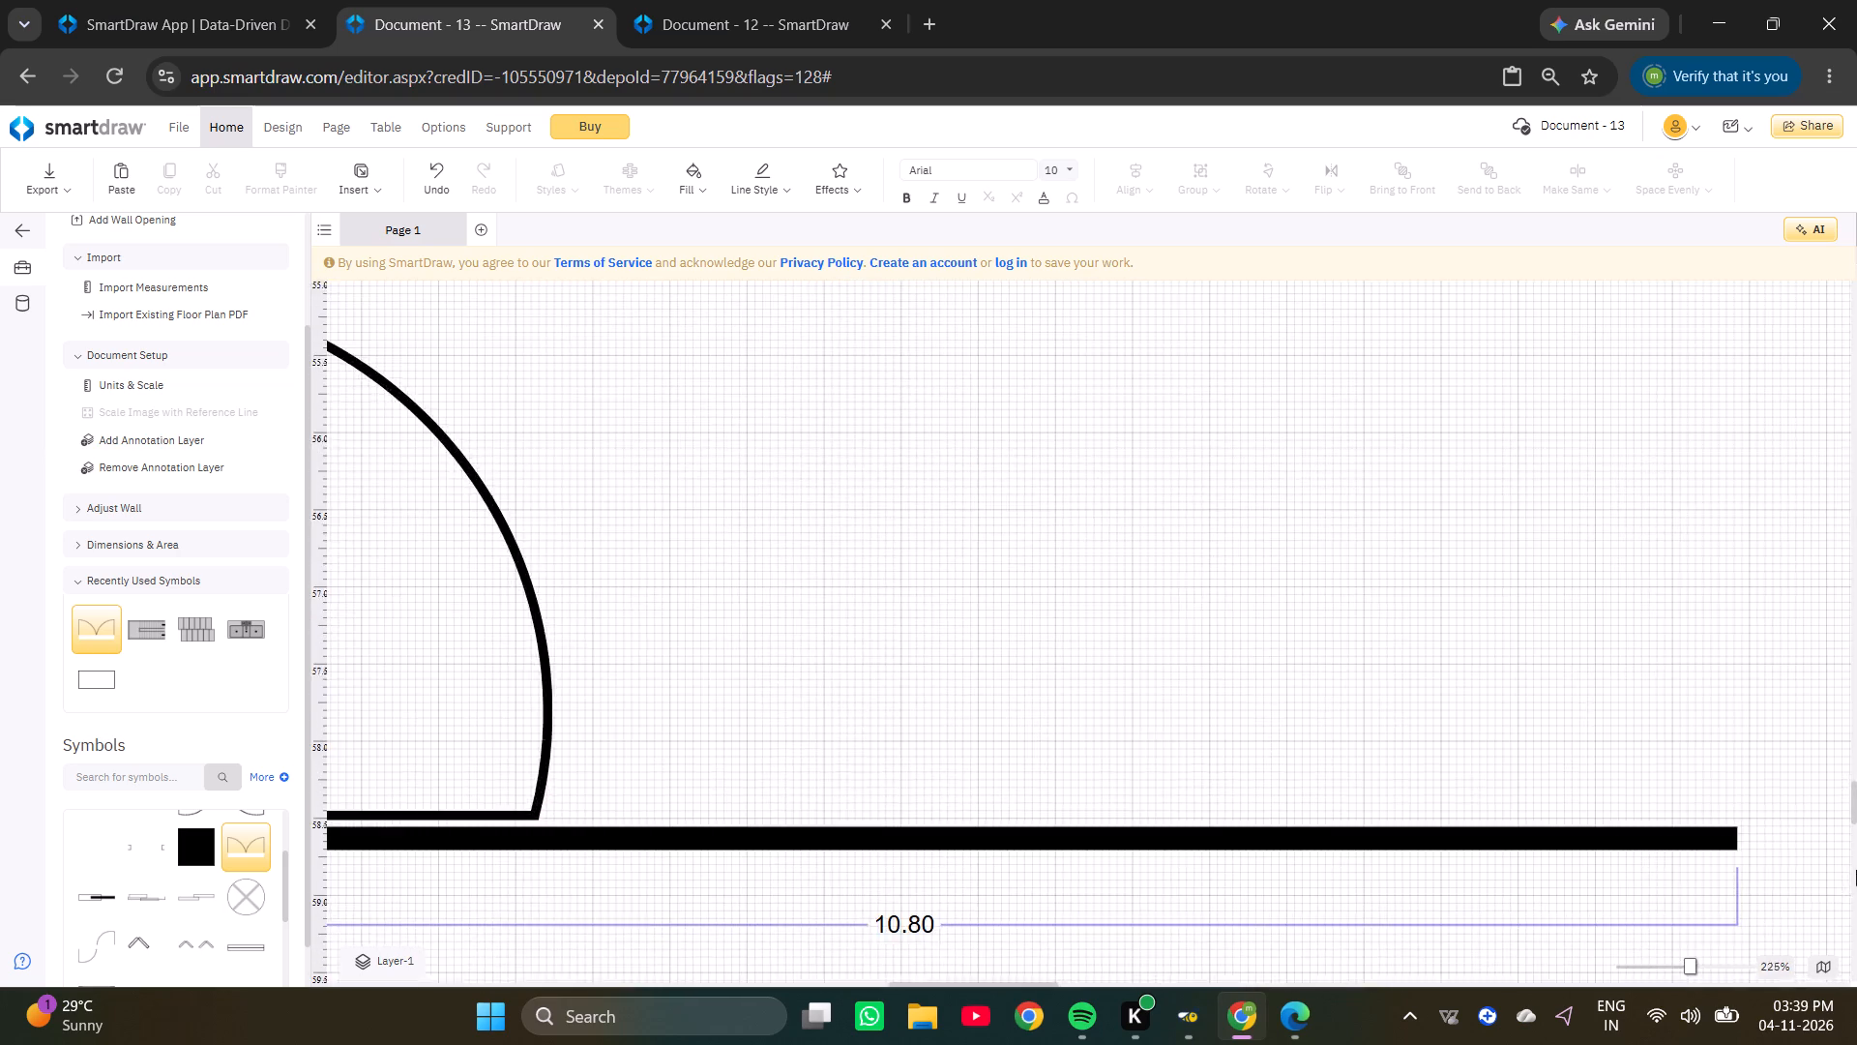
pyautogui.keyDown('ctrl'); pyautogui.scroll(-11, 1856, 869); pyautogui.keyUp('ctrl')
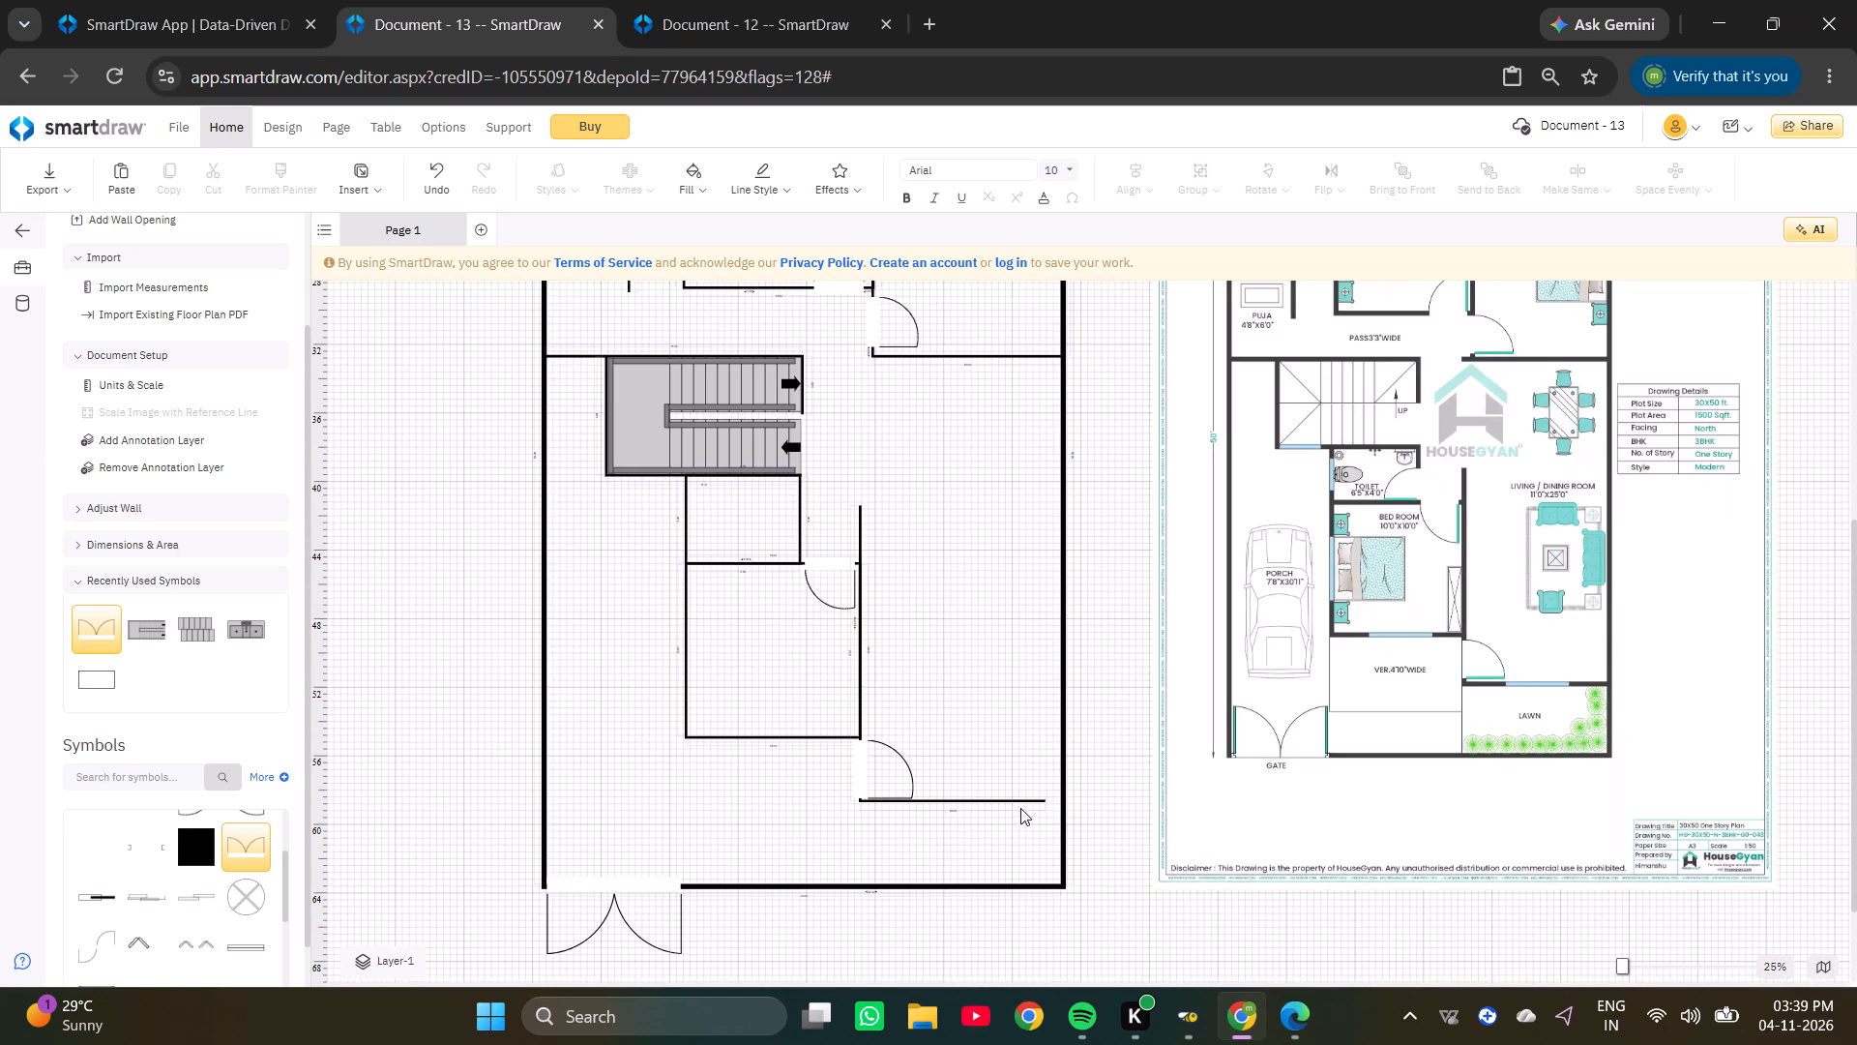
pyautogui.keyDown('ctrl'); pyautogui.scroll(6, 1073, 811); pyautogui.keyUp('ctrl')
pyautogui.keyDown('ctrl'); pyautogui.scroll(-4, 909, 777); pyautogui.keyUp('ctrl')
pyautogui.keyDown('ctrl'); pyautogui.scroll(3, 764, 753); pyautogui.keyUp('ctrl')
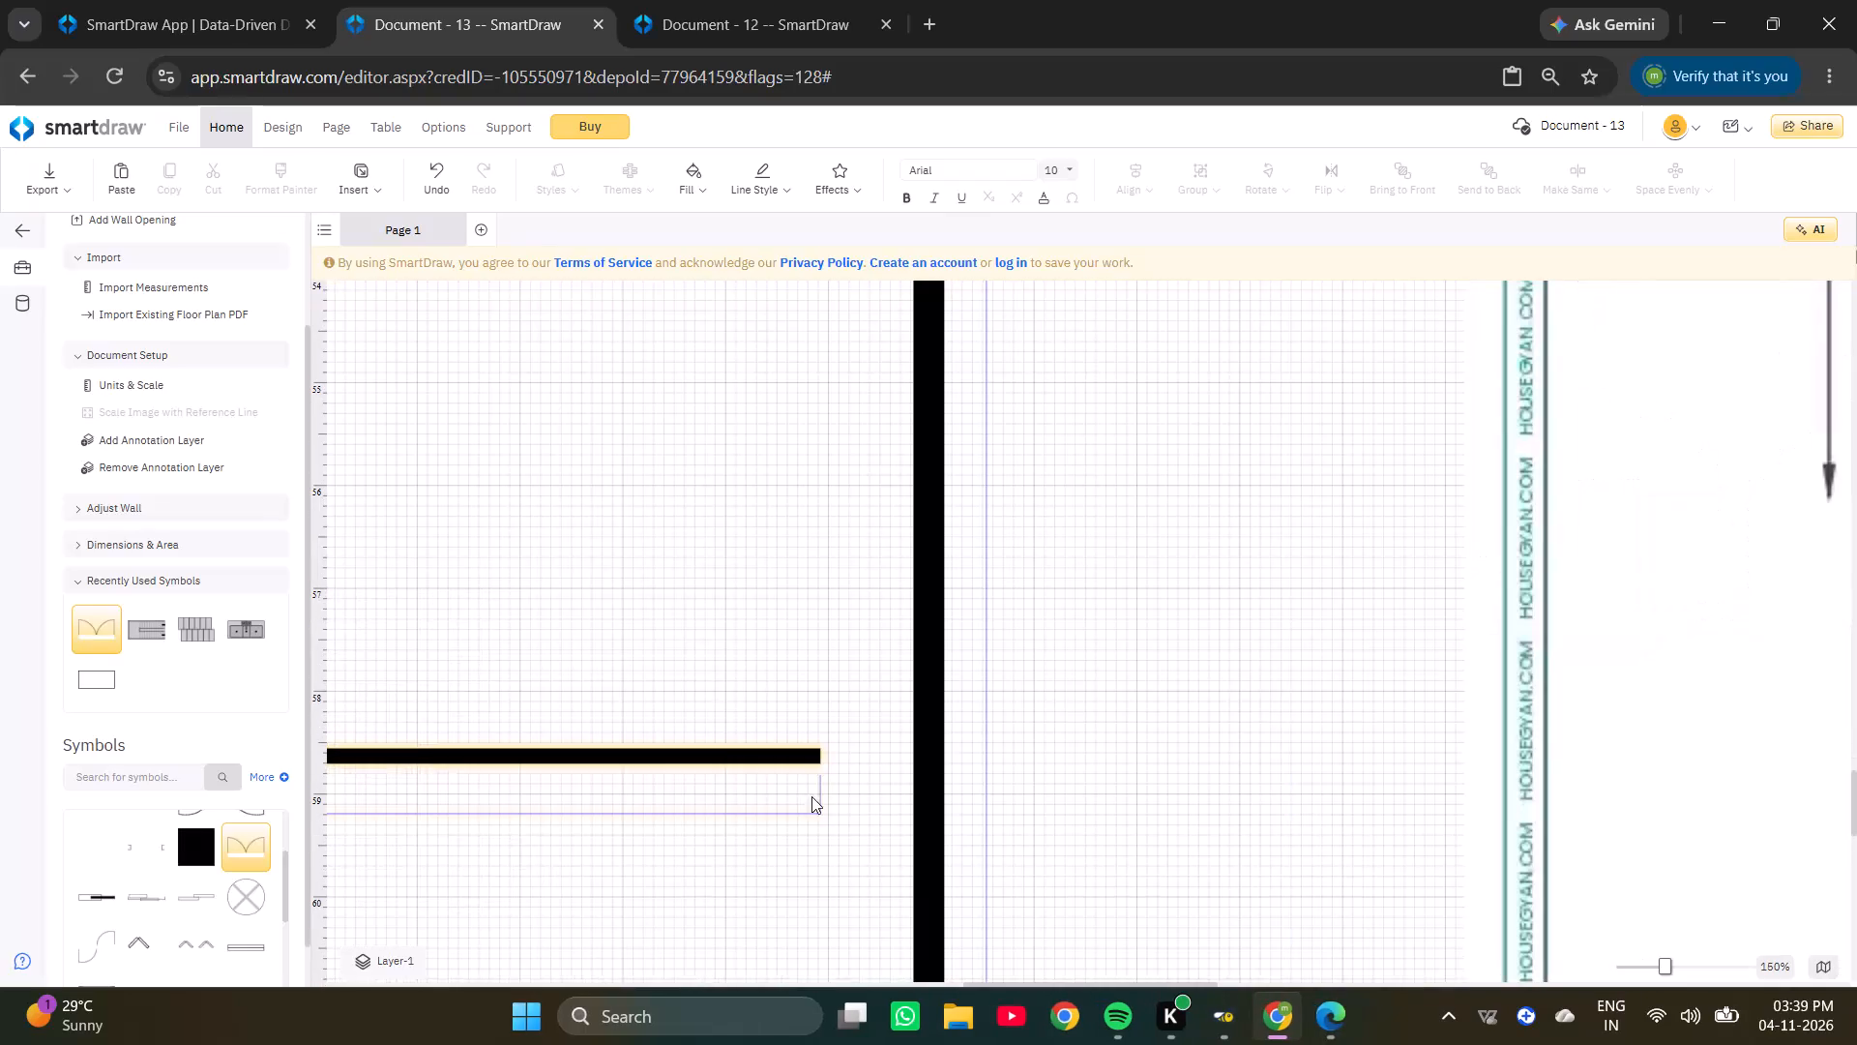
pyautogui.click(798, 758)
pyautogui.moveTo(825, 756); pyautogui.dragTo(934, 749)
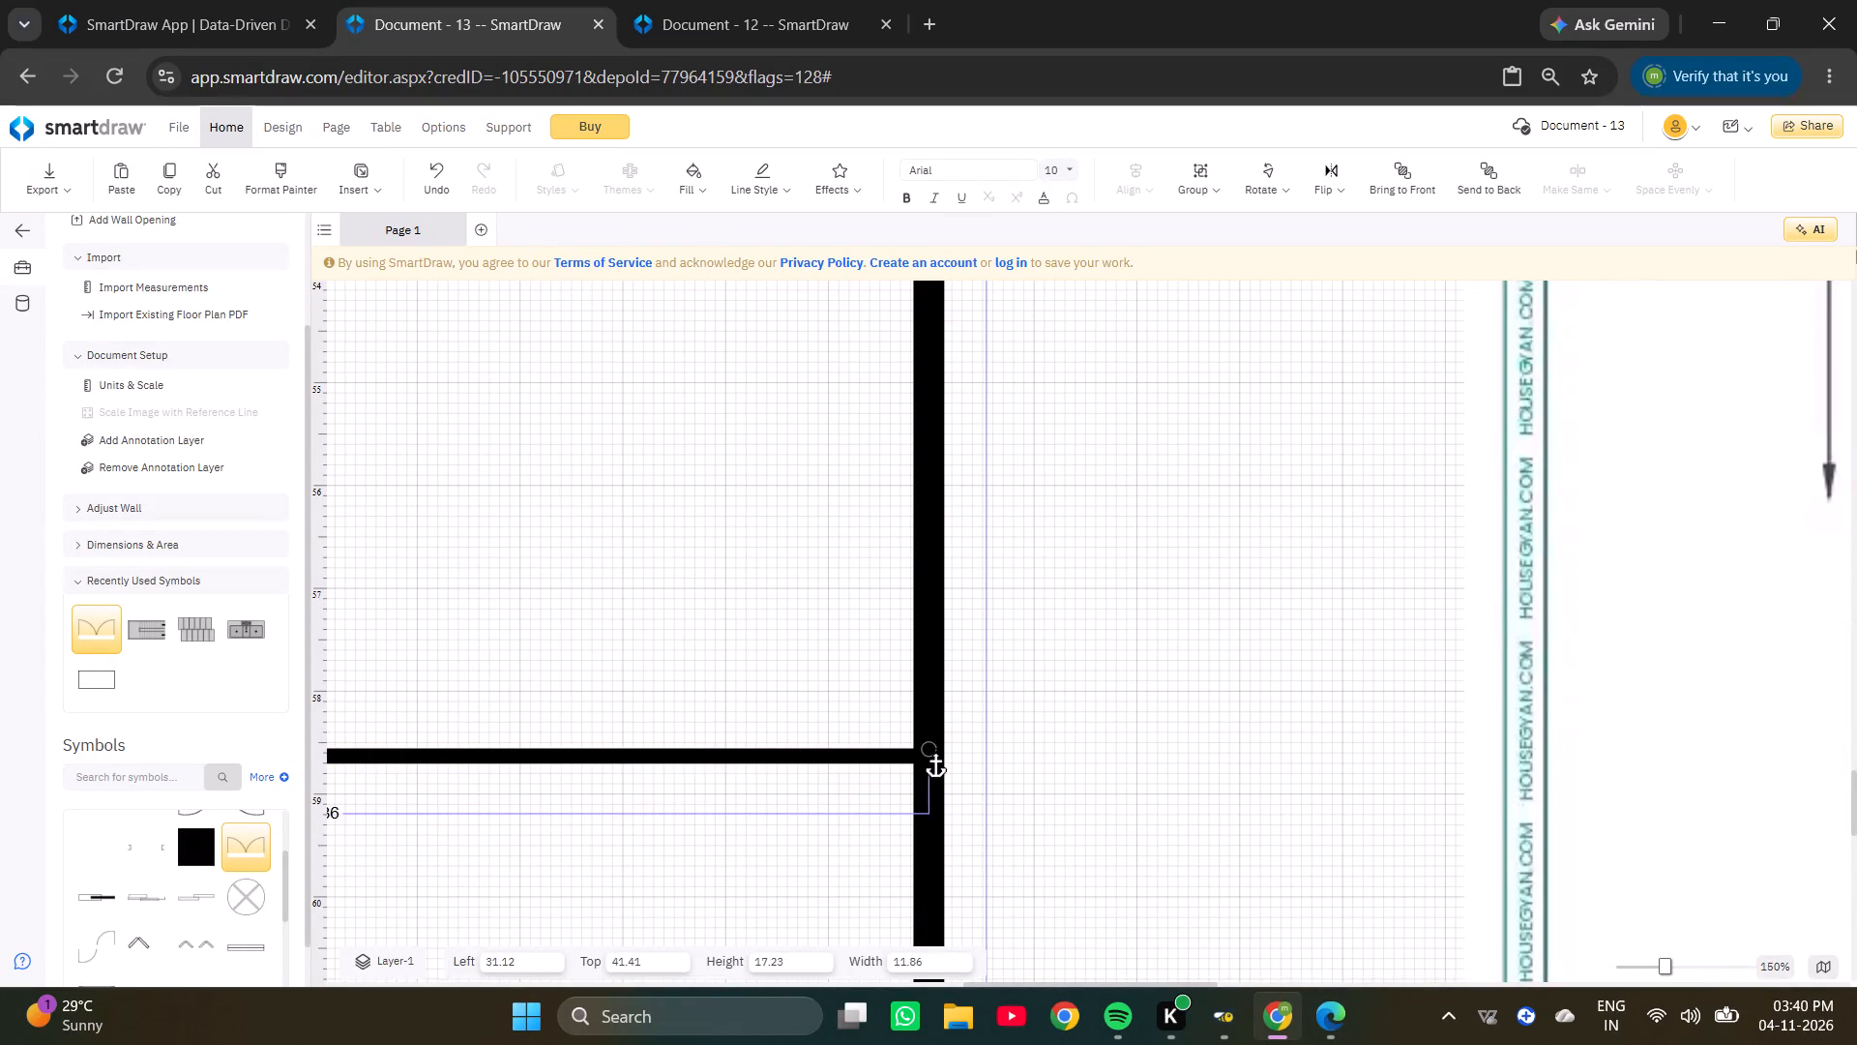
pyautogui.moveTo(934, 749); pyautogui.dragTo(941, 749)
pyautogui.click(1004, 747)
pyautogui.keyDown('ctrl'); pyautogui.scroll(-6, 1004, 727); pyautogui.keyUp('ctrl')
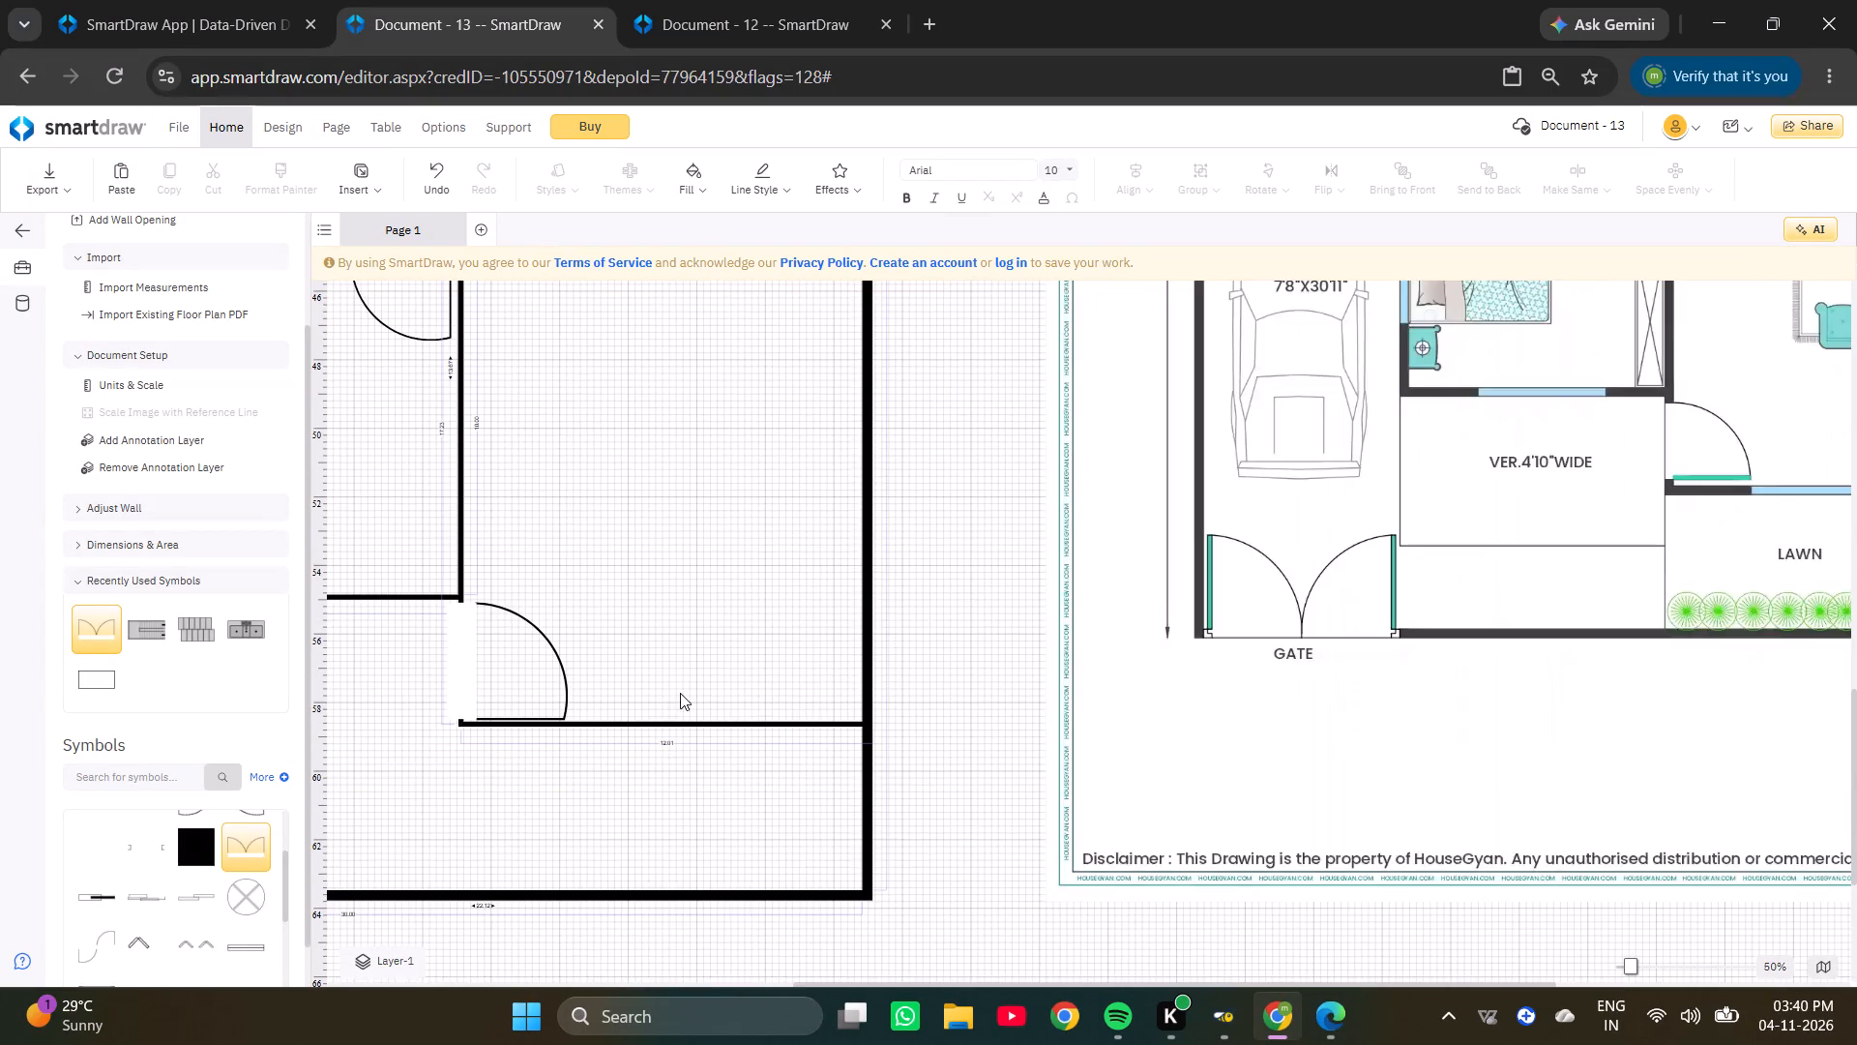
pyautogui.keyDown('ctrl'); pyautogui.scroll(5, 899, 669); pyautogui.keyUp('ctrl')
pyautogui.keyDown('ctrl'); pyautogui.scroll(-5, 767, 651); pyautogui.keyUp('ctrl')
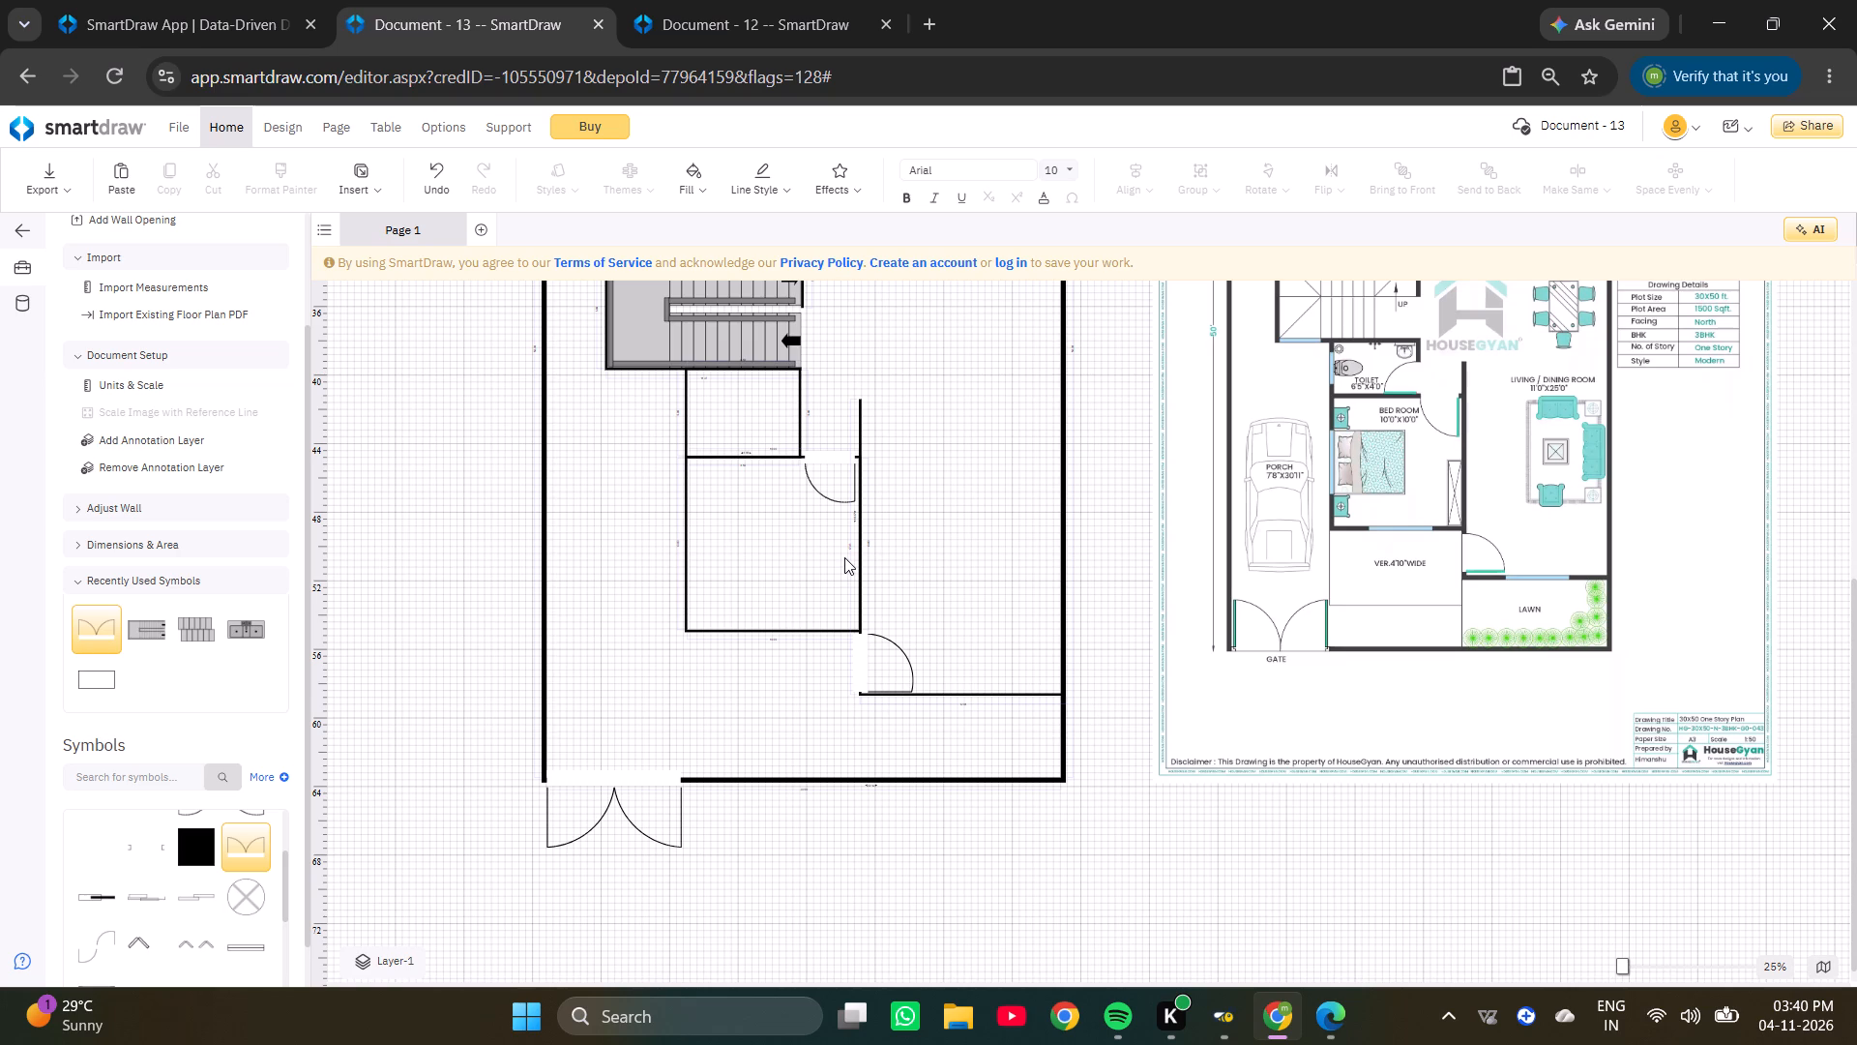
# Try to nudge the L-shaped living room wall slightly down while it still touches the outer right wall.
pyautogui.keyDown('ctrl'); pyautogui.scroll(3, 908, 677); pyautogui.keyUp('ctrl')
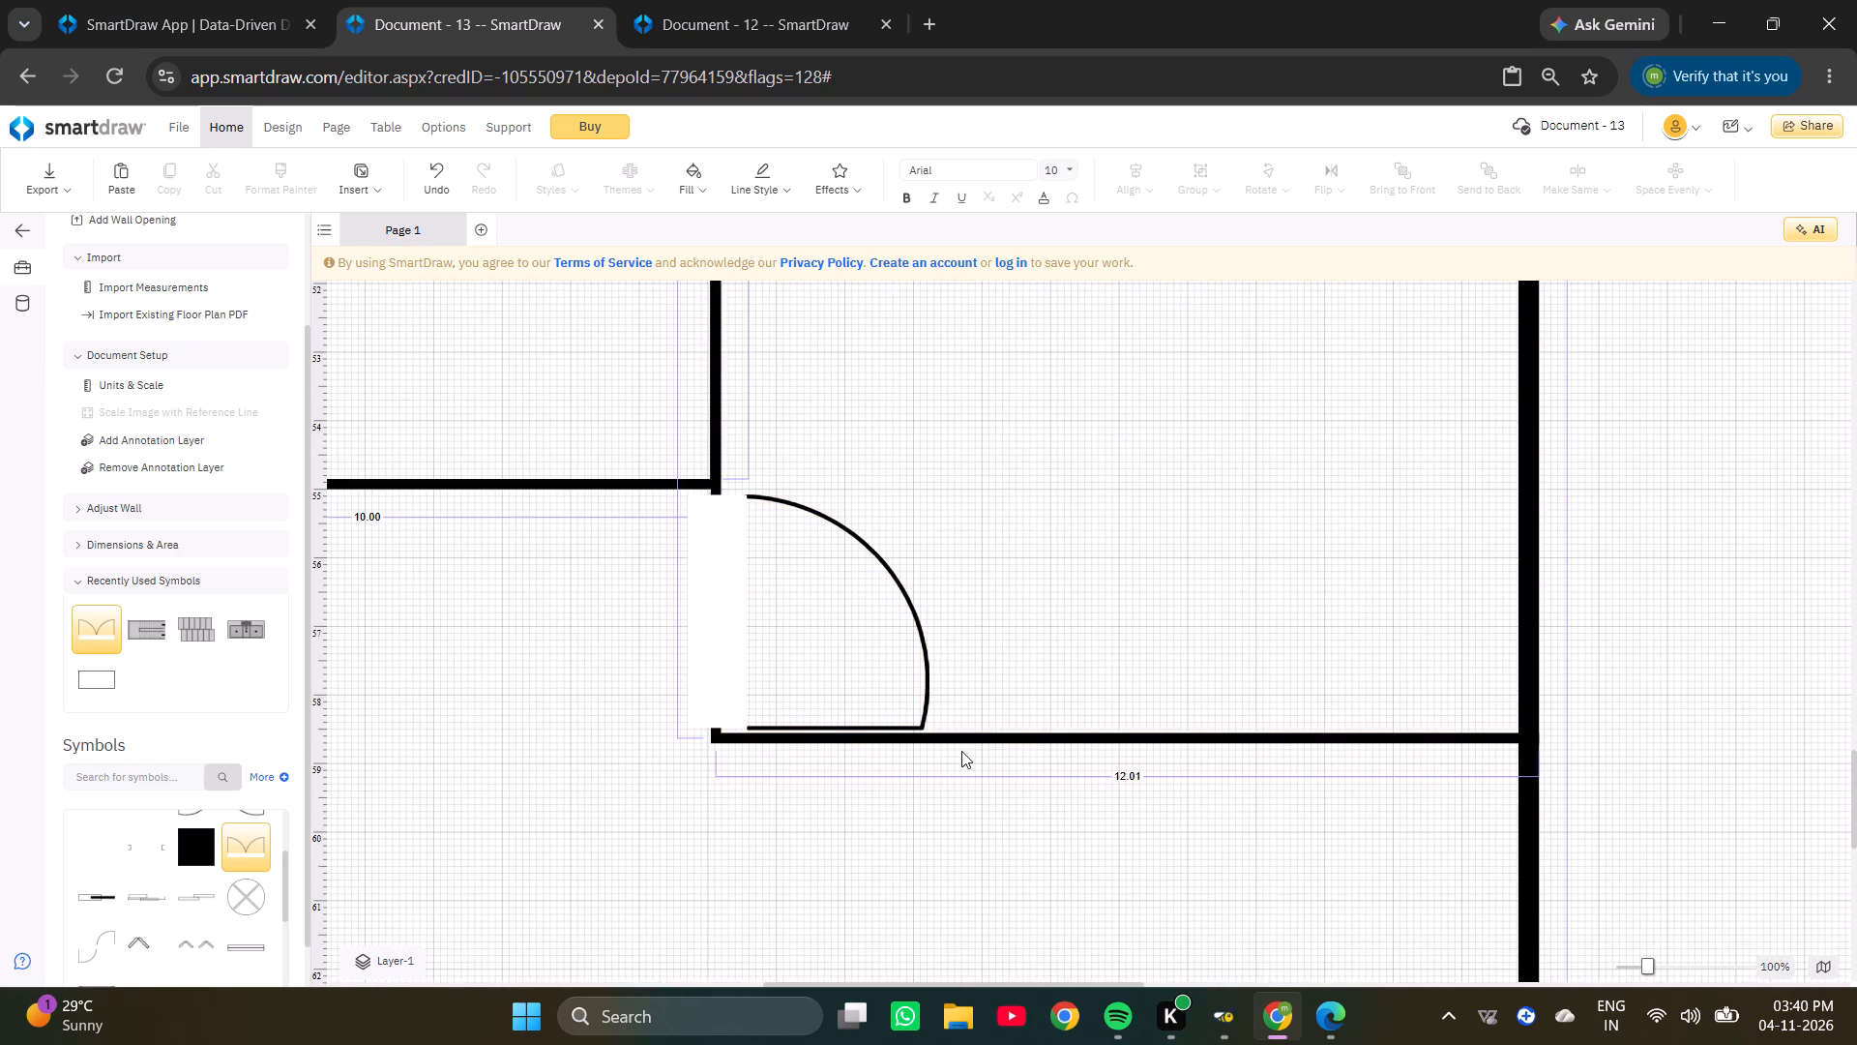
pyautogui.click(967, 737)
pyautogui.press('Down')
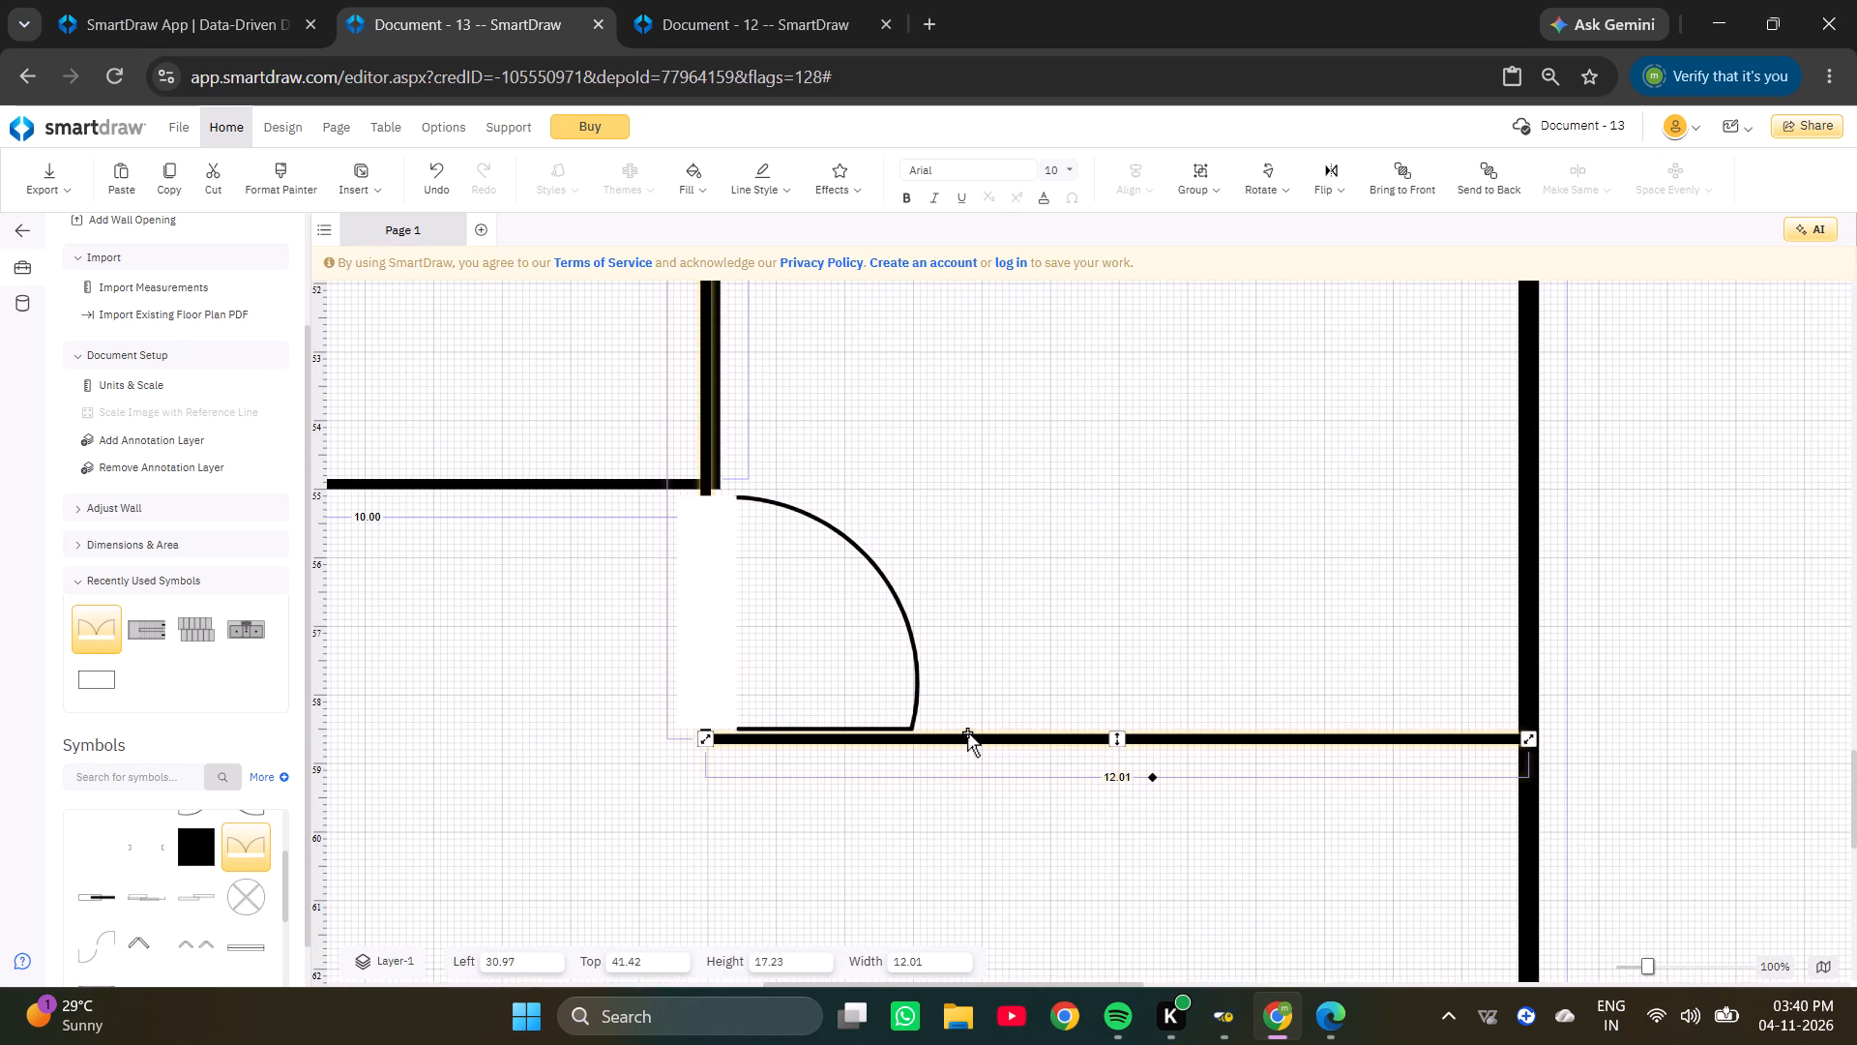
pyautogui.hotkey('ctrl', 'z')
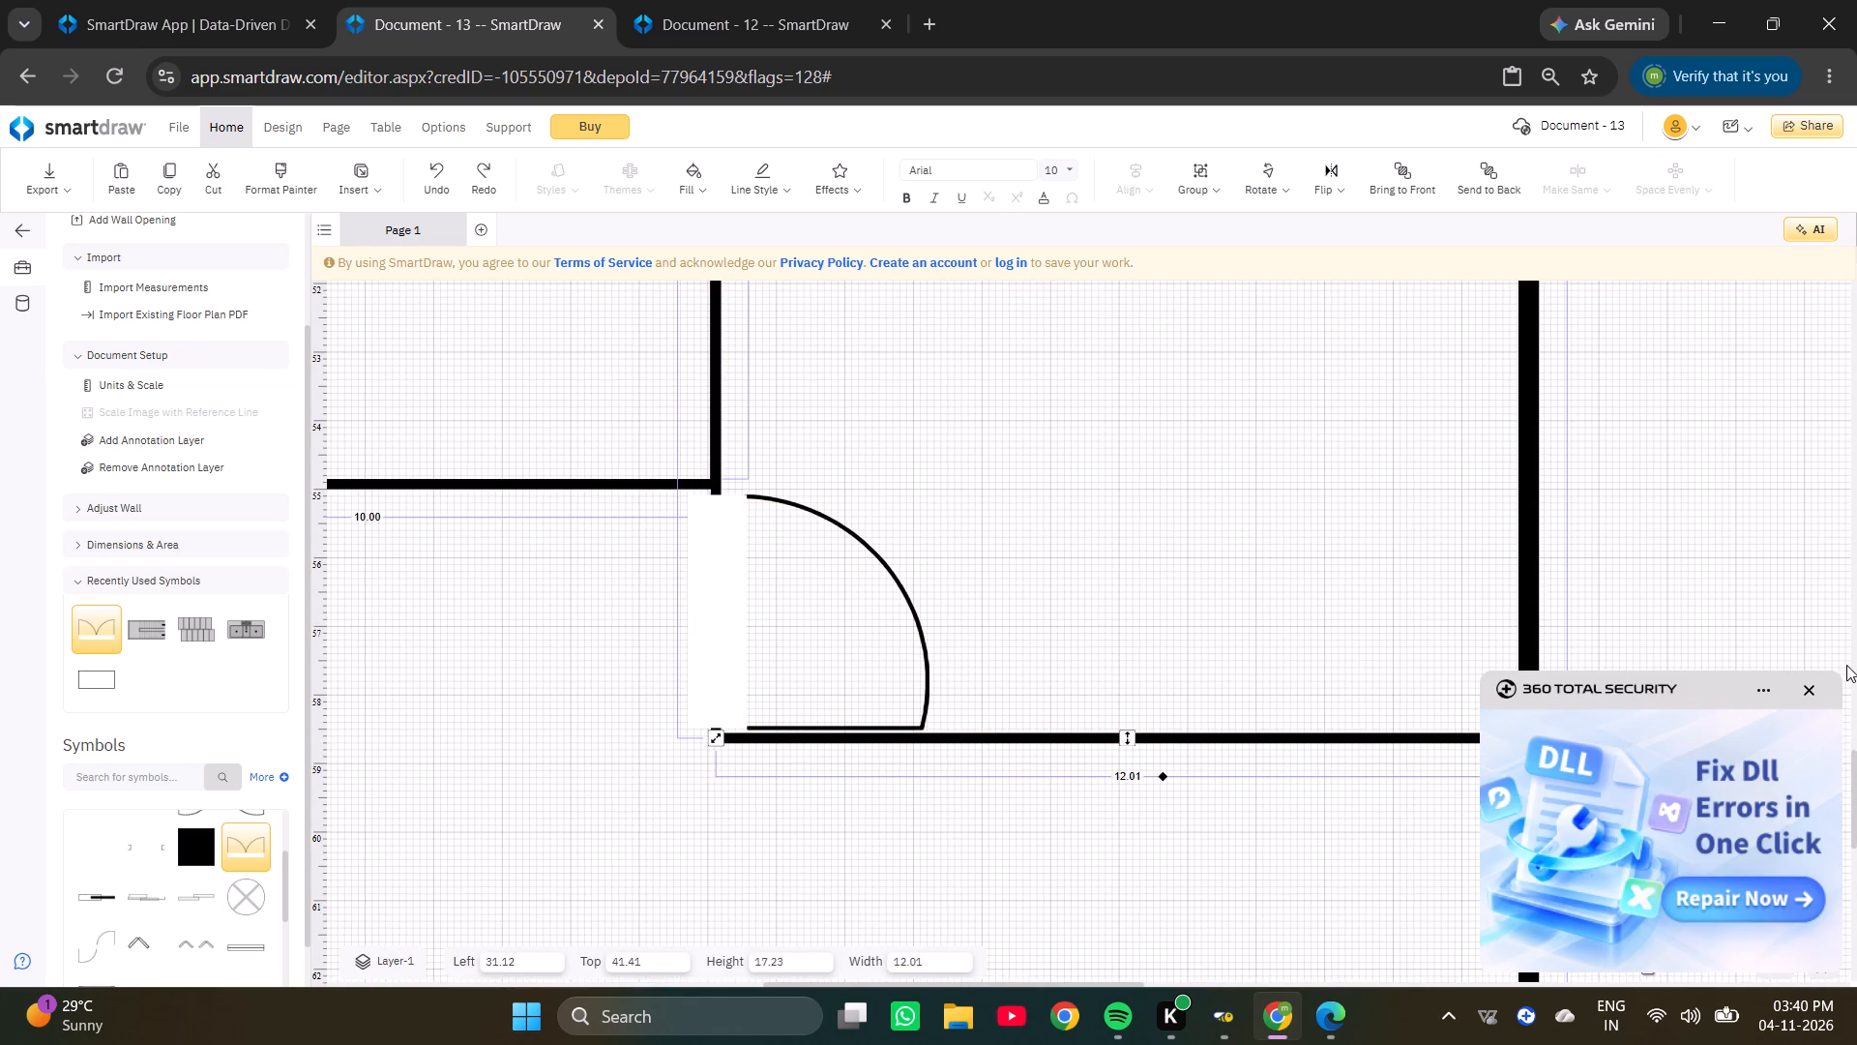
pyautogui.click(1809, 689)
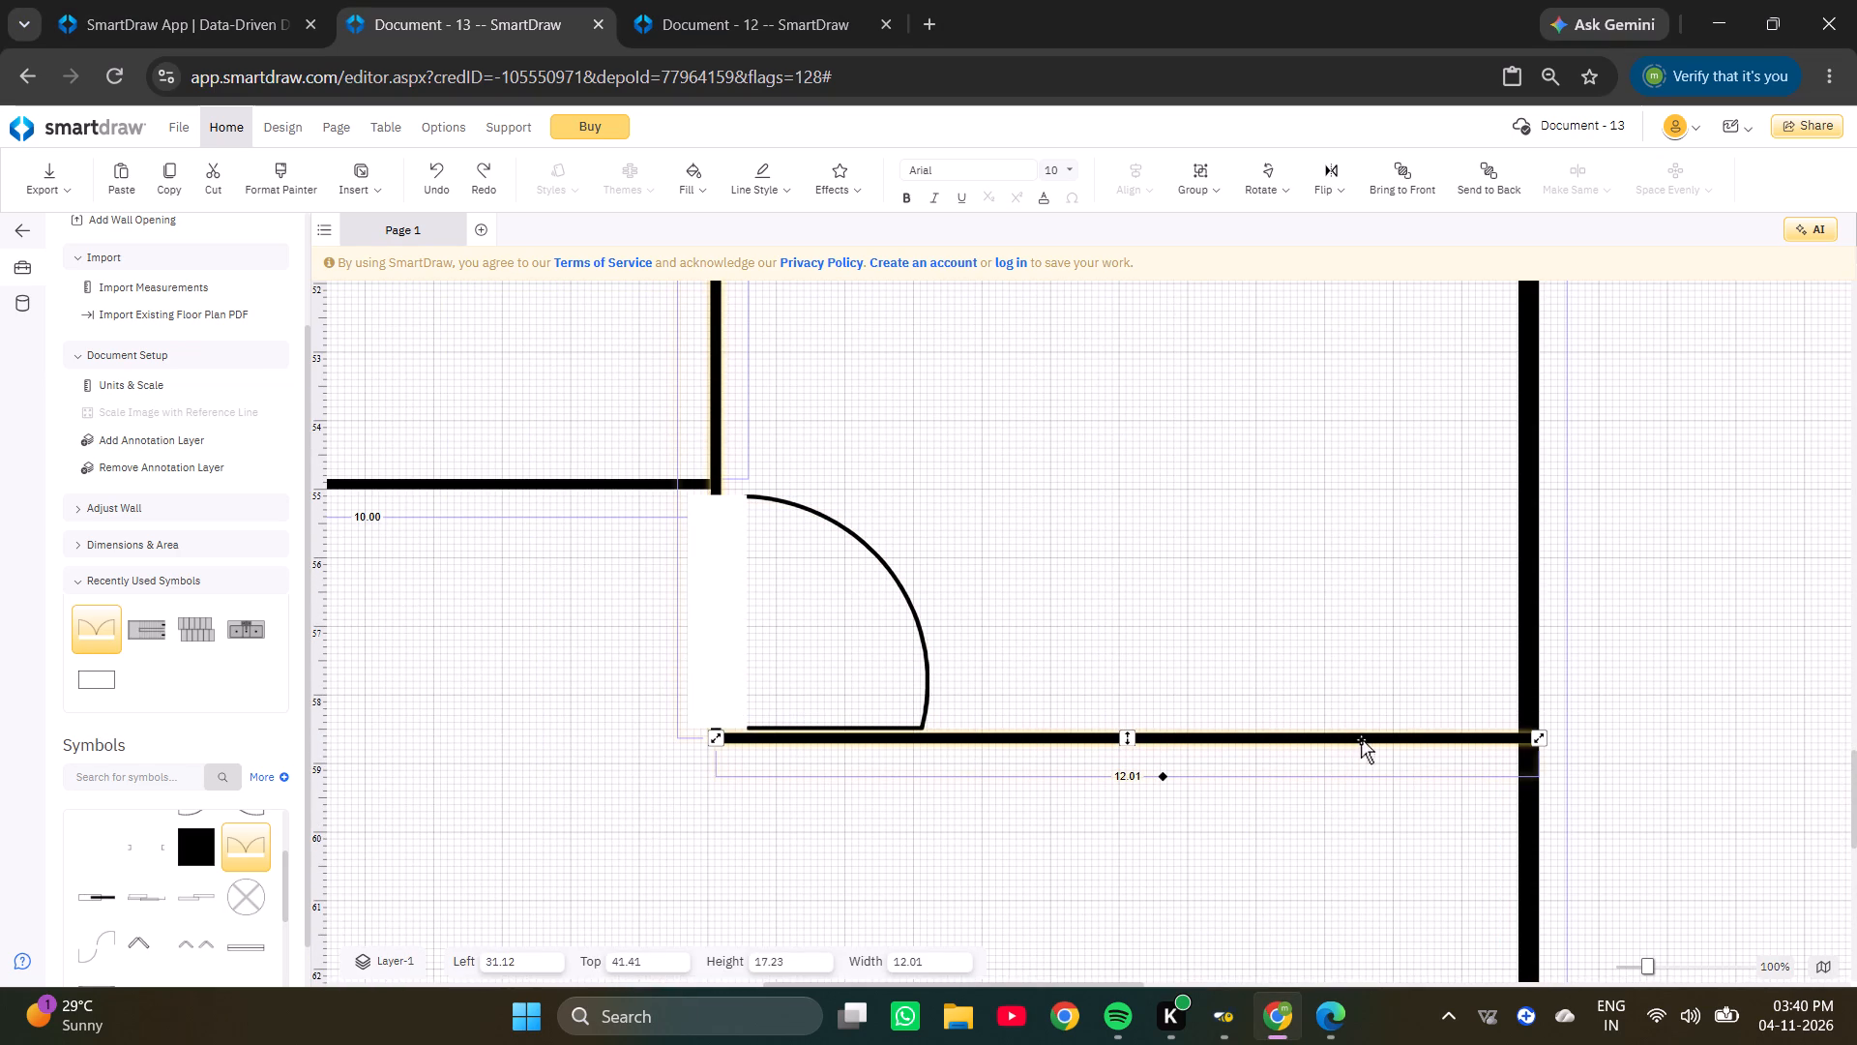
# Pull the right end of the living room's bottom wall back from the outer wall, shortening it to 10.71.
pyautogui.moveTo(1547, 732); pyautogui.dragTo(1450, 729)
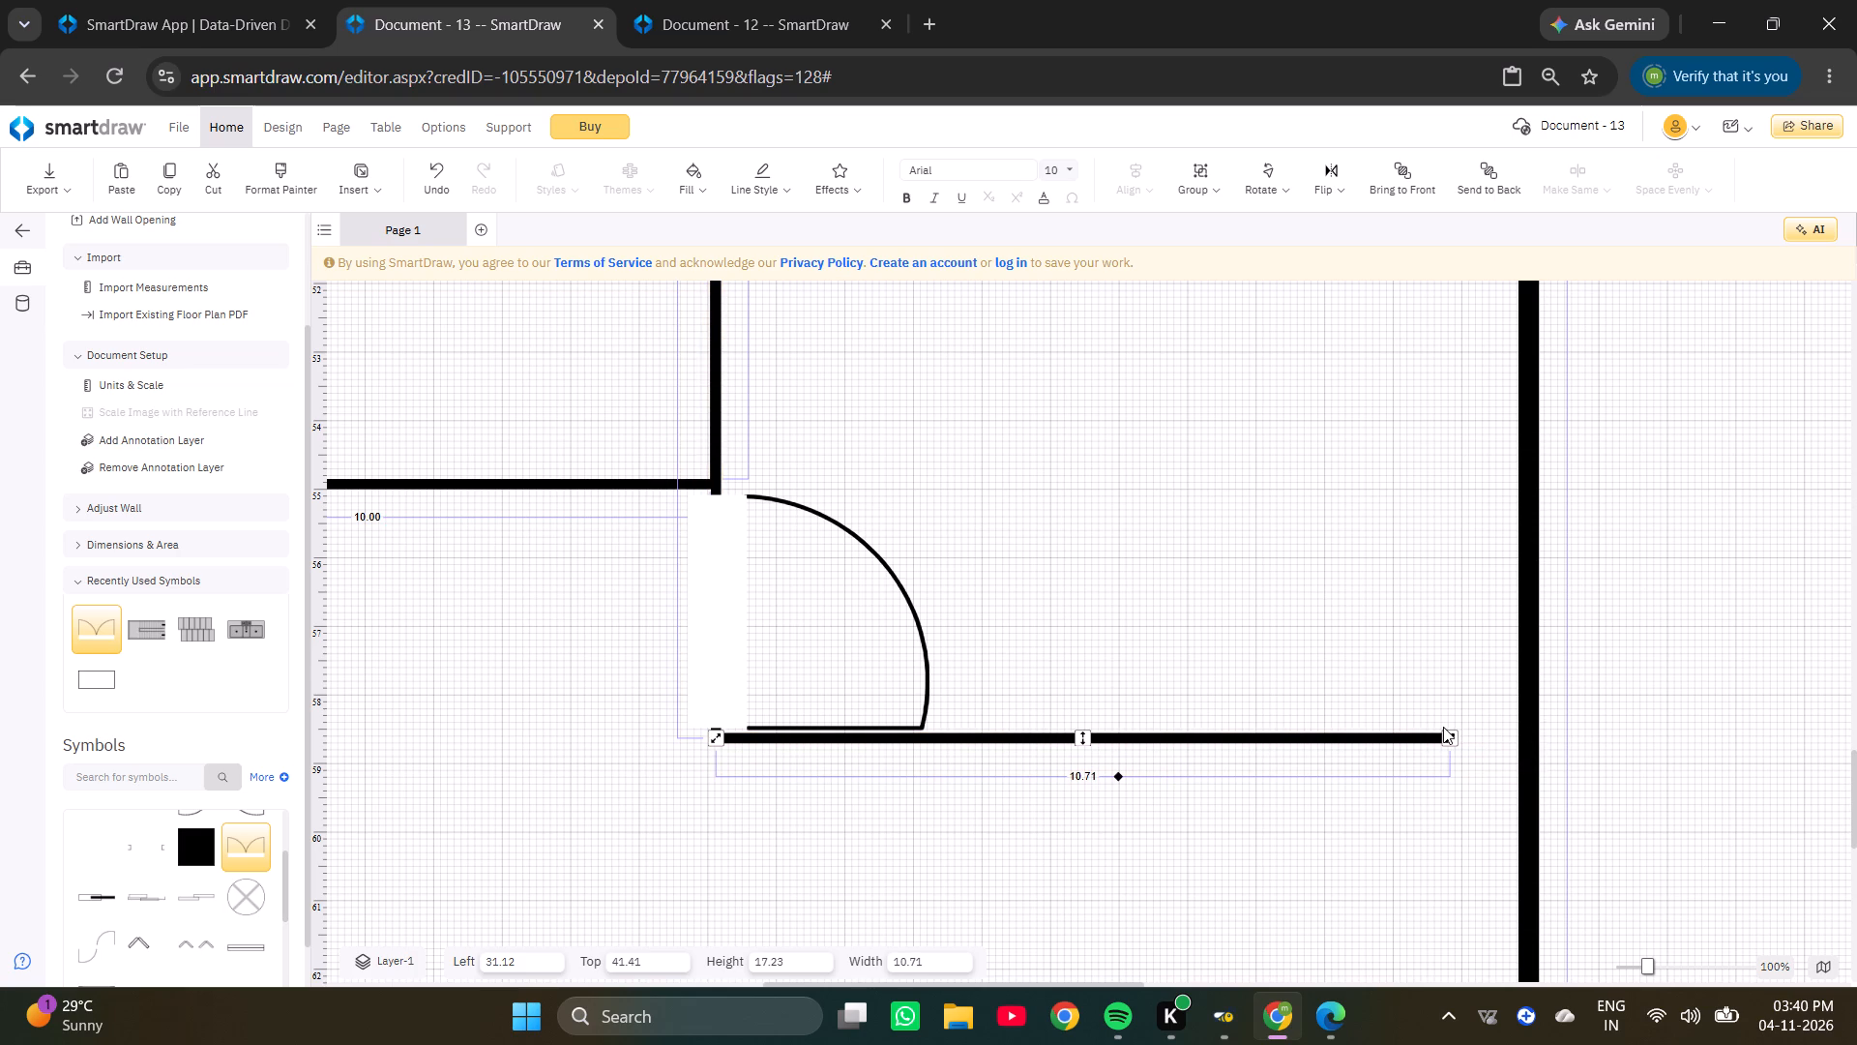
# Nudge the L-shaped living room wall slightly down, together with its door, to about Top 41.5.
pyautogui.press('Down')
pyautogui.press('Down')
pyautogui.press('Down')
pyautogui.press('Down')
pyautogui.press('Down')
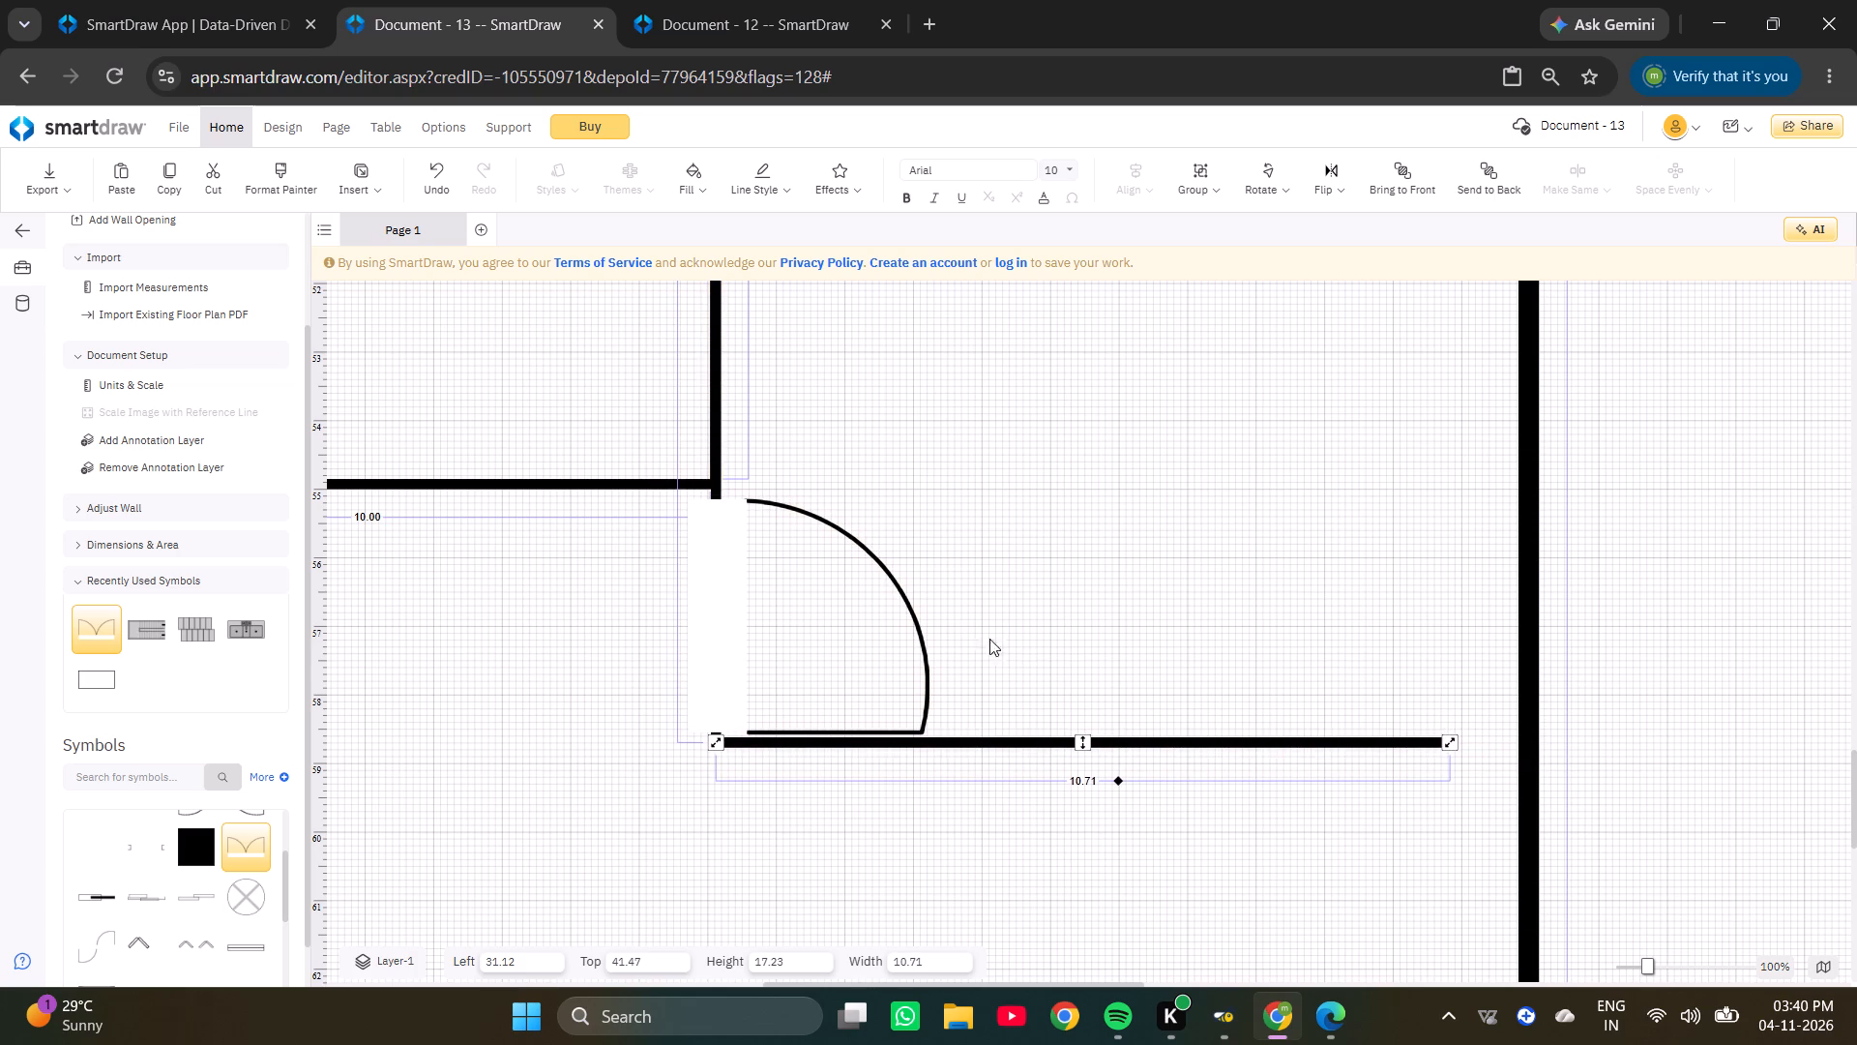
pyautogui.click(723, 612)
pyautogui.press('Down')
pyautogui.press('Down')
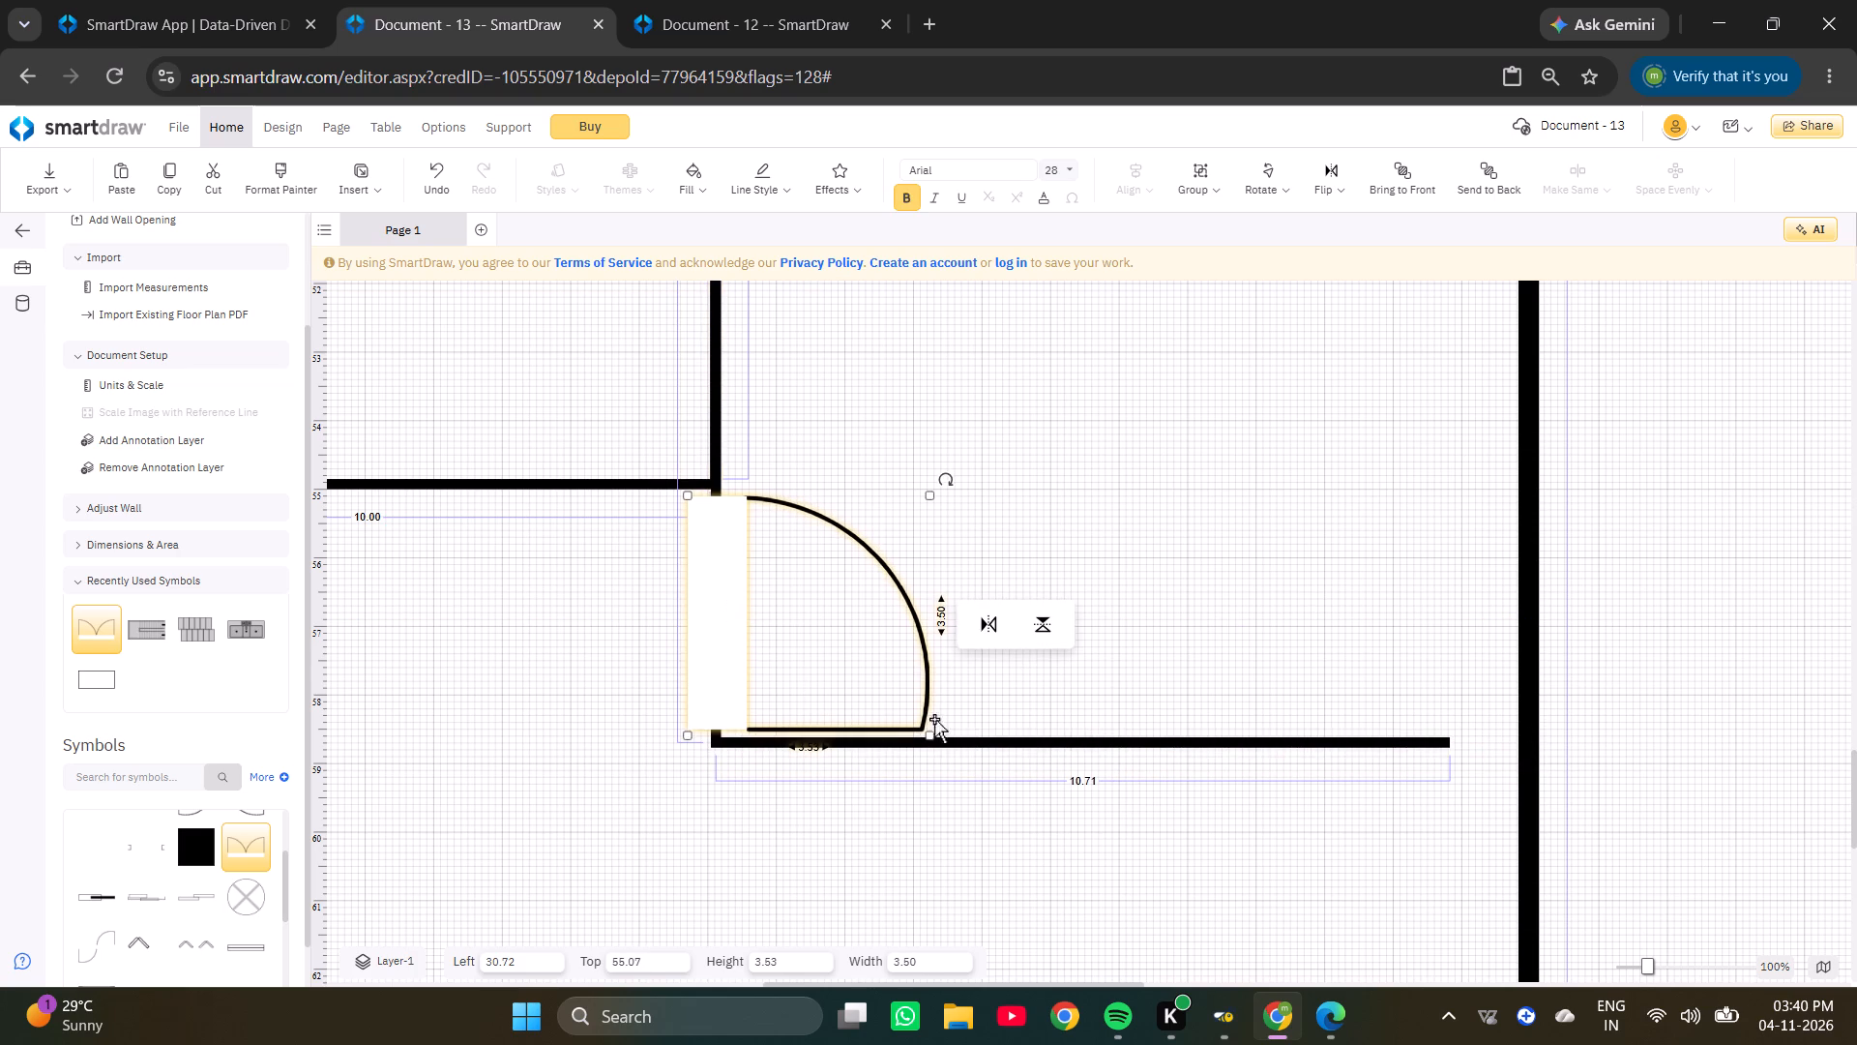
pyautogui.click(1097, 745)
pyautogui.press('Up')
pyautogui.press('Up')
pyautogui.press('Down')
pyautogui.press('Down')
pyautogui.press('Down')
pyautogui.press('Down')
pyautogui.press('Down')
pyautogui.press('Down')
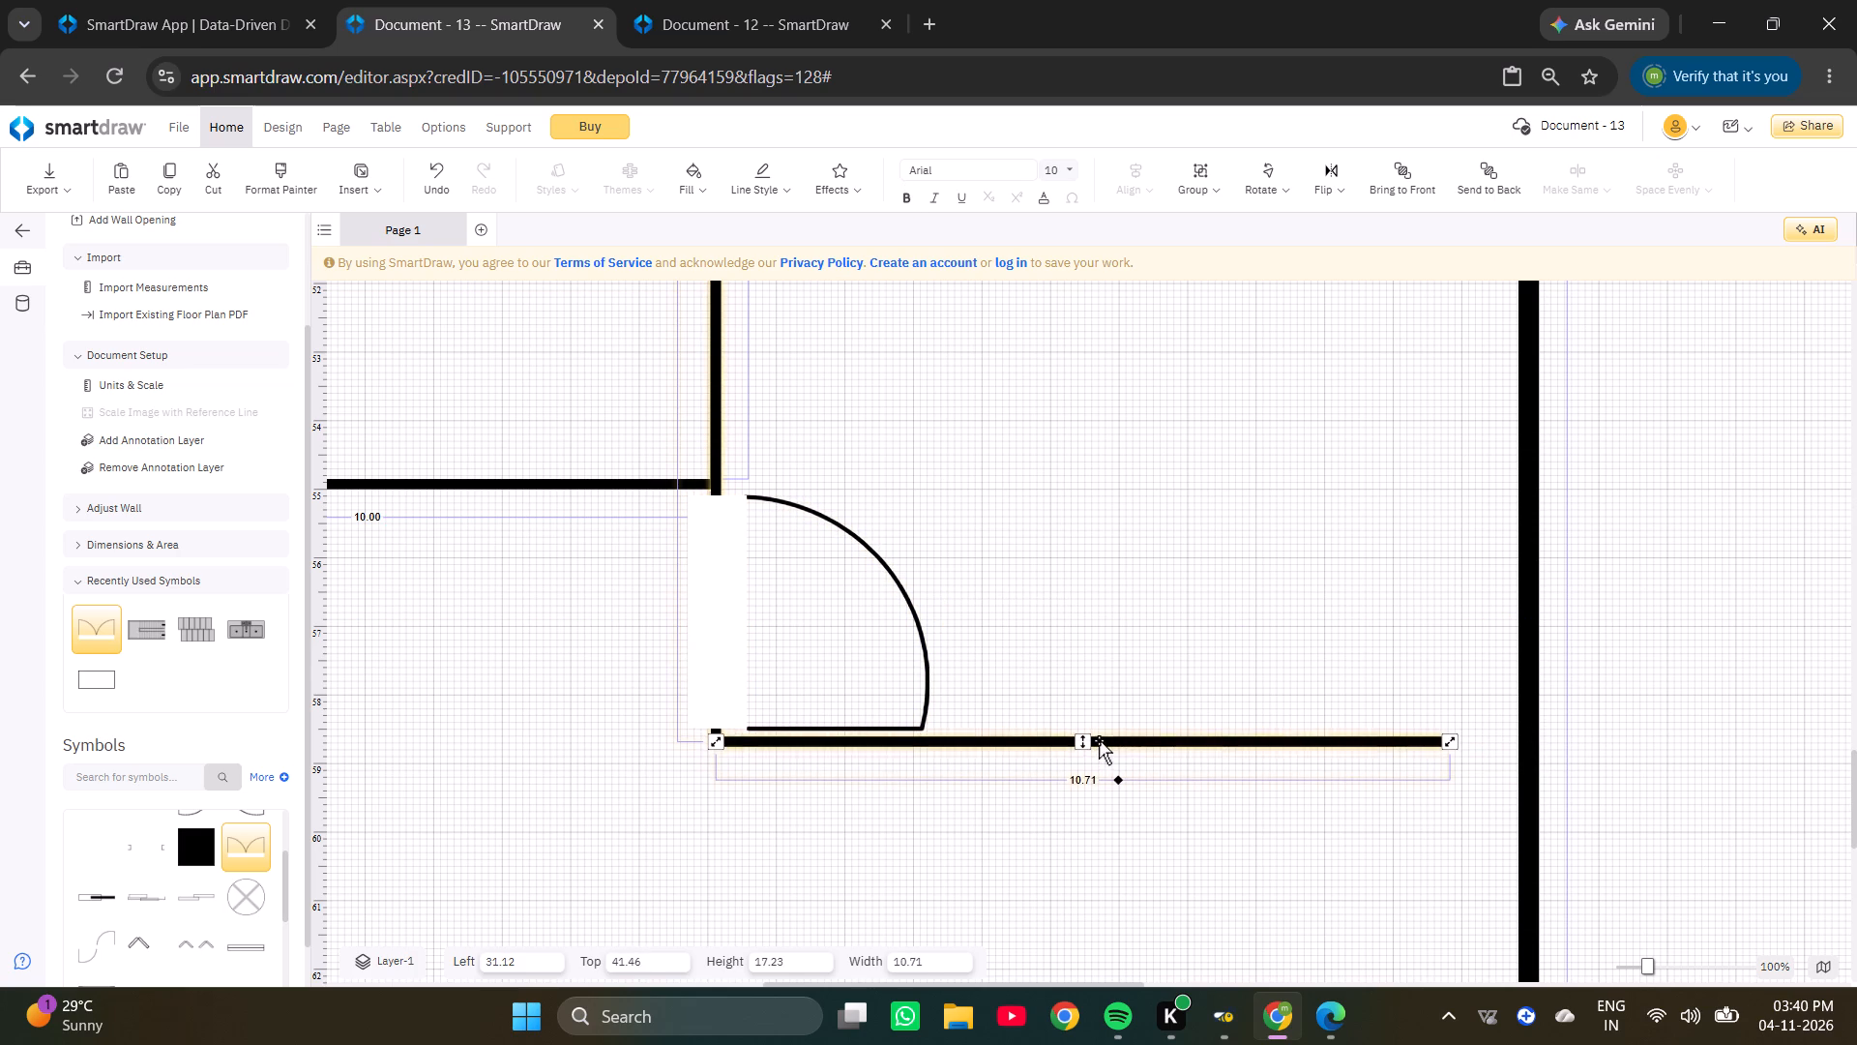
pyautogui.click(714, 624)
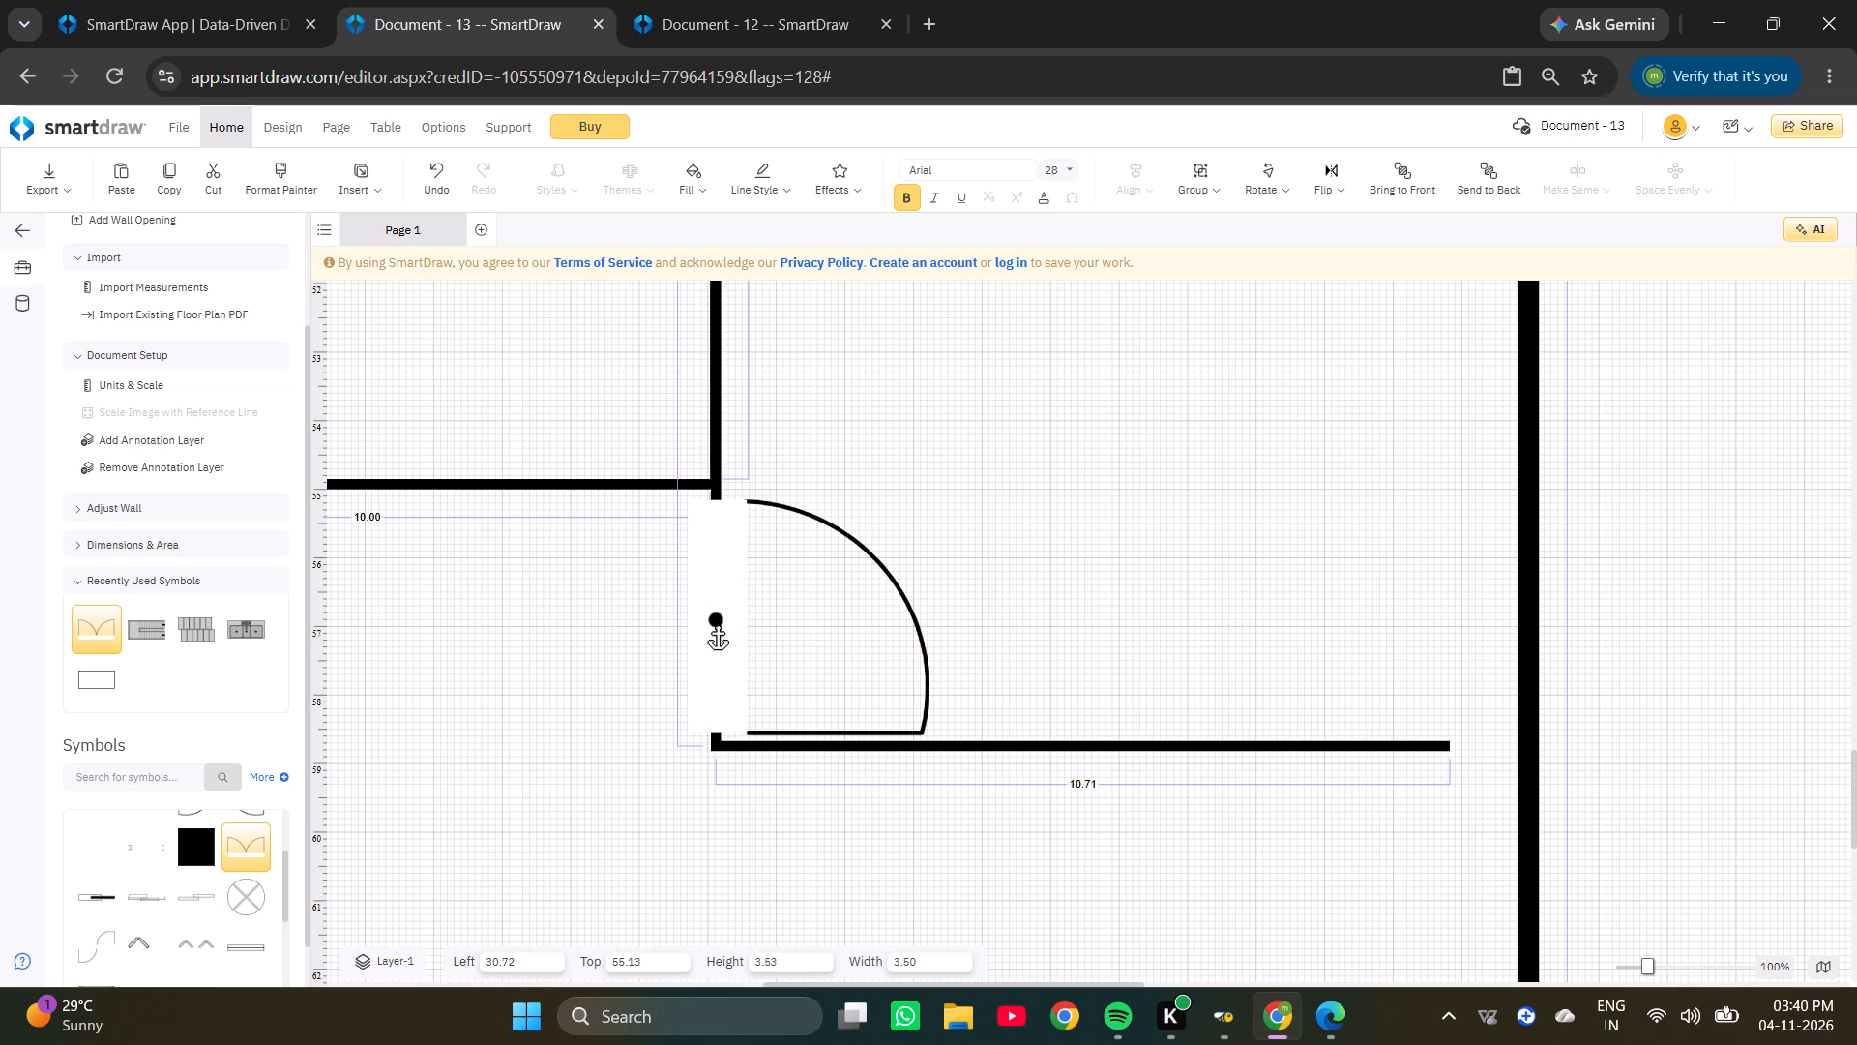
pyautogui.click(1129, 631)
# Extend the right end of the living room's bottom wall to the outer right wall, making it 11.86 wide.
pyautogui.keyDown('ctrl'); pyautogui.scroll(4, 1454, 750); pyautogui.keyUp('ctrl')
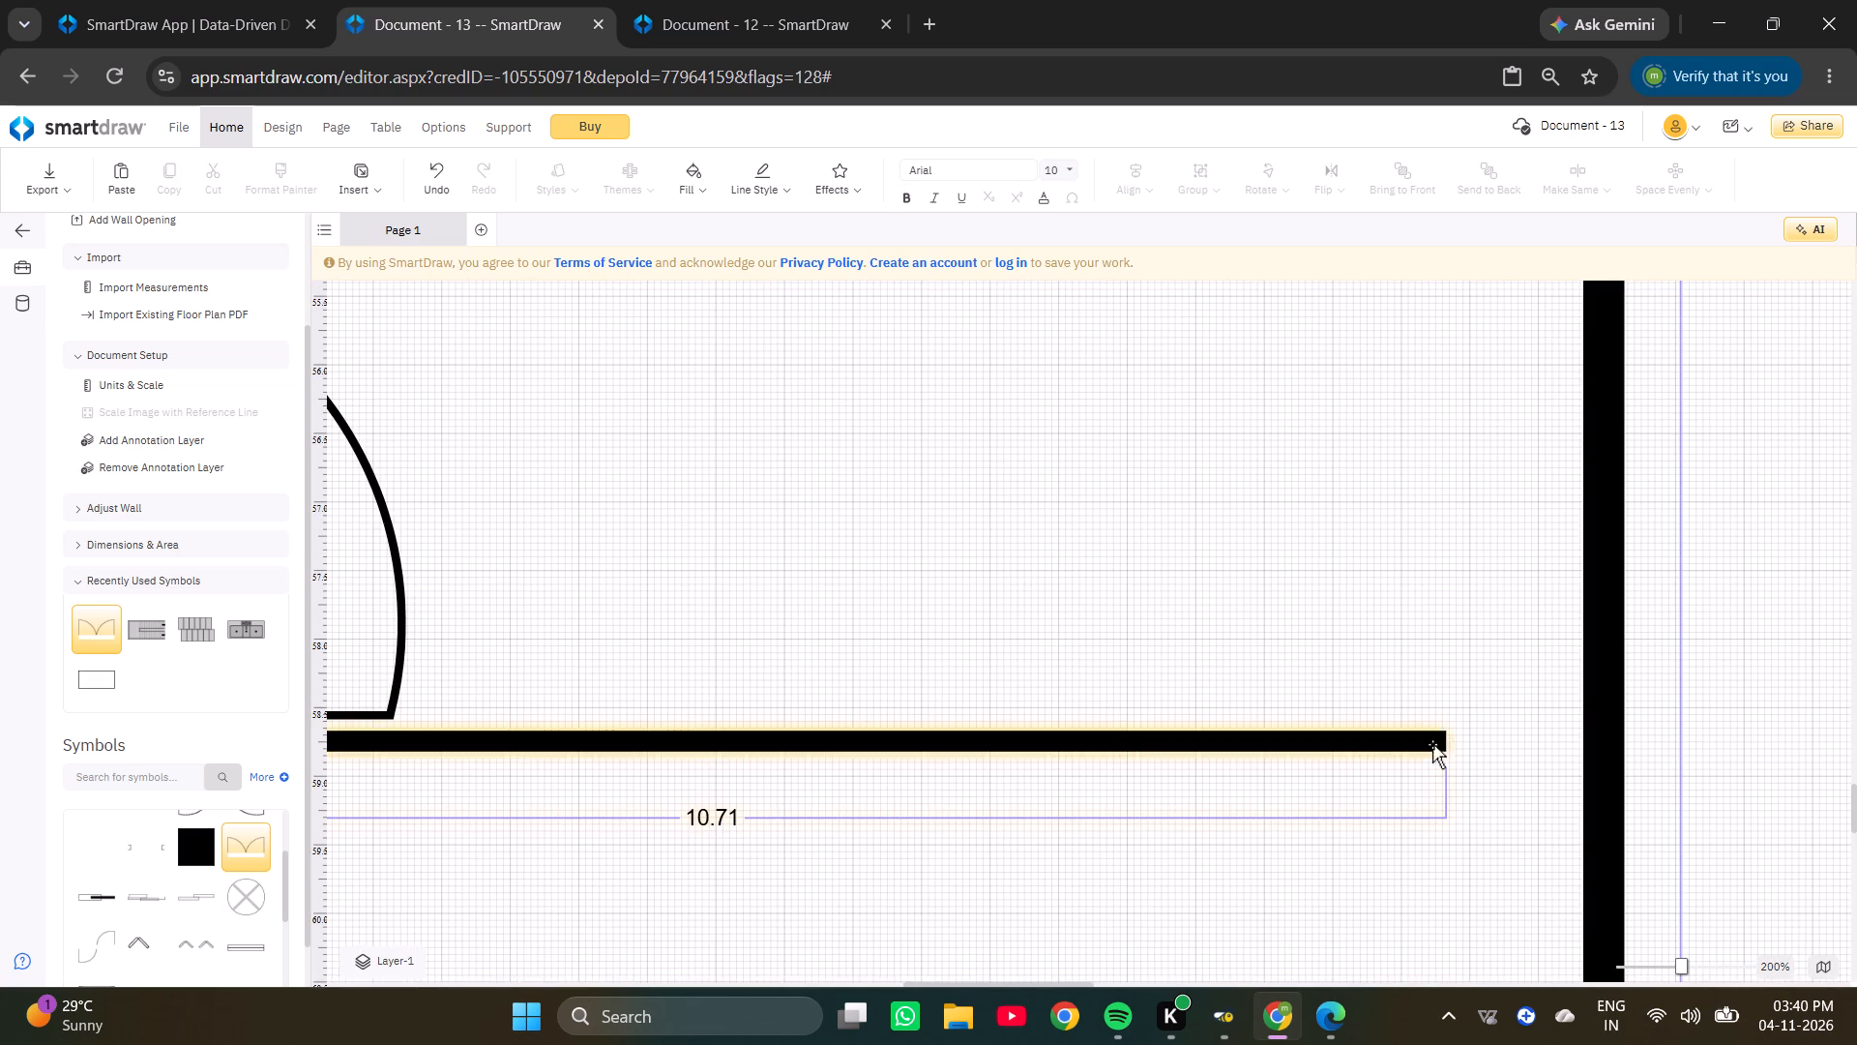
pyautogui.click(1432, 744)
pyautogui.moveTo(1449, 739); pyautogui.dragTo(1600, 715)
pyautogui.keyDown('ctrl'); pyautogui.scroll(-7, 1229, 622); pyautogui.keyUp('ctrl')
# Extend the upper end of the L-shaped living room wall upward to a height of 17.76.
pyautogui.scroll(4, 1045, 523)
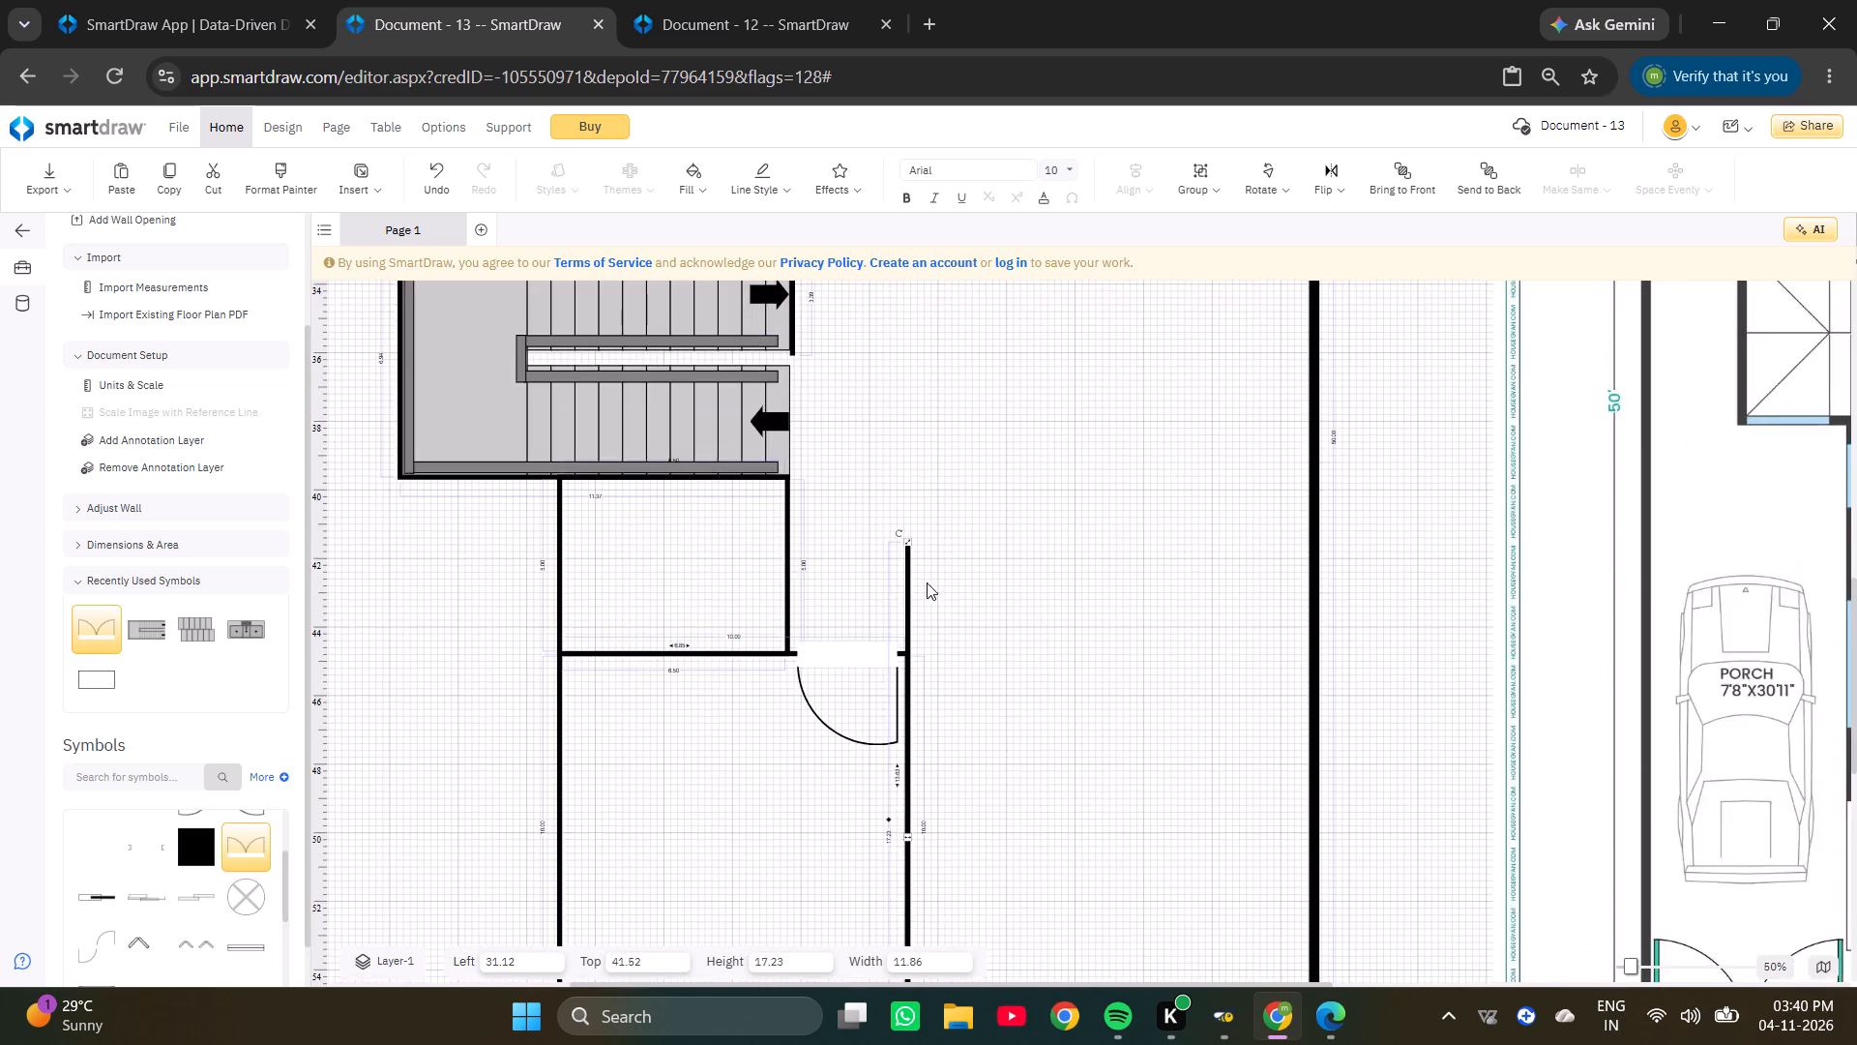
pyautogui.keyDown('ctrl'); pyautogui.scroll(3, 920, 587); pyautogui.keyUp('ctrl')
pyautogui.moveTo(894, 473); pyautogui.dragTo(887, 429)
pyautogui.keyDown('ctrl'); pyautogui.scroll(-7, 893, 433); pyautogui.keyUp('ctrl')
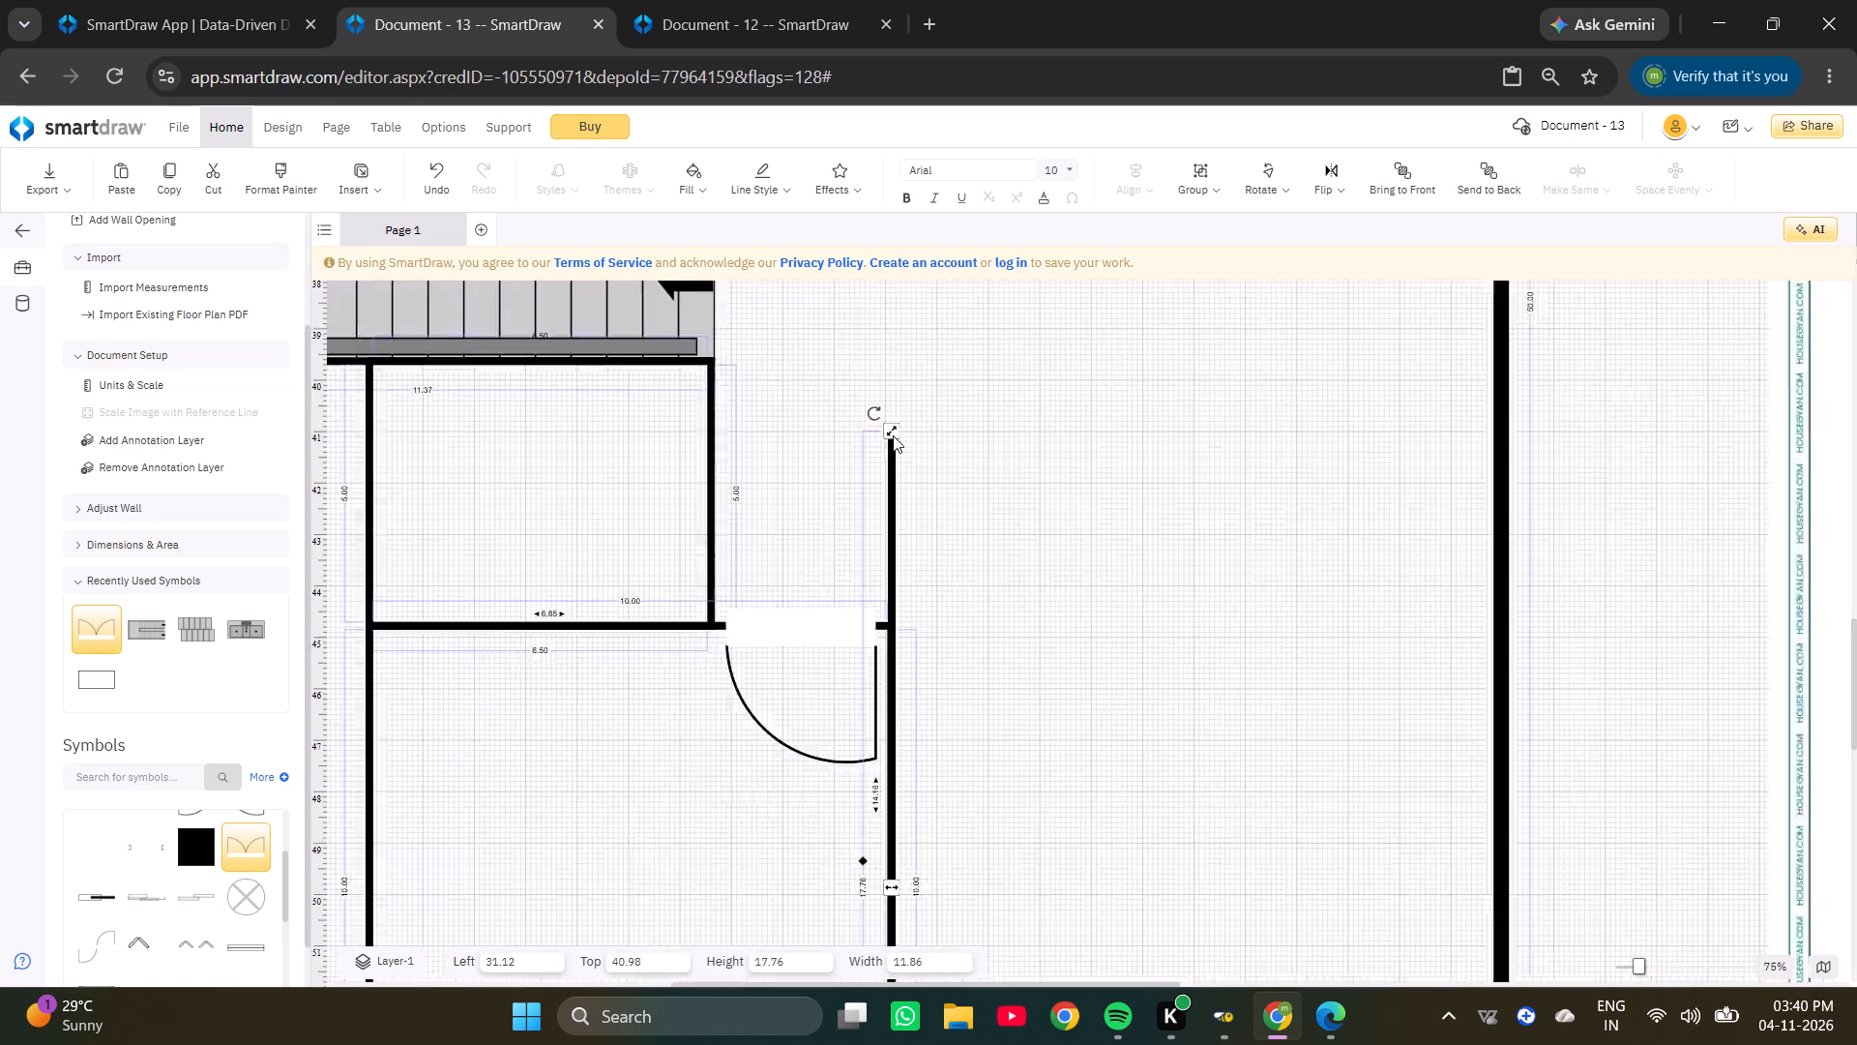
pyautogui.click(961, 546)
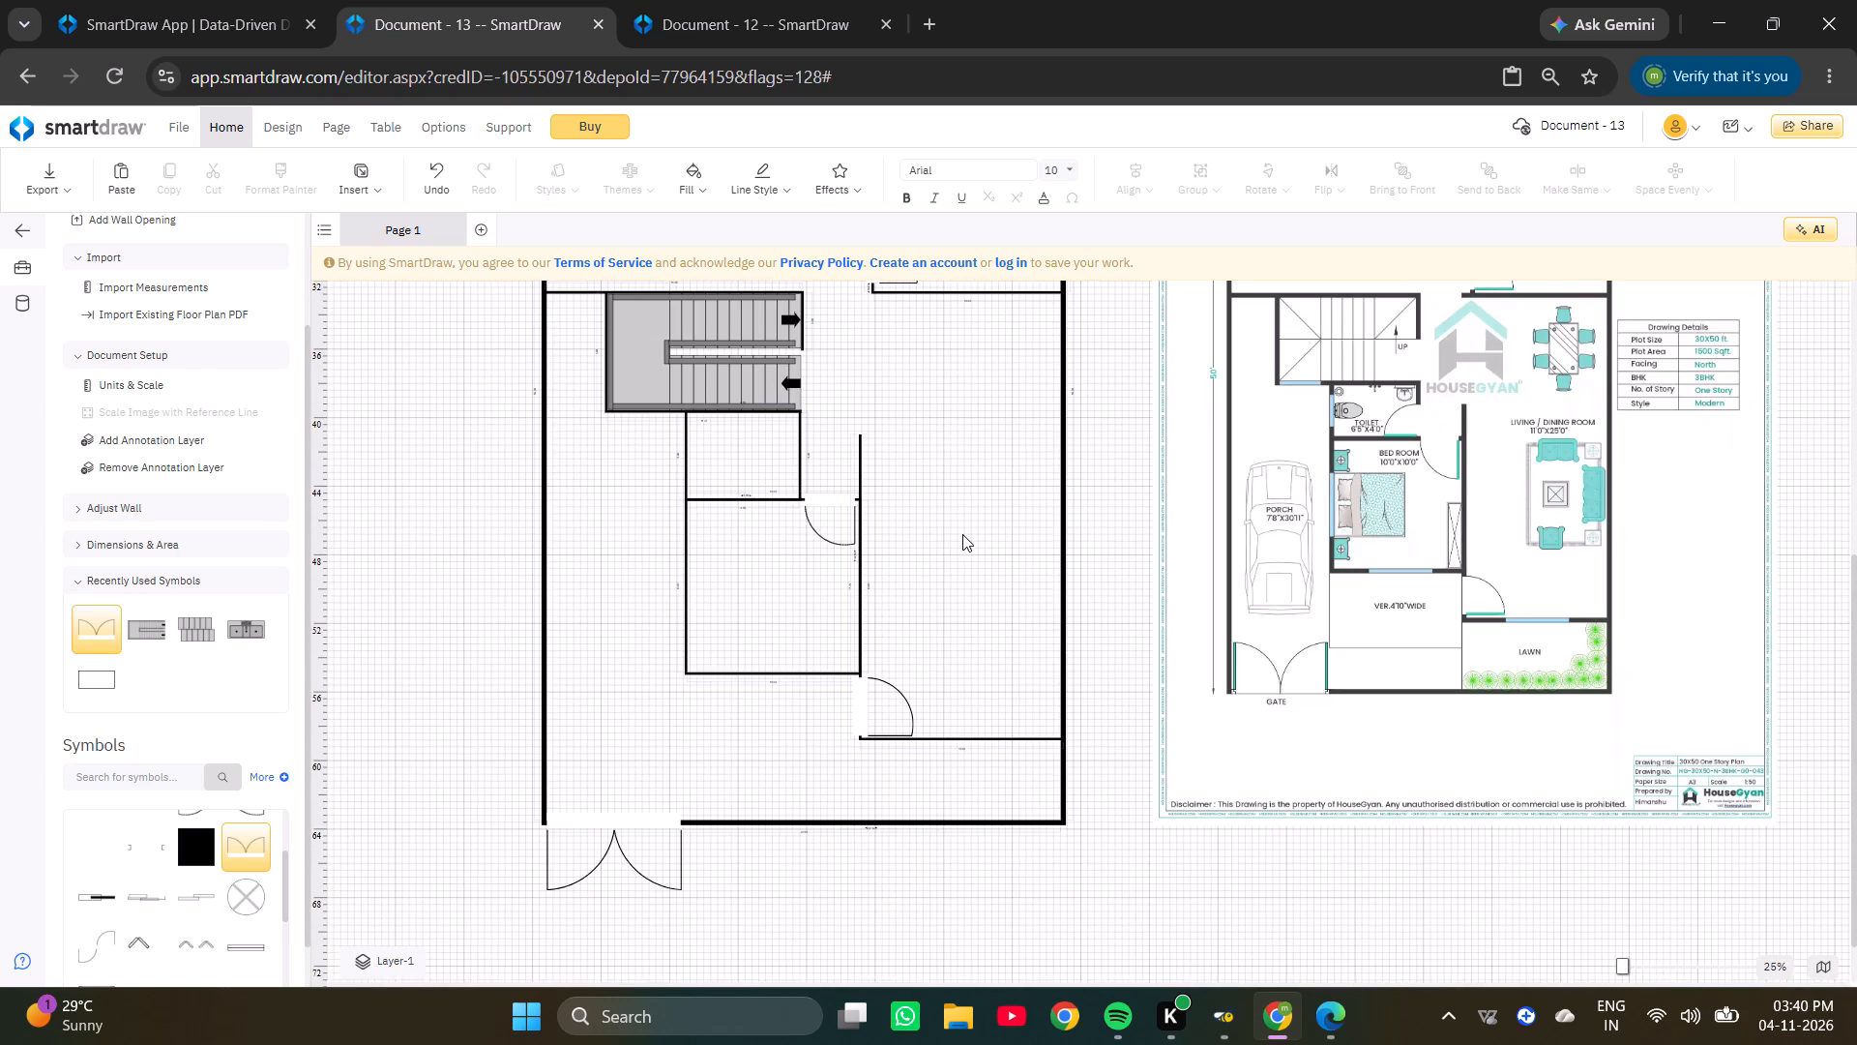
# Copy the lower bedroom's door and place the copy in the right wall of the toilet below the stairs.
pyautogui.keyDown('ctrl'); pyautogui.scroll(3, 841, 441); pyautogui.keyUp('ctrl')
pyautogui.keyDown('ctrl'); pyautogui.scroll(-1, 827, 488); pyautogui.keyUp('ctrl')
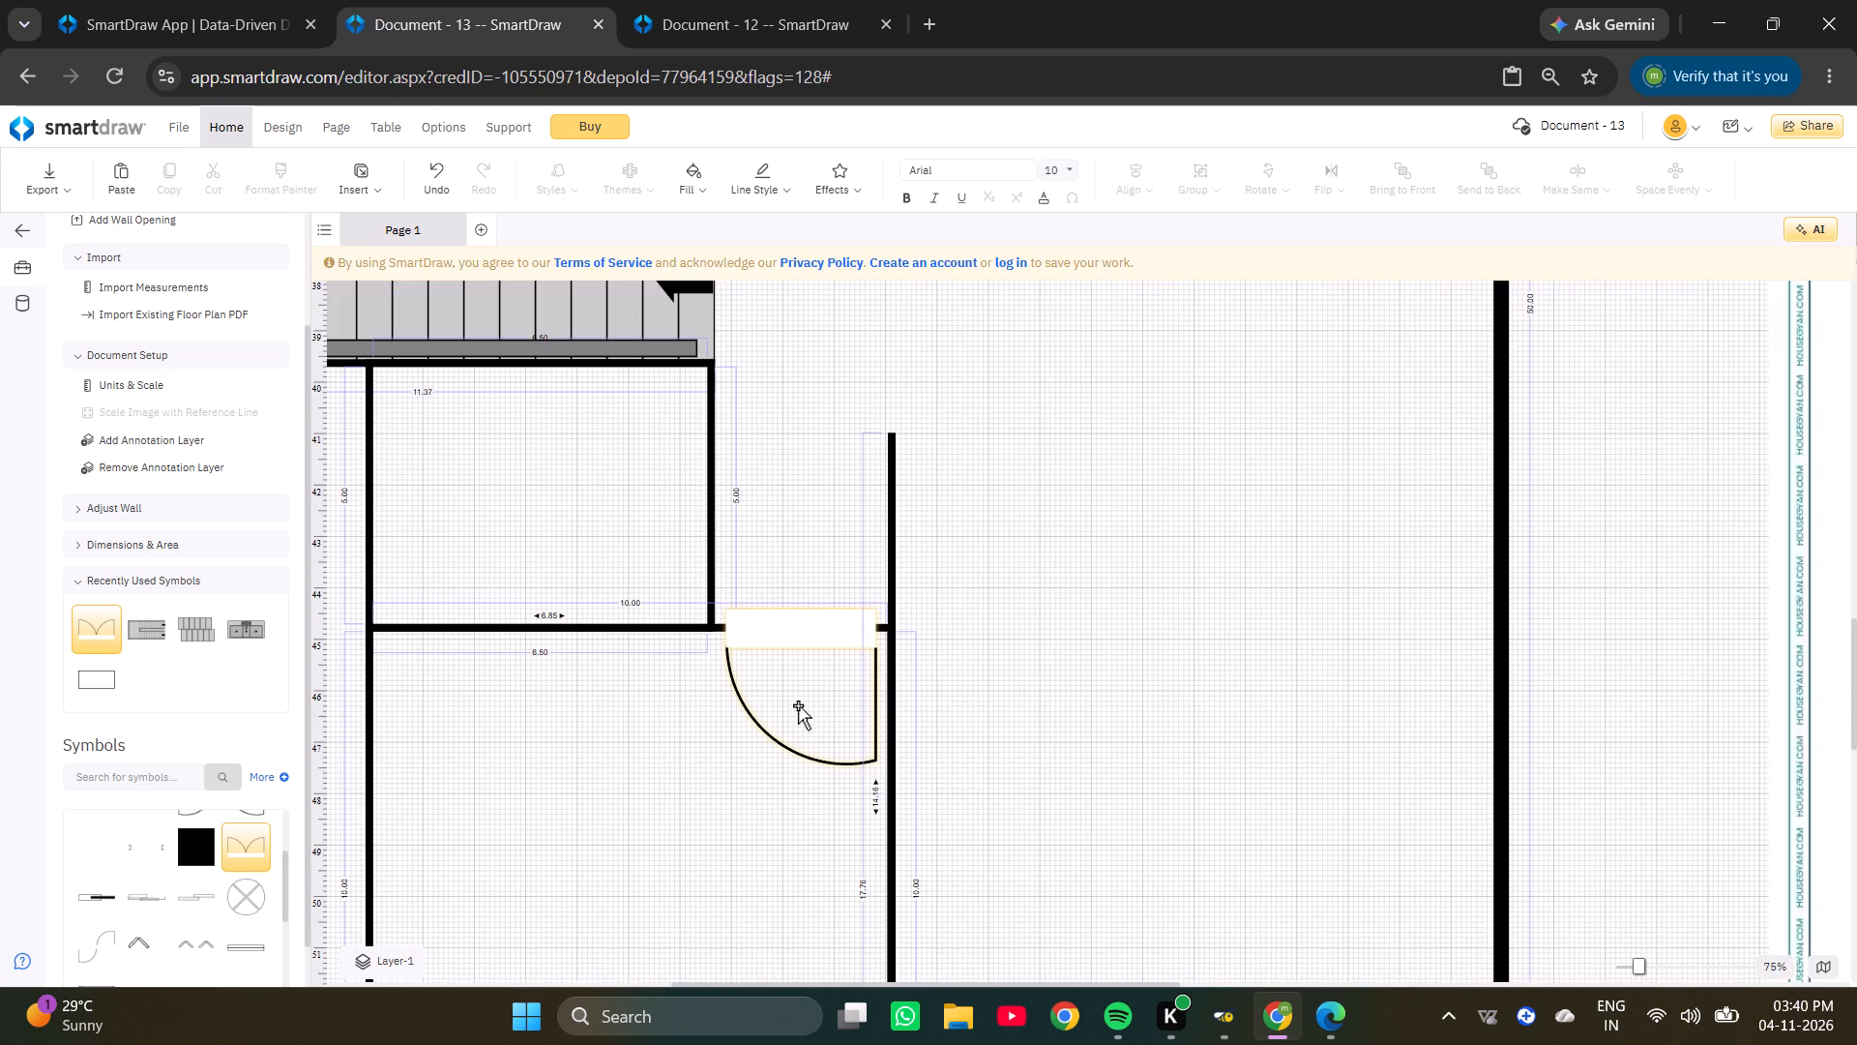
pyautogui.click(780, 617)
pyautogui.hotkey('ctrl', 'c')
pyautogui.hotkey('ctrl', 'v')
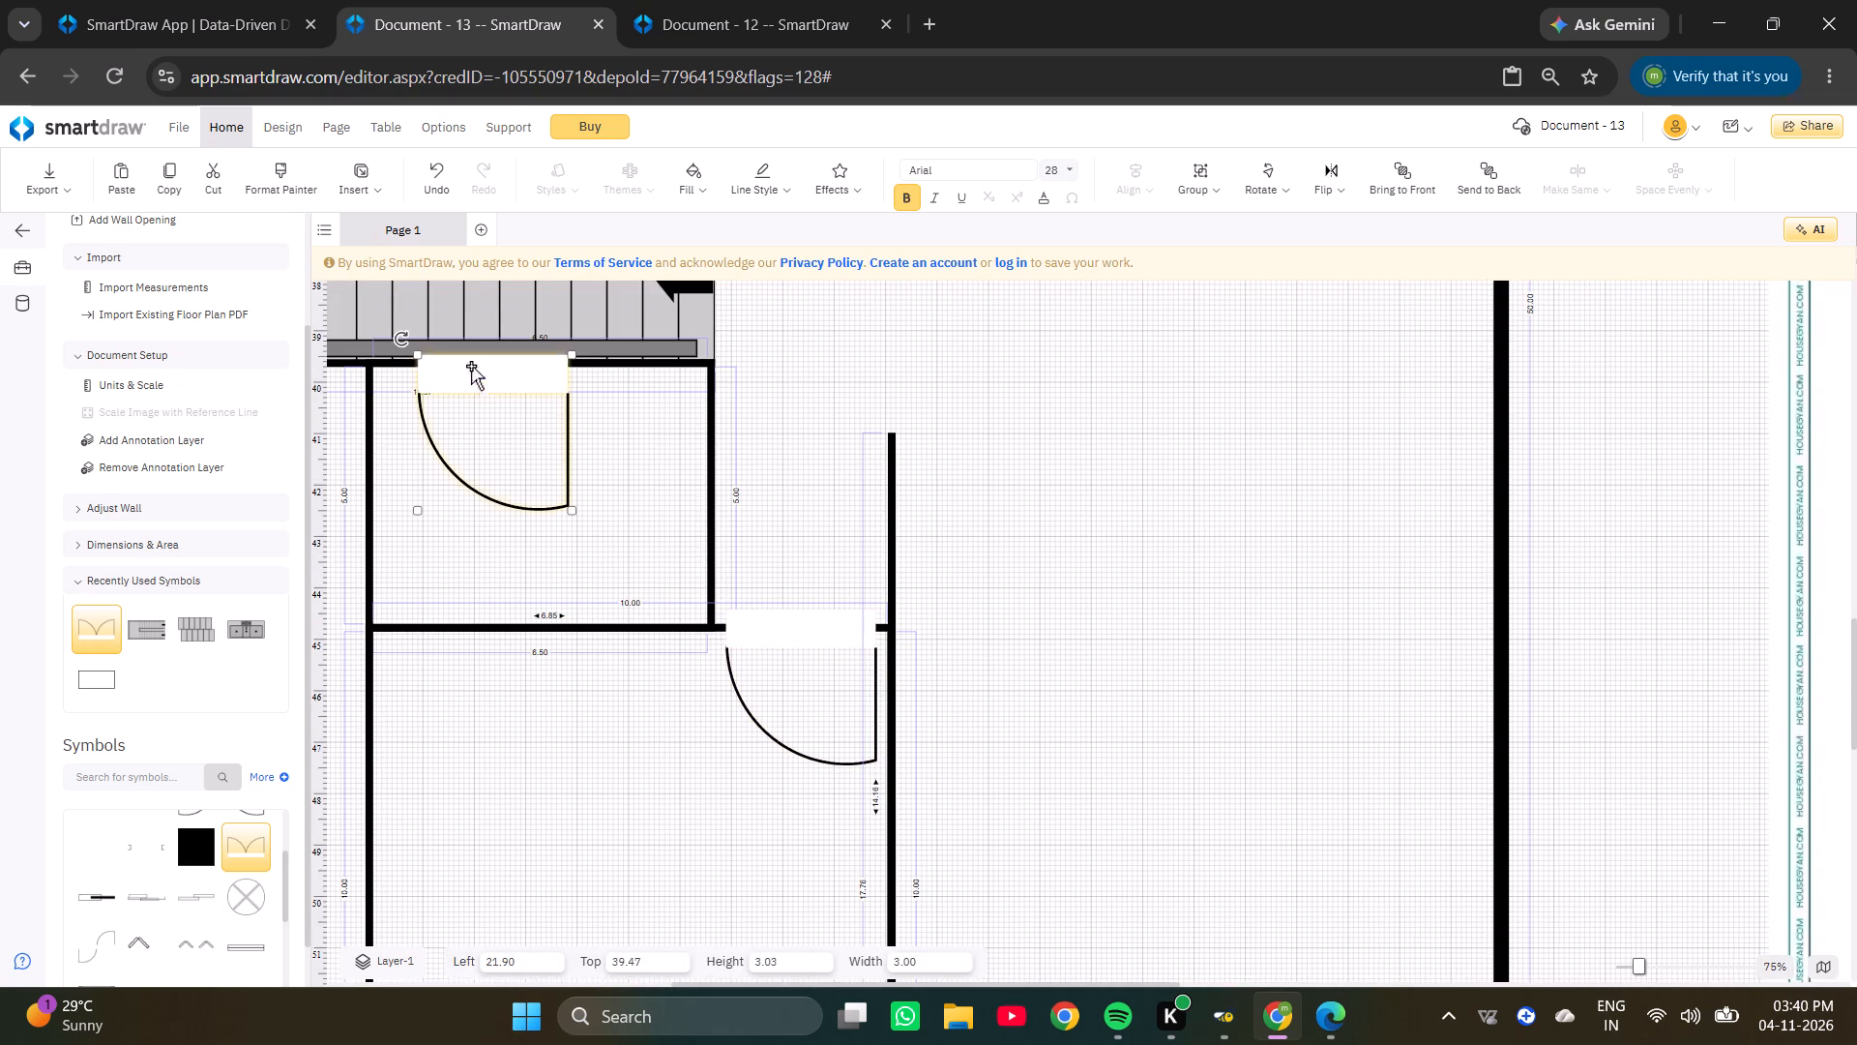
pyautogui.moveTo(471, 366); pyautogui.dragTo(666, 549)
pyautogui.moveTo(686, 549); pyautogui.dragTo(695, 554)
pyautogui.moveTo(701, 591); pyautogui.dragTo(707, 504)
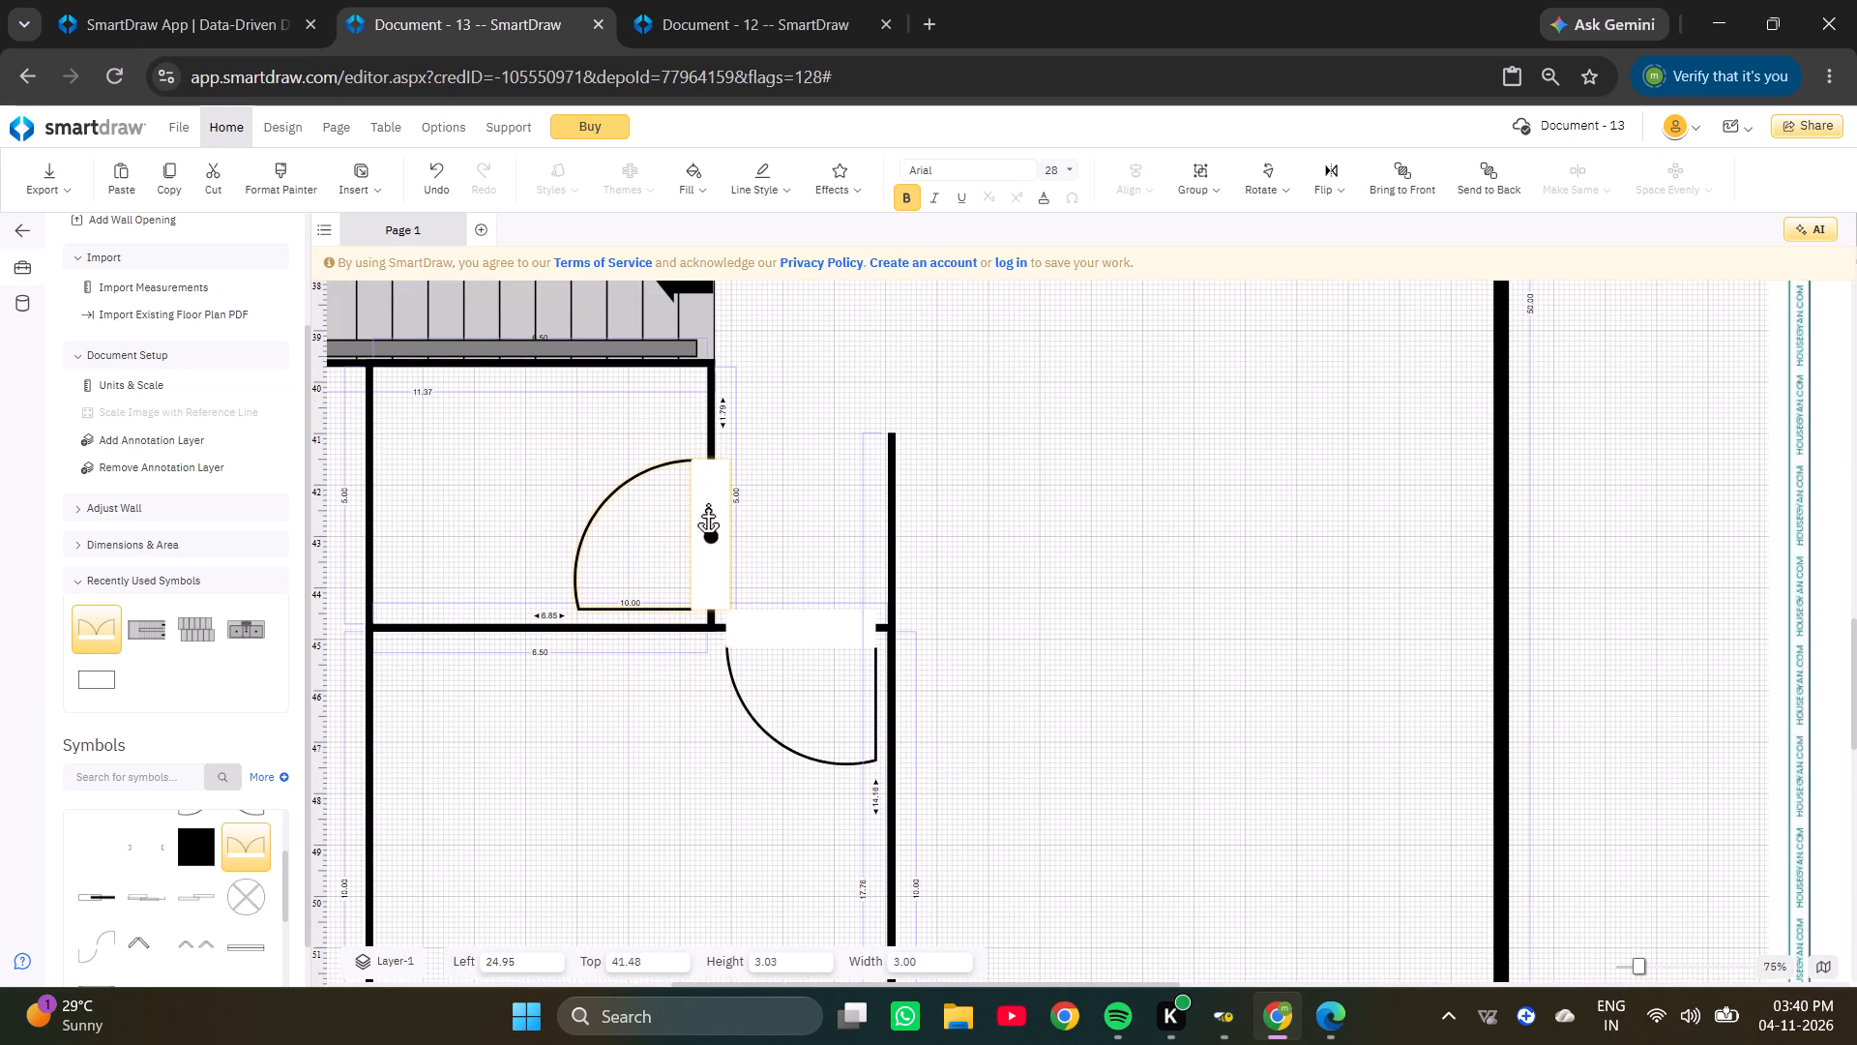
pyautogui.moveTo(707, 504); pyautogui.dragTo(707, 502)
pyautogui.keyDown('ctrl'); pyautogui.scroll(5, 714, 537); pyautogui.keyUp('ctrl')
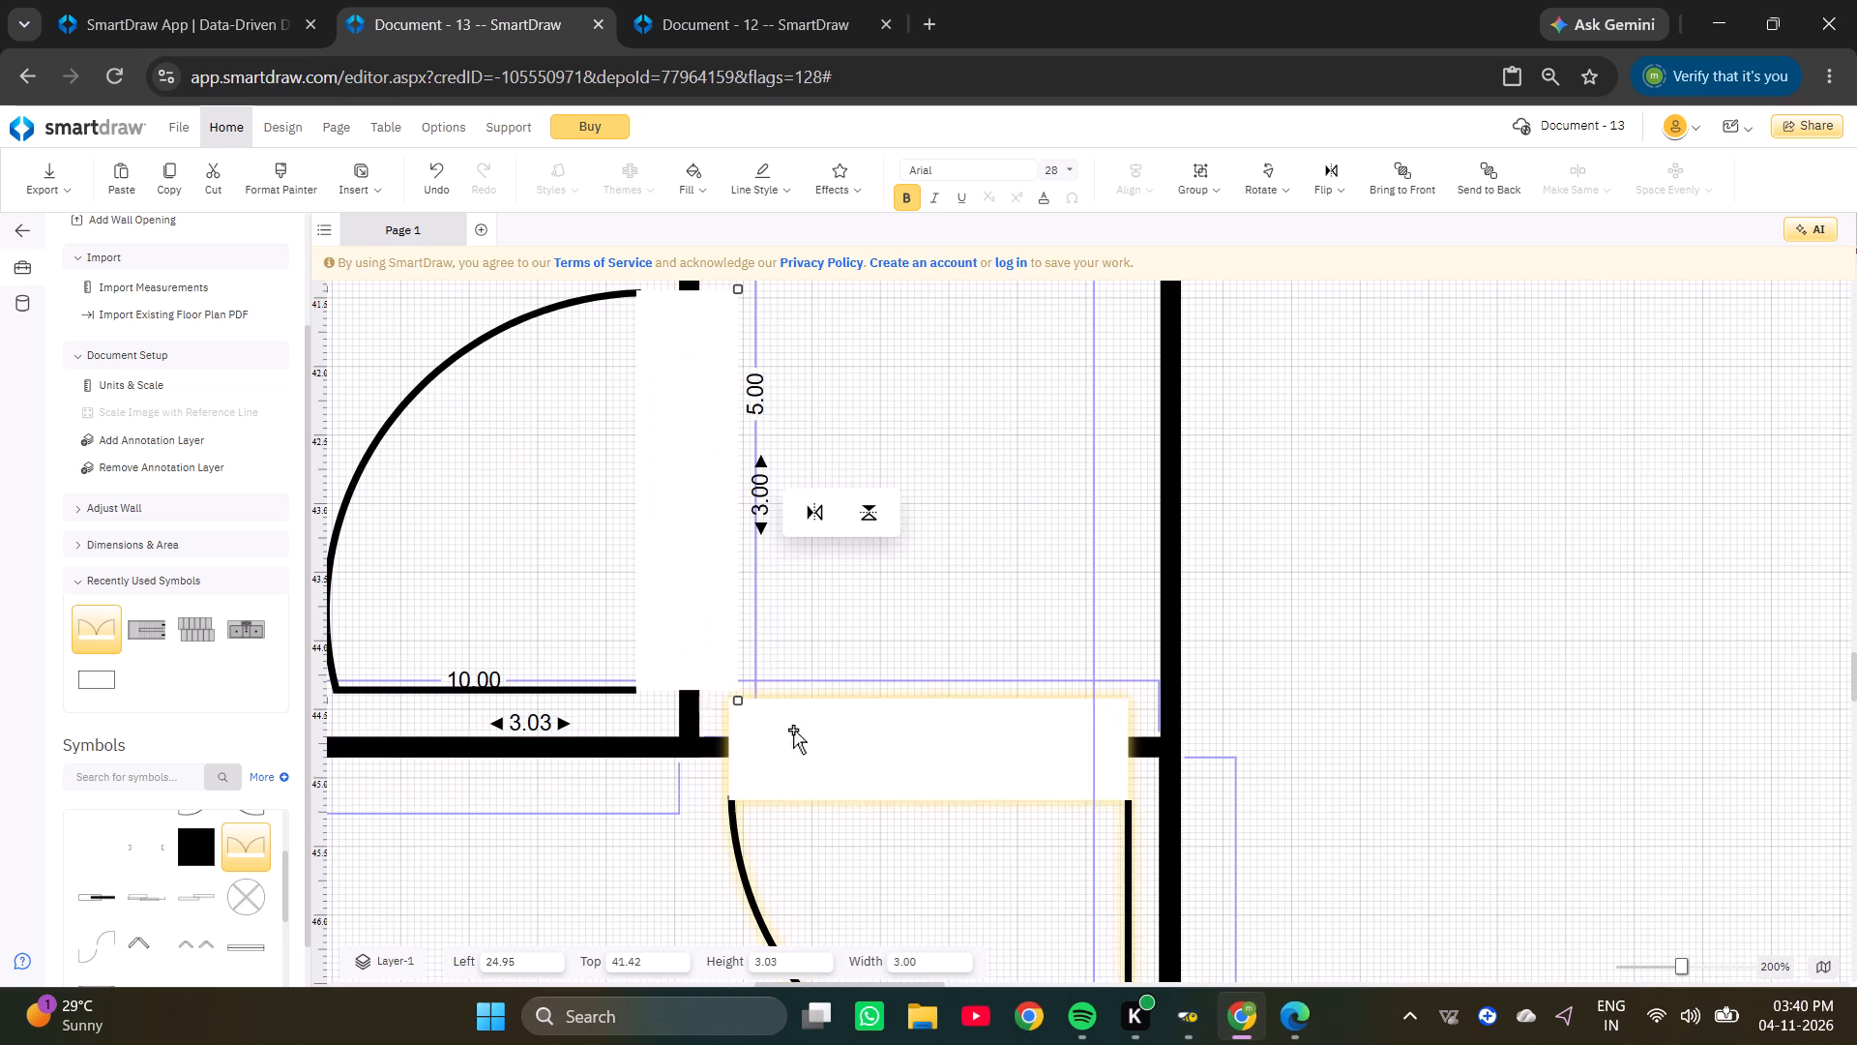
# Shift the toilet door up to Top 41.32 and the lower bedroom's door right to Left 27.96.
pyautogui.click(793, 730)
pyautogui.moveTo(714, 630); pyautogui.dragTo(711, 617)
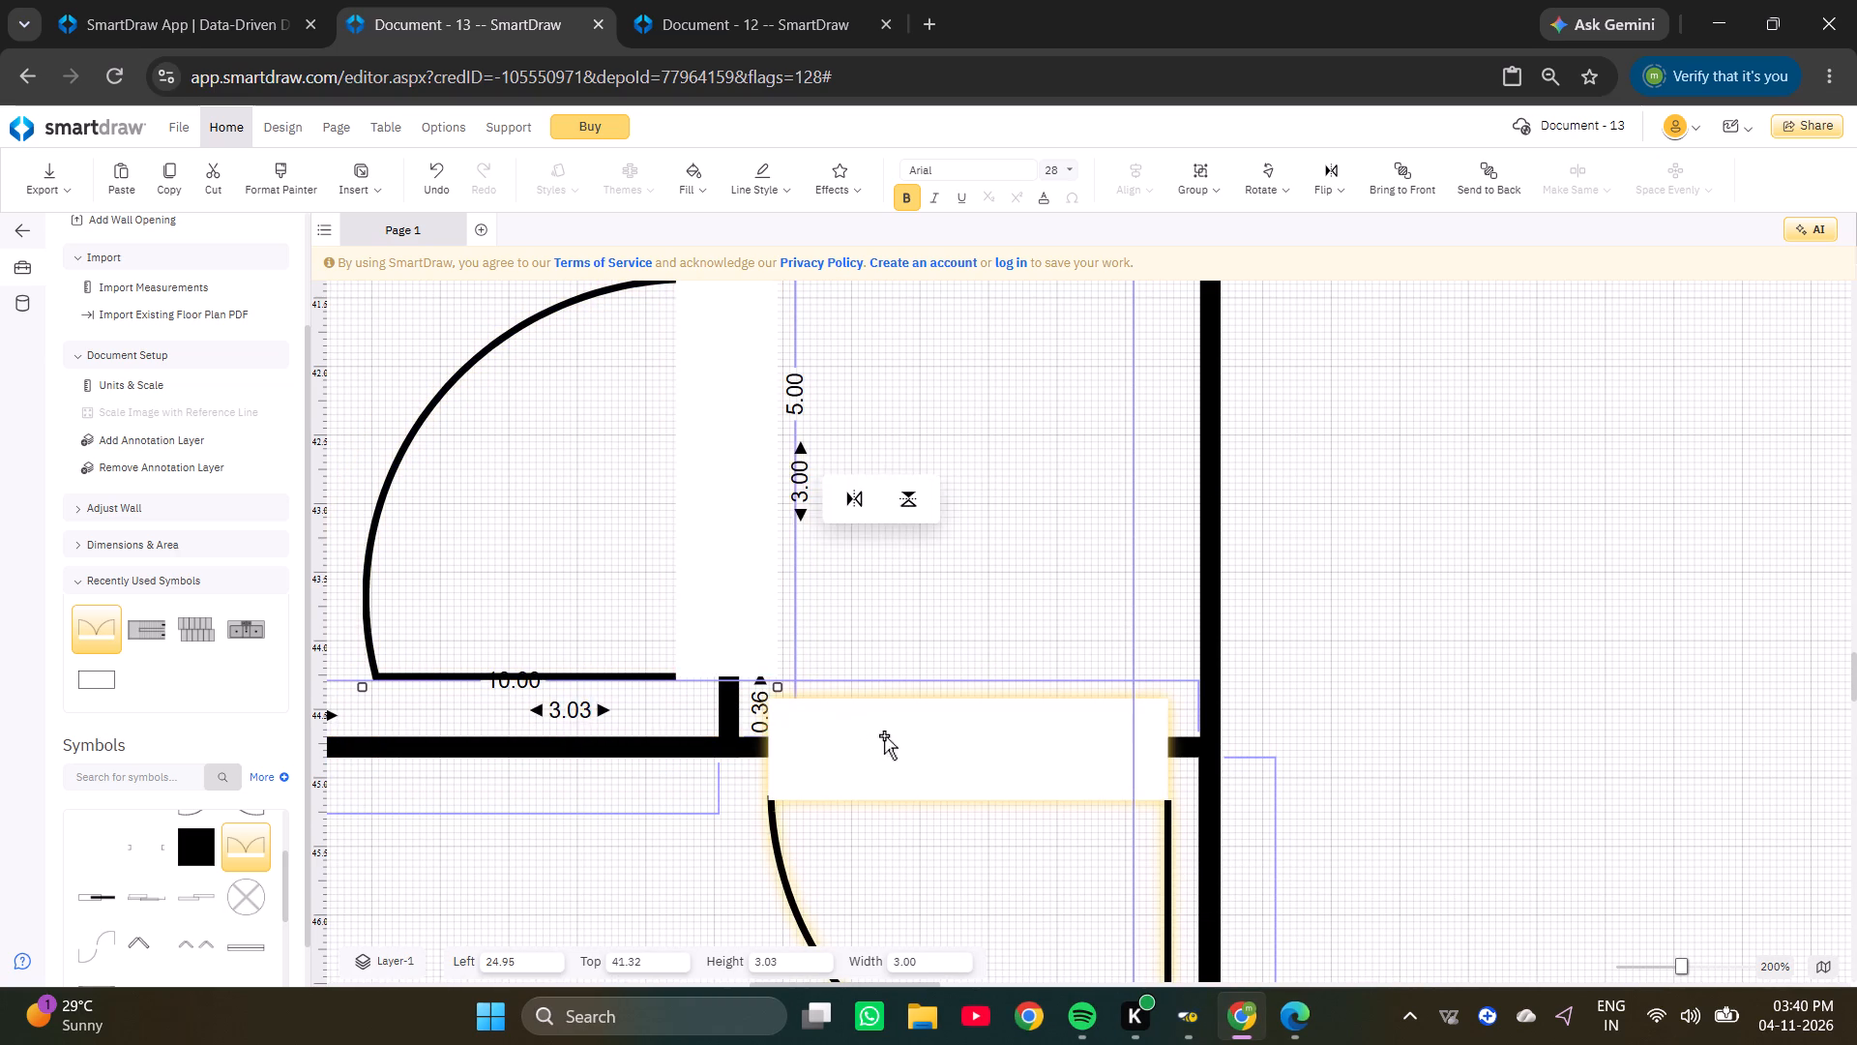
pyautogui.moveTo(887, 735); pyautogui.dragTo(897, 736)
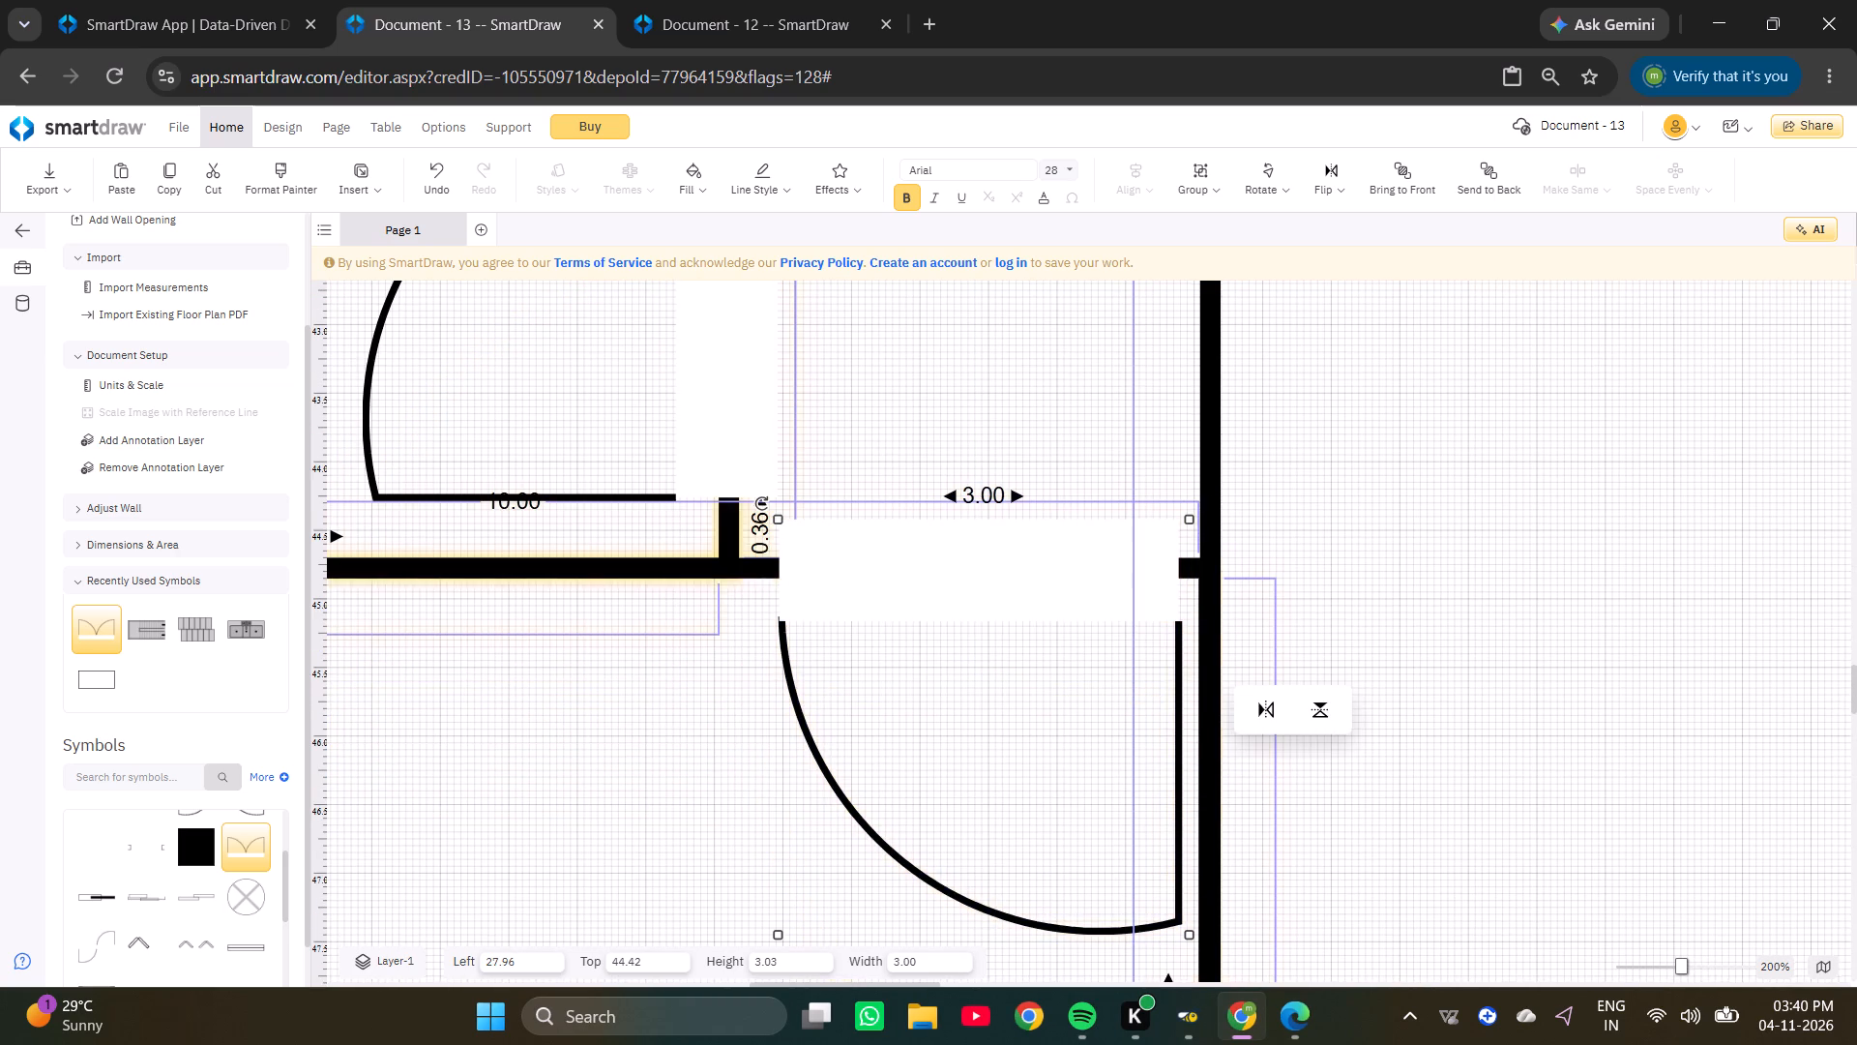
# Lower the upper end of the L-shaped living room wall slightly to shorten its vertical part.
pyautogui.scroll(1, 759, 541)
pyautogui.scroll(2, 935, 552)
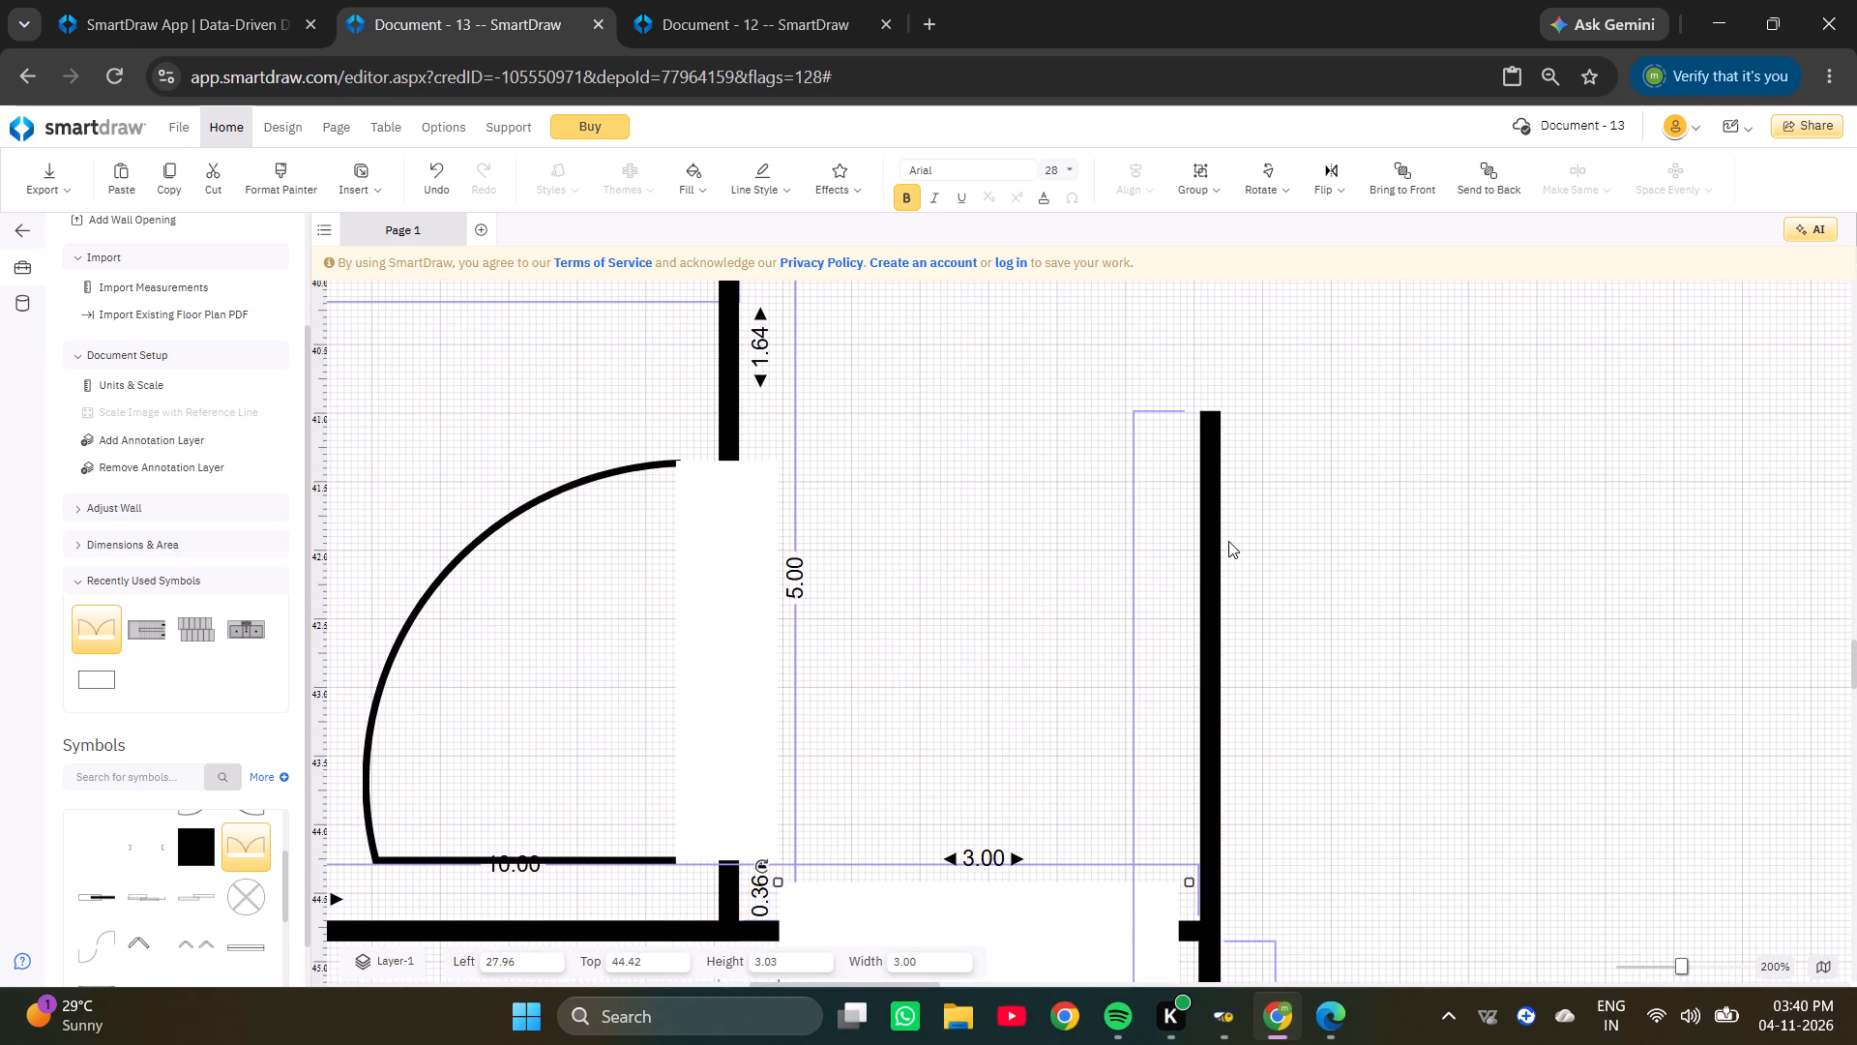
pyautogui.click(1222, 541)
pyautogui.moveTo(1208, 408); pyautogui.dragTo(1208, 416)
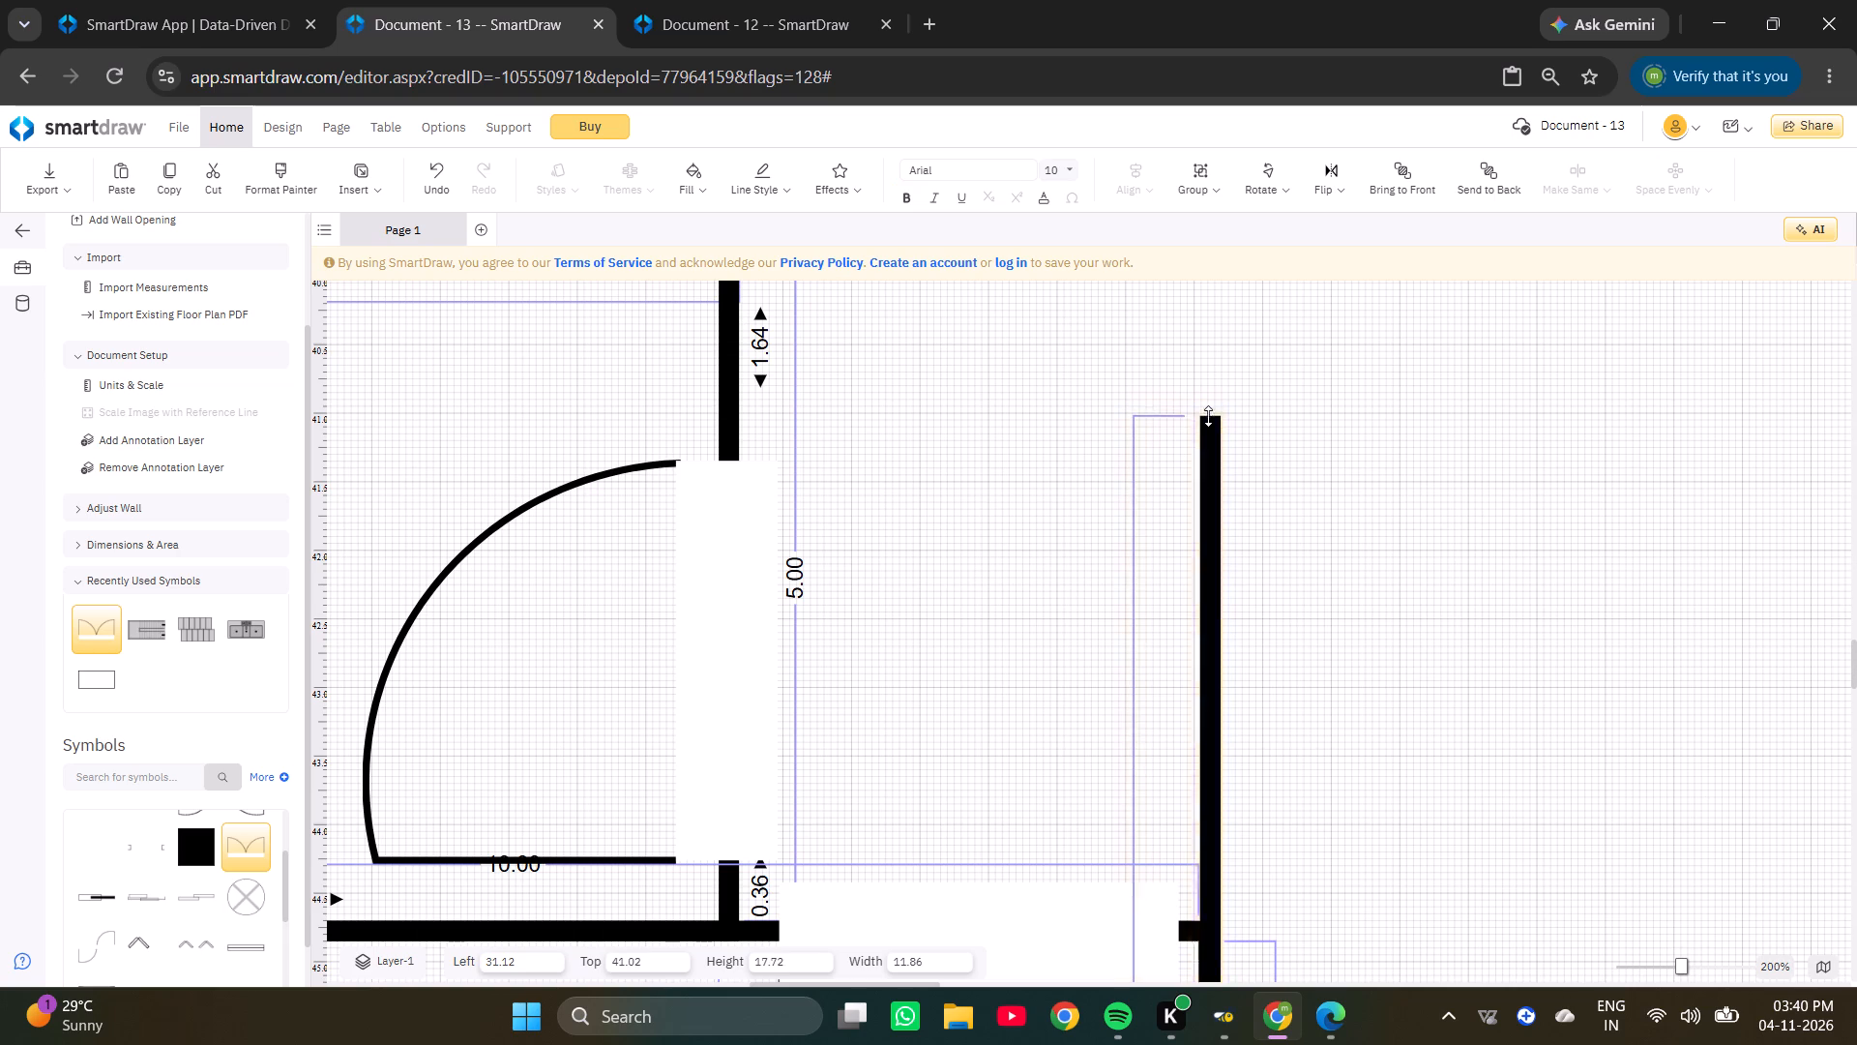
pyautogui.moveTo(1208, 416); pyautogui.dragTo(1211, 477)
# Move the toilet door slightly down its wall and set its width to 2.5.
pyautogui.moveTo(743, 632); pyautogui.dragTo(745, 663)
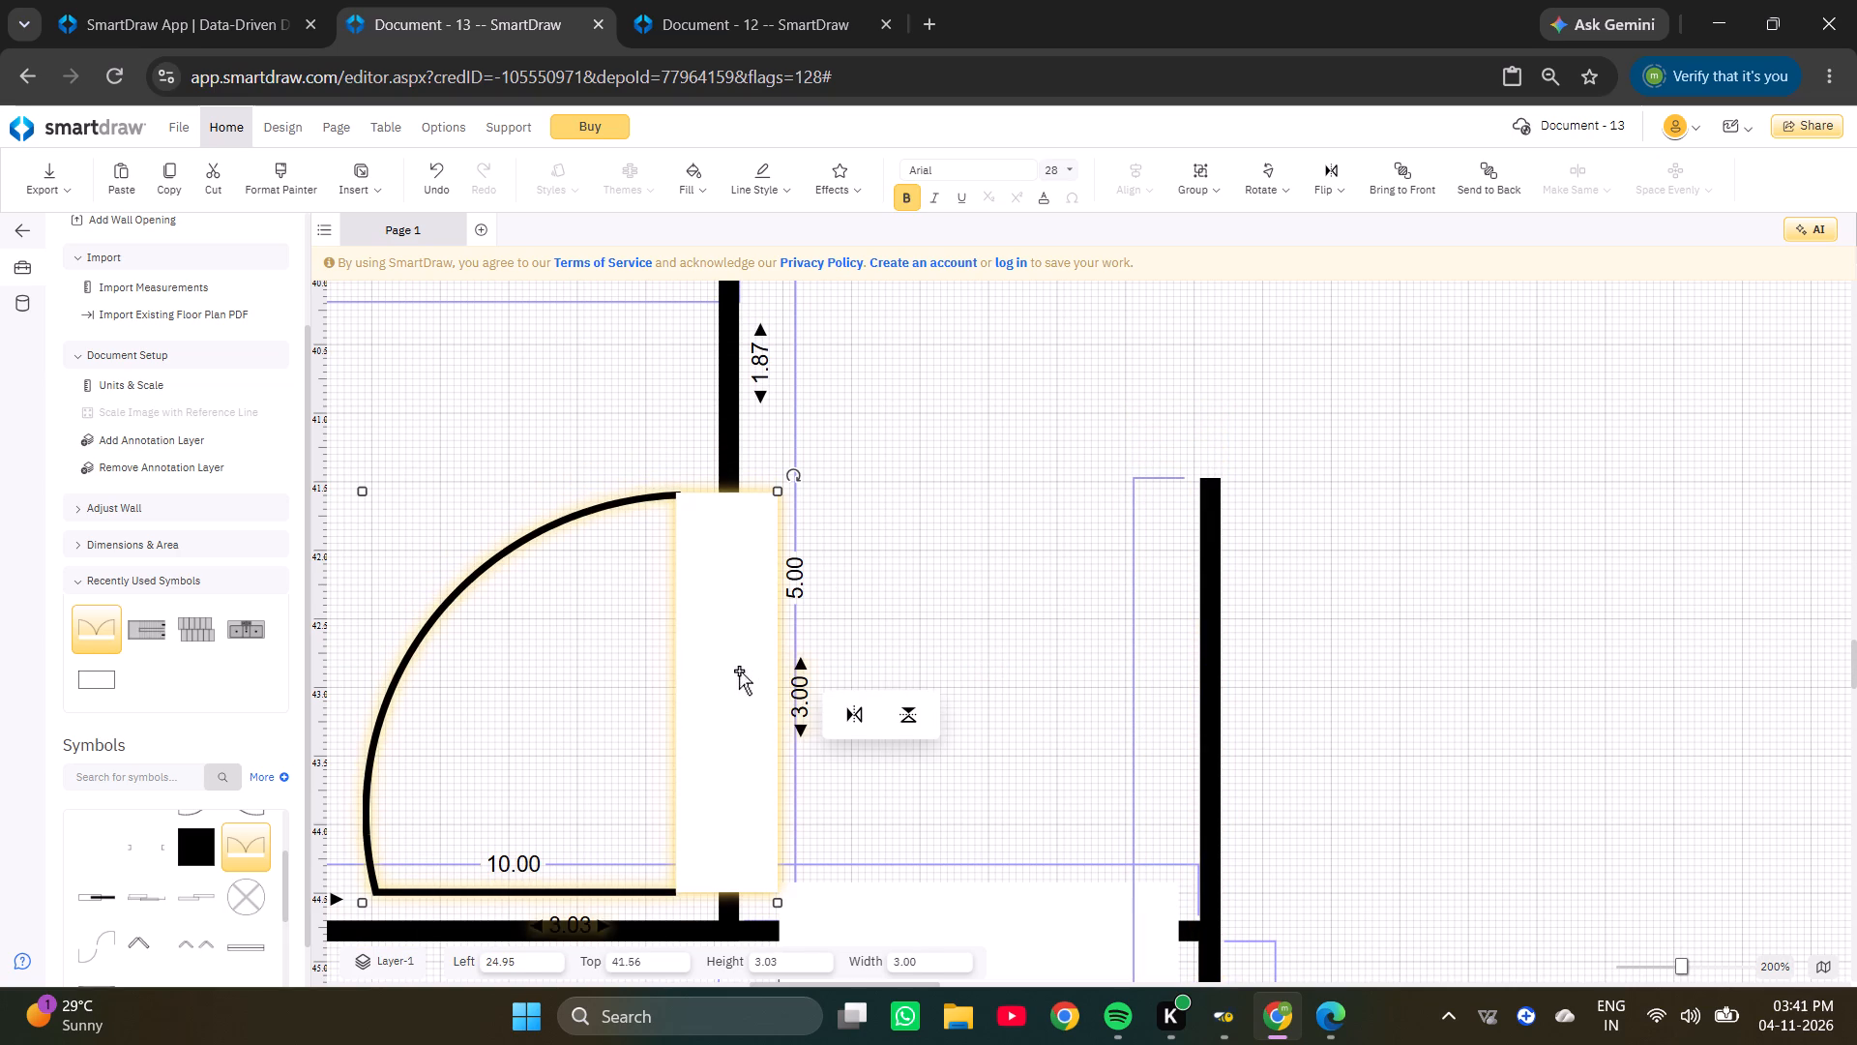
pyautogui.click(798, 695)
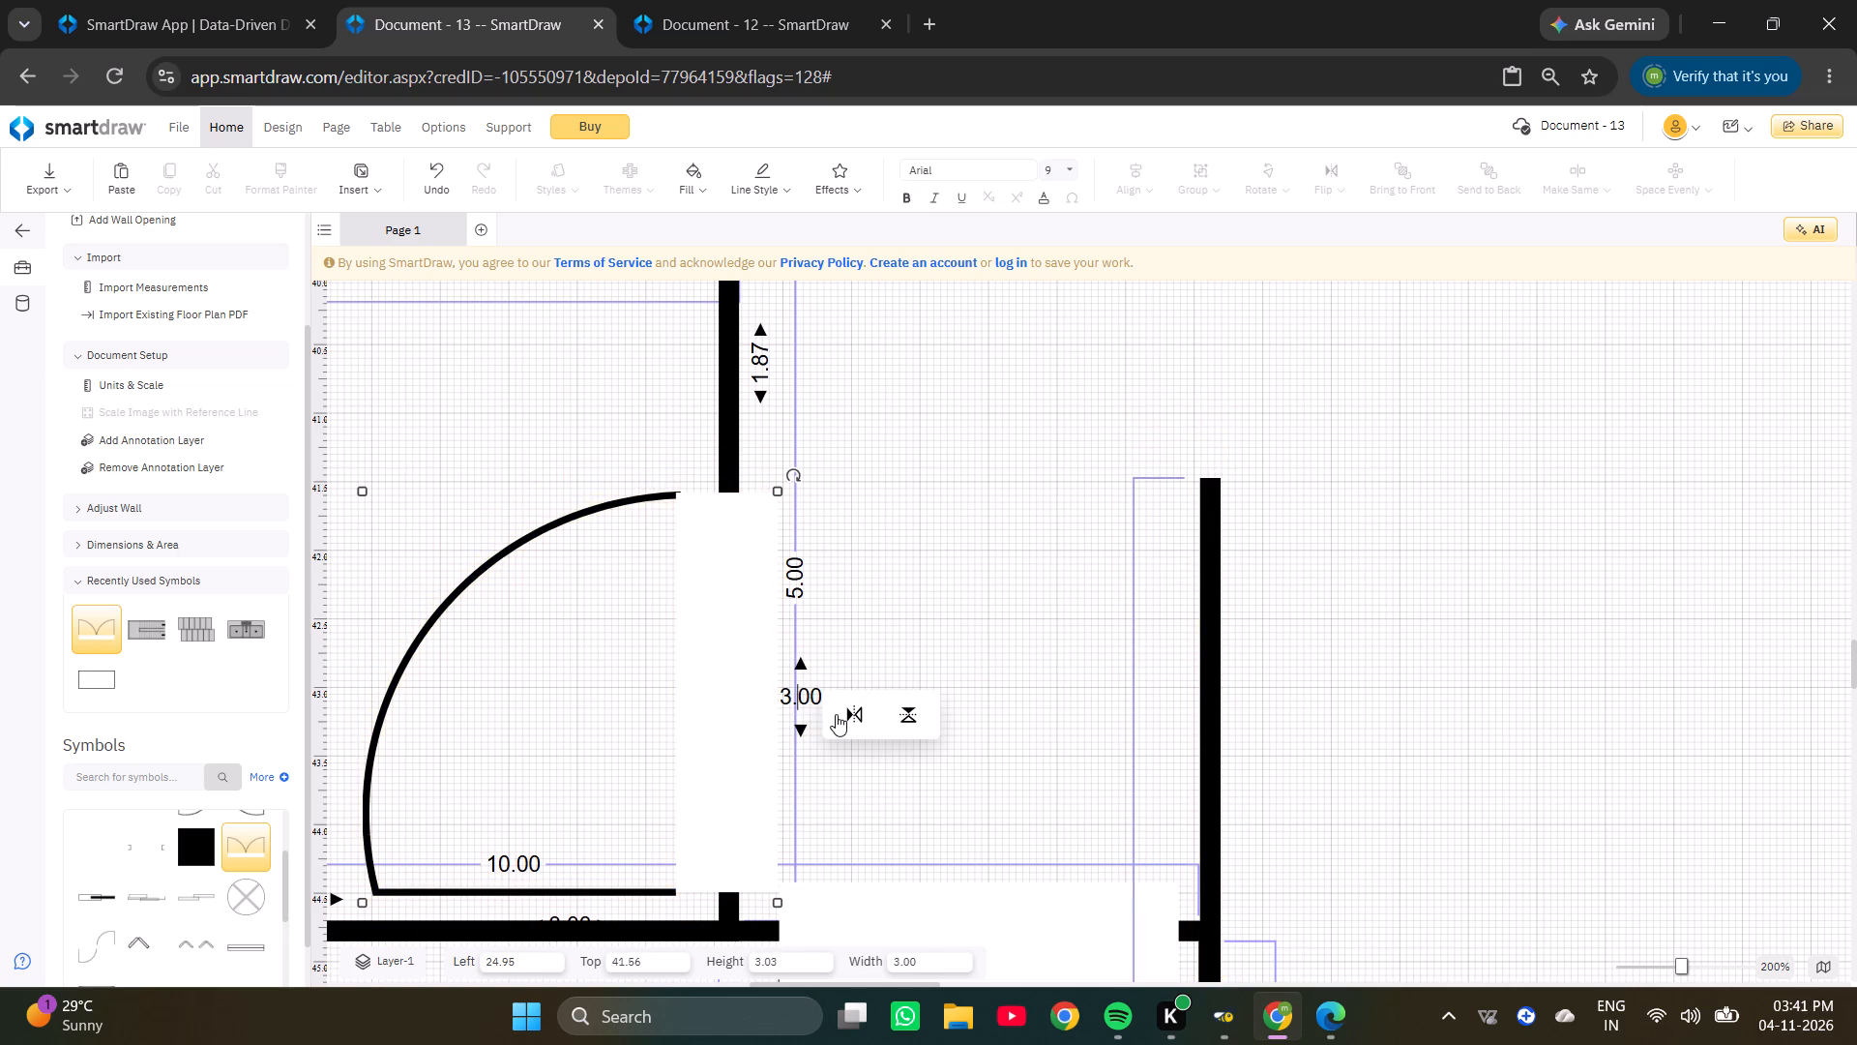
pyautogui.press('Right')
pyautogui.press('BackSpace')
pyautogui.press('BackSpace')
pyautogui.press('BackSpace')
pyautogui.write('2.5')
pyautogui.press('Return')
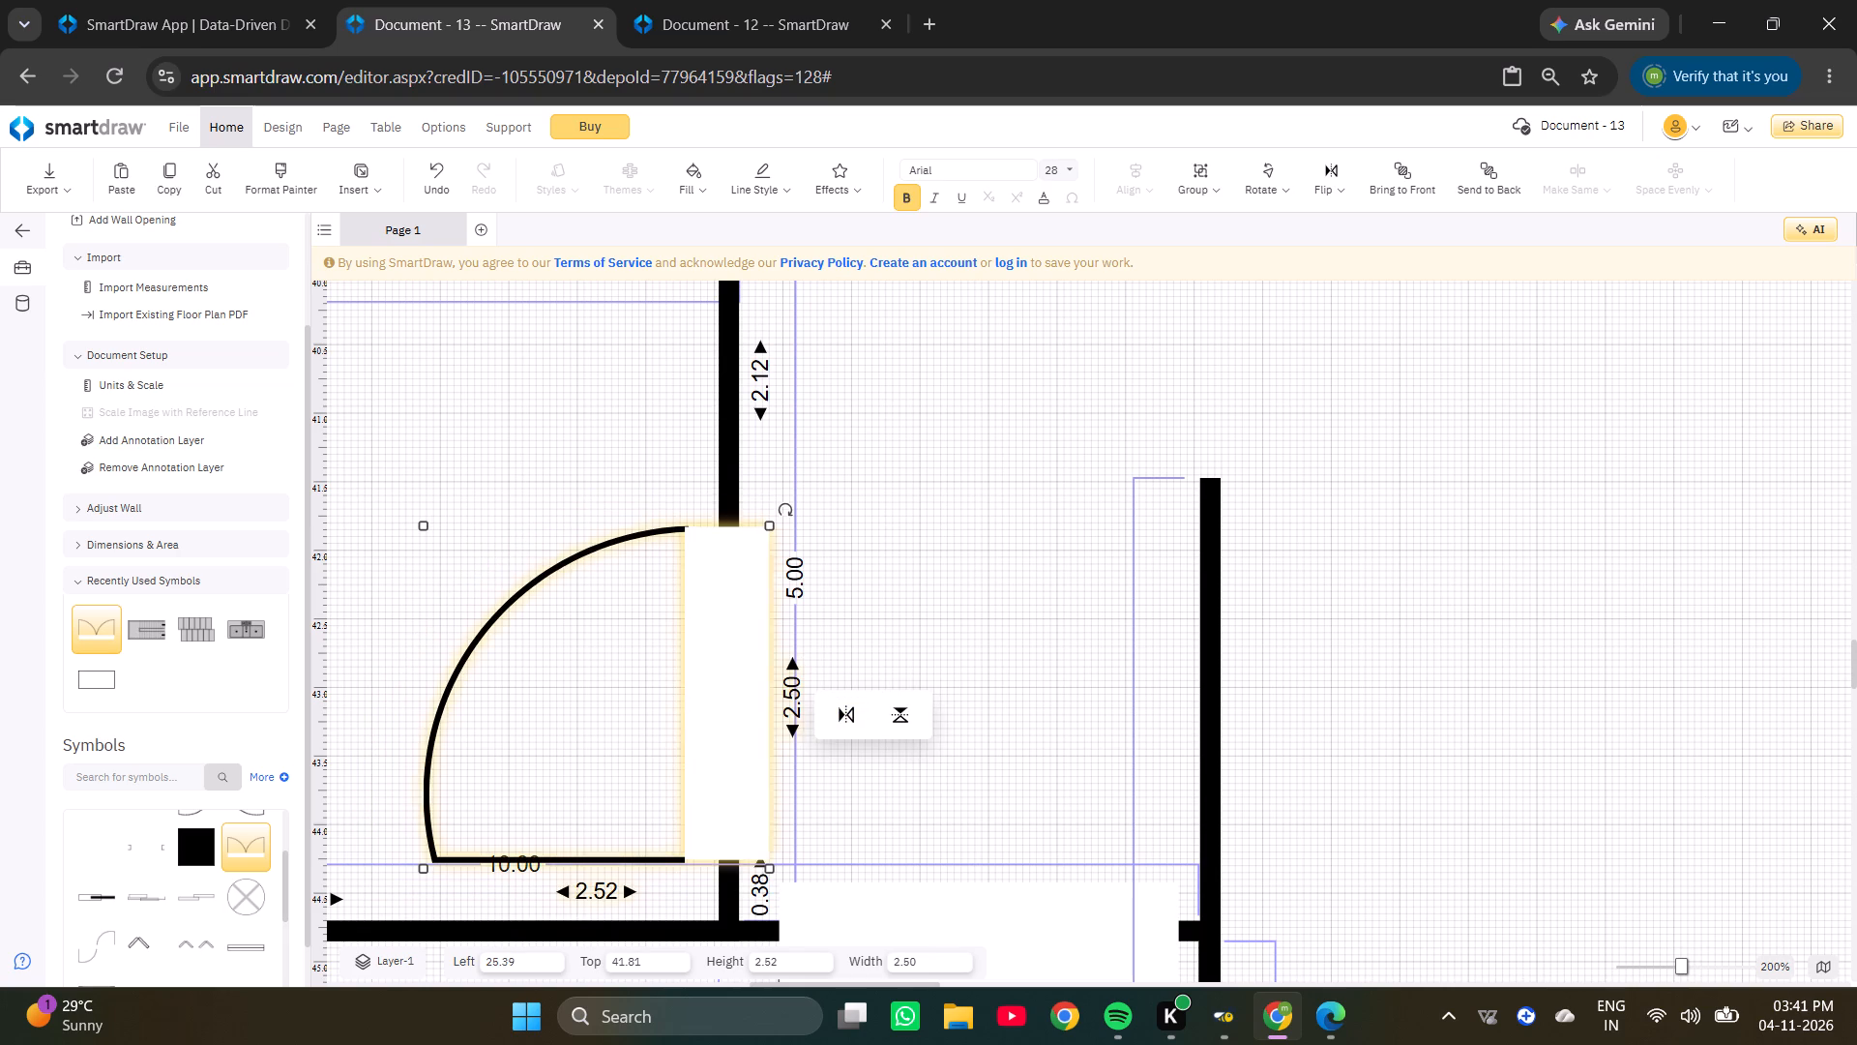
pyautogui.moveTo(779, 711); pyautogui.dragTo(771, 740)
pyautogui.click(749, 725)
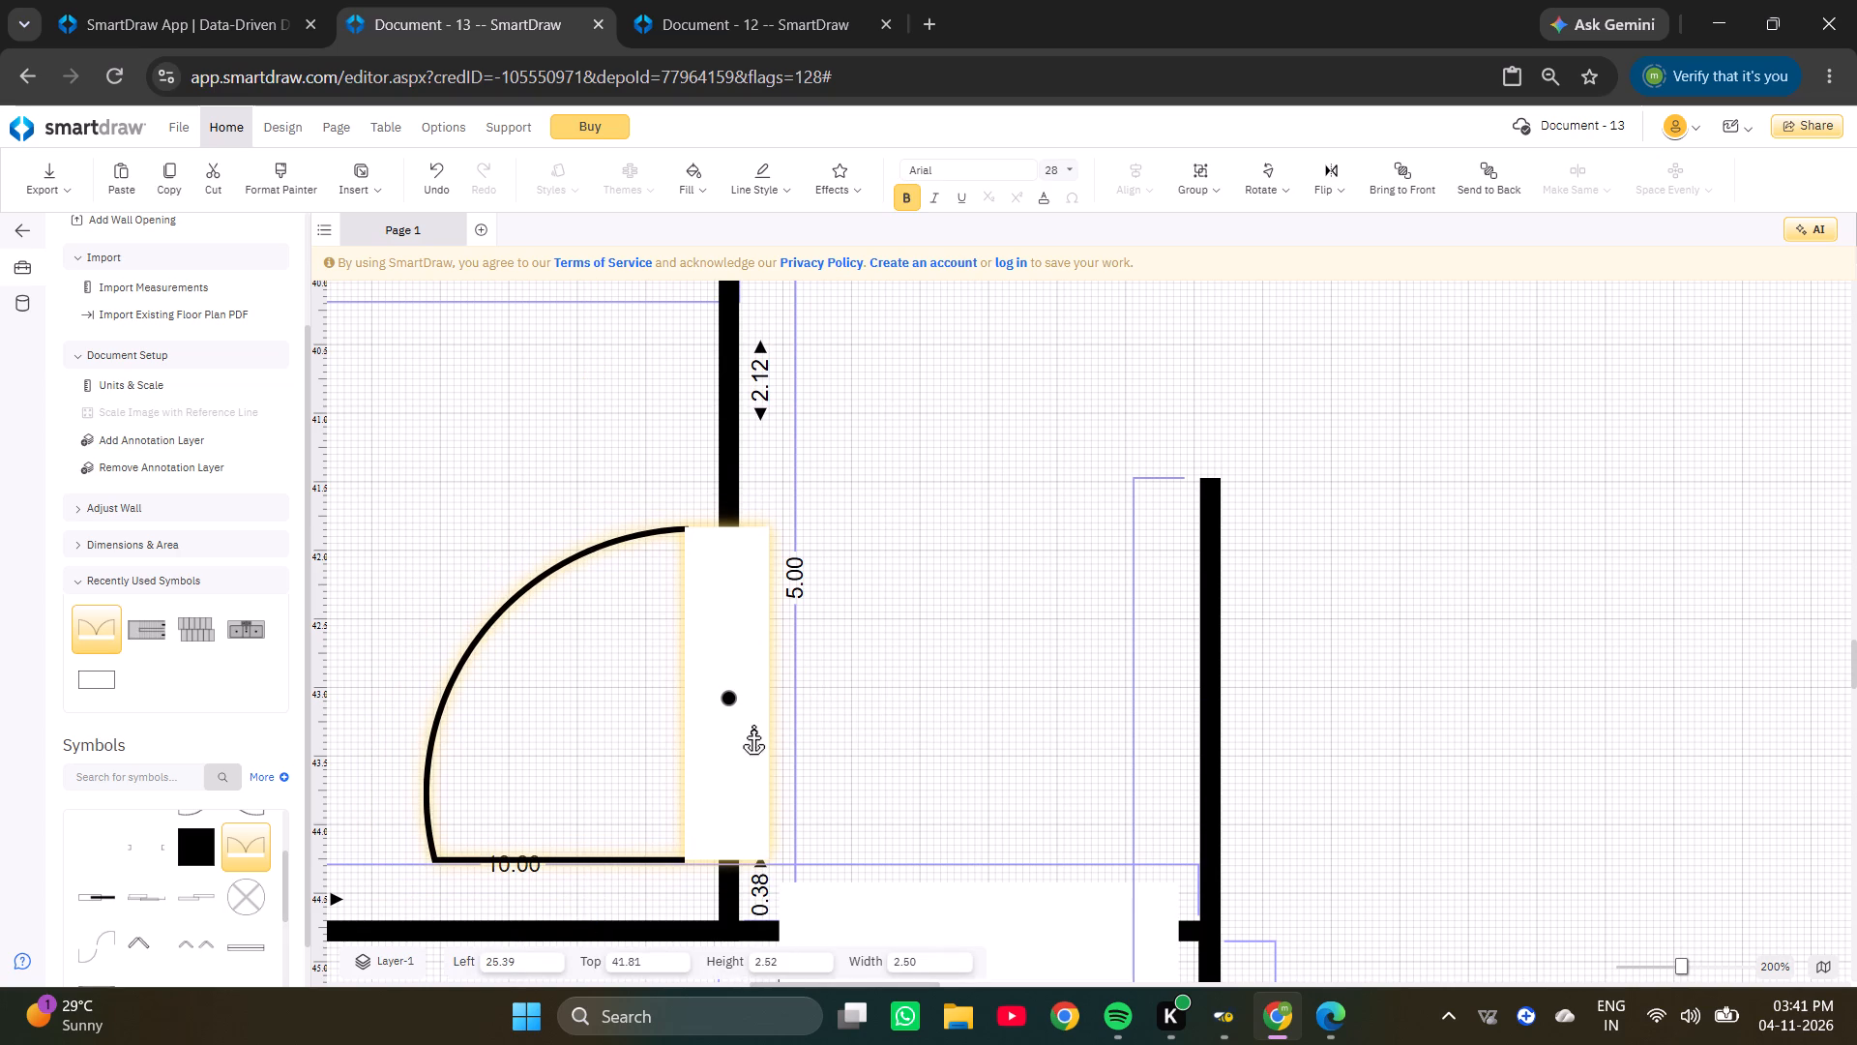
pyautogui.click(985, 676)
# Shift the lower bedroom's door slightly left along its top wall to Left 27.89.
pyautogui.moveTo(966, 920); pyautogui.dragTo(958, 927)
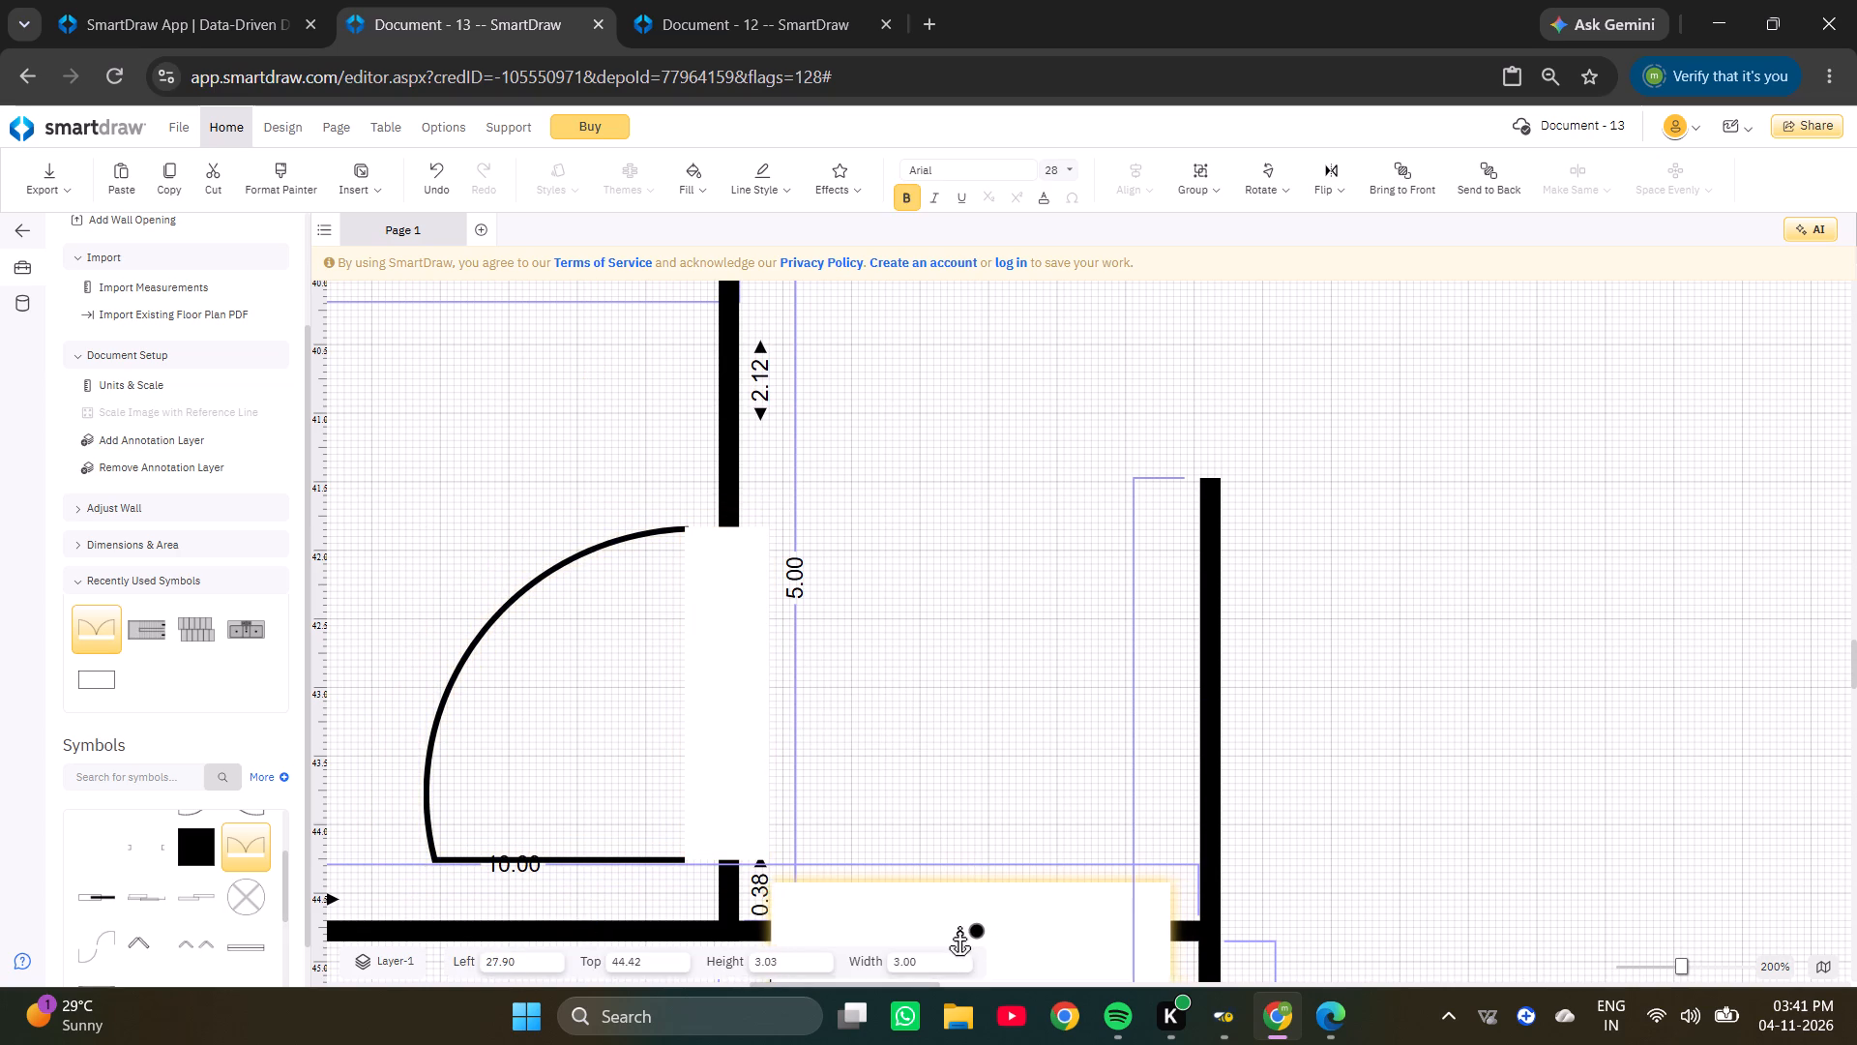
pyautogui.moveTo(958, 927); pyautogui.dragTo(957, 929)
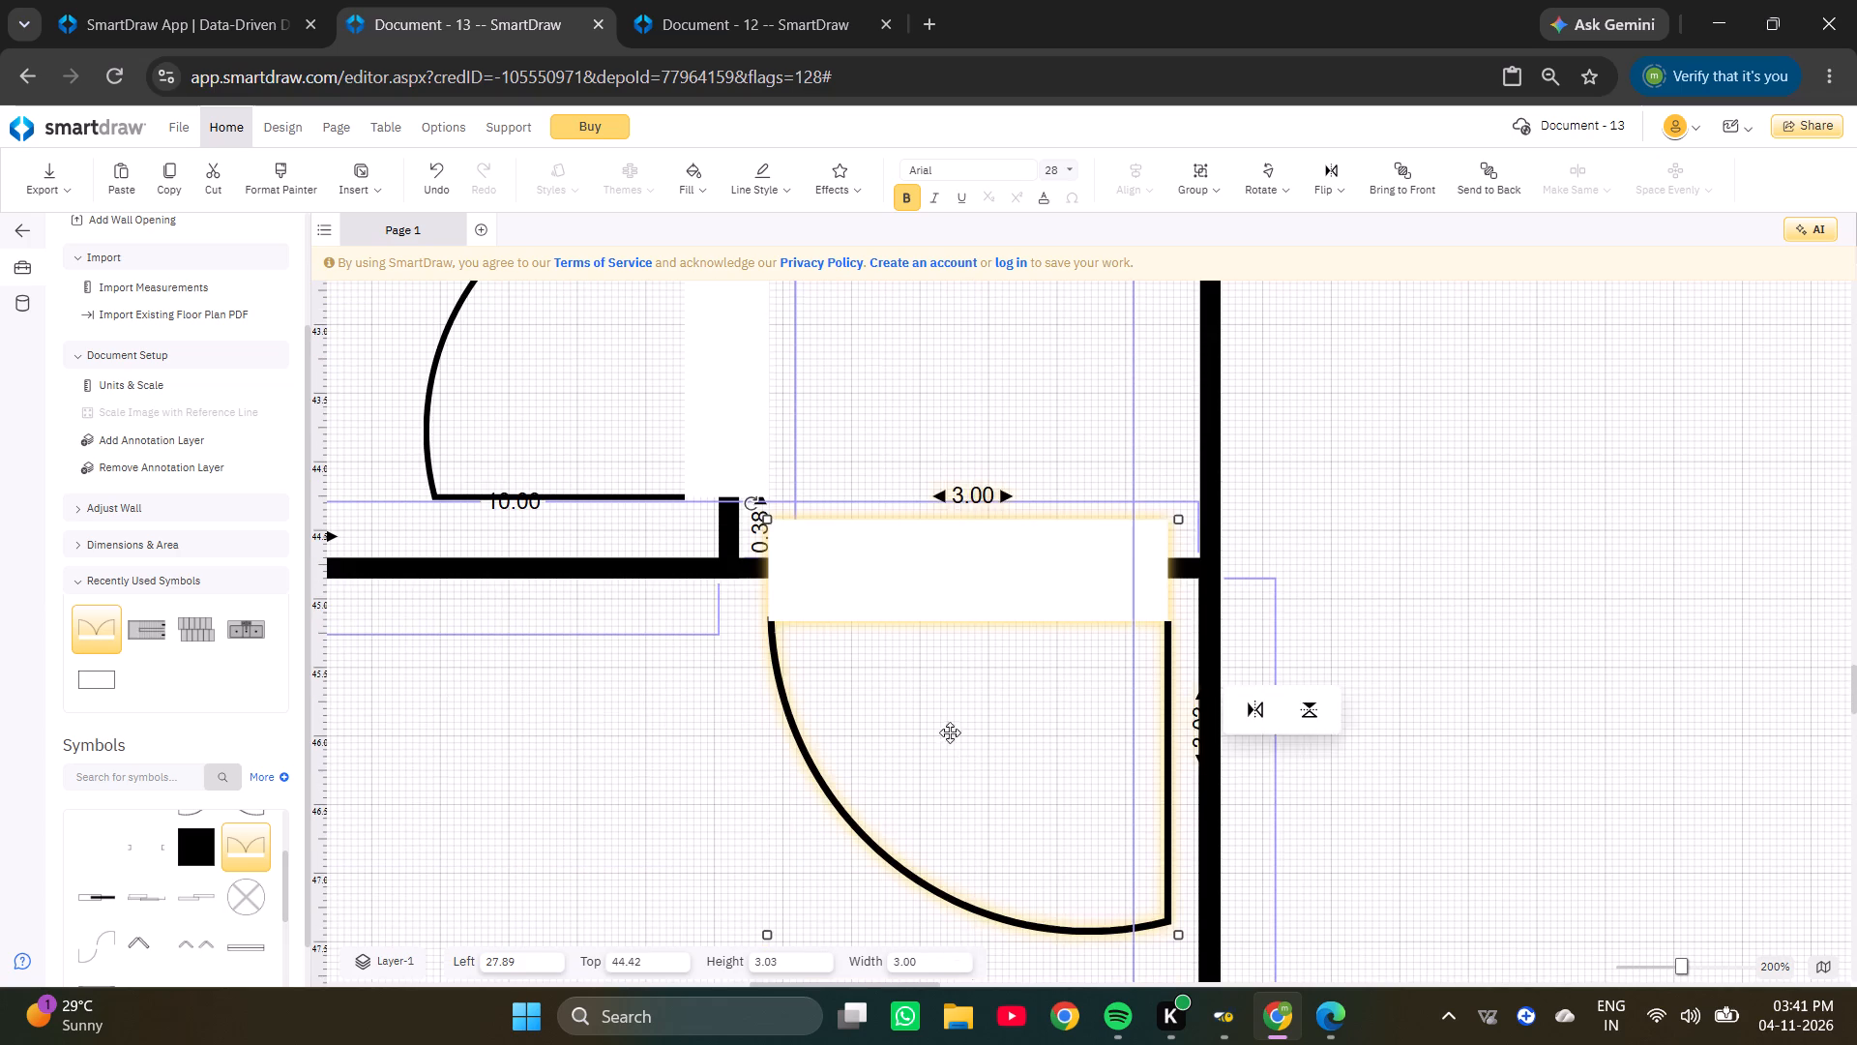
pyautogui.click(950, 732)
pyautogui.keyDown('ctrl'); pyautogui.scroll(-4, 966, 692); pyautogui.keyUp('ctrl')
pyautogui.click(1221, 539)
pyautogui.keyDown('ctrl'); pyautogui.scroll(-7, 1221, 539); pyautogui.keyUp('ctrl')
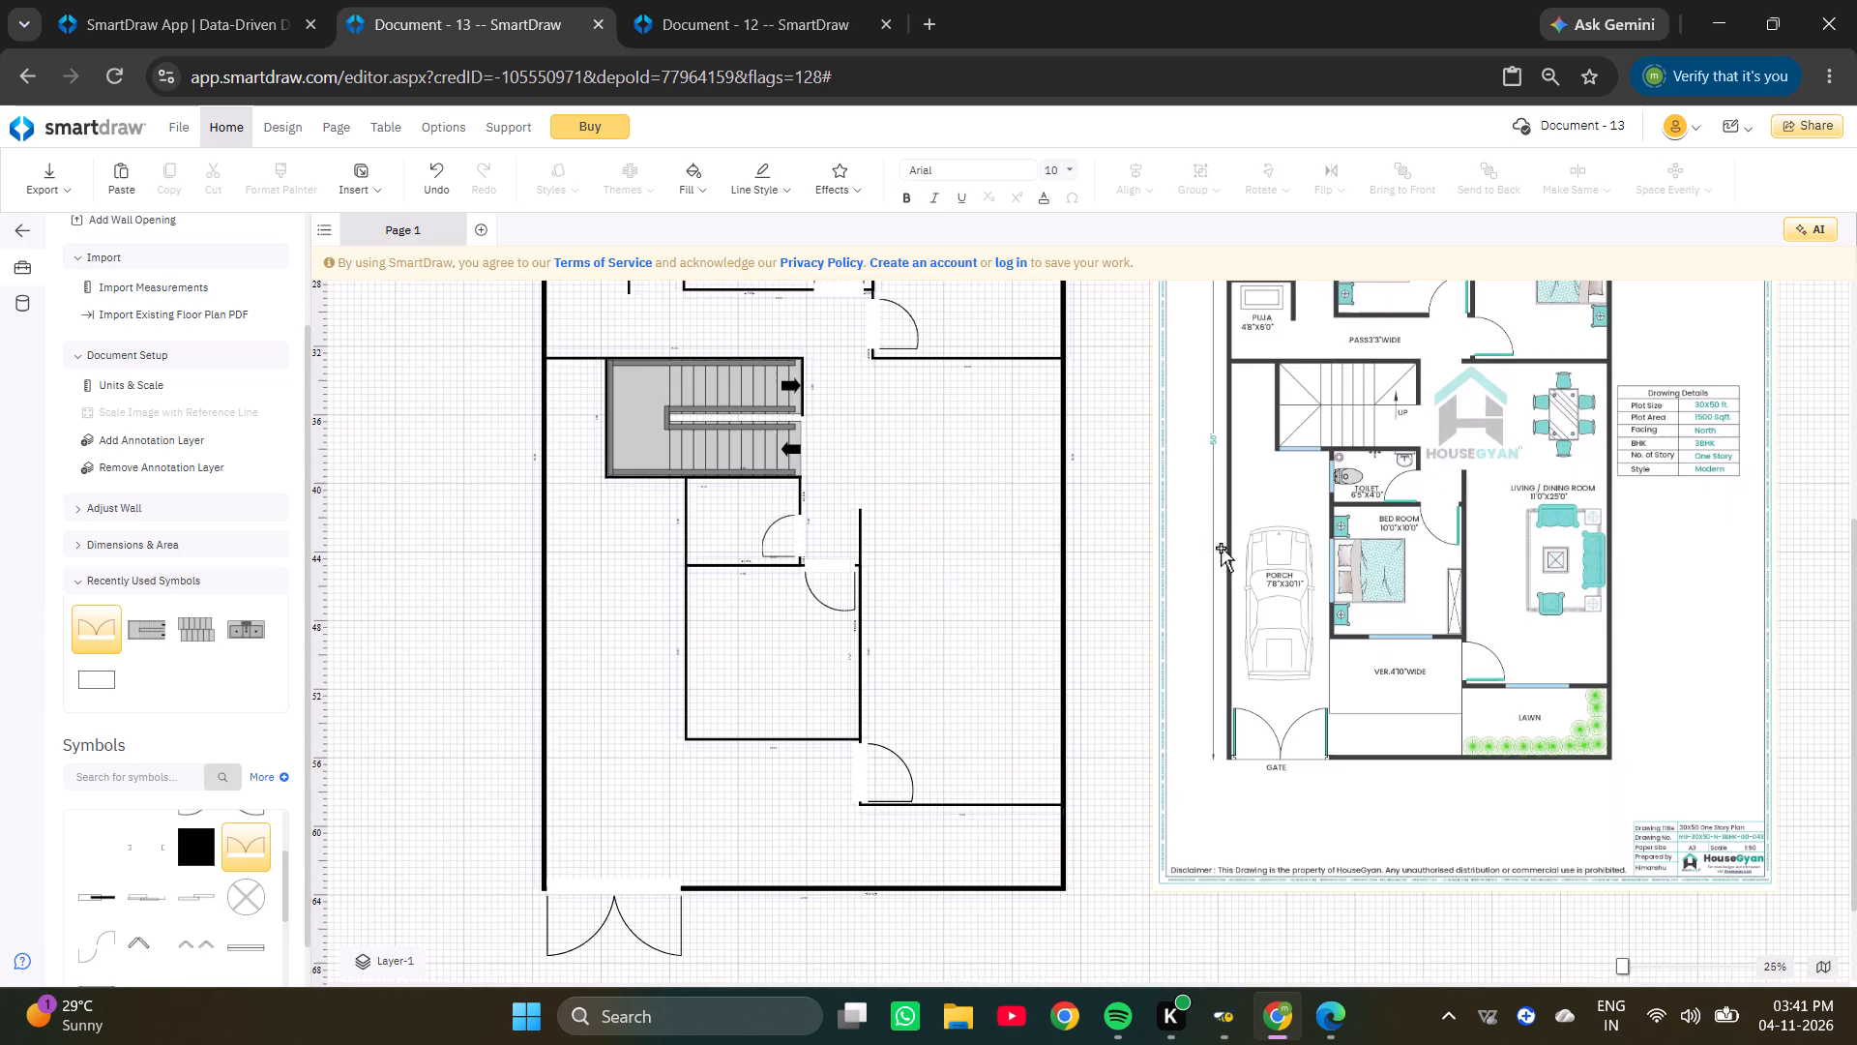
pyautogui.click(950, 600)
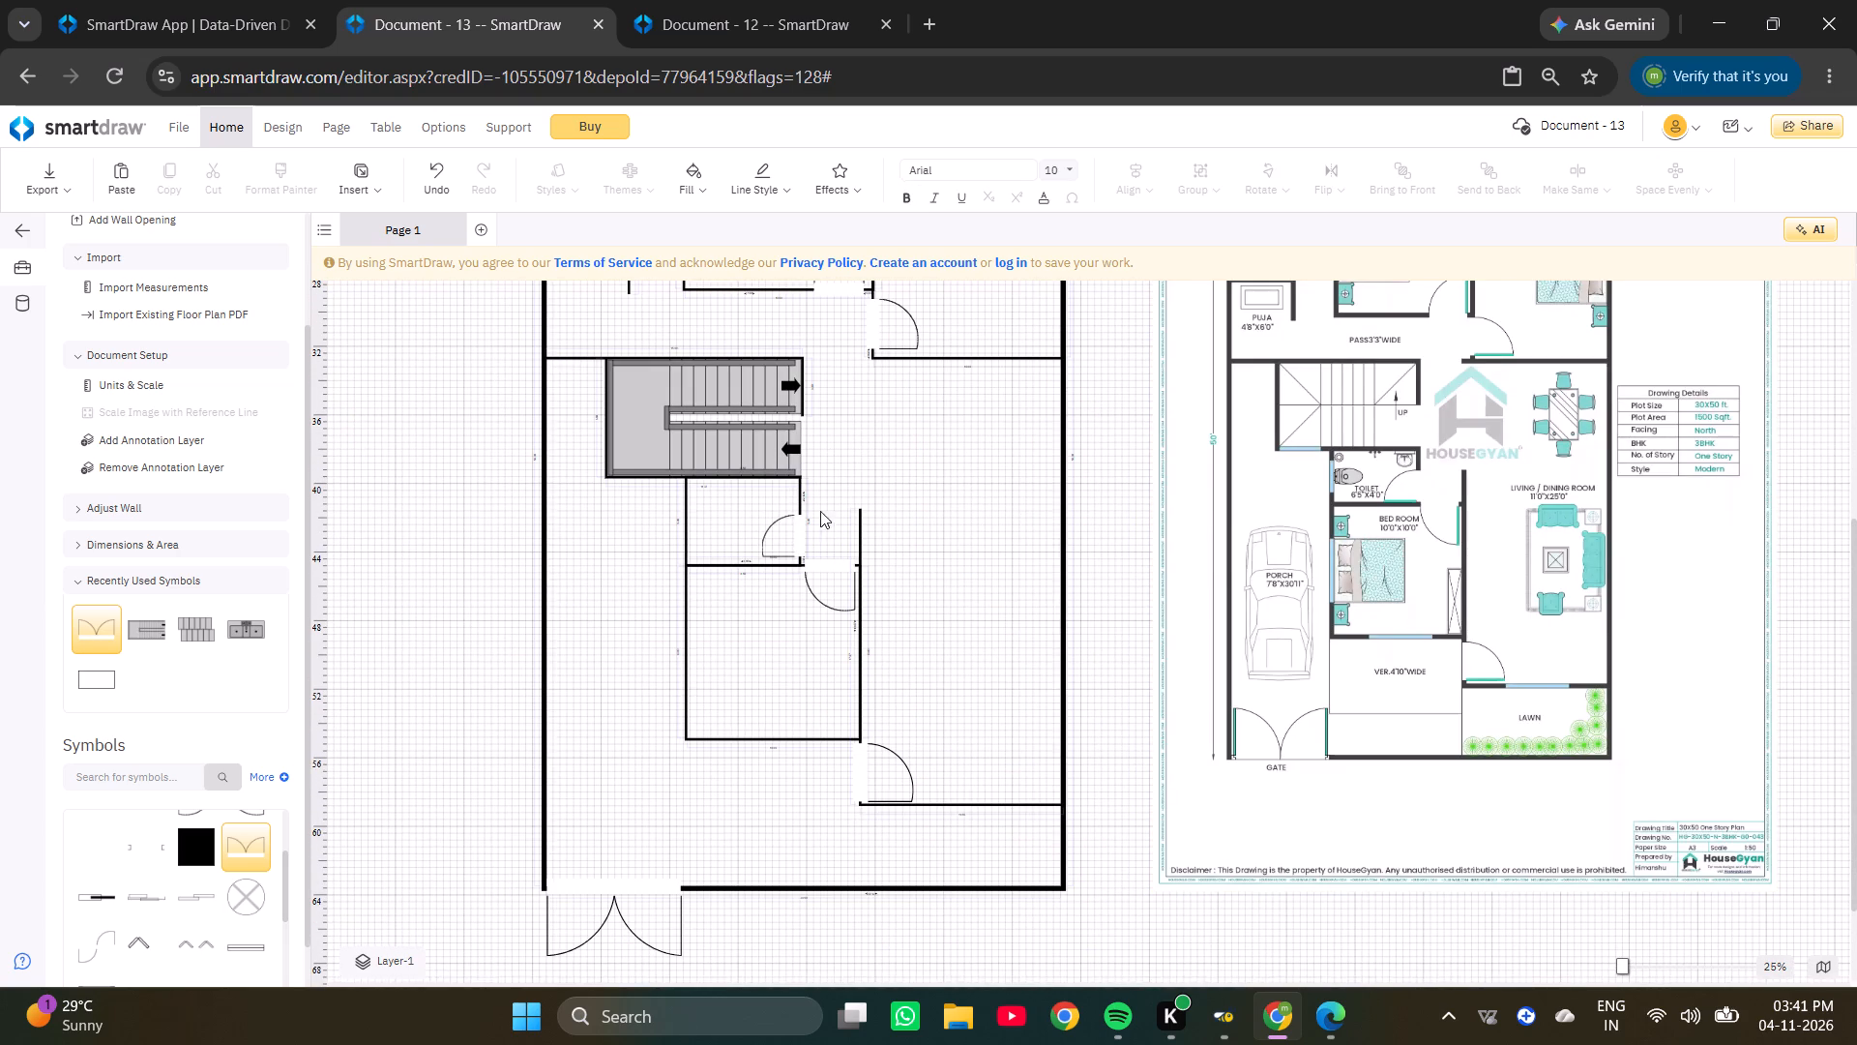
# Set the toilet wall segment above its door to 2.1.
pyautogui.keyDown('ctrl'); pyautogui.scroll(5, 761, 445); pyautogui.keyUp('ctrl')
pyautogui.keyDown('ctrl'); pyautogui.scroll(-4, 1014, 647); pyautogui.keyUp('ctrl')
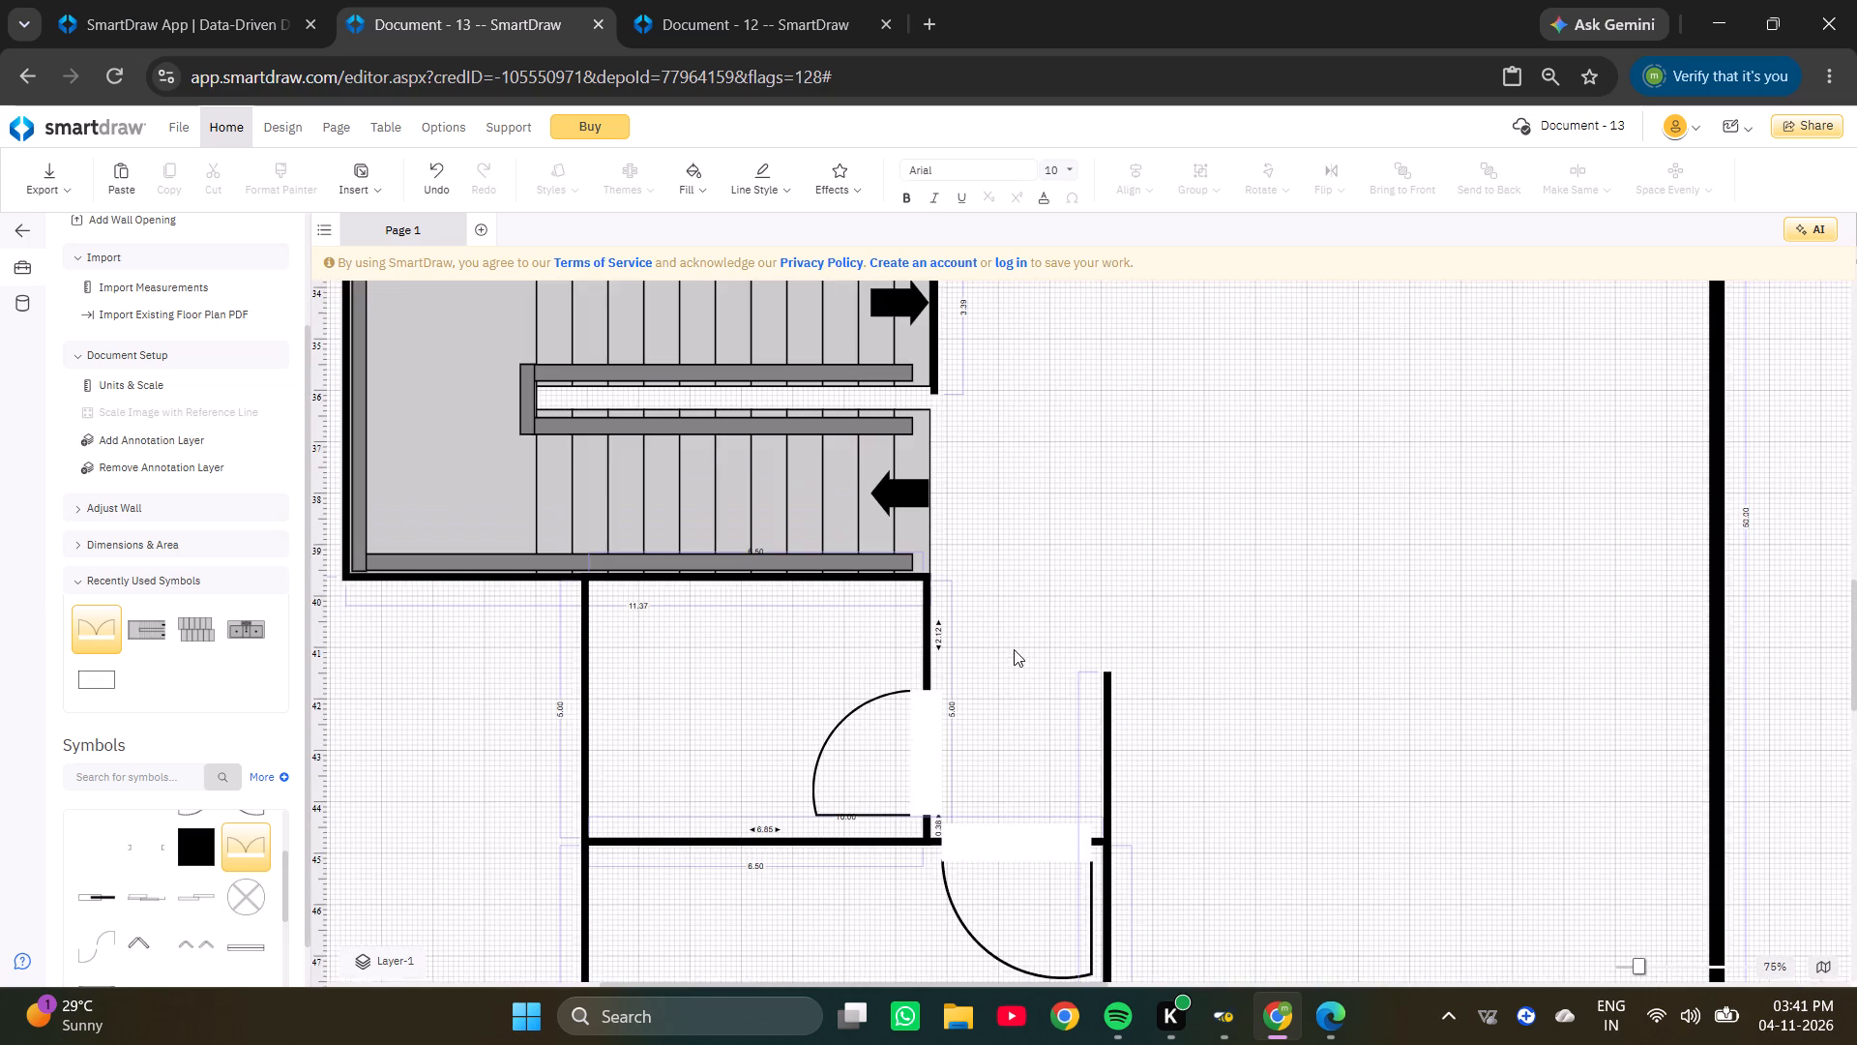
pyautogui.keyDown('ctrl'); pyautogui.scroll(5, 983, 588); pyautogui.keyUp('ctrl')
pyautogui.click(928, 731)
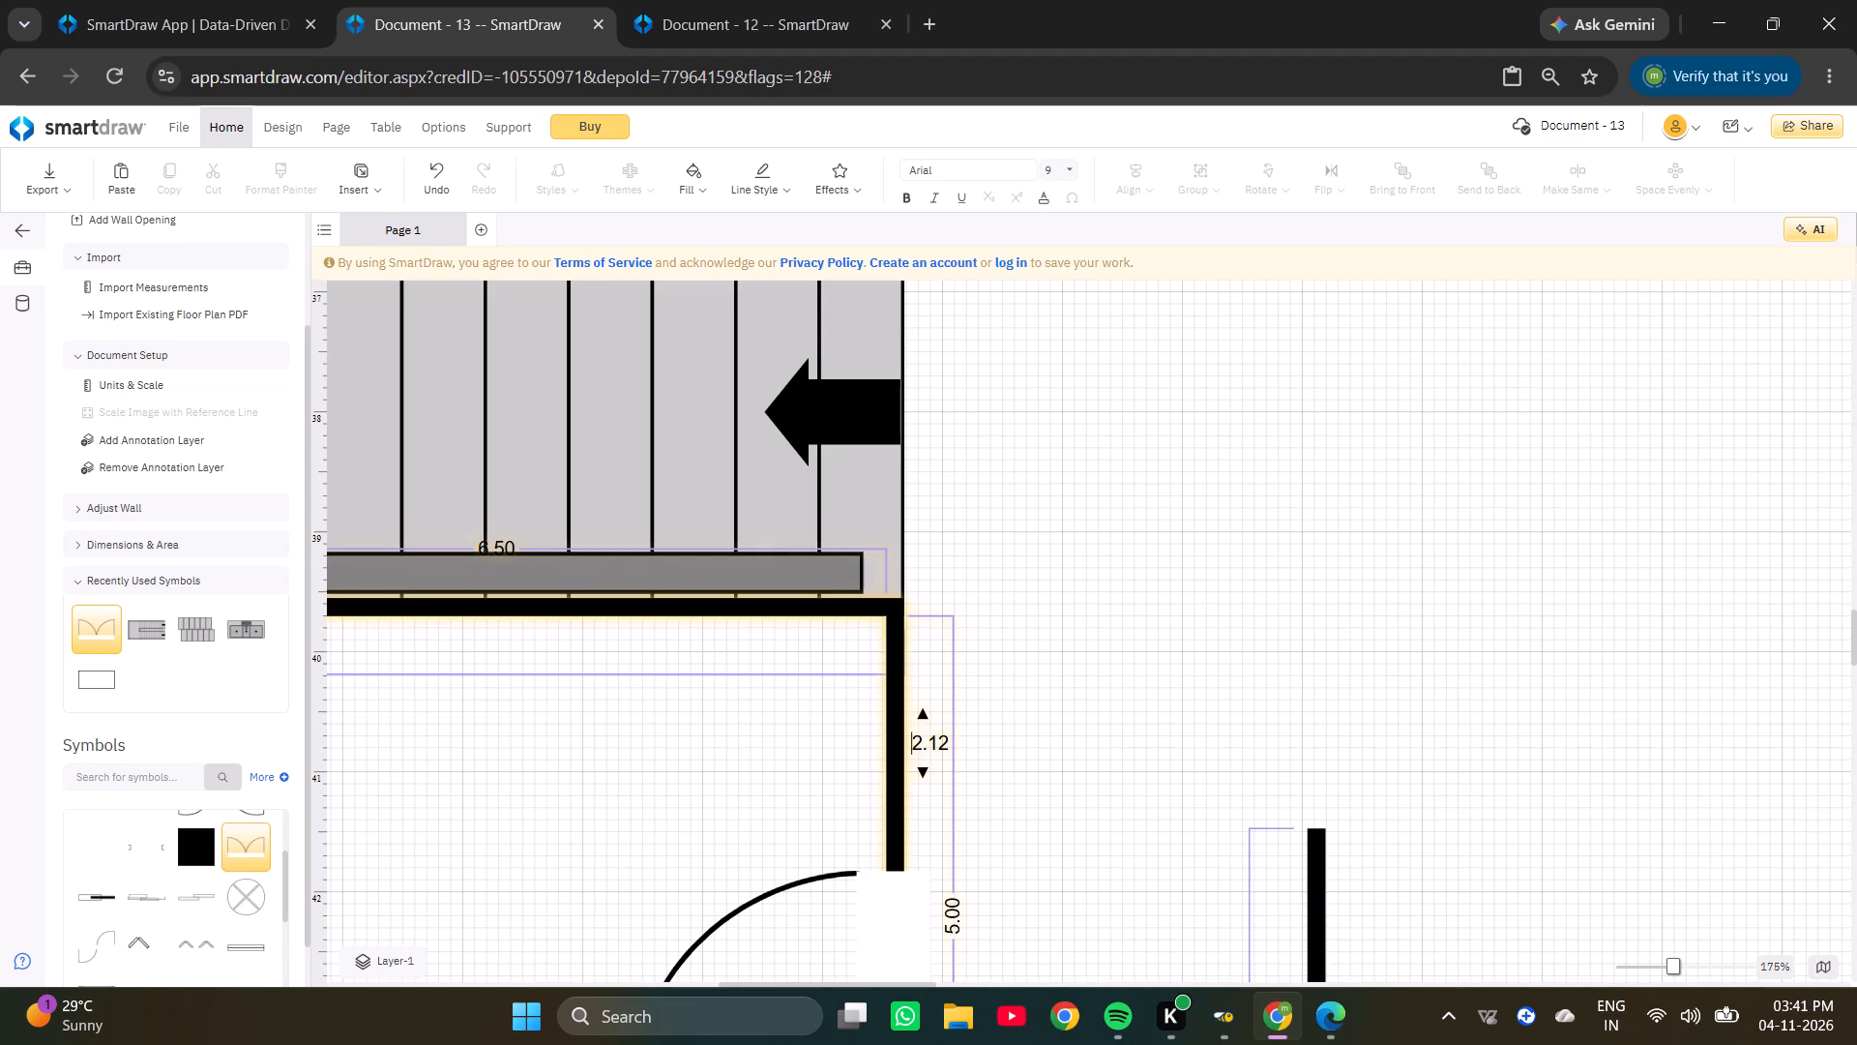
pyautogui.click(941, 744)
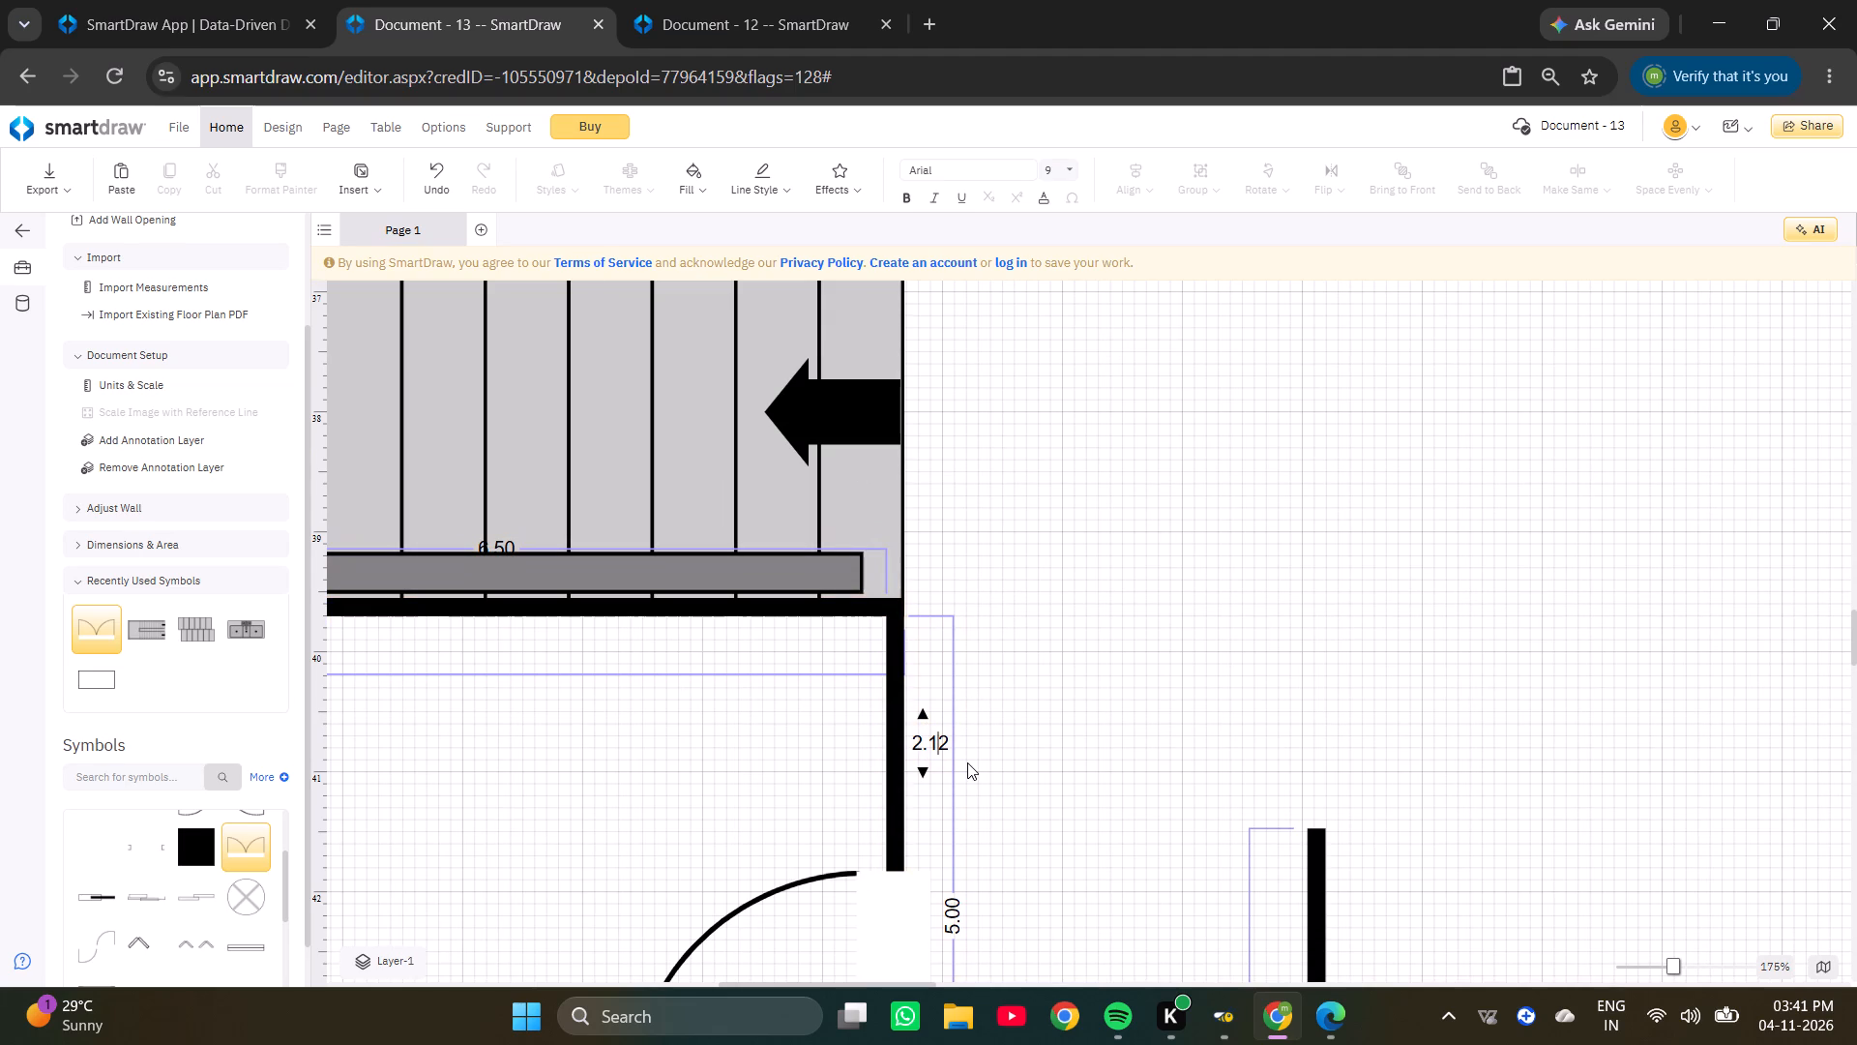
pyautogui.press('Right')
pyautogui.press('BackSpace')
pyautogui.press('Return')
pyautogui.keyDown('ctrl'); pyautogui.scroll(-5, 1434, 724); pyautogui.keyUp('ctrl')
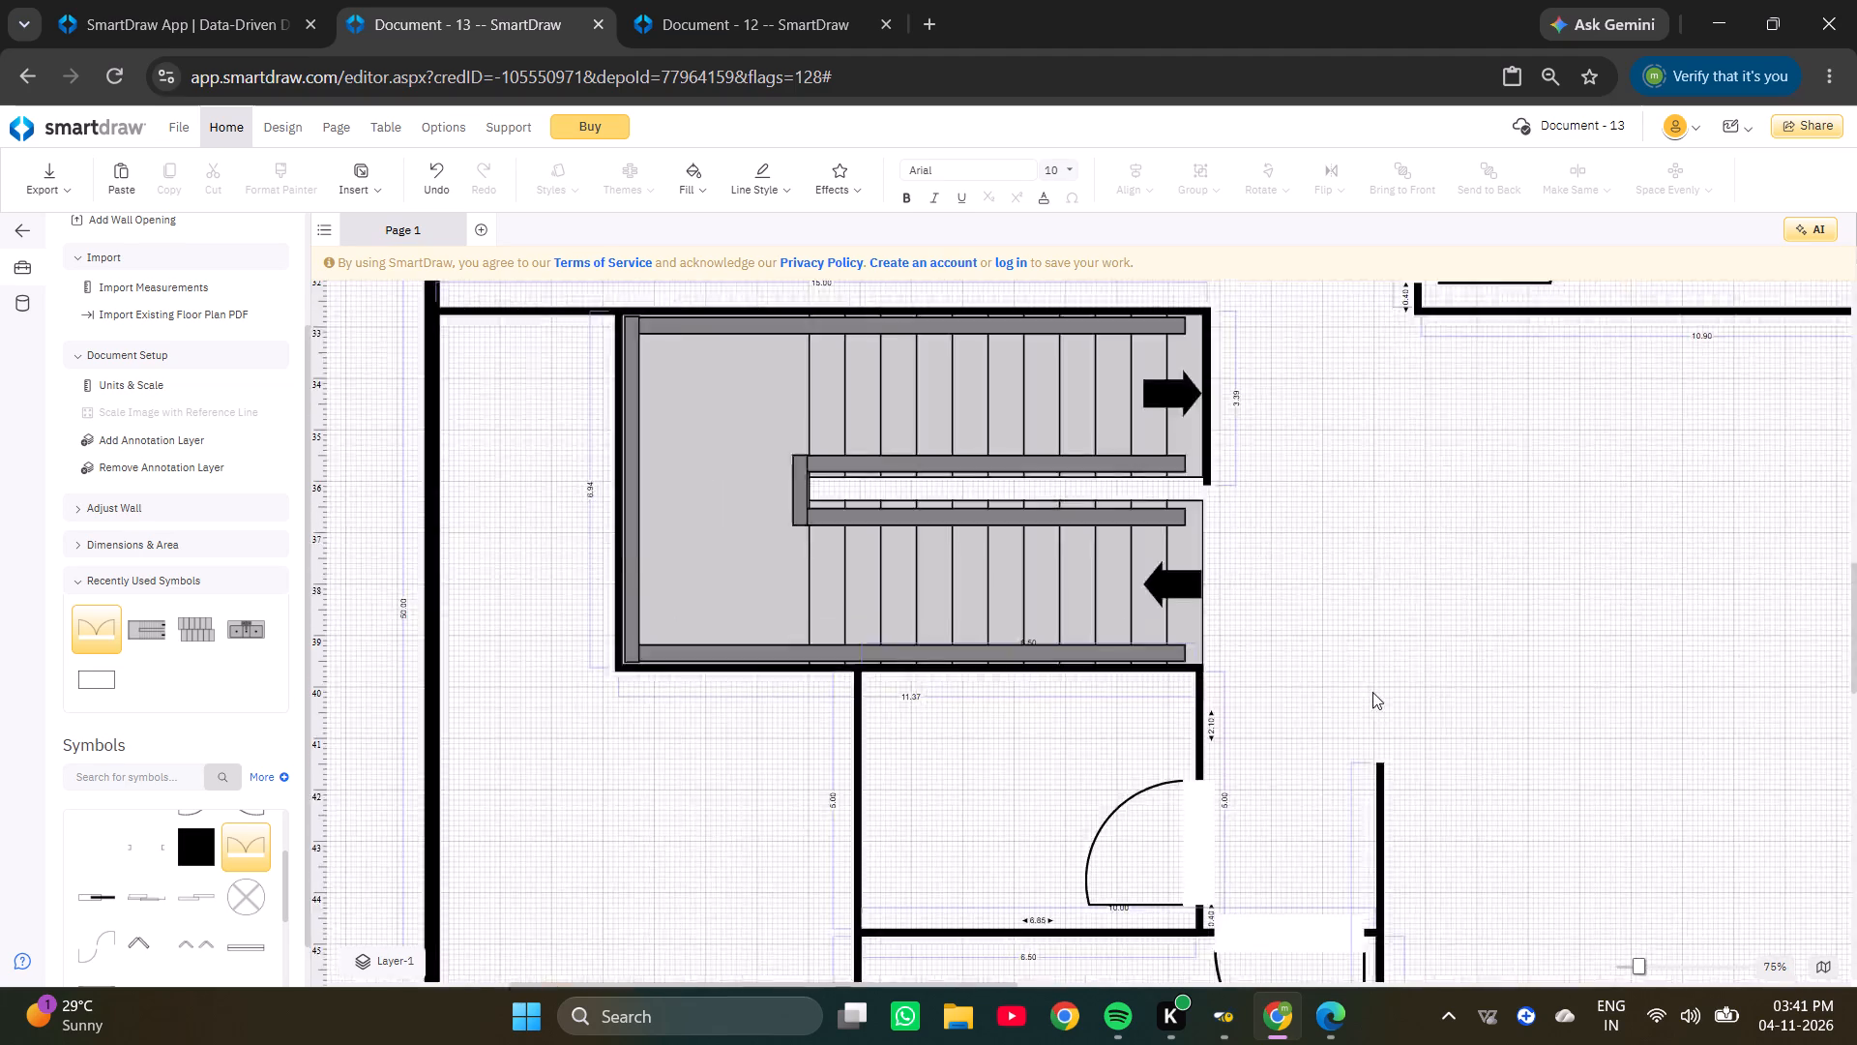
pyautogui.keyDown('ctrl'); pyautogui.scroll(-3, 1372, 692); pyautogui.keyUp('ctrl')
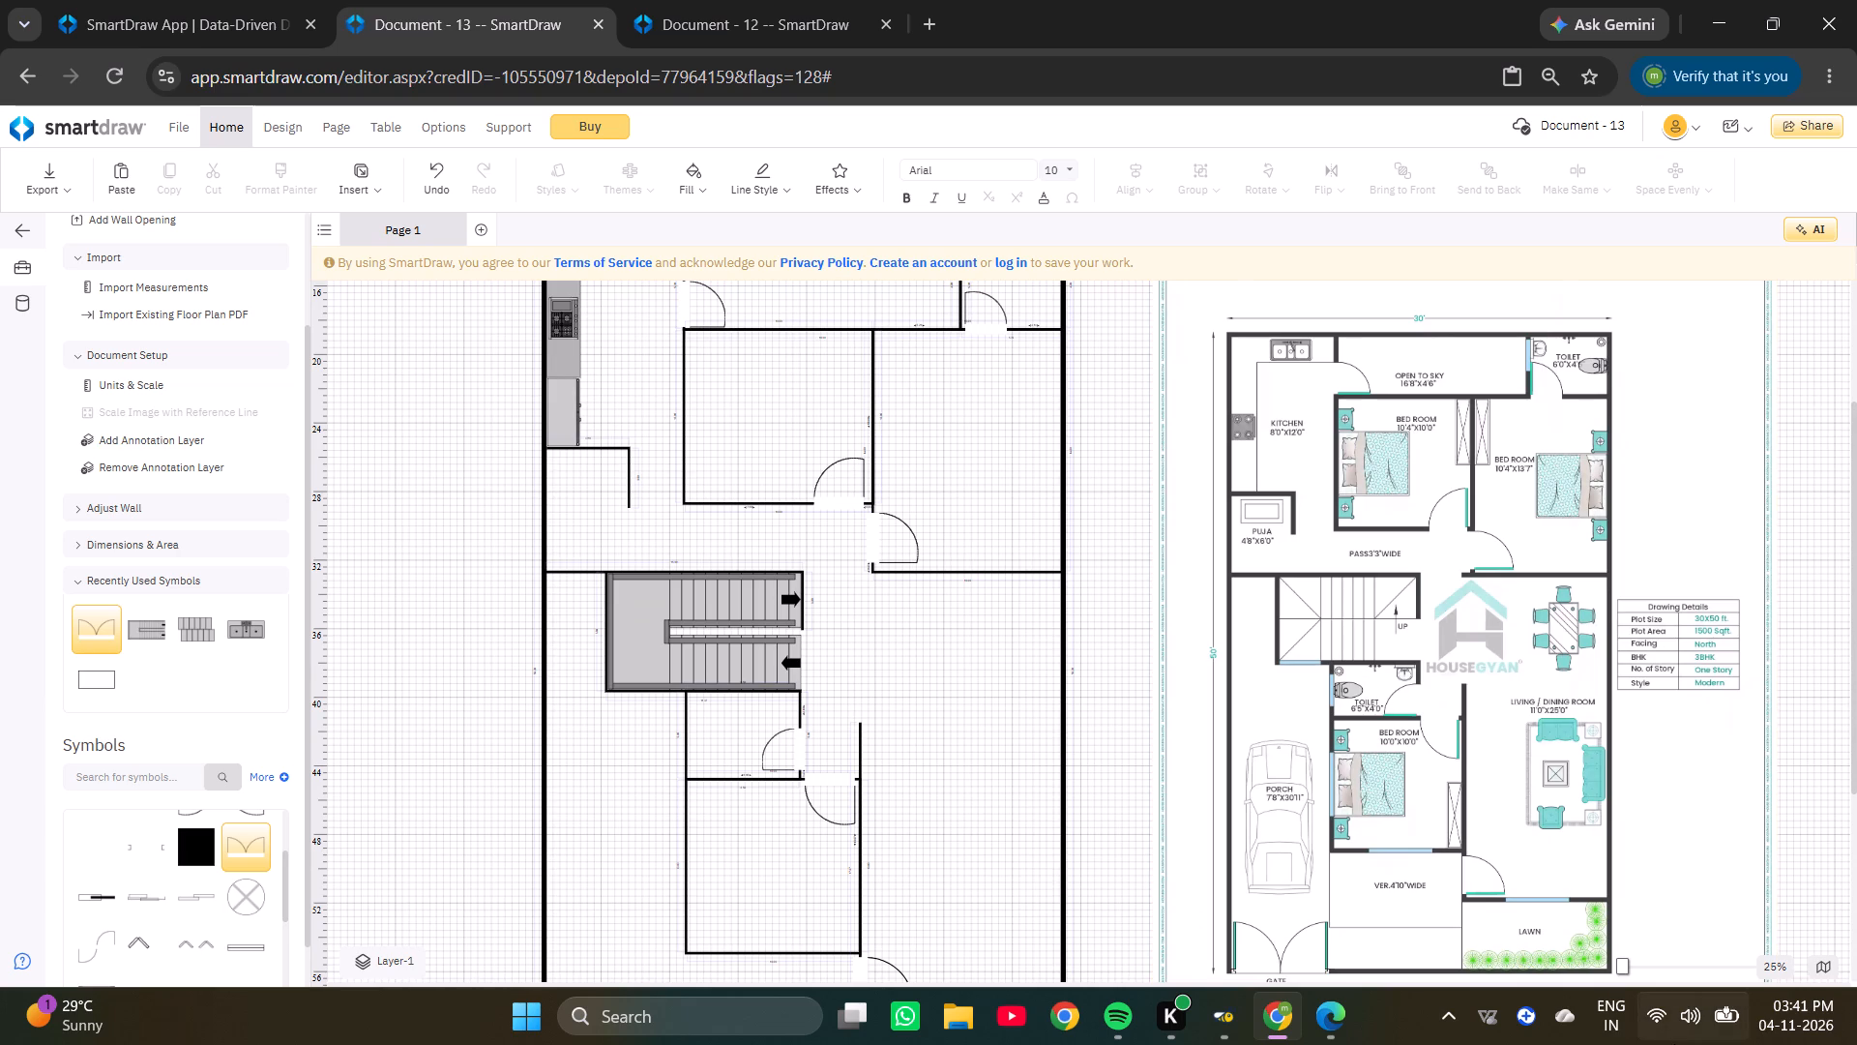
# Compare the drawn floor plan with the reference house plan, from the kitchen and upper bedrooms down to the porch gate and lawn.
pyautogui.scroll(4, 1058, 808)
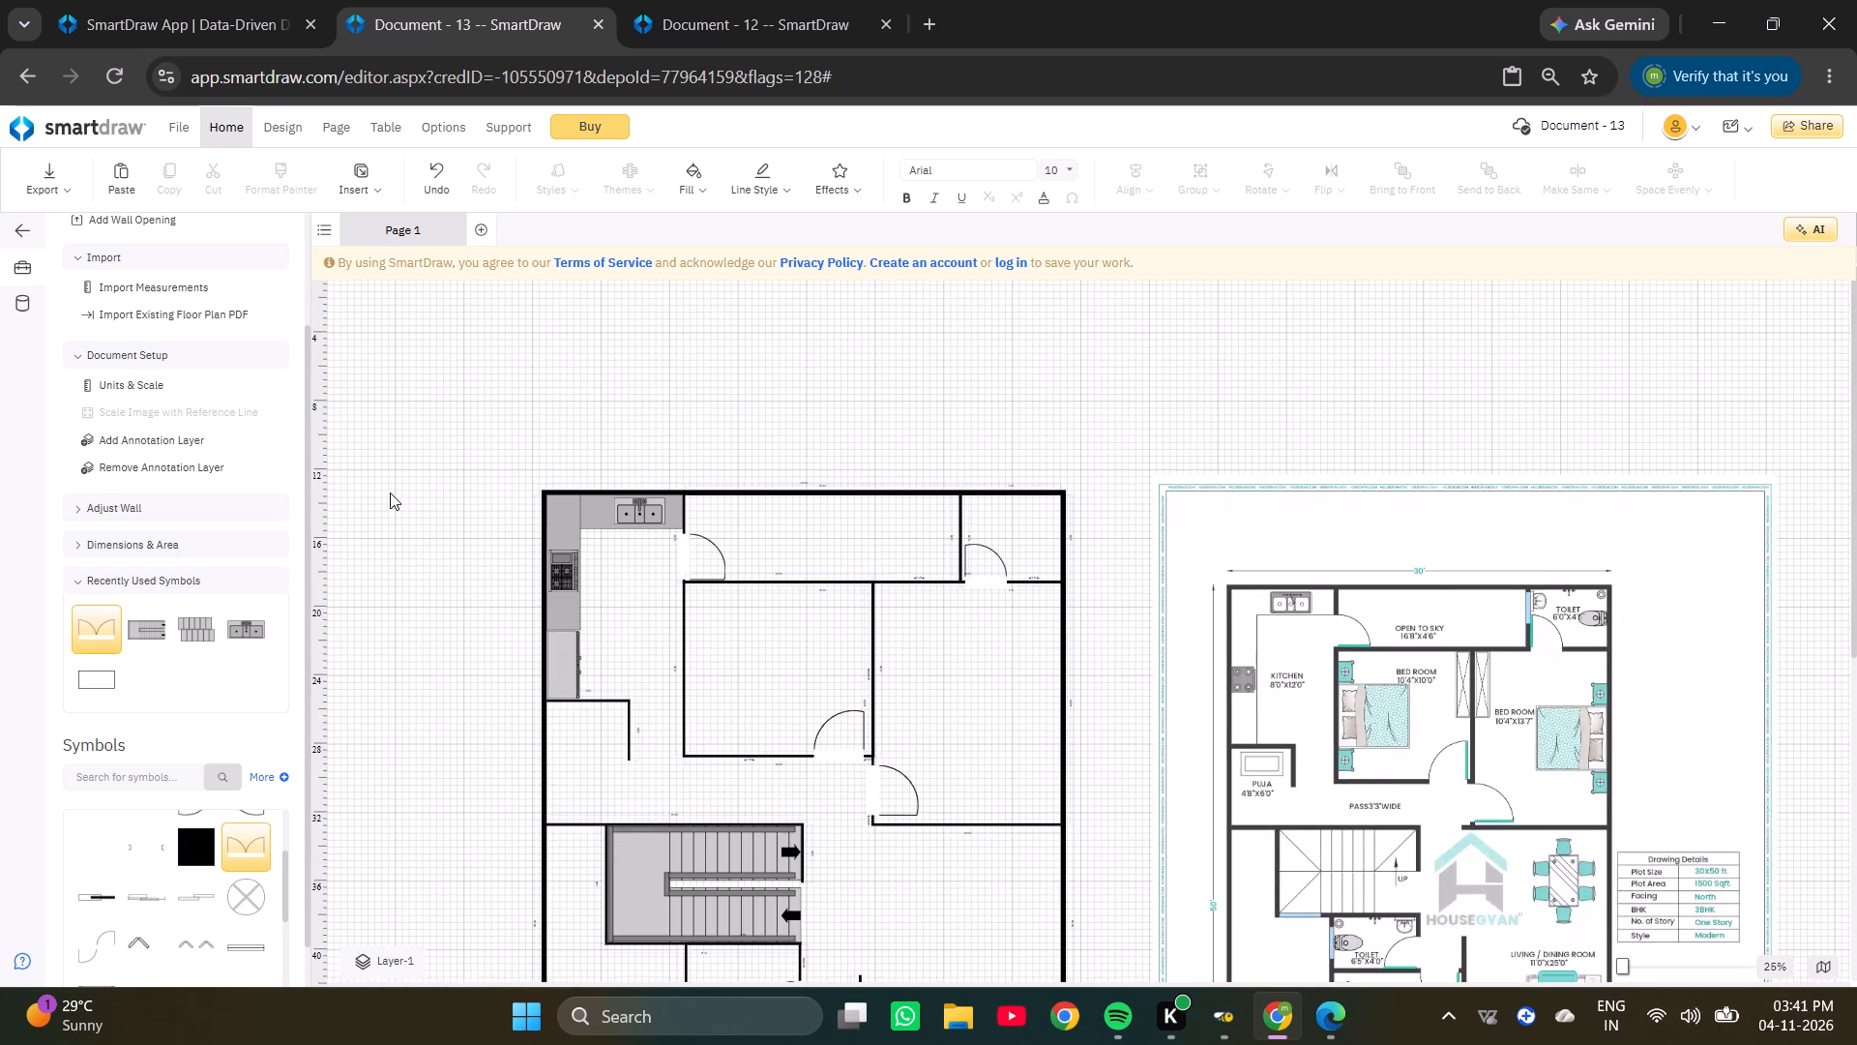
pyautogui.scroll(-3, 468, 525)
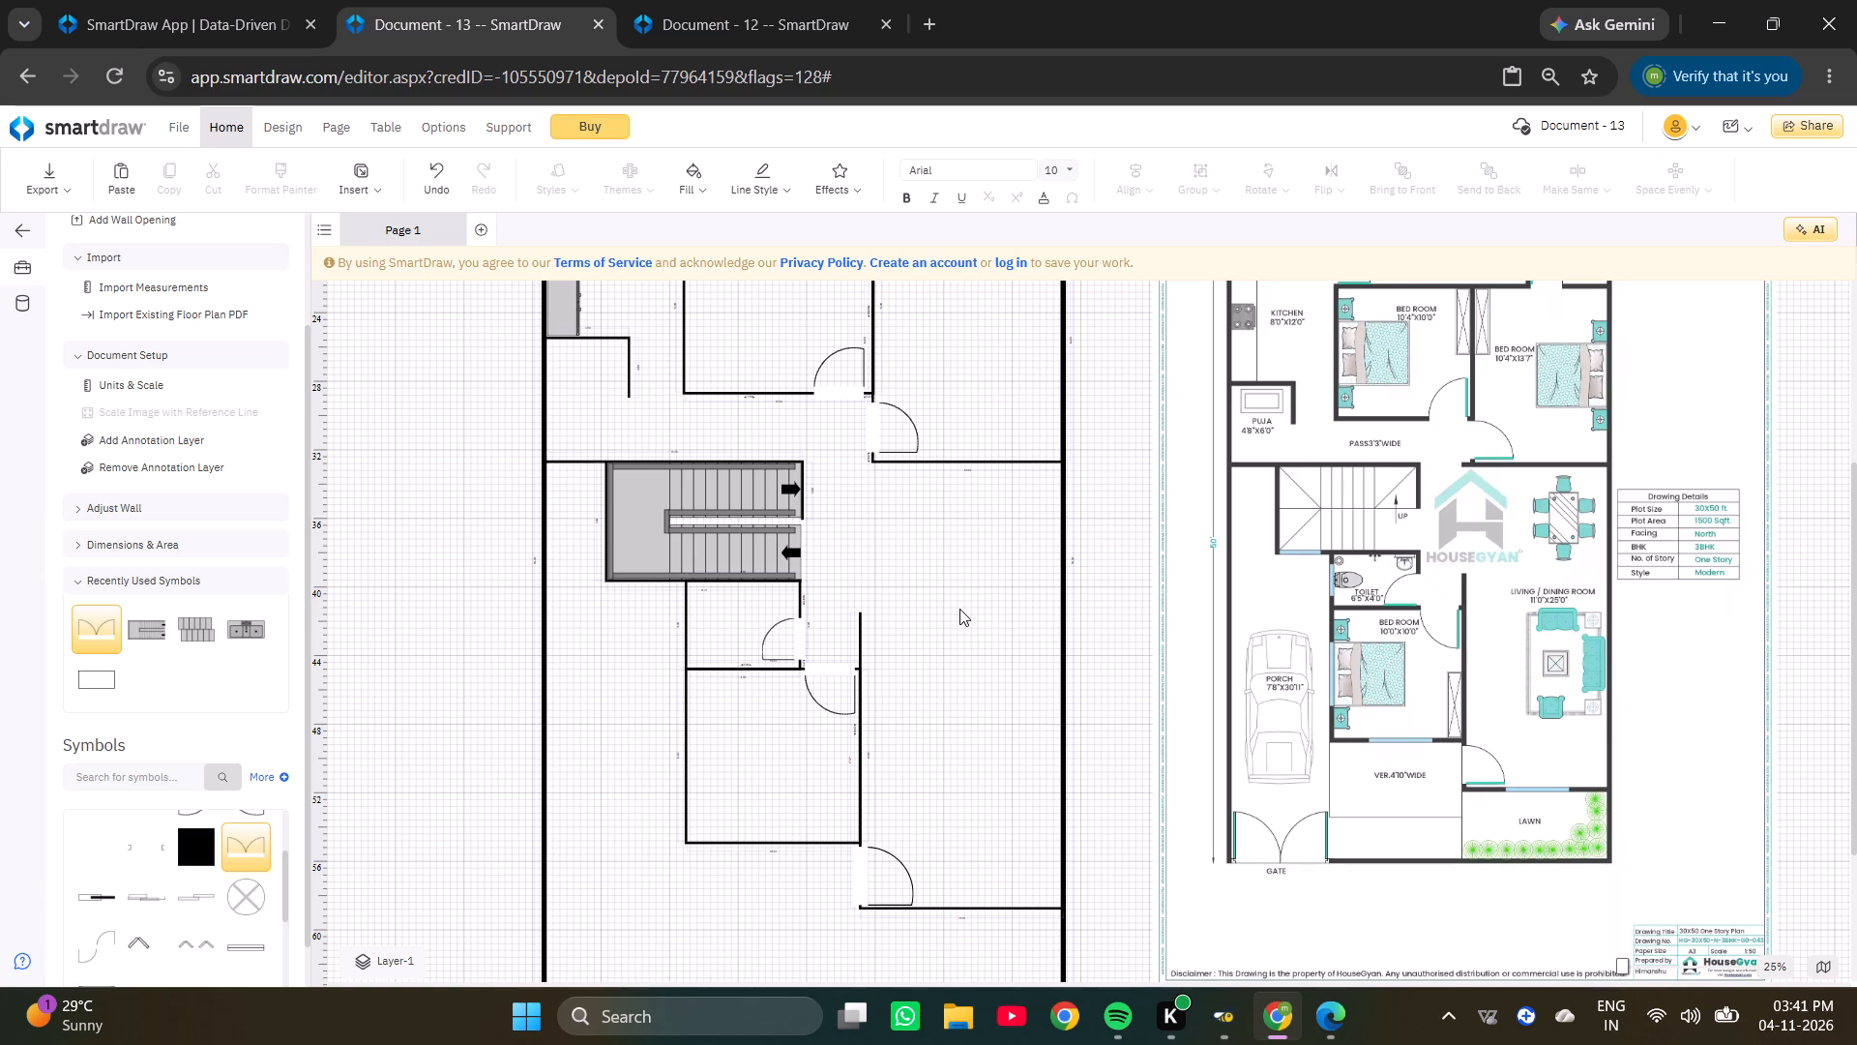
pyautogui.scroll(2, 956, 589)
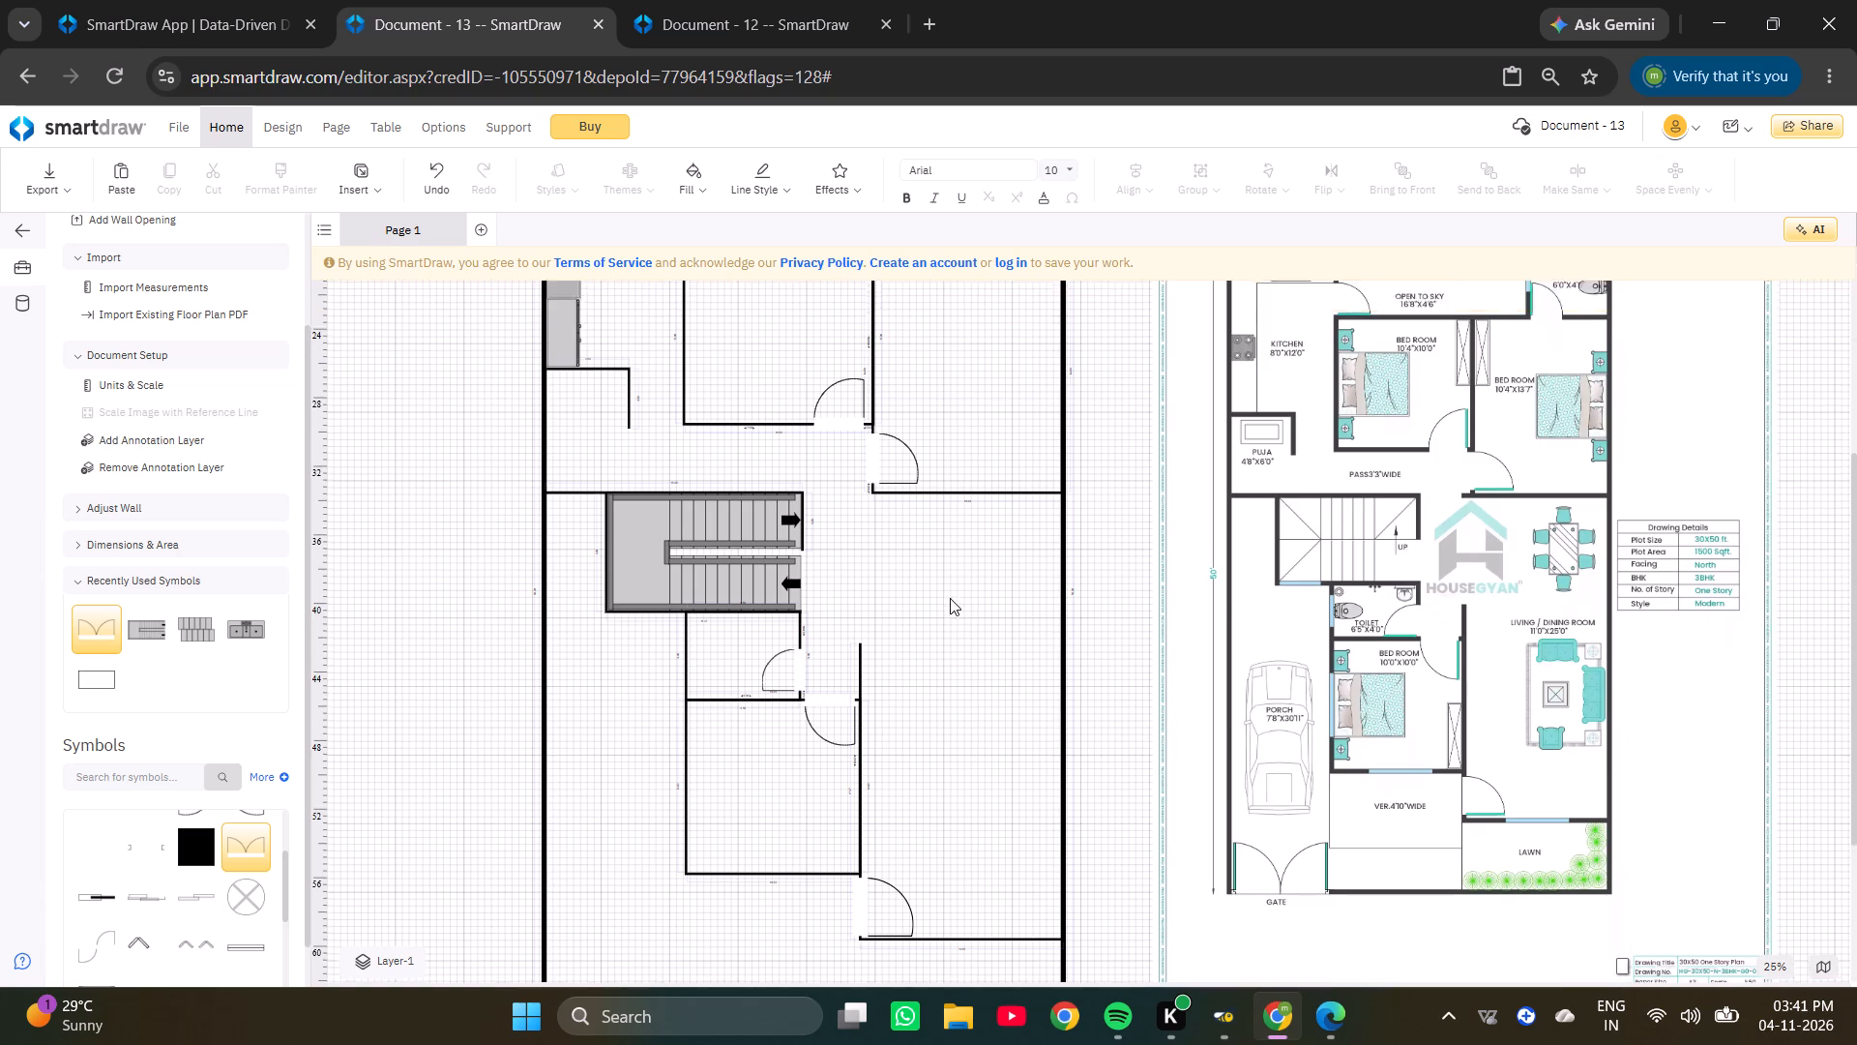
pyautogui.scroll(4, 950, 598)
pyautogui.keyDown('ctrl'); pyautogui.scroll(3, 756, 514); pyautogui.keyUp('ctrl')
pyautogui.keyDown('ctrl'); pyautogui.scroll(-6, 757, 513); pyautogui.keyUp('ctrl')
pyautogui.scroll(1, 1454, 621)
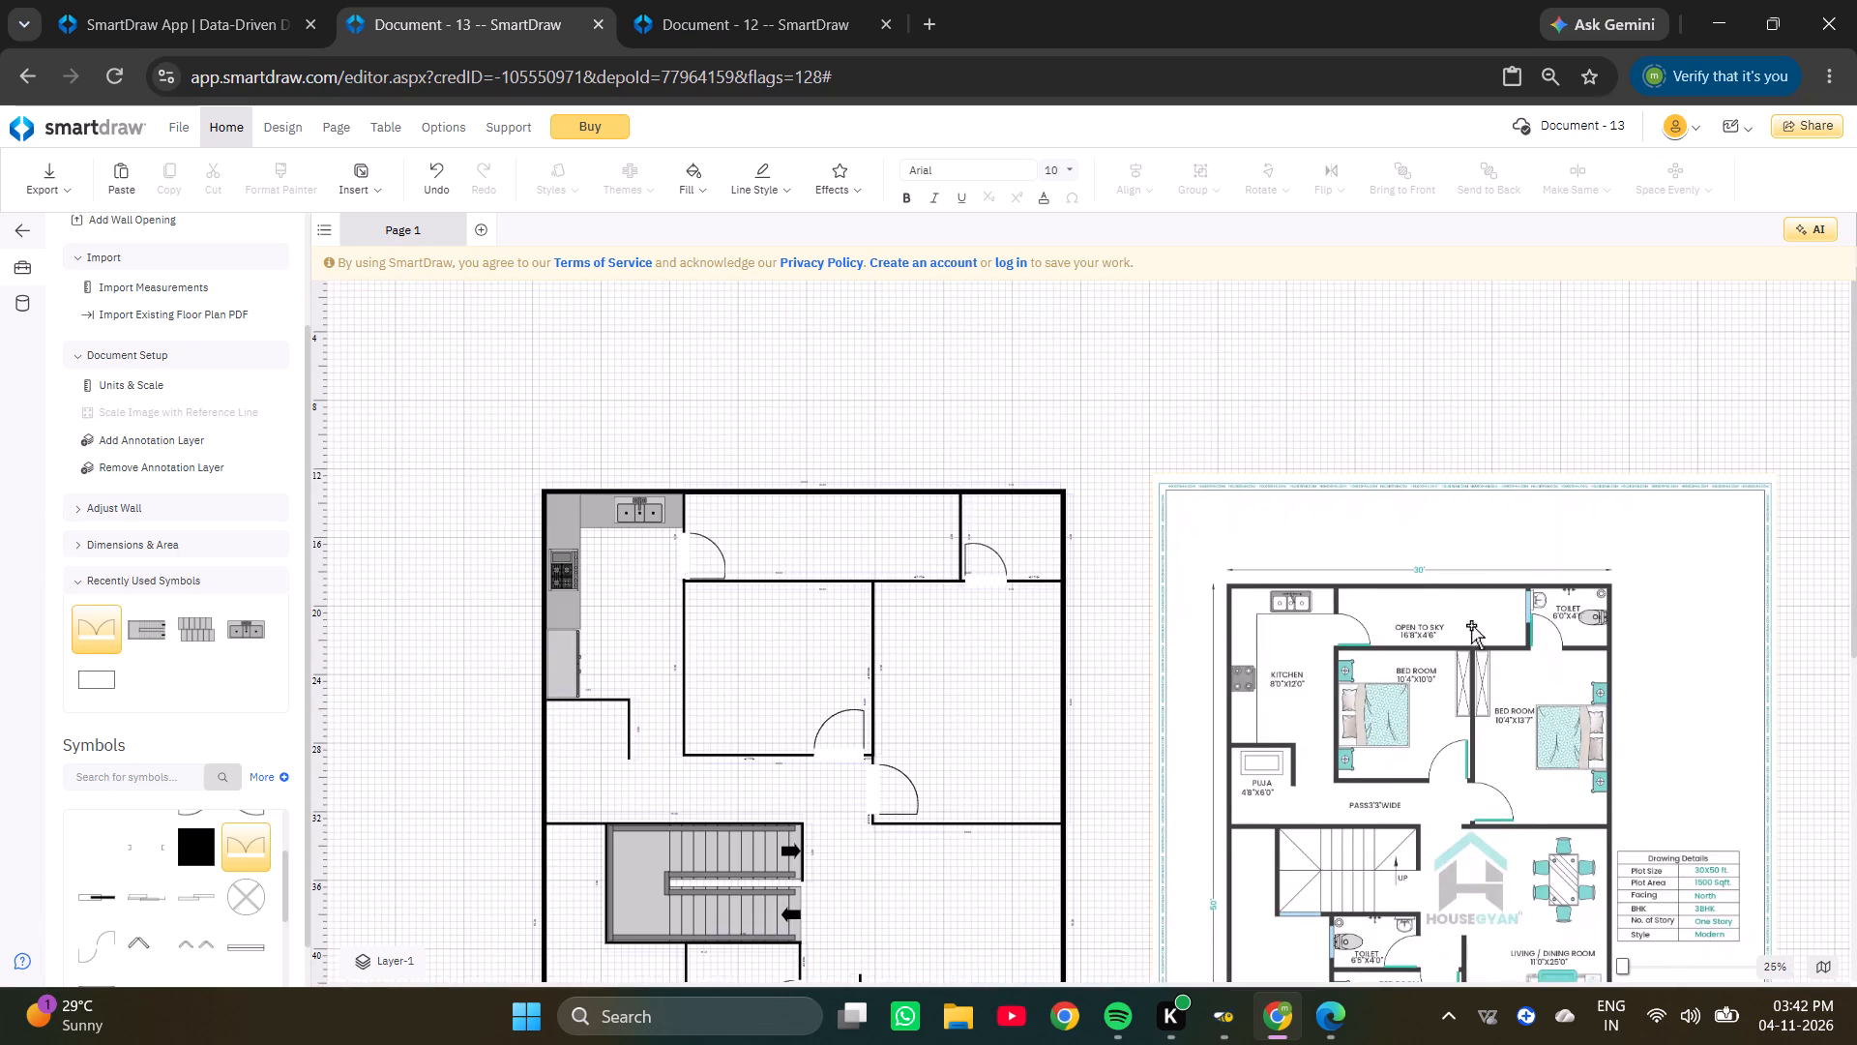
pyautogui.scroll(2, 1471, 625)
pyautogui.scroll(-4, 1484, 627)
pyautogui.keyDown('ctrl'); pyautogui.scroll(2, 1544, 582); pyautogui.keyUp('ctrl')
pyautogui.scroll(-2, 1547, 578)
pyautogui.keyDown('ctrl'); pyautogui.scroll(1, 1635, 672); pyautogui.keyUp('ctrl')
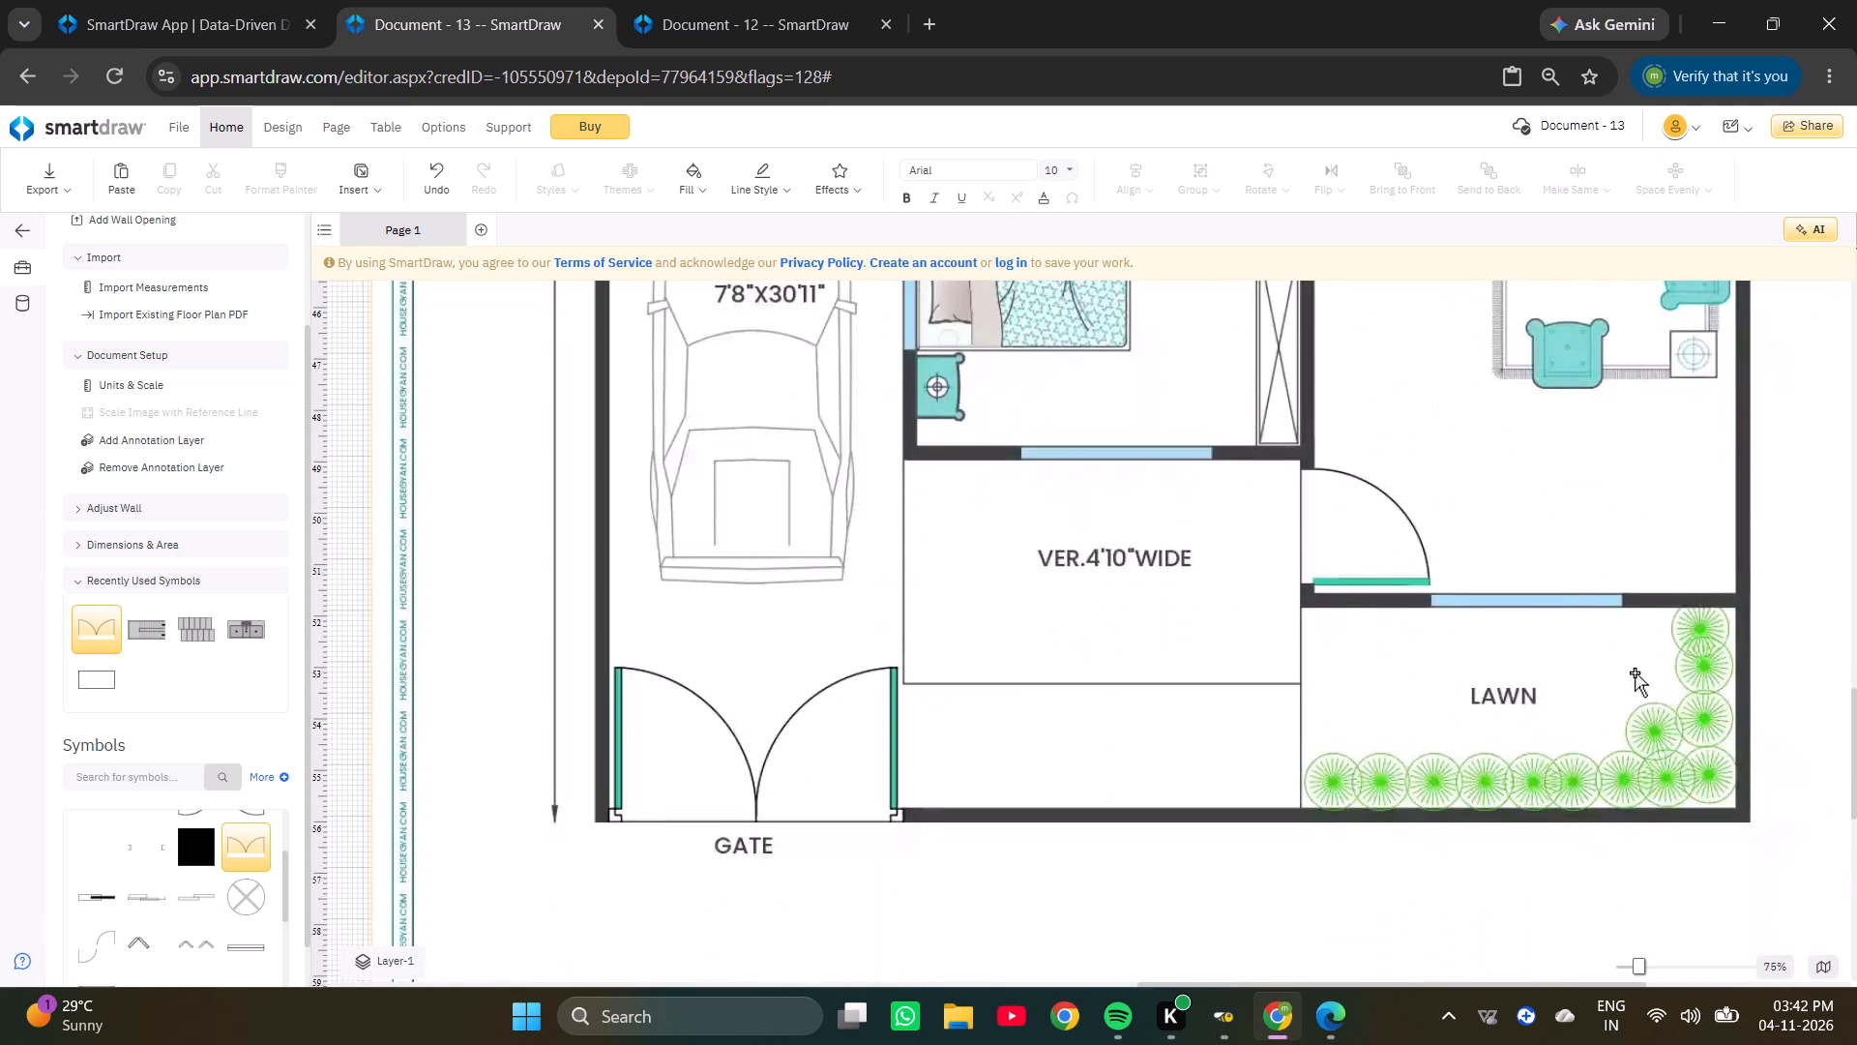
pyautogui.keyDown('ctrl'); pyautogui.scroll(-3, 1634, 656); pyautogui.keyUp('ctrl')
pyautogui.scroll(2, 794, 637)
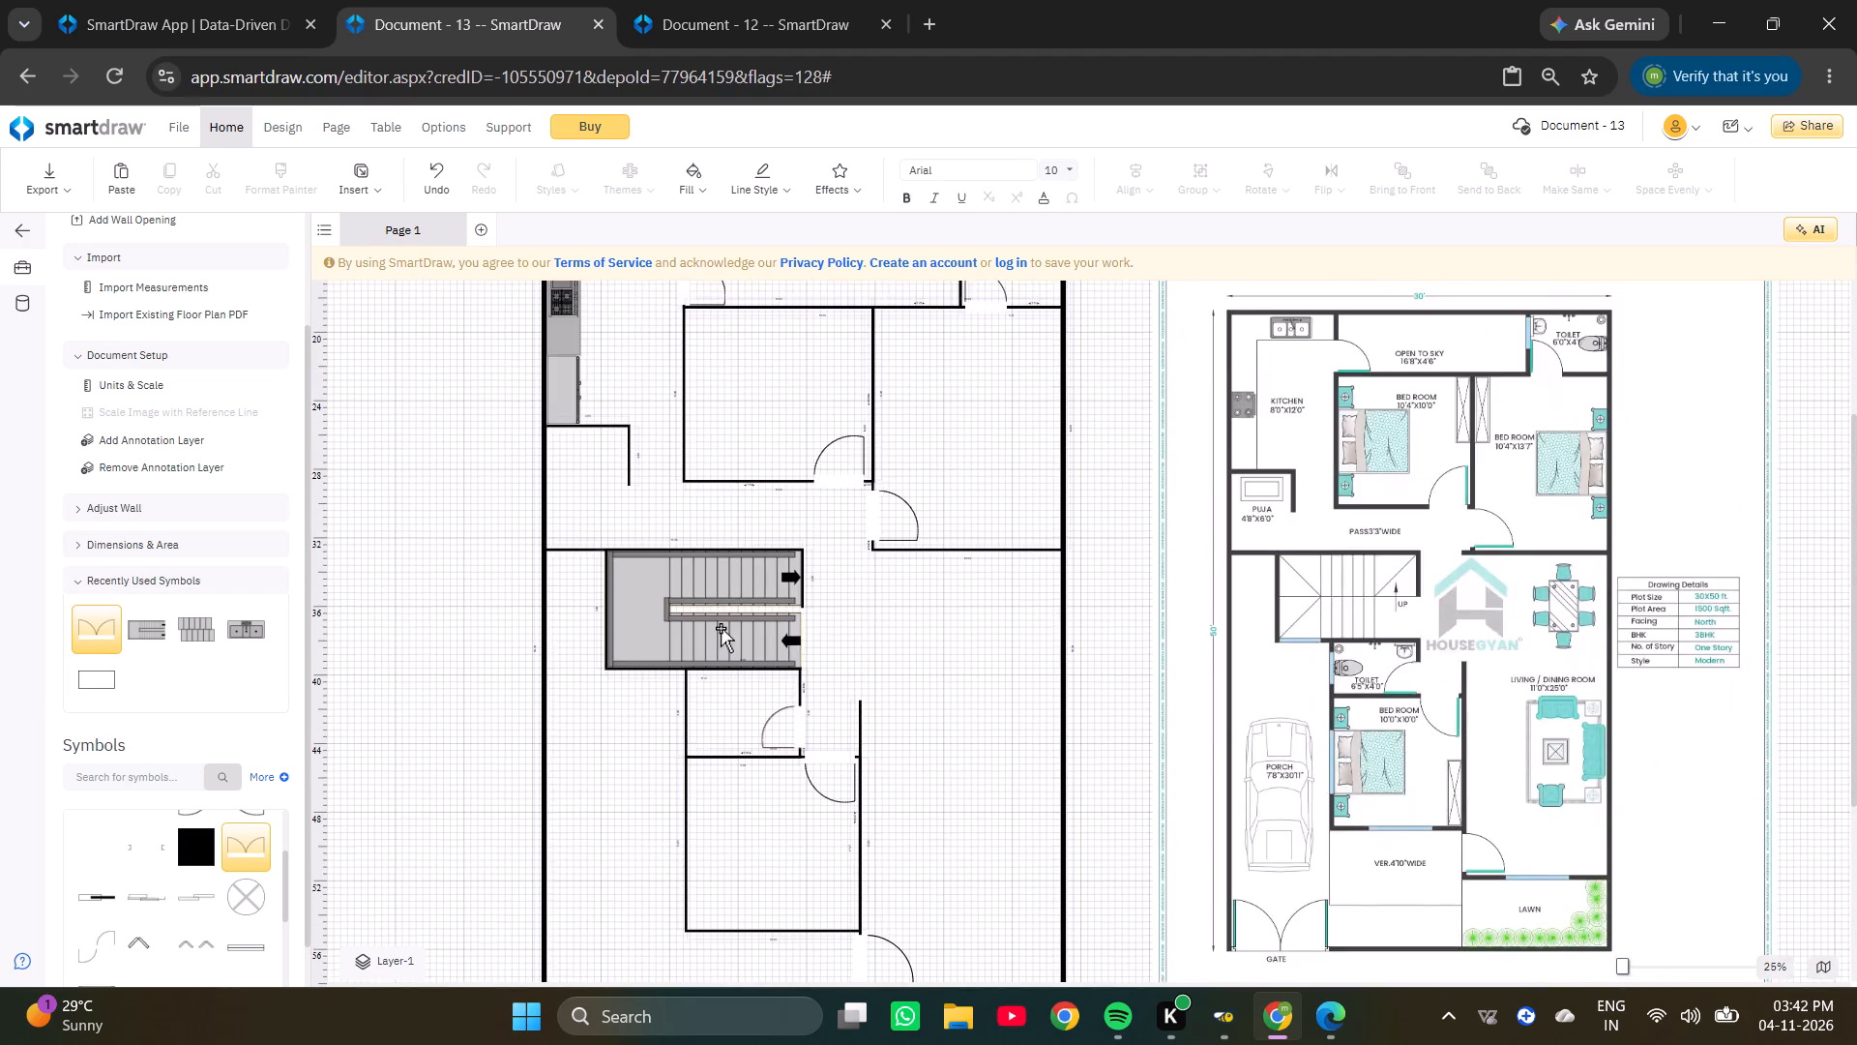
pyautogui.keyDown('ctrl'); pyautogui.scroll(2, 717, 628); pyautogui.keyUp('ctrl')
pyautogui.keyDown('ctrl'); pyautogui.scroll(-3, 717, 628); pyautogui.keyUp('ctrl')
pyautogui.scroll(2, 1208, 528)
pyautogui.keyDown('ctrl'); pyautogui.scroll(2, 1484, 539); pyautogui.keyUp('ctrl')
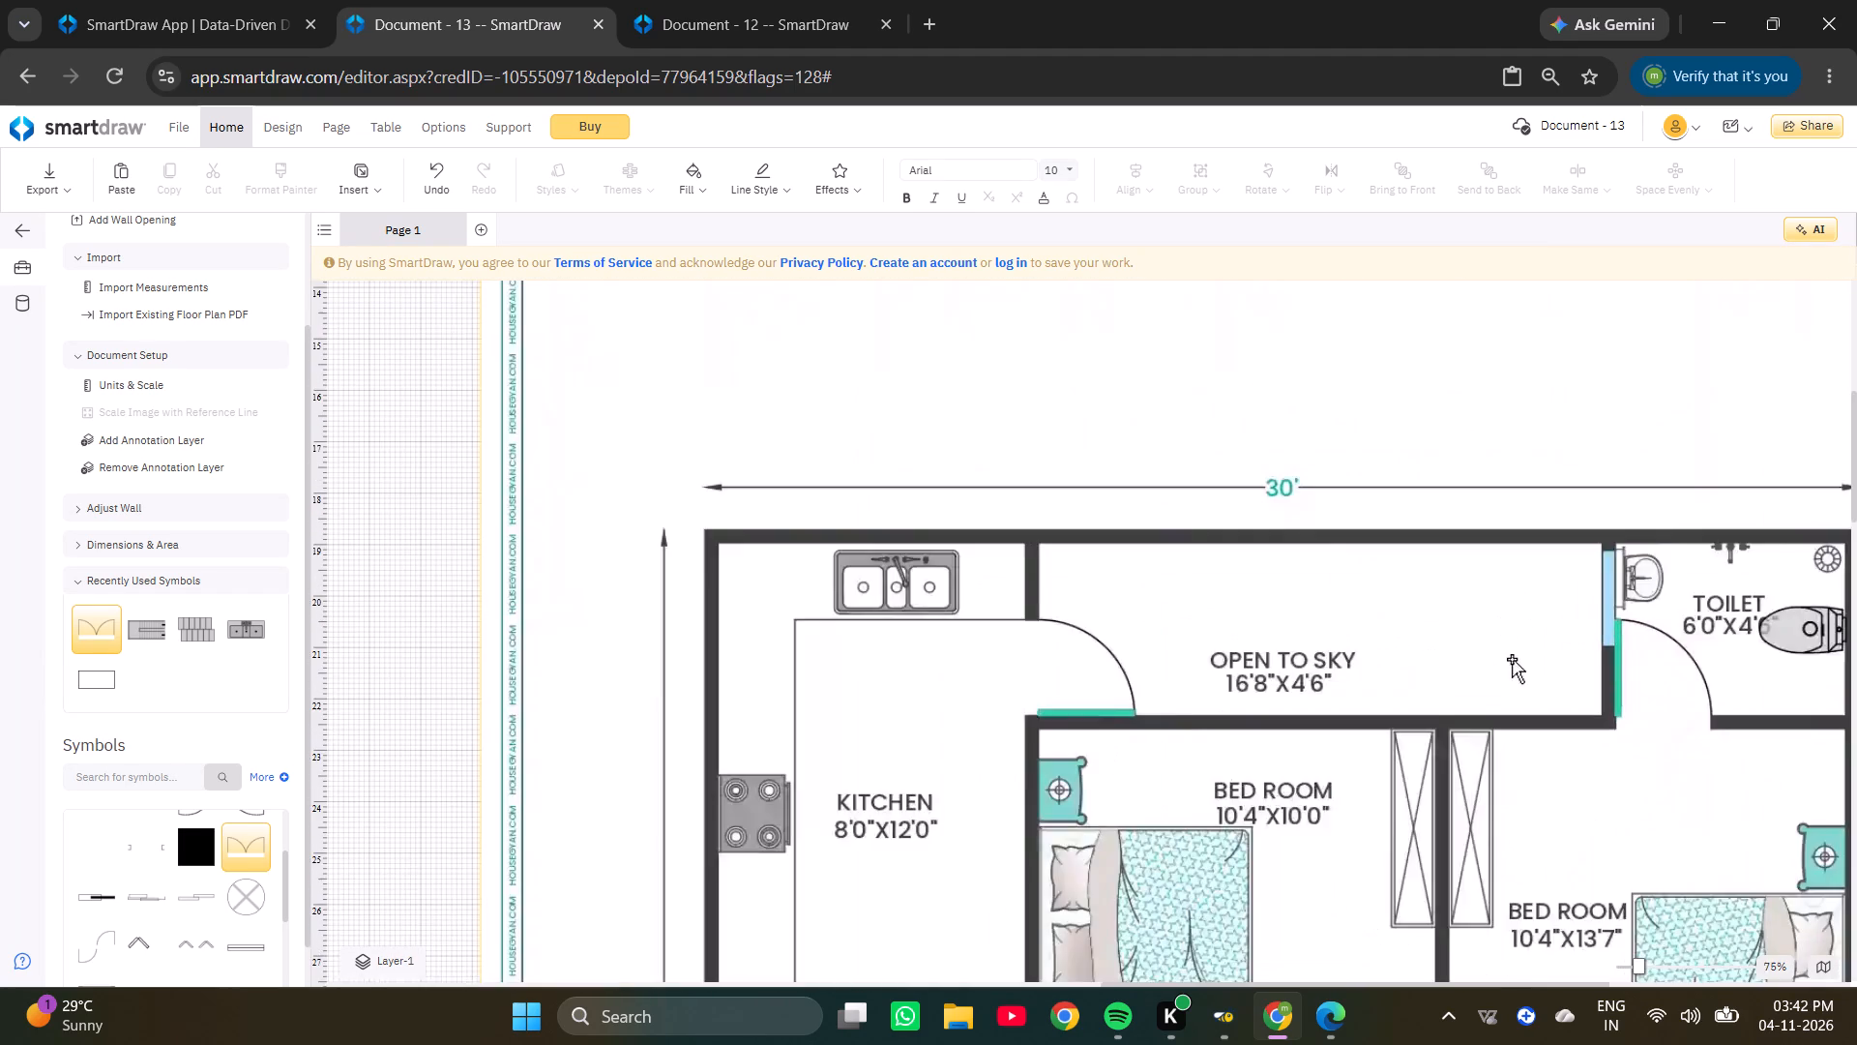
pyautogui.keyDown('ctrl'); pyautogui.scroll(-4, 1512, 659); pyautogui.keyUp('ctrl')
pyautogui.keyDown('ctrl'); pyautogui.scroll(2, 533, 491); pyautogui.keyUp('ctrl')
pyautogui.keyDown('ctrl'); pyautogui.scroll(-2, 543, 509); pyautogui.keyUp('ctrl')
pyautogui.scroll(-2, 632, 534)
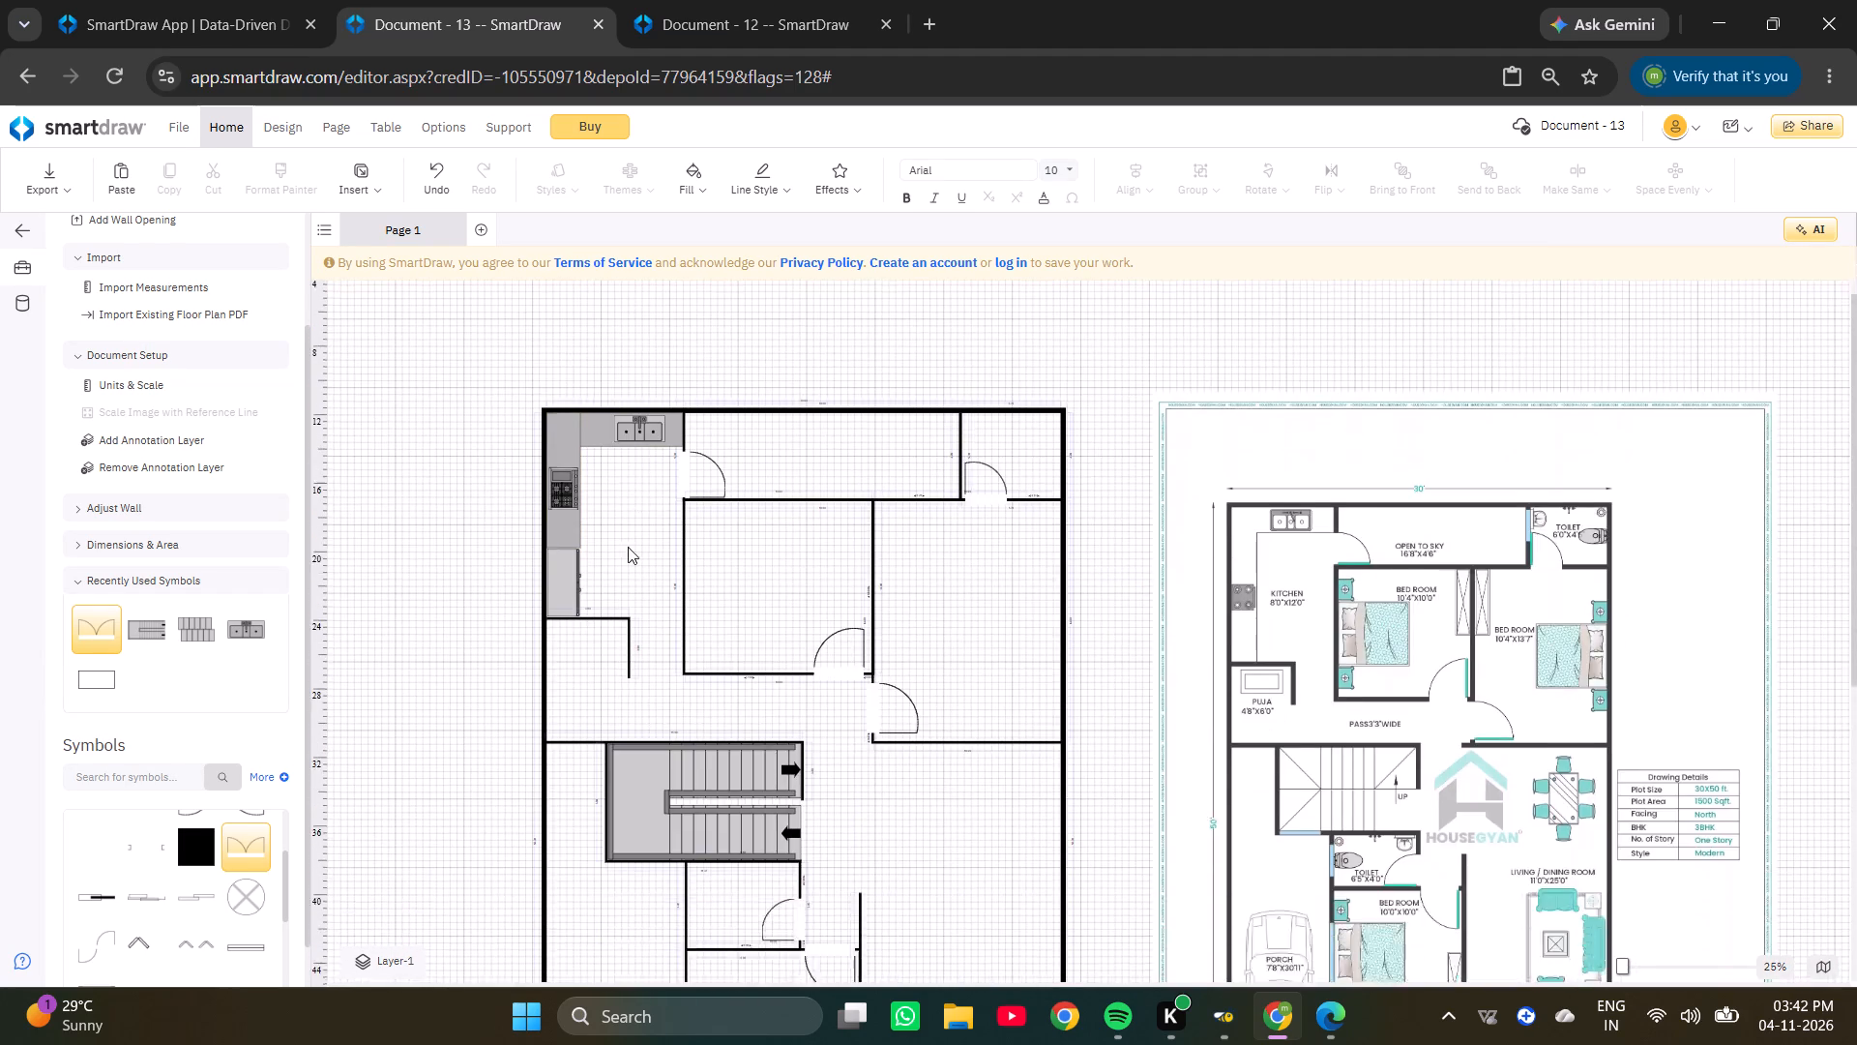
pyautogui.keyDown('ctrl'); pyautogui.scroll(2, 701, 482); pyautogui.keyUp('ctrl')
pyautogui.keyDown('ctrl'); pyautogui.scroll(-3, 692, 493); pyautogui.keyUp('ctrl')
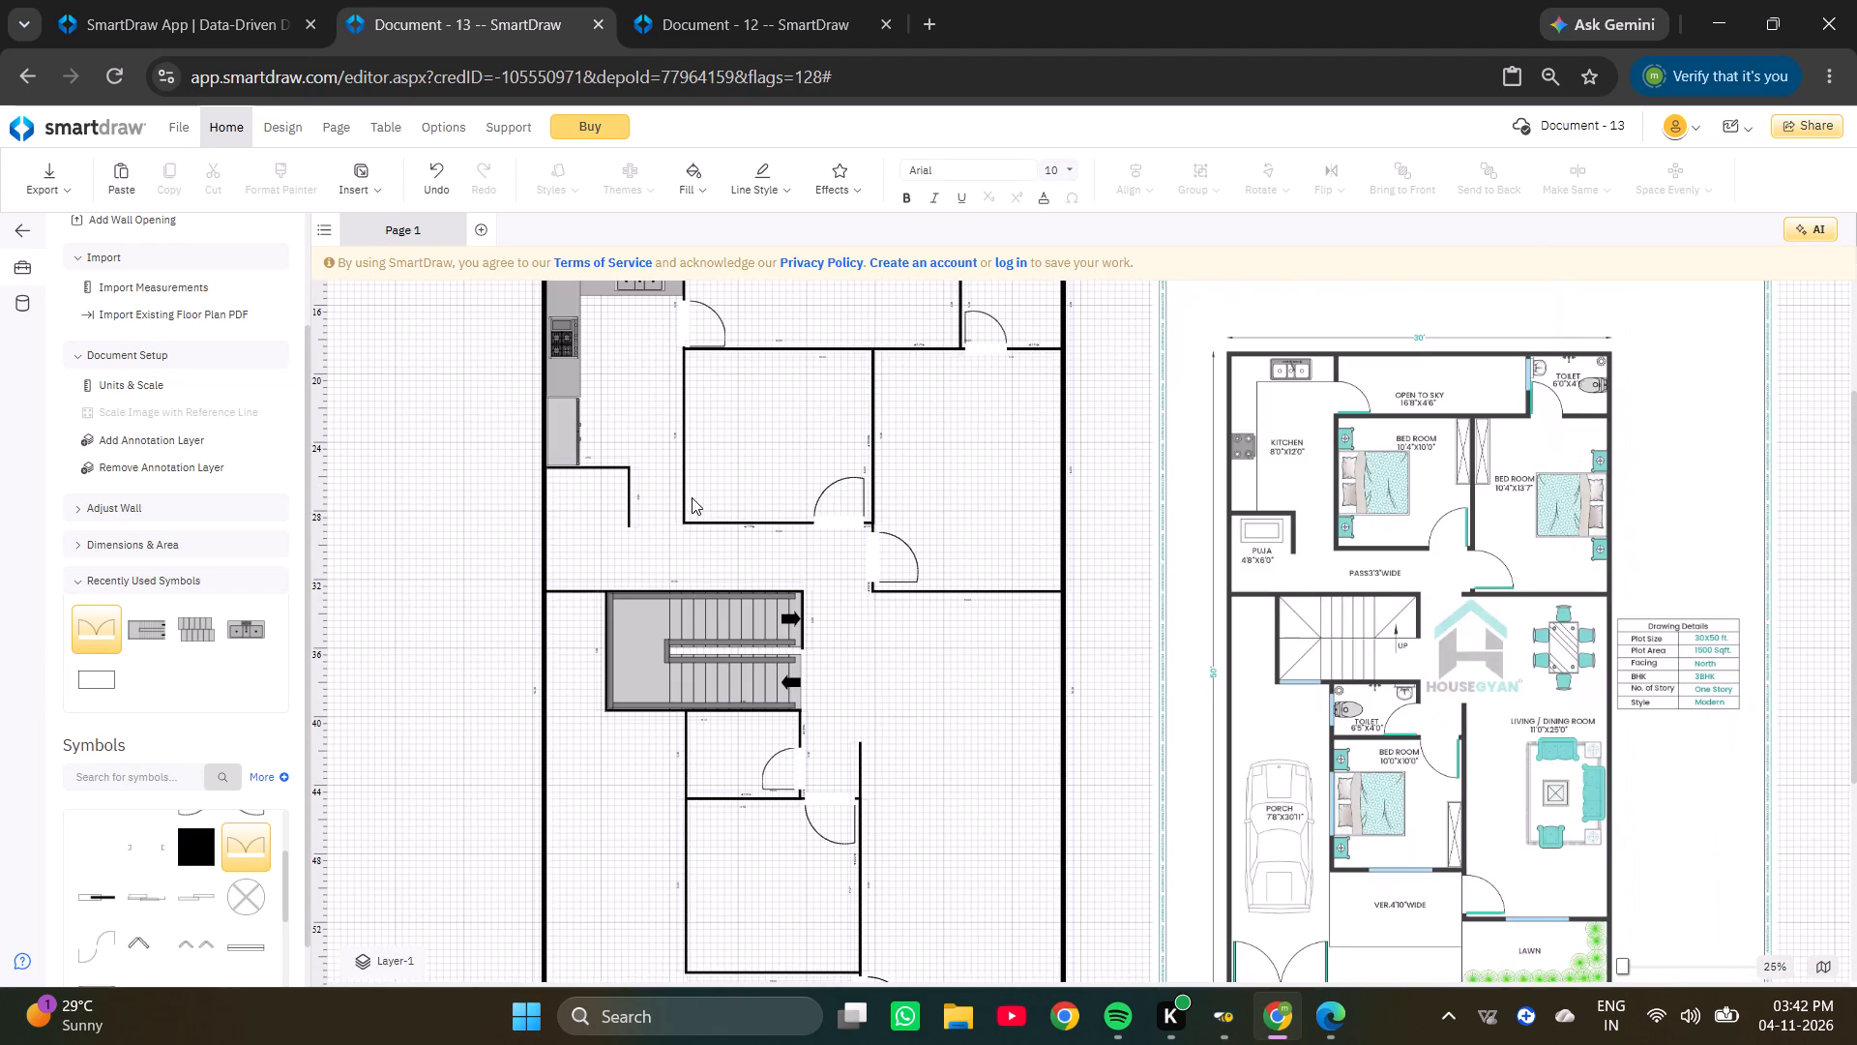
pyautogui.scroll(-3, 694, 501)
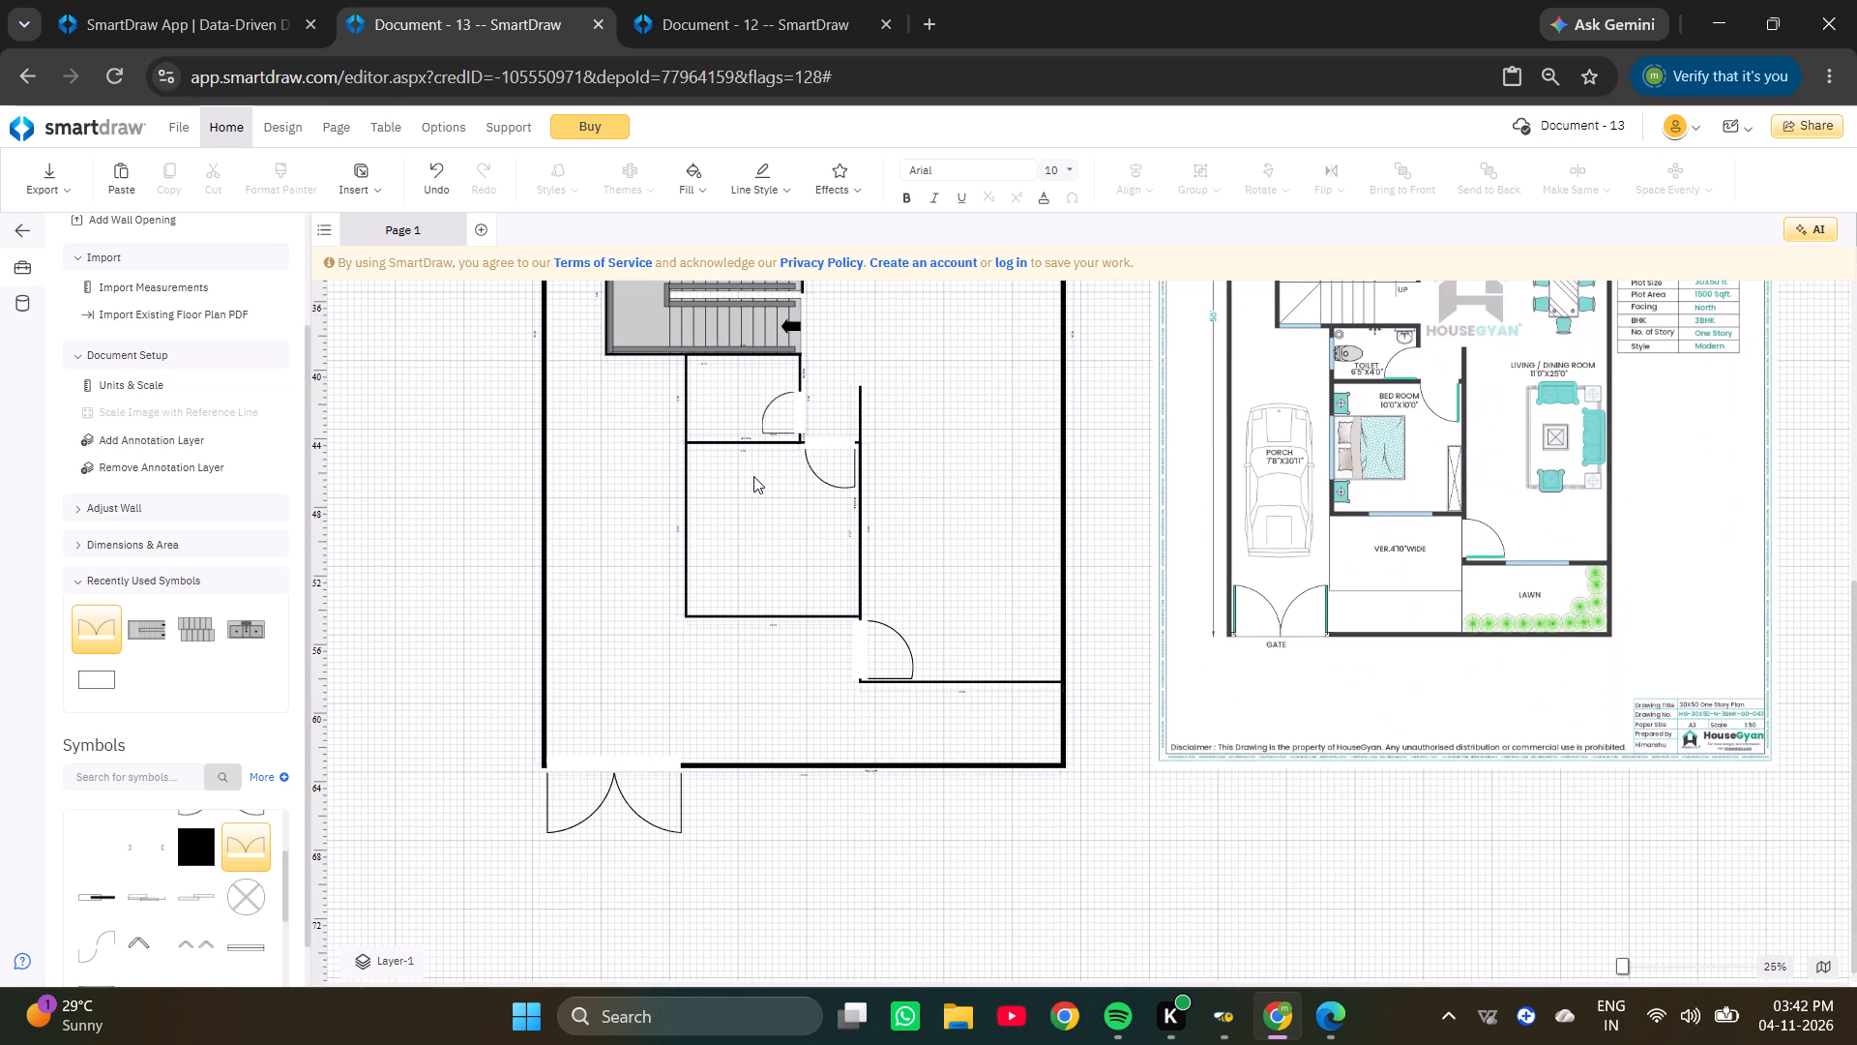
pyautogui.scroll(2, 915, 504)
pyautogui.scroll(-3, 916, 504)
pyautogui.scroll(1, 917, 505)
pyautogui.scroll(-4, 917, 506)
pyautogui.scroll(3, 916, 508)
pyautogui.scroll(-5, 916, 508)
pyautogui.scroll(5, 916, 508)
pyautogui.scroll(-4, 916, 508)
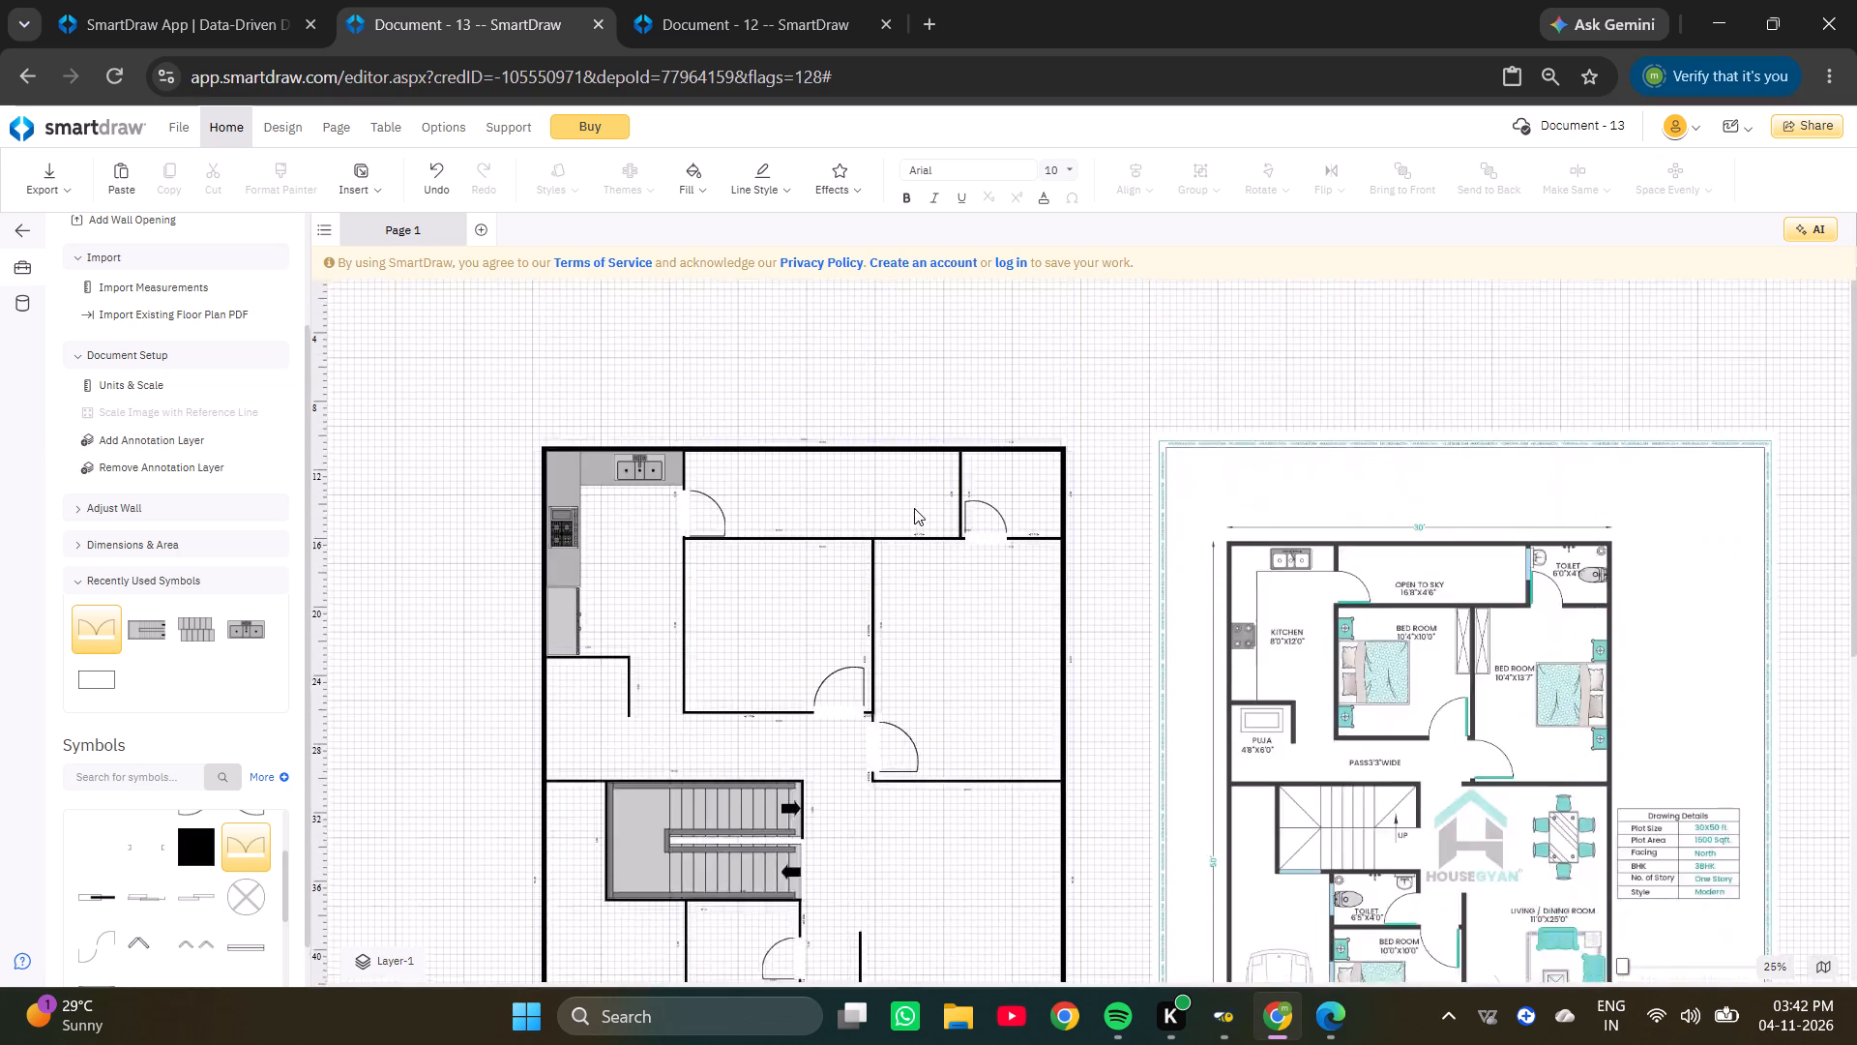
pyautogui.scroll(5, 914, 508)
pyautogui.scroll(-5, 913, 508)
pyautogui.scroll(6, 913, 508)
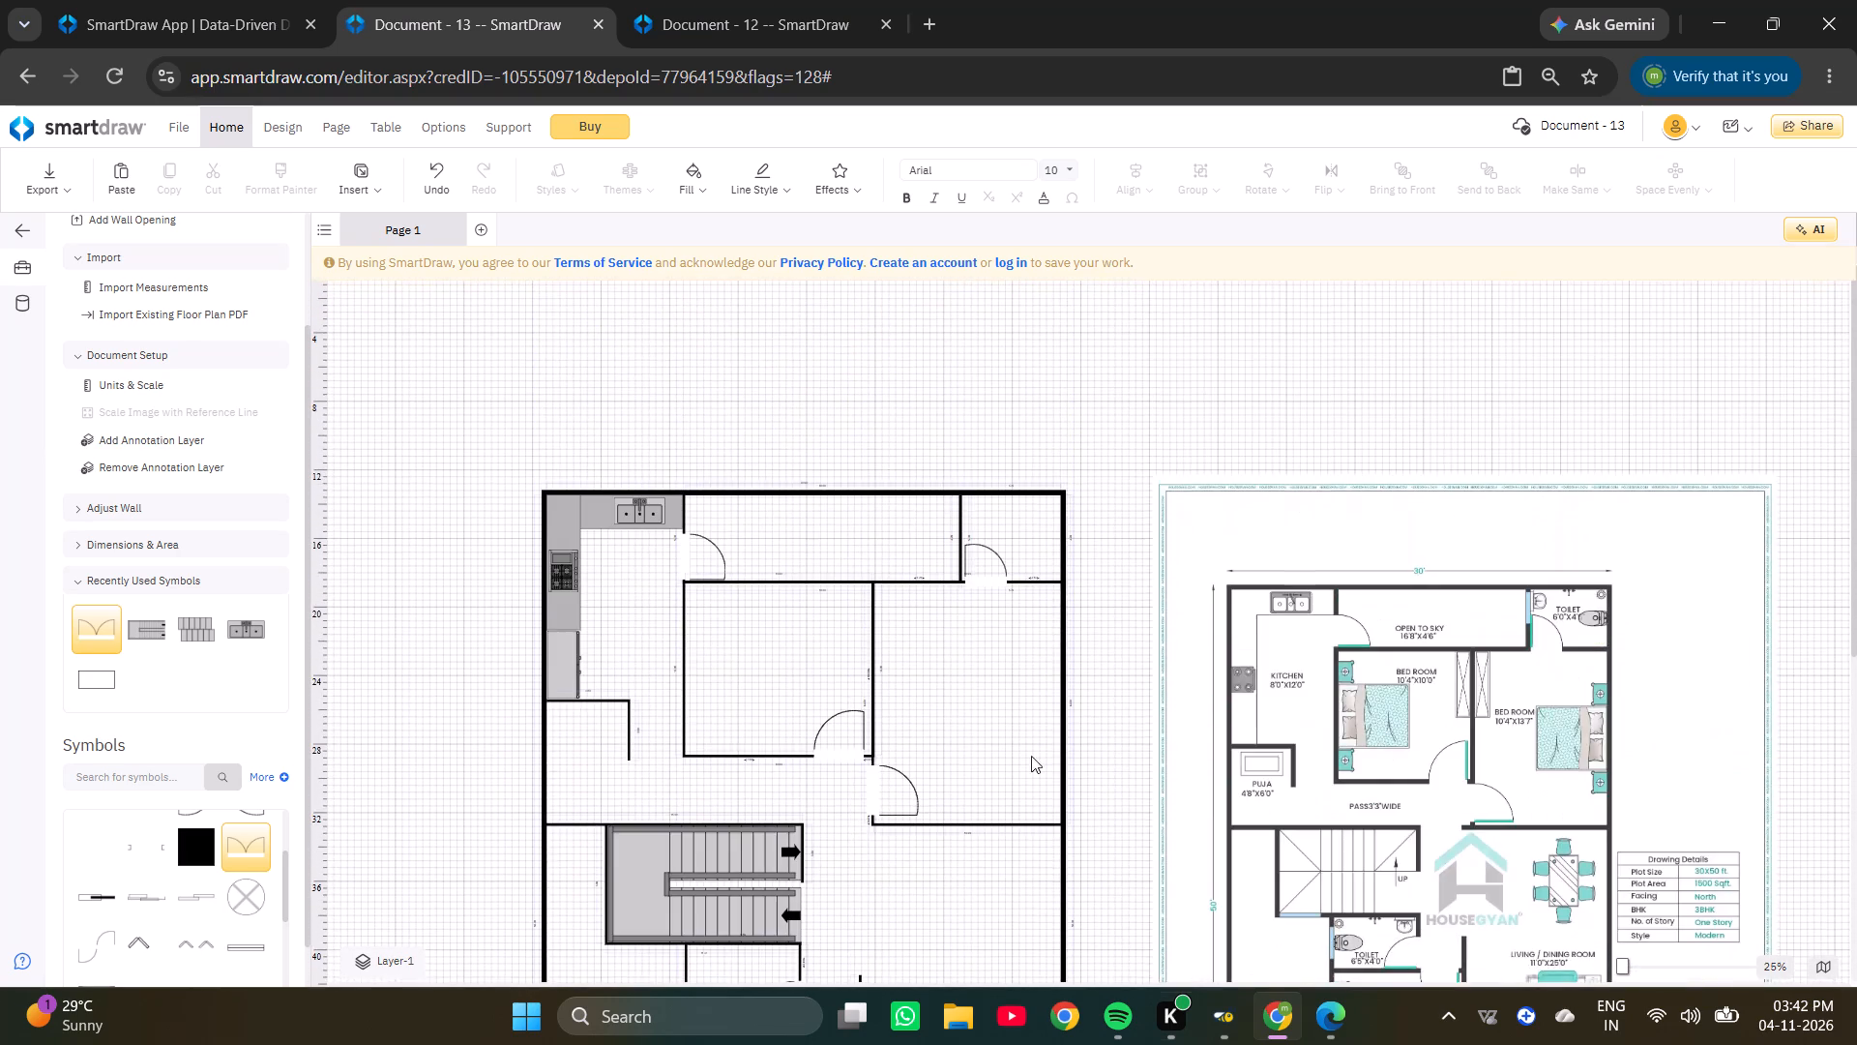
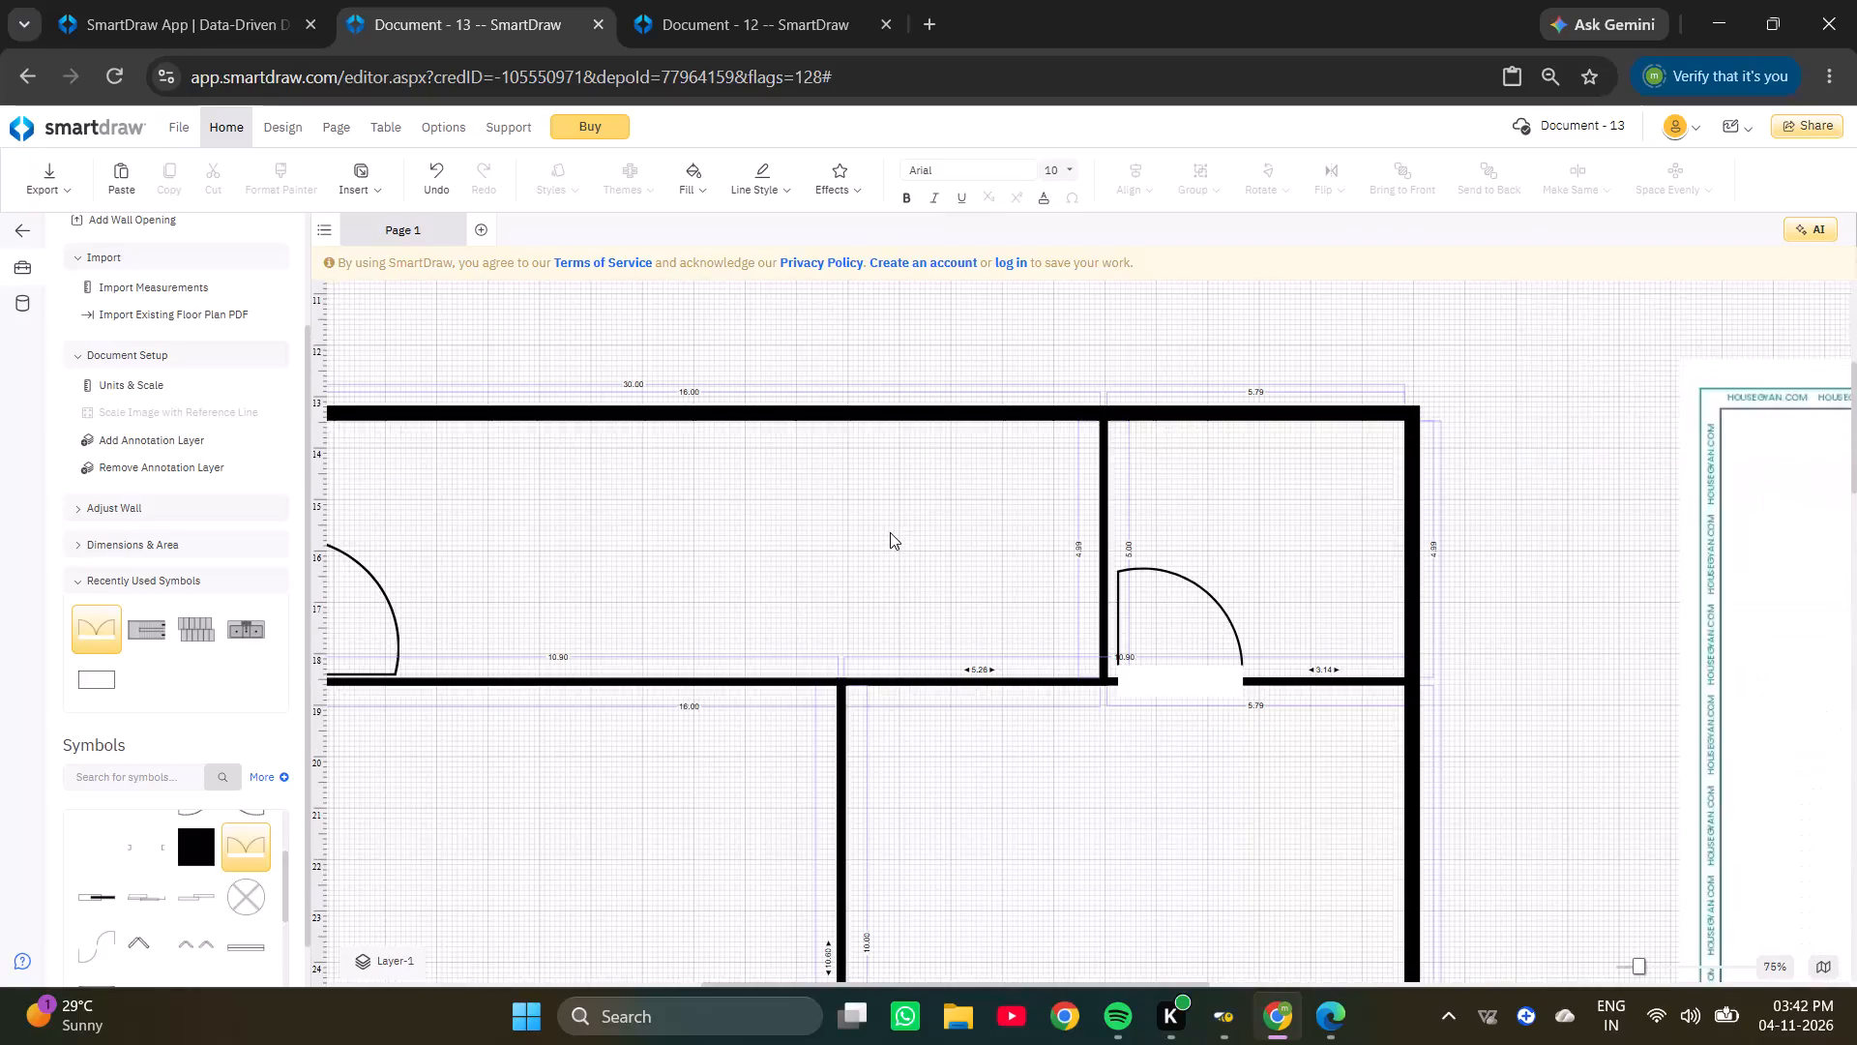
# Compare the drawn floor plan with the reference house plan, from the kitchen and top toilet down to the living/dining area and lawn.
pyautogui.keyDown('ctrl'); pyautogui.scroll(-2, 890, 532); pyautogui.keyUp('ctrl')
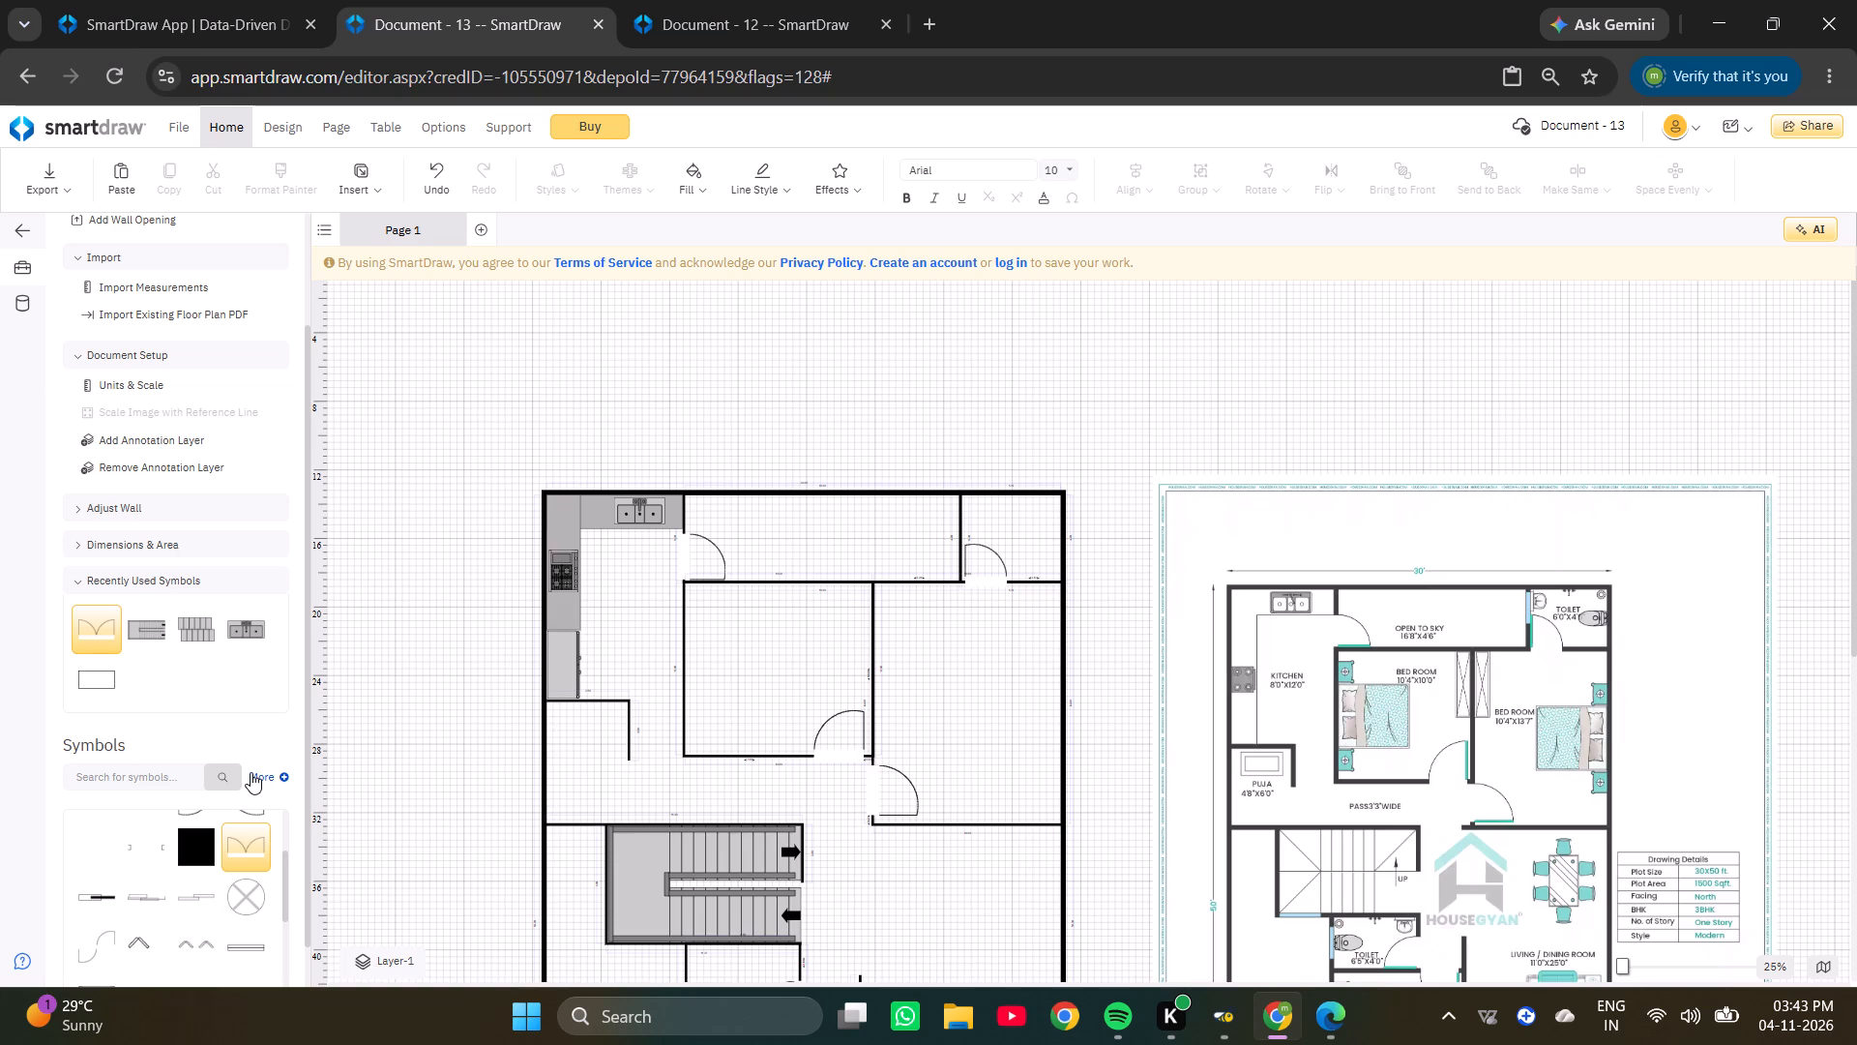
pyautogui.scroll(-8, 447, 1044)
pyautogui.scroll(5, 485, 917)
pyautogui.scroll(-7, 718, 784)
pyautogui.keyDown('ctrl'); pyautogui.scroll(4, 792, 566); pyautogui.keyUp('ctrl')
pyautogui.keyDown('ctrl'); pyautogui.scroll(-7, 787, 580); pyautogui.keyUp('ctrl')
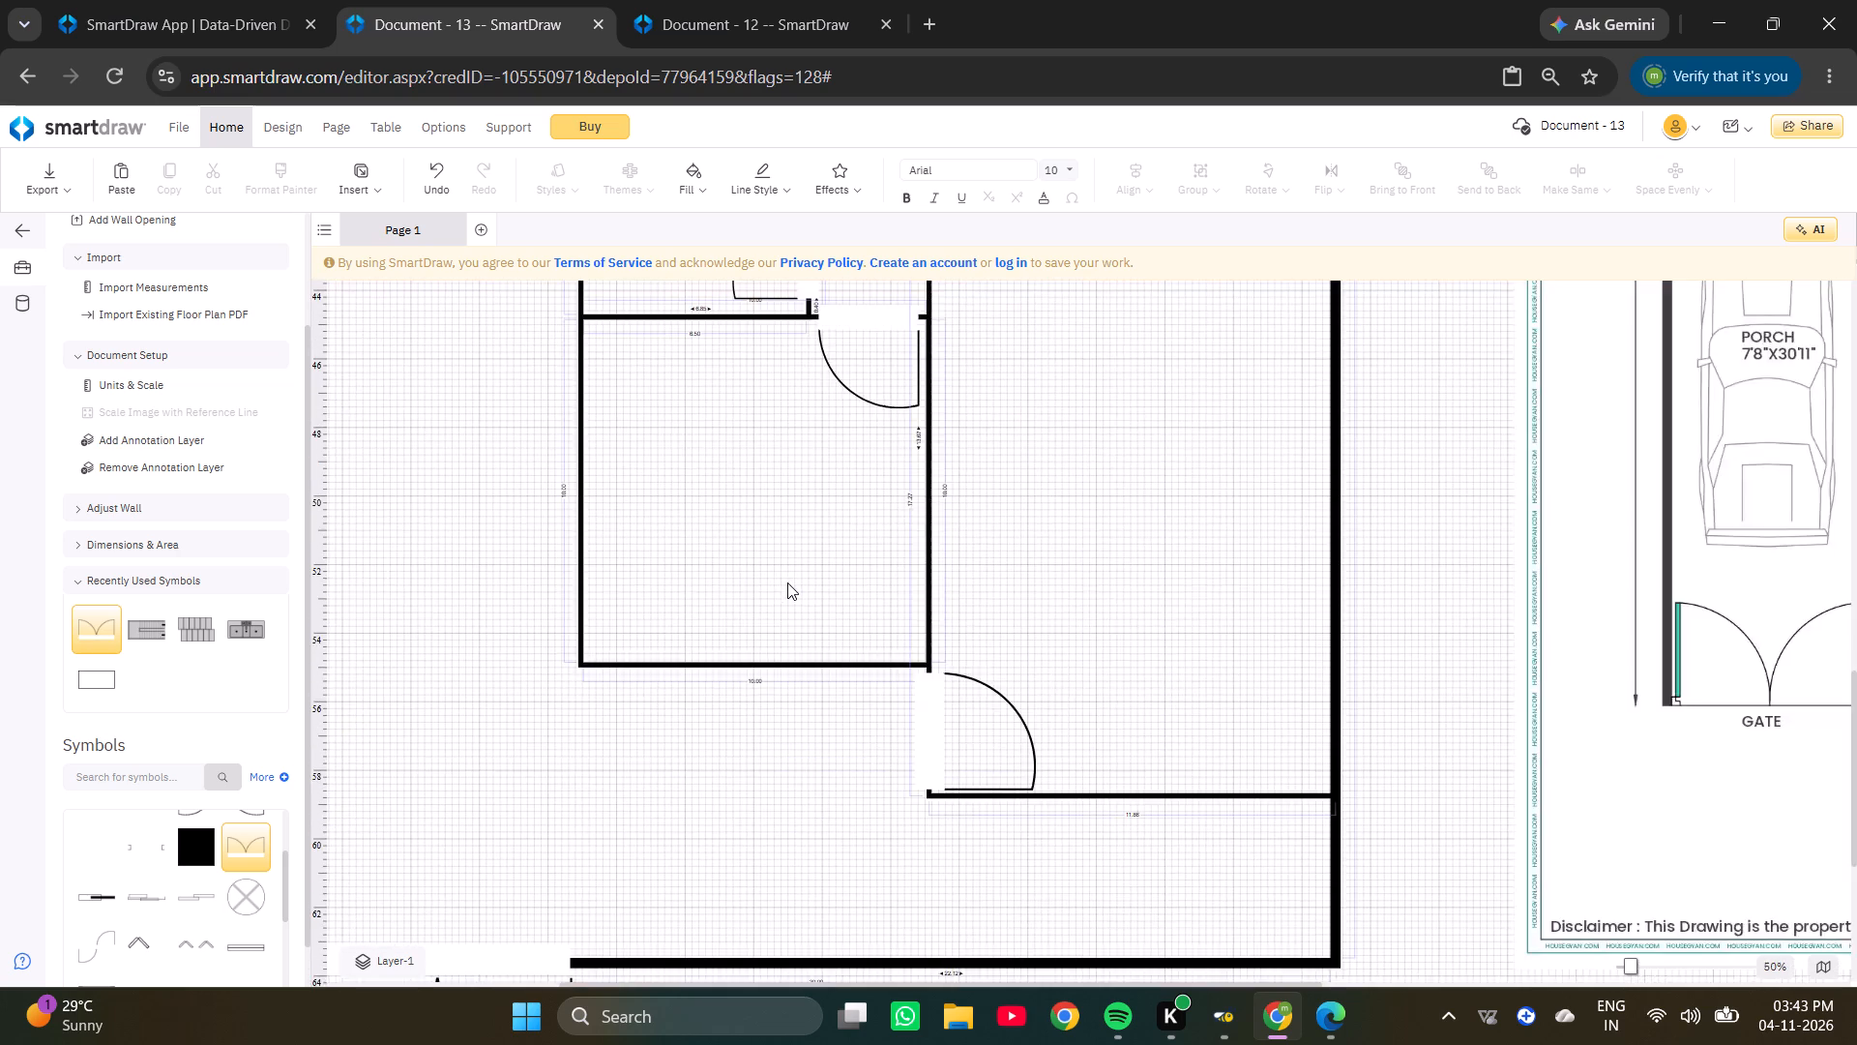
pyautogui.scroll(-5, 770, 639)
pyautogui.scroll(5, 756, 519)
pyautogui.keyDown('ctrl'); pyautogui.scroll(-5, 802, 426); pyautogui.keyUp('ctrl')
pyautogui.scroll(5, 796, 375)
pyautogui.keyDown('ctrl'); pyautogui.scroll(3, 717, 495); pyautogui.keyUp('ctrl')
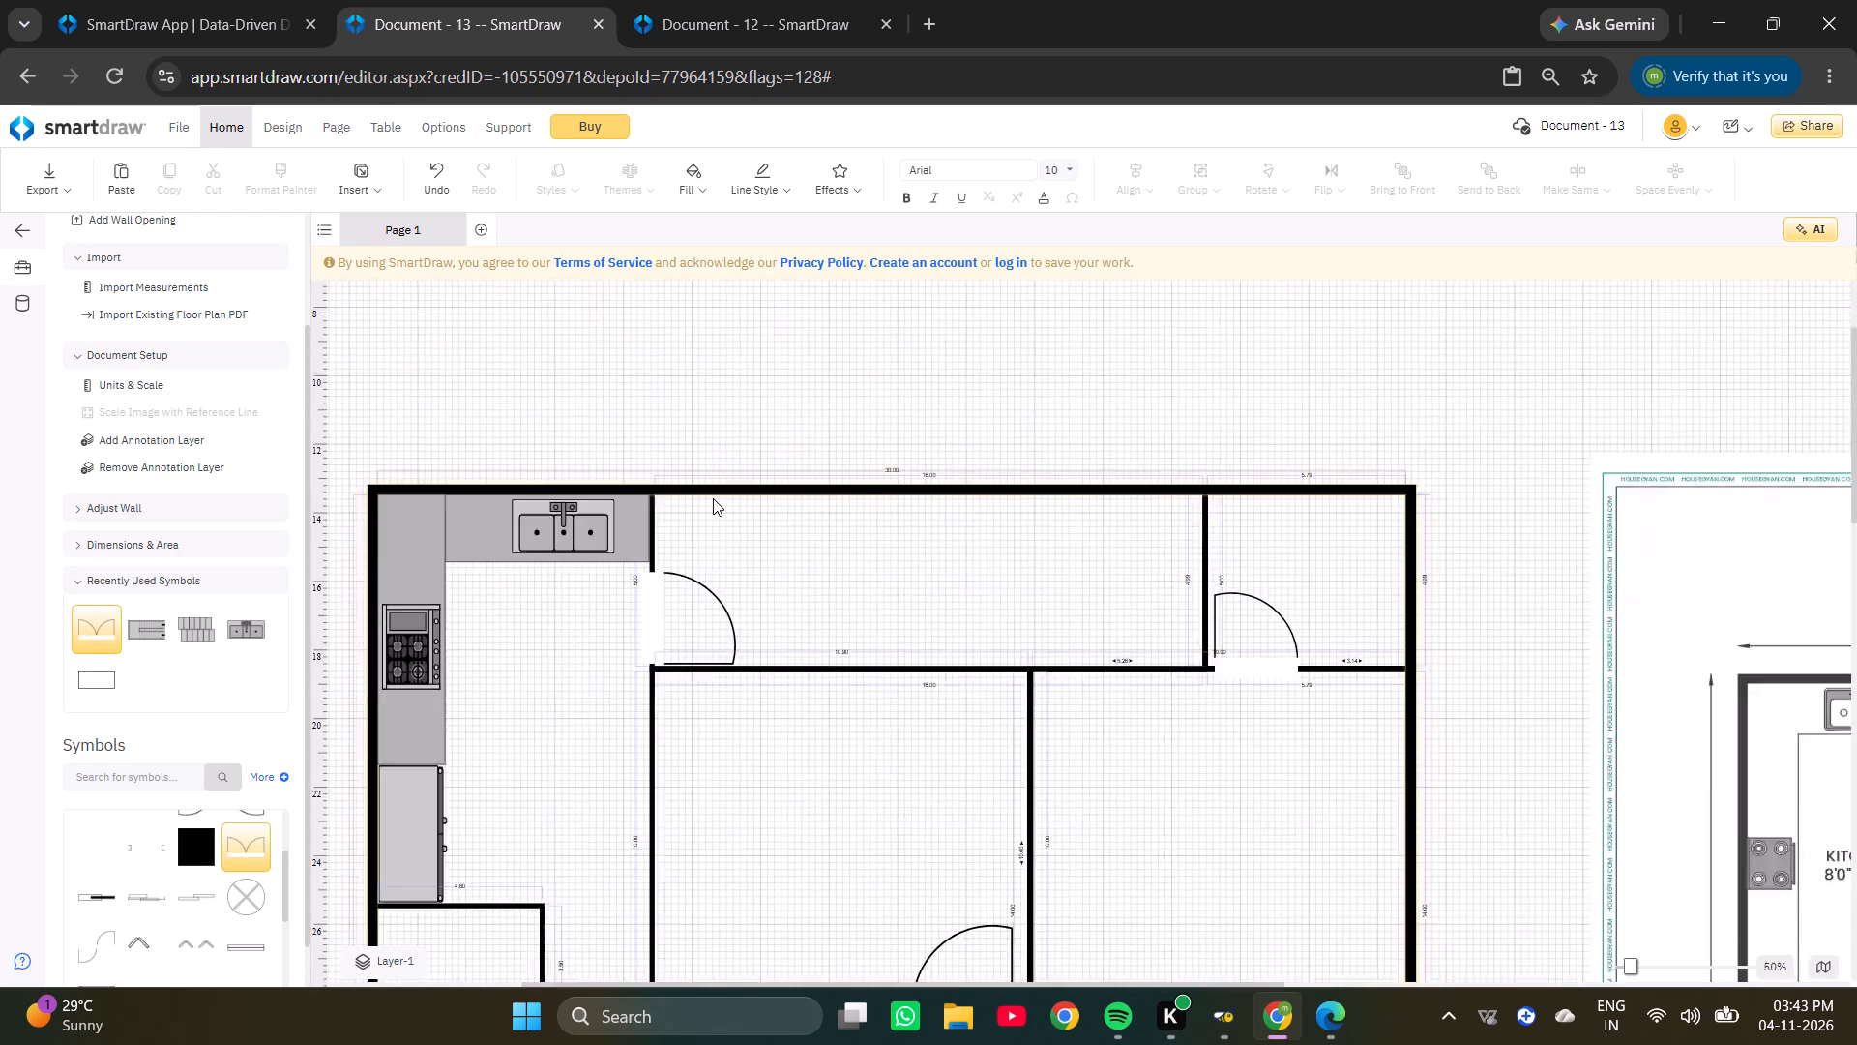
pyautogui.keyDown('ctrl'); pyautogui.scroll(1, 713, 498); pyautogui.keyUp('ctrl')
pyautogui.keyDown('ctrl'); pyautogui.scroll(-5, 712, 498); pyautogui.keyUp('ctrl')
pyautogui.keyDown('ctrl'); pyautogui.scroll(3, 1586, 470); pyautogui.keyUp('ctrl')
pyautogui.keyDown('ctrl'); pyautogui.scroll(-2, 1607, 497); pyautogui.keyUp('ctrl')
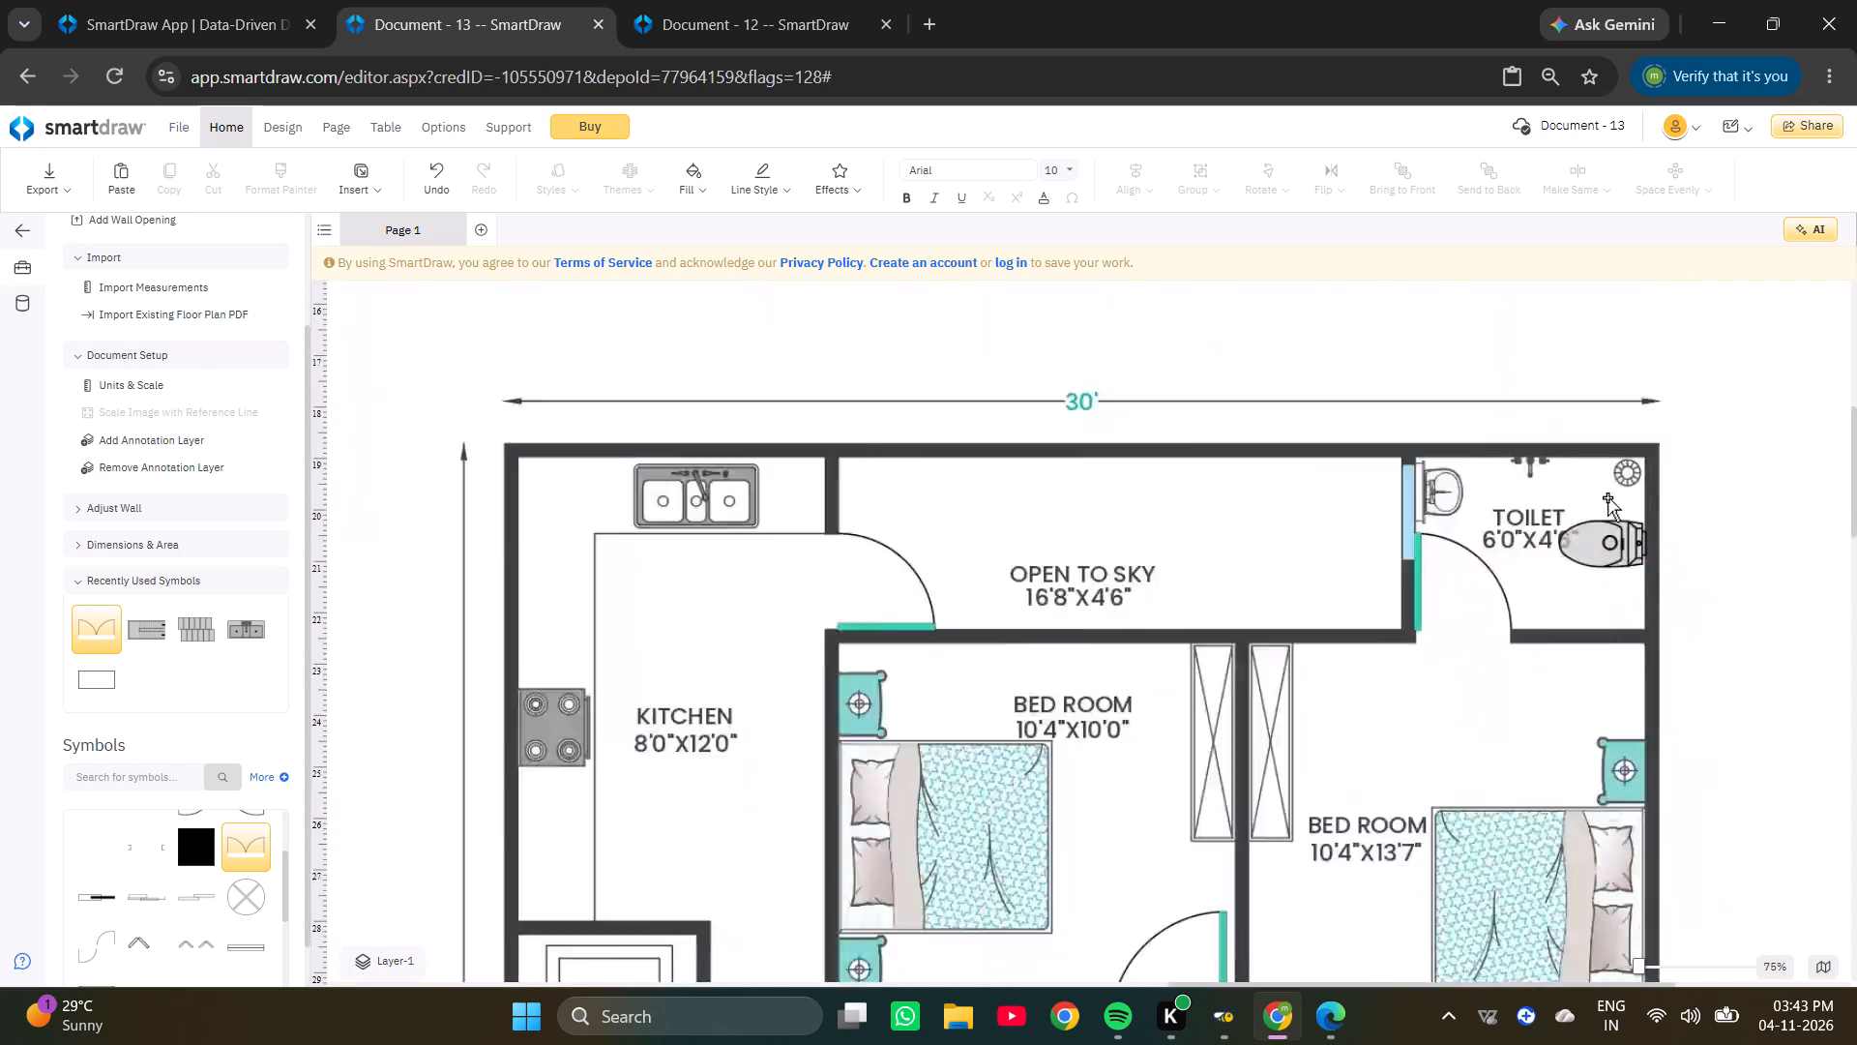
pyautogui.keyDown('ctrl'); pyautogui.scroll(-1, 1607, 497); pyautogui.keyUp('ctrl')
pyautogui.scroll(-3, 1057, 485)
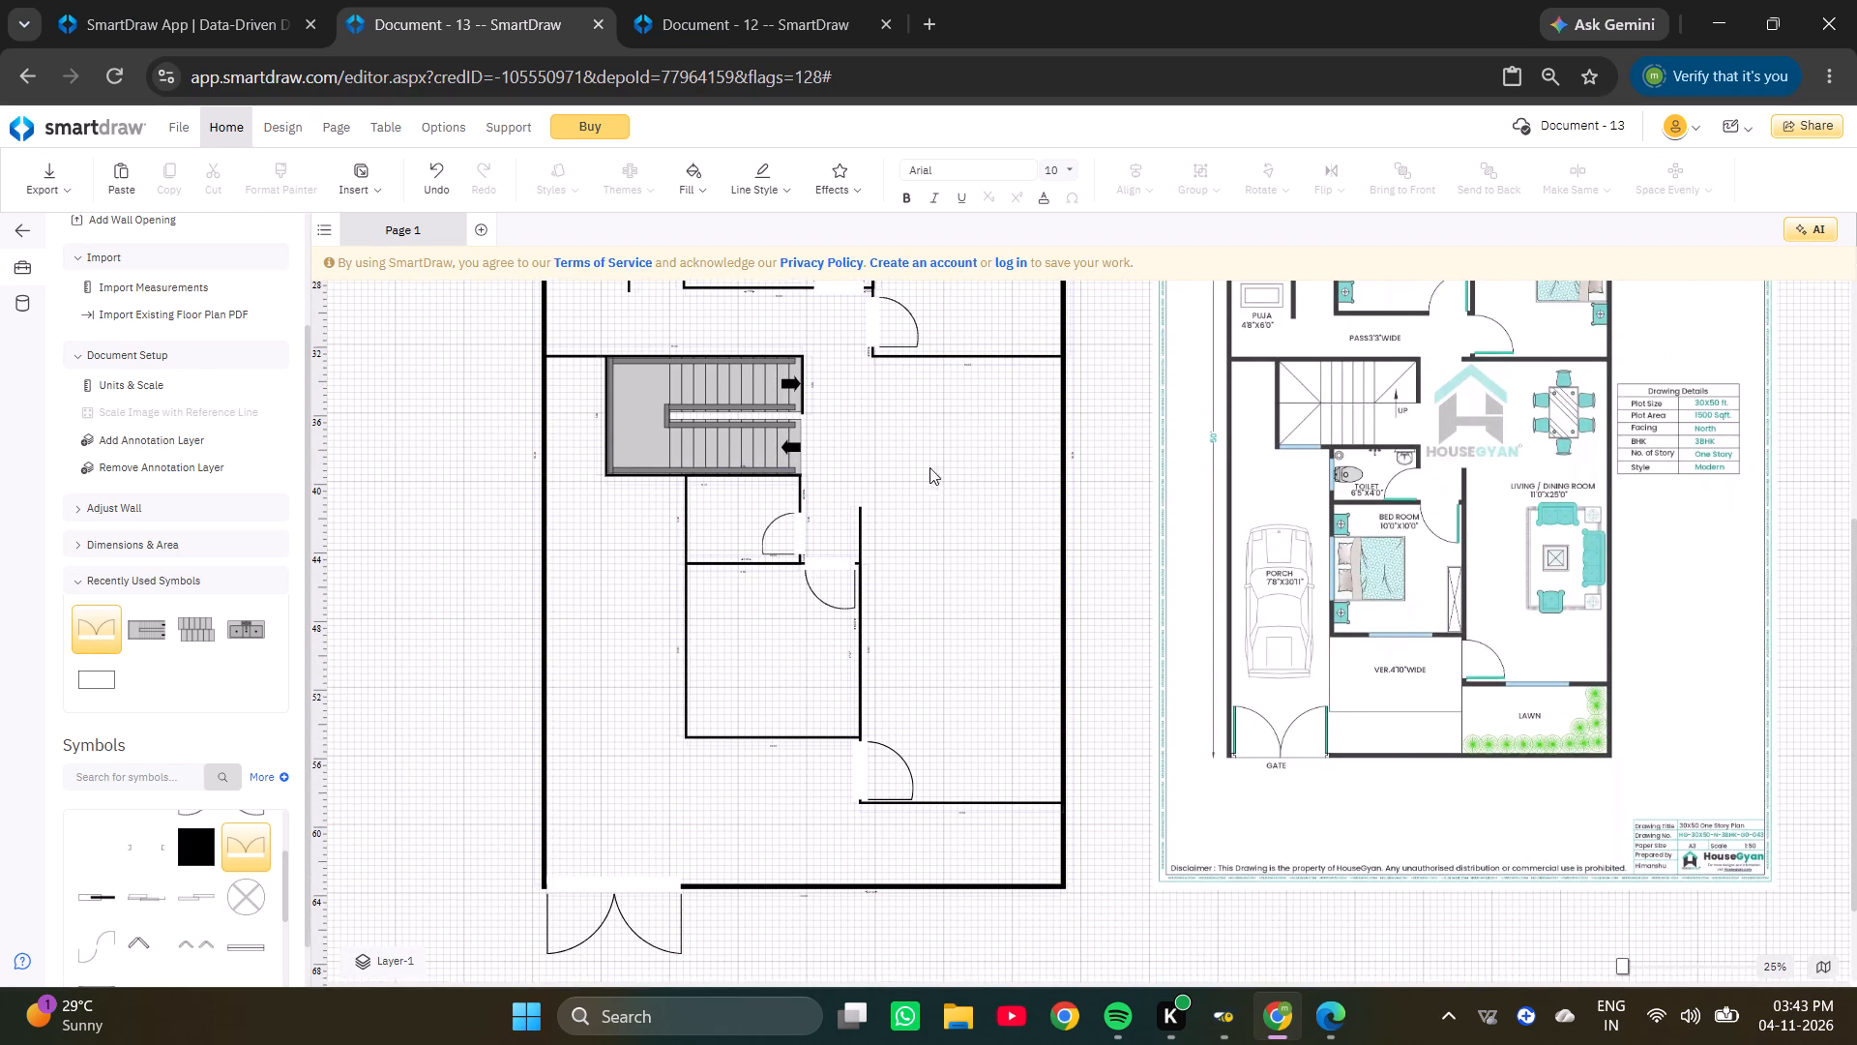
pyautogui.keyDown('ctrl'); pyautogui.scroll(2, 905, 464); pyautogui.keyUp('ctrl')
pyautogui.keyDown('ctrl'); pyautogui.scroll(-3, 923, 448); pyautogui.keyUp('ctrl')
# Search the symbols for "table" and place the rectangular eight-chair dining table in the living/dining room at about Left 35.79, Top 37.63.
pyautogui.click(134, 775)
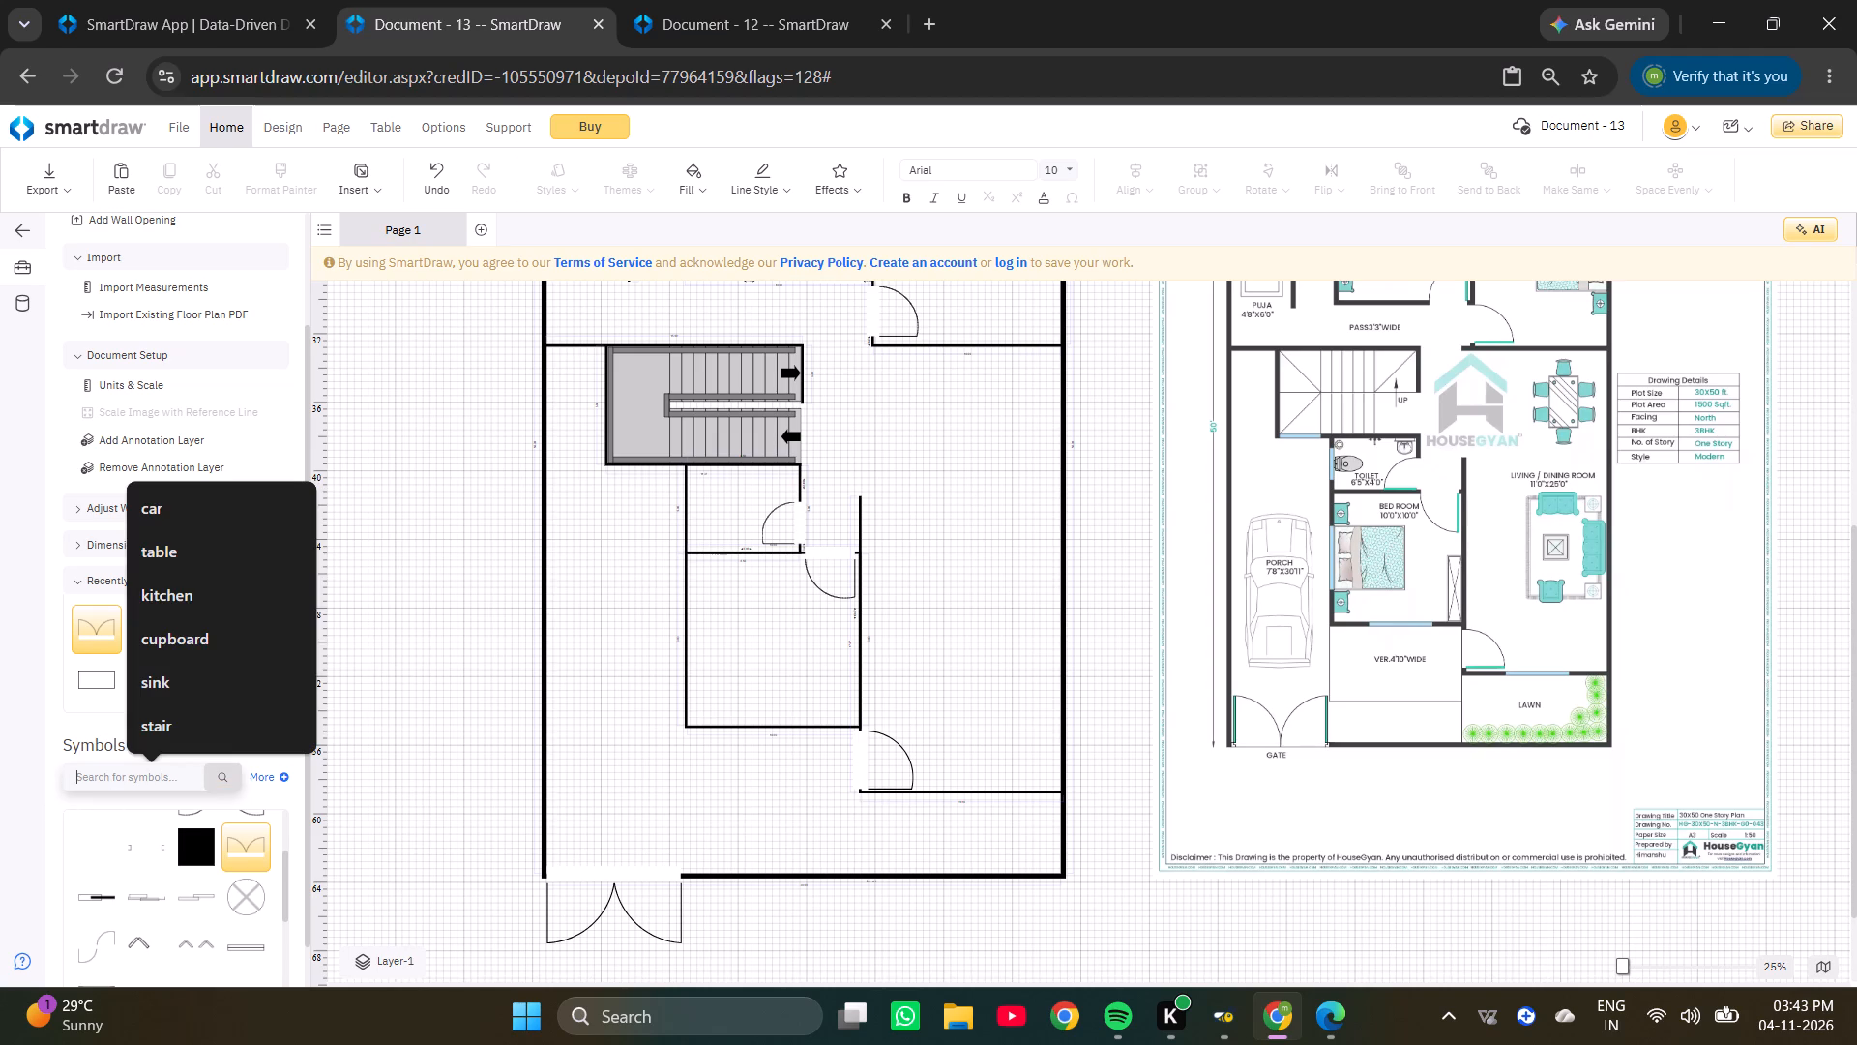
pyautogui.write('tb')
pyautogui.press('BackSpace')
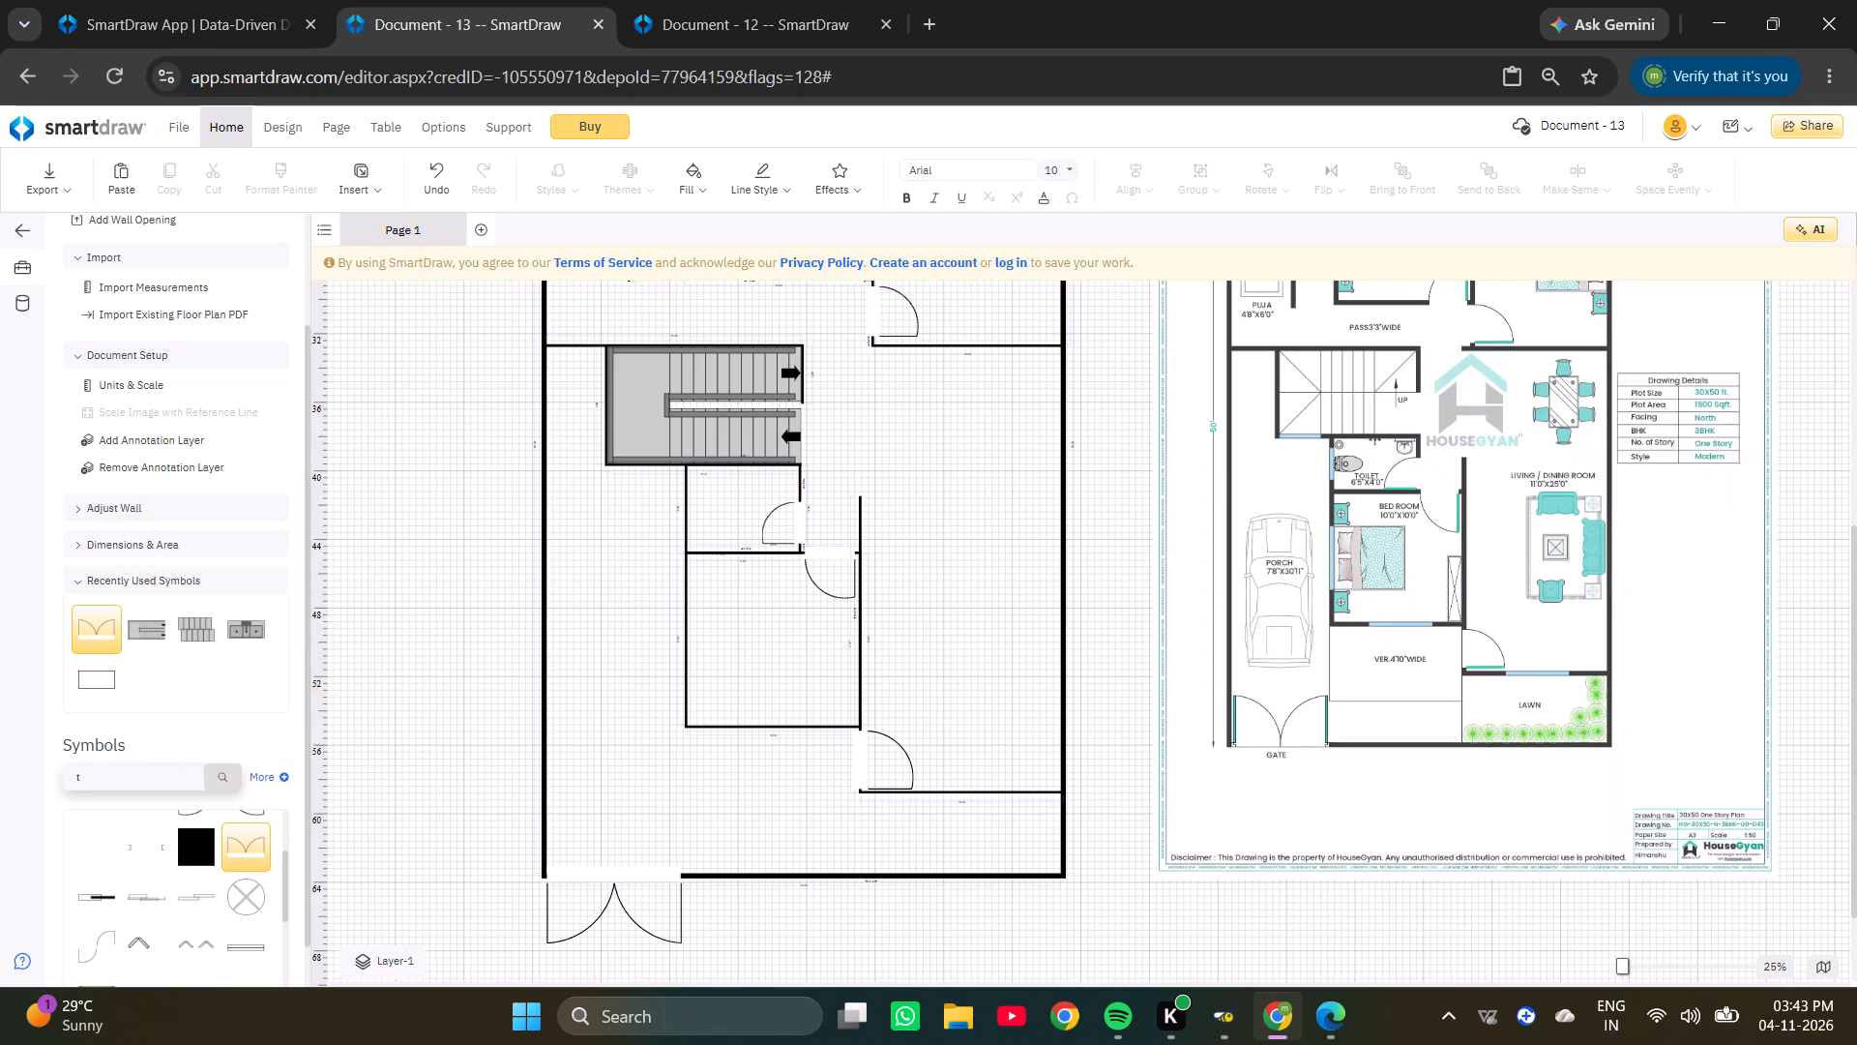
pyautogui.write('able')
pyautogui.press('Return')
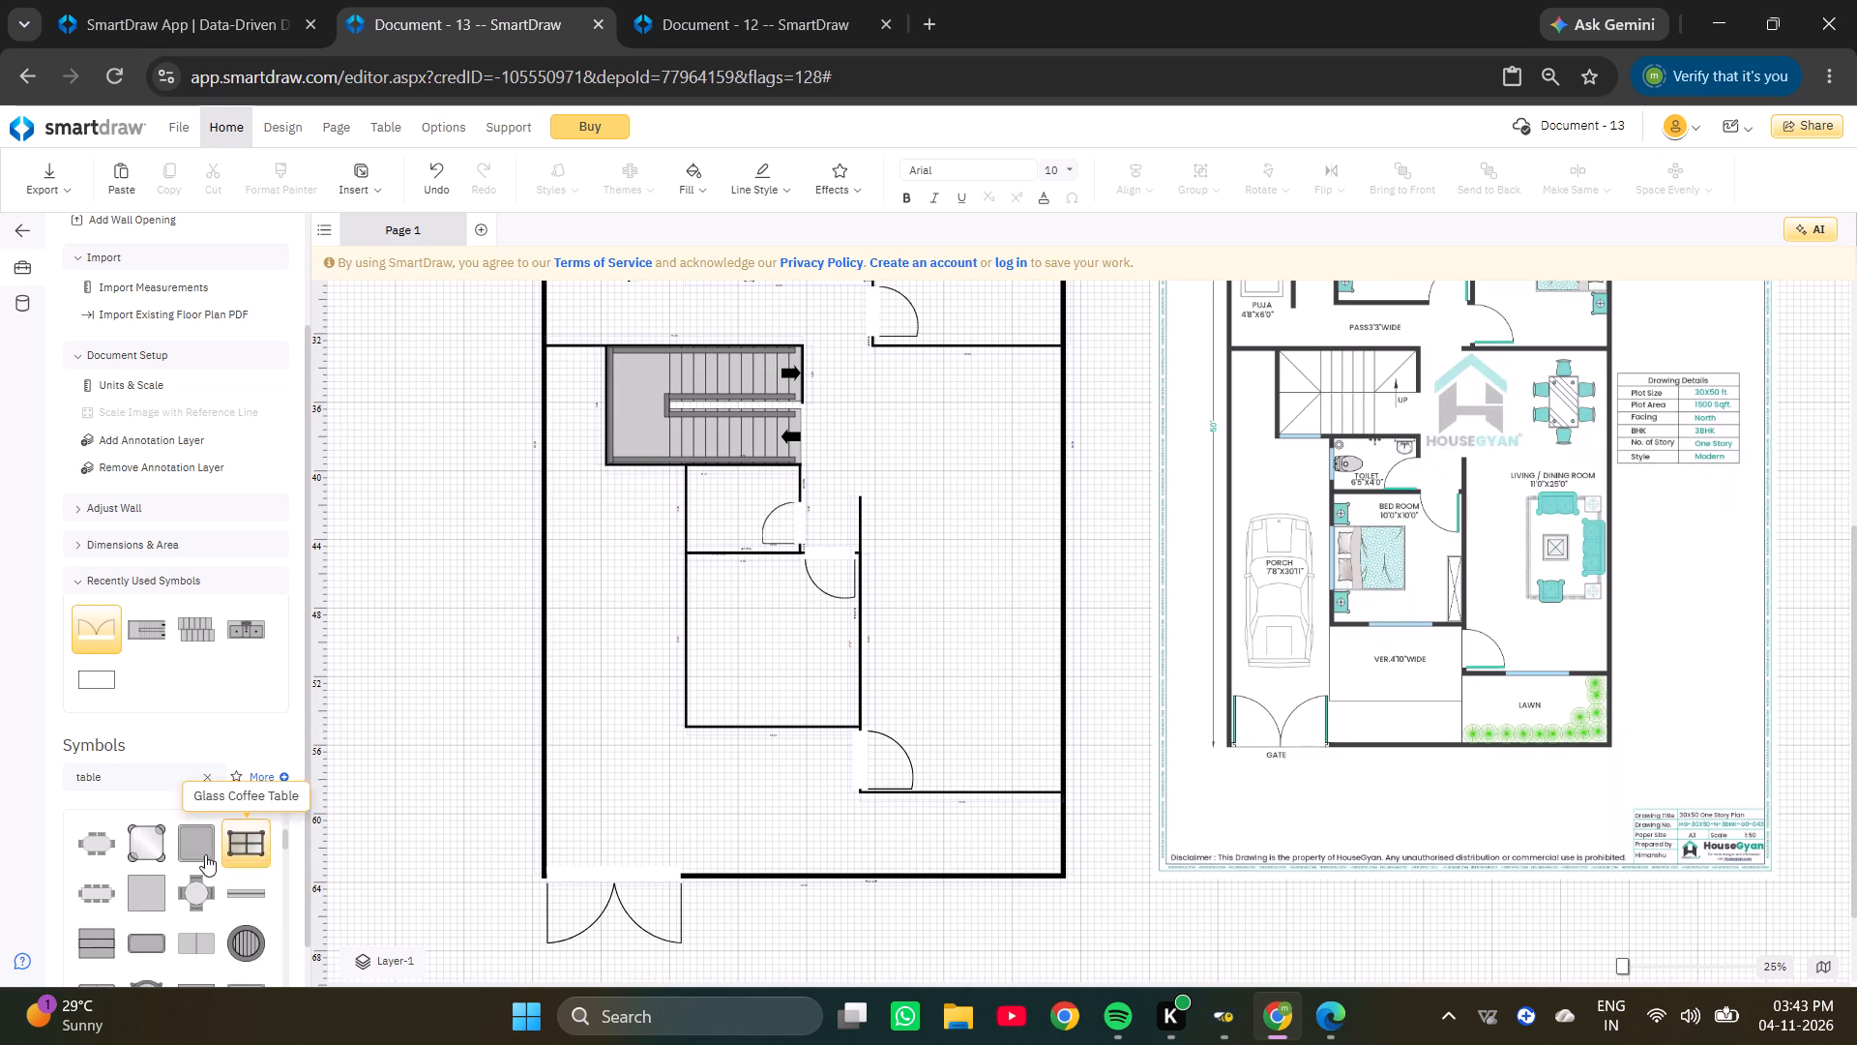
pyautogui.doubleClick(100, 900)
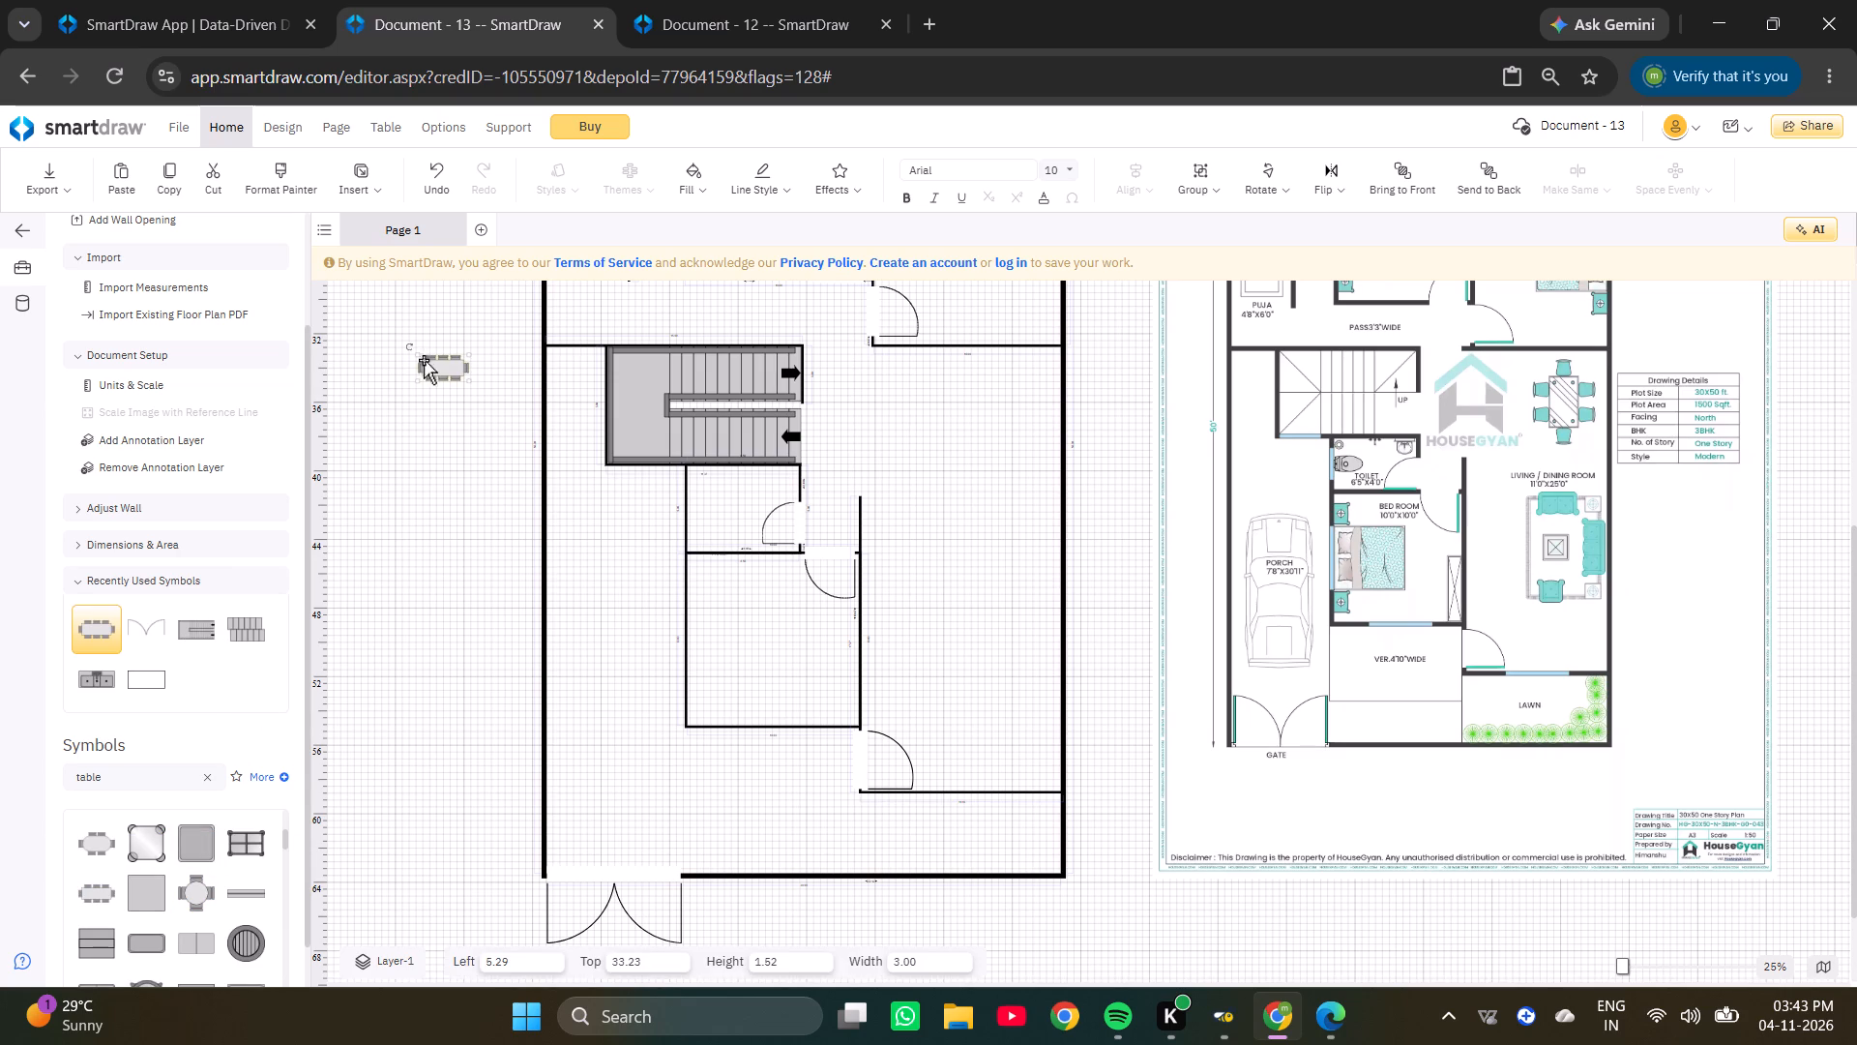
pyautogui.moveTo(424, 375); pyautogui.dragTo(947, 452)
# Set the dining table's width to 10.
pyautogui.keyDown('ctrl'); pyautogui.scroll(4, 962, 445); pyautogui.keyUp('ctrl')
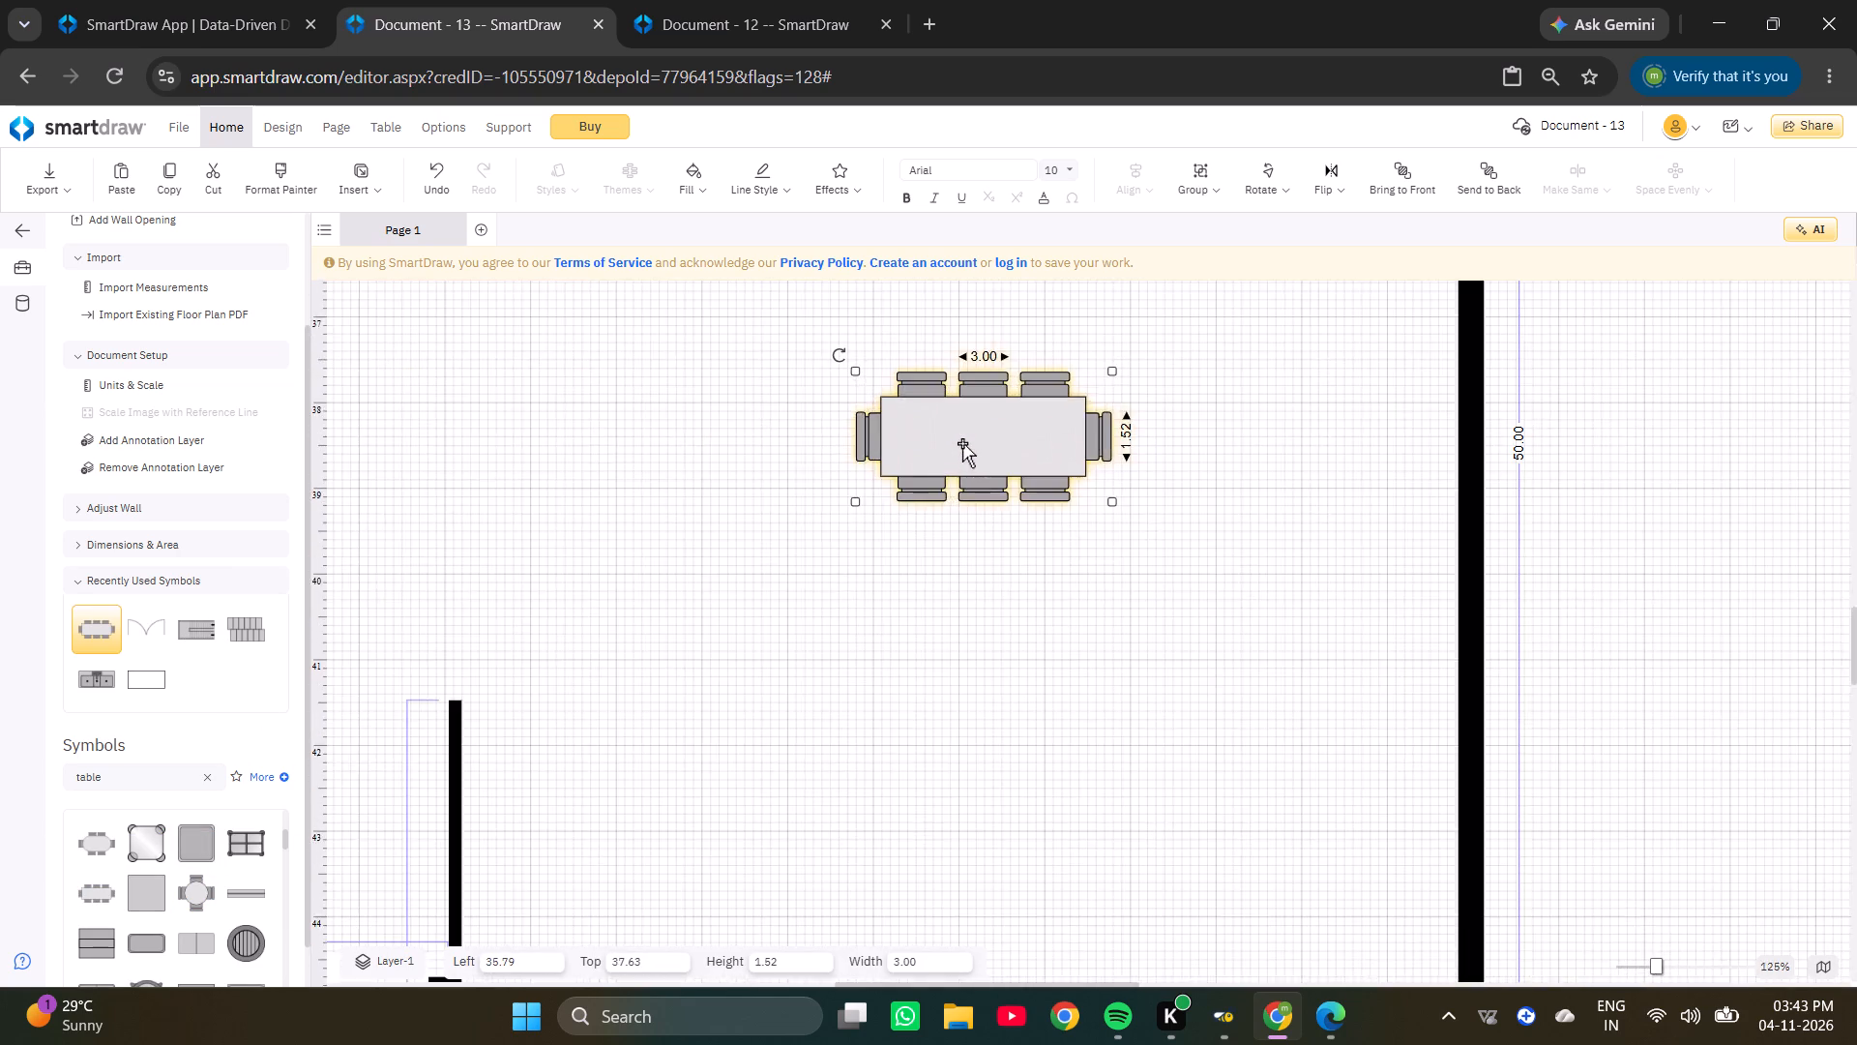
pyautogui.keyDown('ctrl'); pyautogui.scroll(-6, 961, 443); pyautogui.keyUp('ctrl')
pyautogui.scroll(3, 958, 443)
pyautogui.scroll(-3, 865, 586)
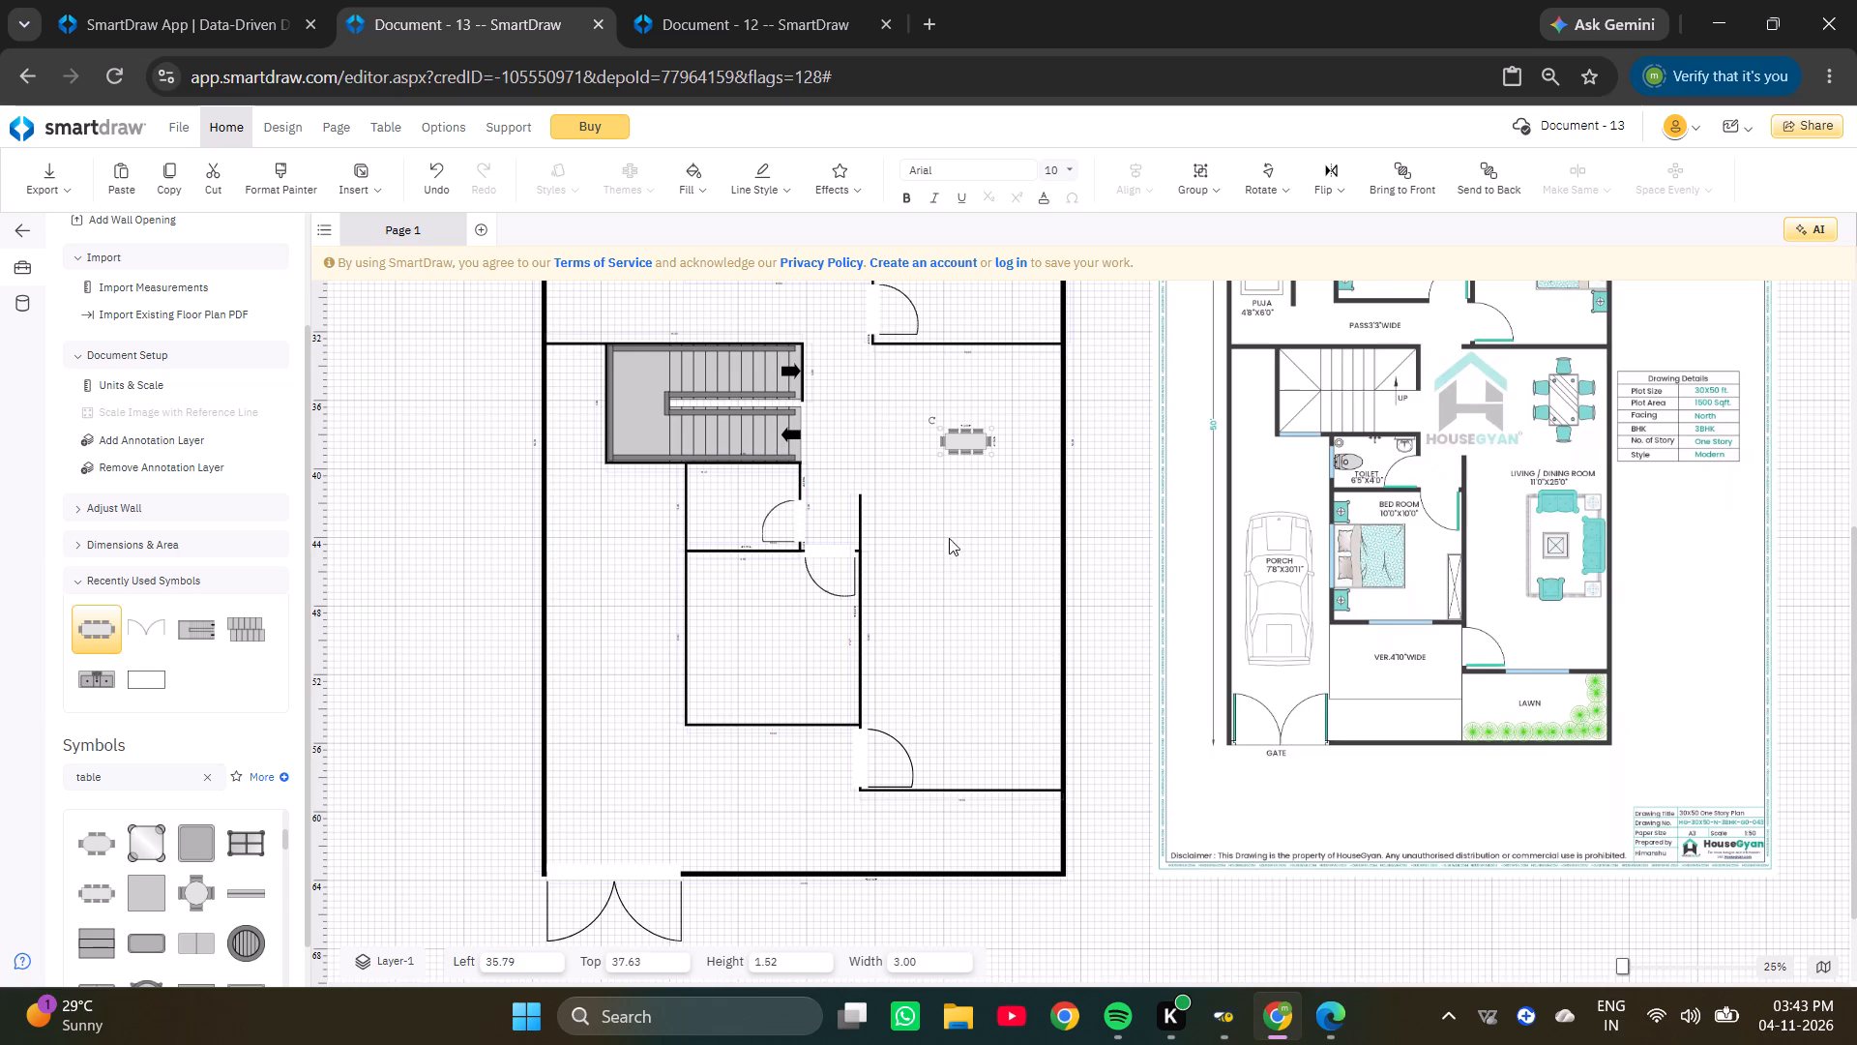
pyautogui.scroll(1, 956, 507)
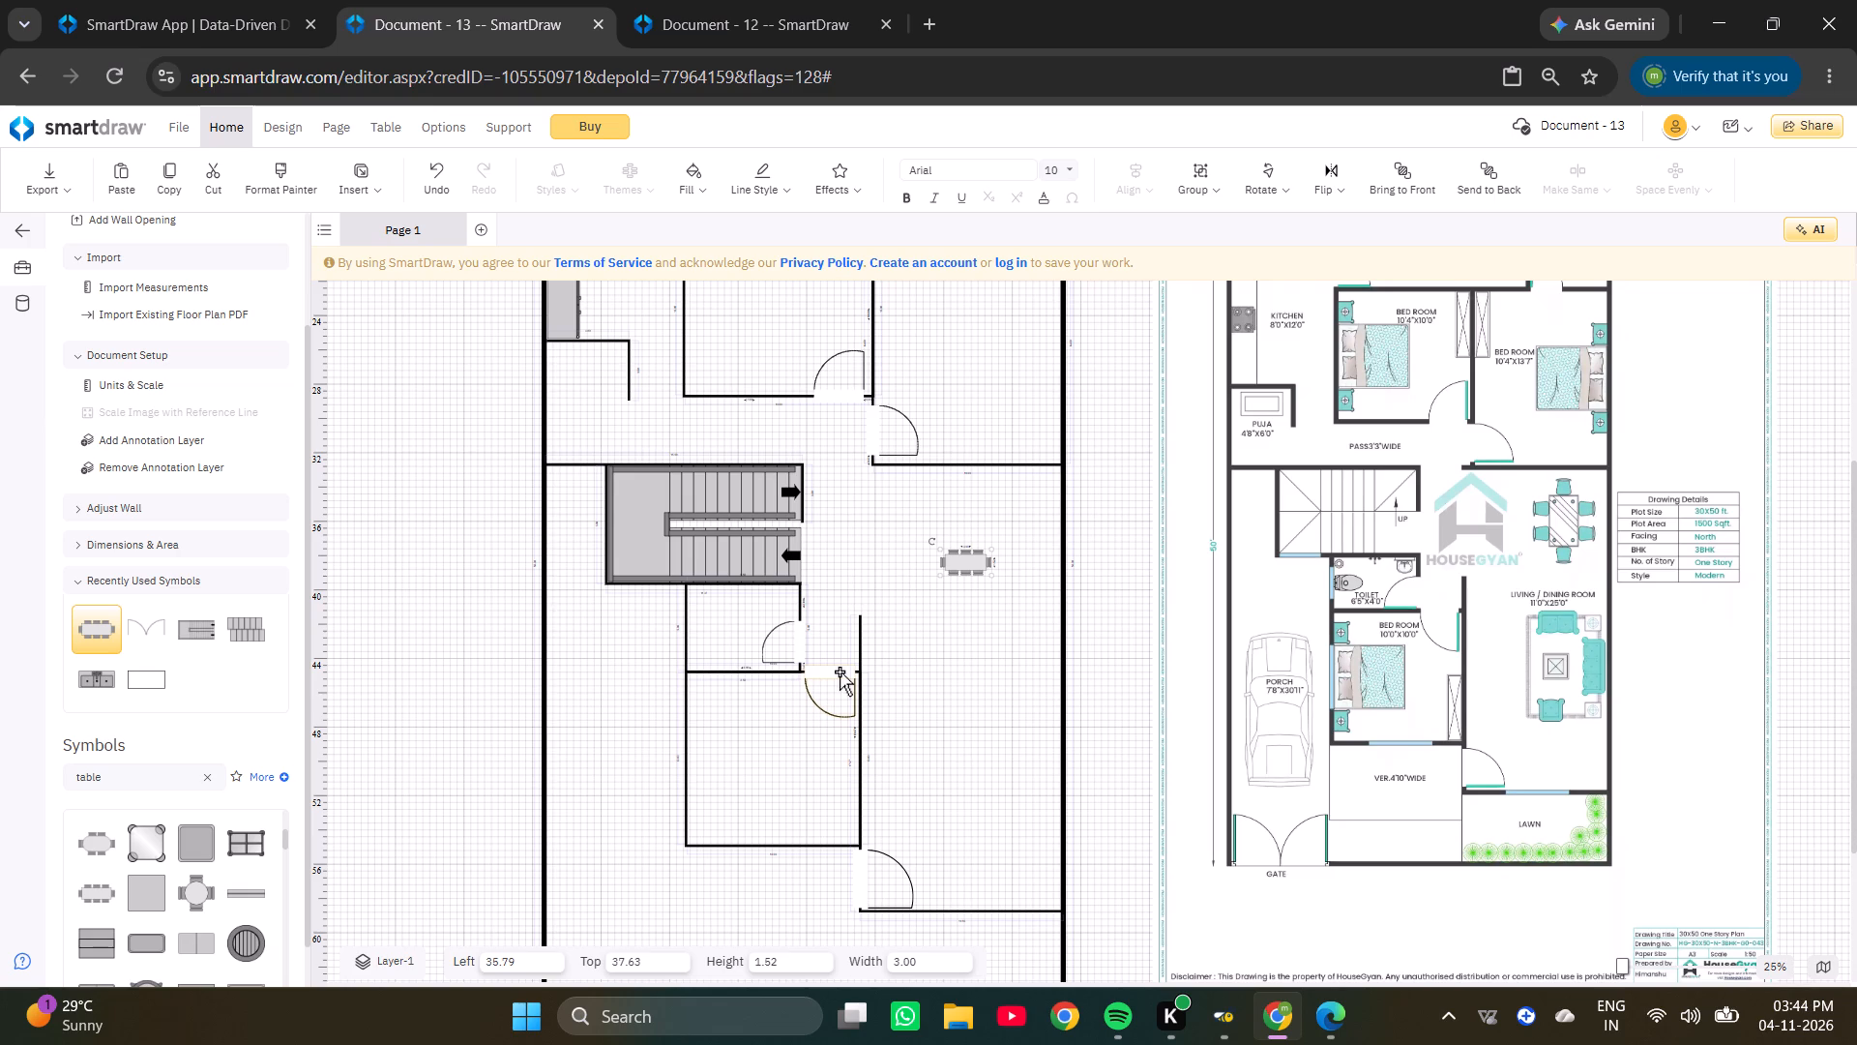
pyautogui.keyDown('ctrl'); pyautogui.scroll(3, 960, 566); pyautogui.keyUp('ctrl')
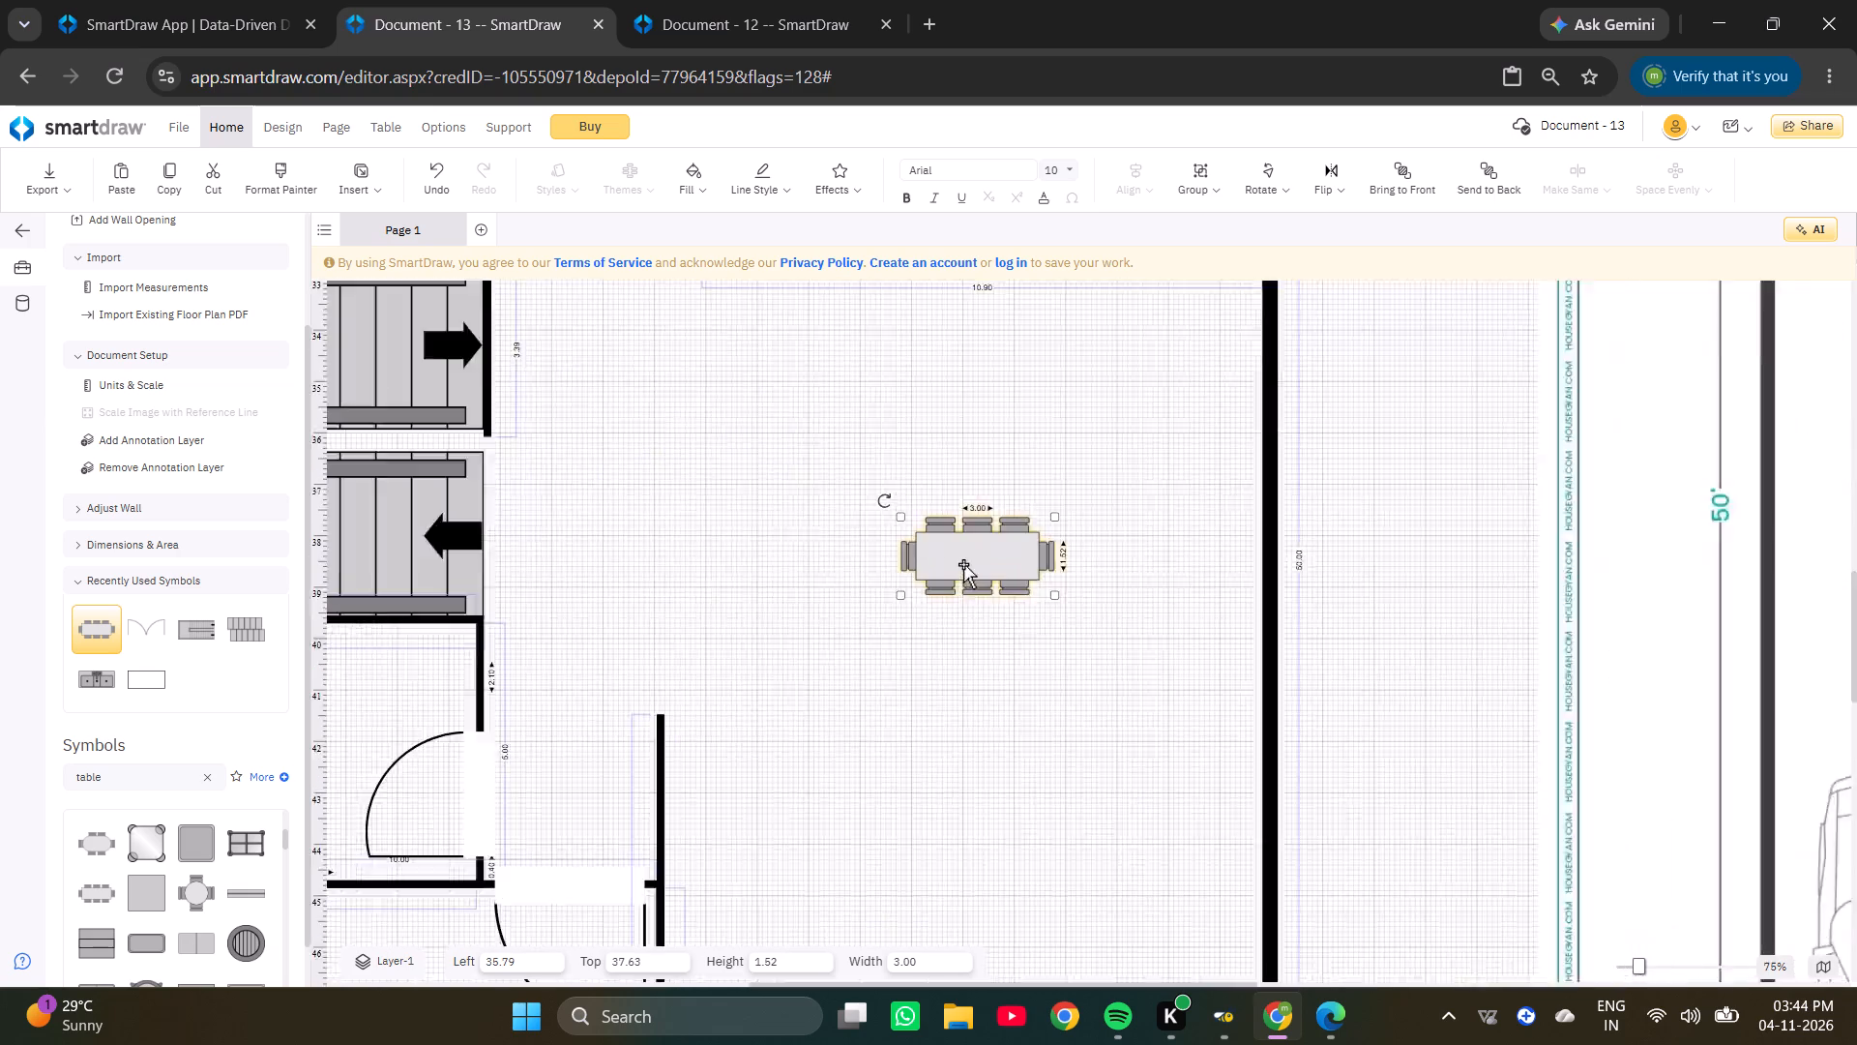
pyautogui.keyDown('ctrl'); pyautogui.scroll(2, 963, 564); pyautogui.keyUp('ctrl')
pyautogui.click(984, 453)
pyautogui.press('BackSpace')
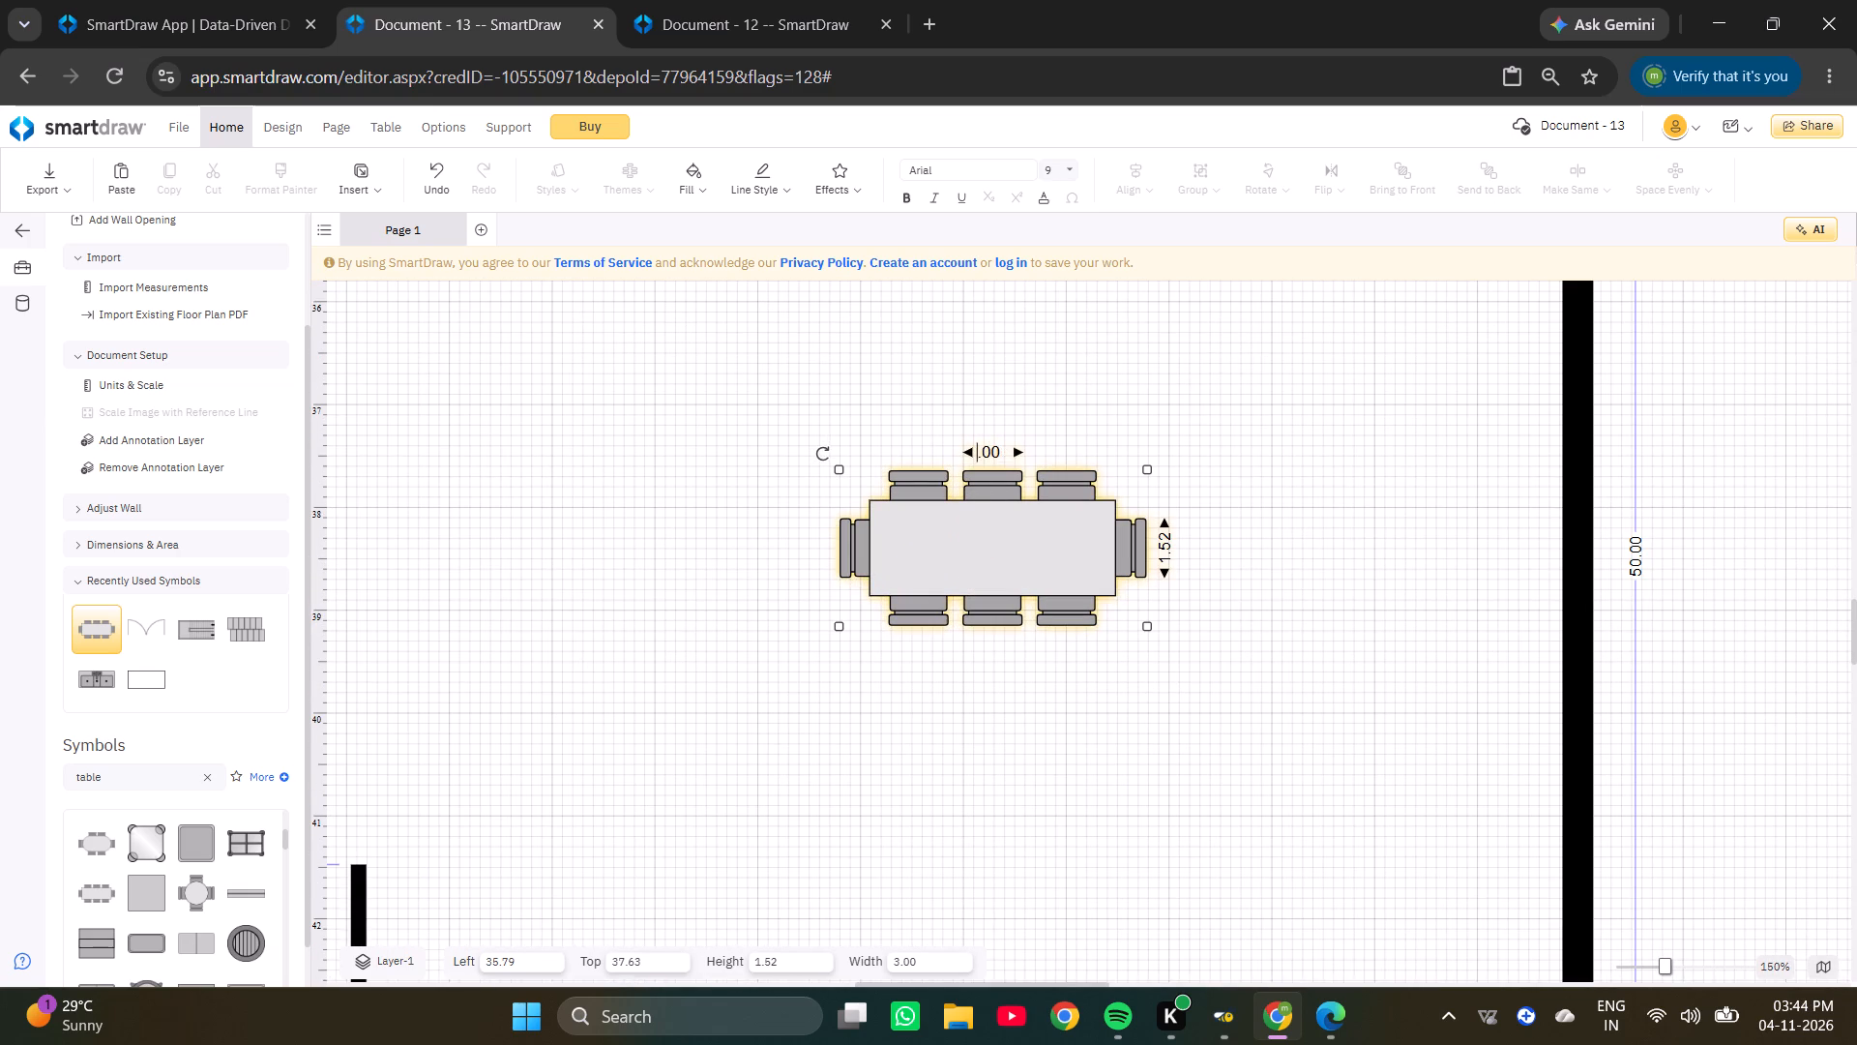
pyautogui.write('10')
pyautogui.press('Return')
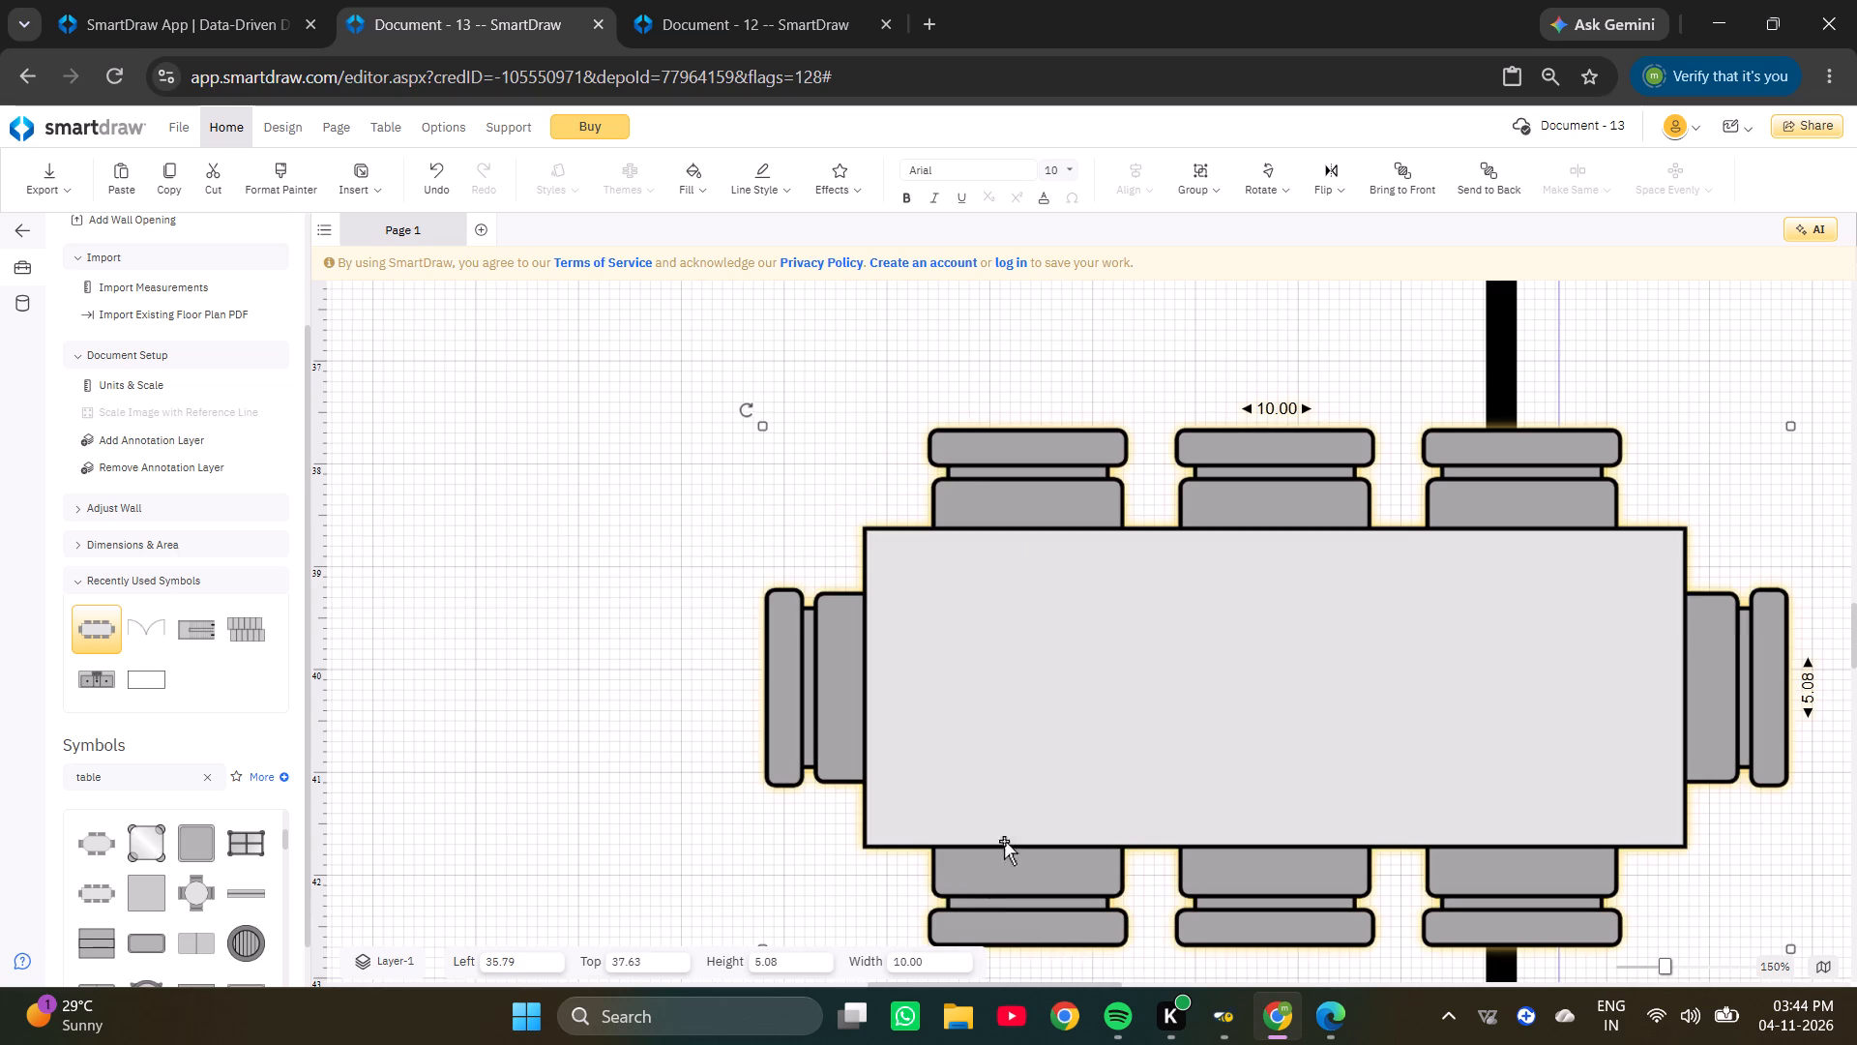
# Rotate the dining table to run vertically and move it inside the living/dining room to about Left 33.02, Top 37.41.
pyautogui.keyDown('ctrl'); pyautogui.scroll(-4, 1067, 682); pyautogui.keyUp('ctrl')
pyautogui.moveTo(967, 533); pyautogui.dragTo(1097, 717)
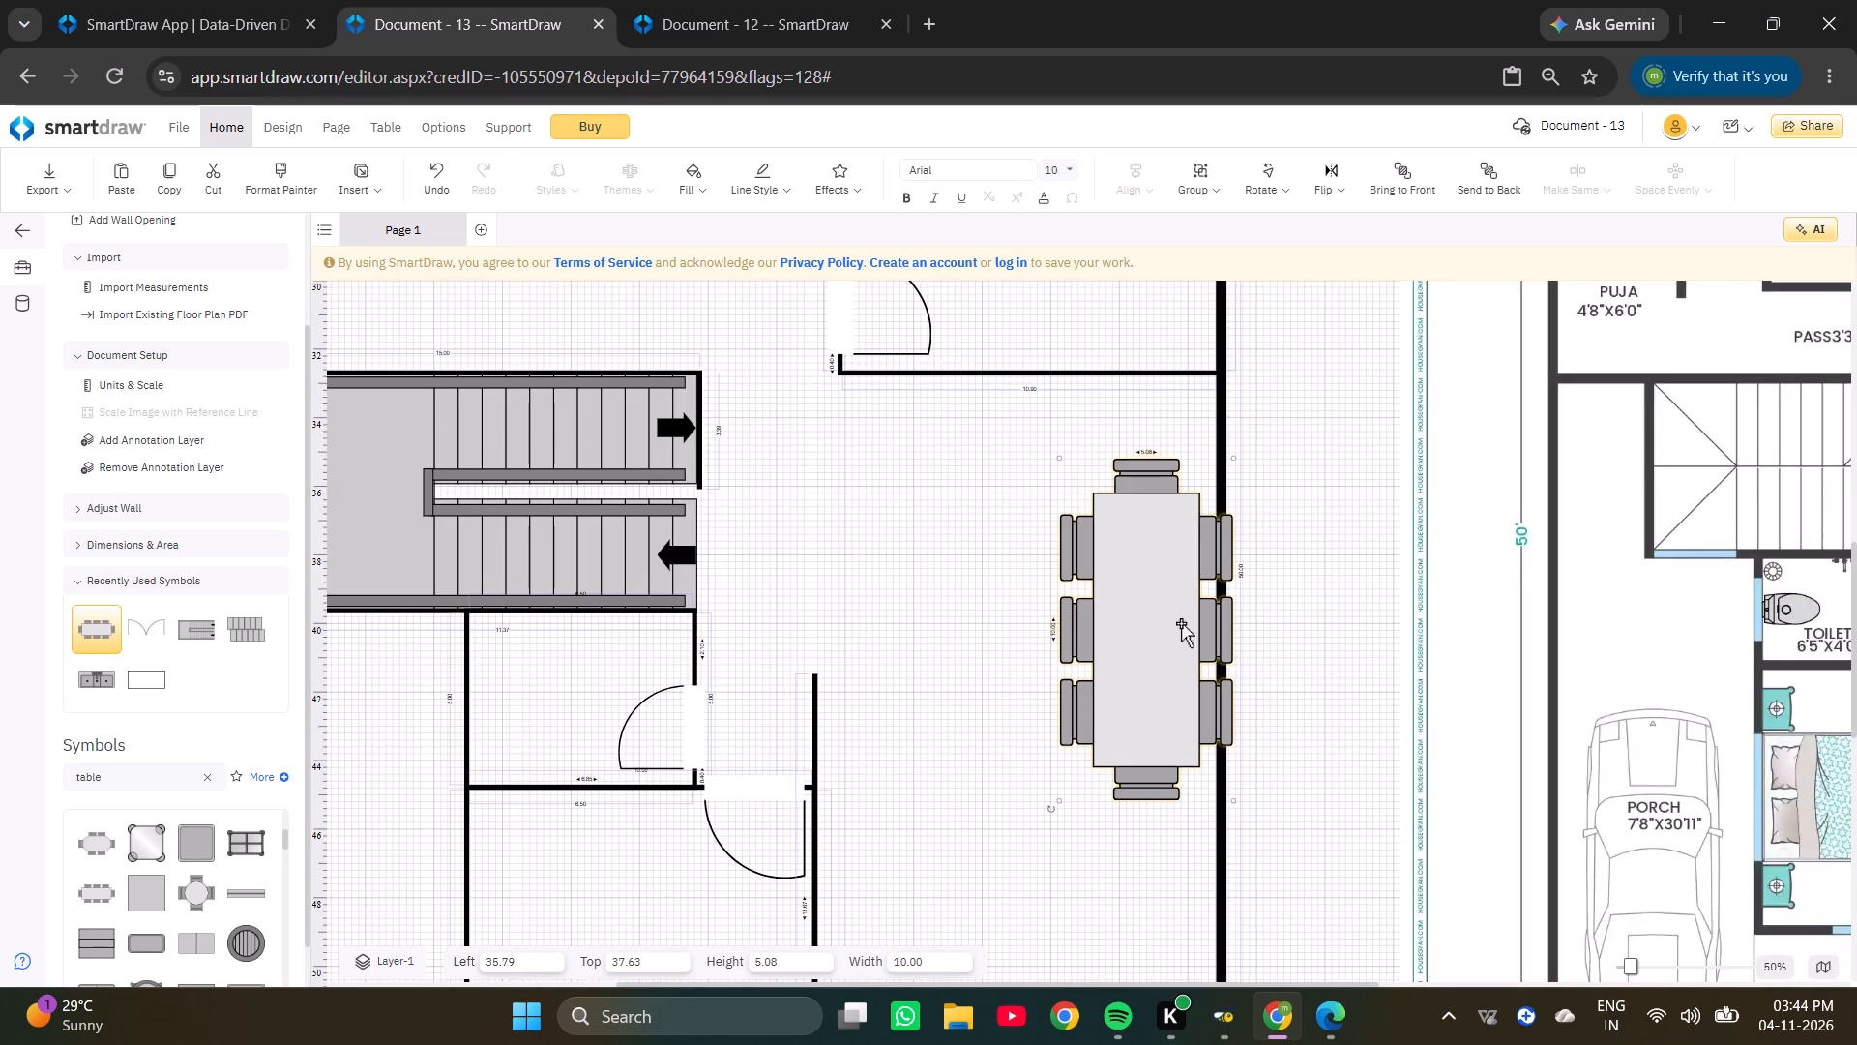
pyautogui.moveTo(1181, 623); pyautogui.dragTo(1086, 616)
pyautogui.click(1086, 616)
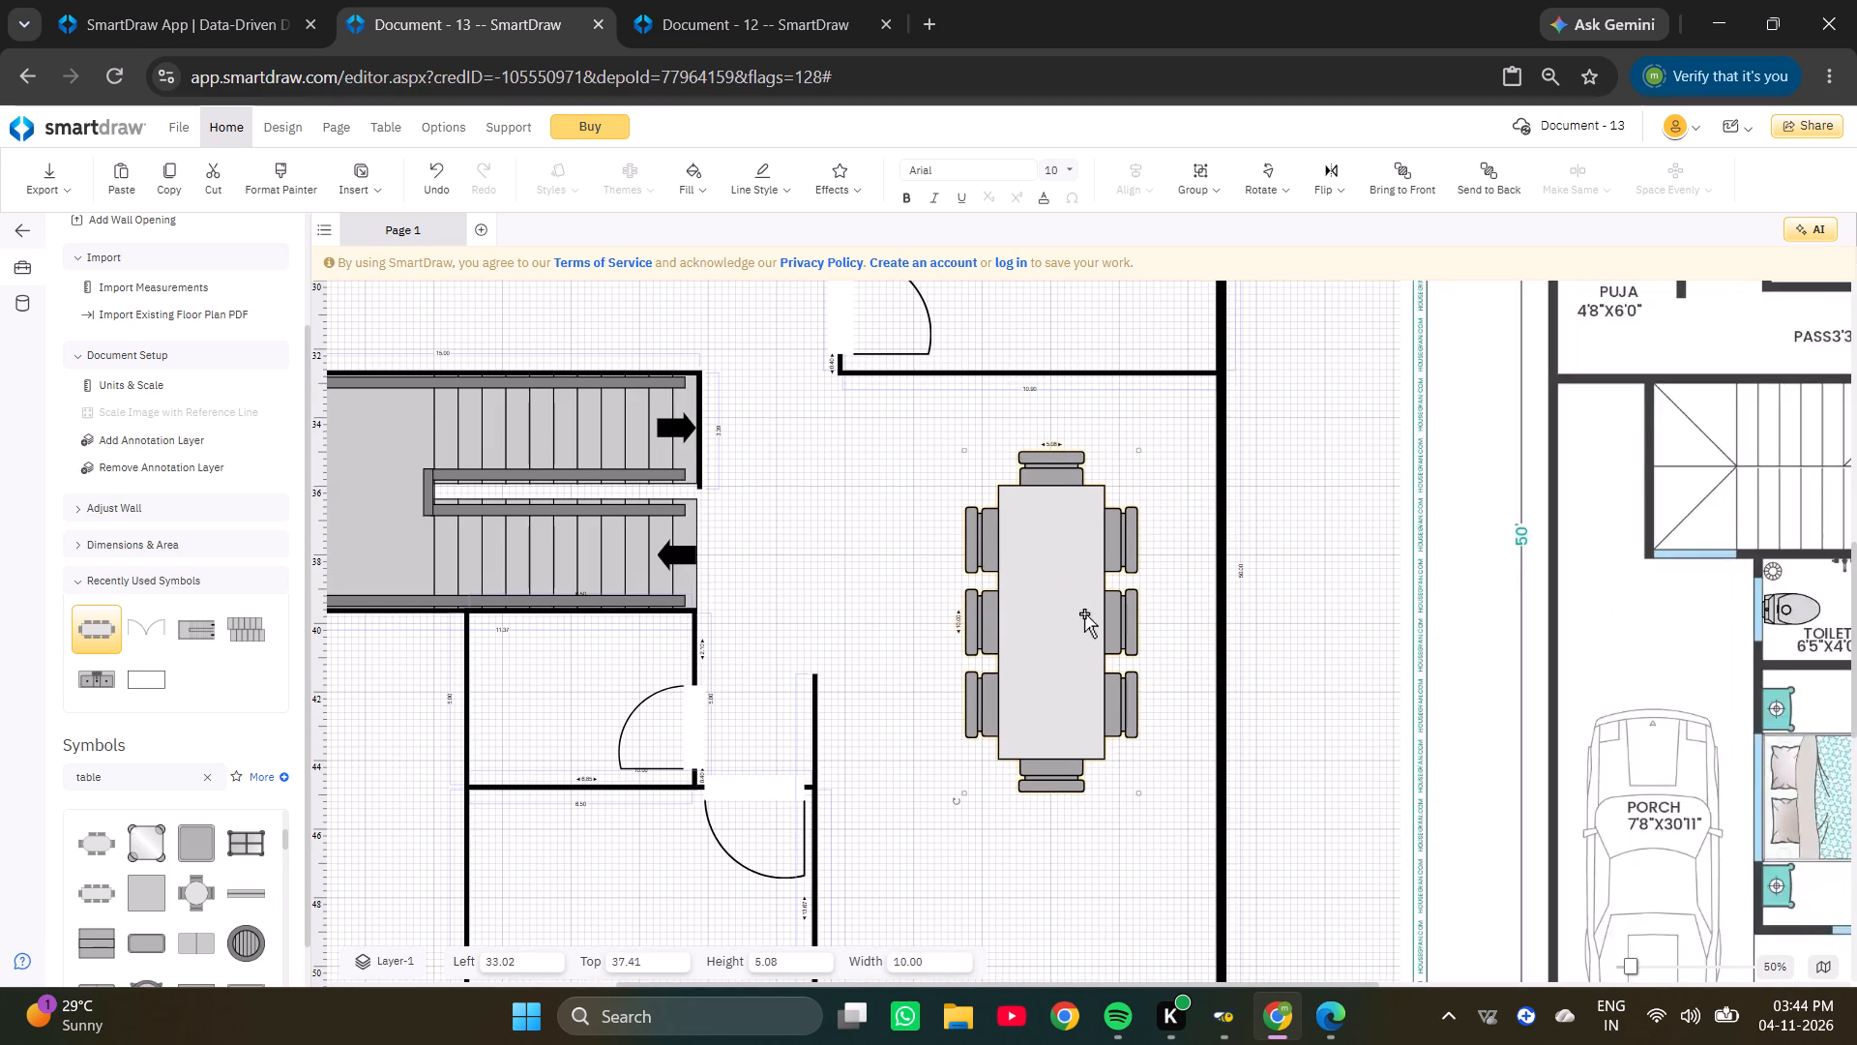
# Nudge the dining table down in the living/dining room to Top 37.66.
pyautogui.press('Down')
pyautogui.press('Down')
pyautogui.press('Down')
pyautogui.press('Down')
pyautogui.press('Down')
pyautogui.press('Down')
pyautogui.press('Down')
pyautogui.press('Down')
pyautogui.press('Down')
pyautogui.press('Down')
pyautogui.press('Down')
pyautogui.press('Down')
pyautogui.press('Down')
pyautogui.click(1083, 612)
pyautogui.doubleClick(1083, 612)
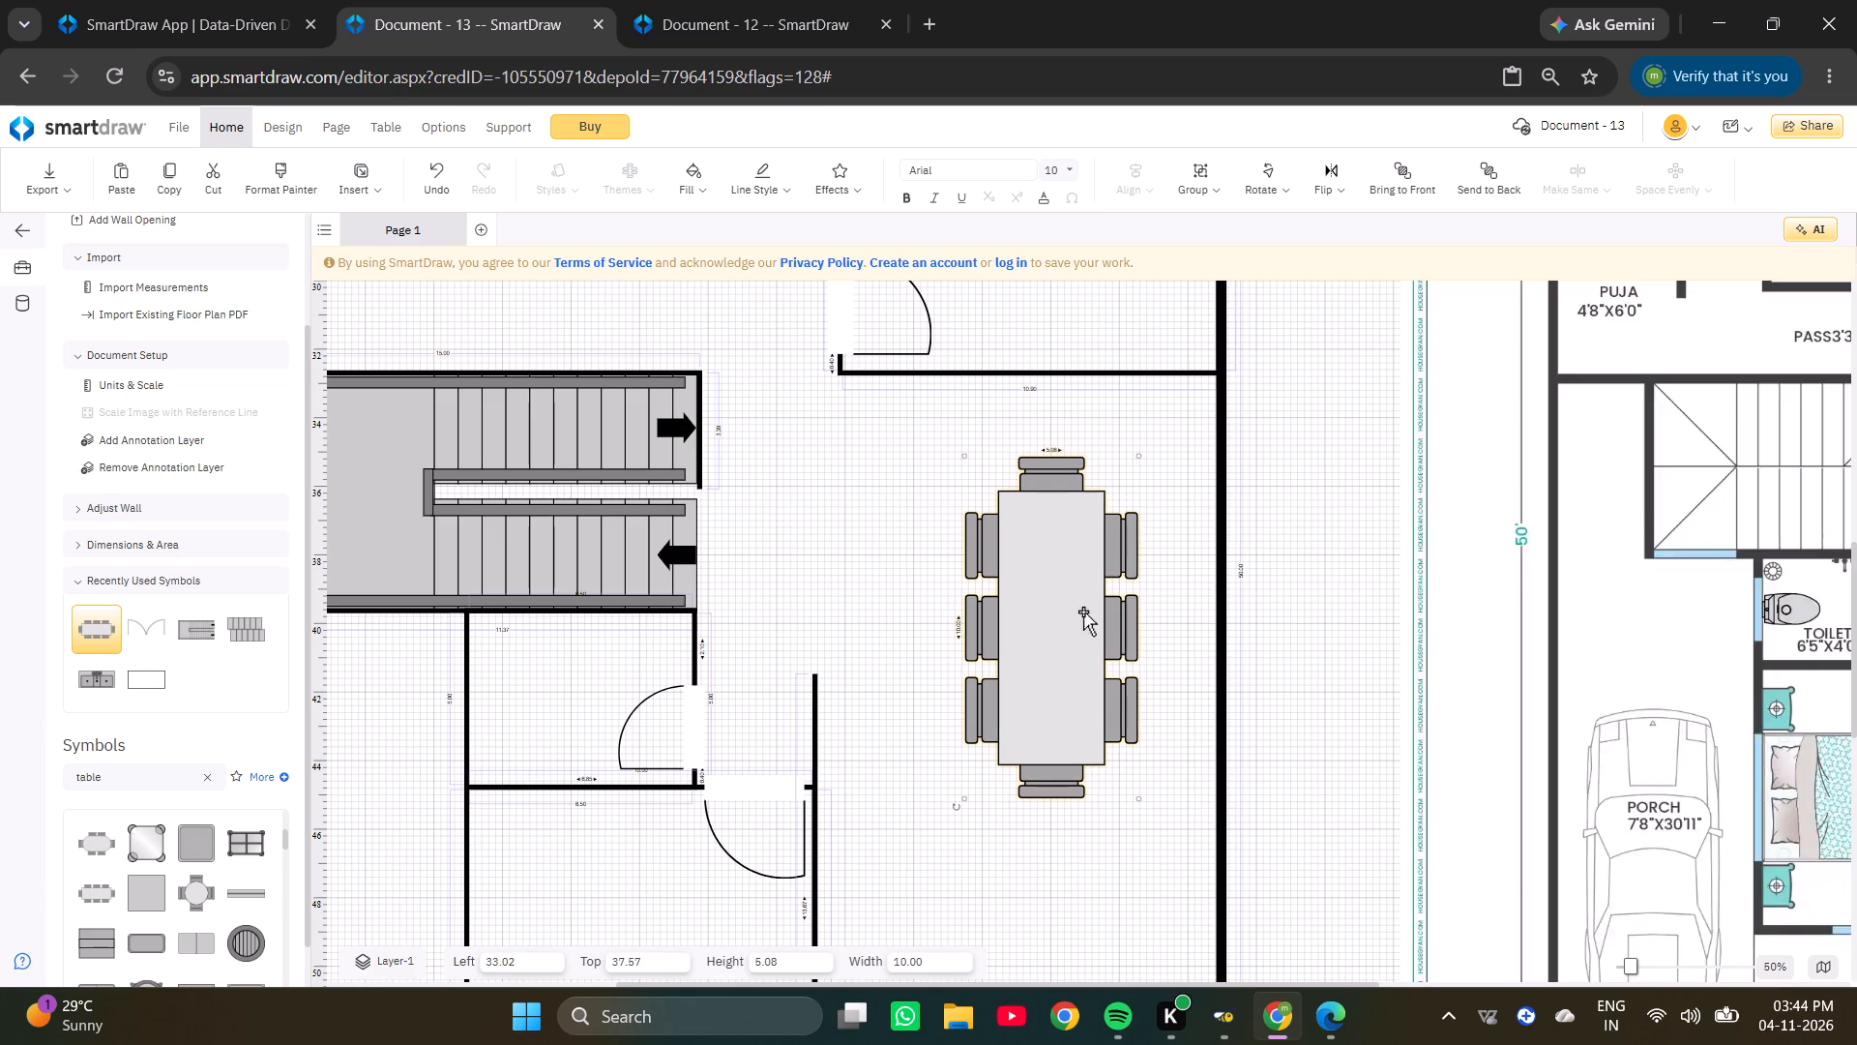
pyautogui.press('Down')
pyautogui.press('Down')
pyautogui.press('Down')
pyautogui.press('Down')
pyautogui.press('Down')
pyautogui.press('Down')
pyautogui.press('Down')
pyautogui.doubleClick(1082, 612)
pyautogui.press('Down')
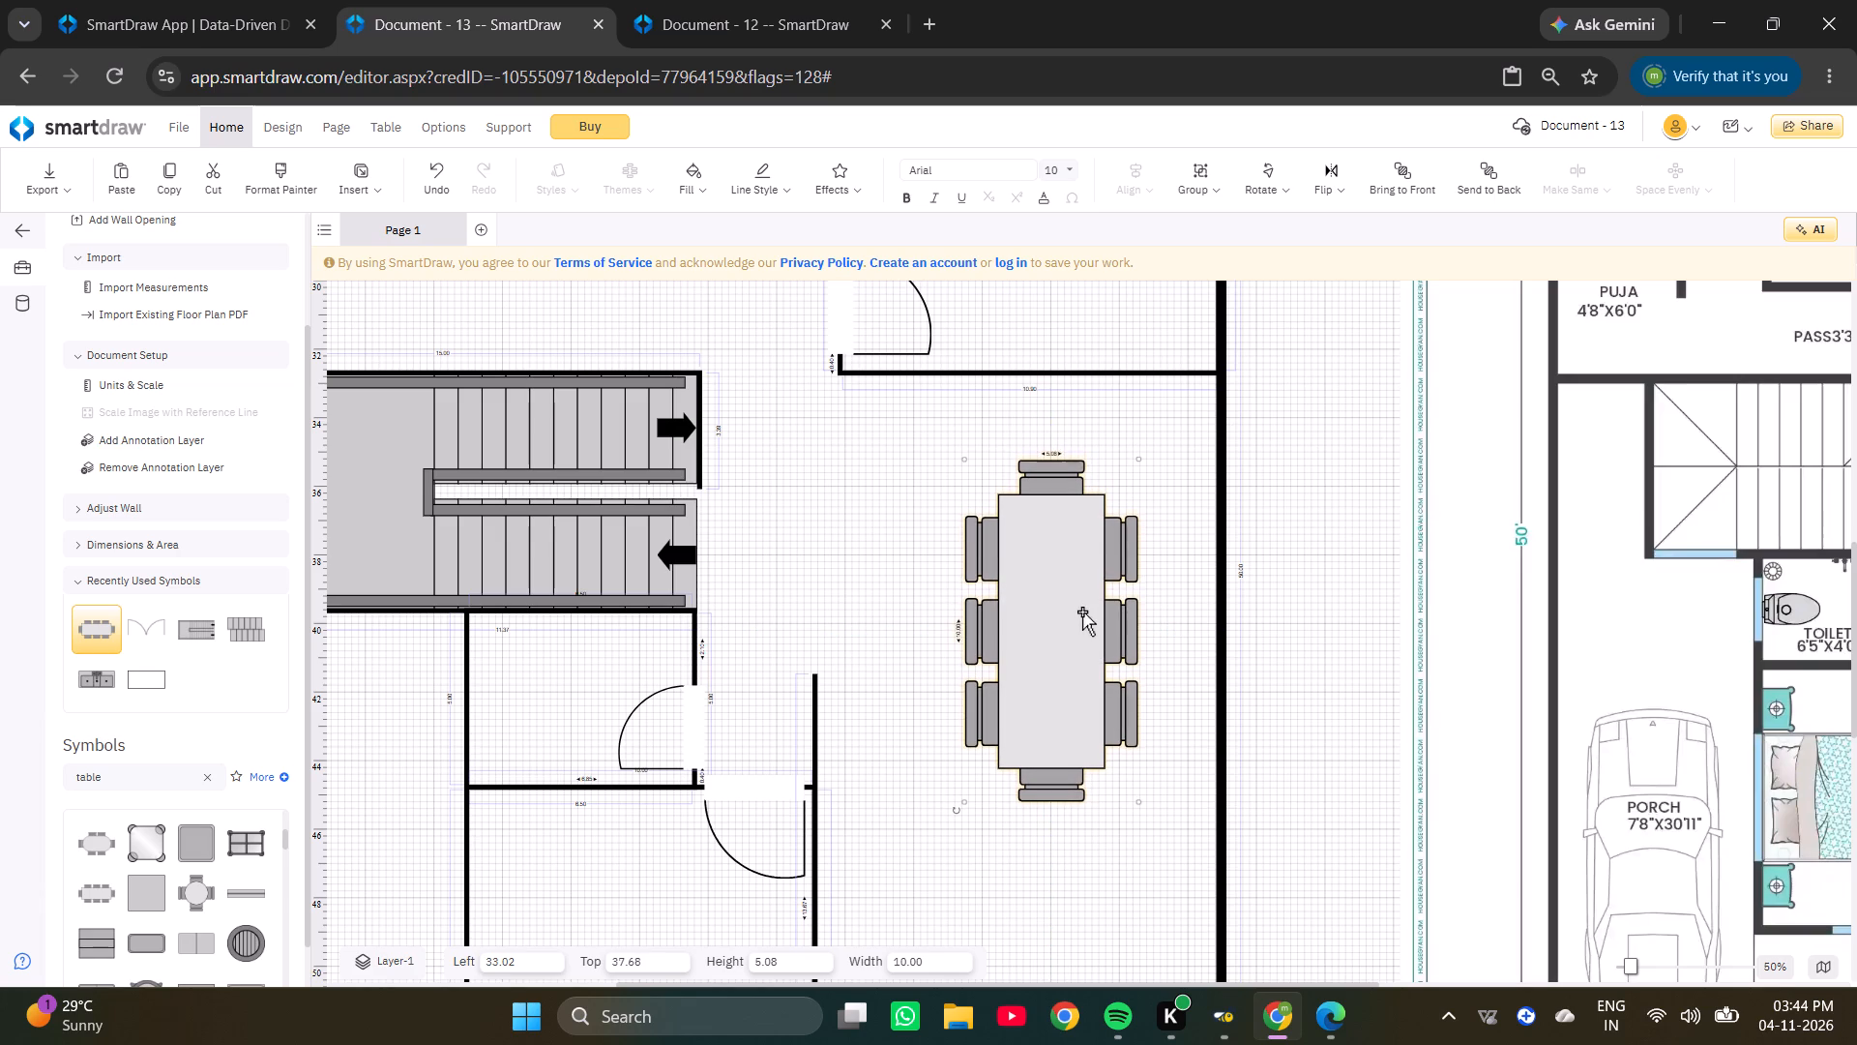
pyautogui.press('Up')
pyautogui.click(1082, 612)
pyautogui.press('Up')
pyautogui.click(1082, 612)
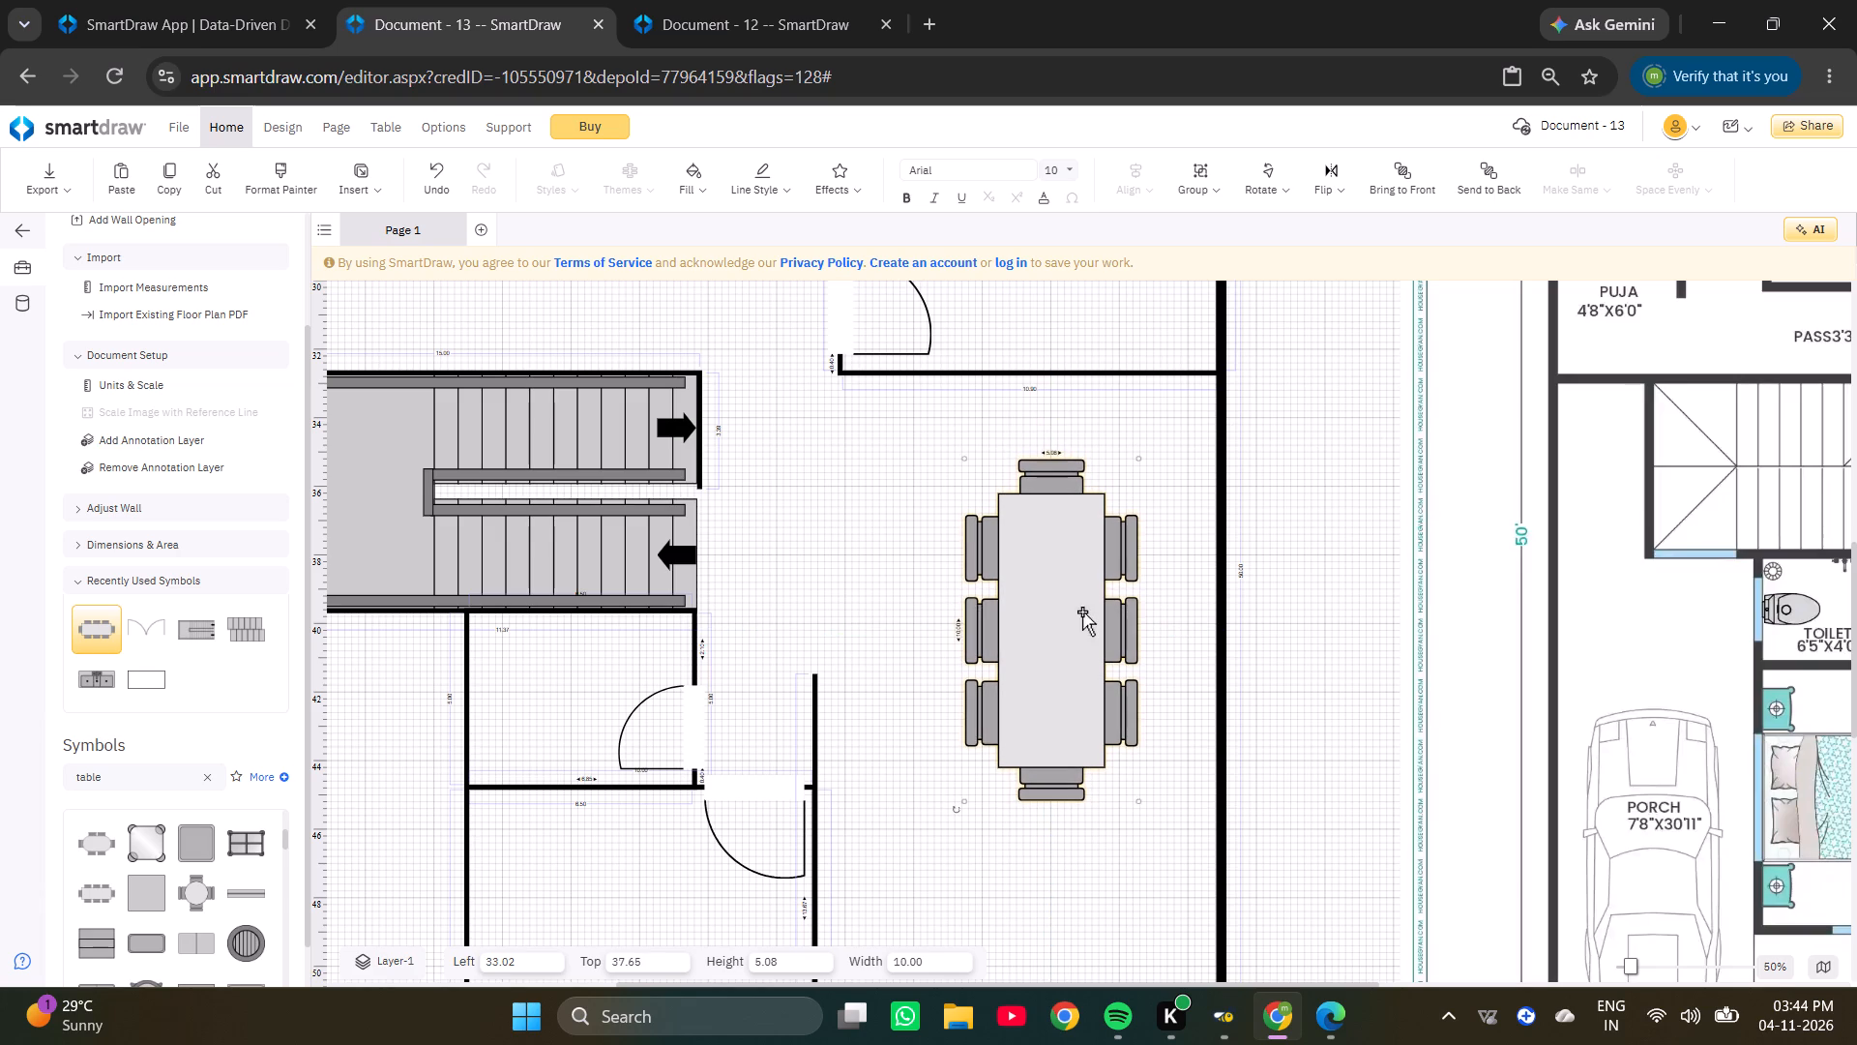
pyautogui.click(1082, 612)
pyautogui.press('Down')
pyautogui.doubleClick(1082, 612)
# Nudge the dining table slightly left to Left 32.93 and check its spacing from the surrounding walls.
pyautogui.press('Left')
pyautogui.press('Left')
pyautogui.press('Left')
pyautogui.press('Left')
pyautogui.press('Left')
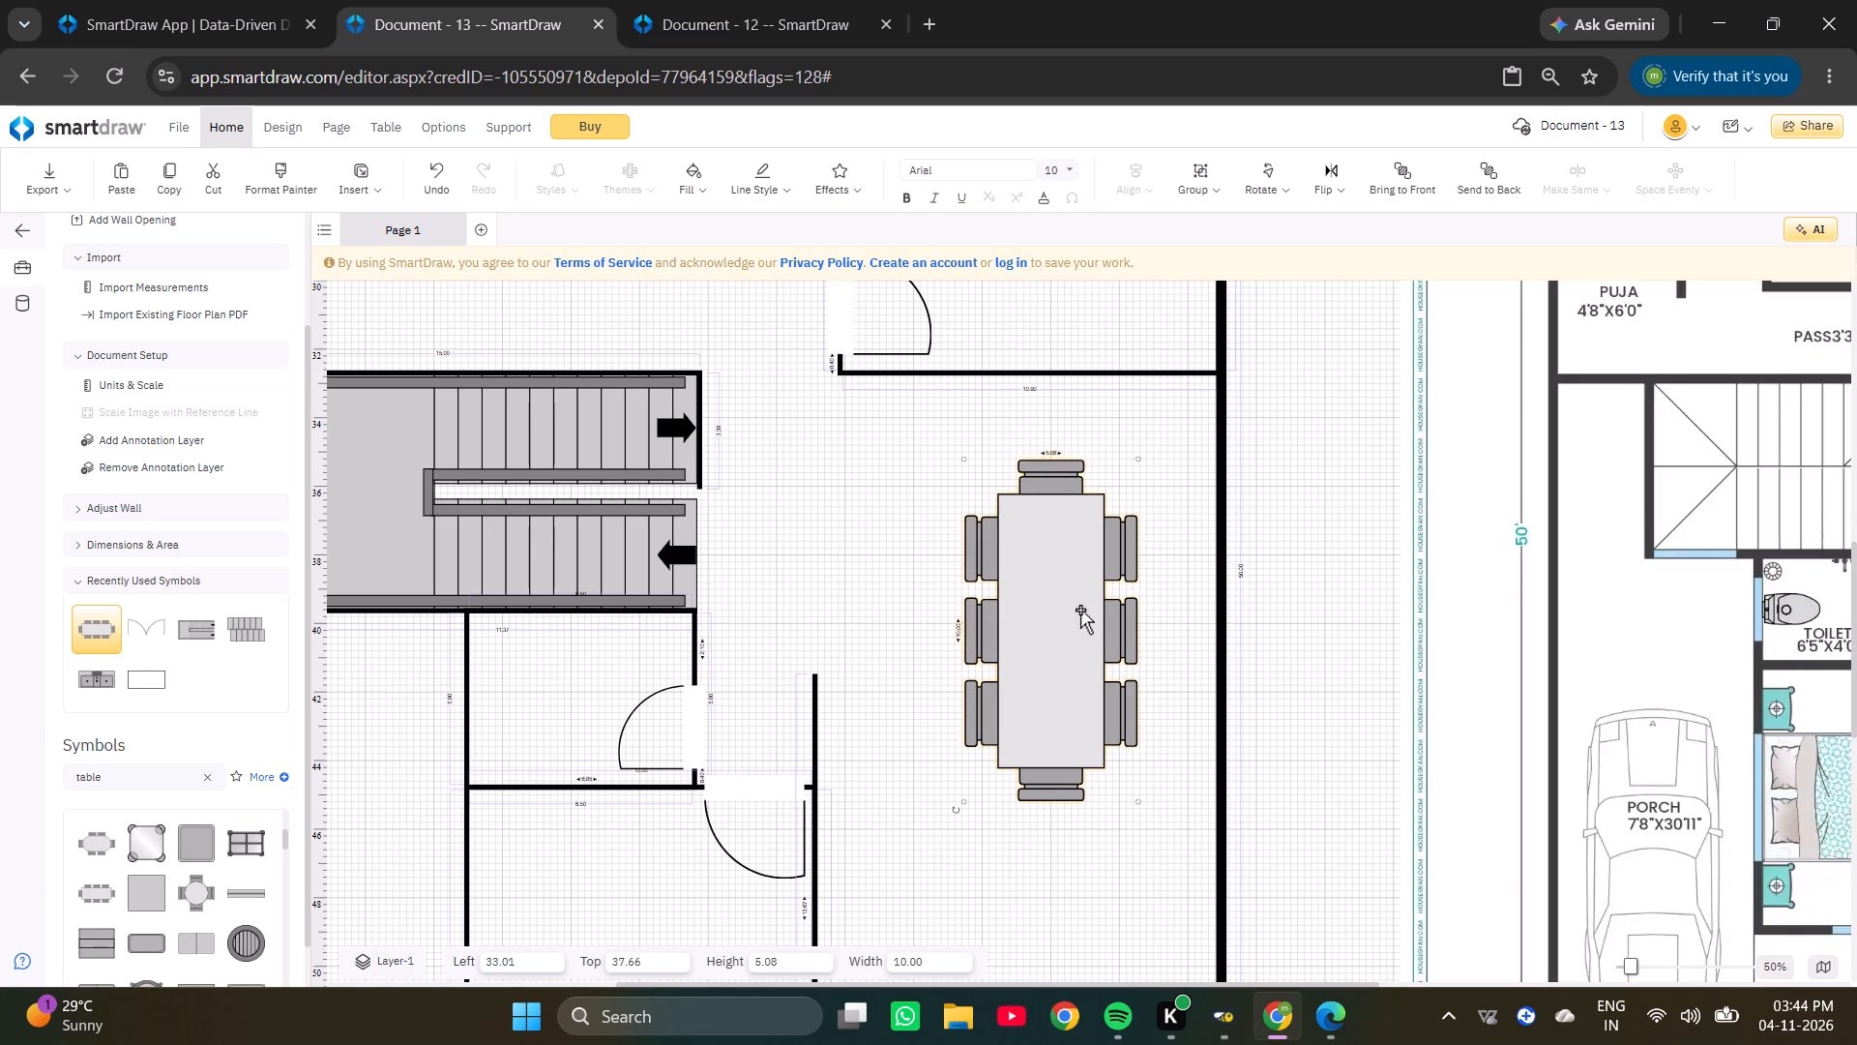
pyautogui.click(1080, 610)
pyautogui.press('Left')
pyautogui.press('Left')
pyautogui.doubleClick(1080, 610)
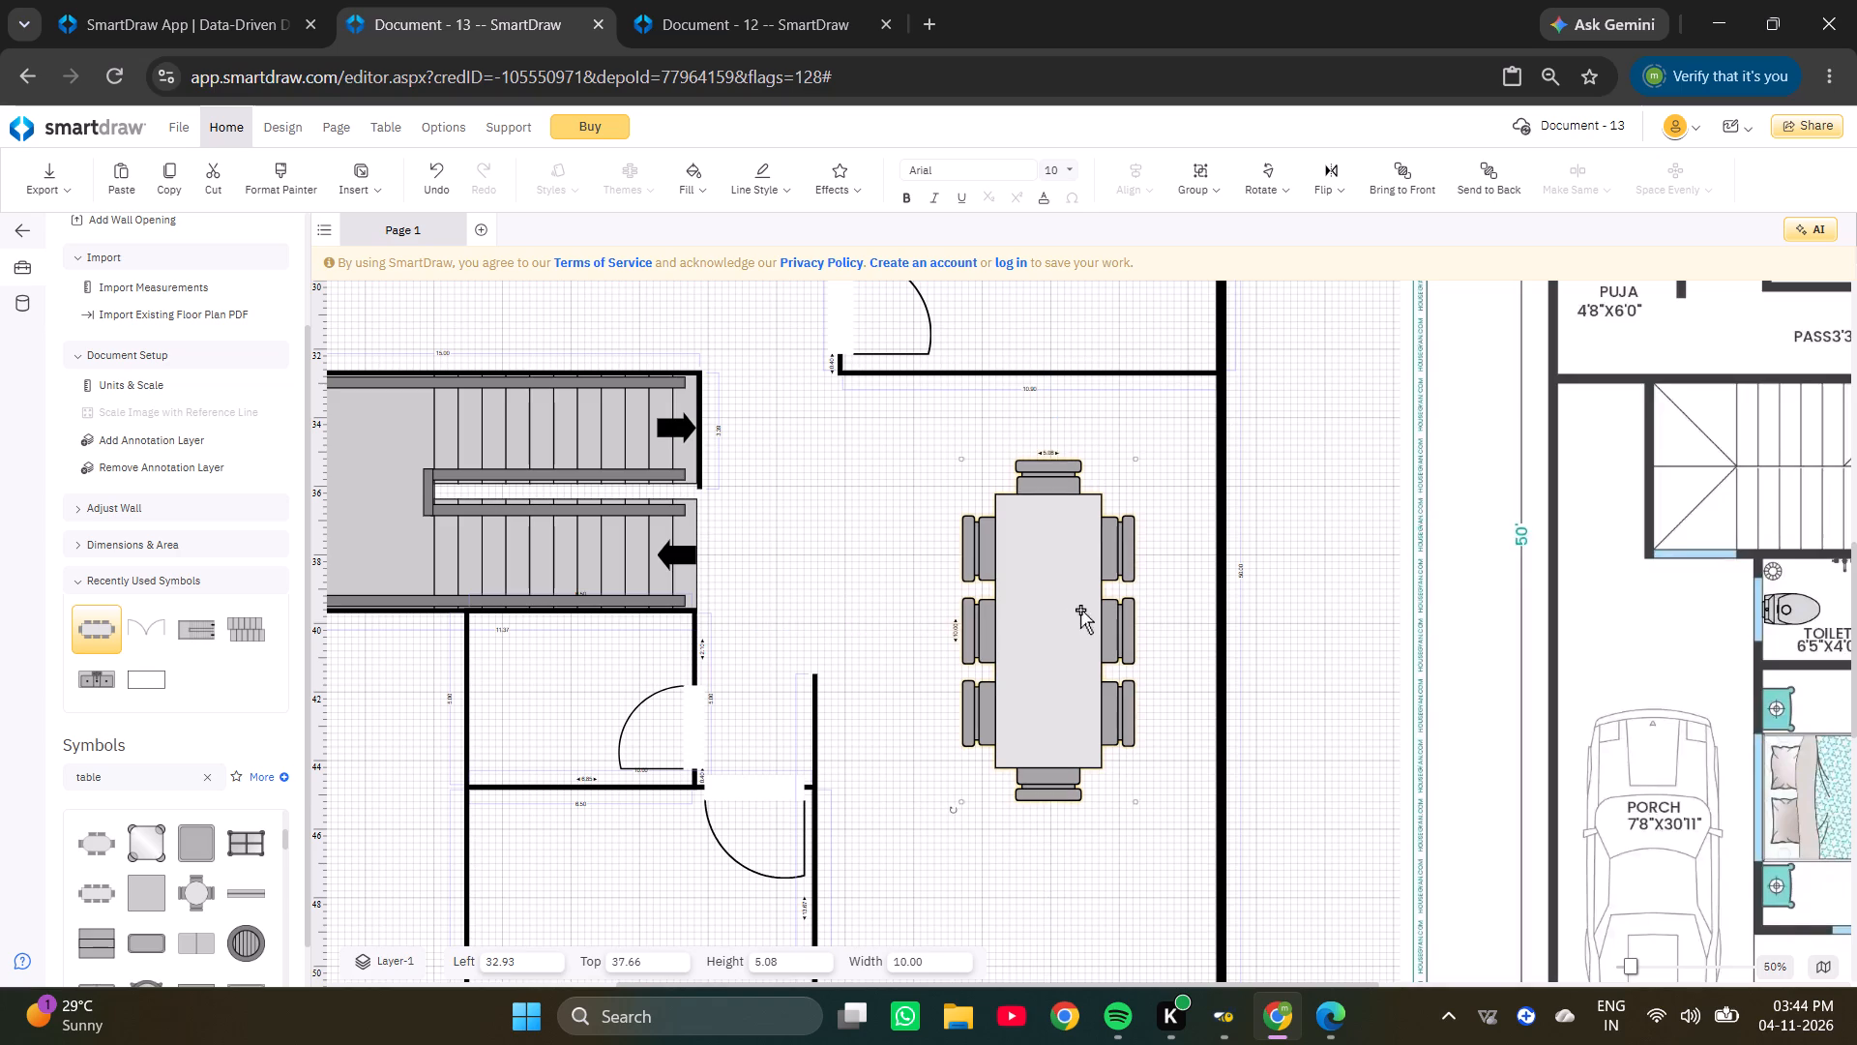
pyautogui.tripleClick(1080, 610)
pyautogui.scroll(-4, 1080, 610)
pyautogui.scroll(3, 1080, 610)
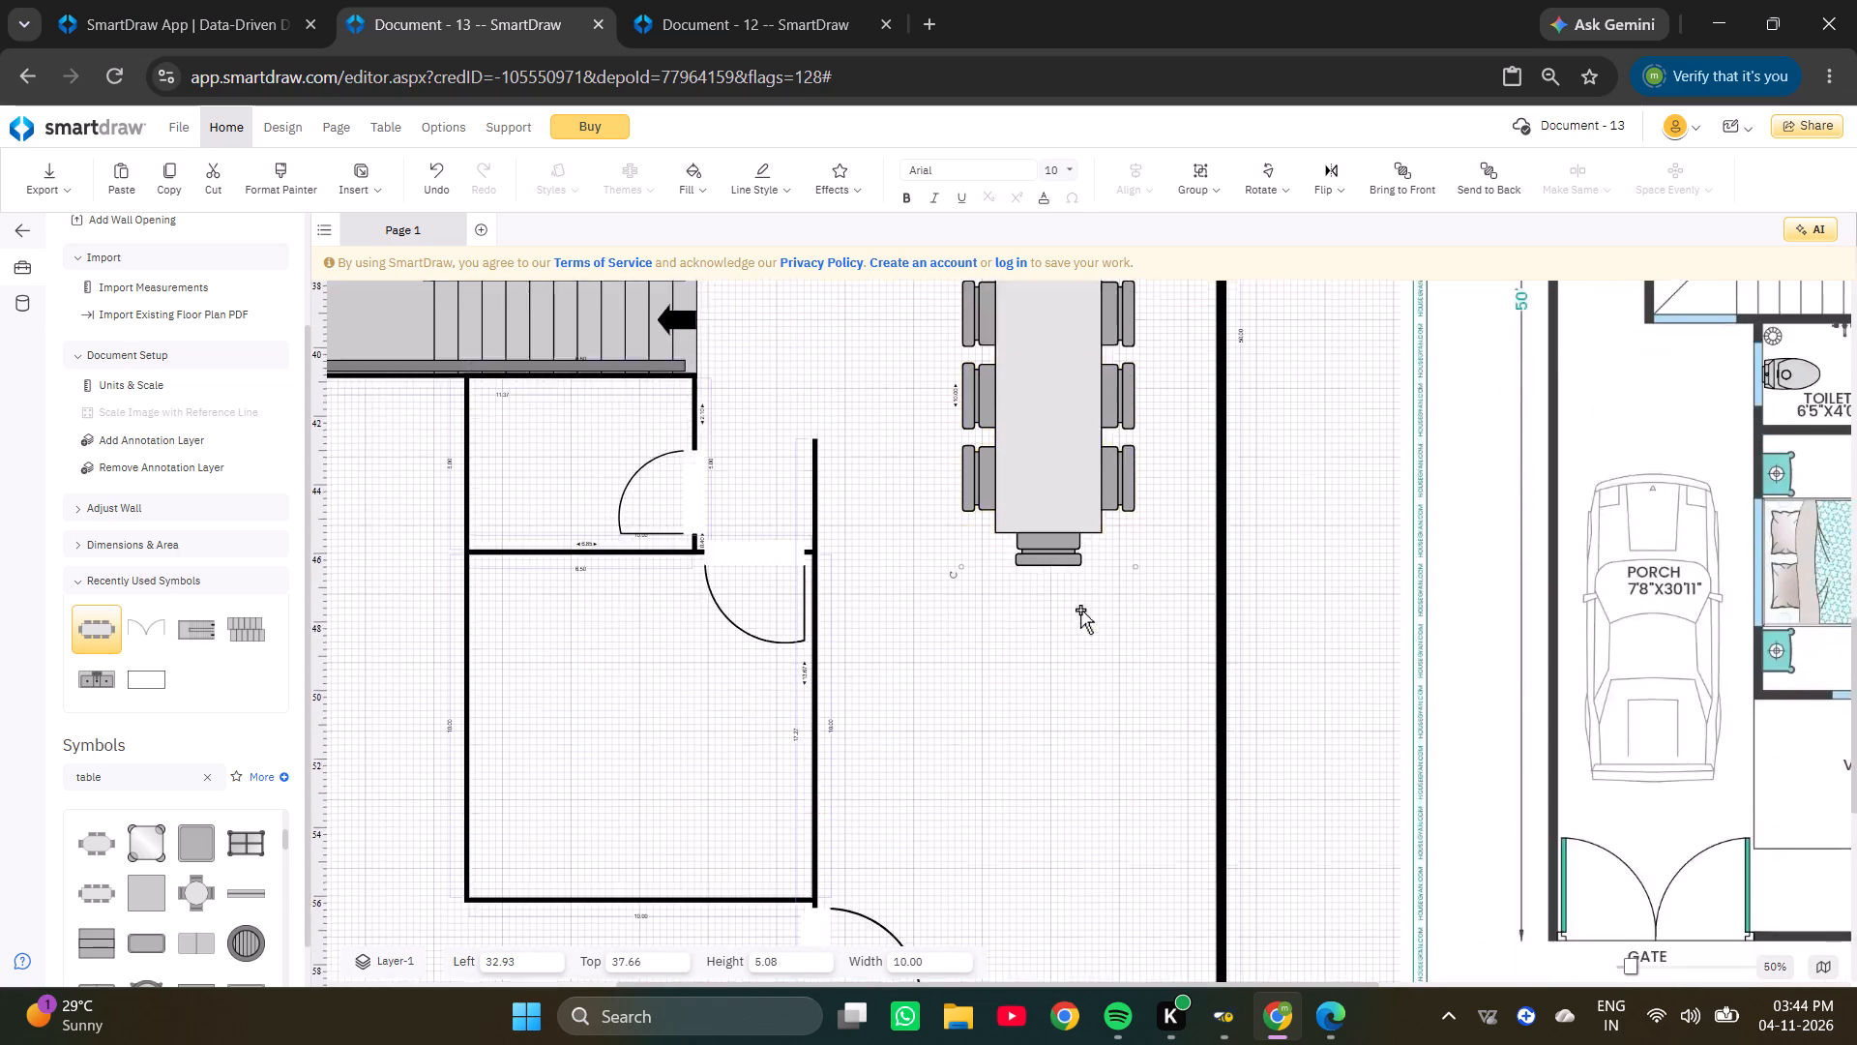
pyautogui.click(1074, 609)
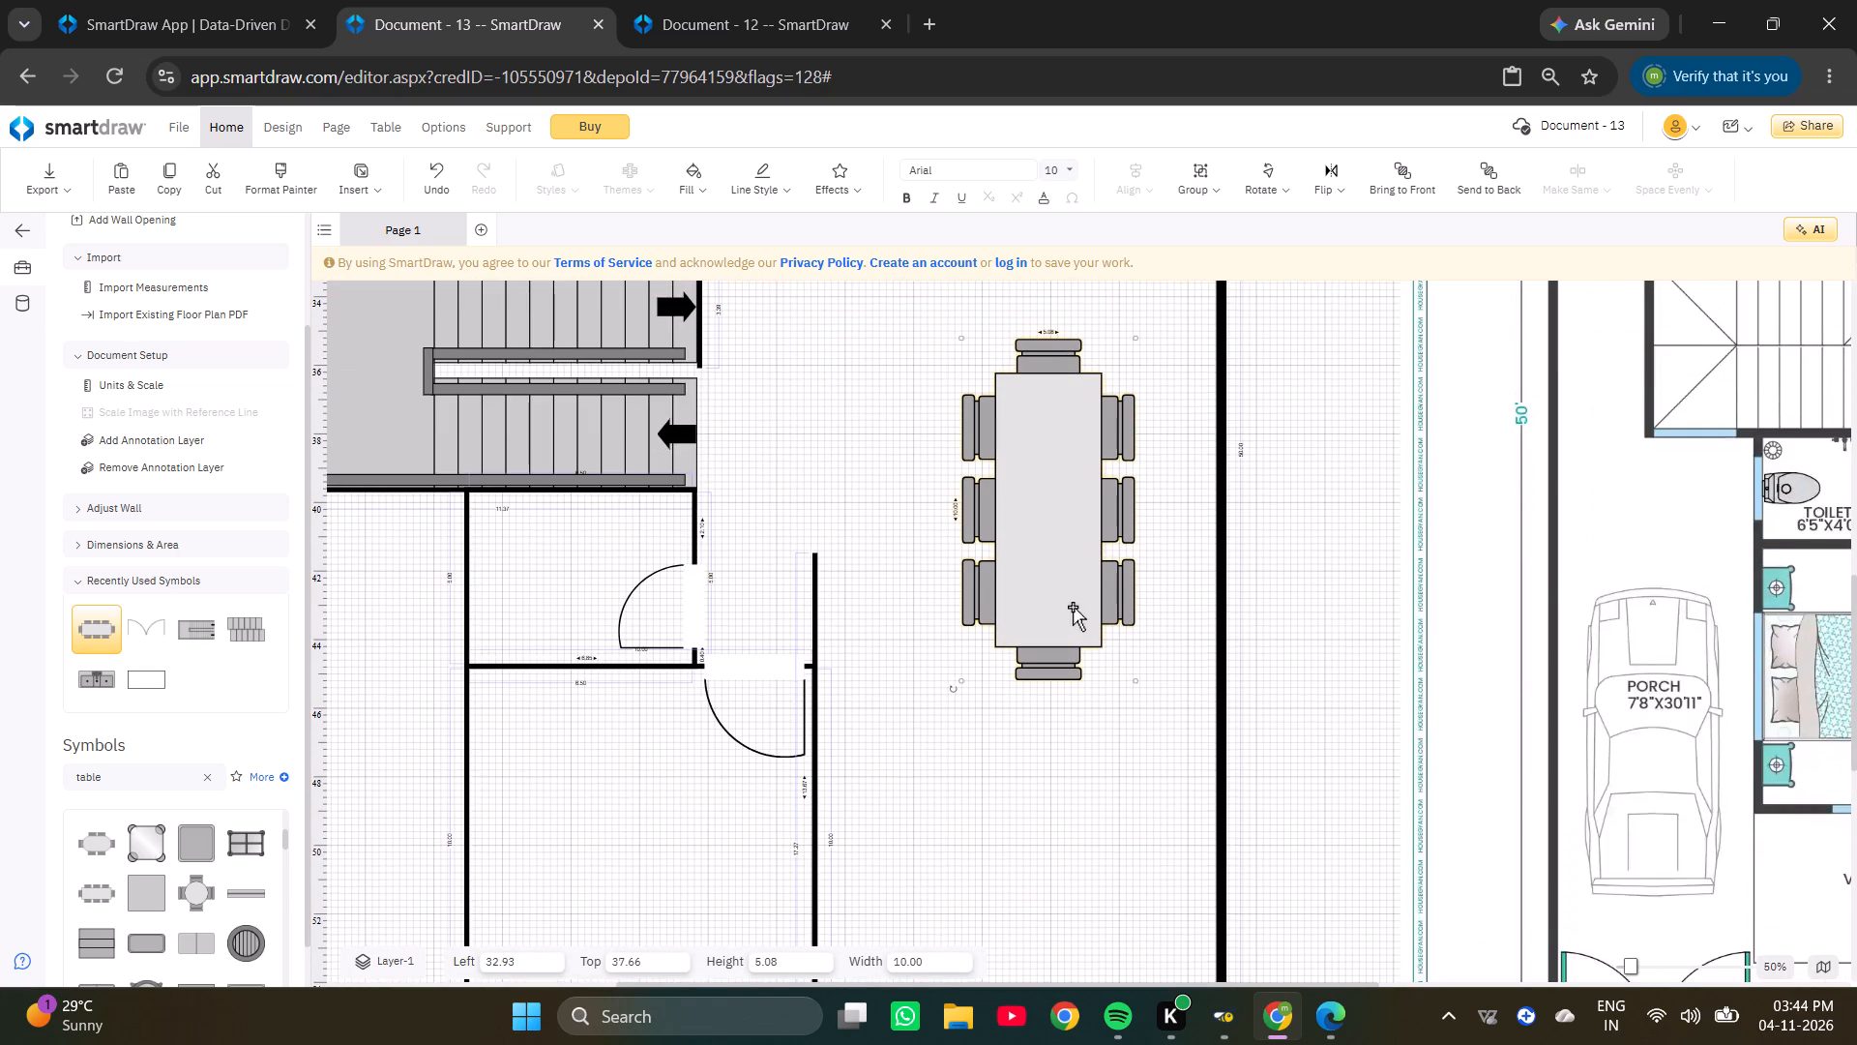
pyautogui.keyDown('ctrl'); pyautogui.scroll(-4, 1073, 607); pyautogui.keyUp('ctrl')
pyautogui.click(1025, 702)
pyautogui.click(943, 532)
pyautogui.tripleClick(967, 535)
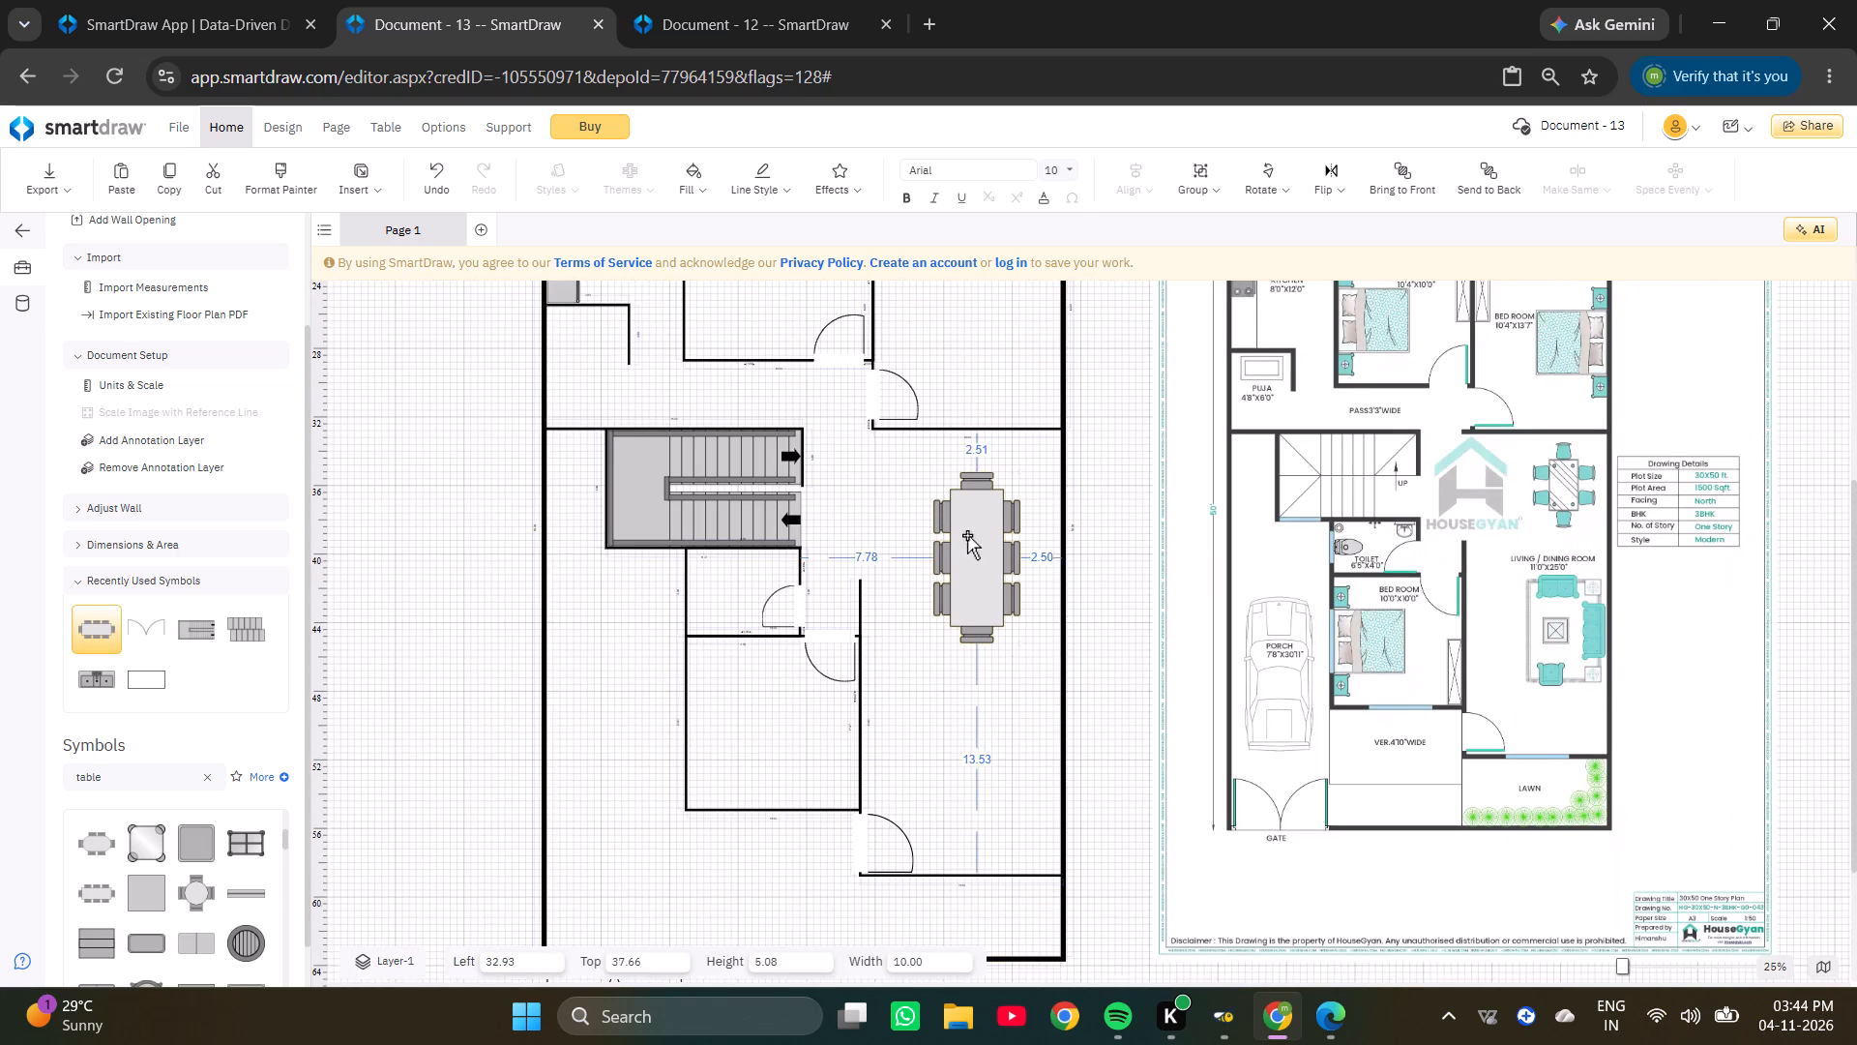
# Copy the green sofa set and orange coffee table from Document - 12's living room and return to Document - 13.
pyautogui.scroll(-1, 967, 535)
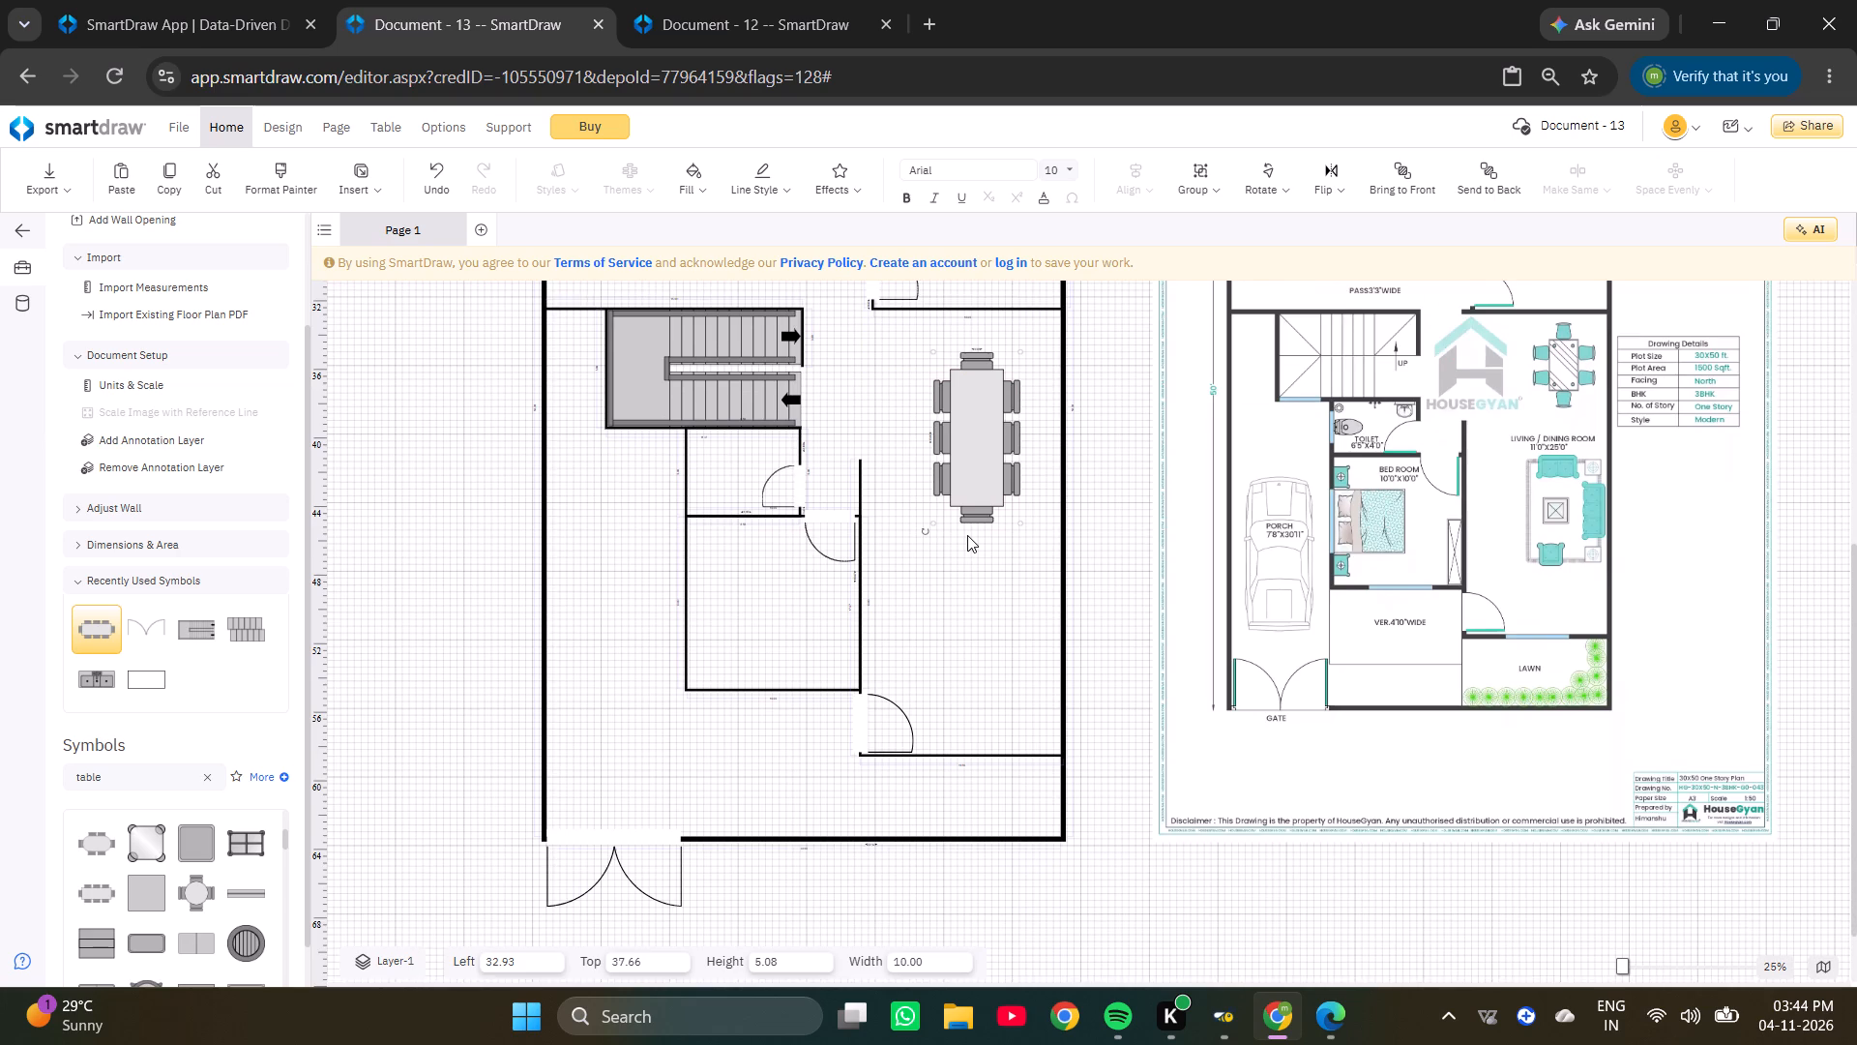
pyautogui.scroll(-1, 967, 535)
pyautogui.scroll(1, 967, 535)
pyautogui.click(712, 0)
pyautogui.scroll(-3, 749, 545)
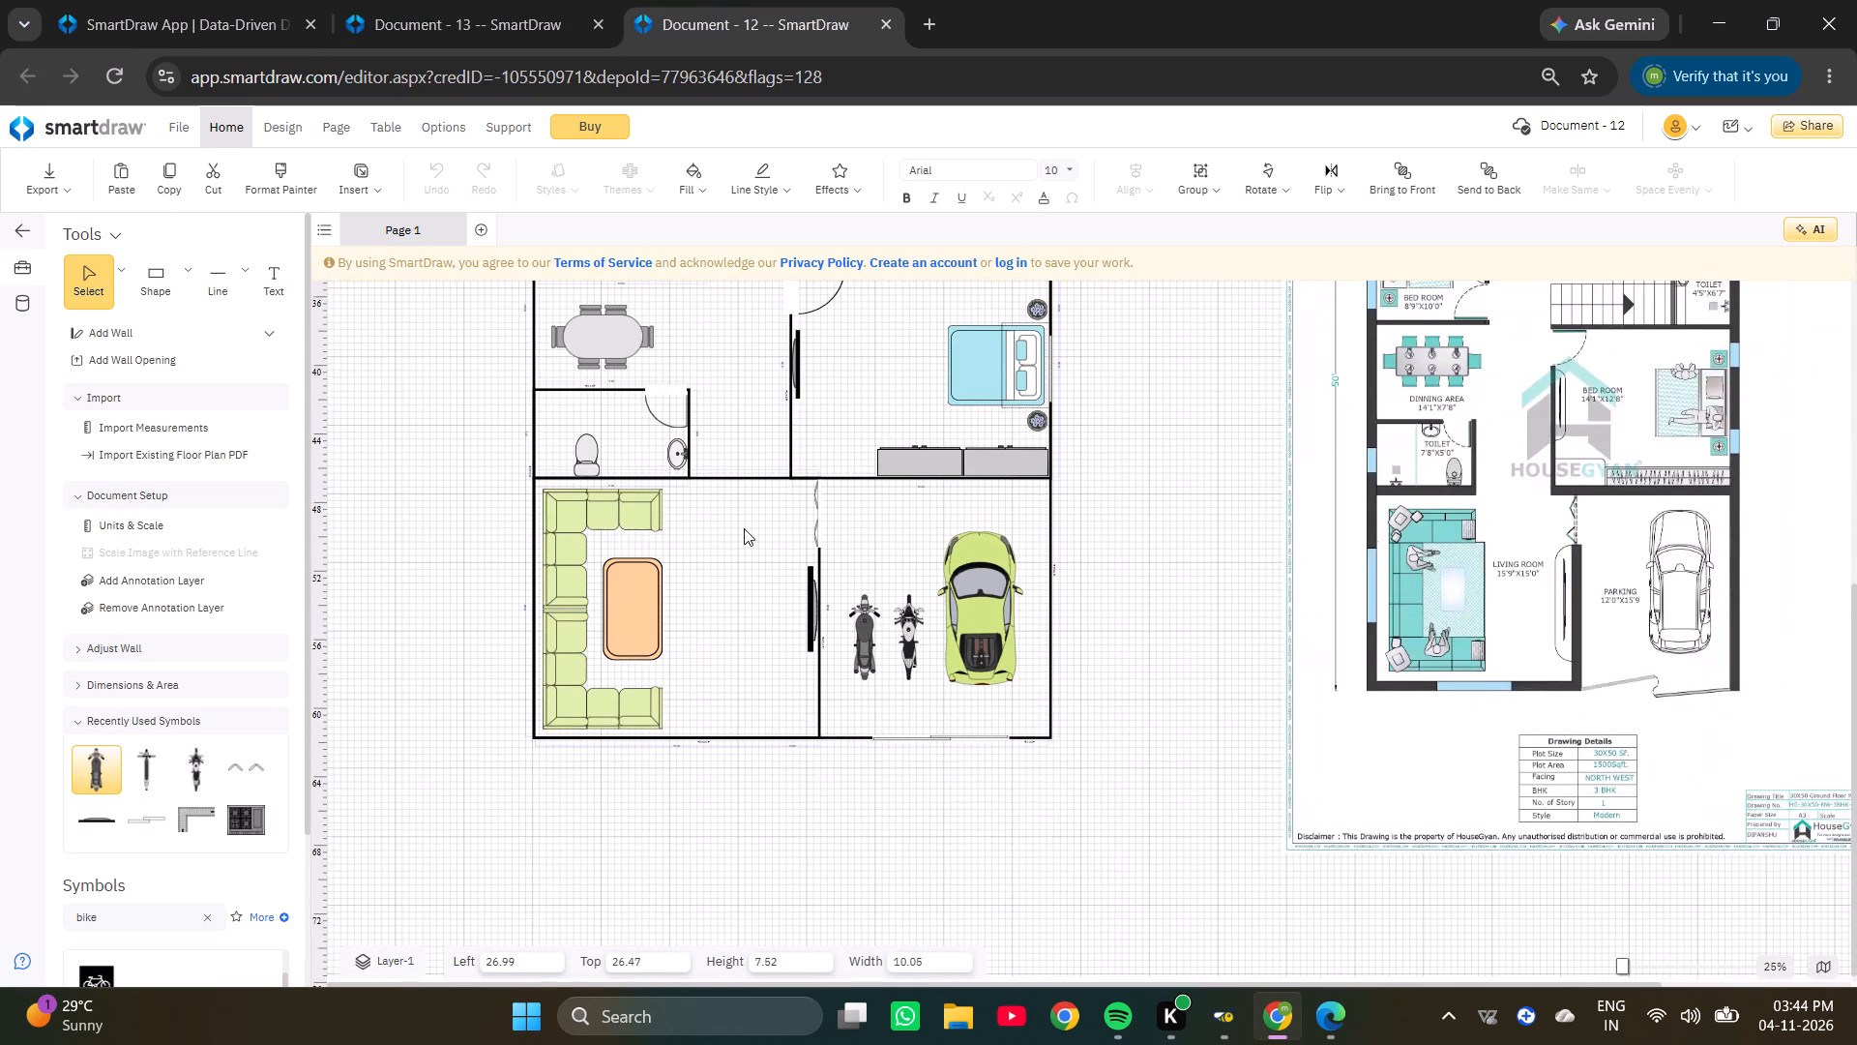
pyautogui.moveTo(454, 468); pyautogui.dragTo(698, 757)
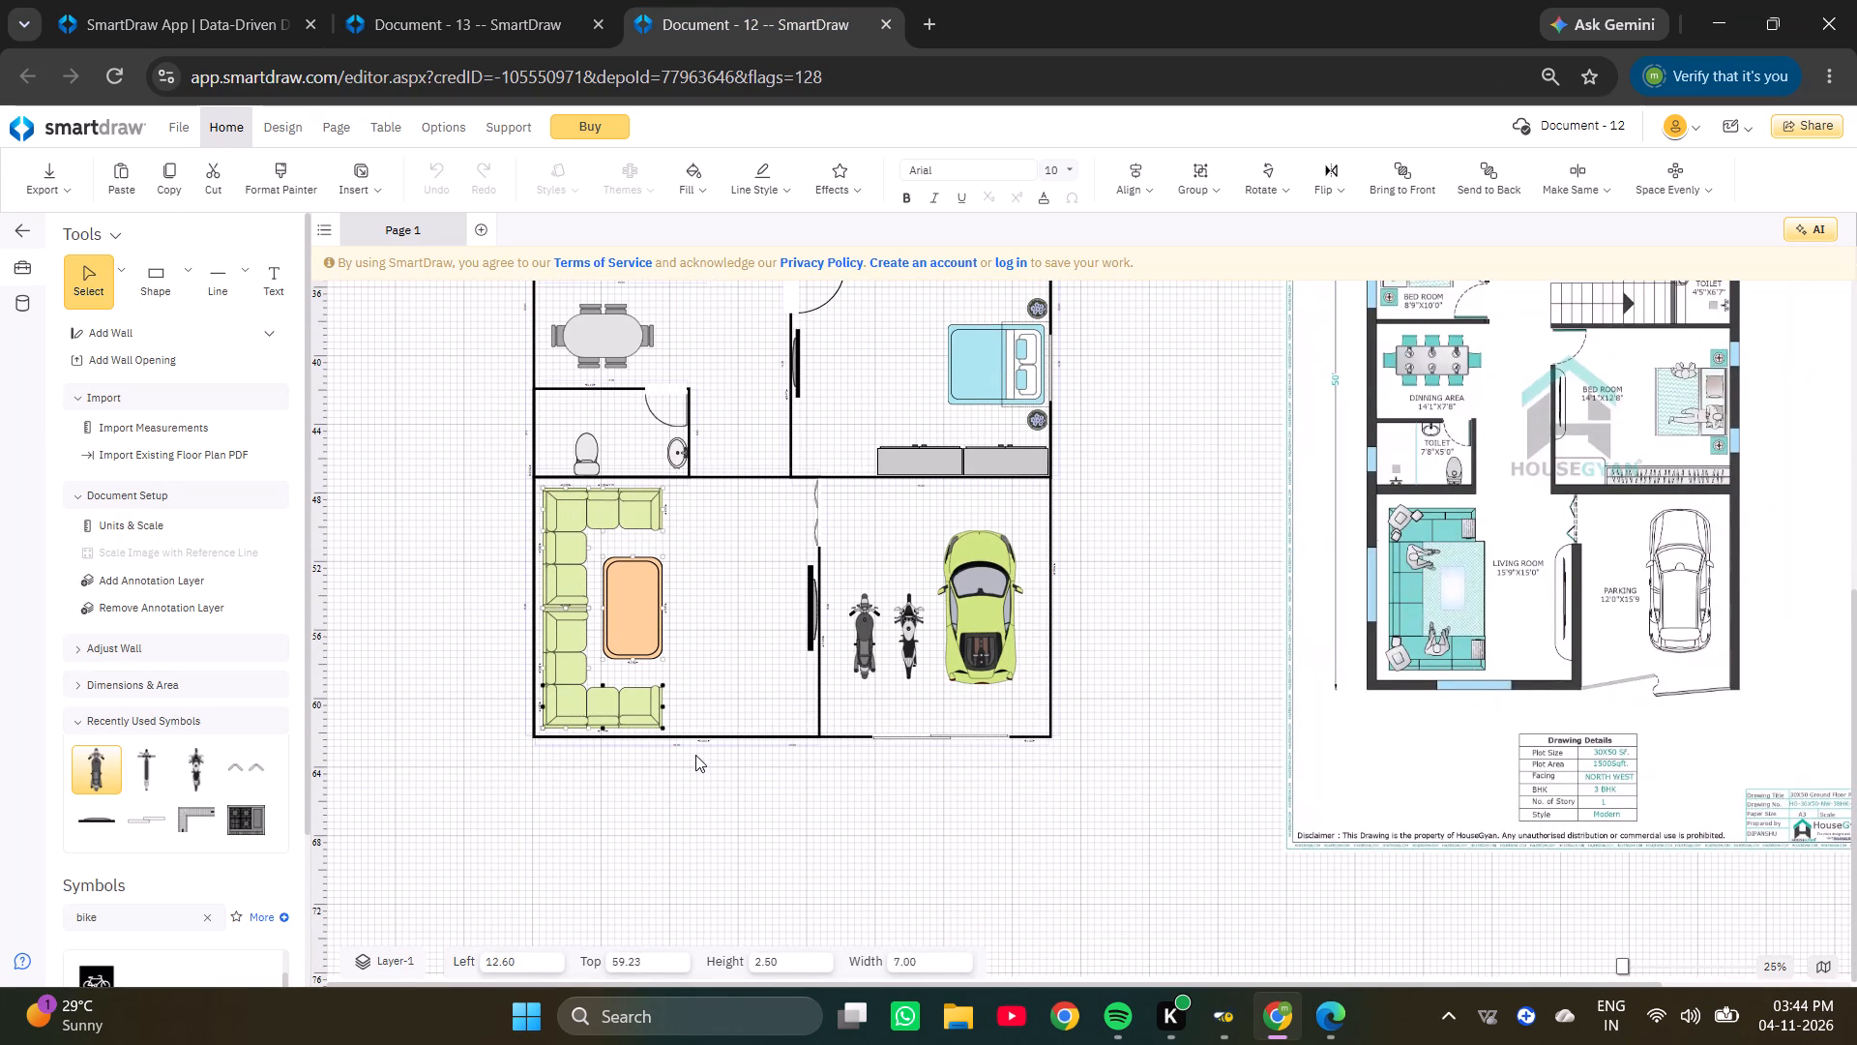
pyautogui.hotkey('ctrl', 'c')
pyautogui.click(492, 4)
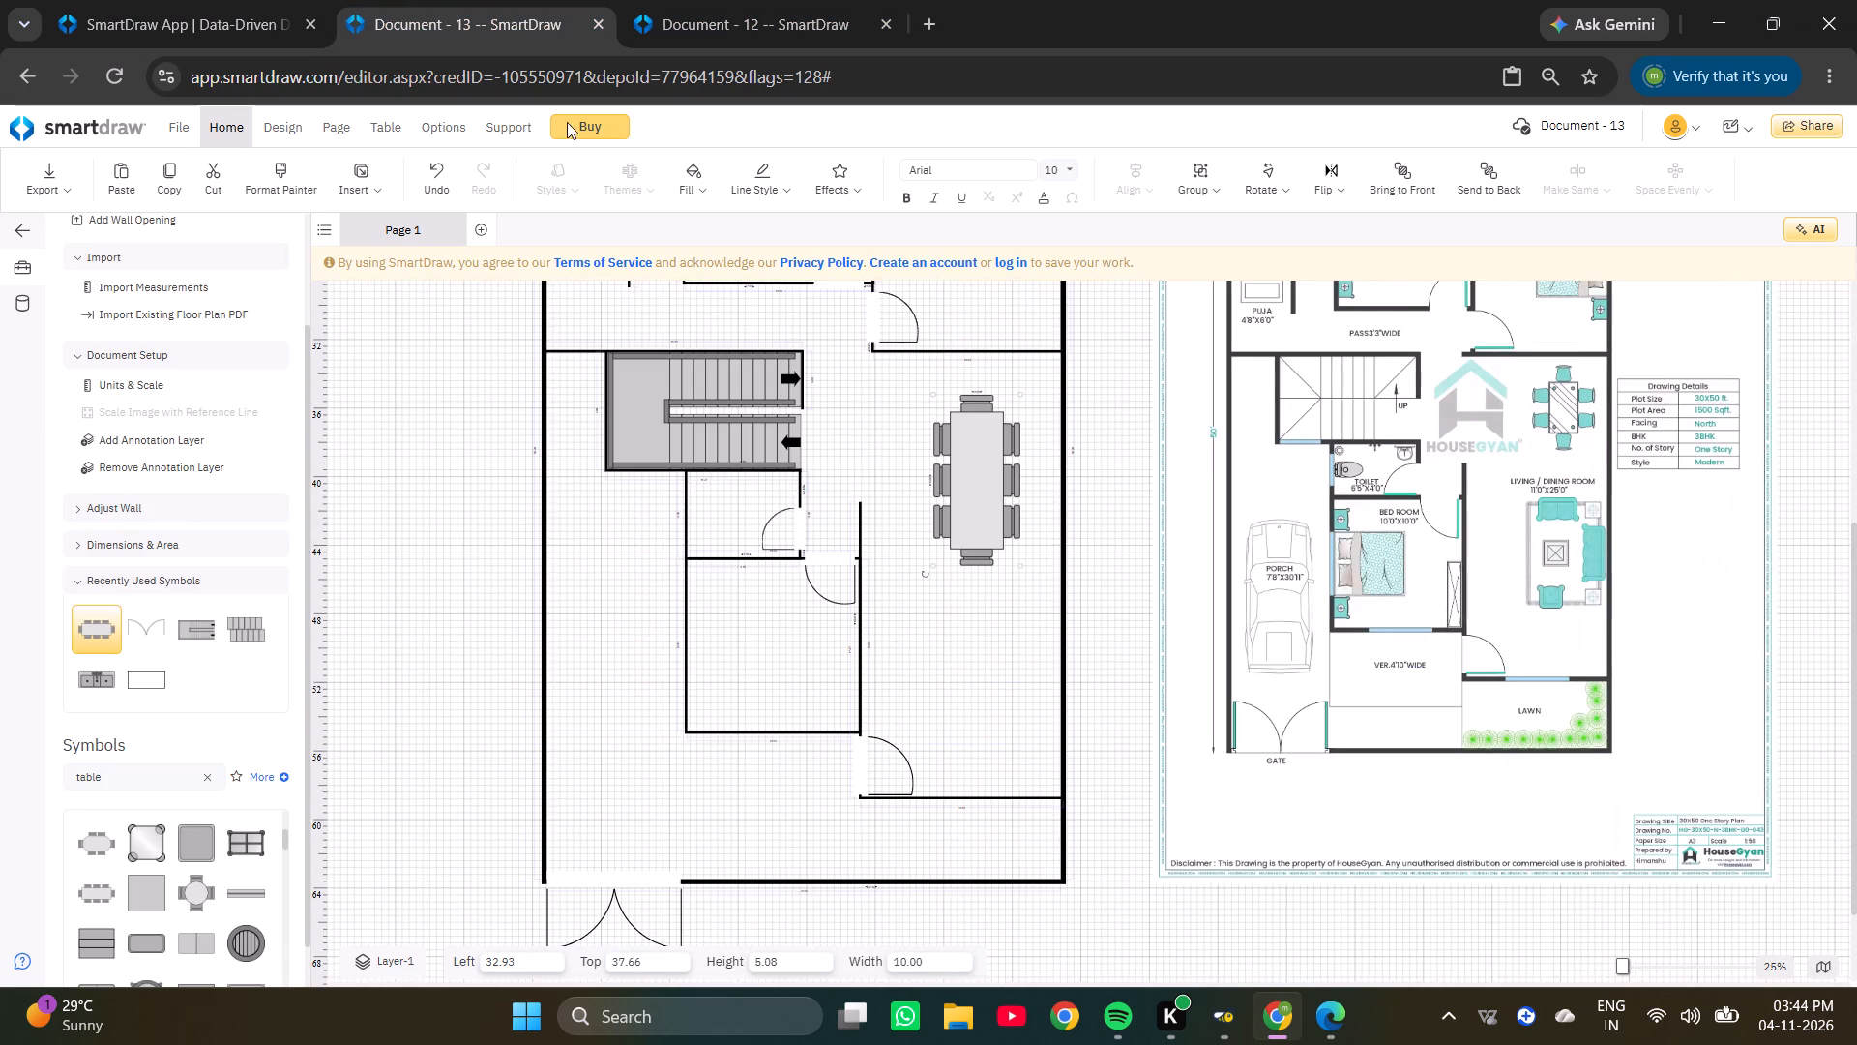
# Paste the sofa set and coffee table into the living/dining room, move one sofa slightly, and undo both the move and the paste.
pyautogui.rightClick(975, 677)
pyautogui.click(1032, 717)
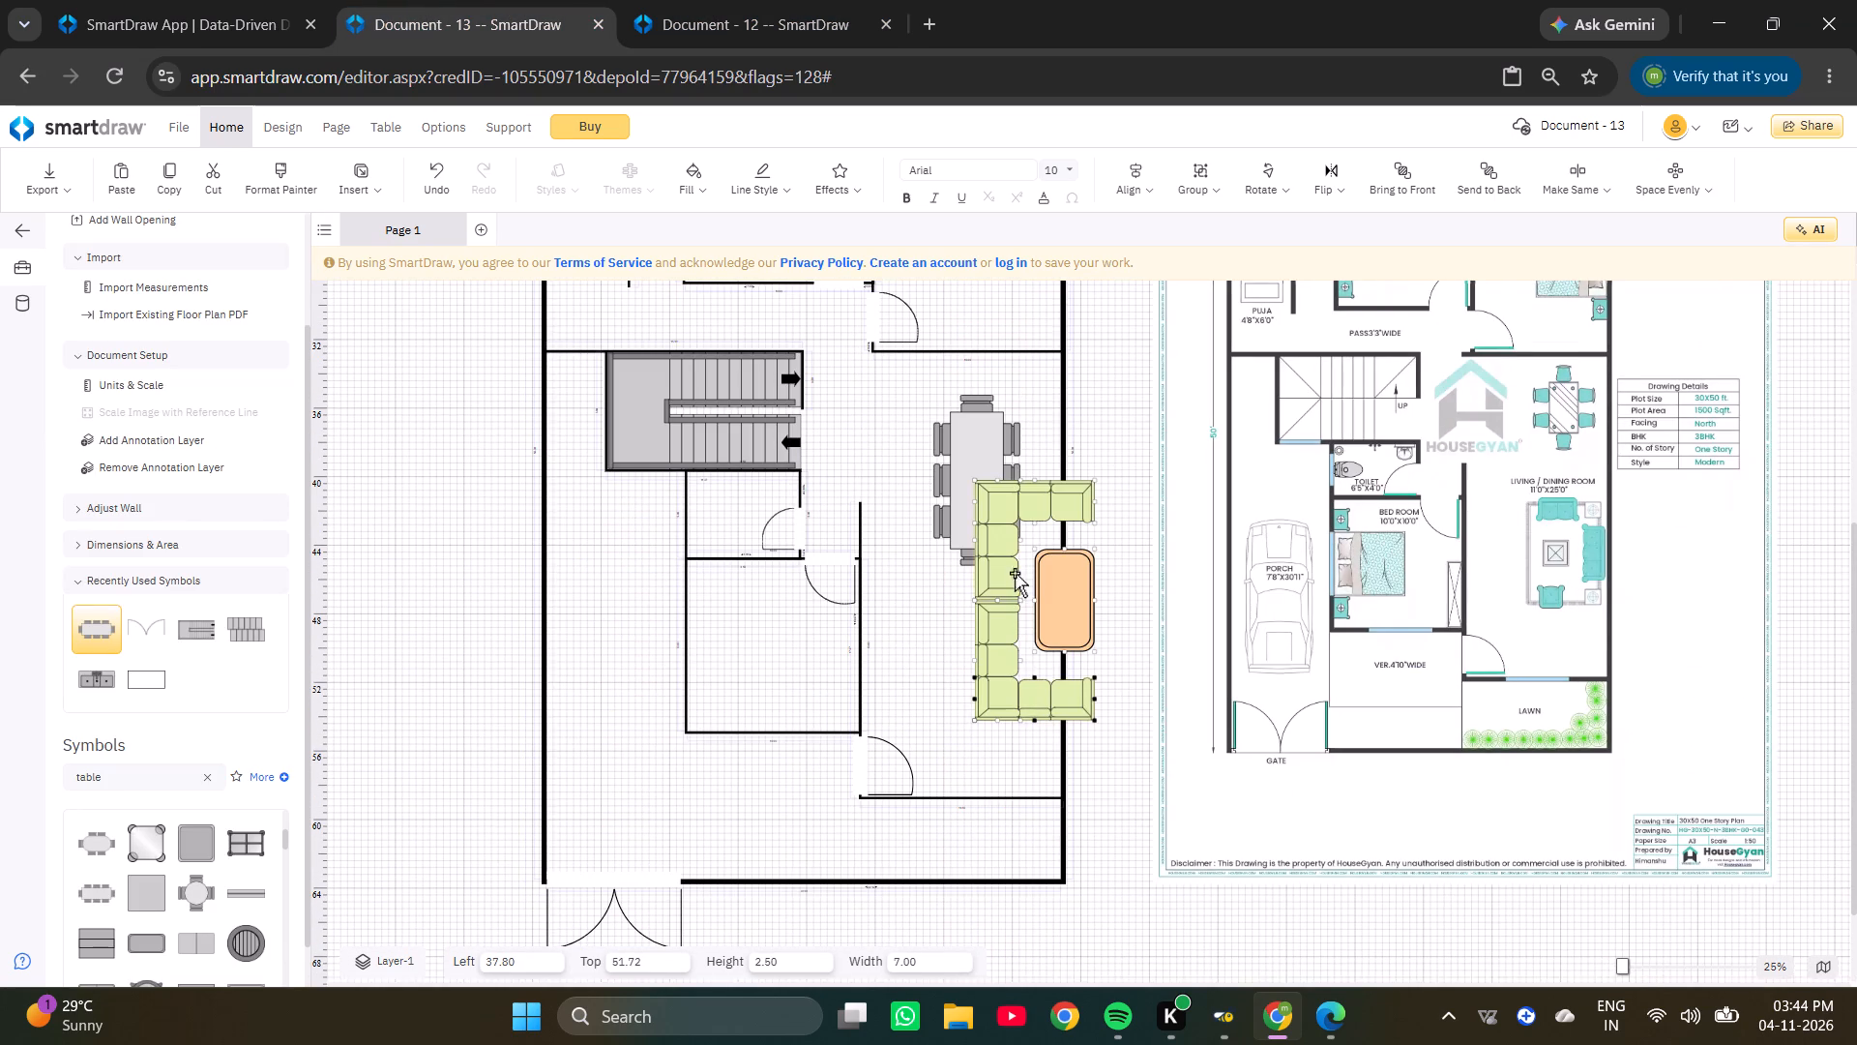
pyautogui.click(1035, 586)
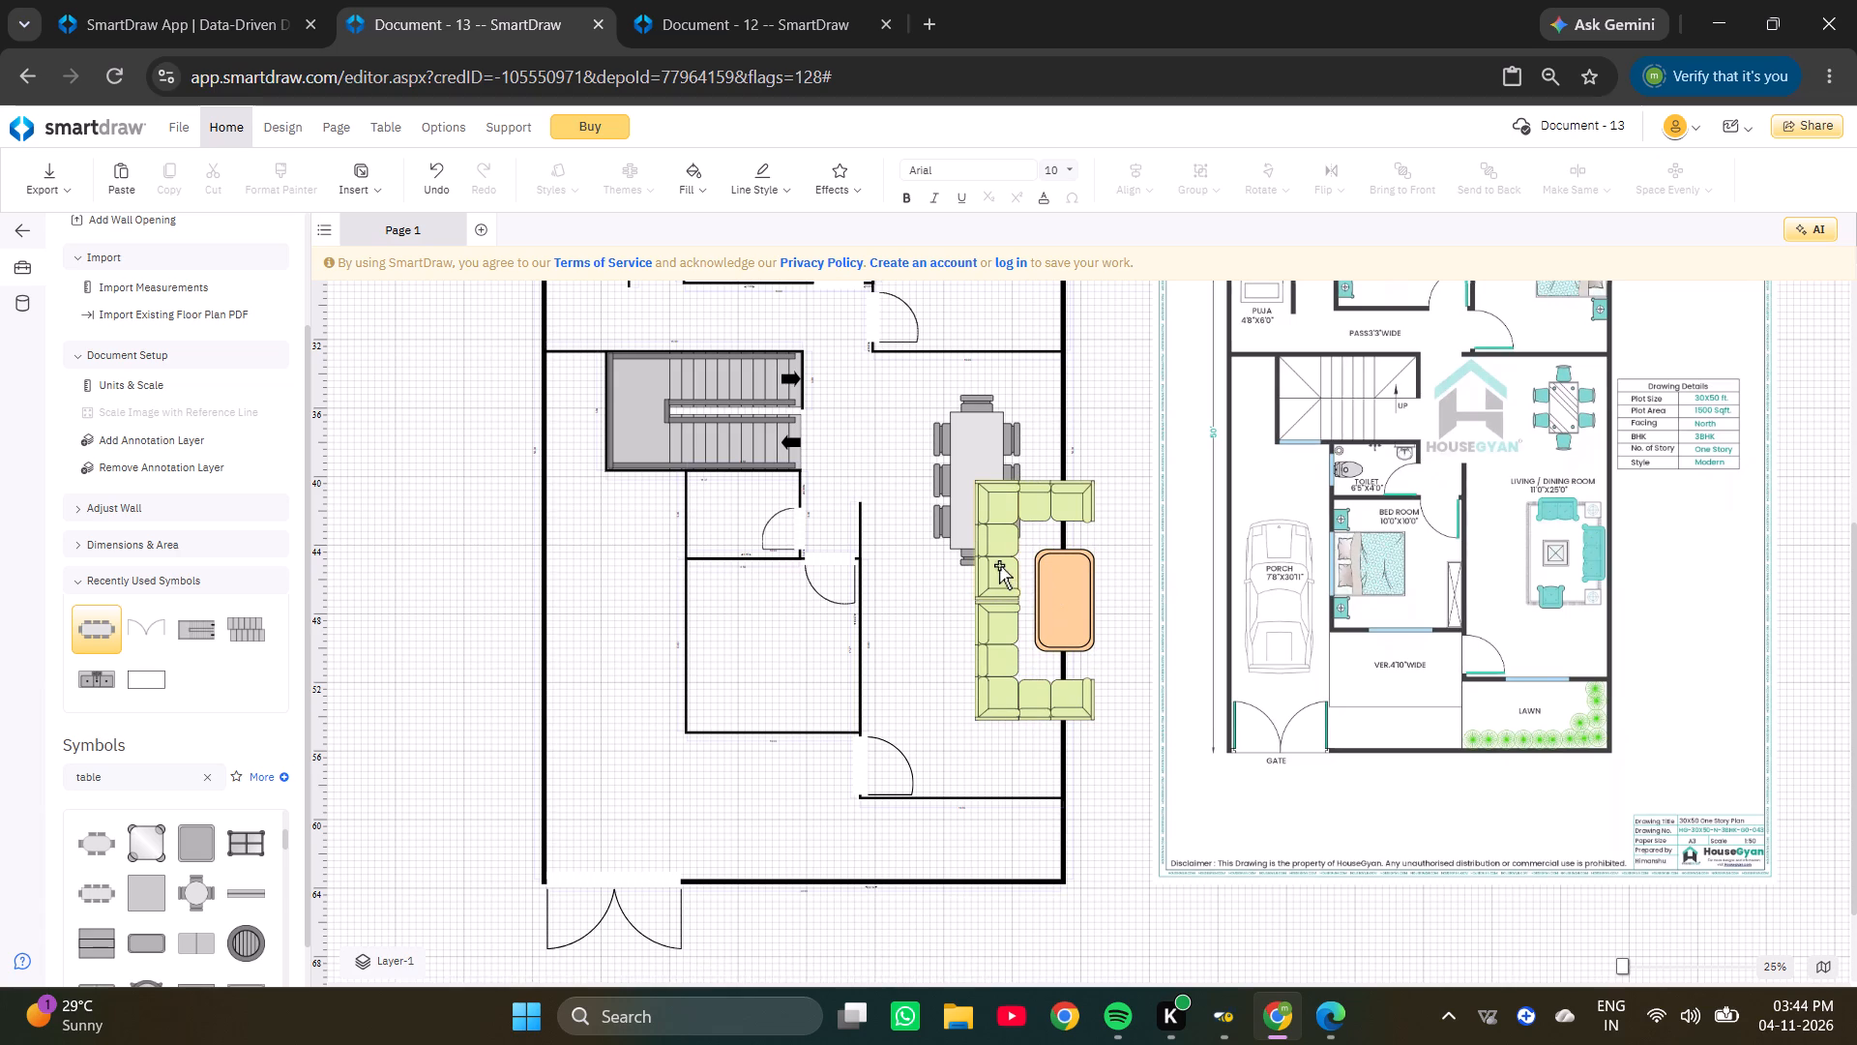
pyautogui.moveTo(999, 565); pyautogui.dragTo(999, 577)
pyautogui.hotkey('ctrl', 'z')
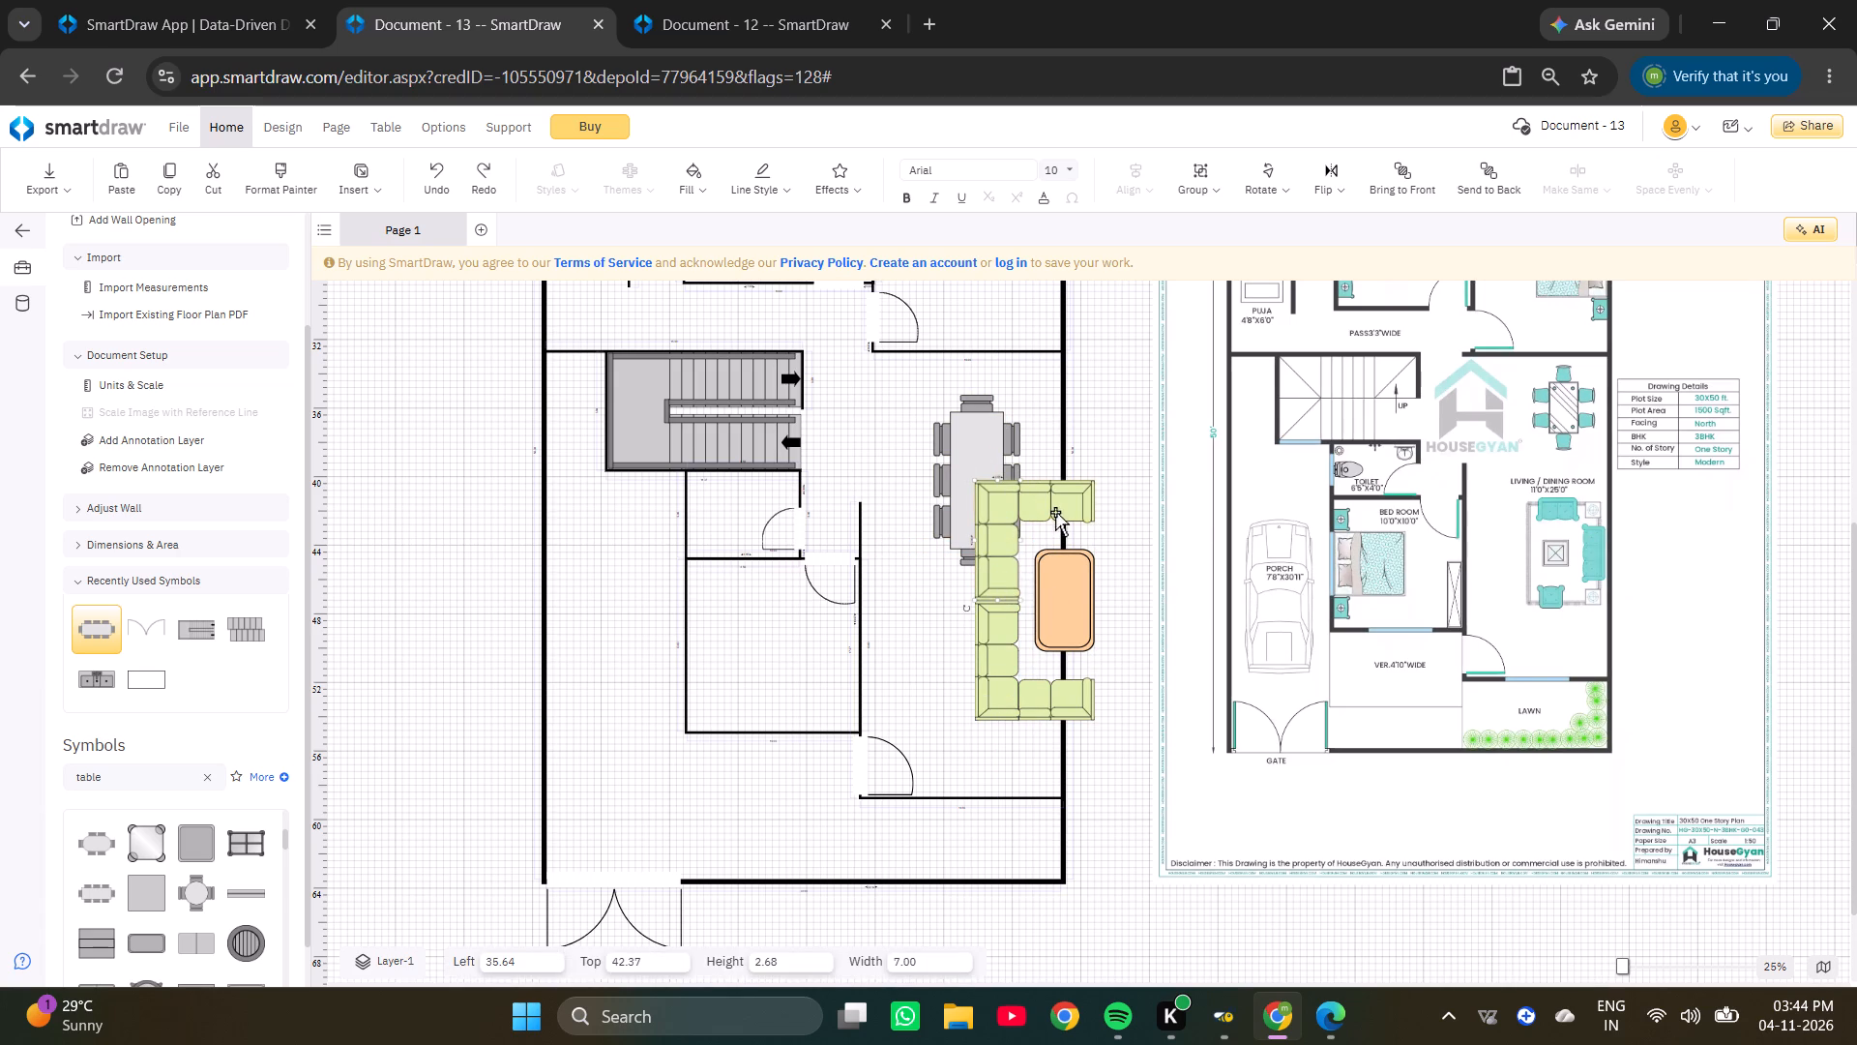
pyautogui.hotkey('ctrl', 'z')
# Paste the copied green sofa set and orange coffee table into the lower part of the living/dining room.
pyautogui.rightClick(980, 672)
pyautogui.click(1025, 706)
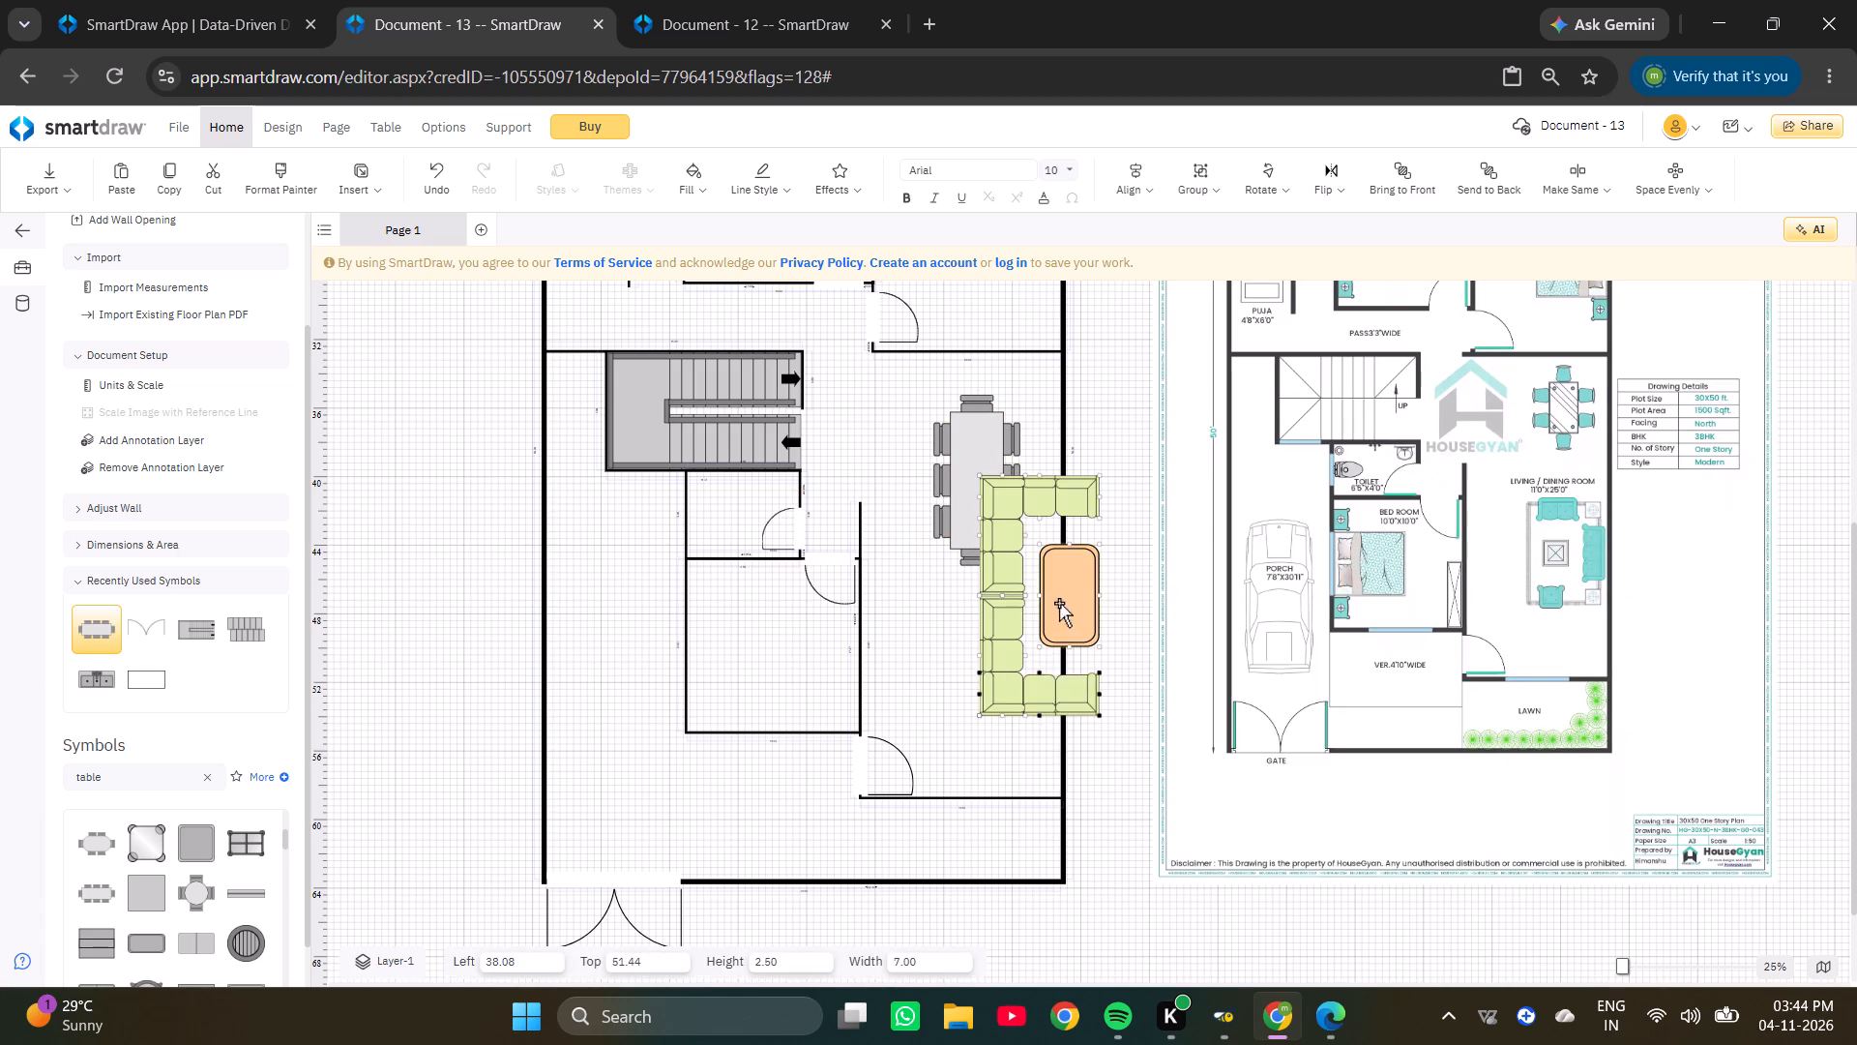
# Move the pasted sofa set and coffee table below the dining table, with the lowest sofa at about Left 34.66, Top 56.99.
pyautogui.moveTo(1059, 603); pyautogui.dragTo(1000, 691)
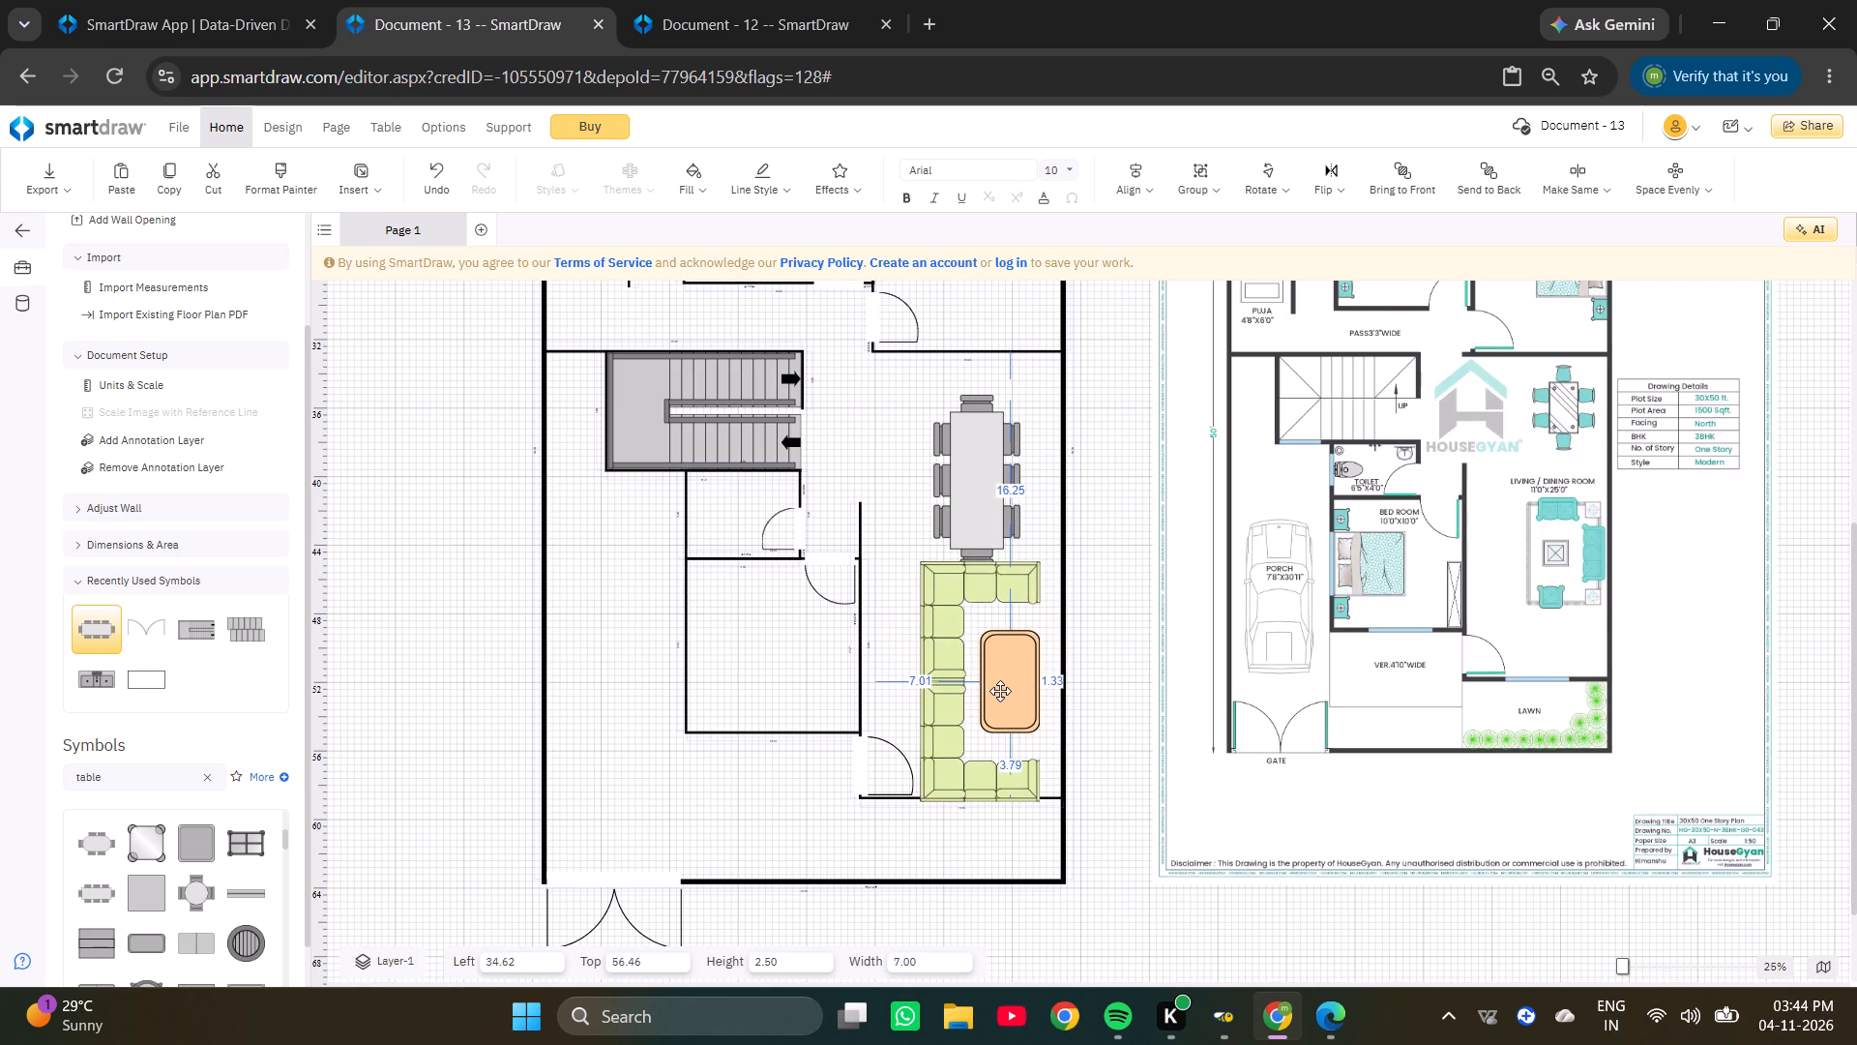
pyautogui.moveTo(1000, 691); pyautogui.dragTo(1000, 698)
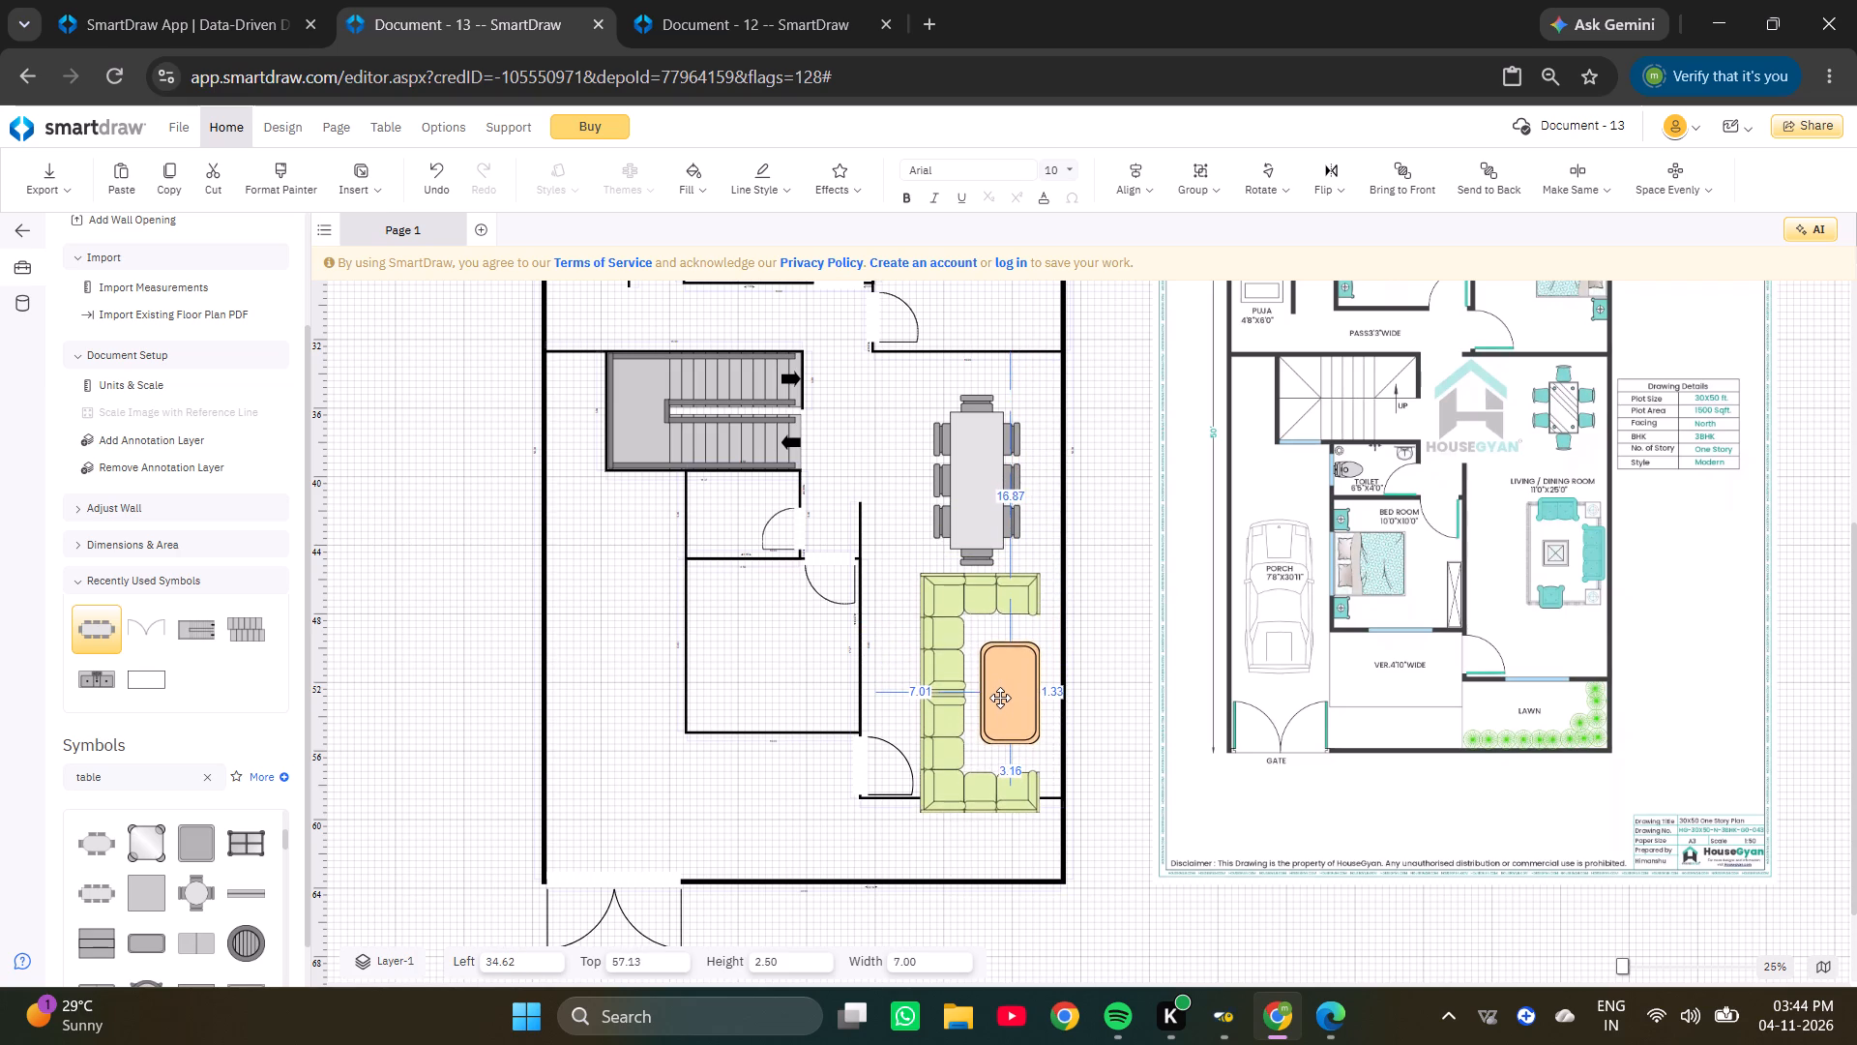
pyautogui.moveTo(1000, 698); pyautogui.dragTo(1001, 701)
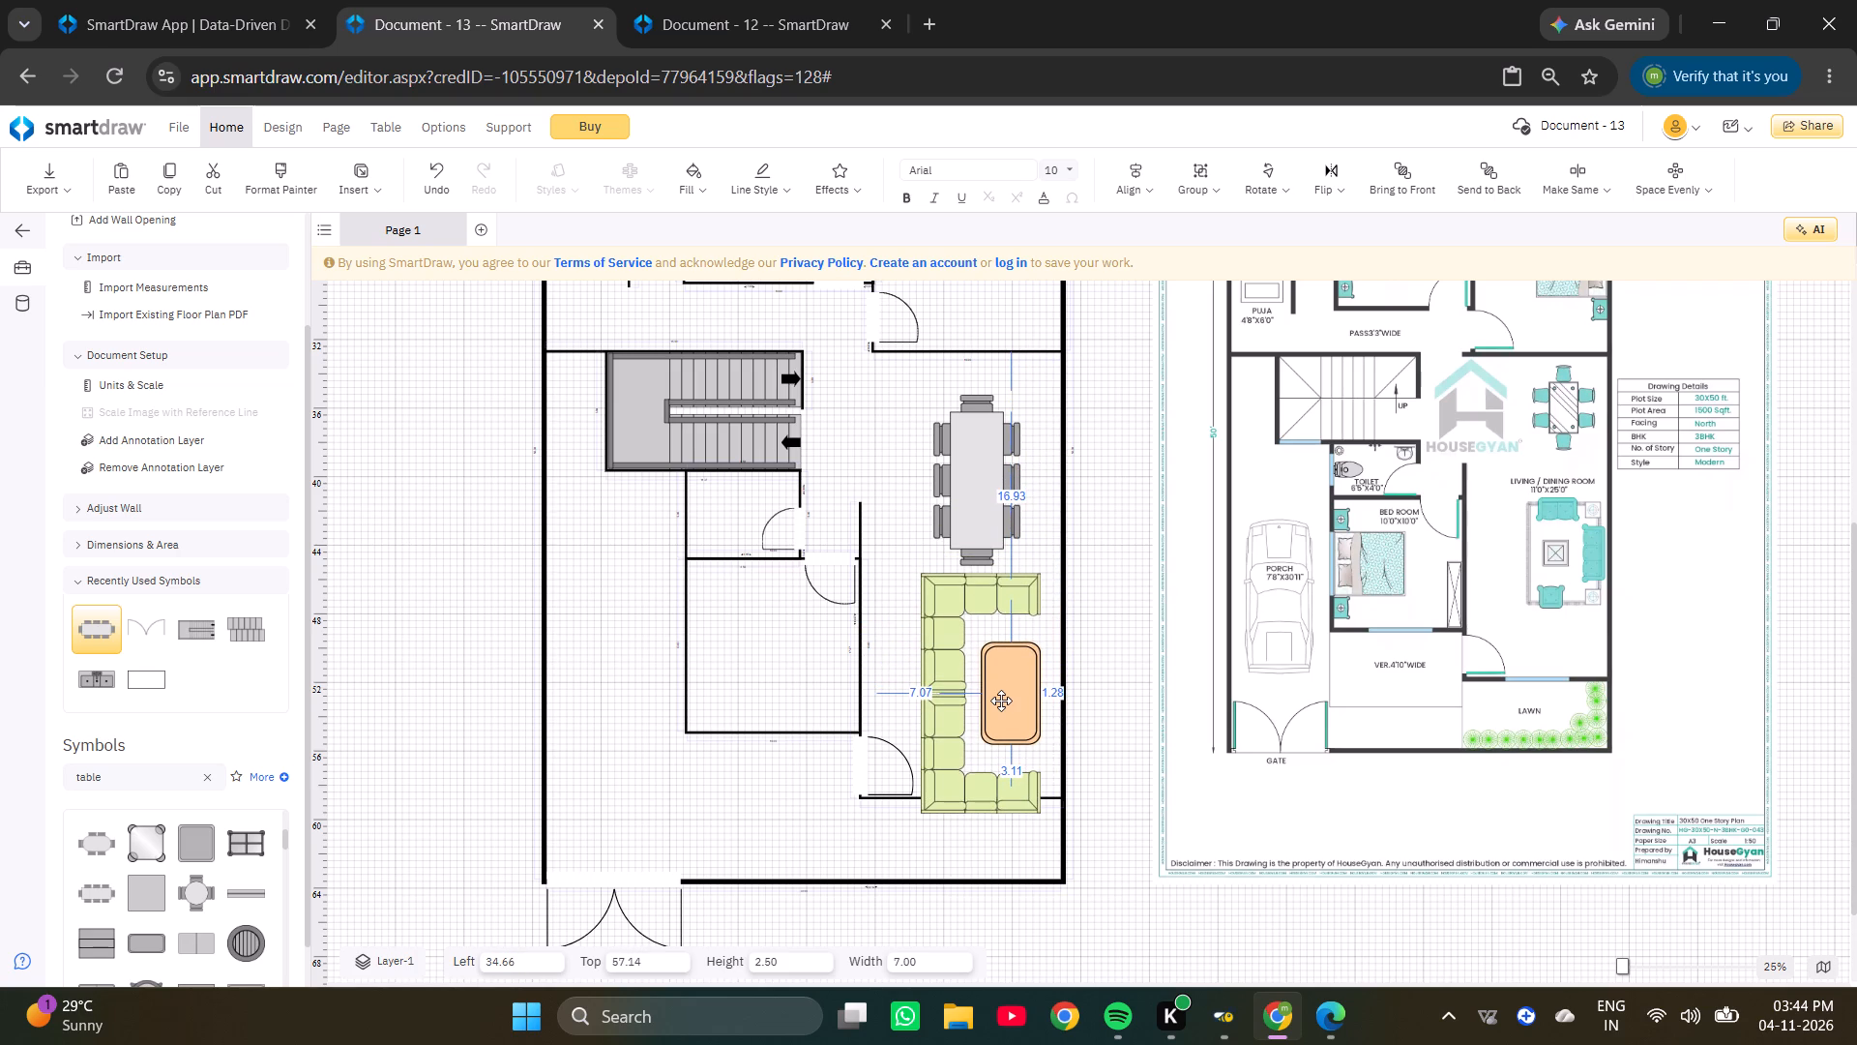
pyautogui.moveTo(1001, 701); pyautogui.dragTo(1001, 699)
# Examine how the sofa set and coffee table fit between the dining table, entrance door and lower living room wall against the reference plan.
pyautogui.click(942, 738)
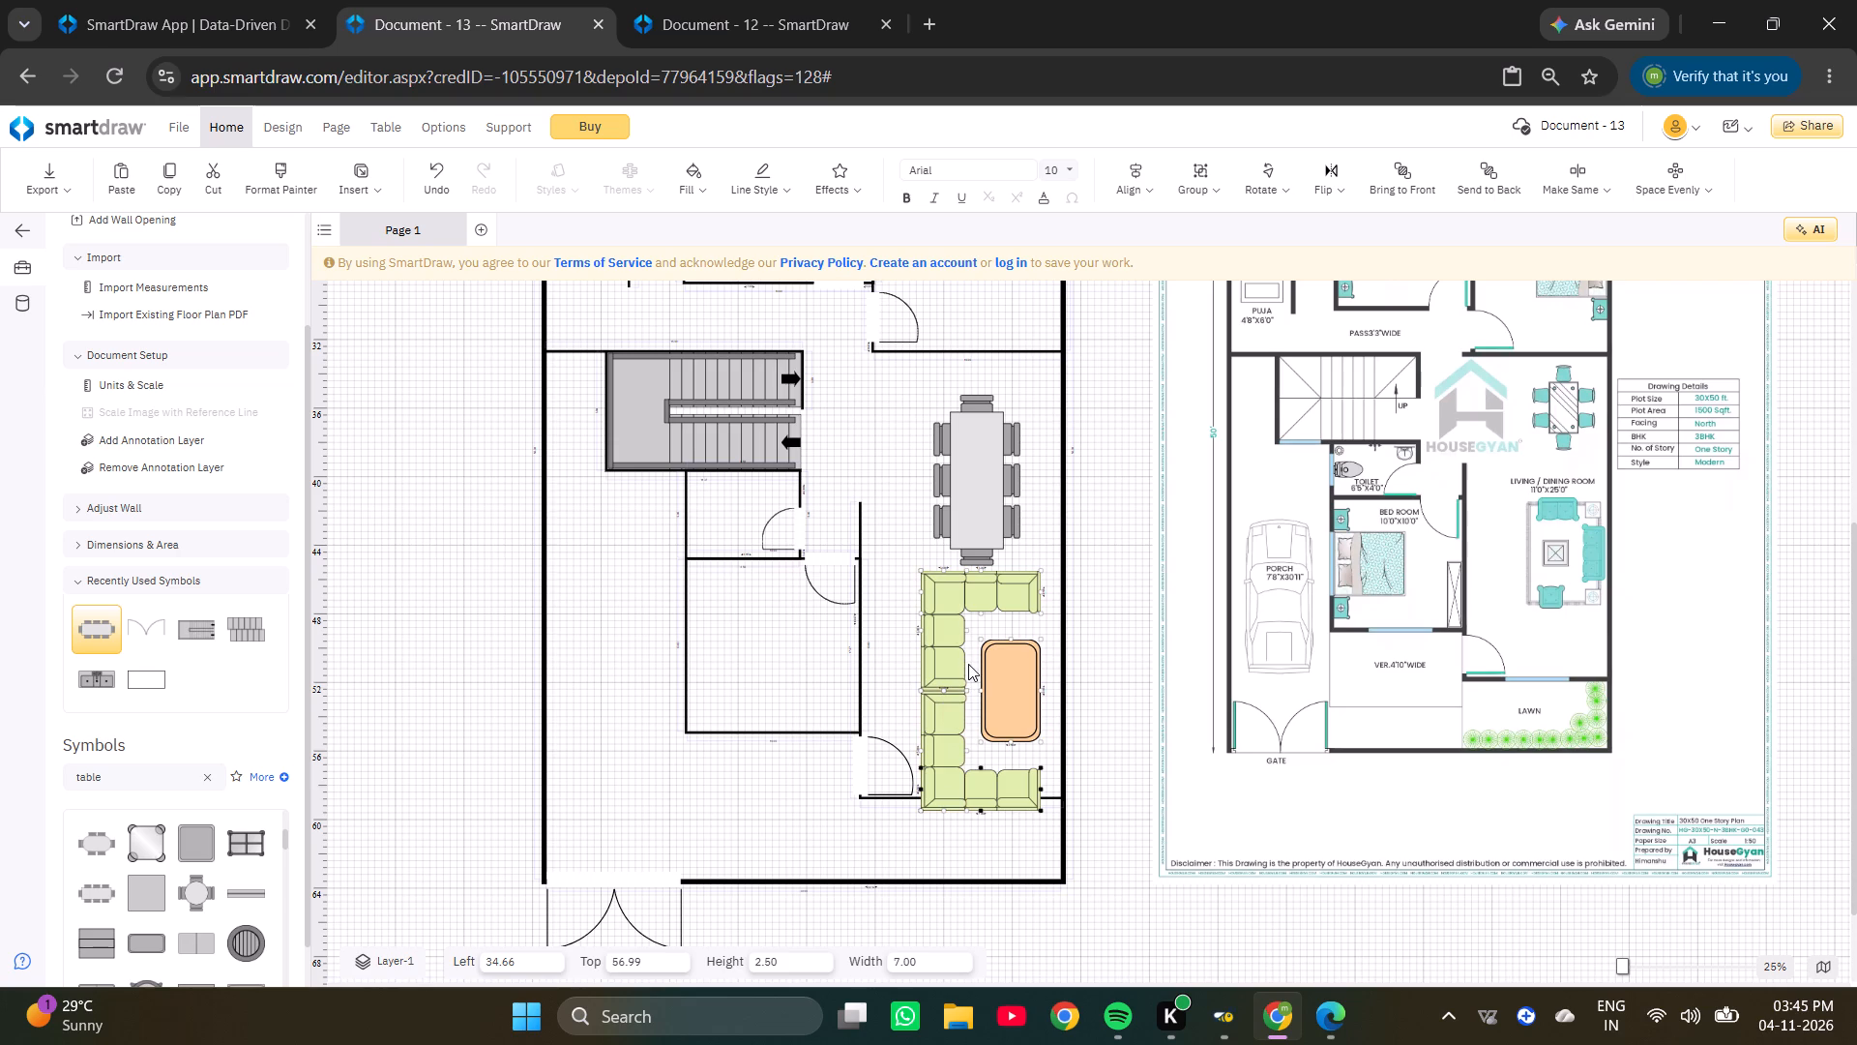
pyautogui.scroll(-4, 994, 644)
pyautogui.scroll(3, 1003, 598)
pyautogui.keyDown('ctrl'); pyautogui.scroll(1, 953, 801); pyautogui.keyUp('ctrl')
pyautogui.scroll(-2, 984, 690)
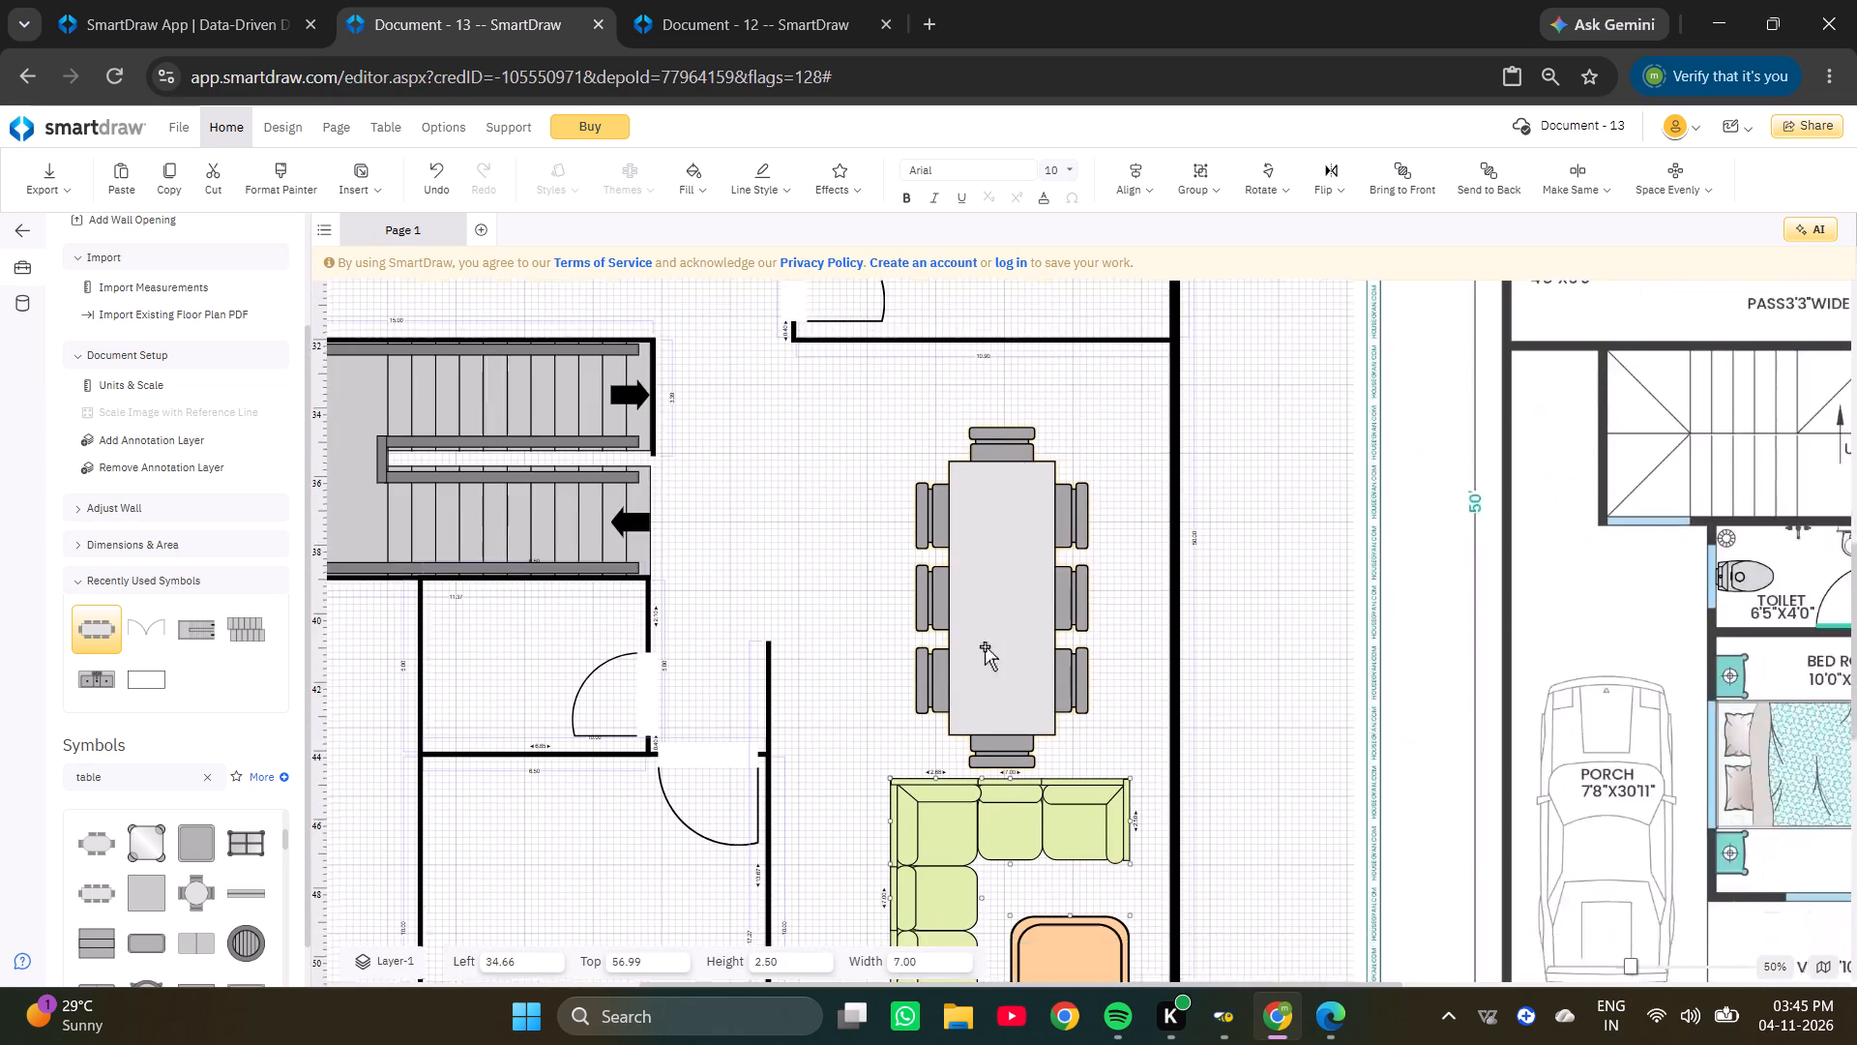
pyautogui.scroll(-2, 985, 646)
pyautogui.click(945, 444)
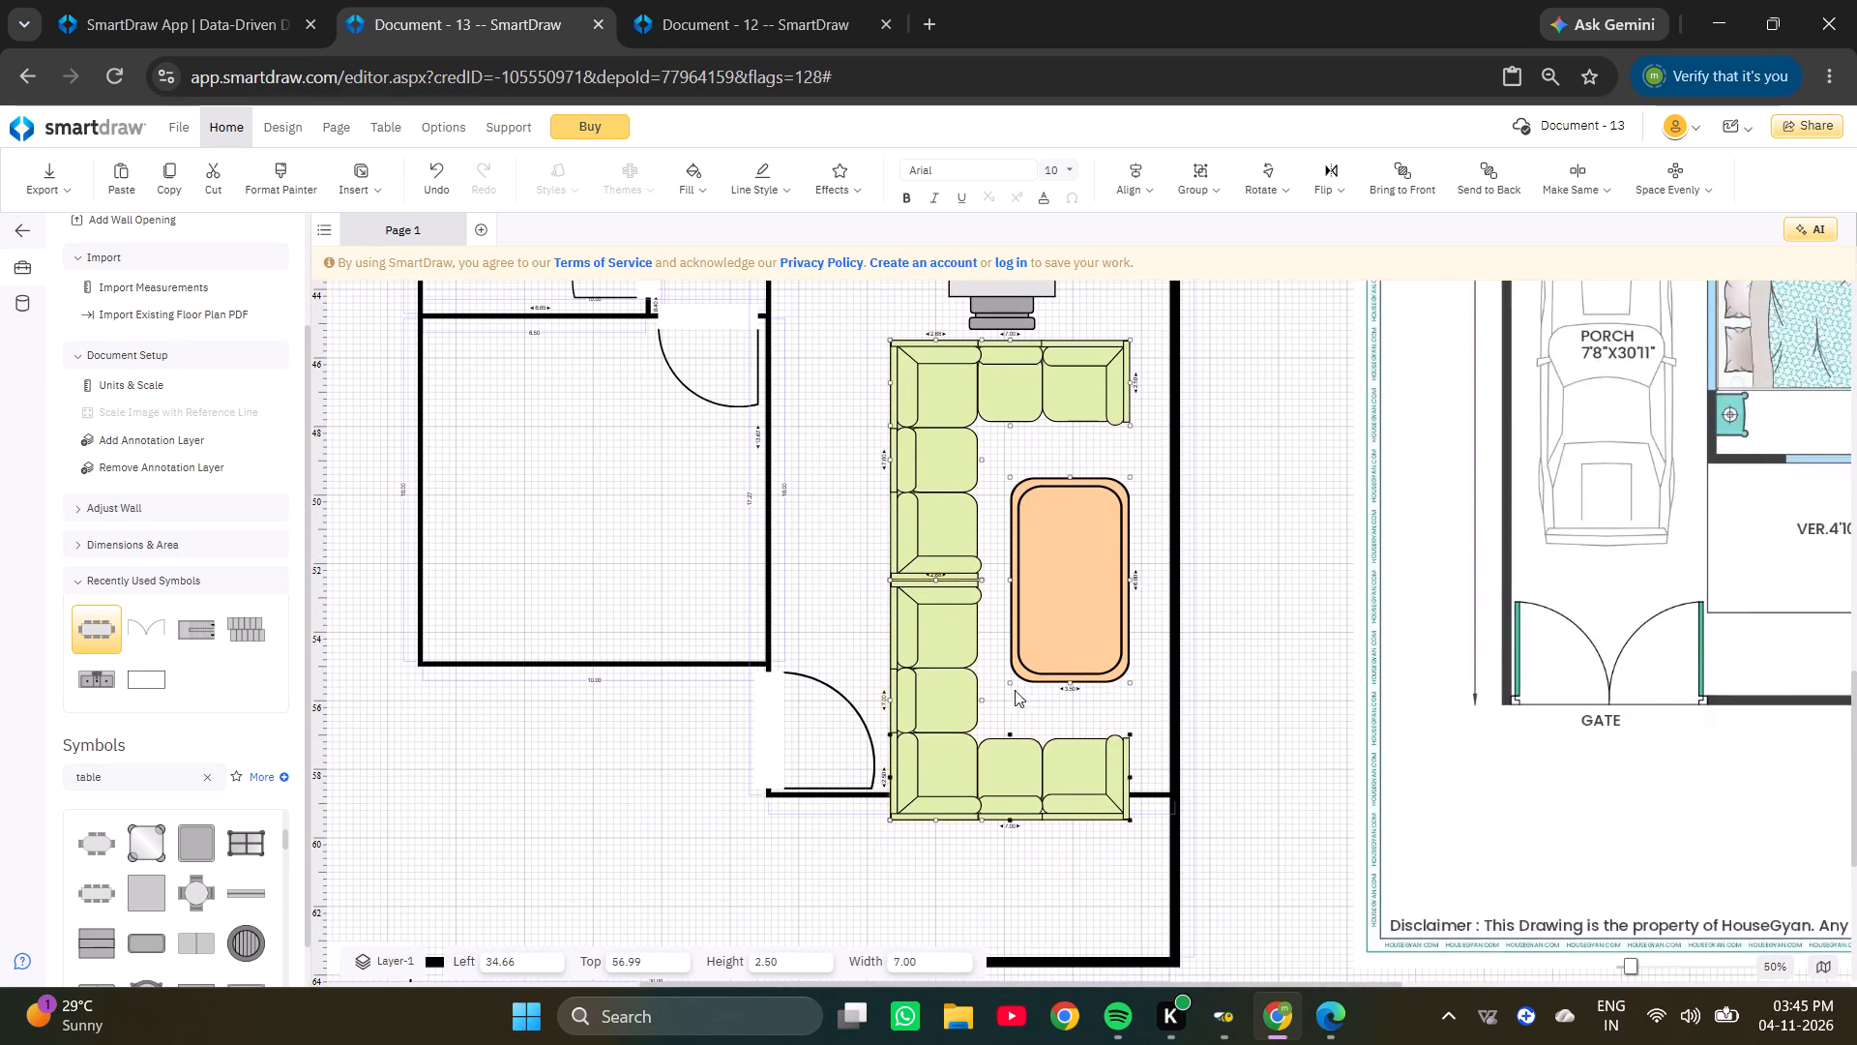
pyautogui.click(1027, 821)
pyautogui.keyDown('ctrl'); pyautogui.scroll(-1, 1039, 659); pyautogui.keyUp('ctrl')
pyautogui.moveTo(881, 447); pyautogui.dragTo(1083, 776)
pyautogui.scroll(2, 991, 579)
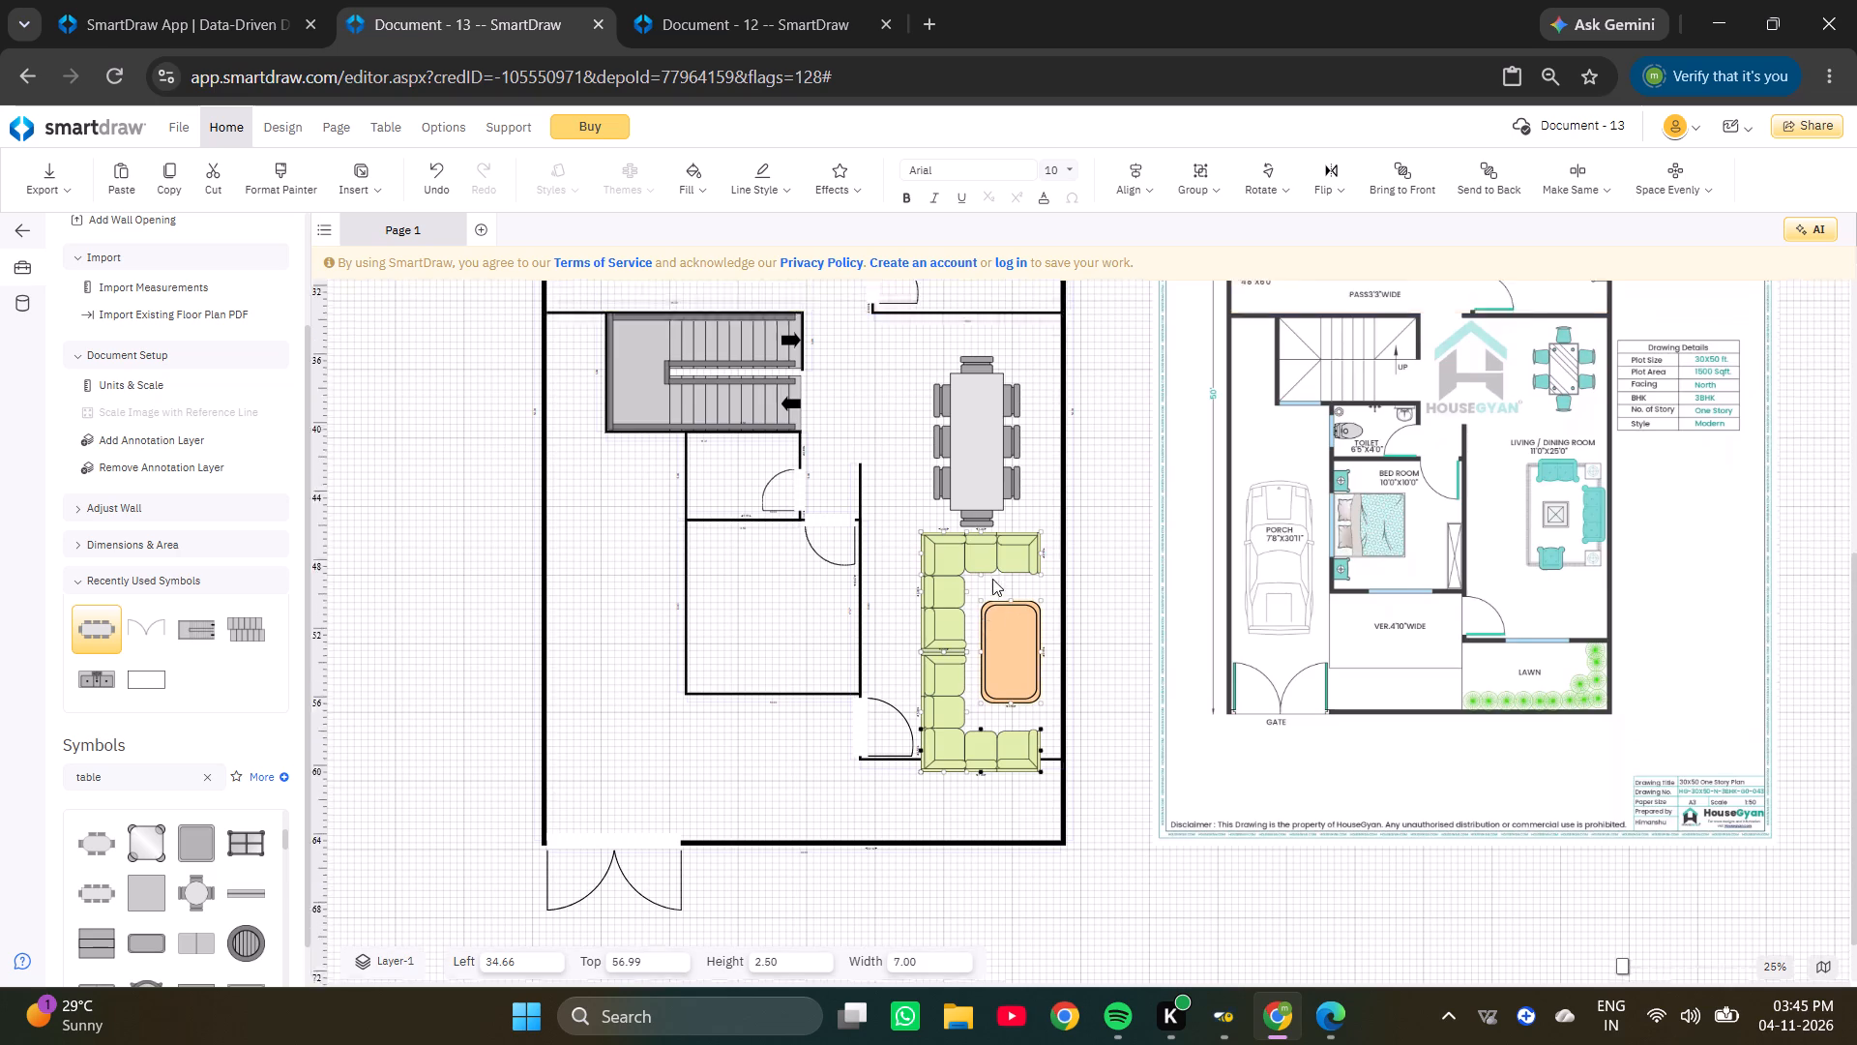
pyautogui.scroll(-2, 992, 579)
pyautogui.scroll(2, 995, 576)
pyautogui.scroll(-3, 995, 573)
pyautogui.scroll(2, 996, 572)
pyautogui.scroll(-4, 996, 572)
pyautogui.scroll(3, 997, 570)
pyautogui.scroll(-5, 1000, 561)
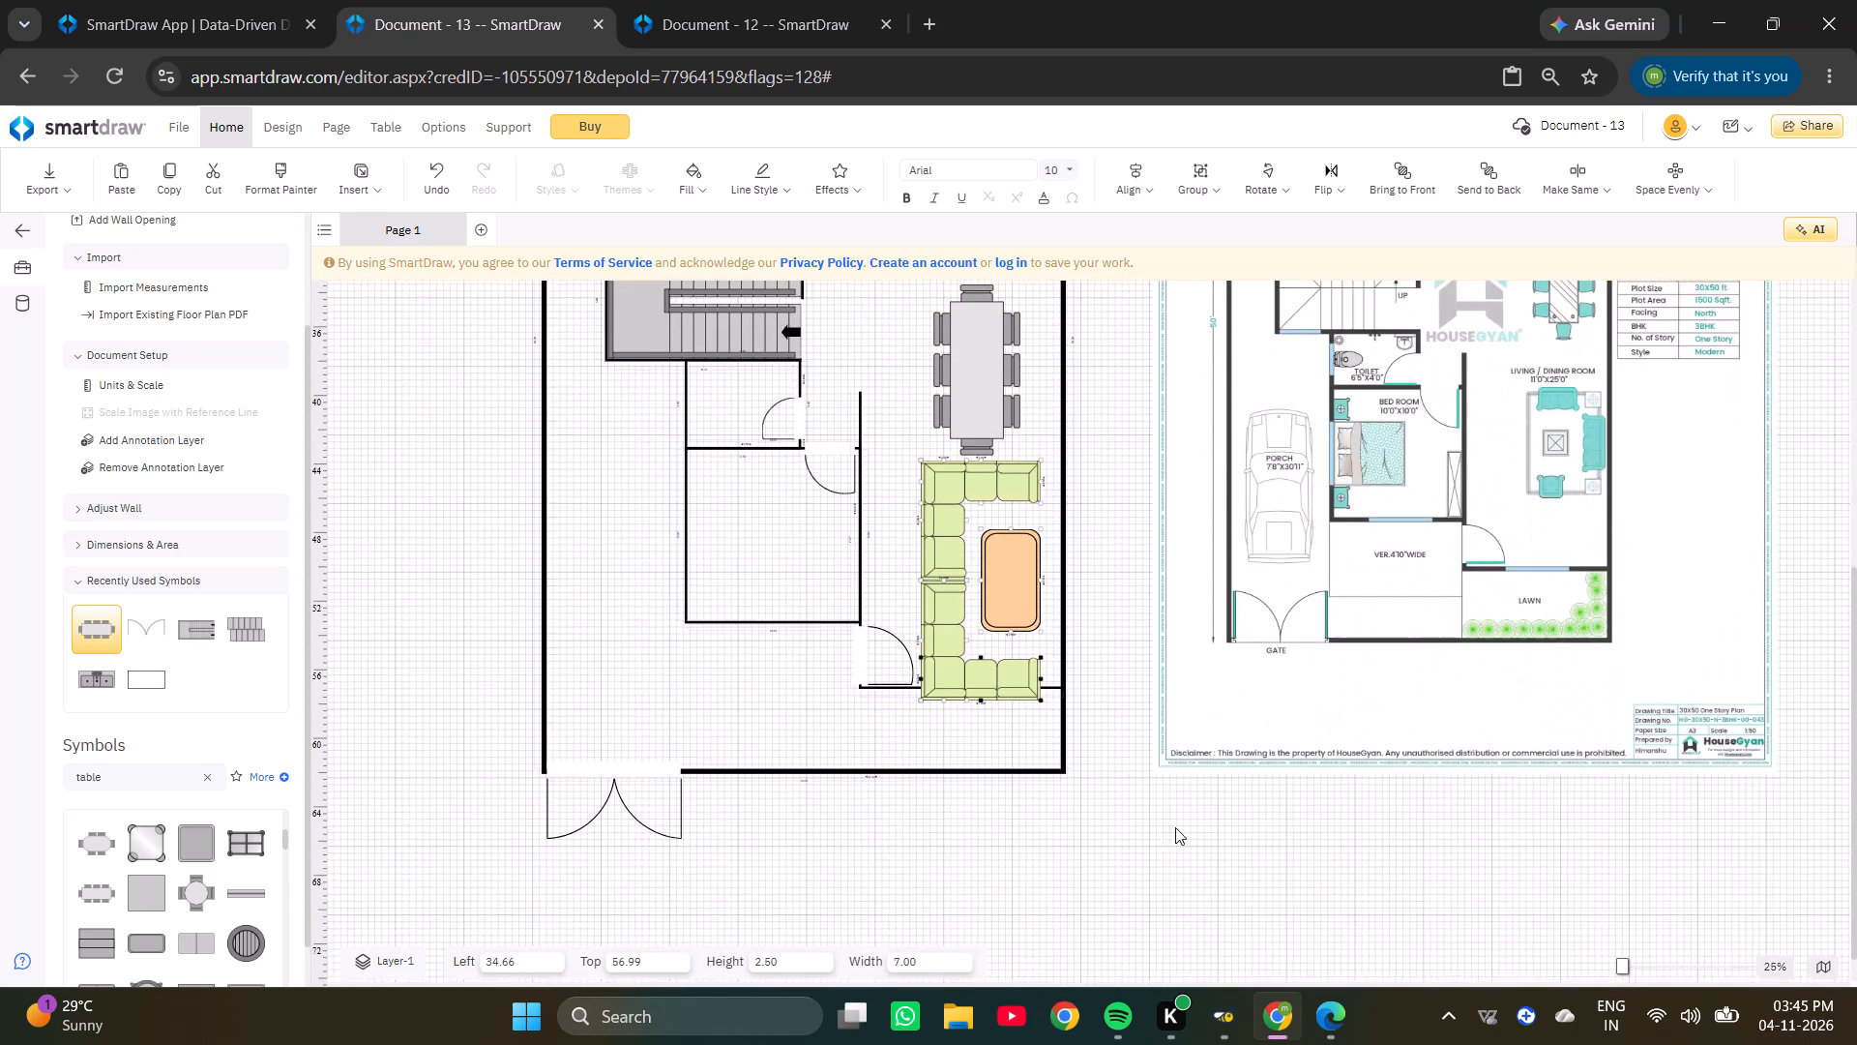
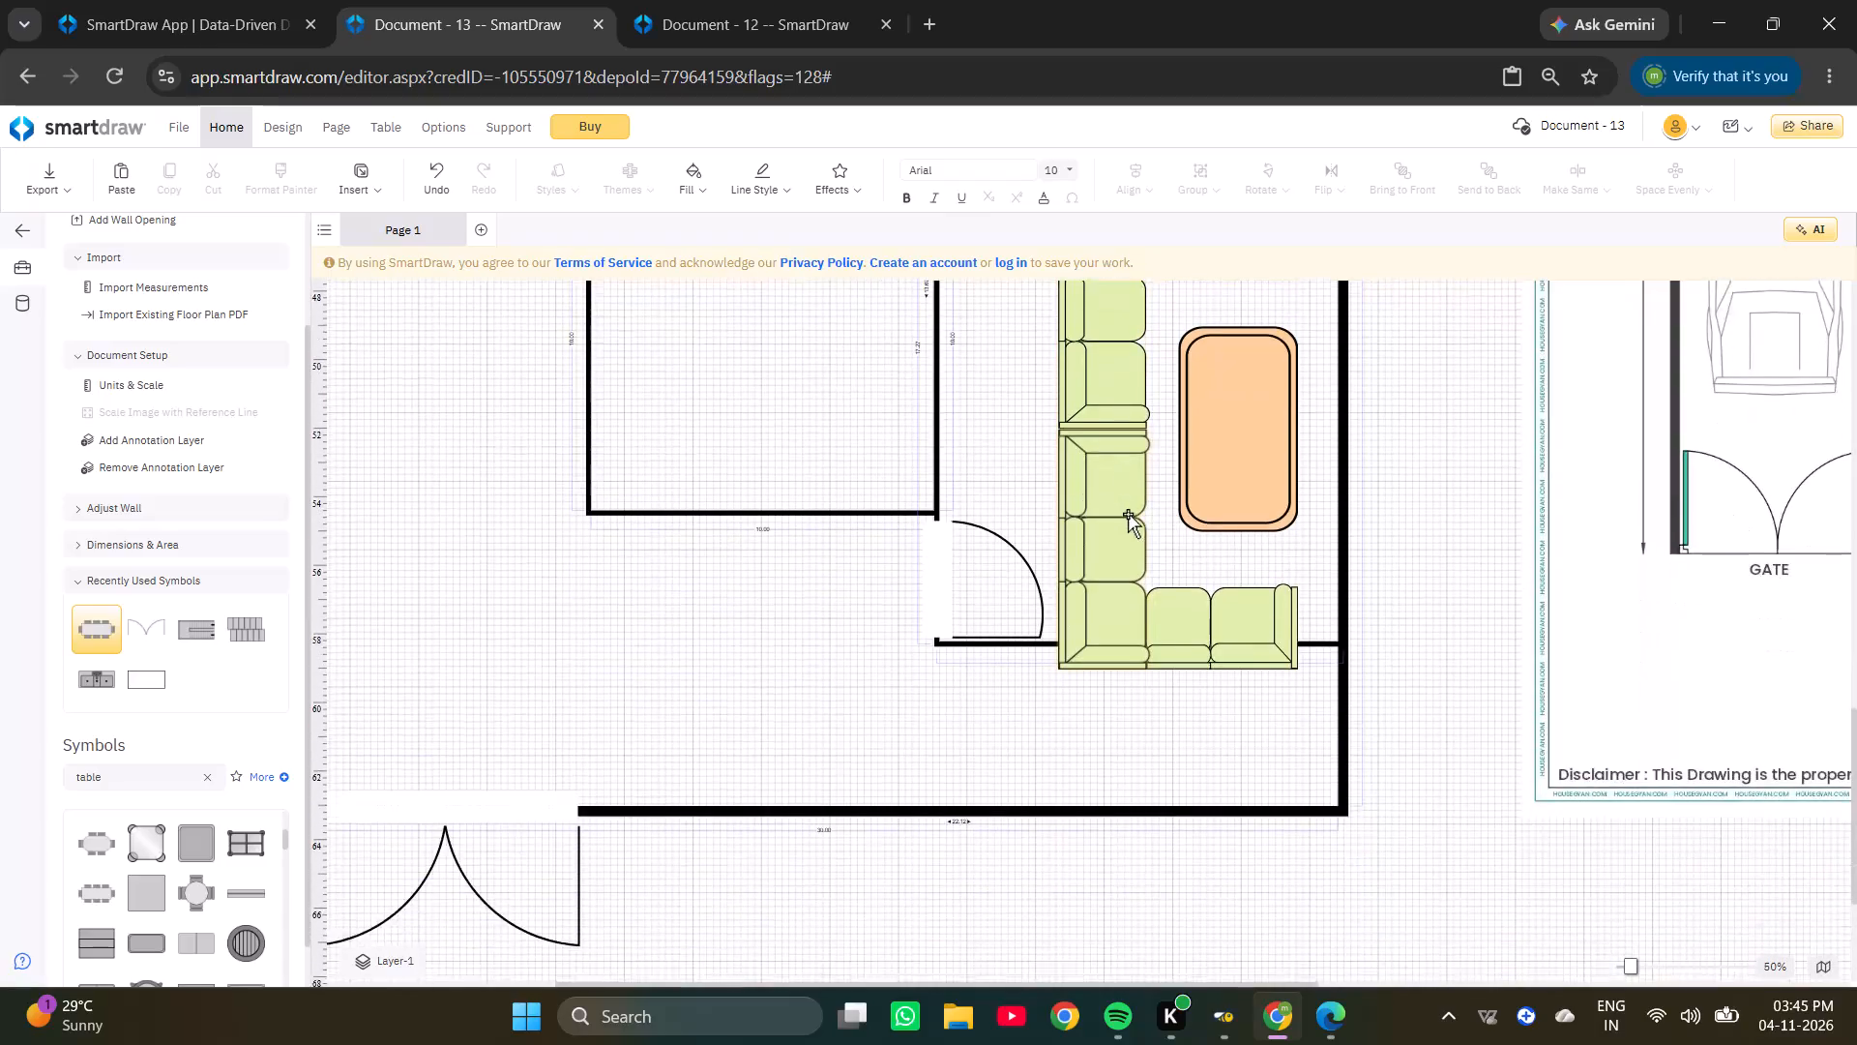
# Move the green sofas and the orange coffee table out of the living room to the blank area below the reference plan.
pyautogui.keyDown('ctrl'); pyautogui.scroll(-2, 1128, 514); pyautogui.keyUp('ctrl')
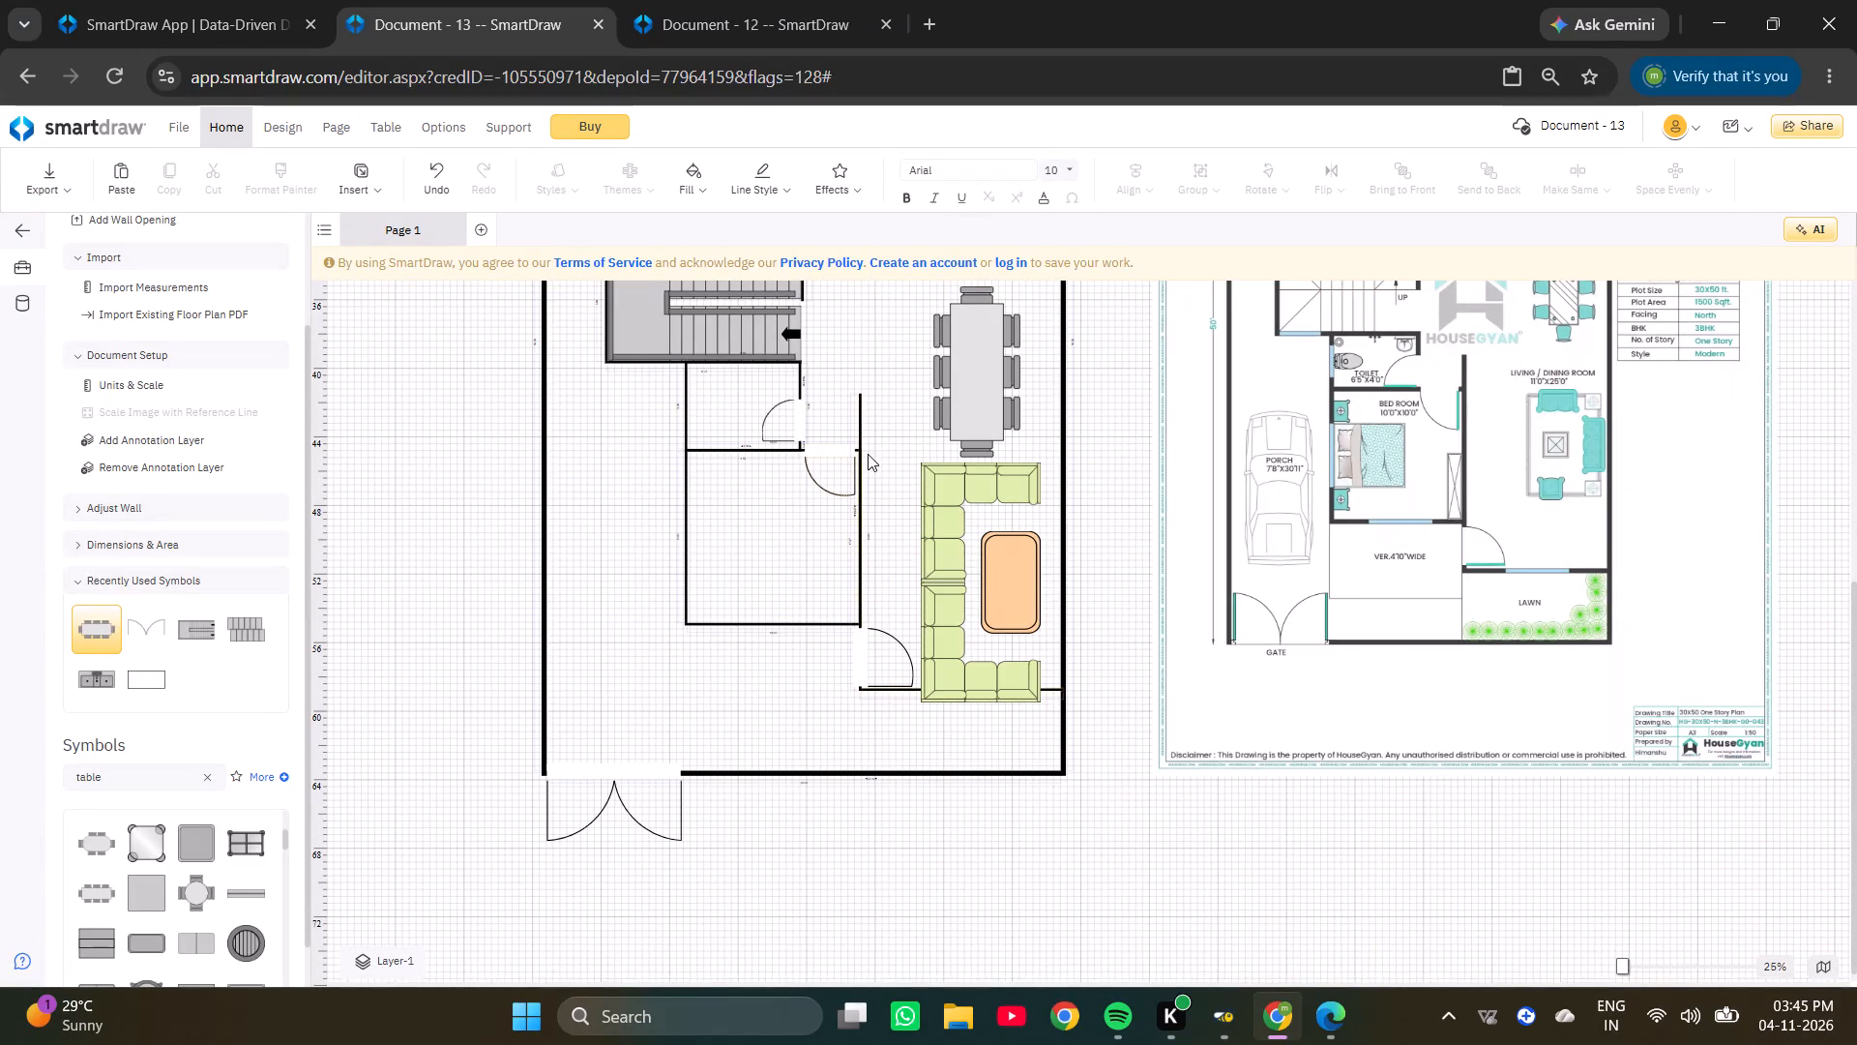
pyautogui.moveTo(900, 447); pyautogui.dragTo(1104, 764)
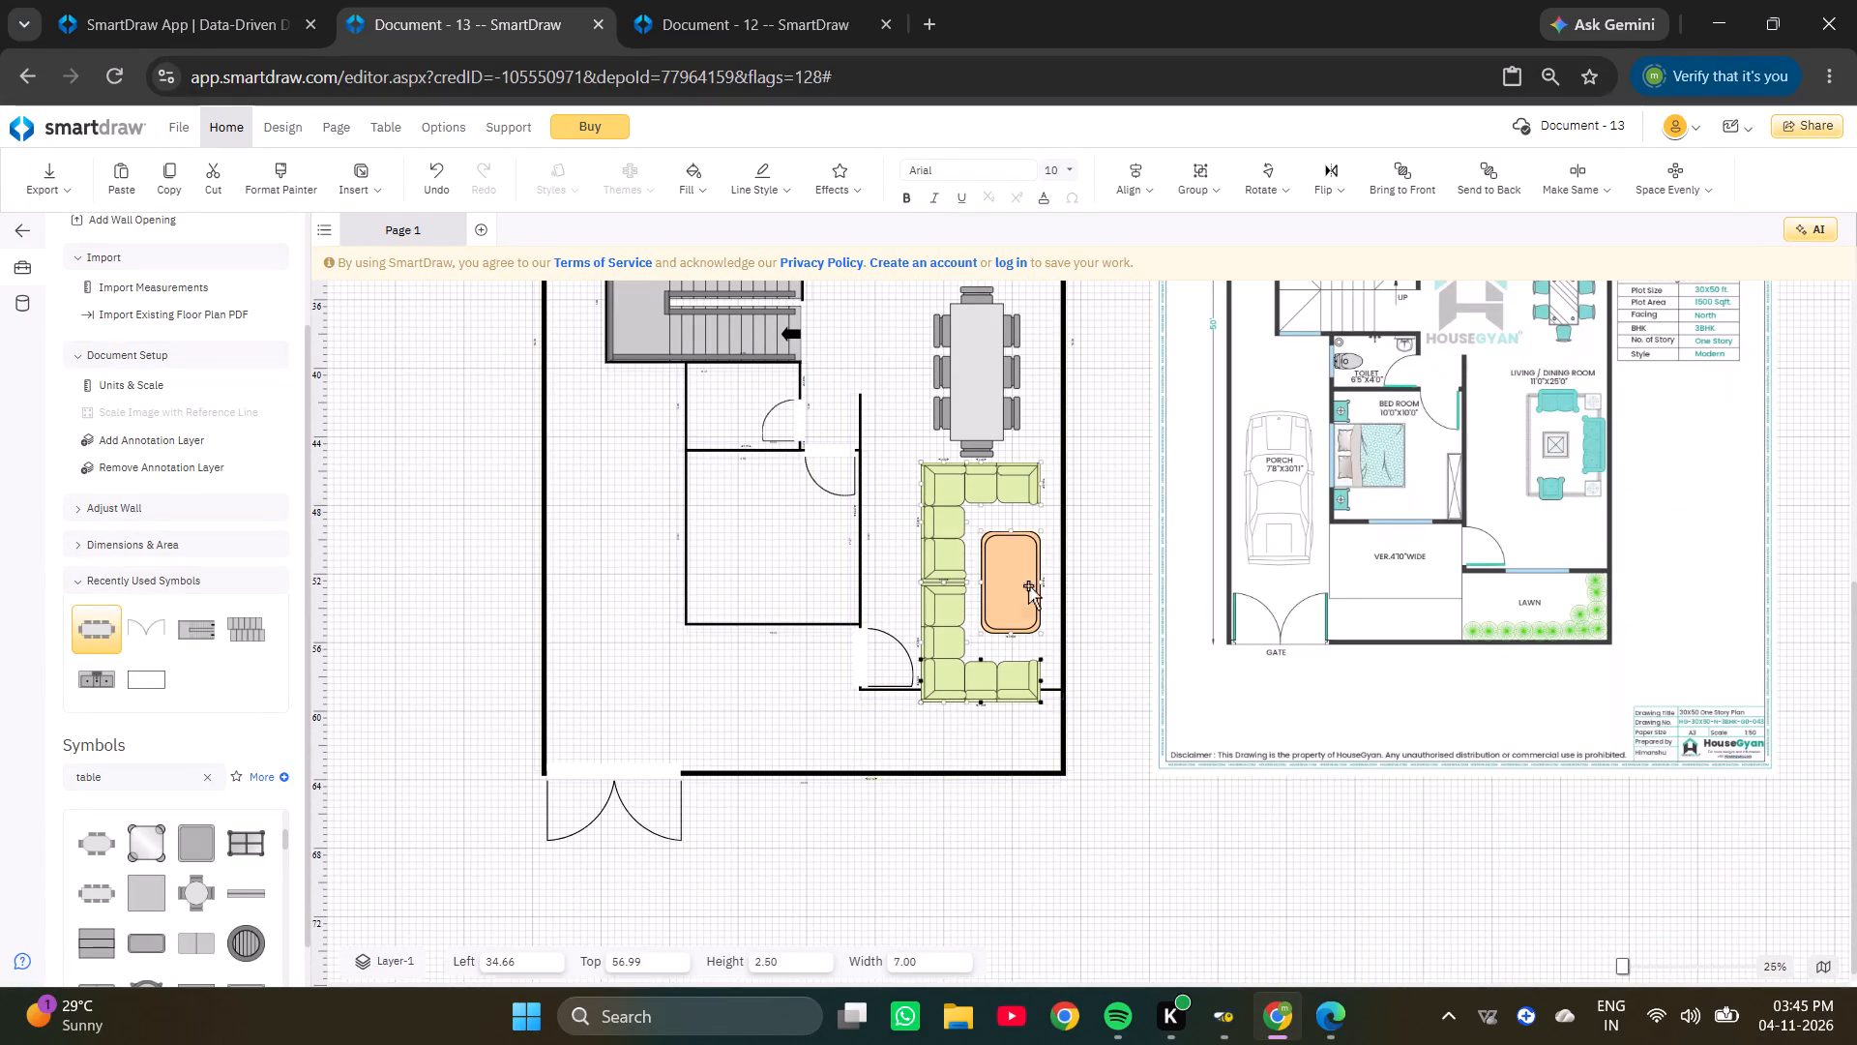
pyautogui.moveTo(1009, 558); pyautogui.dragTo(1273, 882)
pyautogui.scroll(-2, 1226, 716)
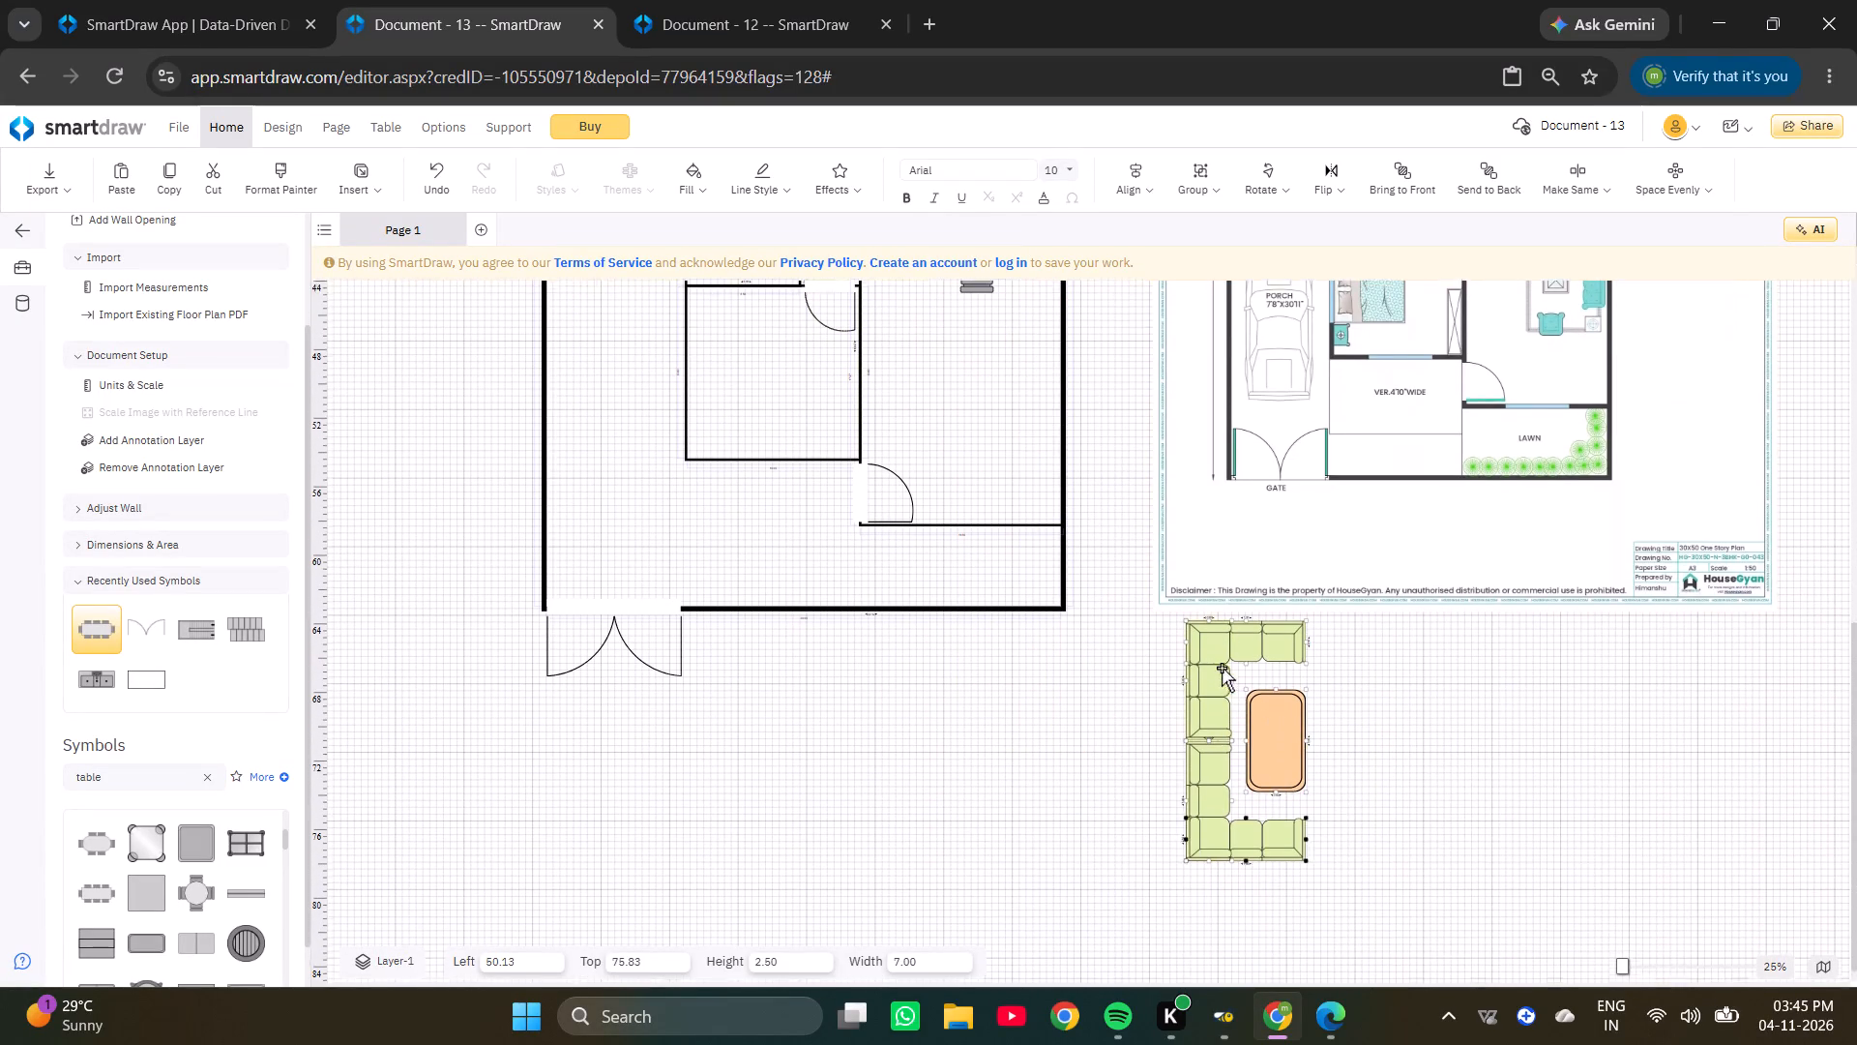
pyautogui.click(1219, 651)
pyautogui.moveTo(1228, 636); pyautogui.dragTo(1155, 800)
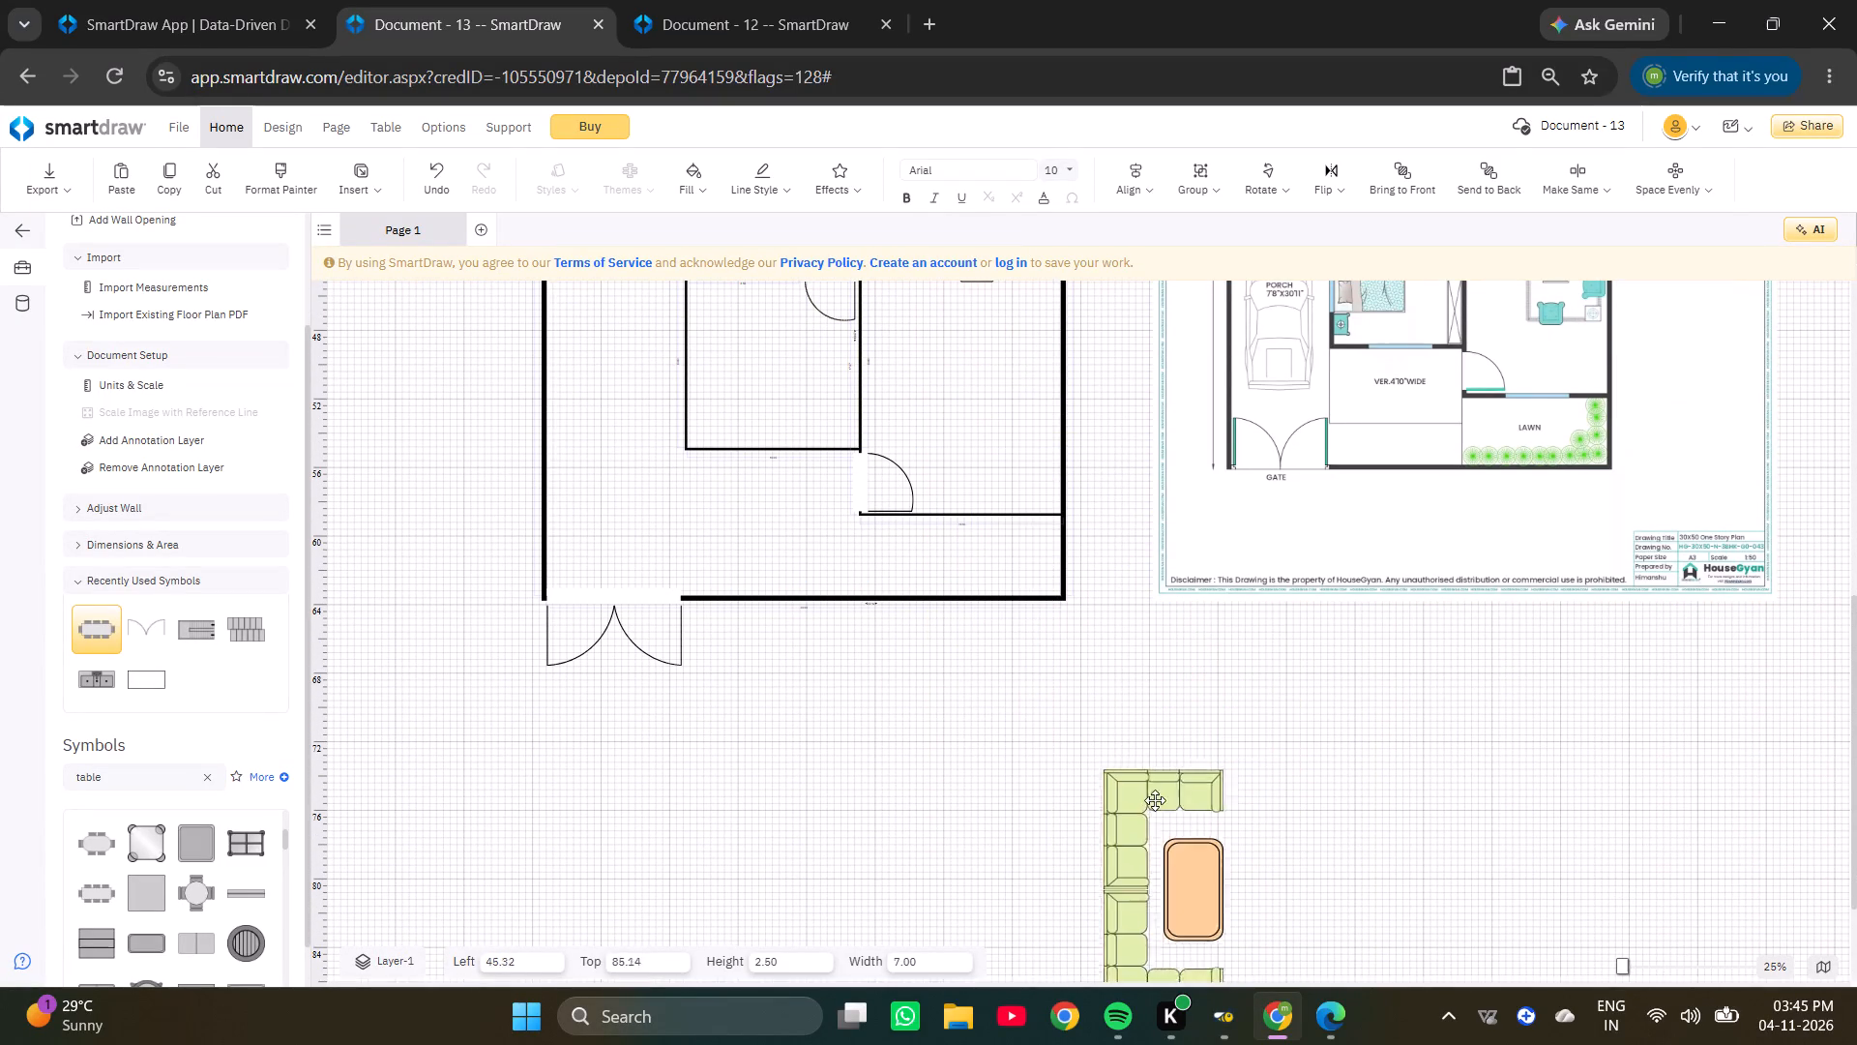
pyautogui.moveTo(1155, 800); pyautogui.dragTo(1252, 734)
pyautogui.click(1125, 732)
# Bring the upper vertical sofa back into the living room and rotate it to 180° with its back toward the lower wall.
pyautogui.moveTo(1247, 727); pyautogui.dragTo(1001, 430)
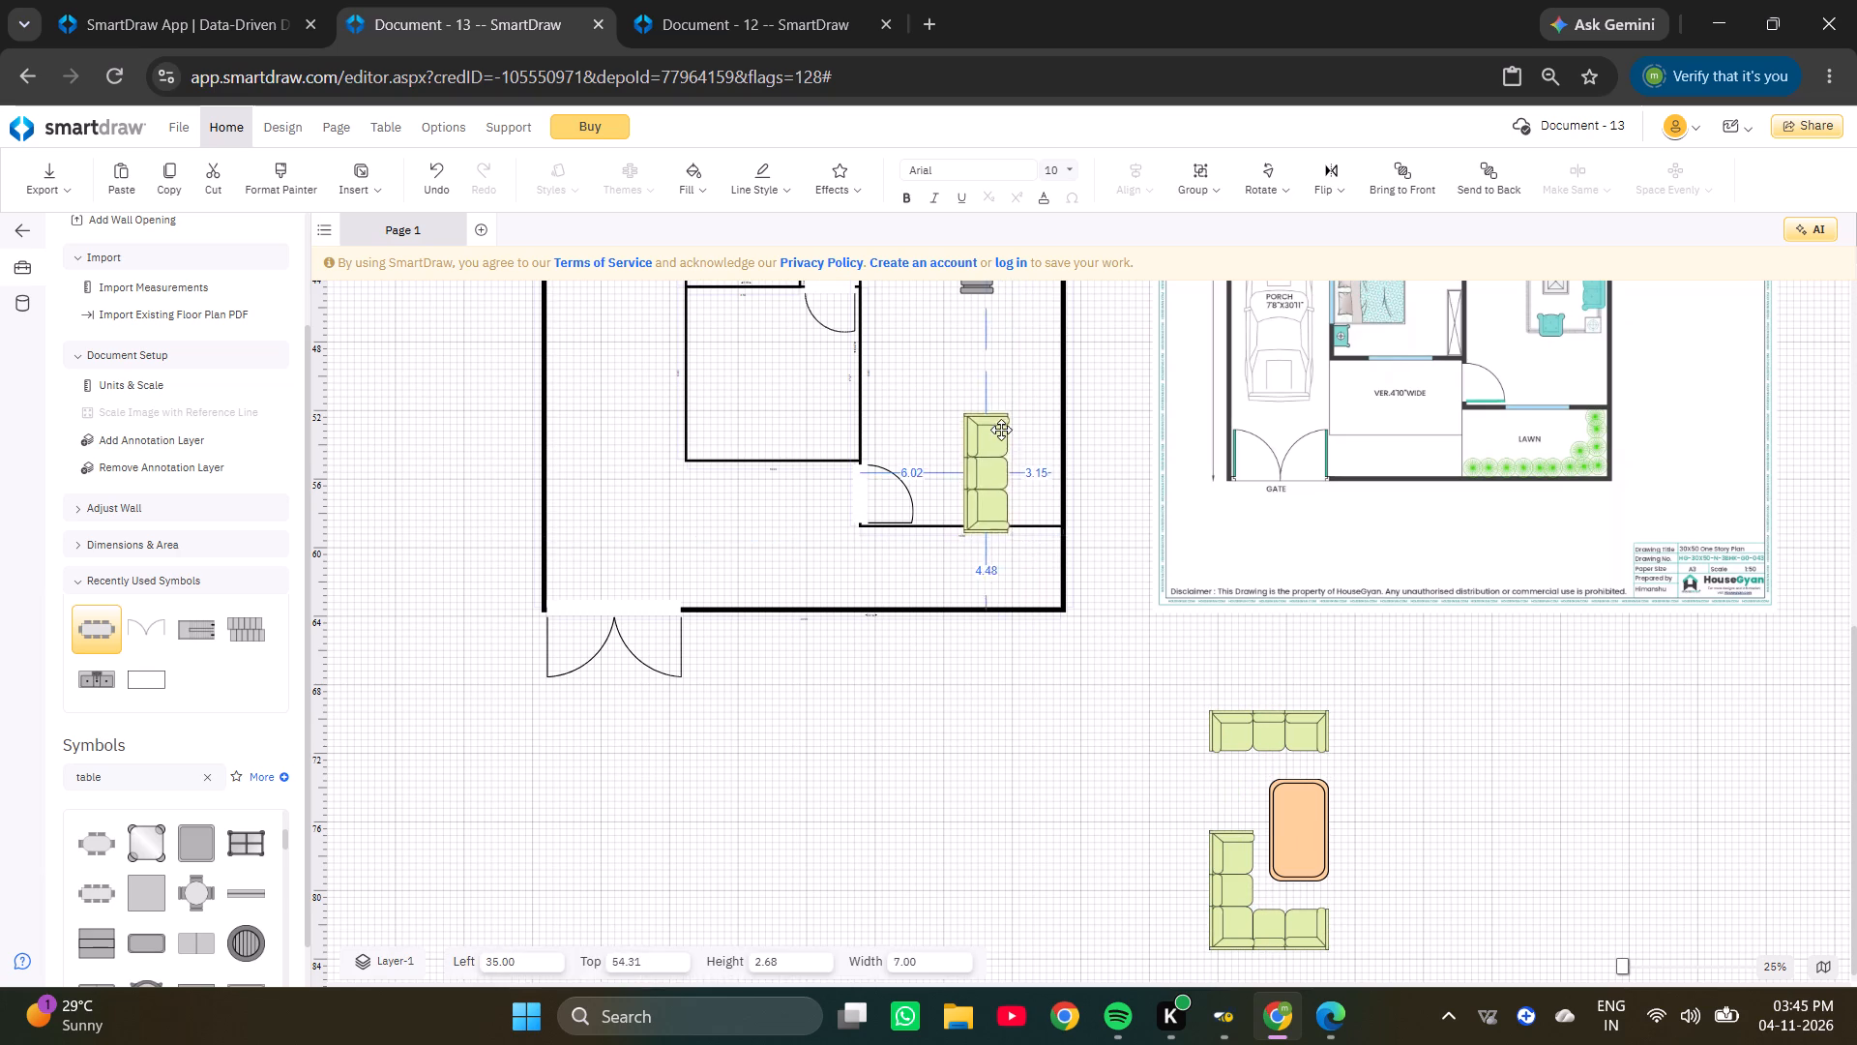
pyautogui.scroll(2, 1016, 473)
pyautogui.keyDown('ctrl'); pyautogui.scroll(2, 980, 705); pyautogui.keyUp('ctrl')
pyautogui.moveTo(980, 704); pyautogui.dragTo(980, 686)
pyautogui.moveTo(919, 921); pyautogui.dragTo(999, 892)
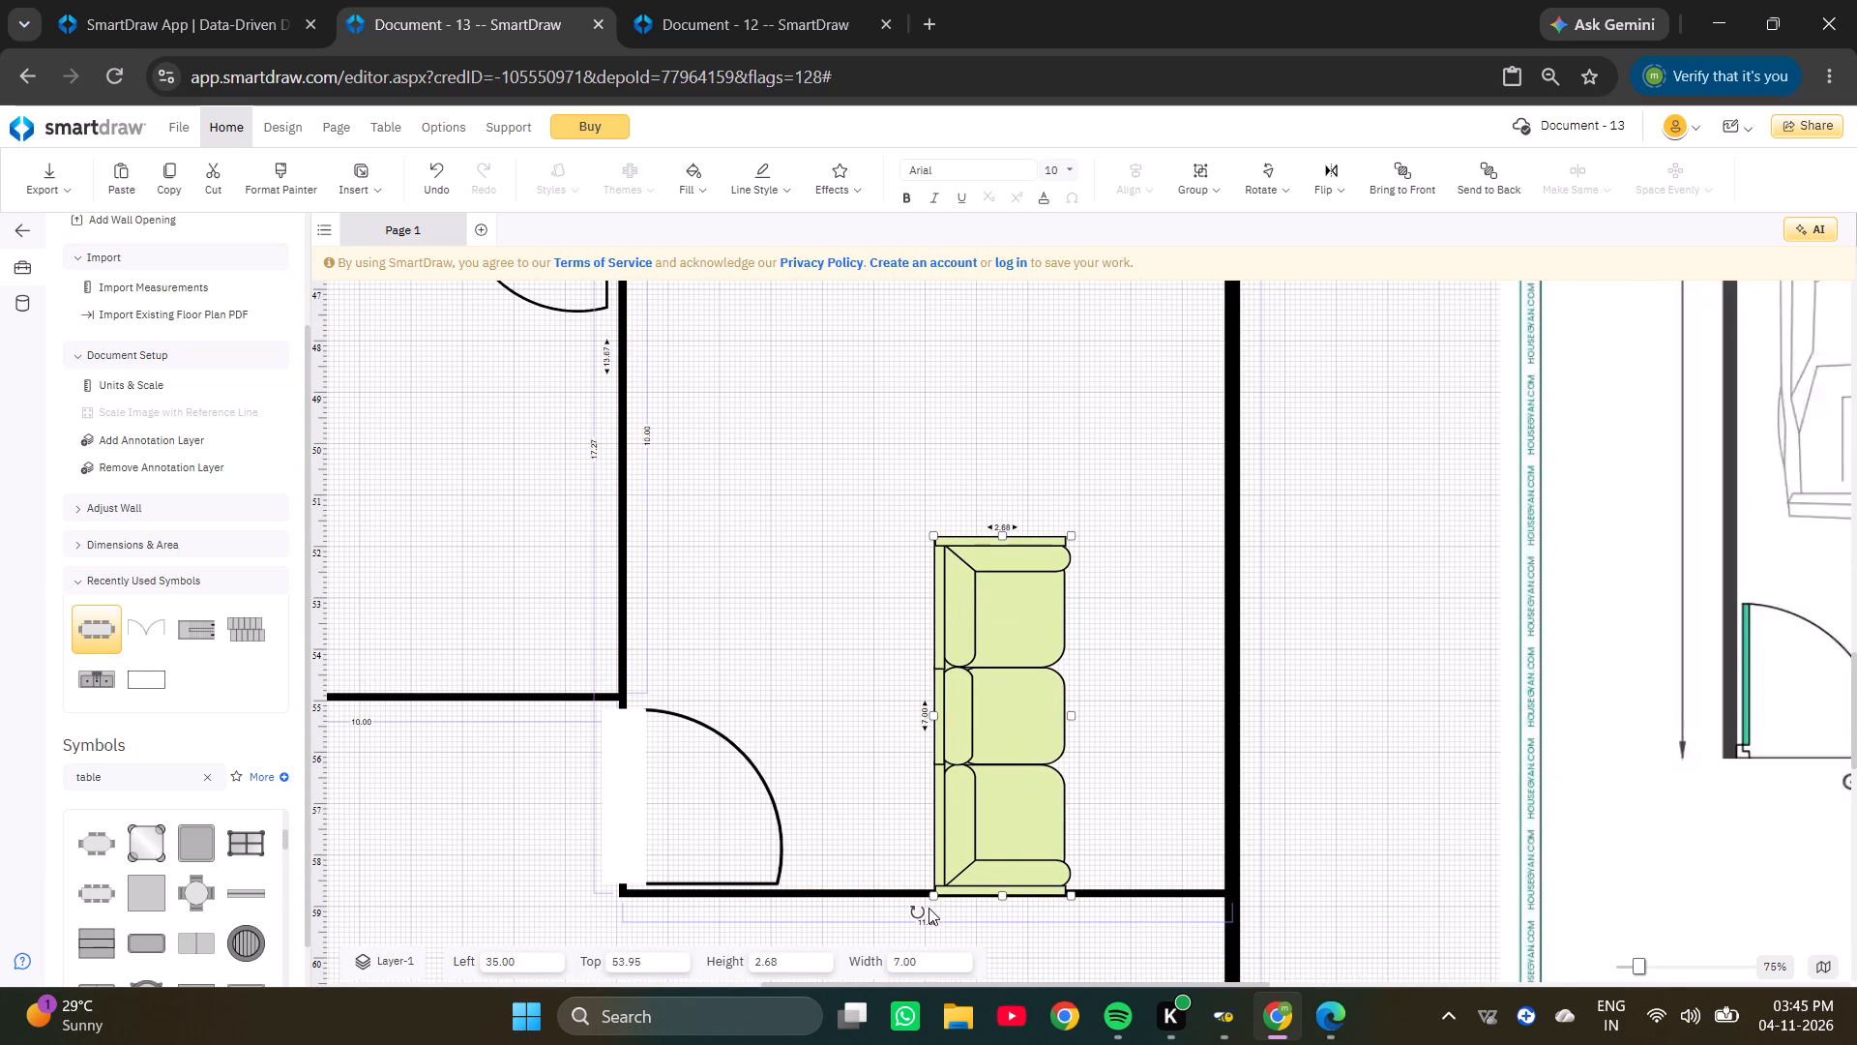
pyautogui.moveTo(913, 912); pyautogui.dragTo(1147, 785)
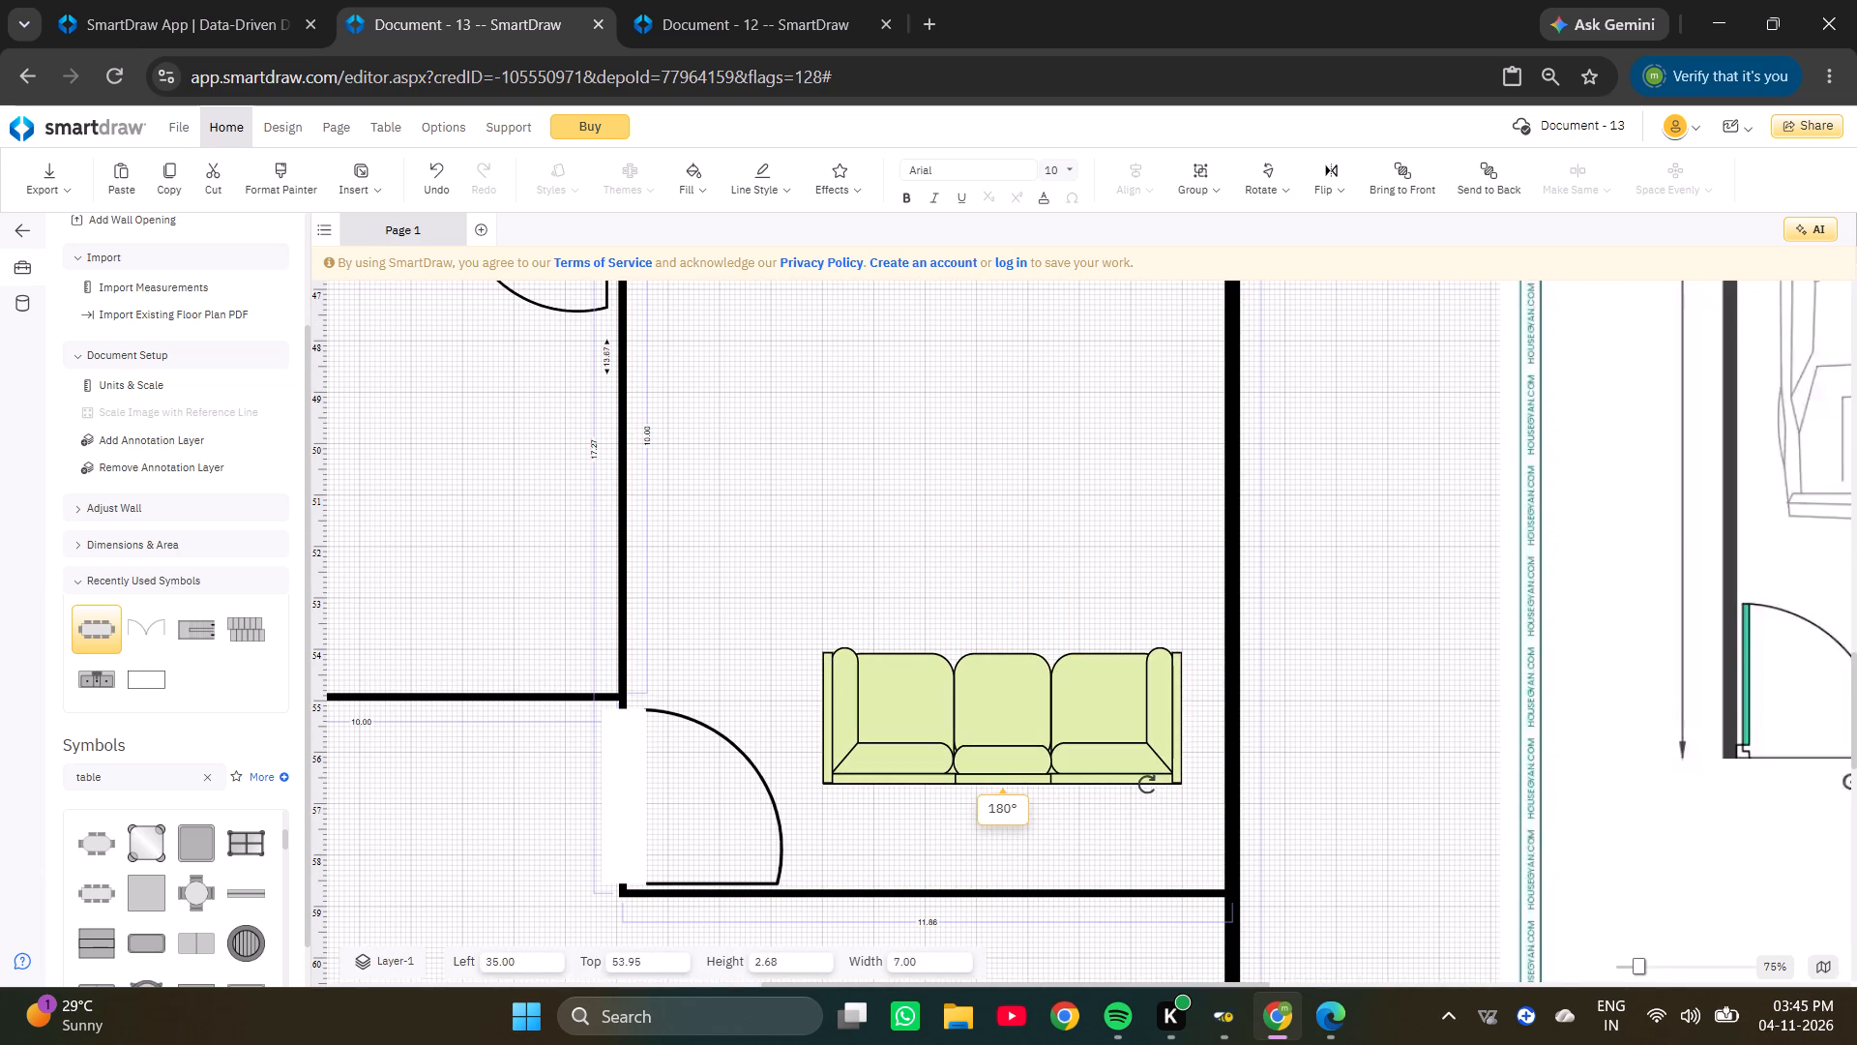
pyautogui.moveTo(1147, 785); pyautogui.dragTo(1145, 785)
# Place the rotated sofa against the living room's lower wall, tucked into the corner with the outer wall.
pyautogui.moveTo(1113, 761); pyautogui.dragTo(1151, 866)
pyautogui.keyDown('ctrl'); pyautogui.scroll(2, 1149, 866); pyautogui.keyUp('ctrl')
pyautogui.click(1152, 864)
pyautogui.press('Up')
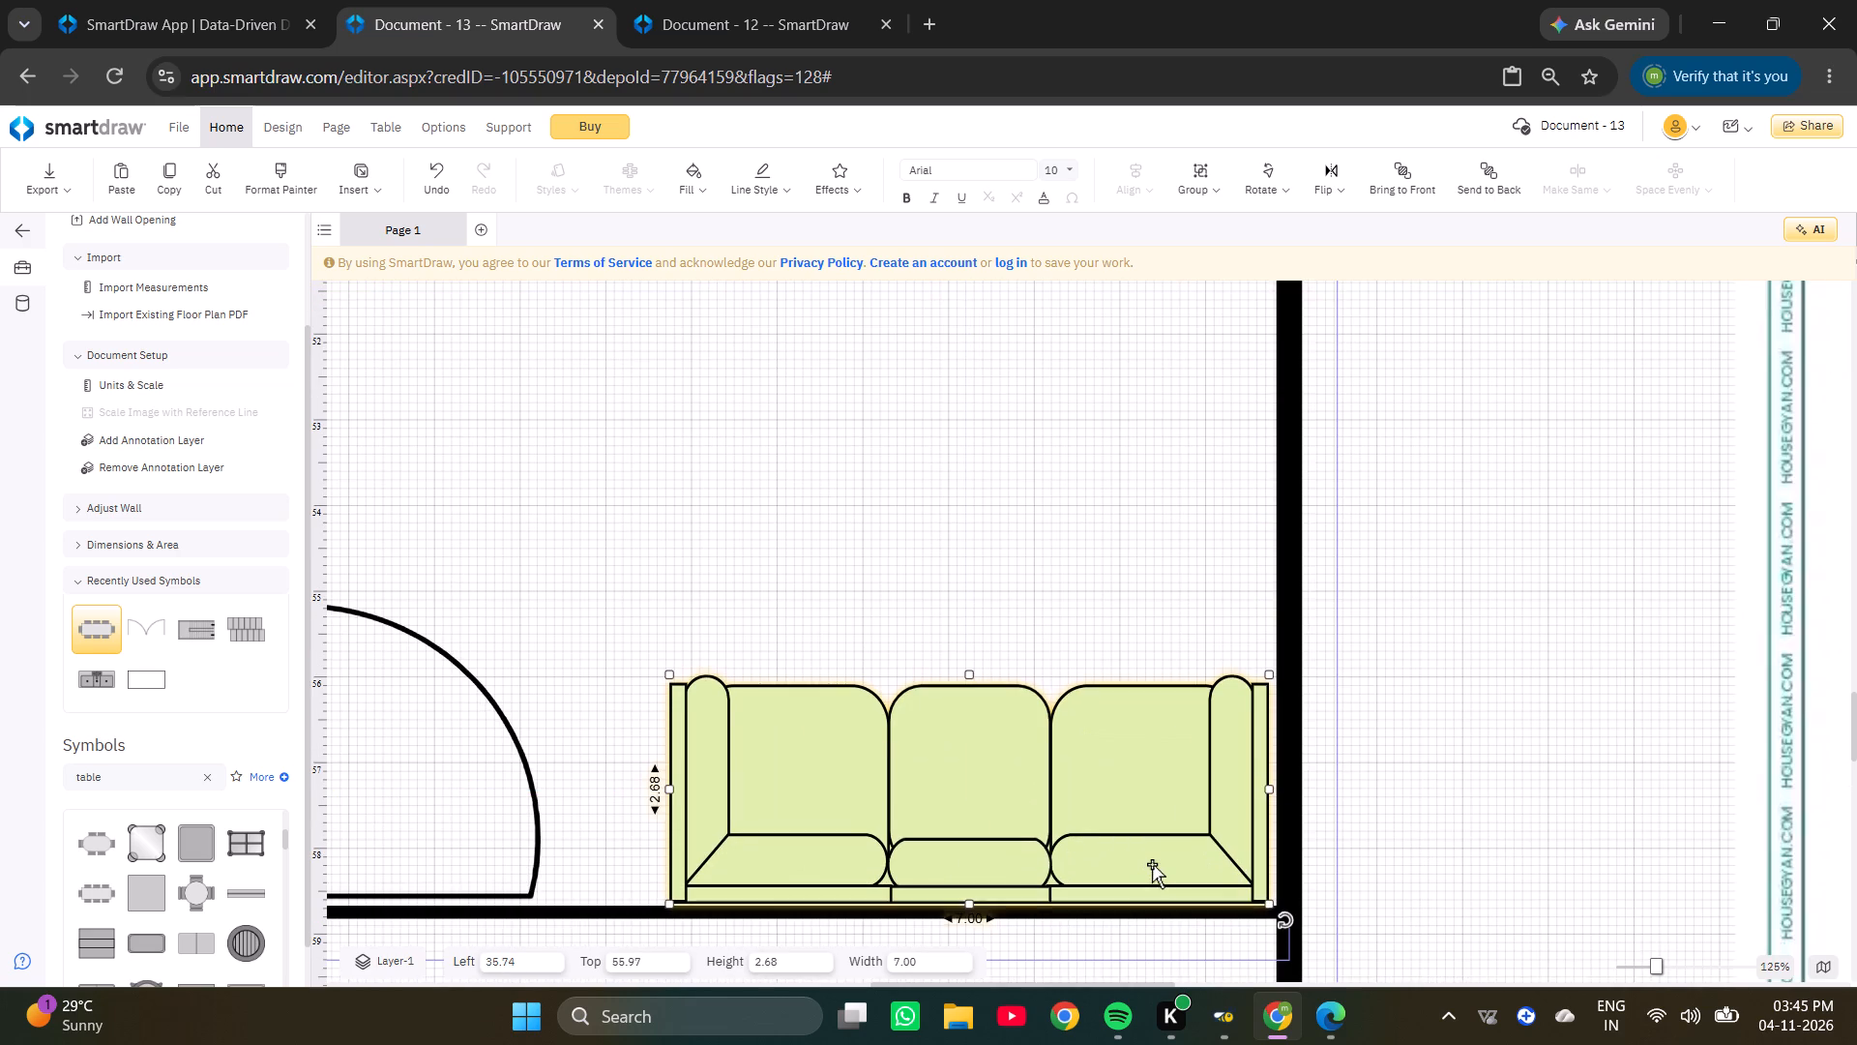
pyautogui.press('Up')
pyautogui.press('Right')
pyautogui.press('Right')
pyautogui.press('Right')
pyautogui.press('Right')
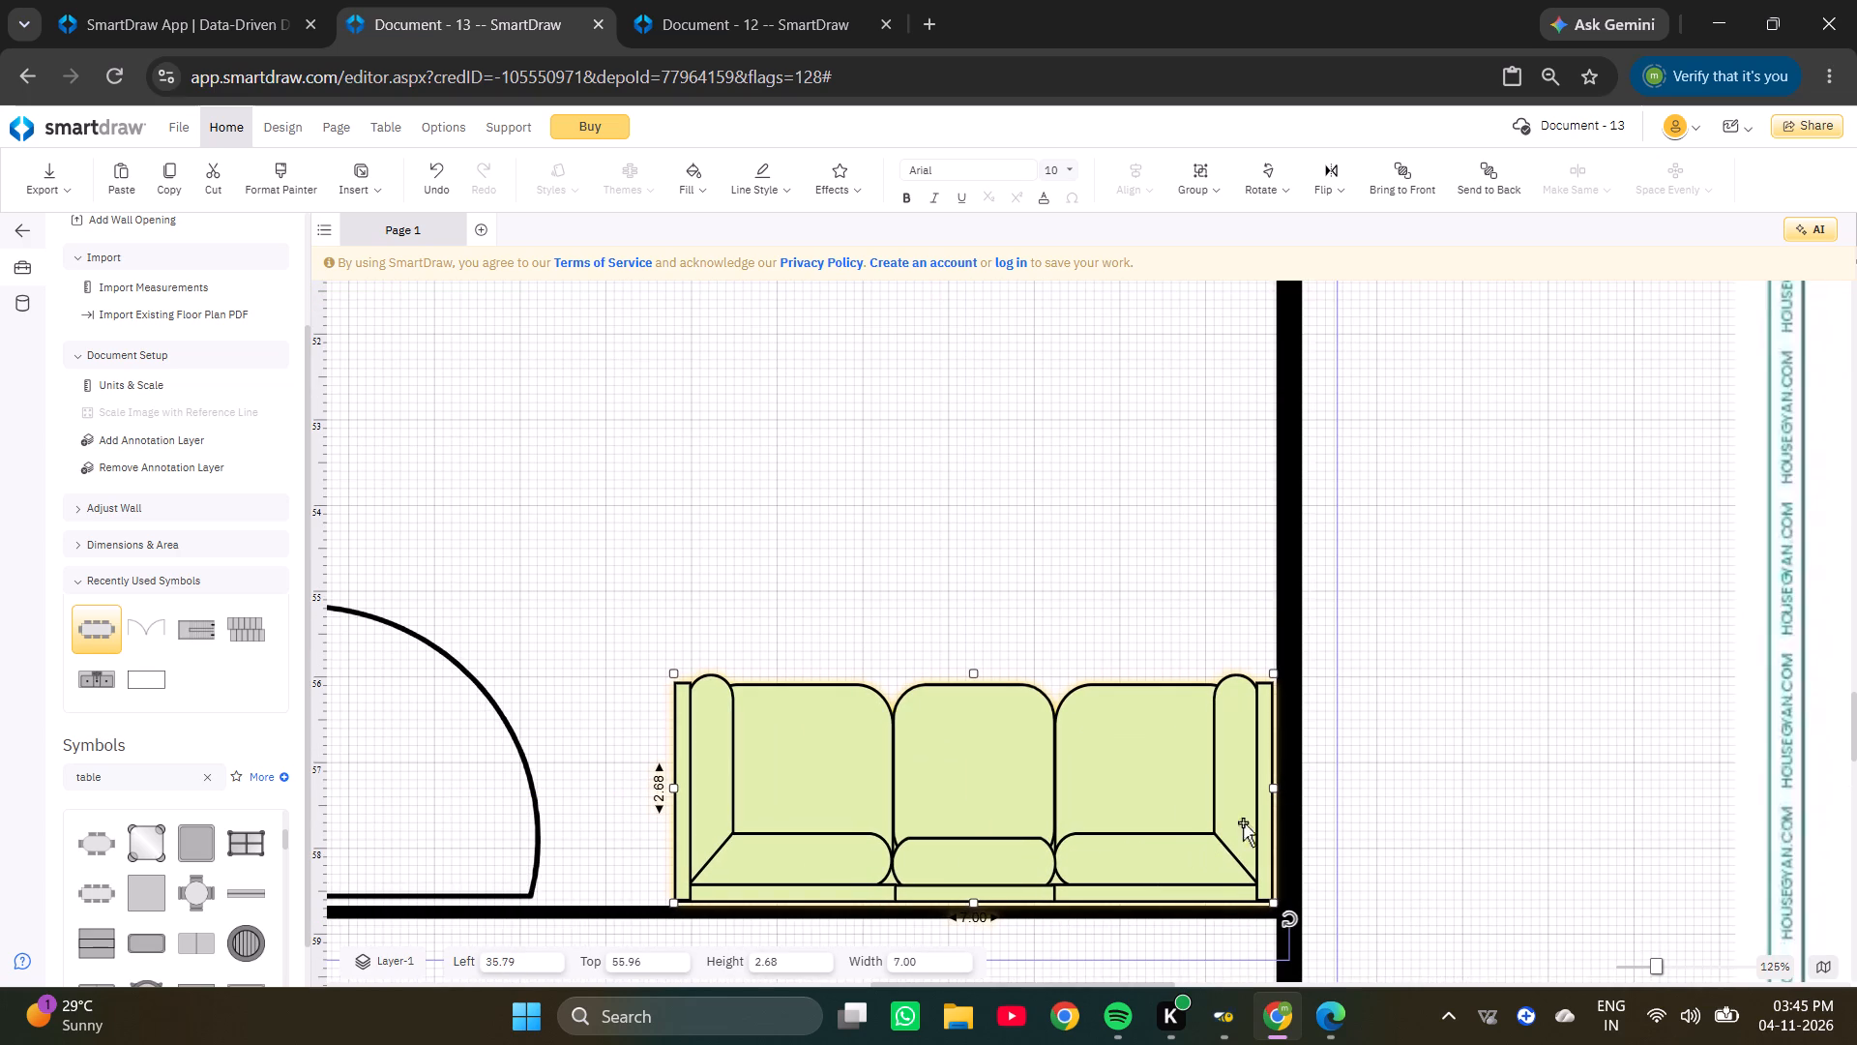
# Move the top horizontal sofa from the blank area into the living room, below the dining set and beside the outer wall.
pyautogui.scroll(-17, 1341, 732)
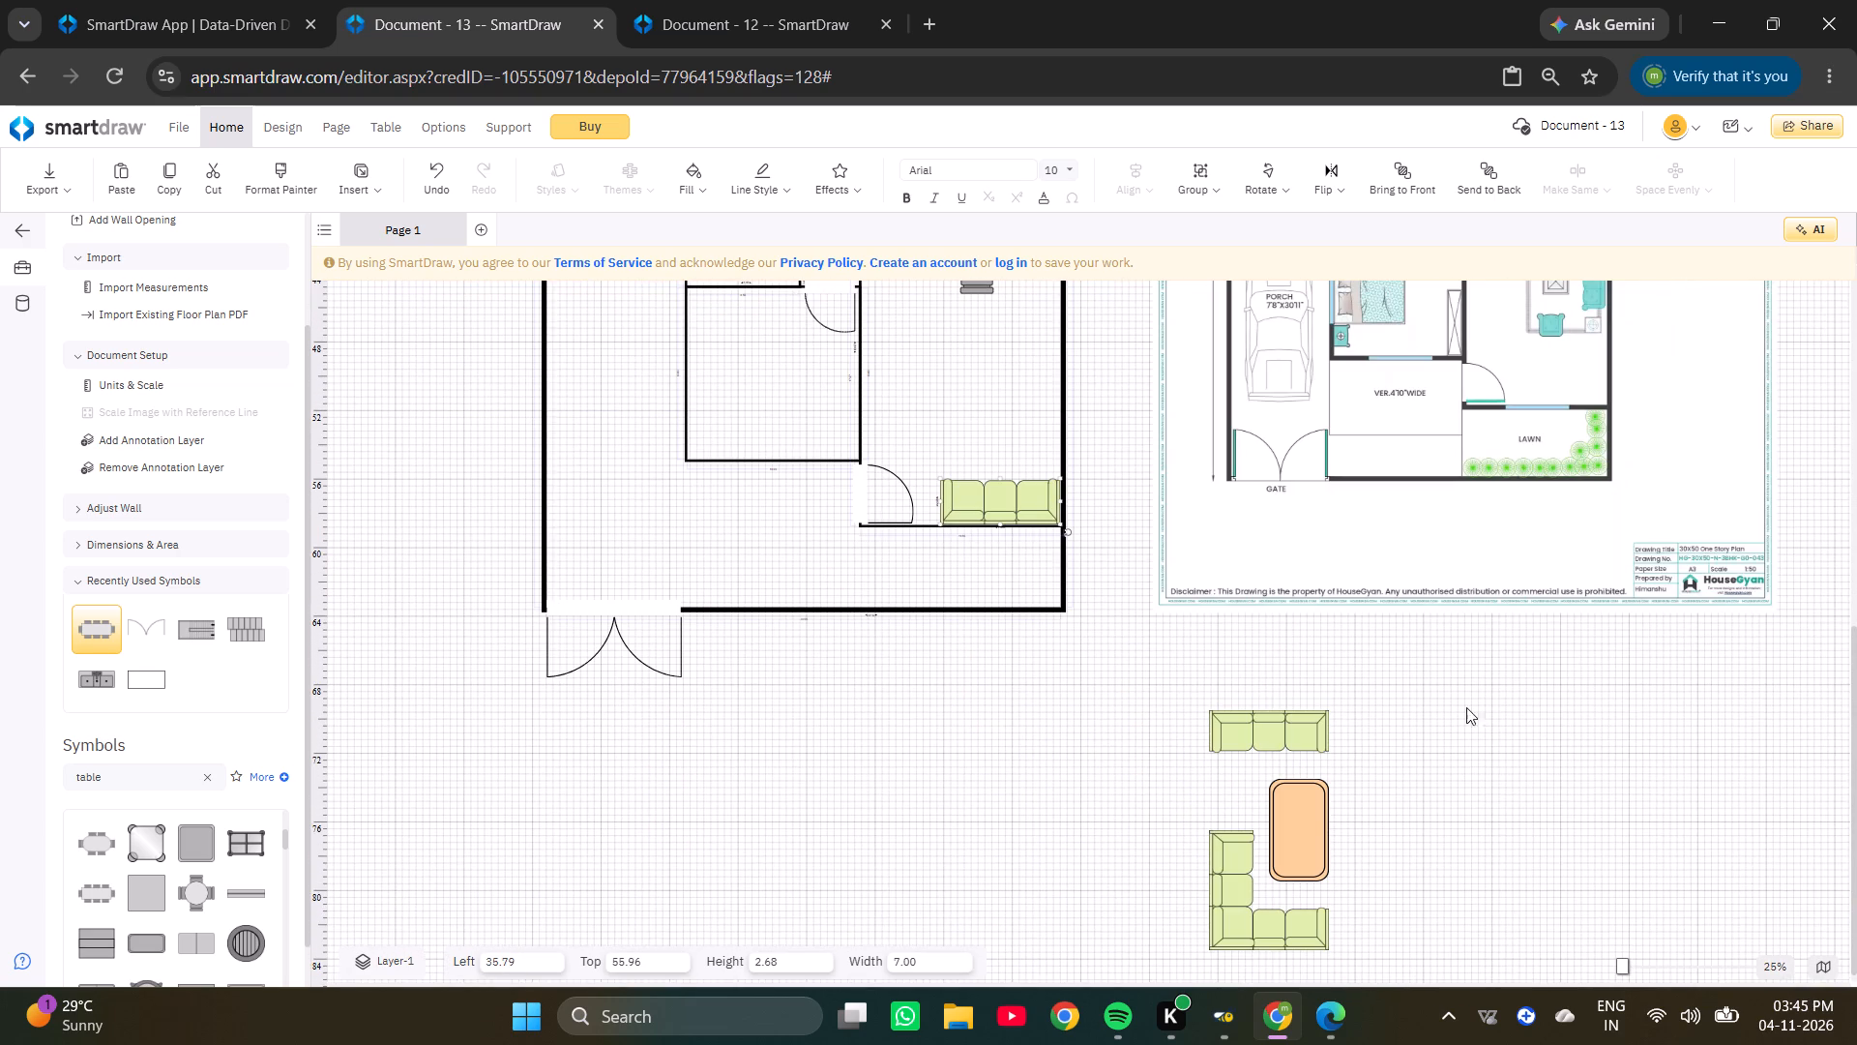
pyautogui.moveTo(1249, 738); pyautogui.dragTo(949, 379)
pyautogui.keyDown('ctrl'); pyautogui.scroll(3, 990, 389); pyautogui.keyUp('ctrl')
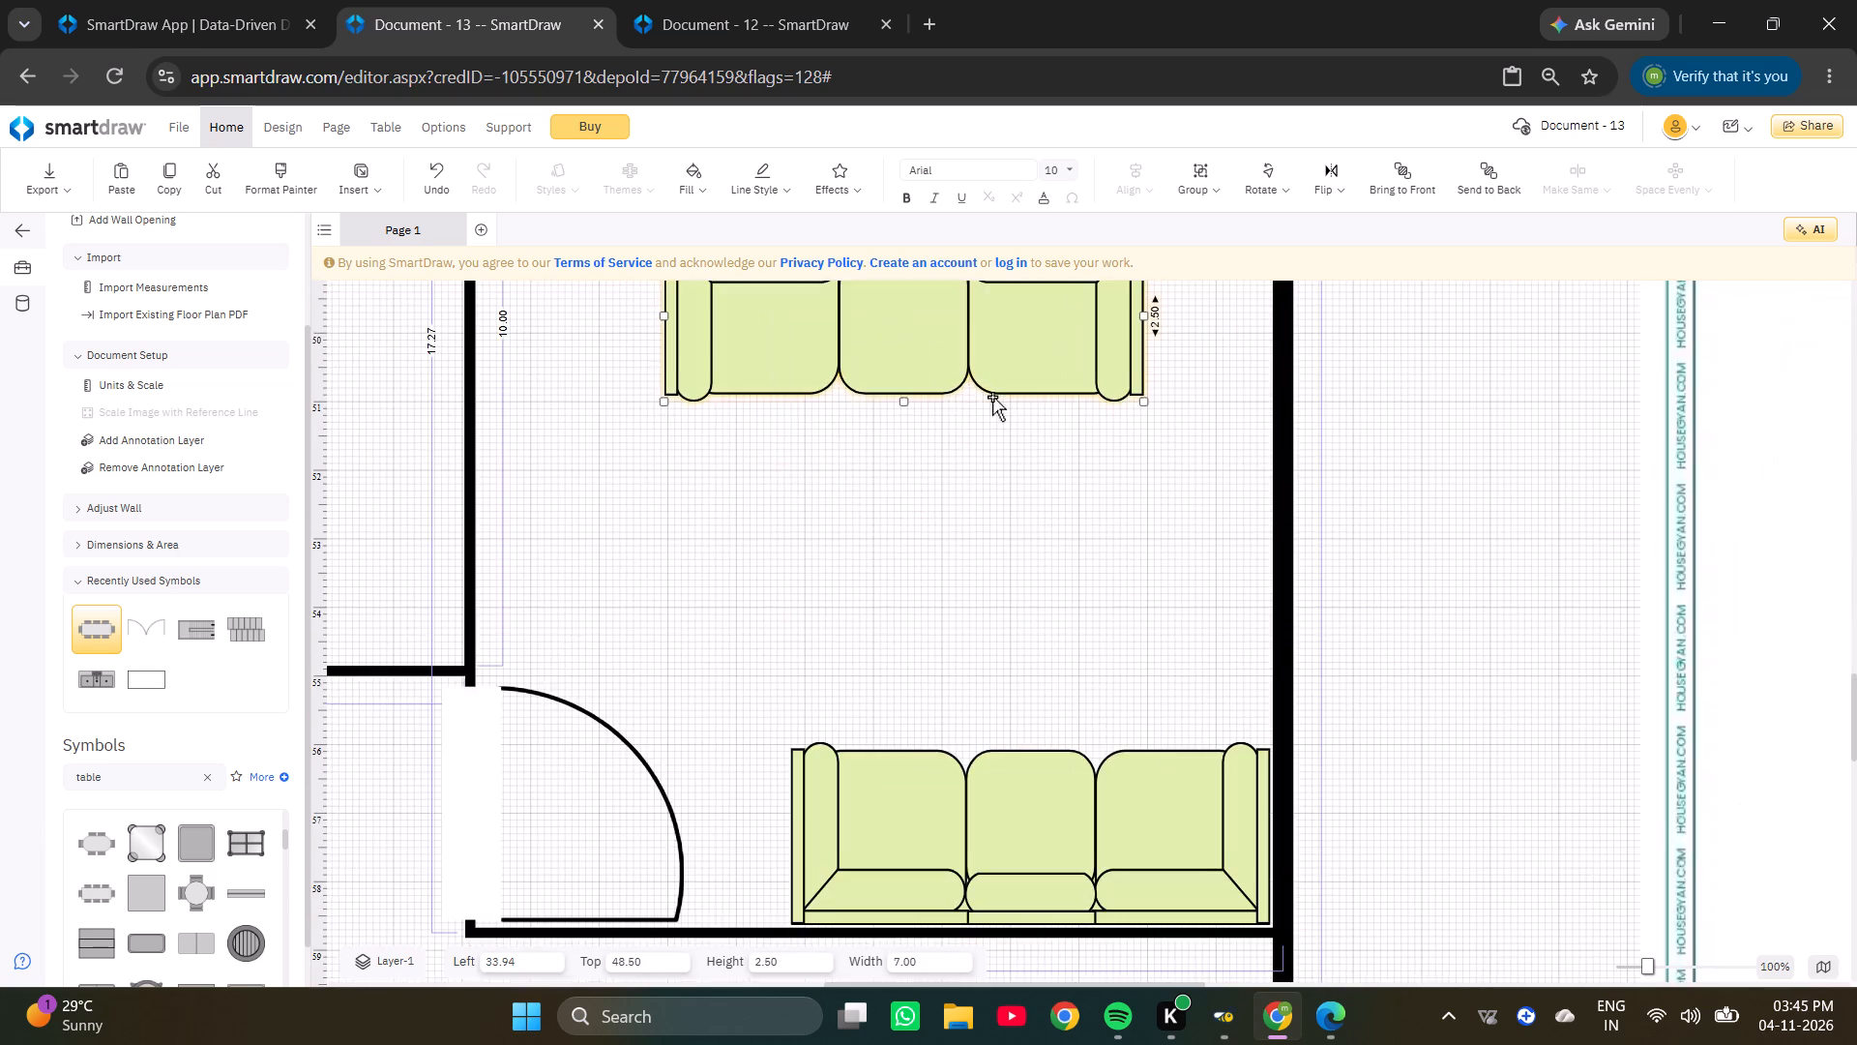
pyautogui.scroll(3, 1022, 476)
pyautogui.moveTo(1048, 670); pyautogui.dragTo(1159, 500)
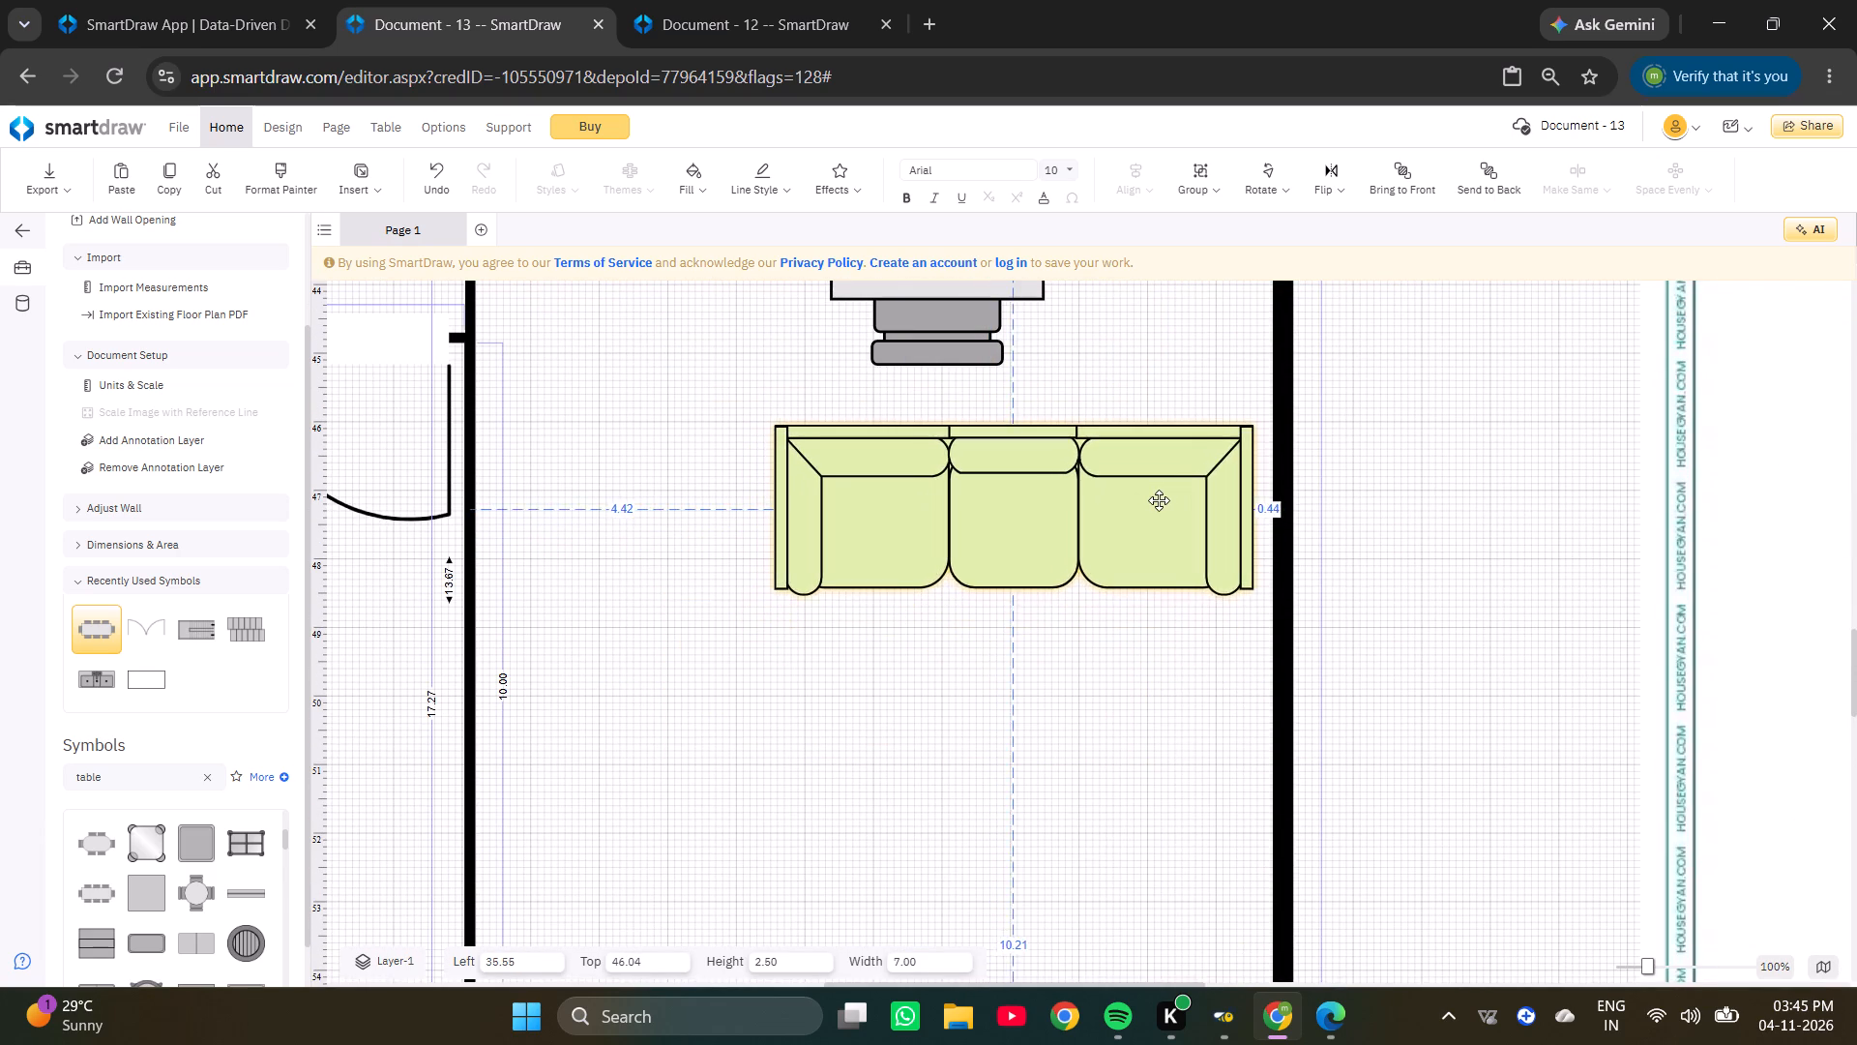
pyautogui.moveTo(1159, 500); pyautogui.dragTo(1176, 498)
pyautogui.click(1170, 506)
pyautogui.click(1170, 506)
pyautogui.click(1170, 506)
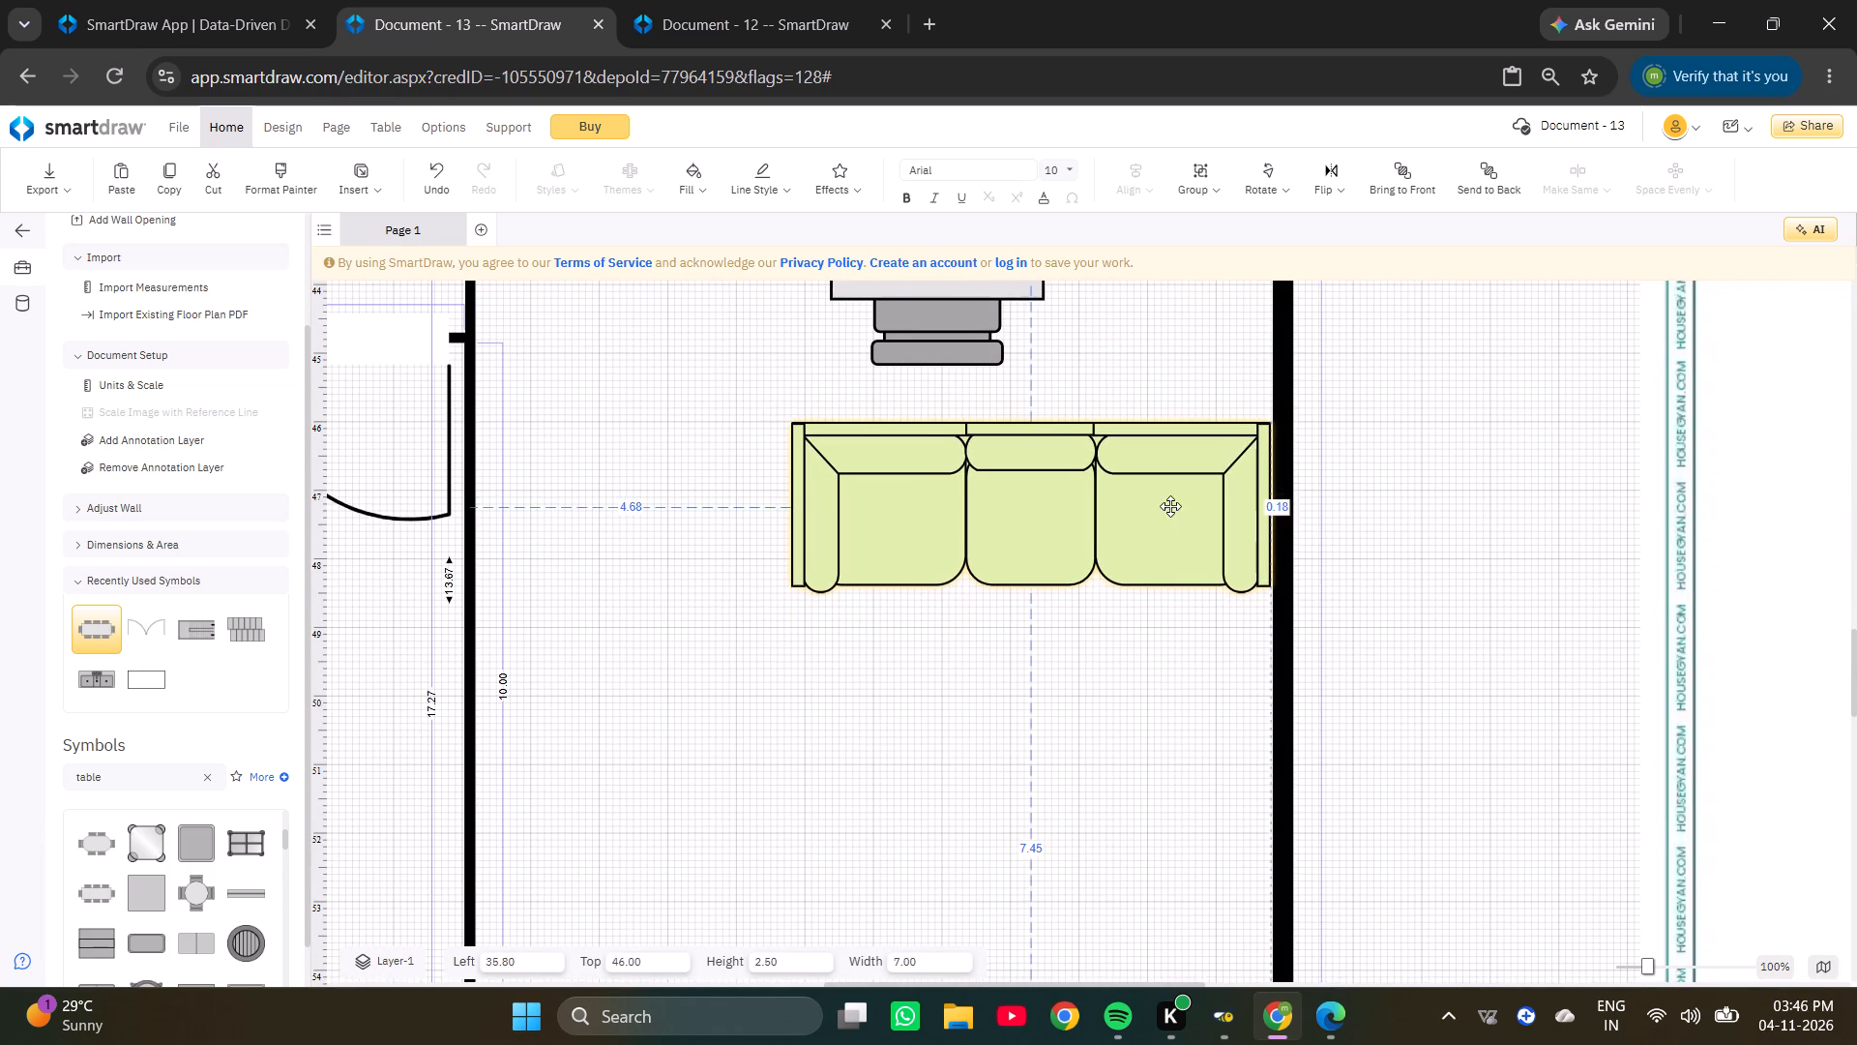
pyautogui.click(1170, 506)
# Nudge the sofa below the dining set slightly downward to a top position of about 46.19.
pyautogui.press('Up')
pyautogui.press('Up')
pyautogui.press('Up')
pyautogui.press('Up')
pyautogui.press('Up')
pyautogui.press('Down')
pyautogui.click(1170, 506)
pyautogui.press('Down')
pyautogui.press('Down')
pyautogui.press('Down')
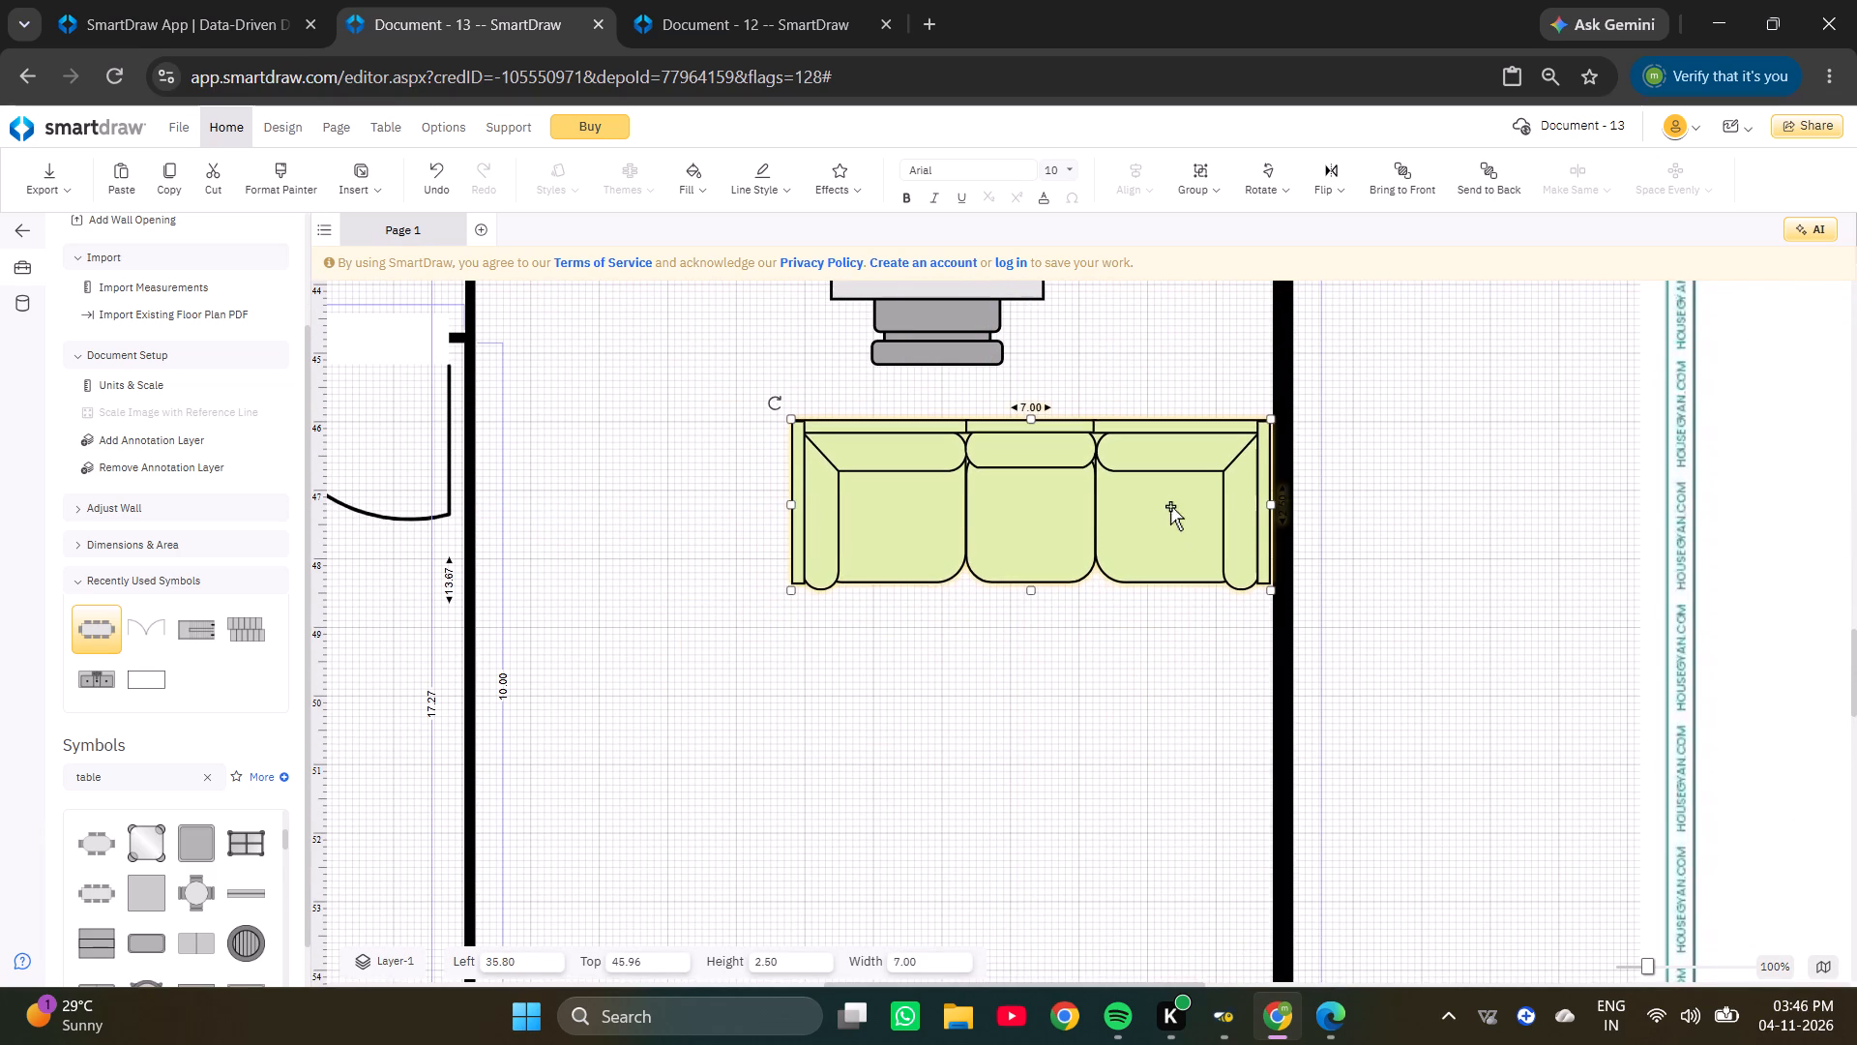
pyautogui.doubleClick(1170, 506)
pyautogui.press('Down')
pyautogui.press('Down')
pyautogui.press('Down')
pyautogui.press('Down')
pyautogui.press('Down')
pyautogui.press('Down')
pyautogui.press('Down')
pyautogui.press('Down')
pyautogui.press('Down')
pyautogui.press('Down')
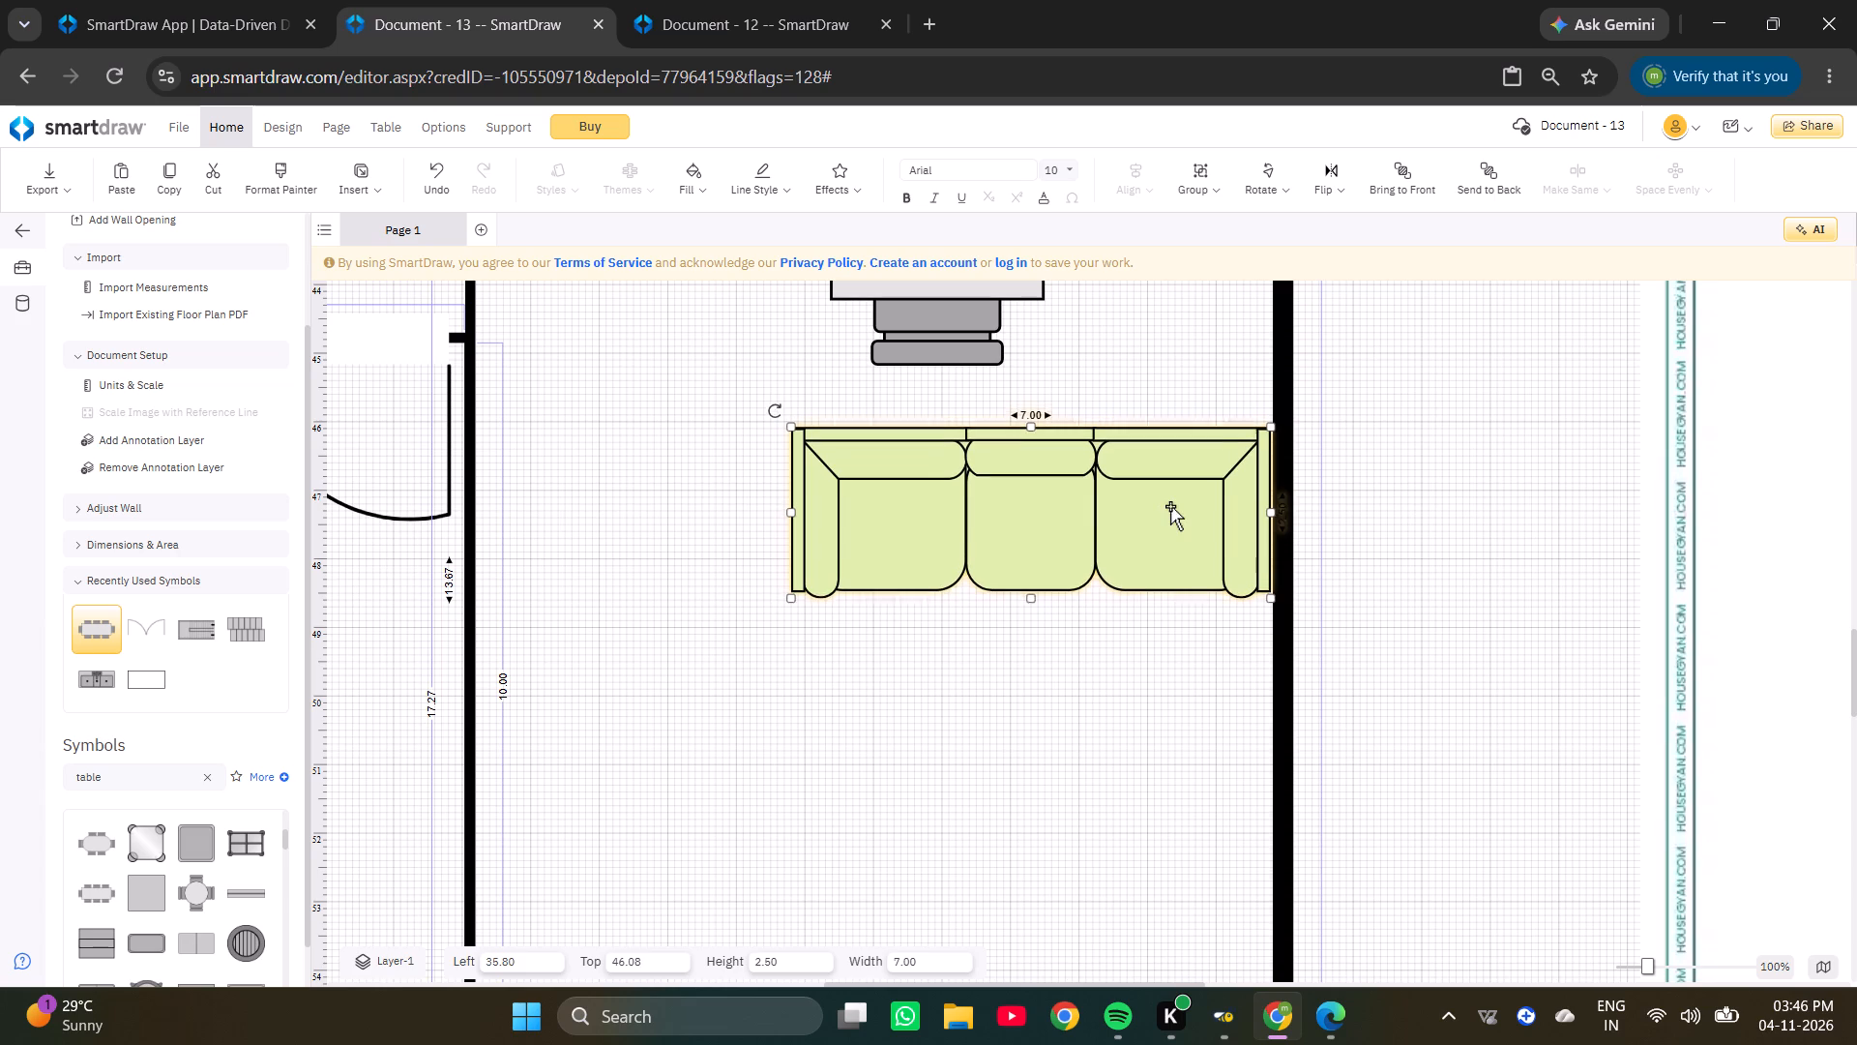
pyautogui.click(1170, 506)
pyautogui.press('Down')
pyautogui.press('Down')
pyautogui.press('Down')
pyautogui.press('Down')
pyautogui.press('Down')
pyautogui.press('Down')
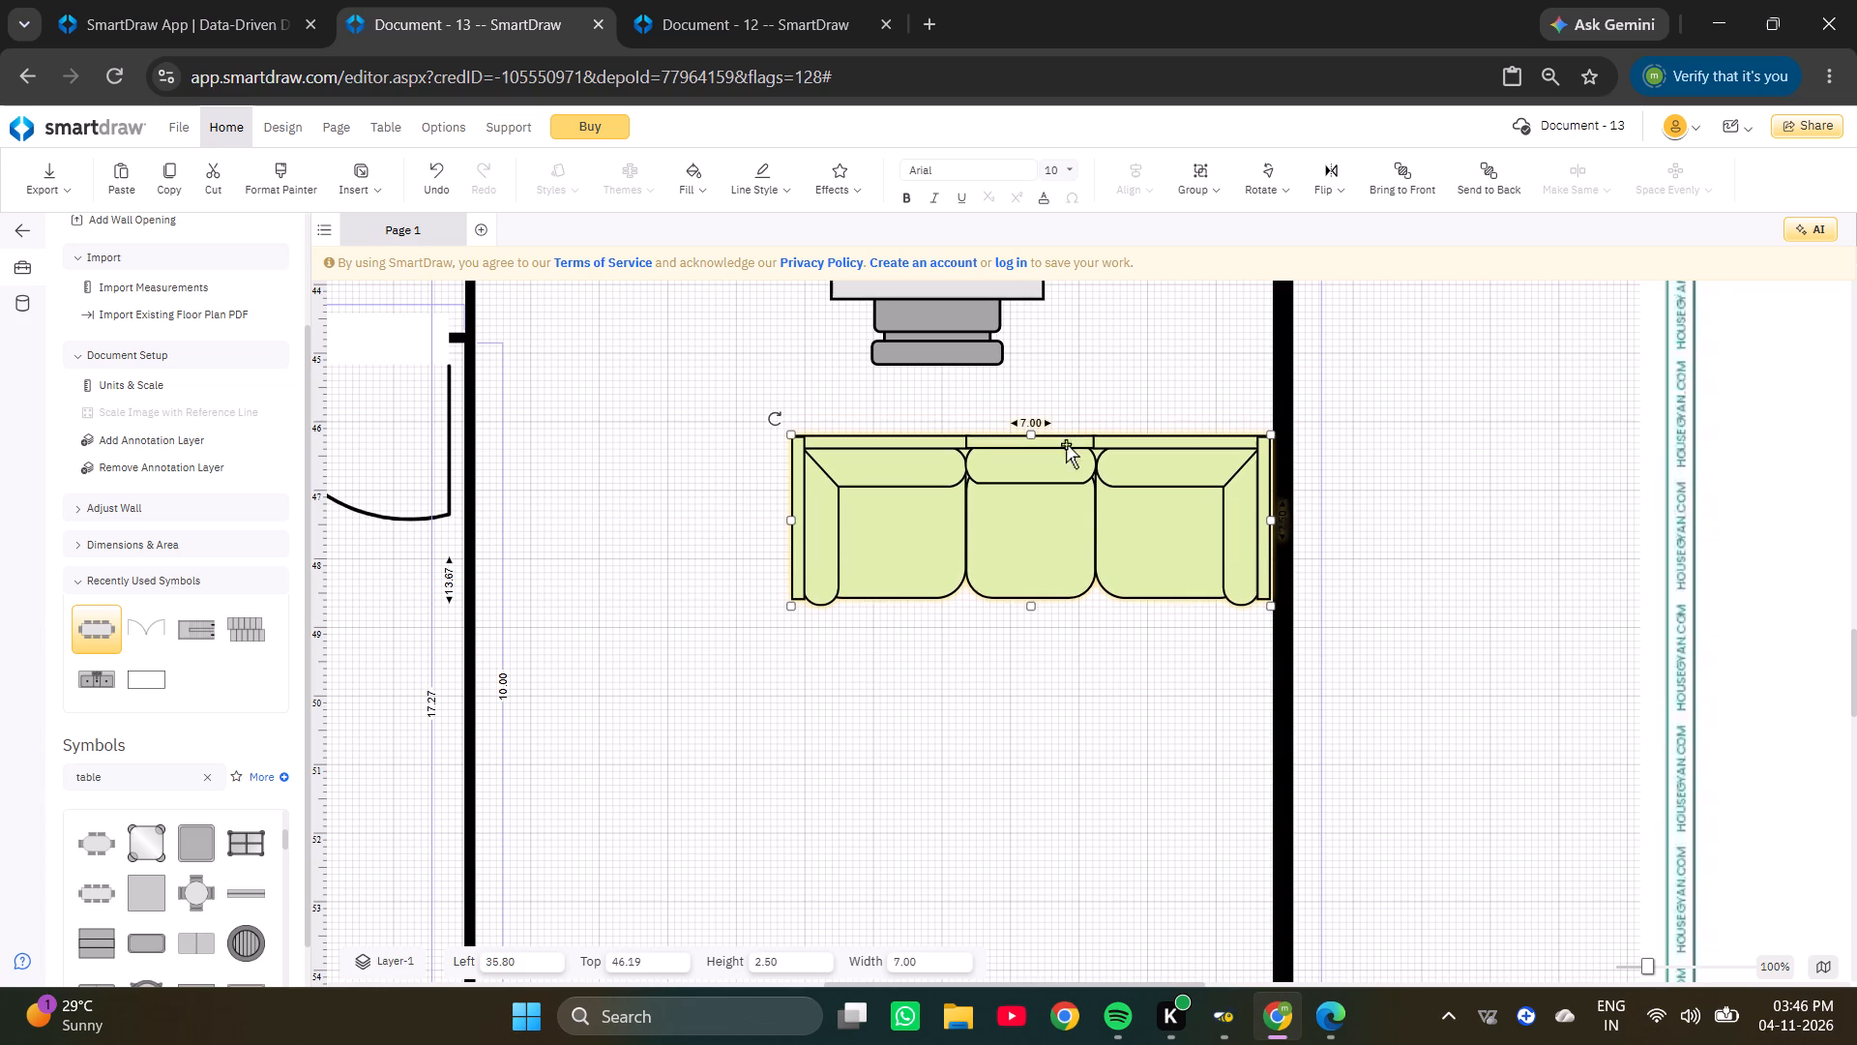
# Set the width of the sofa below the dining set to 6.00.
pyautogui.click(1023, 426)
pyautogui.press('Right')
pyautogui.press('BackSpace')
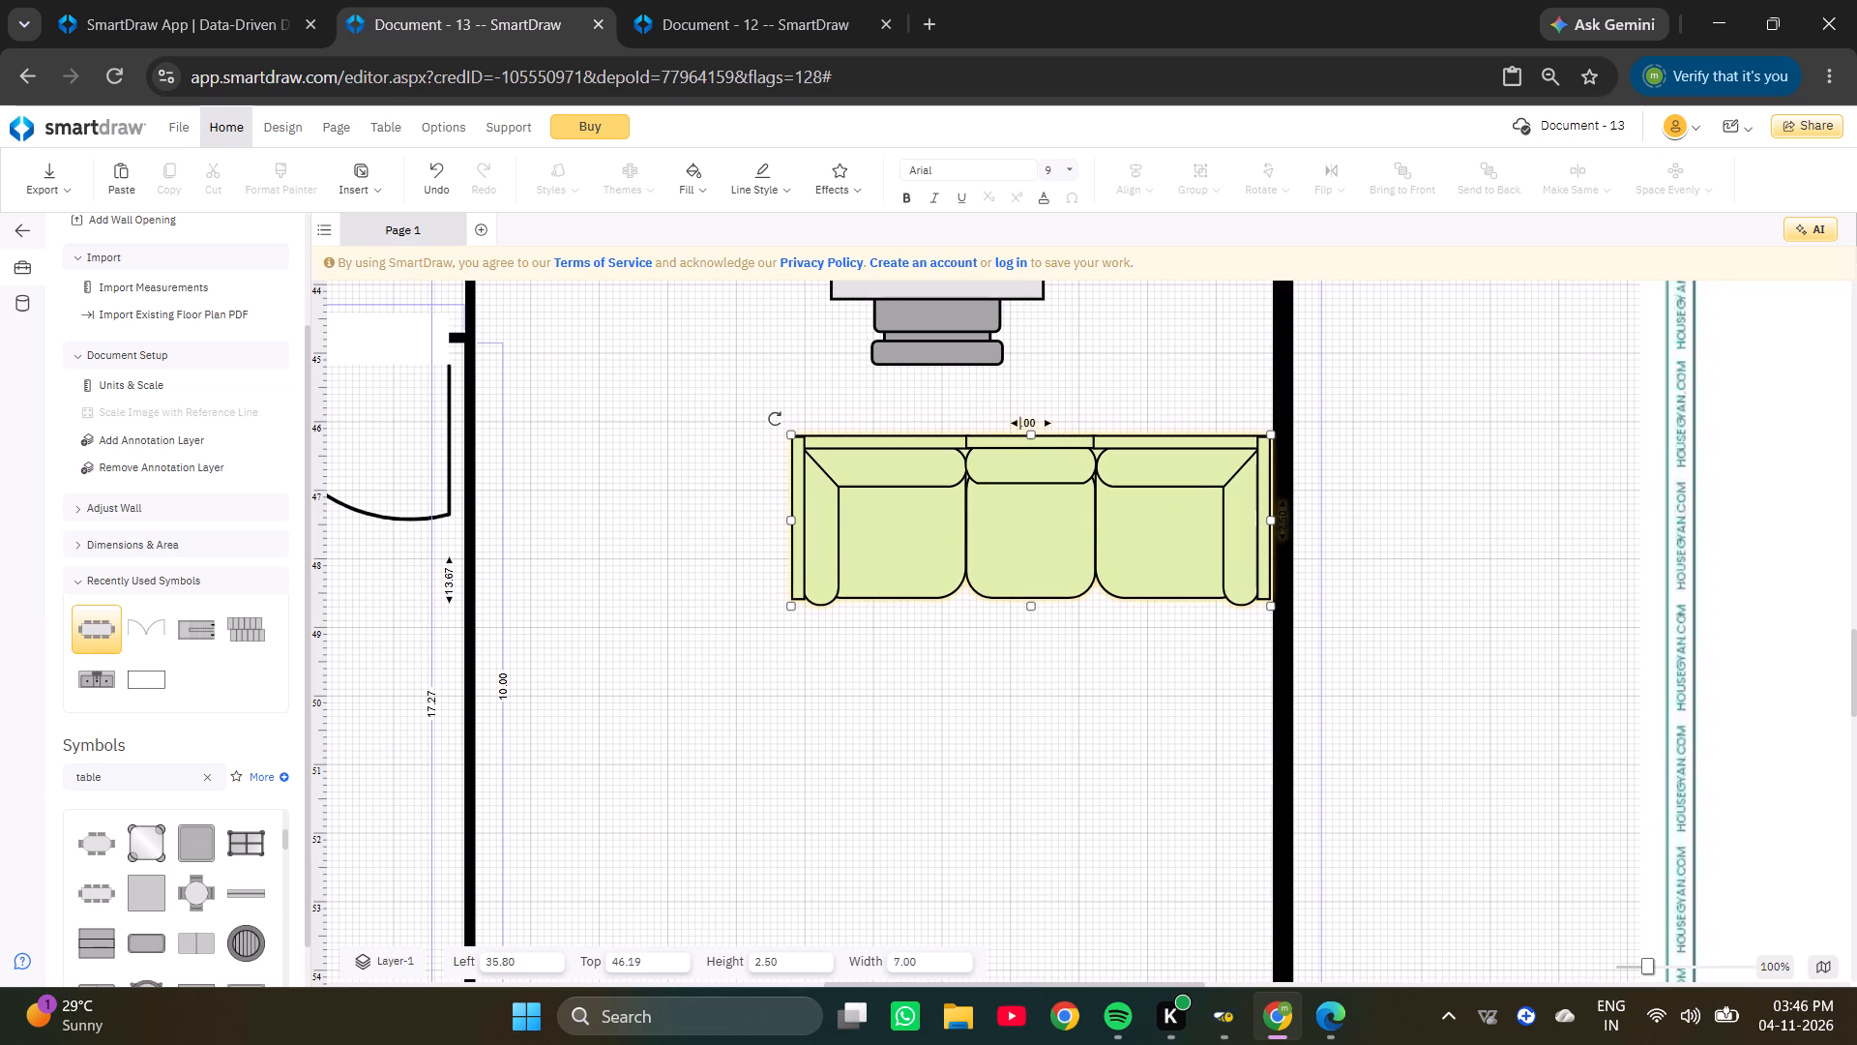
pyautogui.press('6')
pyautogui.click(1117, 640)
# Pull the lower sofa clear of the corner walls and set its width to 6.00.
pyautogui.scroll(-6, 1117, 642)
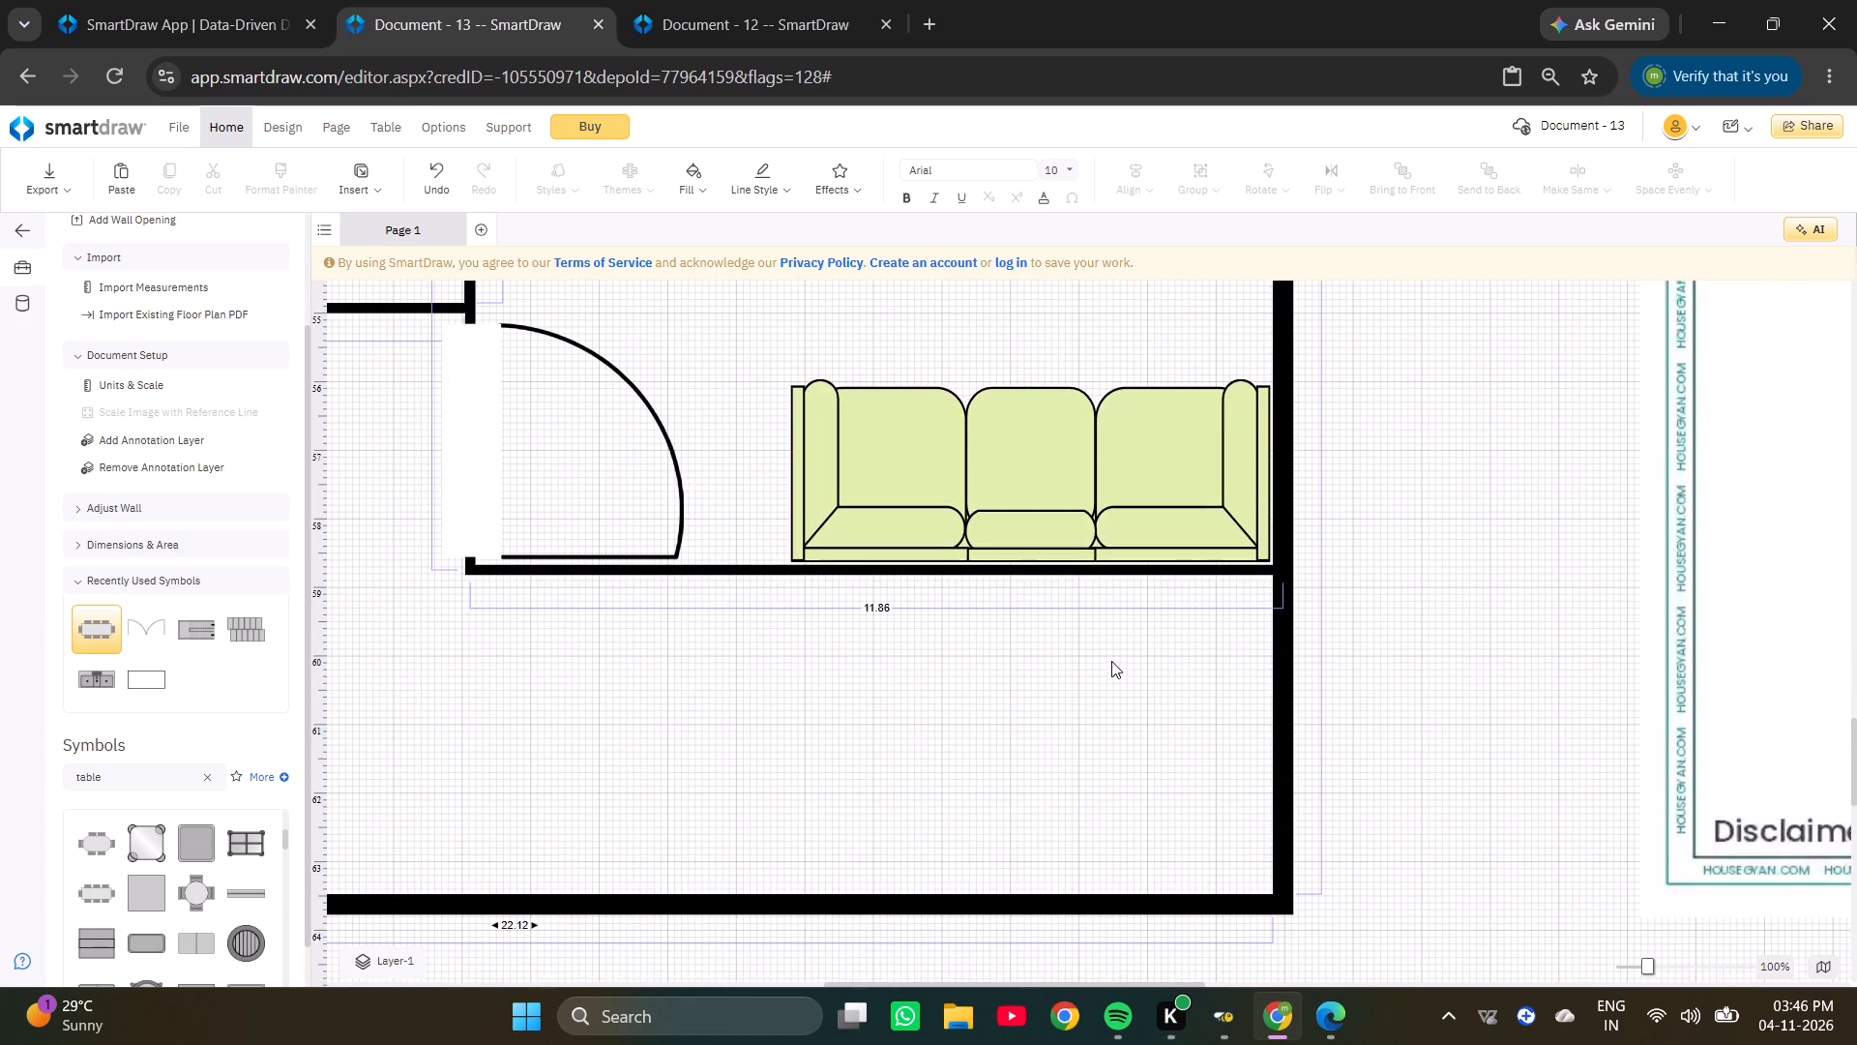
pyautogui.click(1076, 492)
pyautogui.moveTo(1032, 502); pyautogui.dragTo(1017, 413)
pyautogui.moveTo(1033, 492); pyautogui.dragTo(1016, 404)
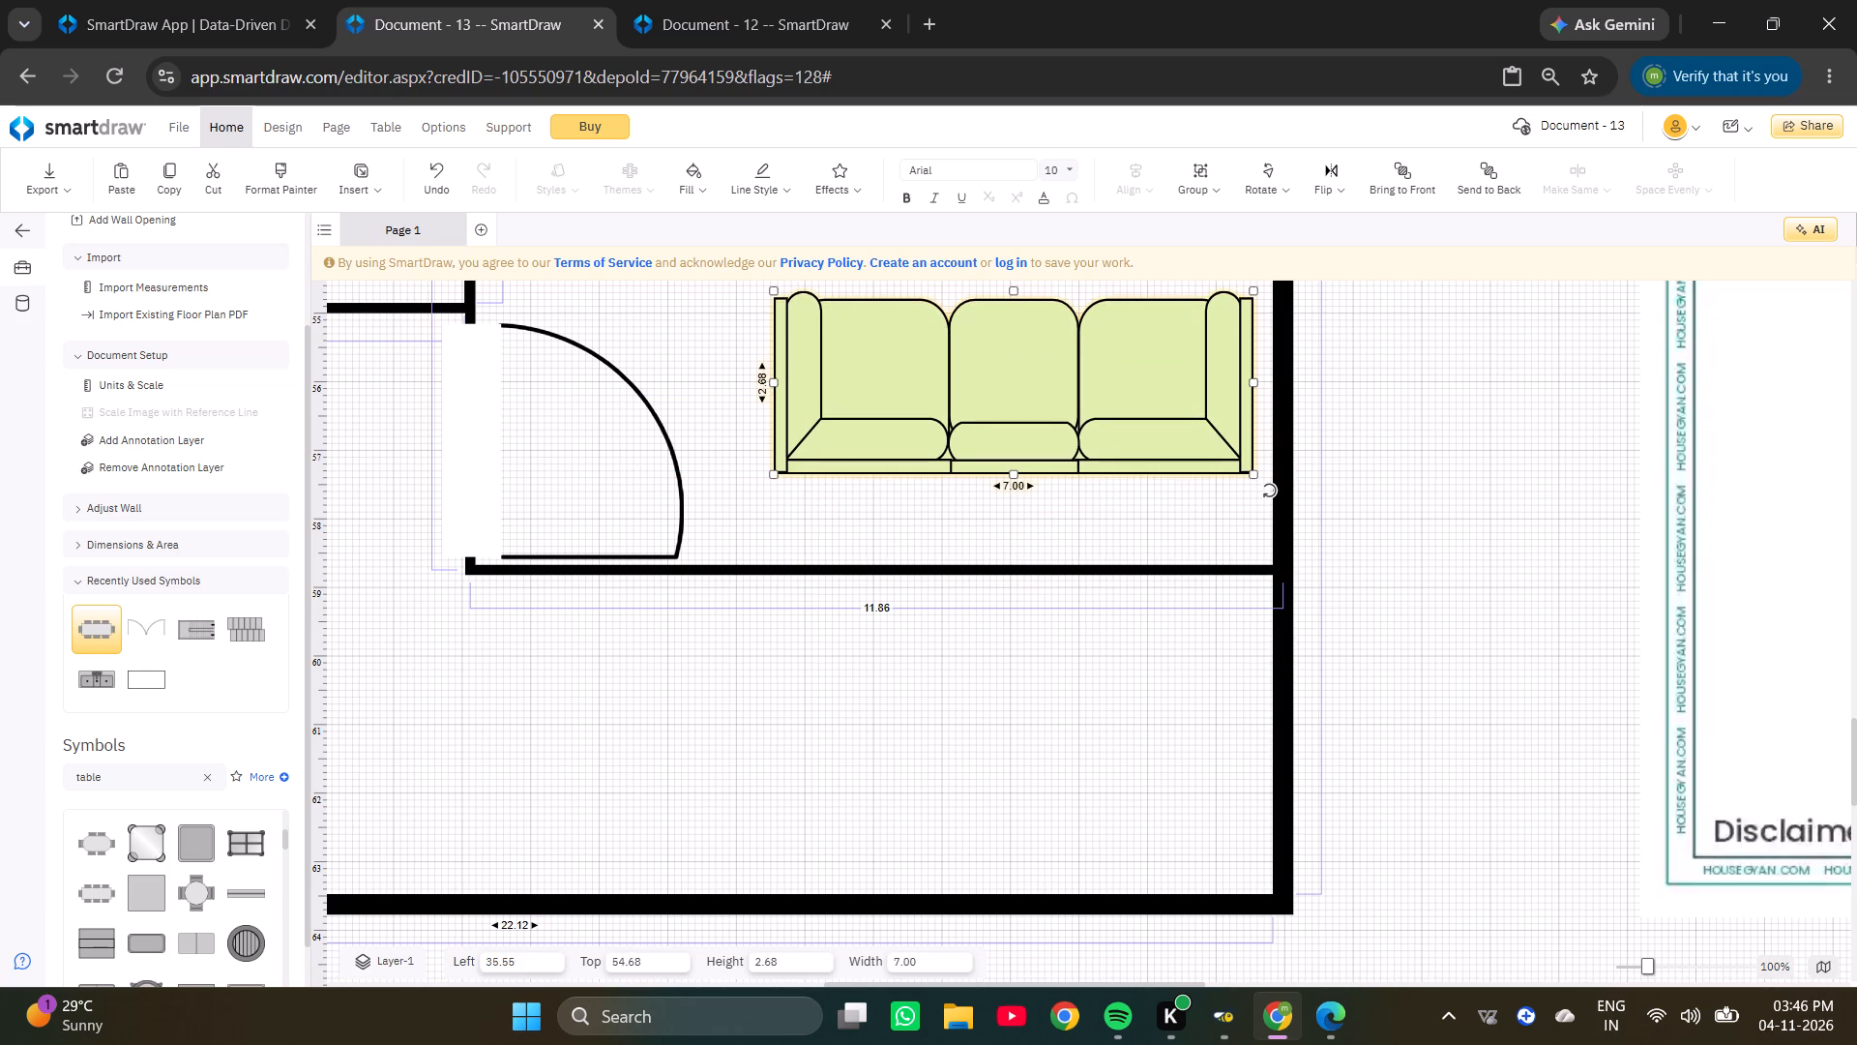
pyautogui.click(1008, 484)
pyautogui.press('BackSpace')
pyautogui.press('6')
pyautogui.press('Return')
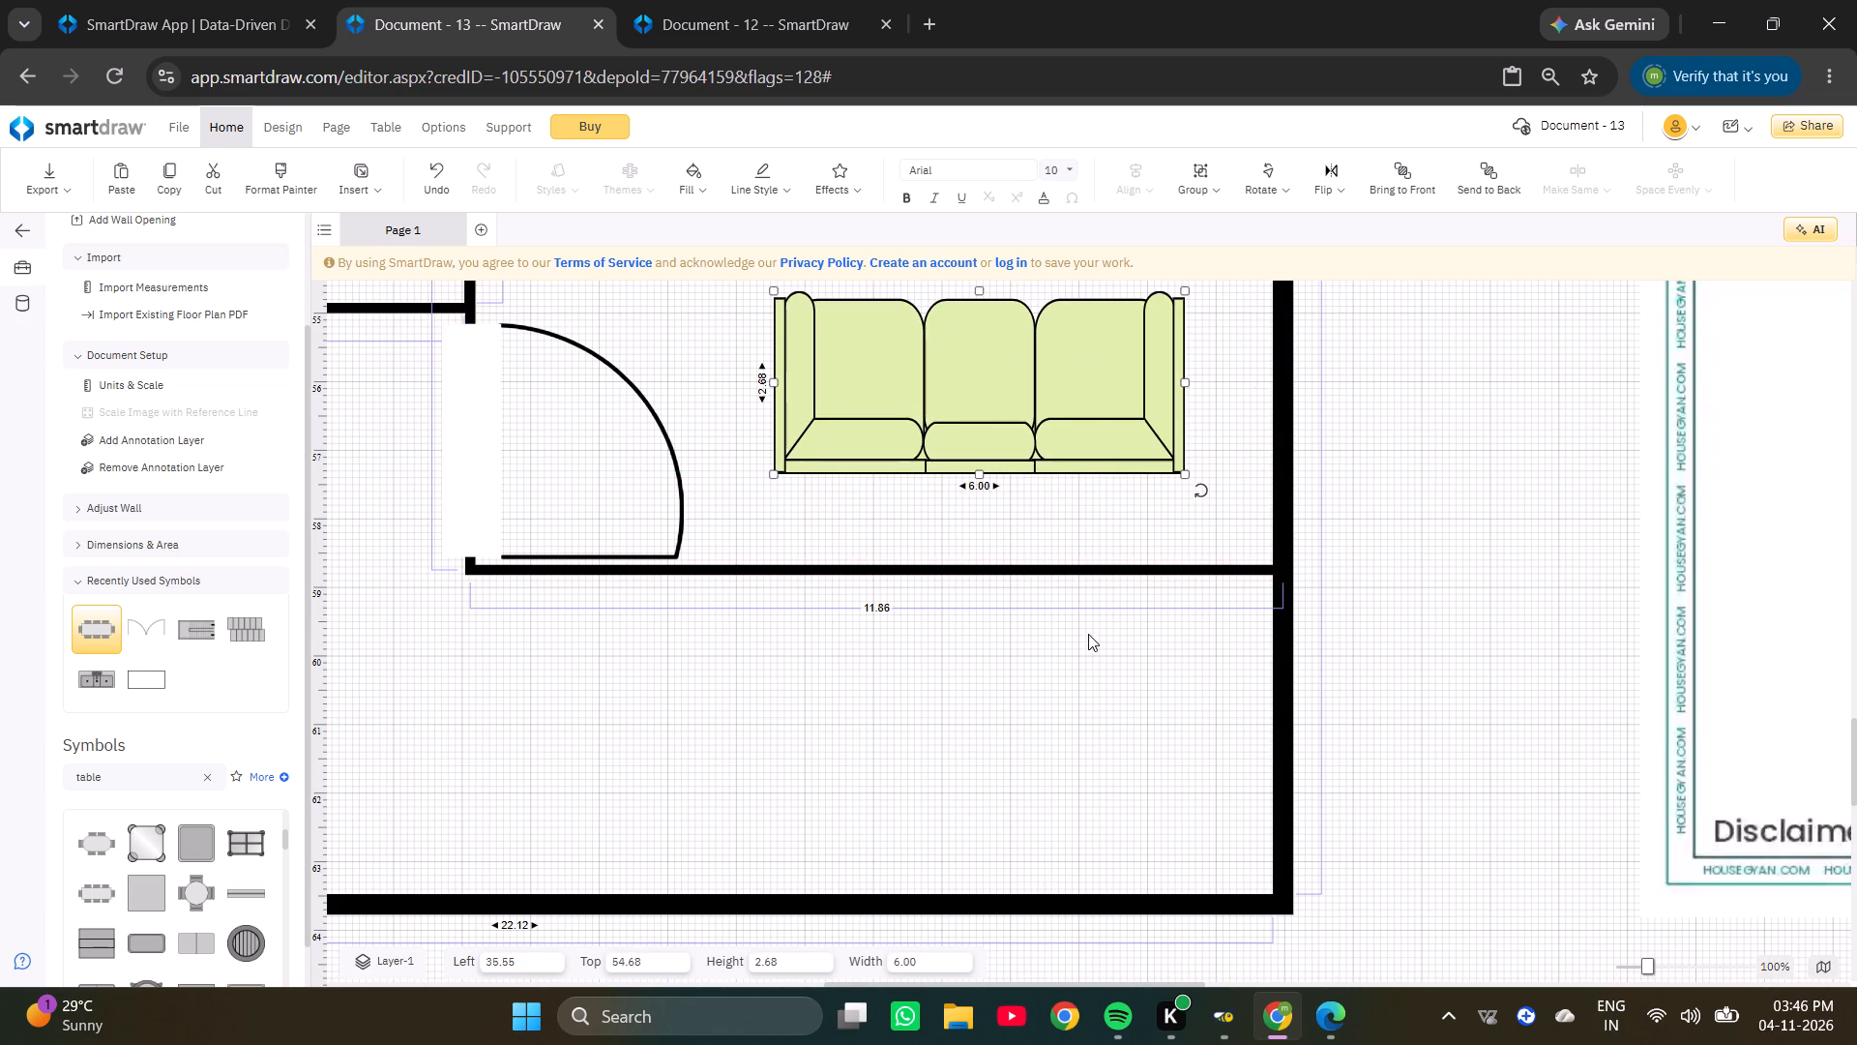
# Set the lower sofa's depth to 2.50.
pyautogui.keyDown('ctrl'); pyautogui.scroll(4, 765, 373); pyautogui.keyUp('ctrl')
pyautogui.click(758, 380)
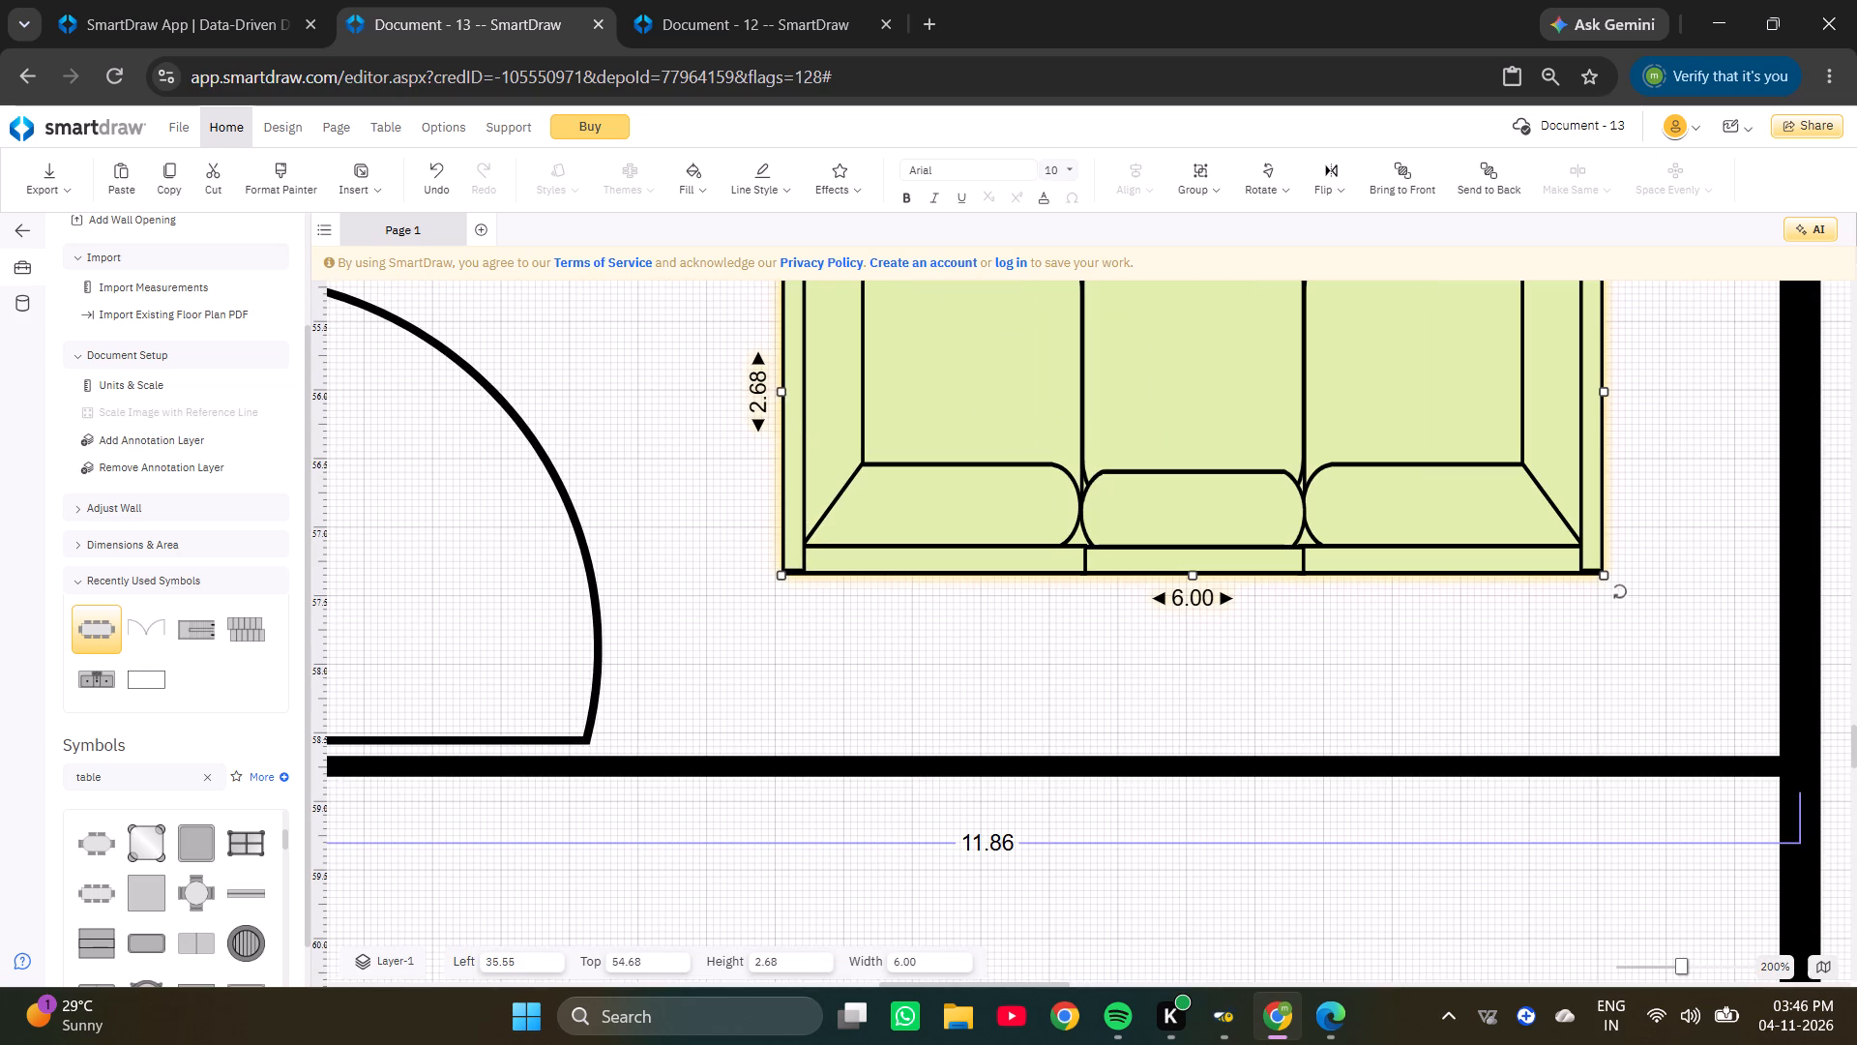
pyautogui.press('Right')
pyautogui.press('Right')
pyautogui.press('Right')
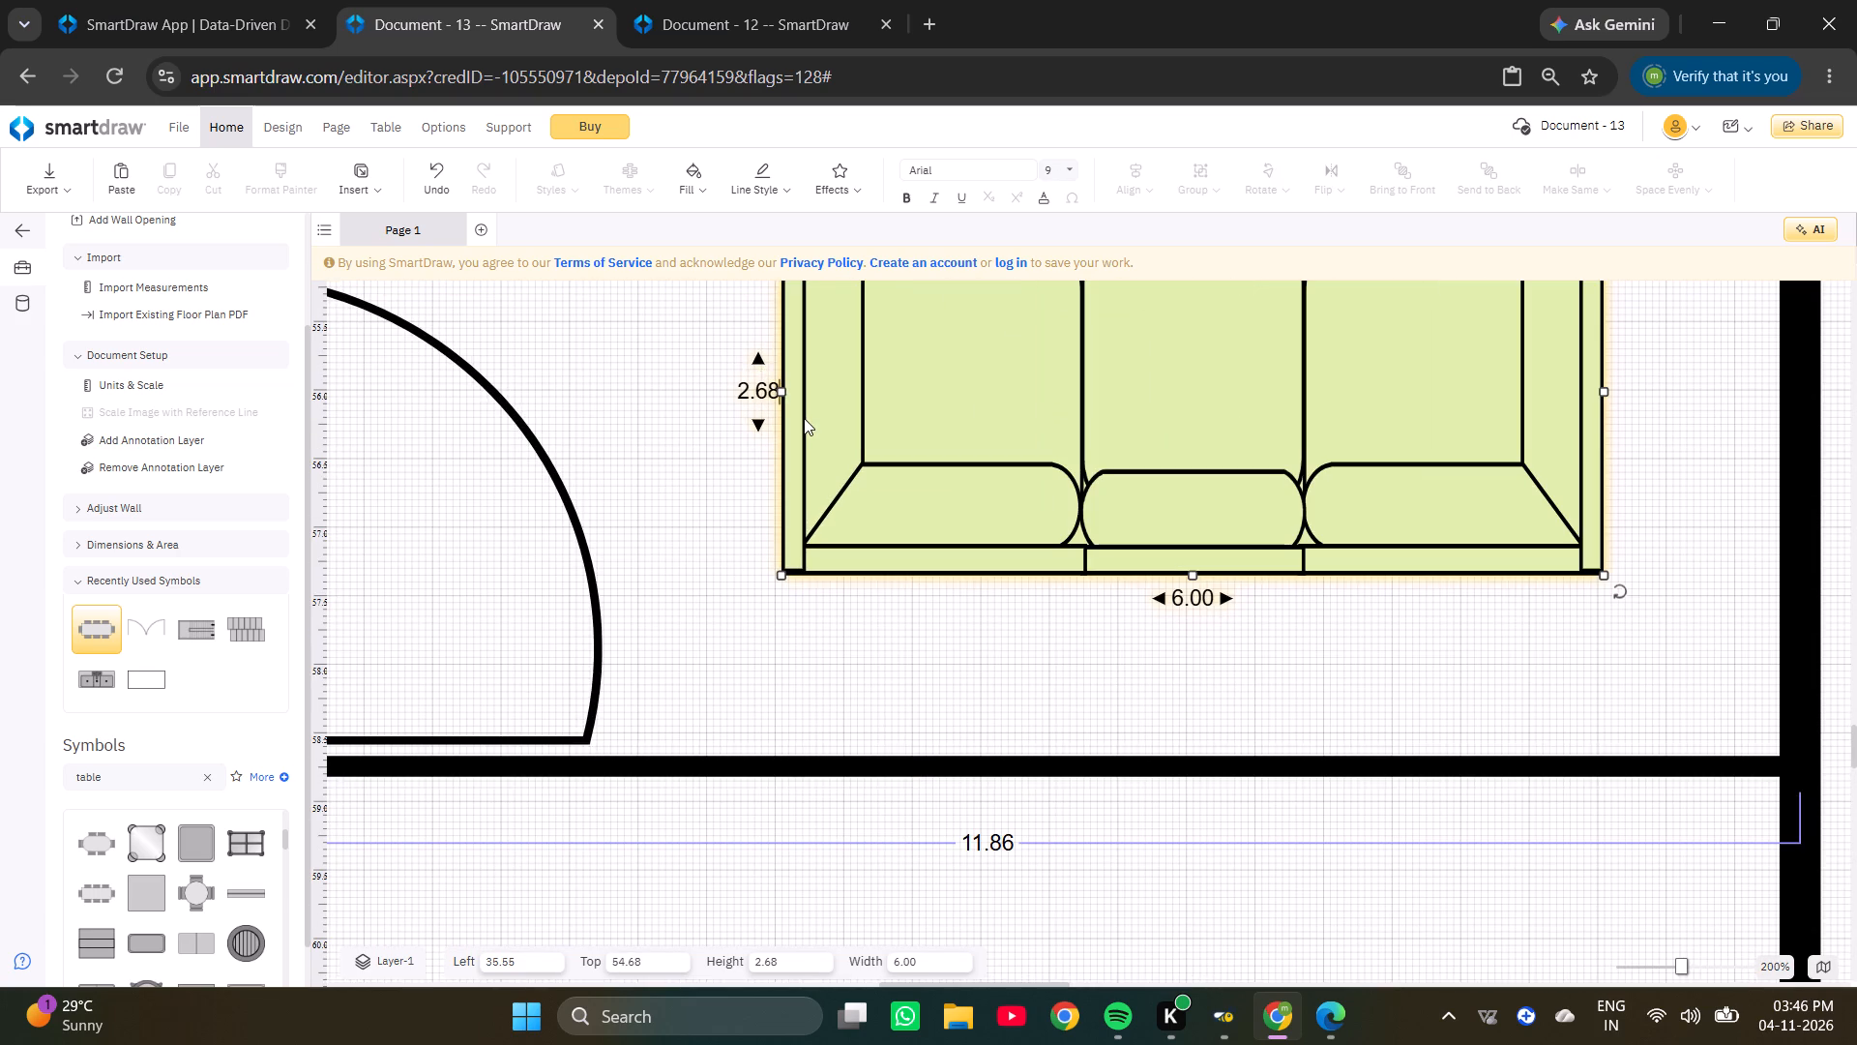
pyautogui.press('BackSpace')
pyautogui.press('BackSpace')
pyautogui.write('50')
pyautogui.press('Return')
# Set the lower sofa's depth to 2.30.
pyautogui.keyDown('ctrl'); pyautogui.scroll(-2, 891, 492); pyautogui.keyUp('ctrl')
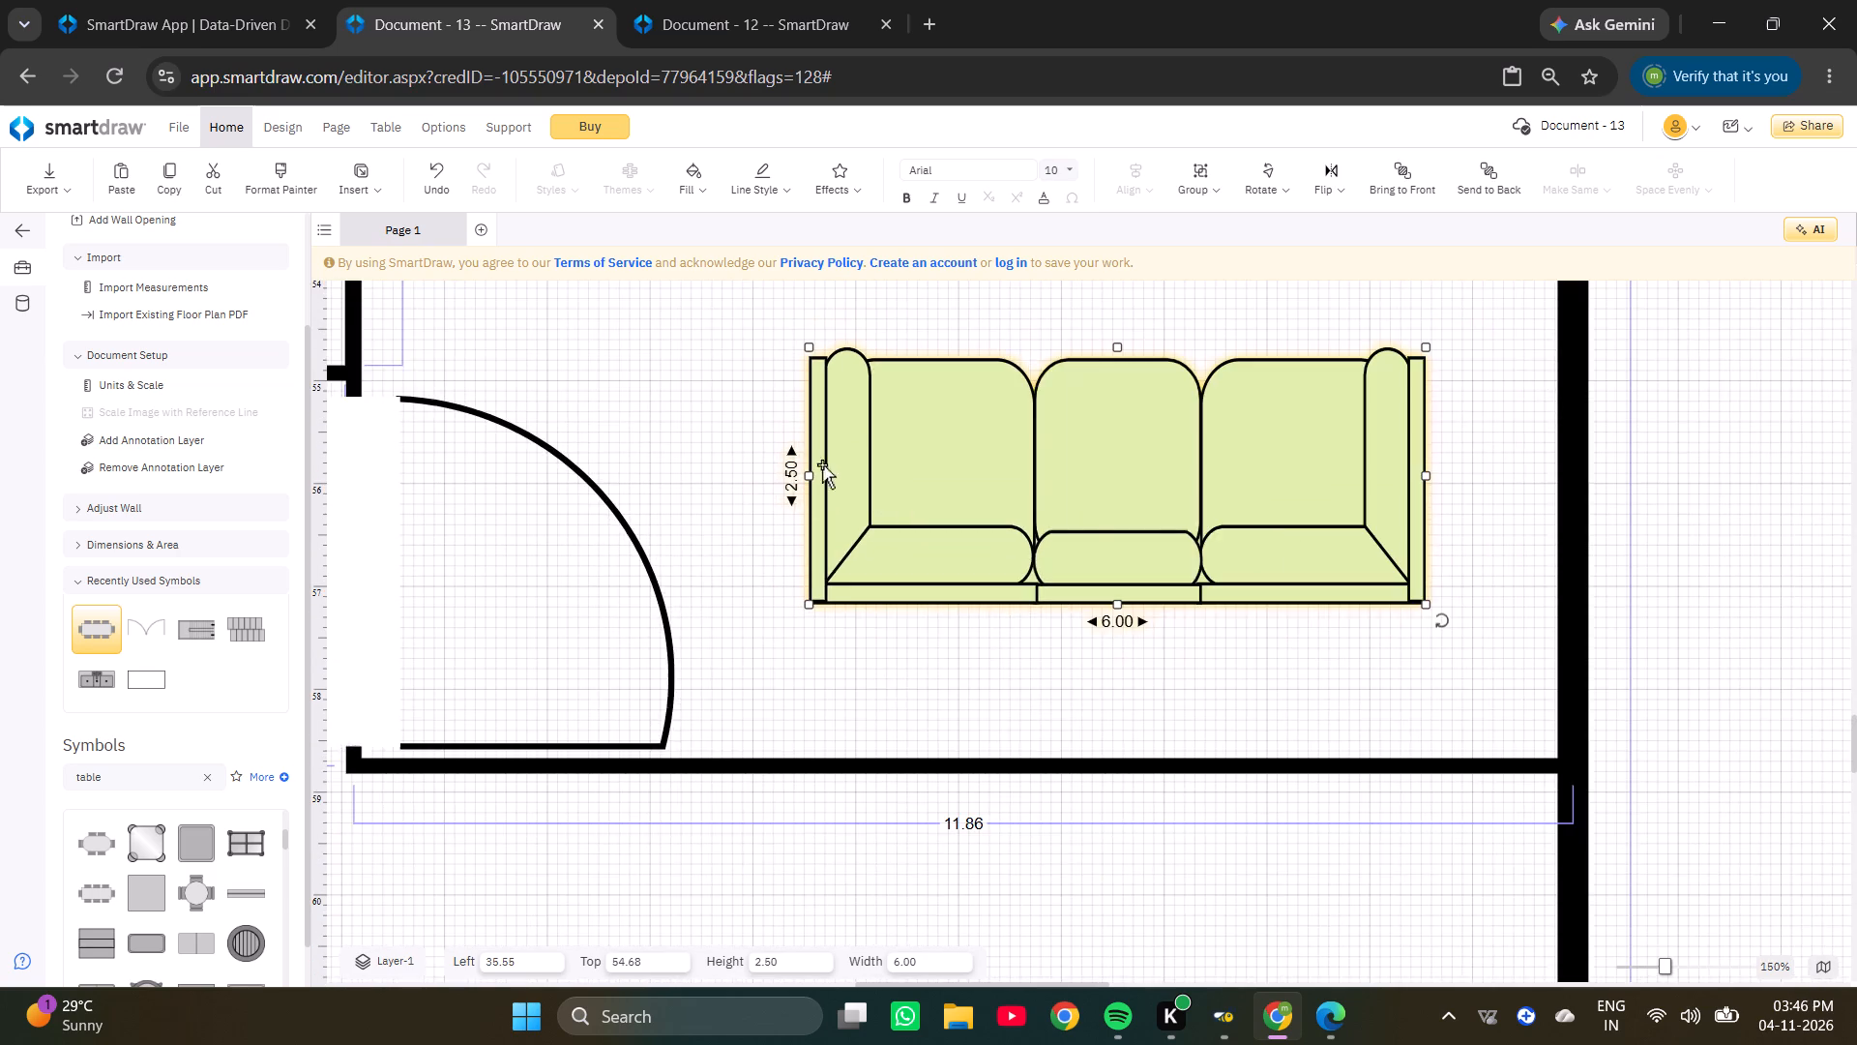
pyautogui.keyDown('ctrl'); pyautogui.scroll(2, 819, 463); pyautogui.keyUp('ctrl')
pyautogui.click(780, 474)
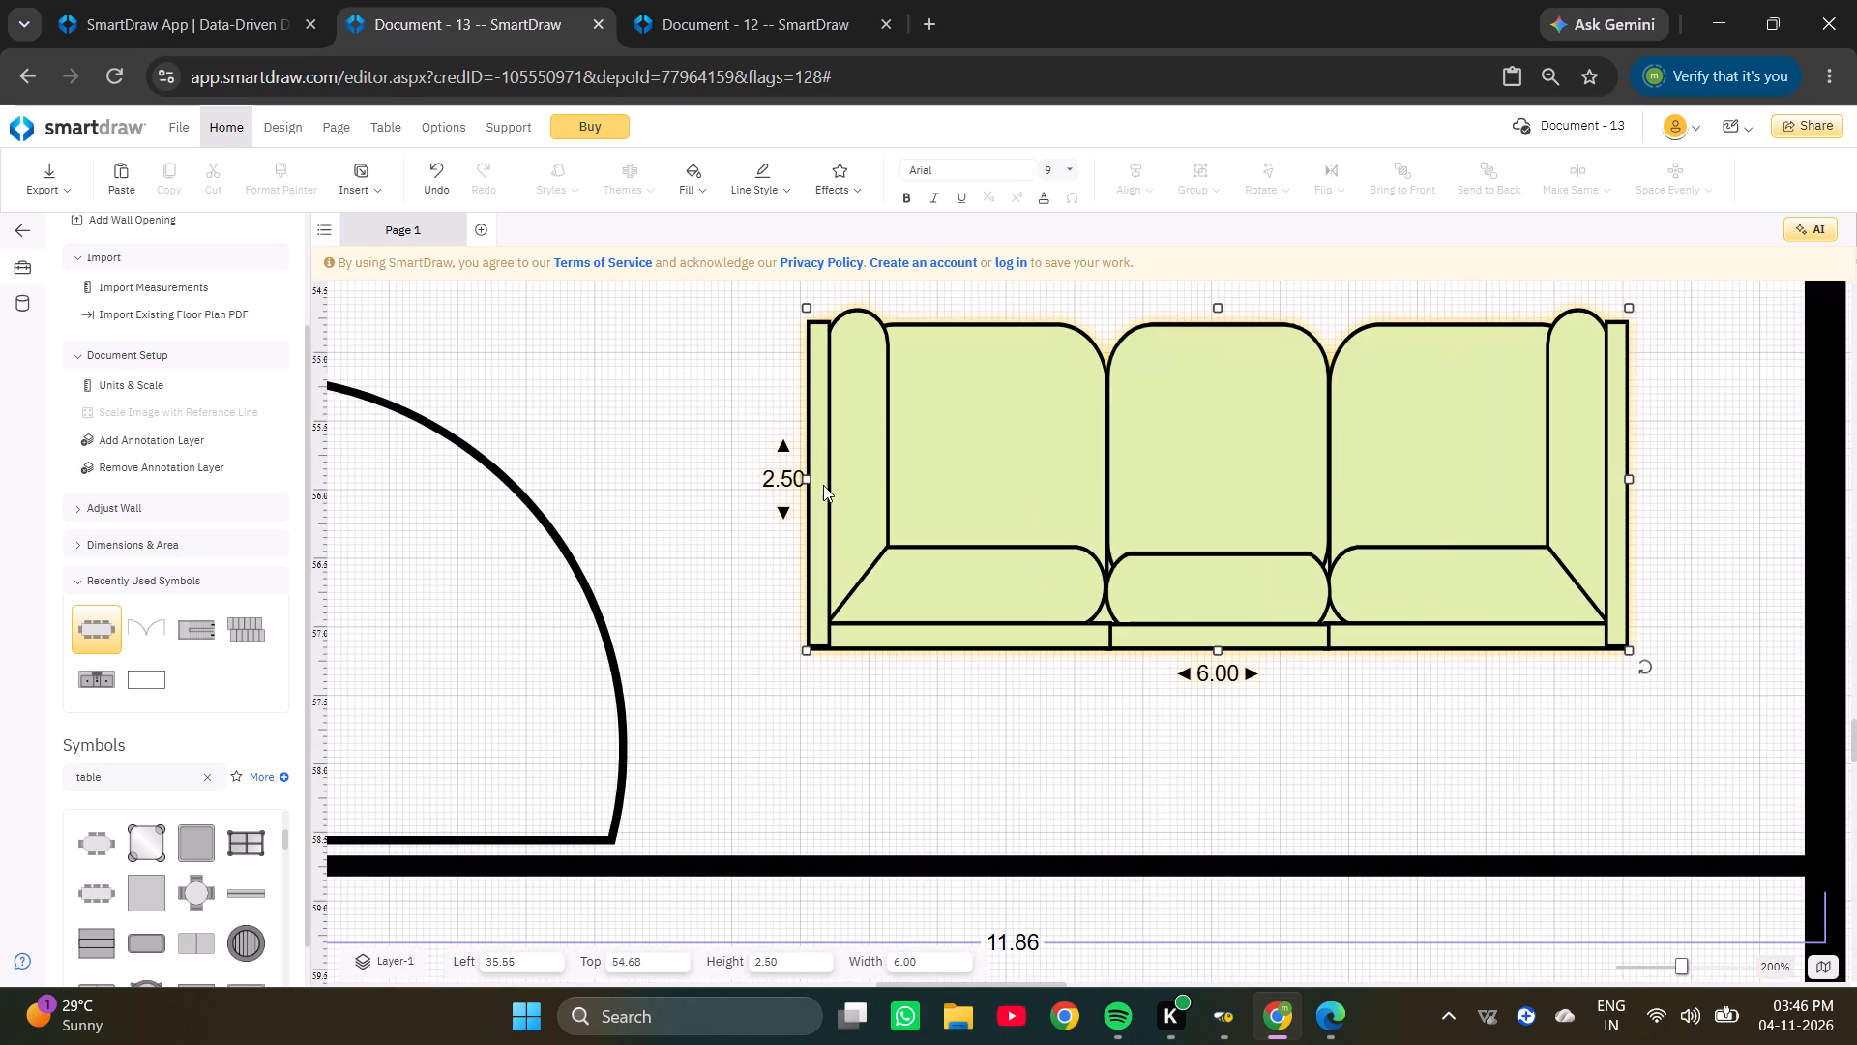
pyautogui.press('Right')
pyautogui.press('Left')
pyautogui.hotkey('shift', 'Right')
pyautogui.hotkey('shift', 'Right')
pyautogui.write('30')
pyautogui.press('Return')
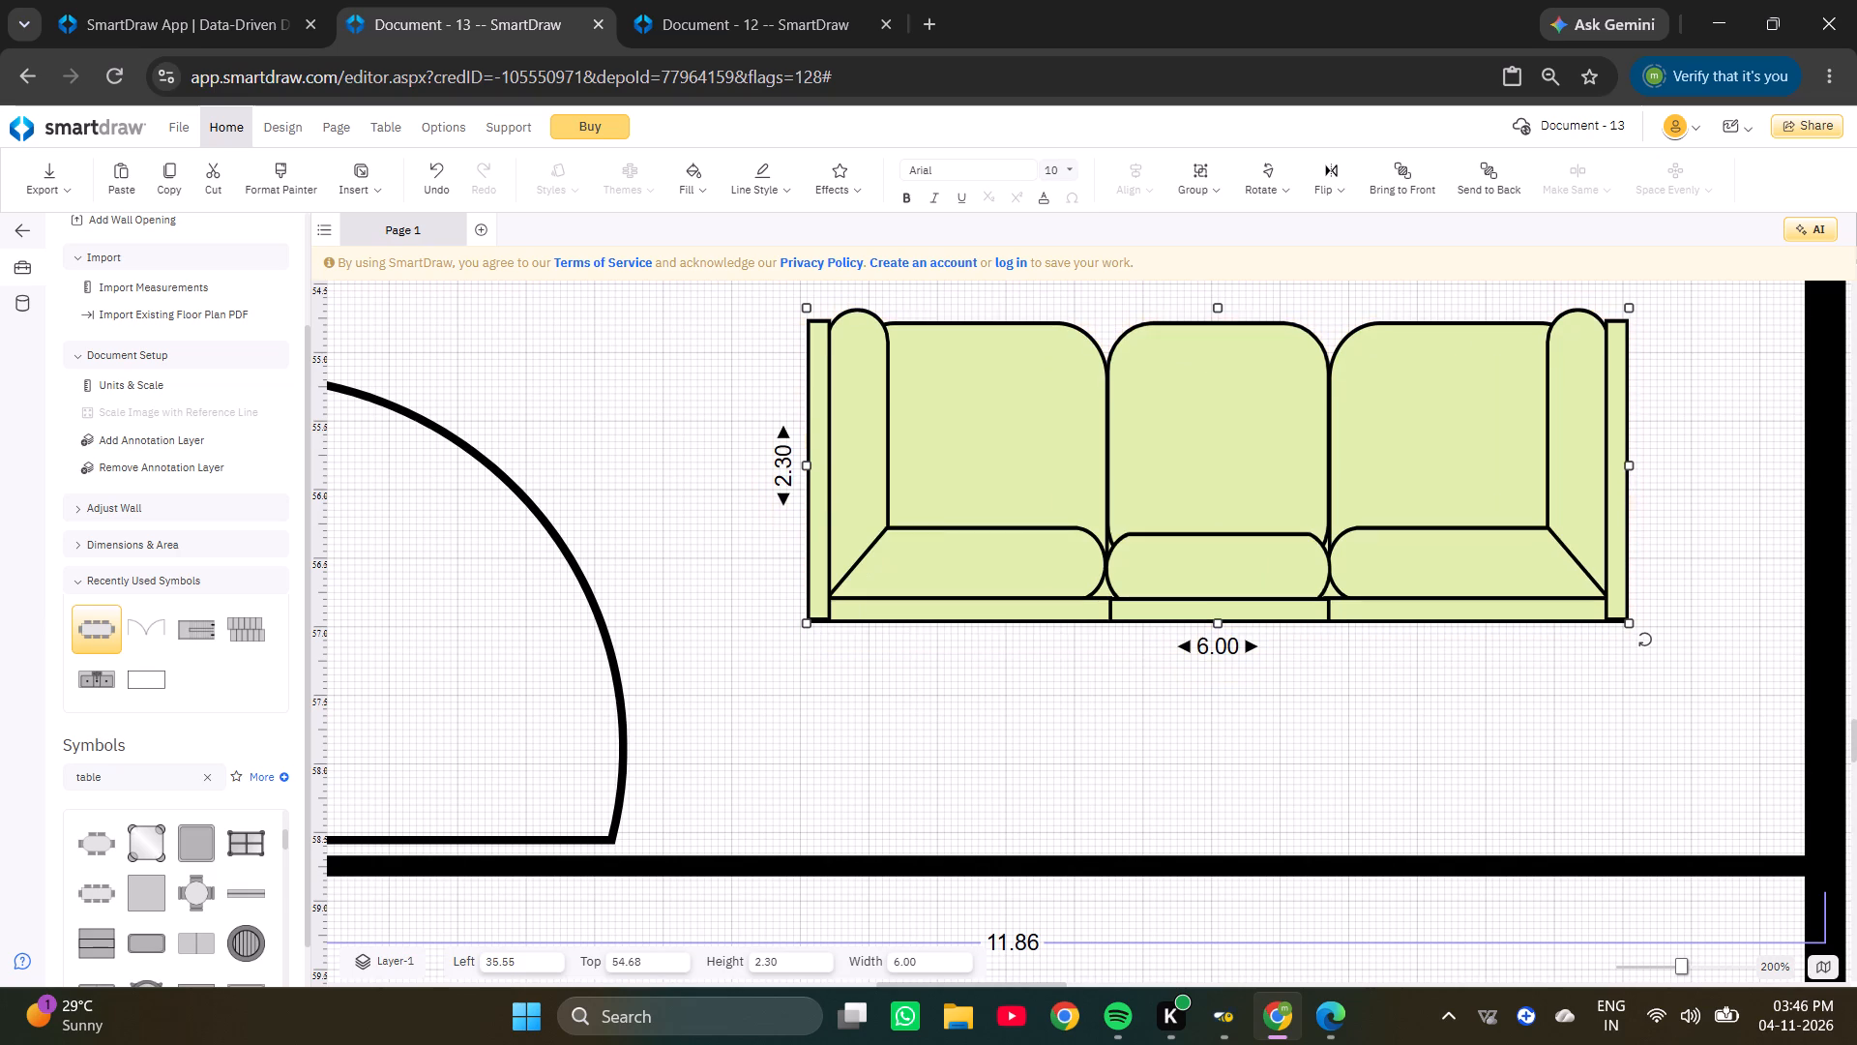
# Set the depth of the sofa below the dining set to 2.30.
pyautogui.keyDown('ctrl'); pyautogui.scroll(-6, 1019, 519); pyautogui.keyUp('ctrl')
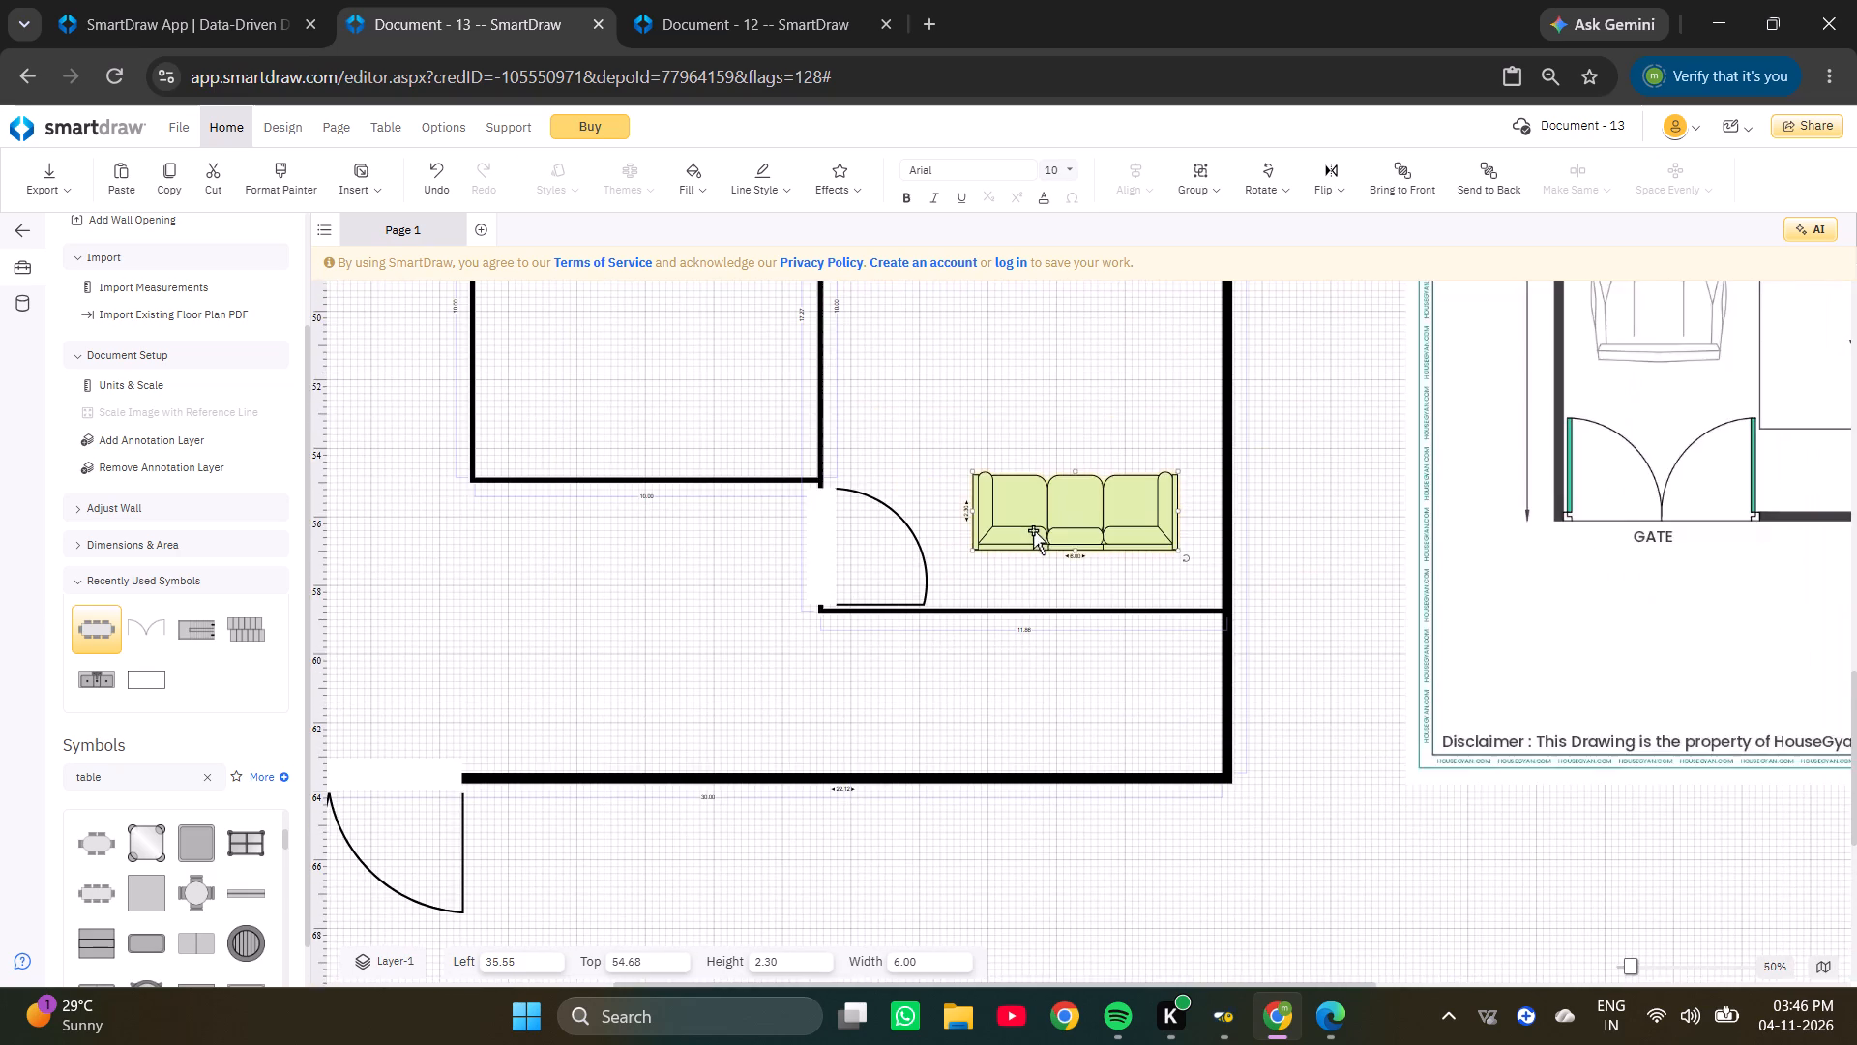
pyautogui.scroll(3, 1030, 522)
pyautogui.keyDown('ctrl'); pyautogui.scroll(3, 1032, 567); pyautogui.keyUp('ctrl')
pyautogui.click(1042, 571)
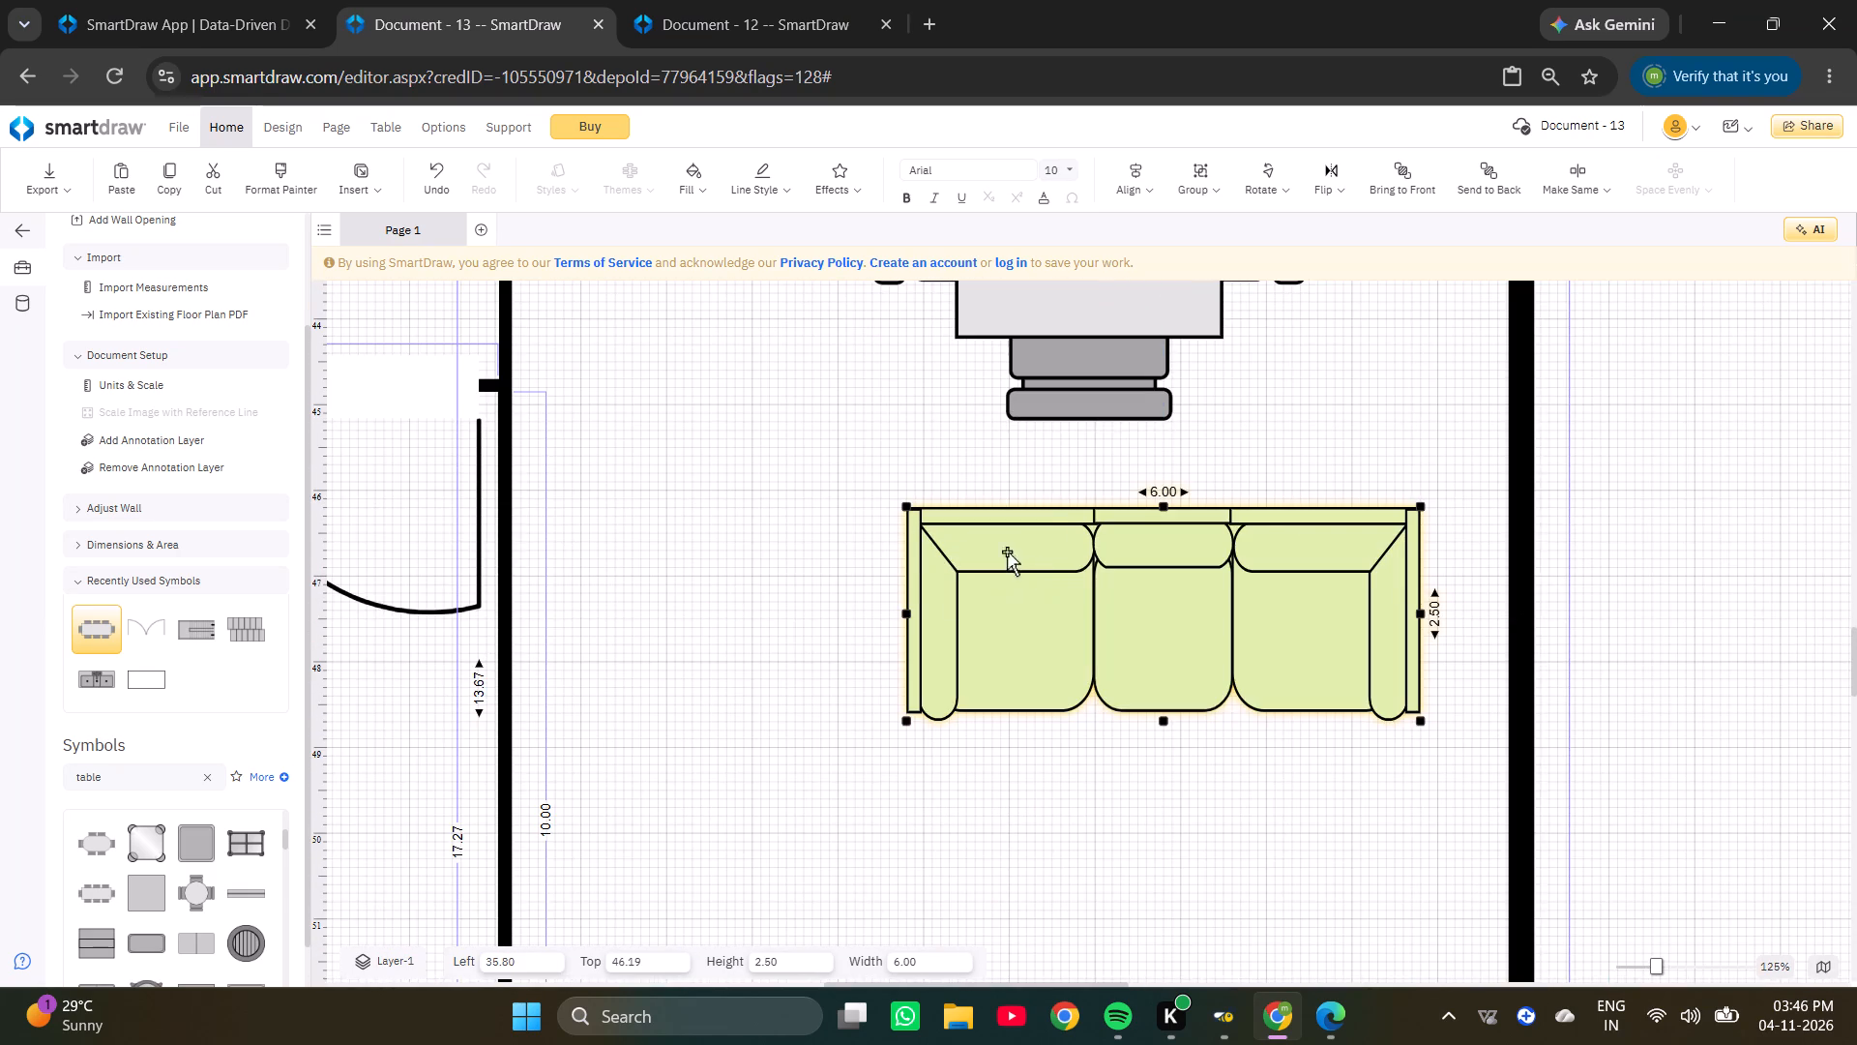
pyautogui.keyDown('ctrl'); pyautogui.scroll(3, 1084, 517); pyautogui.keyUp('ctrl')
pyautogui.click(1629, 662)
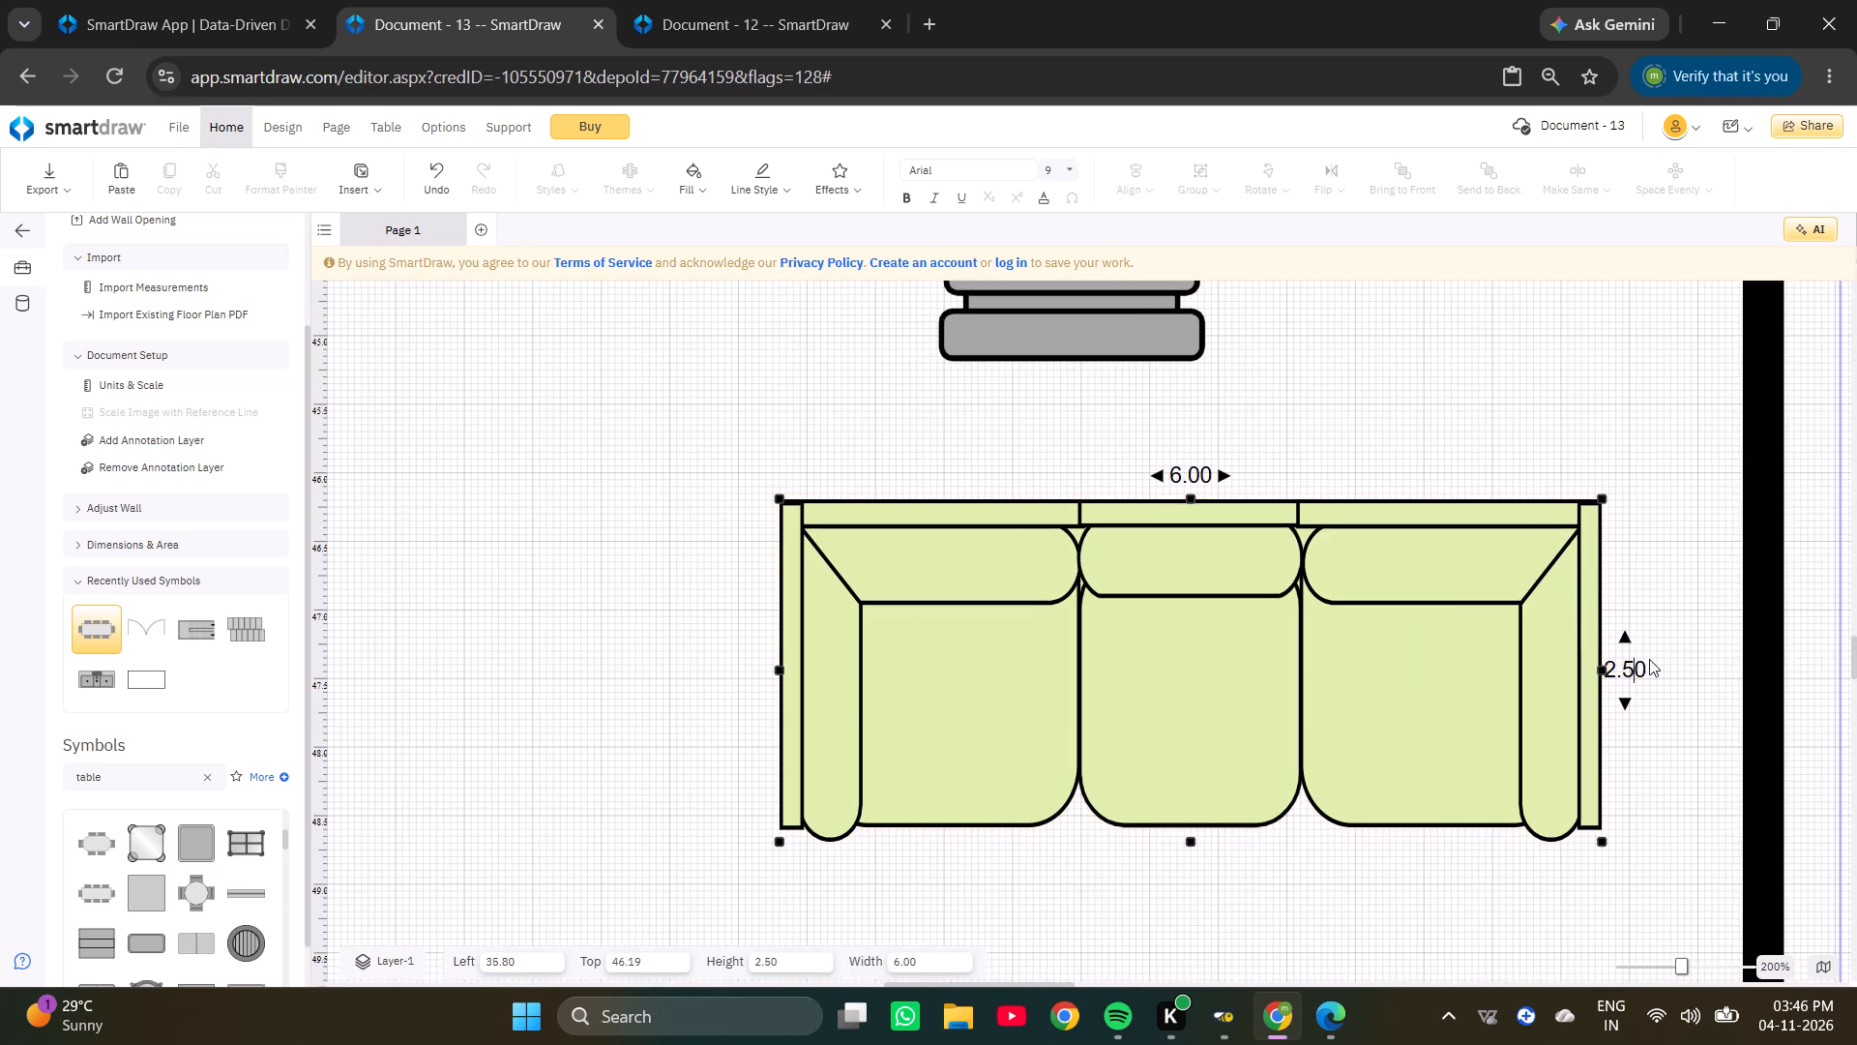
pyautogui.press('BackSpace')
pyautogui.press('3')
pyautogui.press('Return')
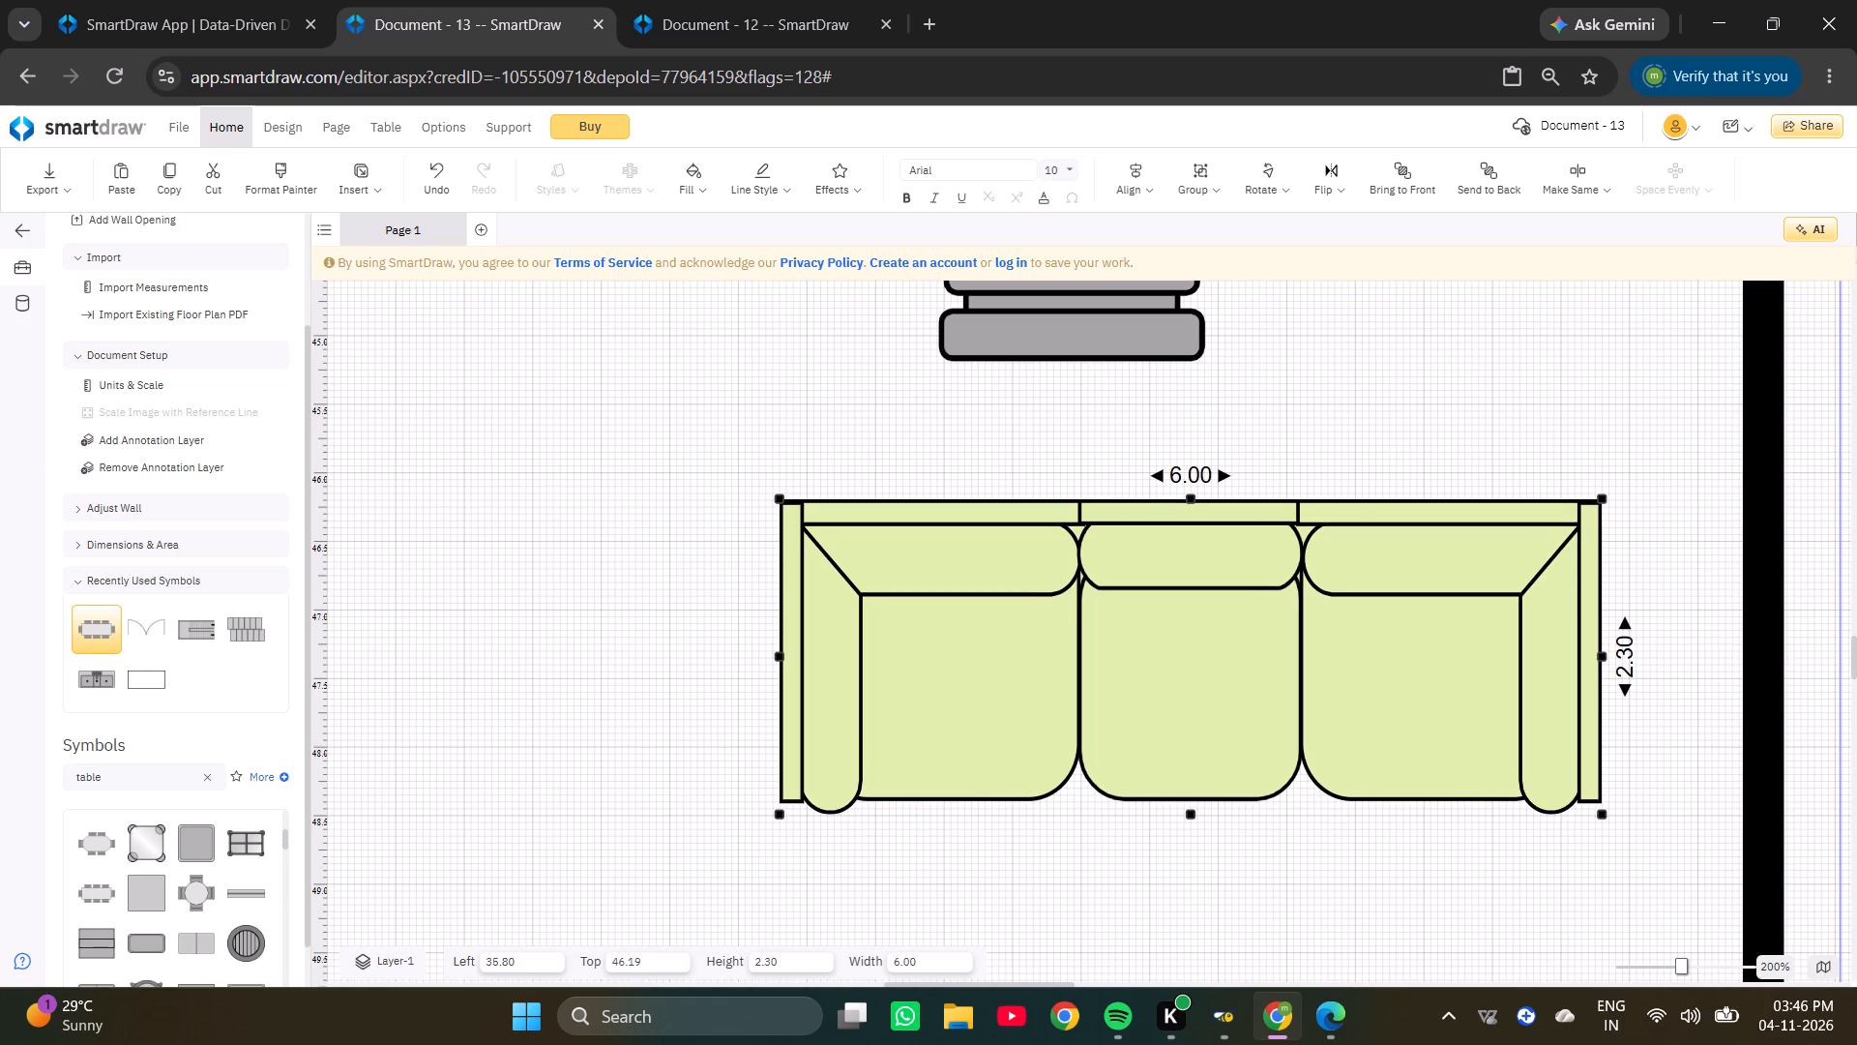
# Separate the remaining vertical sofa from the furniture parked below the reference plan and set its length to 6.00.
pyautogui.keyDown('ctrl'); pyautogui.scroll(-6, 1665, 666); pyautogui.keyUp('ctrl')
pyautogui.scroll(-4, 1685, 672)
pyautogui.keyDown('ctrl'); pyautogui.scroll(-5, 1724, 591); pyautogui.keyUp('ctrl')
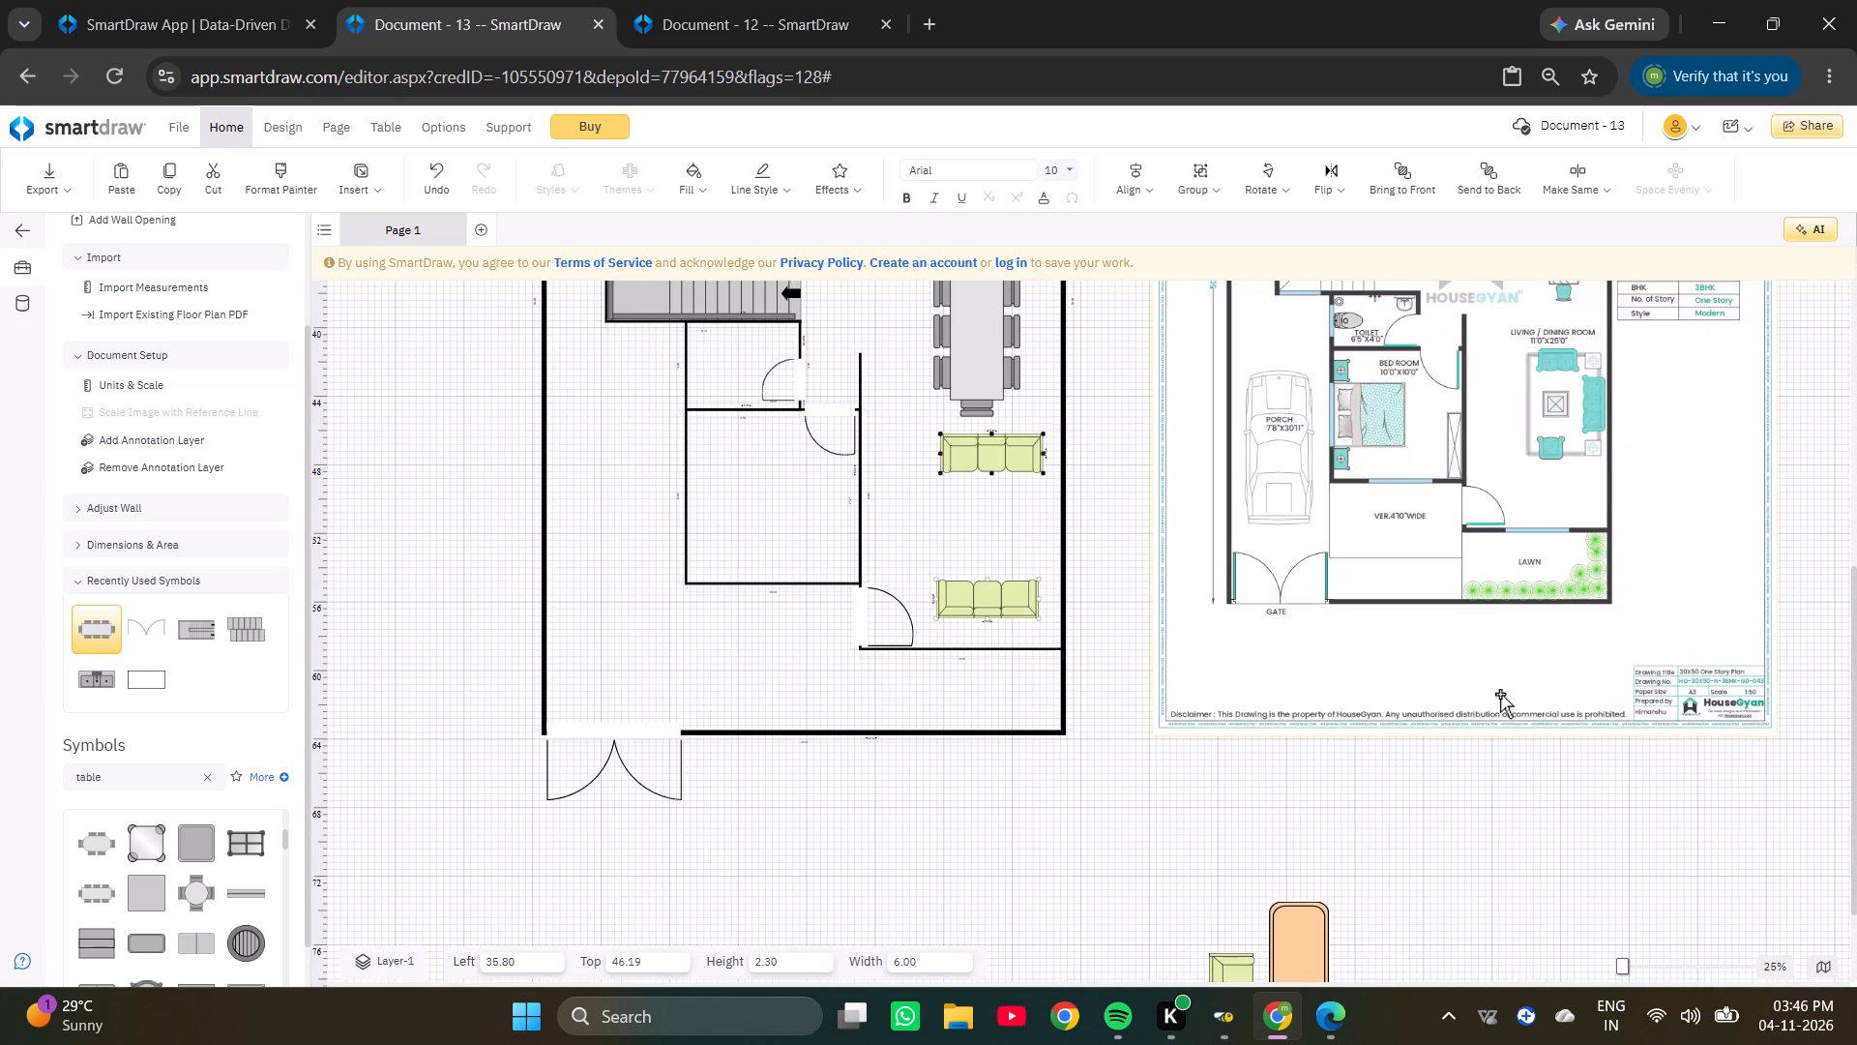
pyautogui.scroll(-3, 1287, 869)
pyautogui.moveTo(1248, 862); pyautogui.dragTo(1128, 739)
pyautogui.keyDown('ctrl'); pyautogui.scroll(6, 1119, 727); pyautogui.keyUp('ctrl')
pyautogui.click(890, 910)
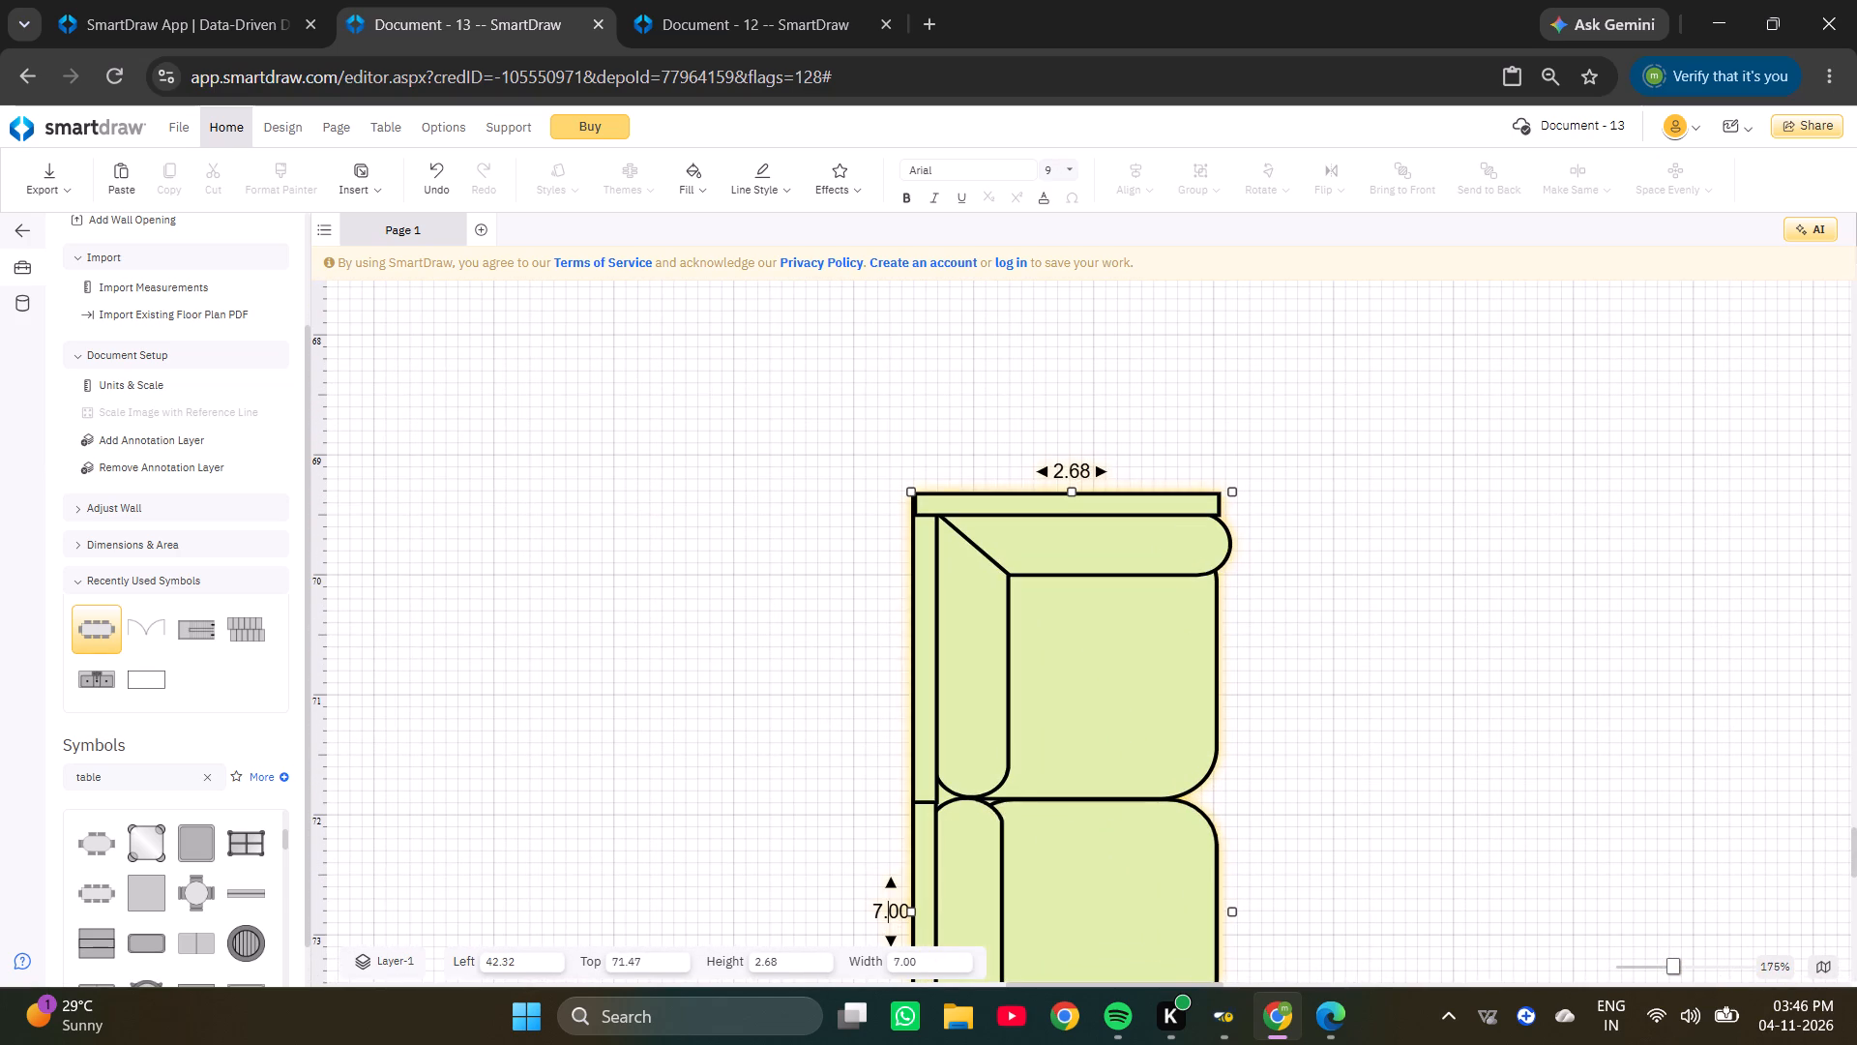
pyautogui.click(885, 907)
pyautogui.press('BackSpace')
pyautogui.press('6')
pyautogui.press('Return')
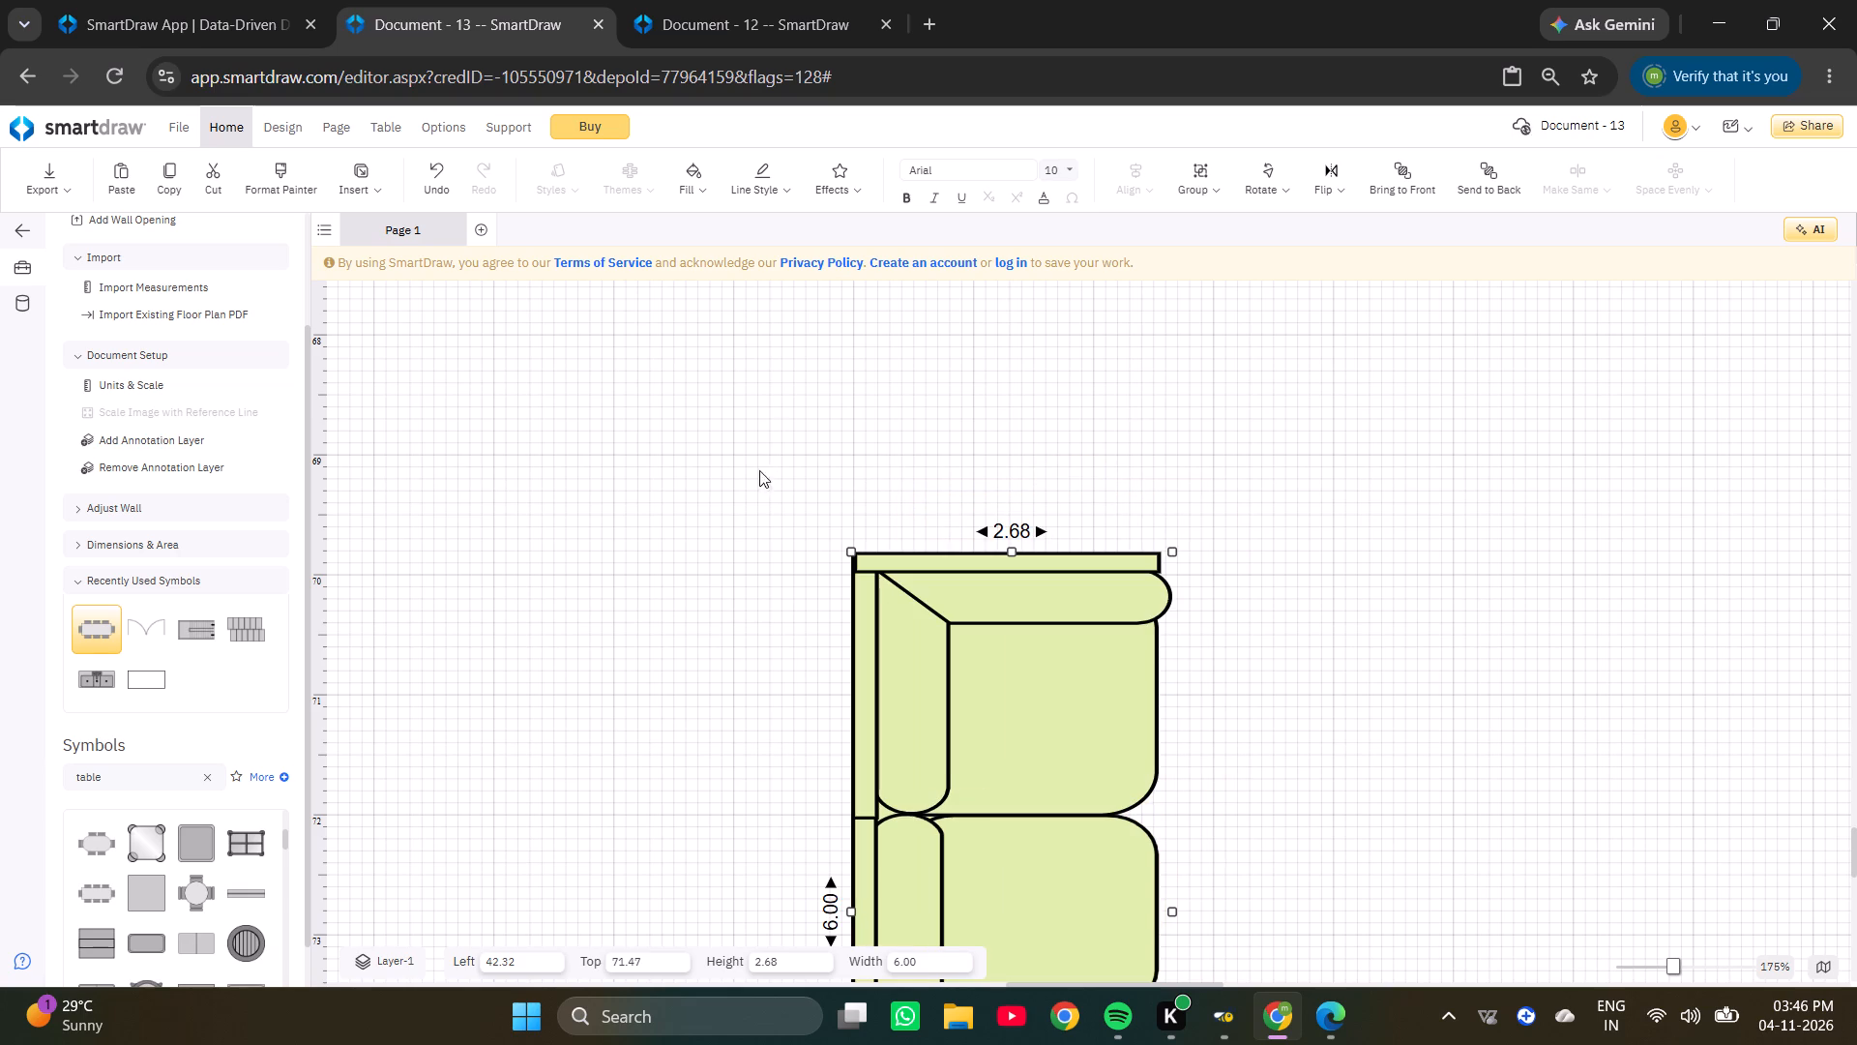
# Set the depth of the vertical sofa below the floor plan to 2.30.
pyautogui.moveTo(1008, 528); pyautogui.dragTo(1043, 535)
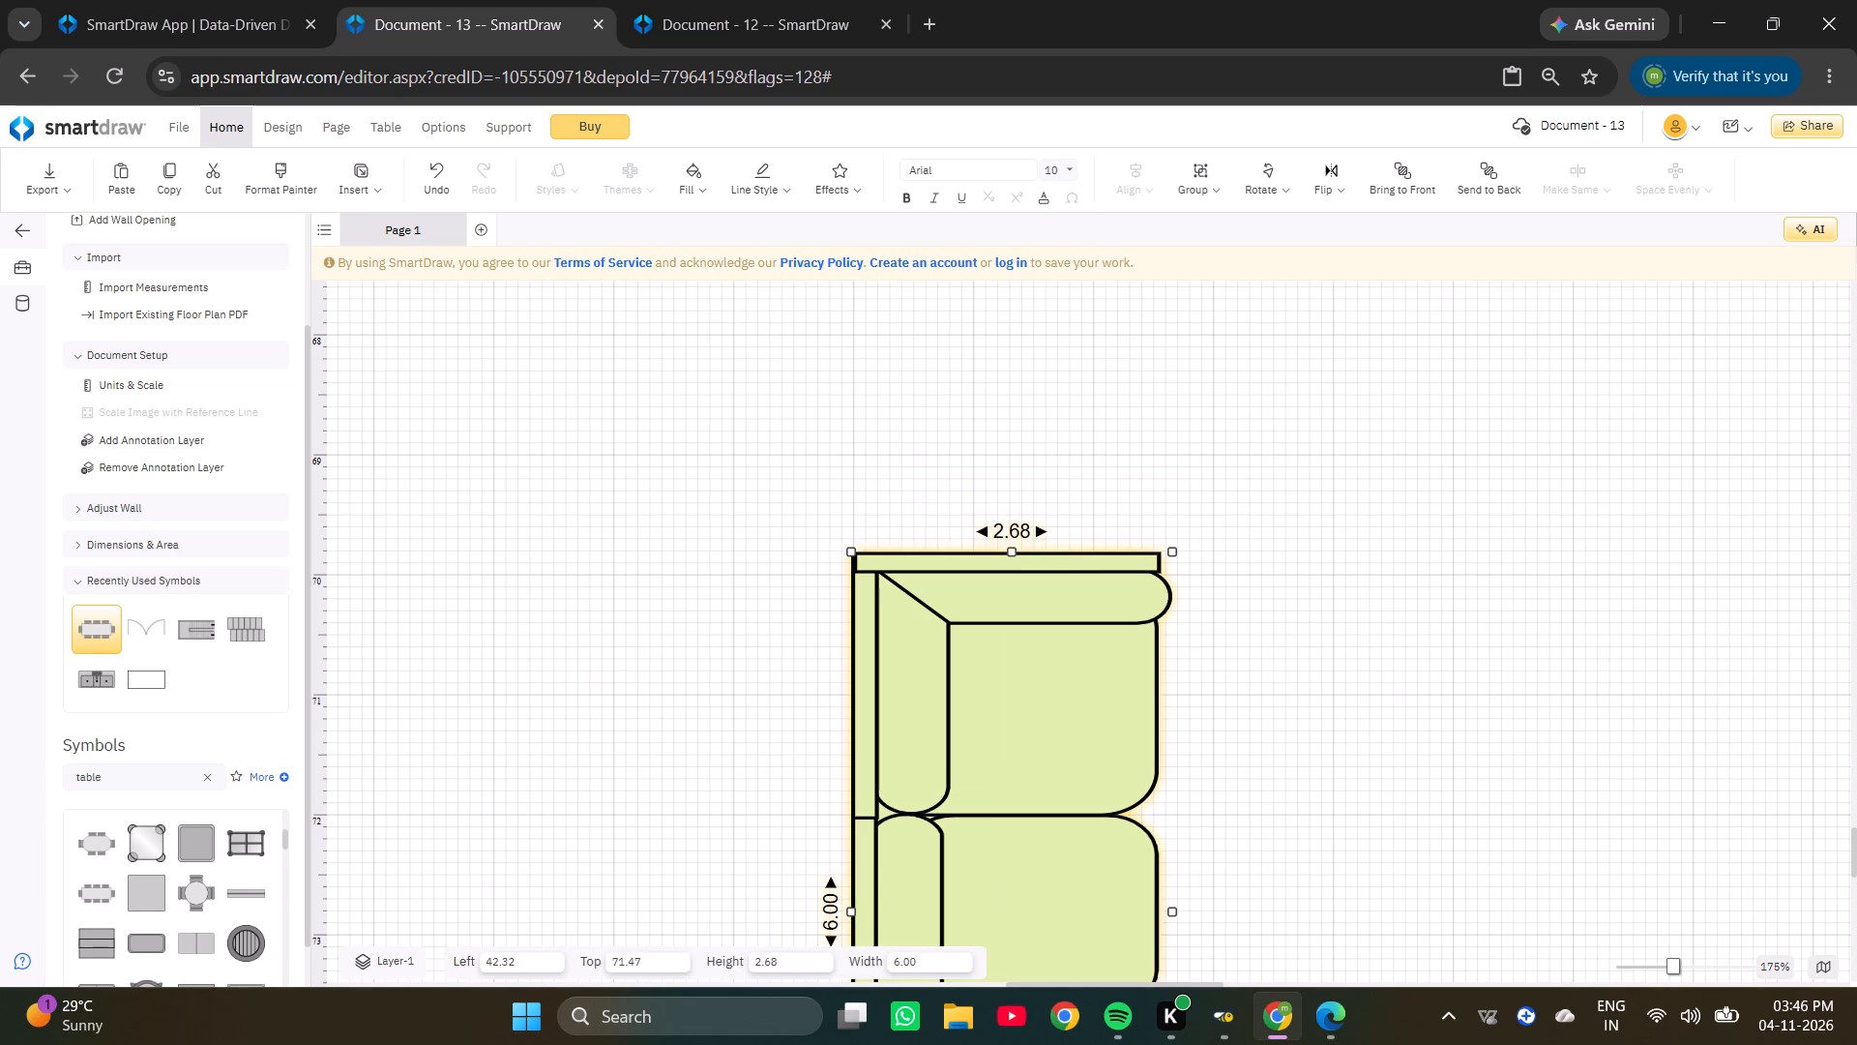
pyautogui.click(1029, 530)
pyautogui.press('BackSpace')
pyautogui.press('BackSpace')
pyautogui.write('30')
pyautogui.press('Return')
# Set the depth of the horizontal sofa parked below the coffee table to 2.30.
pyautogui.keyDown('ctrl'); pyautogui.scroll(-8, 1041, 595); pyautogui.keyUp('ctrl')
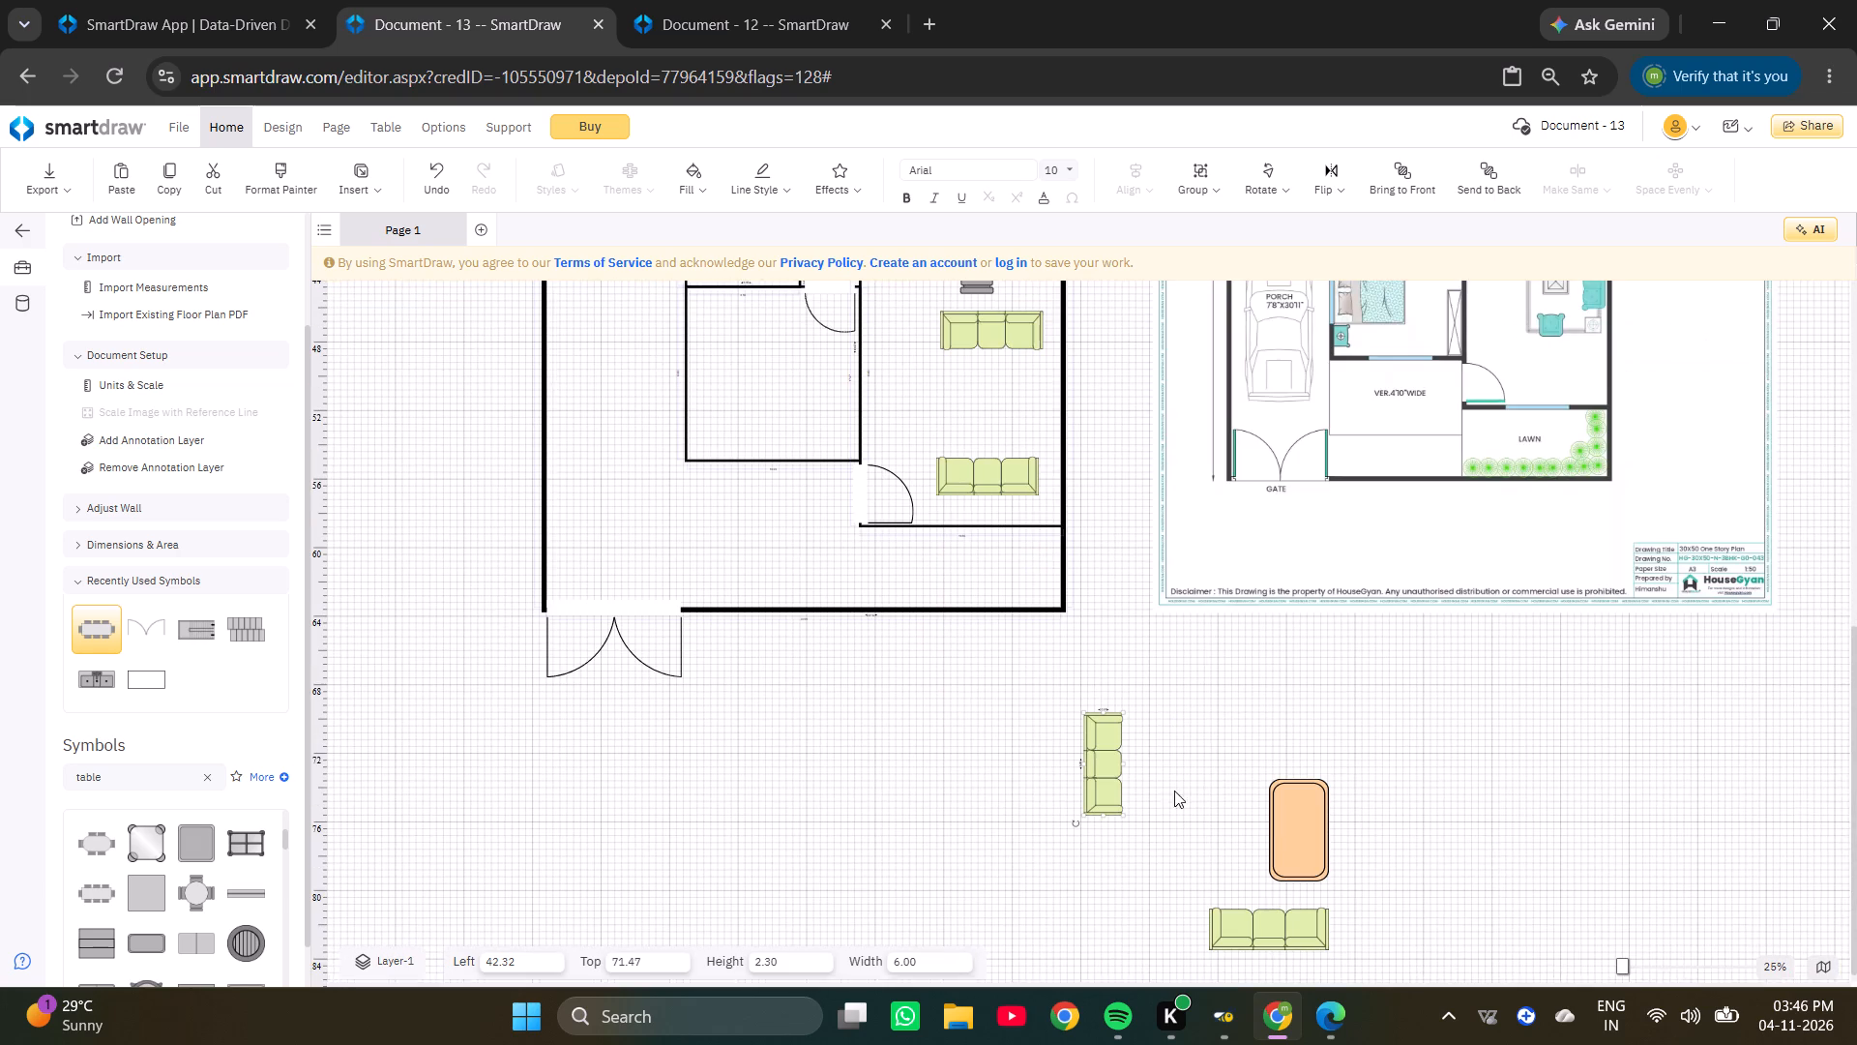
pyautogui.scroll(-2, 1184, 796)
pyautogui.keyDown('ctrl'); pyautogui.scroll(3, 1276, 919); pyautogui.keyUp('ctrl')
pyautogui.click(1291, 894)
pyautogui.scroll(-2, 1292, 872)
pyautogui.keyDown('ctrl'); pyautogui.scroll(2, 1266, 799); pyautogui.keyUp('ctrl')
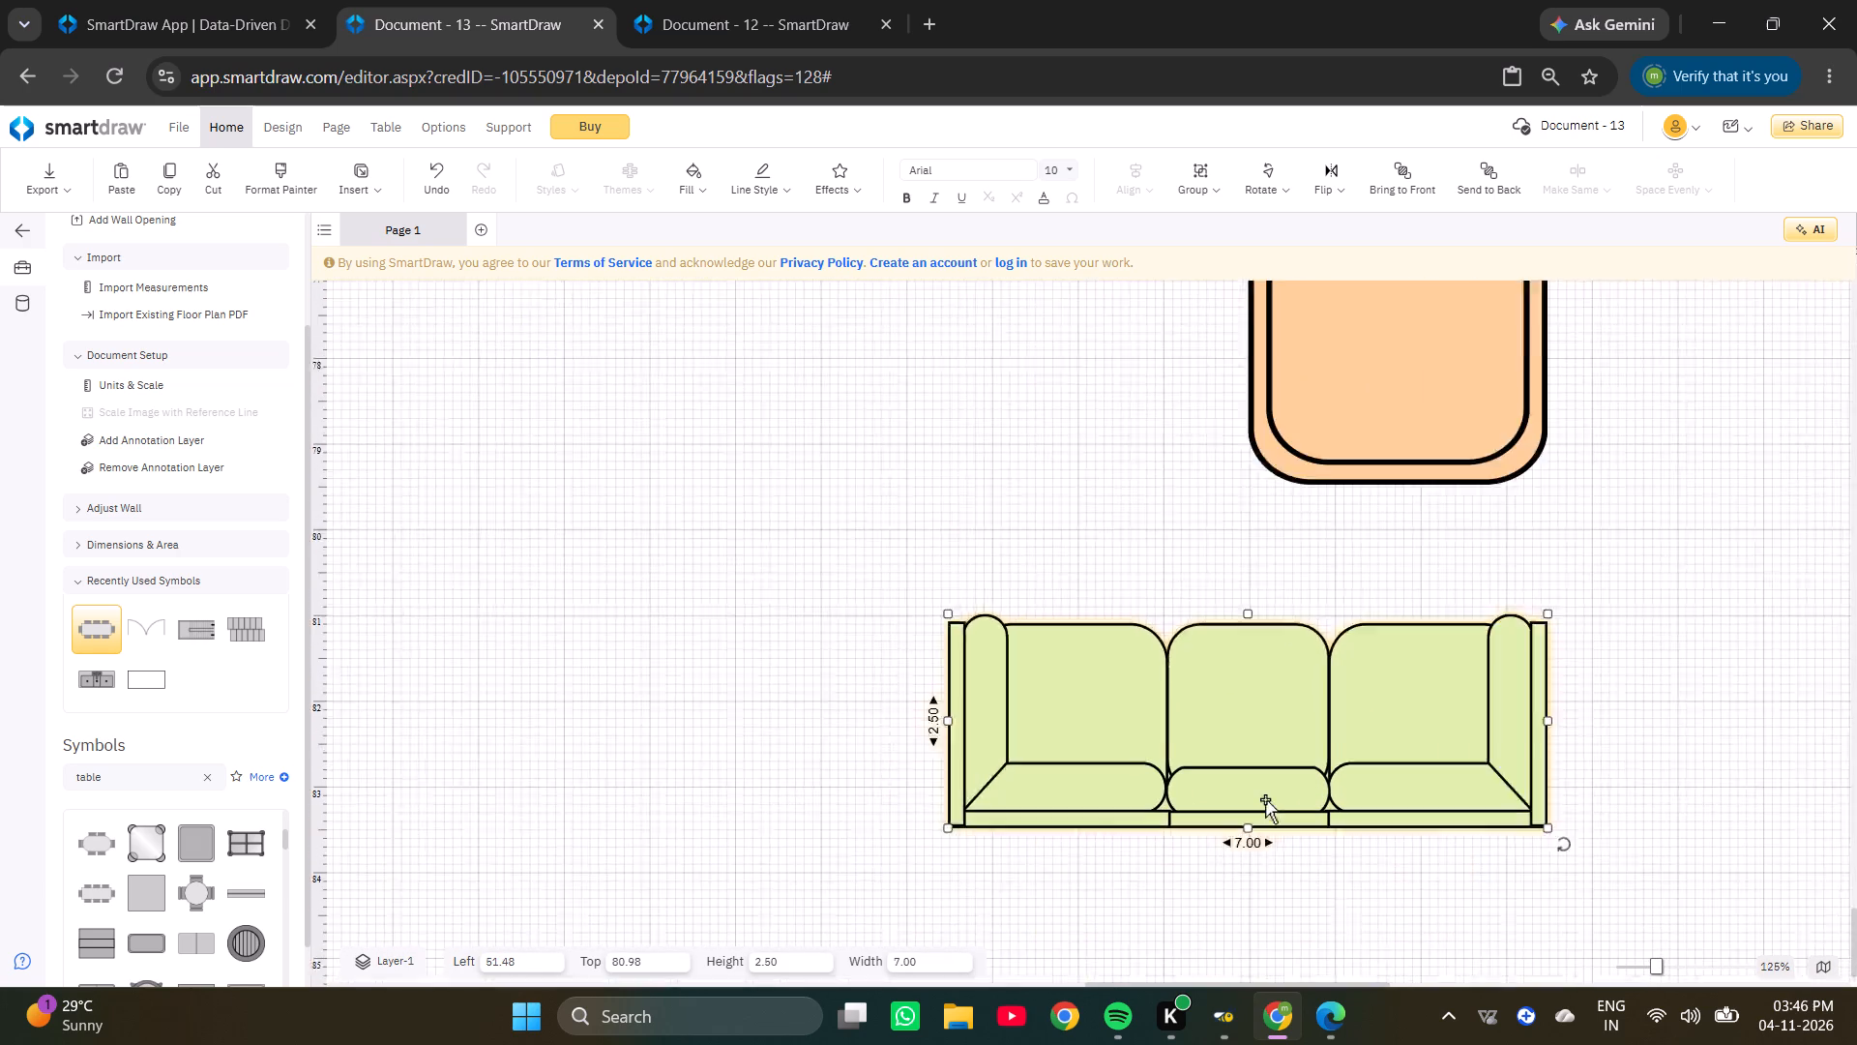
pyautogui.click(868, 699)
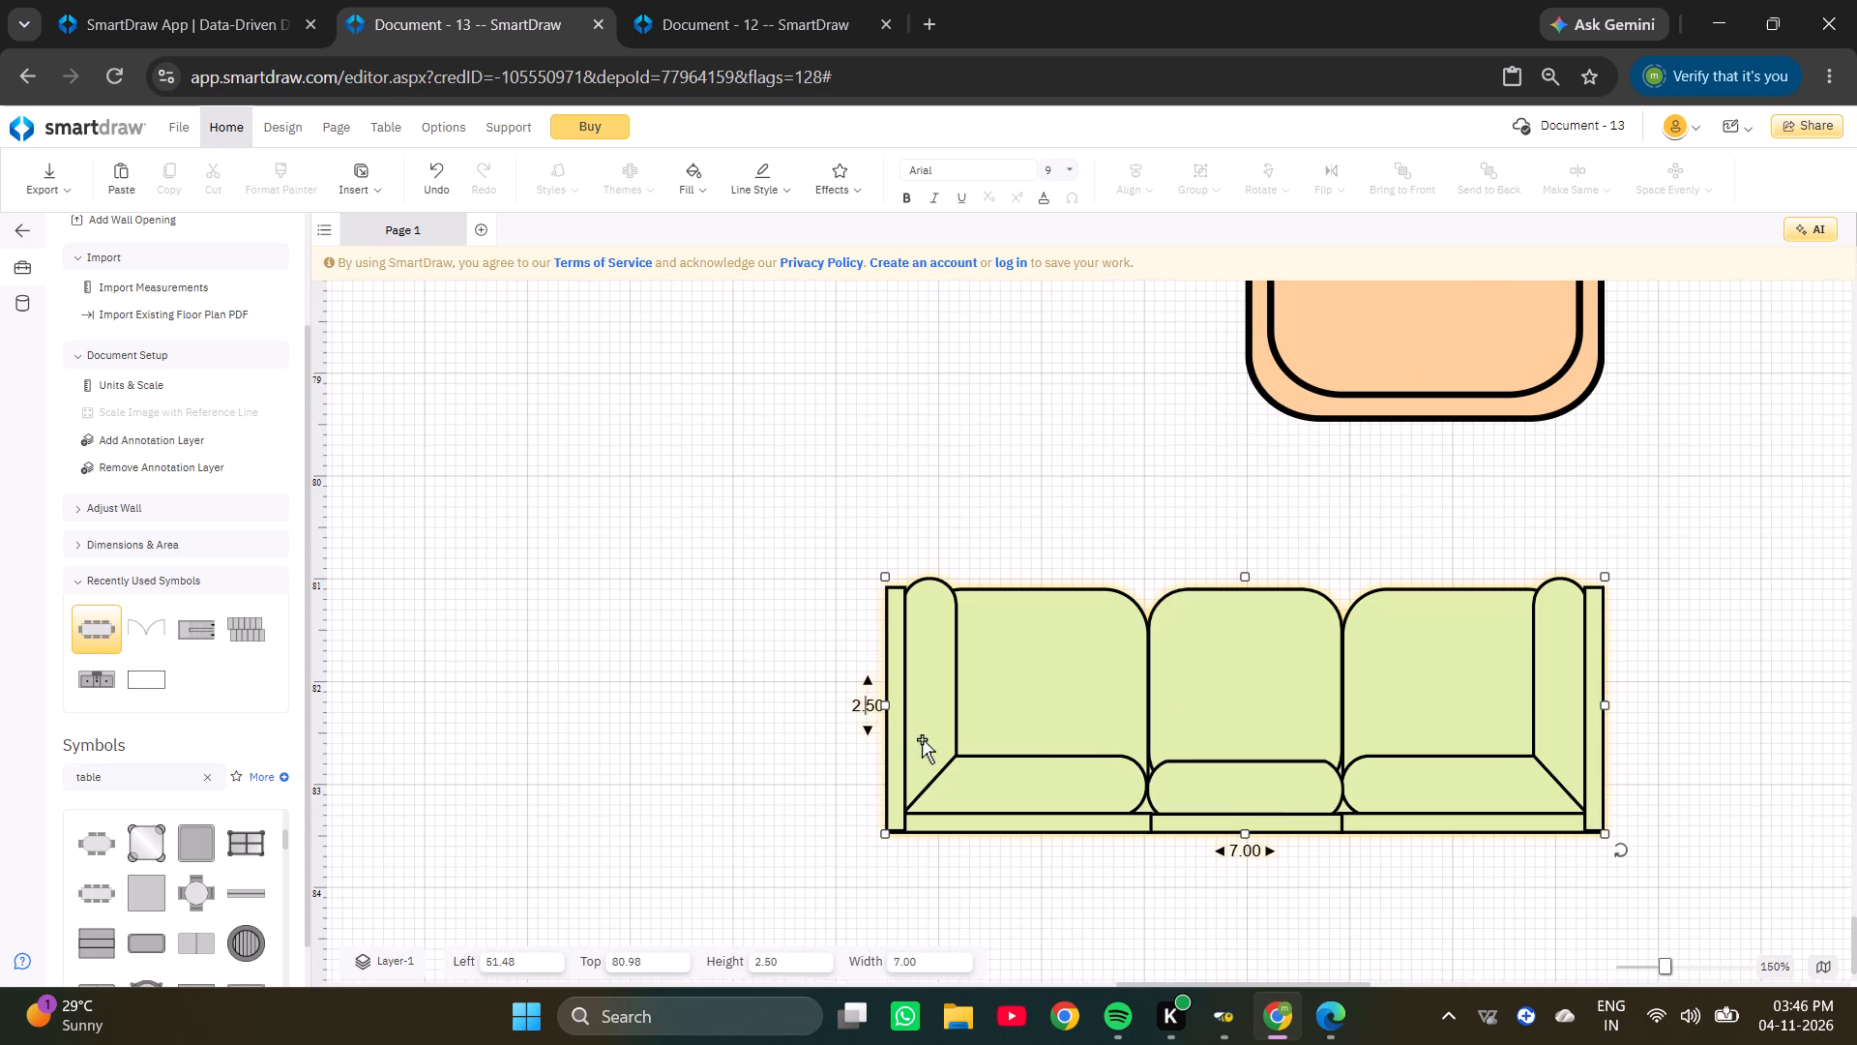
pyautogui.press('Right')
pyautogui.press('BackSpace')
pyautogui.press('3')
pyautogui.press('Return')
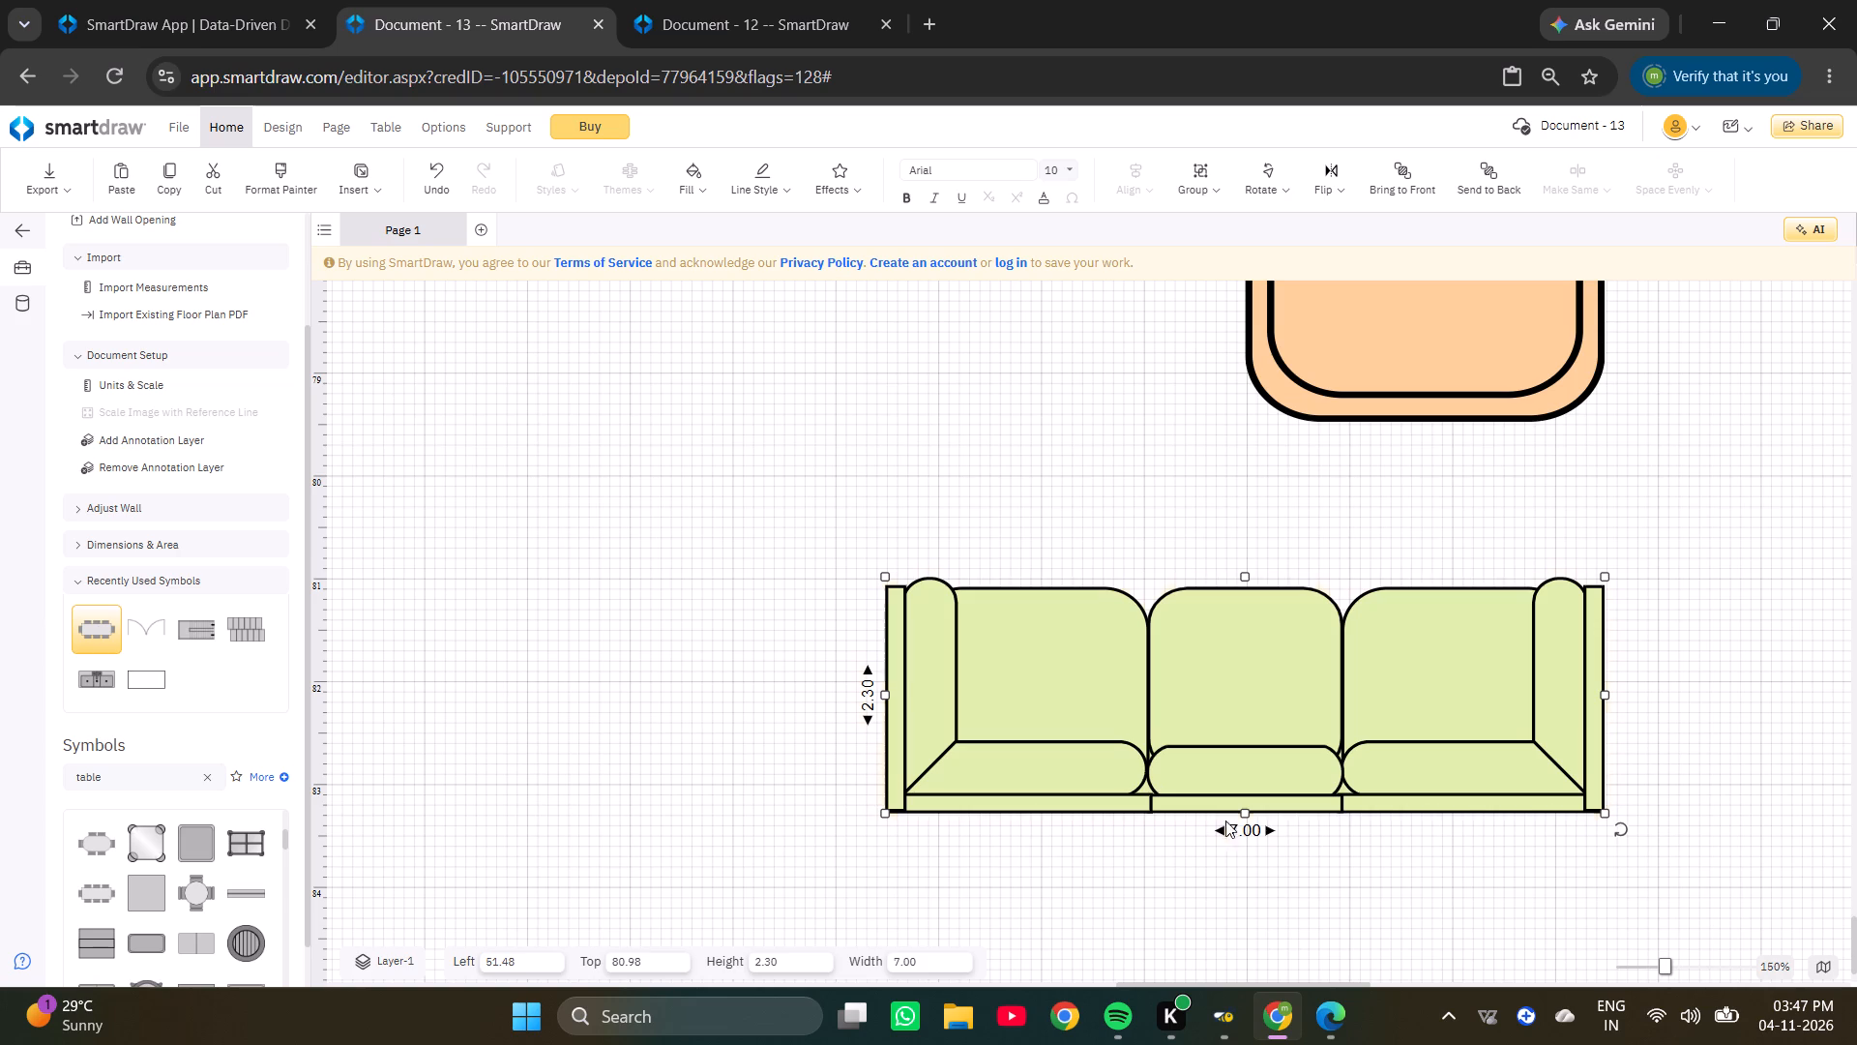
# Set the length of the sofa parked below the coffee table to 6.00.
pyautogui.click(1241, 832)
pyautogui.press('Left')
pyautogui.press('BackSpace')
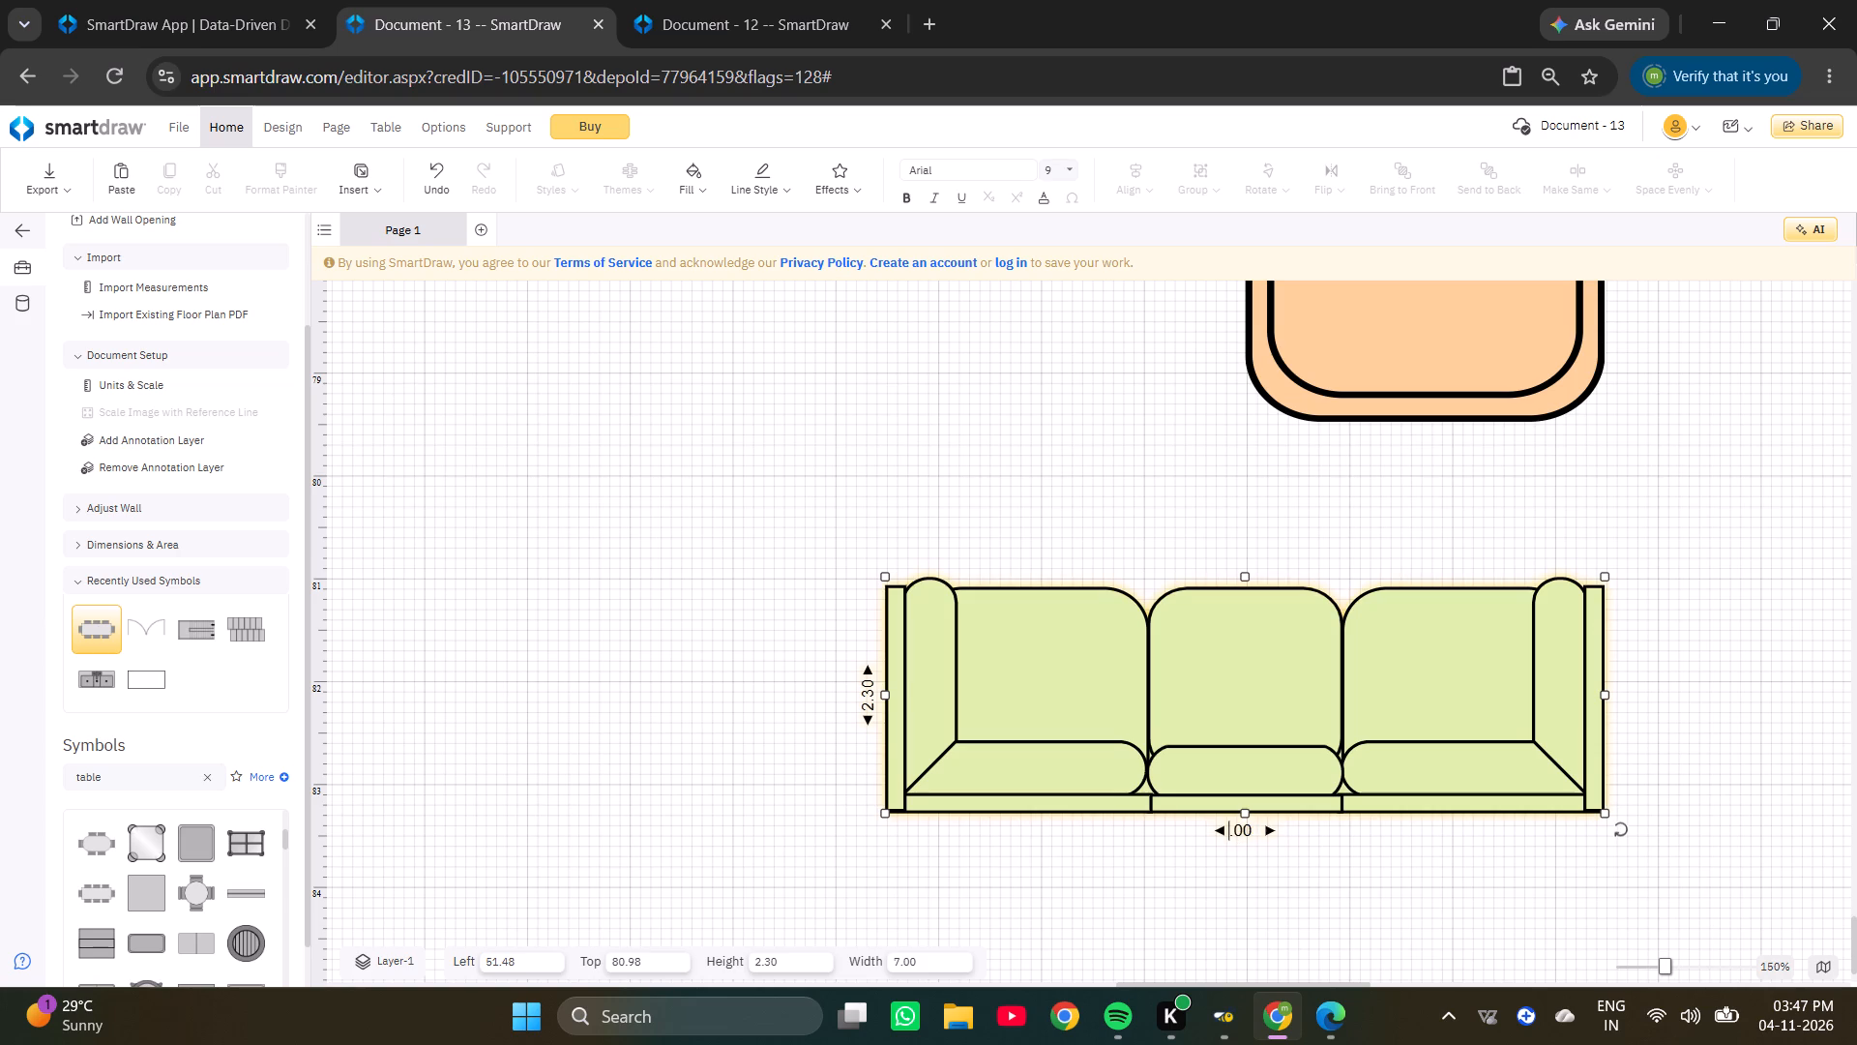
pyautogui.press('6')
pyautogui.press('Return')
# Move the vertical sofa into the living room and rotate it half a turn so its back faces the outer wall.
pyautogui.keyDown('ctrl'); pyautogui.scroll(-2, 1239, 838); pyautogui.keyUp('ctrl')
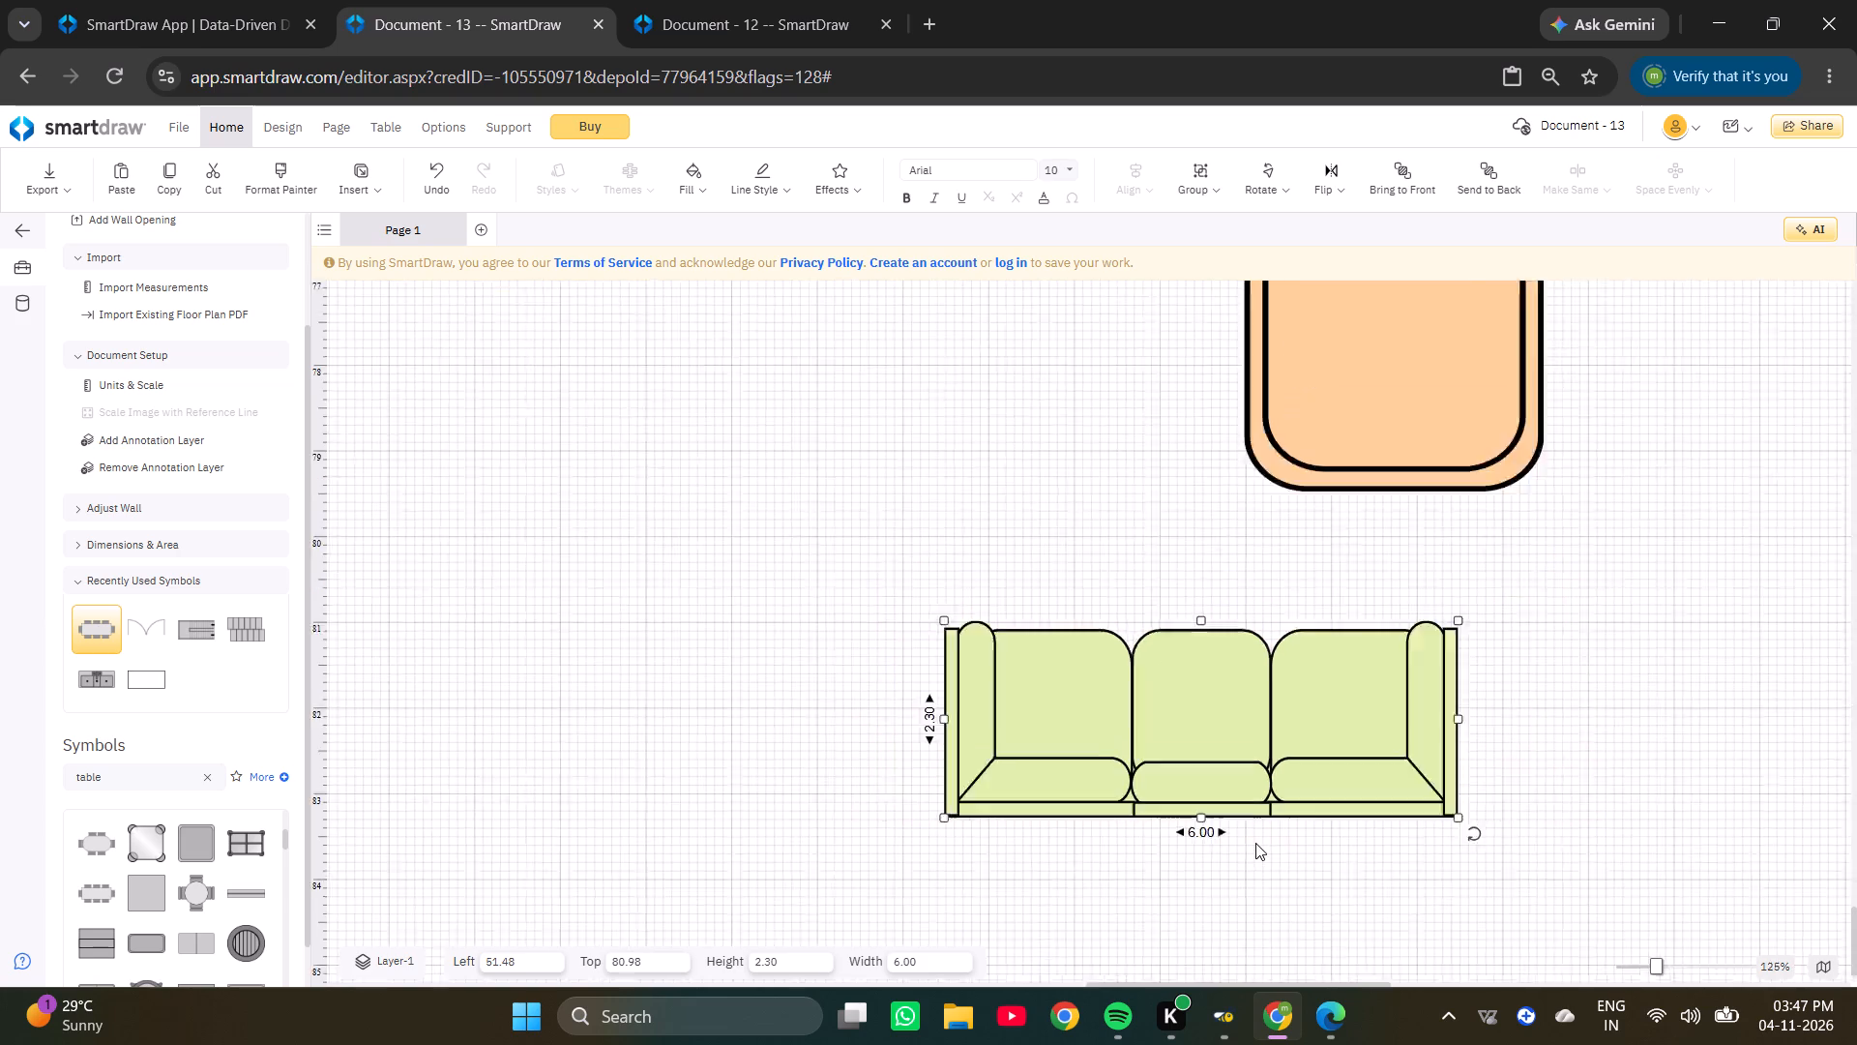
pyautogui.keyDown('ctrl'); pyautogui.scroll(-7, 1261, 837); pyautogui.keyUp('ctrl')
pyautogui.moveTo(1089, 761); pyautogui.dragTo(1089, 762)
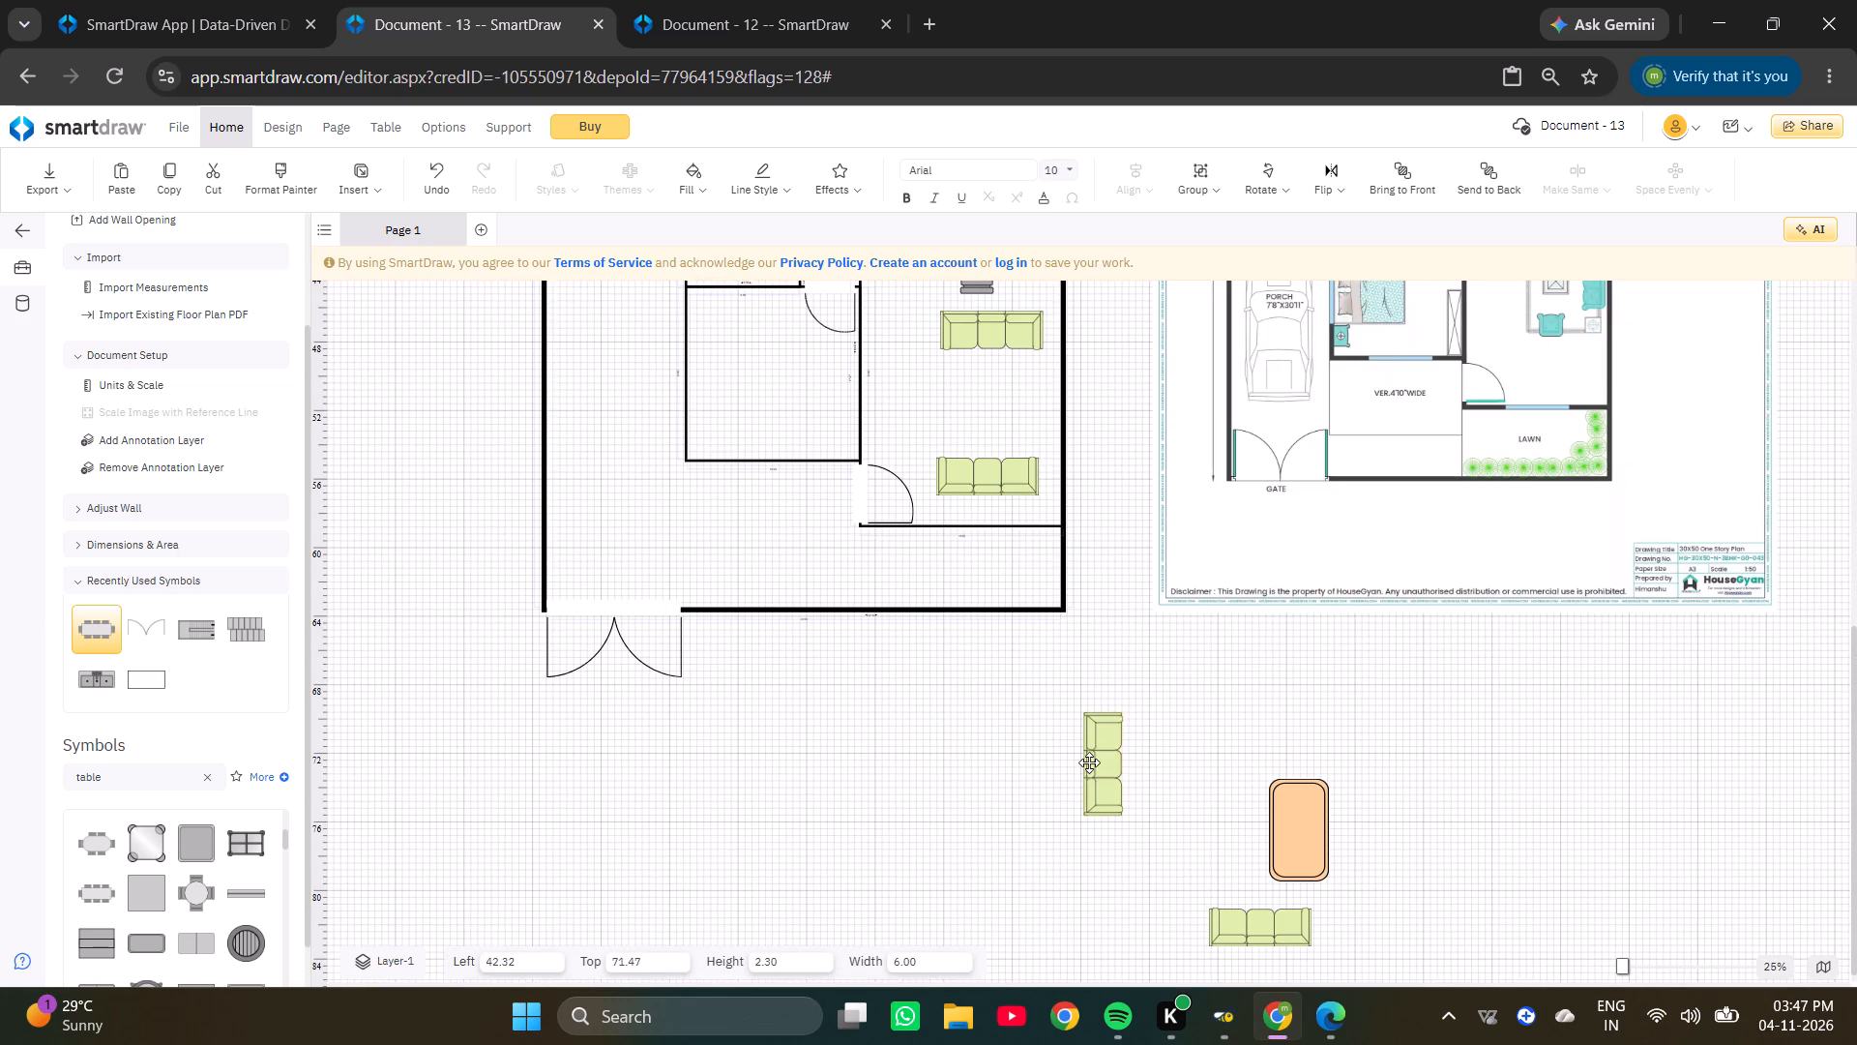
pyautogui.moveTo(1089, 762); pyautogui.dragTo(955, 425)
pyautogui.keyDown('ctrl'); pyautogui.scroll(5, 955, 427); pyautogui.keyUp('ctrl')
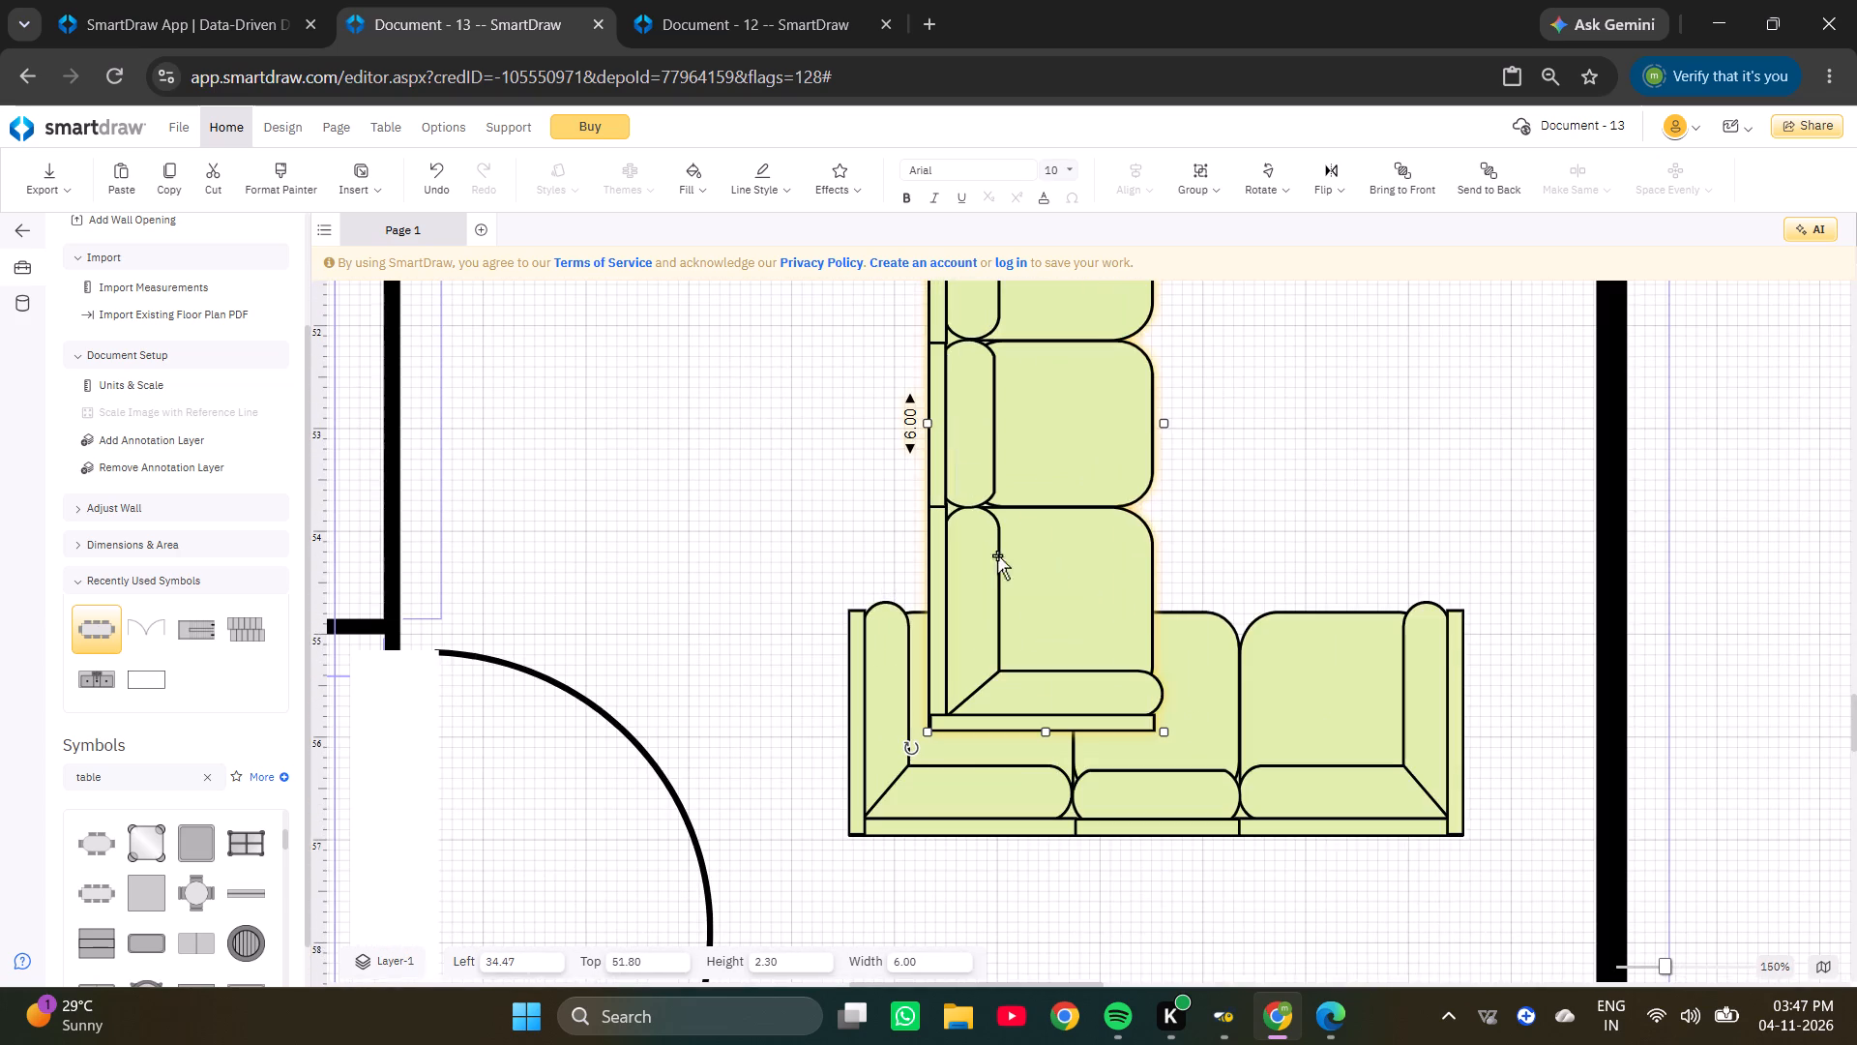
pyautogui.scroll(2, 1029, 612)
pyautogui.scroll(-2, 1087, 700)
pyautogui.moveTo(910, 754); pyautogui.dragTo(911, 754)
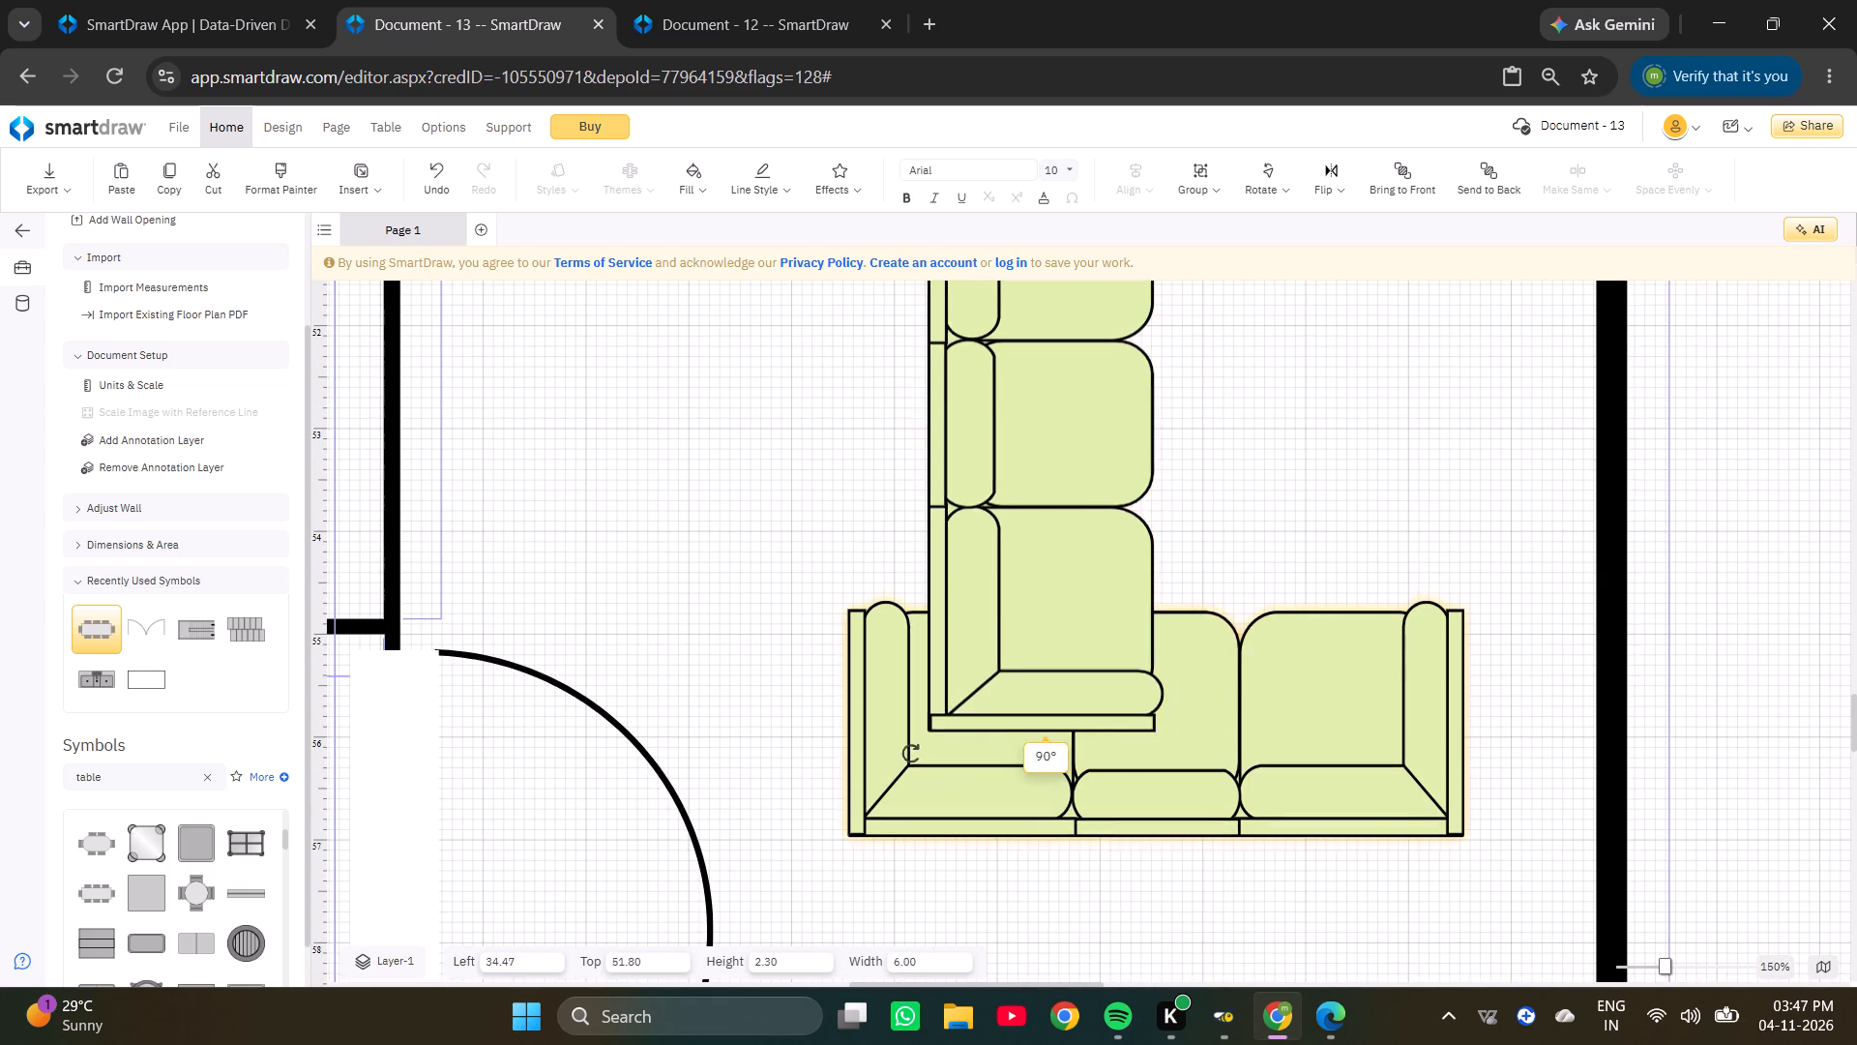
pyautogui.moveTo(911, 754); pyautogui.dragTo(1228, 188)
# Align the vertical sofa over the right end of the lower horizontal sofa to form an L-shaped corner.
pyautogui.scroll(-4, 1213, 318)
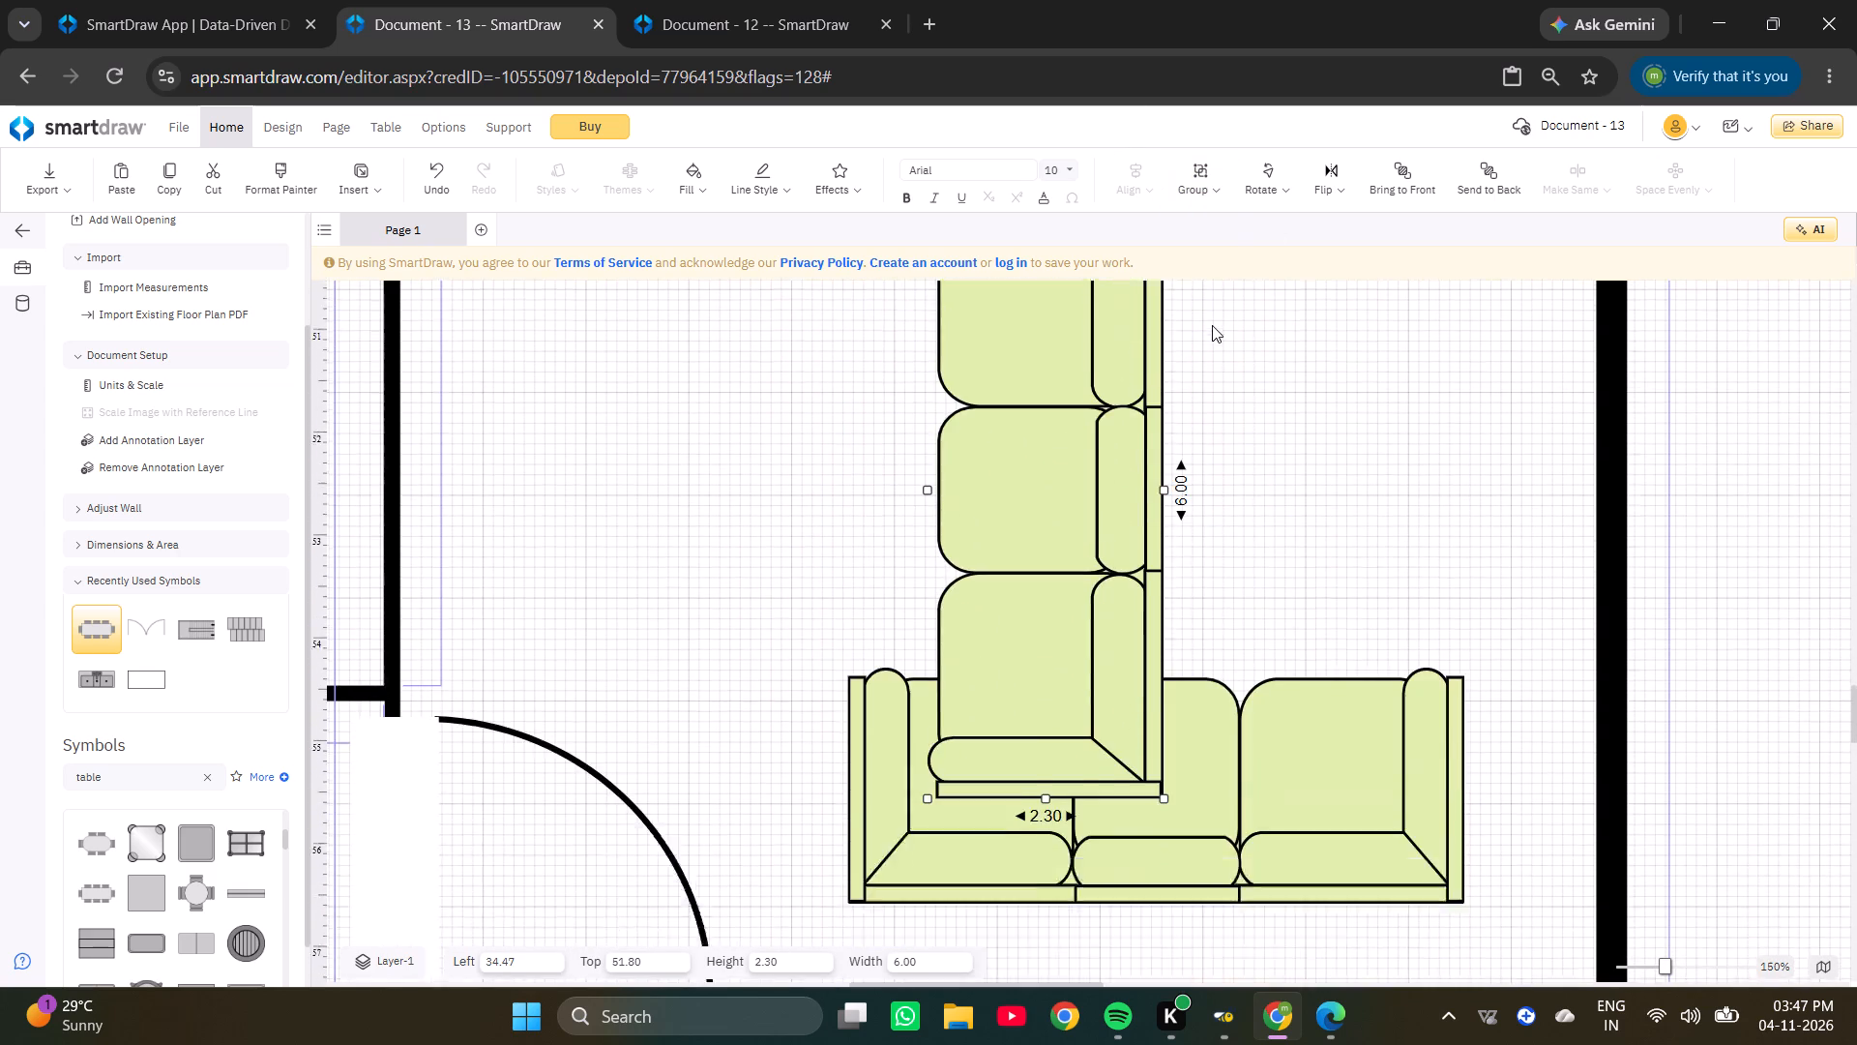
pyautogui.moveTo(1117, 330); pyautogui.dragTo(1420, 435)
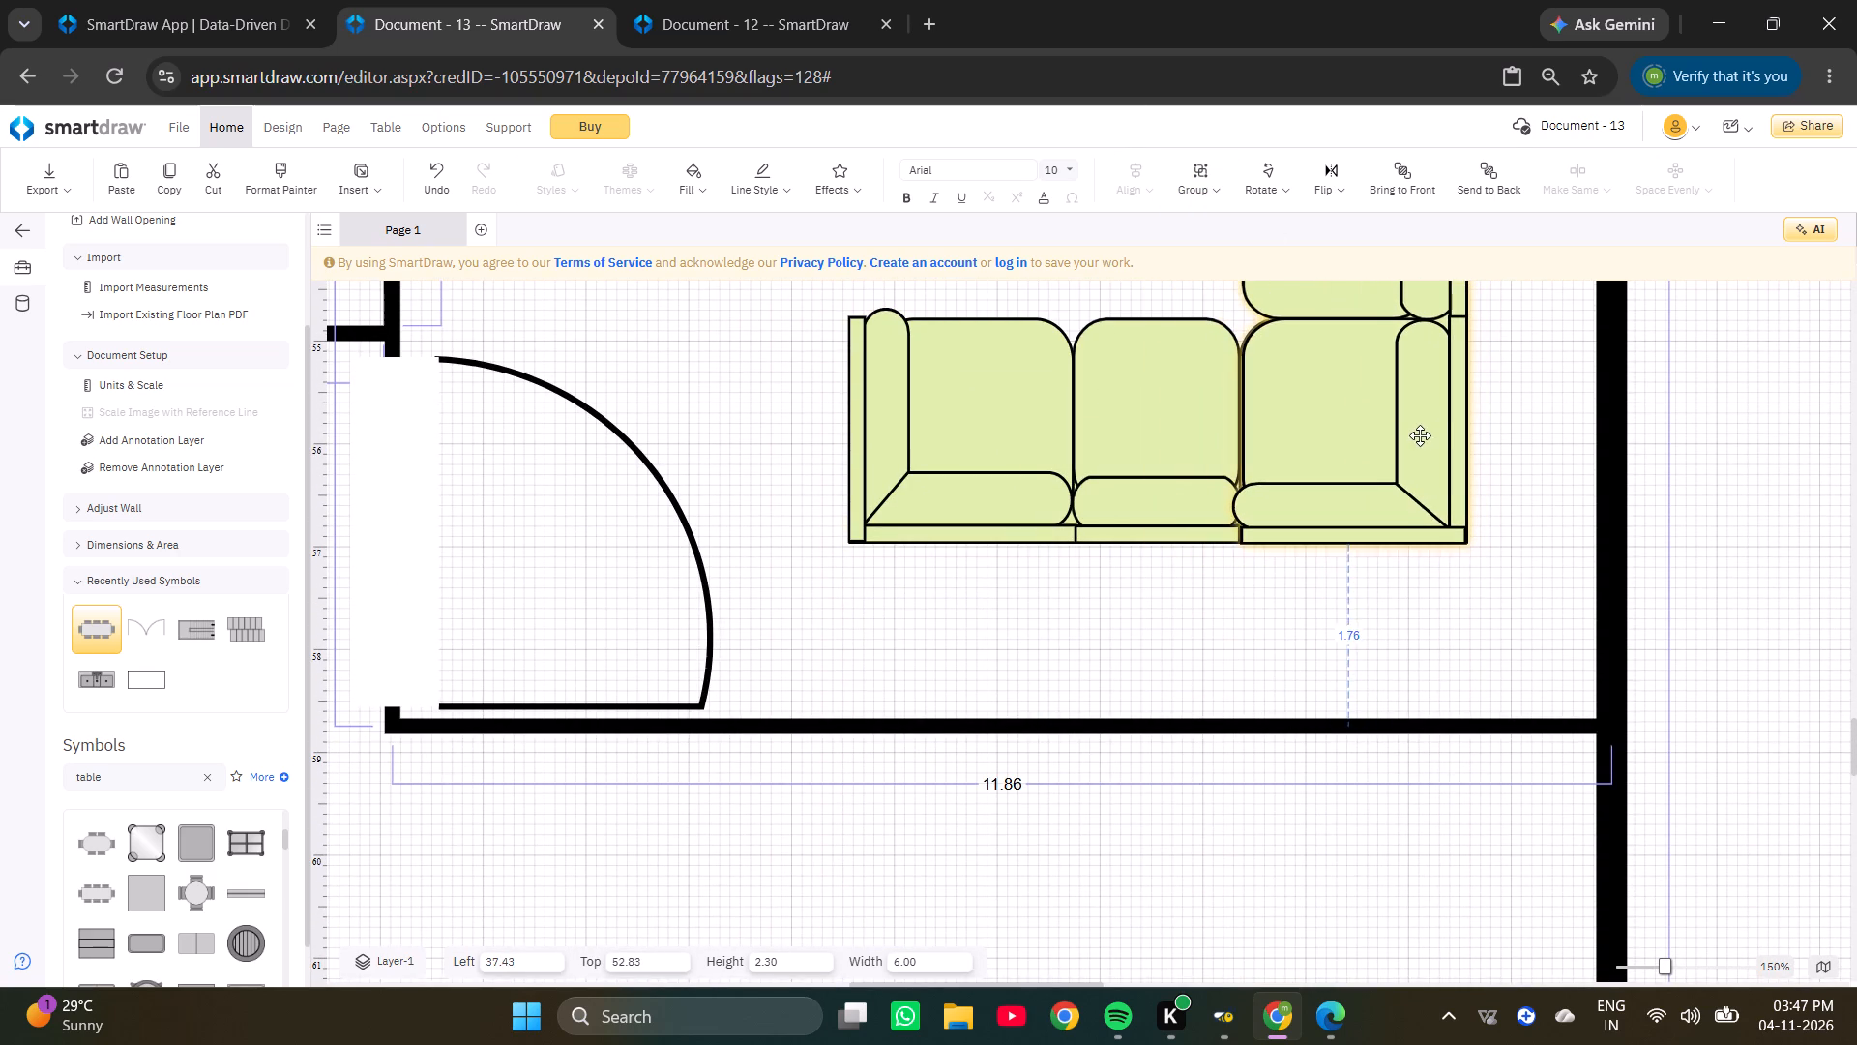
pyautogui.moveTo(1420, 435); pyautogui.dragTo(1416, 436)
pyautogui.scroll(-2, 1373, 696)
pyautogui.keyDown('ctrl'); pyautogui.scroll(2, 1375, 674); pyautogui.keyUp('ctrl')
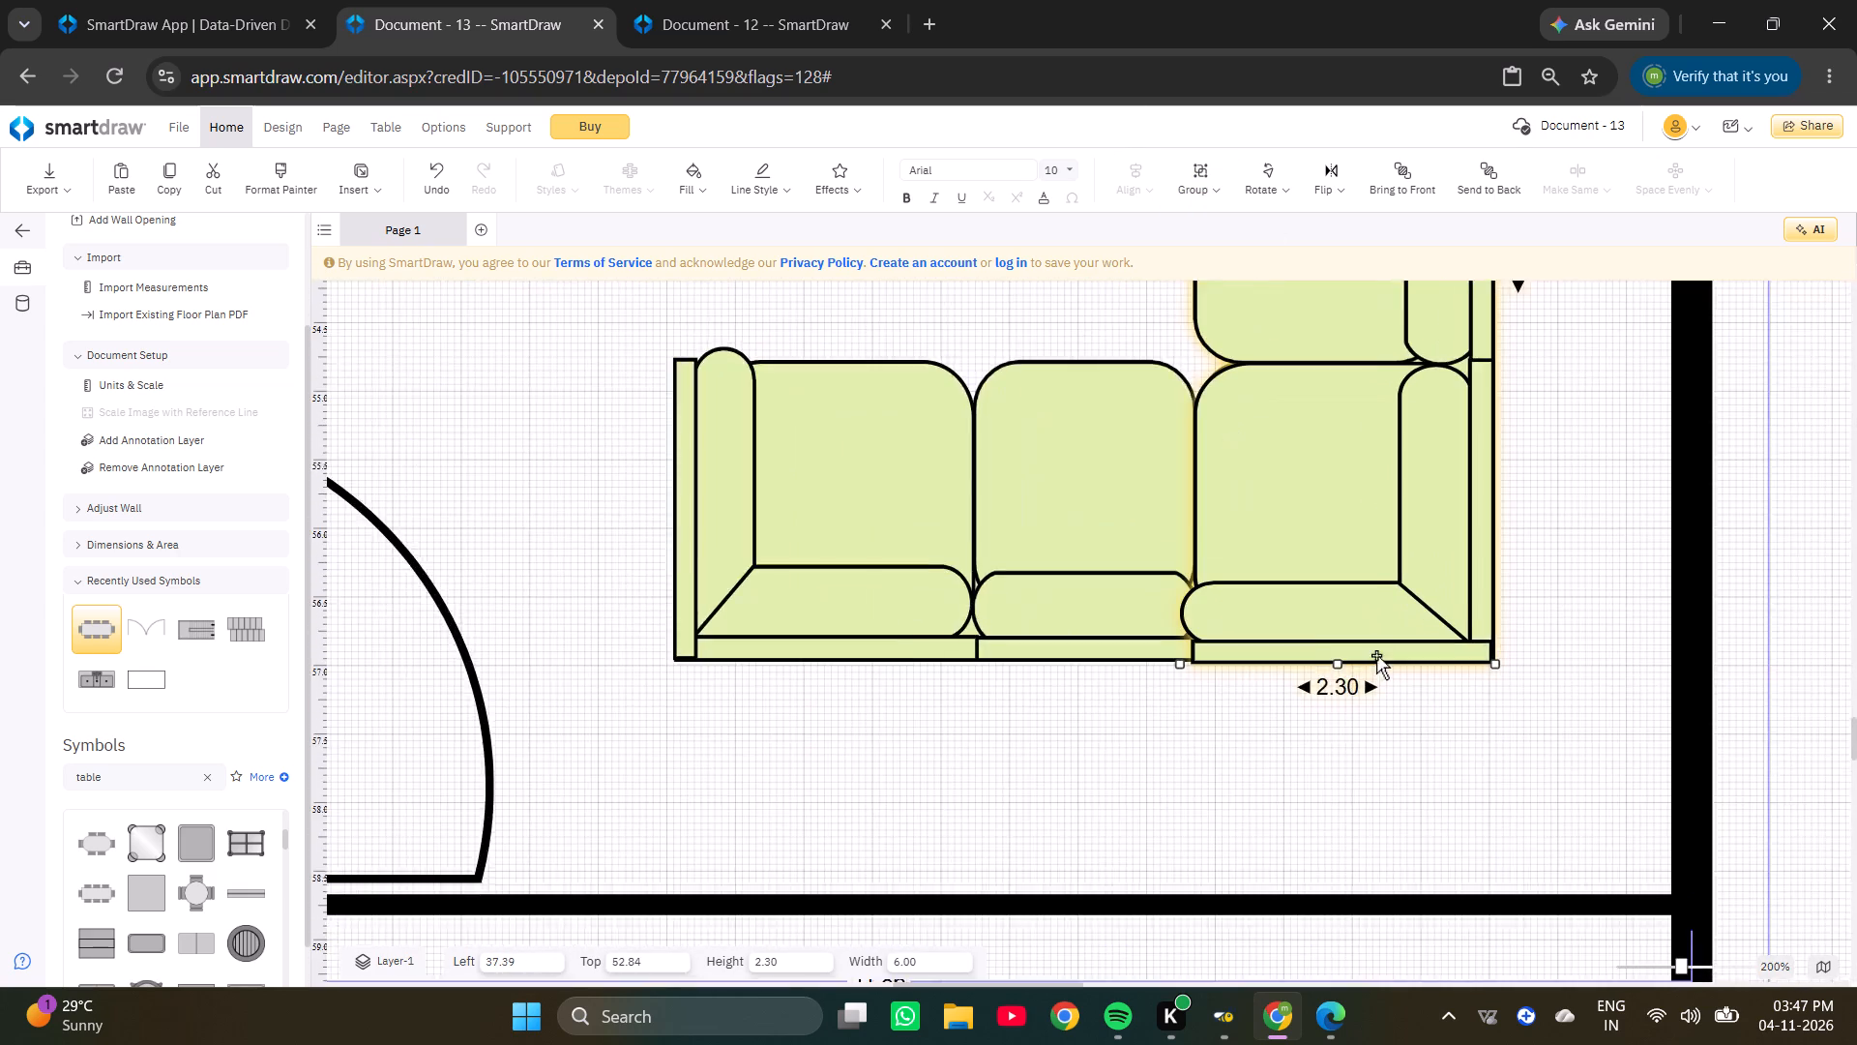
pyautogui.keyDown('ctrl'); pyautogui.scroll(2, 1376, 655); pyautogui.keyUp('ctrl')
pyautogui.click(1389, 628)
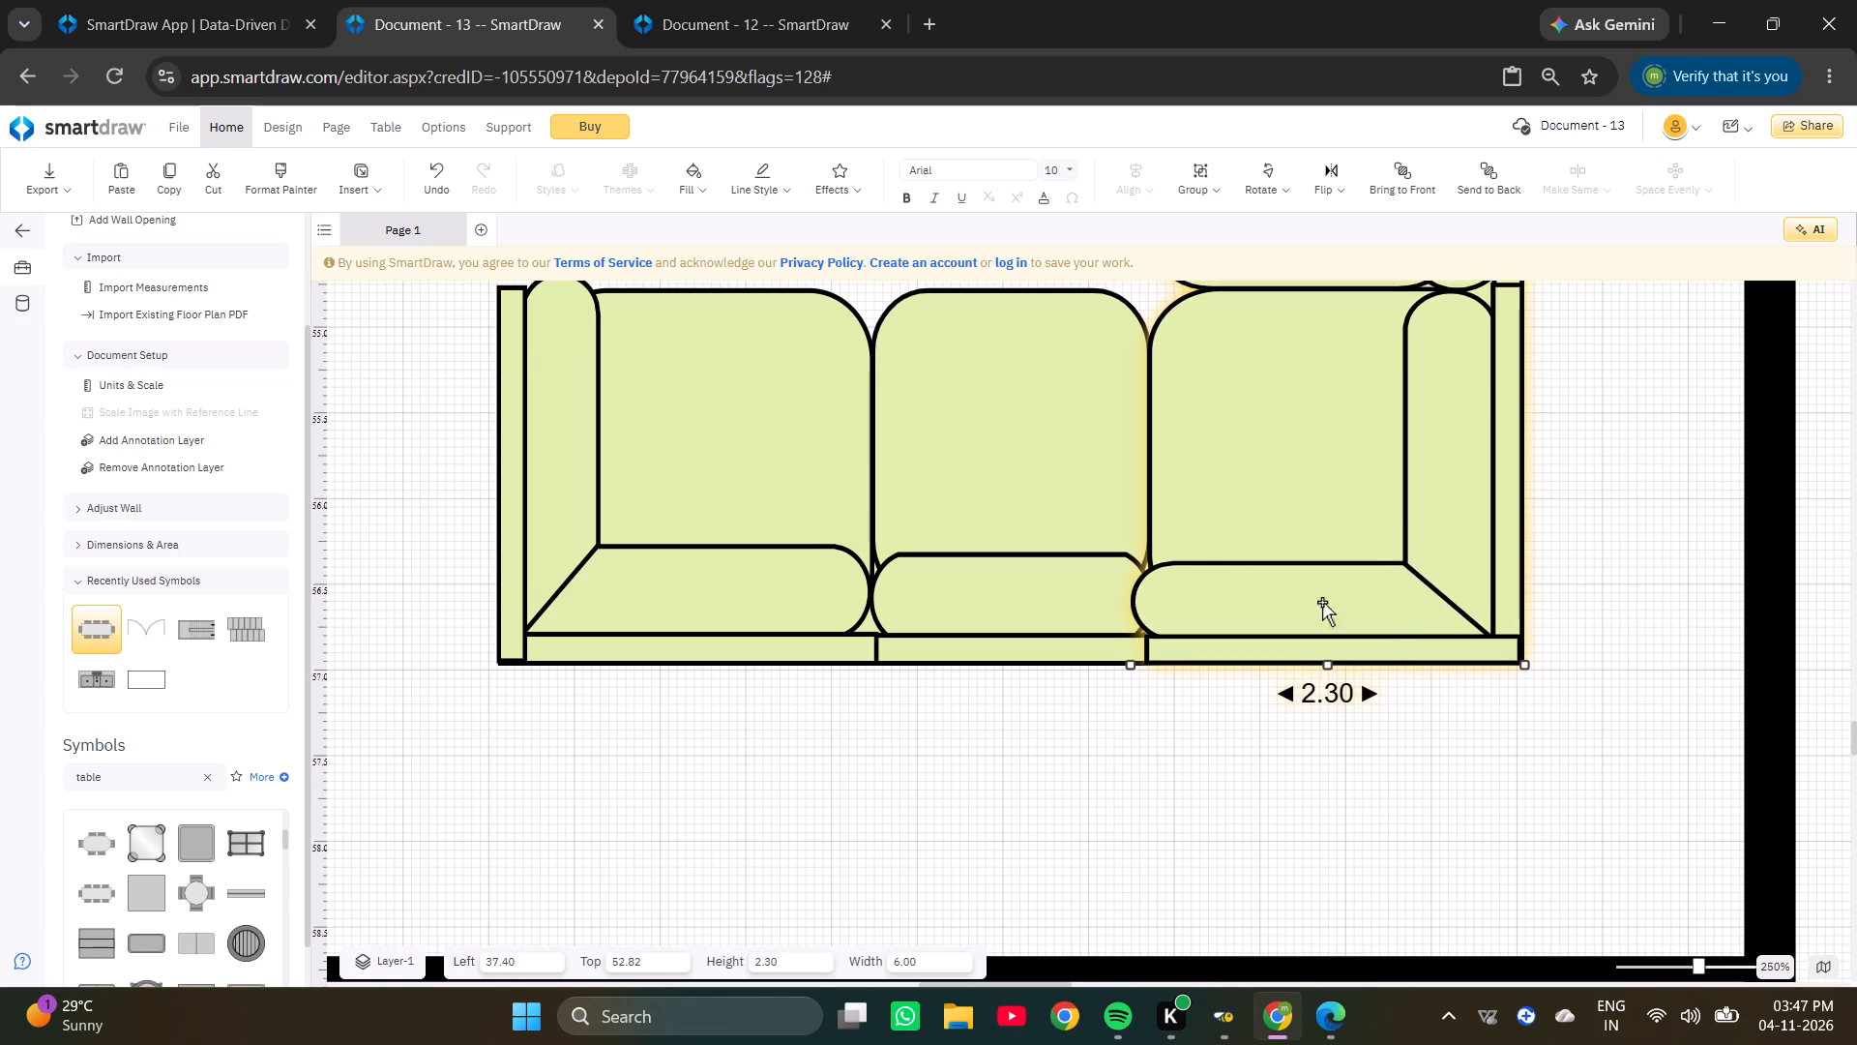
pyautogui.click(1193, 532)
# Shift the sofa below the dining set downward and rotate it upright with its back toward the outer wall.
pyautogui.keyDown('ctrl'); pyautogui.scroll(-5, 1336, 554); pyautogui.keyUp('ctrl')
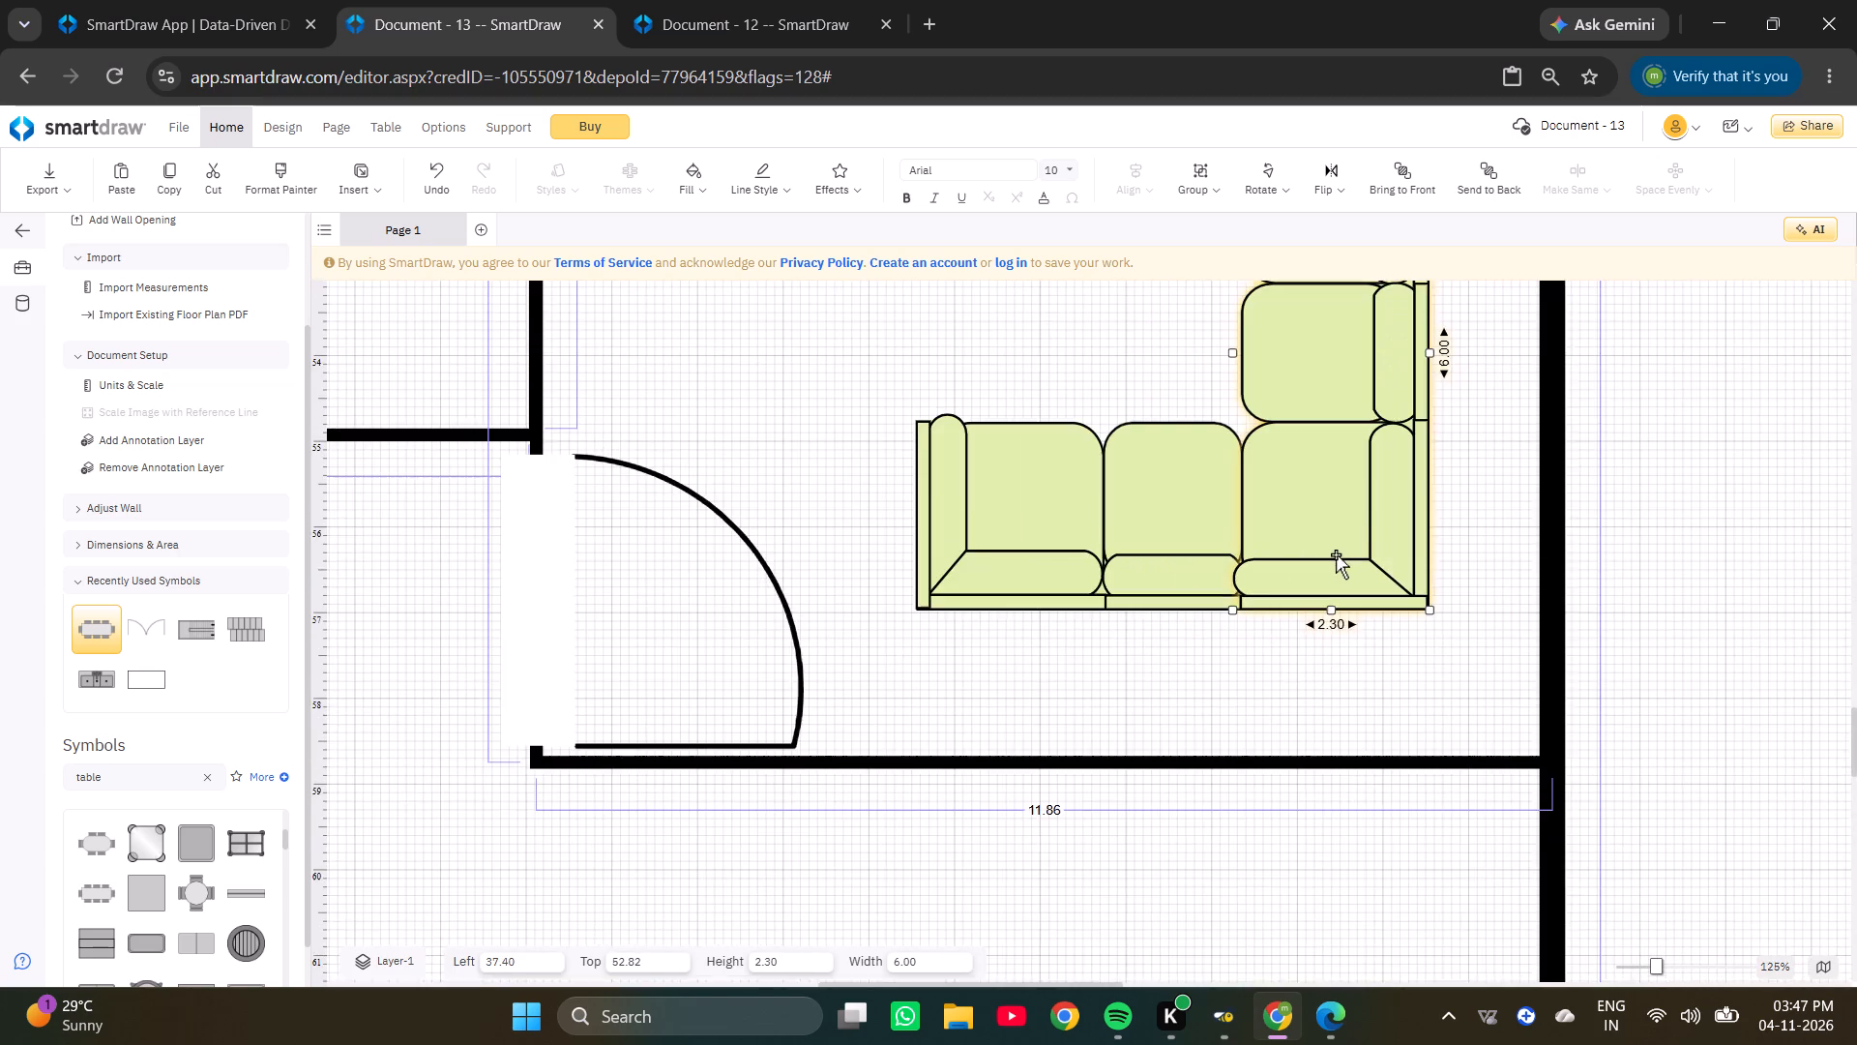
pyautogui.scroll(4, 1336, 554)
pyautogui.scroll(-2, 1336, 554)
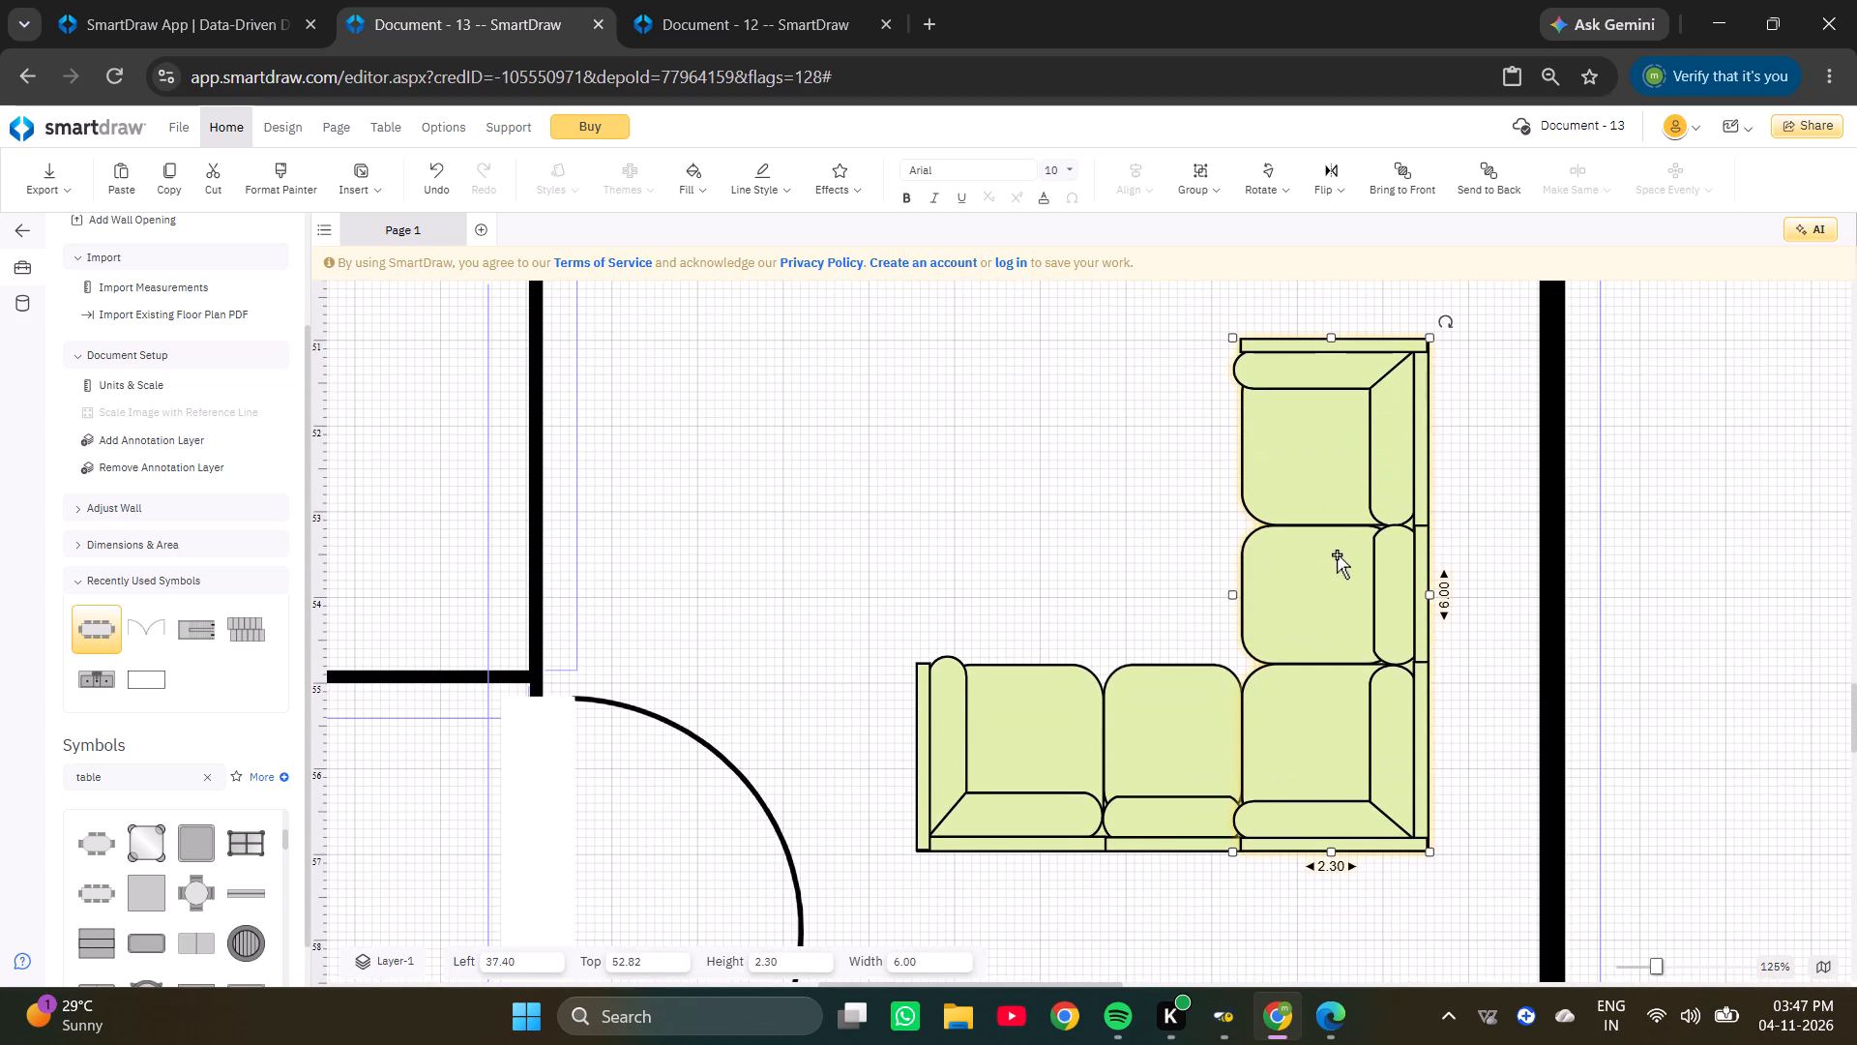
pyautogui.scroll(5, 1337, 554)
pyautogui.moveTo(1310, 604); pyautogui.dragTo(1276, 716)
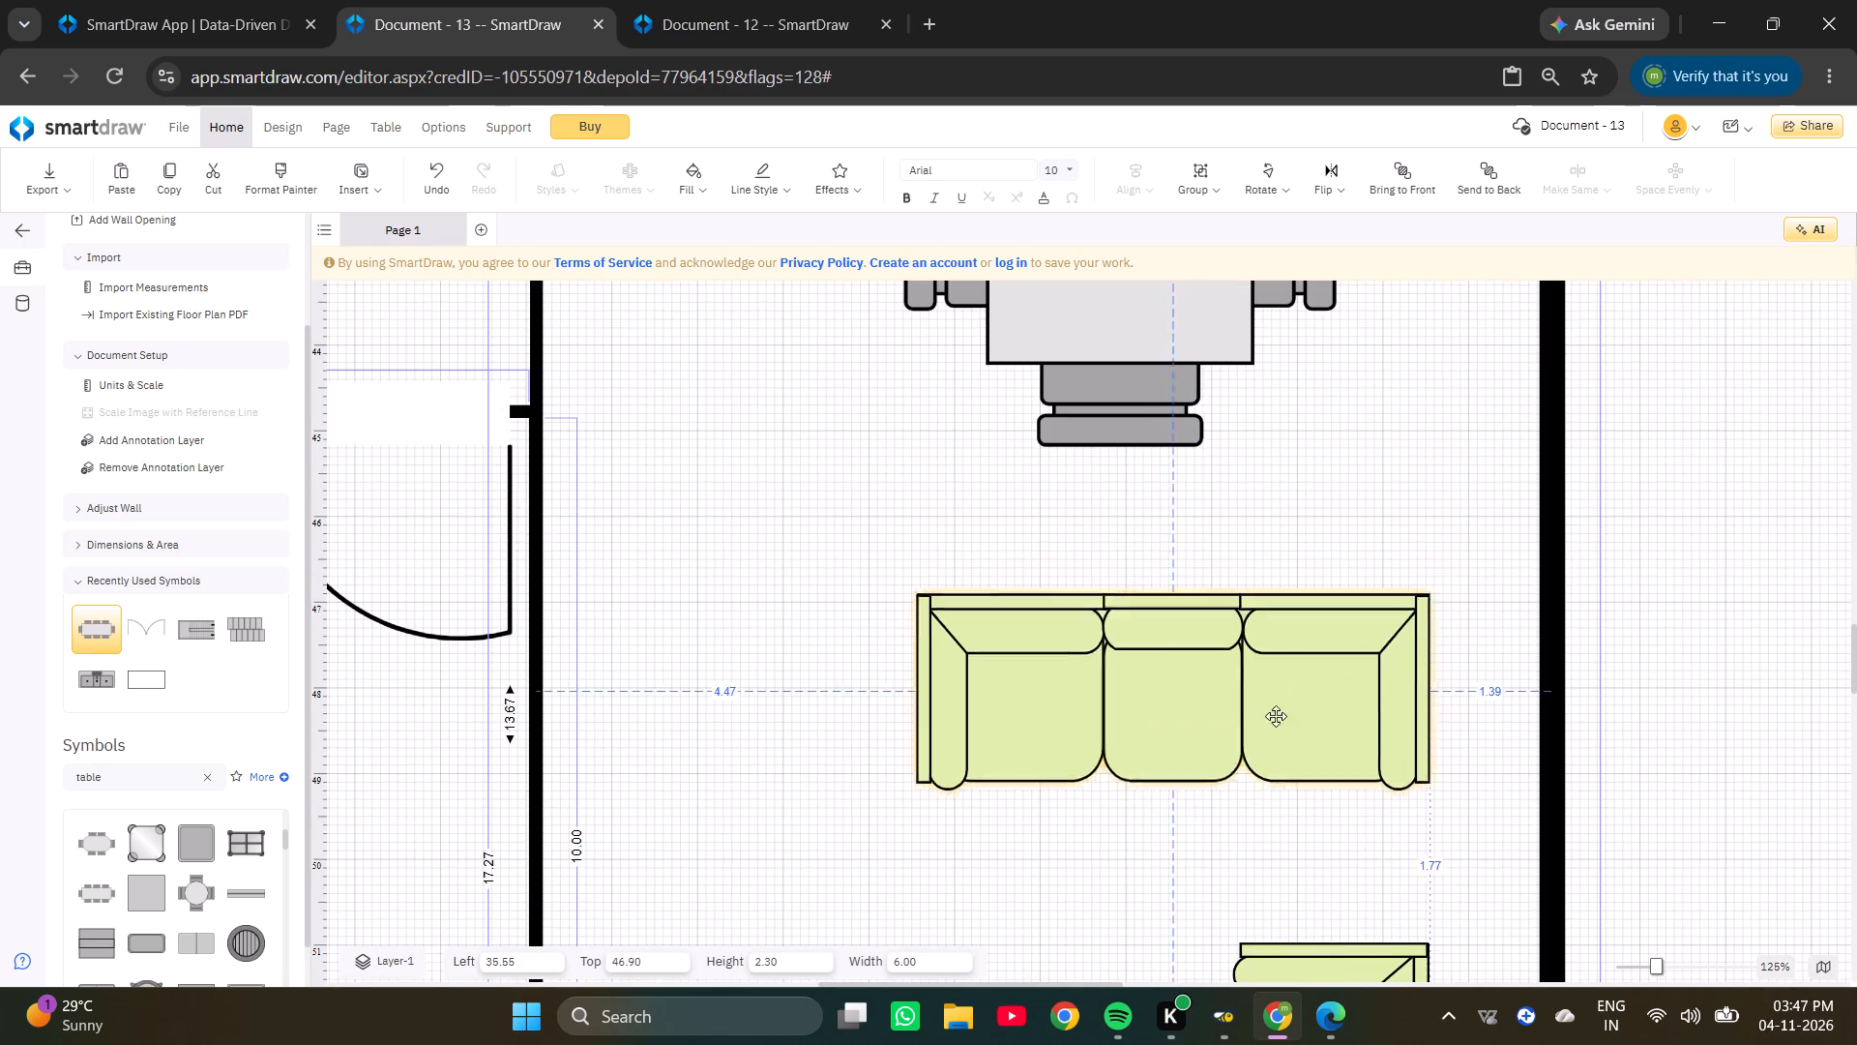
pyautogui.moveTo(1276, 716); pyautogui.dragTo(1227, 770)
pyautogui.scroll(-4, 1228, 733)
pyautogui.scroll(2, 1233, 535)
pyautogui.click(1215, 560)
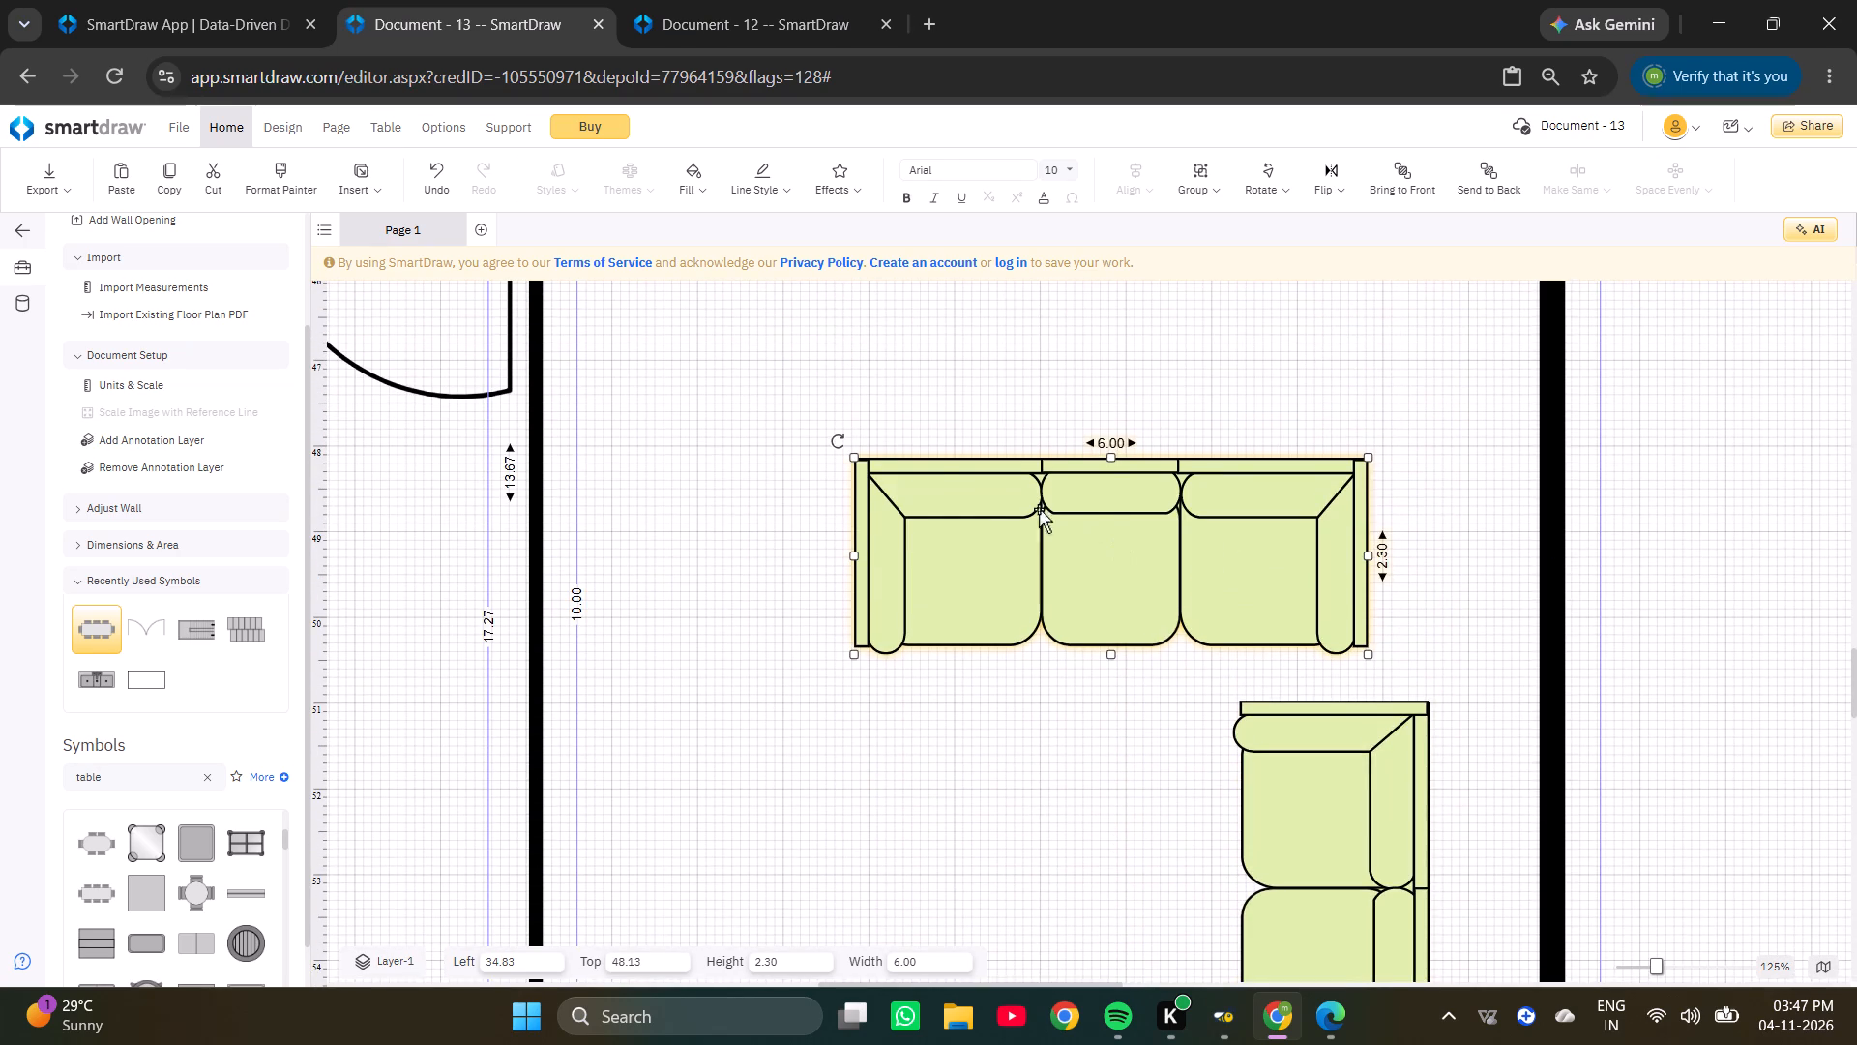
pyautogui.moveTo(840, 442); pyautogui.dragTo(1195, 368)
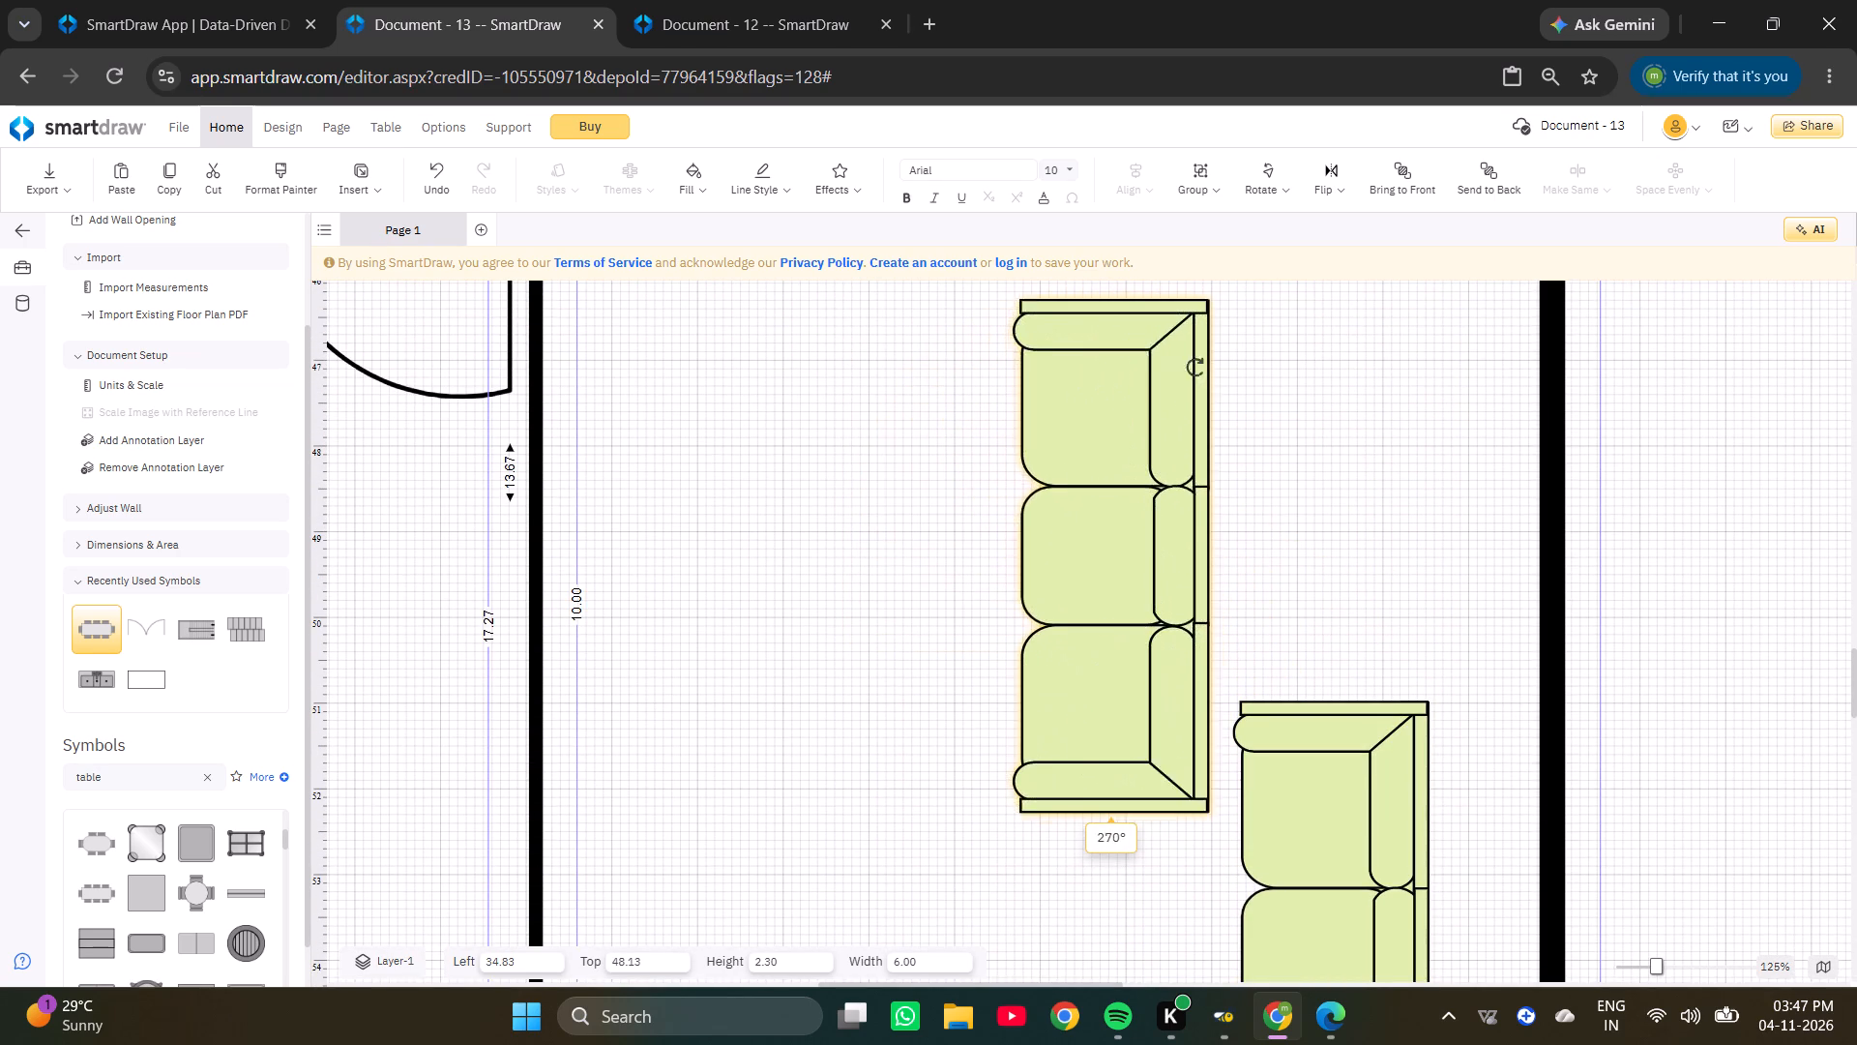
pyautogui.moveTo(1195, 368); pyautogui.dragTo(1186, 351)
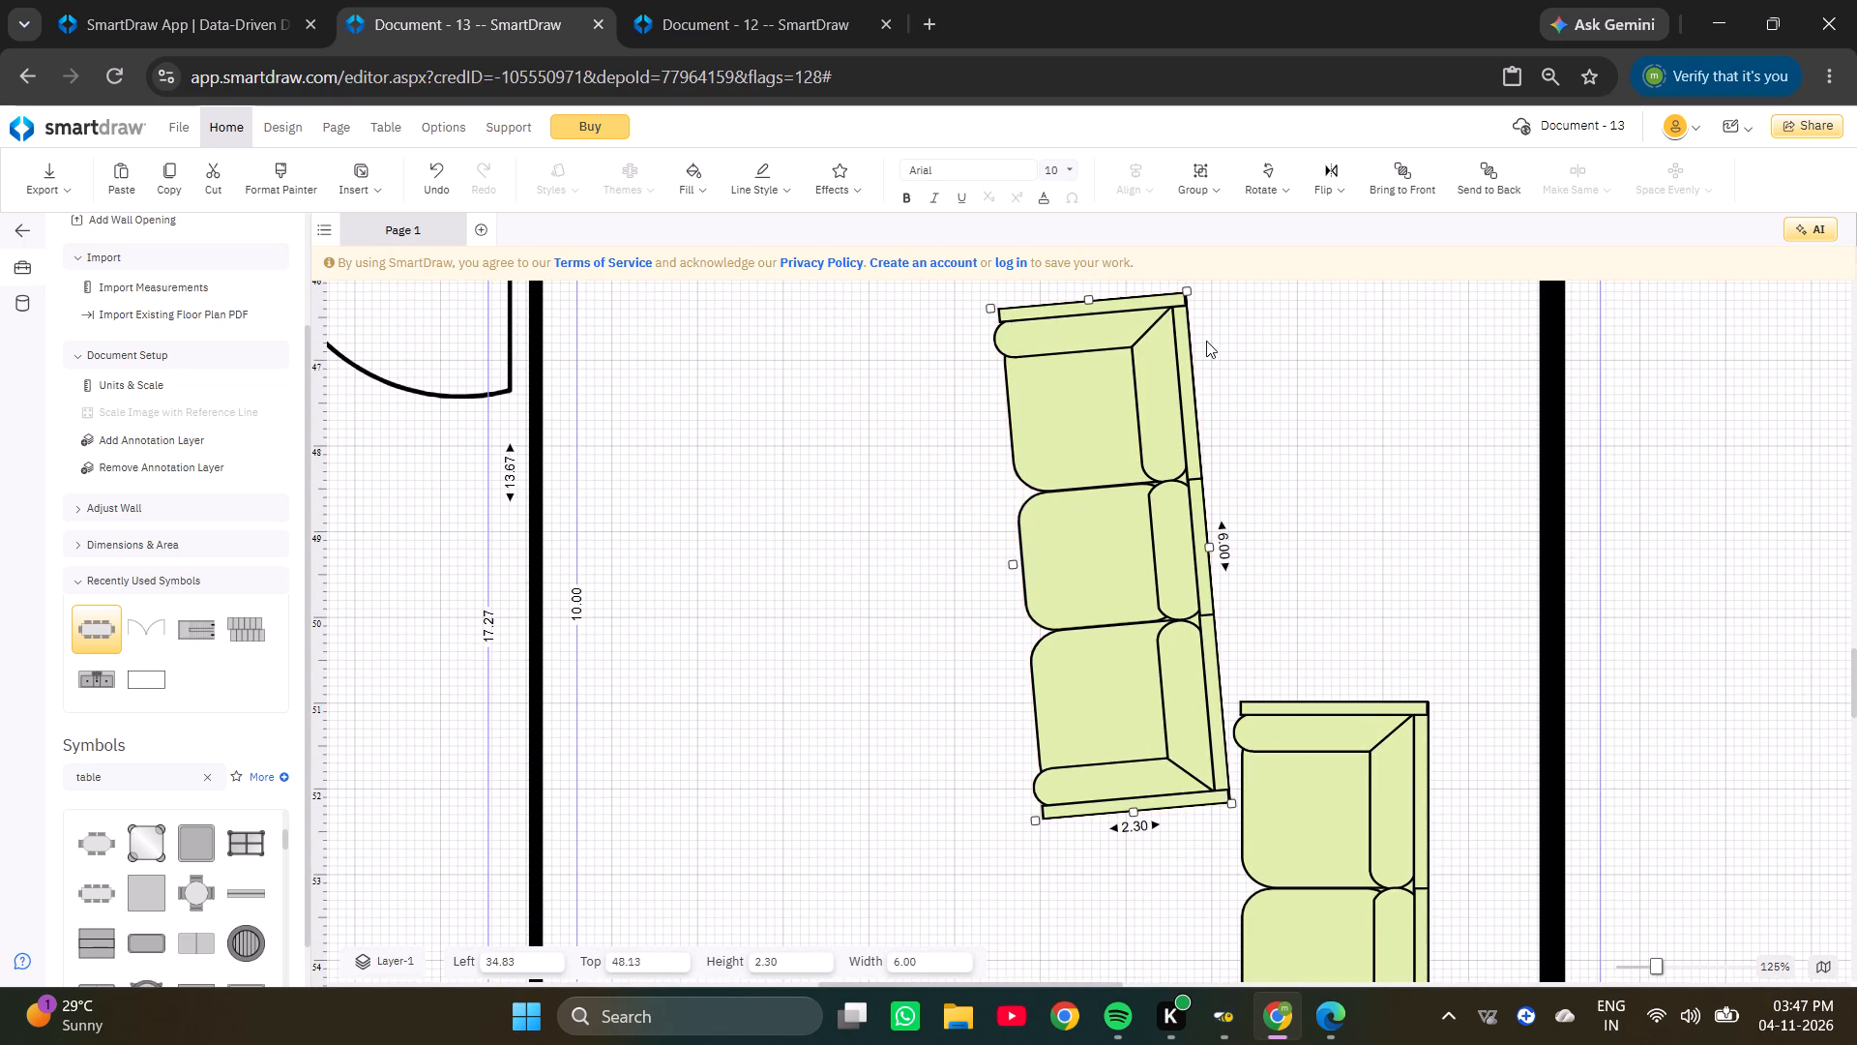
pyautogui.scroll(1, 1206, 341)
pyautogui.moveTo(1204, 393); pyautogui.dragTo(1229, 394)
# Place the newly rotated sofa directly above the vertical sofa, end to end and aligned with it.
pyautogui.moveTo(1147, 576); pyautogui.dragTo(1362, 478)
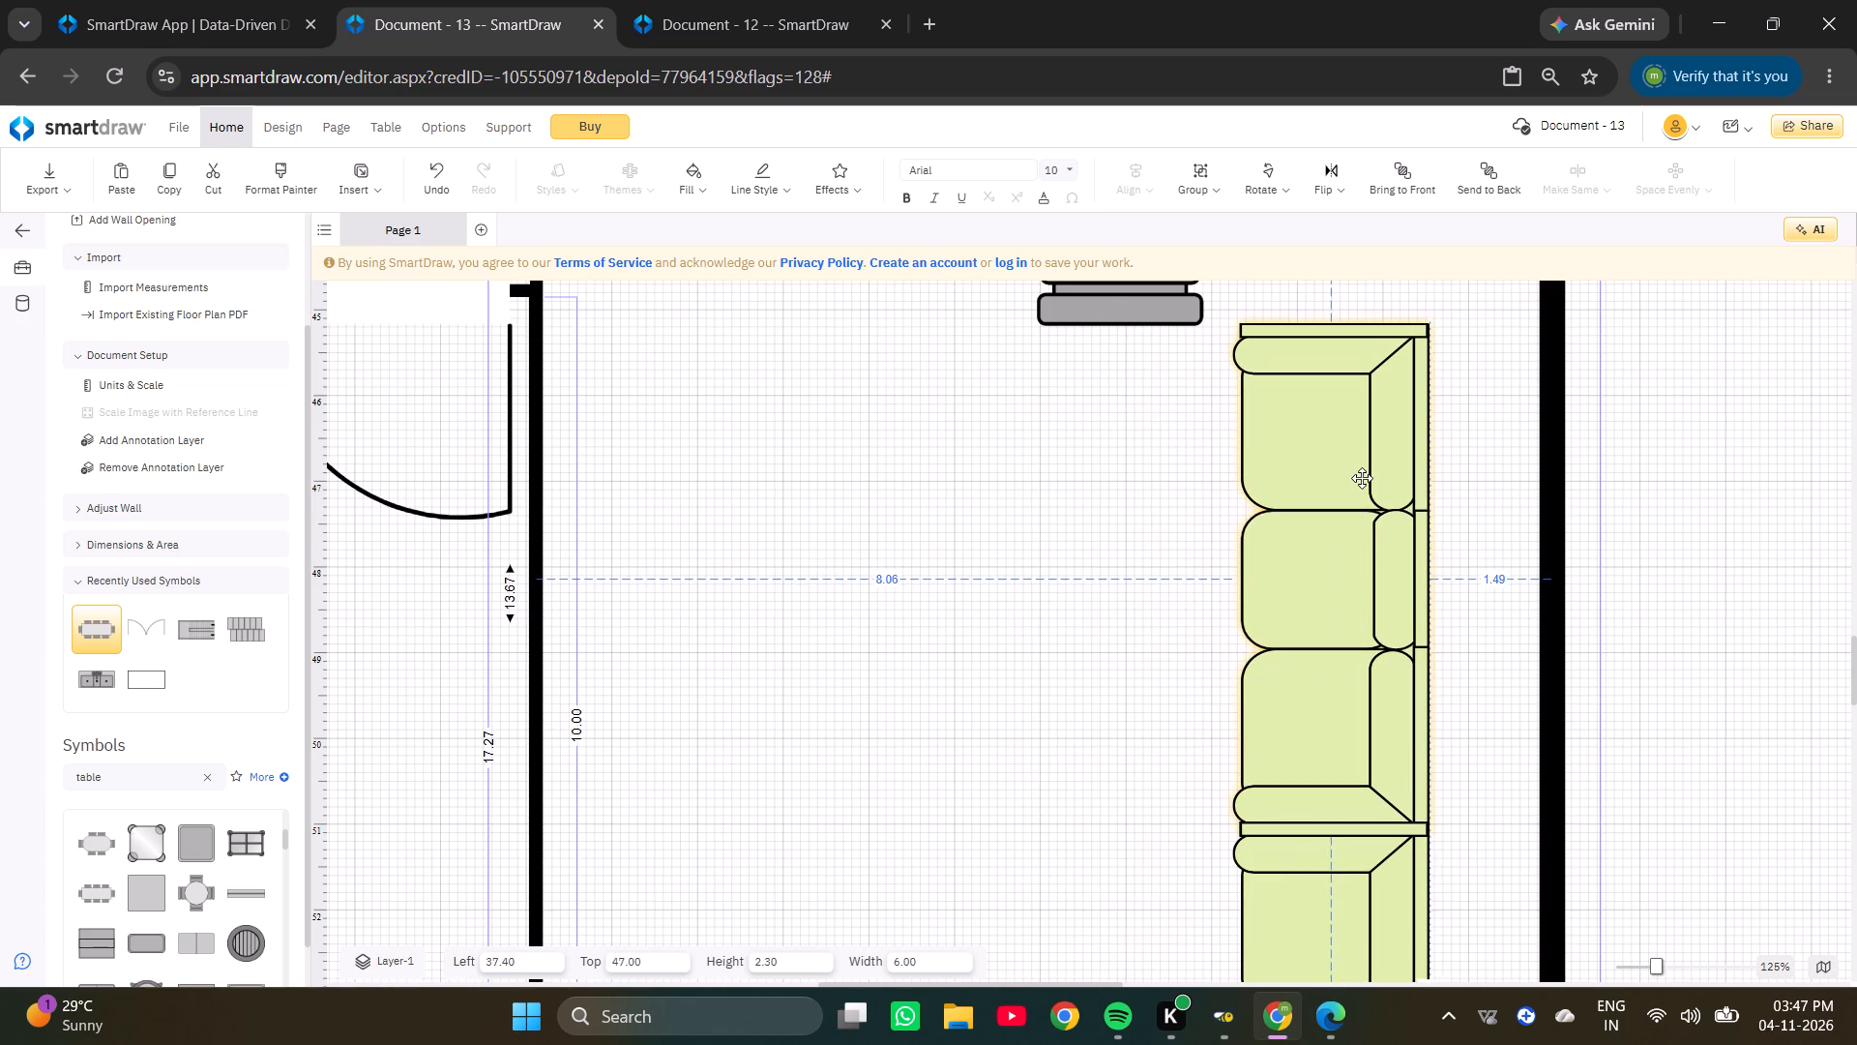
pyautogui.moveTo(1362, 478); pyautogui.dragTo(1363, 479)
# Select the three living room sofas together and move them into the room's lower-right corner against the walls.
pyautogui.scroll(-3, 1365, 478)
pyautogui.keyDown('ctrl'); pyautogui.scroll(-3, 1365, 478); pyautogui.keyUp('ctrl')
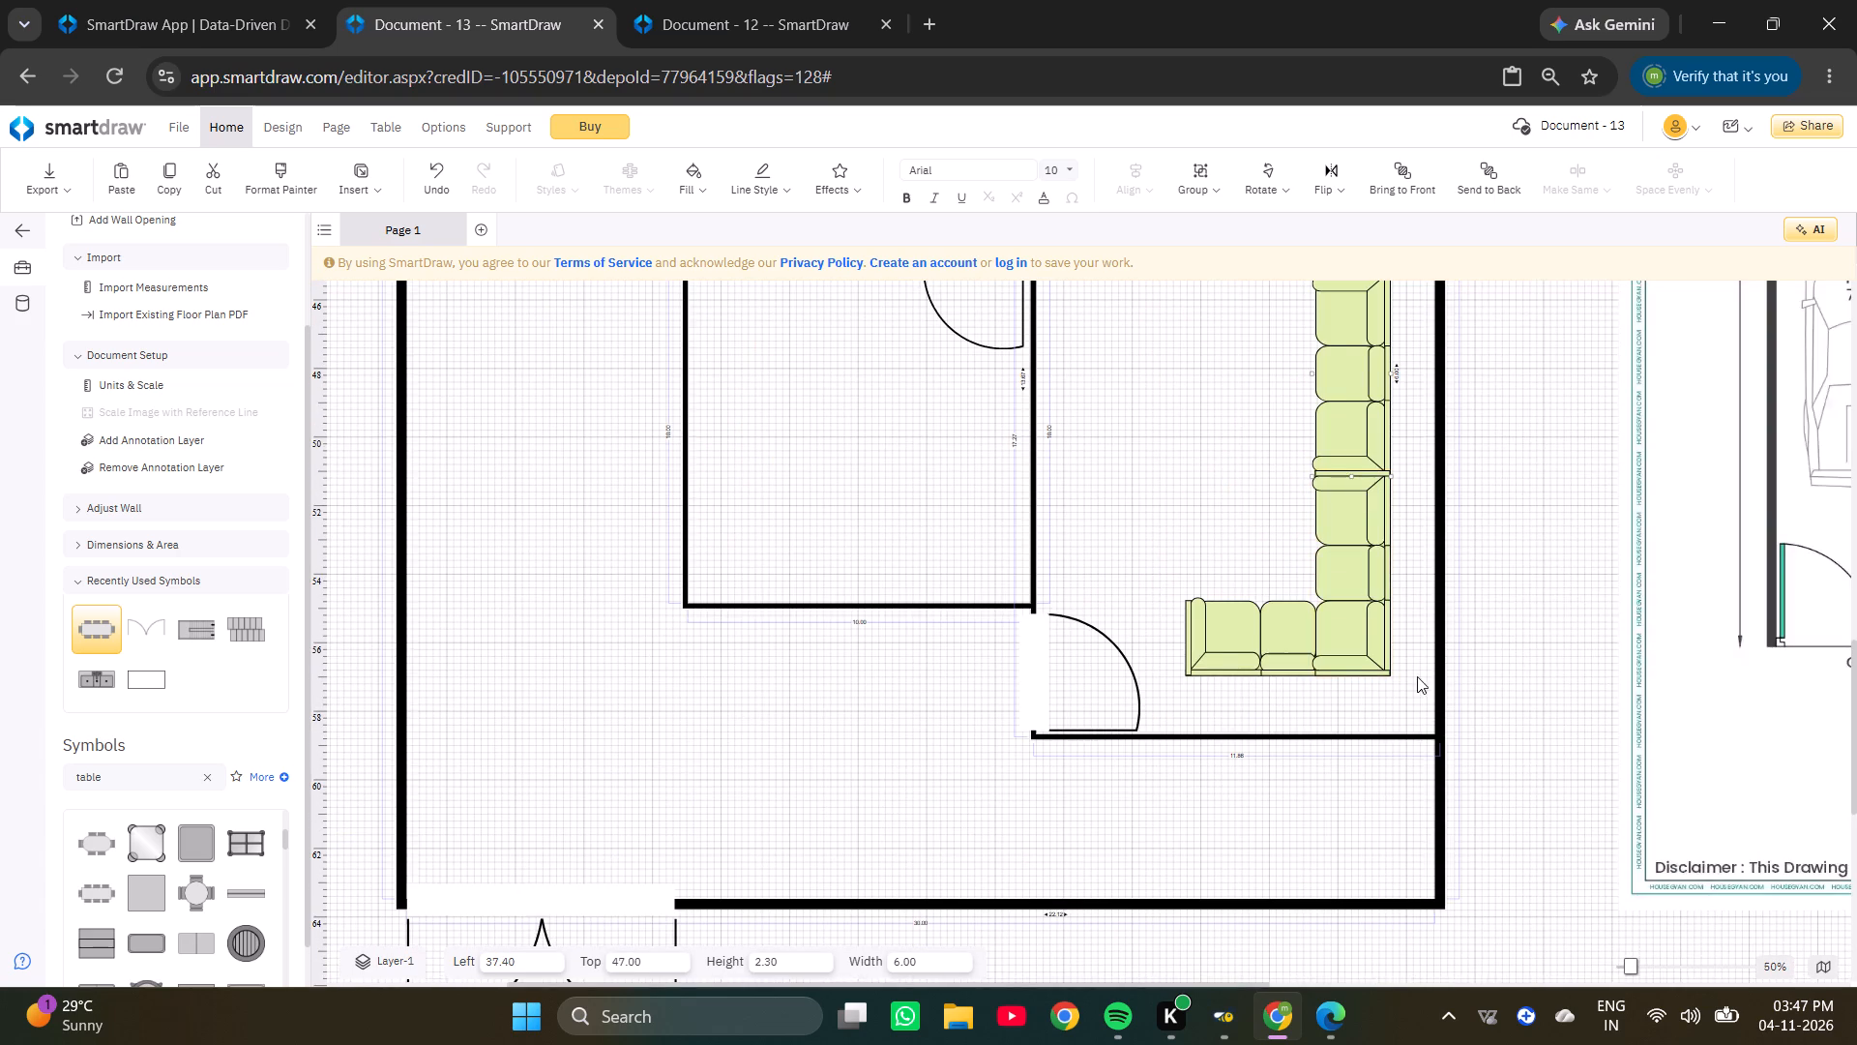
pyautogui.keyDown('ctrl'); pyautogui.scroll(-1, 1386, 672); pyautogui.keyUp('ctrl')
pyautogui.moveTo(1040, 680); pyautogui.dragTo(1017, 625)
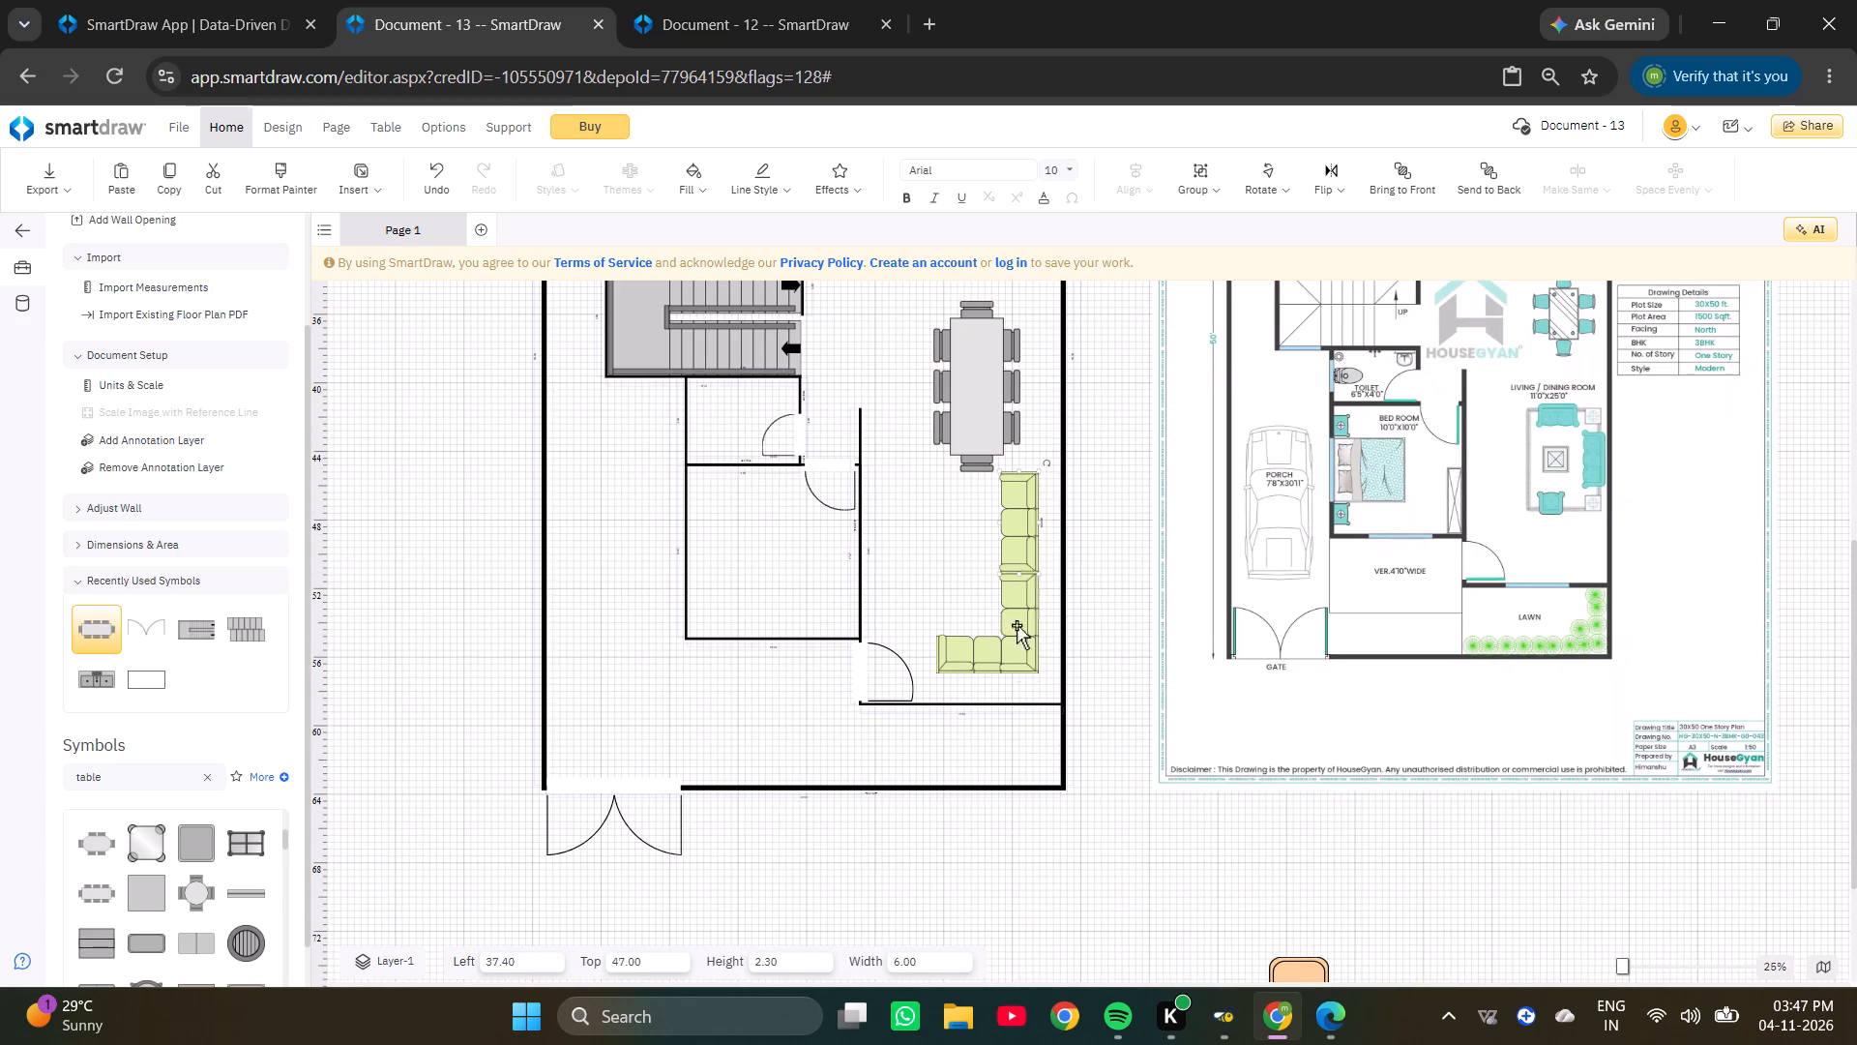
pyautogui.moveTo(1017, 625); pyautogui.dragTo(933, 432)
pyautogui.click(1048, 685)
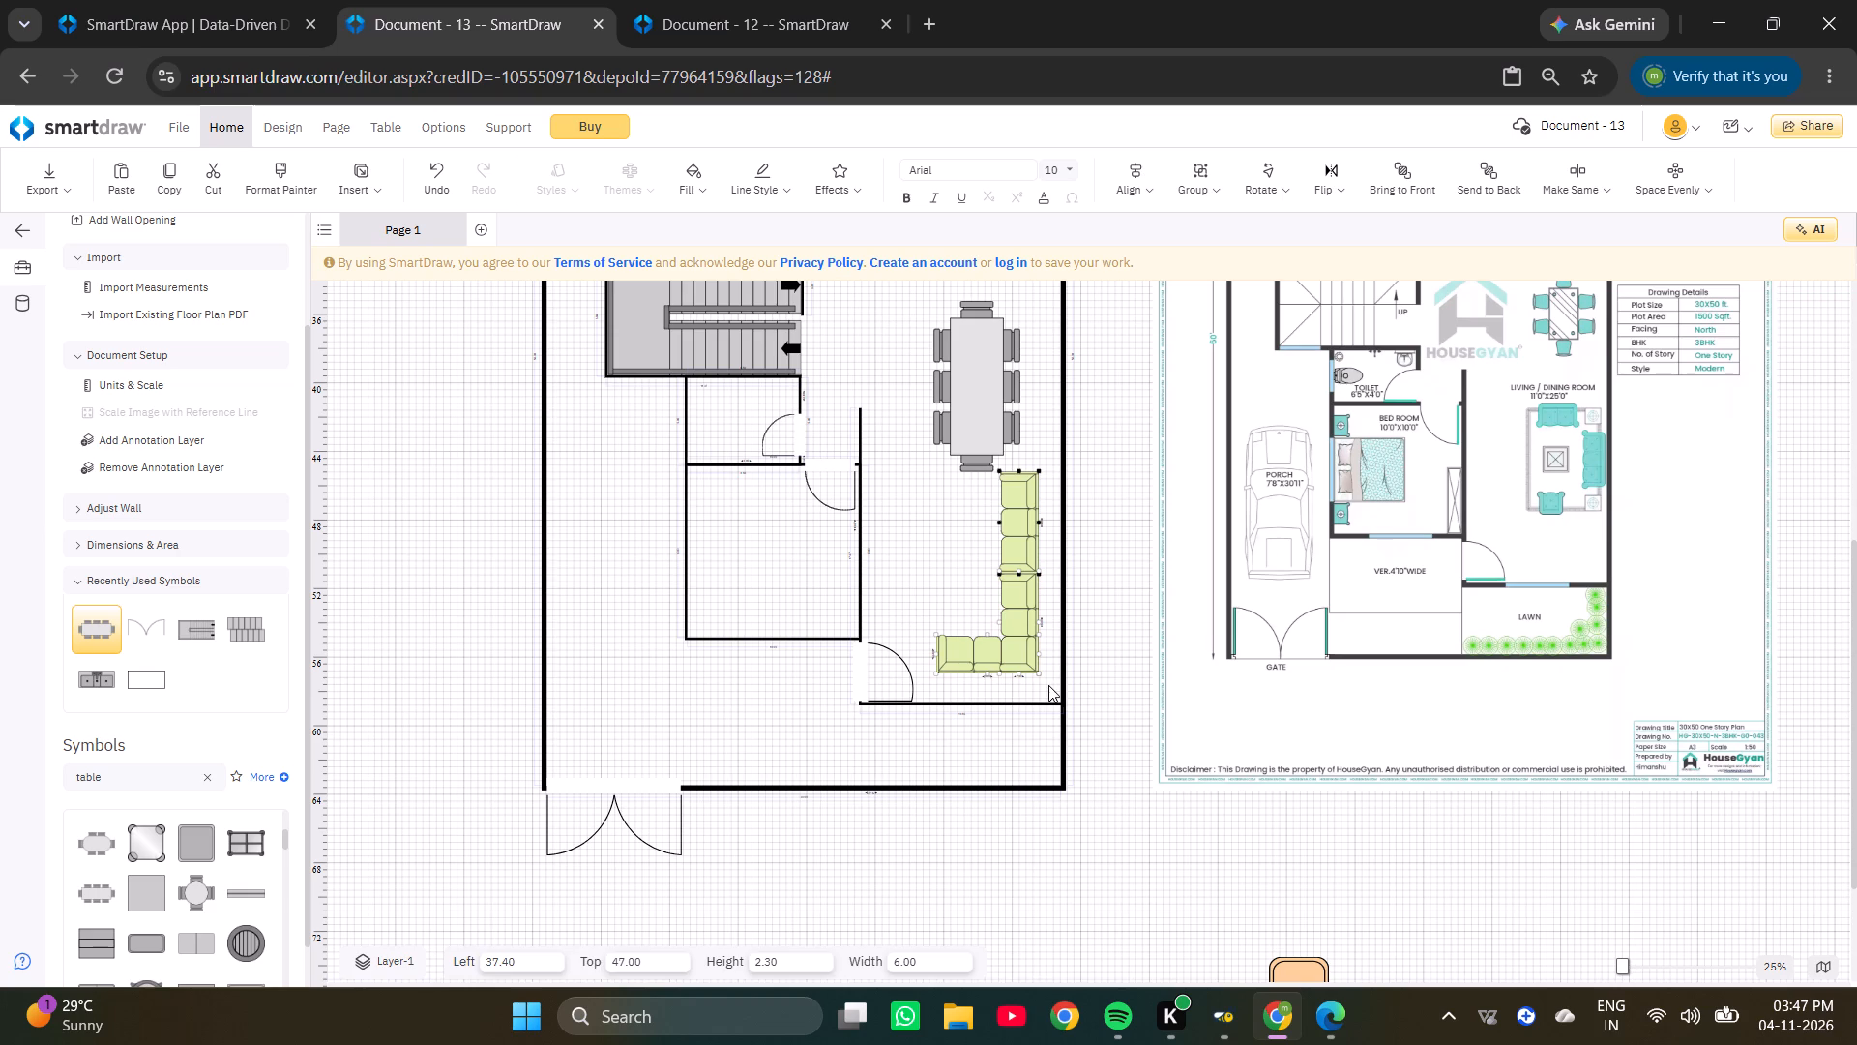
pyautogui.moveTo(1048, 685); pyautogui.dragTo(919, 447)
pyautogui.moveTo(1007, 553); pyautogui.dragTo(1018, 580)
pyautogui.keyDown('ctrl'); pyautogui.scroll(3, 1017, 640); pyautogui.keyUp('ctrl')
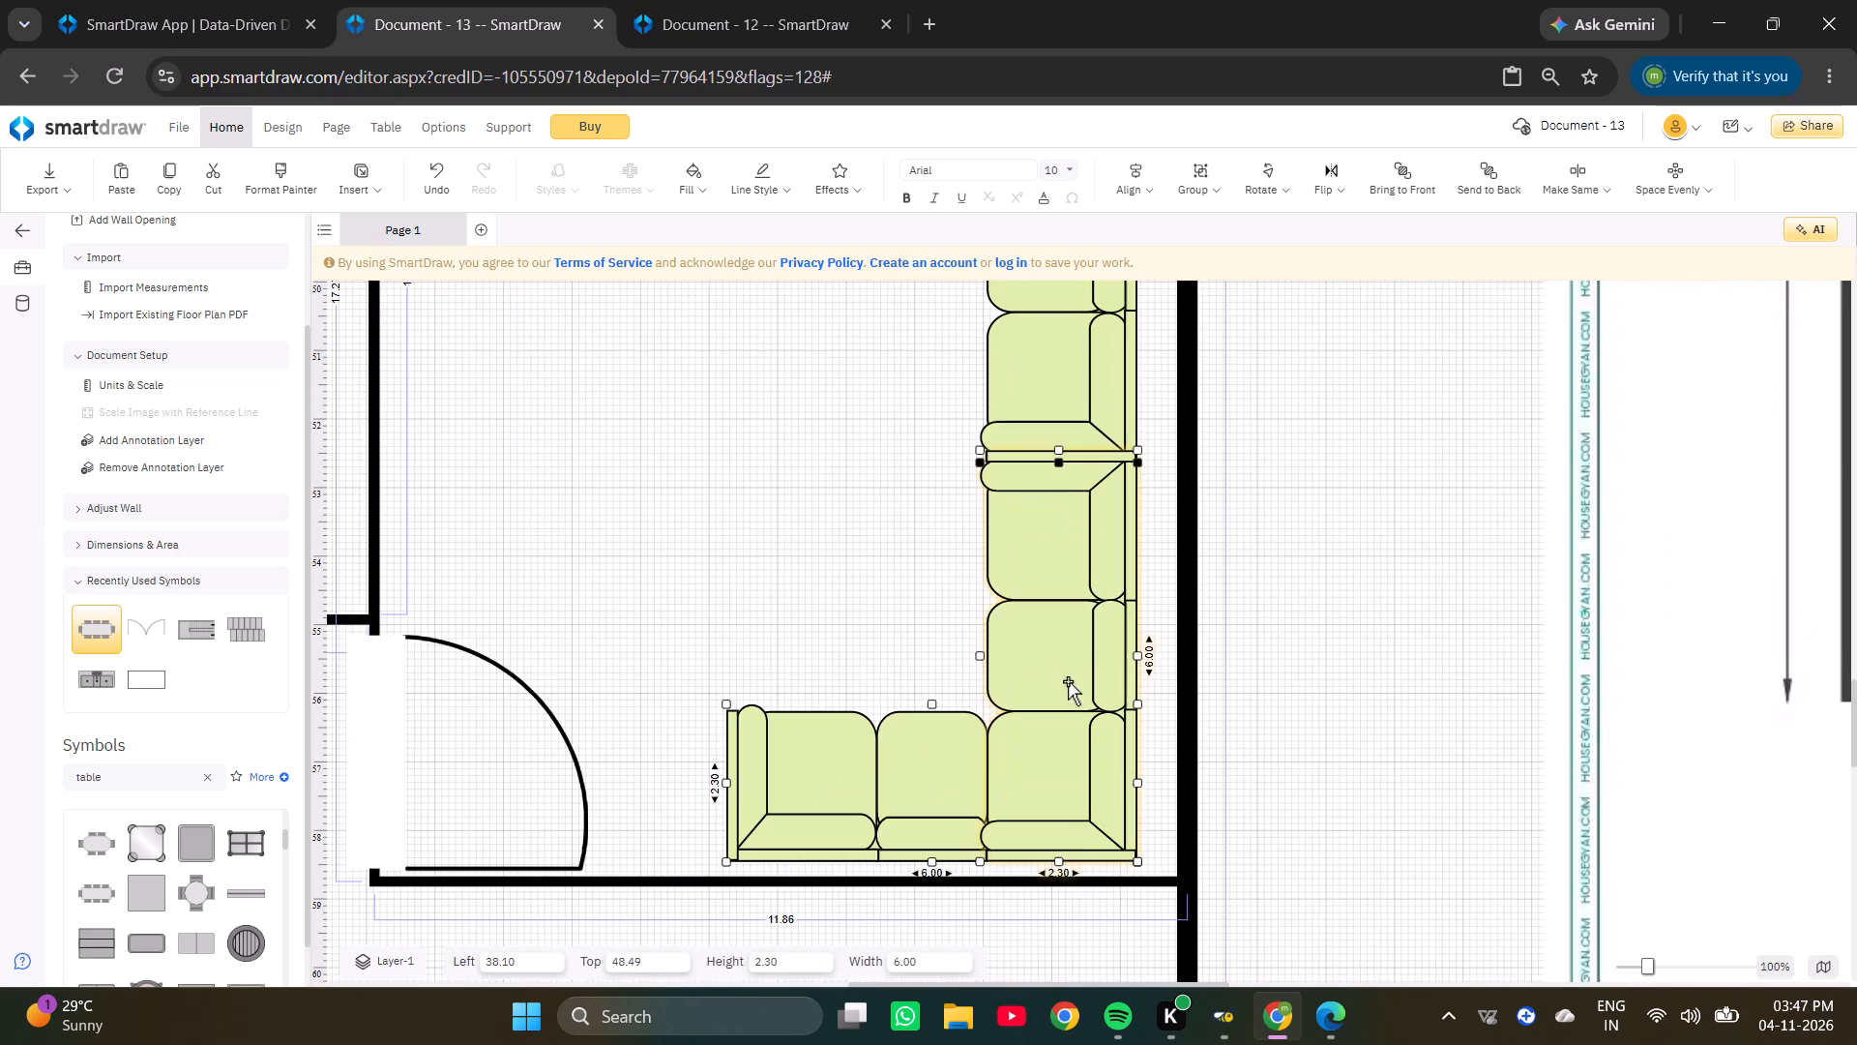
pyautogui.moveTo(1067, 701); pyautogui.dragTo(1103, 711)
# Move the remaining sofa from below the coffee table into the living room, beside the top of the vertical sofas.
pyautogui.keyDown('ctrl'); pyautogui.scroll(-2, 1103, 706); pyautogui.keyUp('ctrl')
pyautogui.scroll(-2, 1105, 699)
pyautogui.keyDown('ctrl'); pyautogui.scroll(-2, 1103, 680); pyautogui.keyUp('ctrl')
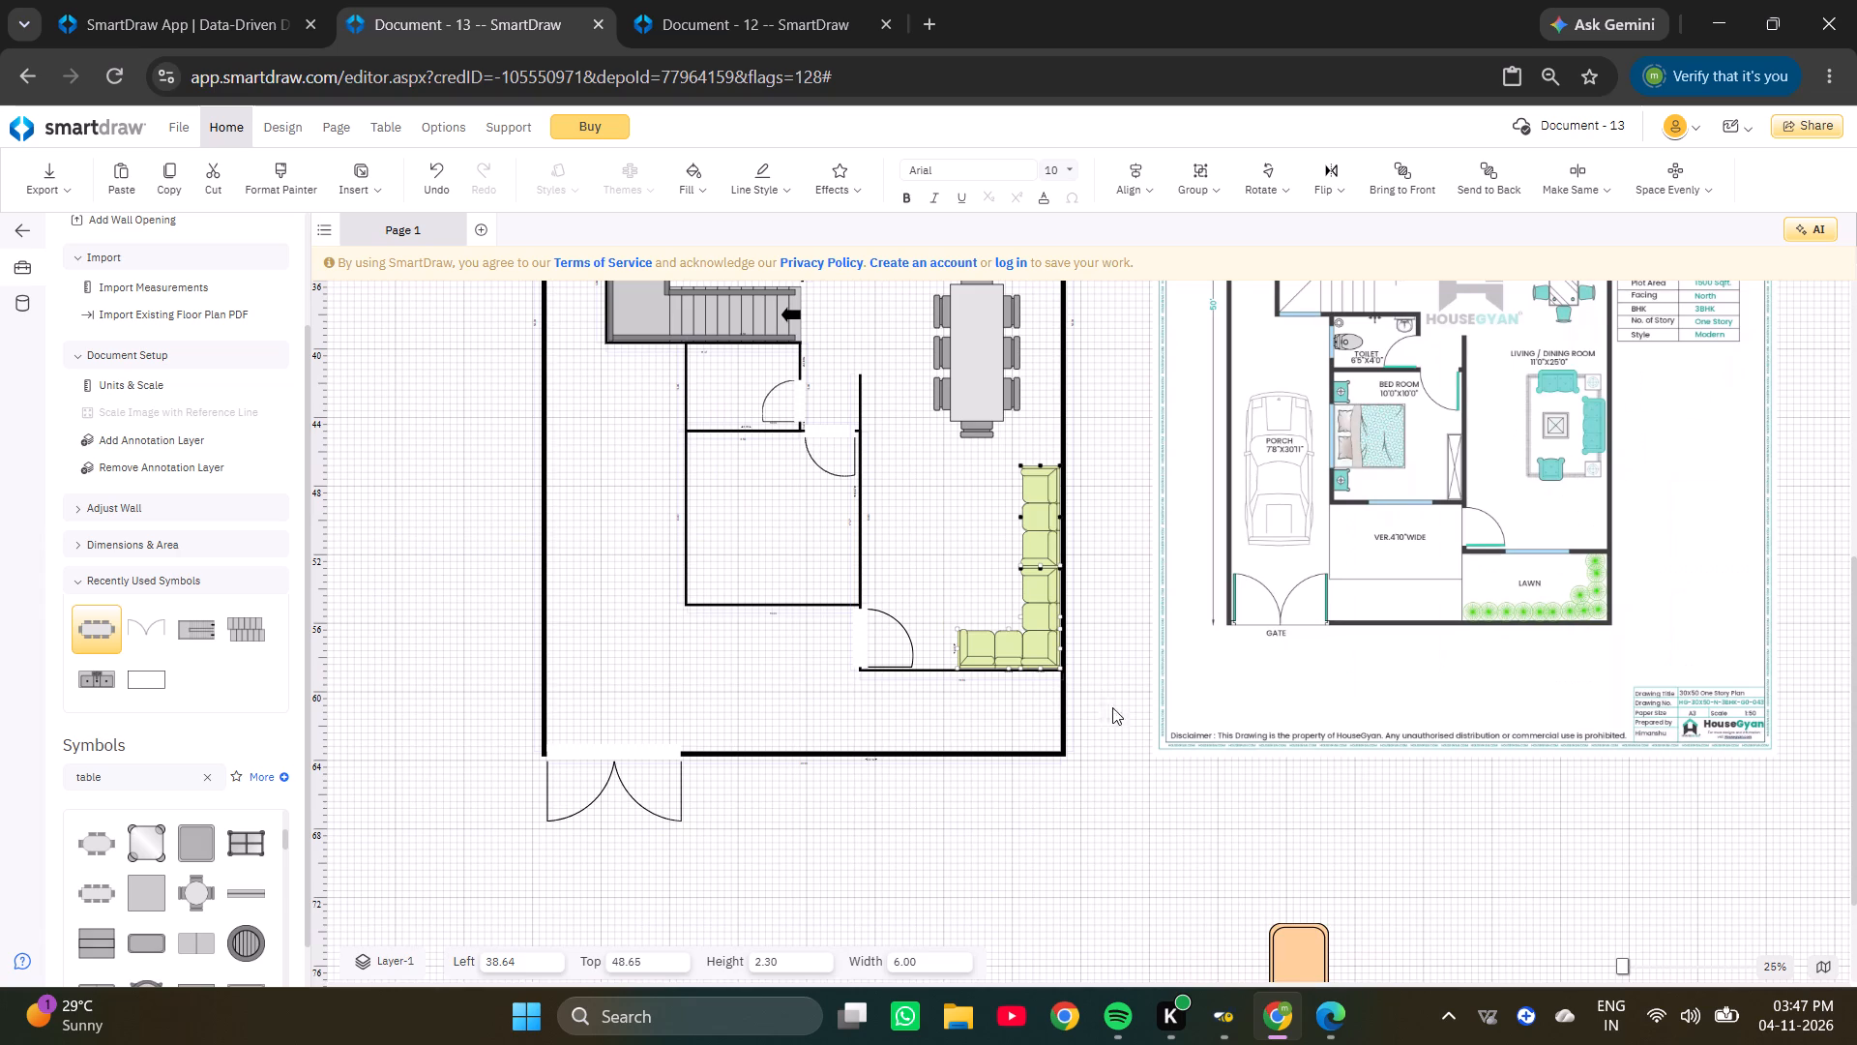
pyautogui.scroll(-2, 1374, 894)
pyautogui.moveTo(1286, 904); pyautogui.dragTo(968, 315)
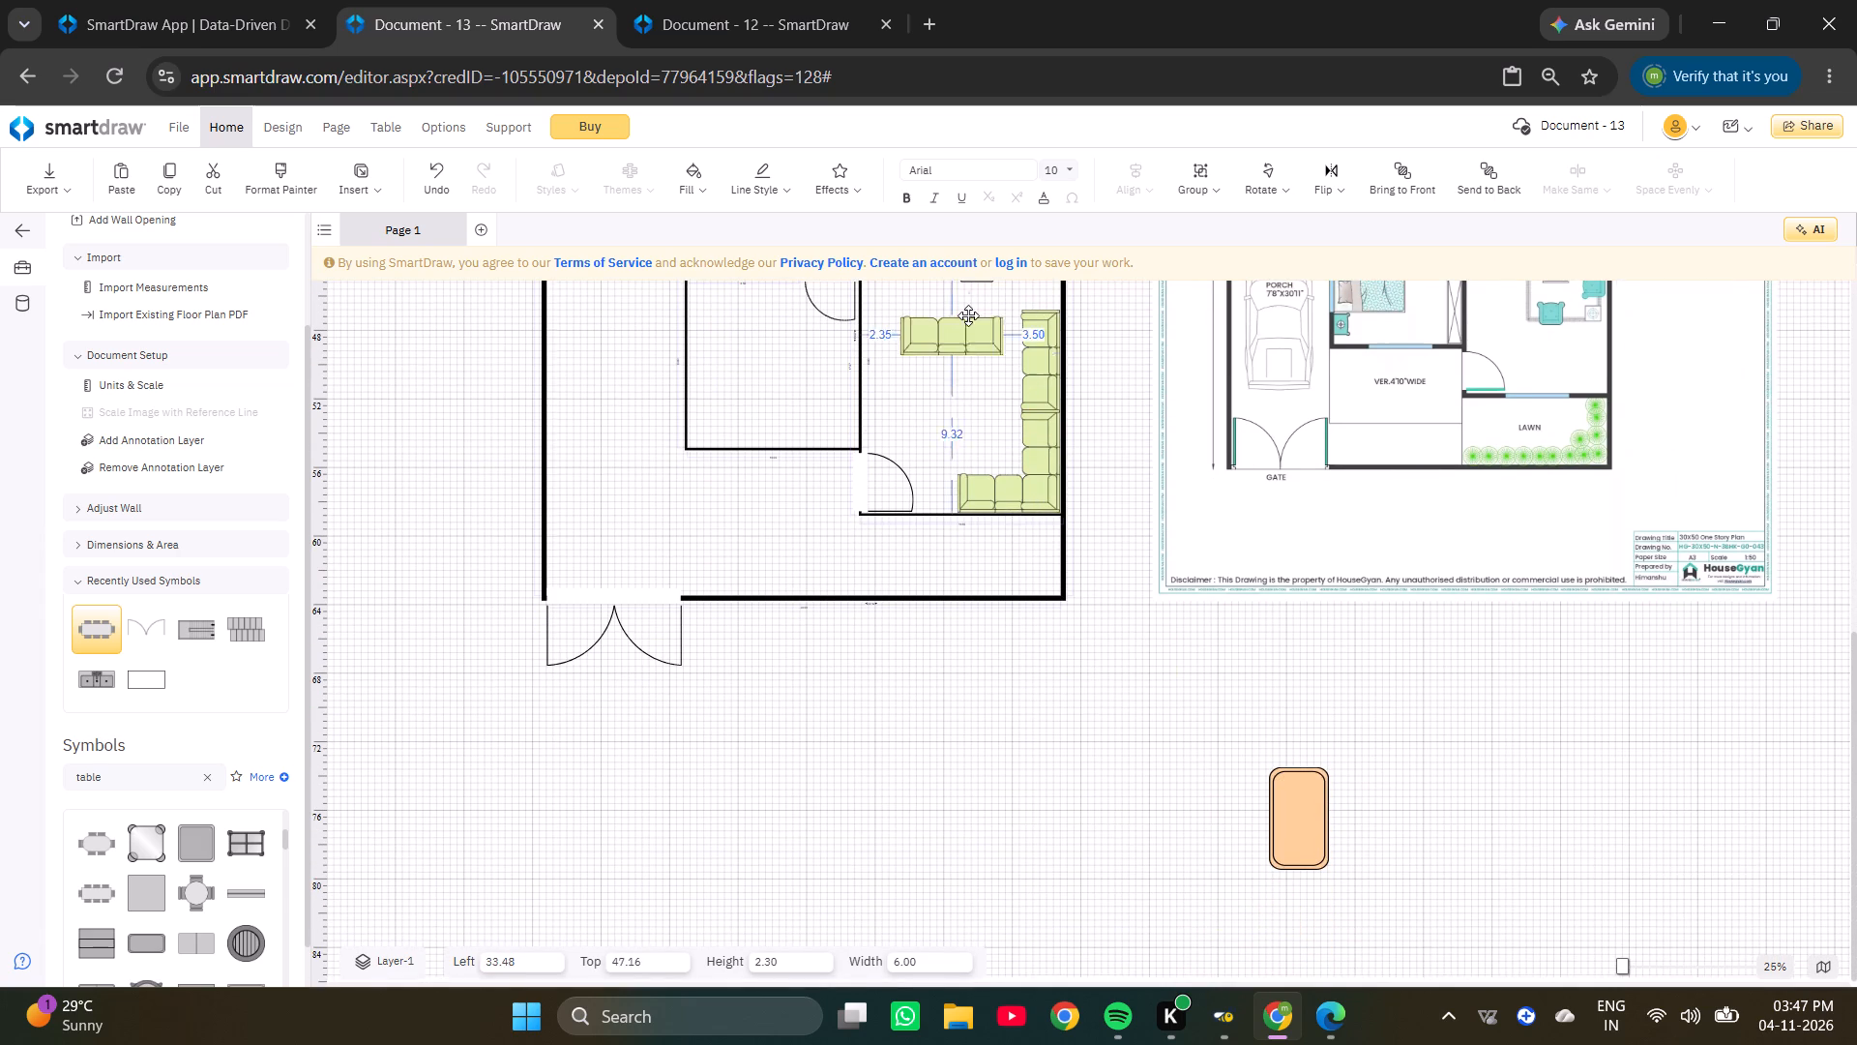
pyautogui.moveTo(968, 315); pyautogui.dragTo(967, 333)
# Rotate the newly moved sofa half a turn so its back faces the dining set.
pyautogui.keyDown('ctrl'); pyautogui.scroll(3, 965, 338); pyautogui.keyUp('ctrl')
pyautogui.moveTo(1088, 453); pyautogui.dragTo(1086, 505)
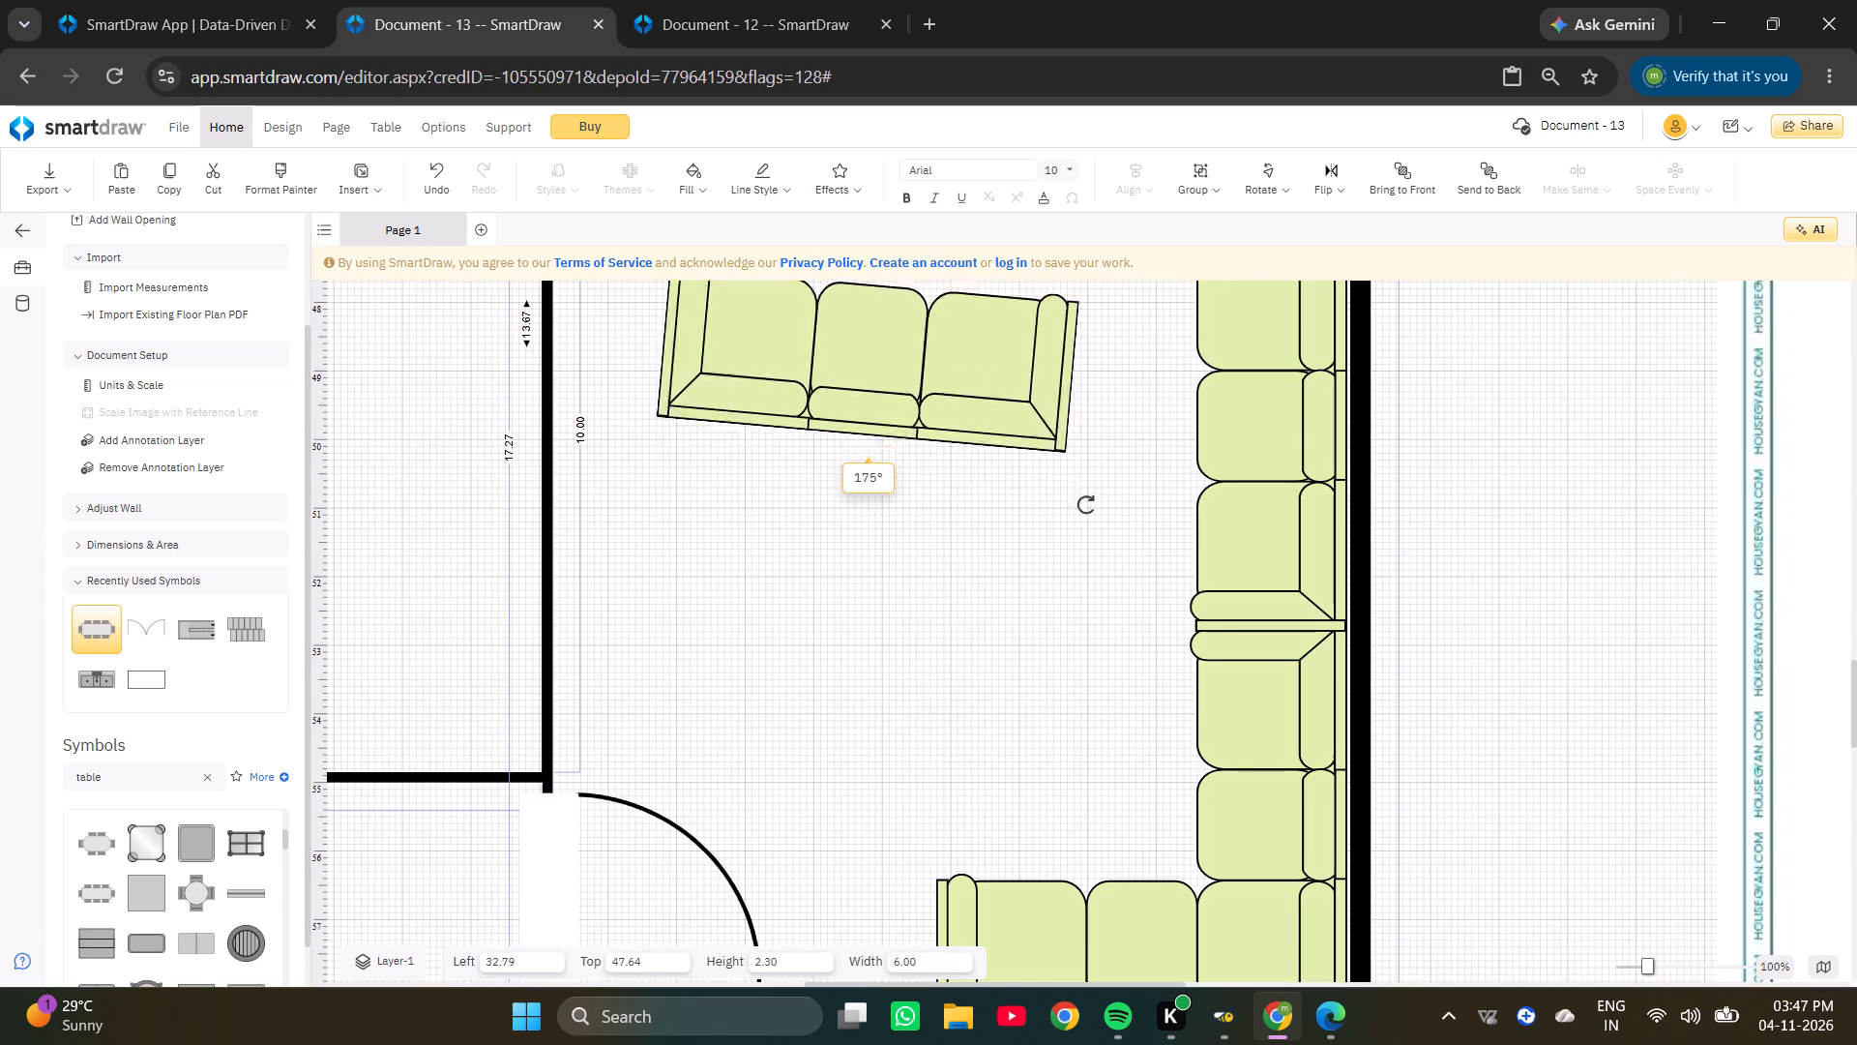
pyautogui.moveTo(1086, 505); pyautogui.dragTo(645, 394)
# Align the rotated sofa over the top end of the vertical sofa row, forming the upper corner near the outer wall.
pyautogui.moveTo(859, 458); pyautogui.dragTo(889, 471)
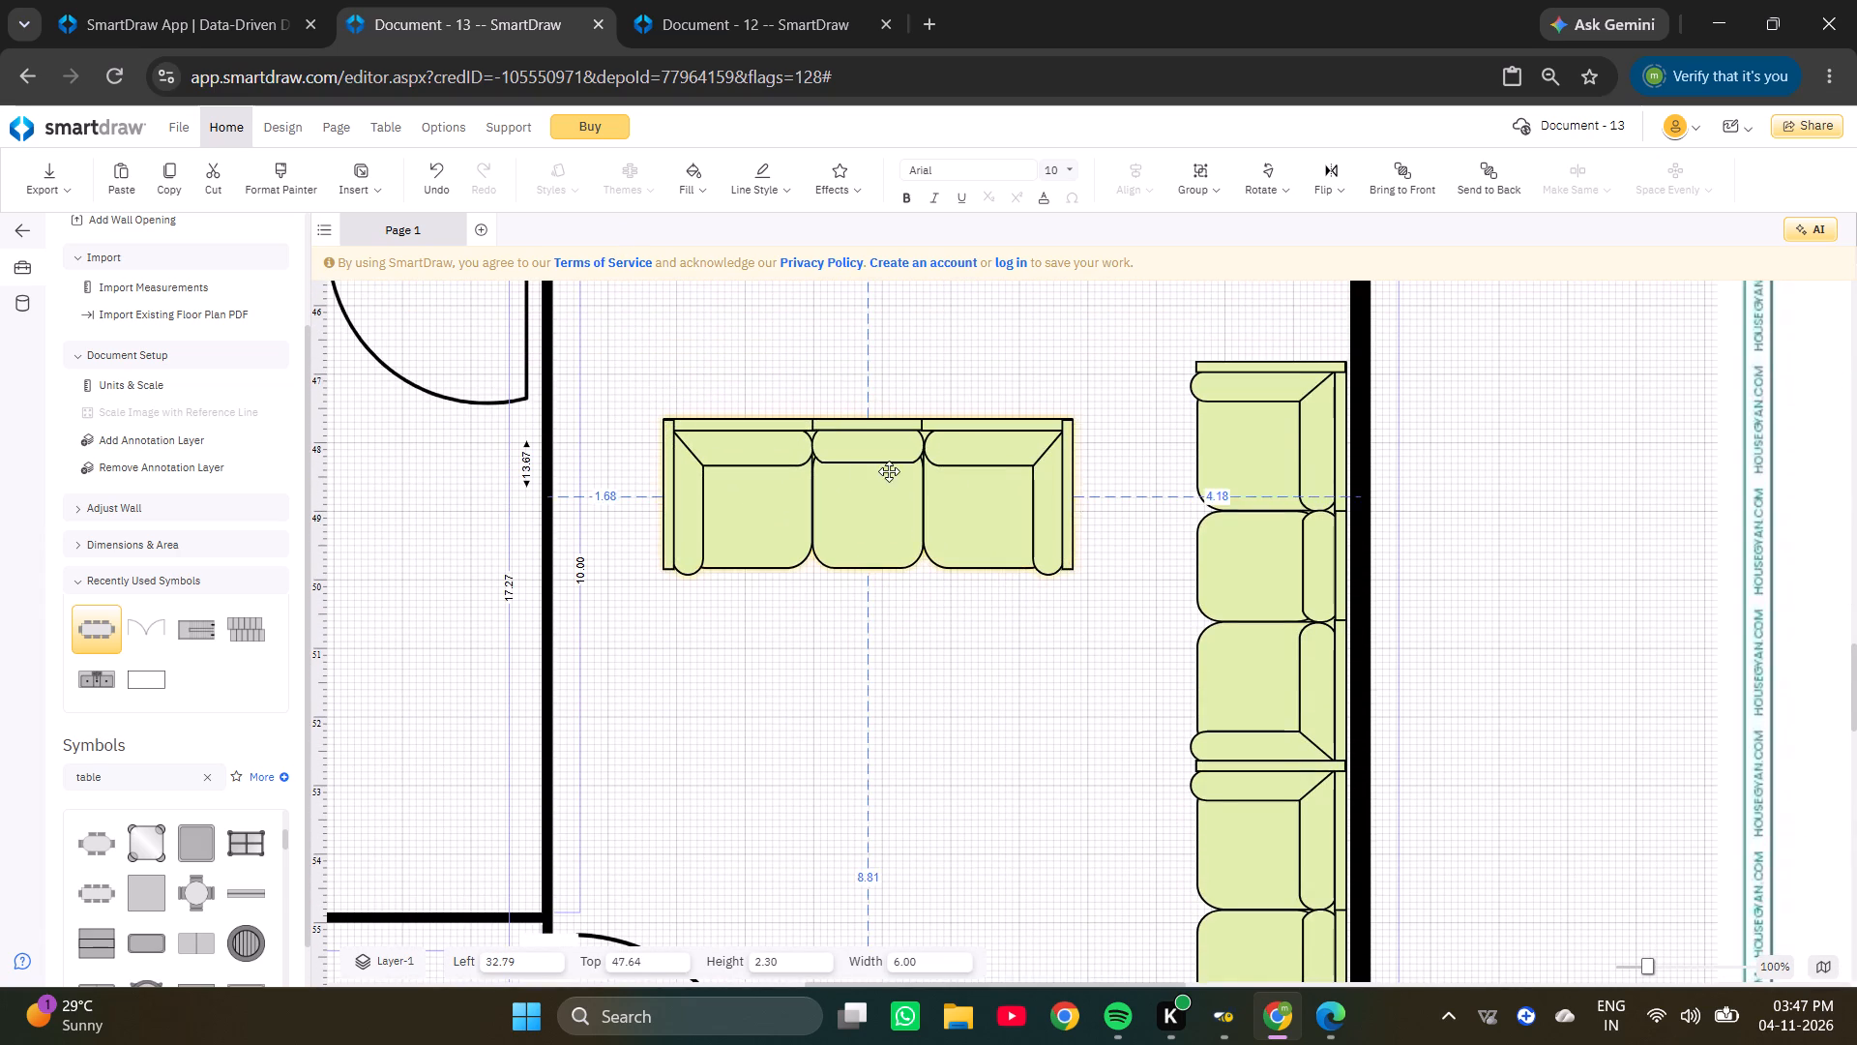
pyautogui.moveTo(889, 471); pyautogui.dragTo(1128, 398)
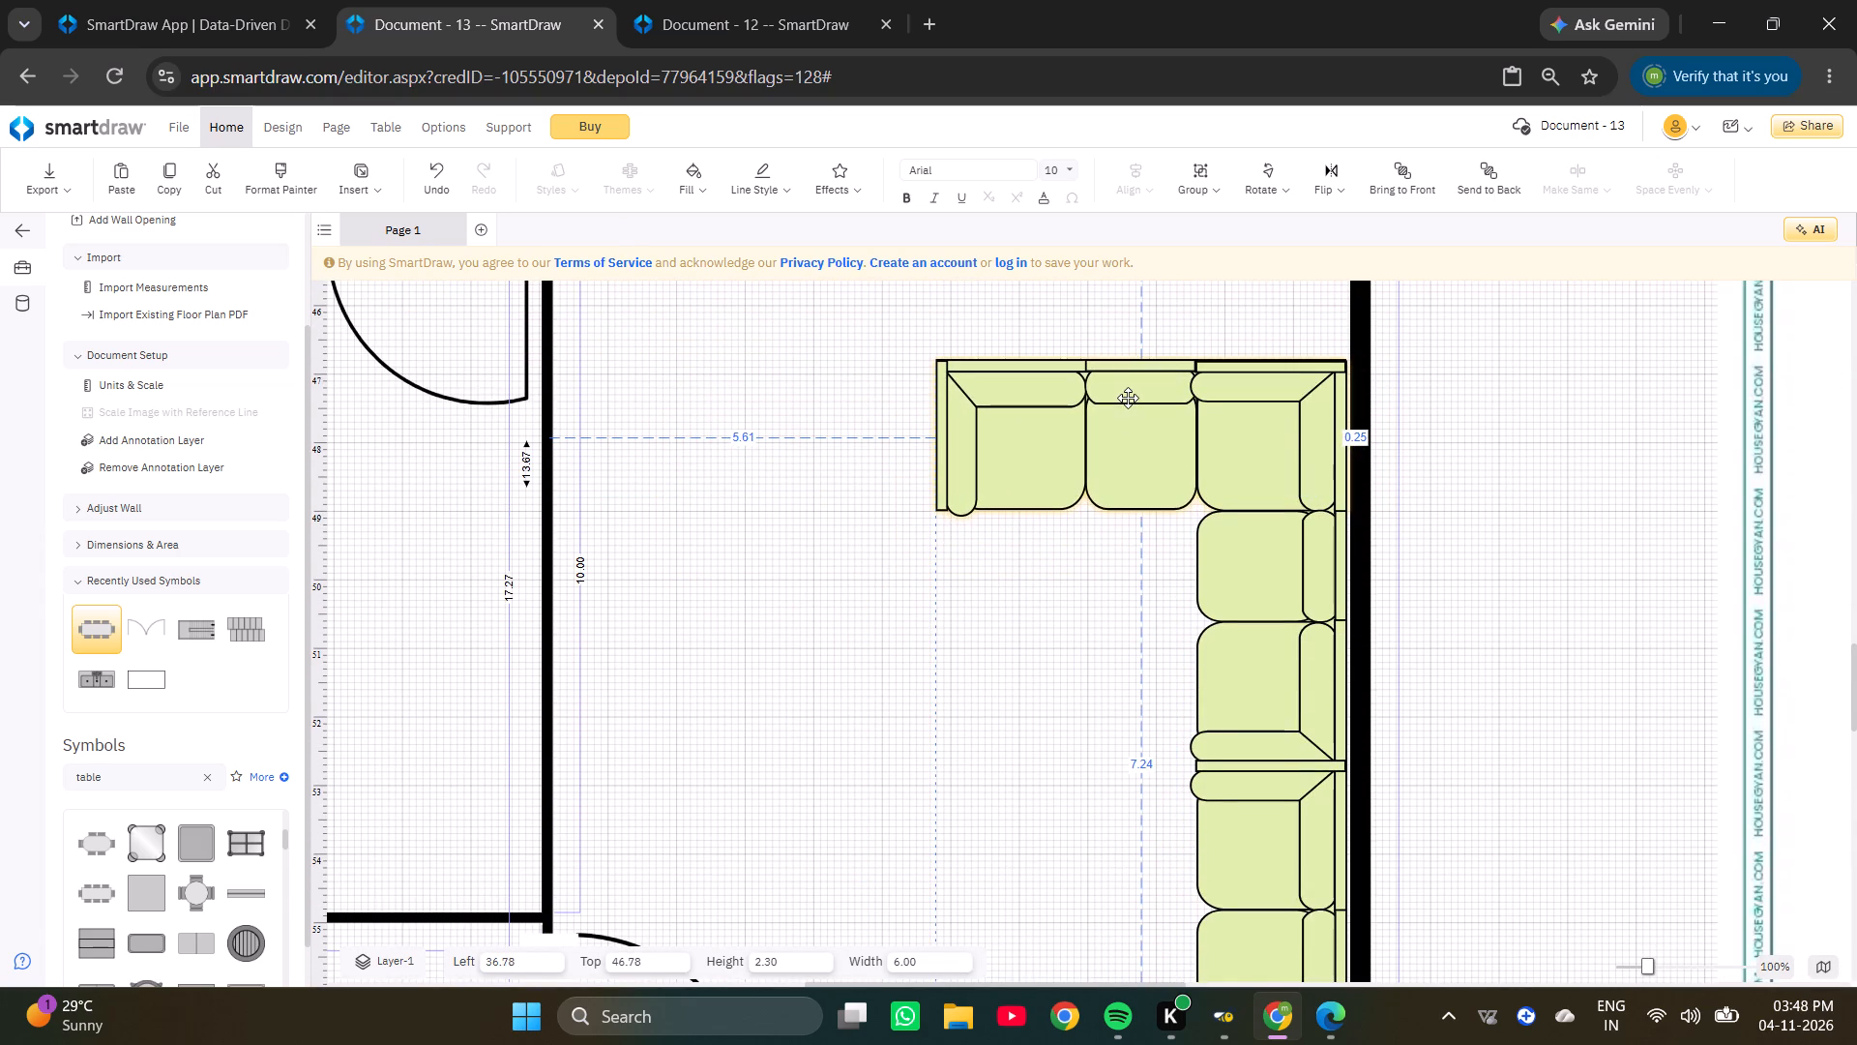
pyautogui.moveTo(1128, 398); pyautogui.dragTo(1131, 402)
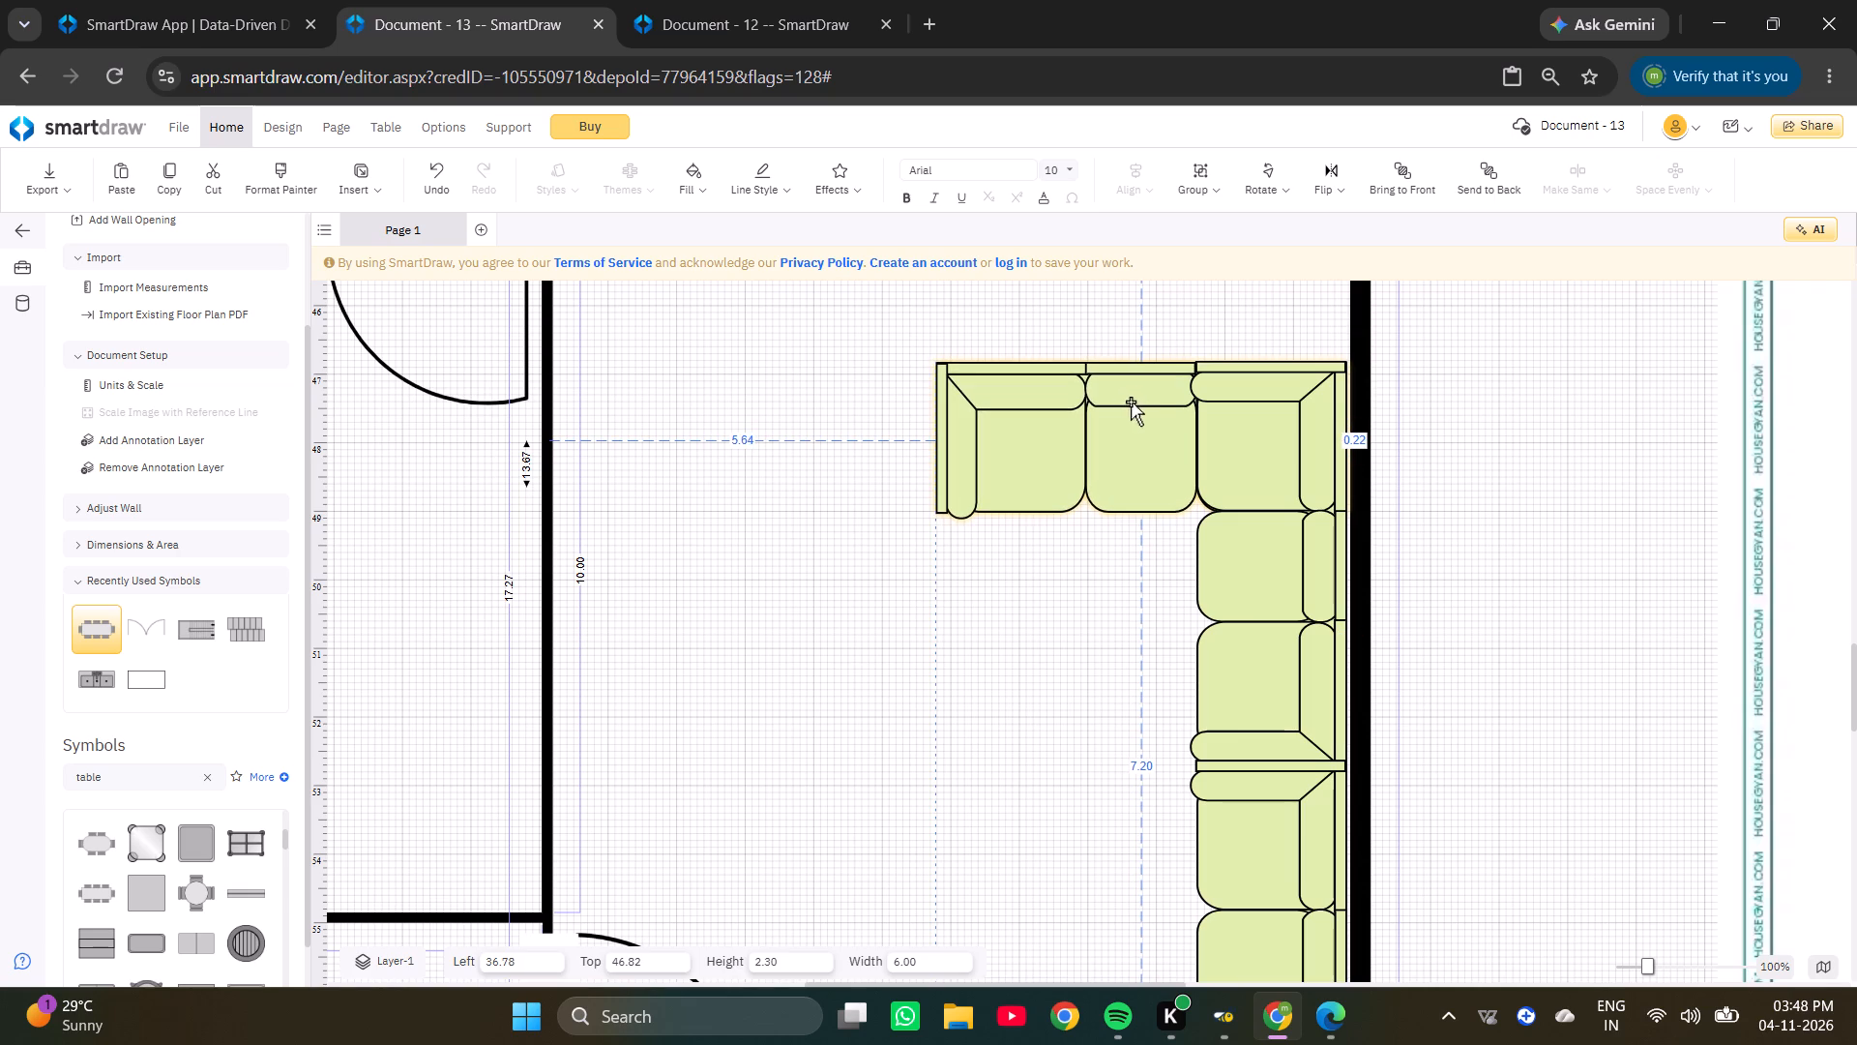
# Bring the upper horizontal sofa to the front of the overlapping vertical sofa.
pyautogui.click(1406, 179)
pyautogui.keyDown('ctrl'); pyautogui.scroll(1, 1207, 383); pyautogui.keyUp('ctrl')
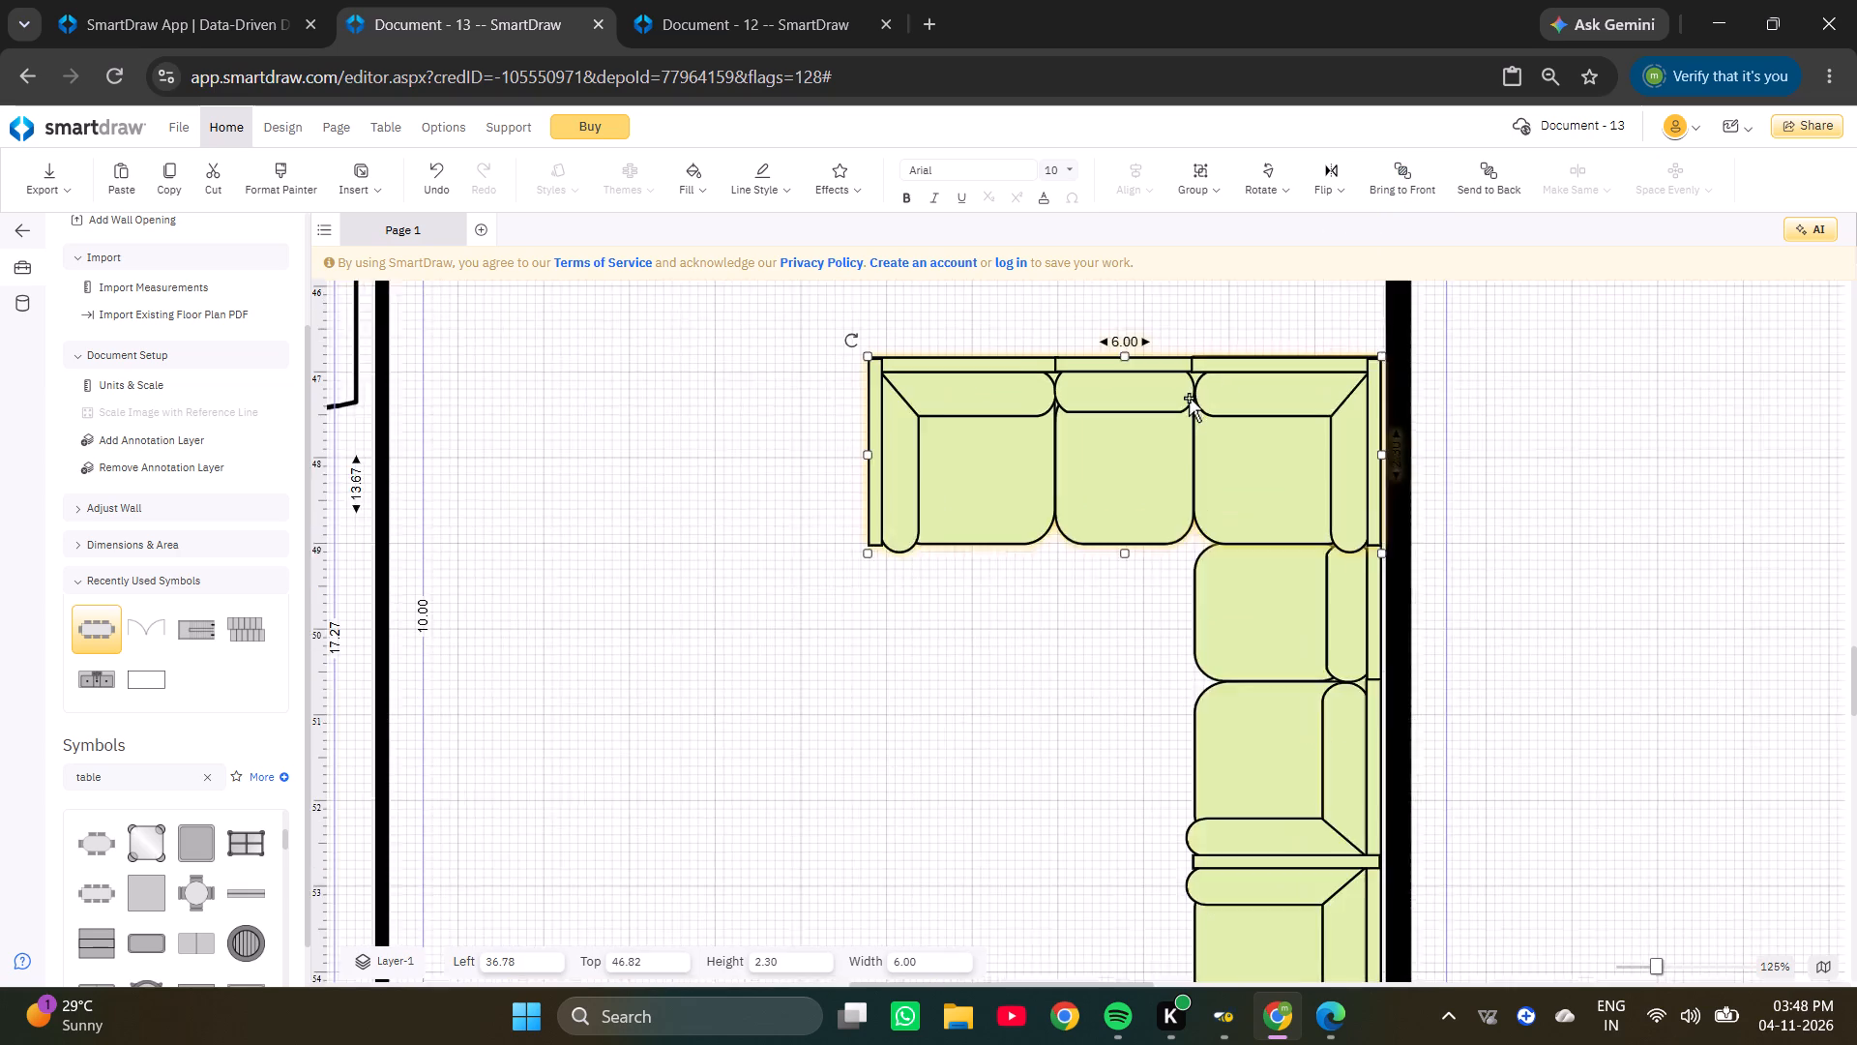
pyautogui.keyDown('ctrl'); pyautogui.scroll(1, 1189, 398); pyautogui.keyUp('ctrl')
pyautogui.click(1141, 425)
pyautogui.click(1141, 425)
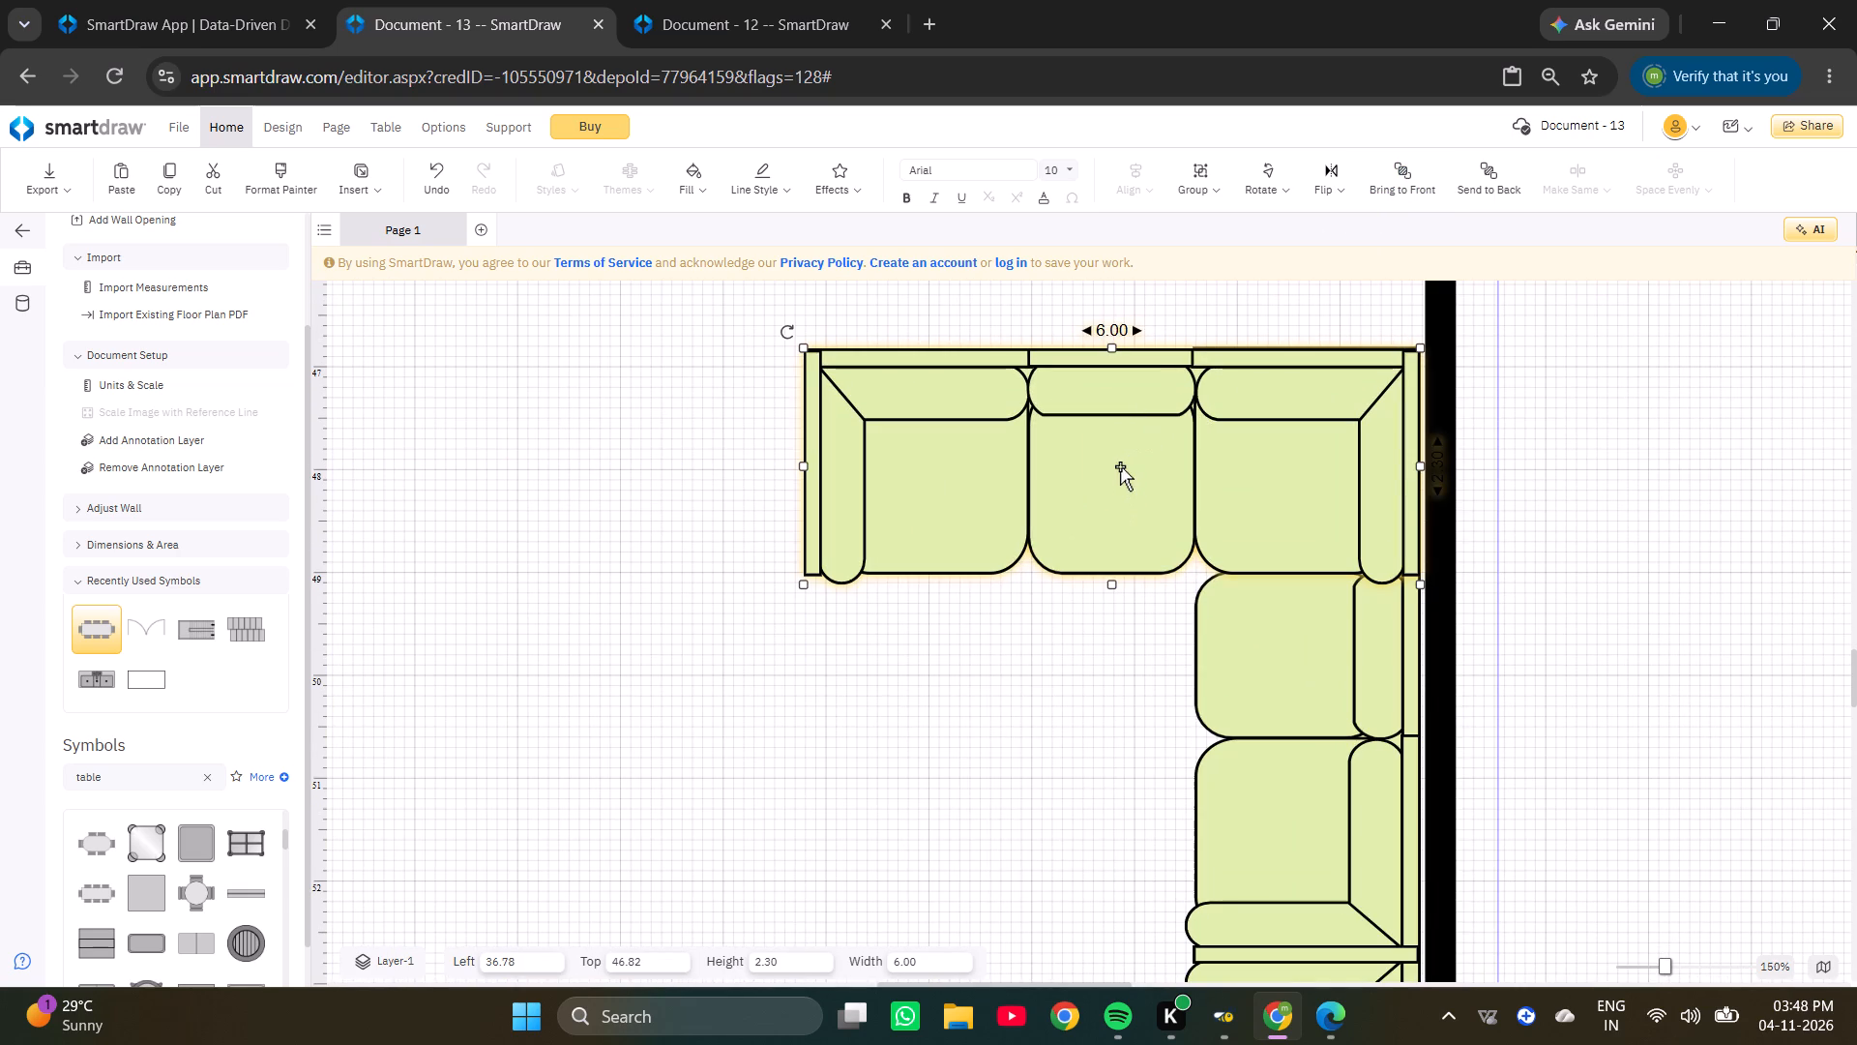
# Nudge the upper horizontal sofa slightly so its front edge meets the top of the vertical sofa row.
pyautogui.press('Up')
pyautogui.press('Up')
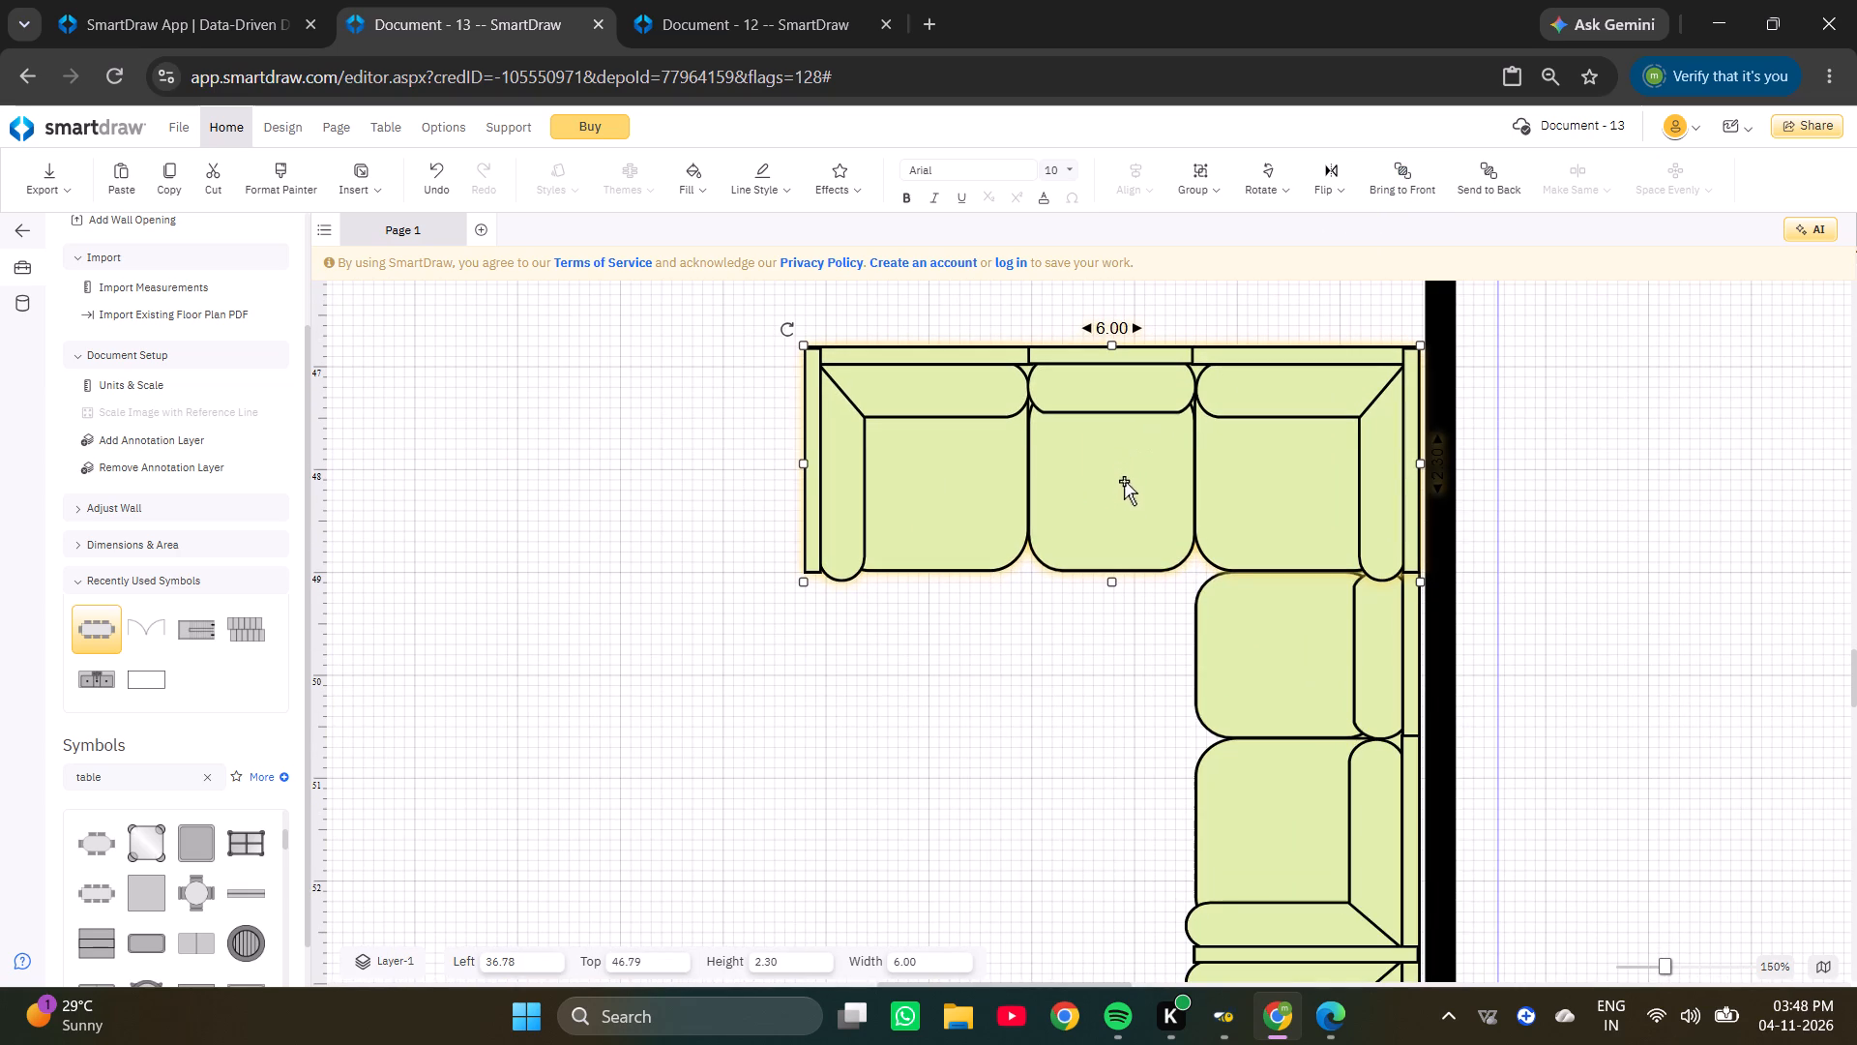
pyautogui.press('Down')
pyautogui.click(1058, 607)
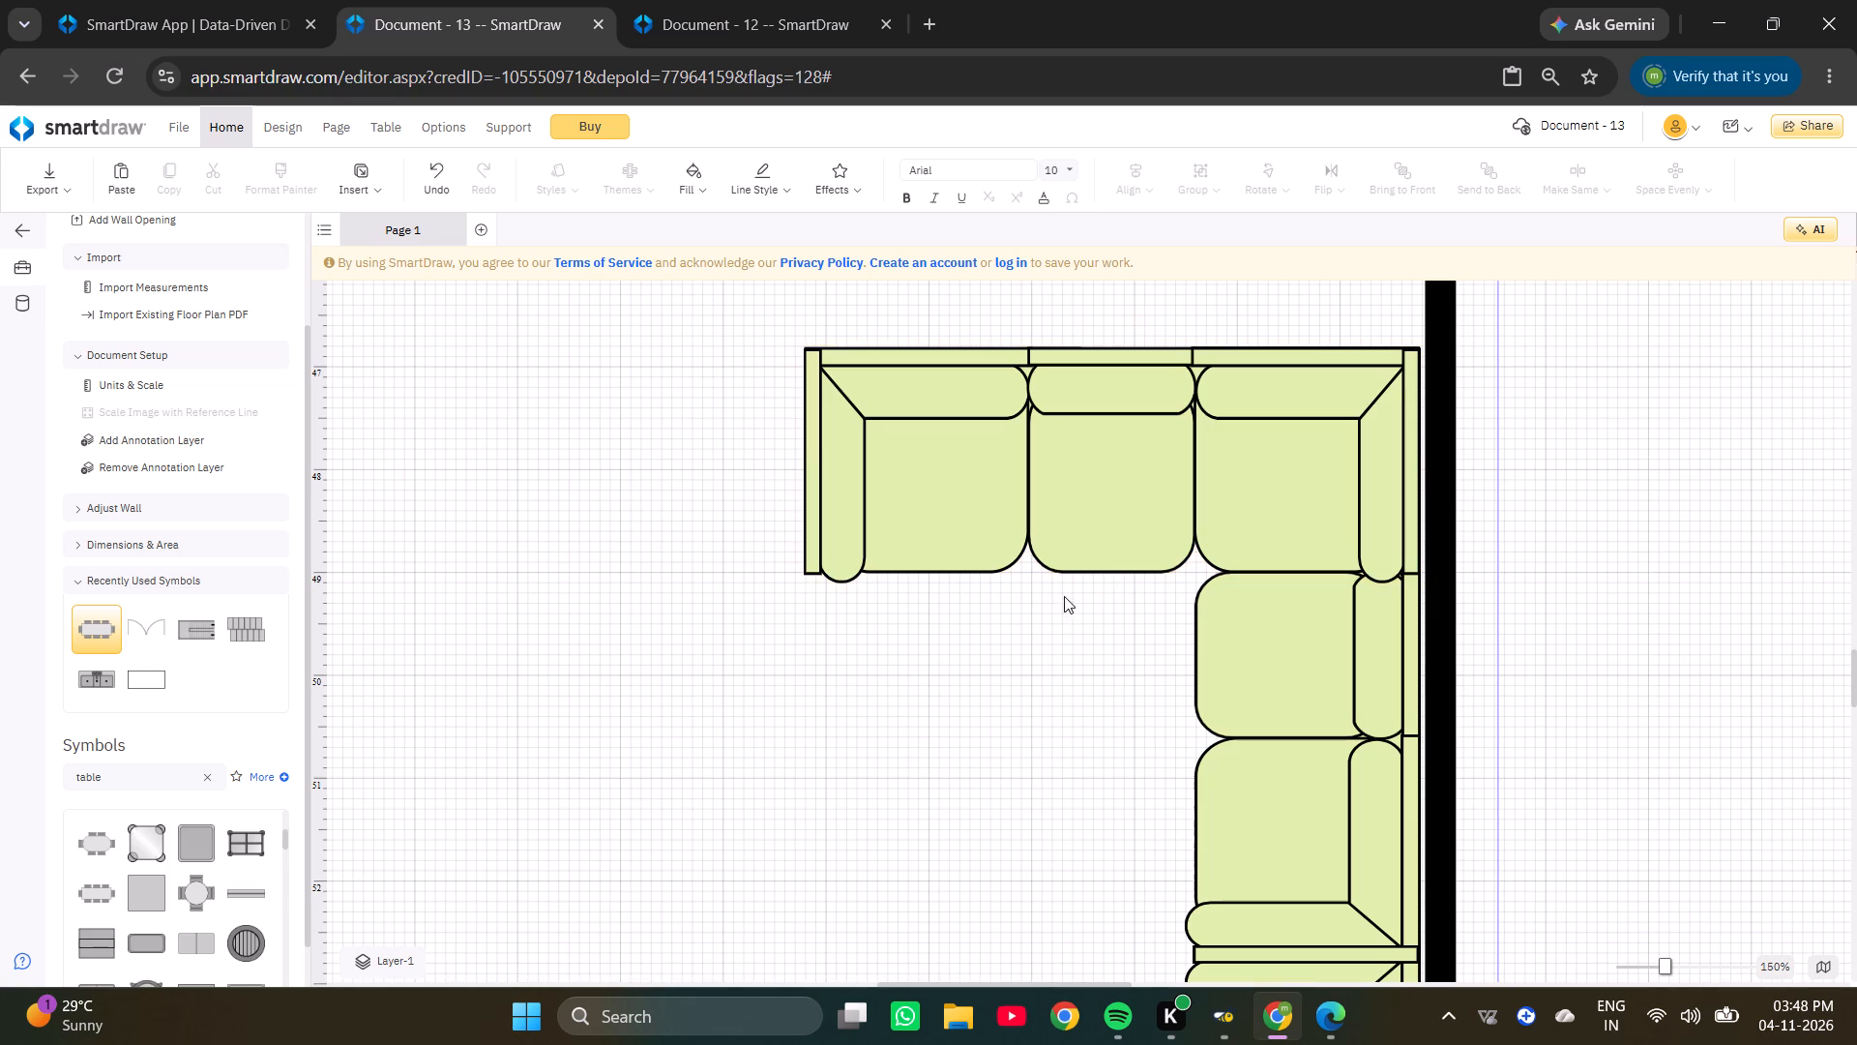
# Move the coffee table from below the reference plan into the living room, in front of the vertical sofas.
pyautogui.keyDown('ctrl'); pyautogui.scroll(-5, 1068, 582); pyautogui.keyUp('ctrl')
pyautogui.click(1270, 594)
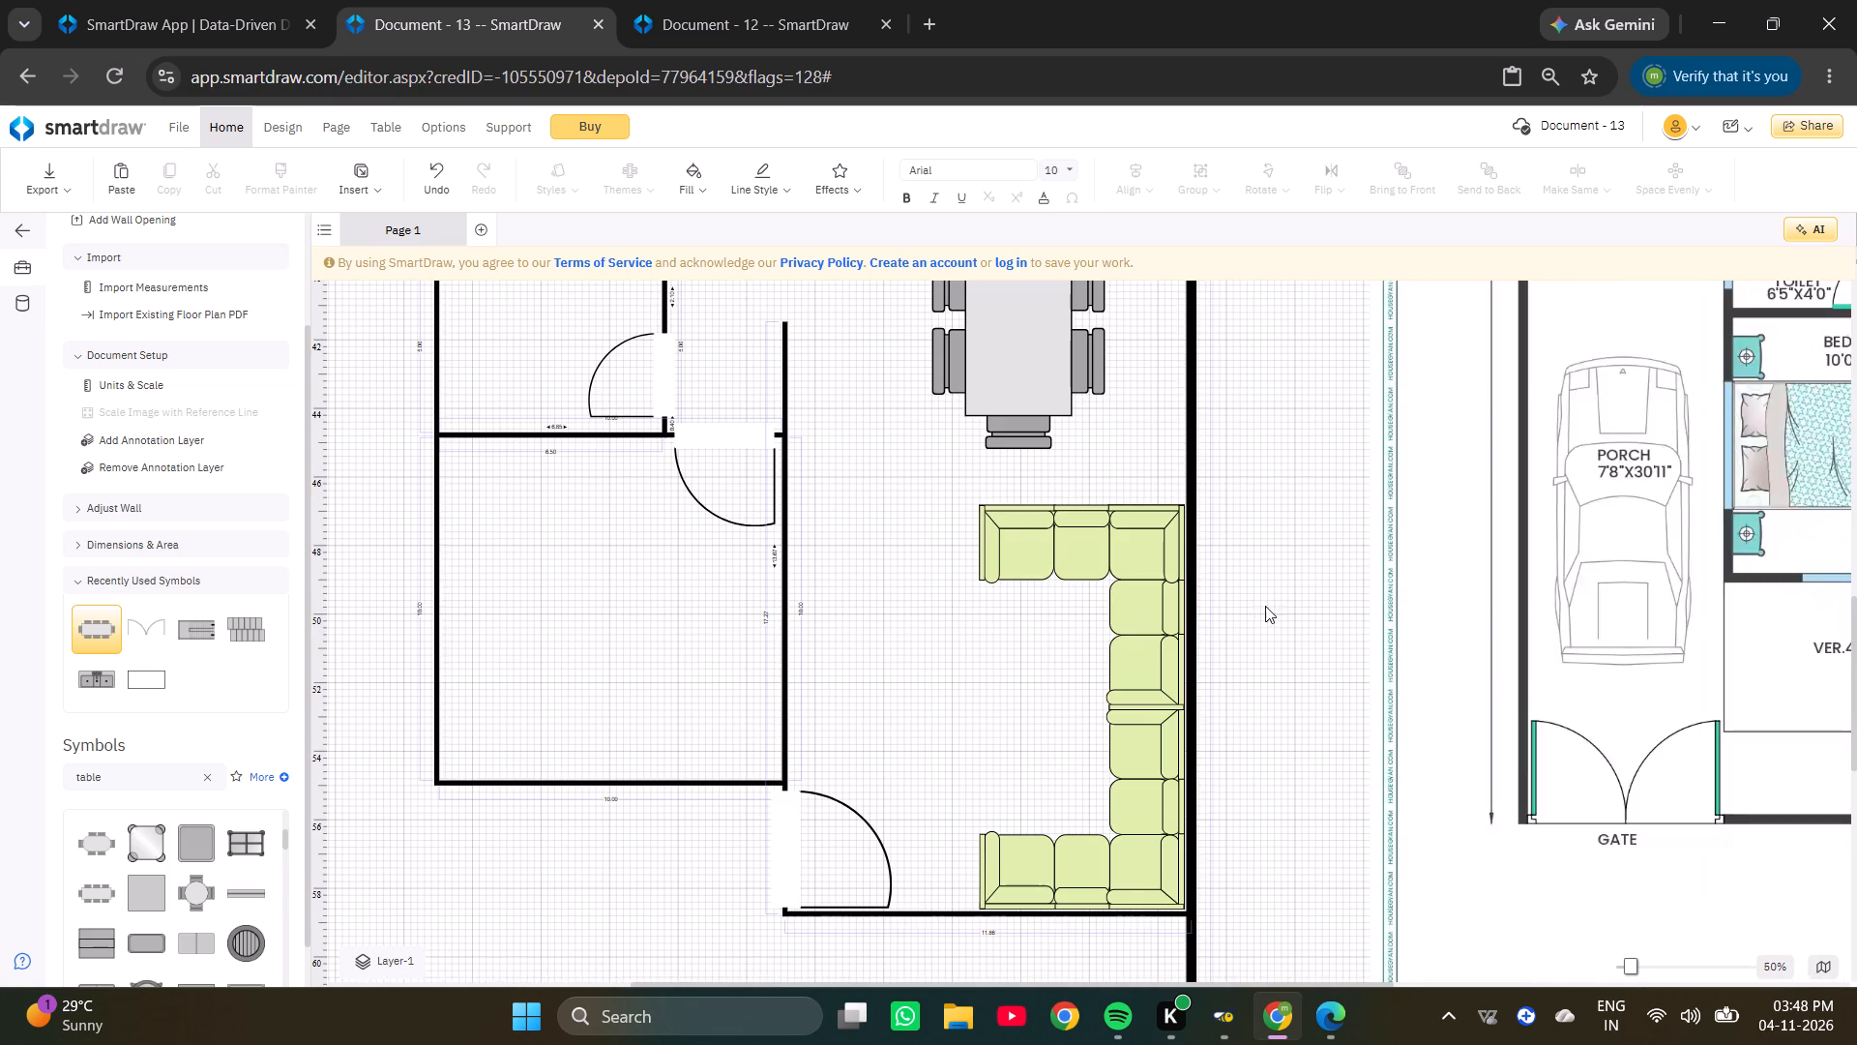
pyautogui.keyDown('ctrl'); pyautogui.scroll(-3, 1199, 657); pyautogui.keyUp('ctrl')
pyautogui.scroll(-4, 1312, 787)
pyautogui.moveTo(1305, 815); pyautogui.dragTo(1158, 678)
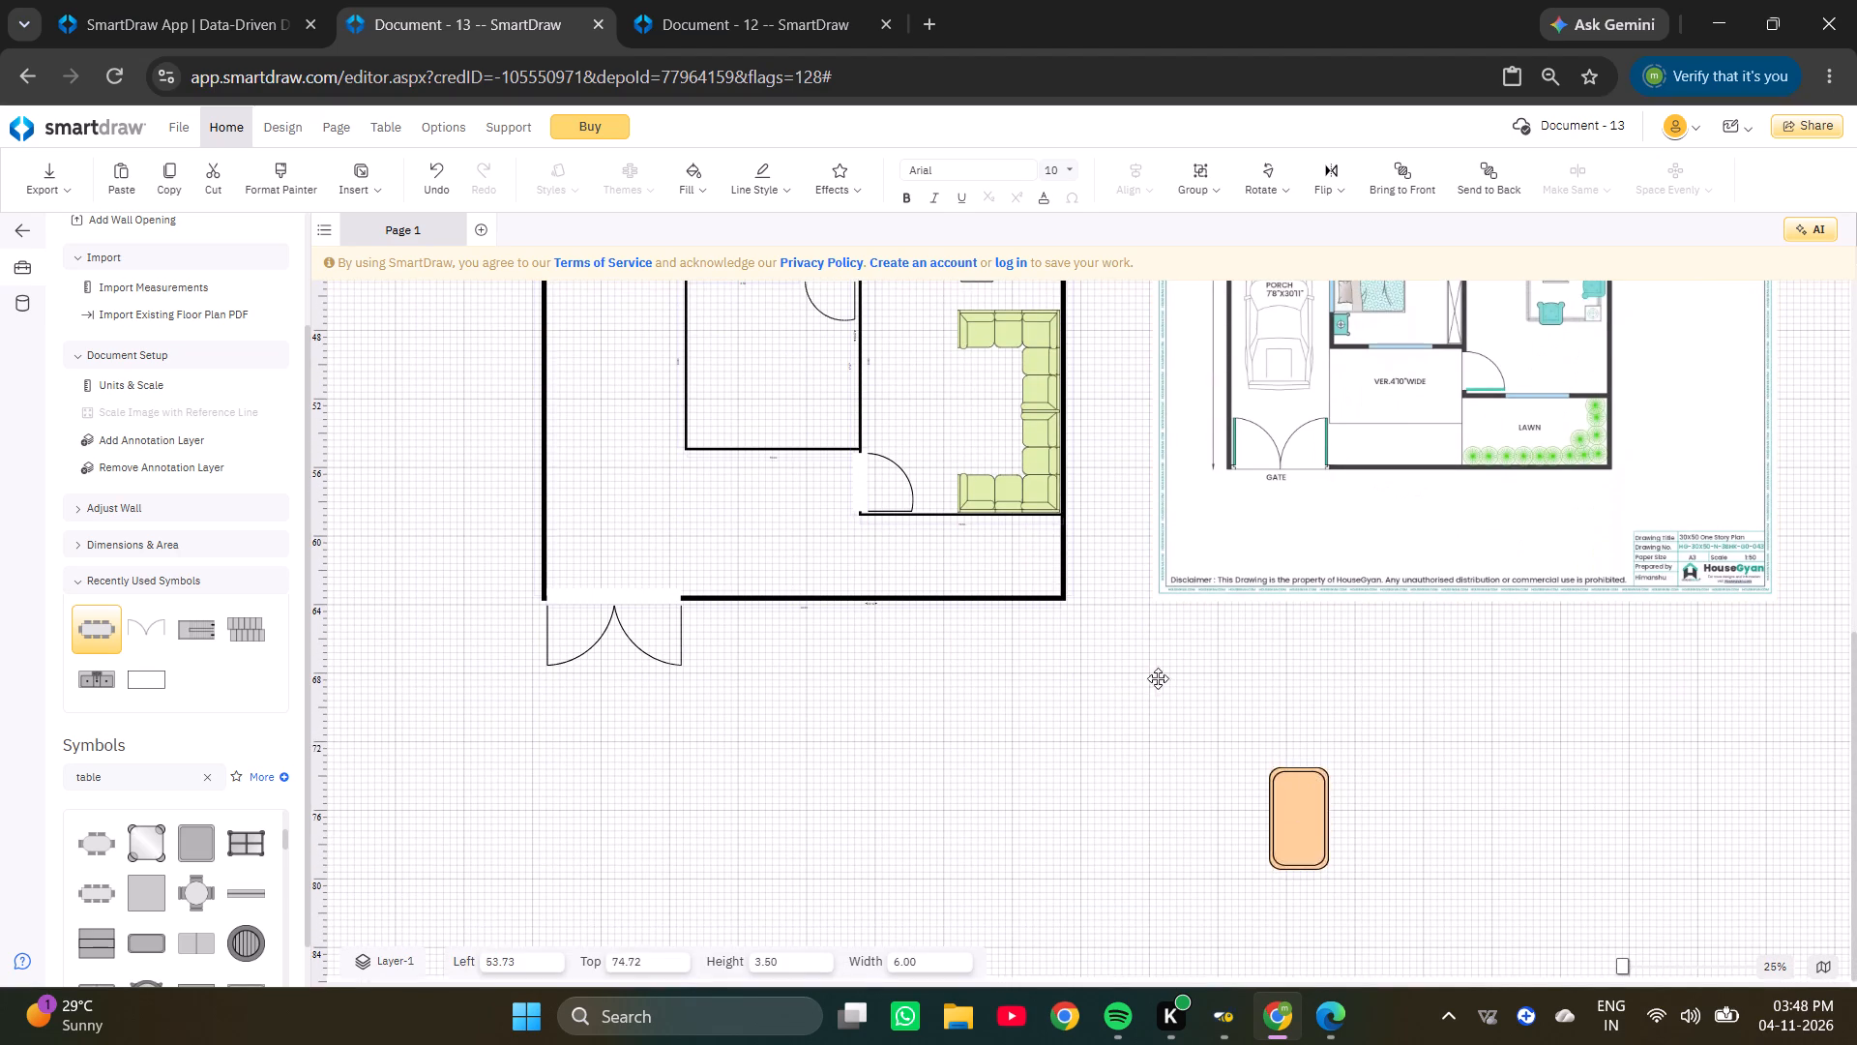
pyautogui.moveTo(1158, 678); pyautogui.dragTo(991, 412)
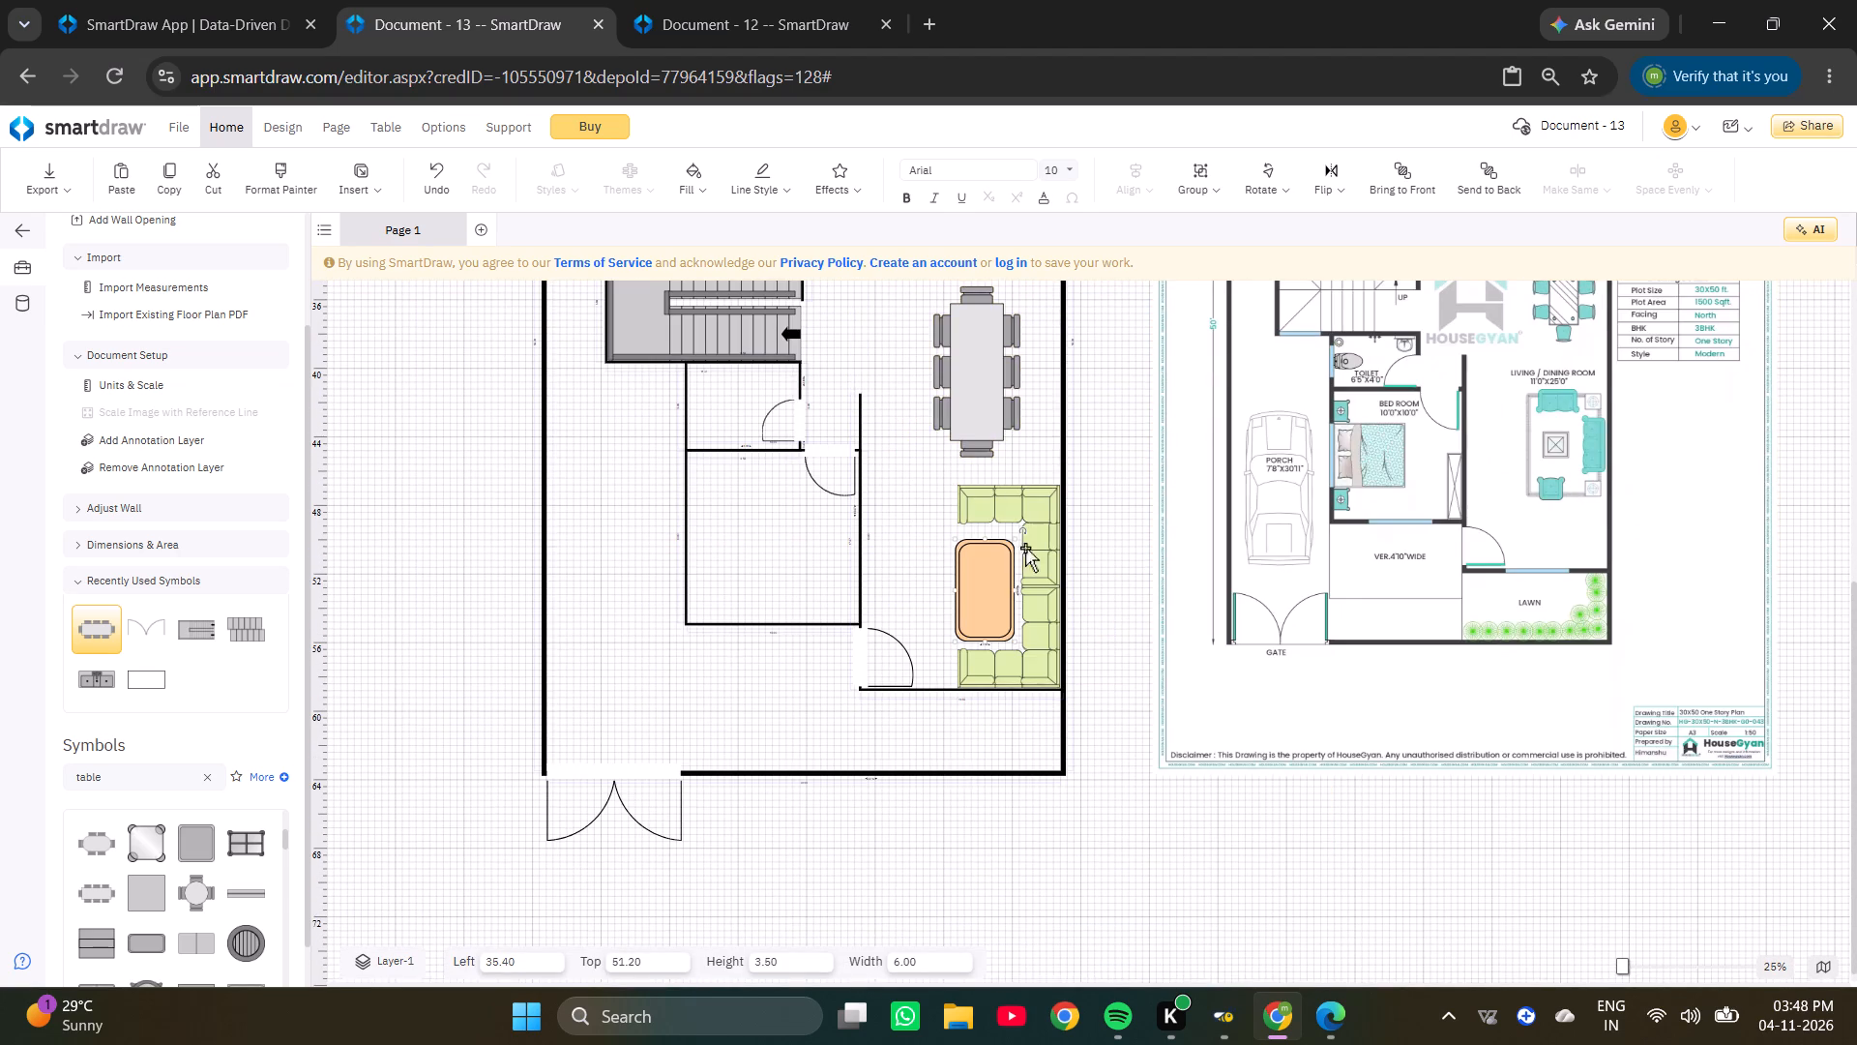
# Resize the coffee table to 5.00 long by 3.00 wide.
pyautogui.keyDown('ctrl'); pyautogui.scroll(5, 1026, 583); pyautogui.keyUp('ctrl')
pyautogui.click(885, 571)
pyautogui.click(978, 608)
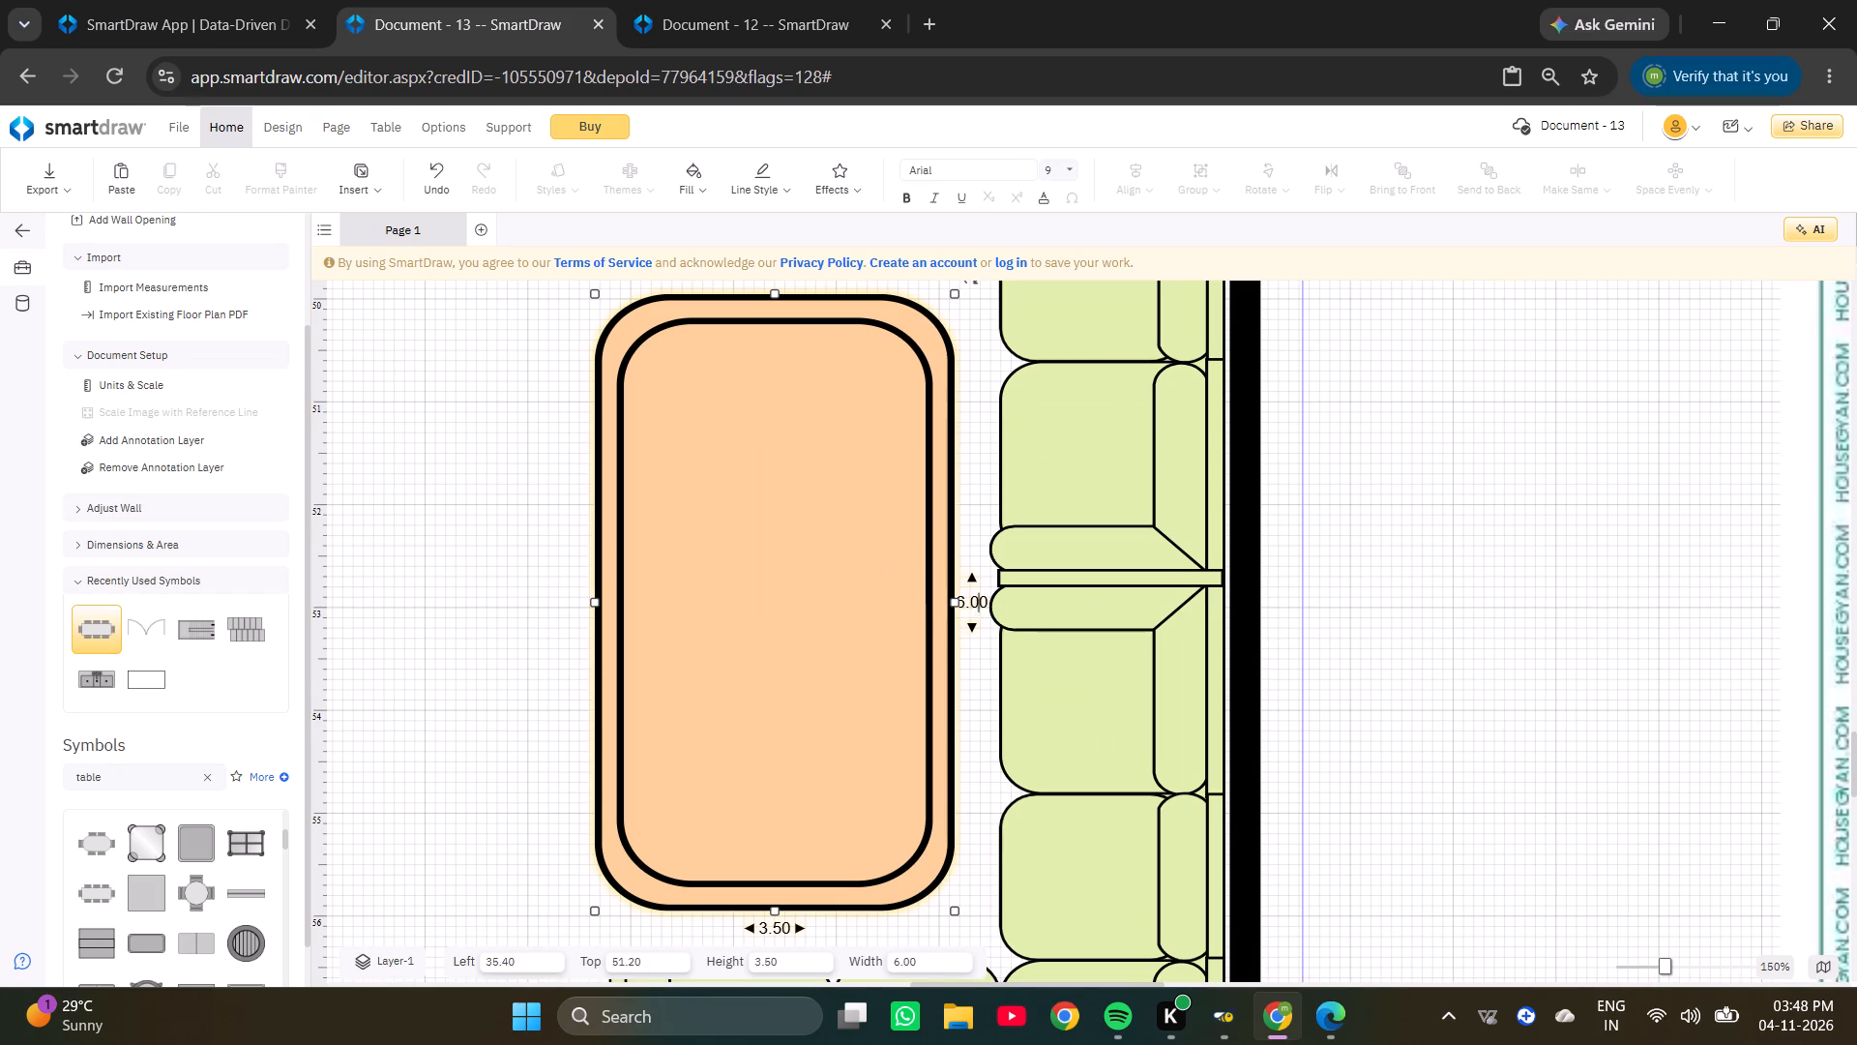
pyautogui.click(962, 596)
pyautogui.press('BackSpace')
pyautogui.press('5')
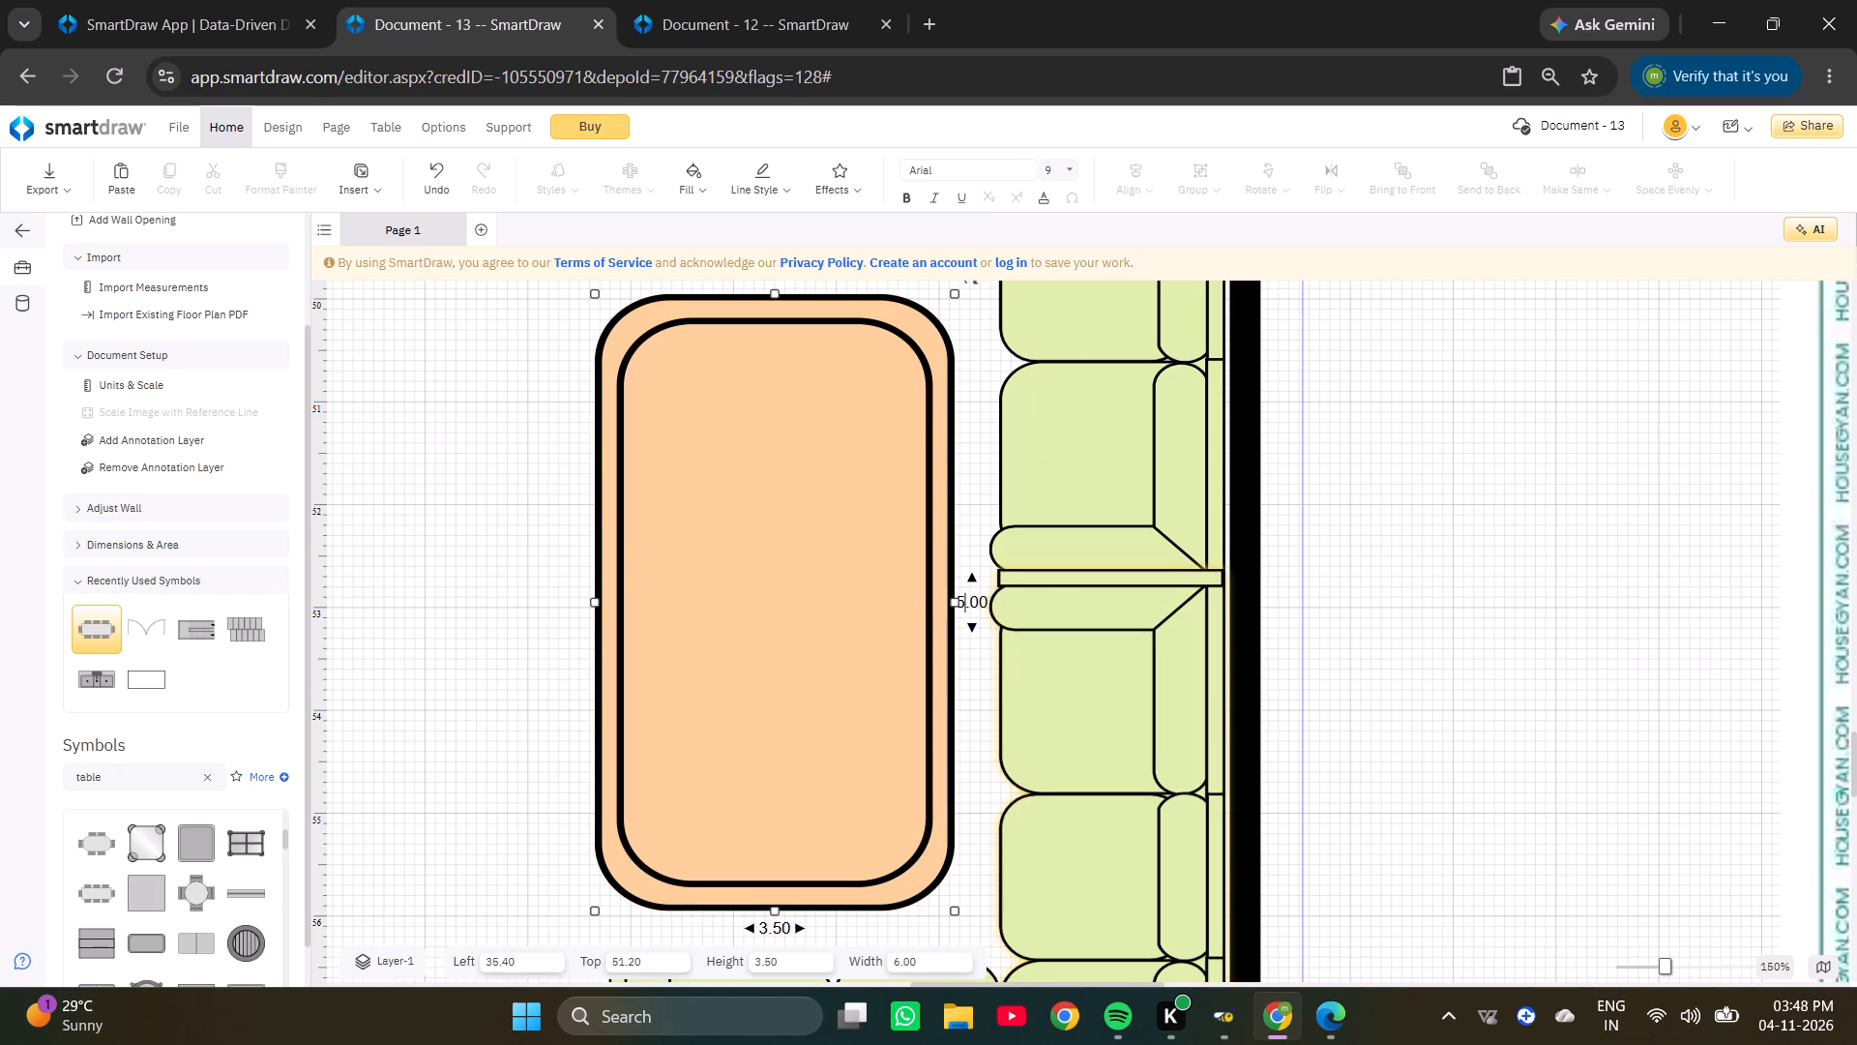
pyautogui.press('Return')
pyautogui.click(733, 878)
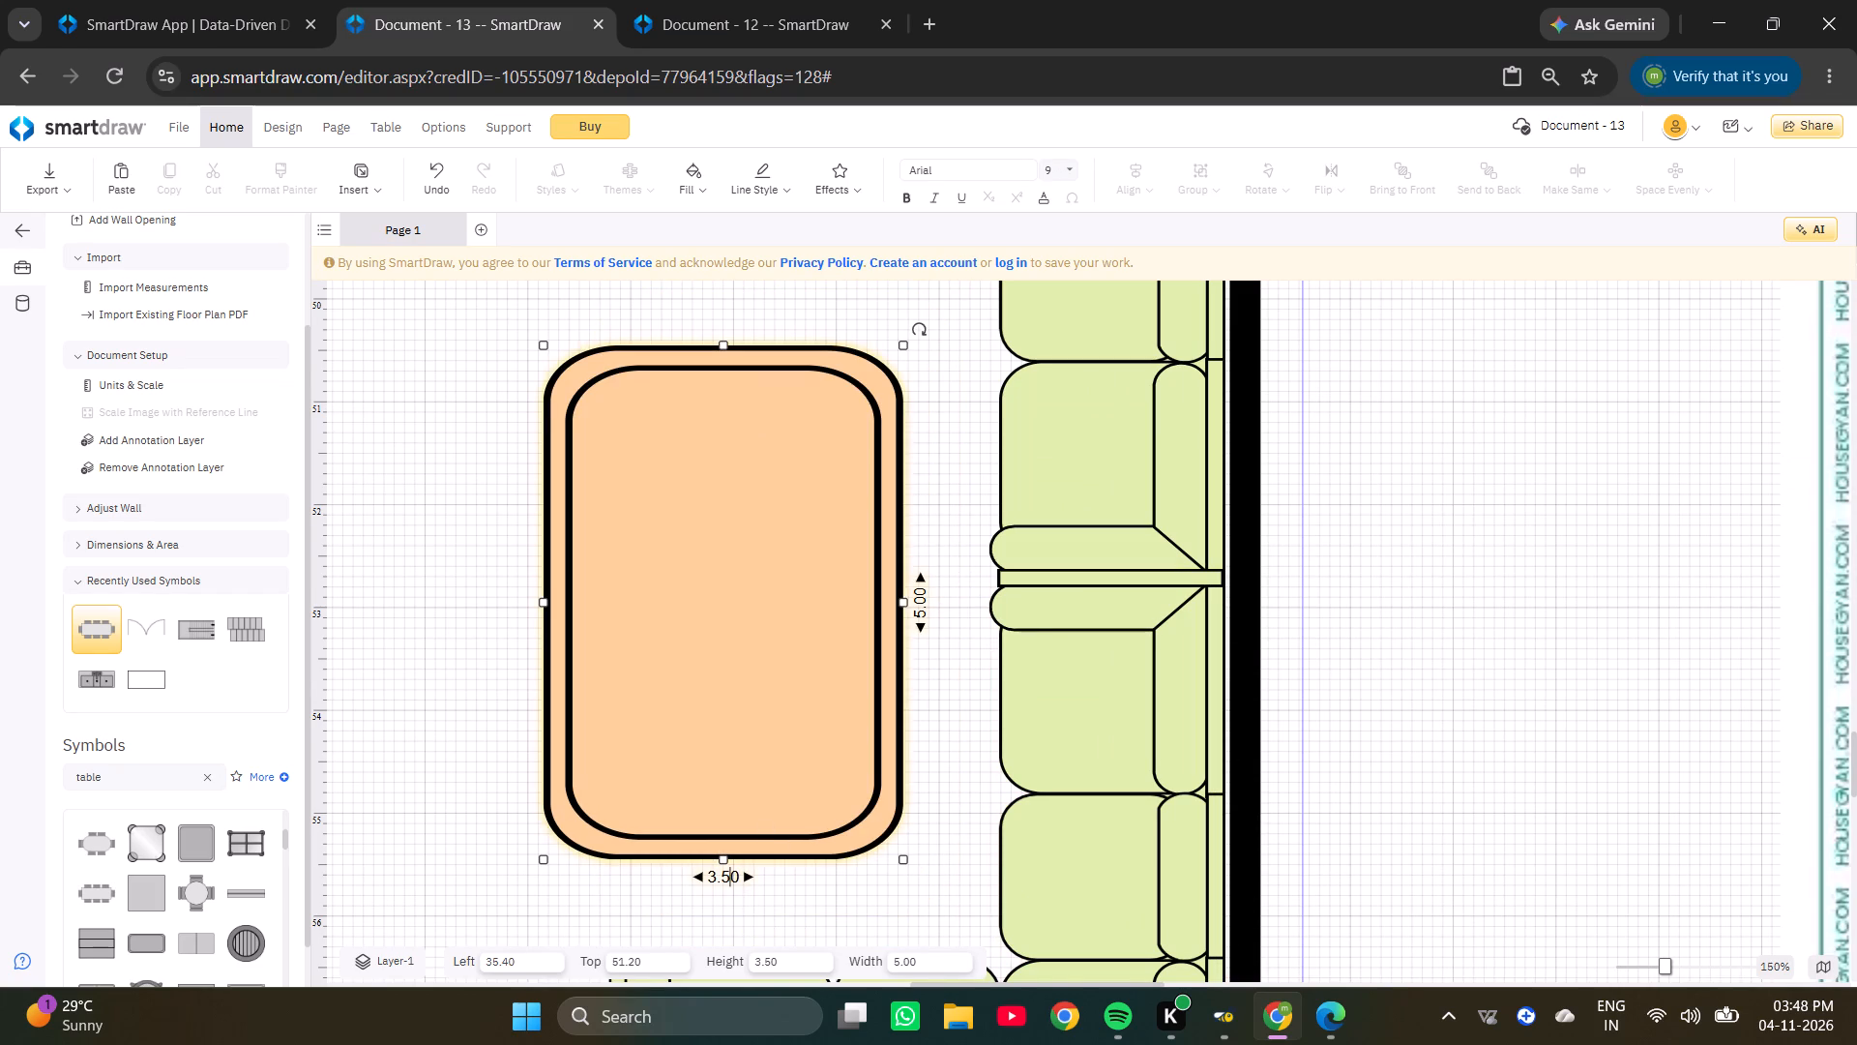
pyautogui.press('BackSpace')
pyautogui.press('Return')
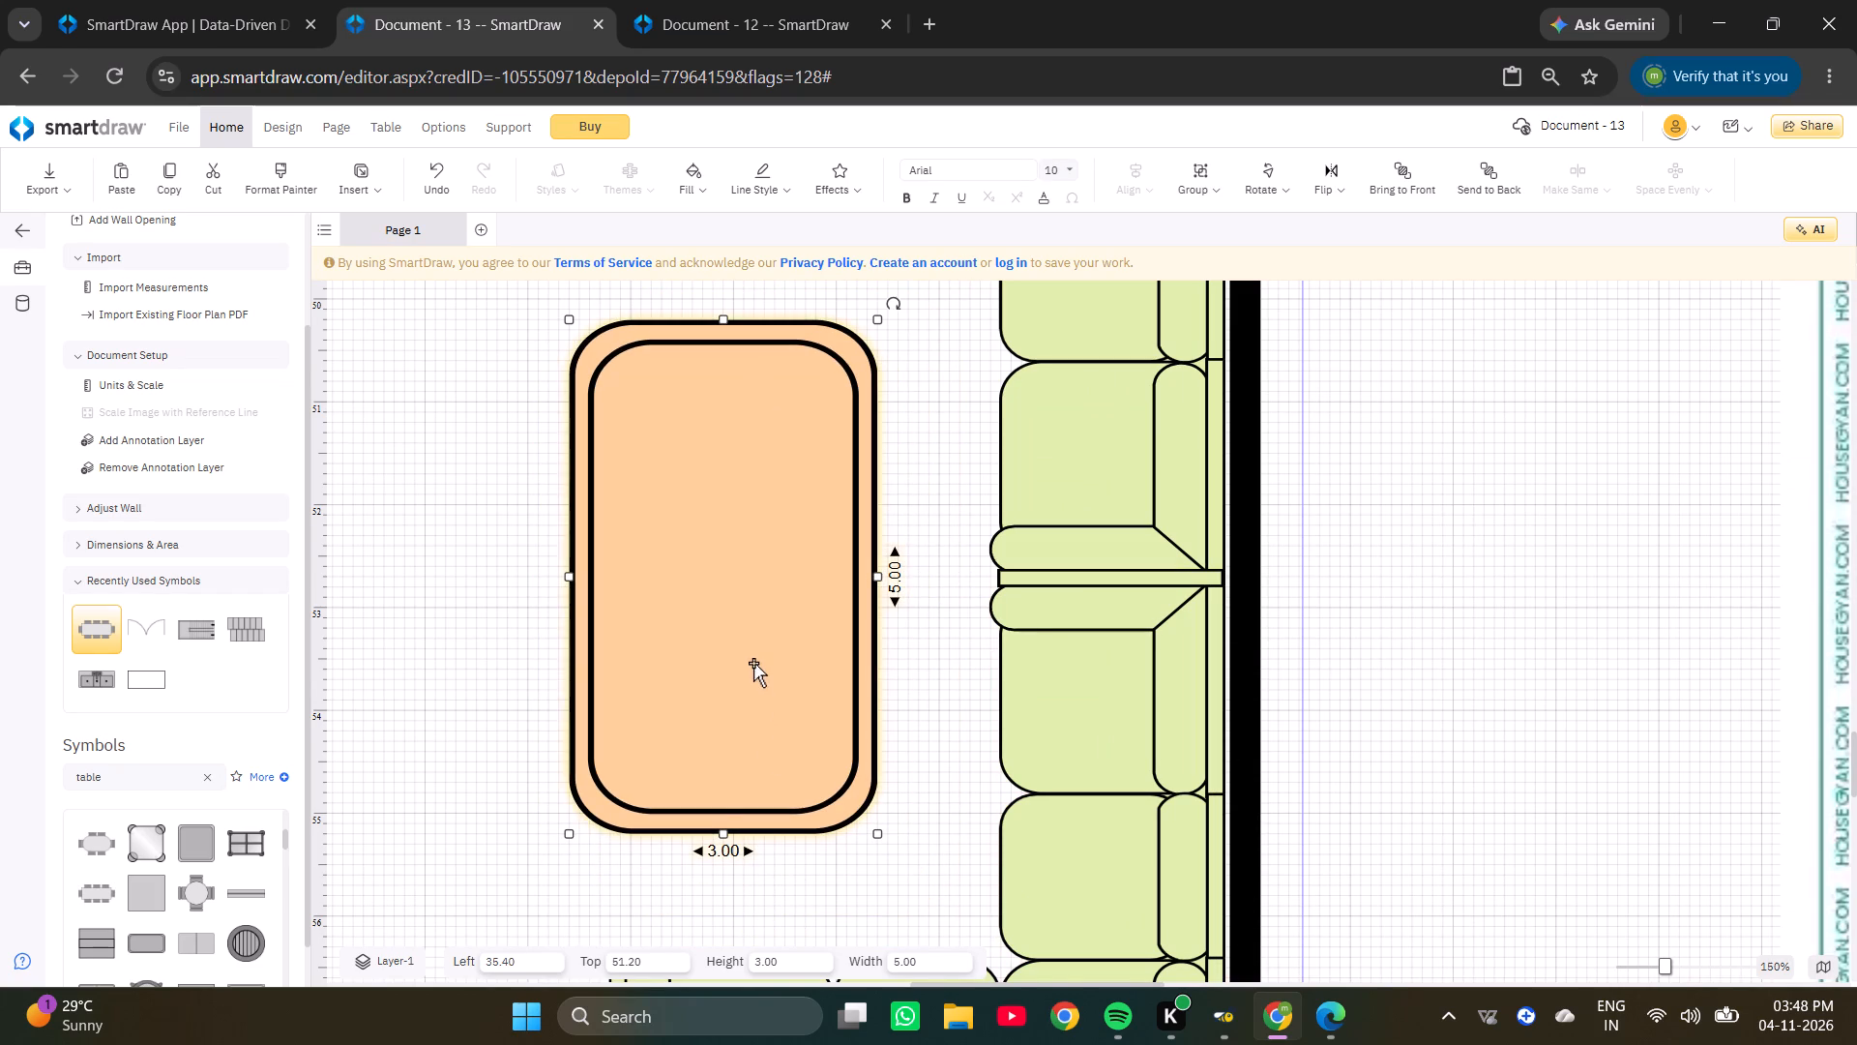
# Centre the coffee table between the upper and lower sofas, at about Left 35.79 and Top 51.21.
pyautogui.keyDown('ctrl'); pyautogui.scroll(-3, 753, 662); pyautogui.keyUp('ctrl')
pyautogui.moveTo(747, 656); pyautogui.dragTo(772, 663)
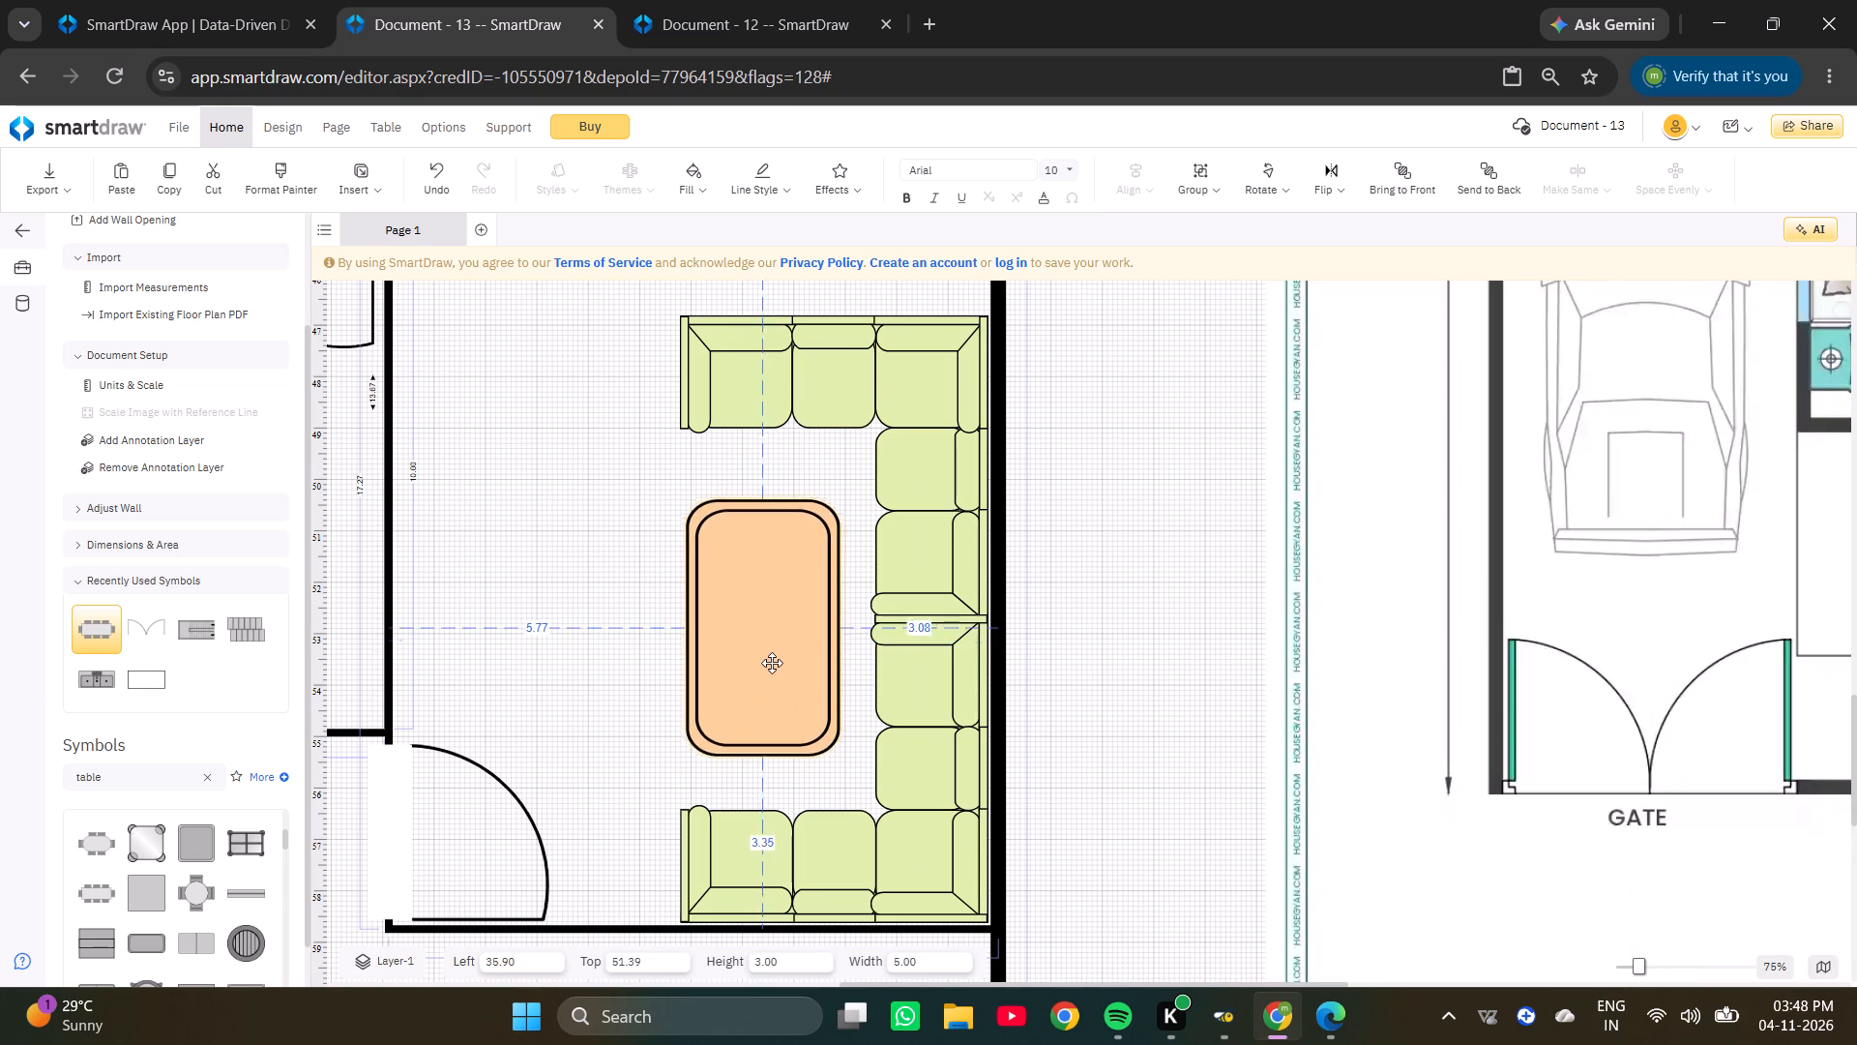
pyautogui.moveTo(772, 663); pyautogui.dragTo(769, 658)
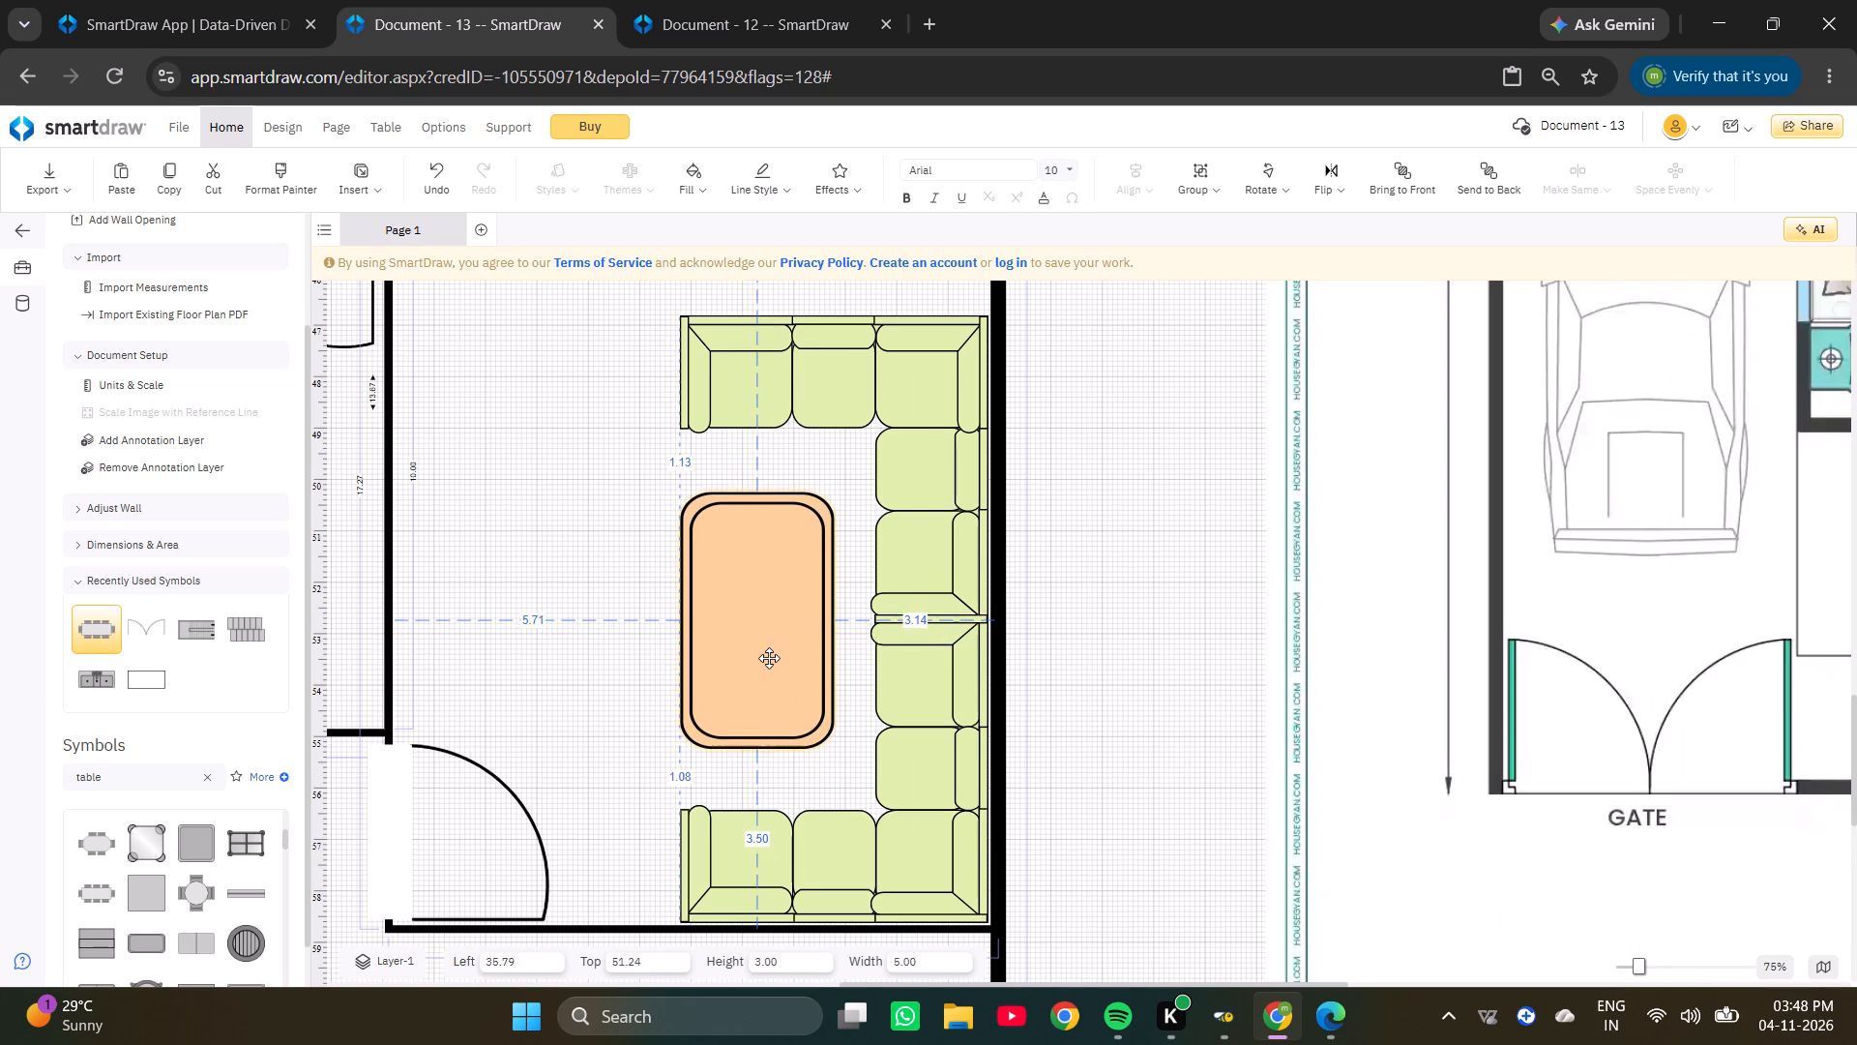
pyautogui.moveTo(769, 658); pyautogui.dragTo(769, 659)
pyautogui.keyDown('ctrl'); pyautogui.scroll(6, 769, 658); pyautogui.keyUp('ctrl')
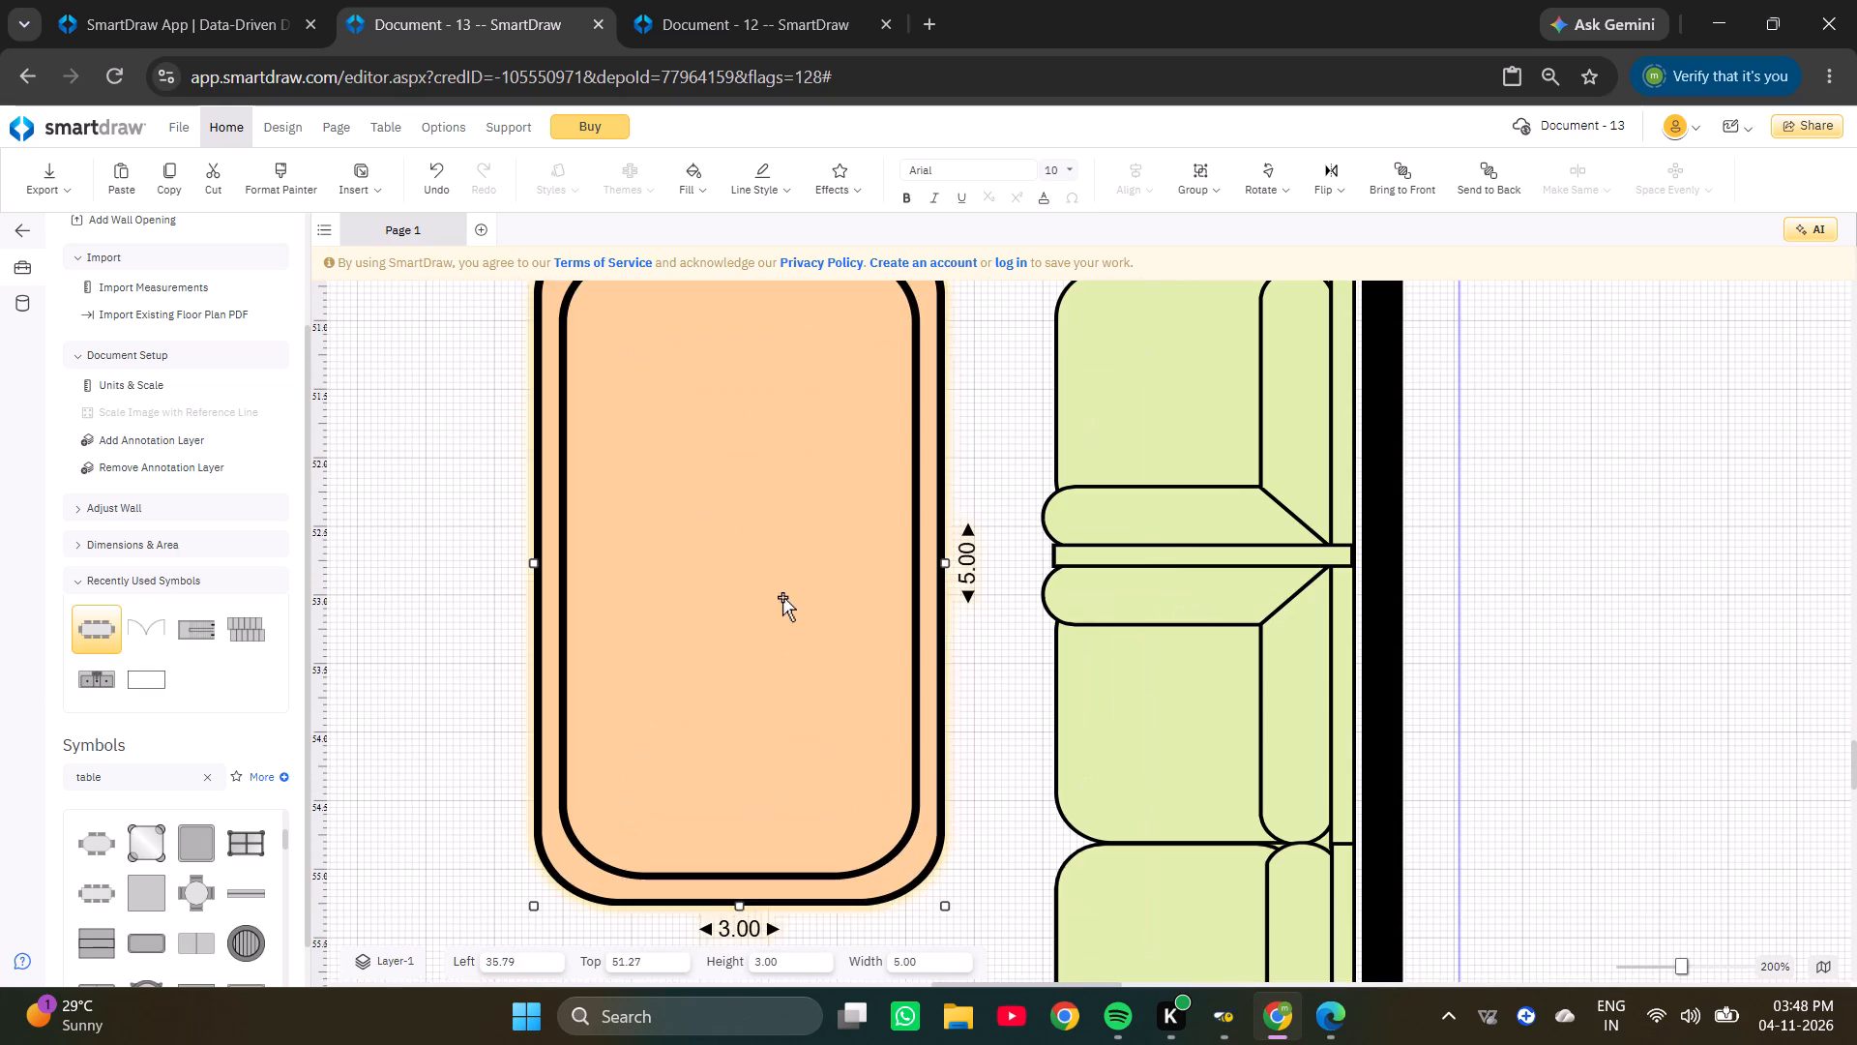
pyautogui.click(782, 596)
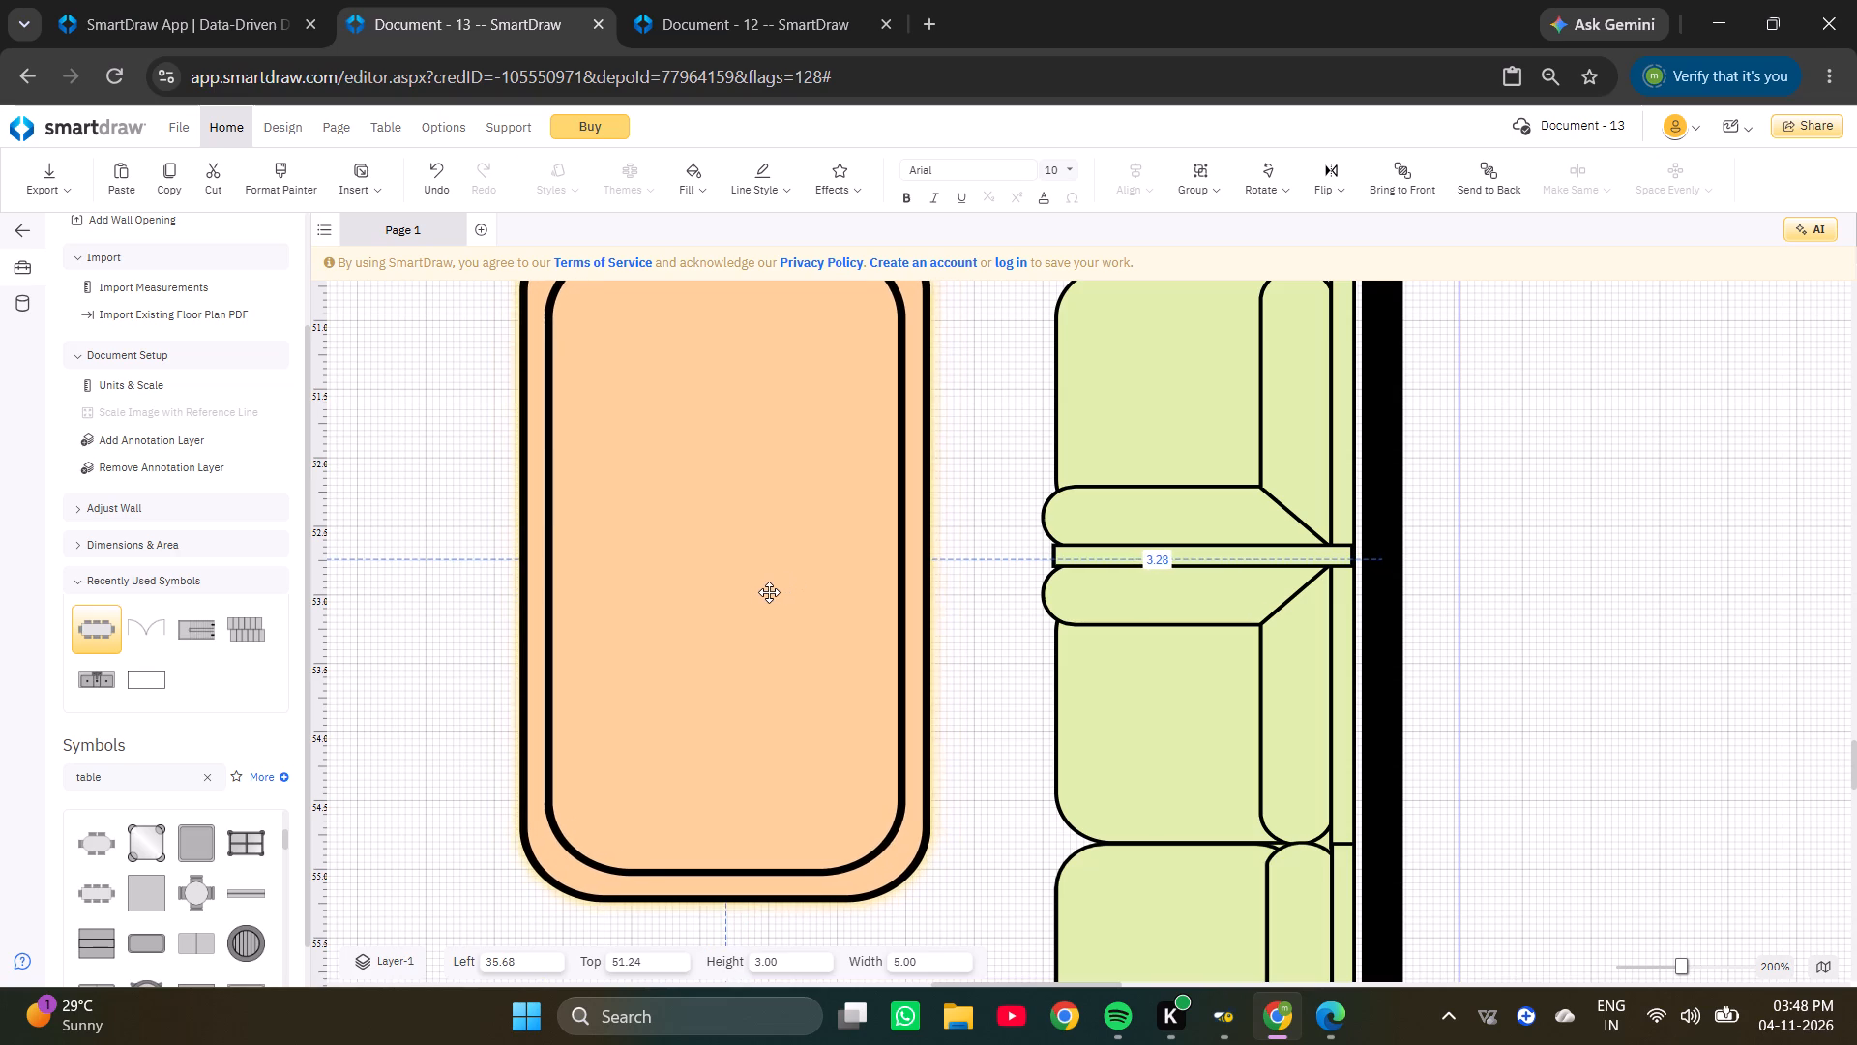
pyautogui.click(783, 592)
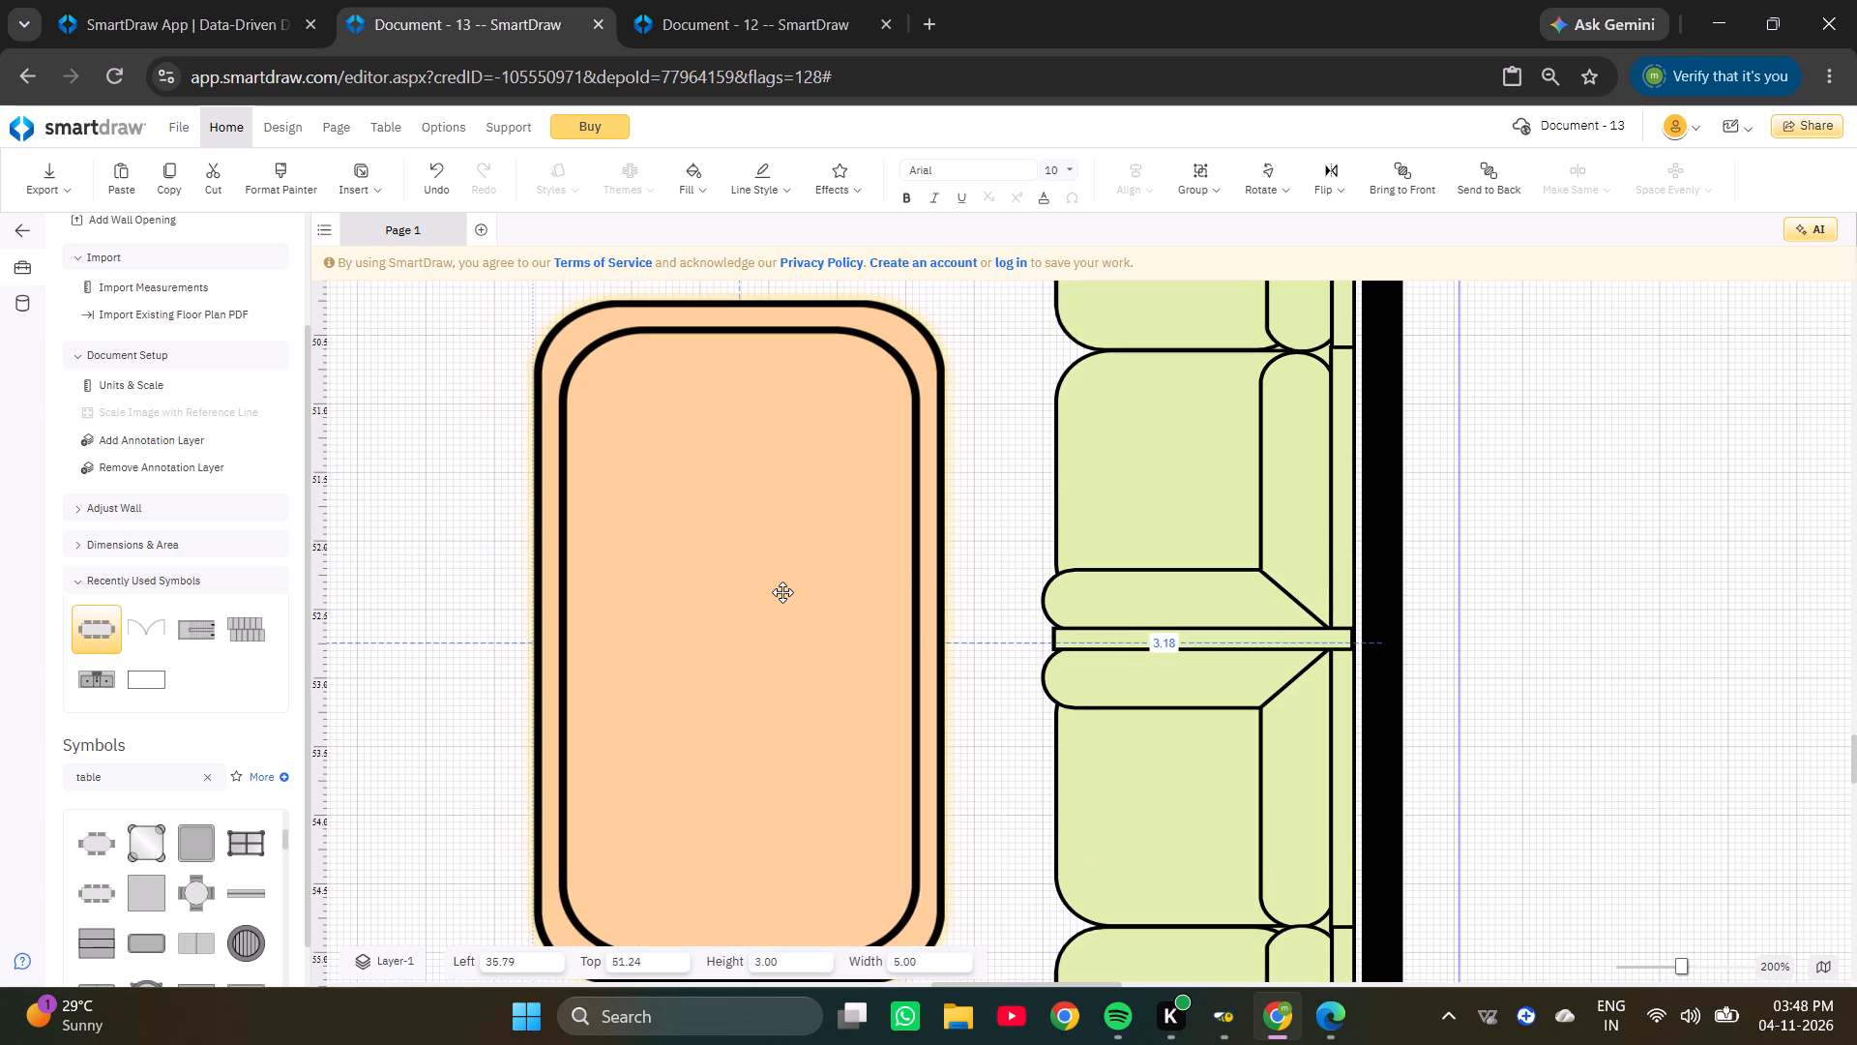
pyautogui.doubleClick(779, 592)
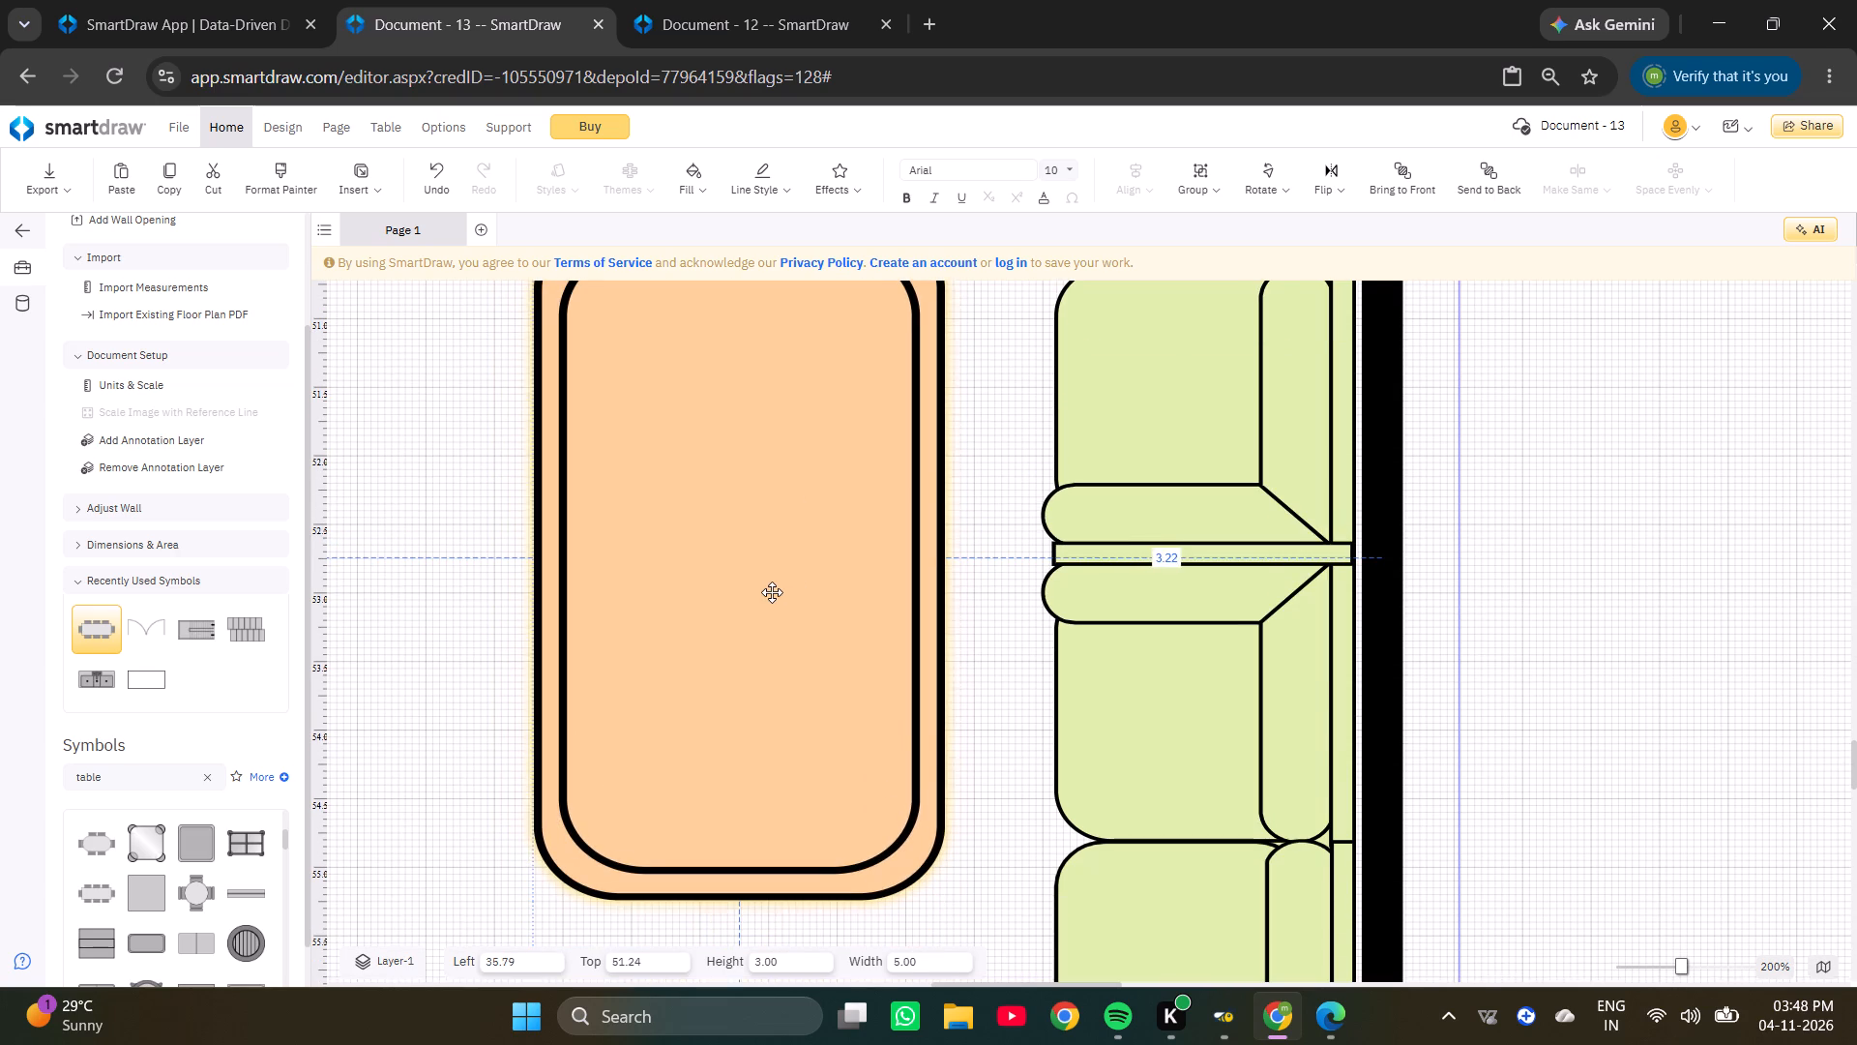
pyautogui.click(779, 593)
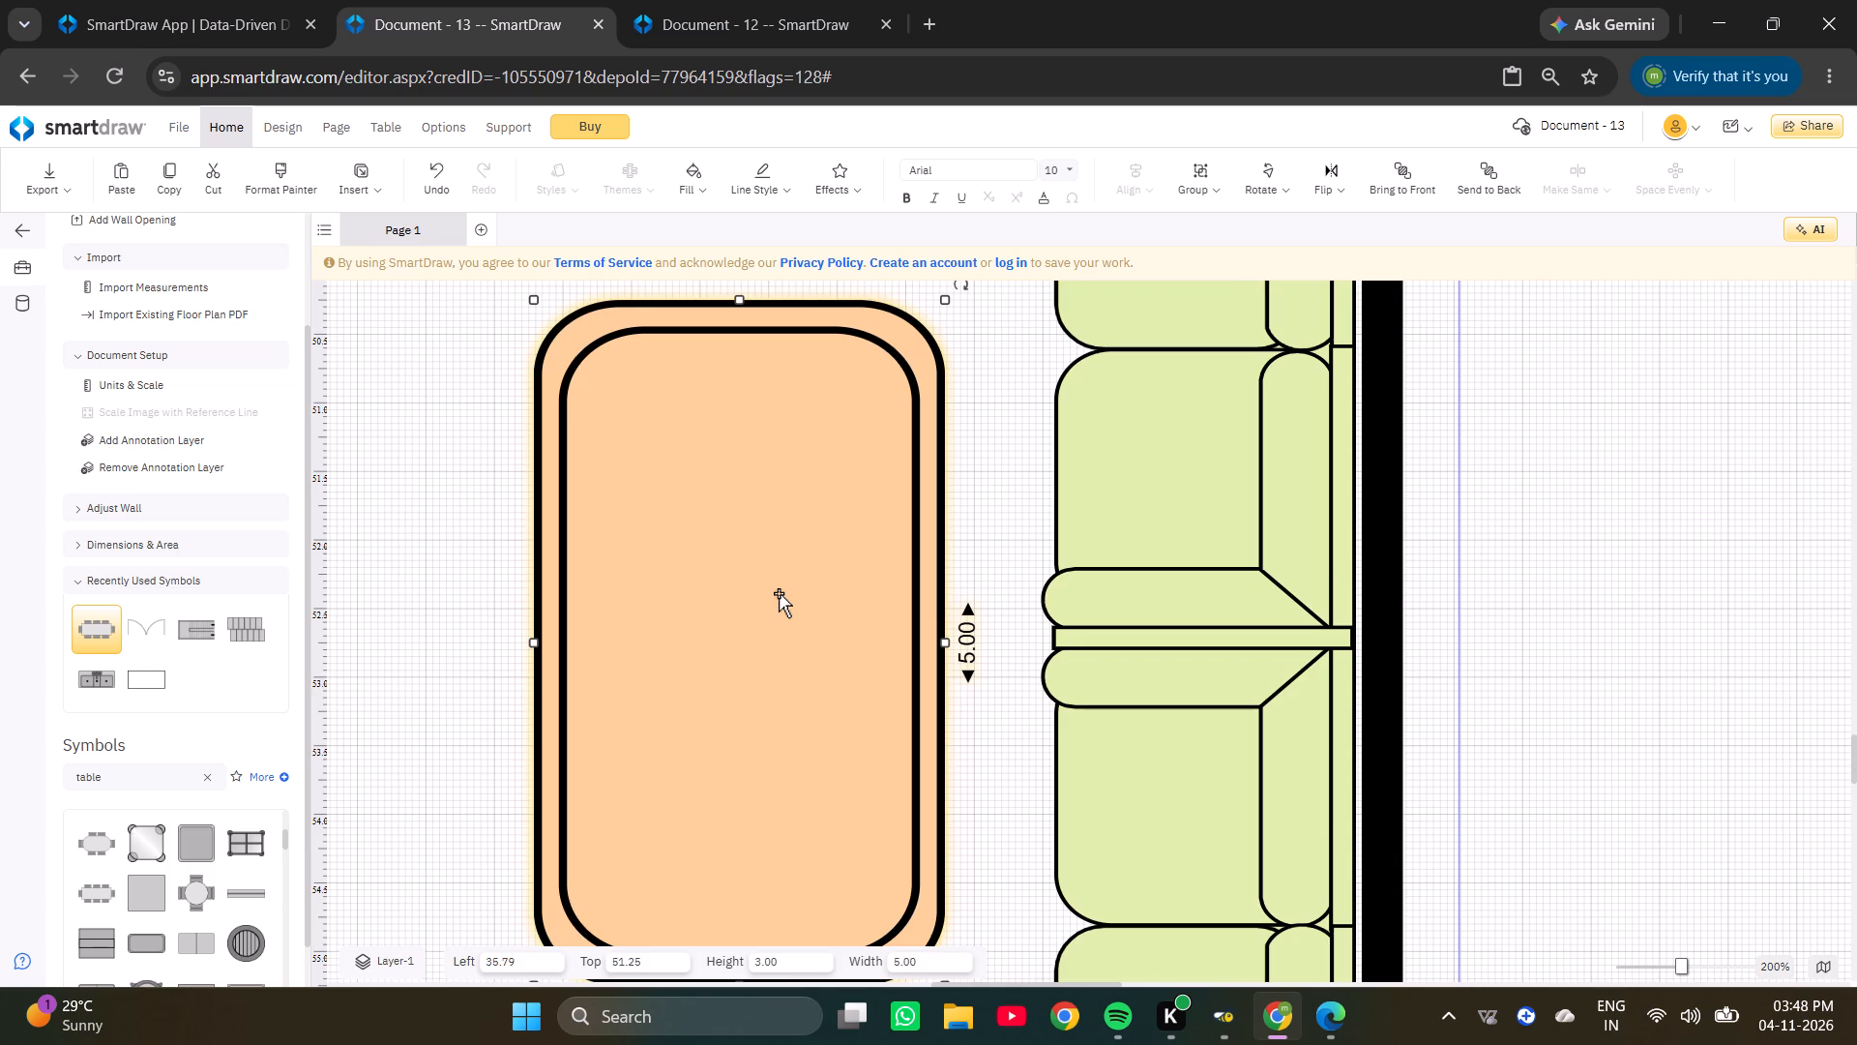
pyautogui.press('Up')
pyautogui.press('Up')
pyautogui.click(777, 590)
pyautogui.click(777, 590)
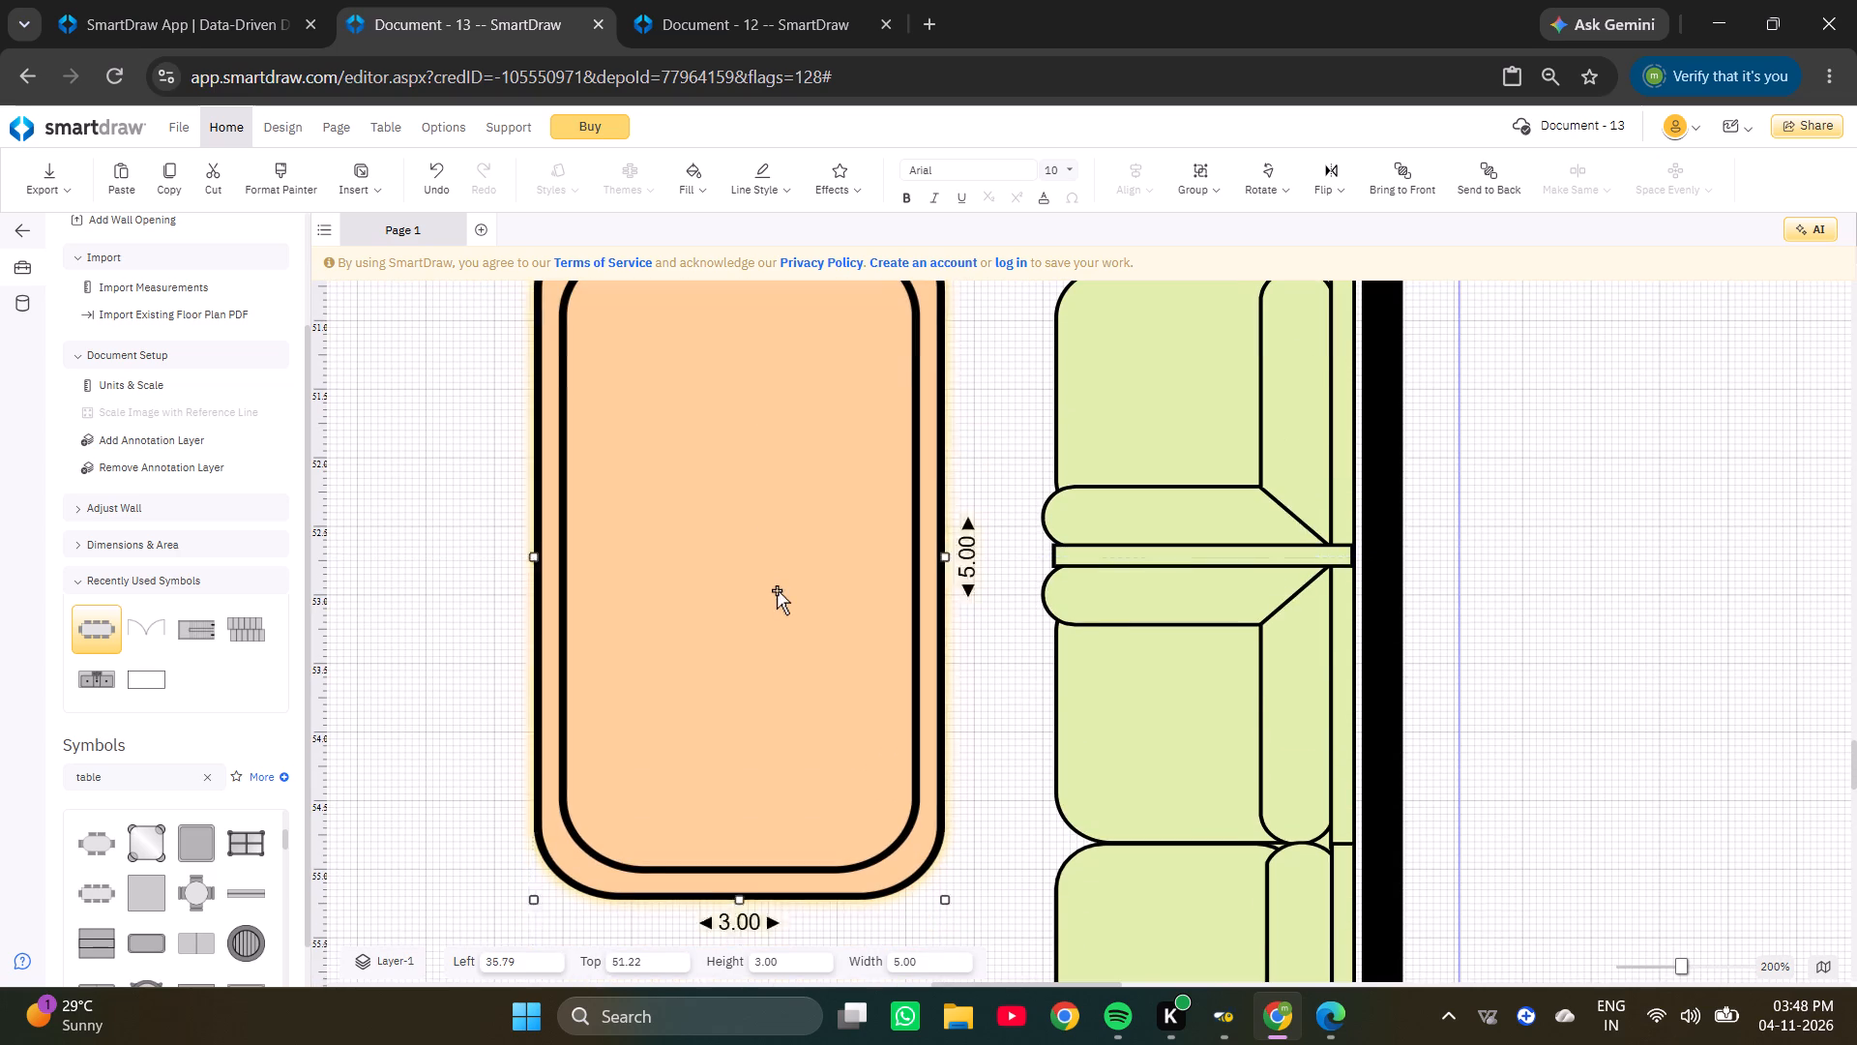
pyautogui.press('Up')
pyautogui.click(777, 590)
pyautogui.doubleClick(776, 590)
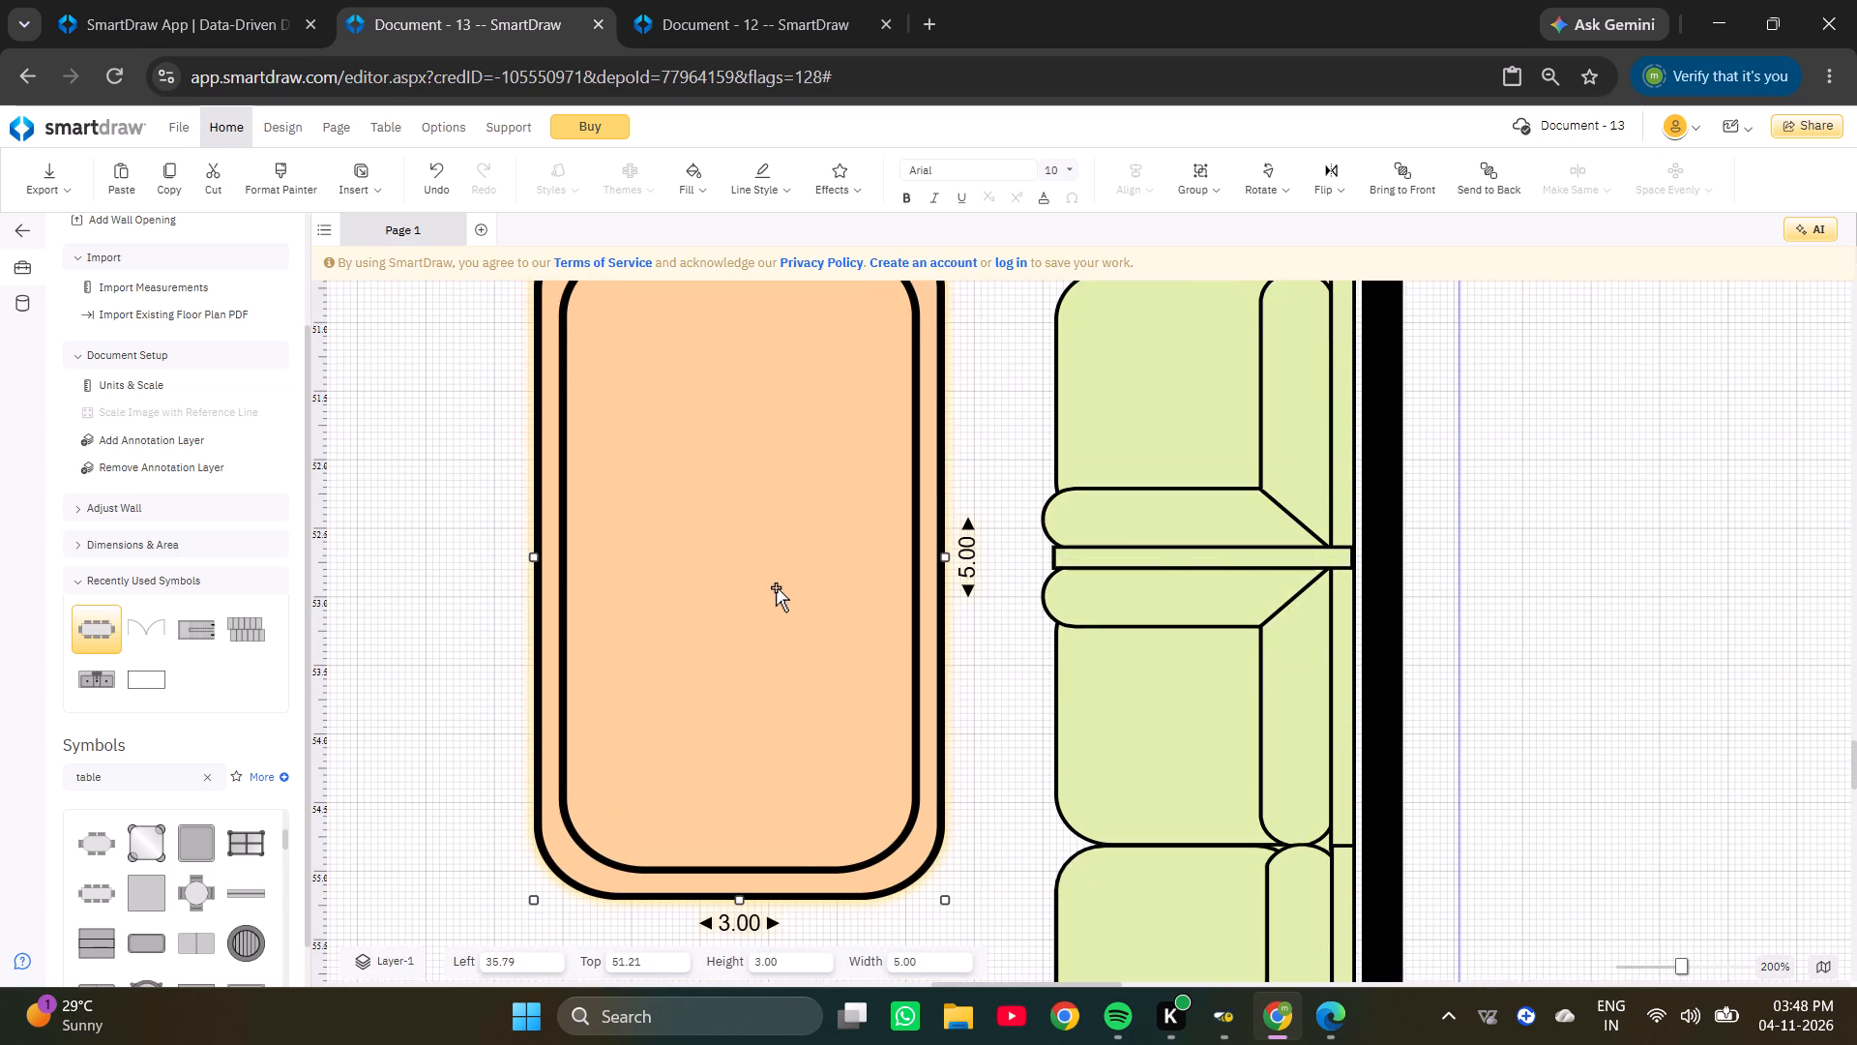
pyautogui.keyDown('ctrl'); pyautogui.scroll(-8, 776, 587); pyautogui.keyUp('ctrl')
pyautogui.click(876, 559)
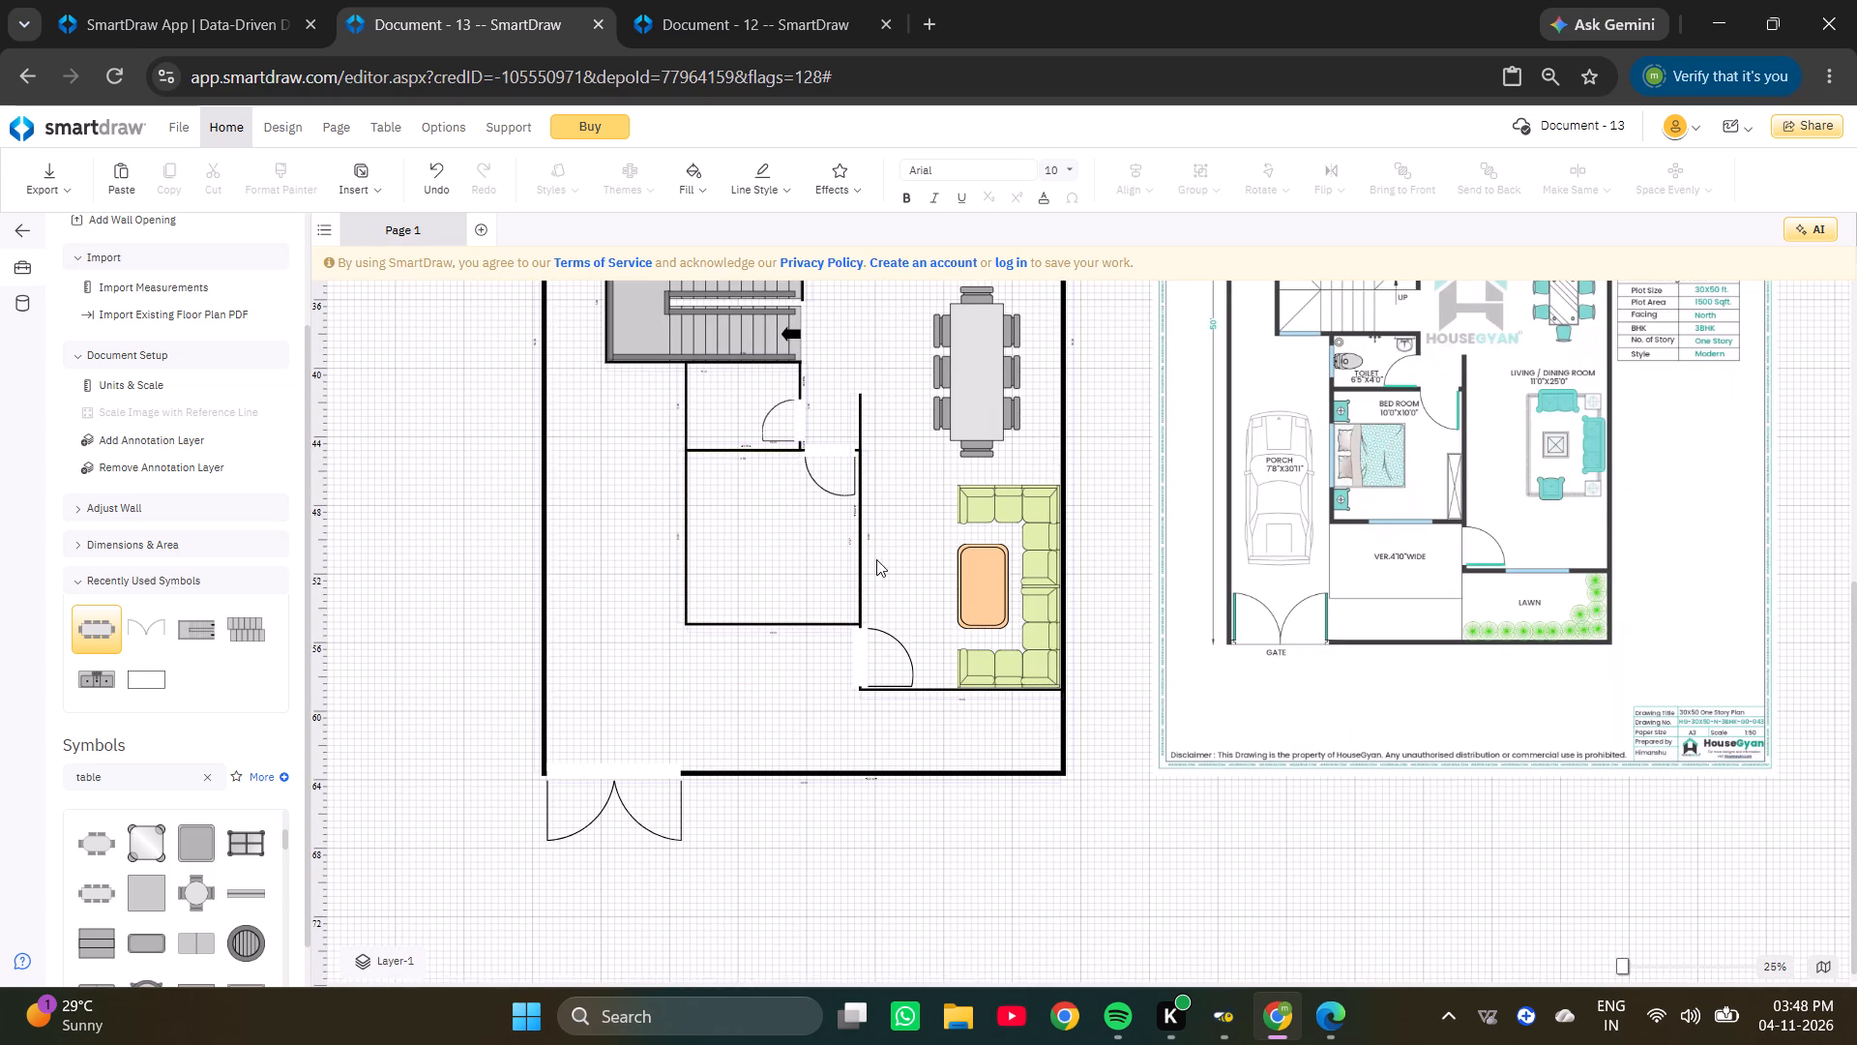
# Nudge the dining table set away from the sofas towards the wall above it, to about Top 37.19.
pyautogui.keyDown('ctrl'); pyautogui.scroll(3, 934, 542); pyautogui.keyUp('ctrl')
pyautogui.keyDown('ctrl'); pyautogui.scroll(-5, 958, 540); pyautogui.keyUp('ctrl')
pyautogui.keyDown('ctrl'); pyautogui.scroll(1, 1023, 522); pyautogui.keyUp('ctrl')
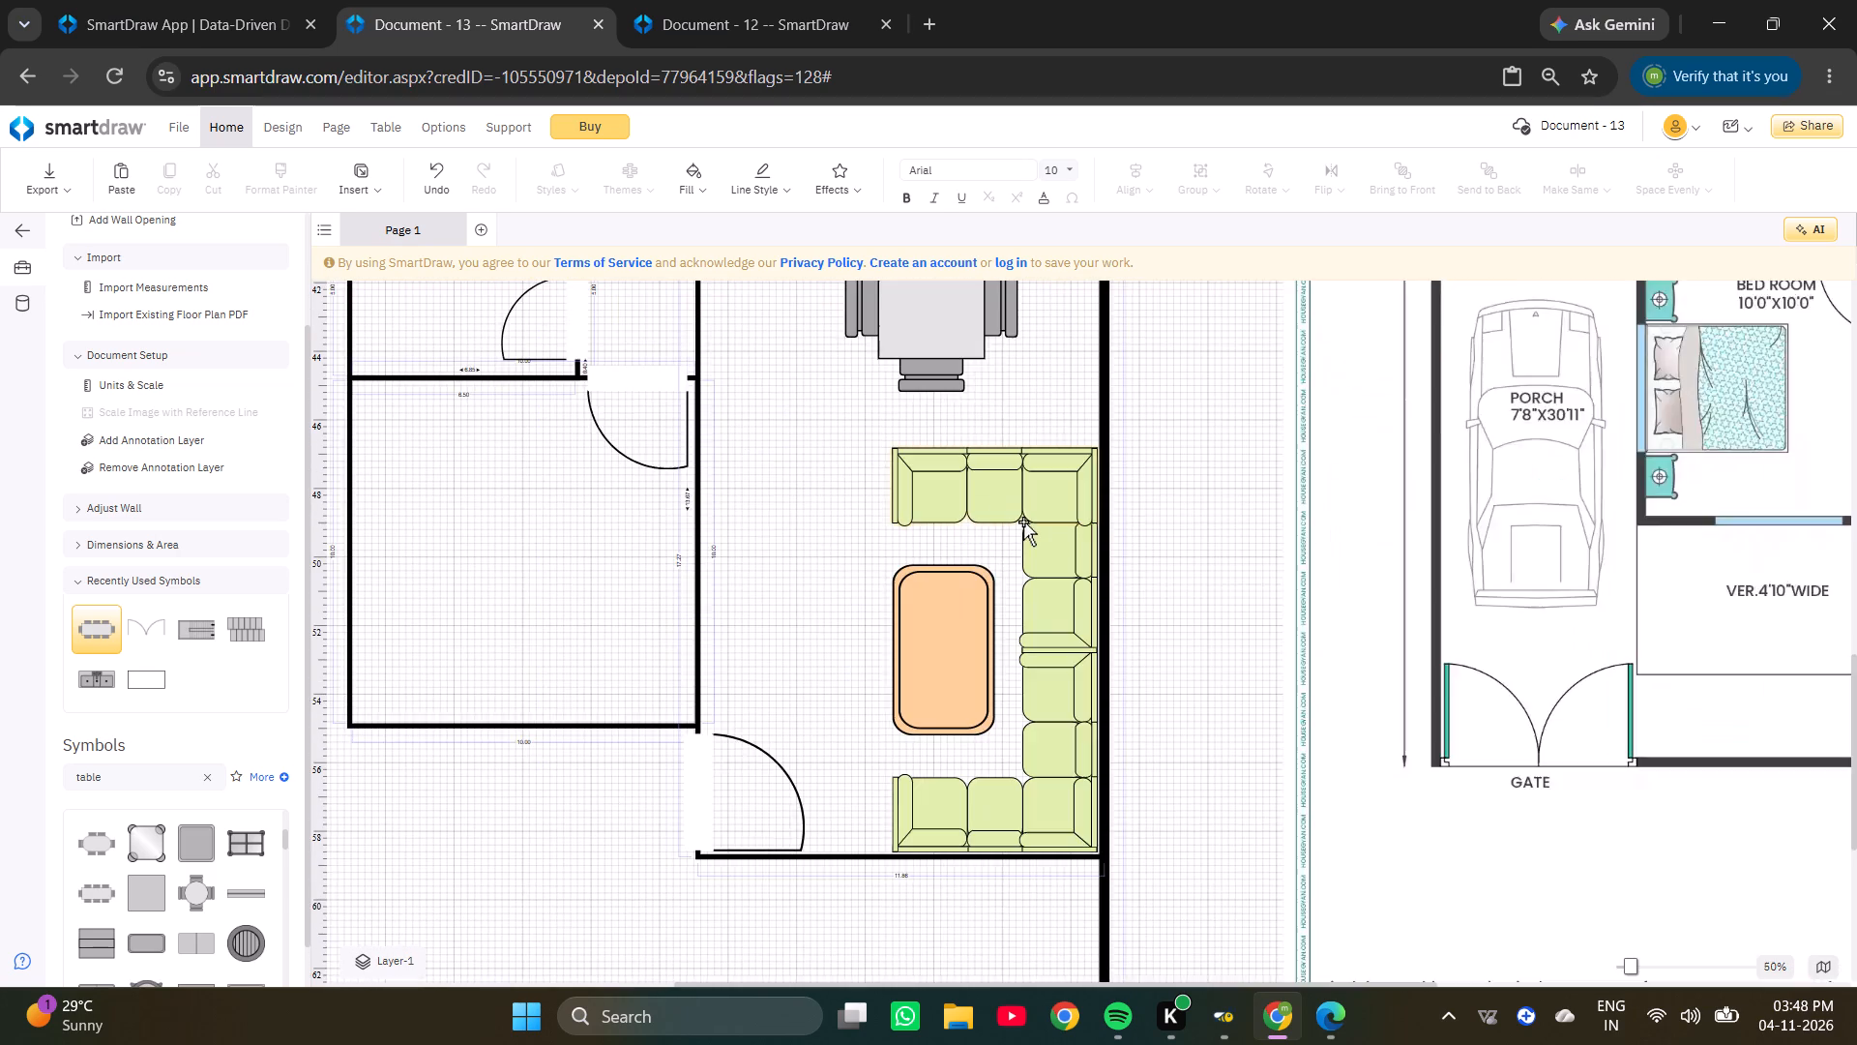
pyautogui.keyDown('ctrl'); pyautogui.scroll(-3, 1025, 518); pyautogui.keyUp('ctrl')
pyautogui.scroll(2, 1025, 507)
pyautogui.click(991, 577)
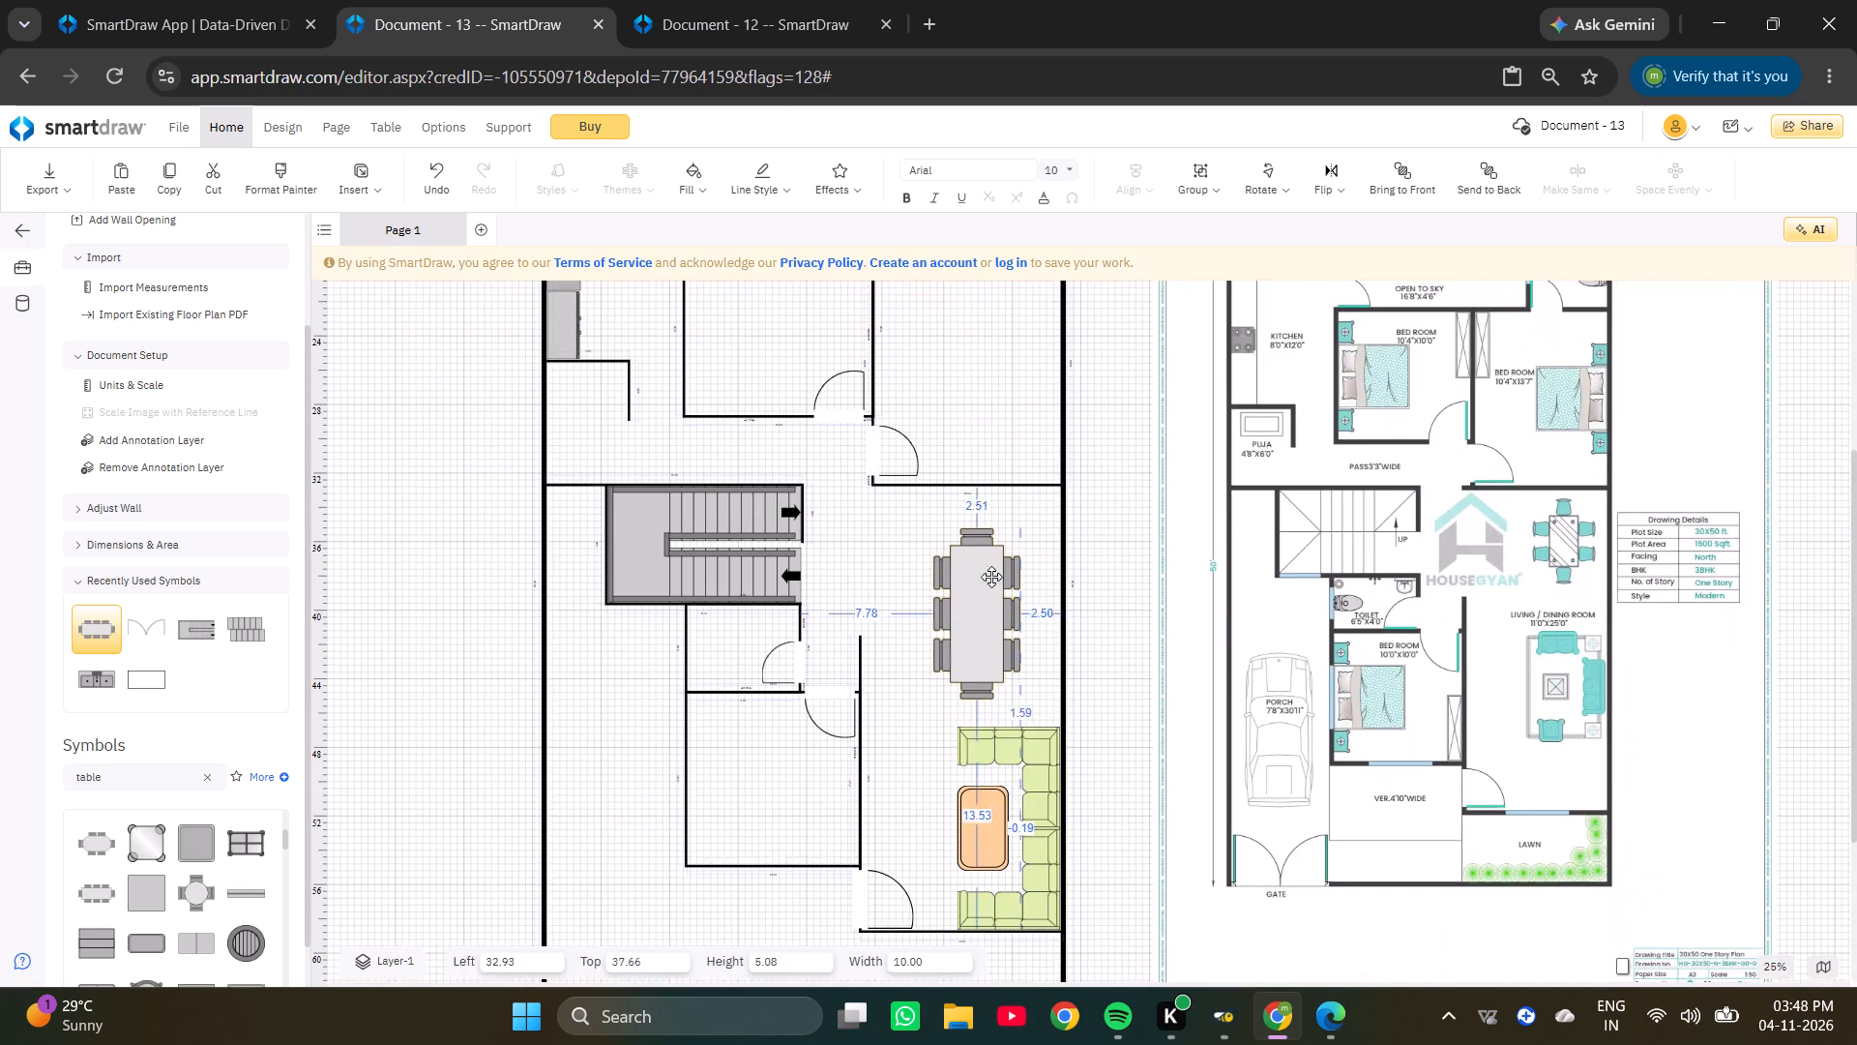
pyautogui.tripleClick(991, 577)
pyautogui.doubleClick(990, 575)
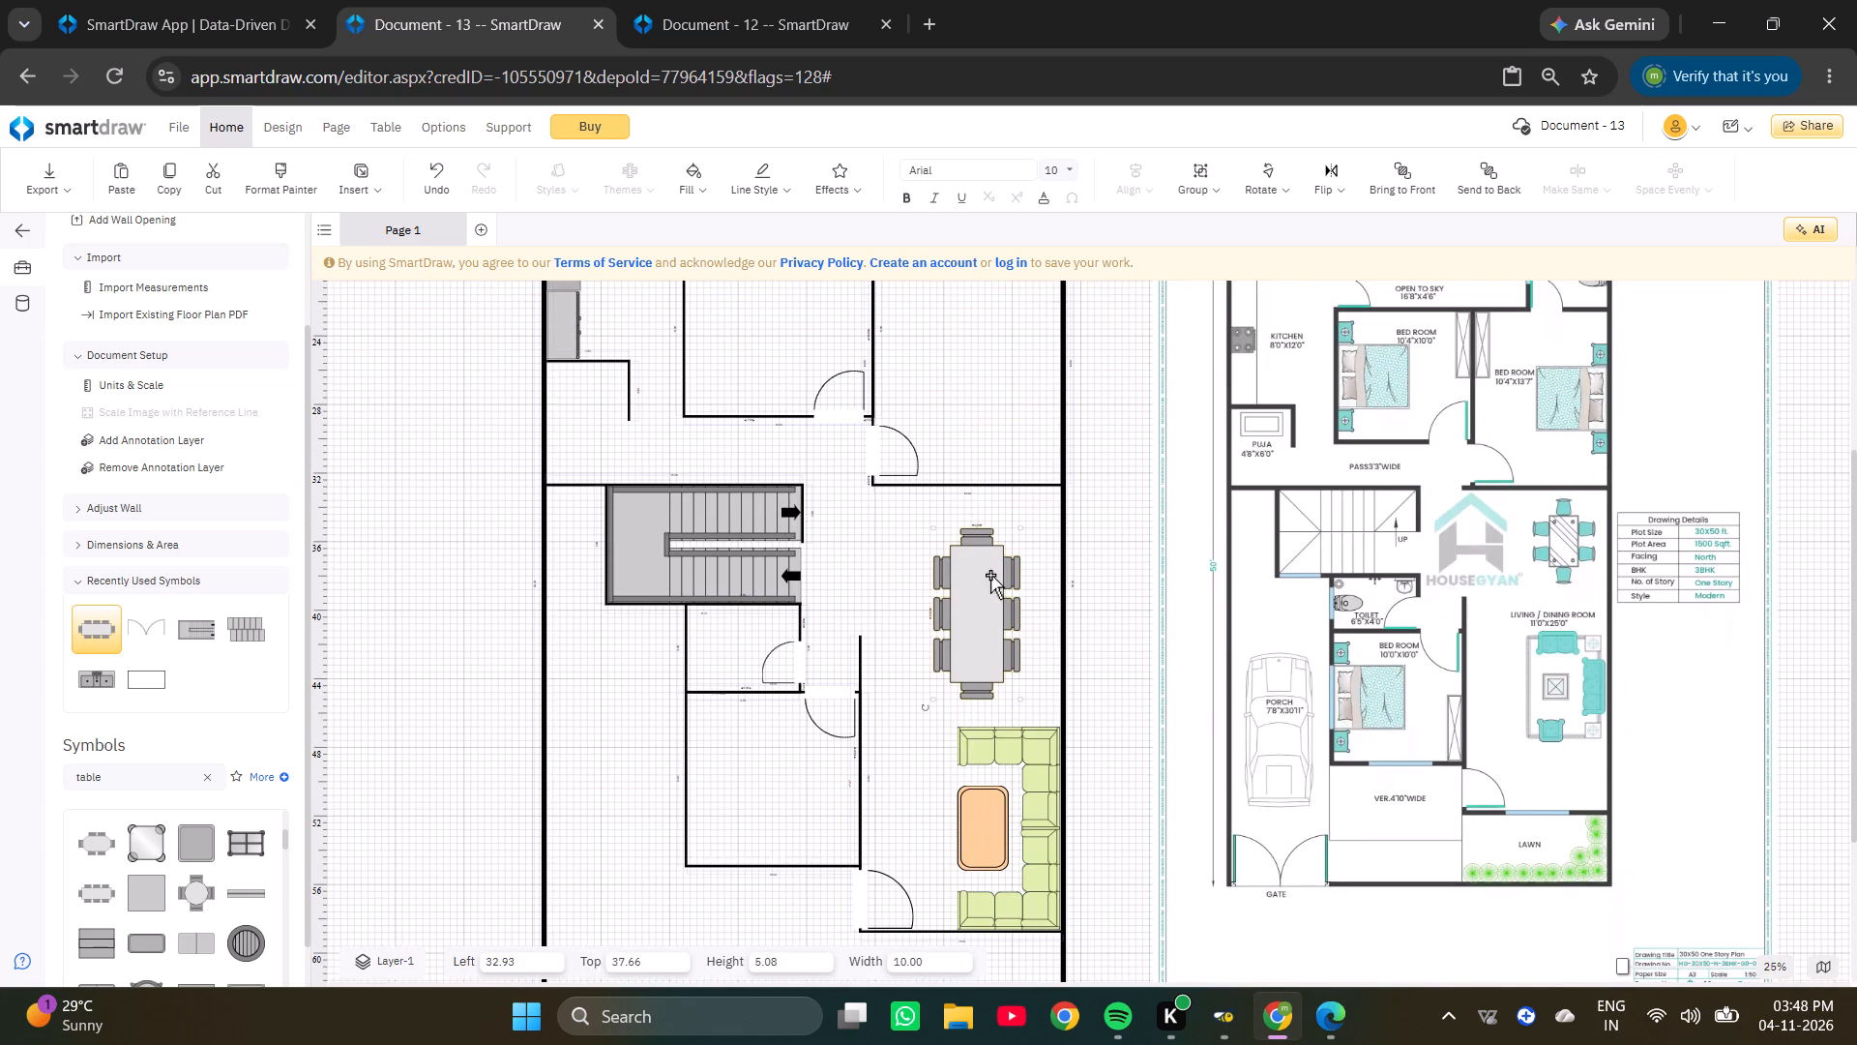
pyautogui.press('Up')
pyautogui.press('Up')
pyautogui.press('Up')
pyautogui.press('Up')
pyautogui.press('Up')
pyautogui.press('Up')
pyautogui.press('Up')
pyautogui.press('Up')
pyautogui.press('Up')
pyautogui.press('Up')
pyautogui.click(987, 575)
pyautogui.click(986, 575)
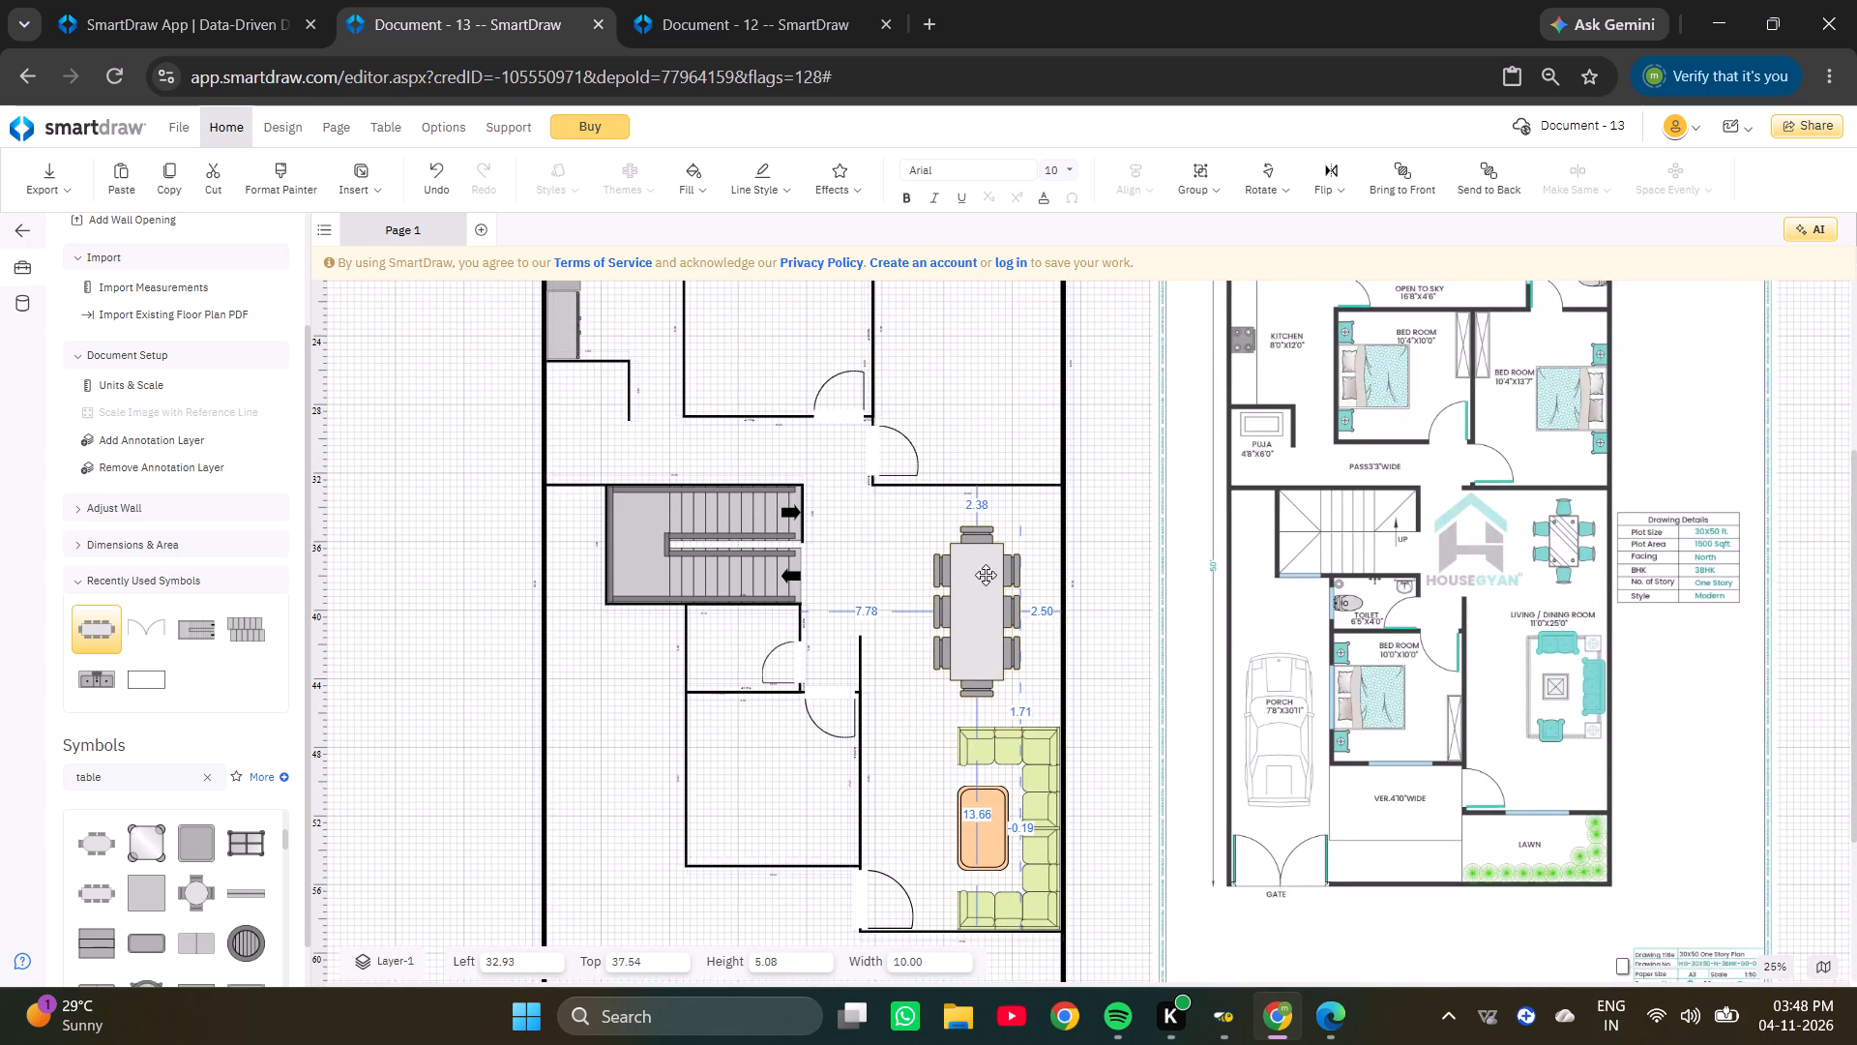
pyautogui.press('Up')
pyautogui.press('Up')
pyautogui.press('Up')
pyautogui.press('Up')
pyautogui.press('Up')
pyautogui.press('Up')
pyautogui.press('Up')
pyautogui.press('Up')
pyautogui.click(984, 575)
pyautogui.press('Up')
pyautogui.press('Up')
pyautogui.press('Up')
pyautogui.press('Up')
pyautogui.press('Up')
pyautogui.press('Up')
pyautogui.press('Up')
pyautogui.press('Up')
pyautogui.press('Up')
pyautogui.press('Up')
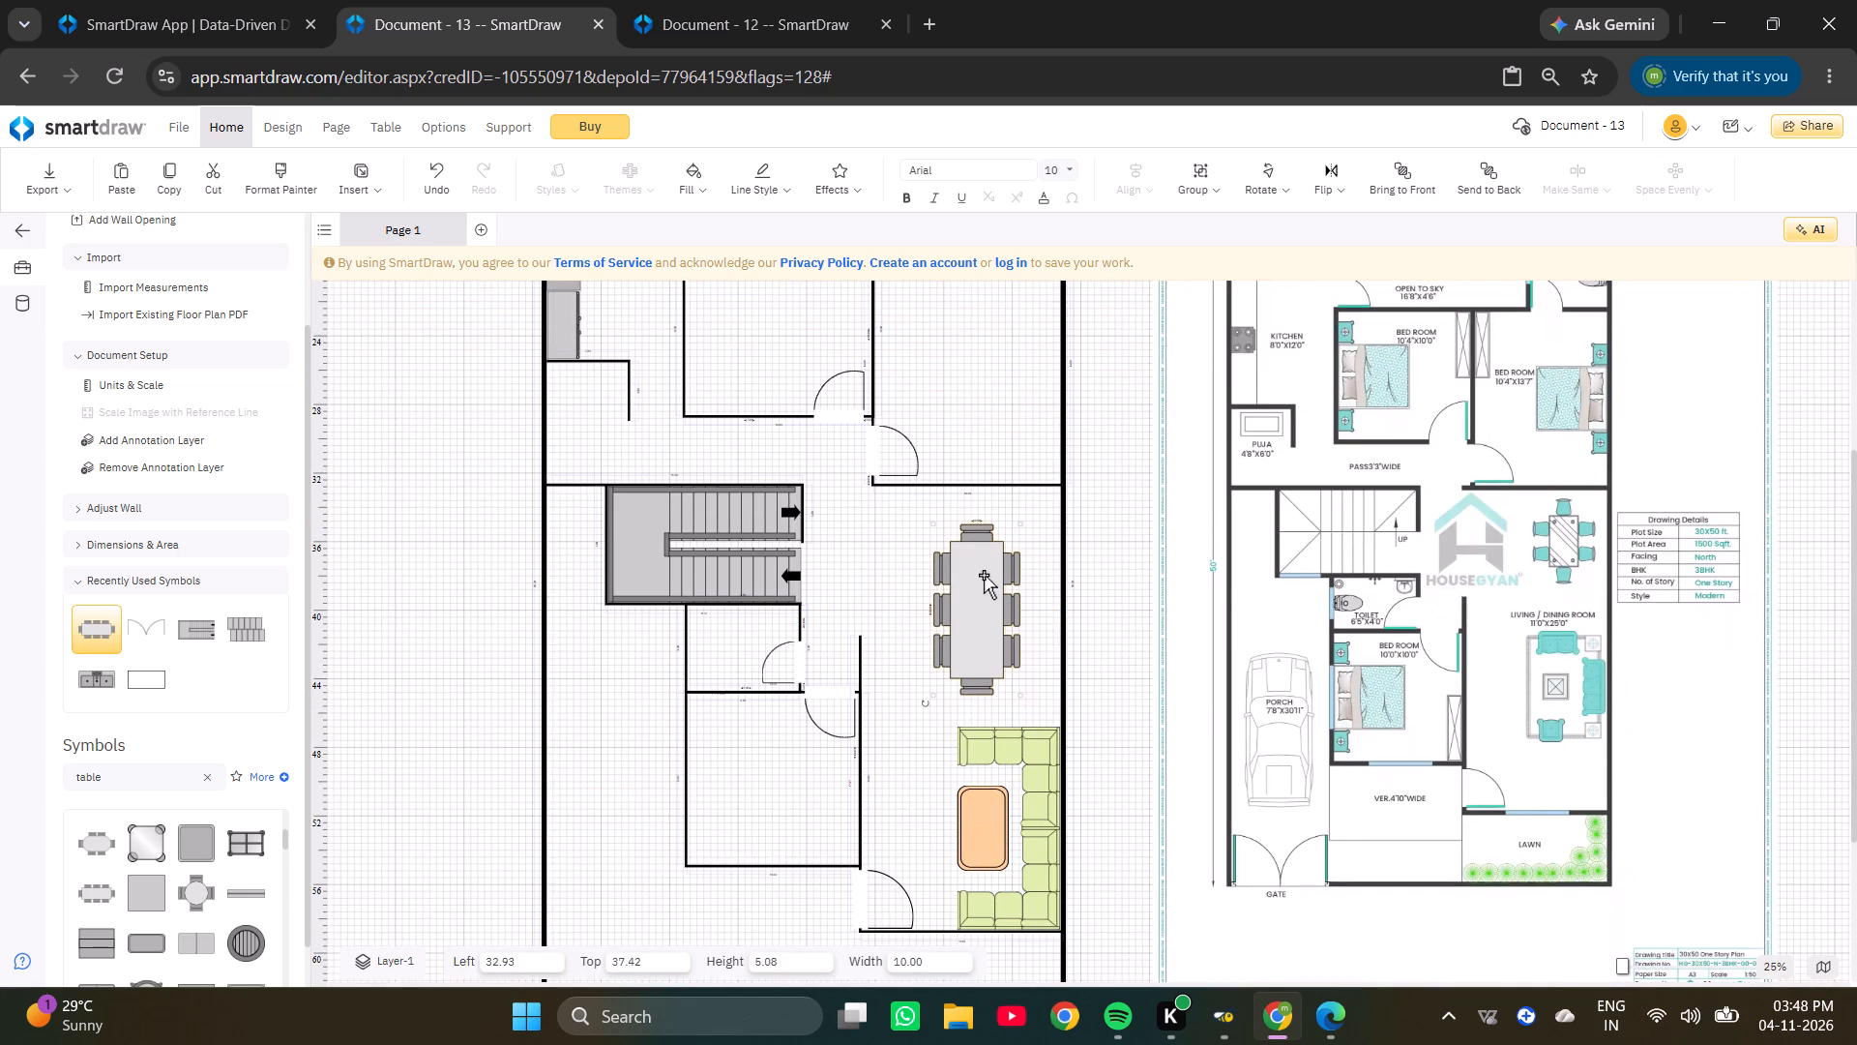
pyautogui.click(984, 575)
pyautogui.click(984, 575)
pyautogui.click(984, 575)
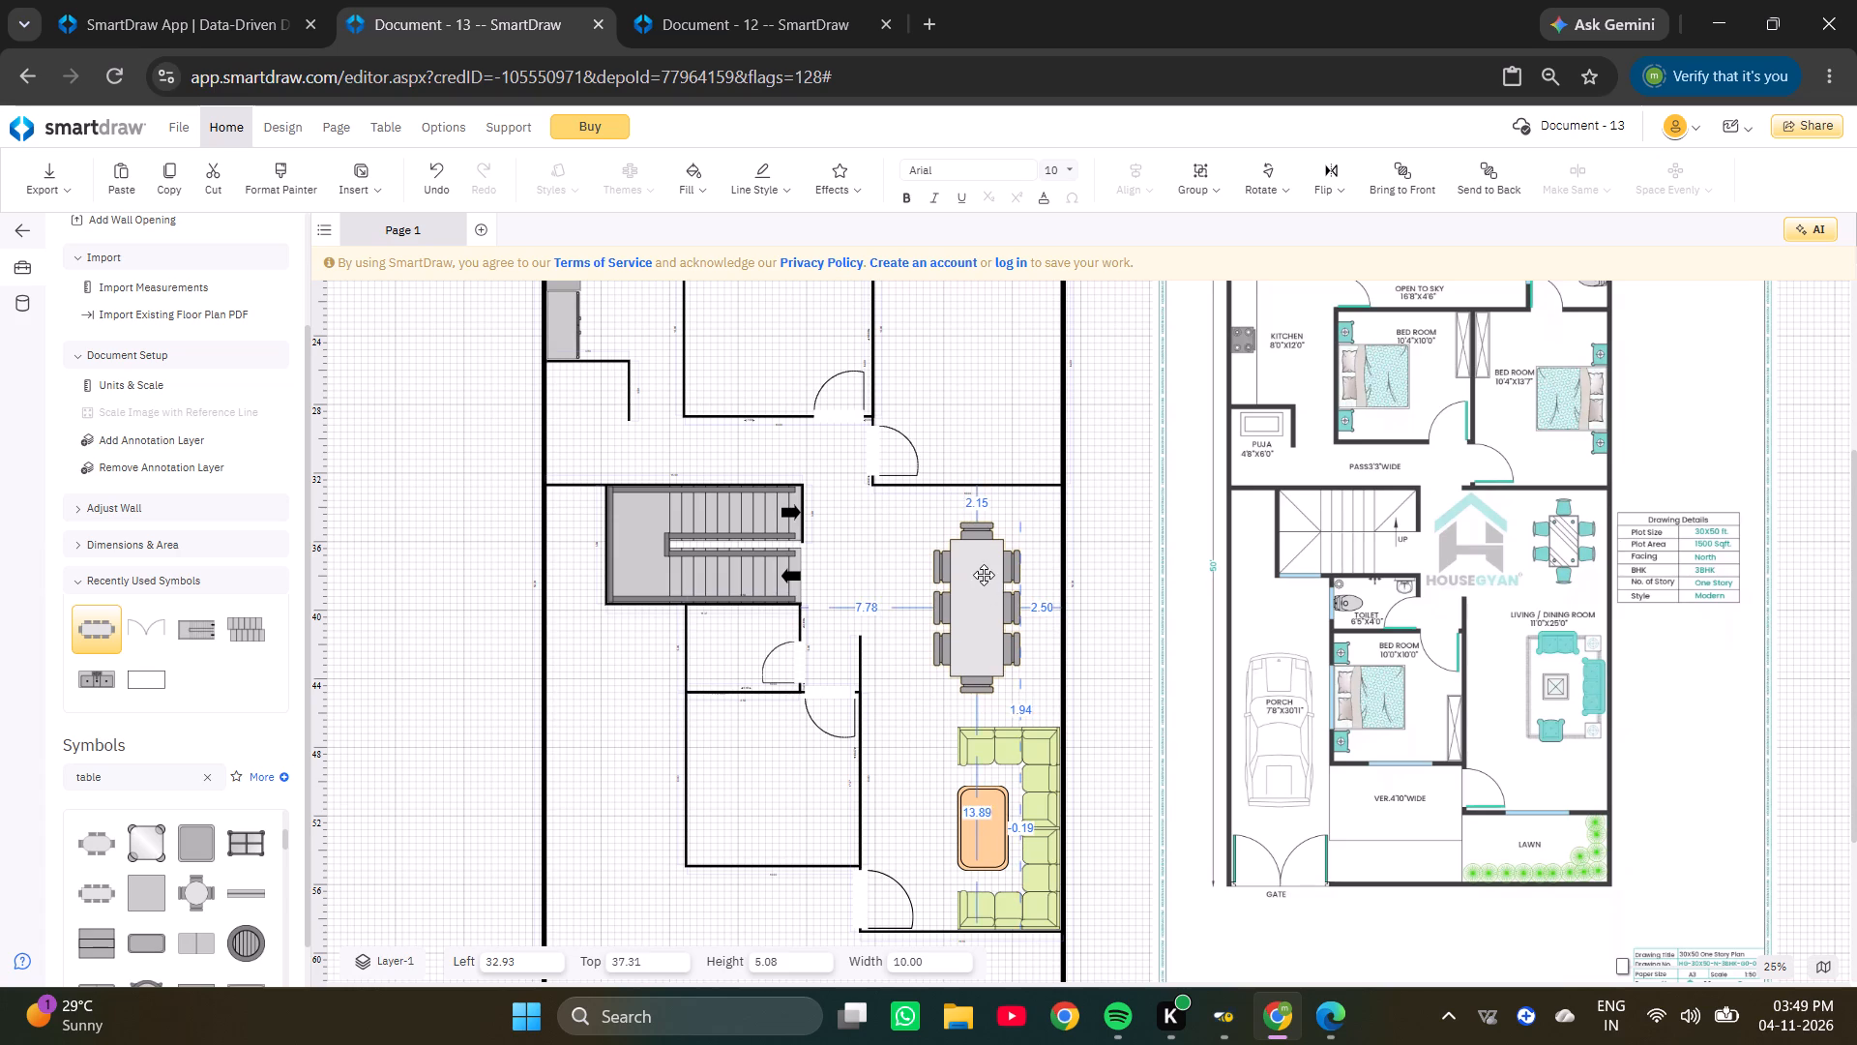
pyautogui.press('Up')
pyautogui.press('Up')
pyautogui.press('Up')
pyautogui.press('Up')
pyautogui.click(984, 575)
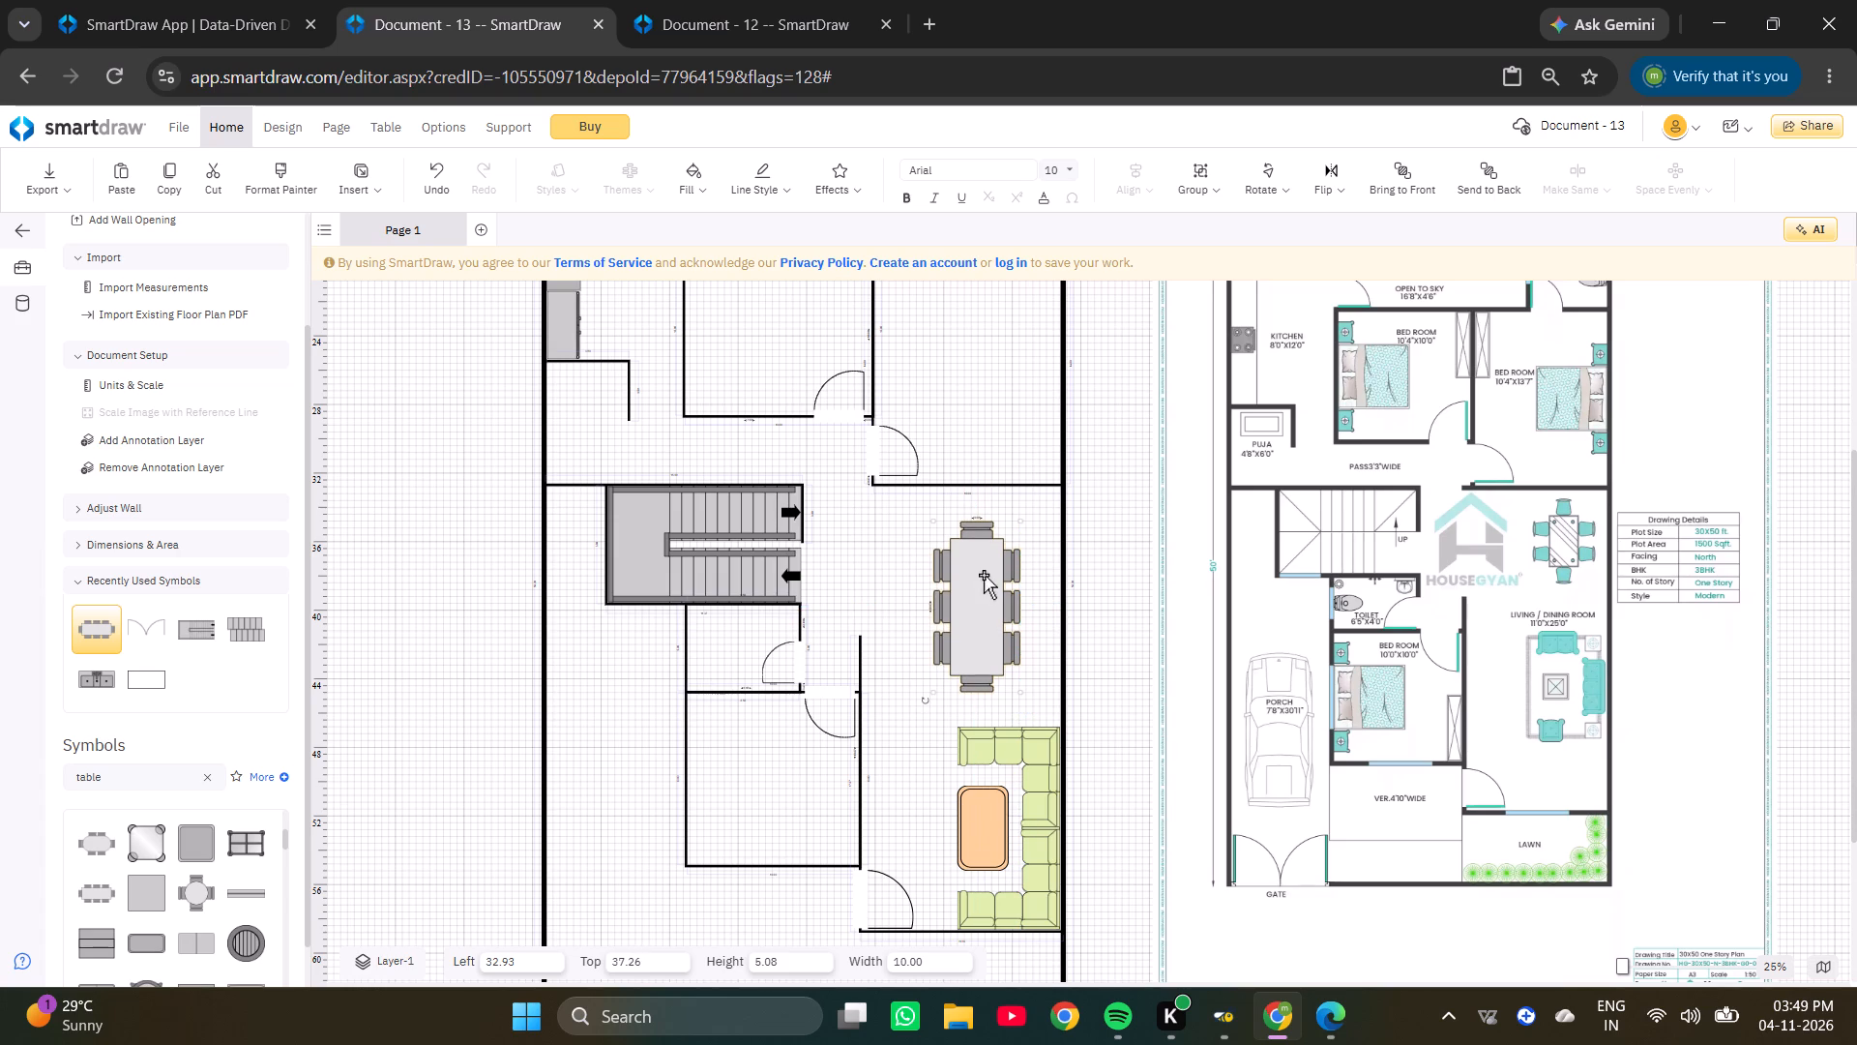
pyautogui.press('Up')
pyautogui.press('Up')
pyautogui.click(984, 575)
pyautogui.press('Down')
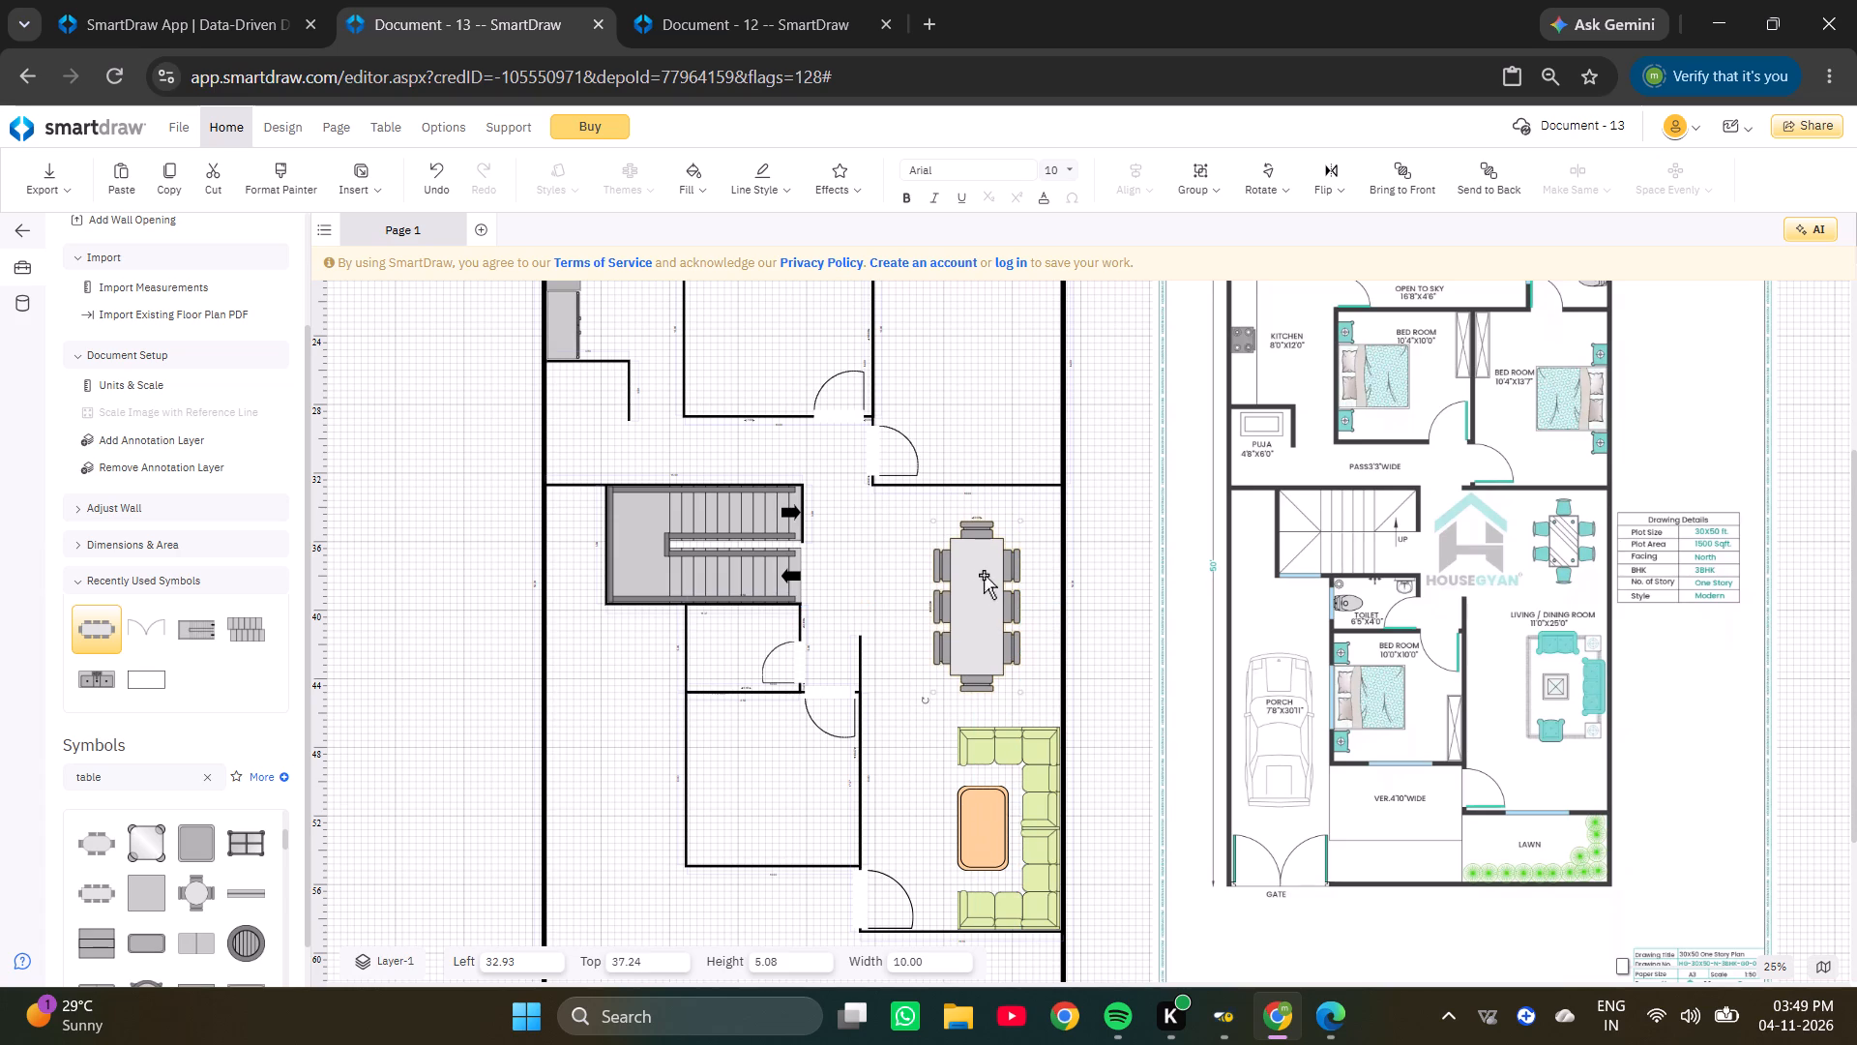
pyautogui.tripleClick(984, 575)
pyautogui.click(984, 575)
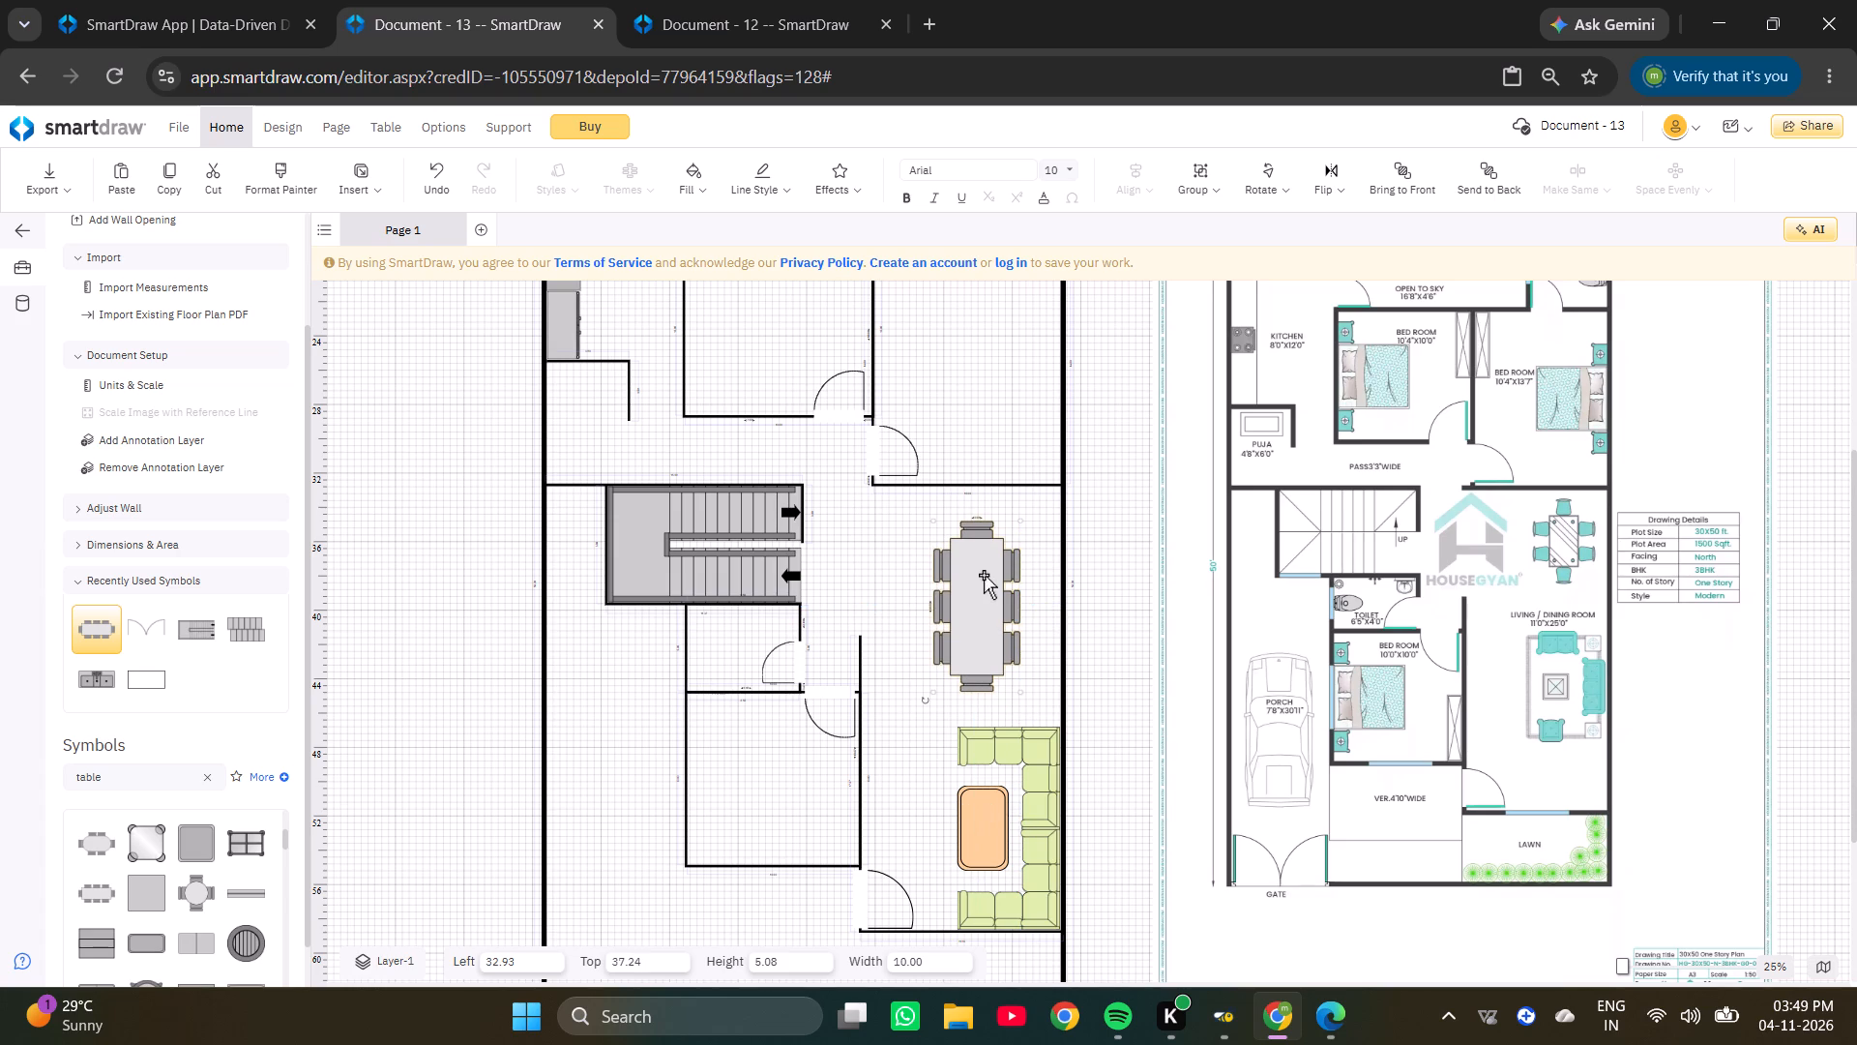
pyautogui.press('Up')
pyautogui.press('Up')
pyautogui.tripleClick(984, 574)
pyautogui.click(984, 574)
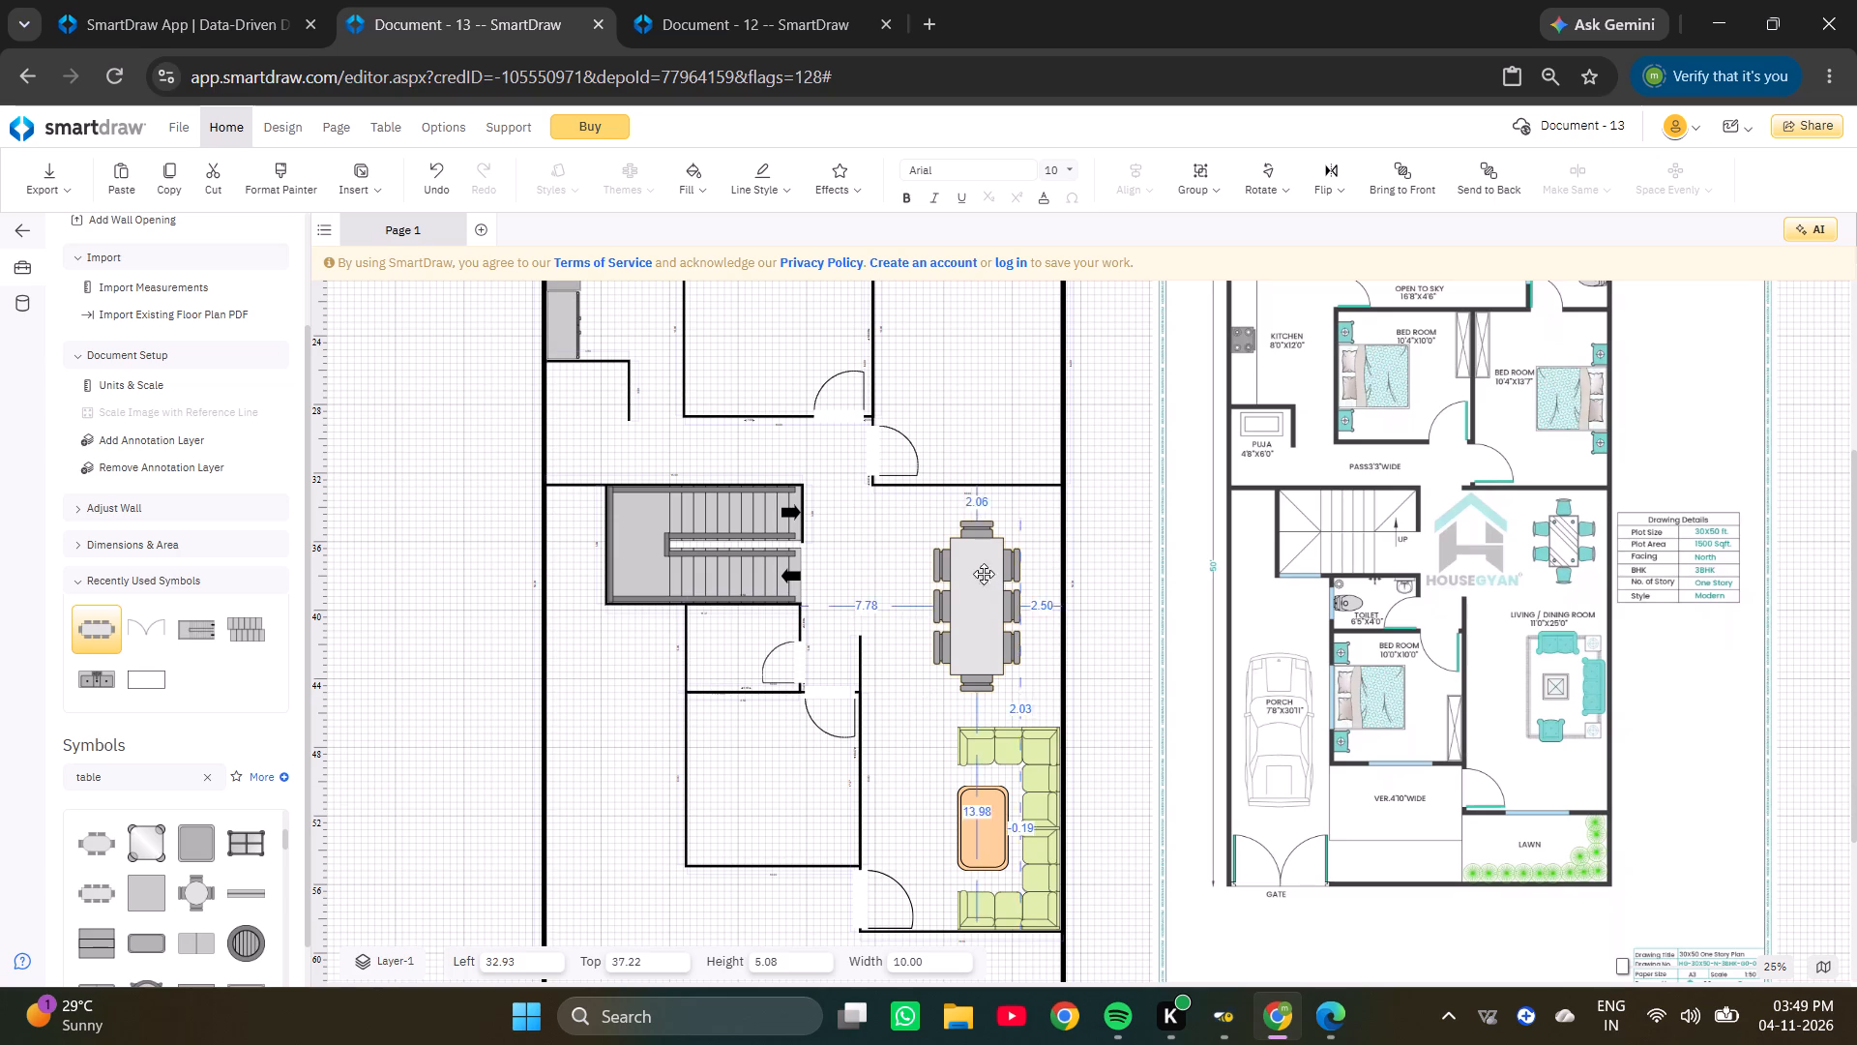
pyautogui.press('Up')
pyautogui.click(984, 574)
pyautogui.press('Up')
pyautogui.click(984, 574)
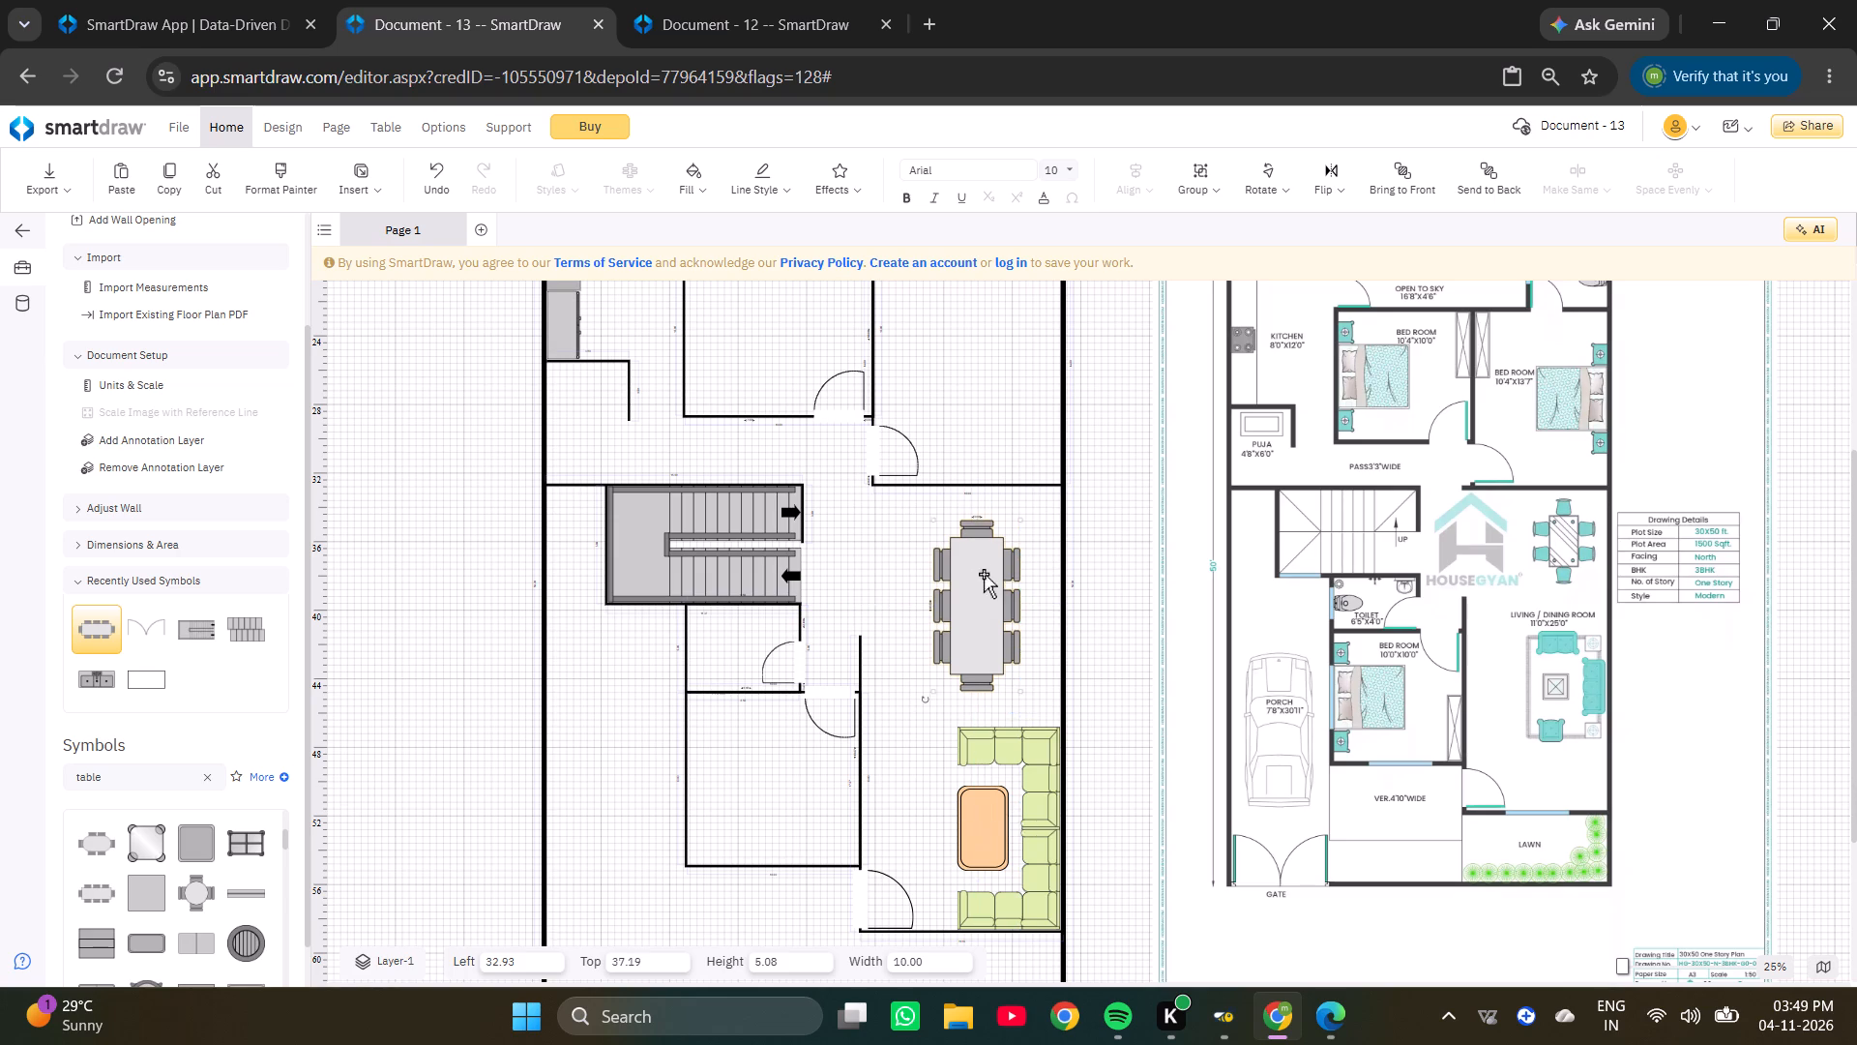
pyautogui.doubleClick(984, 574)
# Compare the drawn floor plan with the reference plan, examining the furniture and fixtures in each room.
pyautogui.keyDown('ctrl'); pyautogui.scroll(-3, 984, 574); pyautogui.keyUp('ctrl')
pyautogui.scroll(-5, 986, 574)
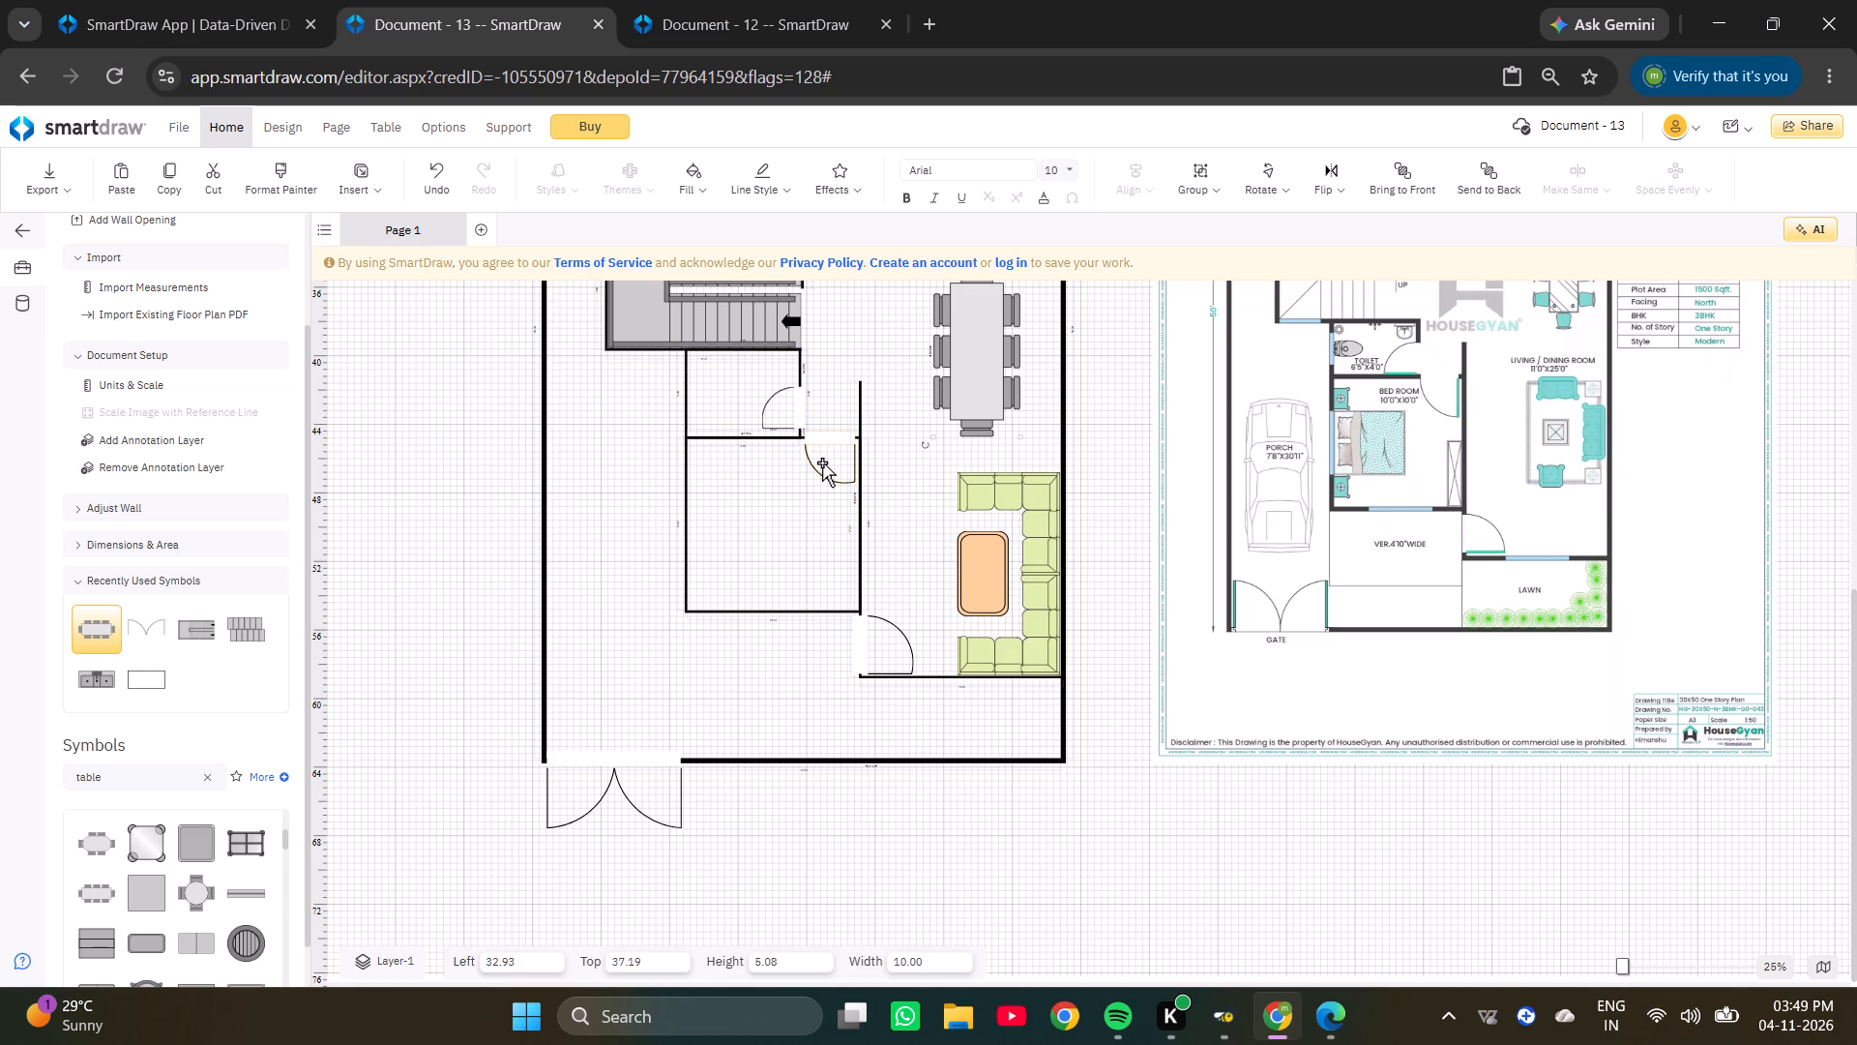
pyautogui.scroll(6, 822, 463)
pyautogui.keyDown('ctrl'); pyautogui.scroll(2, 669, 534); pyautogui.keyUp('ctrl')
pyautogui.keyDown('ctrl'); pyautogui.scroll(-3, 662, 525); pyautogui.keyUp('ctrl')
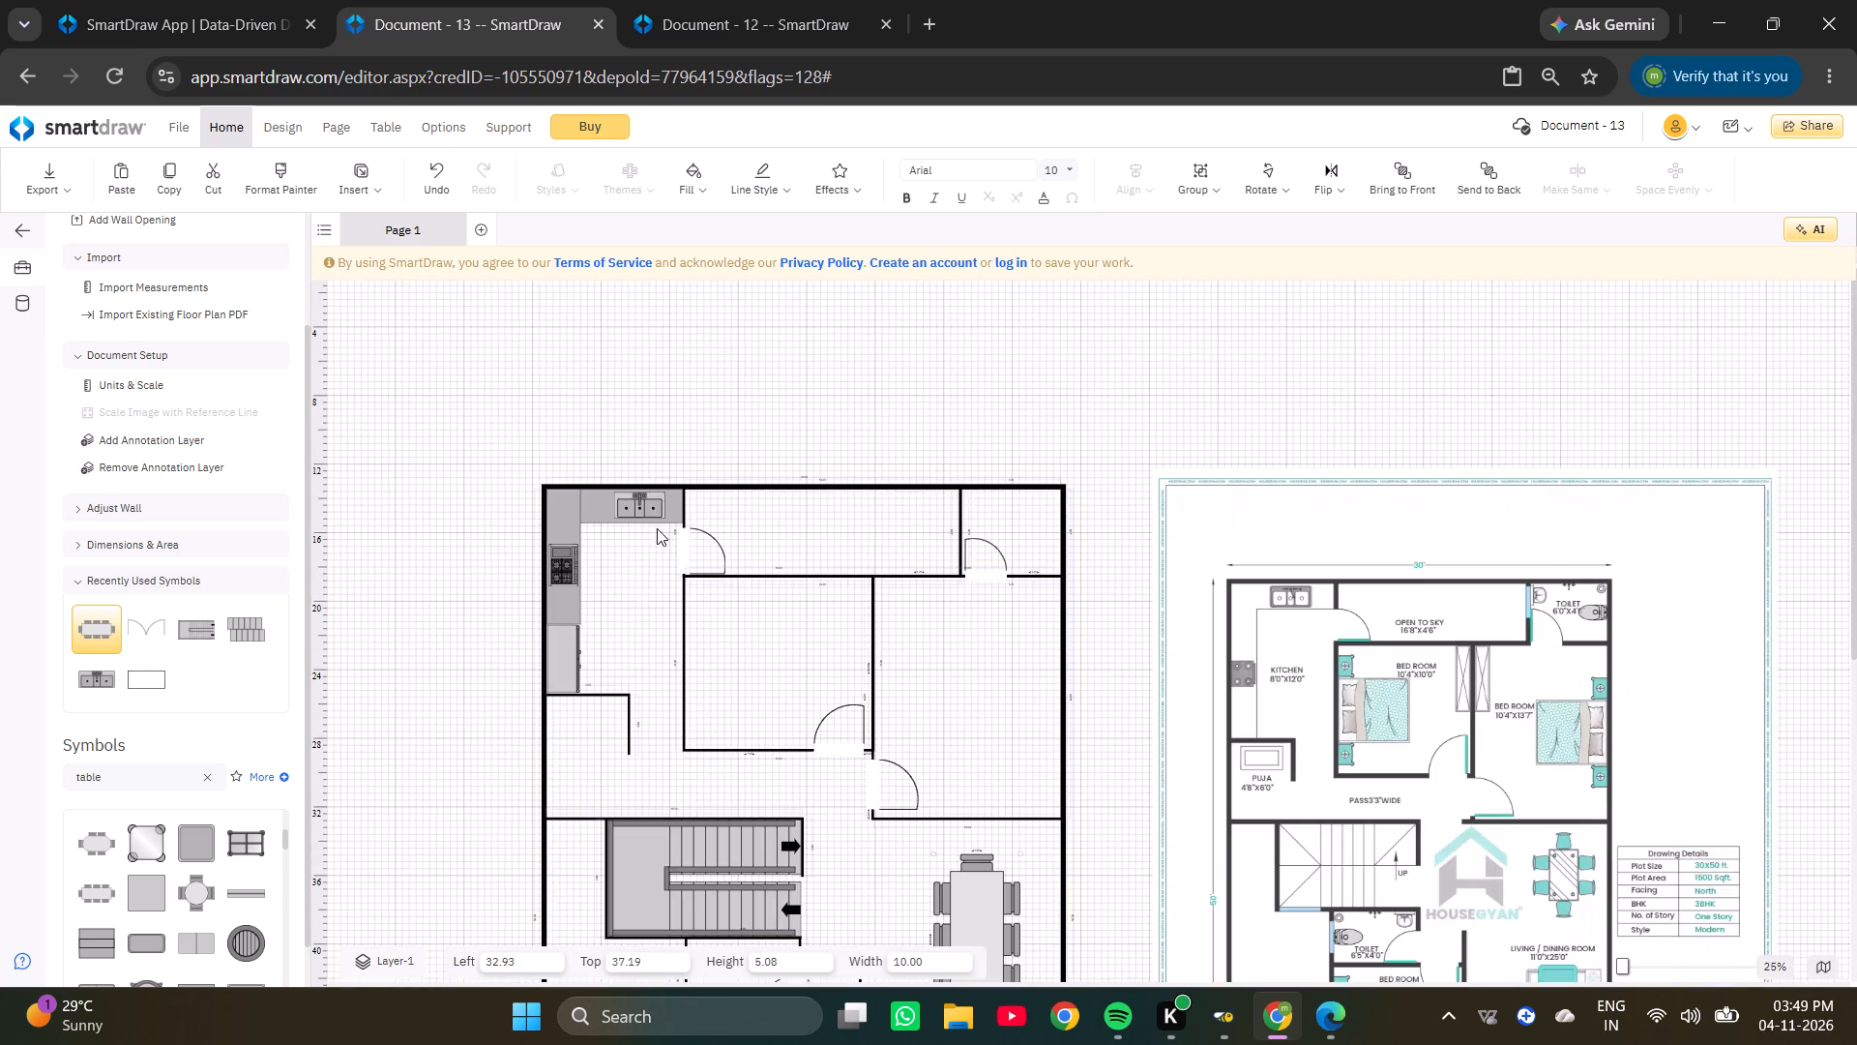
pyautogui.keyDown('ctrl'); pyautogui.scroll(4, 630, 489); pyautogui.keyUp('ctrl')
pyautogui.keyDown('ctrl'); pyautogui.scroll(-5, 666, 582); pyautogui.keyUp('ctrl')
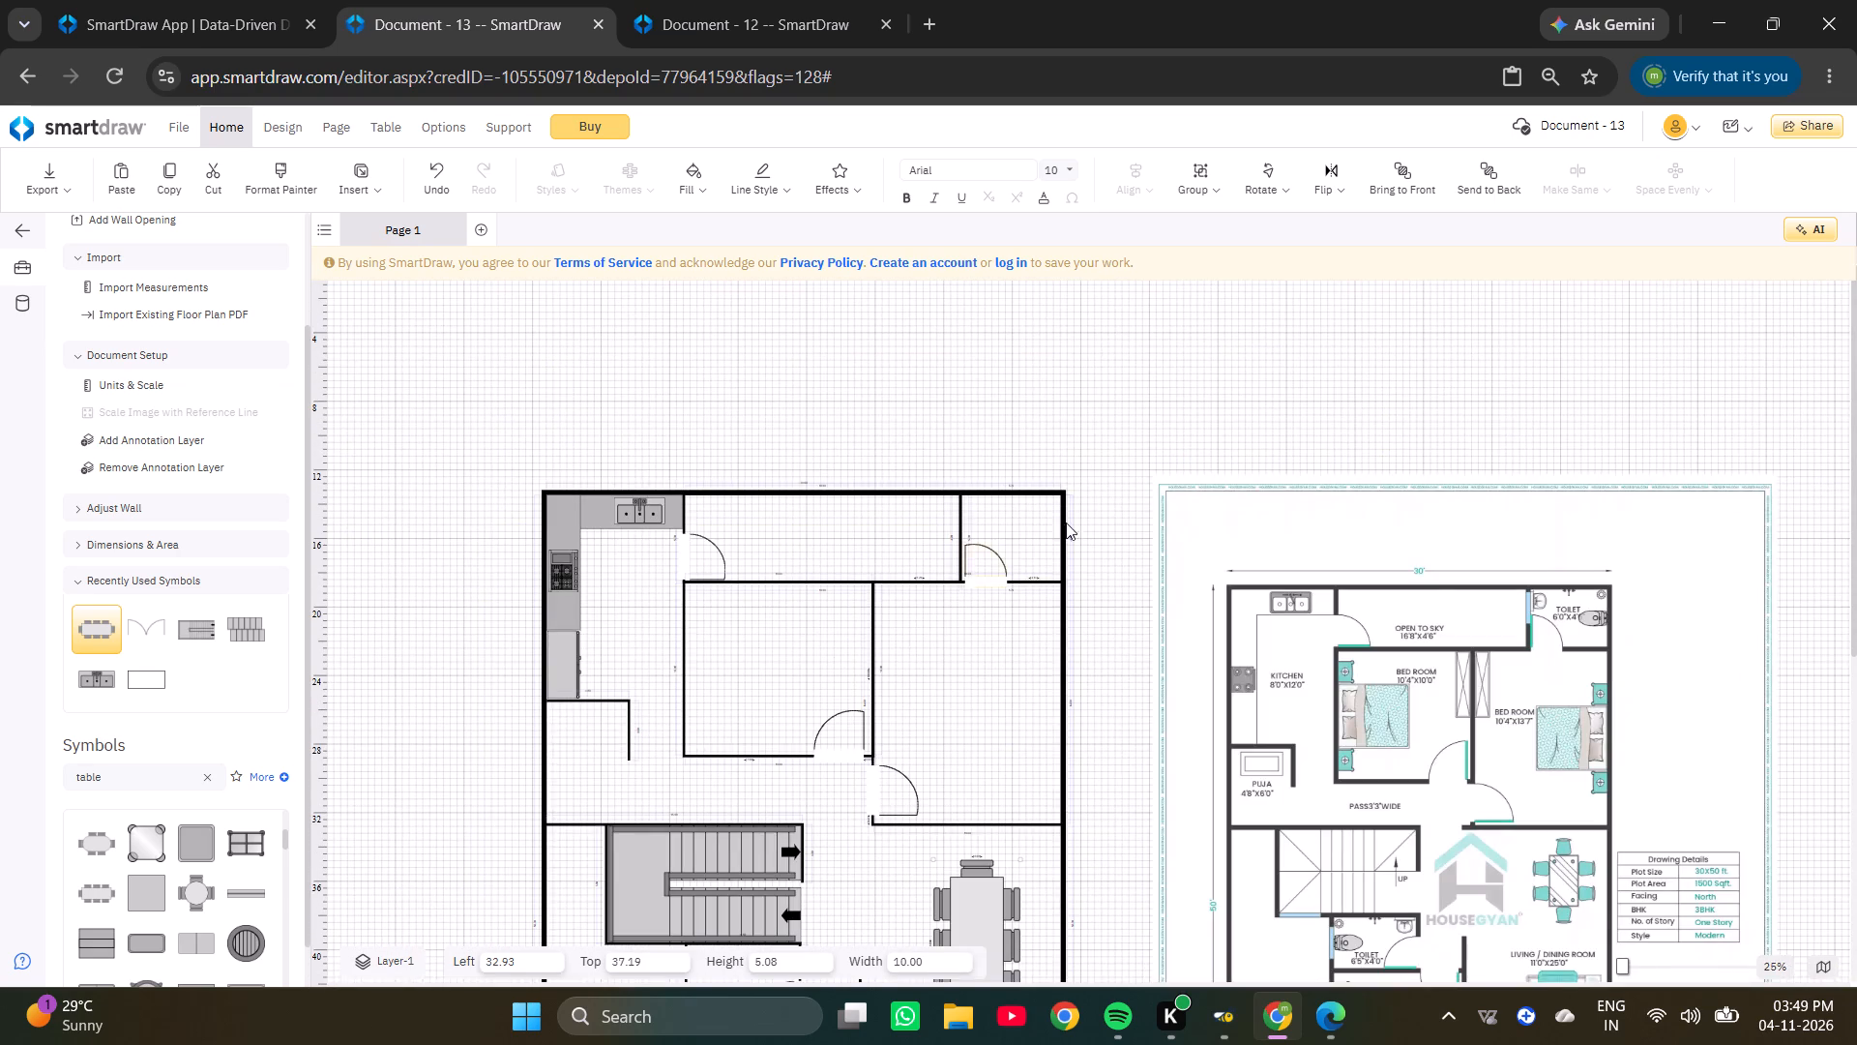
pyautogui.keyDown('ctrl'); pyautogui.scroll(2, 992, 528); pyautogui.keyUp('ctrl')
pyautogui.keyDown('ctrl'); pyautogui.scroll(-5, 930, 567); pyautogui.keyUp('ctrl')
pyautogui.scroll(-5, 936, 685)
pyautogui.keyDown('ctrl'); pyautogui.scroll(2, 1015, 583); pyautogui.keyUp('ctrl')
pyautogui.keyDown('ctrl'); pyautogui.scroll(-2, 1017, 580); pyautogui.keyUp('ctrl')
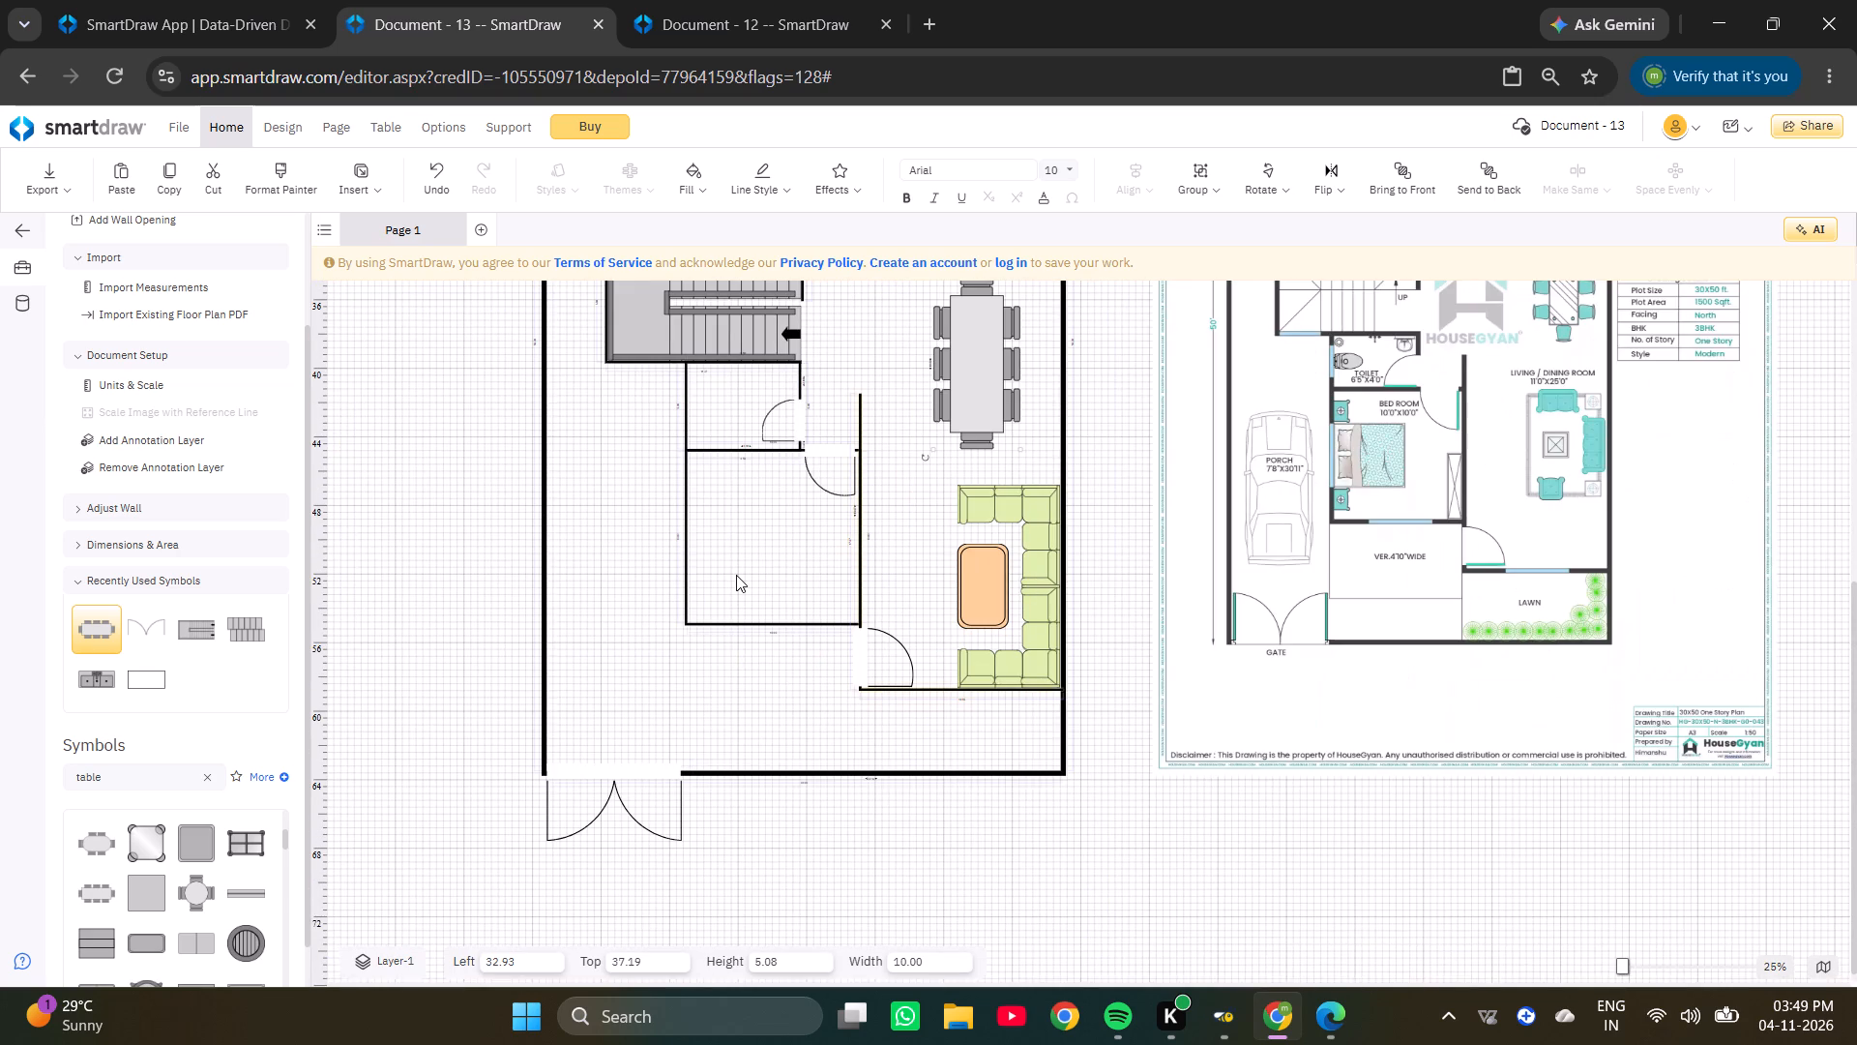
pyautogui.scroll(4, 1507, 451)
pyautogui.keyDown('ctrl'); pyautogui.scroll(-2, 1605, 496); pyautogui.keyUp('ctrl')
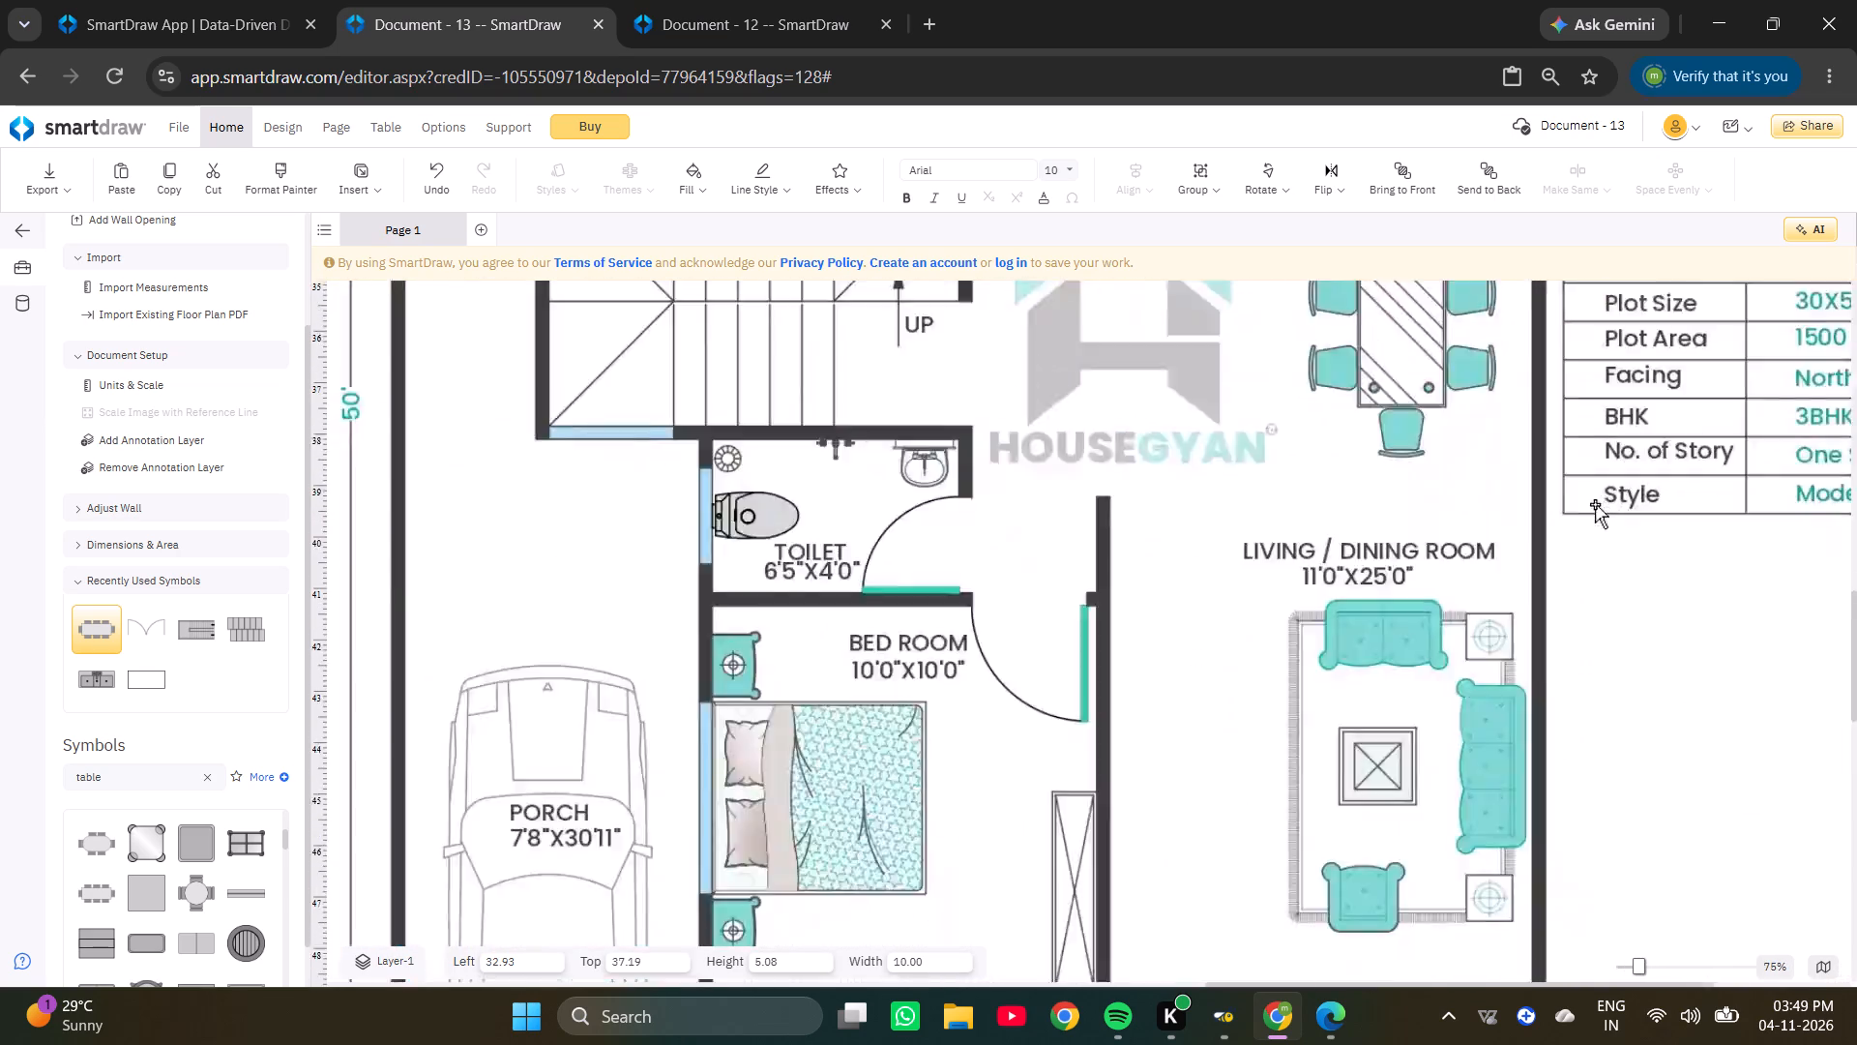
# Inspect the wall below the living room sofas and the staircase, toilet and dining areas of the drawn plan.
pyautogui.keyDown('ctrl'); pyautogui.scroll(-1, 1595, 504); pyautogui.keyUp('ctrl')
pyautogui.scroll(-1, 1490, 776)
pyautogui.keyDown('ctrl'); pyautogui.scroll(2, 1558, 655); pyautogui.keyUp('ctrl')
pyautogui.keyDown('ctrl'); pyautogui.scroll(-3, 1561, 644); pyautogui.keyUp('ctrl')
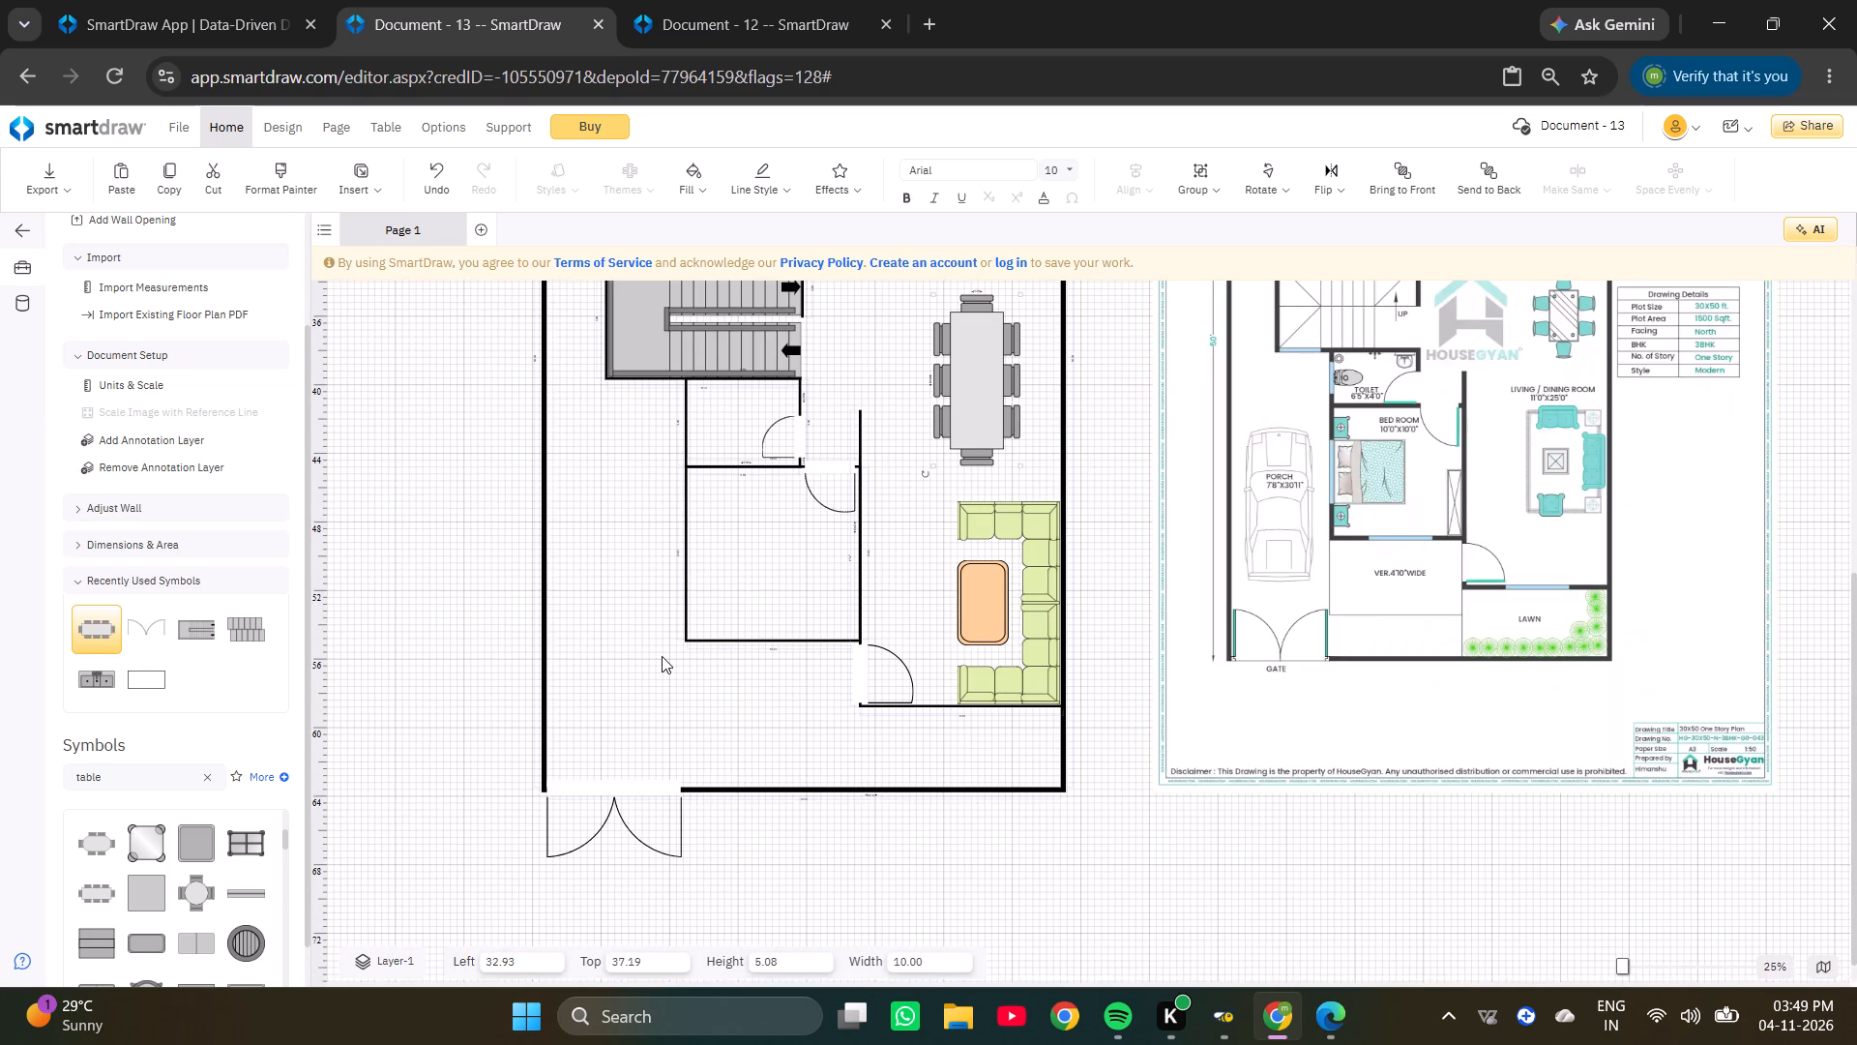
pyautogui.keyDown('ctrl'); pyautogui.scroll(2, 983, 732); pyautogui.keyUp('ctrl')
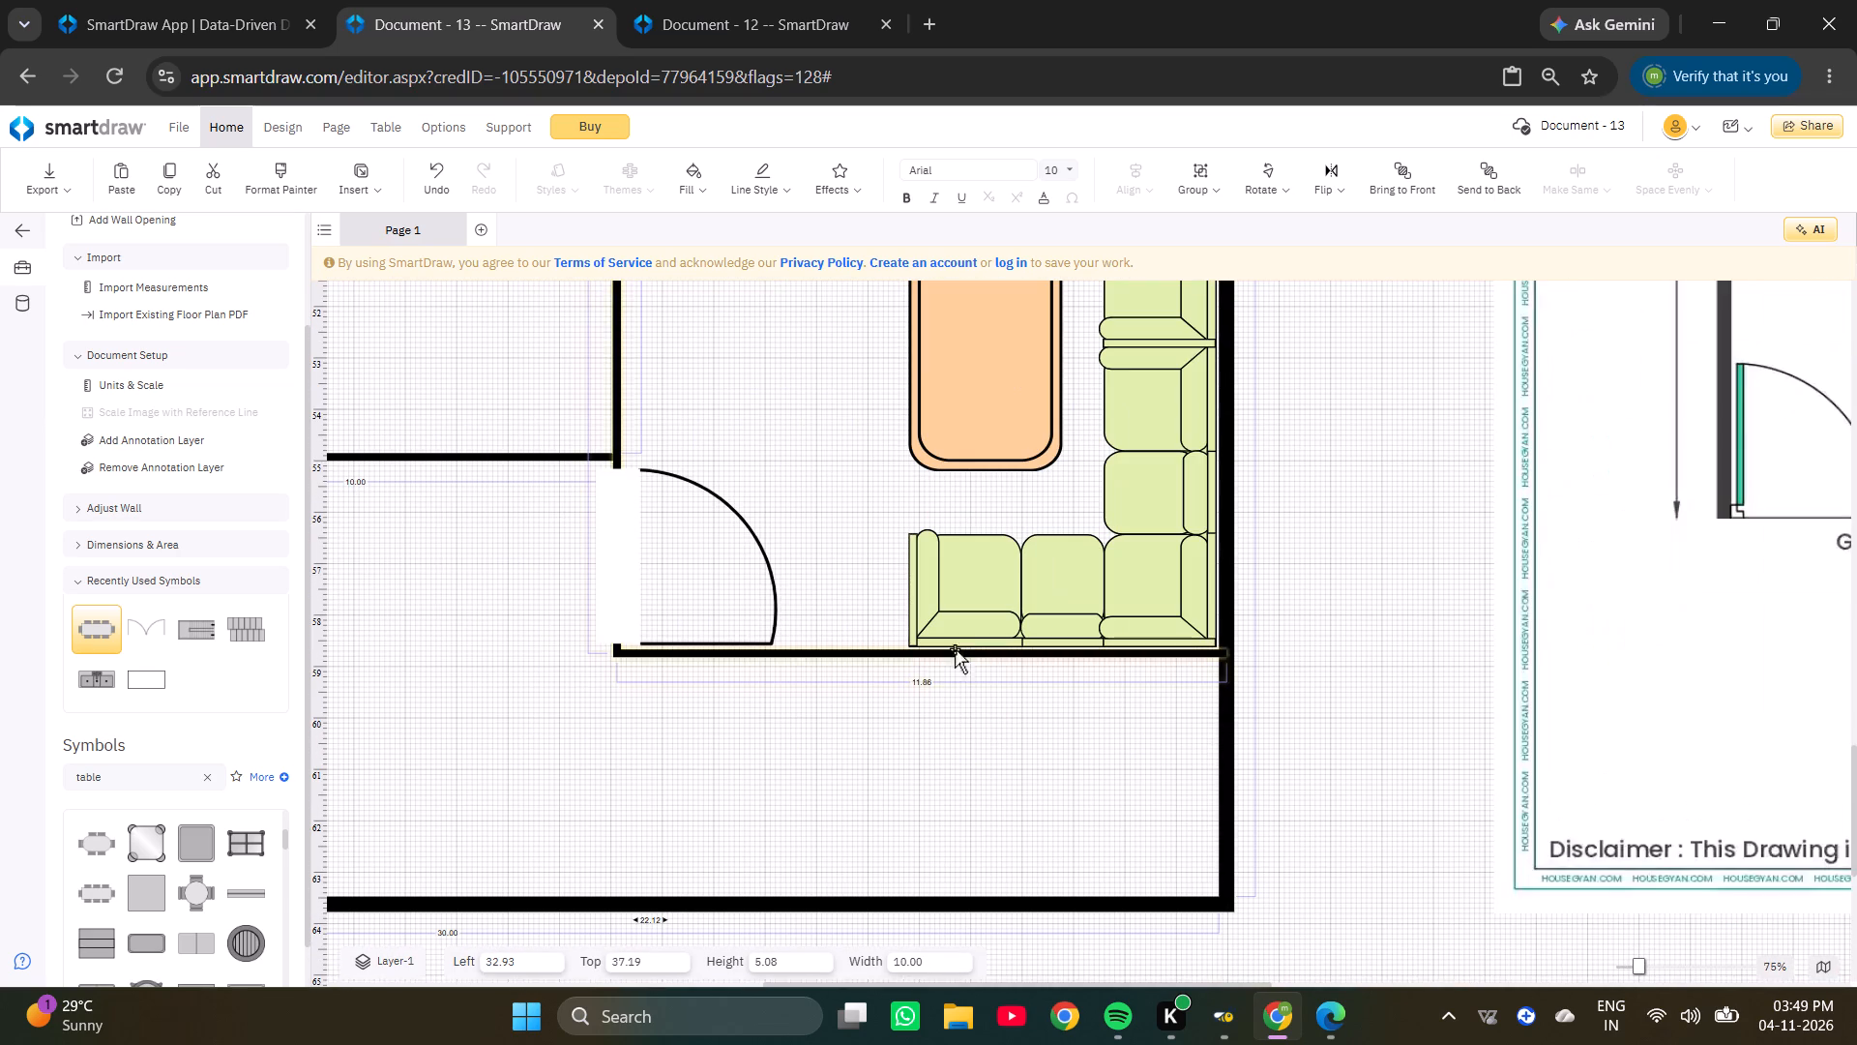
pyautogui.doubleClick(950, 658)
pyautogui.tripleClick(950, 658)
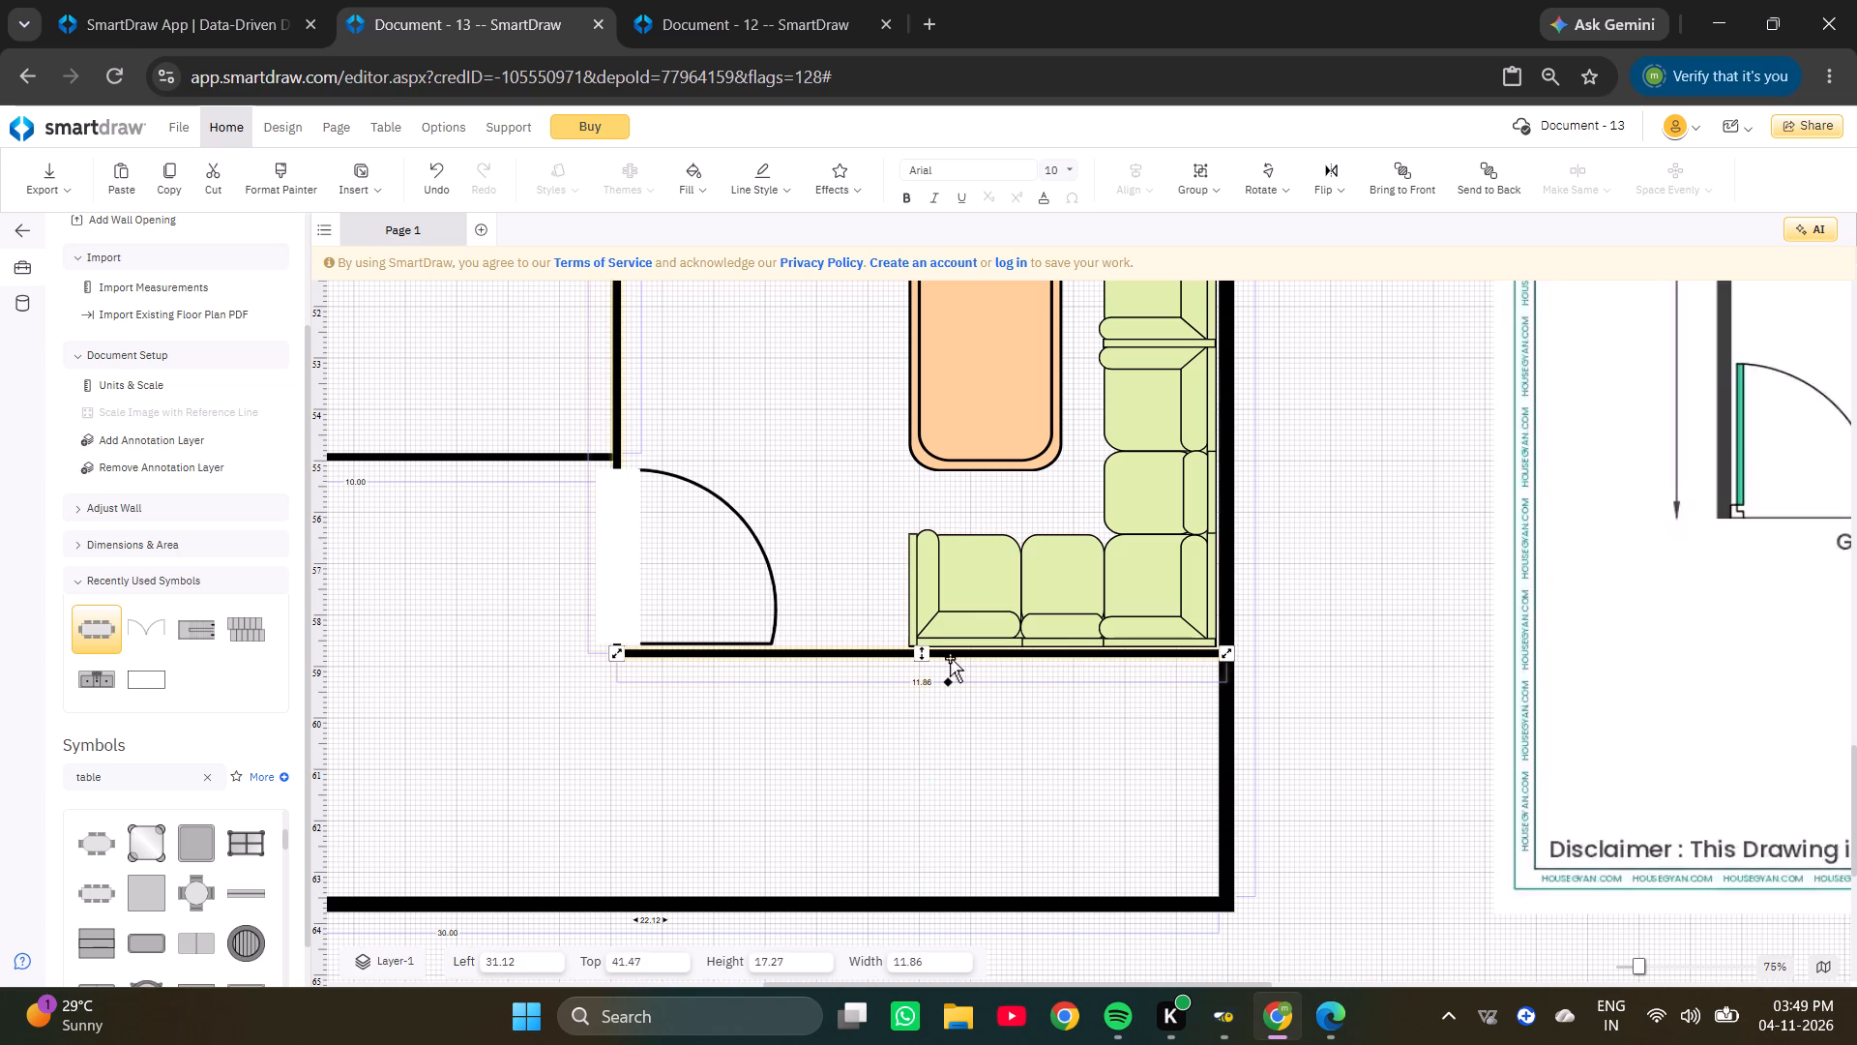
pyautogui.click(950, 658)
pyautogui.tripleClick(950, 658)
pyautogui.keyDown('ctrl'); pyautogui.scroll(3, 950, 658); pyautogui.keyUp('ctrl')
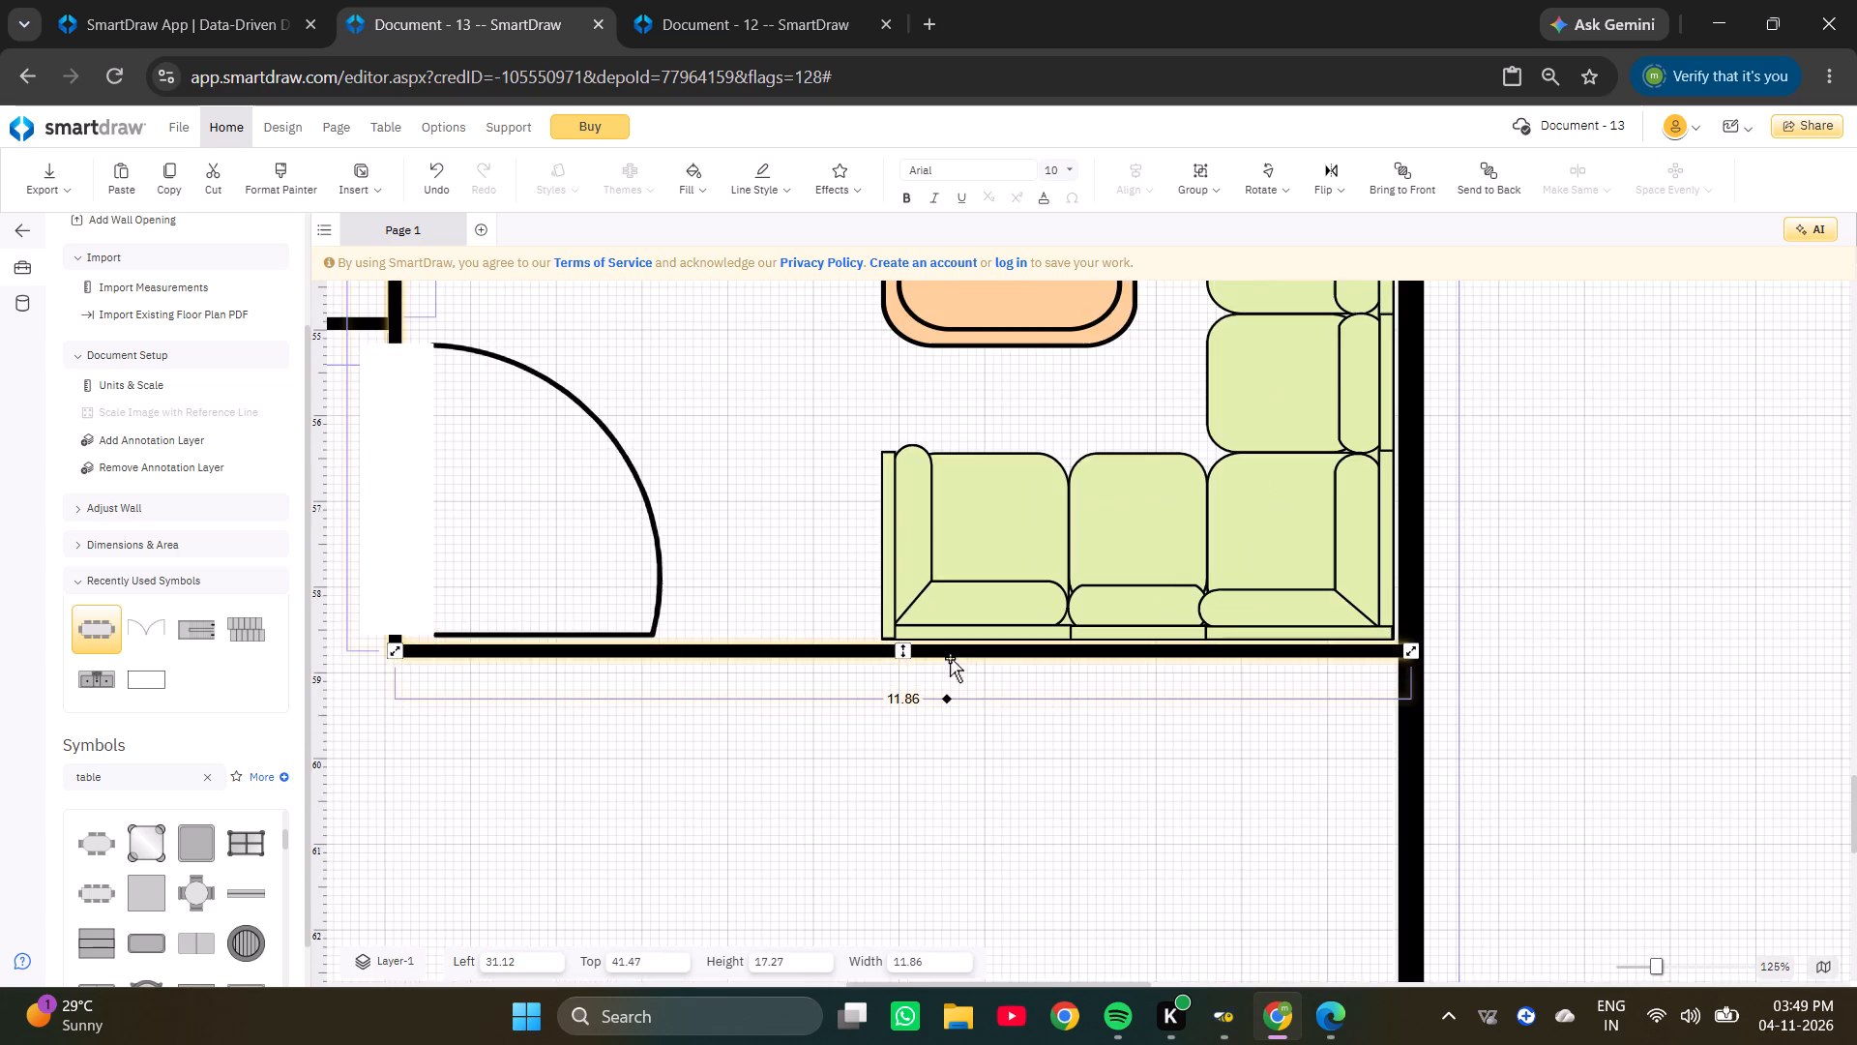
pyautogui.keyDown('ctrl'); pyautogui.scroll(-7, 935, 657); pyautogui.keyUp('ctrl')
pyautogui.scroll(3, 741, 538)
pyautogui.keyDown('ctrl'); pyautogui.scroll(2, 800, 765); pyautogui.keyUp('ctrl')
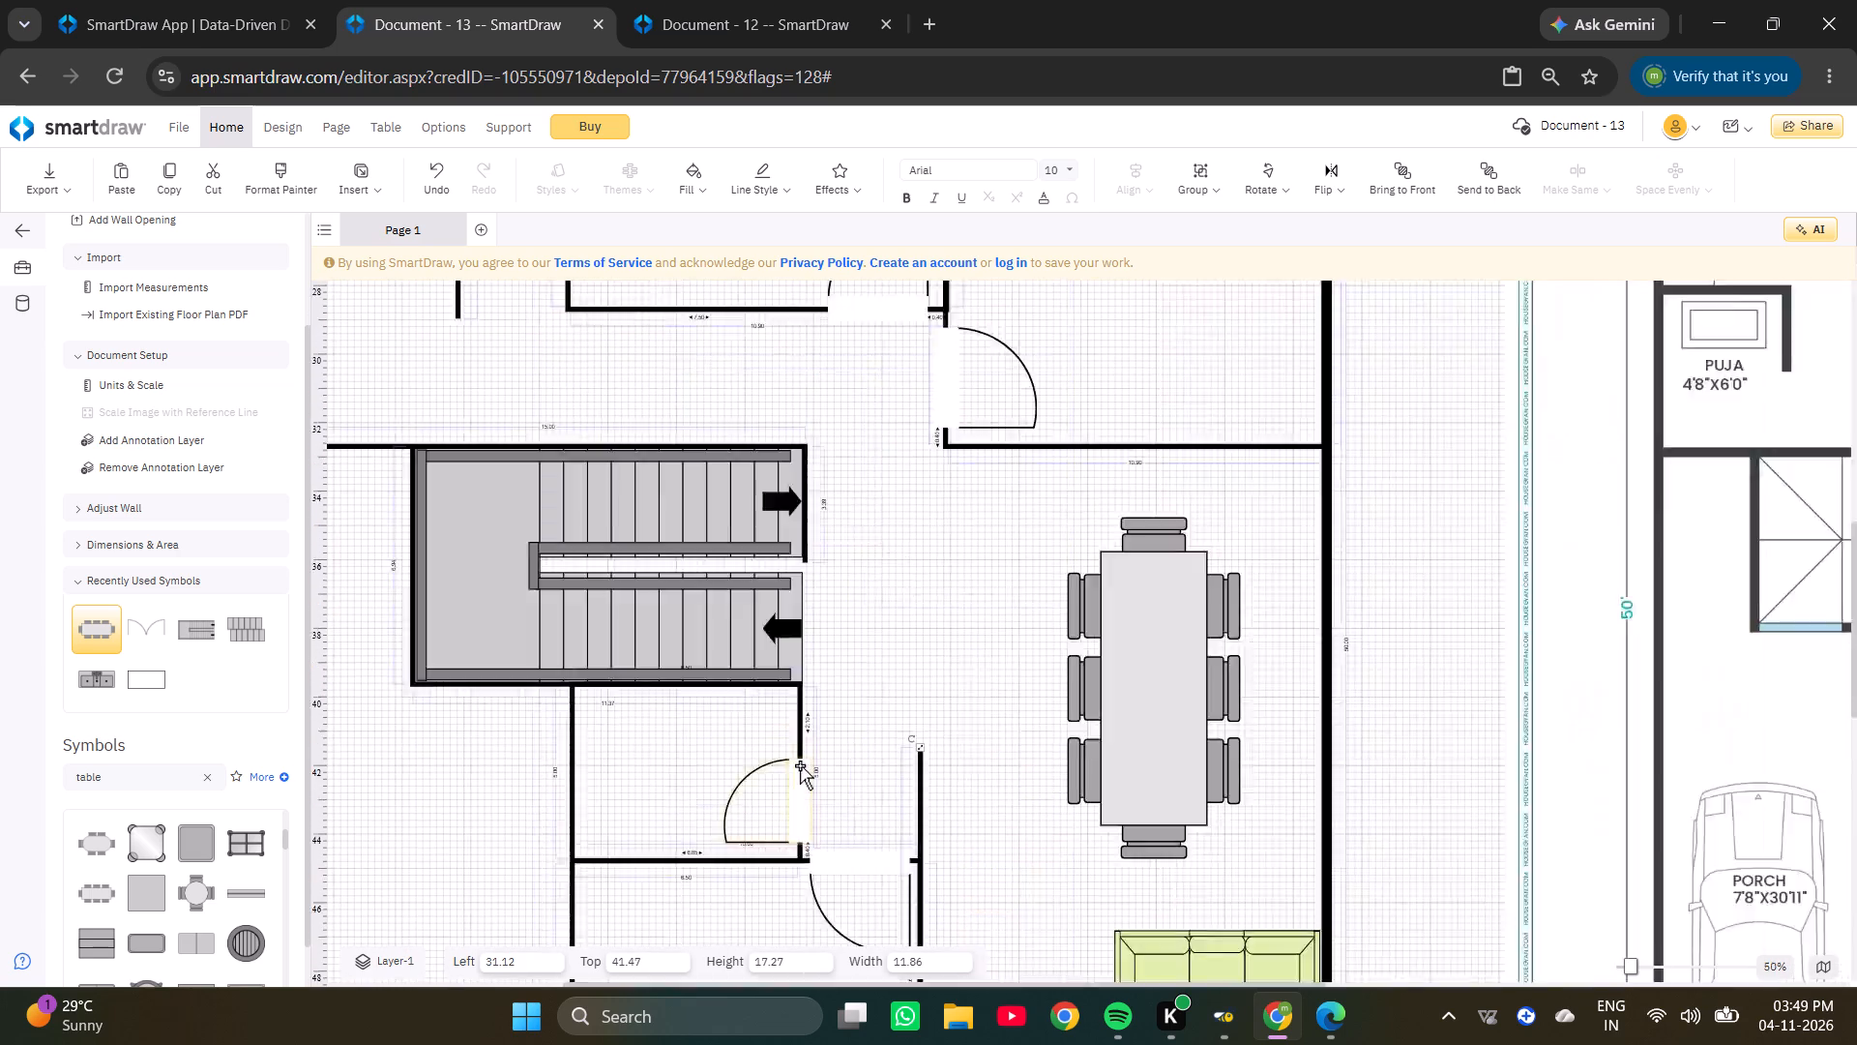
pyautogui.keyDown('ctrl'); pyautogui.scroll(4, 800, 765); pyautogui.keyUp('ctrl')
pyautogui.keyDown('ctrl'); pyautogui.scroll(-3, 810, 755); pyautogui.keyUp('ctrl')
pyautogui.keyDown('ctrl'); pyautogui.scroll(2, 826, 741); pyautogui.keyUp('ctrl')
pyautogui.keyDown('ctrl'); pyautogui.scroll(-2, 826, 741); pyautogui.keyUp('ctrl')
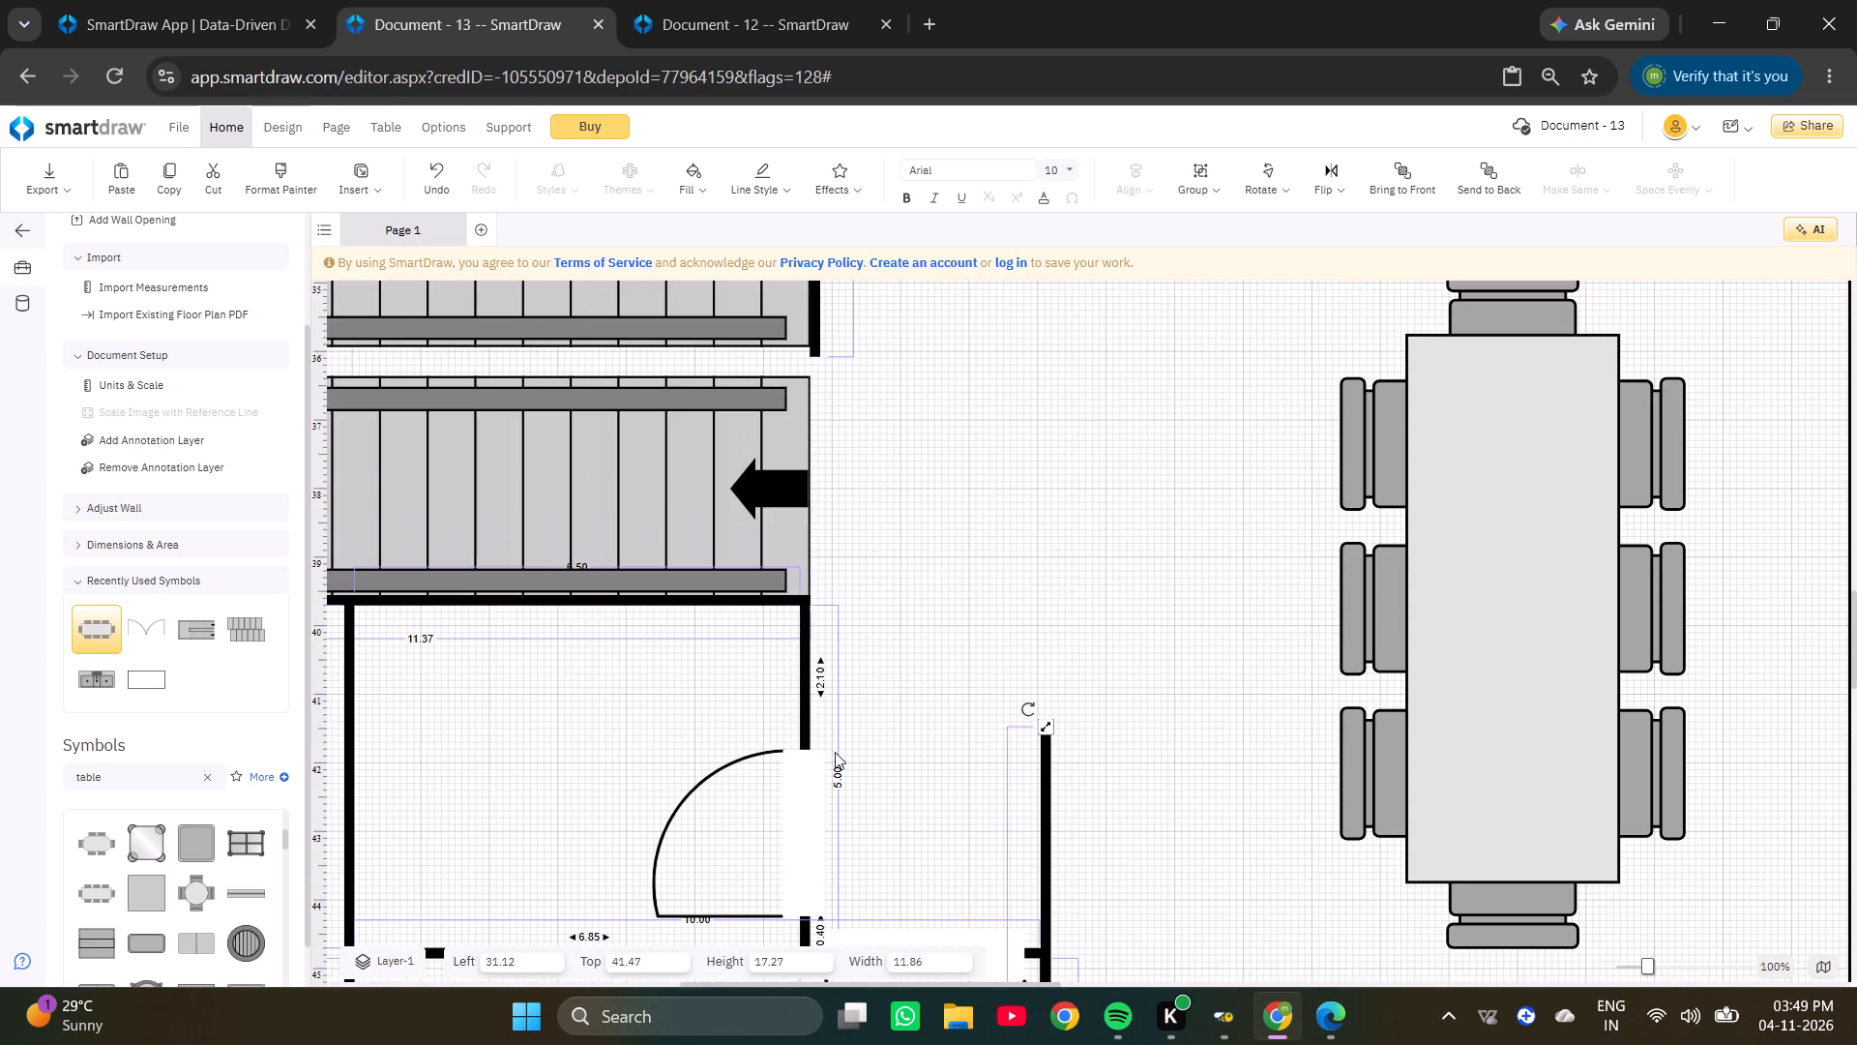
pyautogui.keyDown('ctrl'); pyautogui.scroll(-1, 835, 764); pyautogui.keyUp('ctrl')
pyautogui.keyDown('ctrl'); pyautogui.scroll(3, 835, 764); pyautogui.keyUp('ctrl')
pyautogui.keyDown('ctrl'); pyautogui.scroll(-3, 829, 798); pyautogui.keyUp('ctrl')
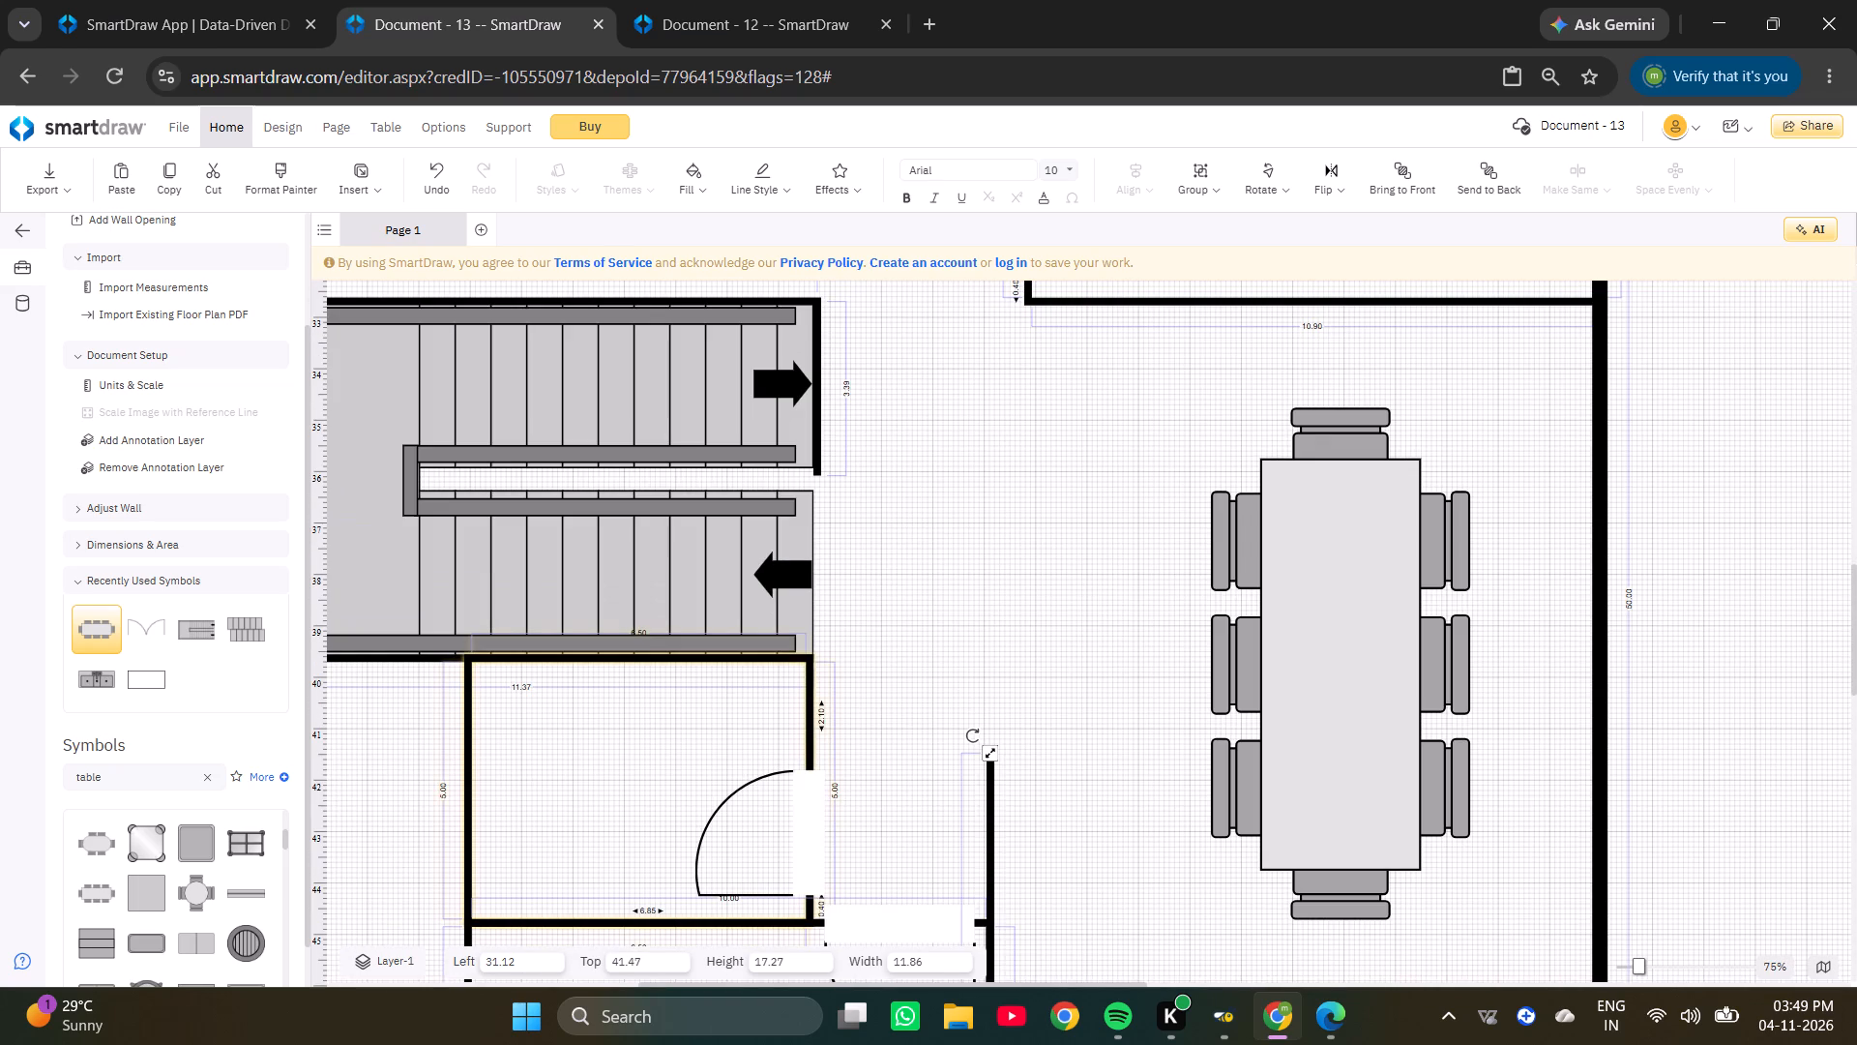
pyautogui.keyDown('ctrl'); pyautogui.scroll(-4, 782, 753); pyautogui.keyUp('ctrl')
pyautogui.click(868, 695)
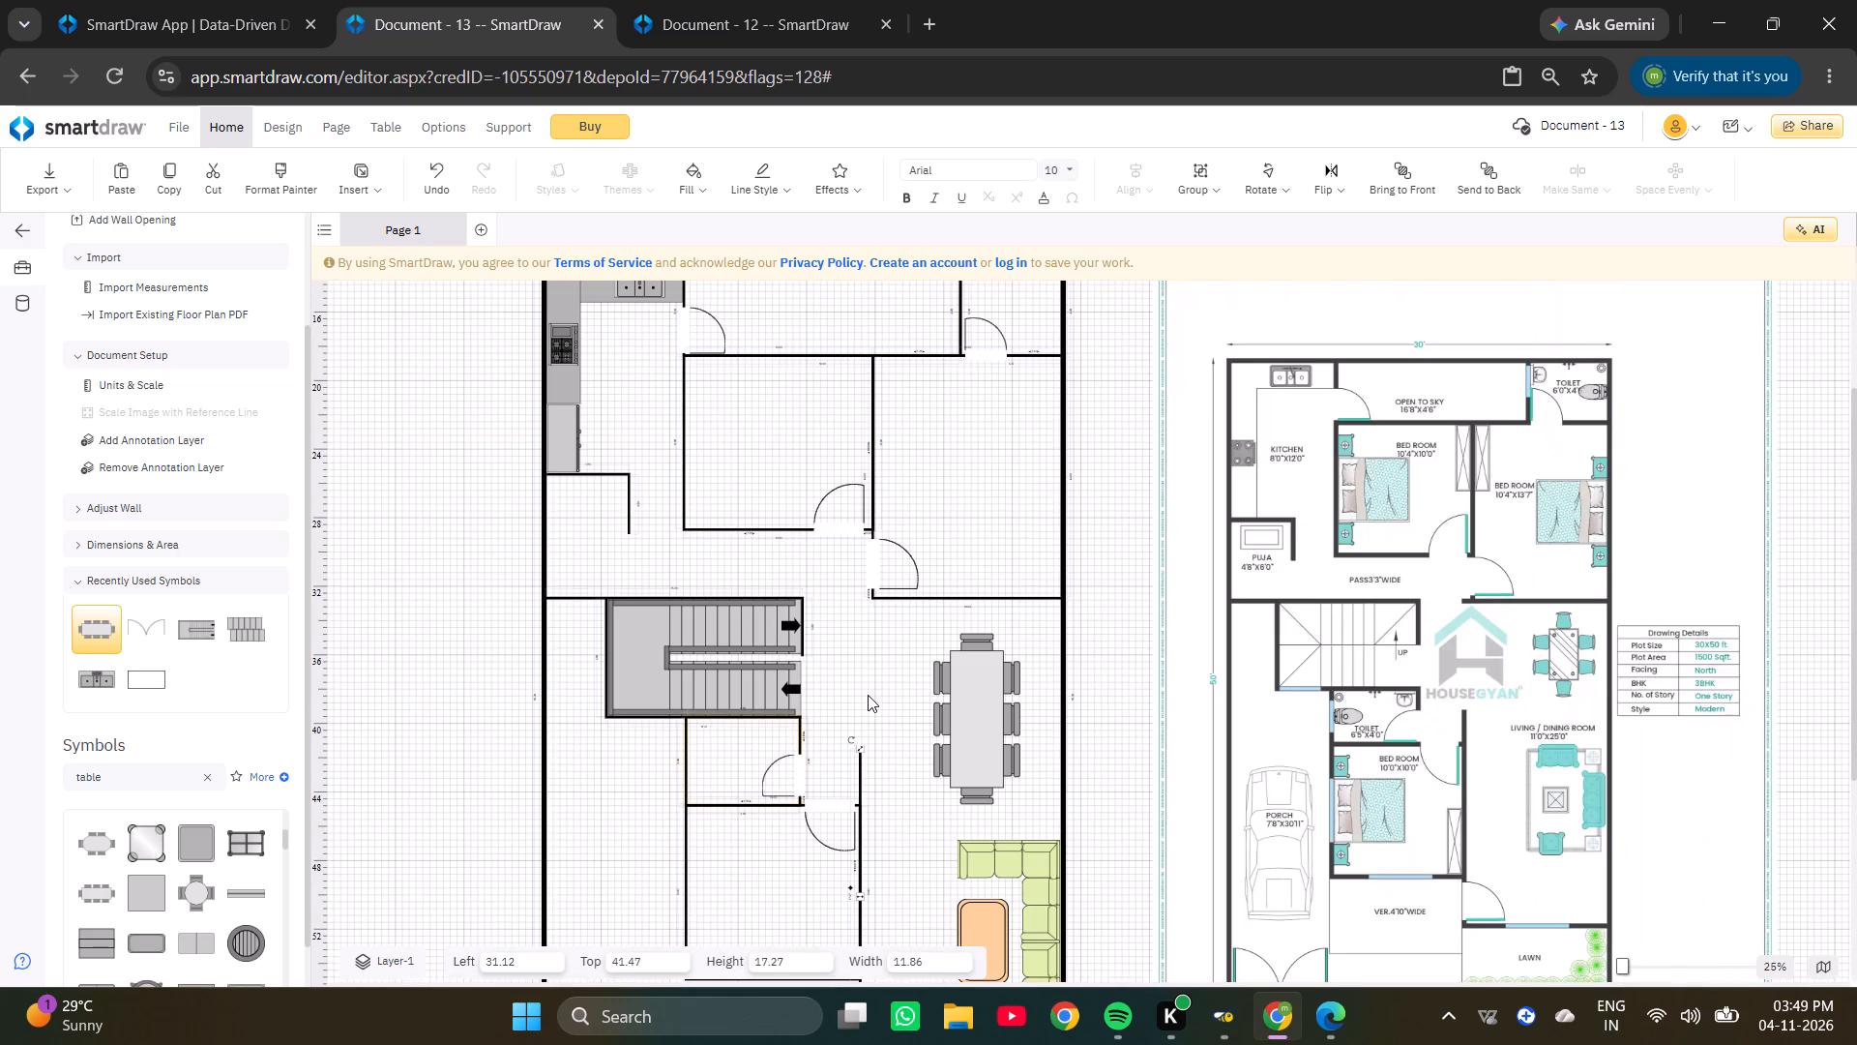
# Compare the drawn plan with the reference plan from the kitchen and bedrooms down to the lawn and entrance gate.
pyautogui.scroll(-2, 869, 688)
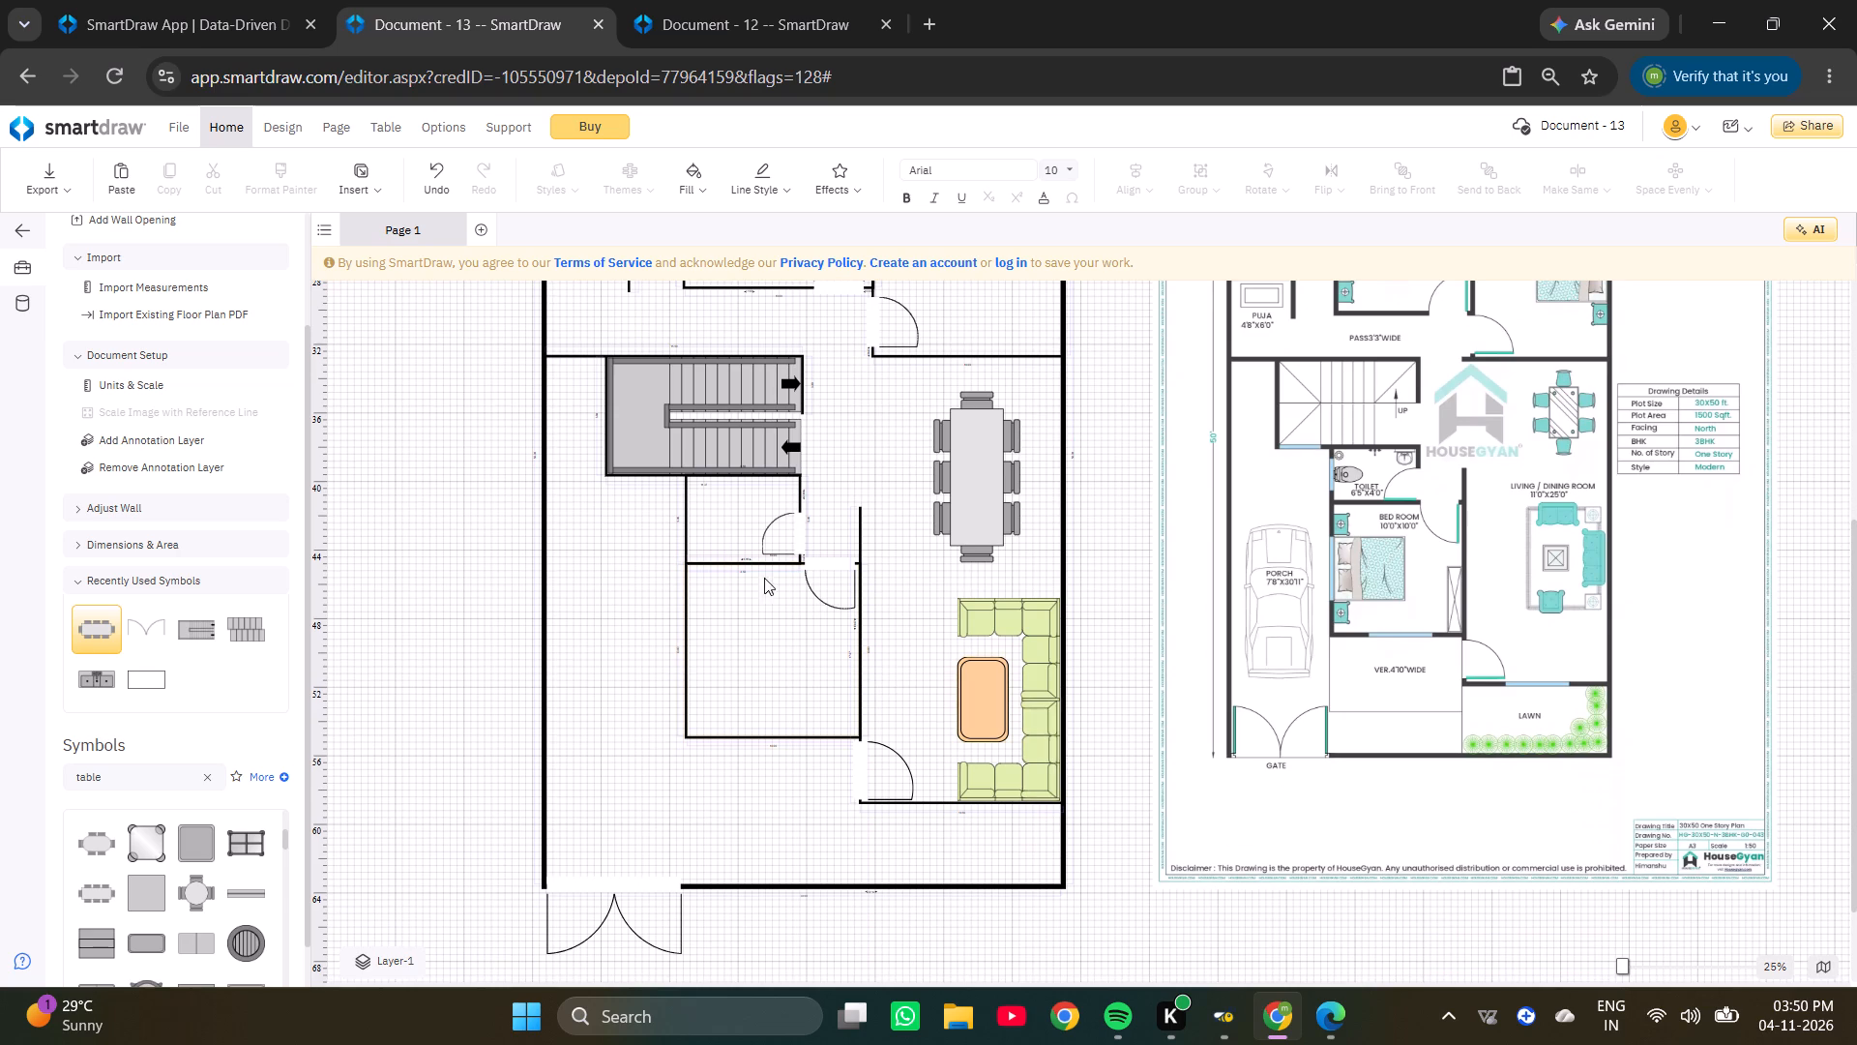
pyautogui.keyDown('ctrl'); pyautogui.scroll(3, 744, 413); pyautogui.keyUp('ctrl')
pyautogui.keyDown('ctrl'); pyautogui.scroll(-5, 755, 406); pyautogui.keyUp('ctrl')
pyautogui.keyDown('ctrl'); pyautogui.scroll(4, 811, 432); pyautogui.keyUp('ctrl')
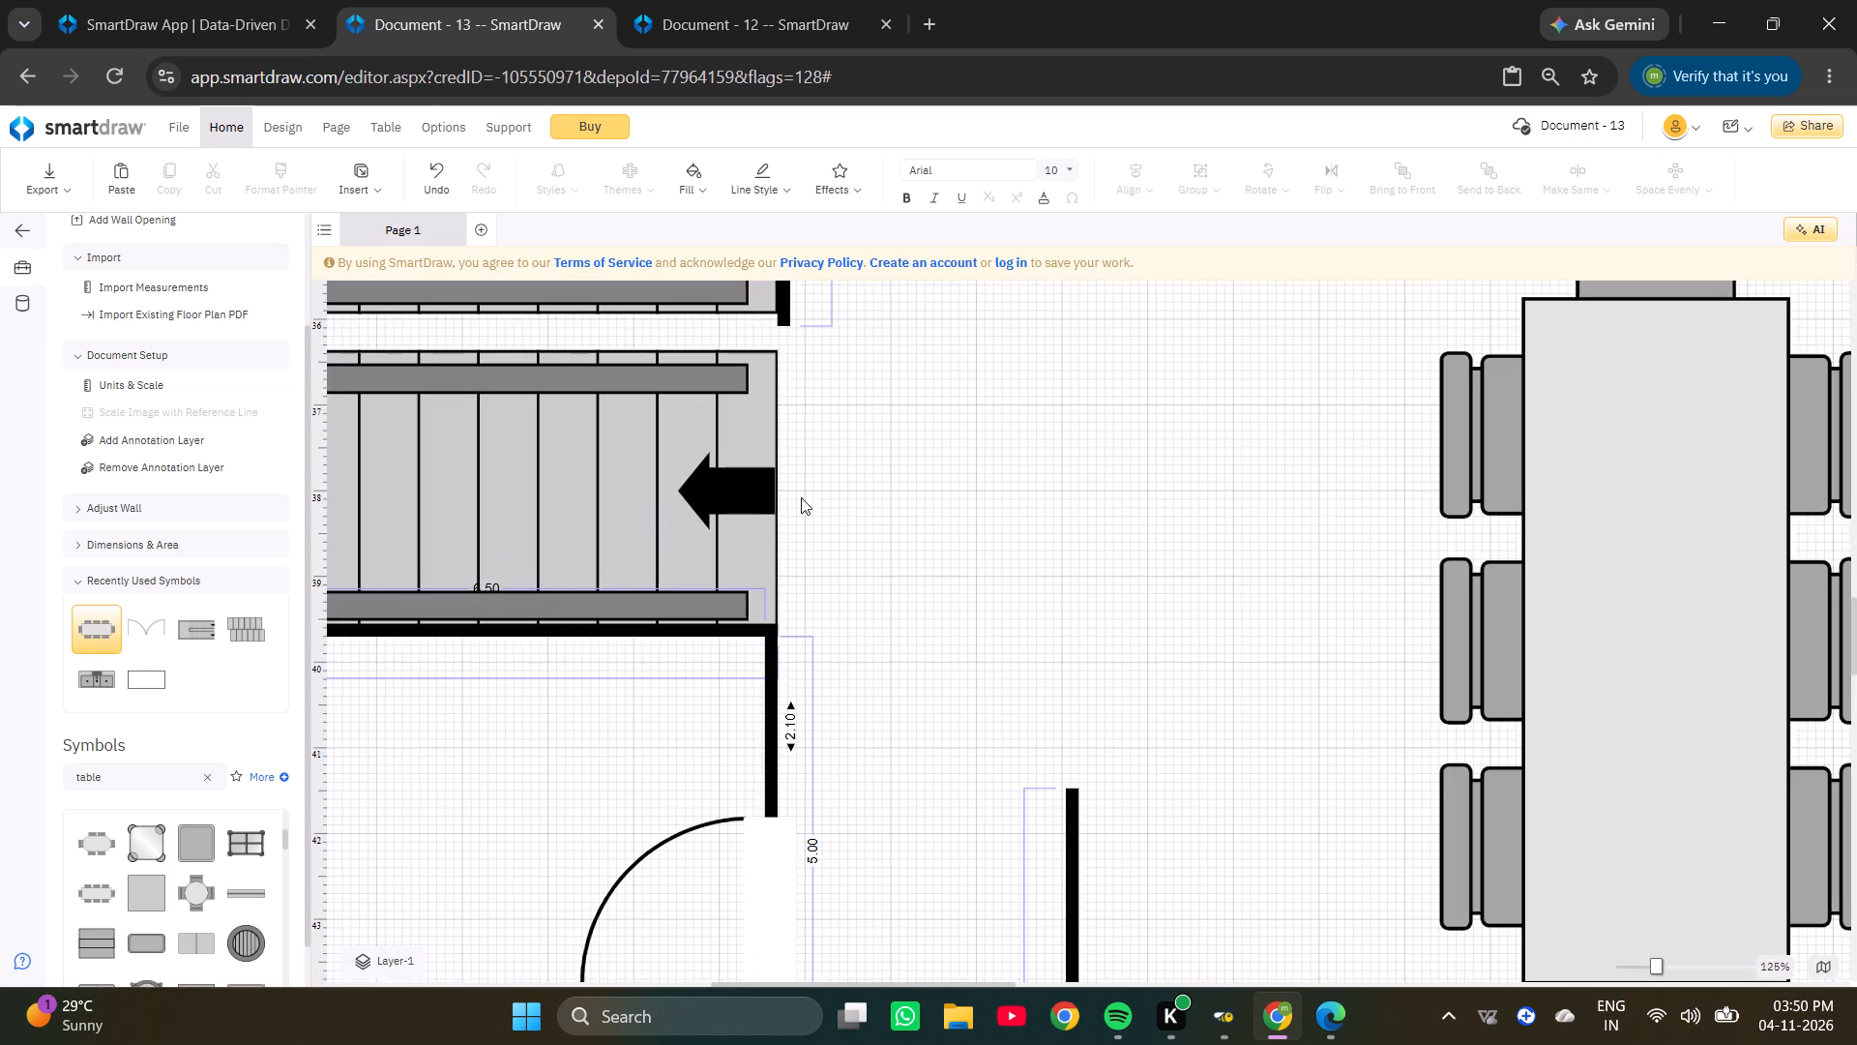
pyautogui.keyDown('ctrl'); pyautogui.scroll(2, 798, 537); pyautogui.keyUp('ctrl')
pyautogui.keyDown('ctrl'); pyautogui.scroll(-6, 805, 558); pyautogui.keyUp('ctrl')
pyautogui.scroll(4, 716, 452)
pyautogui.keyDown('ctrl'); pyautogui.scroll(2, 616, 580); pyautogui.keyUp('ctrl')
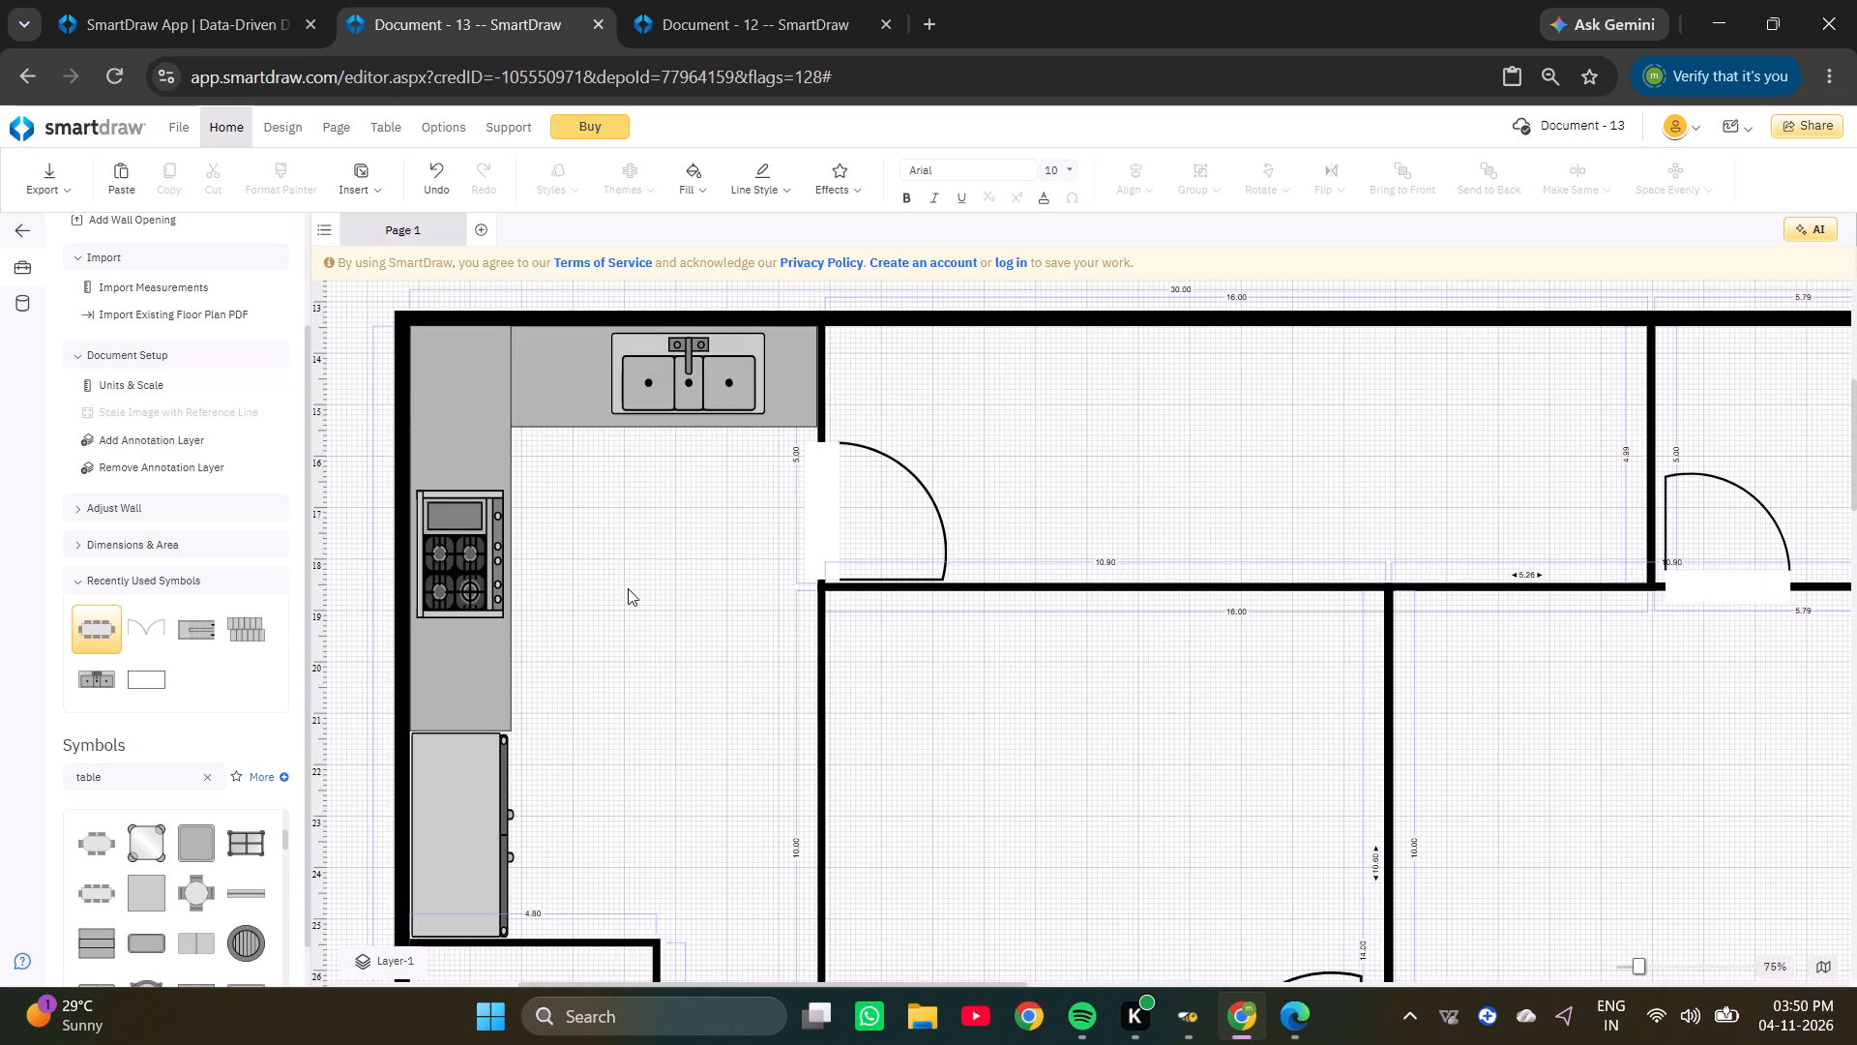
pyautogui.keyDown('ctrl'); pyautogui.scroll(-3, 731, 613); pyautogui.keyUp('ctrl')
pyautogui.keyDown('ctrl'); pyautogui.scroll(2, 1048, 549); pyautogui.keyUp('ctrl')
pyautogui.keyDown('ctrl'); pyautogui.scroll(-6, 1065, 524); pyautogui.keyUp('ctrl')
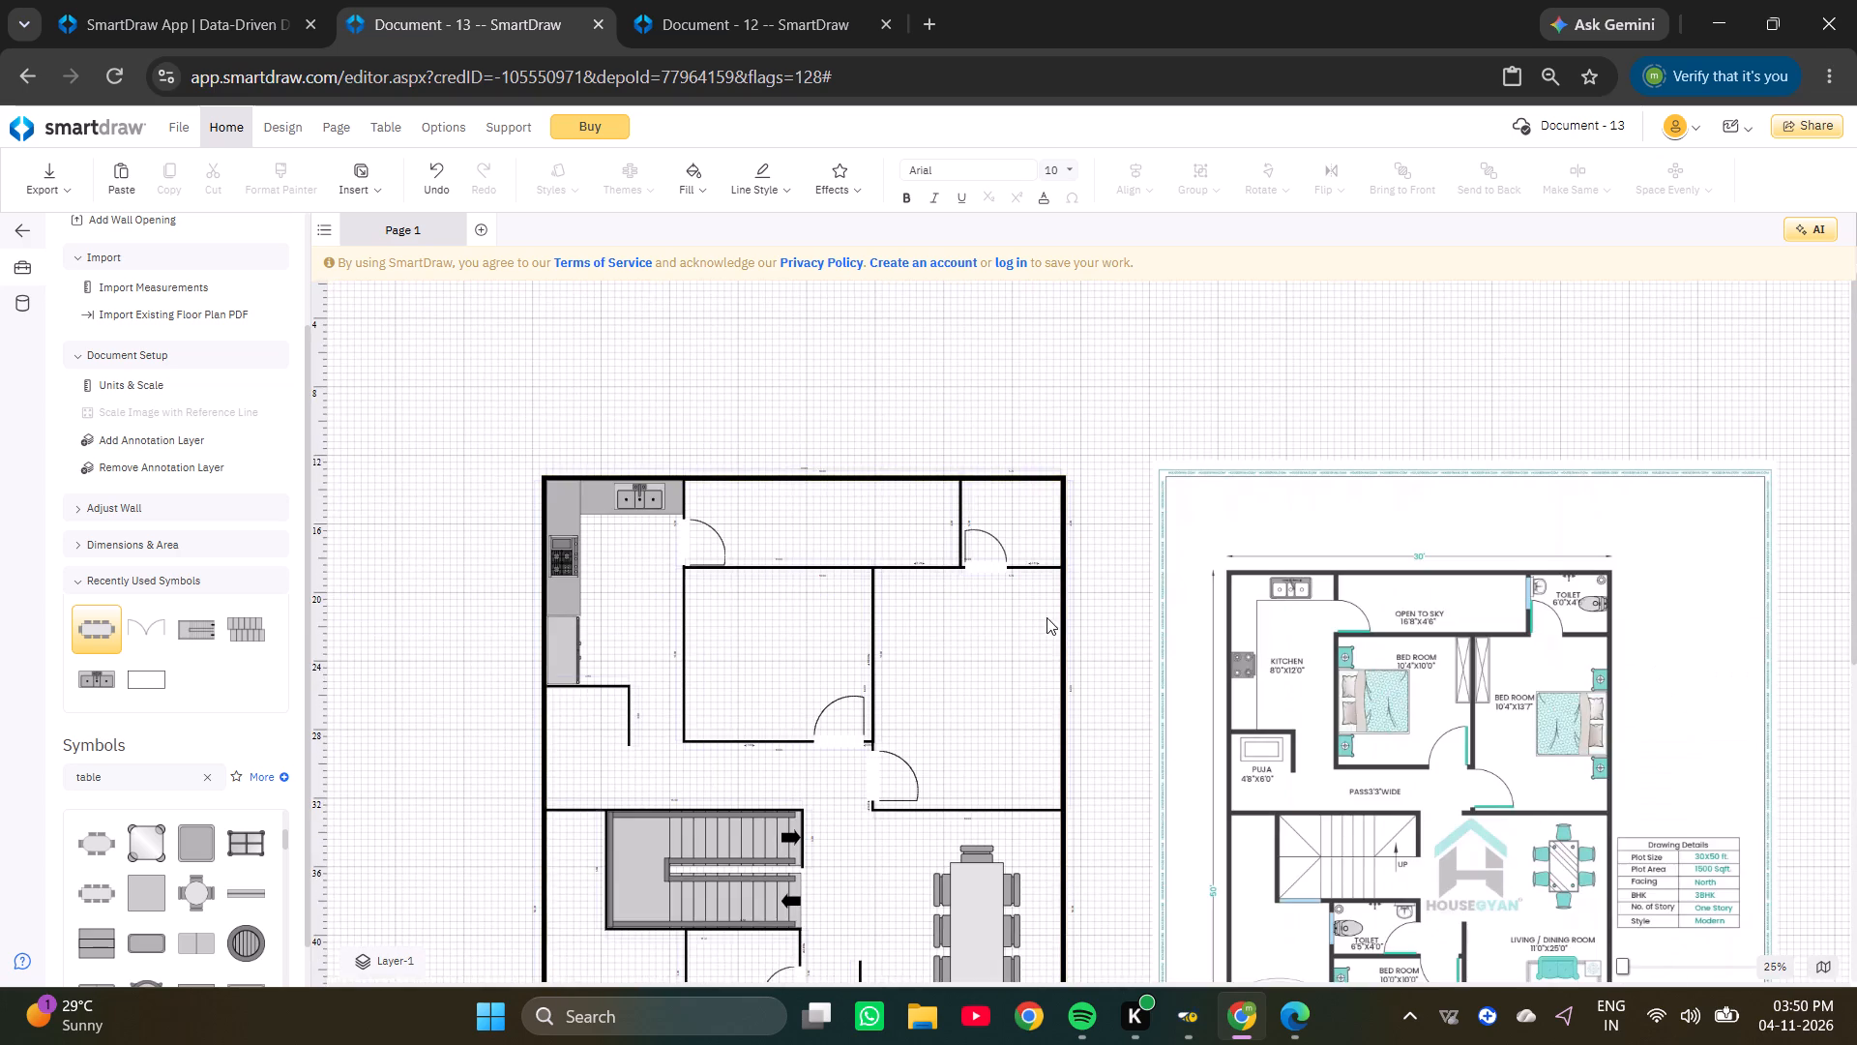
pyautogui.scroll(-3, 1041, 802)
pyautogui.keyDown('ctrl'); pyautogui.scroll(3, 1014, 543); pyautogui.keyUp('ctrl')
pyautogui.keyDown('ctrl'); pyautogui.scroll(-6, 951, 553); pyautogui.keyUp('ctrl')
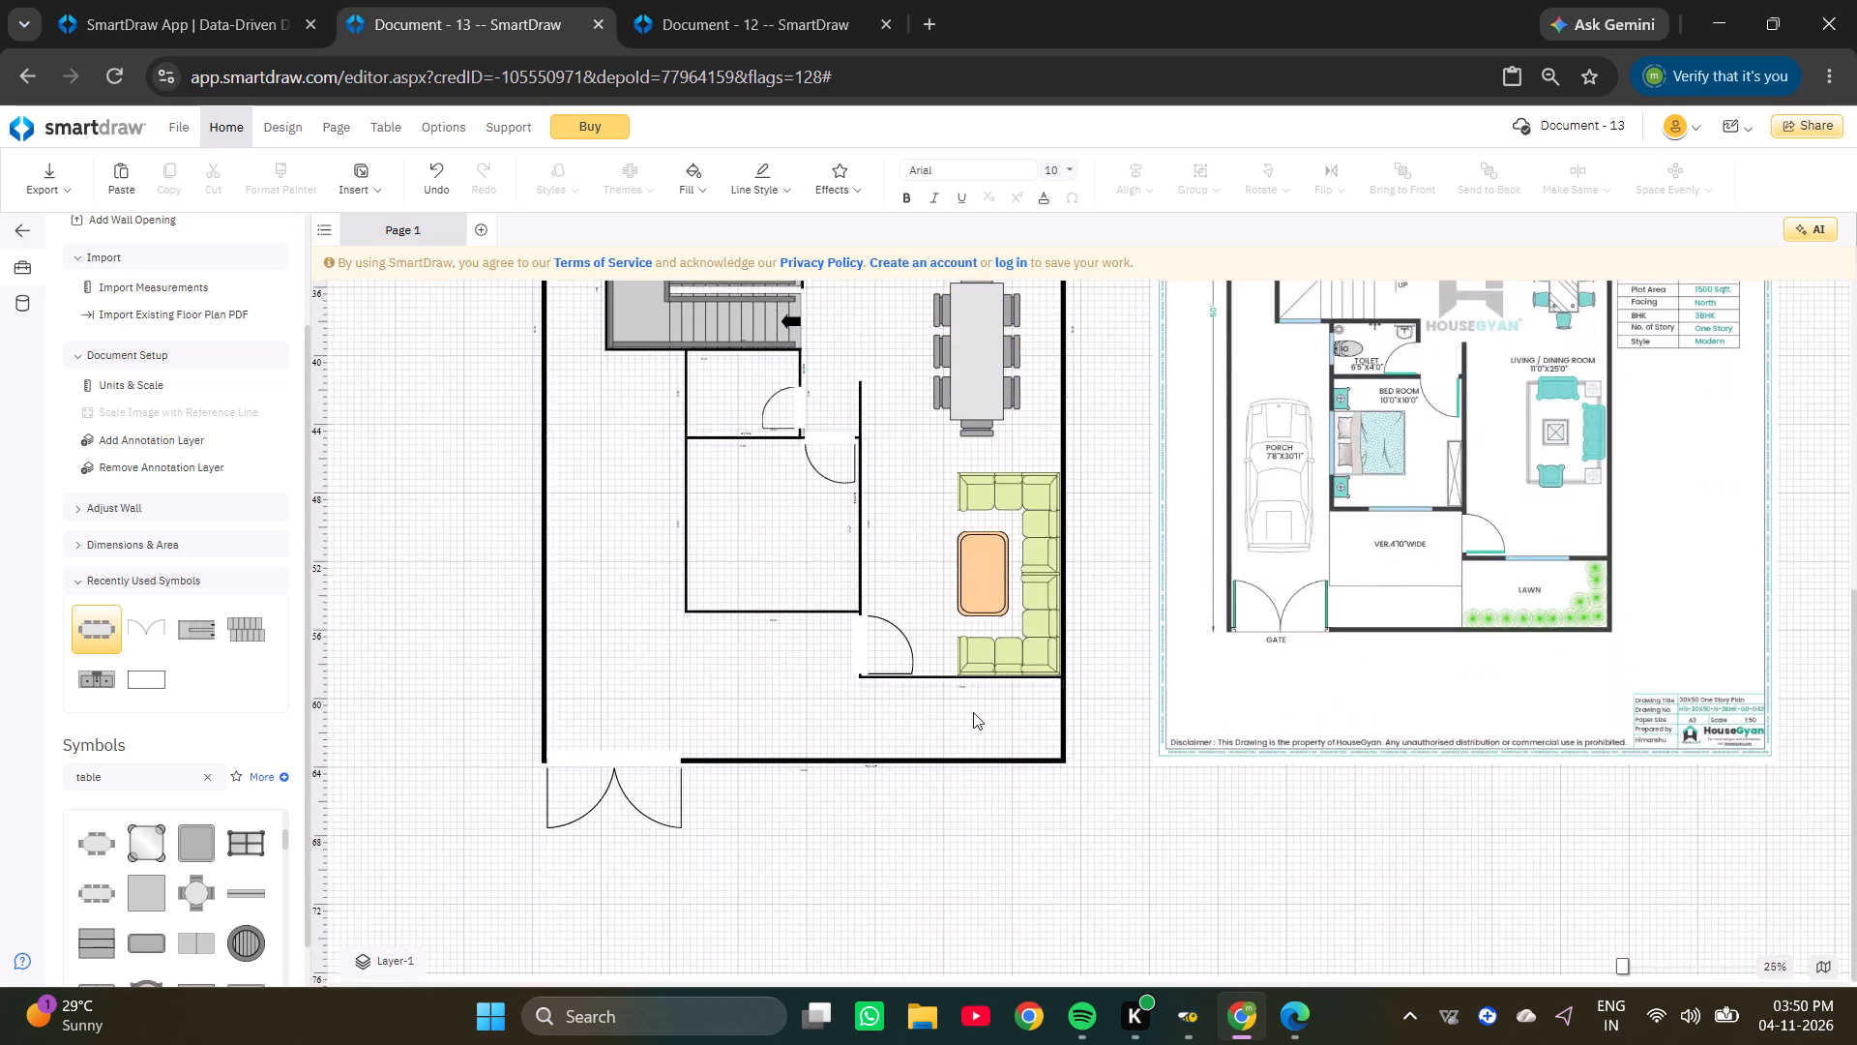
pyautogui.keyDown('ctrl'); pyautogui.scroll(2, 991, 671); pyautogui.keyUp('ctrl')
pyautogui.keyDown('ctrl'); pyautogui.scroll(-3, 979, 637); pyautogui.keyUp('ctrl')
pyautogui.keyDown('ctrl'); pyautogui.scroll(3, 505, 805); pyautogui.keyUp('ctrl')
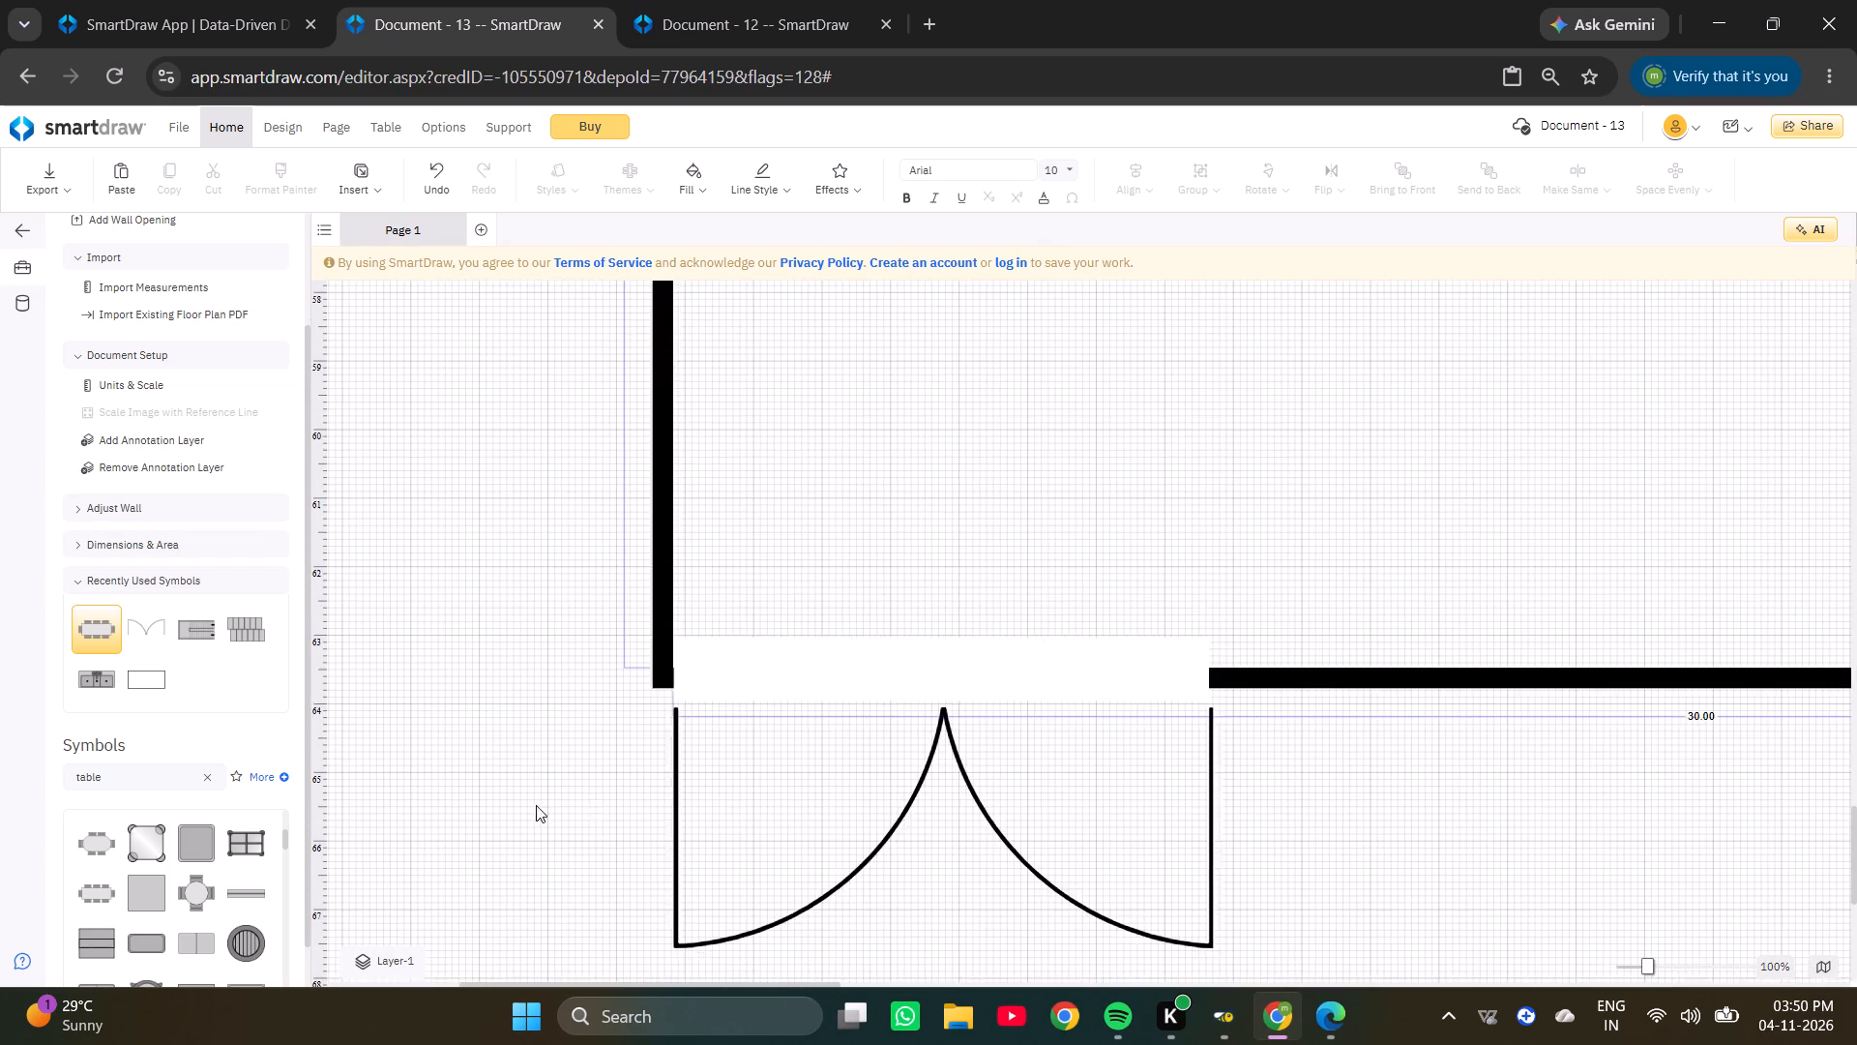
pyautogui.keyDown('ctrl'); pyautogui.scroll(-5, 737, 746); pyautogui.keyUp('ctrl')
pyautogui.scroll(1, 1436, 818)
pyautogui.scroll(-3, 1432, 850)
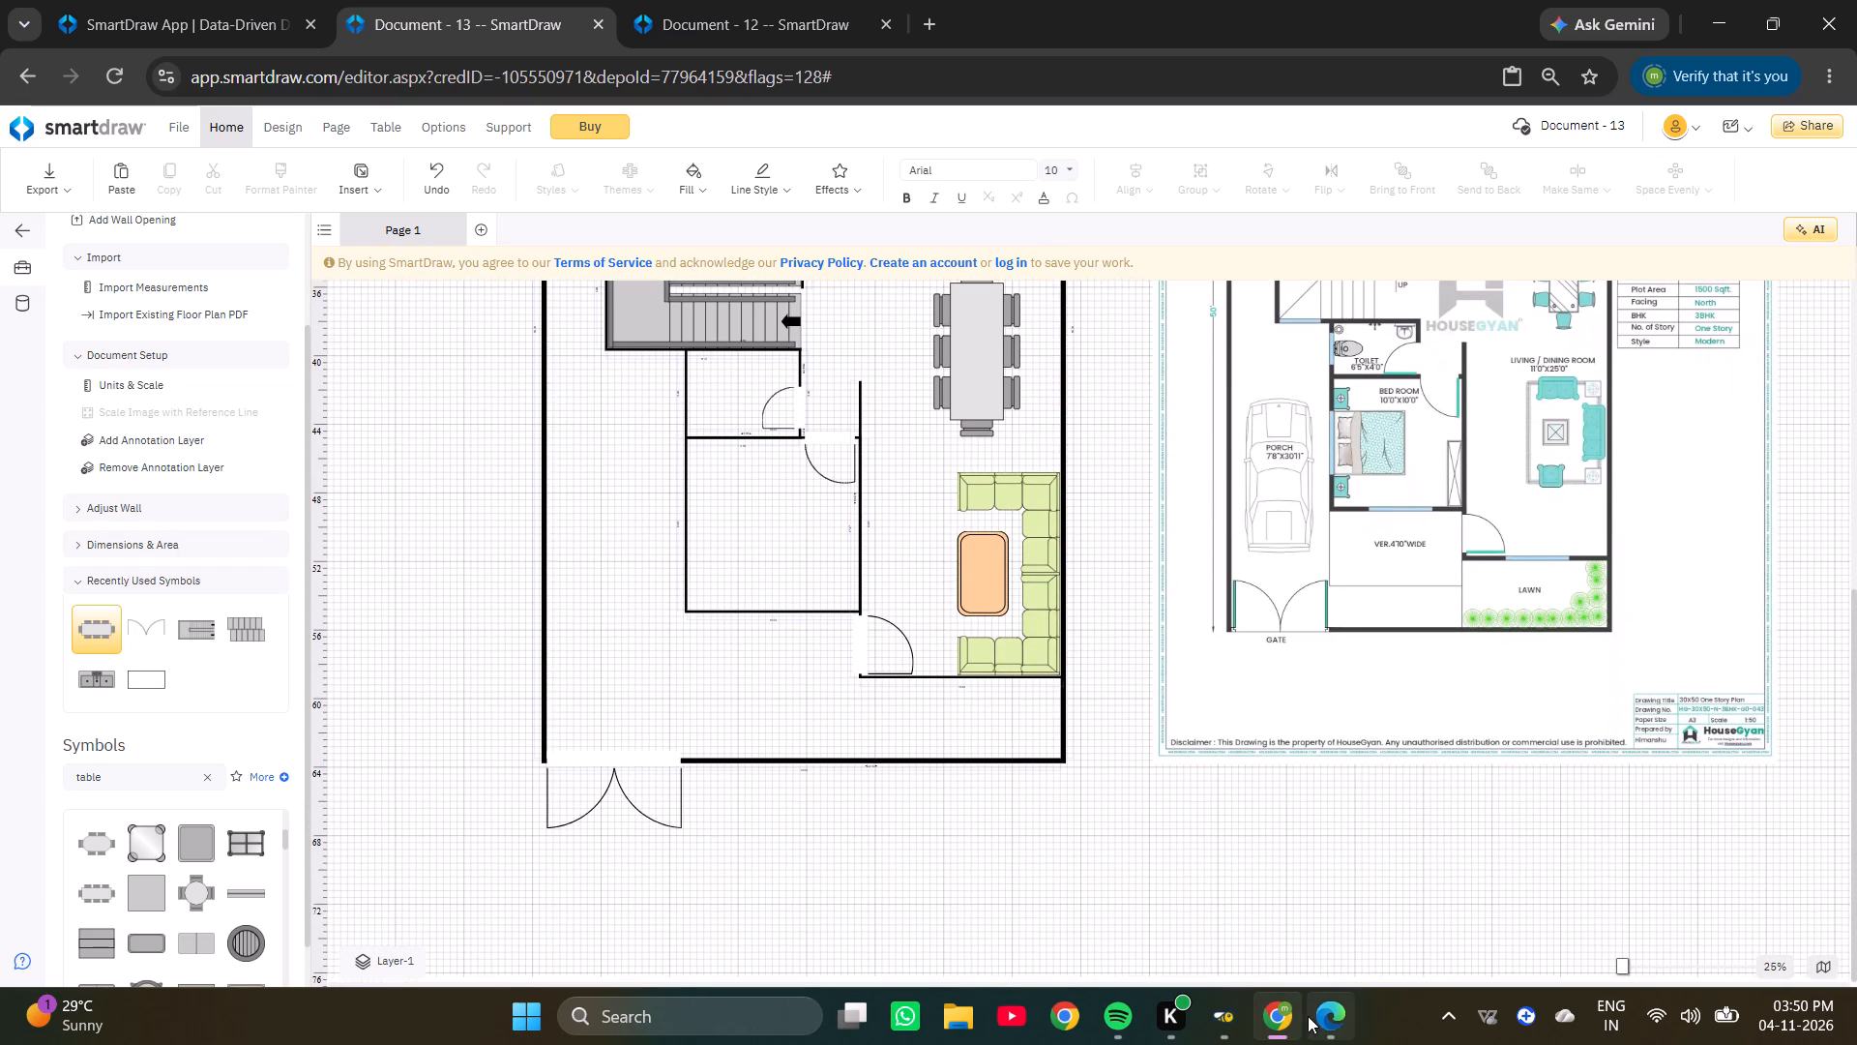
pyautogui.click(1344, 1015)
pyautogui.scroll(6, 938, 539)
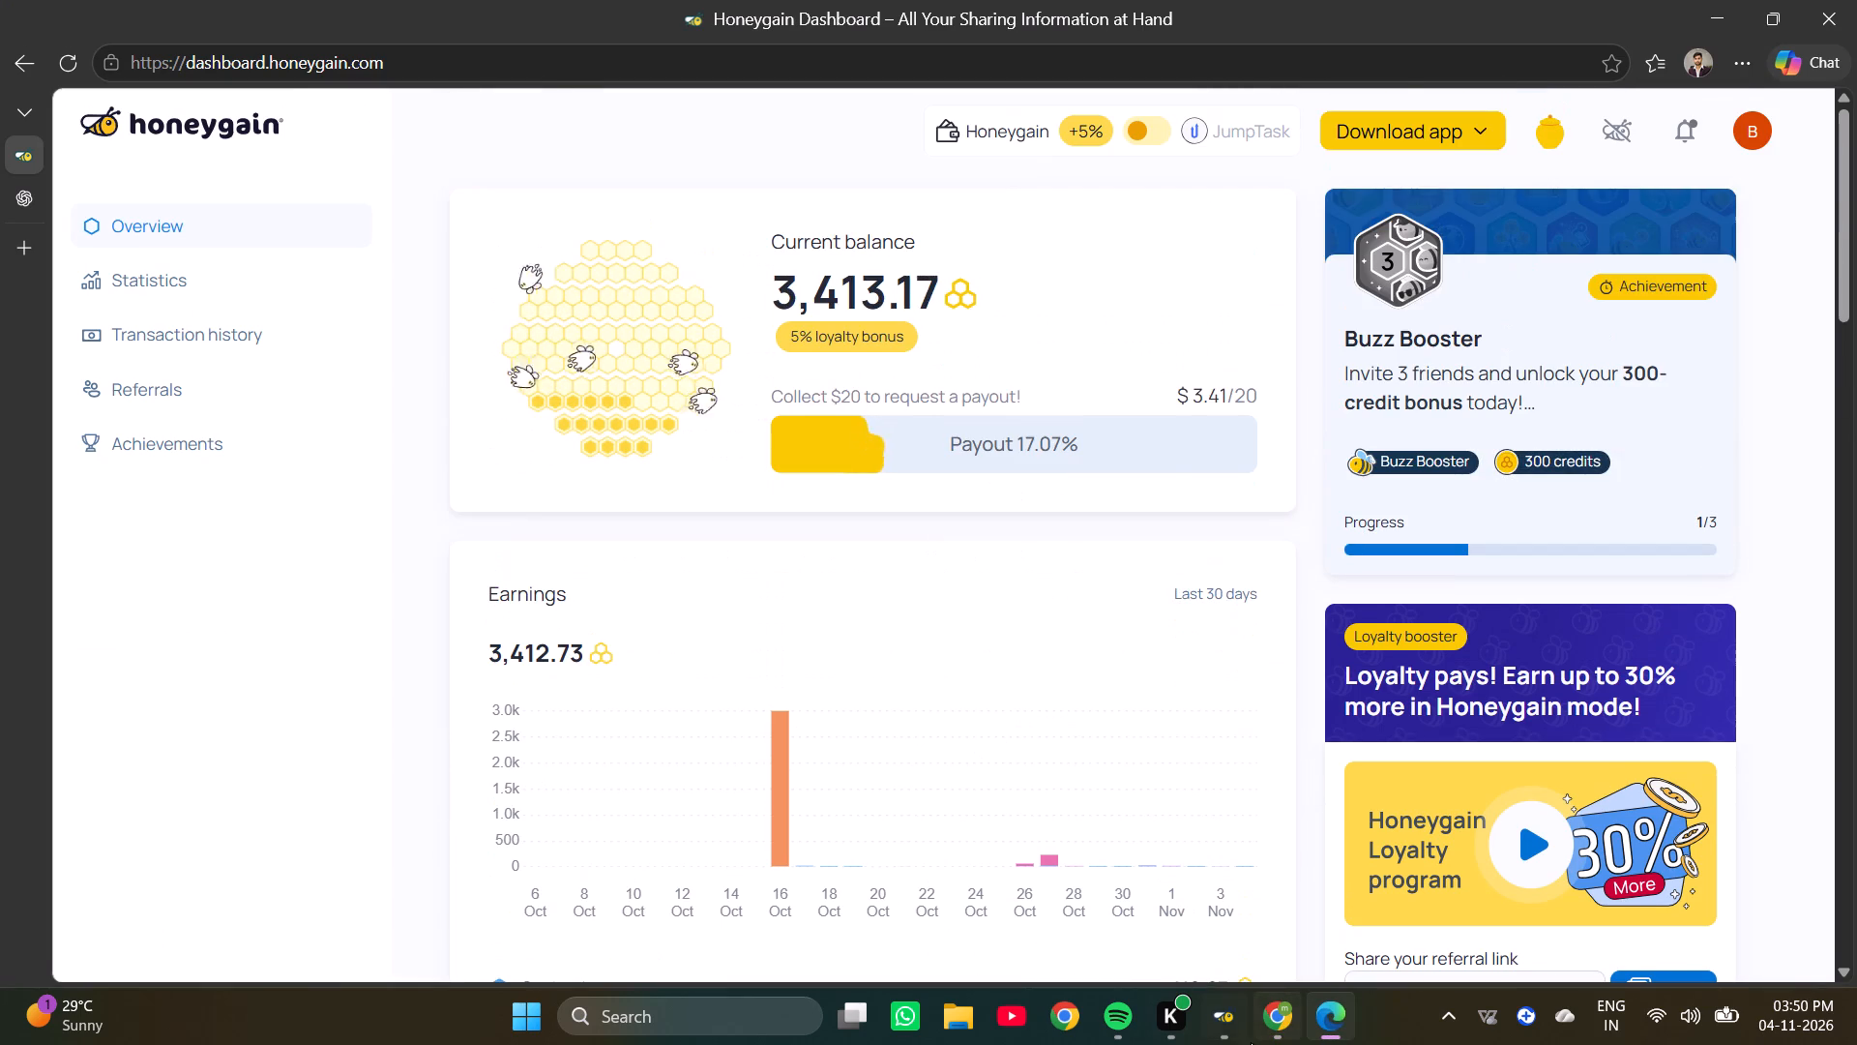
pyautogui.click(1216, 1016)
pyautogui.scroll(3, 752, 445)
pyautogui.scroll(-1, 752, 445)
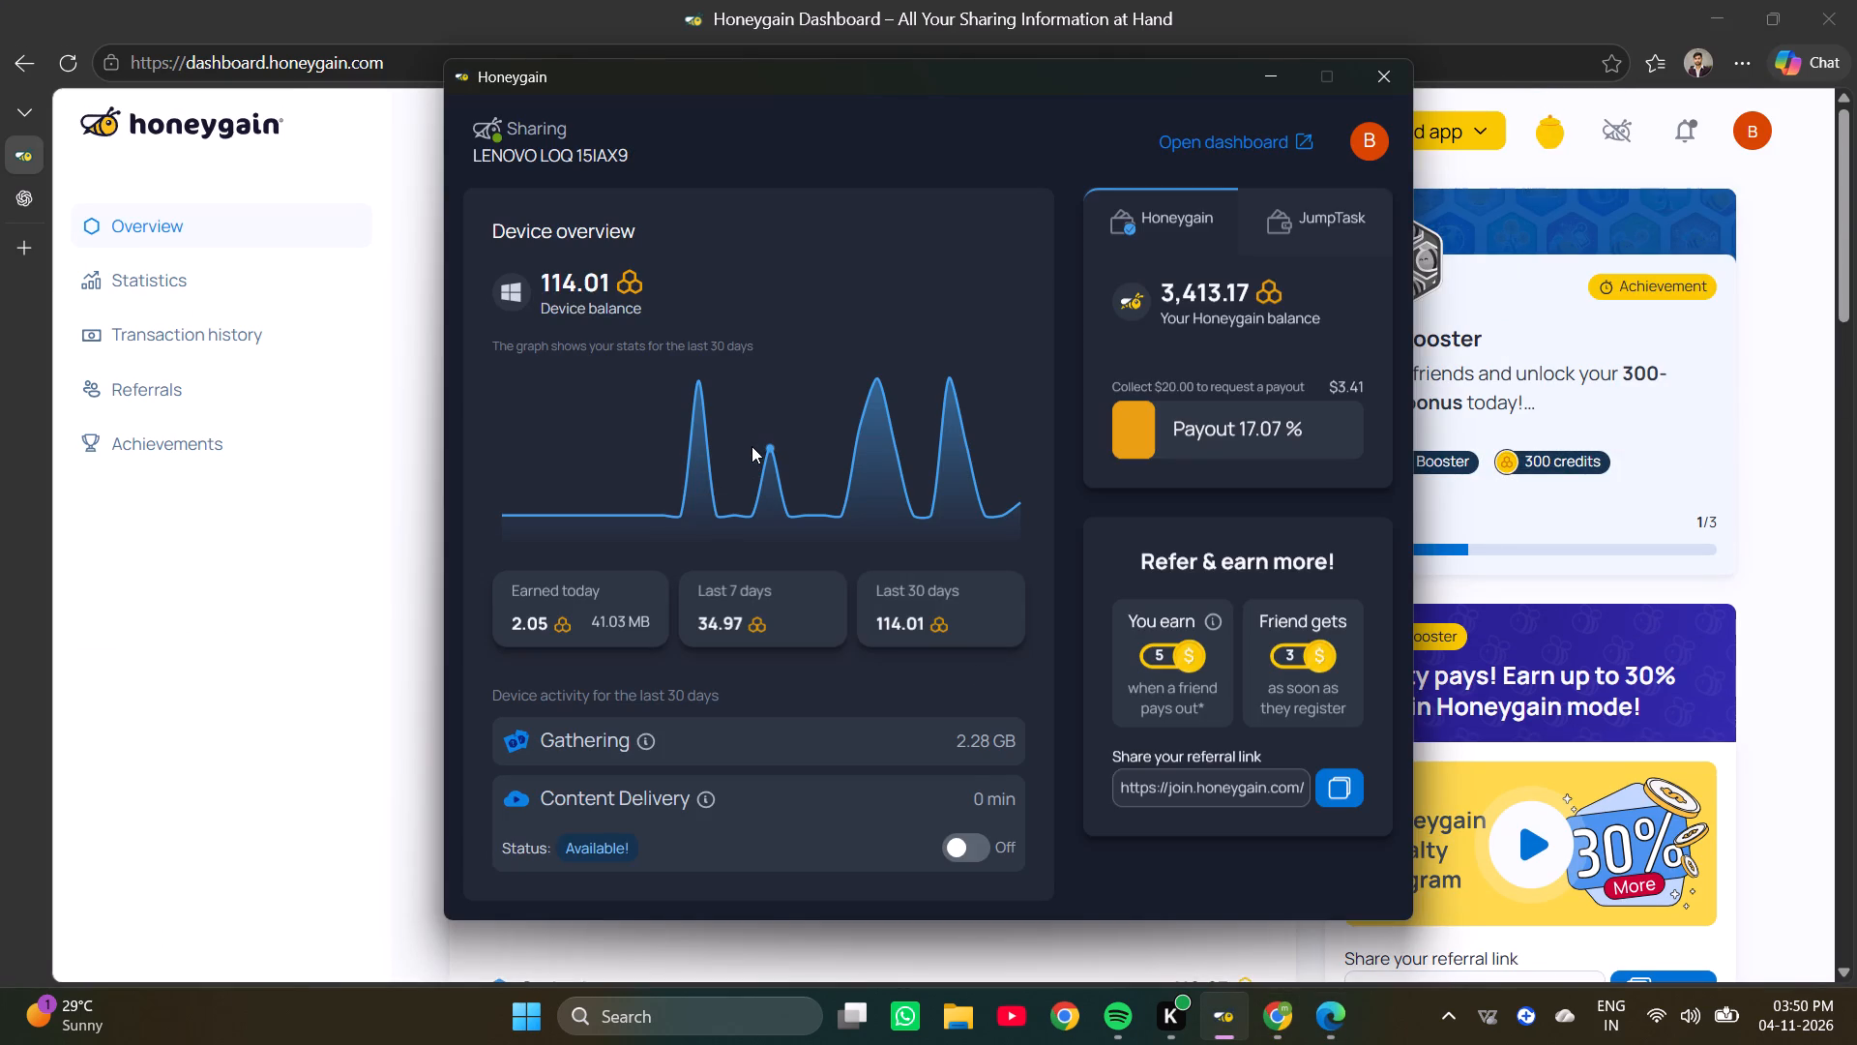
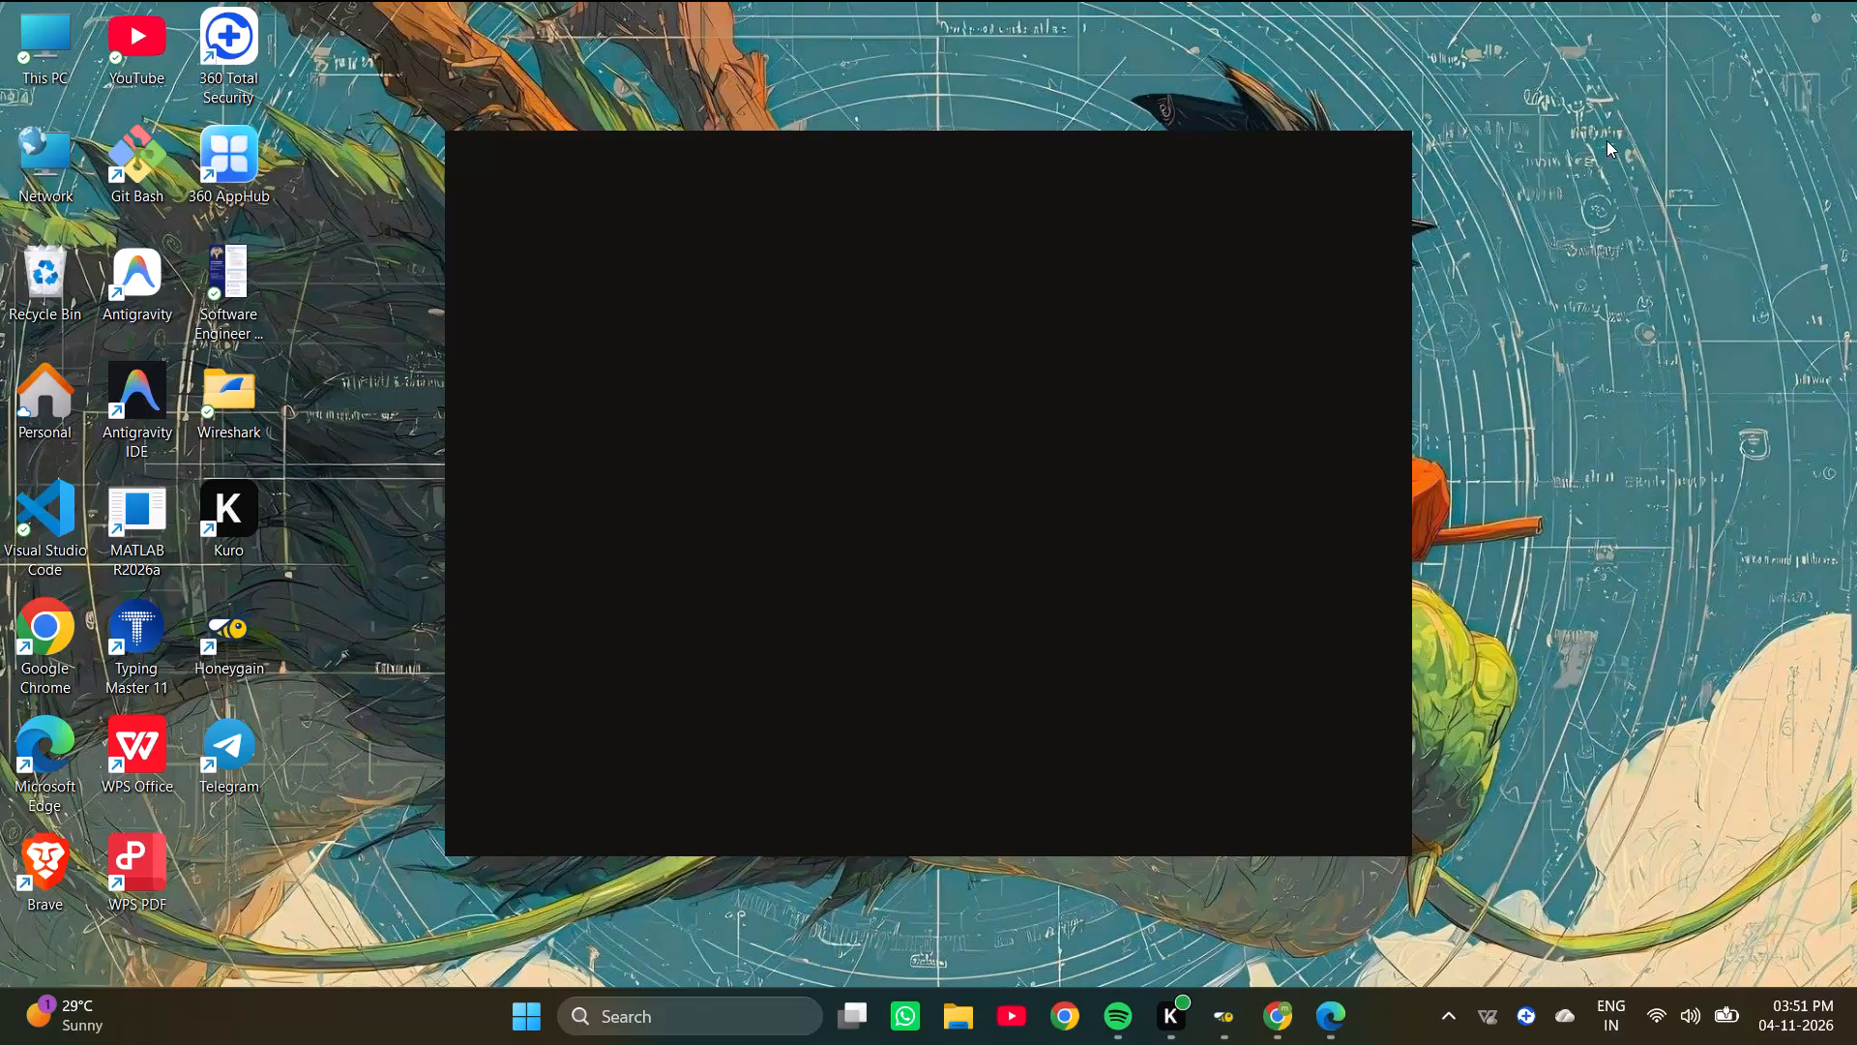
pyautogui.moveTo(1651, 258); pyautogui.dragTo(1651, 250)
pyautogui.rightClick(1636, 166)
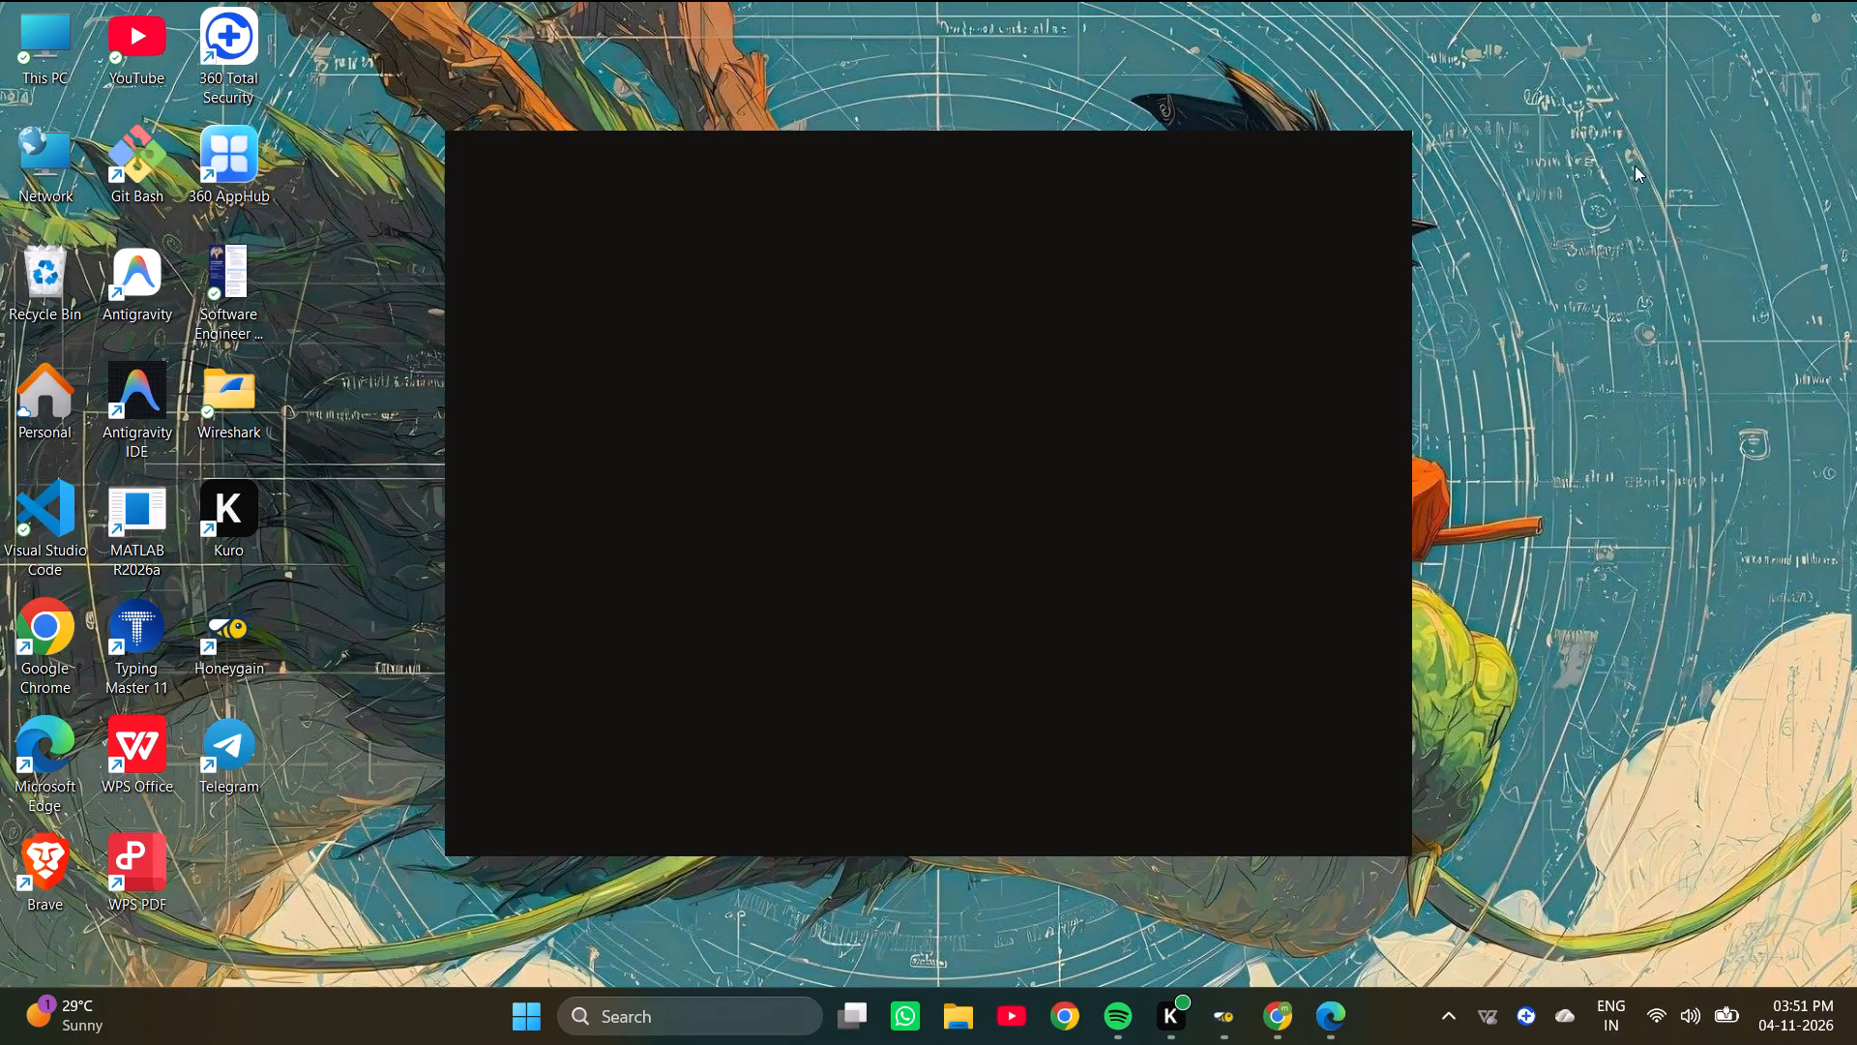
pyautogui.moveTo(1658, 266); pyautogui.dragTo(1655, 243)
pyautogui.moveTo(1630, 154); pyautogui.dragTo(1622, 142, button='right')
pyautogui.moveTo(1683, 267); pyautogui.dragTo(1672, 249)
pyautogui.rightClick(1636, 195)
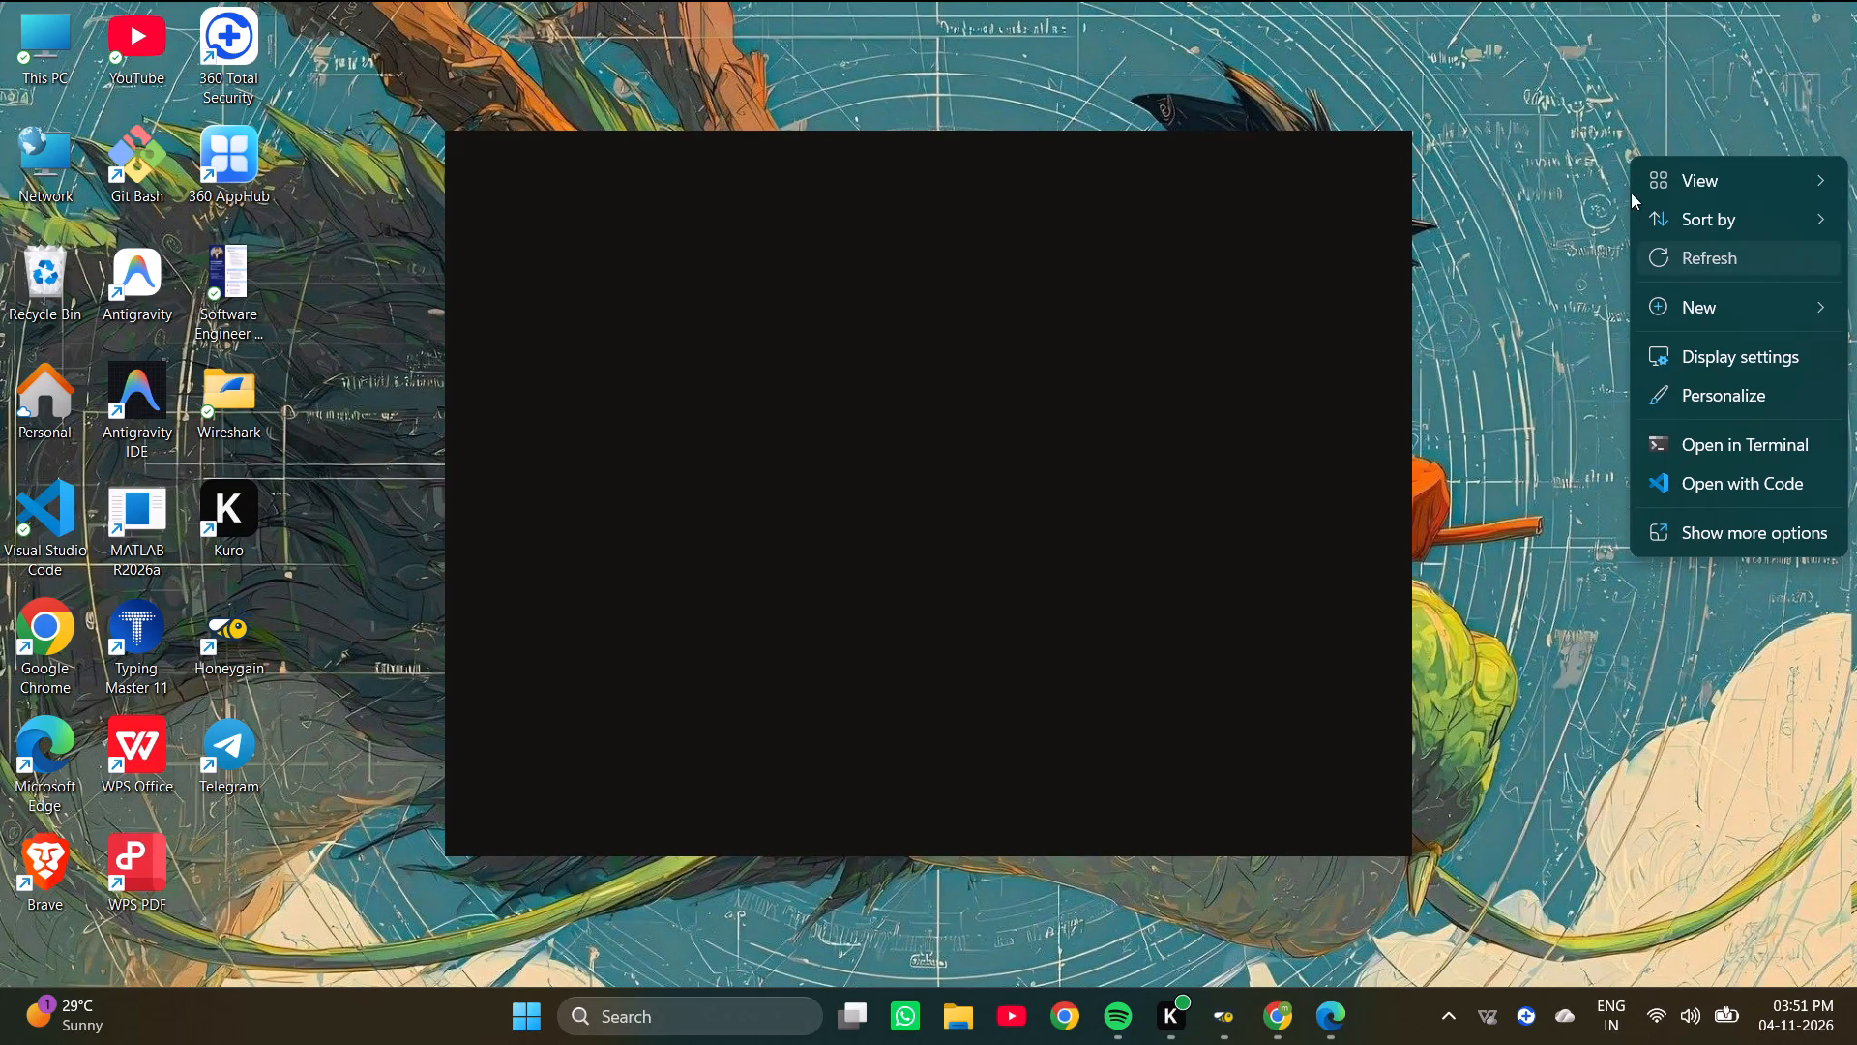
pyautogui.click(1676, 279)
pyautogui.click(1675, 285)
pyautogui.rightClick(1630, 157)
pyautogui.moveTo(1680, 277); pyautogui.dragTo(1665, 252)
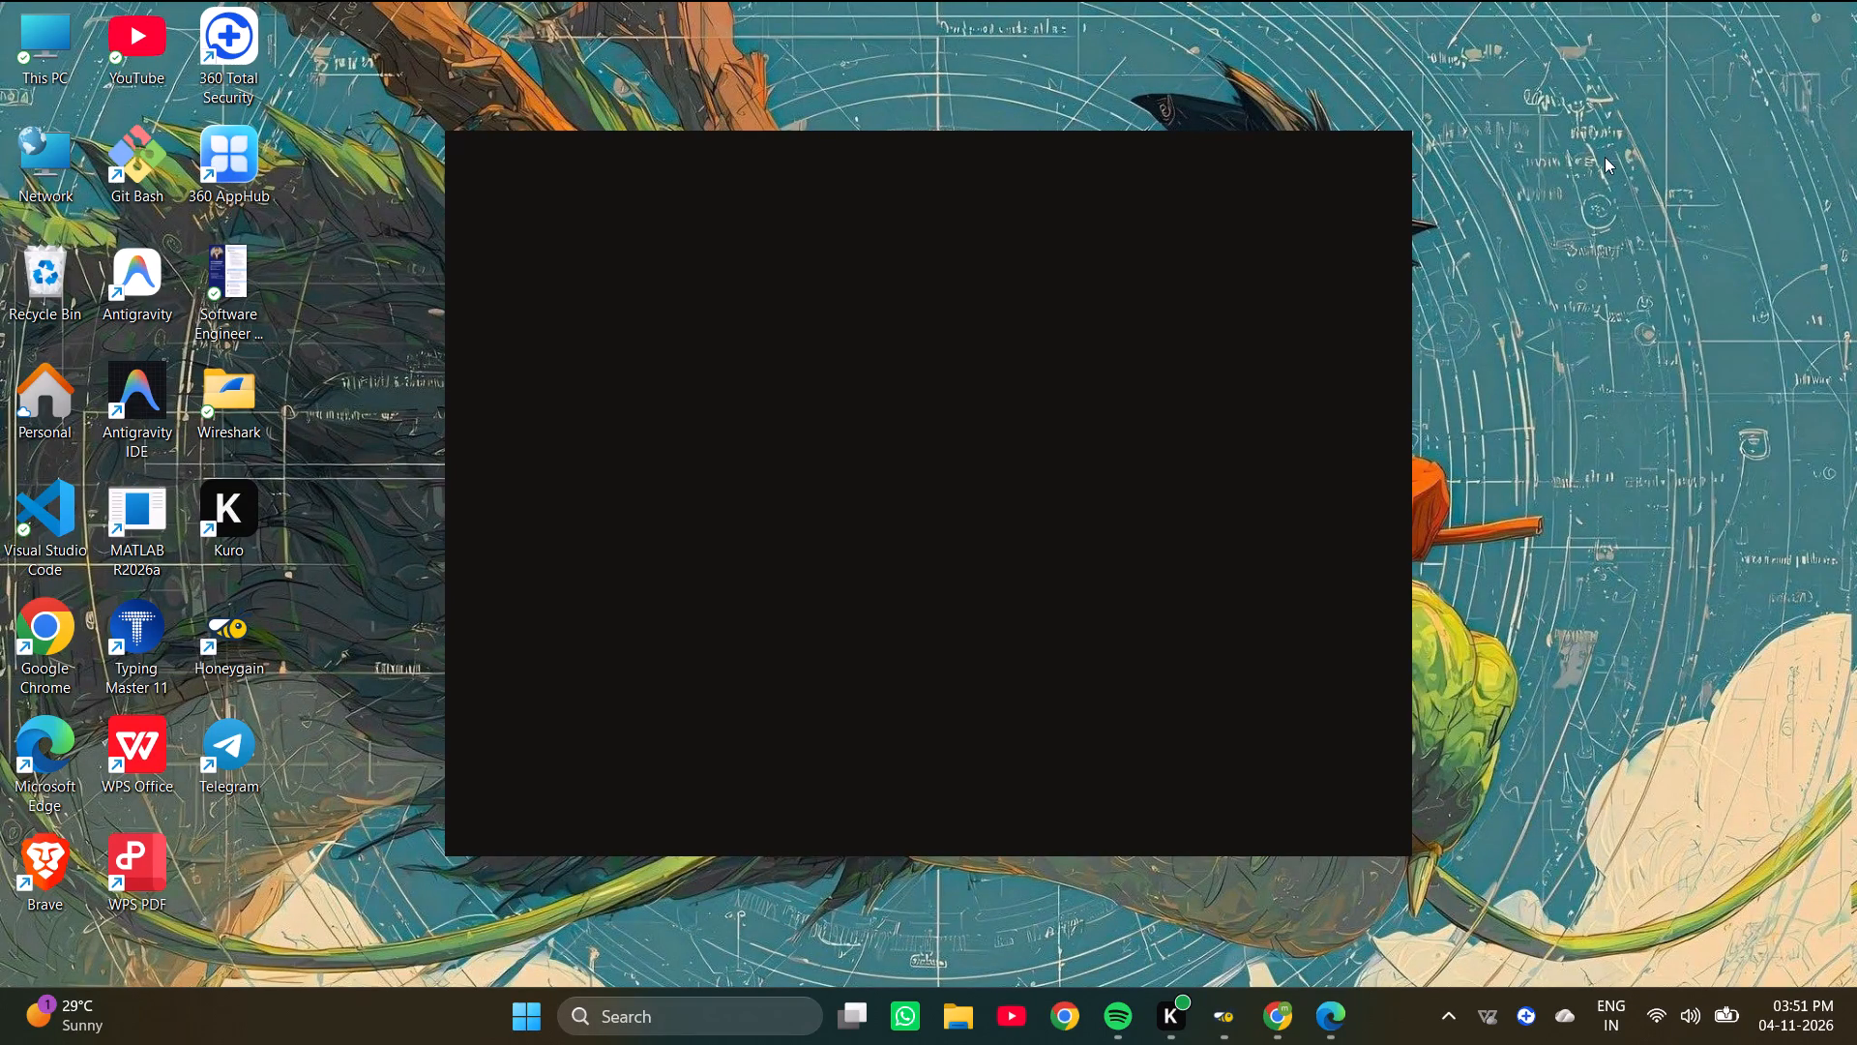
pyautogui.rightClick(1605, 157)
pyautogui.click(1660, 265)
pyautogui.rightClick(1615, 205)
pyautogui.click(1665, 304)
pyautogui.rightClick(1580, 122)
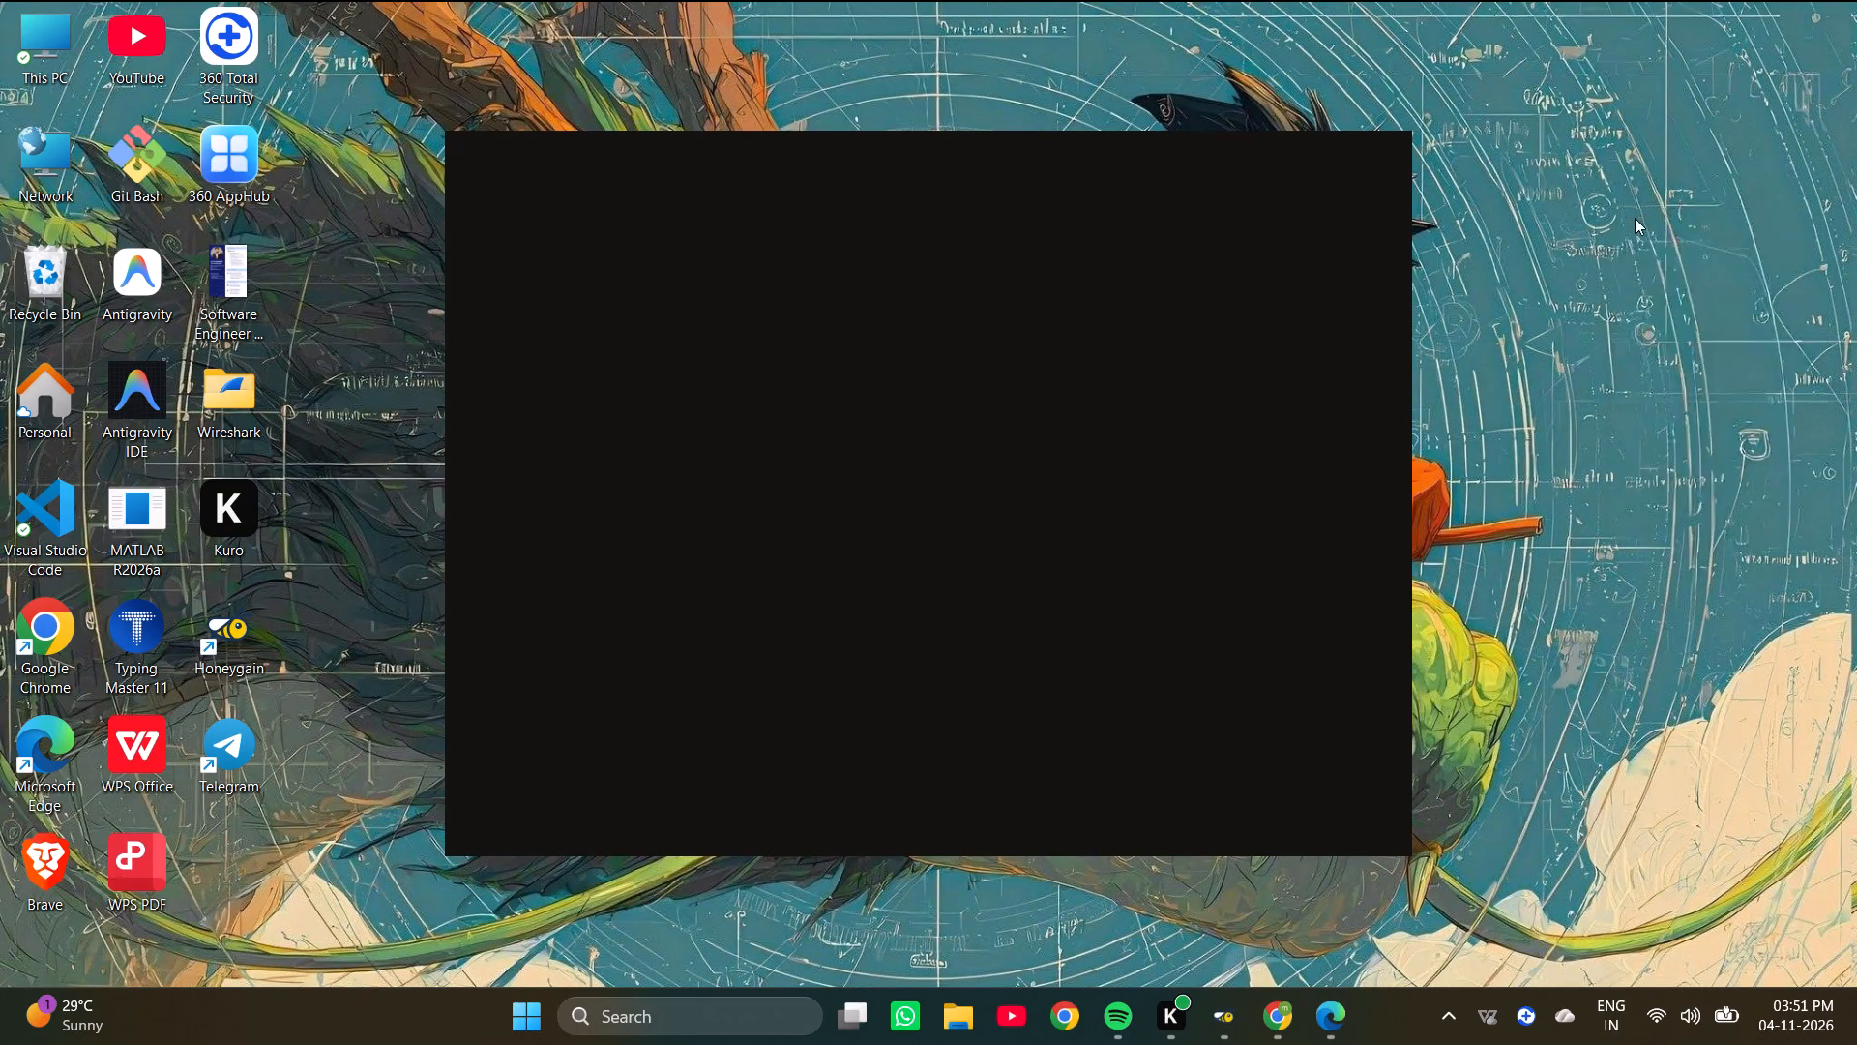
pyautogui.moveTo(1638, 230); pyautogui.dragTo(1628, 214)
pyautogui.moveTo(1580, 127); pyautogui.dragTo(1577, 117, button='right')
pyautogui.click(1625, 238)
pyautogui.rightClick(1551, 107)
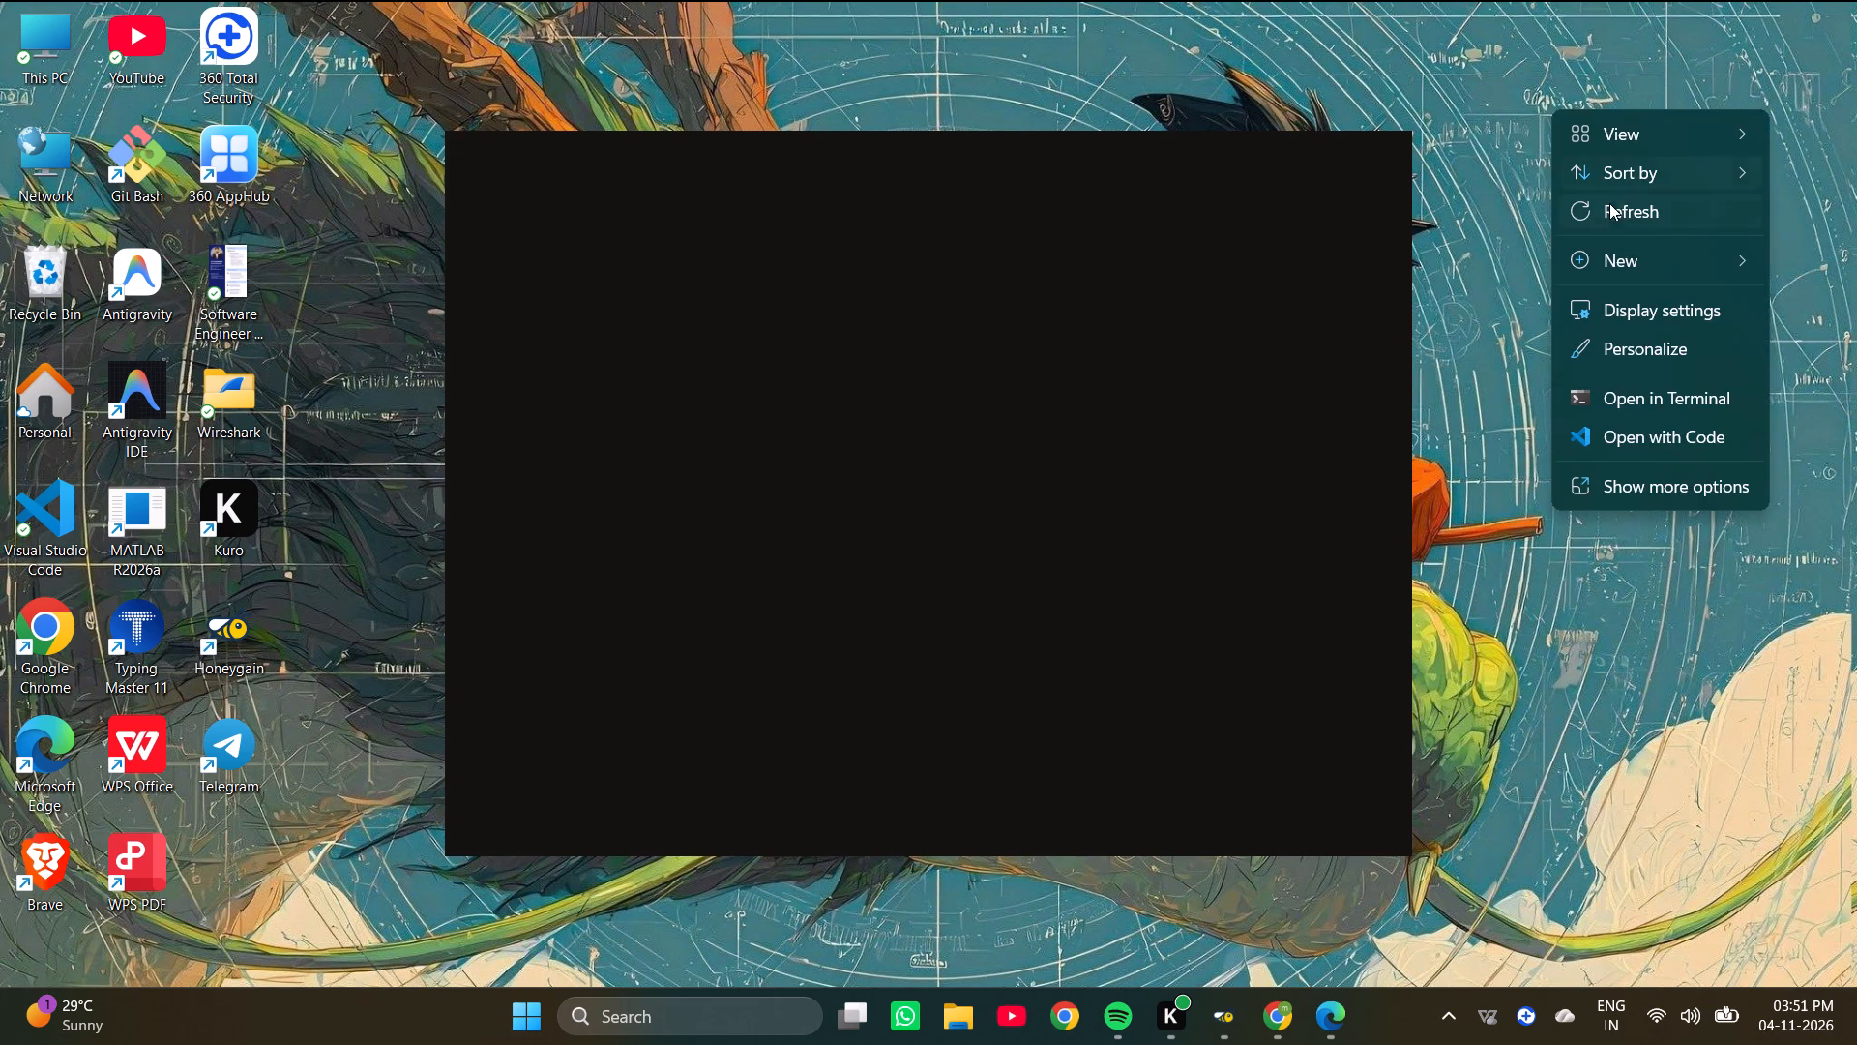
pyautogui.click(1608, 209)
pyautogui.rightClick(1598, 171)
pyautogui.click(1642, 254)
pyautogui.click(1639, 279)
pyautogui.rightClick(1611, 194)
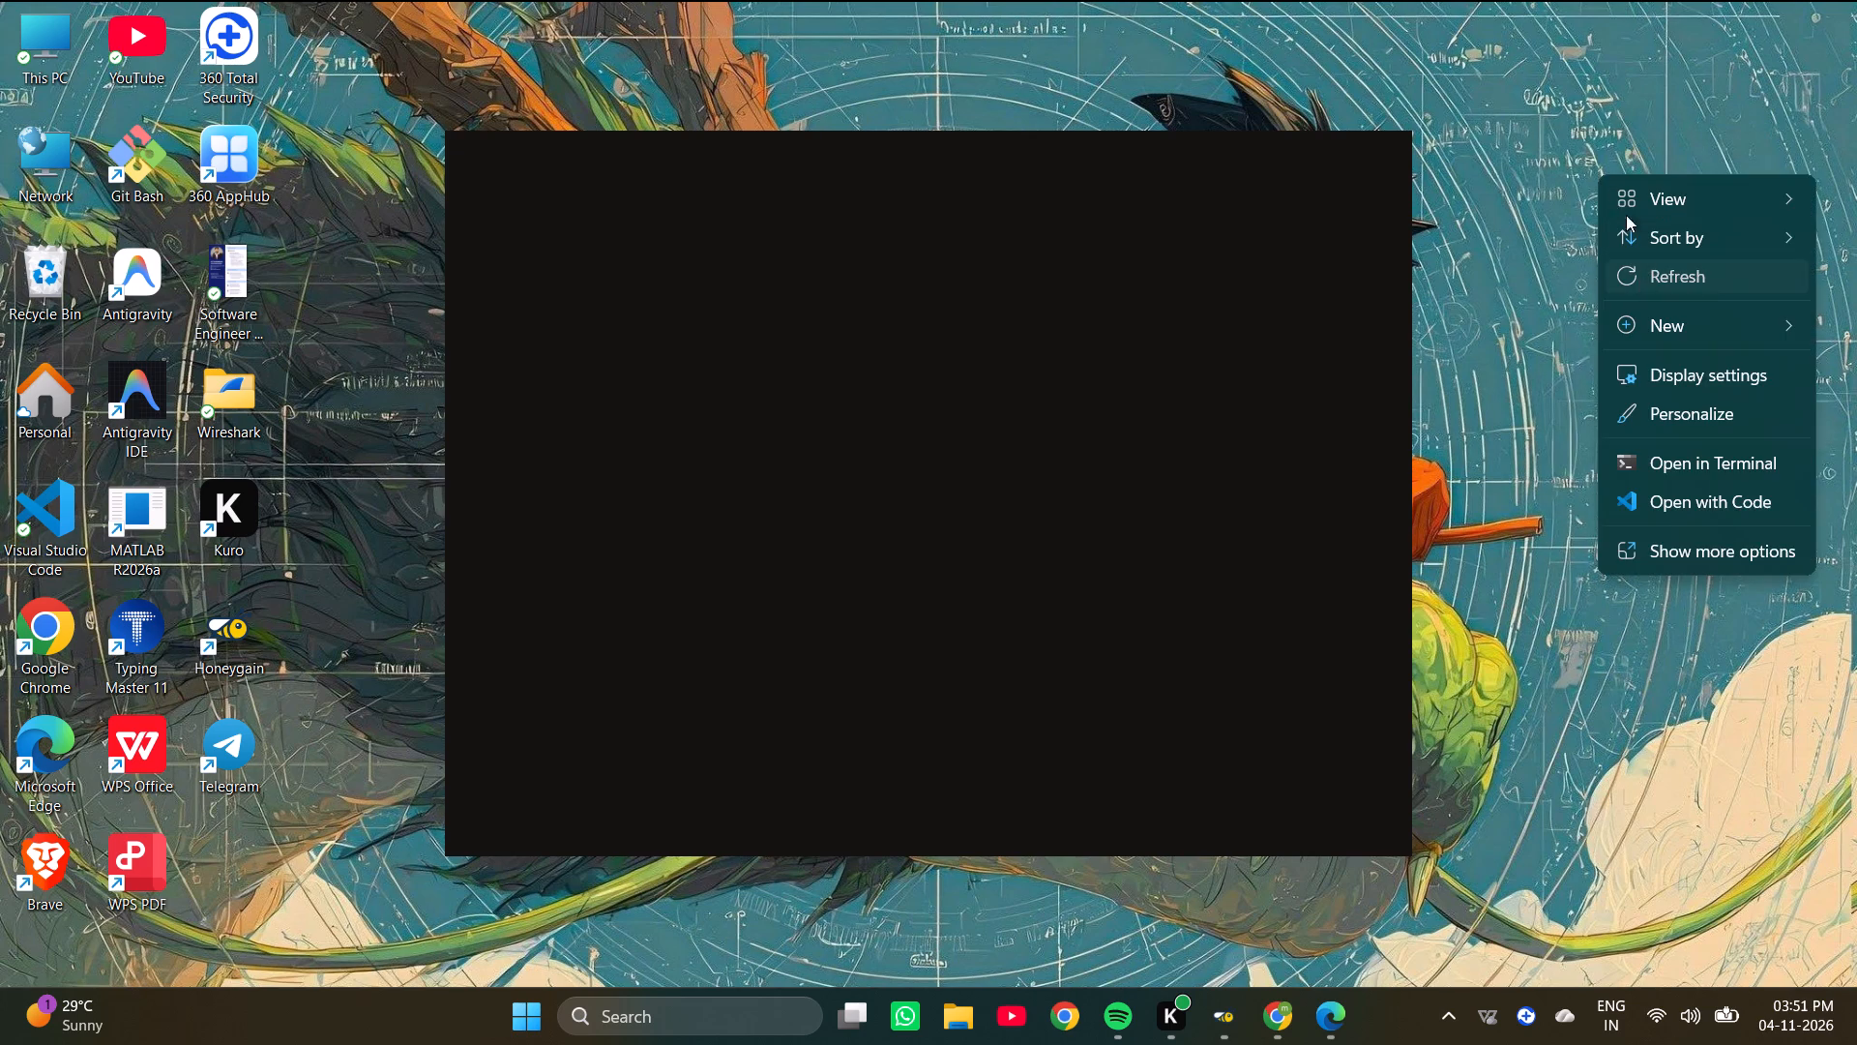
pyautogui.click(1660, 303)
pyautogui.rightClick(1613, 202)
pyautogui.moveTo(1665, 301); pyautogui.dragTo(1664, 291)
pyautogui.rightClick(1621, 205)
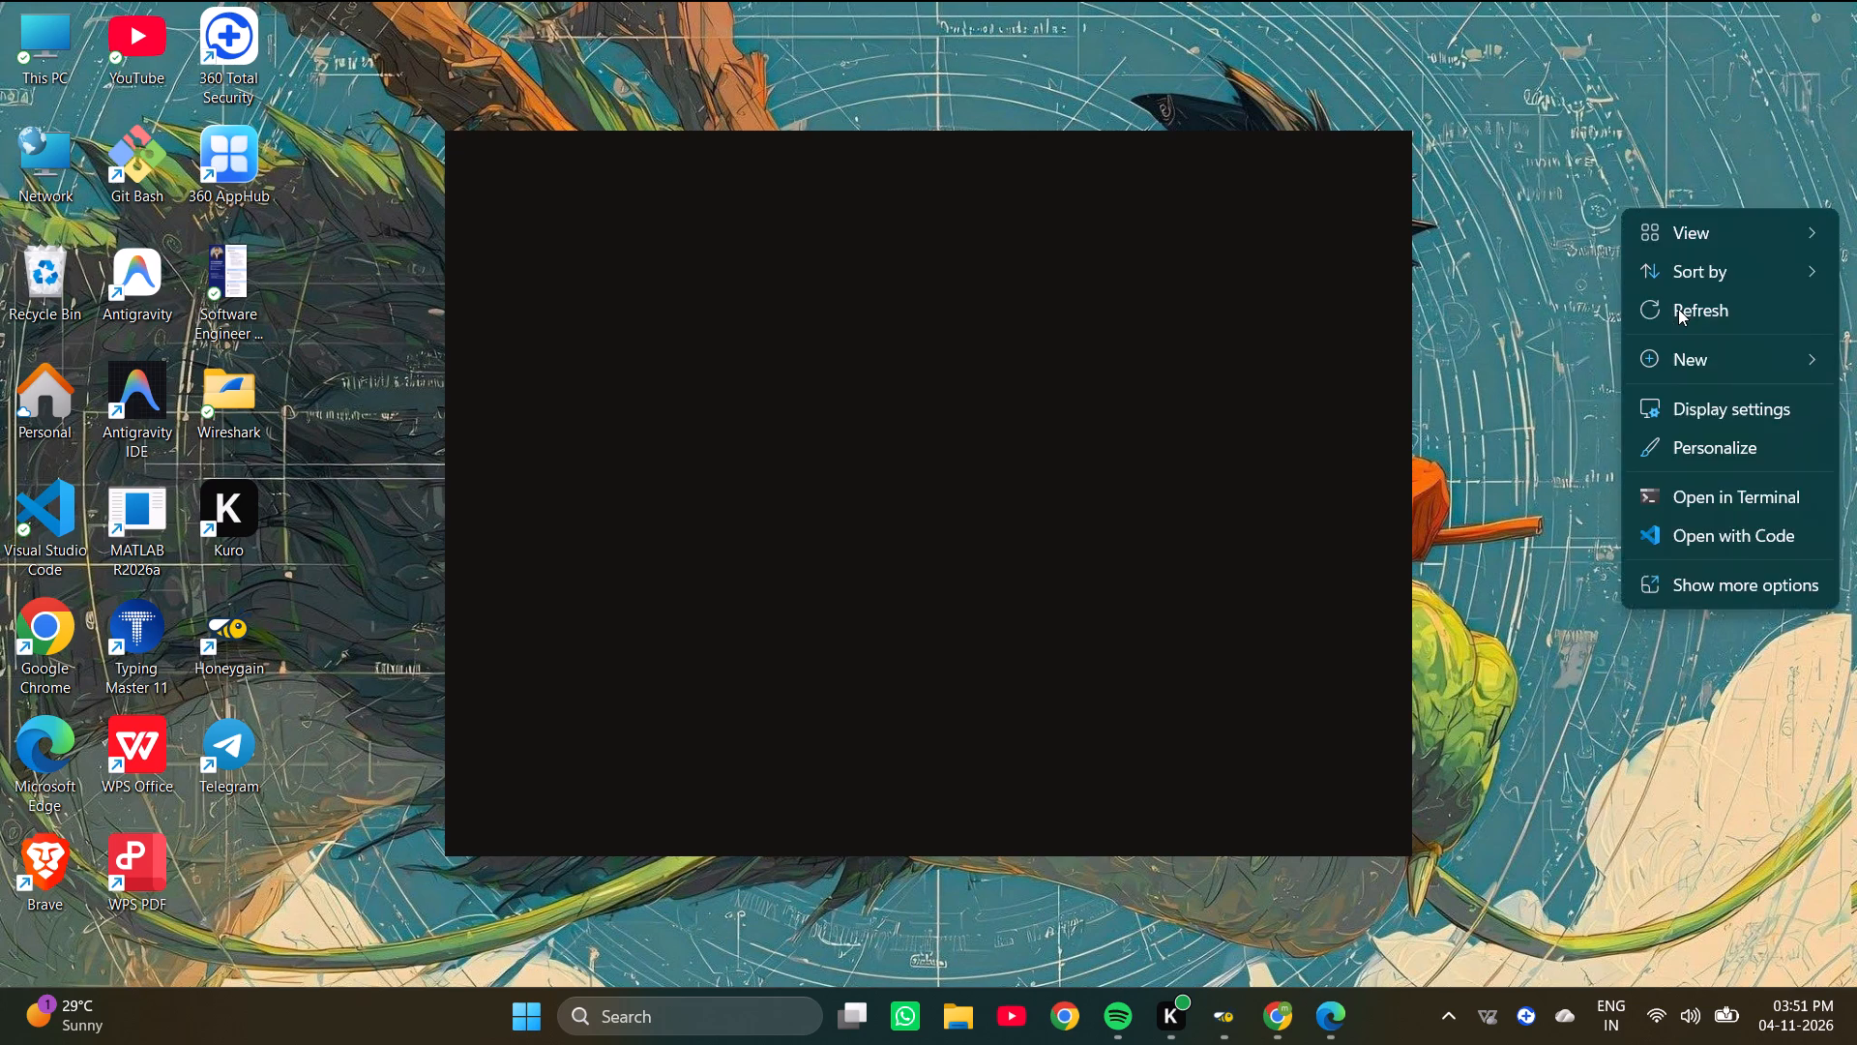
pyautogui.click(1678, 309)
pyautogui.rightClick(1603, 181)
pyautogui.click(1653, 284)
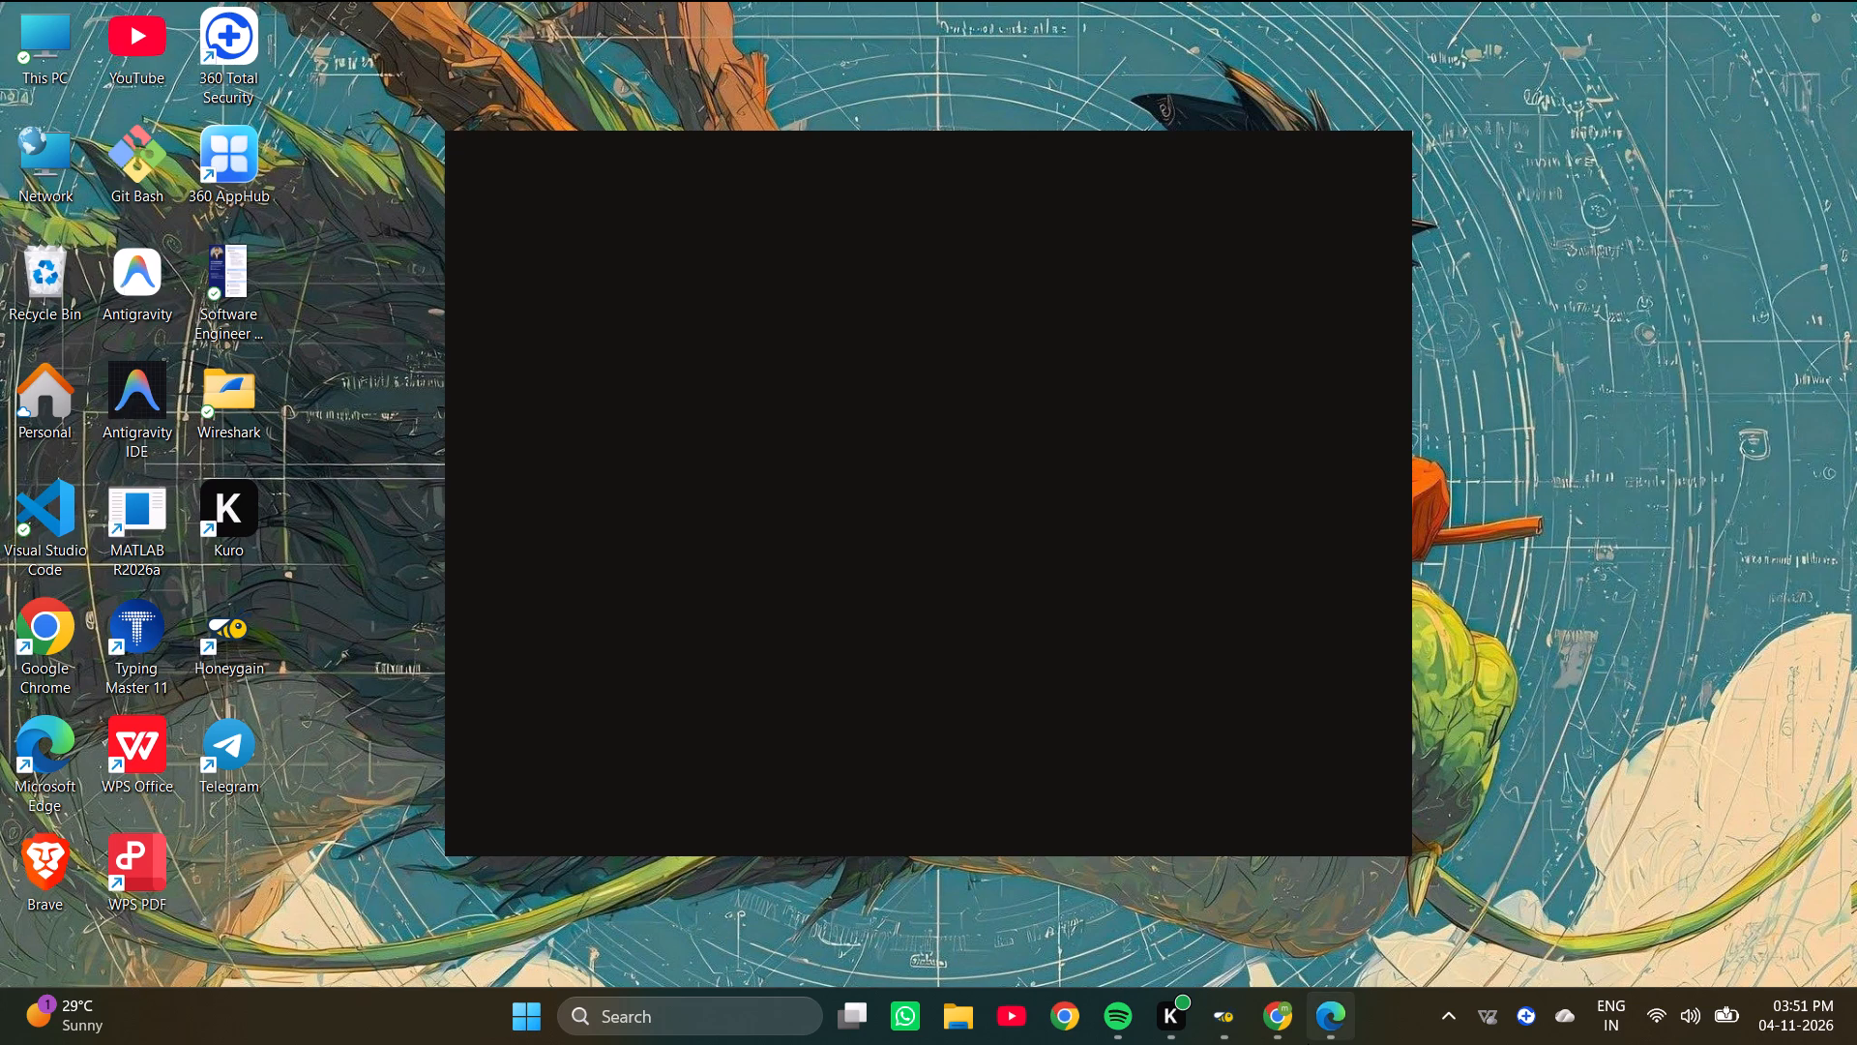
# Check the Honeygain earnings dashboard in Edge and the Honeygain desktop app, and close the Edge window.
pyautogui.click(1331, 1030)
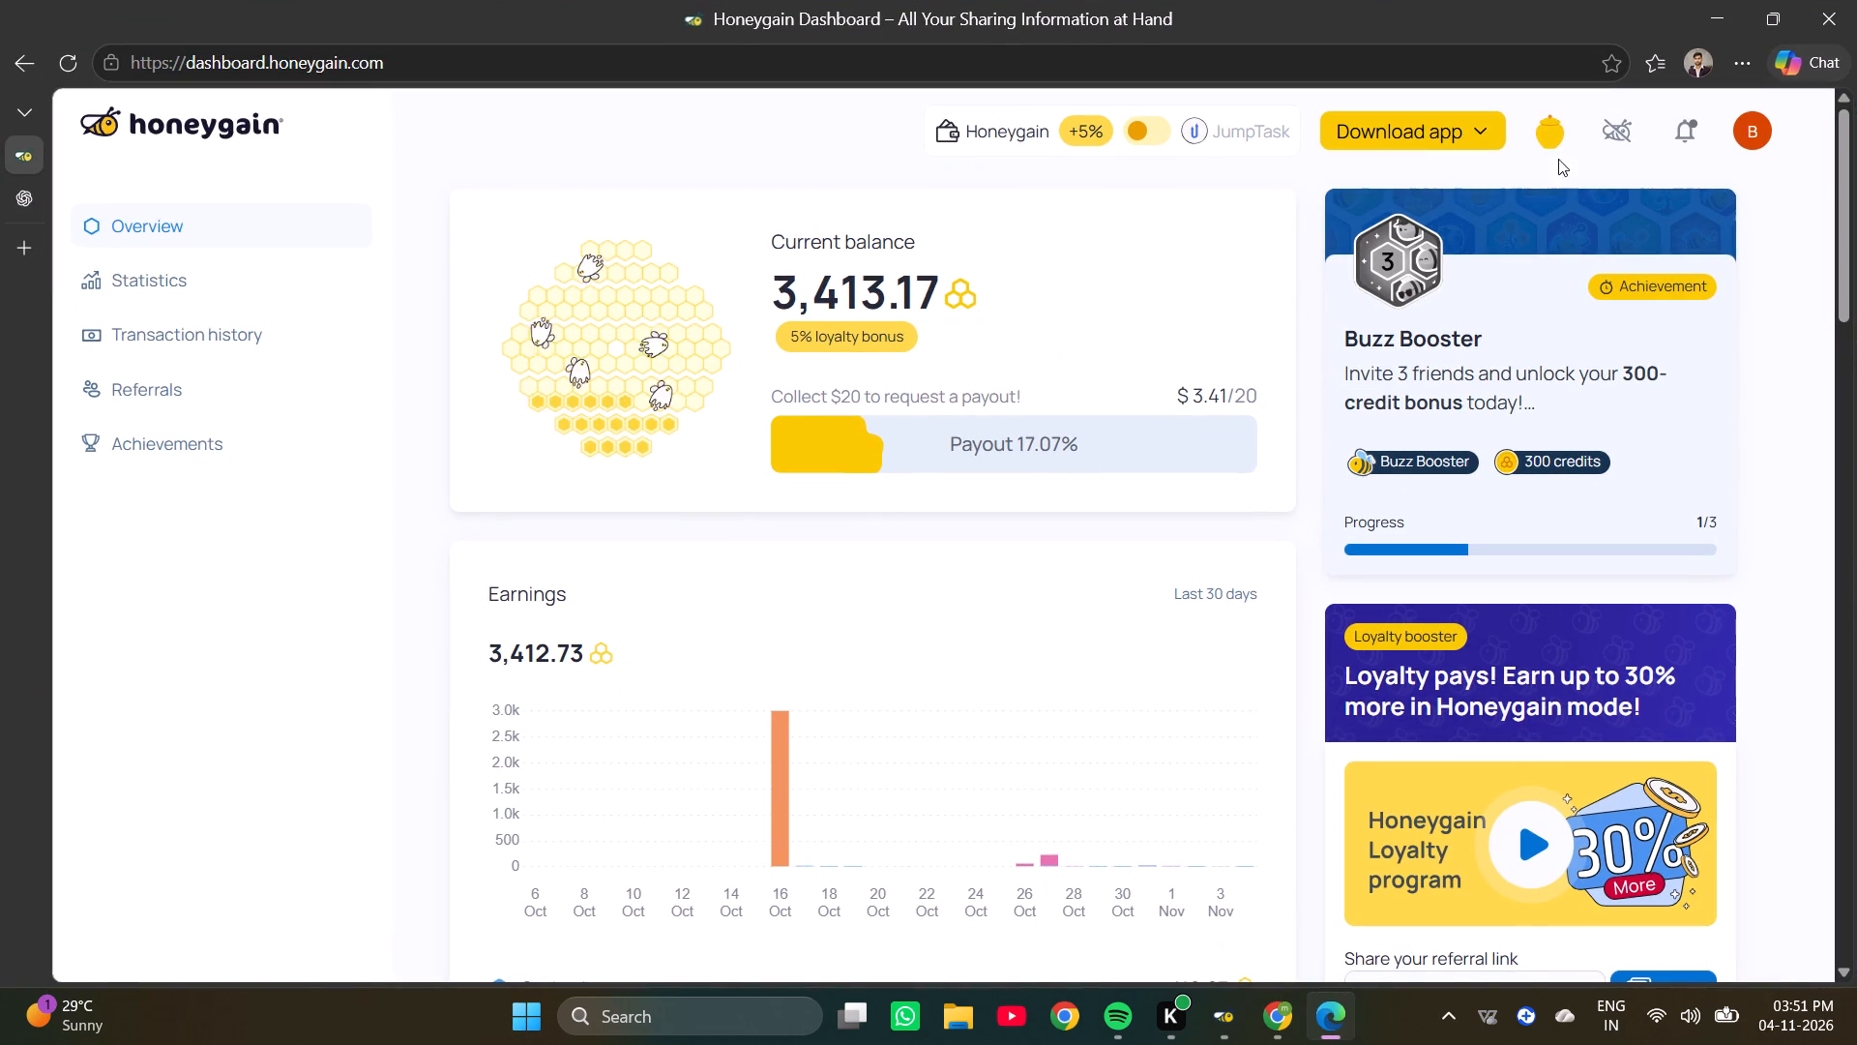
pyautogui.scroll(-3, 1250, 366)
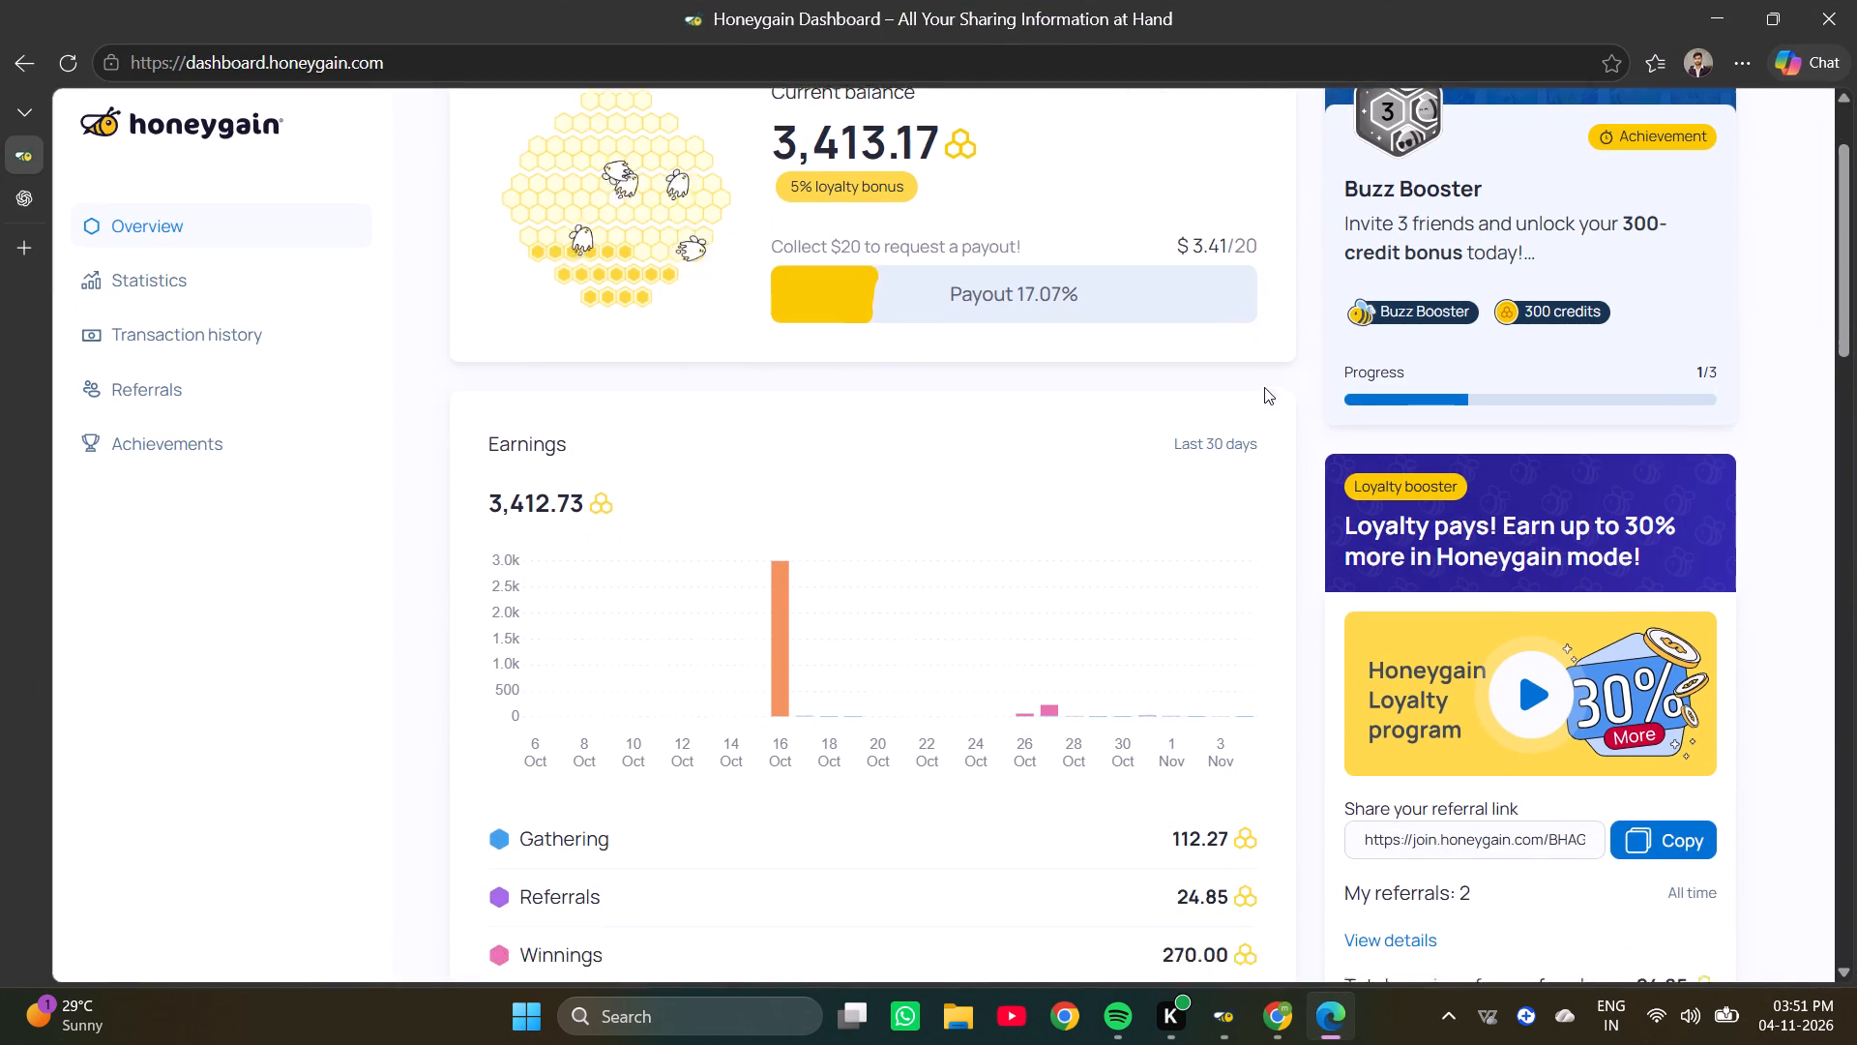
pyautogui.click(1225, 1010)
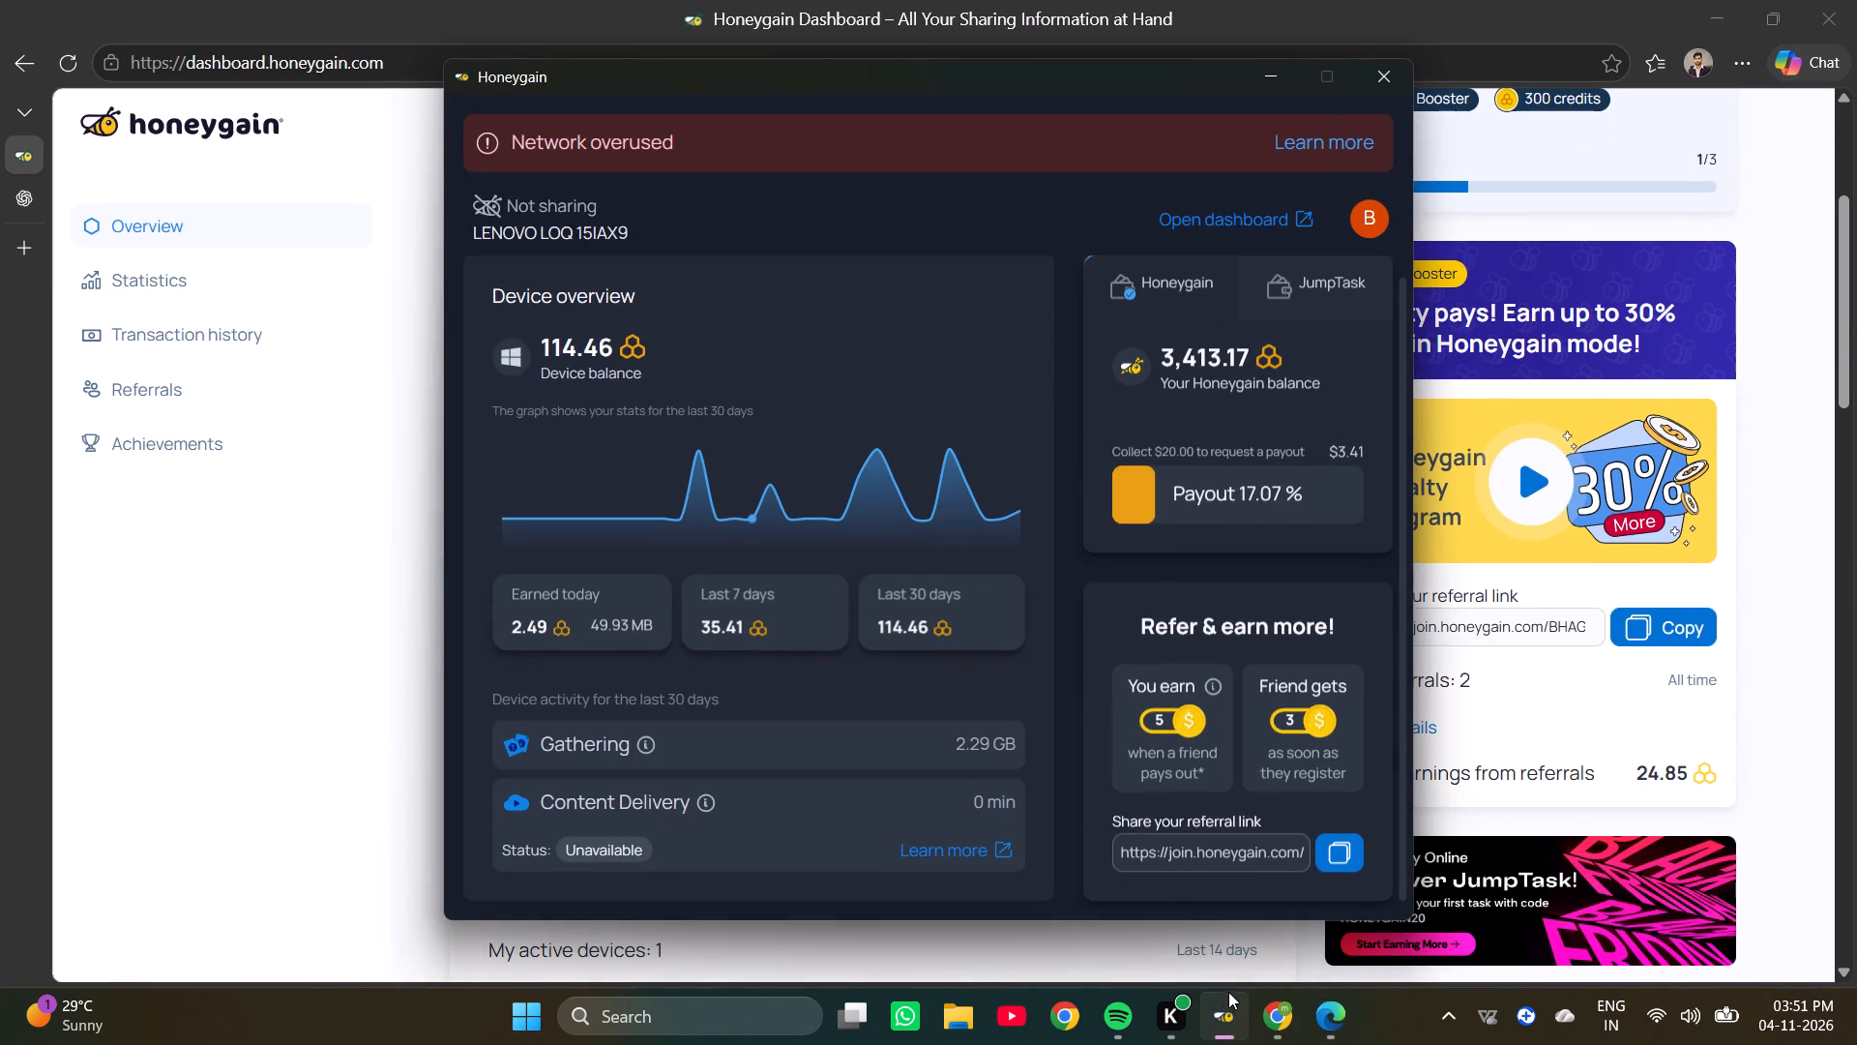
pyautogui.click(1856, 0)
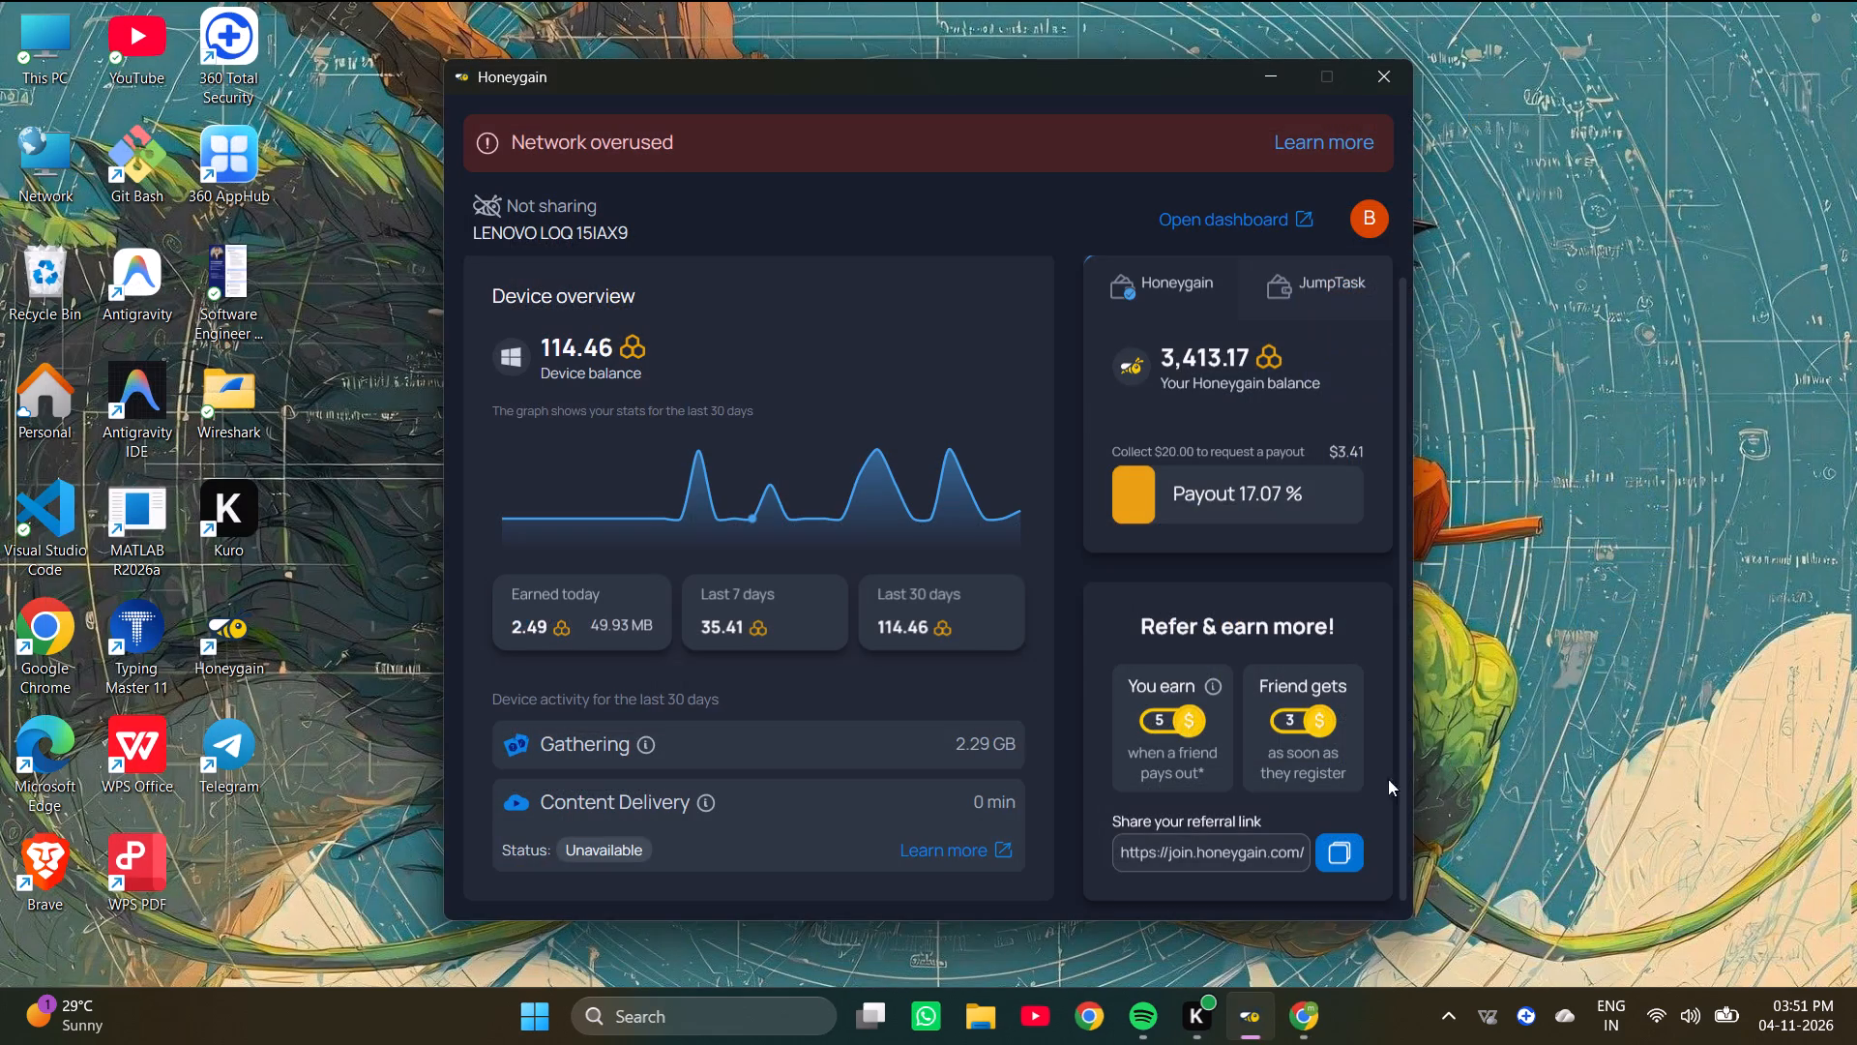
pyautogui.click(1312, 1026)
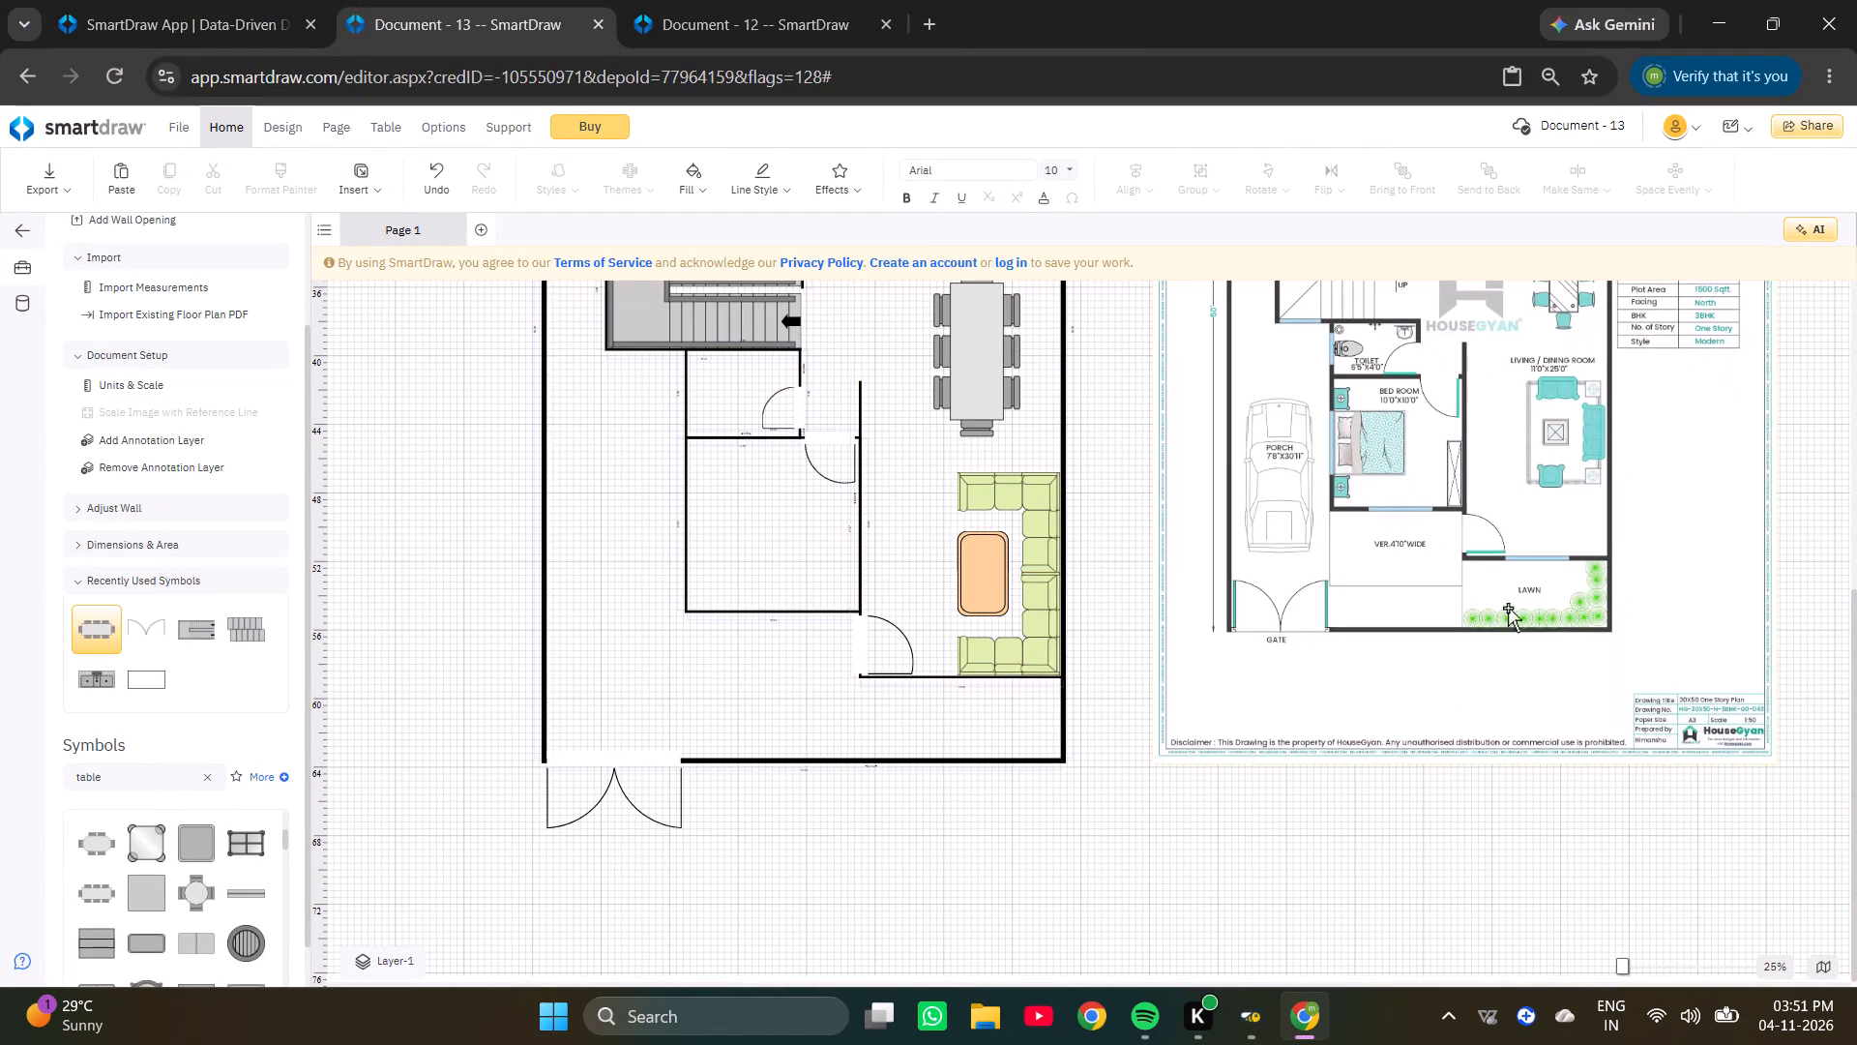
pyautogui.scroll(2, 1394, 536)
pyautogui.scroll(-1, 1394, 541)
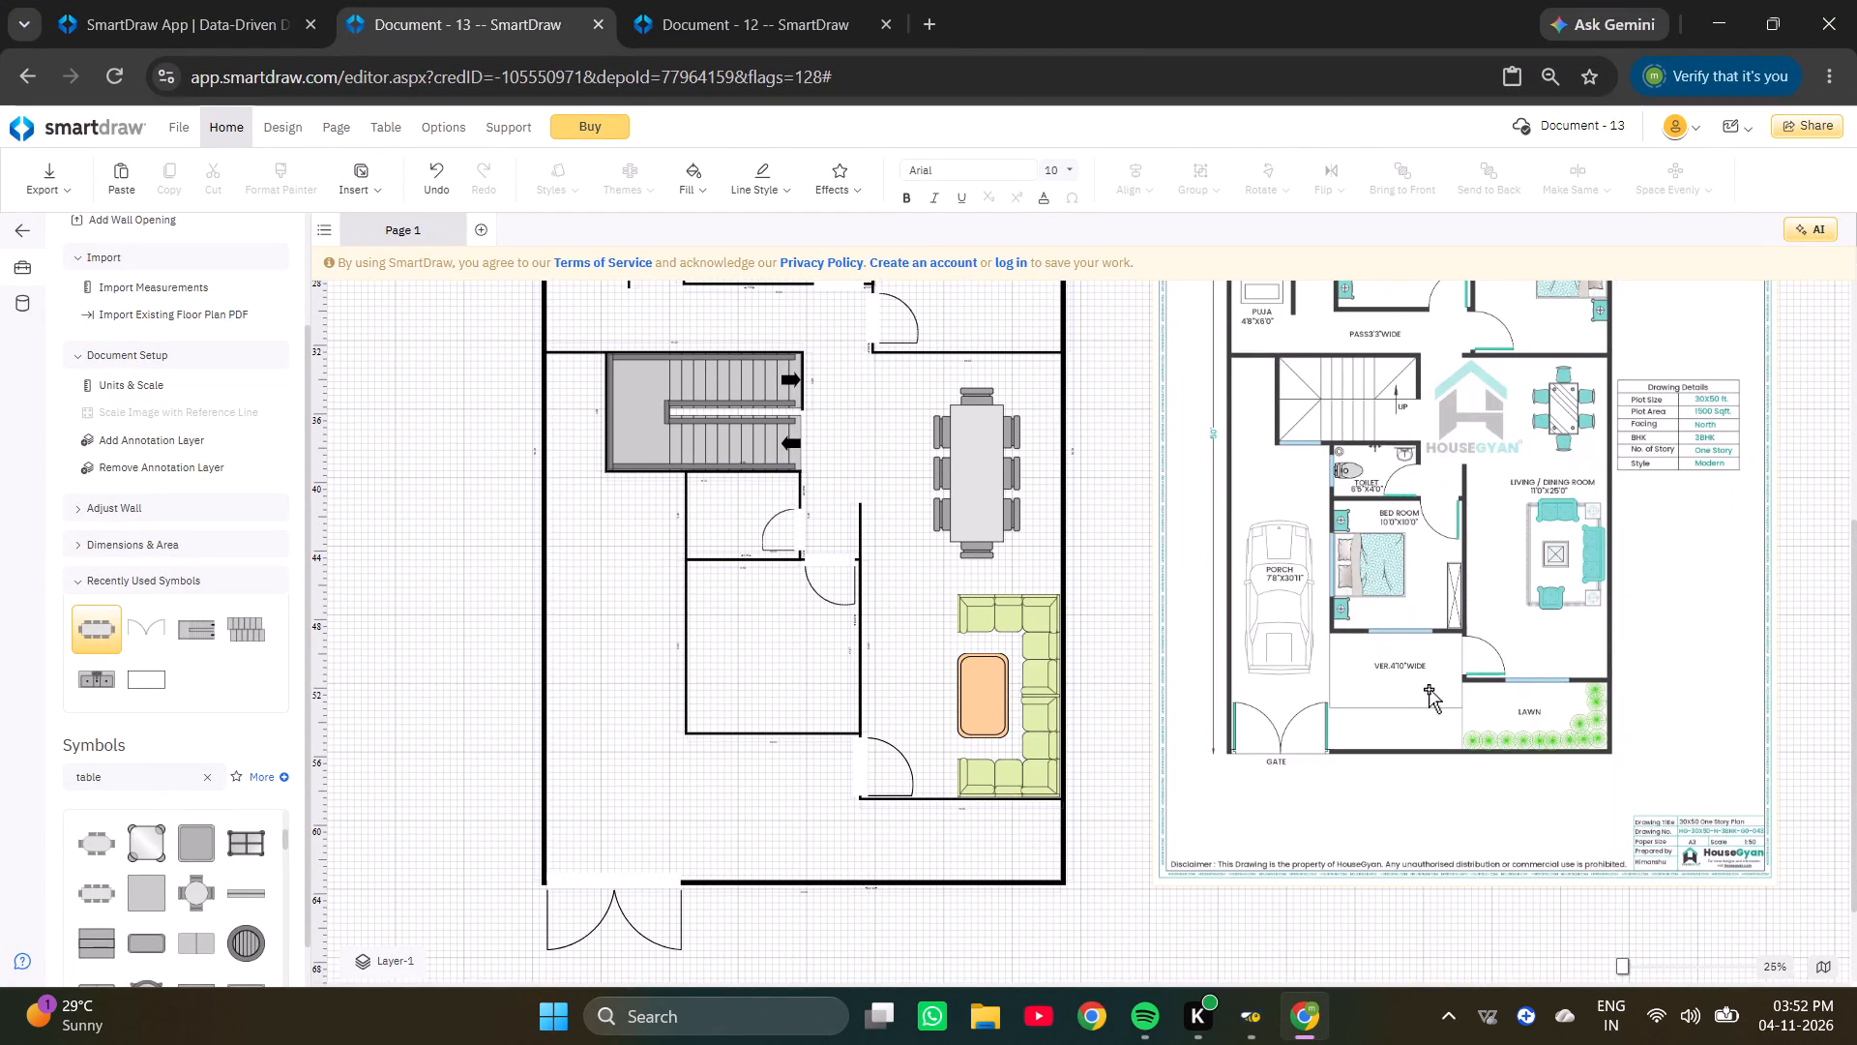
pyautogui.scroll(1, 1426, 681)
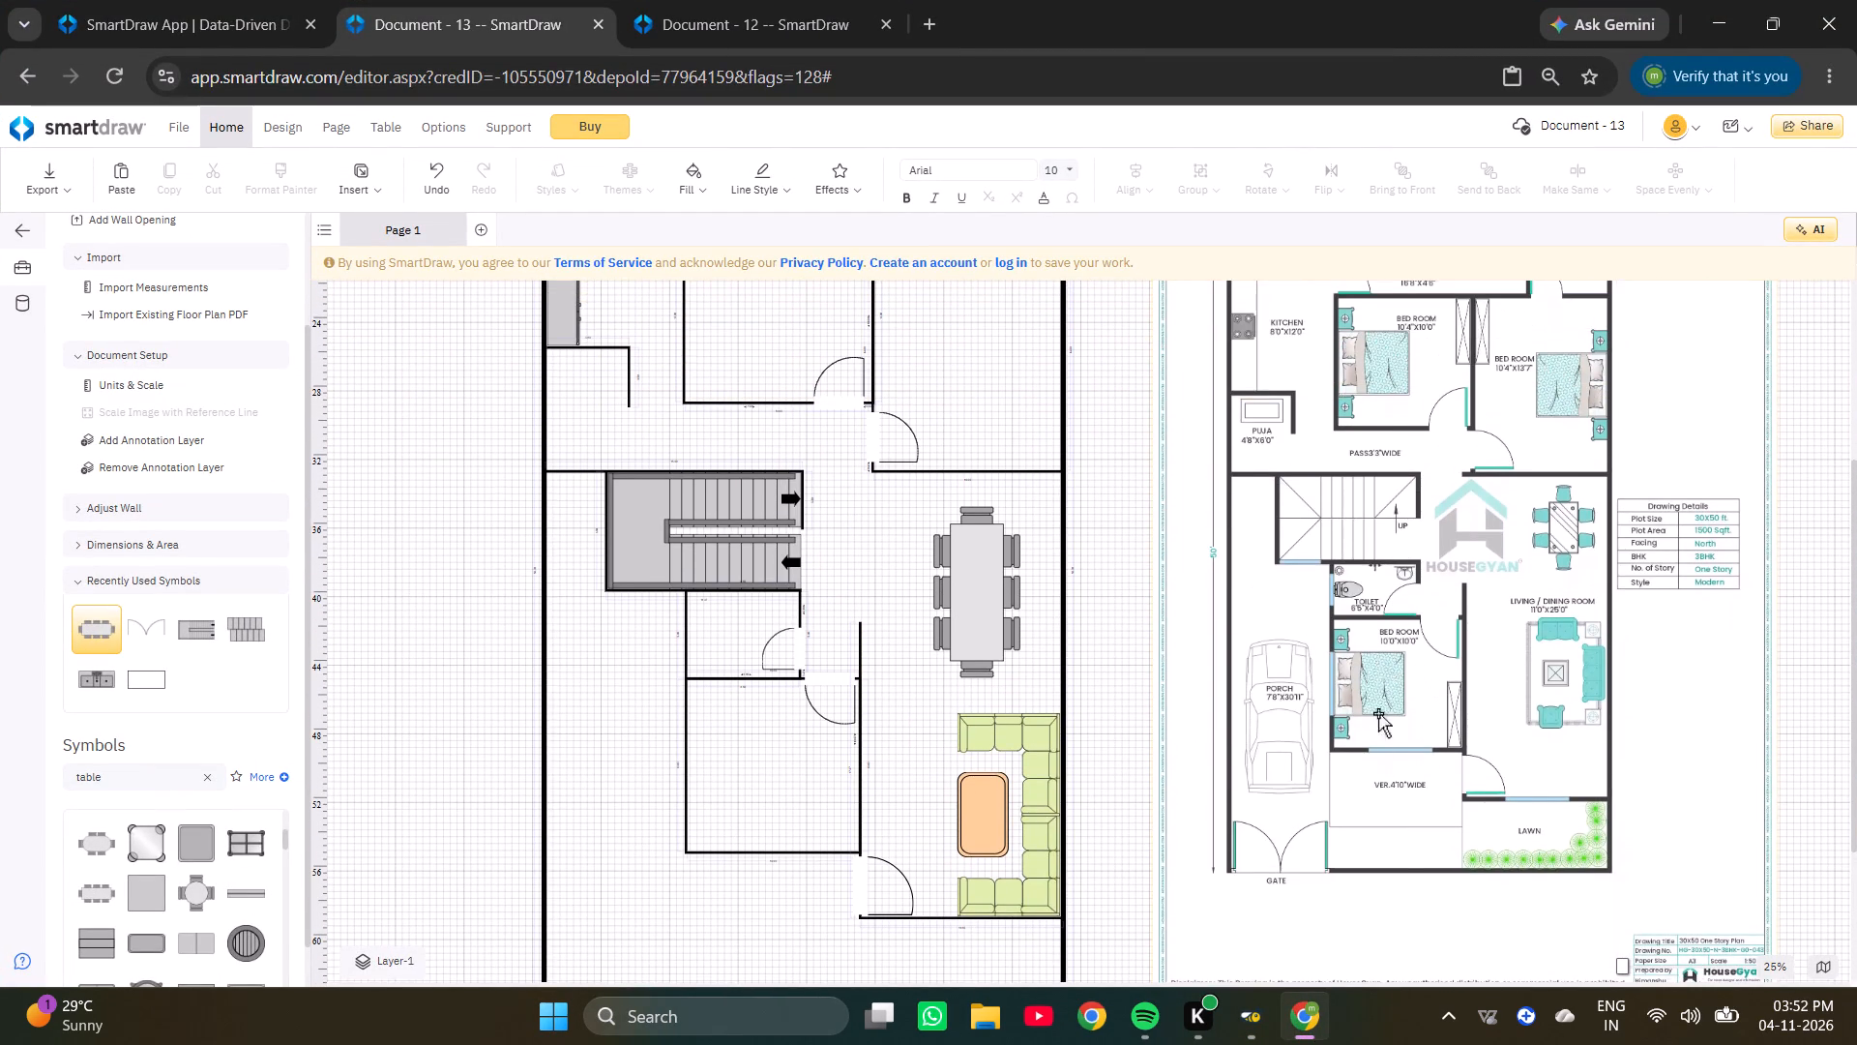
# Switch to Spotify, play the songs of the artist Guru Randhawa, and minimize the player.
pyautogui.click(1152, 1030)
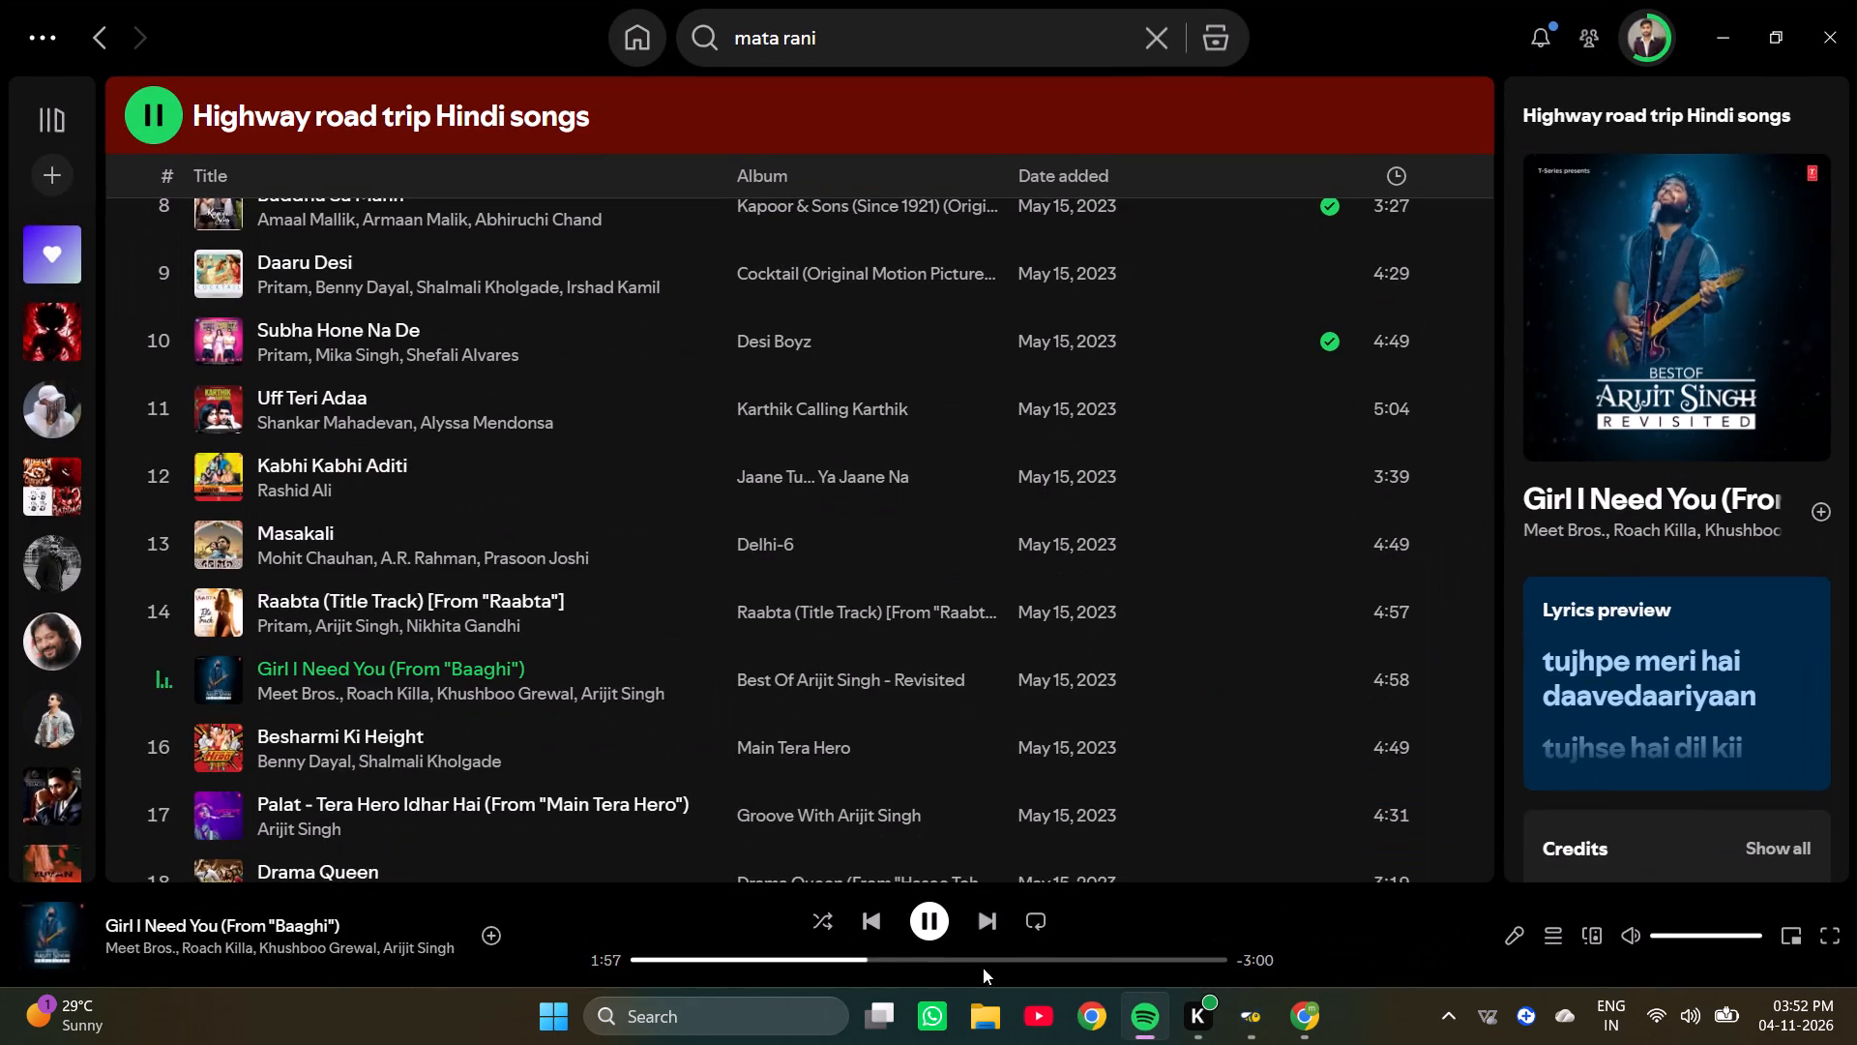
pyautogui.scroll(-1, 528, 672)
pyautogui.scroll(2, 234, 572)
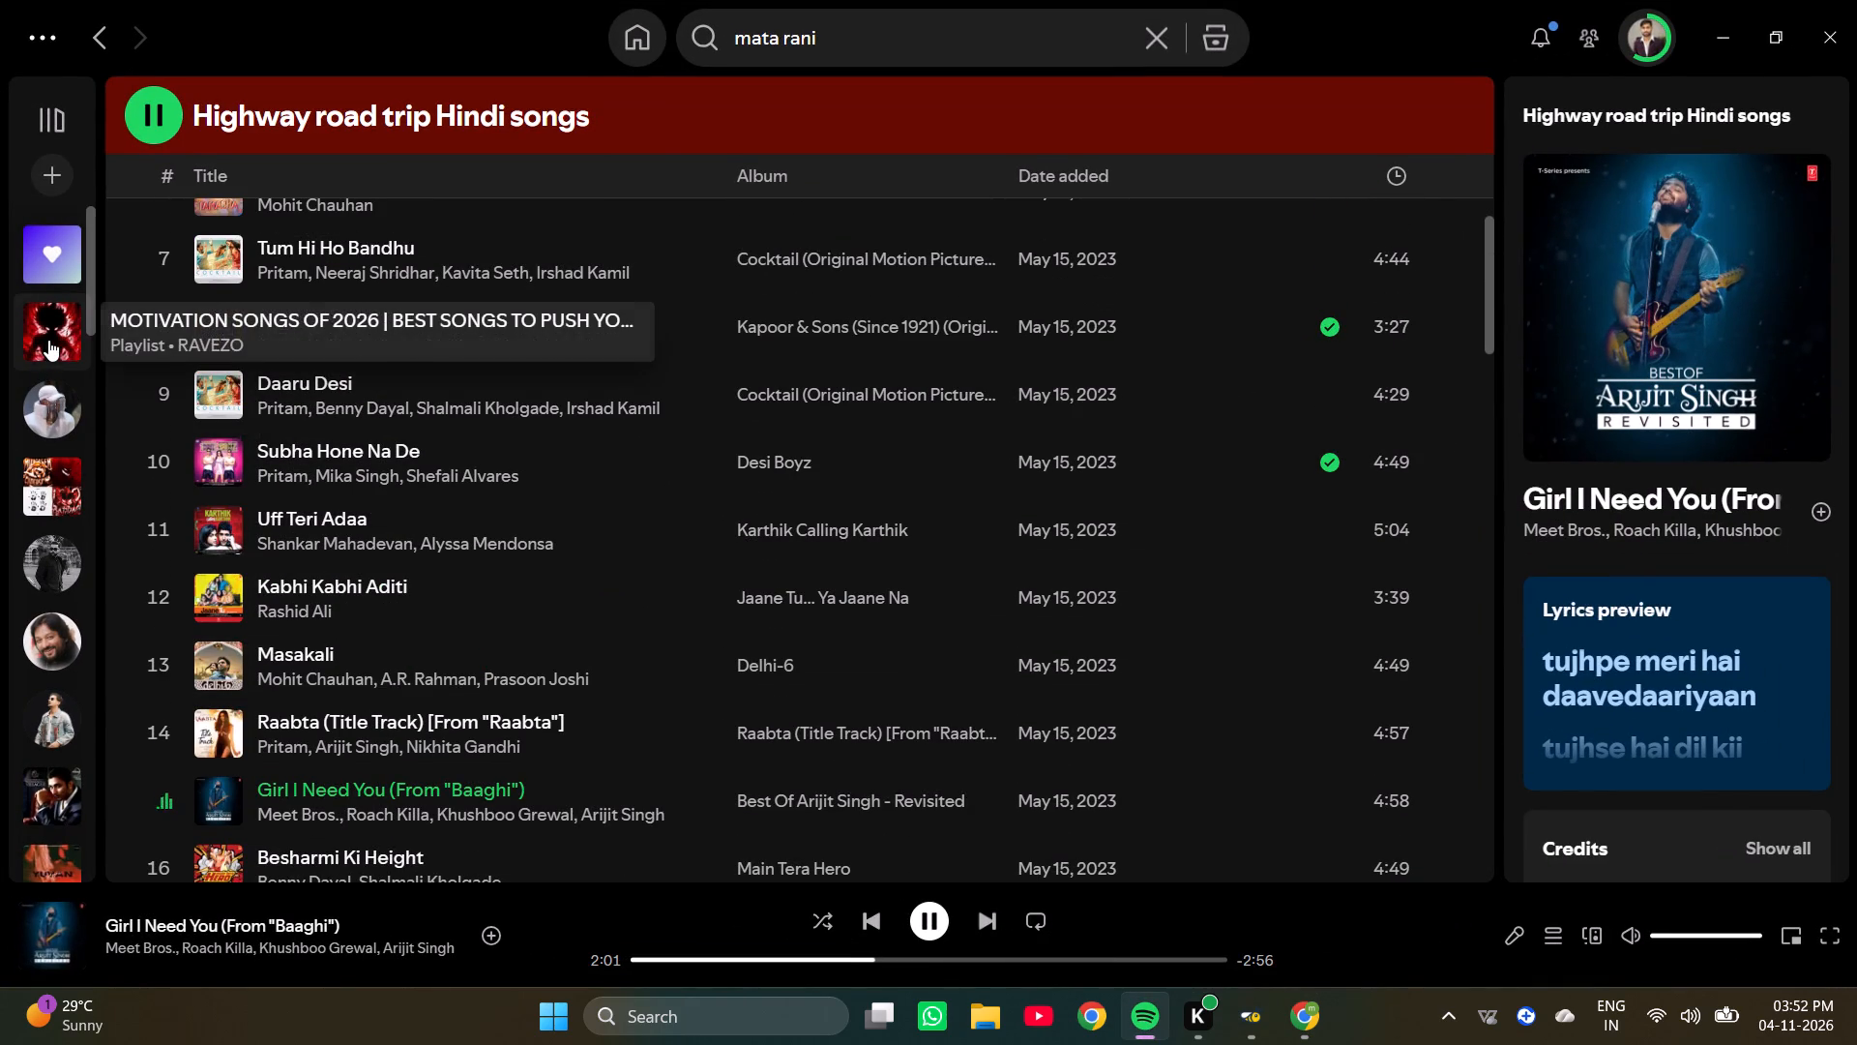
pyautogui.click(65, 419)
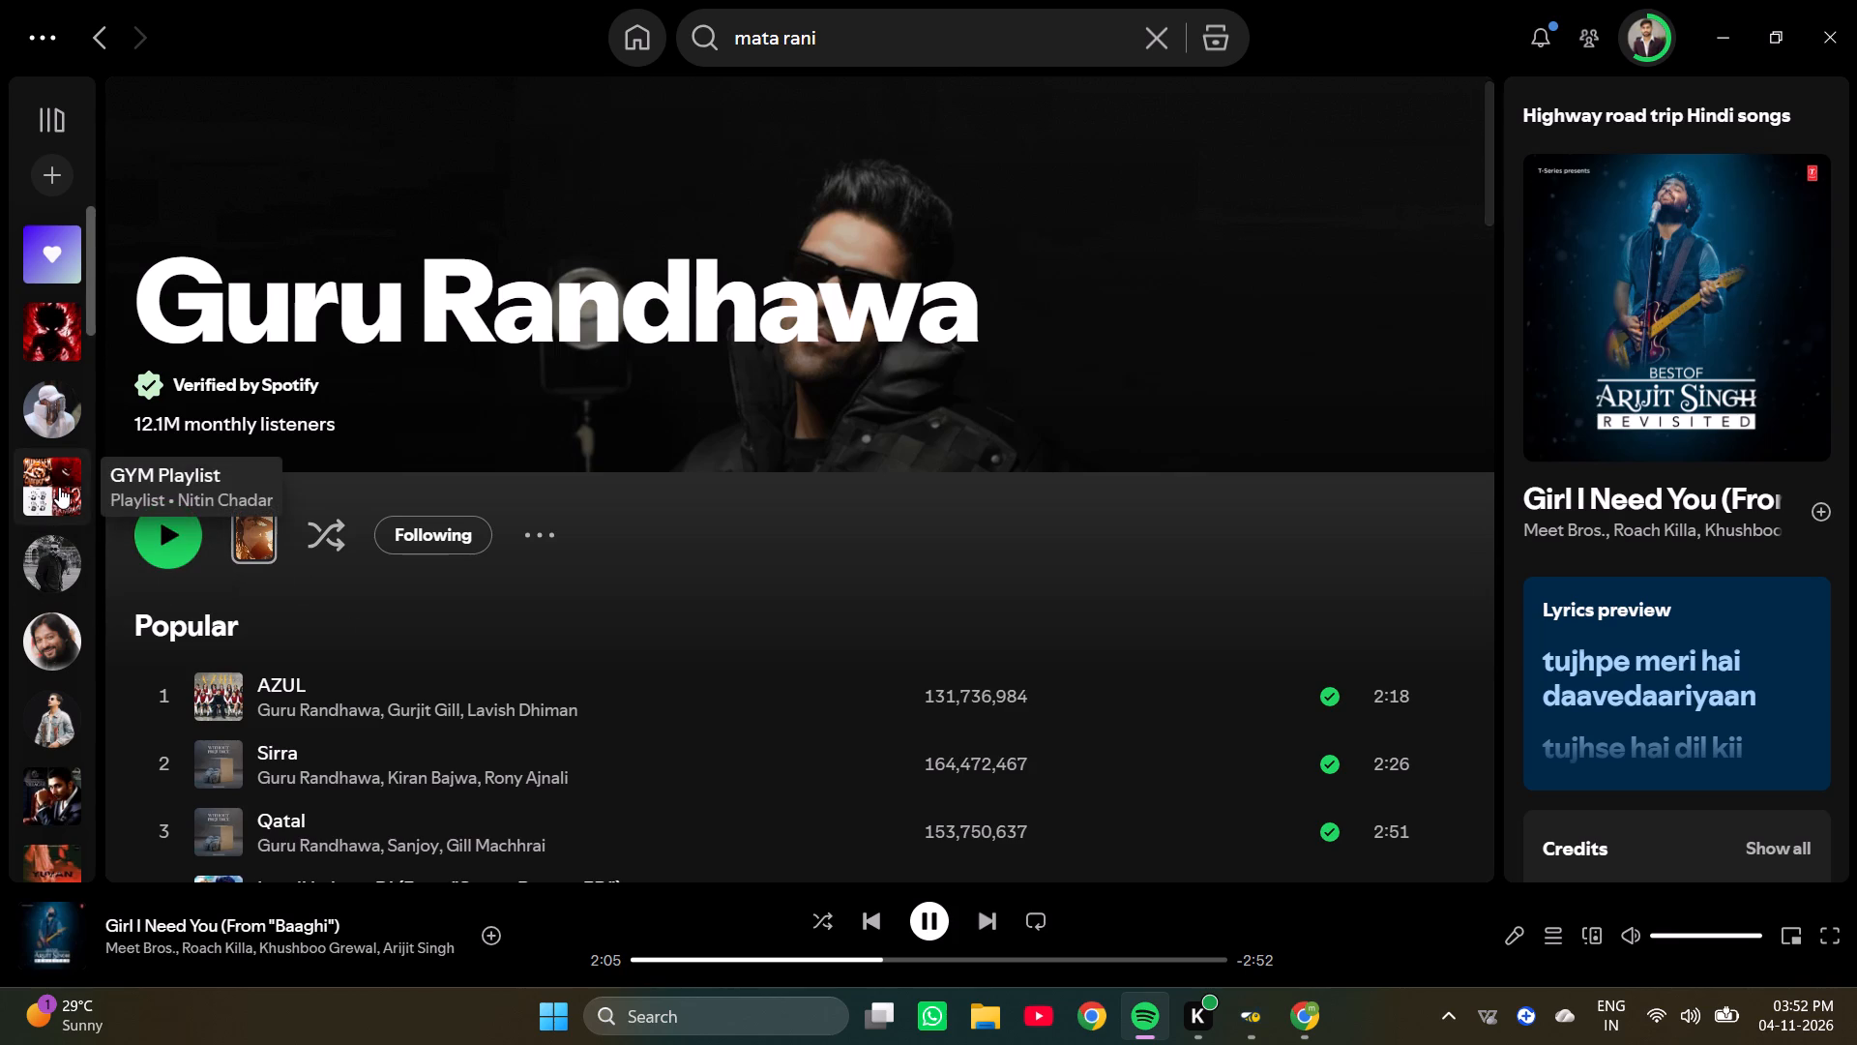
pyautogui.click(143, 531)
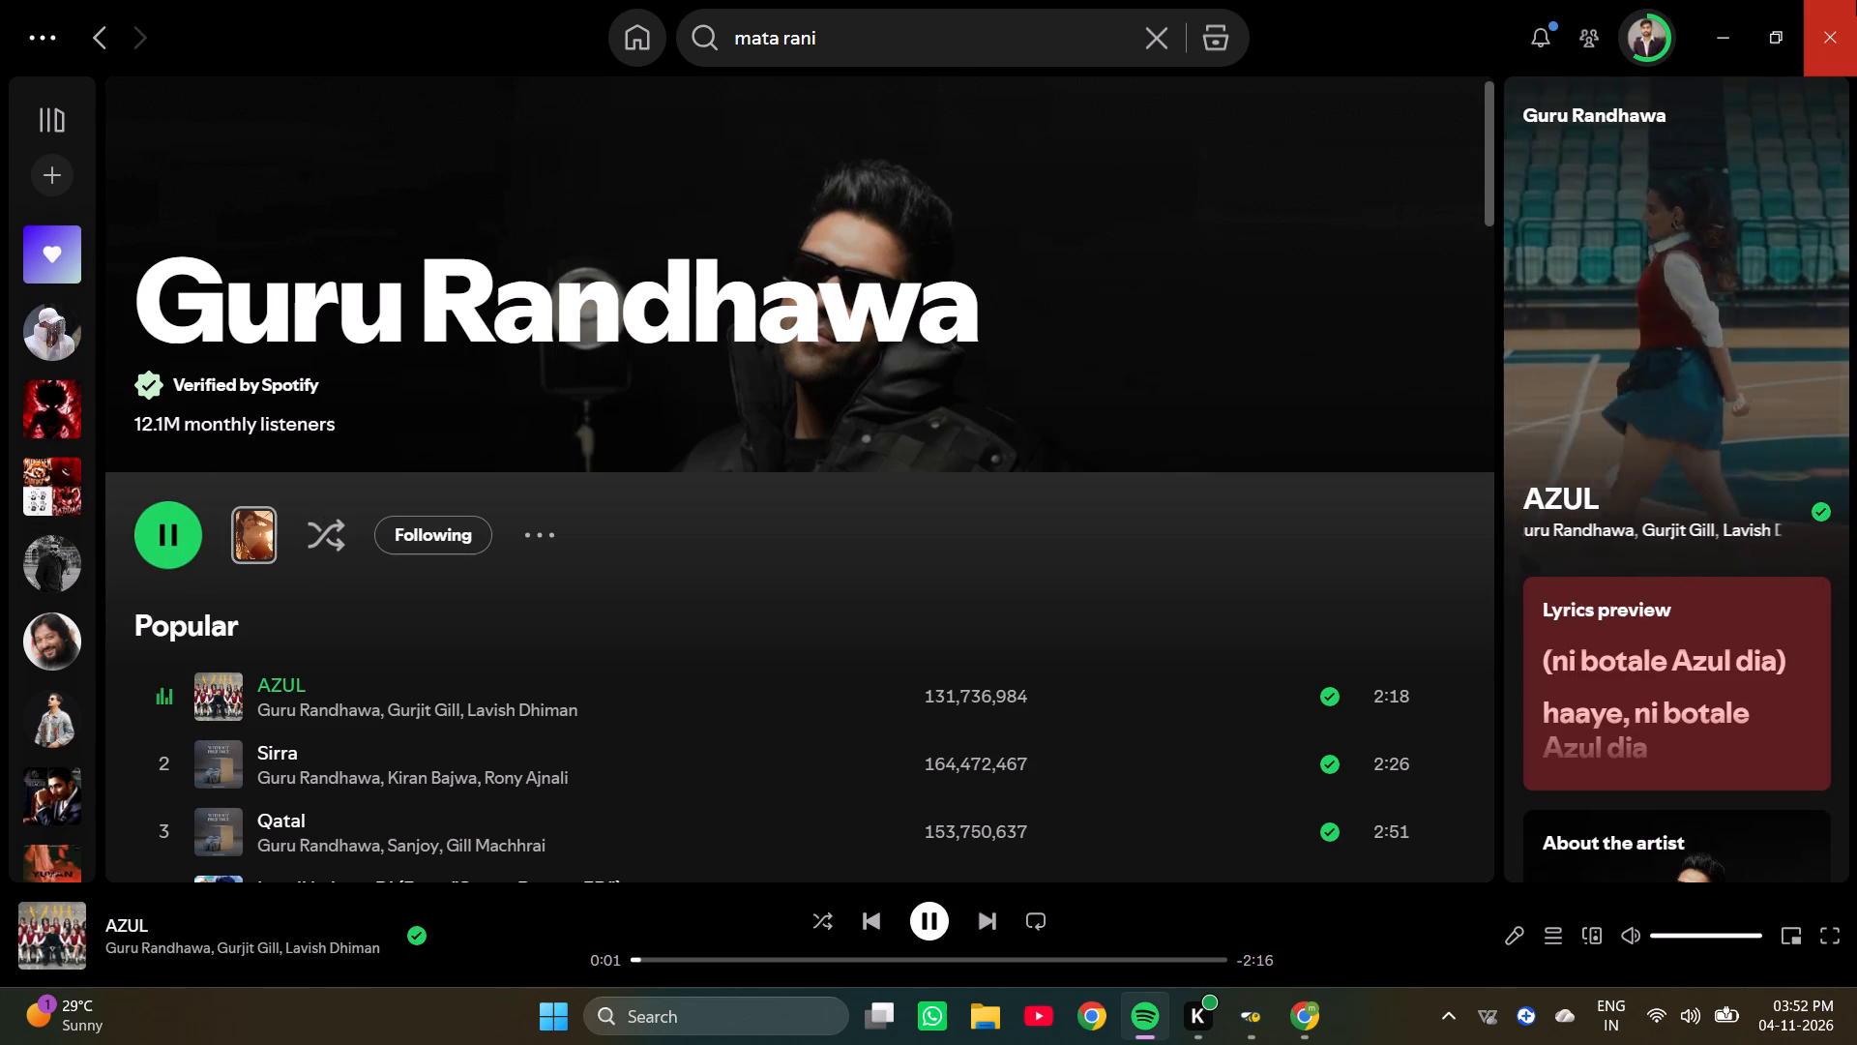
pyautogui.click(1725, 18)
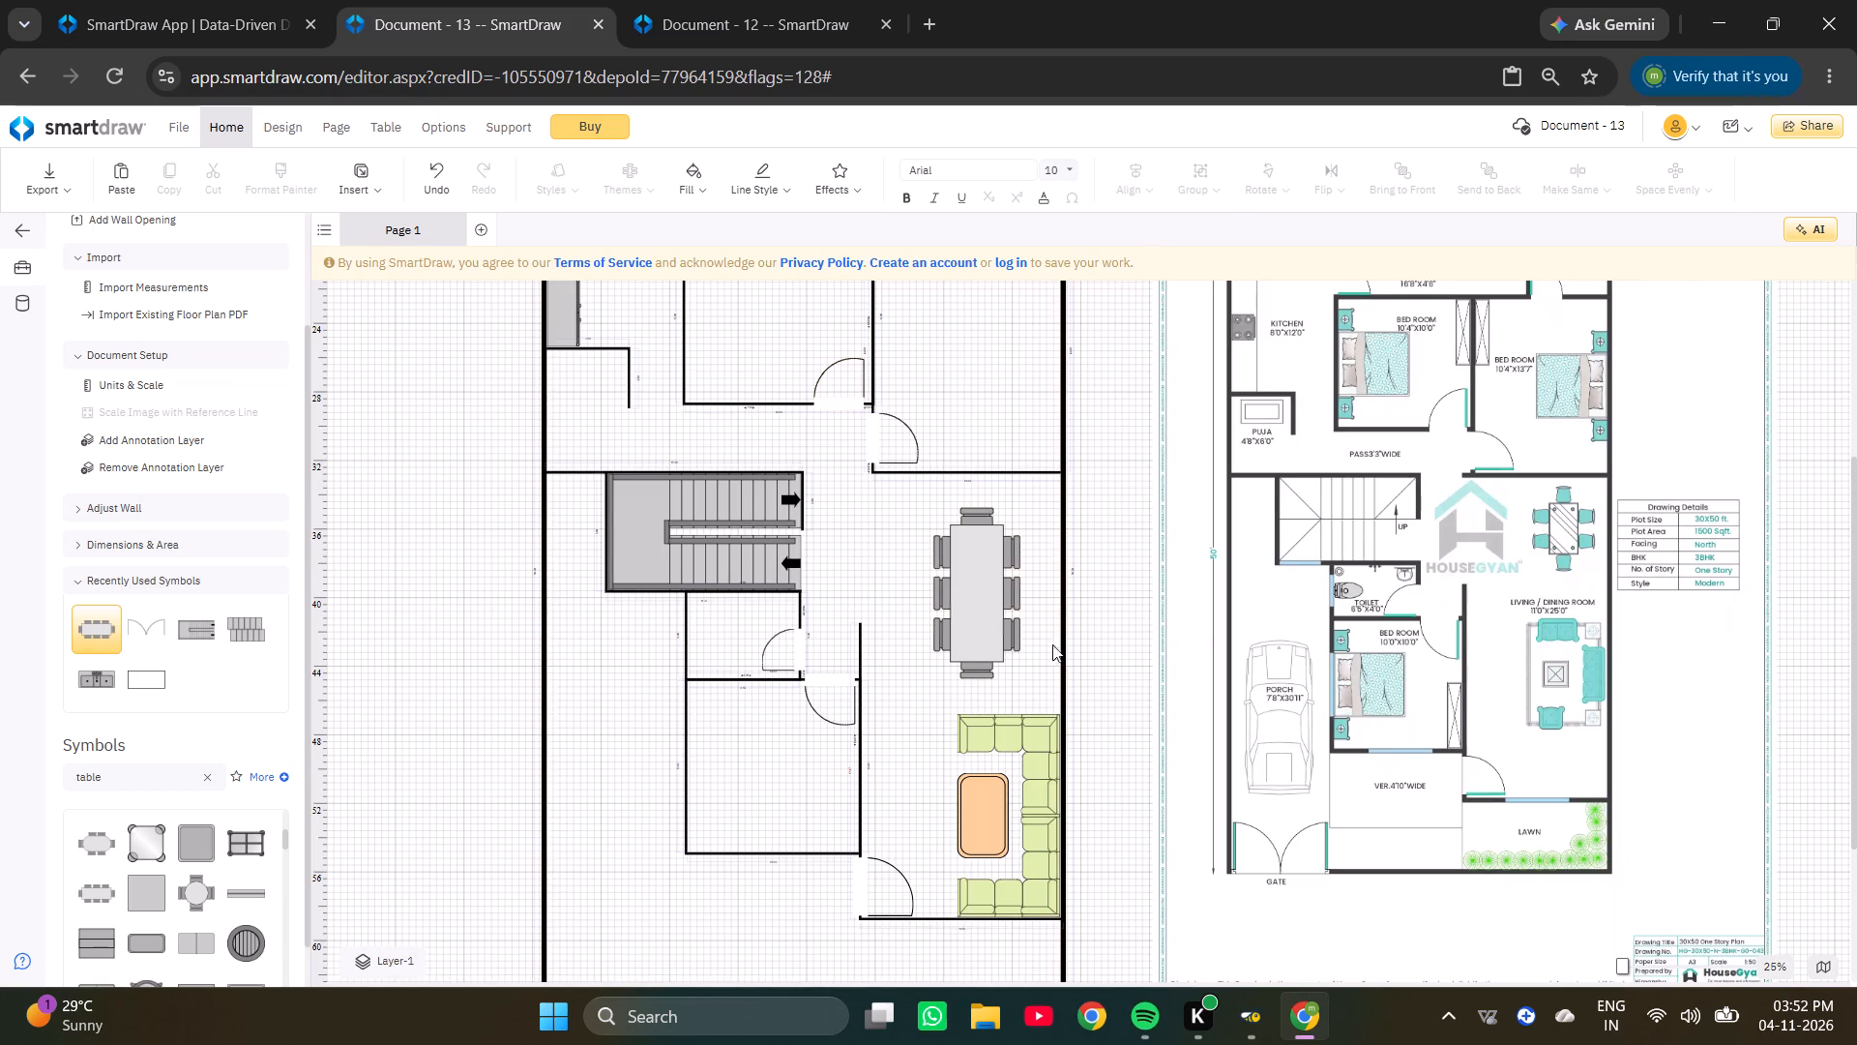
# Compare the porch, toilet, bedroom and gate areas of the drawn plan with the reference plan.
pyautogui.scroll(-1, 1267, 609)
pyautogui.keyDown('ctrl'); pyautogui.scroll(2, 1340, 397); pyautogui.keyUp('ctrl')
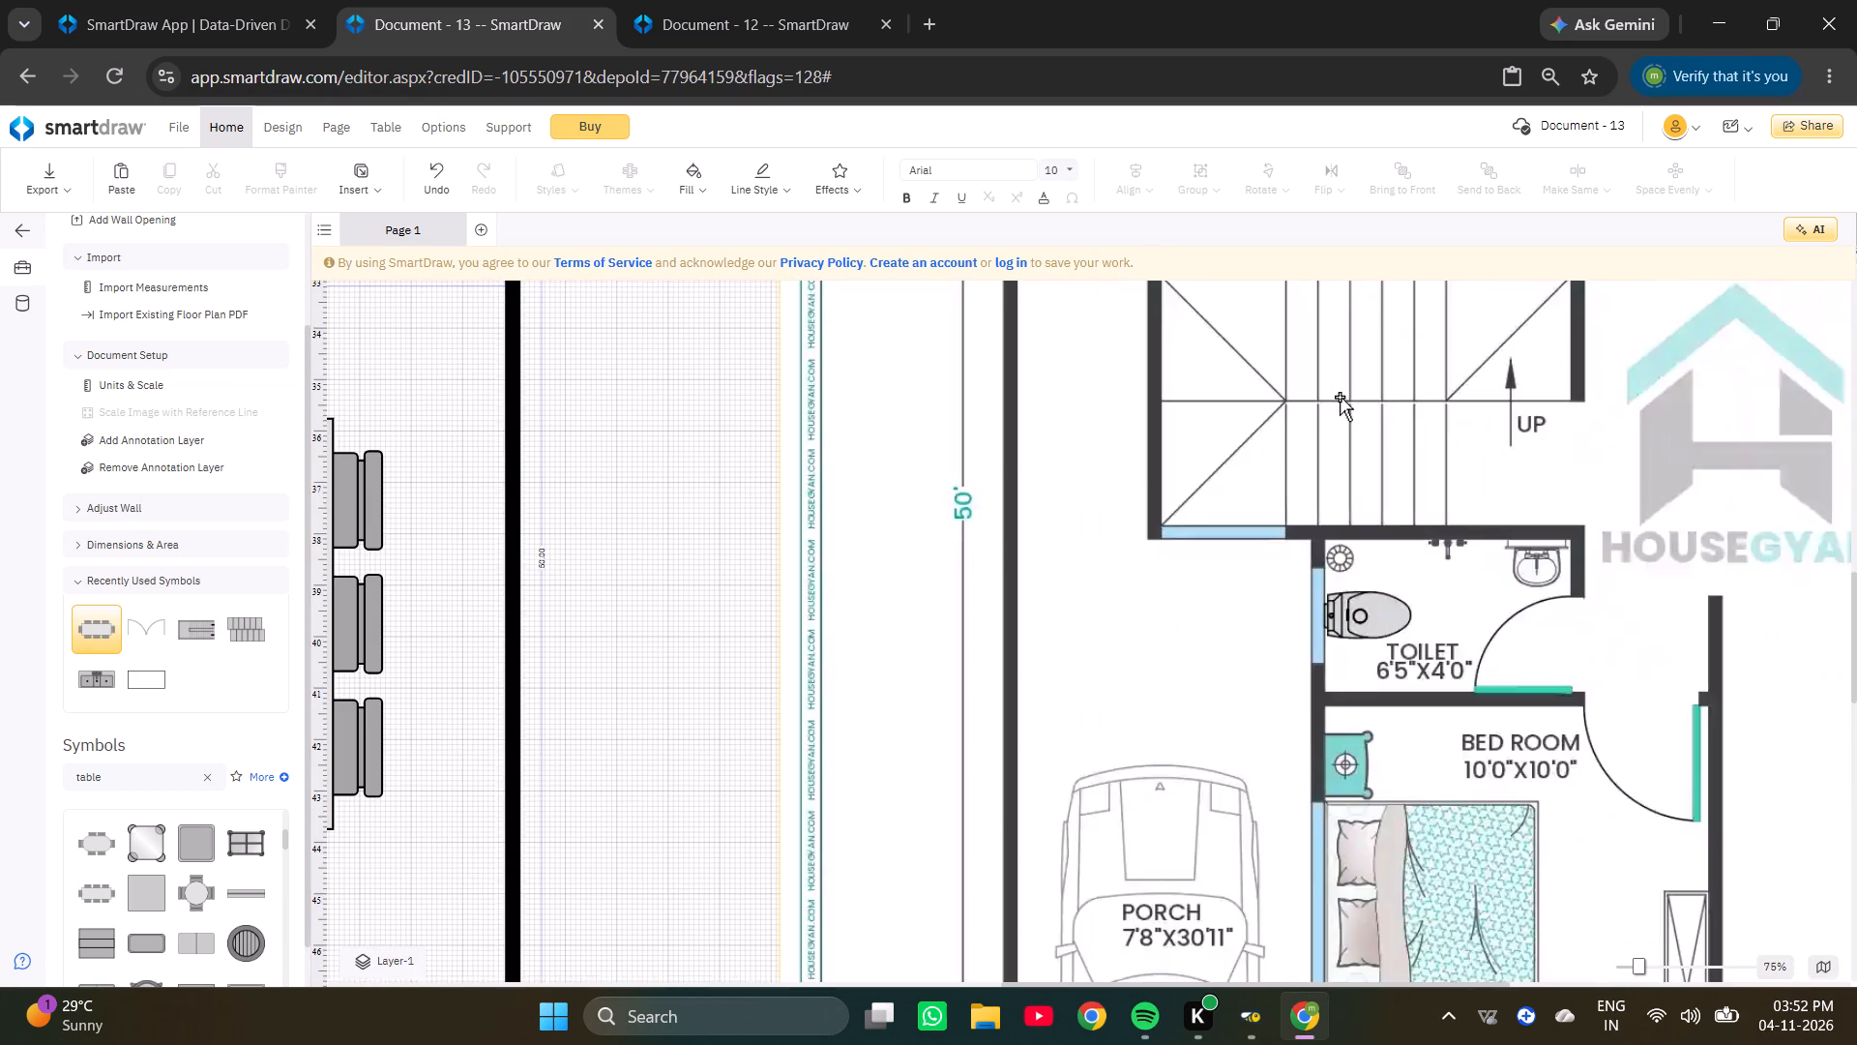
pyautogui.keyDown('ctrl'); pyautogui.scroll(-2, 1342, 390); pyautogui.keyUp('ctrl')
pyautogui.keyDown('ctrl'); pyautogui.scroll(2, 709, 431); pyautogui.keyUp('ctrl')
pyautogui.keyDown('ctrl'); pyautogui.scroll(-3, 721, 421); pyautogui.keyUp('ctrl')
pyautogui.keyDown('ctrl'); pyautogui.scroll(1, 976, 612); pyautogui.keyUp('ctrl')
pyautogui.keyDown('ctrl'); pyautogui.scroll(-1, 979, 596); pyautogui.keyUp('ctrl')
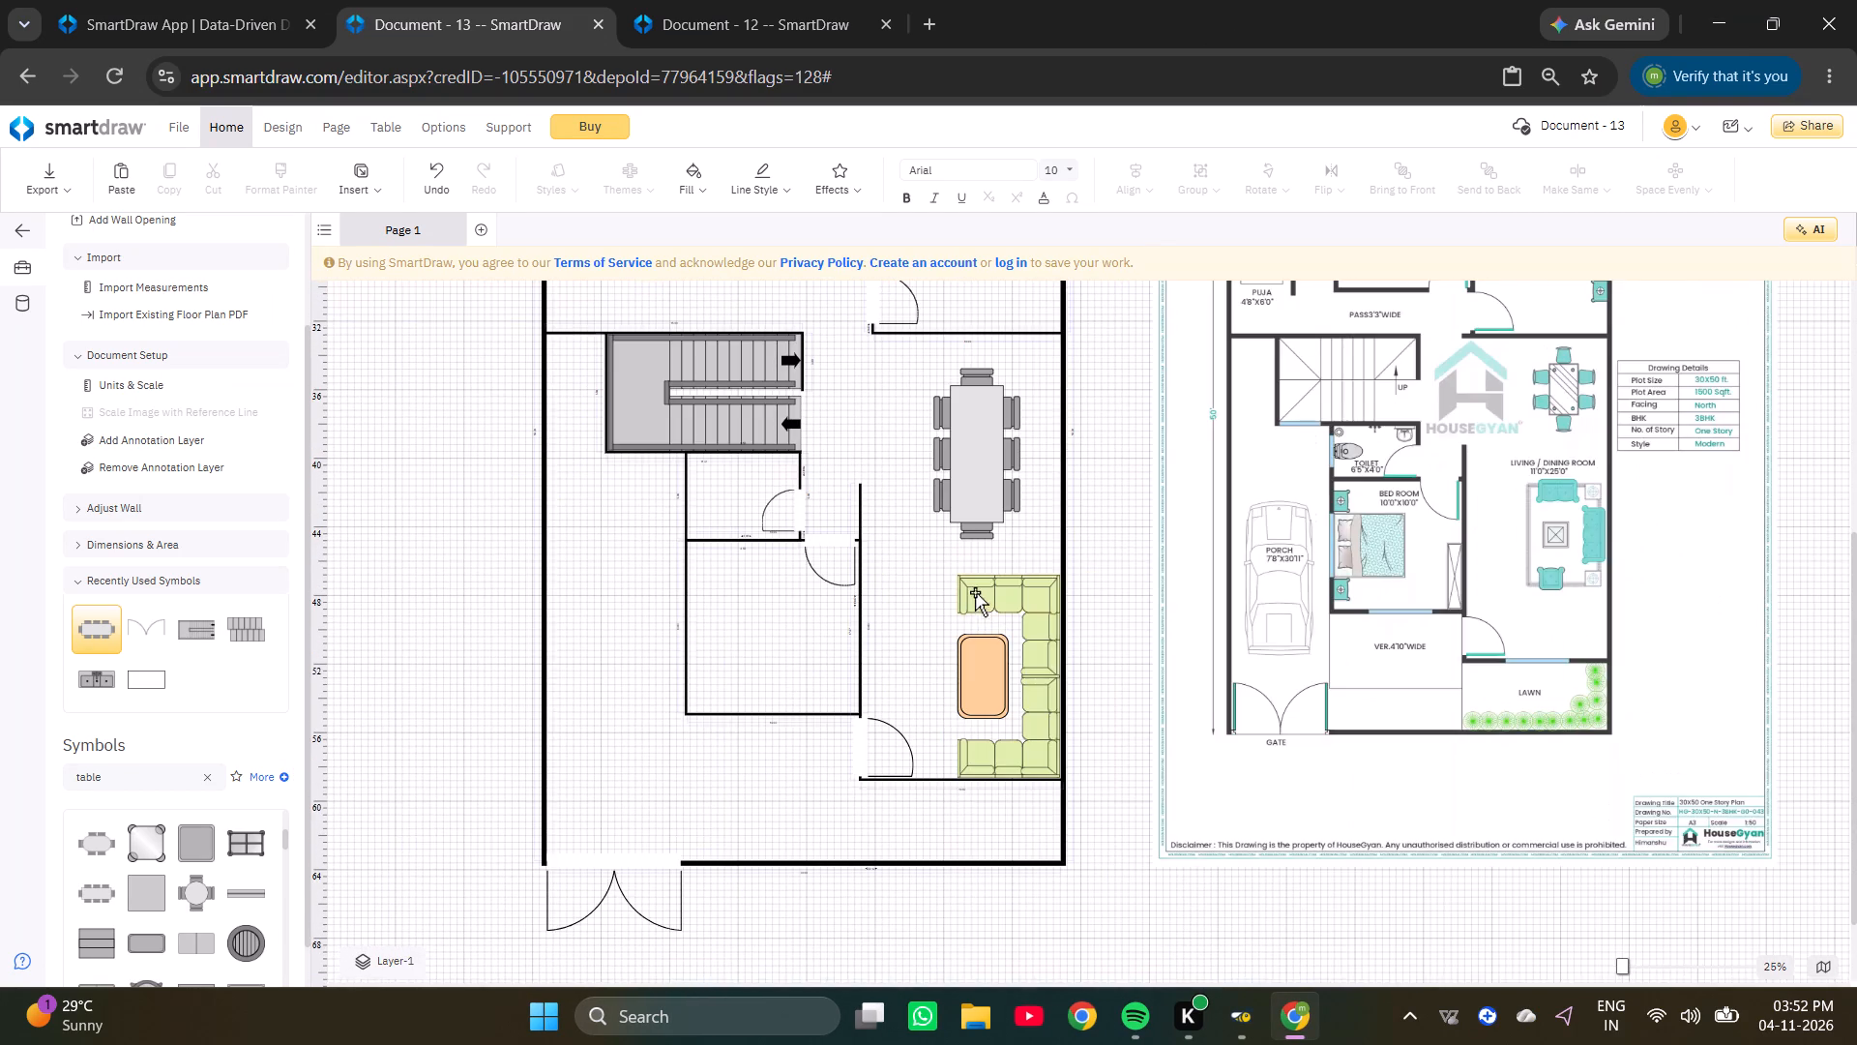
pyautogui.keyDown('ctrl'); pyautogui.scroll(1, 966, 589); pyautogui.keyUp('ctrl')
pyautogui.keyDown('ctrl'); pyautogui.scroll(-2, 966, 591); pyautogui.keyUp('ctrl')
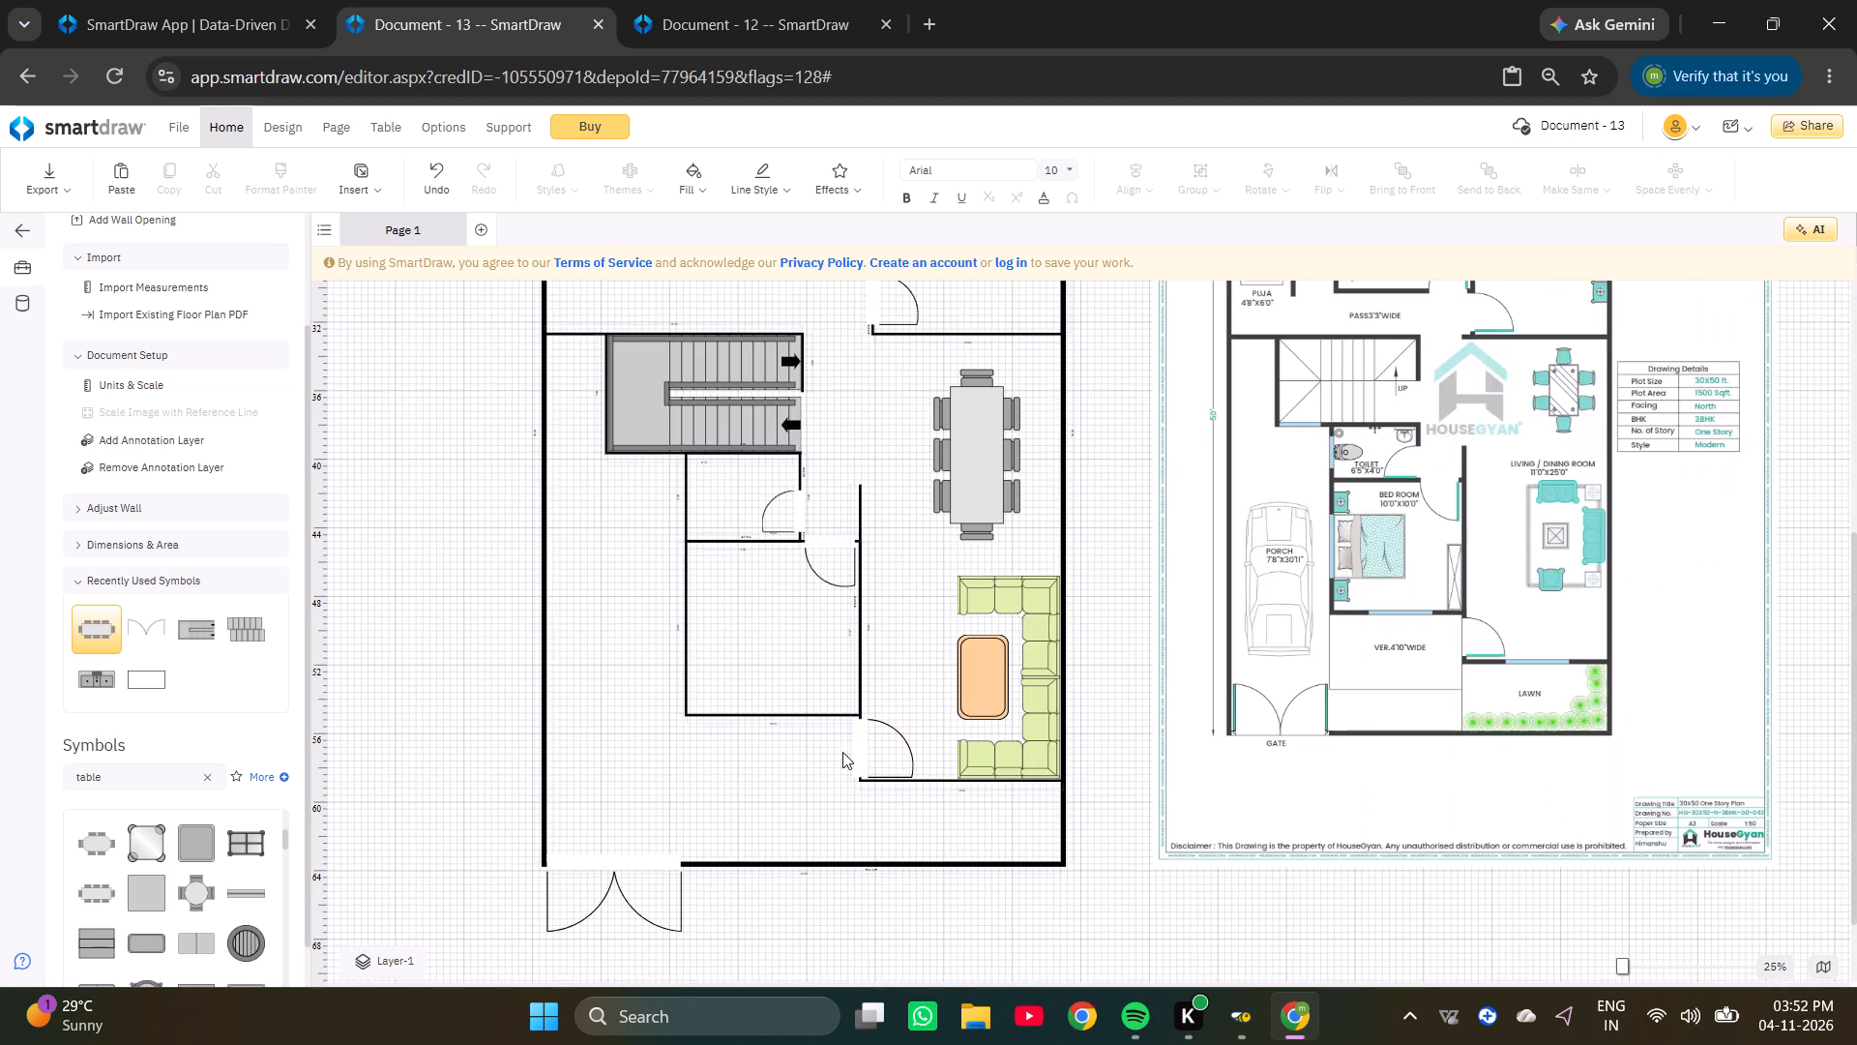
pyautogui.keyDown('ctrl'); pyautogui.scroll(1, 877, 728); pyautogui.keyUp('ctrl')
pyautogui.keyDown('ctrl'); pyautogui.scroll(-5, 878, 728); pyautogui.keyUp('ctrl')
pyautogui.keyDown('ctrl'); pyautogui.scroll(1, 593, 835); pyautogui.keyUp('ctrl')
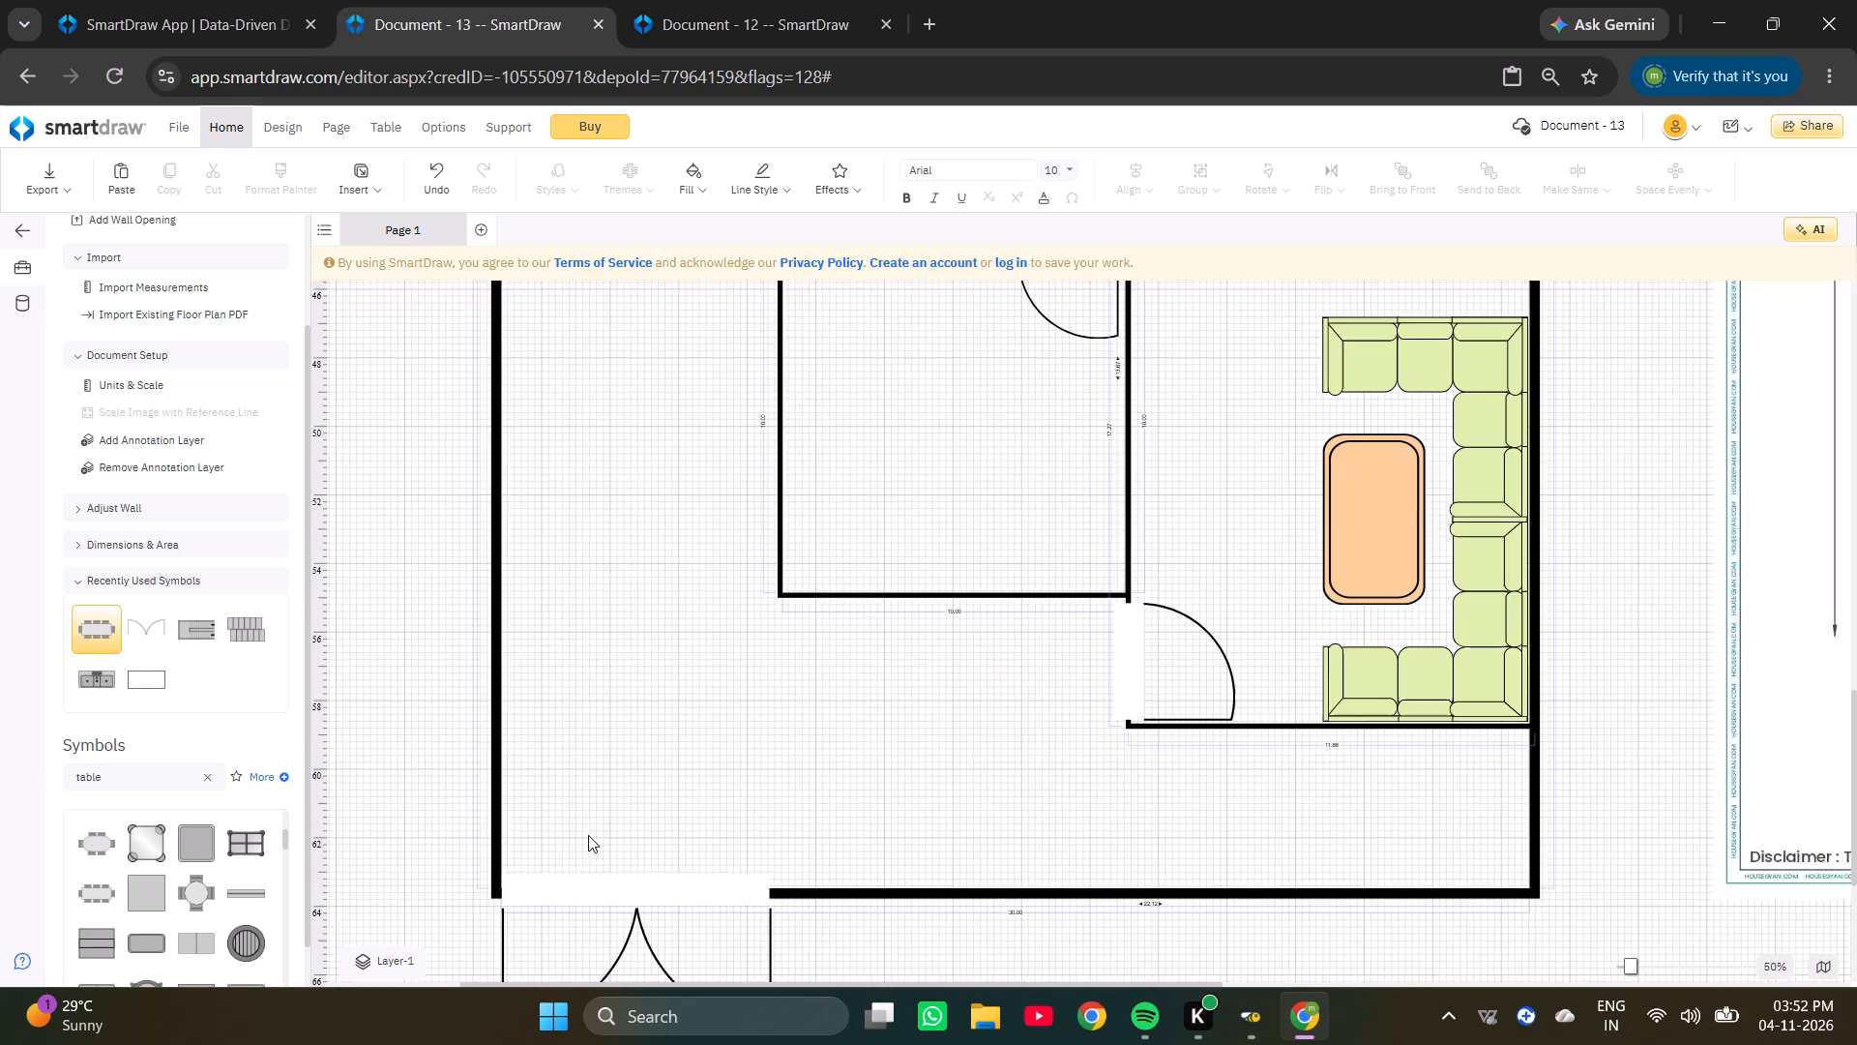
pyautogui.keyDown('ctrl'); pyautogui.scroll(-2, 566, 832); pyautogui.keyUp('ctrl')
# Copy the green car from the parking area of Document - 12 and paste it into the porch of Document - 13.
pyautogui.click(718, 14)
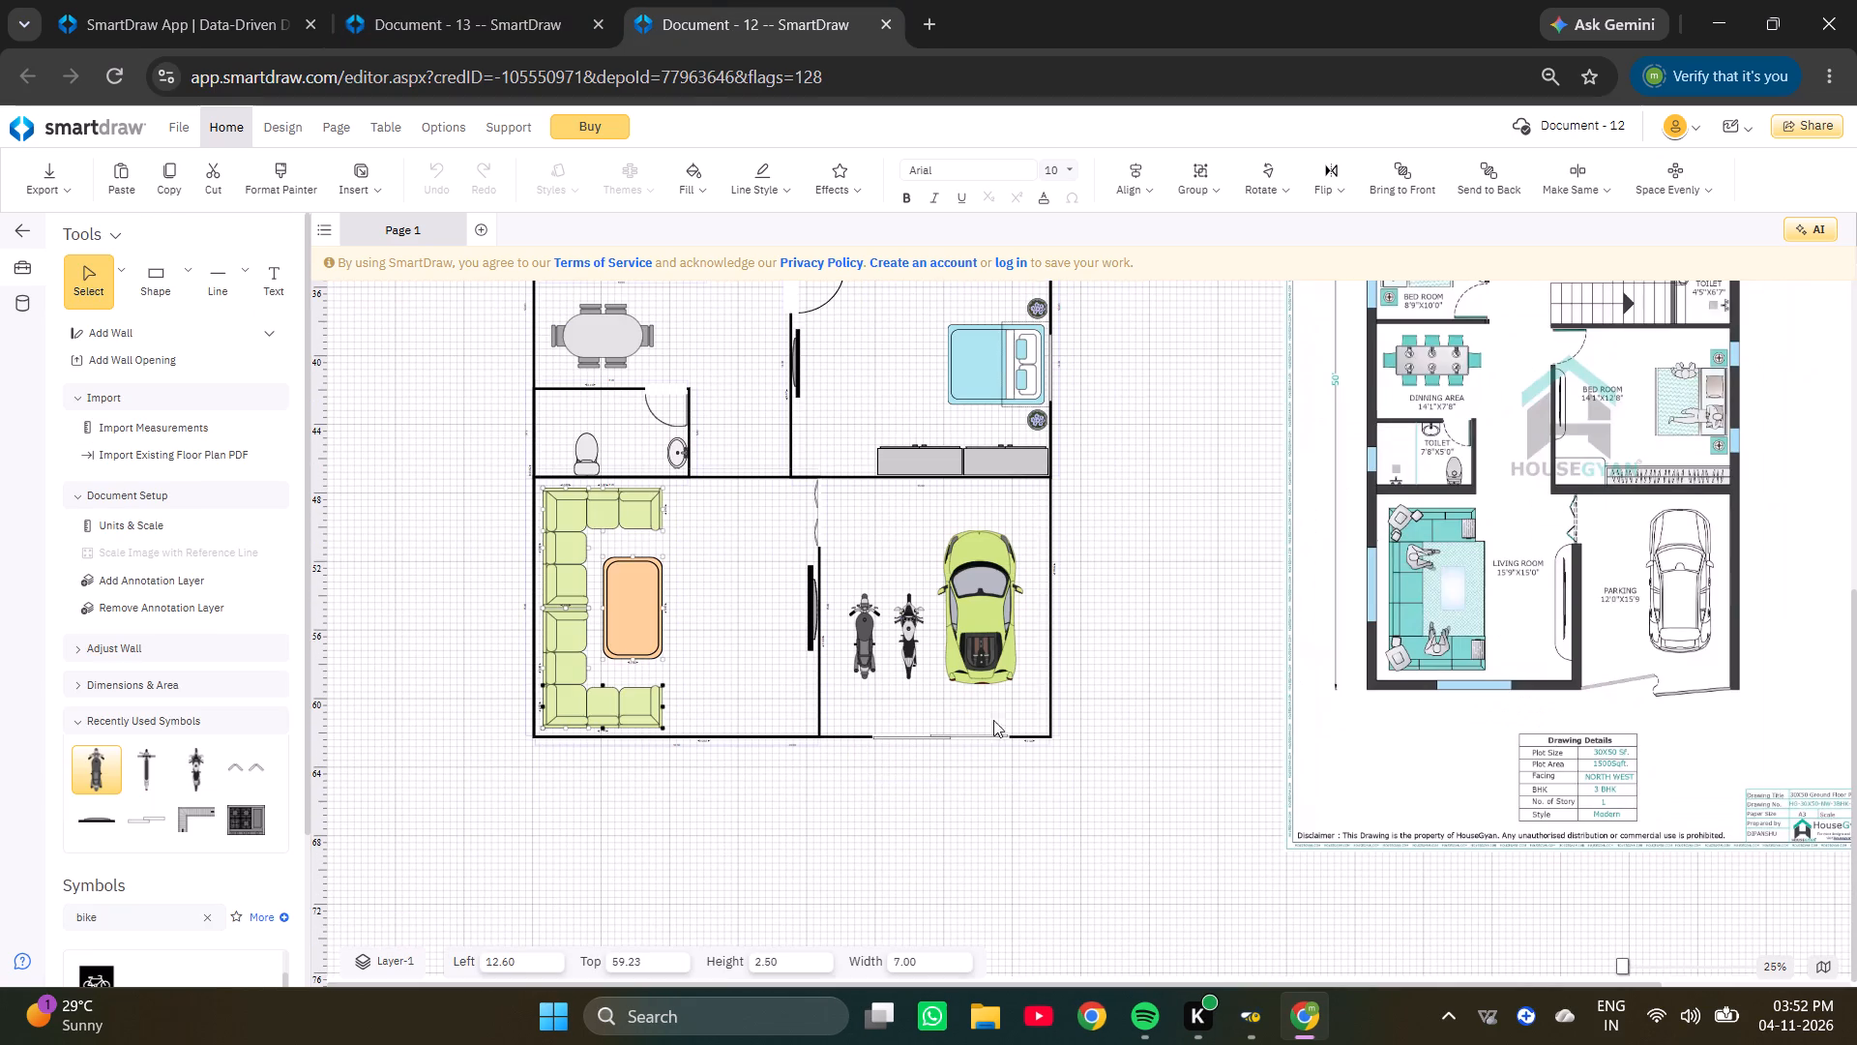
pyautogui.click(1003, 623)
pyautogui.hotkey('ctrl', 'c')
pyautogui.click(605, 0)
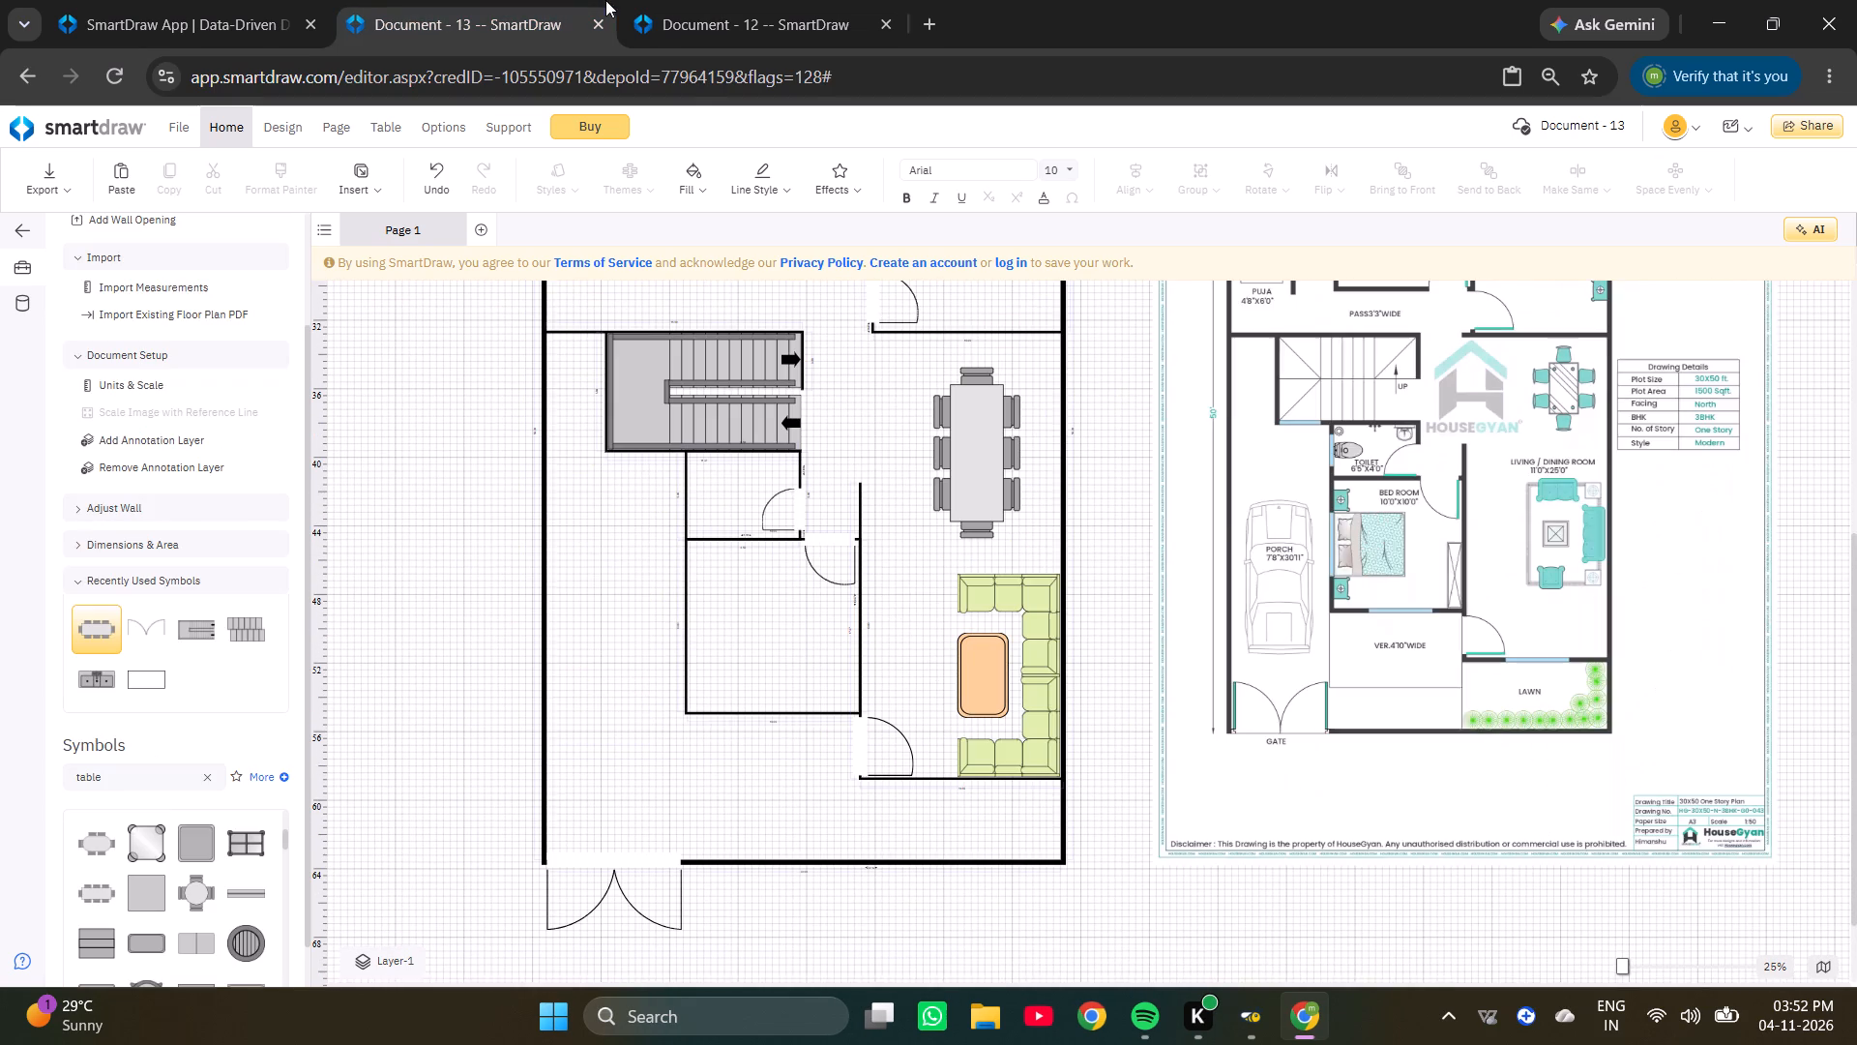
pyautogui.rightClick(596, 582)
pyautogui.click(634, 622)
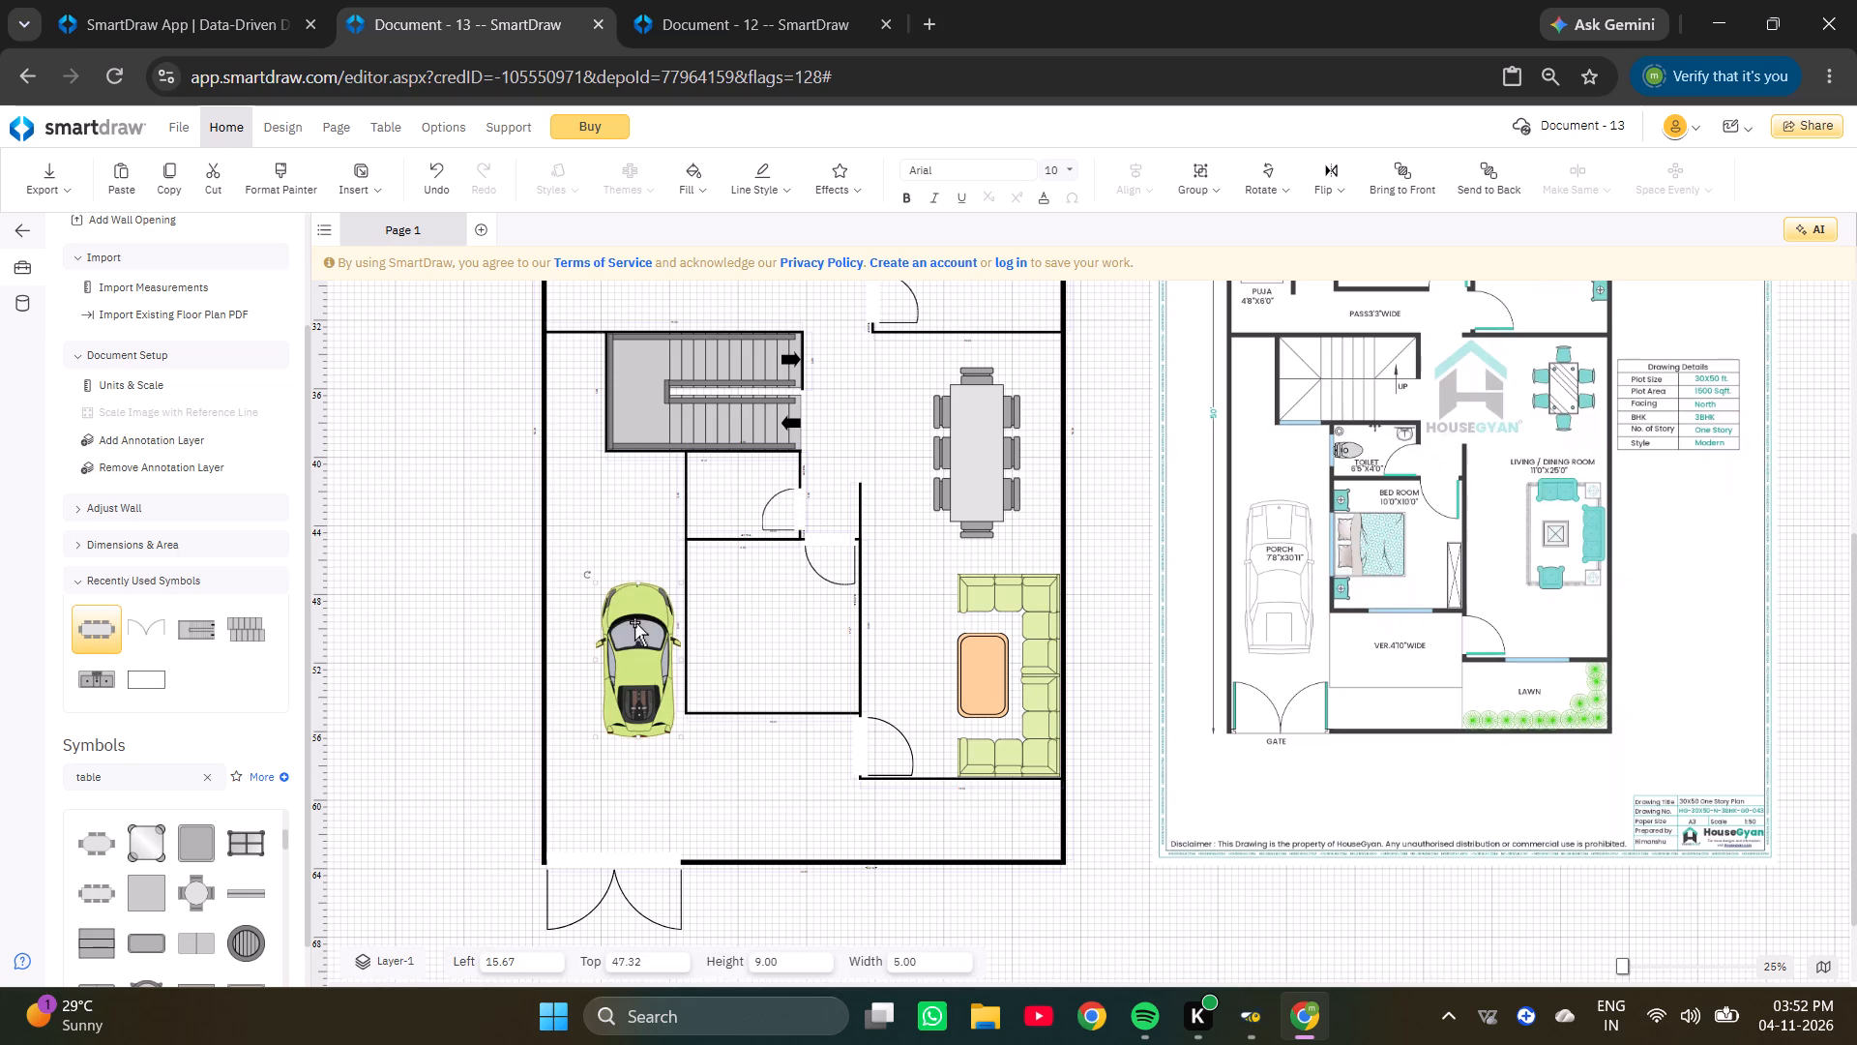
# Move the car up the porch to just below the staircase, at about Left 14.0 and Top 41.2.
pyautogui.moveTo(628, 667); pyautogui.dragTo(598, 601)
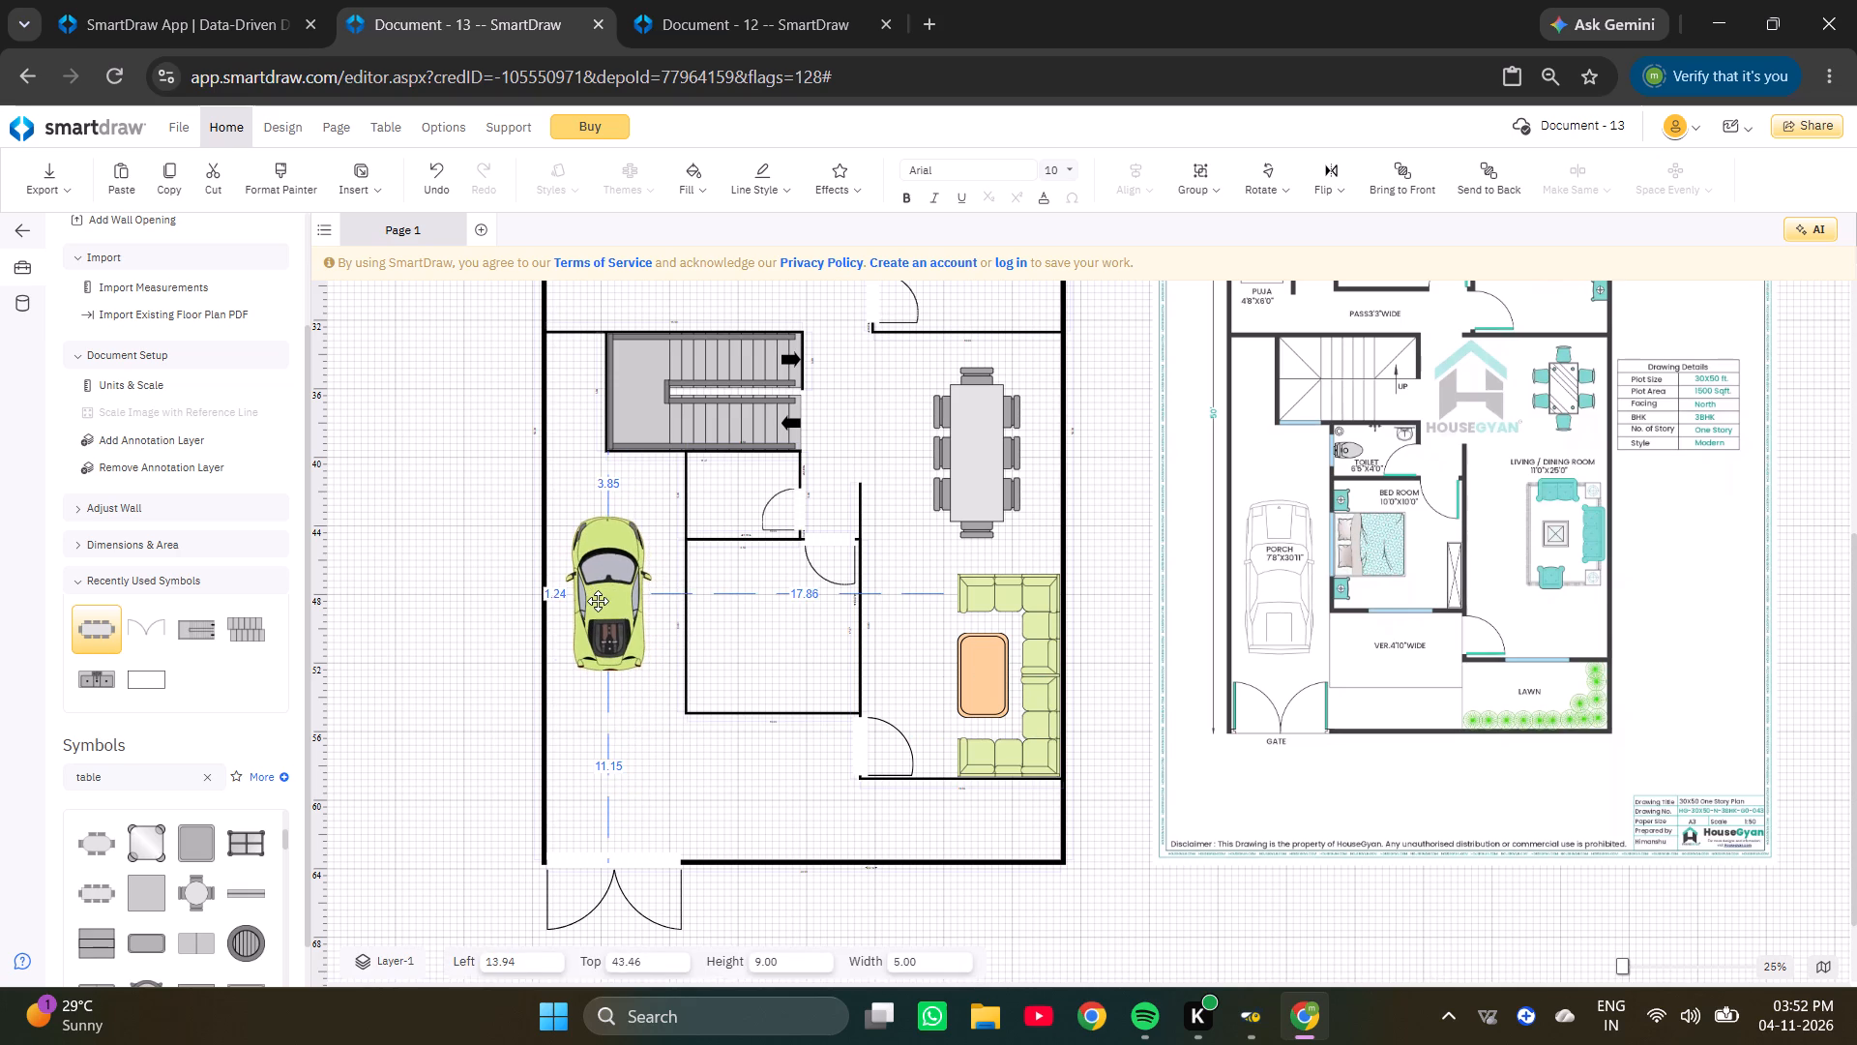
pyautogui.moveTo(598, 601); pyautogui.dragTo(598, 599)
pyautogui.click(598, 598)
pyautogui.moveTo(599, 596); pyautogui.dragTo(601, 561)
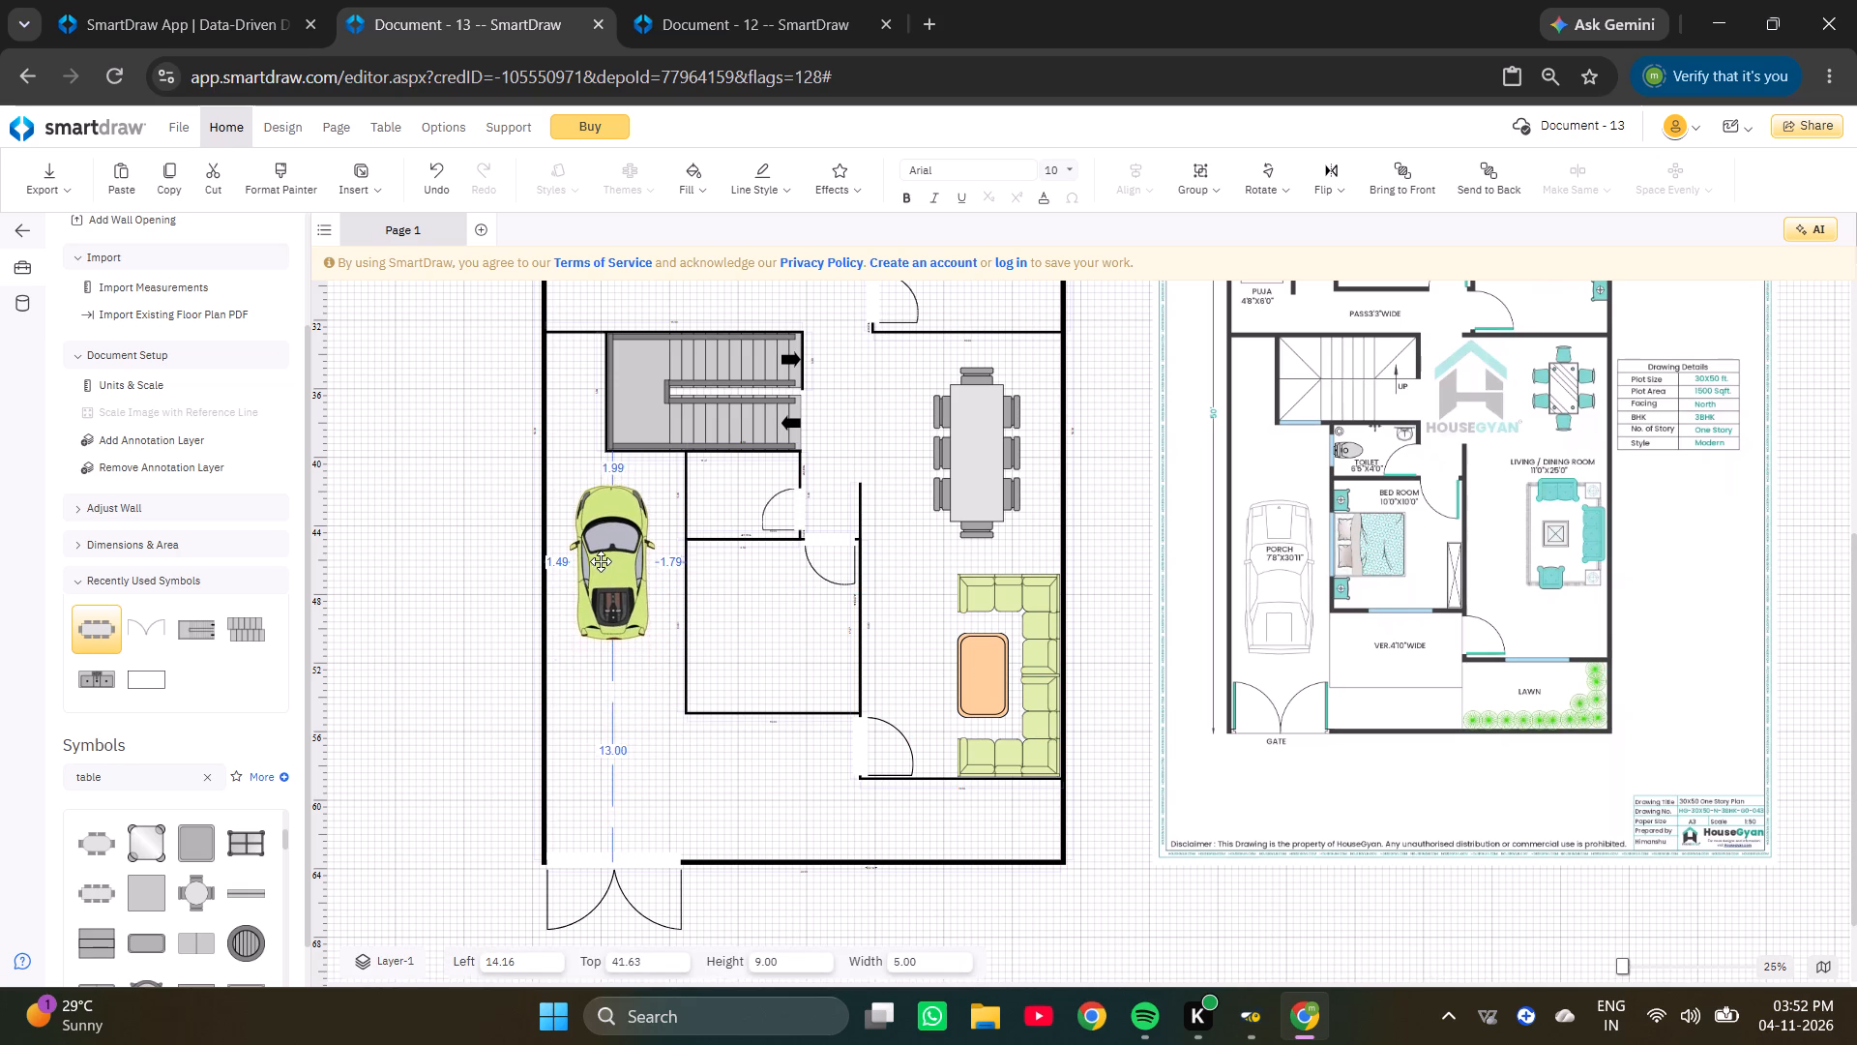
pyautogui.moveTo(601, 561); pyautogui.dragTo(600, 559)
pyautogui.keyDown('ctrl'); pyautogui.doubleClick(600, 558); pyautogui.keyUp('ctrl')
# Nudge the car towards the middle of the porch, between the outer wall and the toilet wall, to Left 14.32 and Top 41.19.
pyautogui.keyDown('ctrl'); pyautogui.scroll(4, 600, 558); pyautogui.keyUp('ctrl')
pyautogui.keyDown('ctrl'); pyautogui.click(598, 556); pyautogui.keyUp('ctrl')
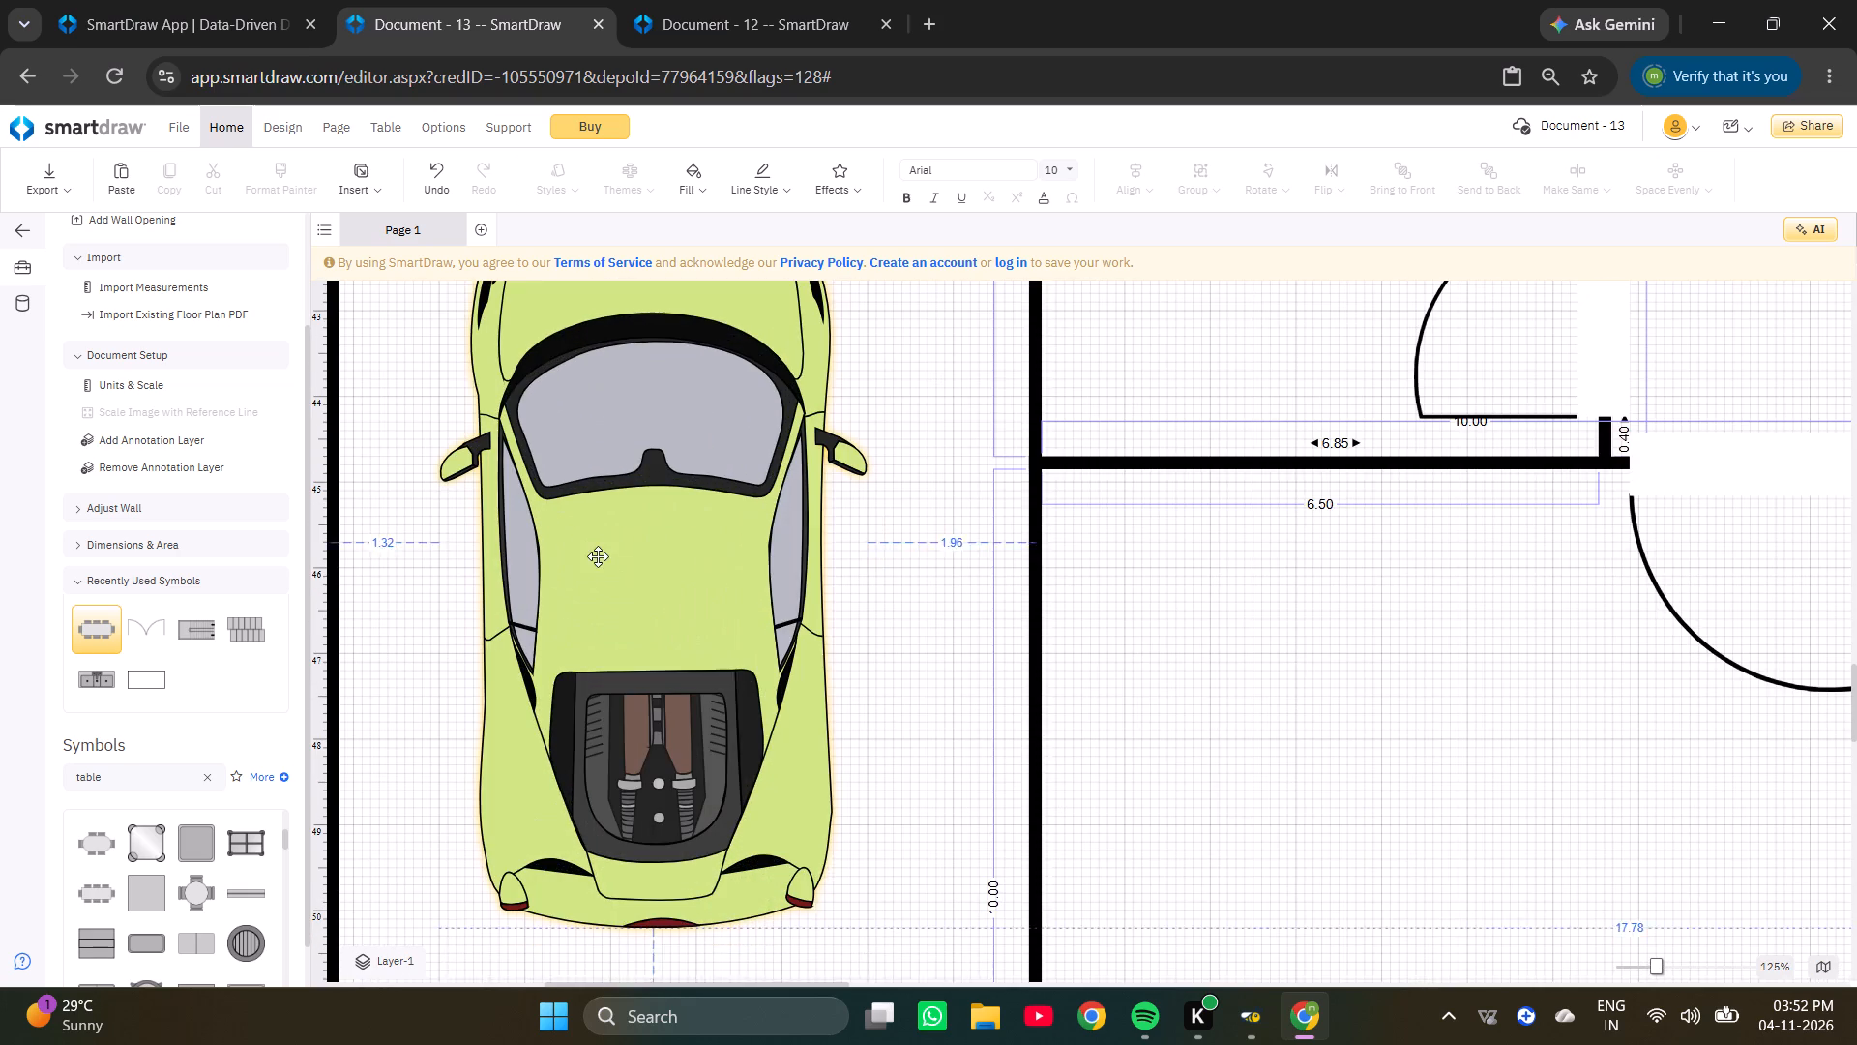
pyautogui.keyDown('ctrl'); pyautogui.scroll(-1, 598, 556); pyautogui.keyUp('ctrl')
pyautogui.click(597, 555)
pyautogui.click(597, 555)
pyautogui.click(597, 555)
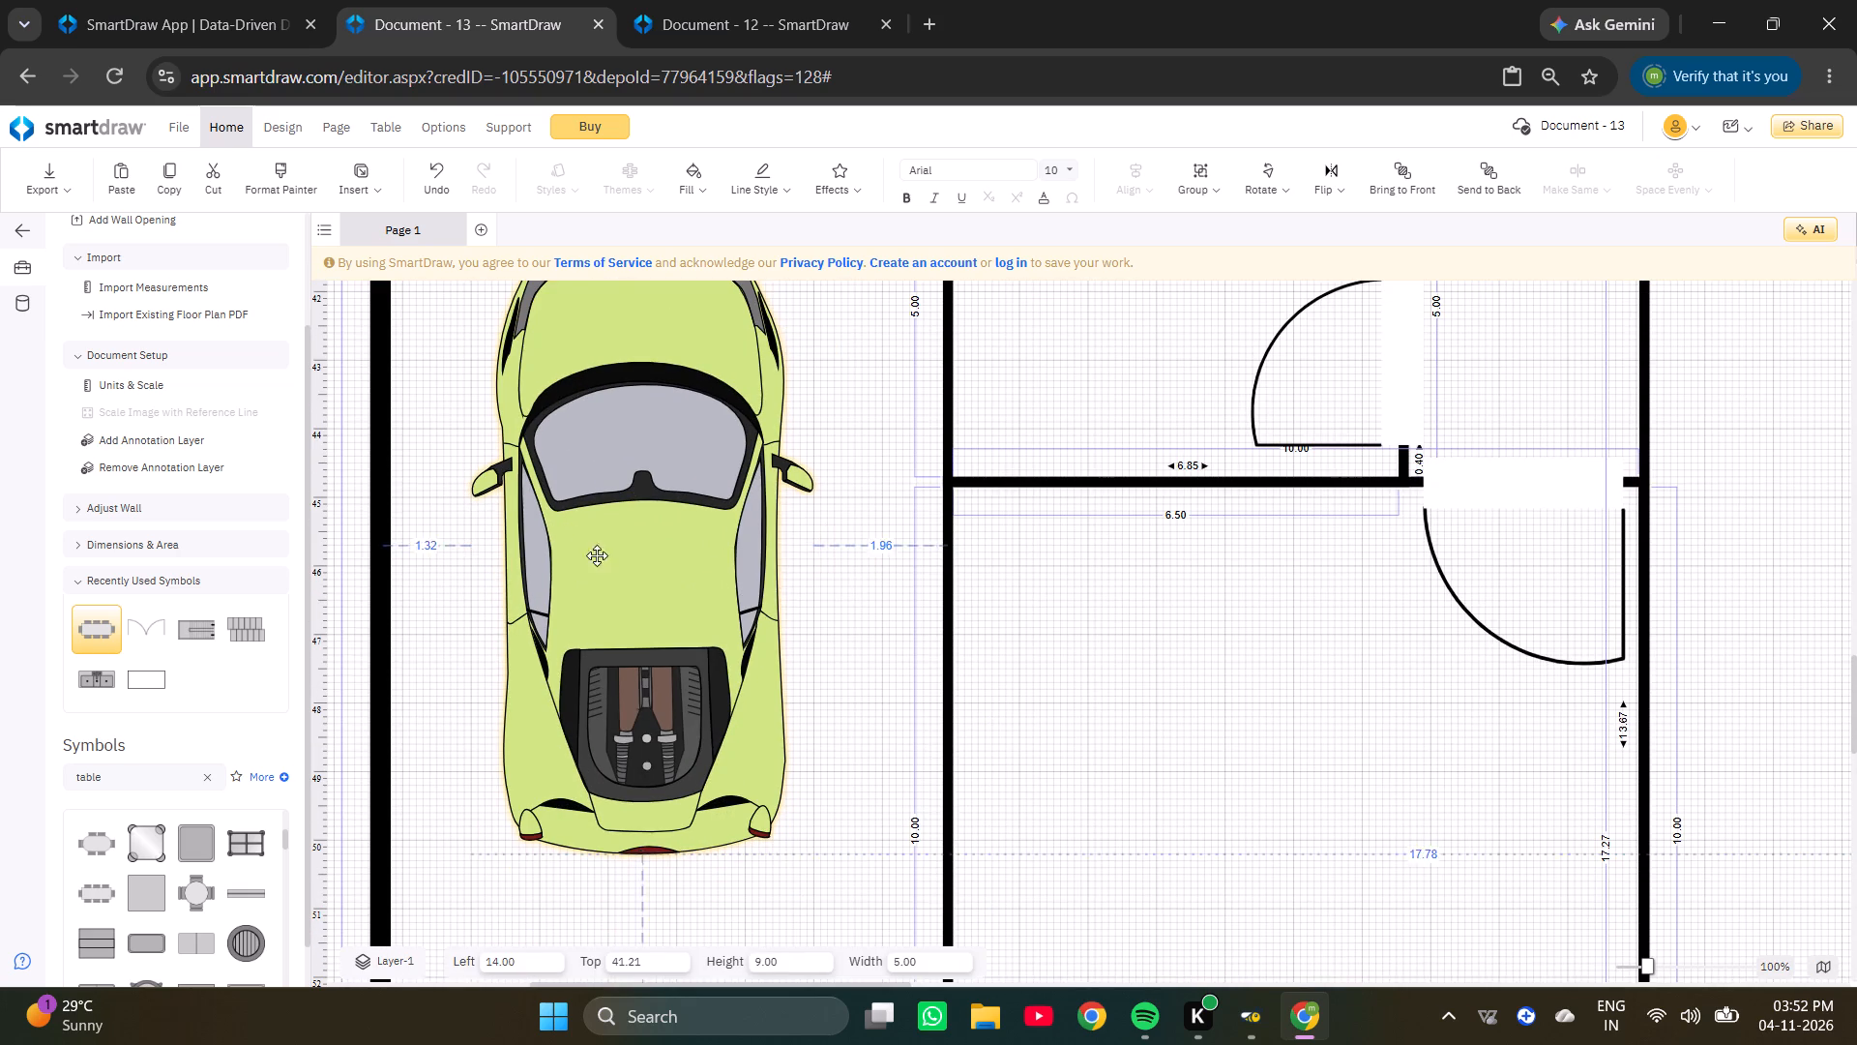
pyautogui.press('Up')
pyautogui.press('Right')
pyautogui.press('Right')
pyautogui.press('Right')
pyautogui.press('Right')
pyautogui.press('Right')
pyautogui.press('Right')
pyautogui.press('Right')
pyautogui.press('Right')
pyautogui.press('Right')
pyautogui.press('Right')
pyautogui.press('Right')
pyautogui.click(597, 555)
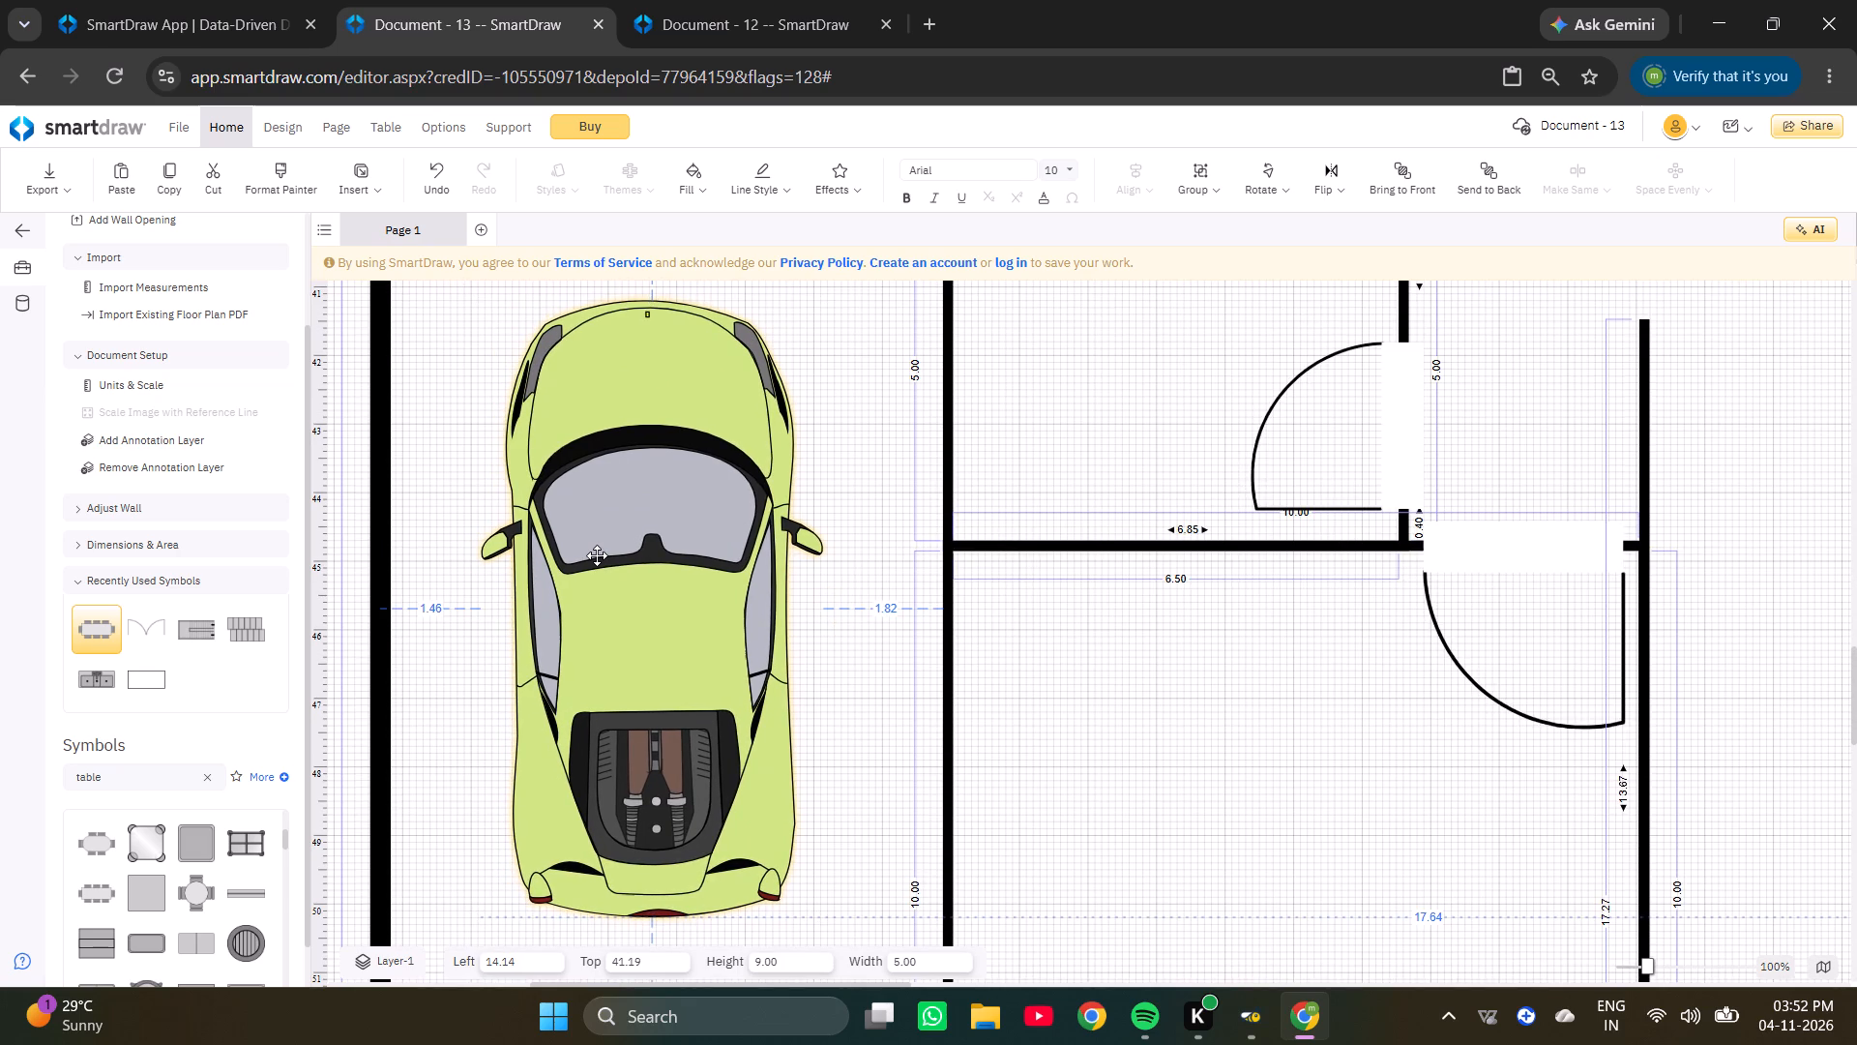
pyautogui.press('Right')
pyautogui.press('Right')
pyautogui.press('Right')
pyautogui.press('Right')
pyautogui.press('Right')
pyautogui.press('Right')
pyautogui.press('Right')
pyautogui.press('Right')
pyautogui.press('Right')
pyautogui.click(597, 555)
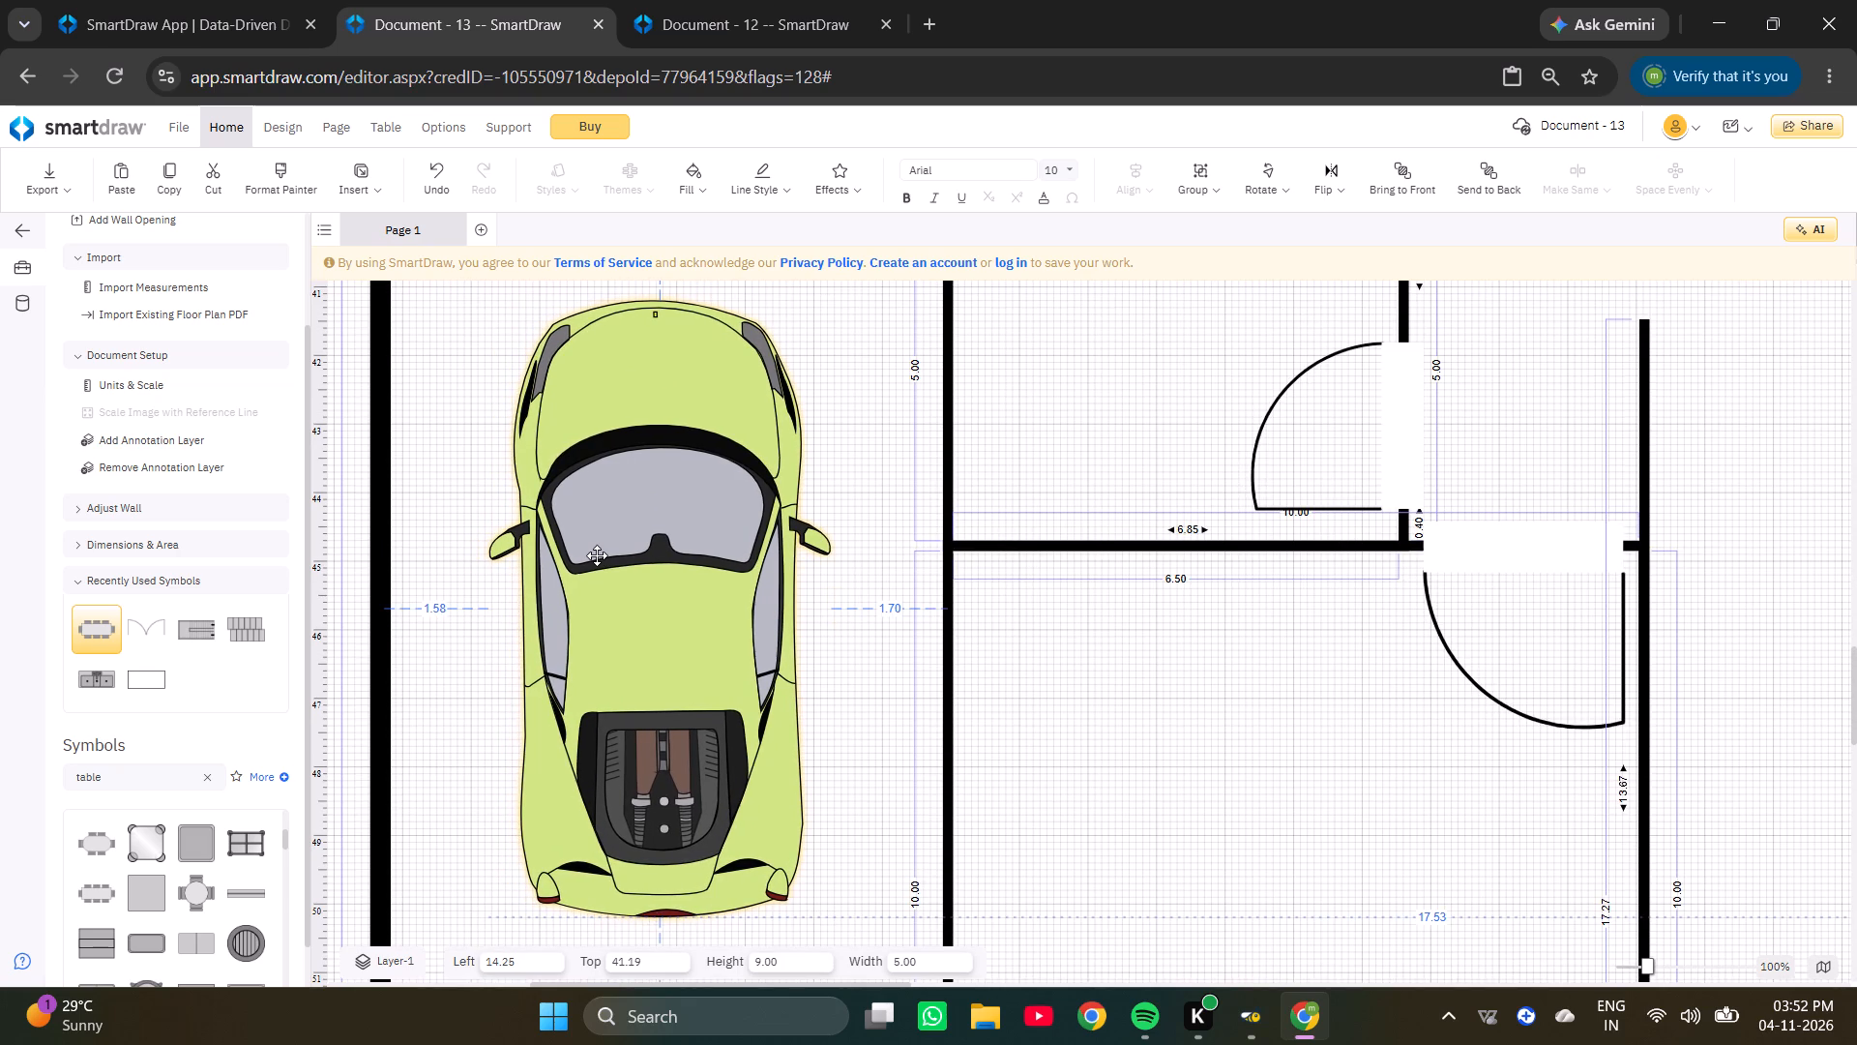
pyautogui.press('Right')
pyautogui.press('Right')
pyautogui.click(597, 555)
pyautogui.press('Right')
pyautogui.press('Right')
pyautogui.click(597, 555)
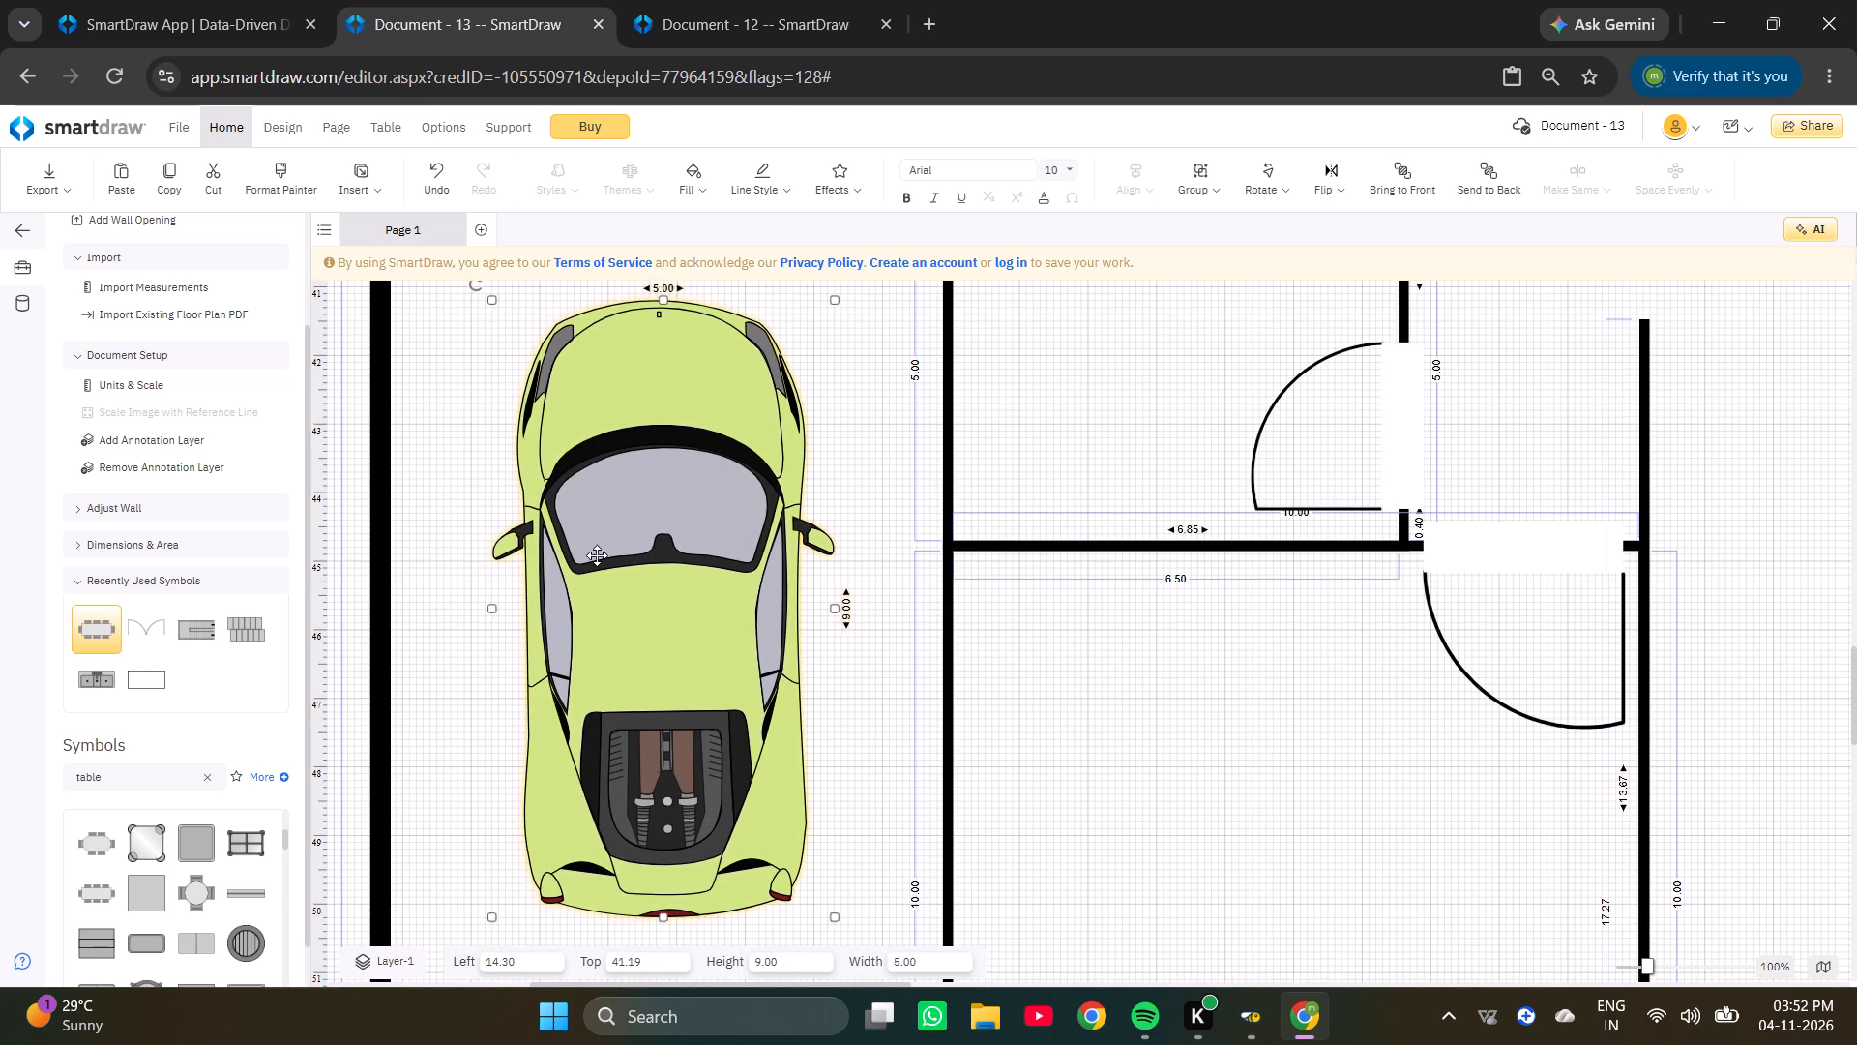
pyautogui.press('Right')
pyautogui.click(595, 555)
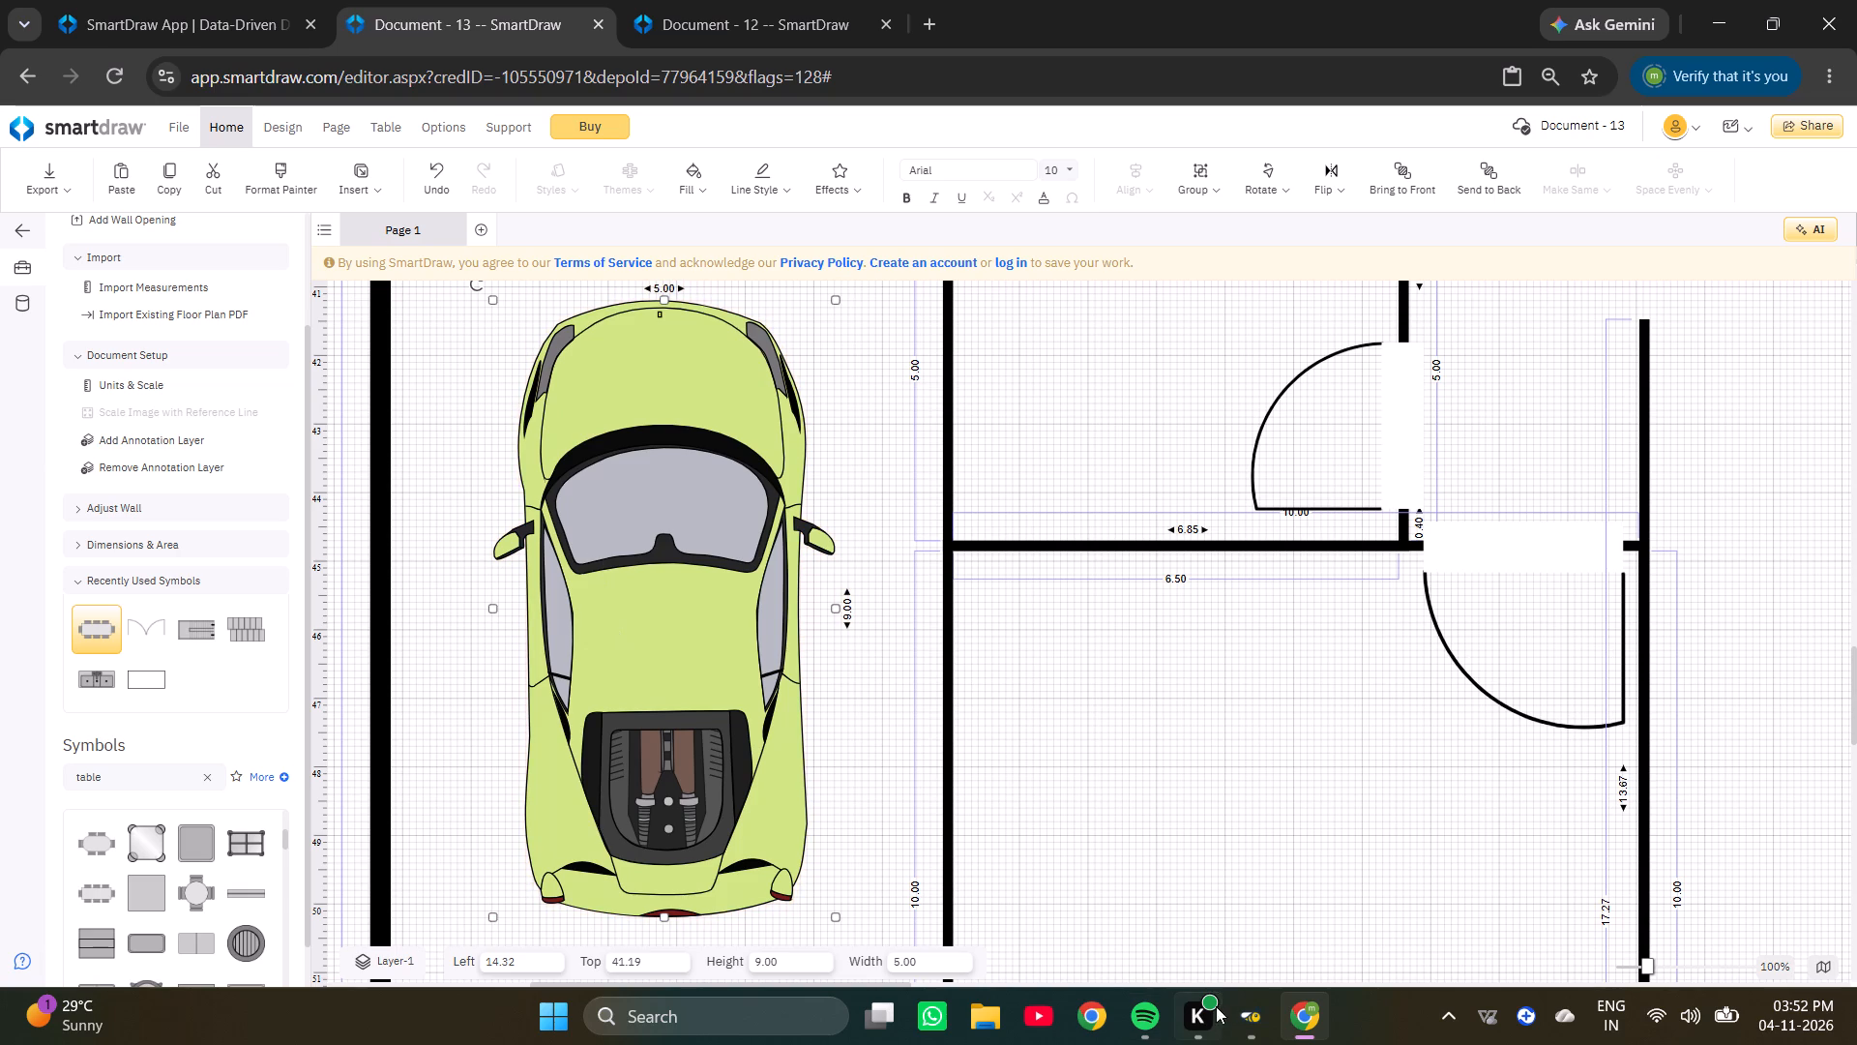
# Switch to Spotify, pause the current song and return to the floor plan.
pyautogui.click(1154, 1000)
pyautogui.click(934, 937)
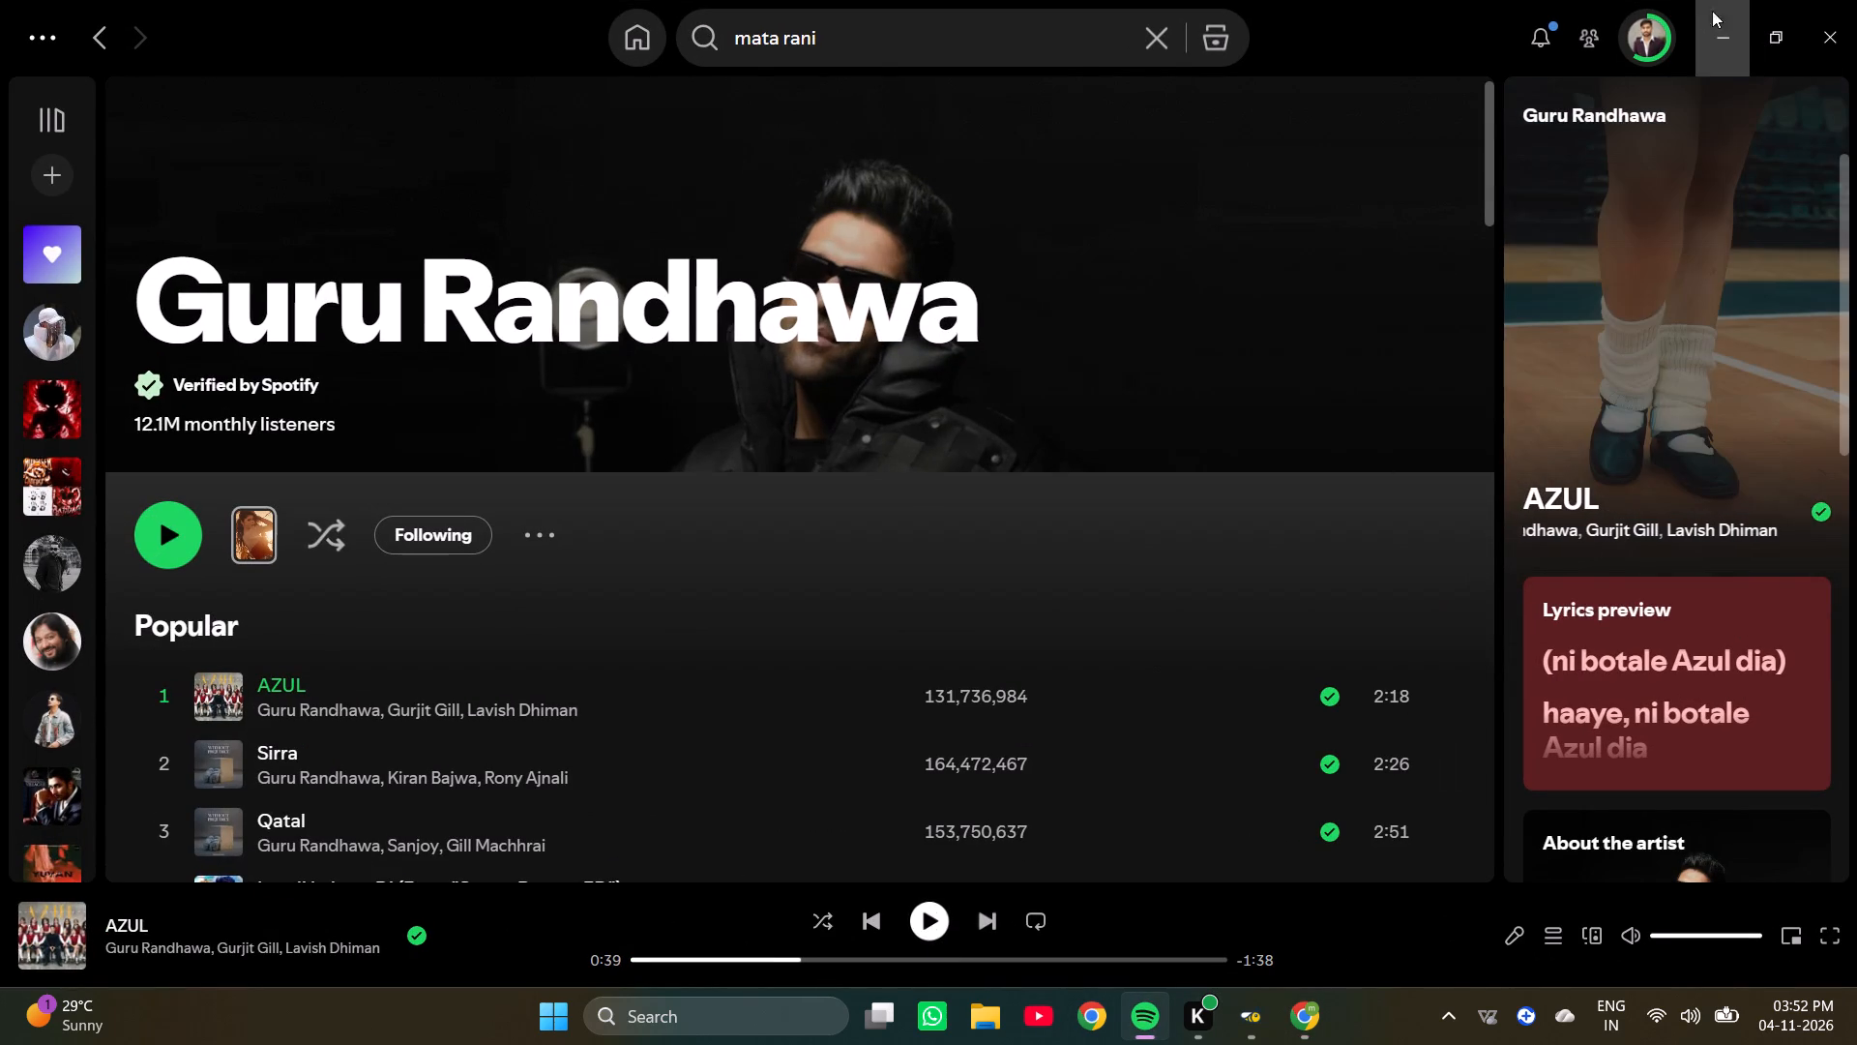
pyautogui.click(1699, 17)
# Nudge the green car slightly down the porch, away from the staircase, to Top 41.34.
pyautogui.scroll(-2, 632, 400)
pyautogui.scroll(1, 621, 433)
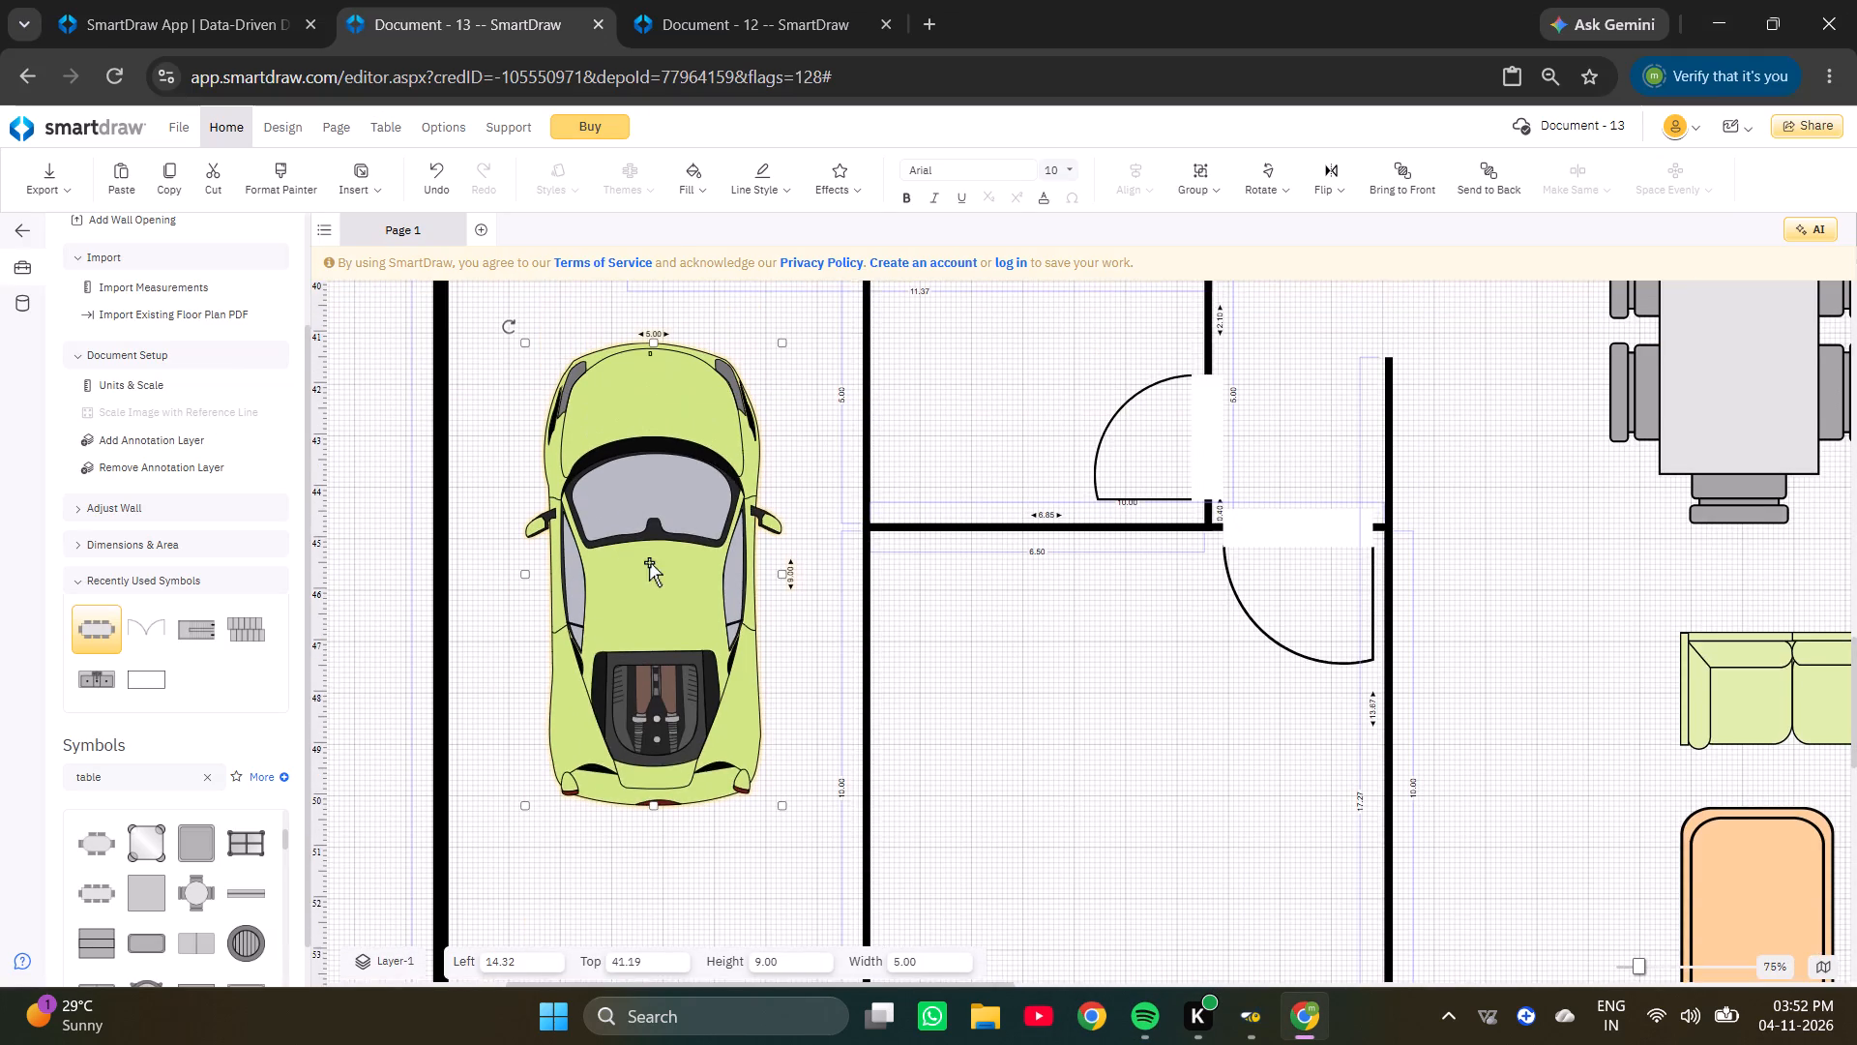
pyautogui.scroll(2, 649, 563)
pyautogui.doubleClick(650, 768)
pyautogui.click(650, 768)
pyautogui.click(650, 768)
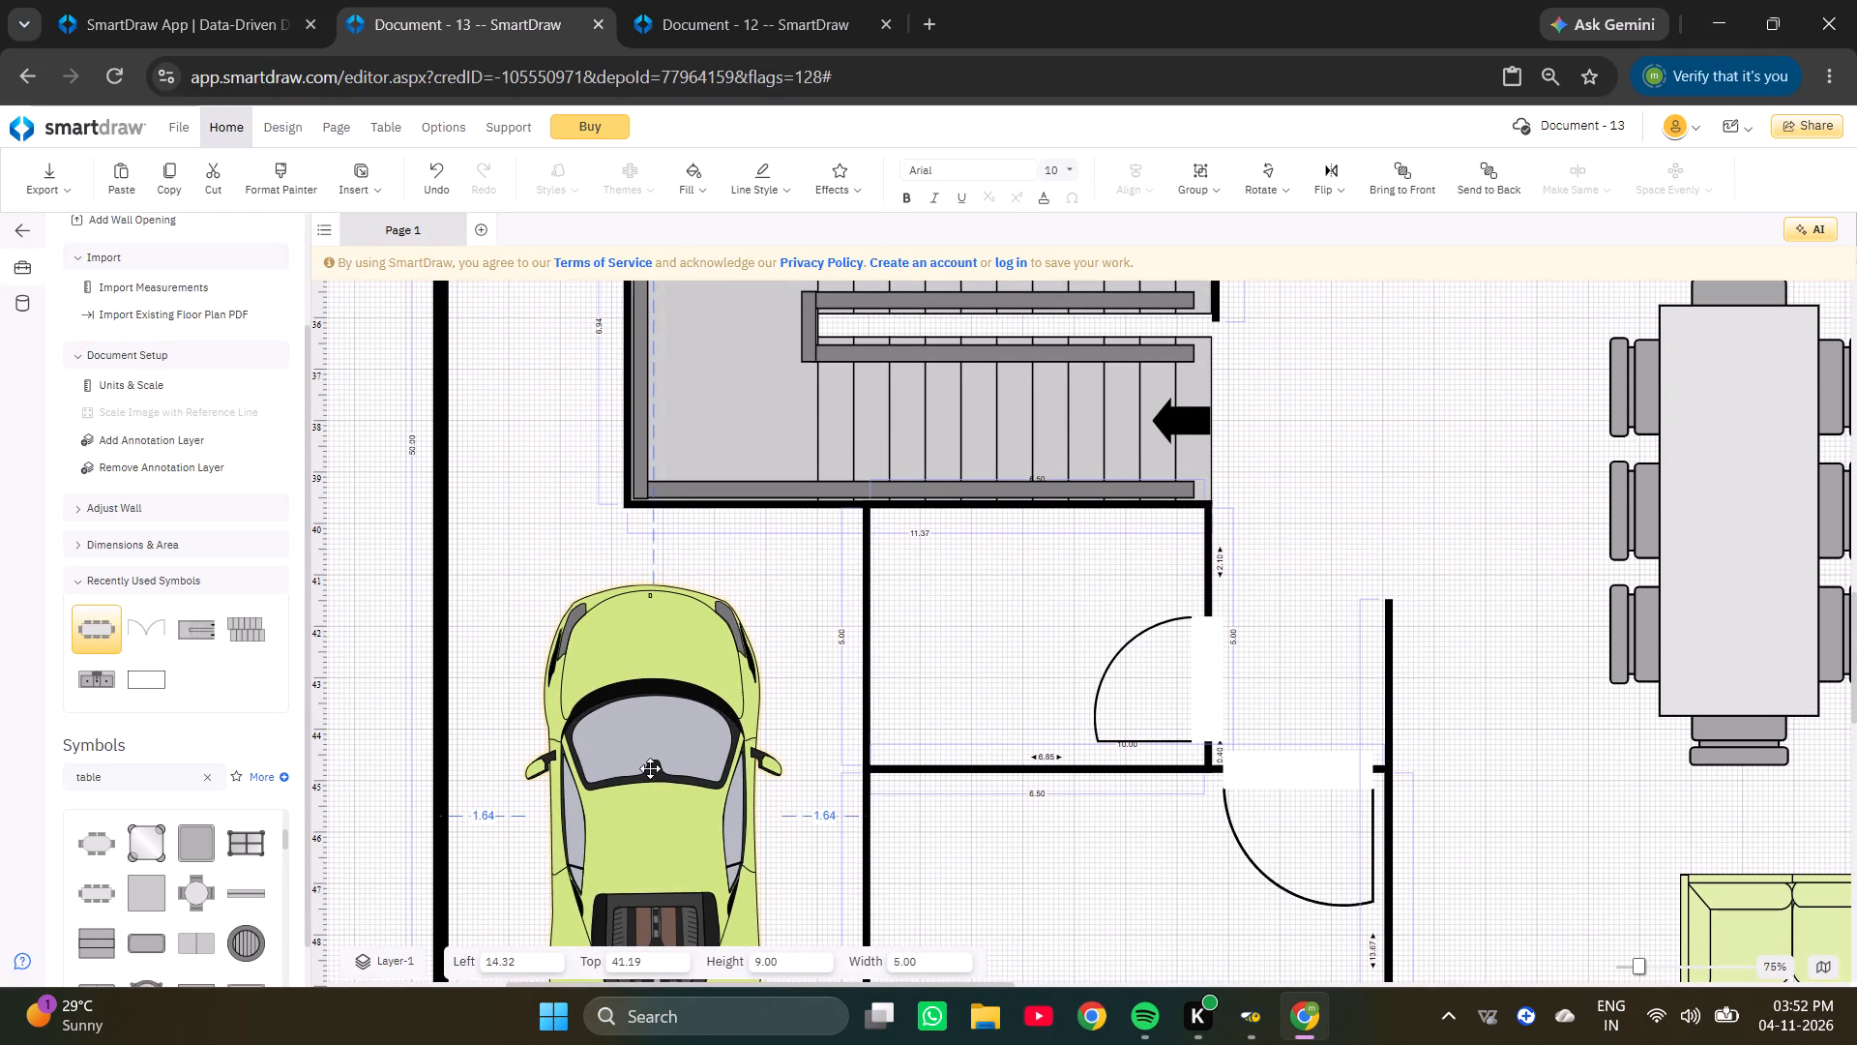
pyautogui.click(650, 768)
pyautogui.press('Down')
pyautogui.press('Down')
pyautogui.press('Down')
pyautogui.press('Down')
pyautogui.tripleClick(652, 758)
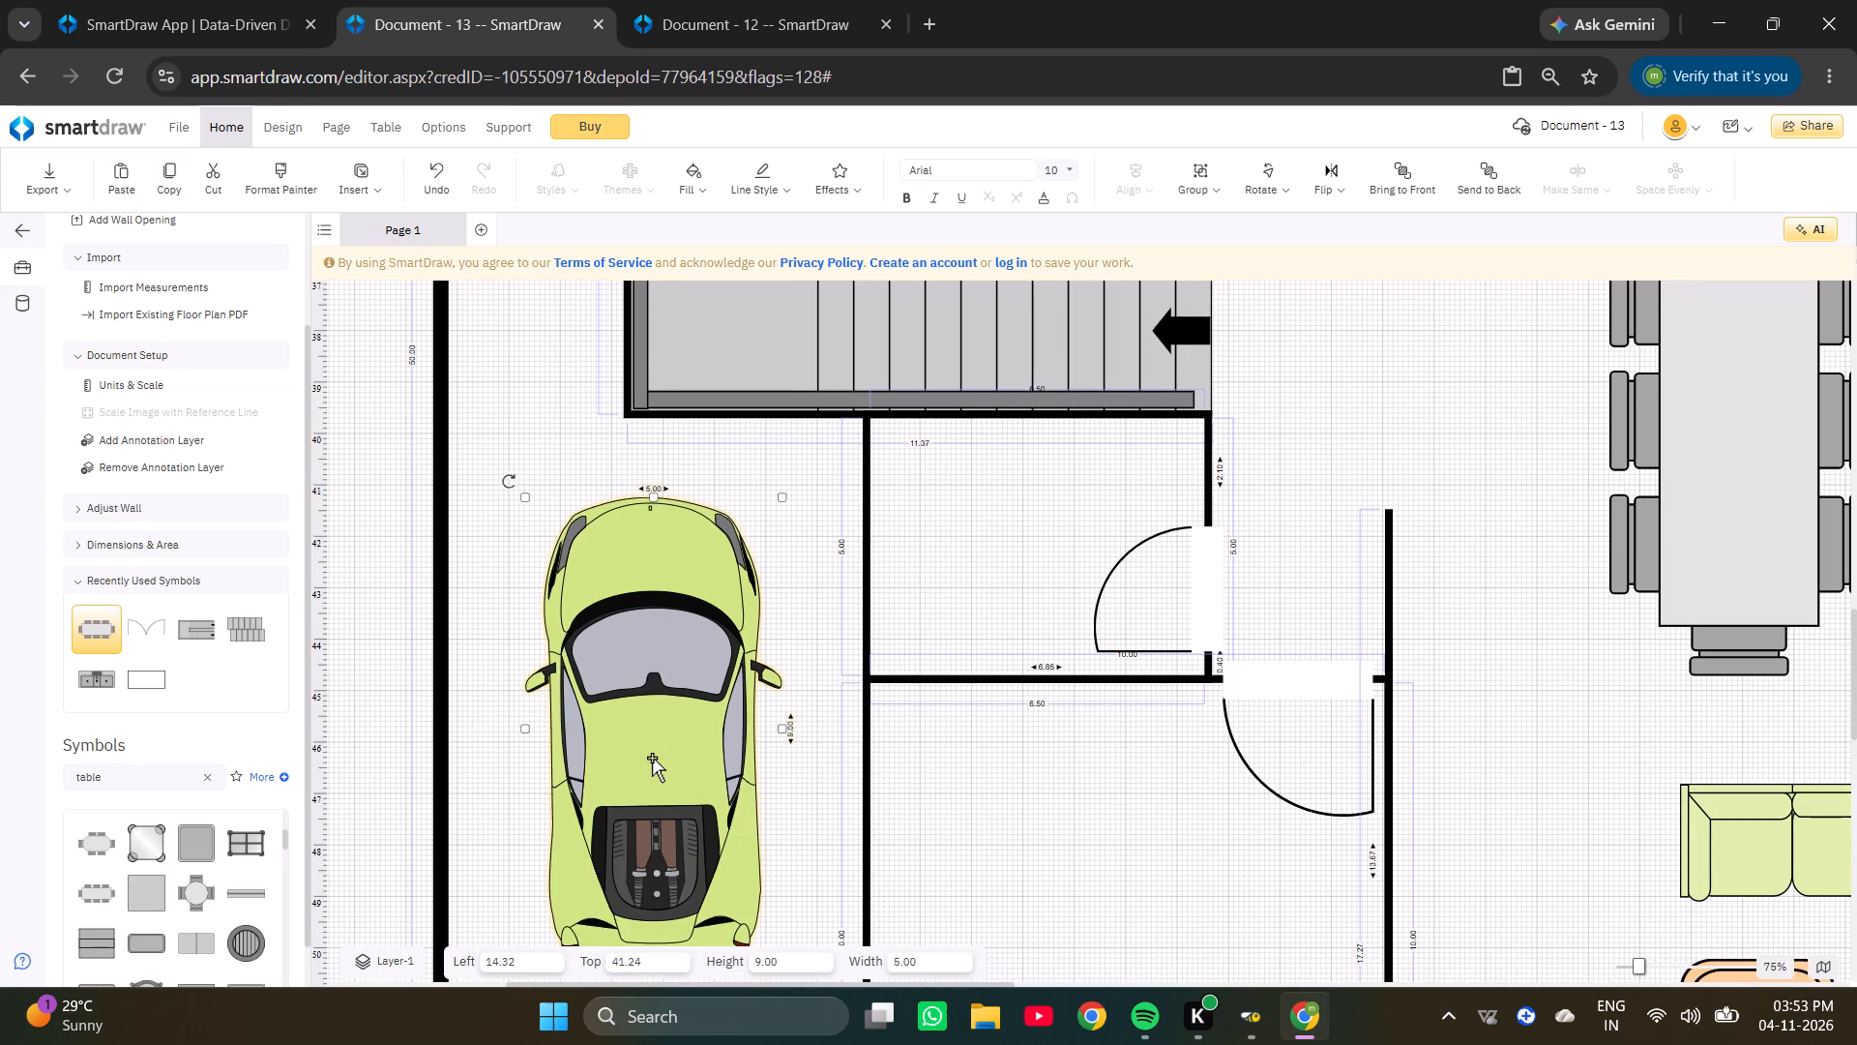
pyautogui.click(652, 758)
pyautogui.press('Down')
pyautogui.press('Down')
pyautogui.press('Down')
pyautogui.press('Down')
pyautogui.press('Down')
pyautogui.press('Down')
pyautogui.press('Down')
pyautogui.tripleClick(652, 756)
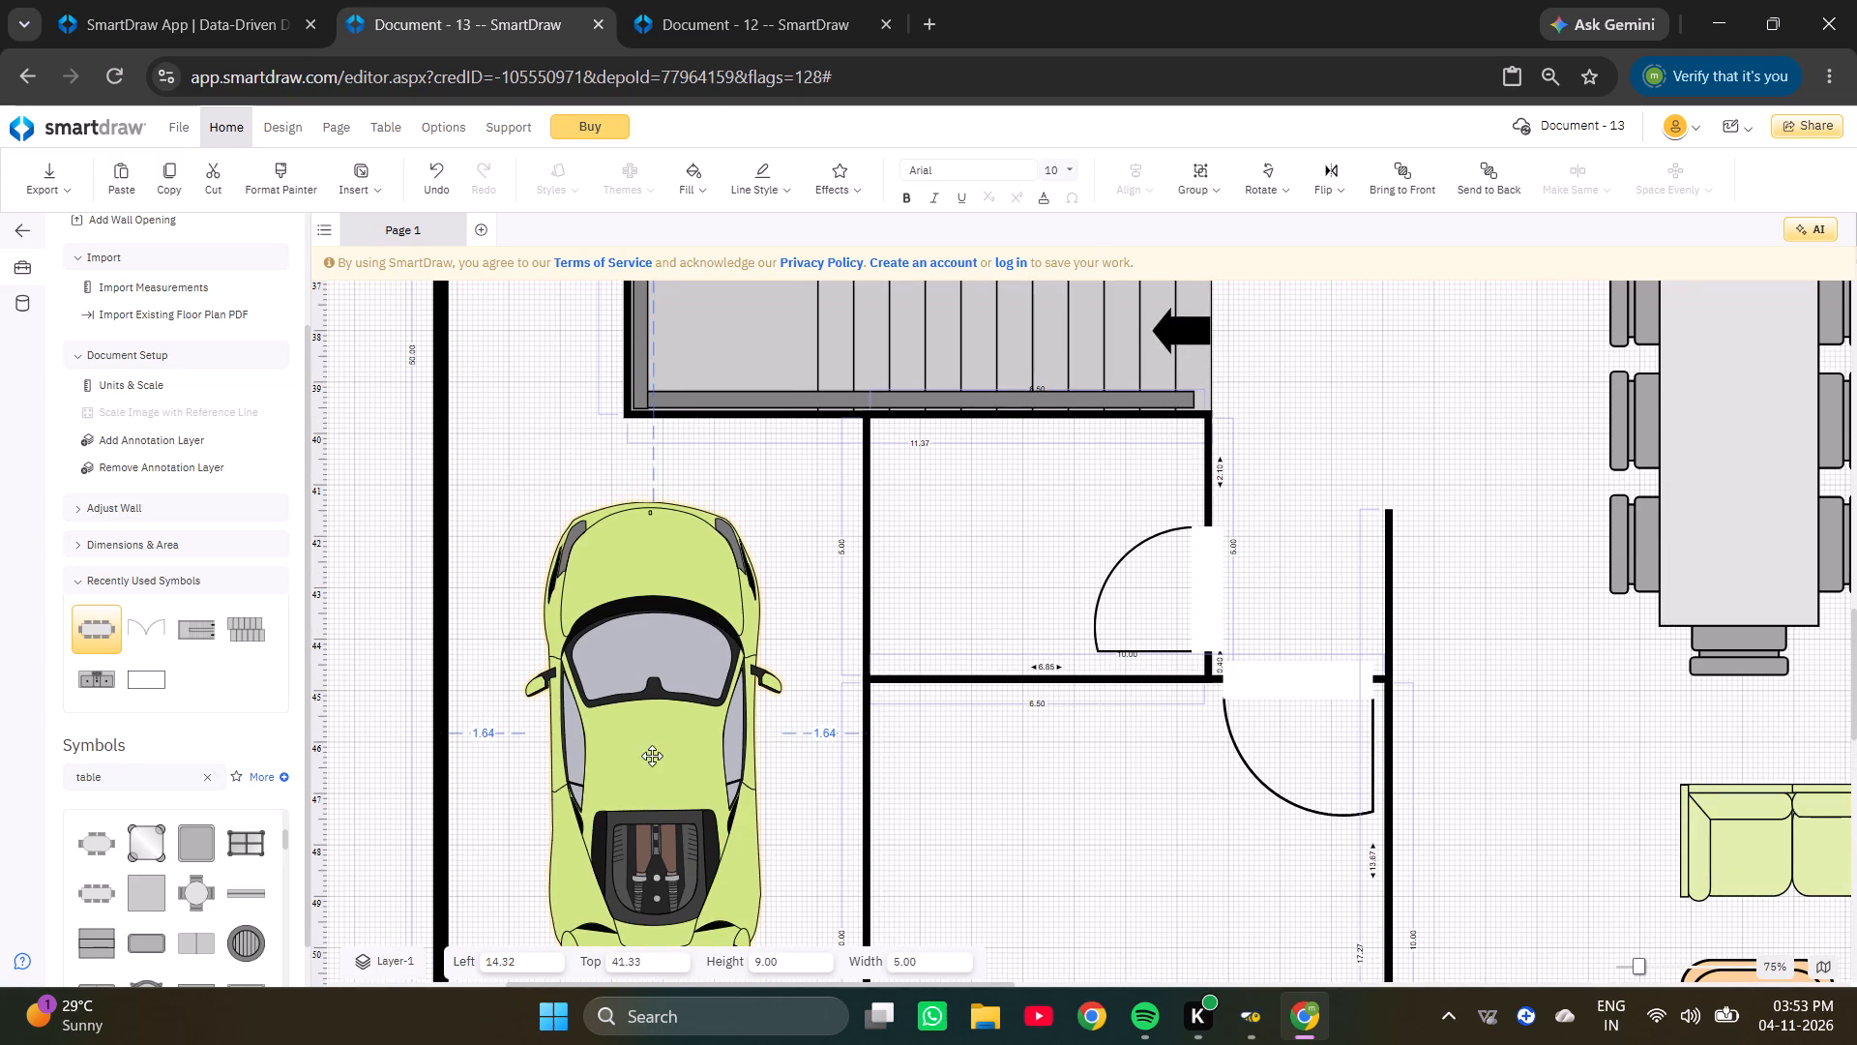
pyautogui.click(653, 756)
pyautogui.doubleClick(653, 754)
pyautogui.press('Down')
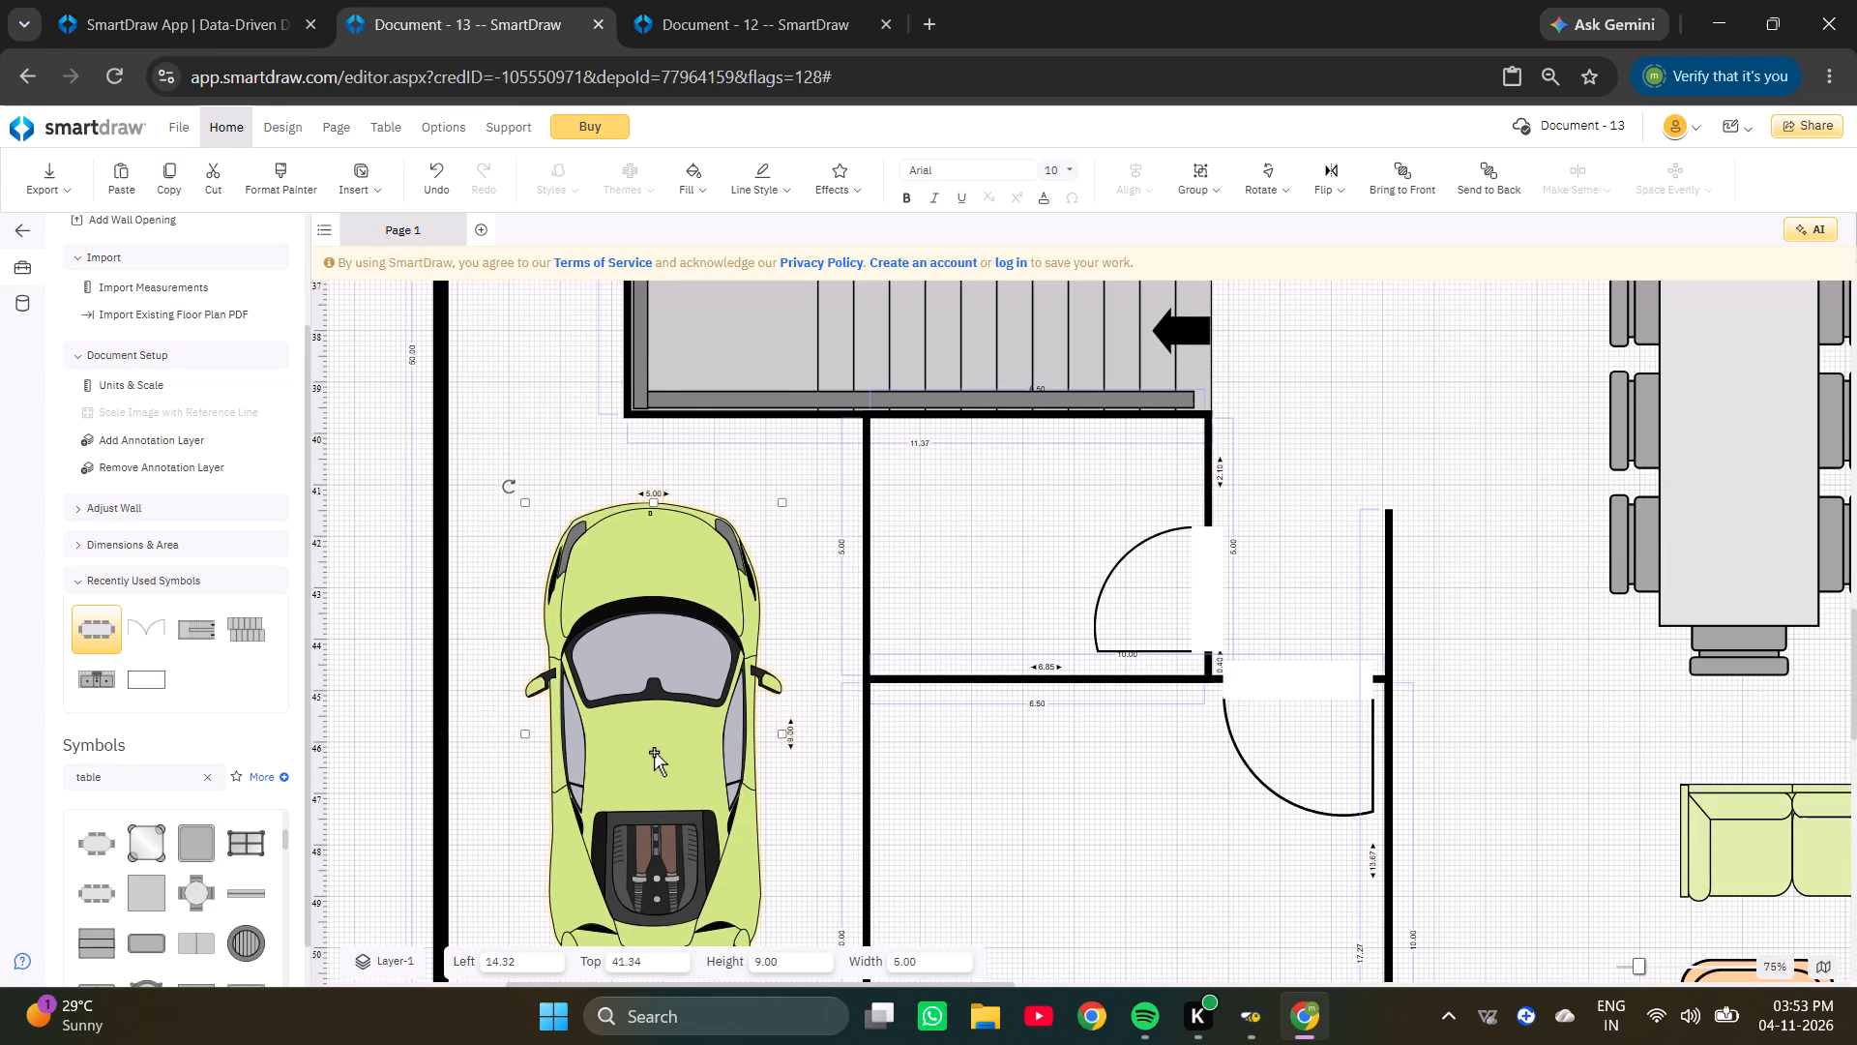
pyautogui.scroll(2, 654, 752)
pyautogui.click(632, 834)
pyautogui.tripleClick(652, 769)
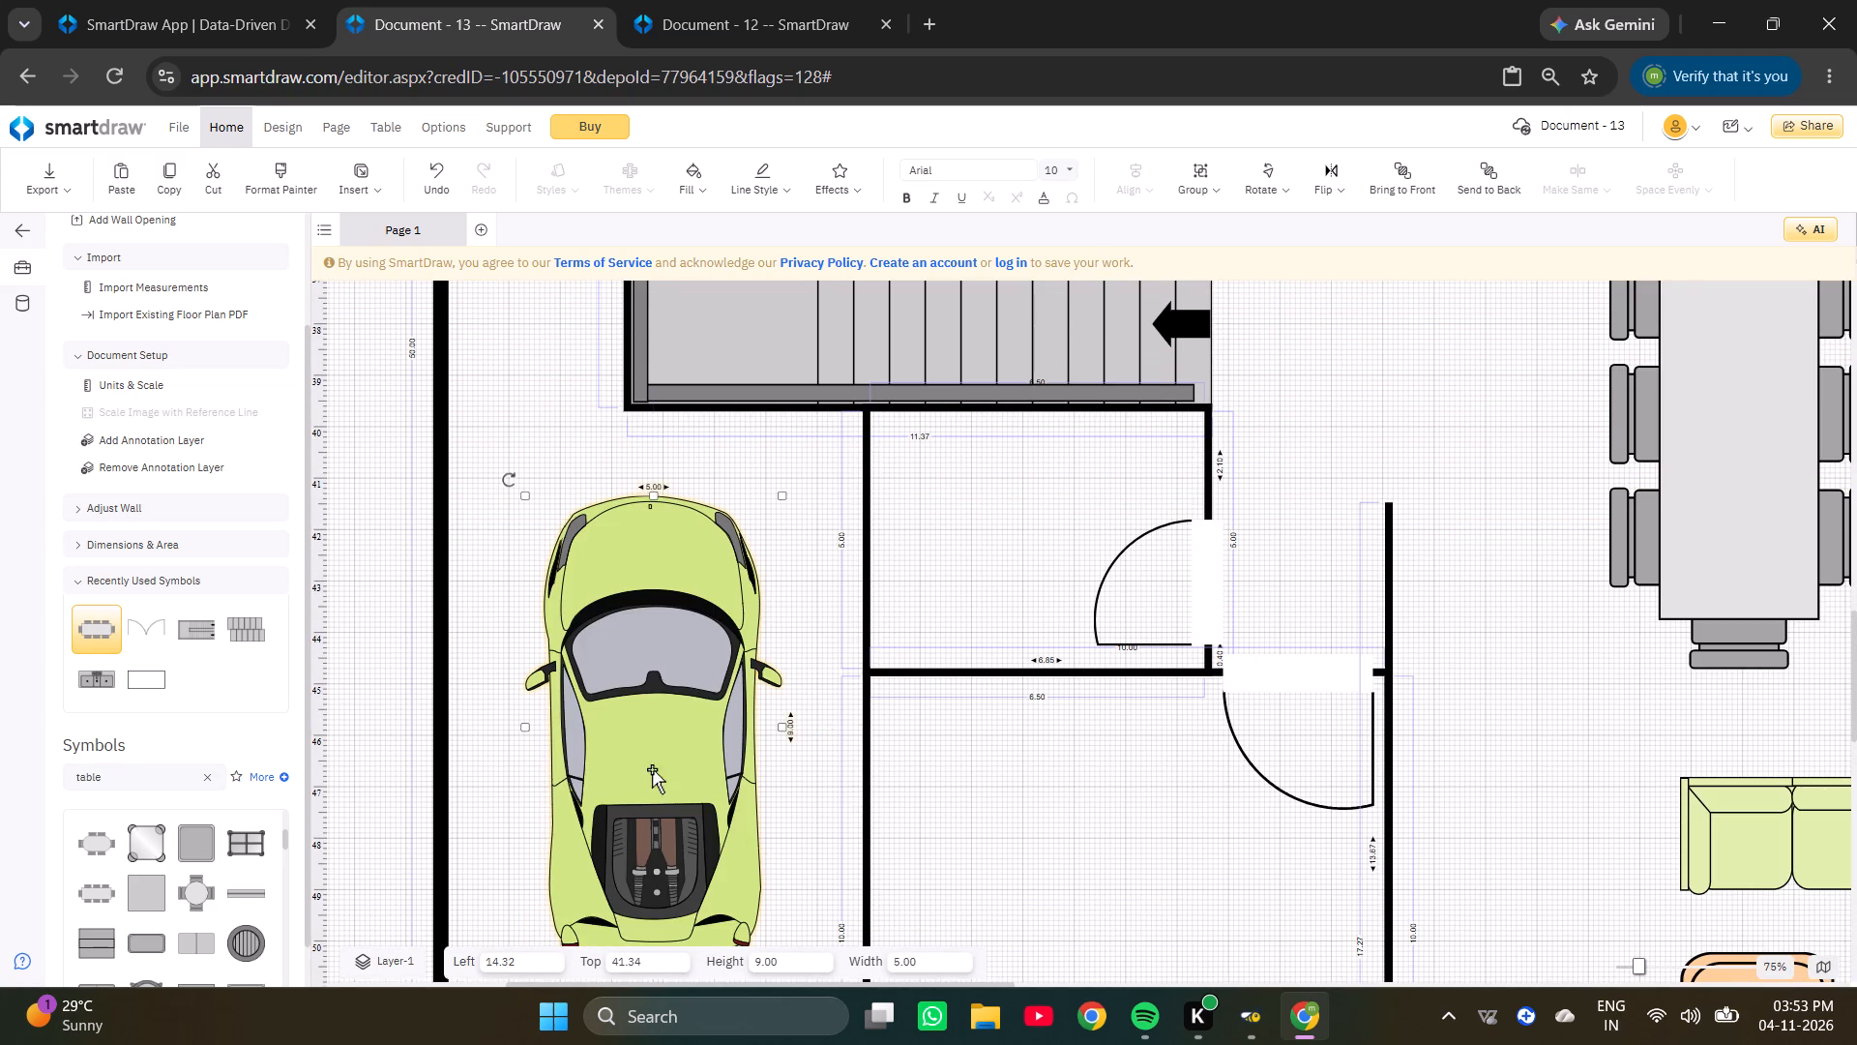
pyautogui.keyDown('ctrl'); pyautogui.scroll(-3, 653, 769); pyautogui.keyUp('ctrl')
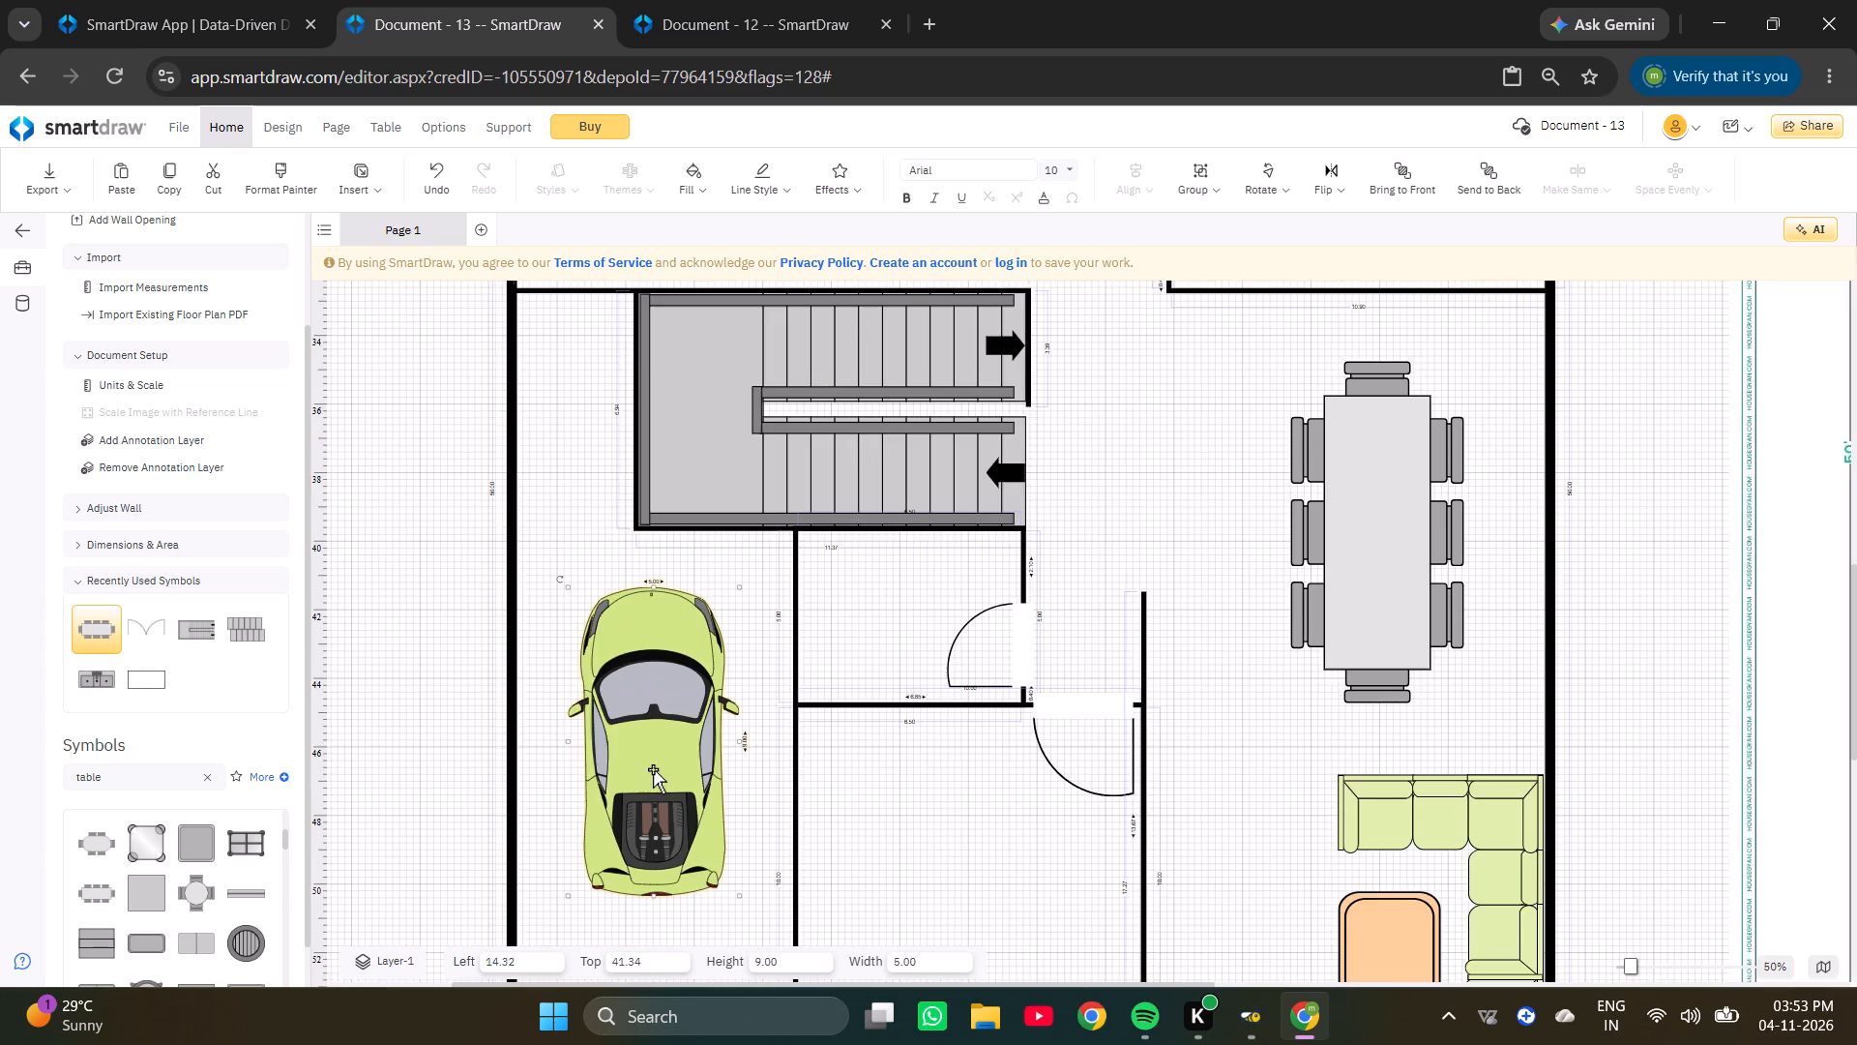
pyautogui.scroll(2, 653, 768)
pyautogui.scroll(-4, 653, 768)
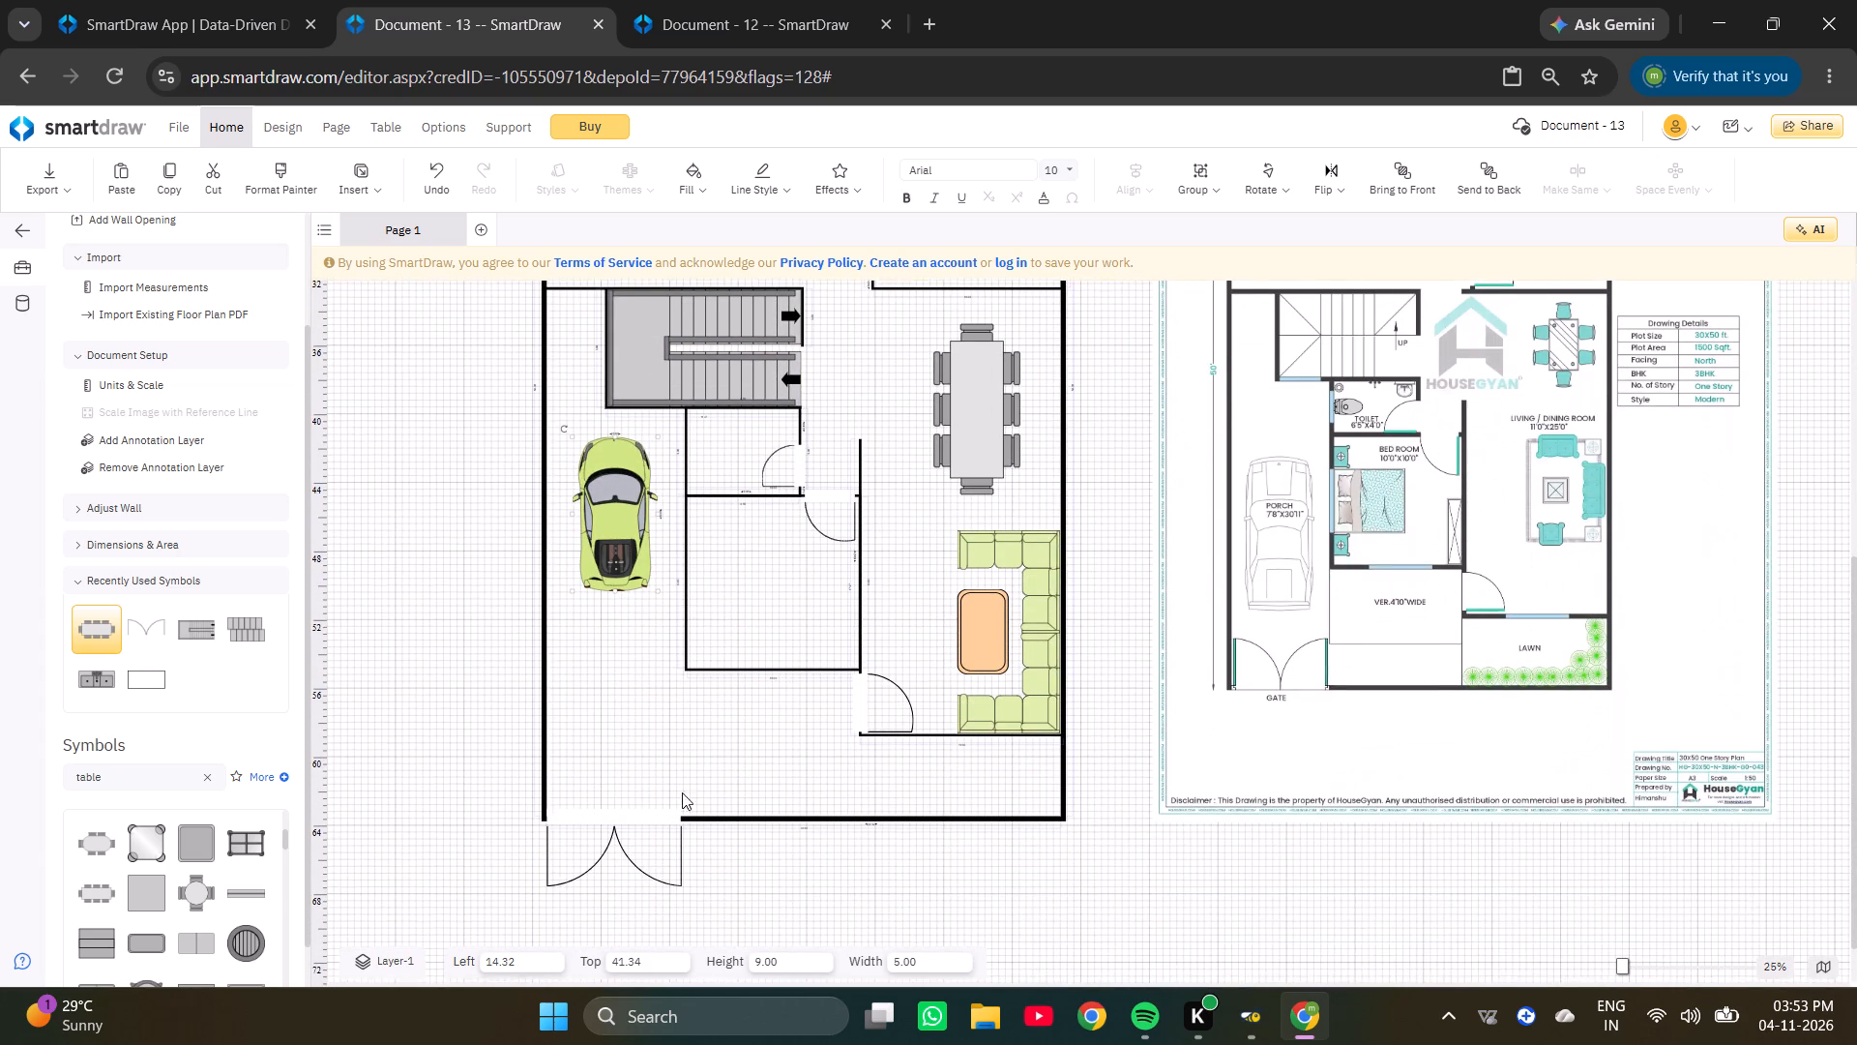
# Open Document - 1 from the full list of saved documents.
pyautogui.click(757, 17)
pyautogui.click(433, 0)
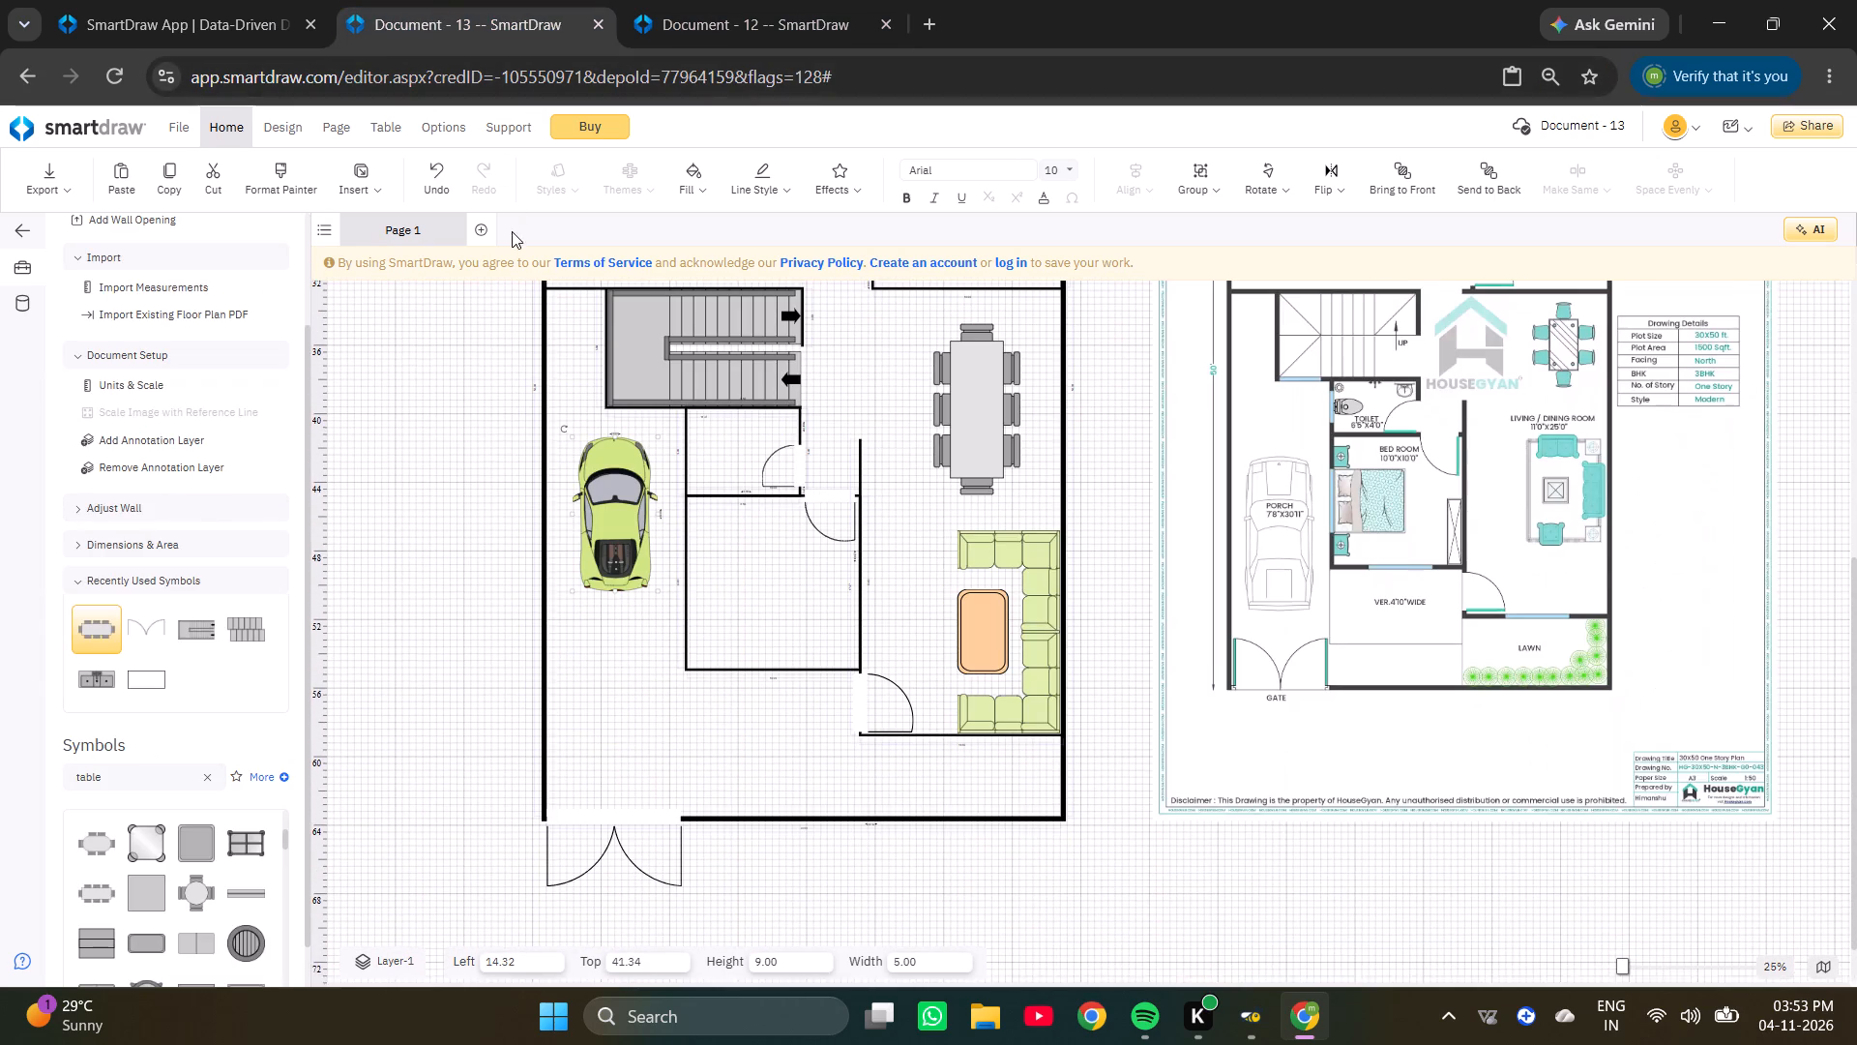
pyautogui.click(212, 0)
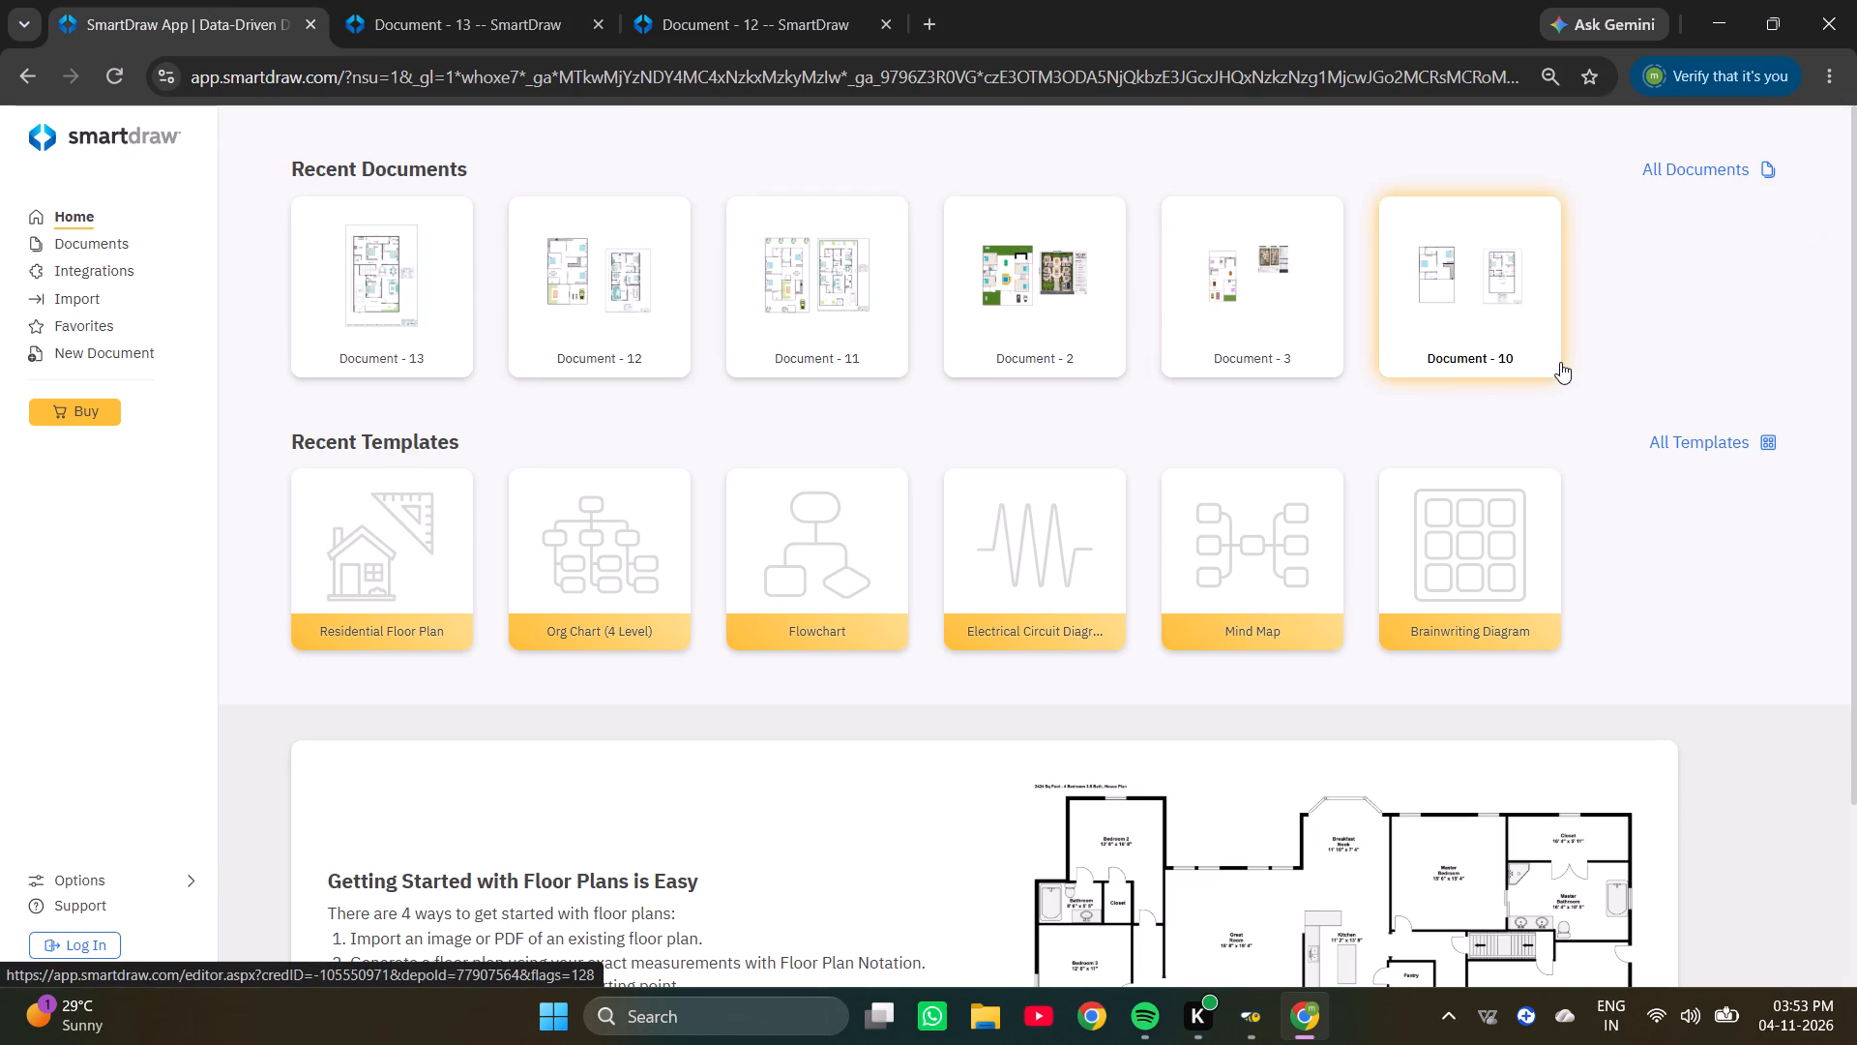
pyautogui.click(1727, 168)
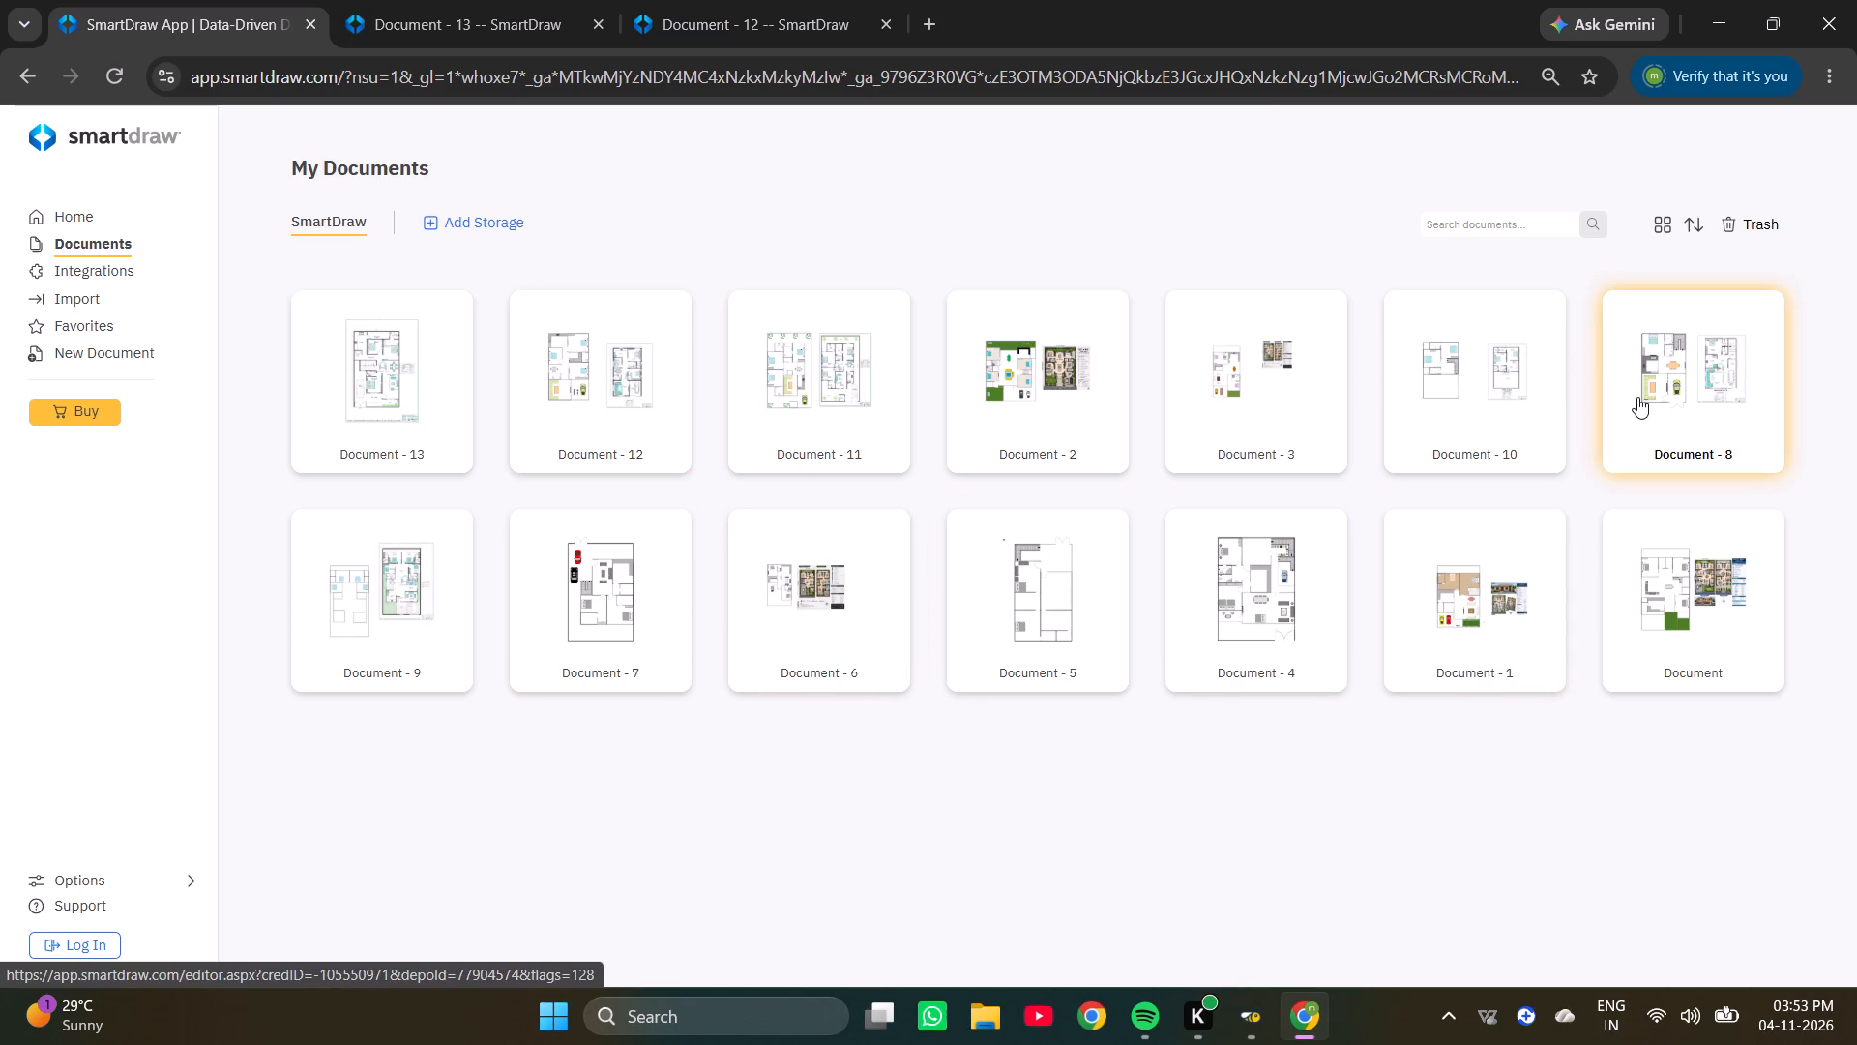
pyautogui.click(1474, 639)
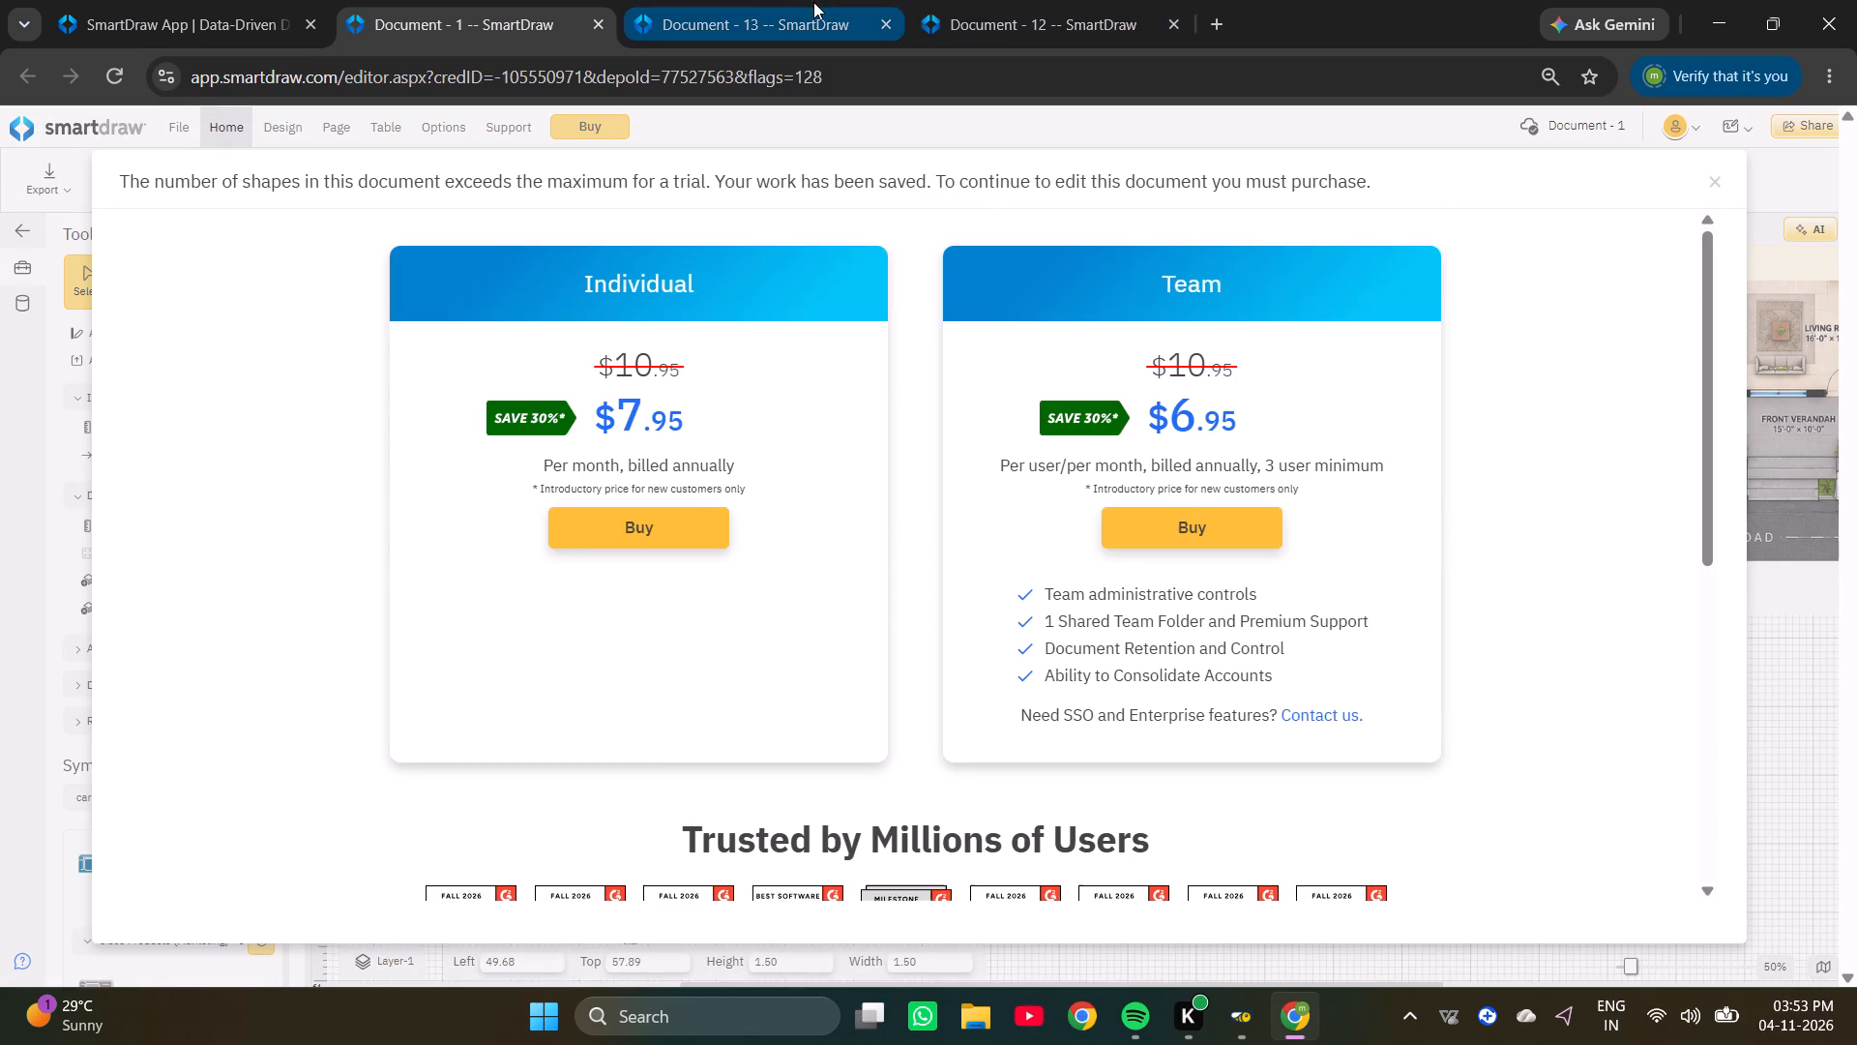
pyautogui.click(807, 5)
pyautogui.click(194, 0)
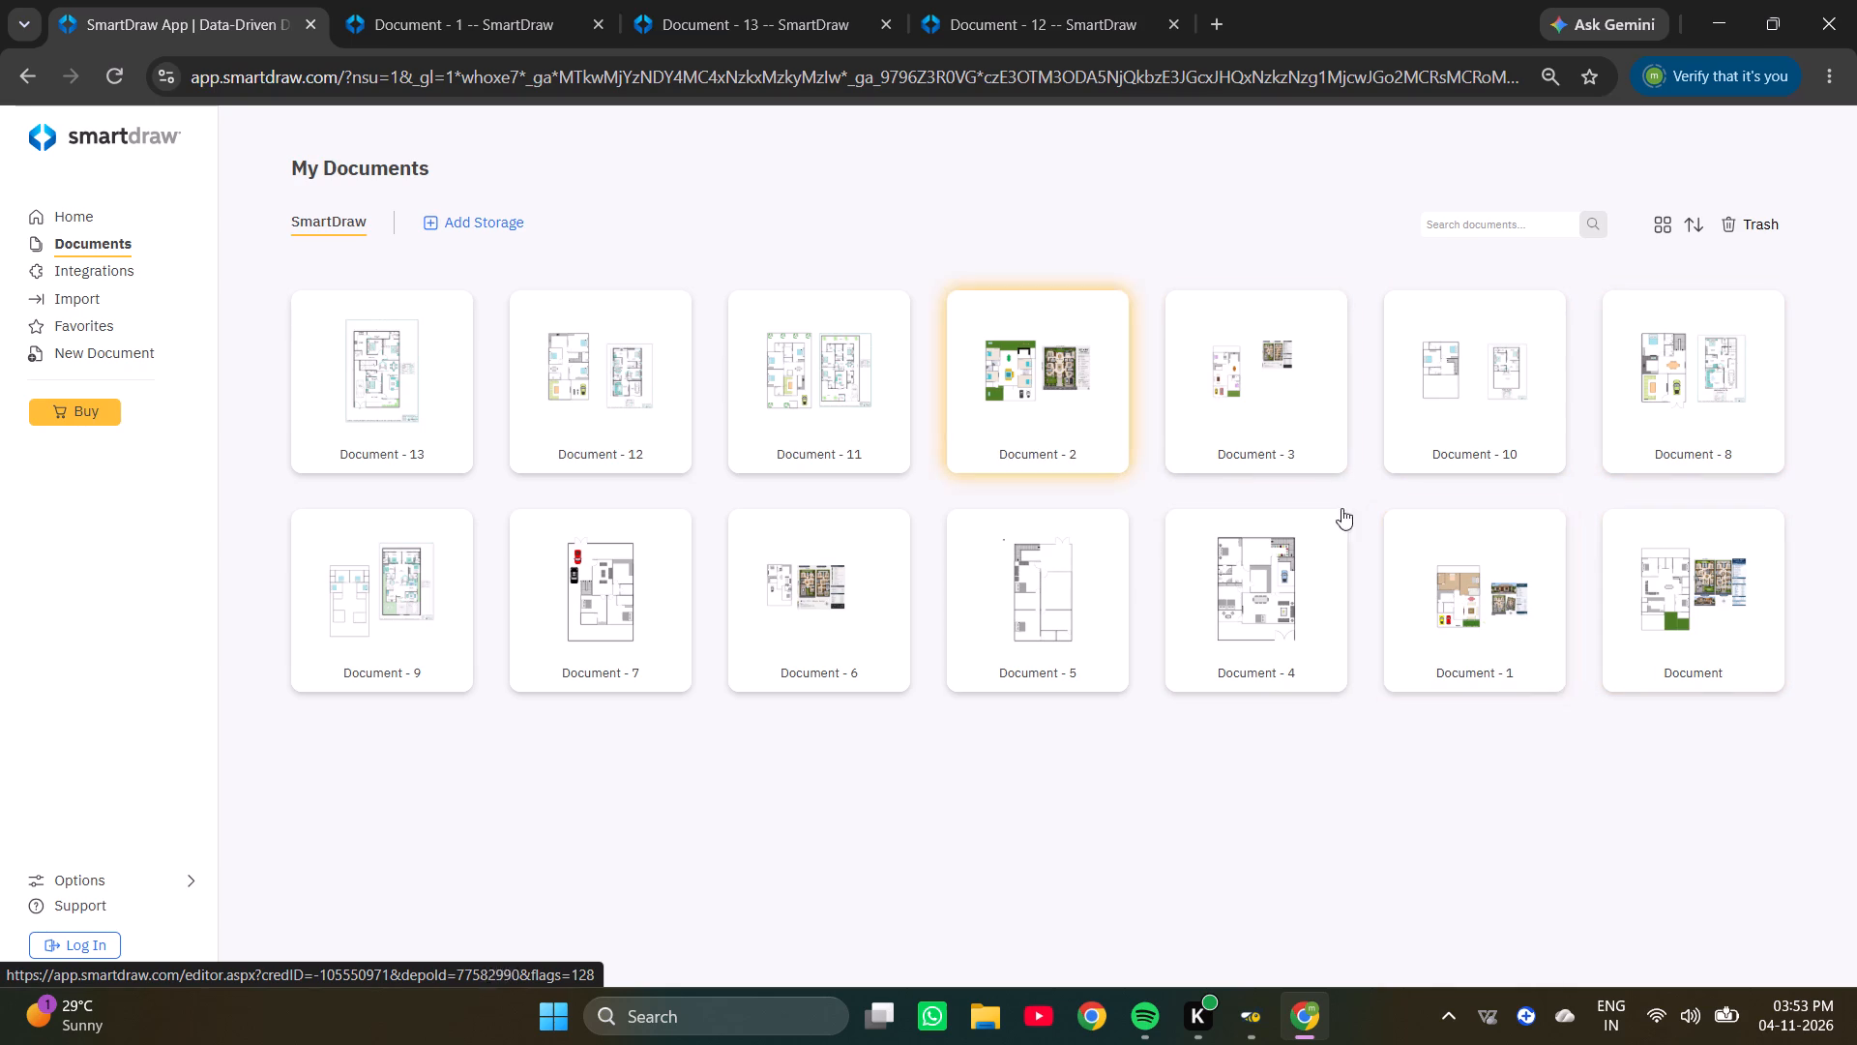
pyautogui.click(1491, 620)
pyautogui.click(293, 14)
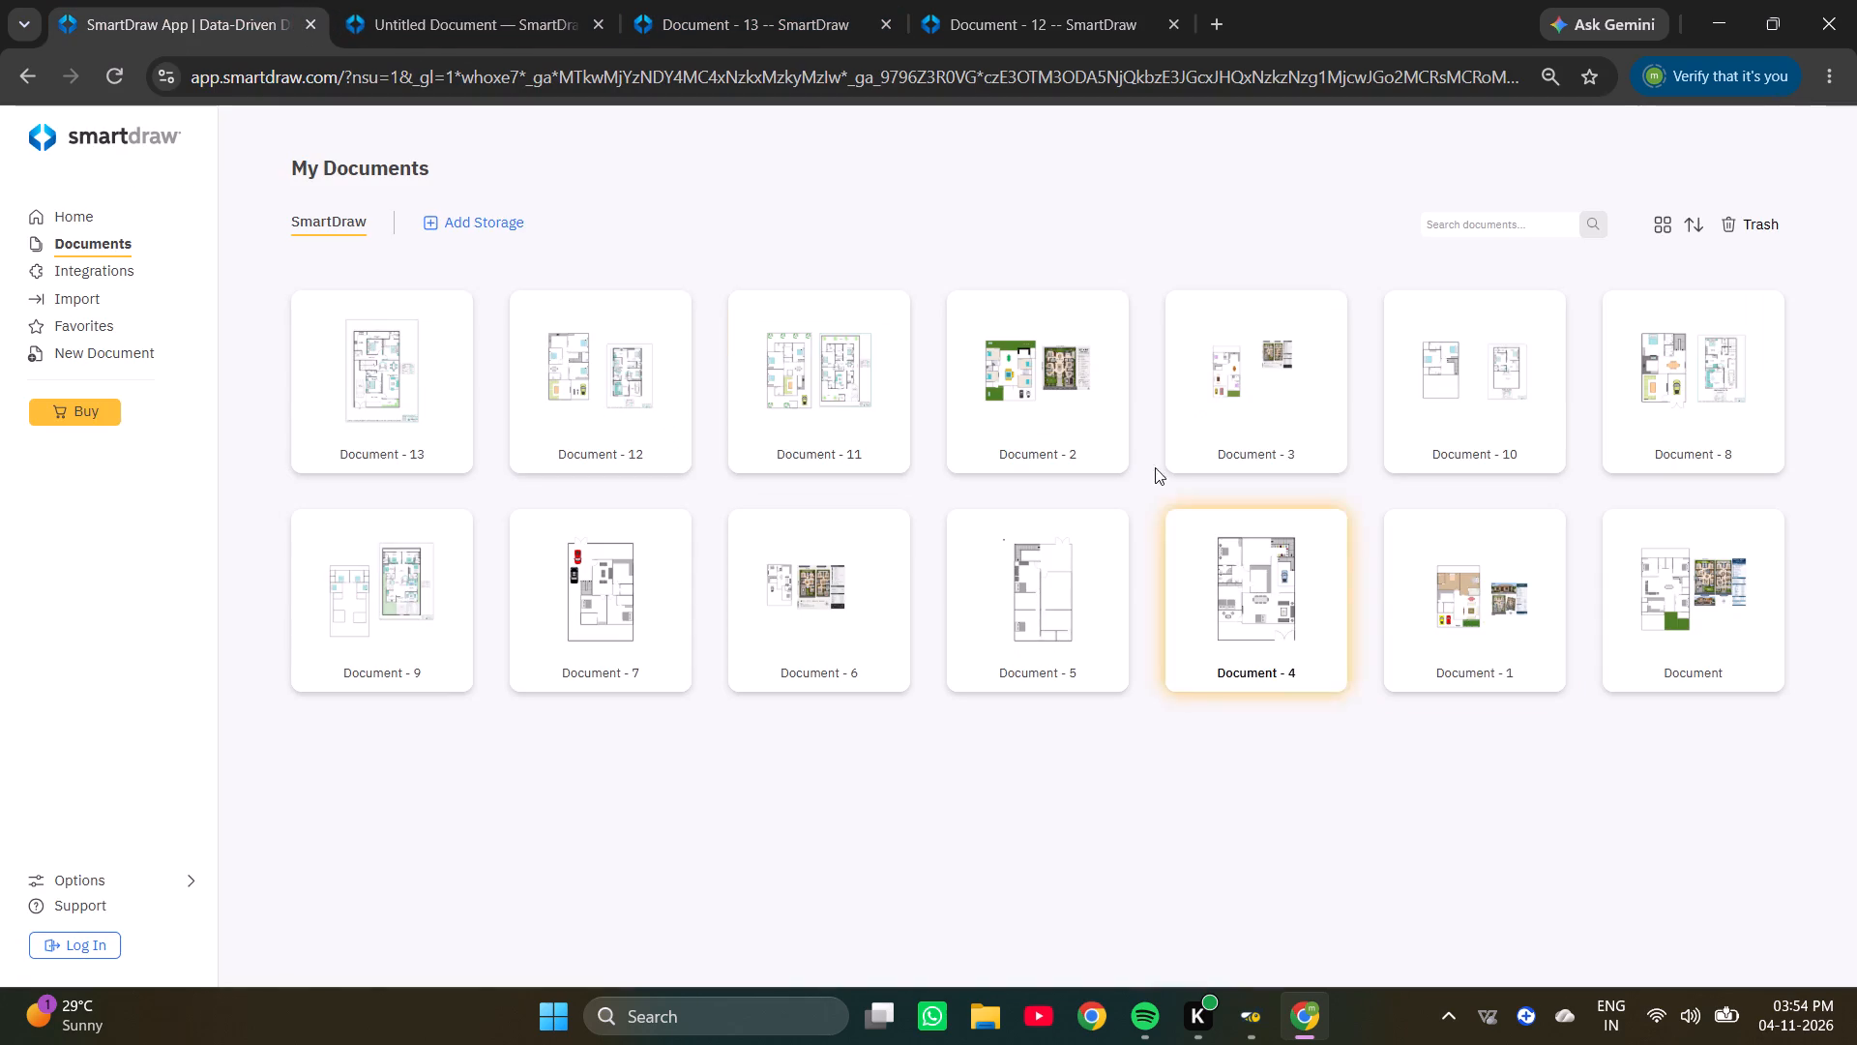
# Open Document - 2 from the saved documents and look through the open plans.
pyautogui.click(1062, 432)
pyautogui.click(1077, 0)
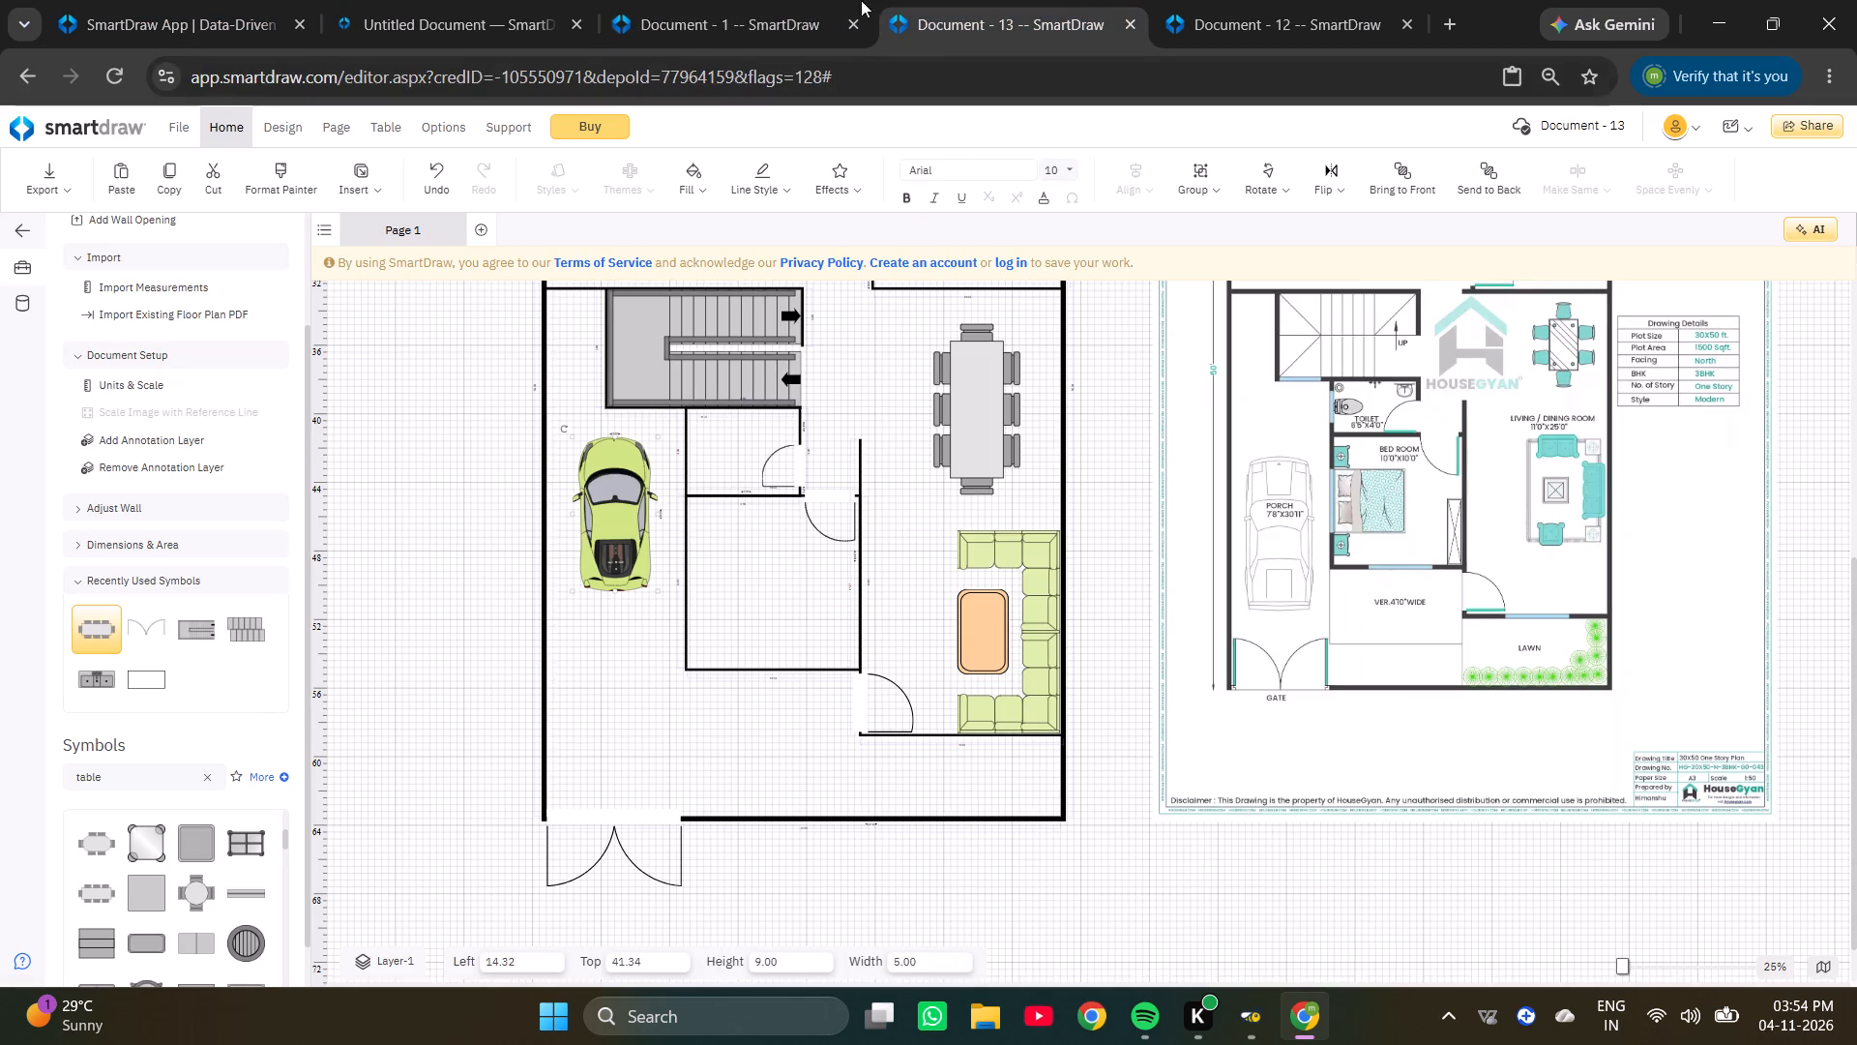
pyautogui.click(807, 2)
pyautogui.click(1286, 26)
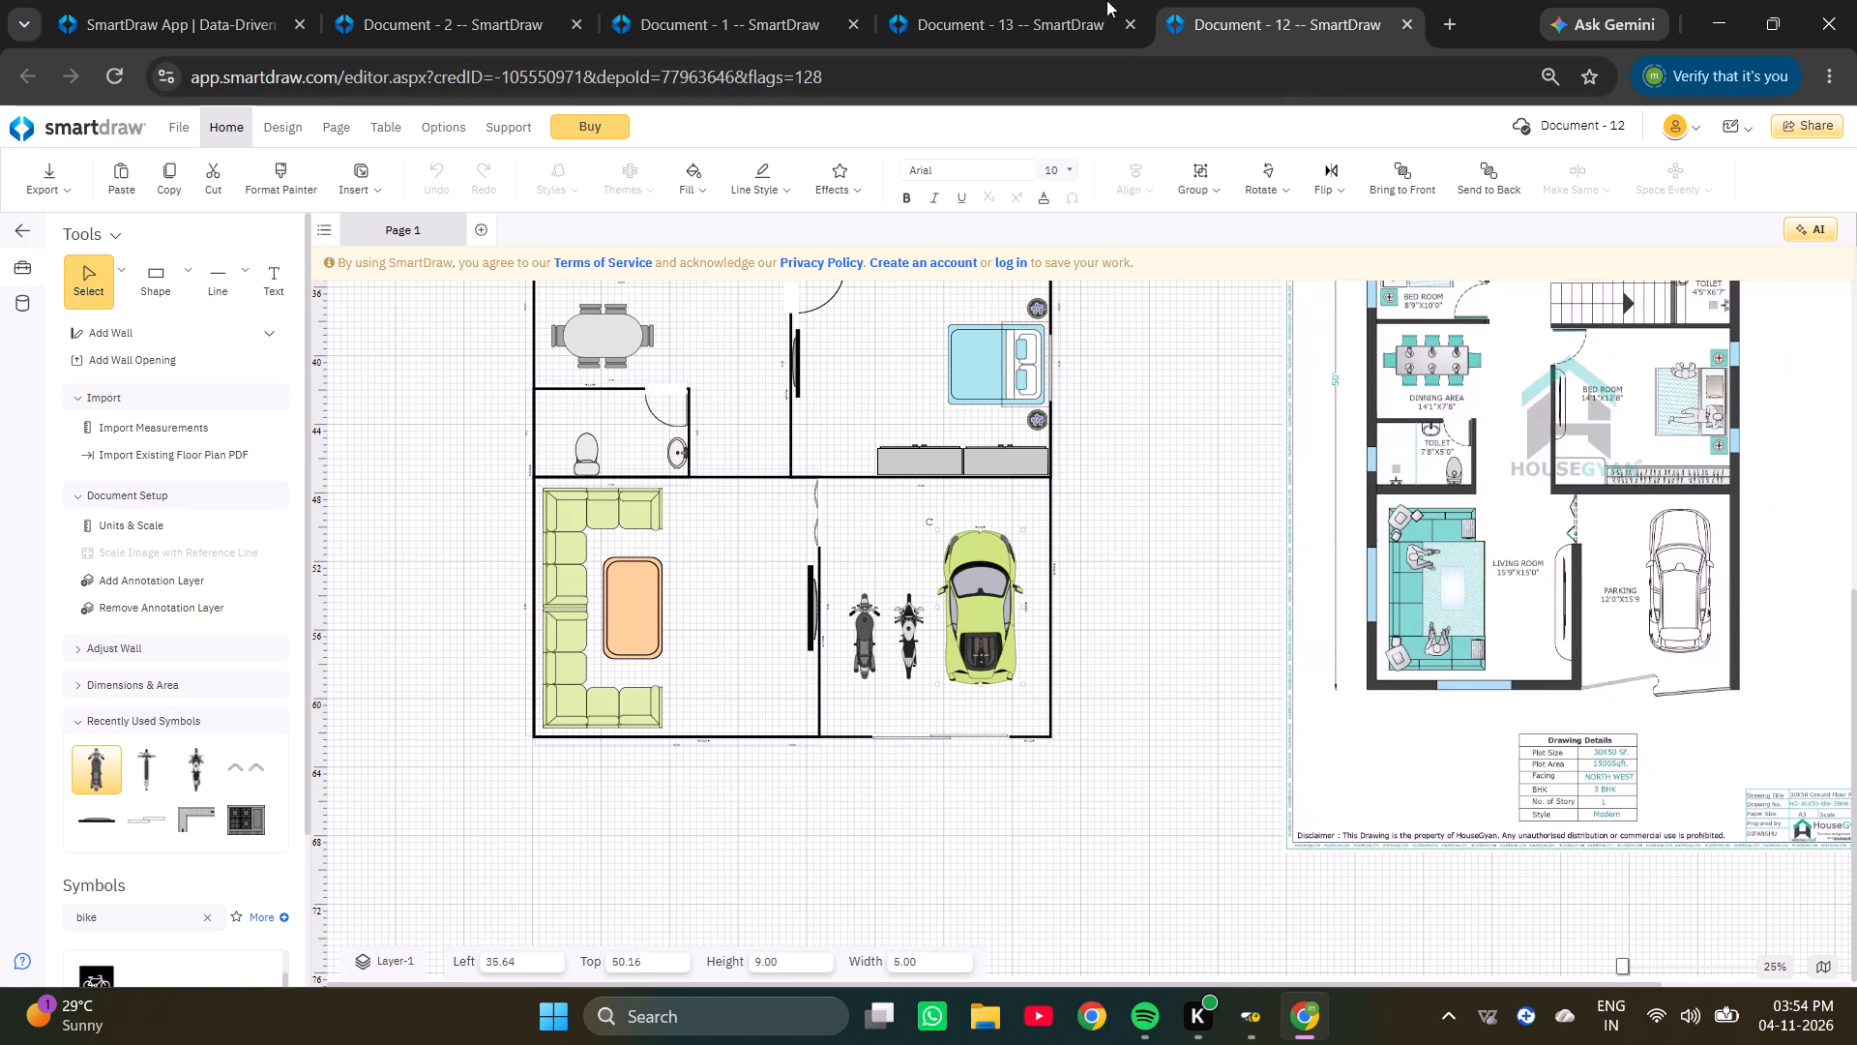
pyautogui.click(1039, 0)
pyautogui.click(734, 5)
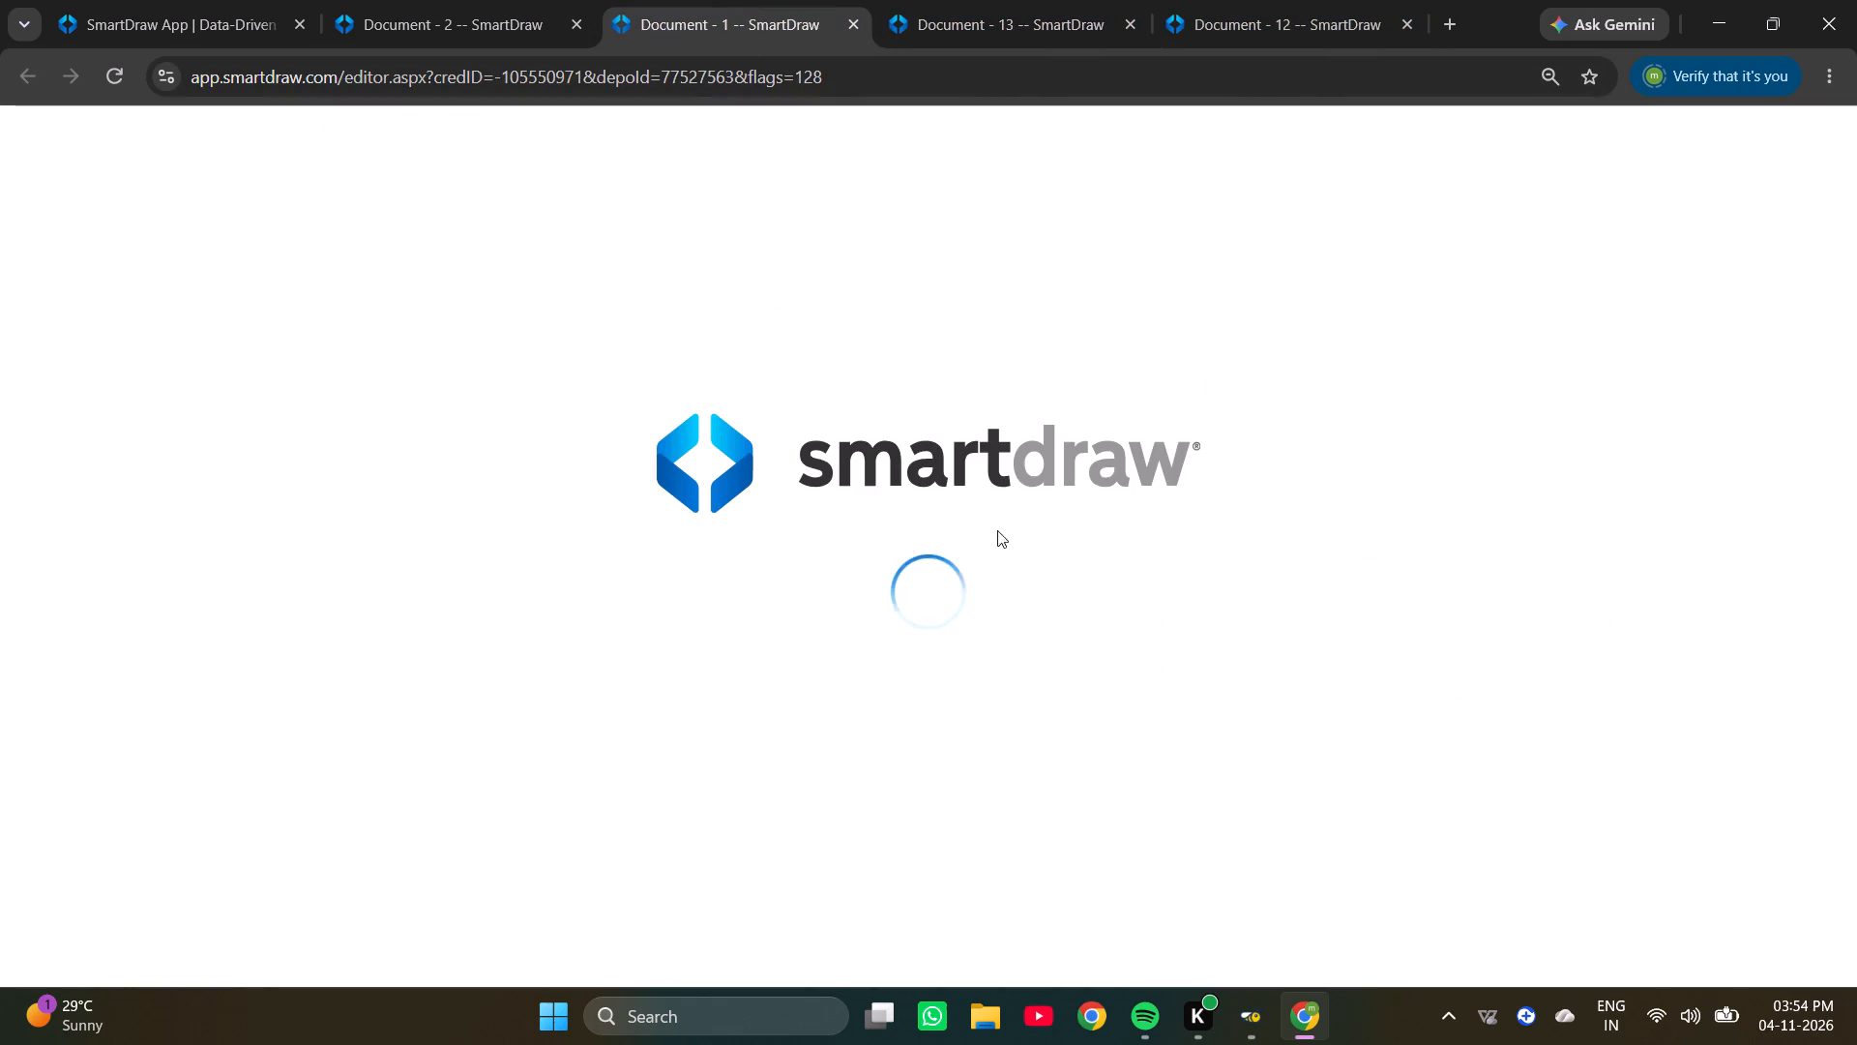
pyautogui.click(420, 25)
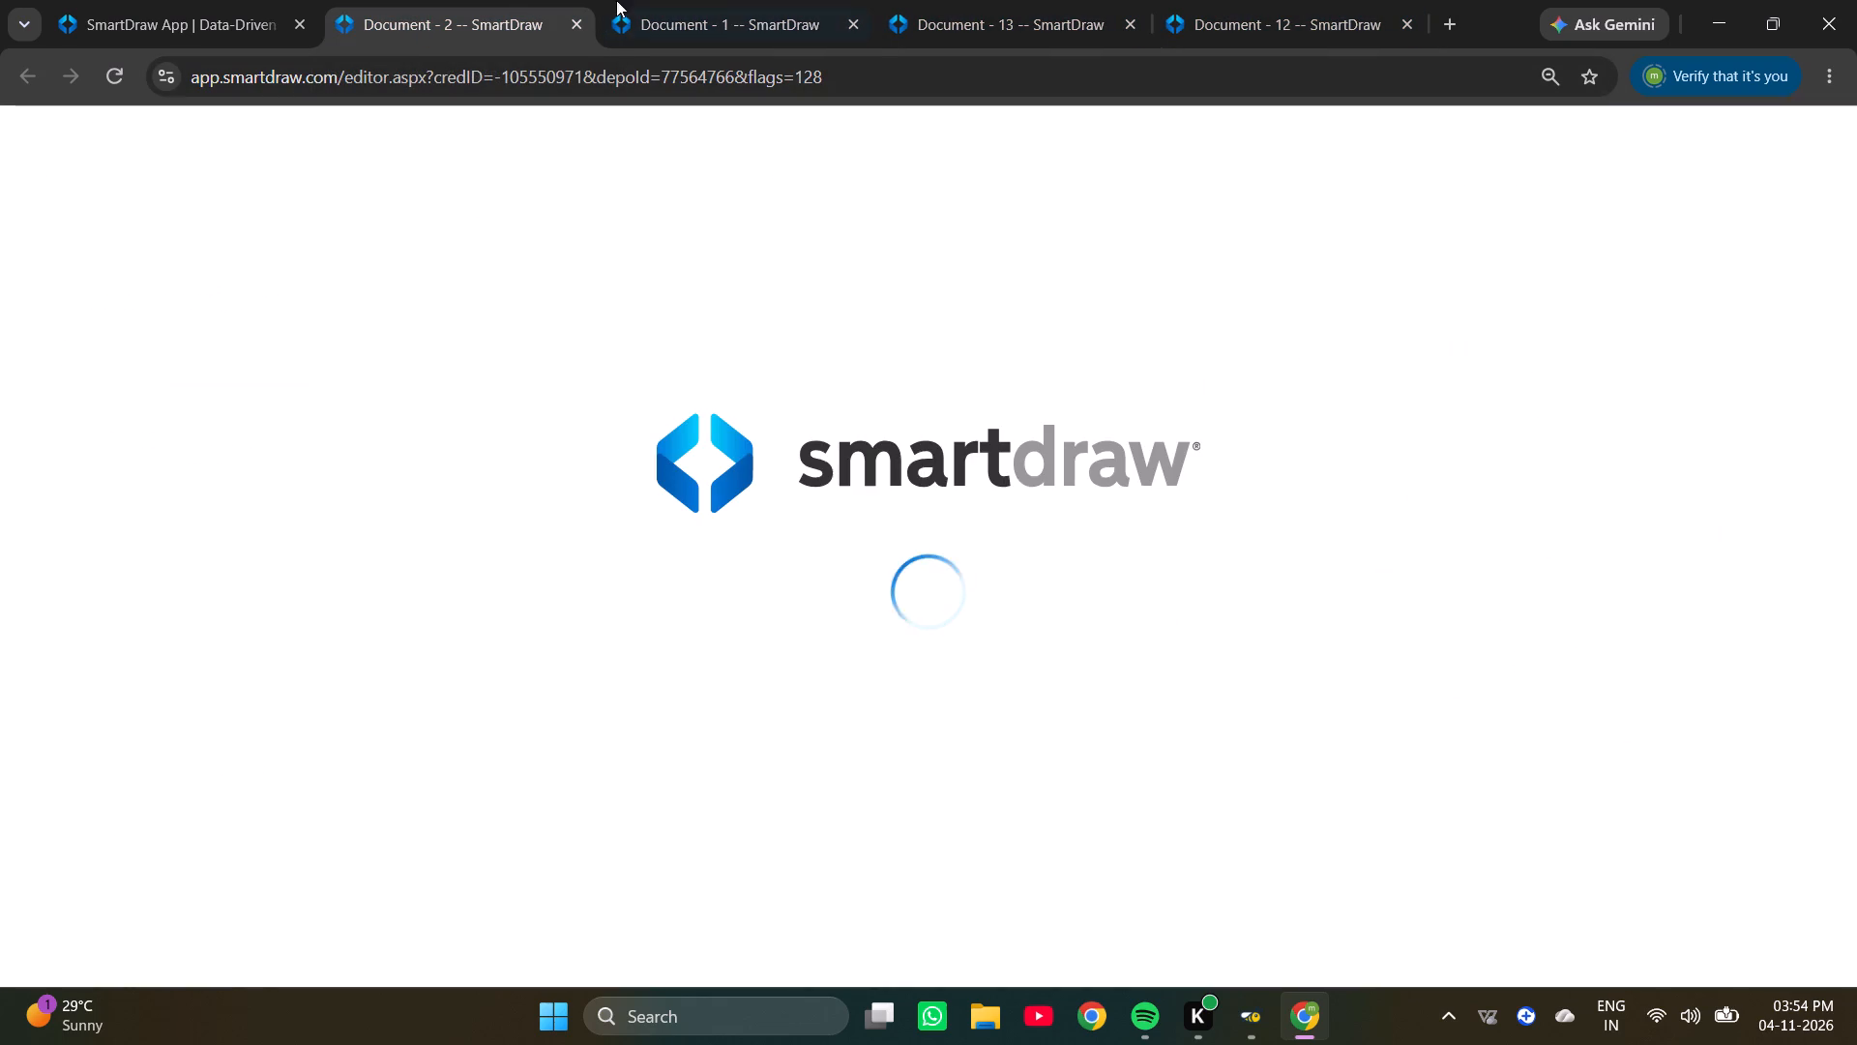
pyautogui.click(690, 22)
# Open Document - 7 from the saved documents.
pyautogui.click(198, 0)
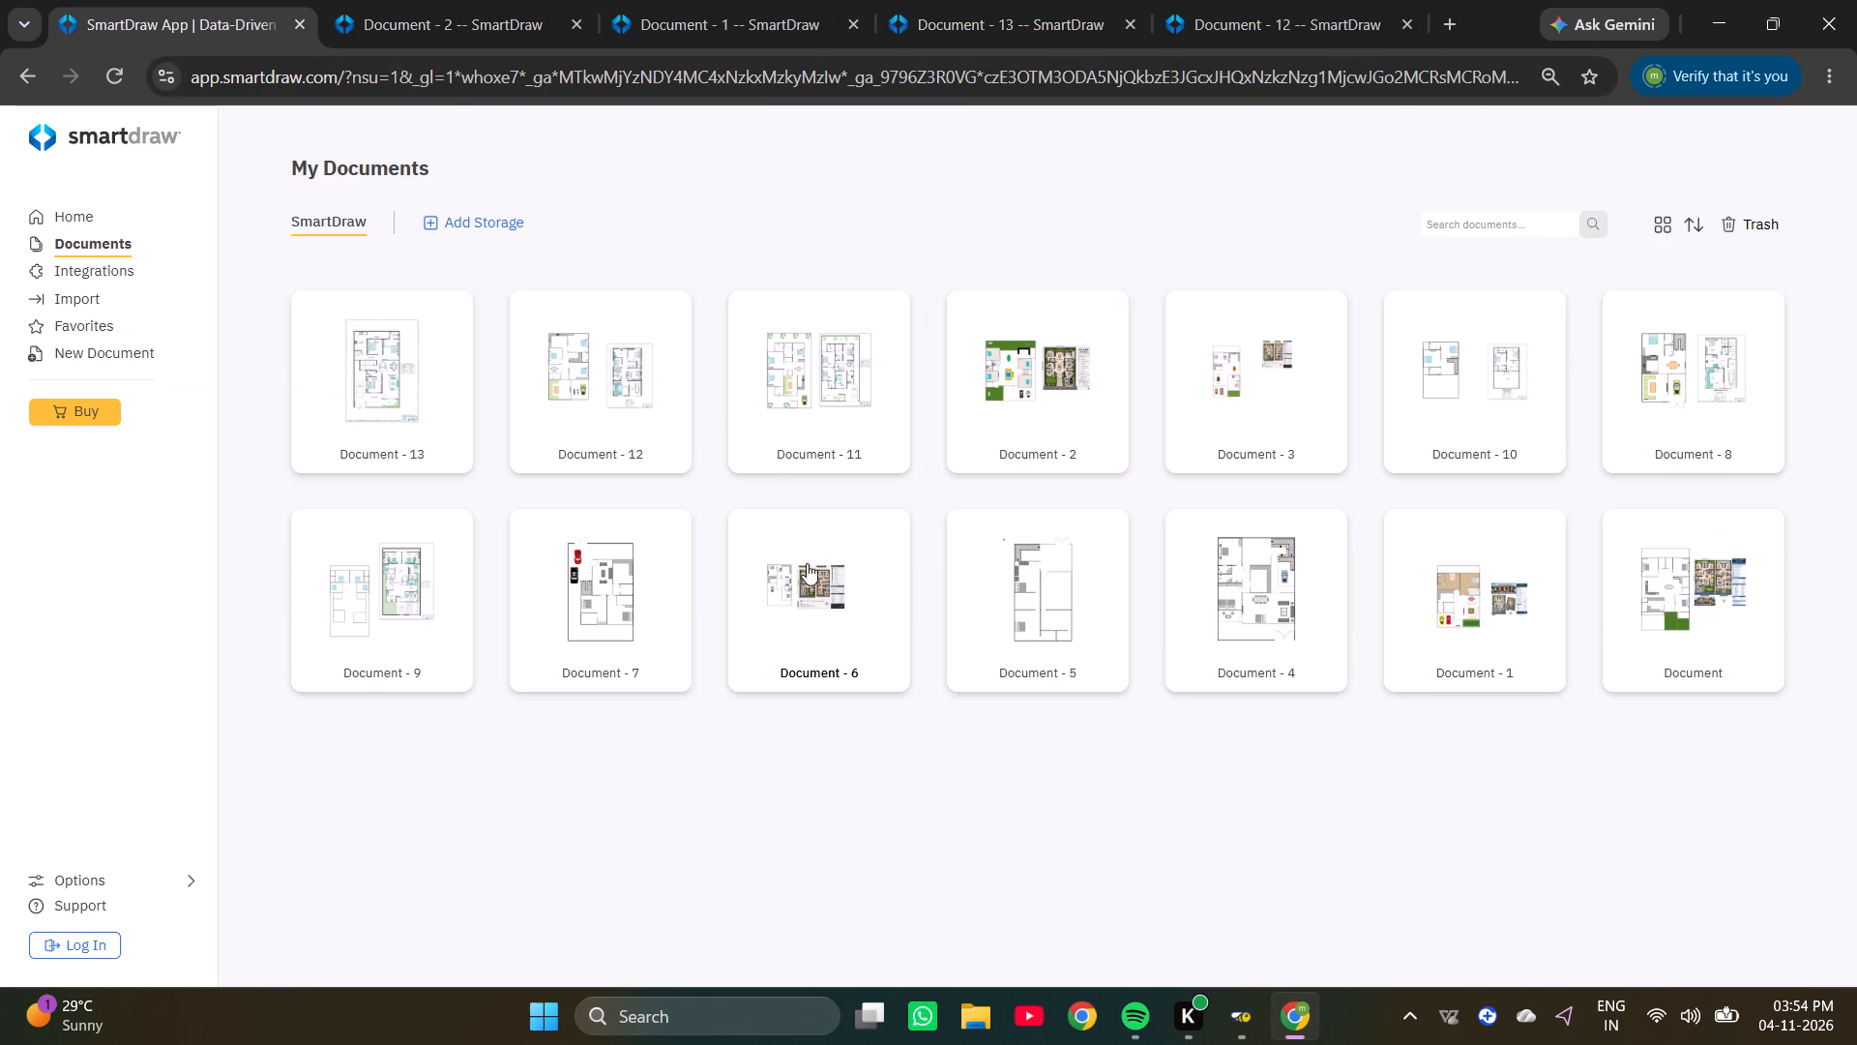
pyautogui.click(572, 633)
pyautogui.click(599, 0)
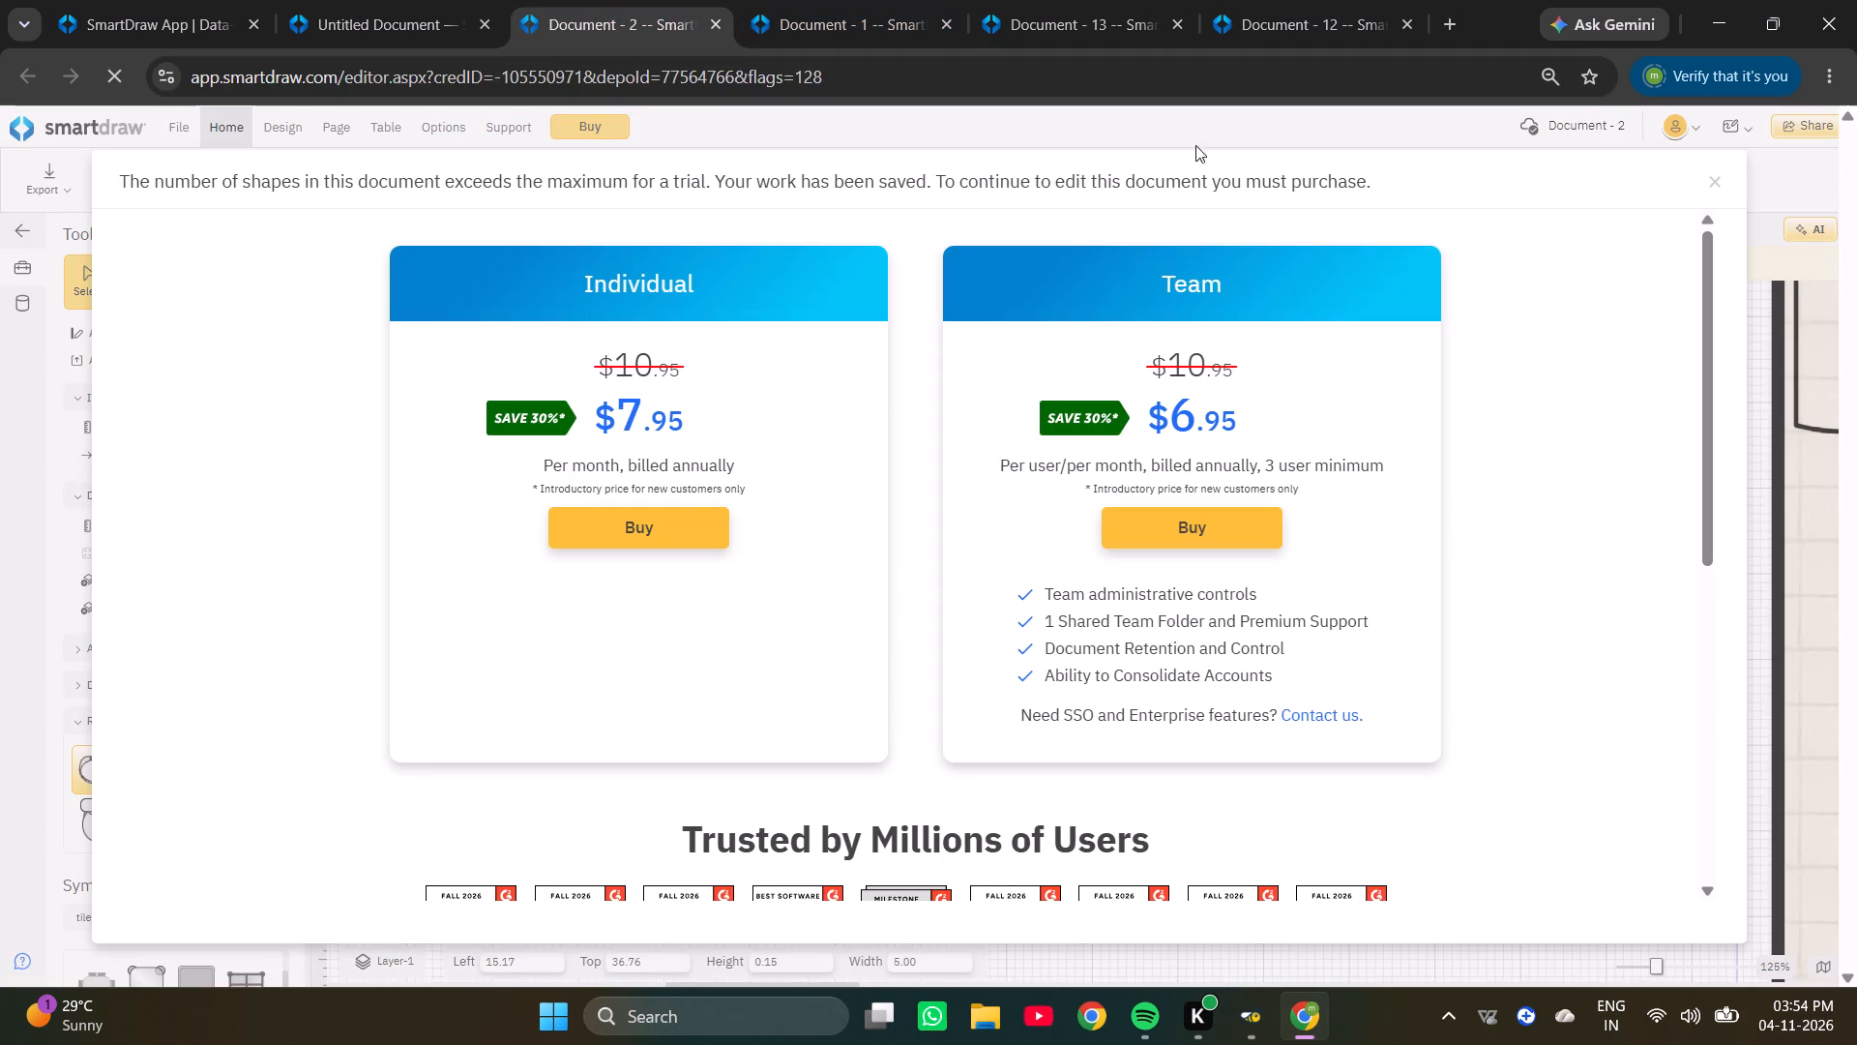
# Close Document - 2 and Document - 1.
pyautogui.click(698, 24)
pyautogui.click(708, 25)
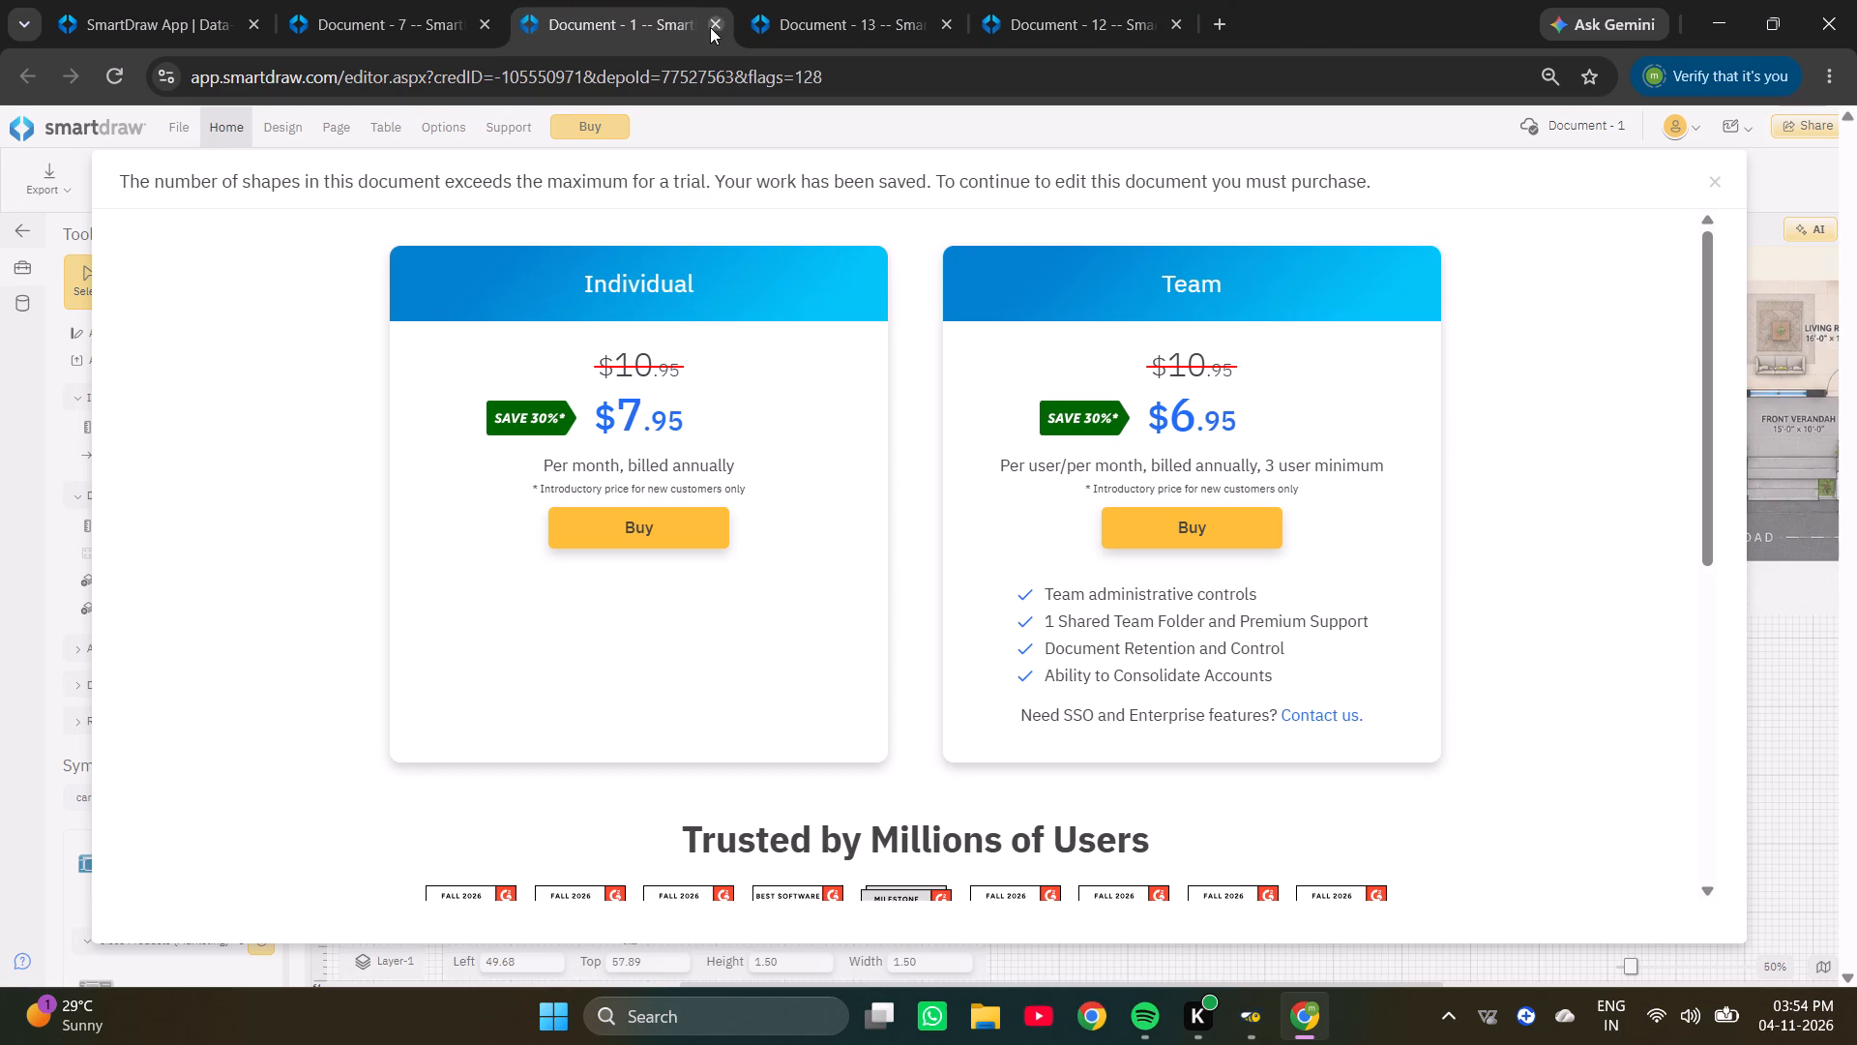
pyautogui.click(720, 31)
# Copy the black car from Document - 7 and paste it into Document - 13 below the green car, near the gate.
pyautogui.click(390, 8)
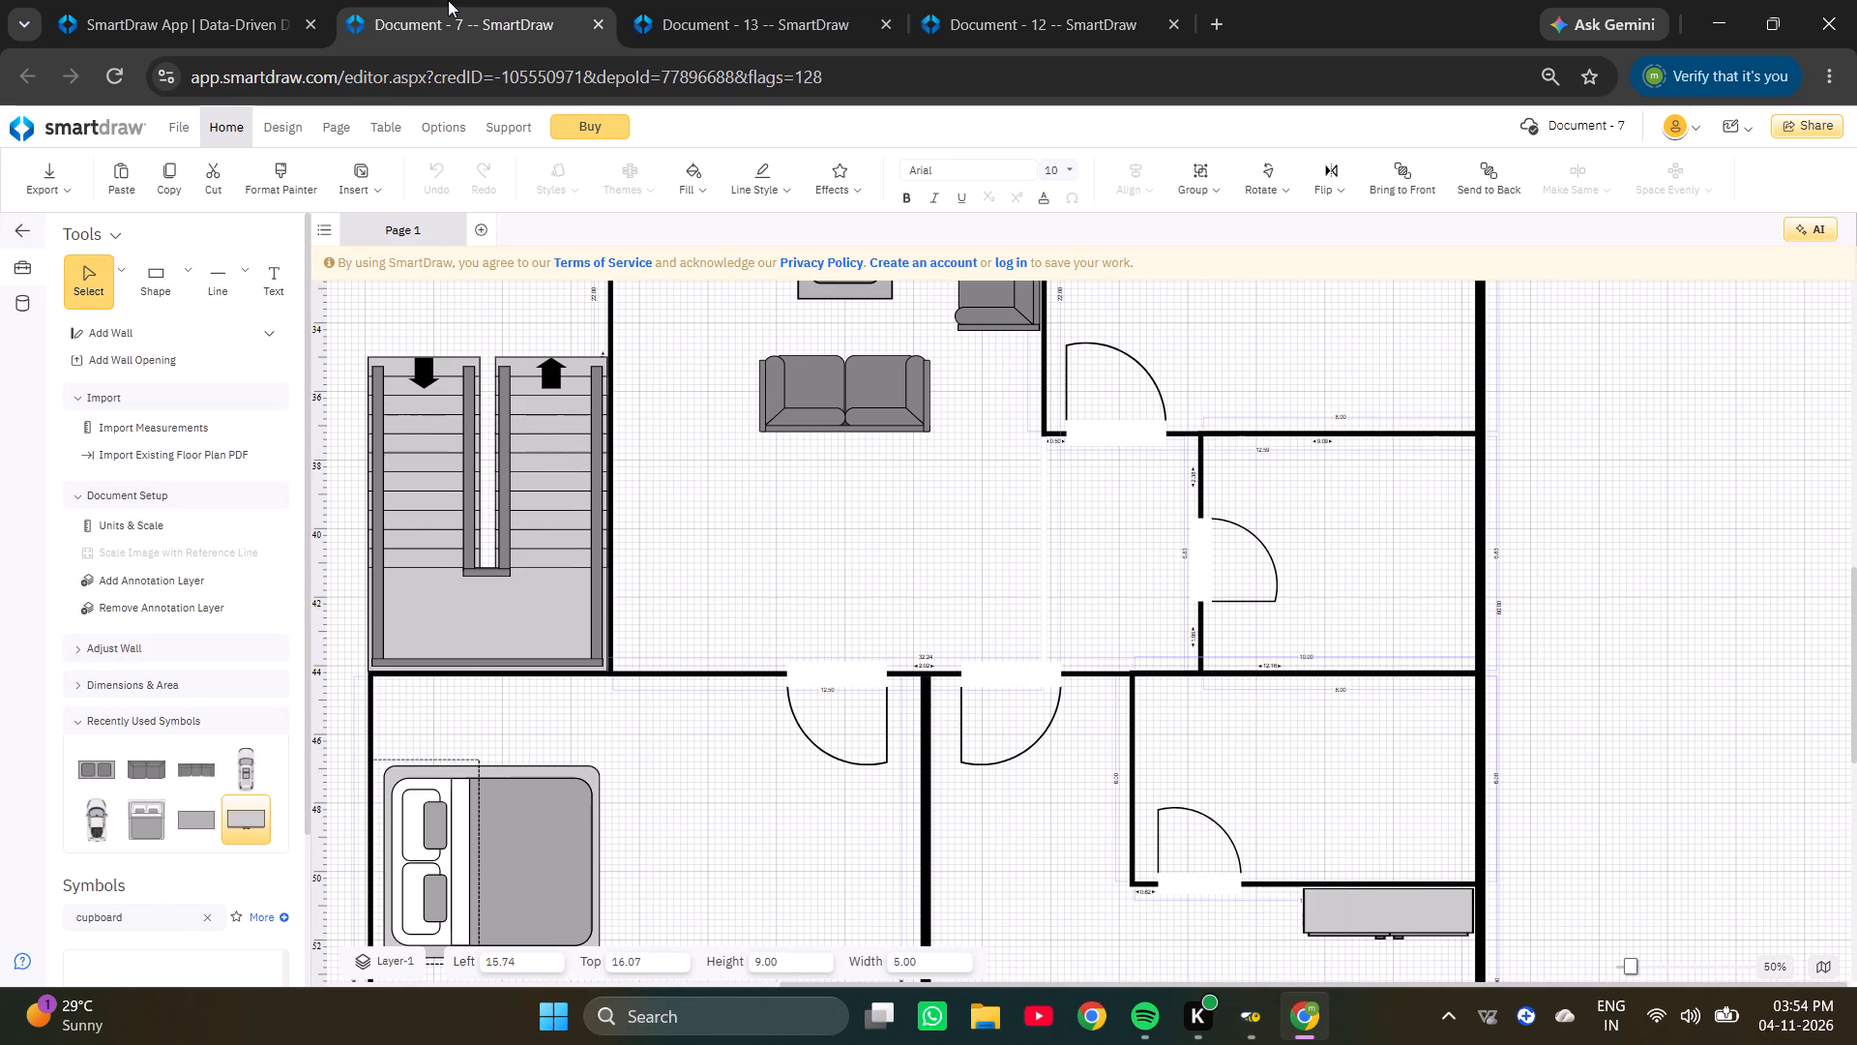
pyautogui.click(452, 0)
pyautogui.scroll(3, 958, 844)
pyautogui.scroll(-9, 1071, 975)
pyautogui.scroll(4, 807, 759)
pyautogui.scroll(-1, 799, 792)
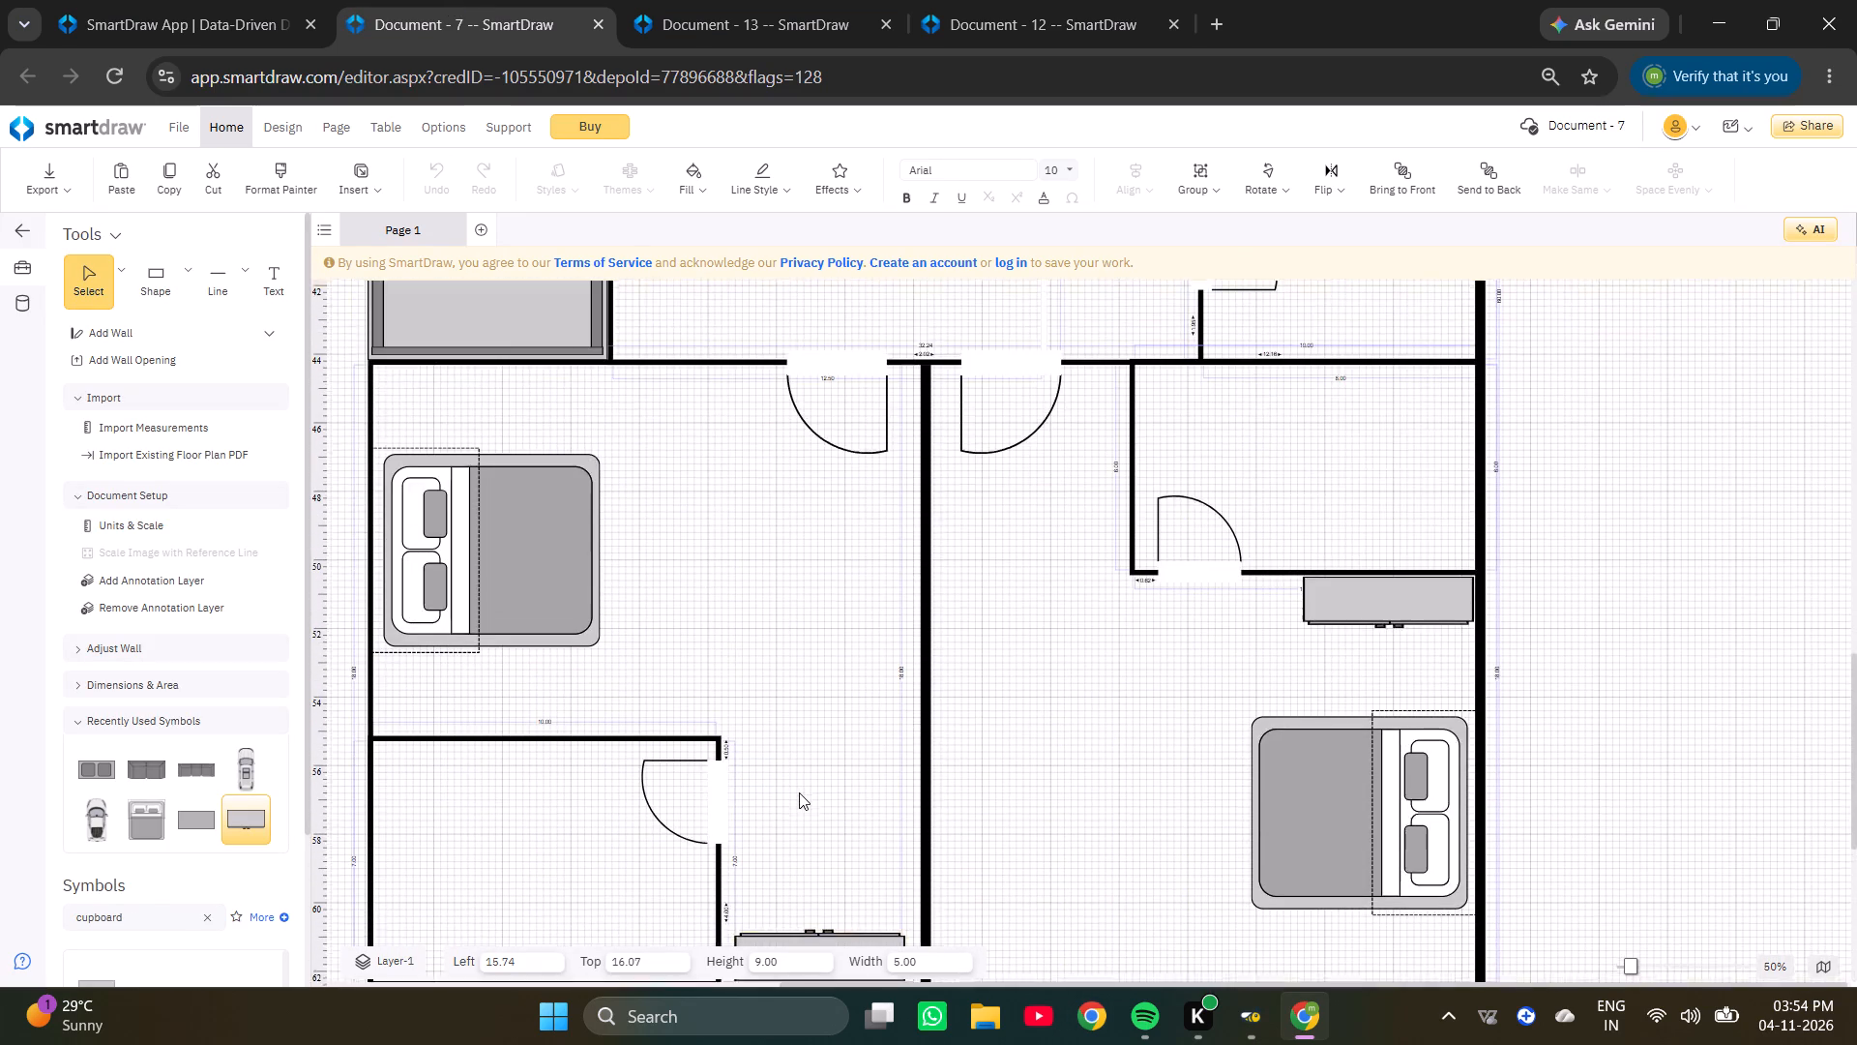
pyautogui.scroll(-1, 799, 792)
pyautogui.keyDown('ctrl'); pyautogui.scroll(-4, 797, 791); pyautogui.keyUp('ctrl')
pyautogui.scroll(3, 755, 479)
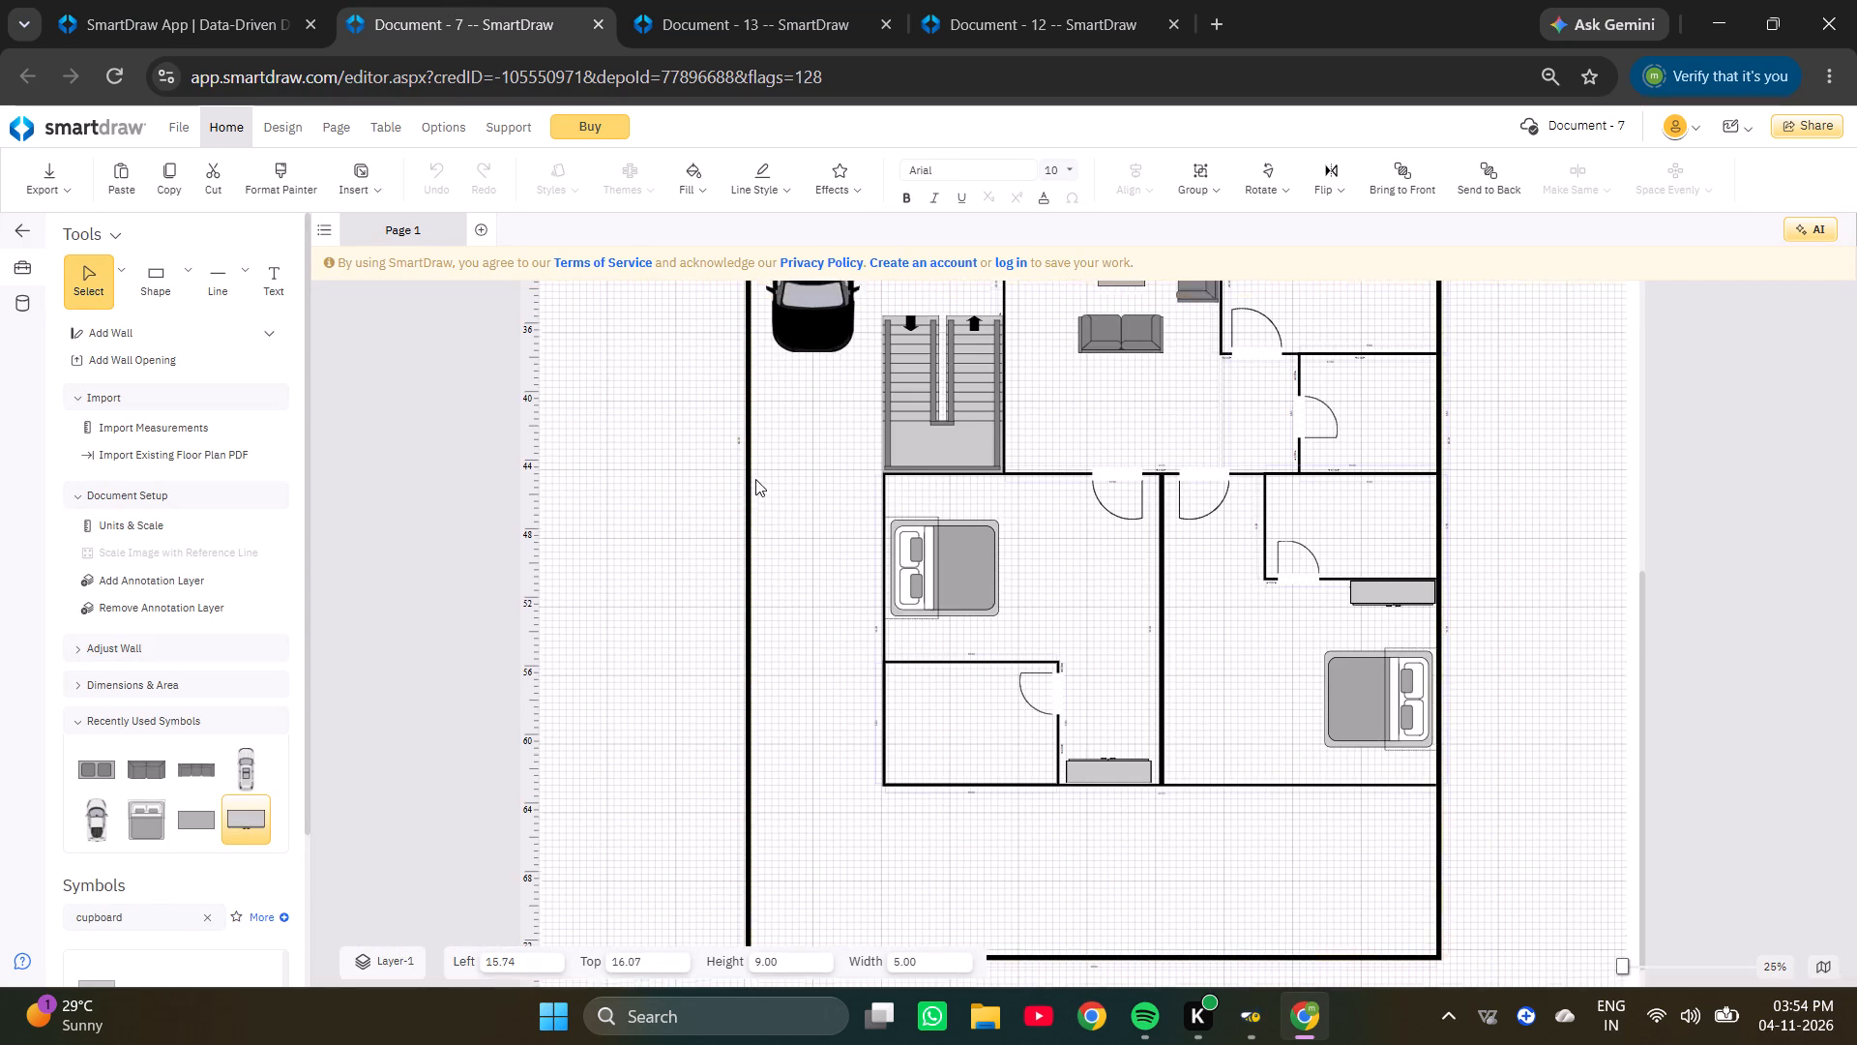
pyautogui.click(816, 631)
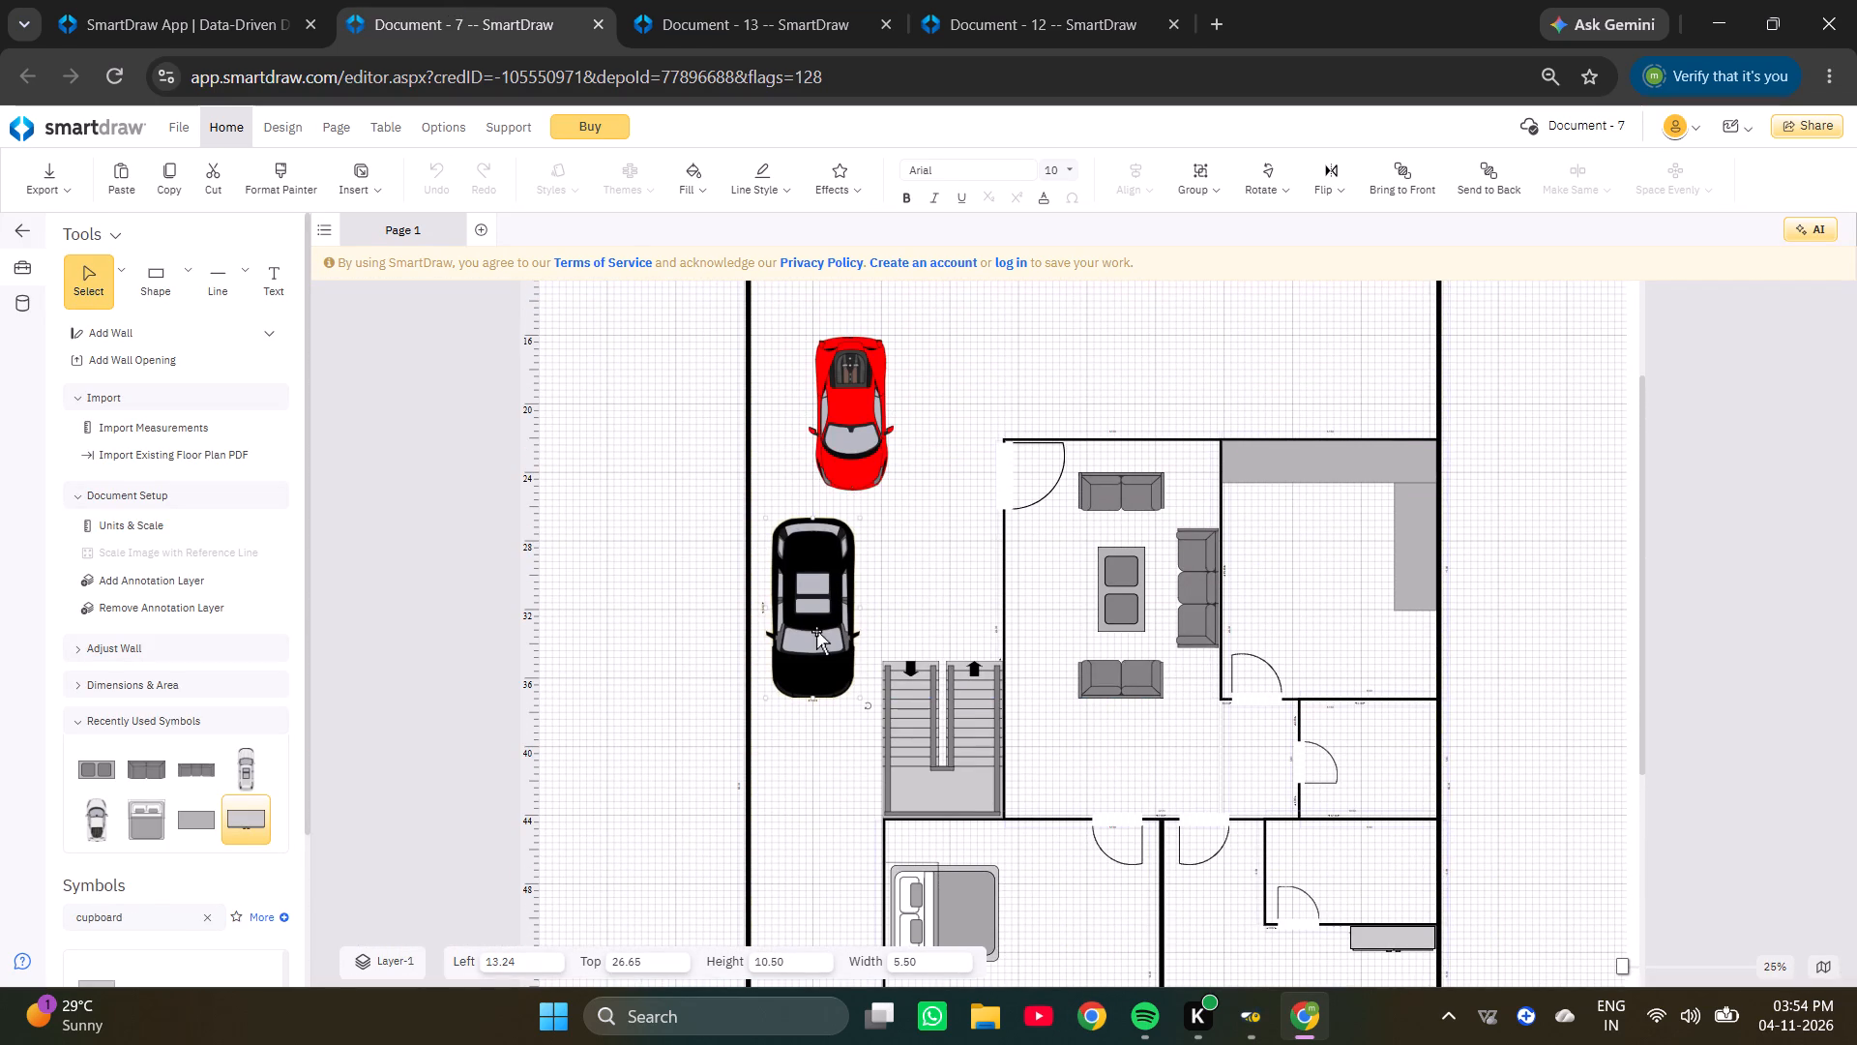
pyautogui.hotkey('ctrl', 'c')
pyautogui.click(798, 0)
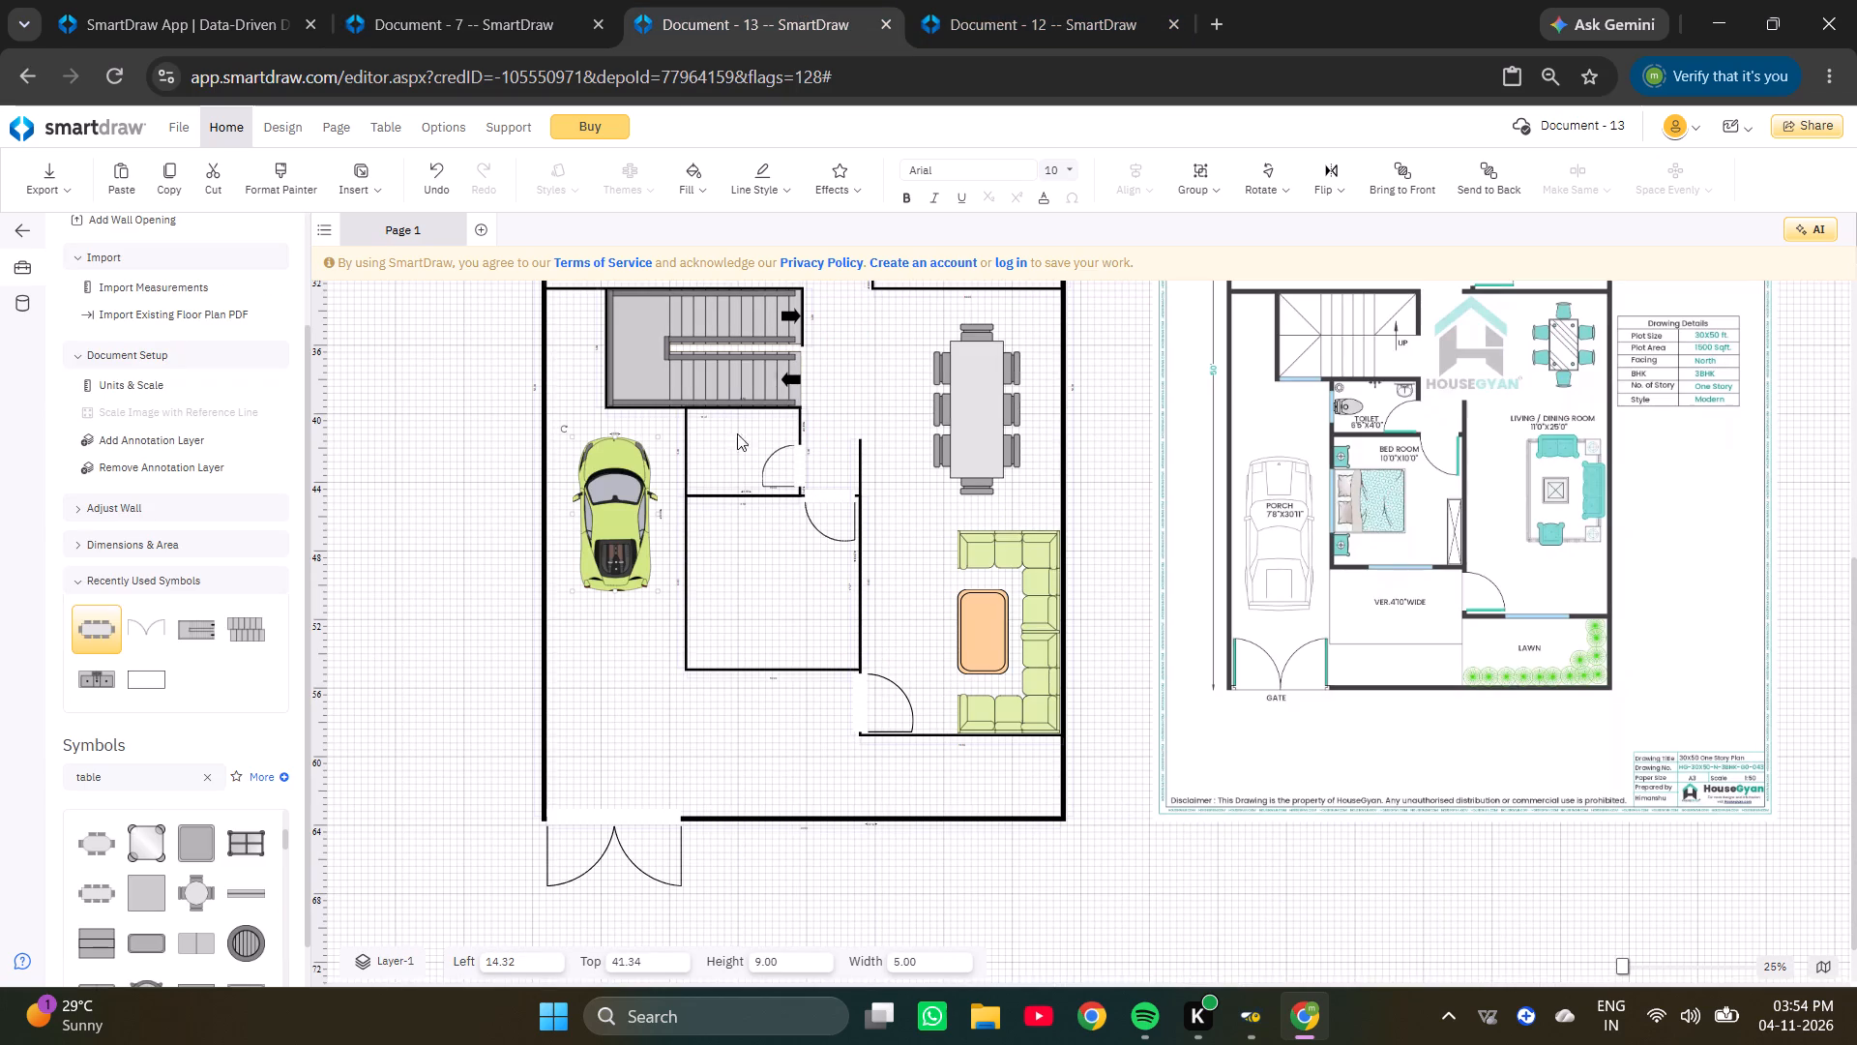
pyautogui.rightClick(634, 714)
pyautogui.click(699, 765)
pyautogui.rightClick(607, 660)
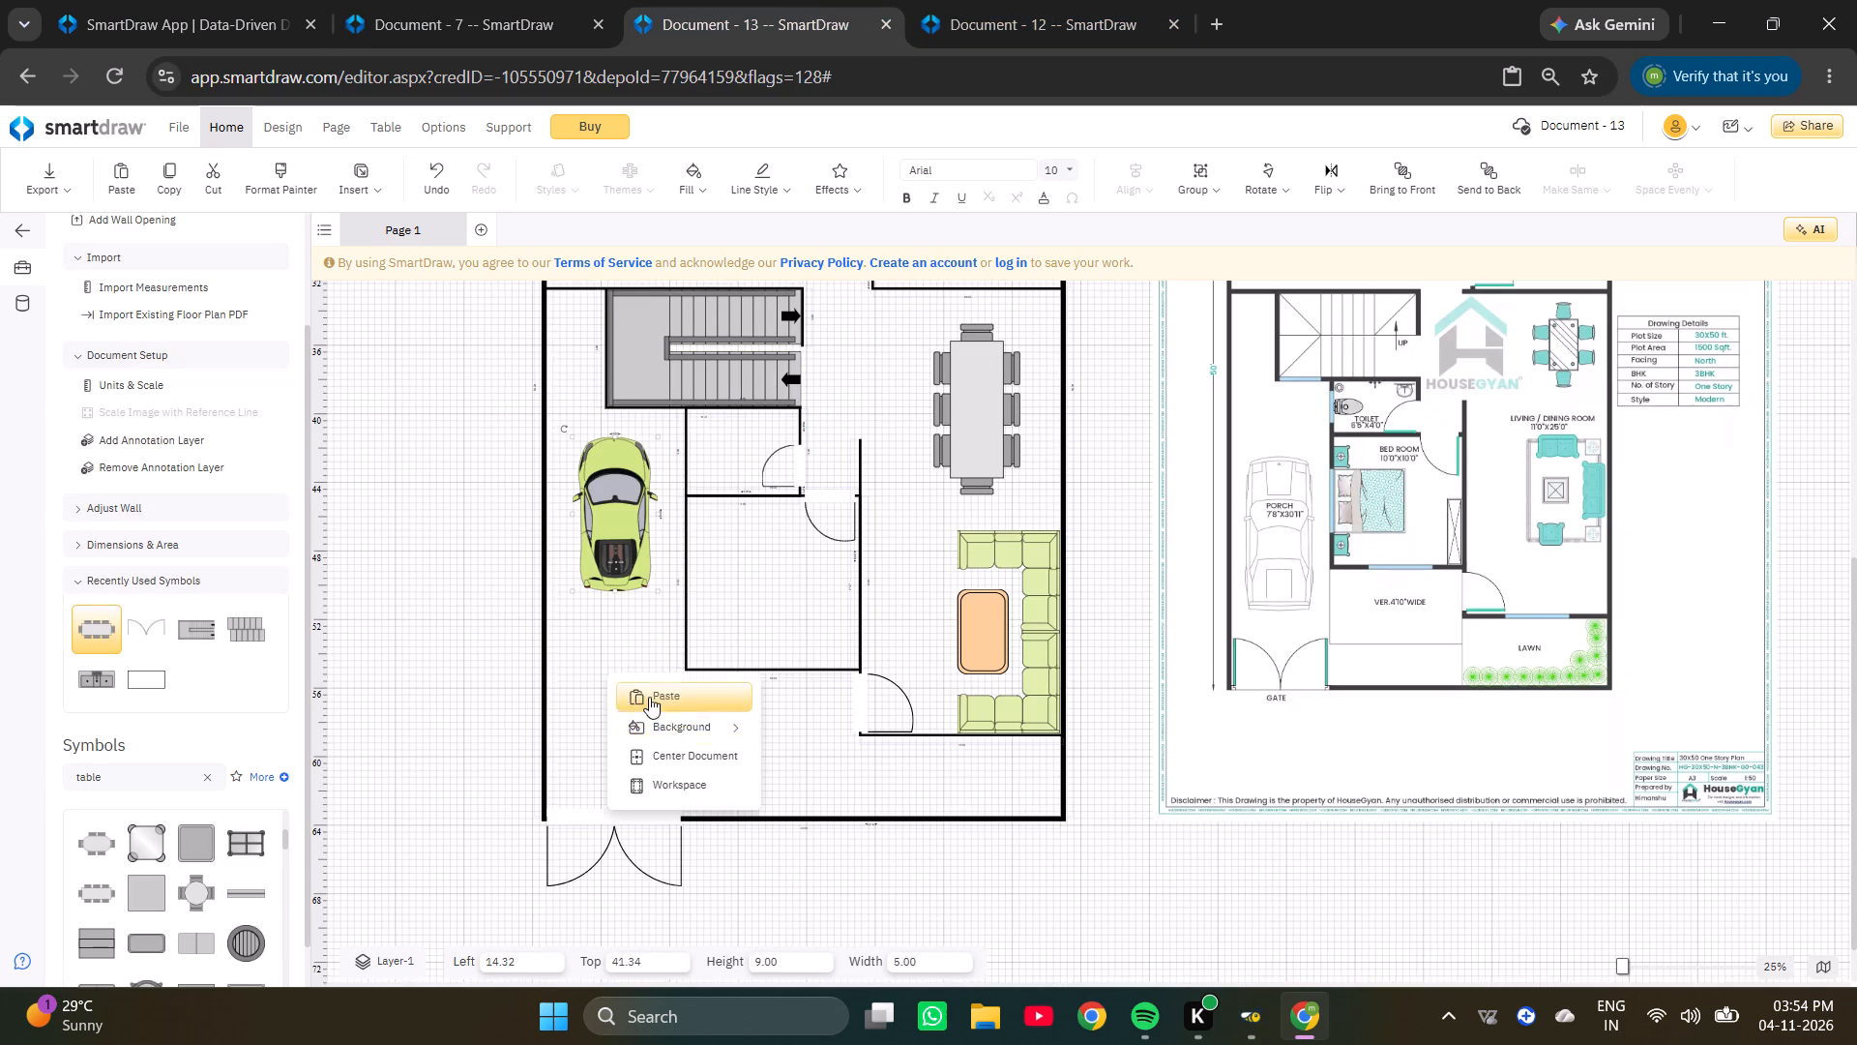
pyautogui.click(668, 687)
pyautogui.click(661, 735)
# Rotate the black car half a turn so its front faces the green car.
pyautogui.keyDown('ctrl'); pyautogui.scroll(1, 648, 691); pyautogui.keyUp('ctrl')
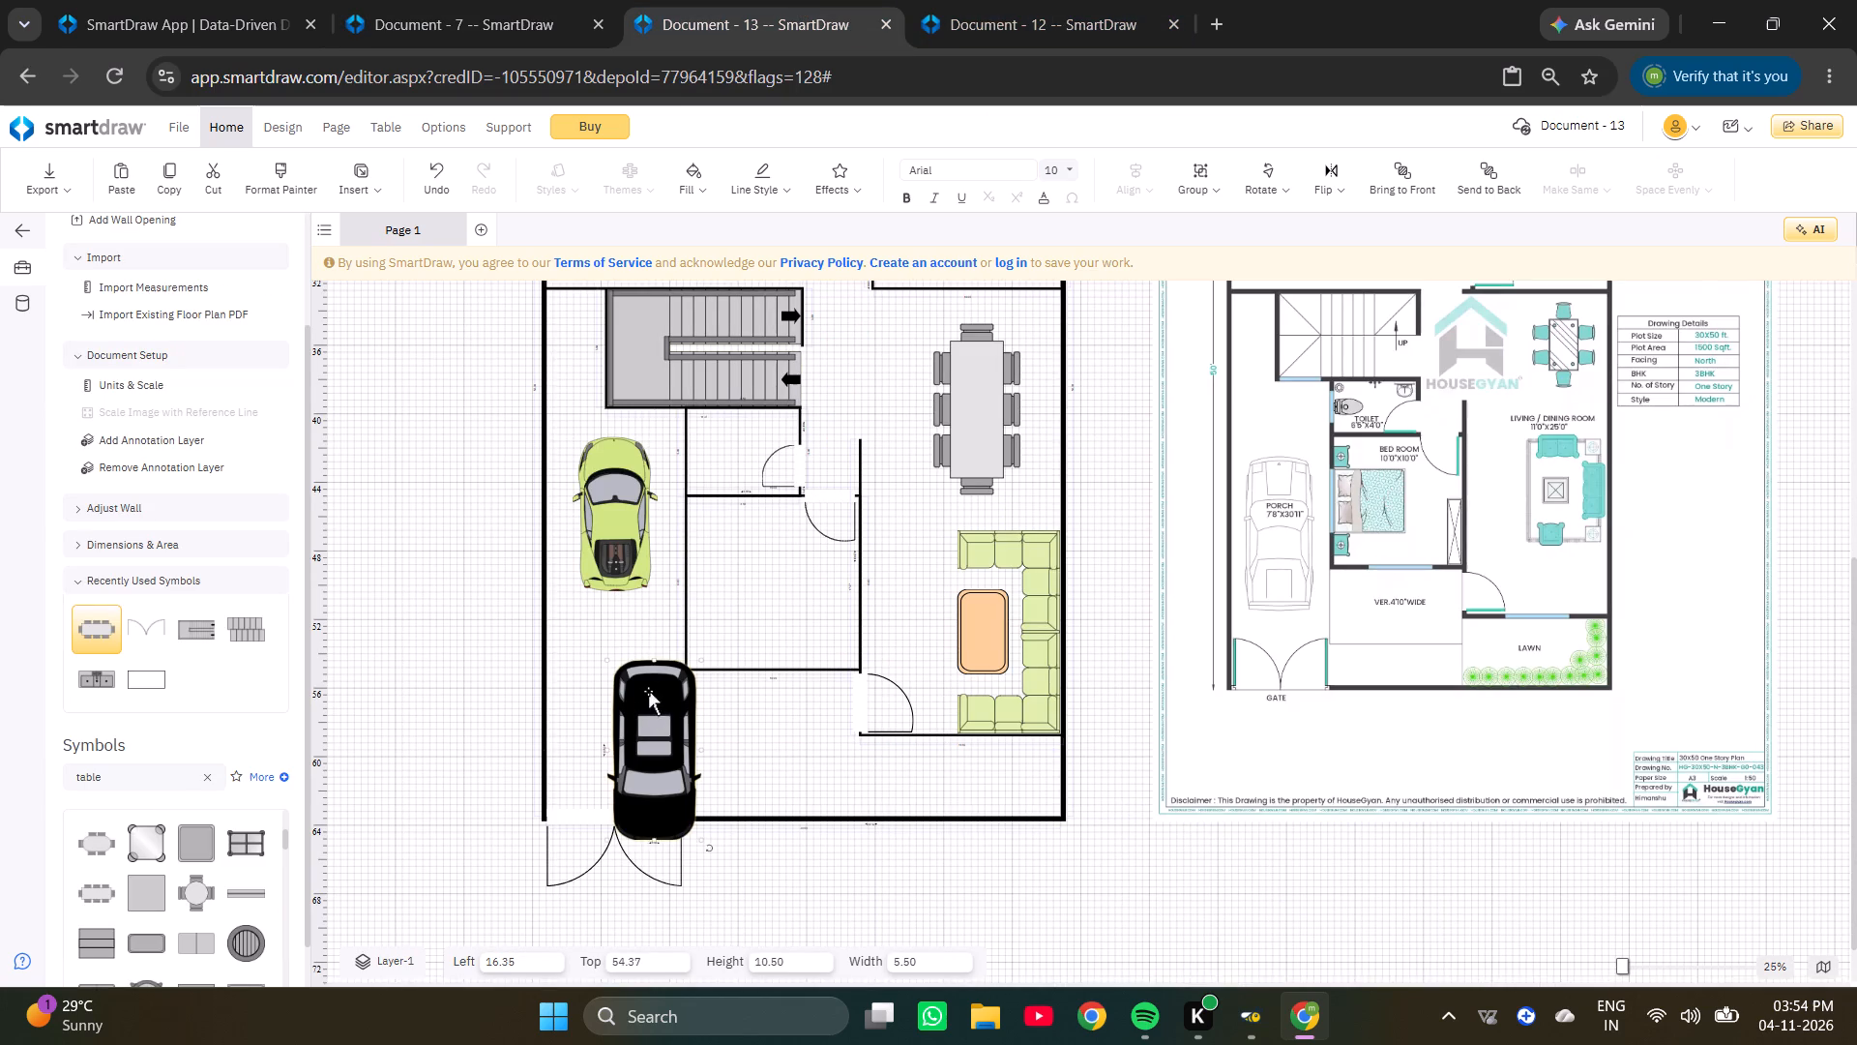
pyautogui.keyDown('ctrl'); pyautogui.scroll(1, 648, 691); pyautogui.keyUp('ctrl')
pyautogui.click(661, 700)
pyautogui.keyDown('ctrl'); pyautogui.scroll(-2, 661, 700); pyautogui.keyUp('ctrl')
pyautogui.click(660, 744)
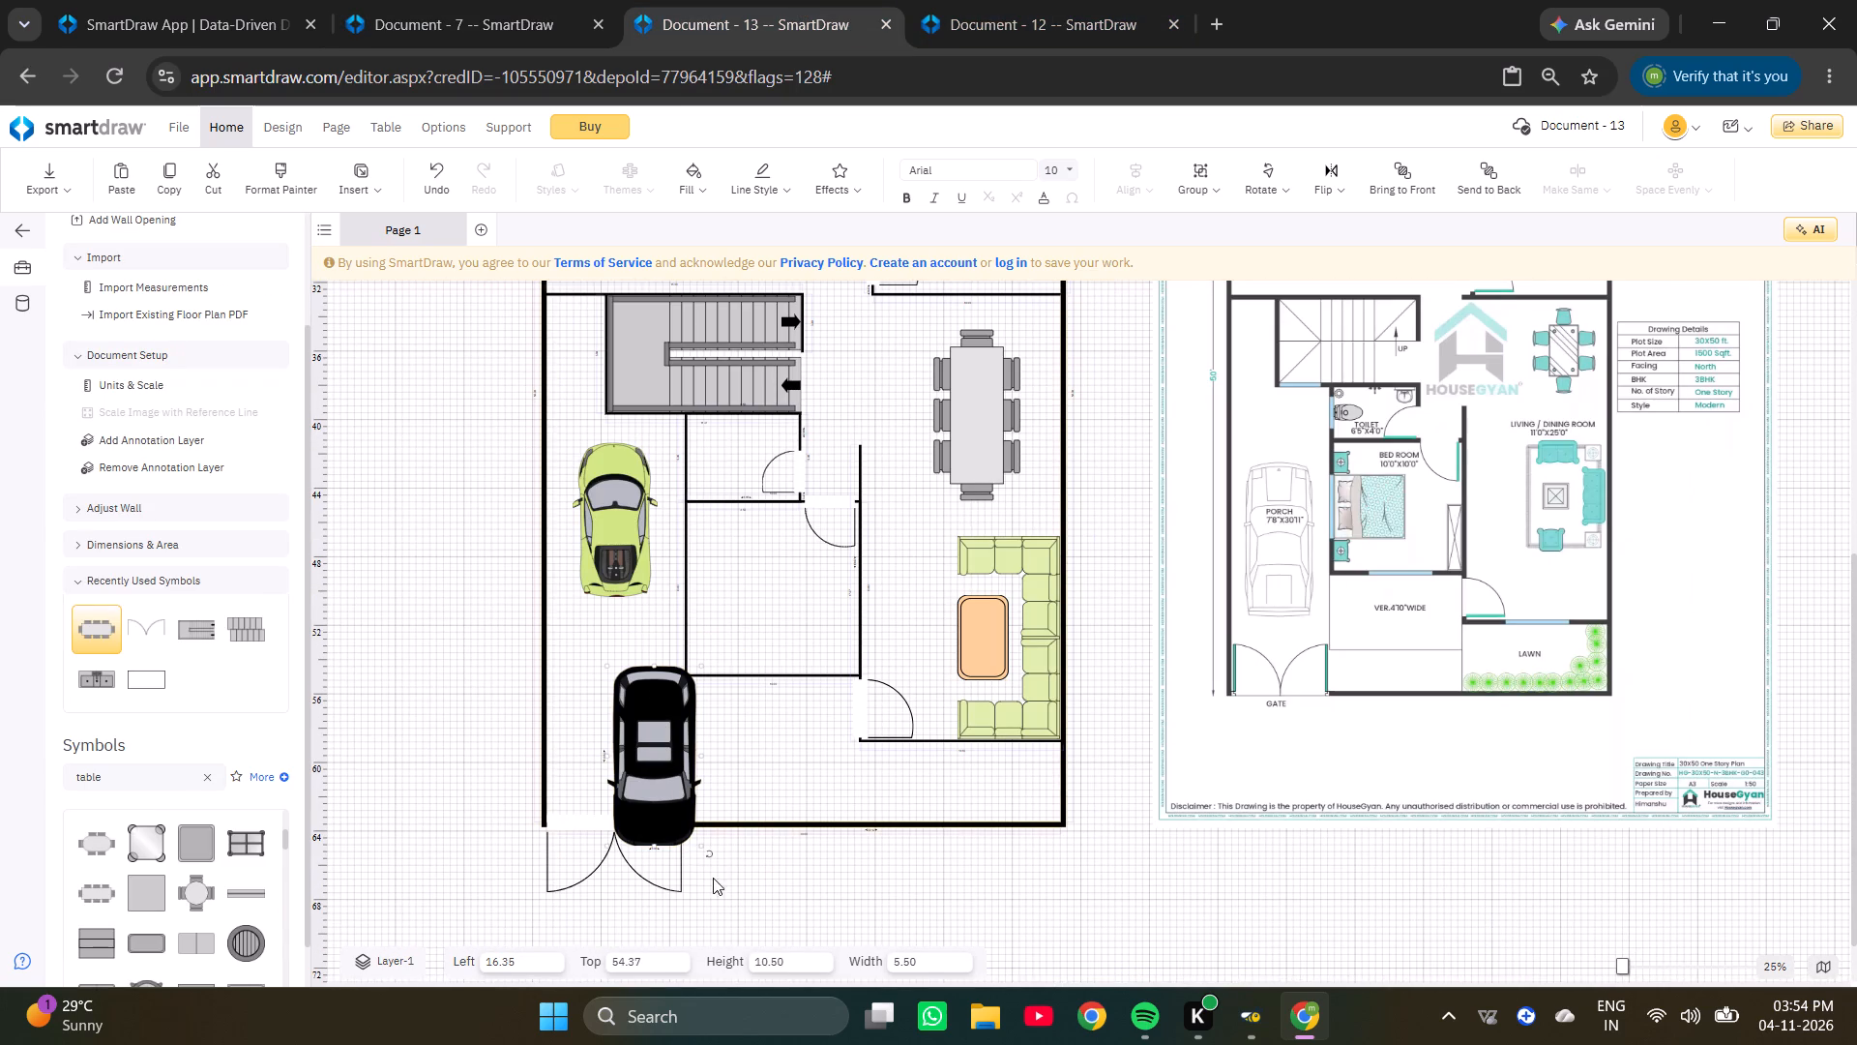
pyautogui.moveTo(712, 851); pyautogui.dragTo(531, 582)
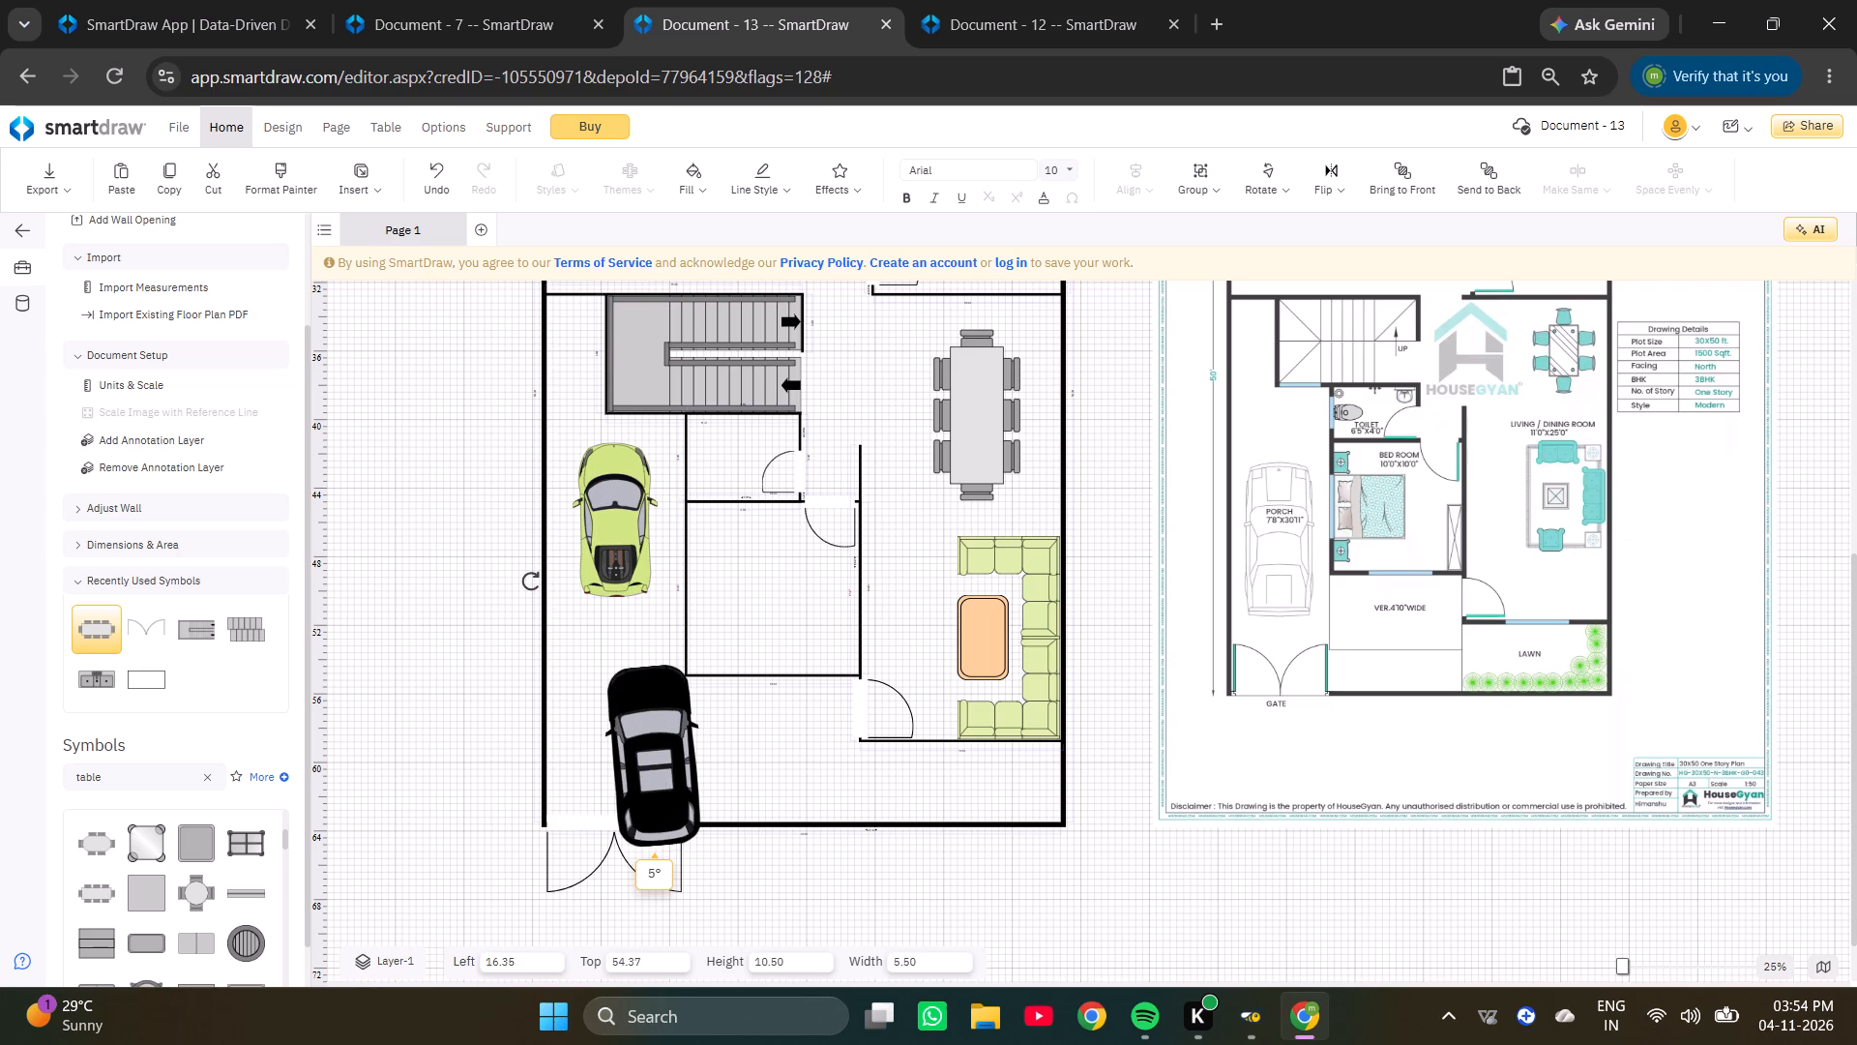
pyautogui.moveTo(531, 582); pyautogui.dragTo(537, 558)
# Move the black car inside the porch, directly behind the green car, to Left 14.07 and Top 52.23.
pyautogui.moveTo(643, 758); pyautogui.dragTo(642, 758)
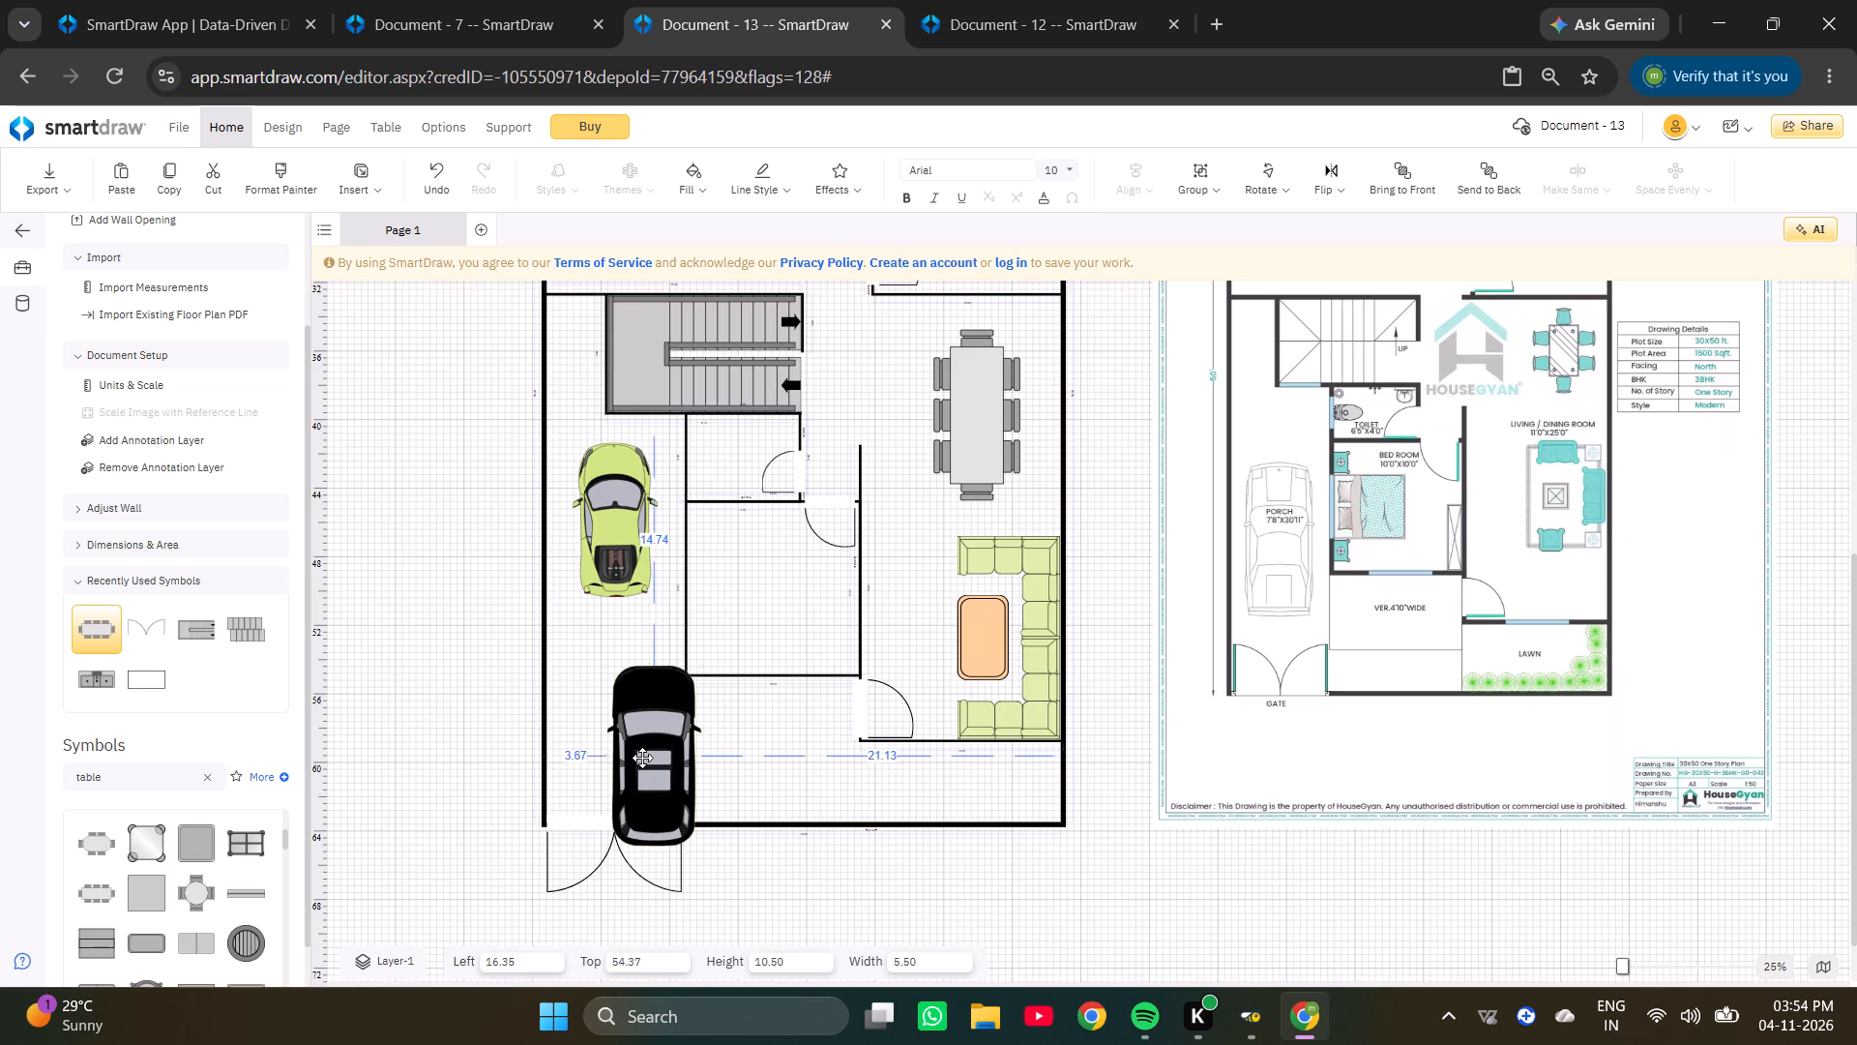
pyautogui.moveTo(642, 758); pyautogui.dragTo(600, 721)
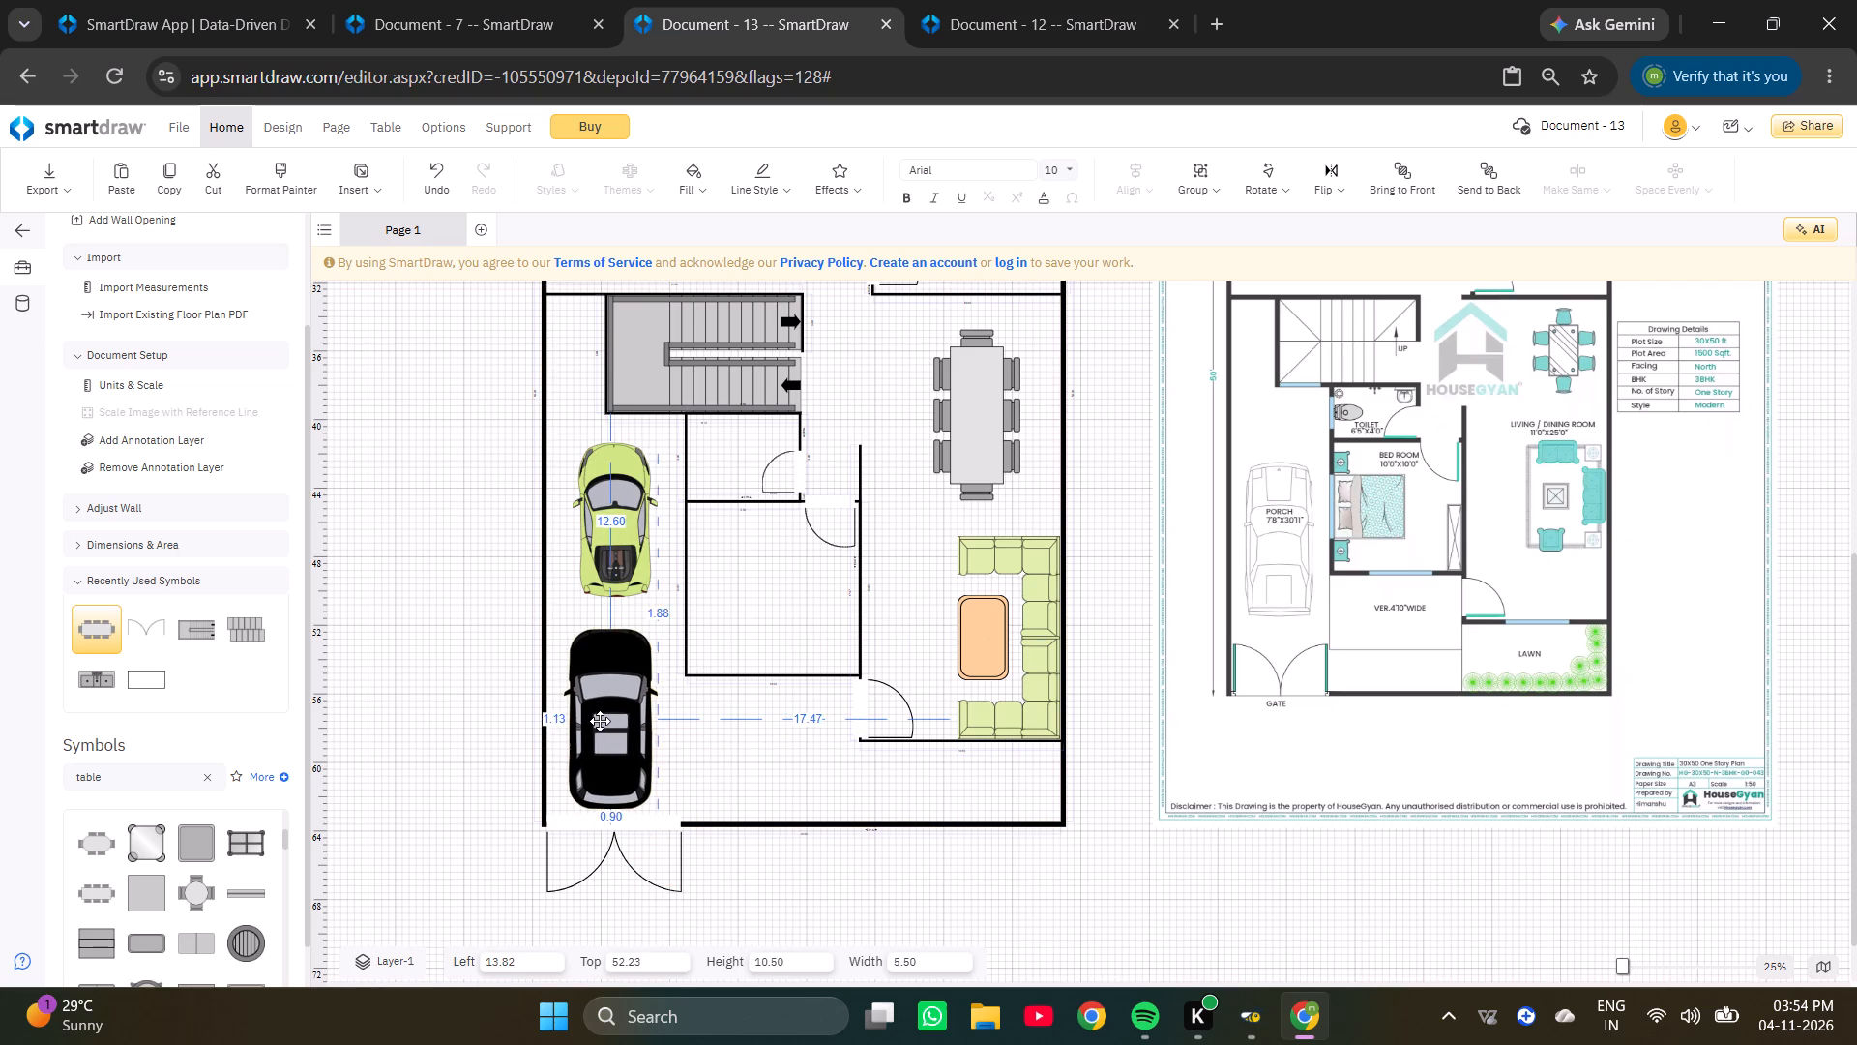
pyautogui.moveTo(600, 721); pyautogui.dragTo(604, 720)
pyautogui.doubleClick(605, 720)
pyautogui.keyDown('ctrl'); pyautogui.scroll(2, 608, 719); pyautogui.keyUp('ctrl')
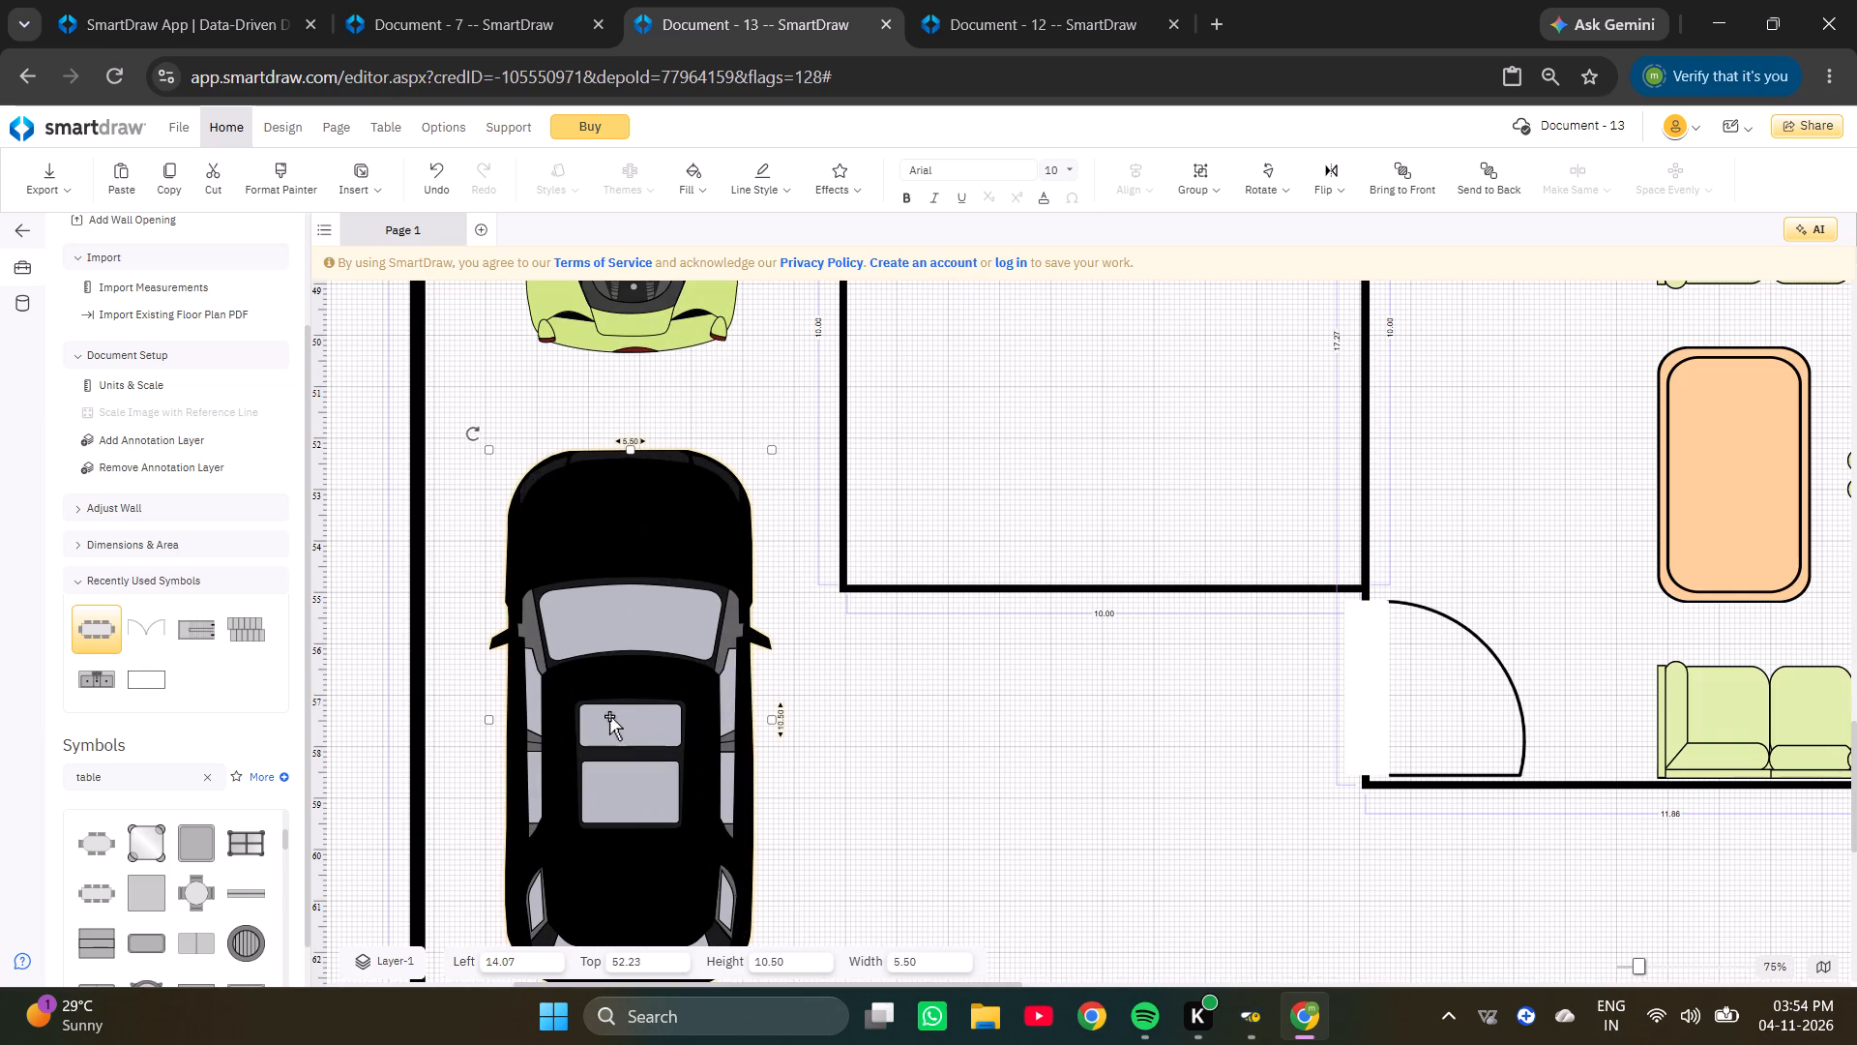
pyautogui.click(609, 716)
pyautogui.keyDown('ctrl'); pyautogui.scroll(4, 681, 707); pyautogui.keyUp('ctrl')
pyautogui.click(902, 723)
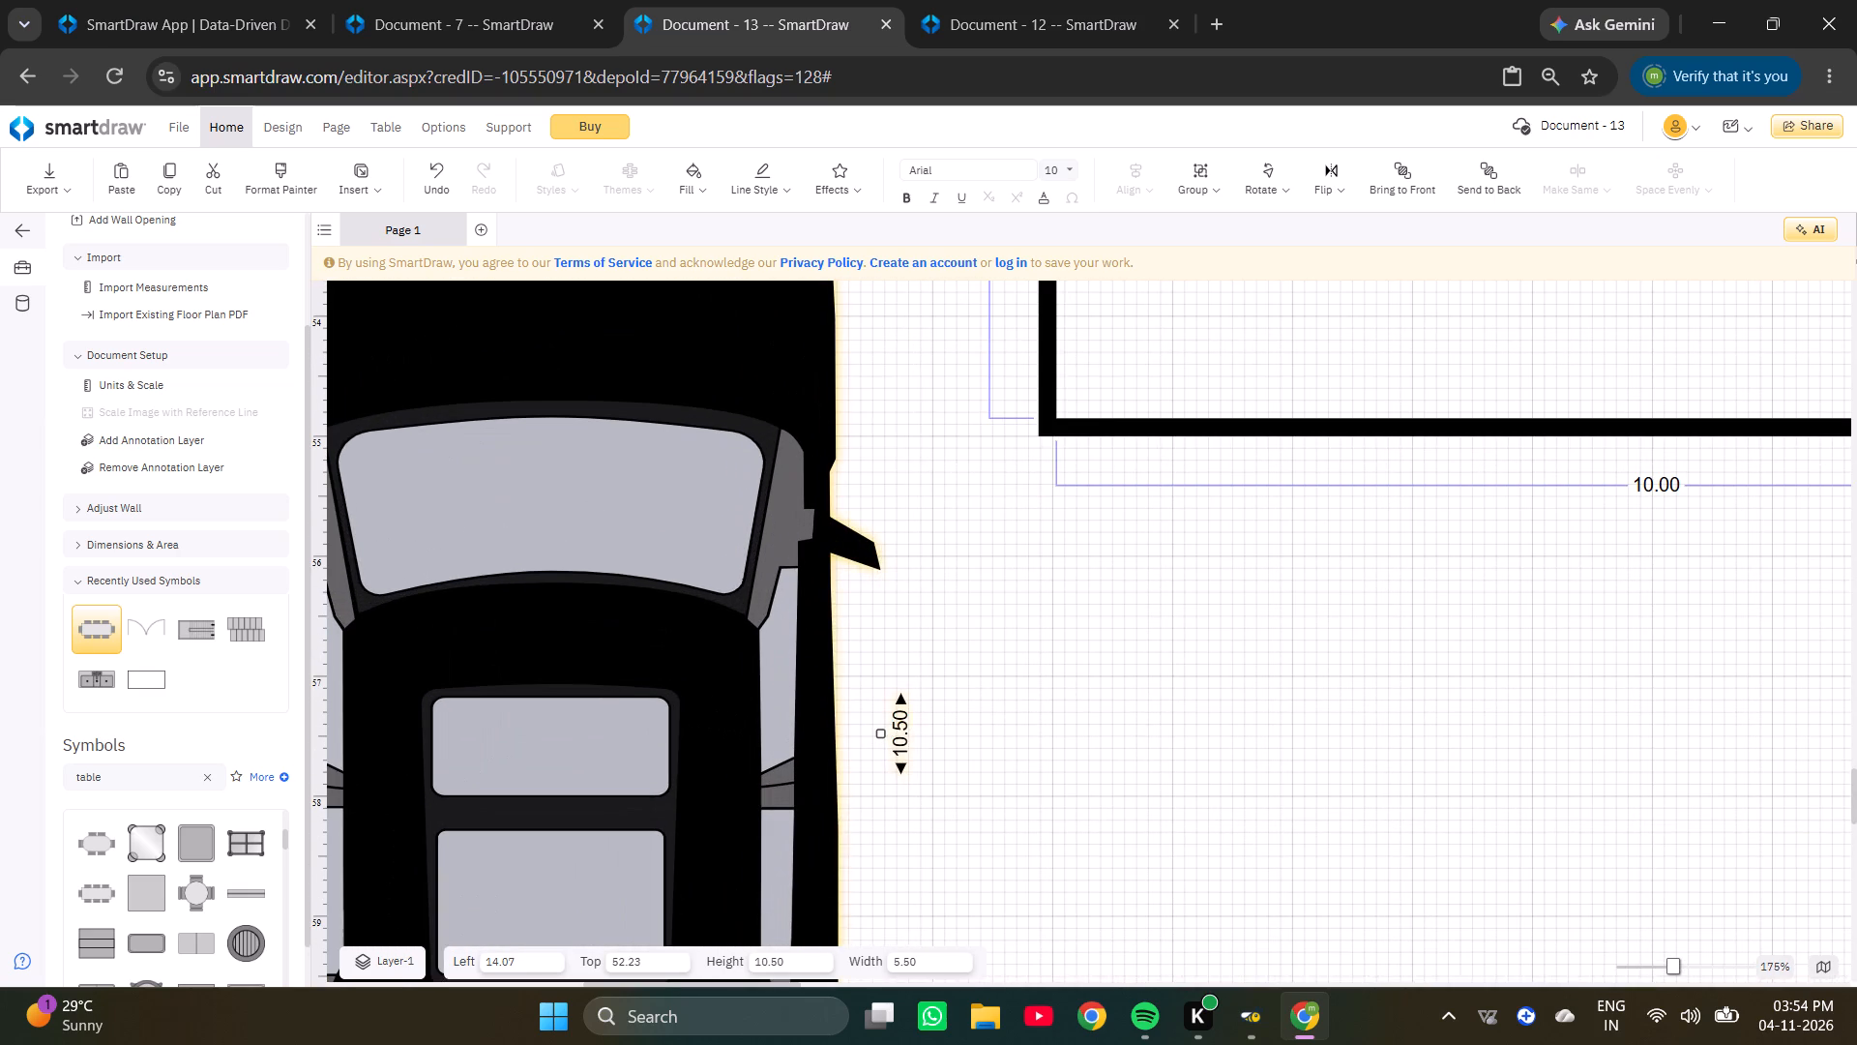
# Set the length of the black car in the porch to 11.
pyautogui.press('Right')
pyautogui.press('Right')
pyautogui.press('Right')
pyautogui.press('Right')
pyautogui.press('Right')
pyautogui.press('Right')
pyautogui.press('Right')
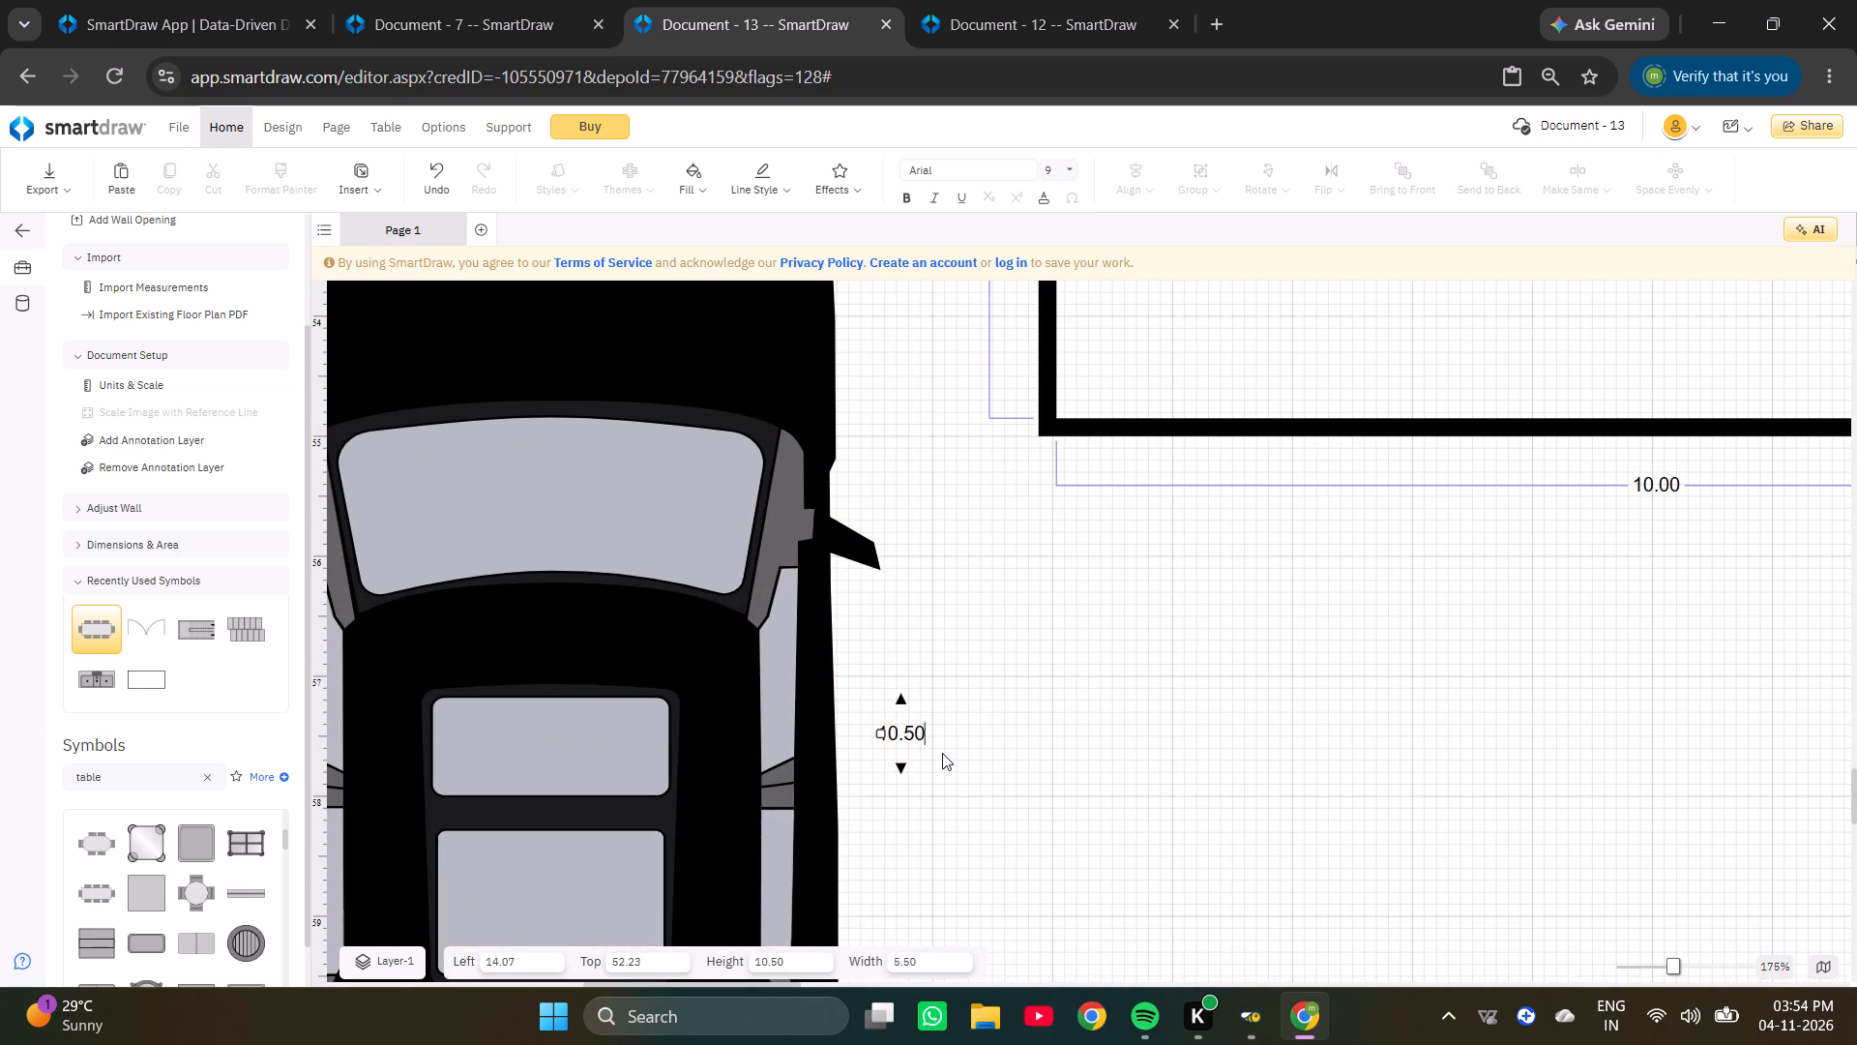
pyautogui.press('BackSpace')
pyautogui.press('BackSpace')
pyautogui.press('BackSpace')
pyautogui.press('BackSpace')
pyautogui.press('BackSpace')
pyautogui.press('BackSpace')
pyautogui.press('BackSpace')
pyautogui.press('BackSpace')
pyautogui.press('BackSpace')
pyautogui.press('BackSpace')
pyautogui.press('BackSpace')
pyautogui.write('11')
pyautogui.press('Return')
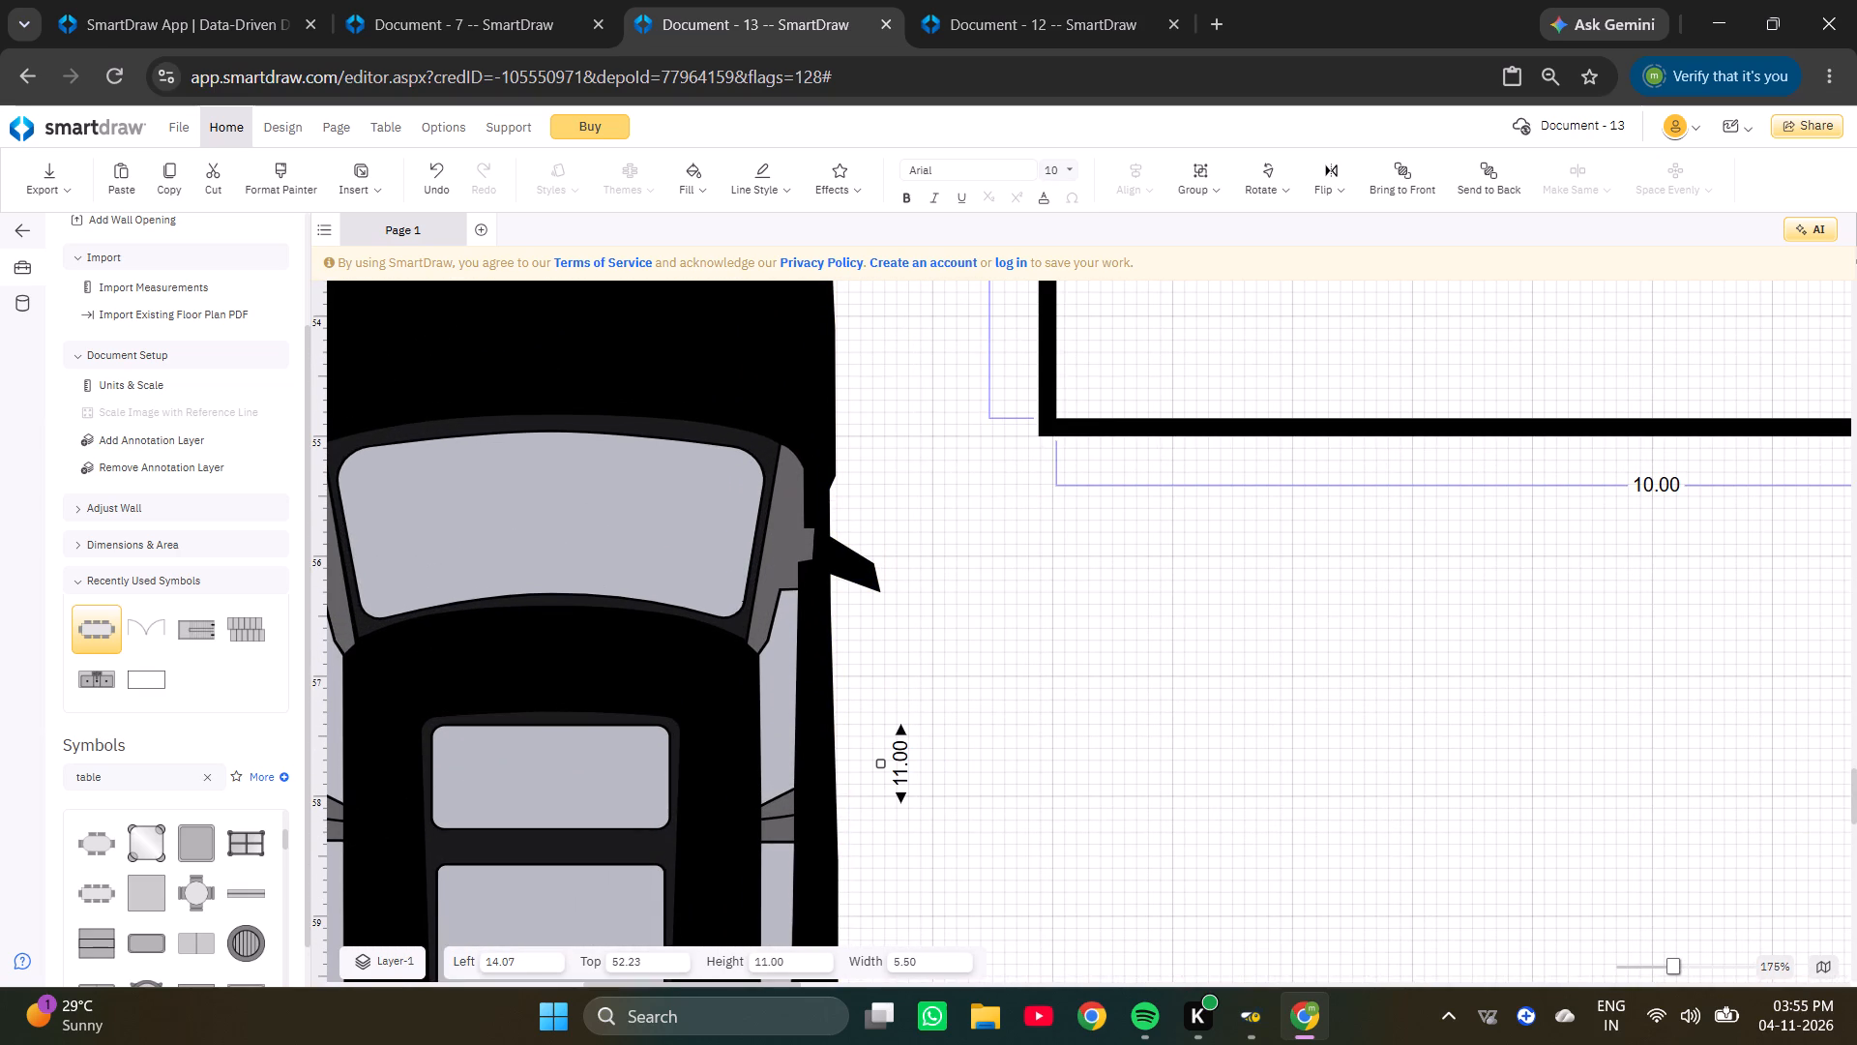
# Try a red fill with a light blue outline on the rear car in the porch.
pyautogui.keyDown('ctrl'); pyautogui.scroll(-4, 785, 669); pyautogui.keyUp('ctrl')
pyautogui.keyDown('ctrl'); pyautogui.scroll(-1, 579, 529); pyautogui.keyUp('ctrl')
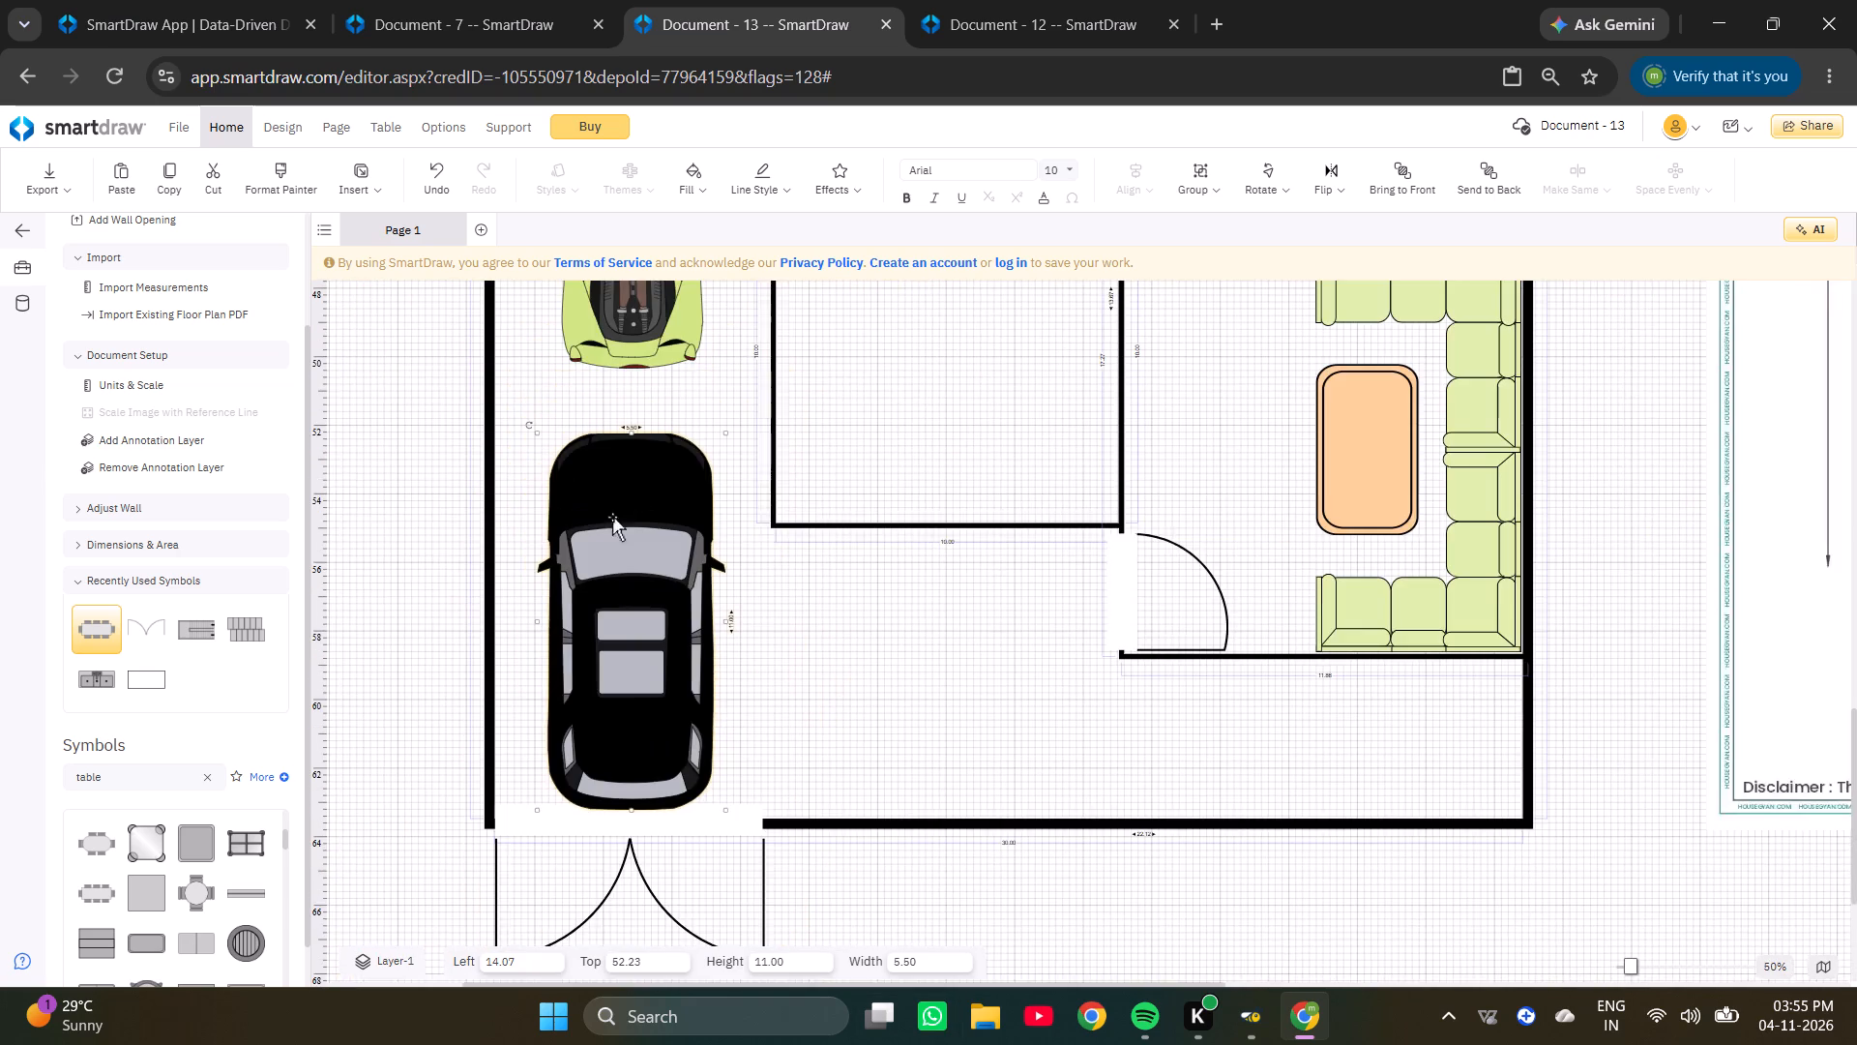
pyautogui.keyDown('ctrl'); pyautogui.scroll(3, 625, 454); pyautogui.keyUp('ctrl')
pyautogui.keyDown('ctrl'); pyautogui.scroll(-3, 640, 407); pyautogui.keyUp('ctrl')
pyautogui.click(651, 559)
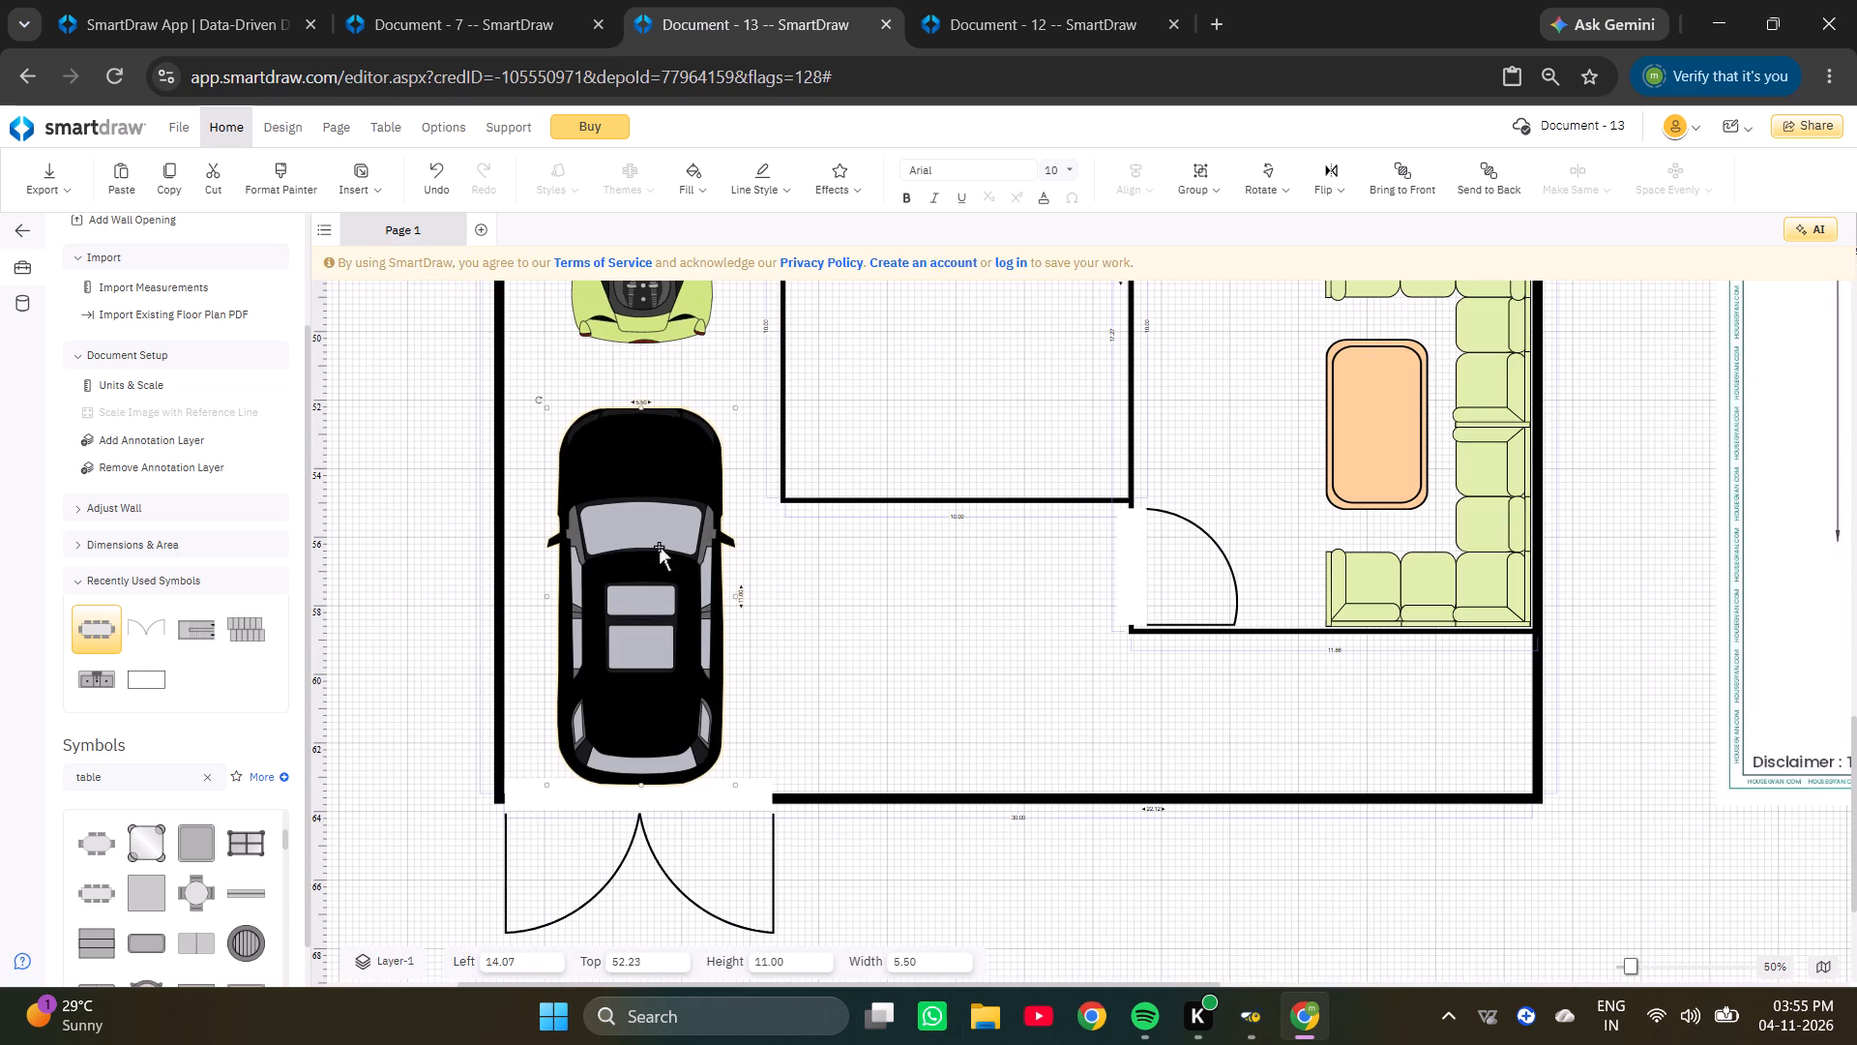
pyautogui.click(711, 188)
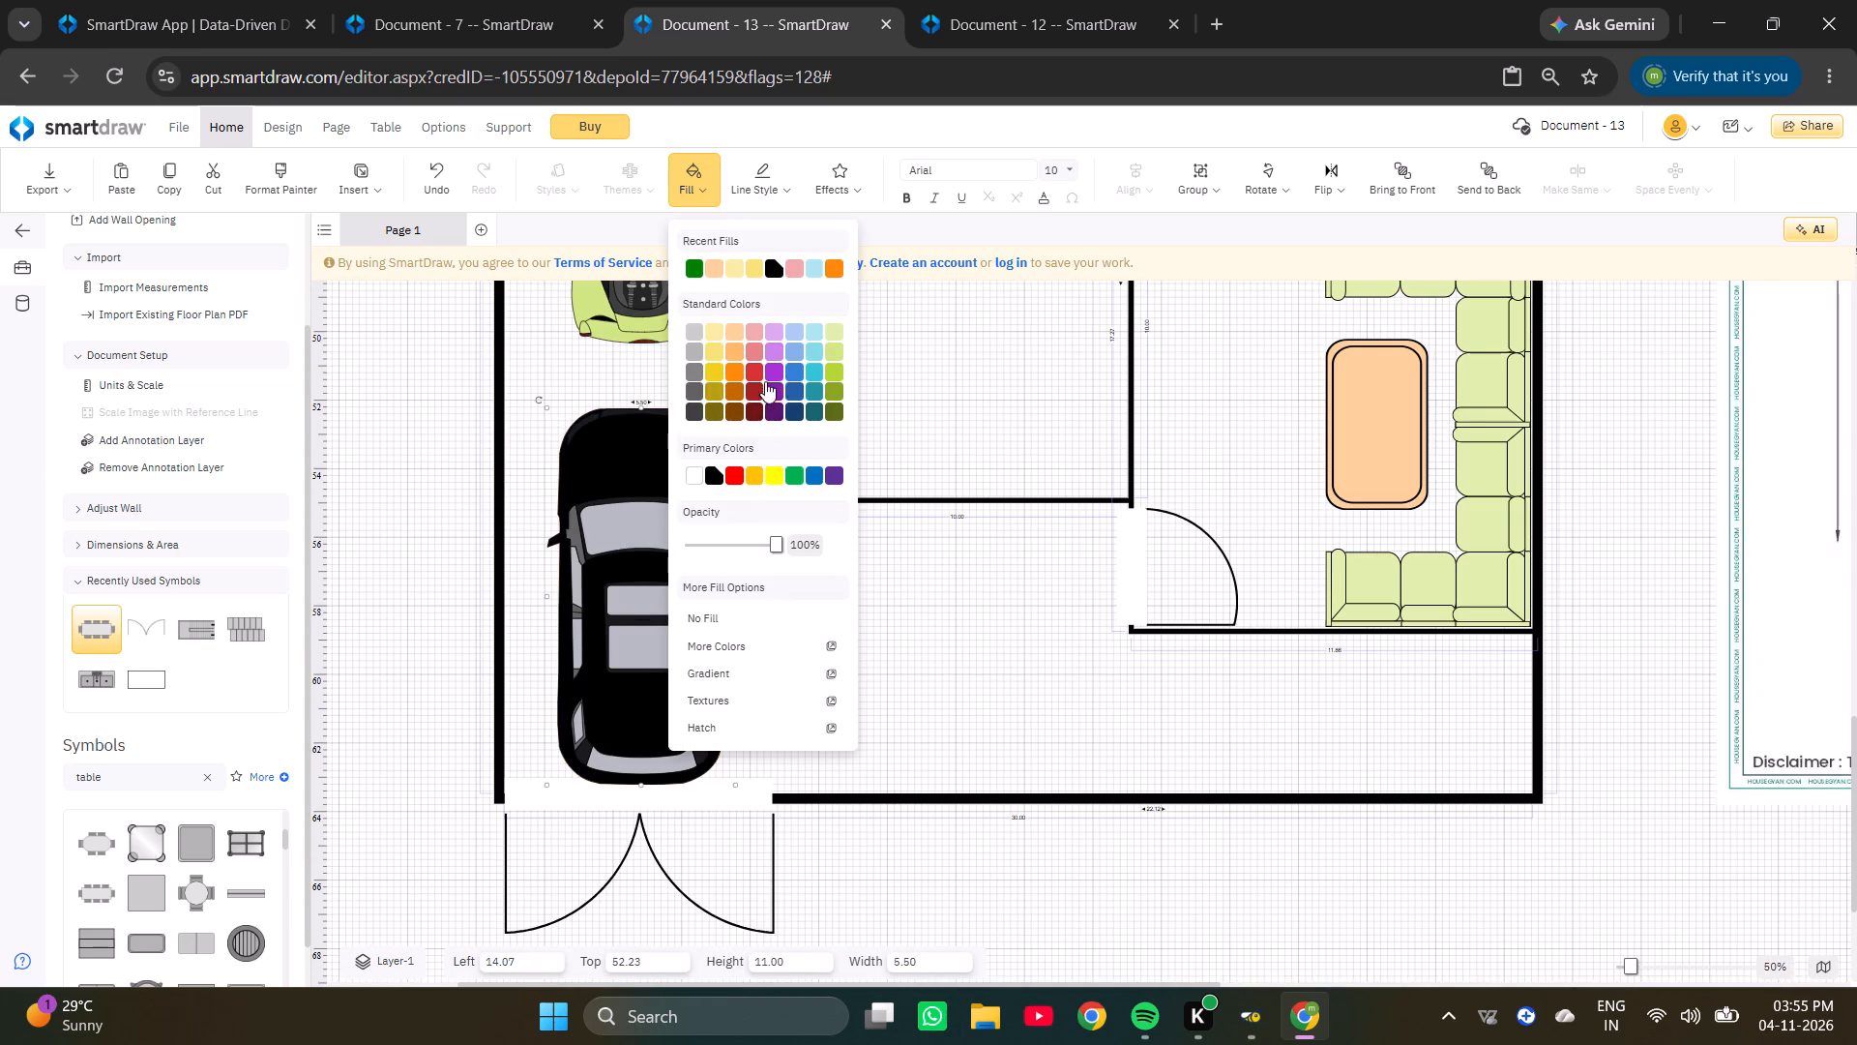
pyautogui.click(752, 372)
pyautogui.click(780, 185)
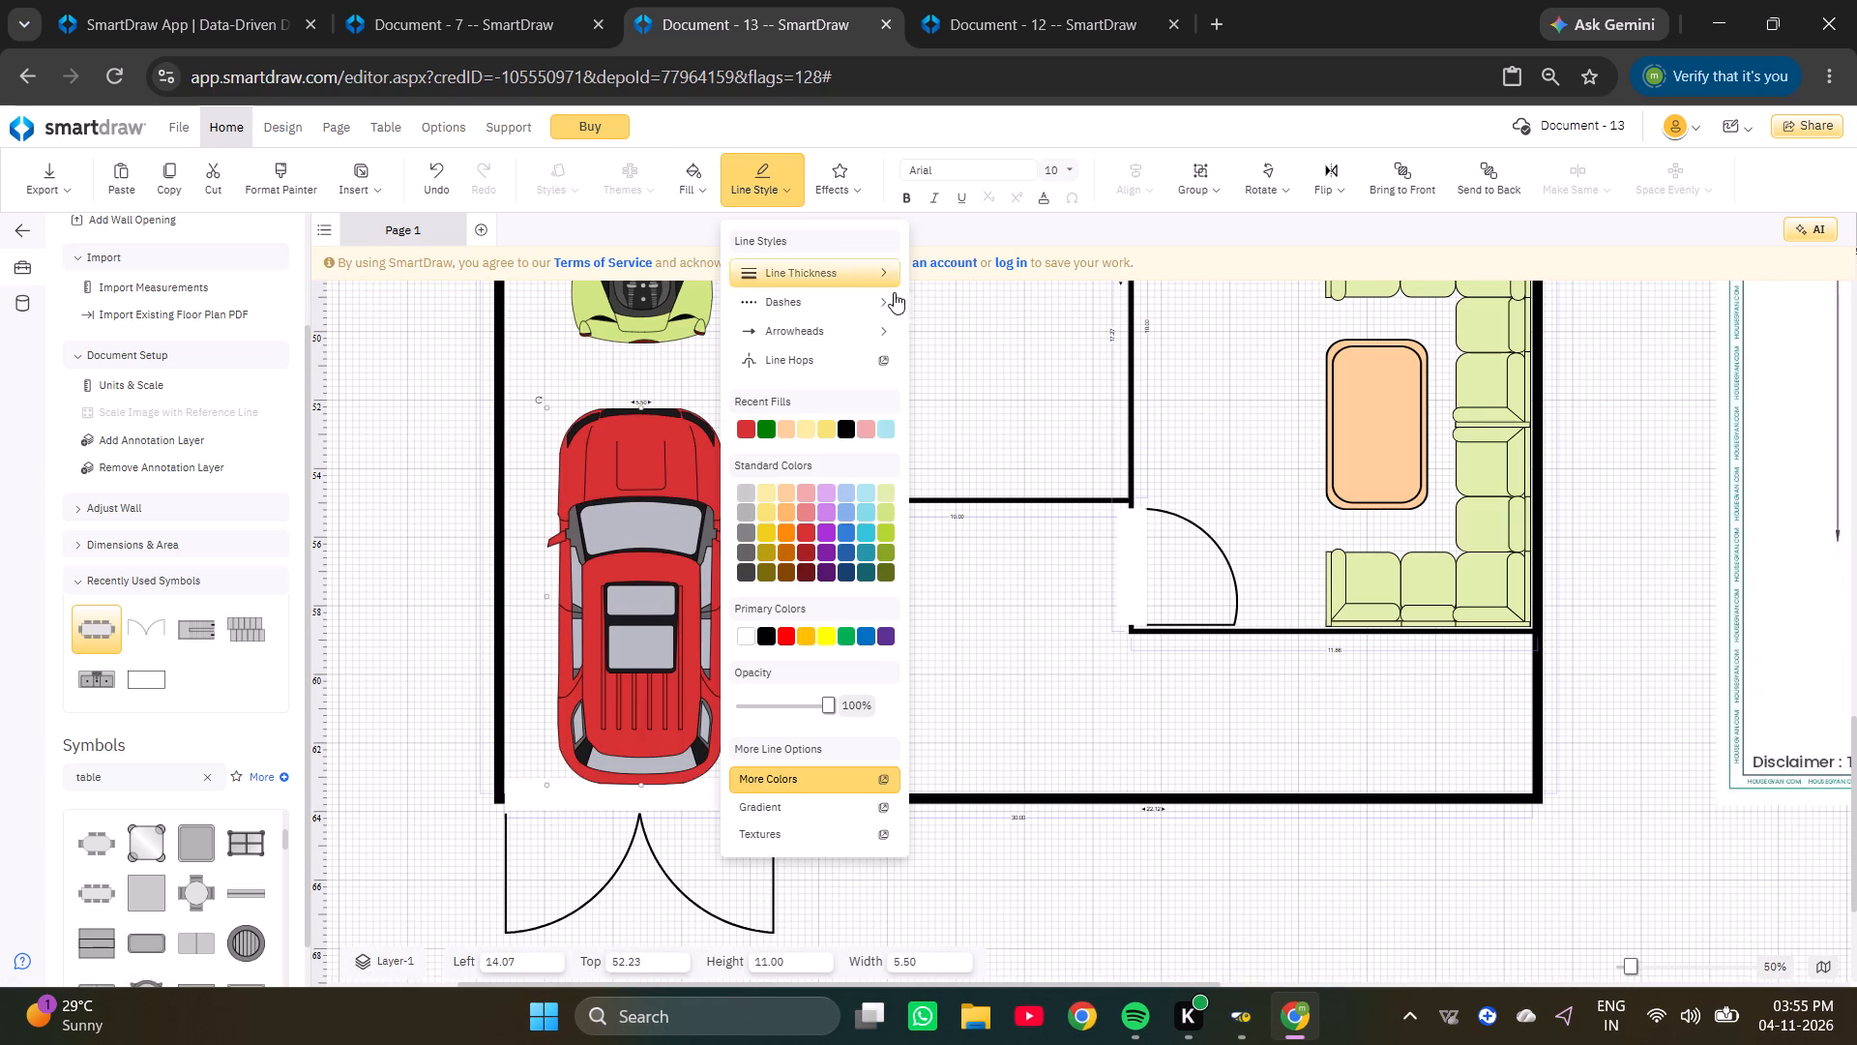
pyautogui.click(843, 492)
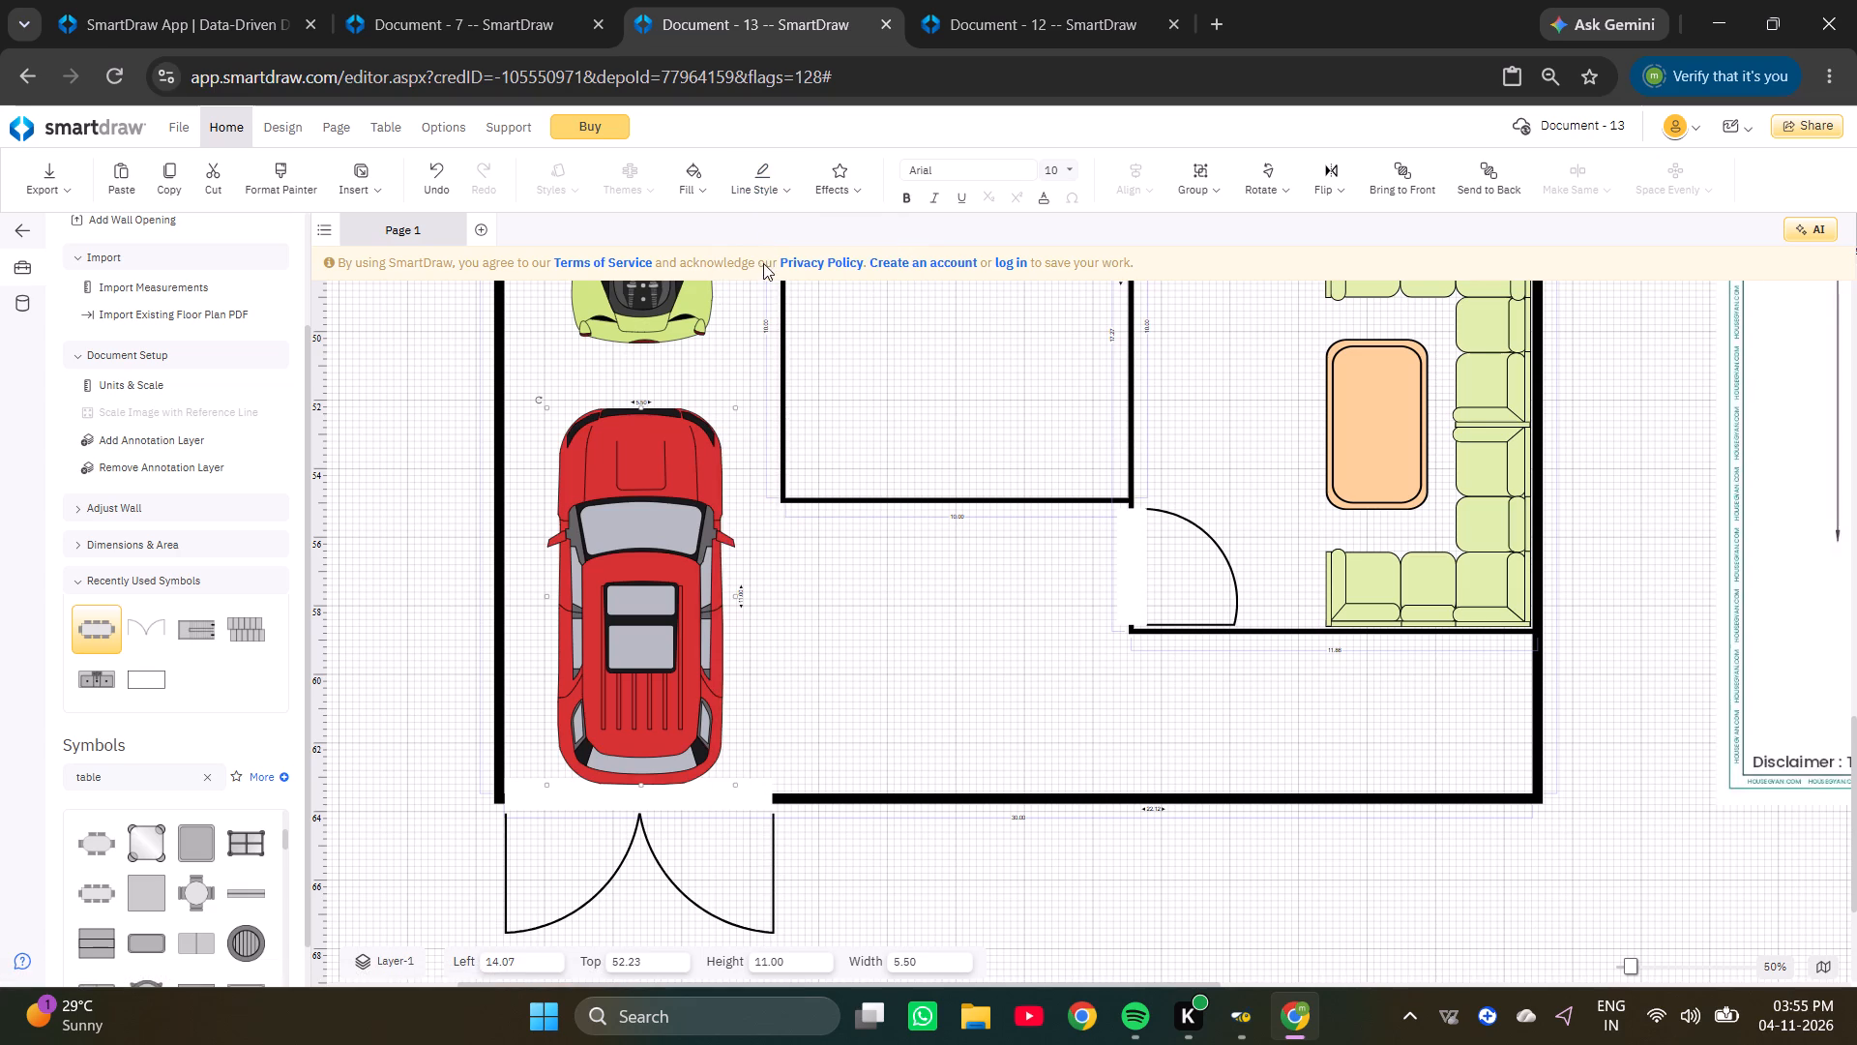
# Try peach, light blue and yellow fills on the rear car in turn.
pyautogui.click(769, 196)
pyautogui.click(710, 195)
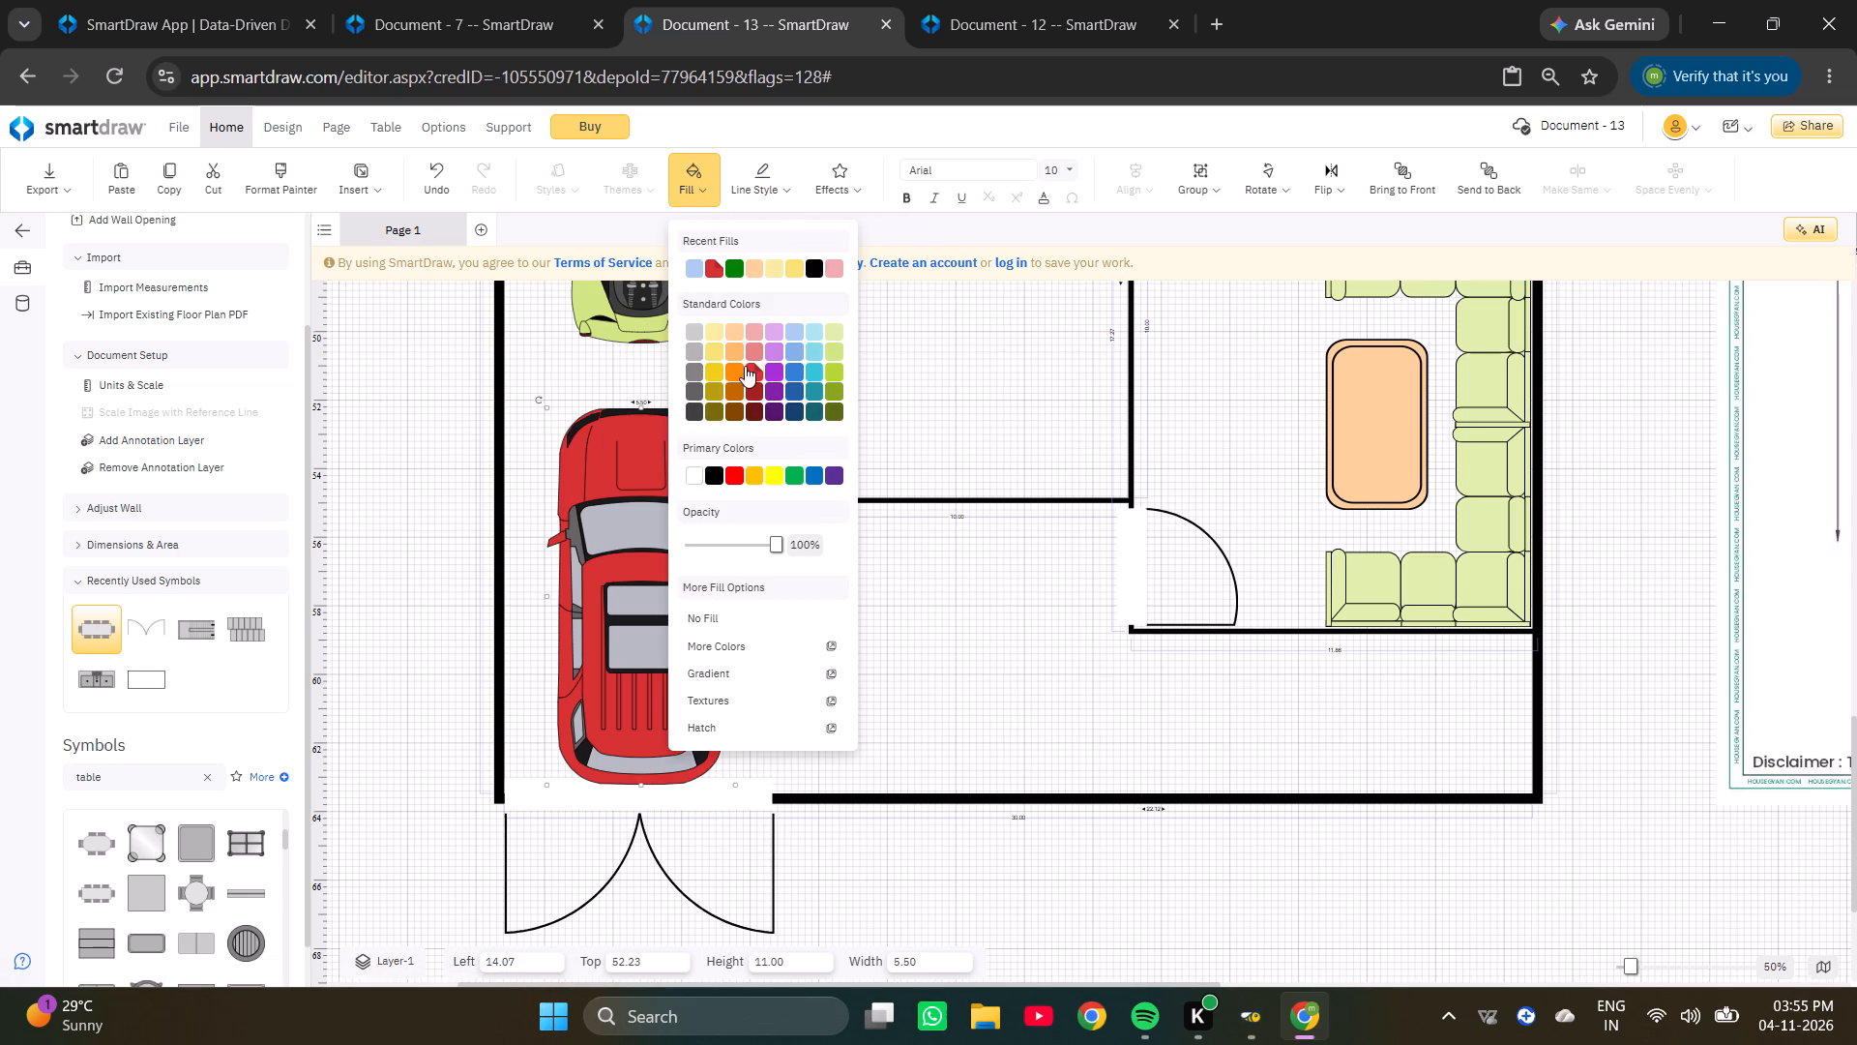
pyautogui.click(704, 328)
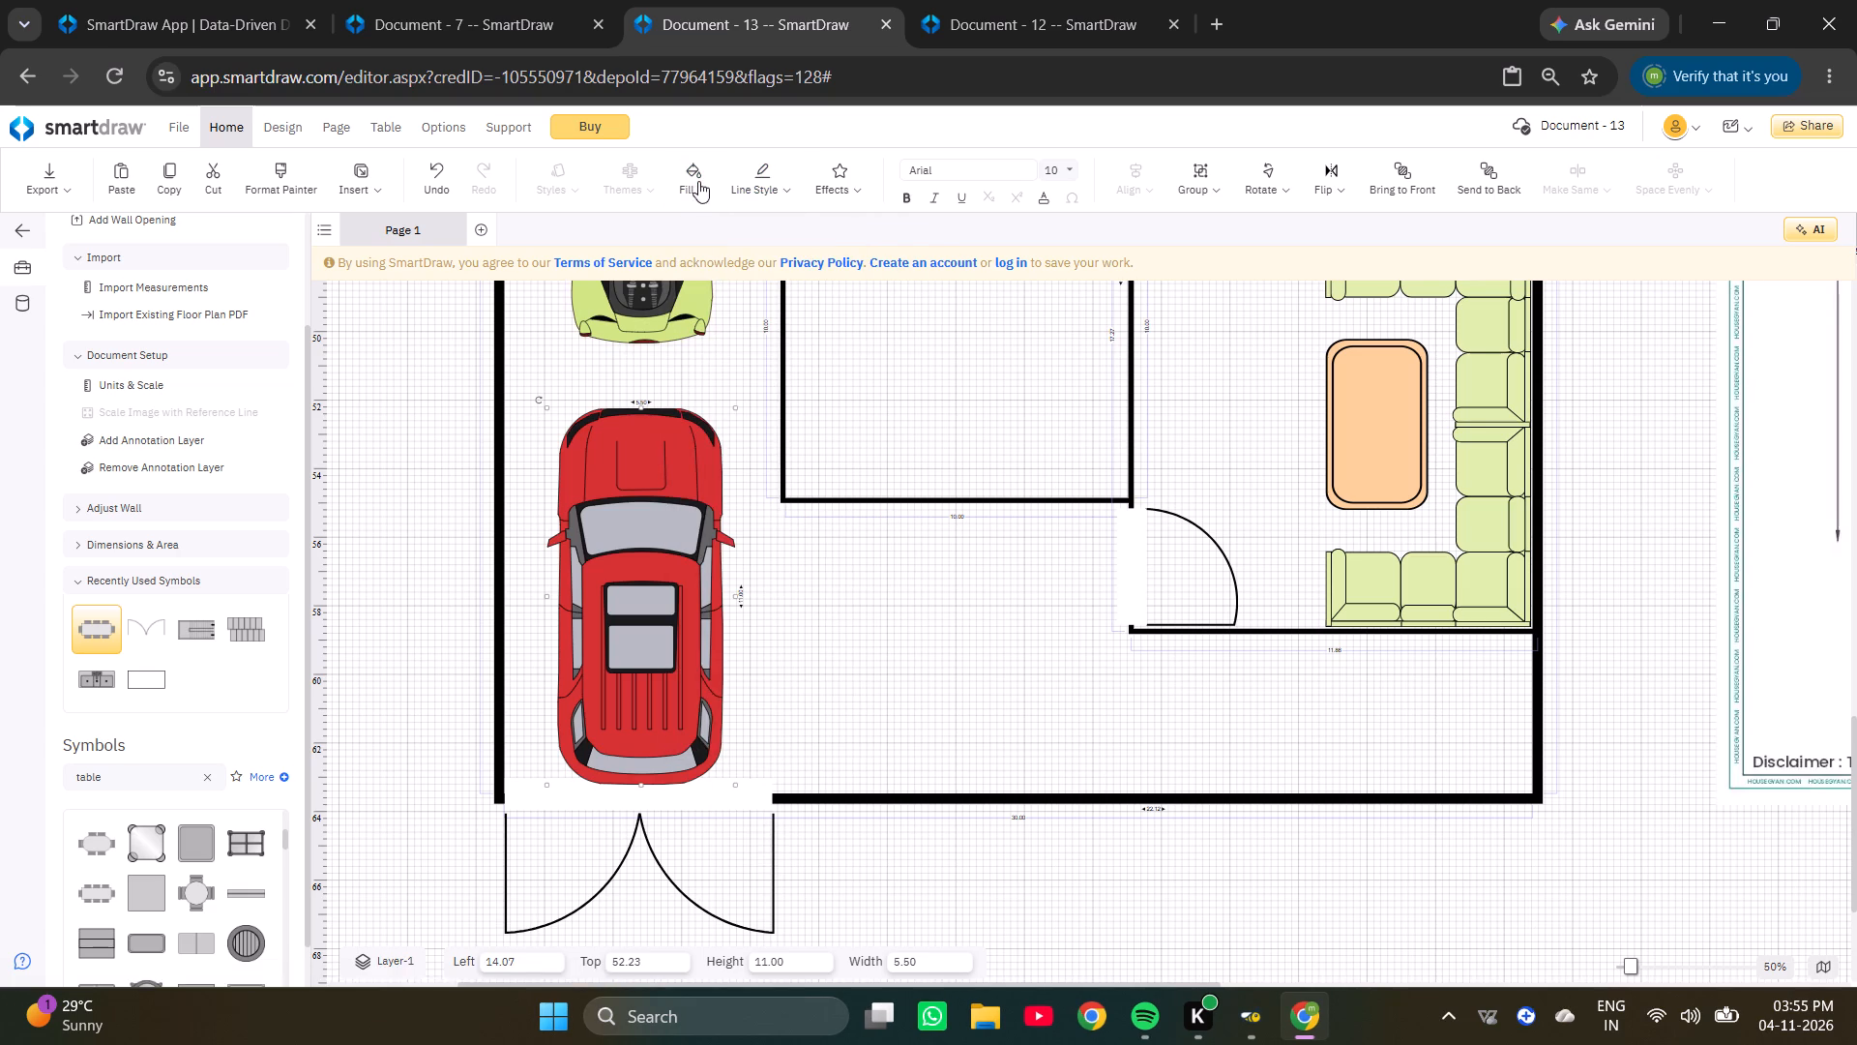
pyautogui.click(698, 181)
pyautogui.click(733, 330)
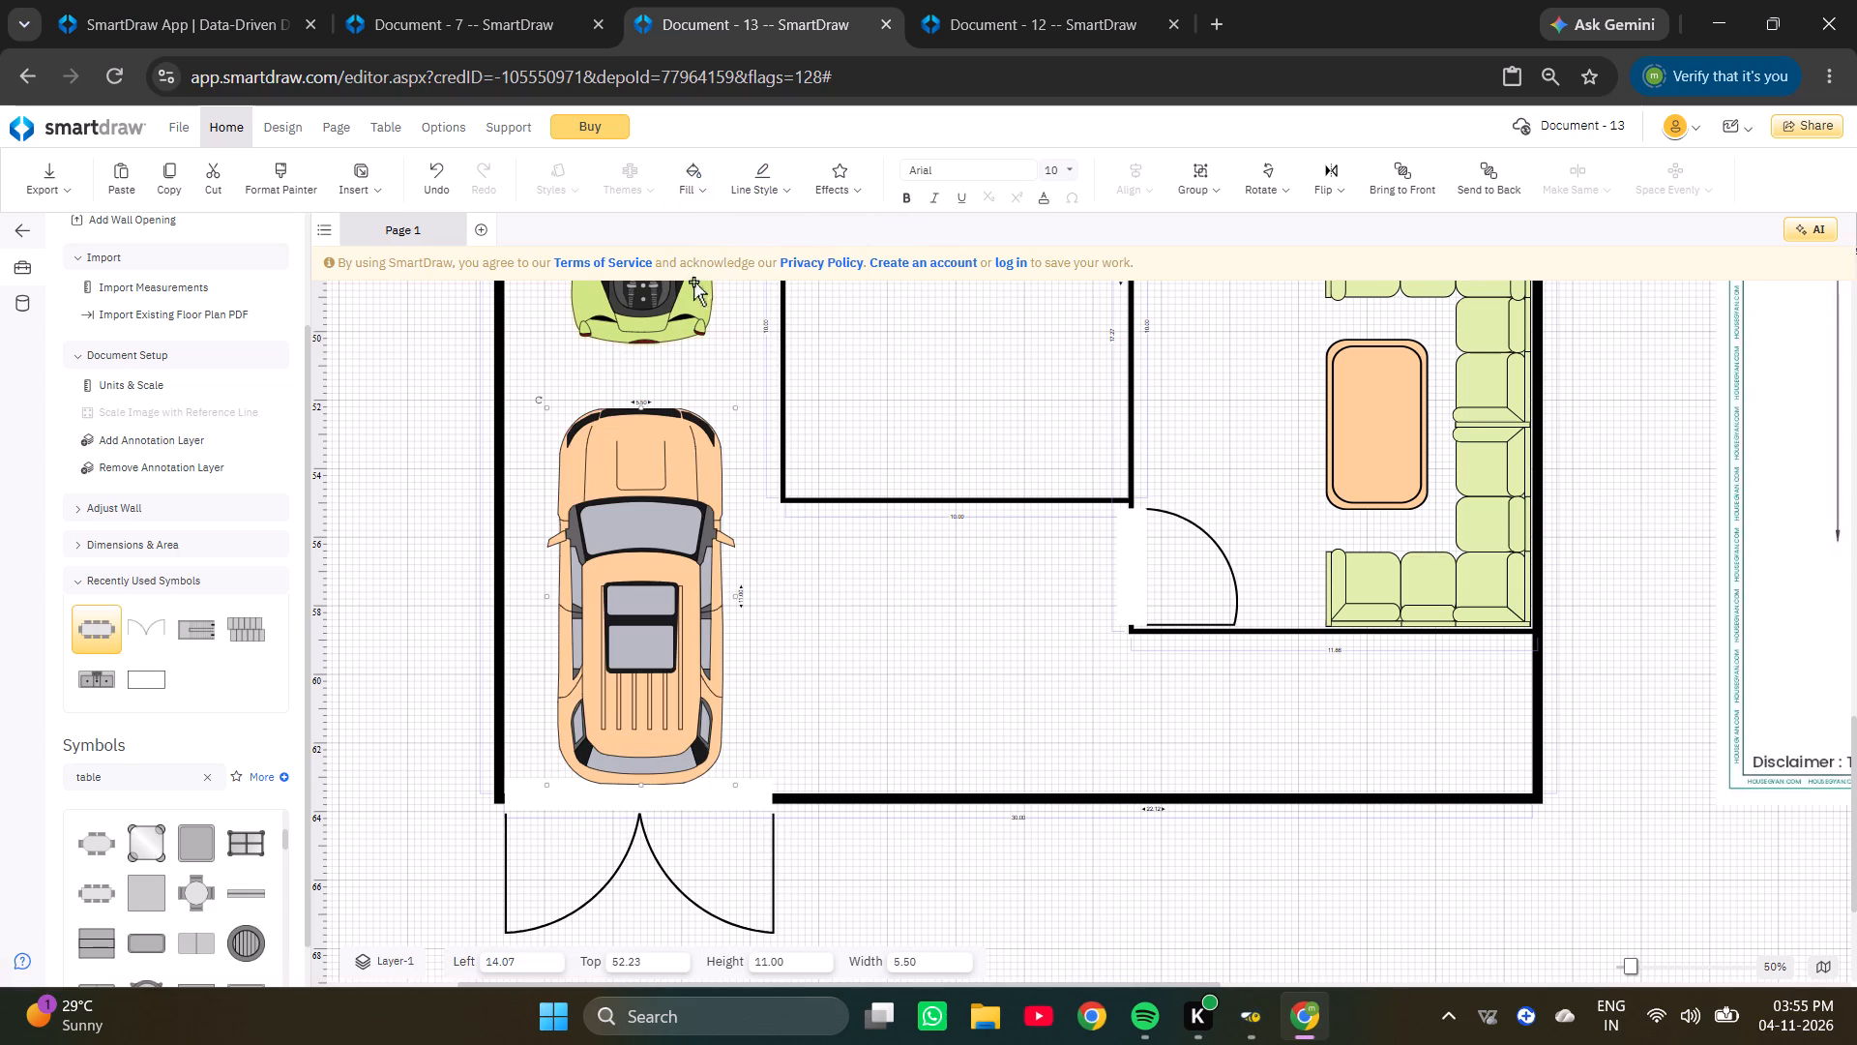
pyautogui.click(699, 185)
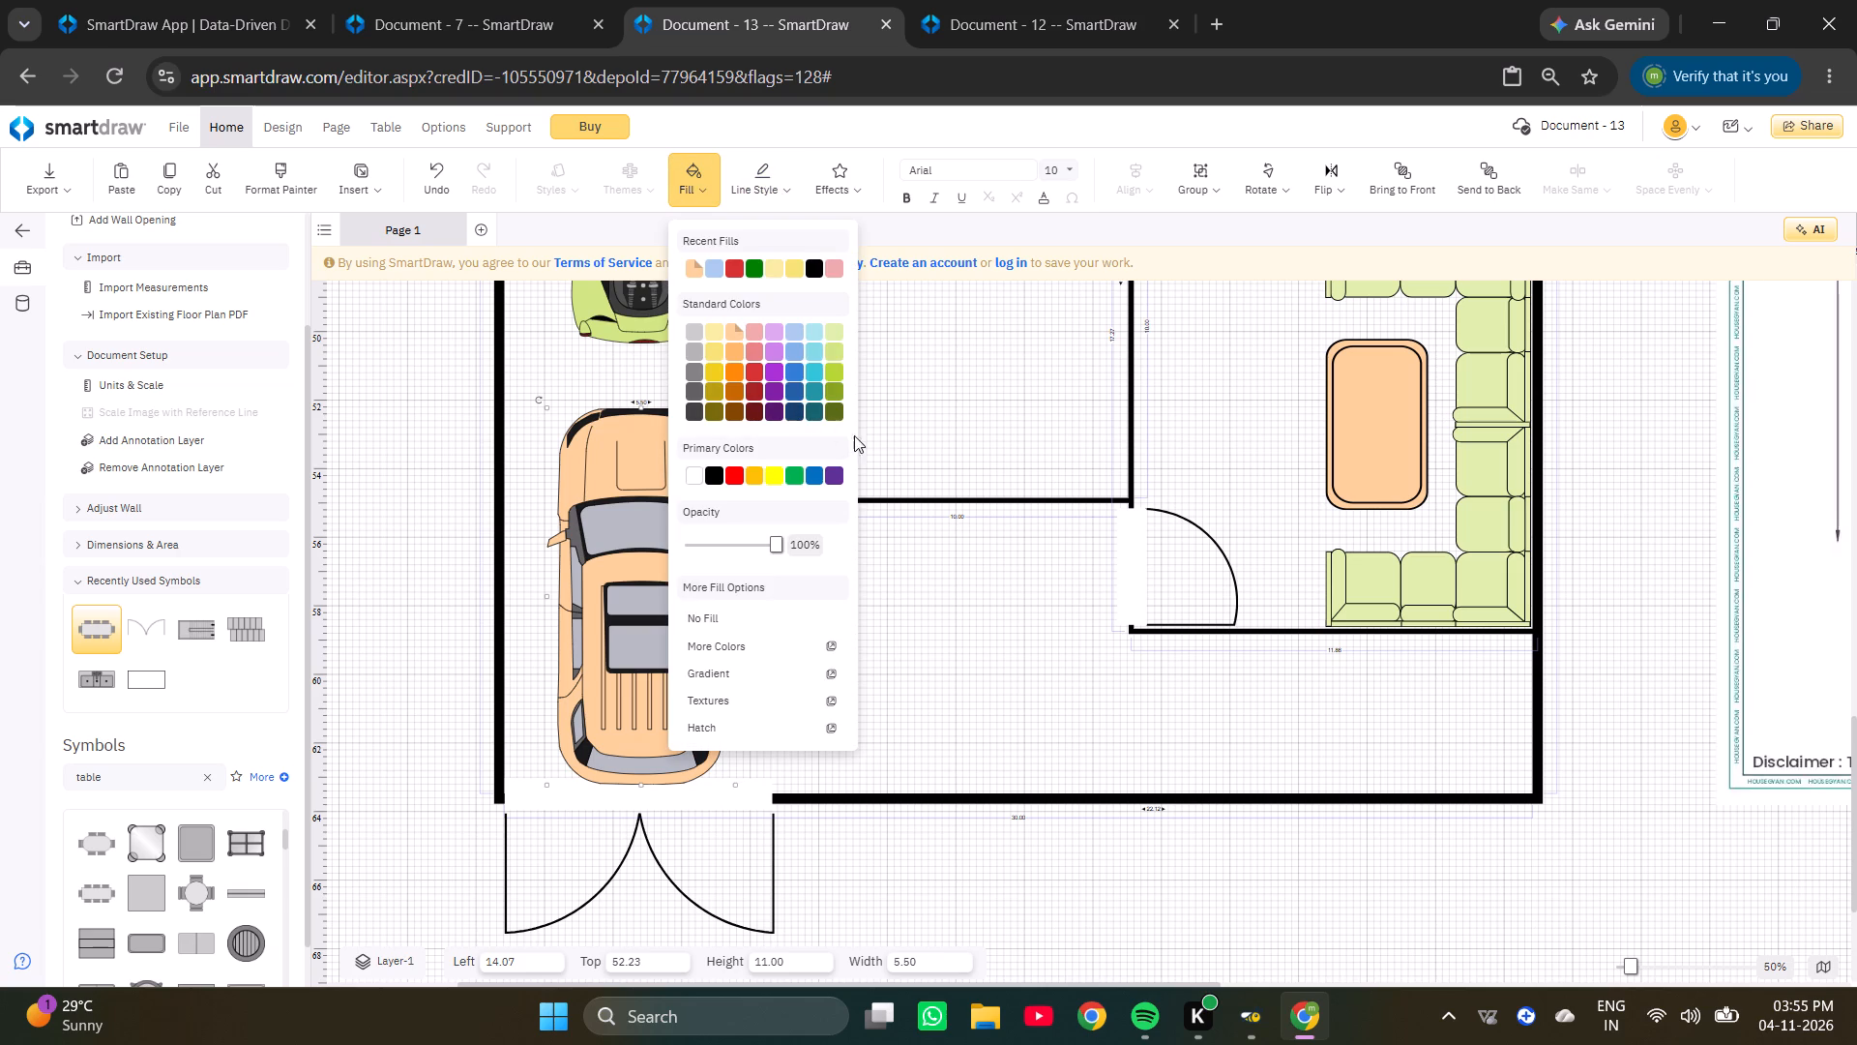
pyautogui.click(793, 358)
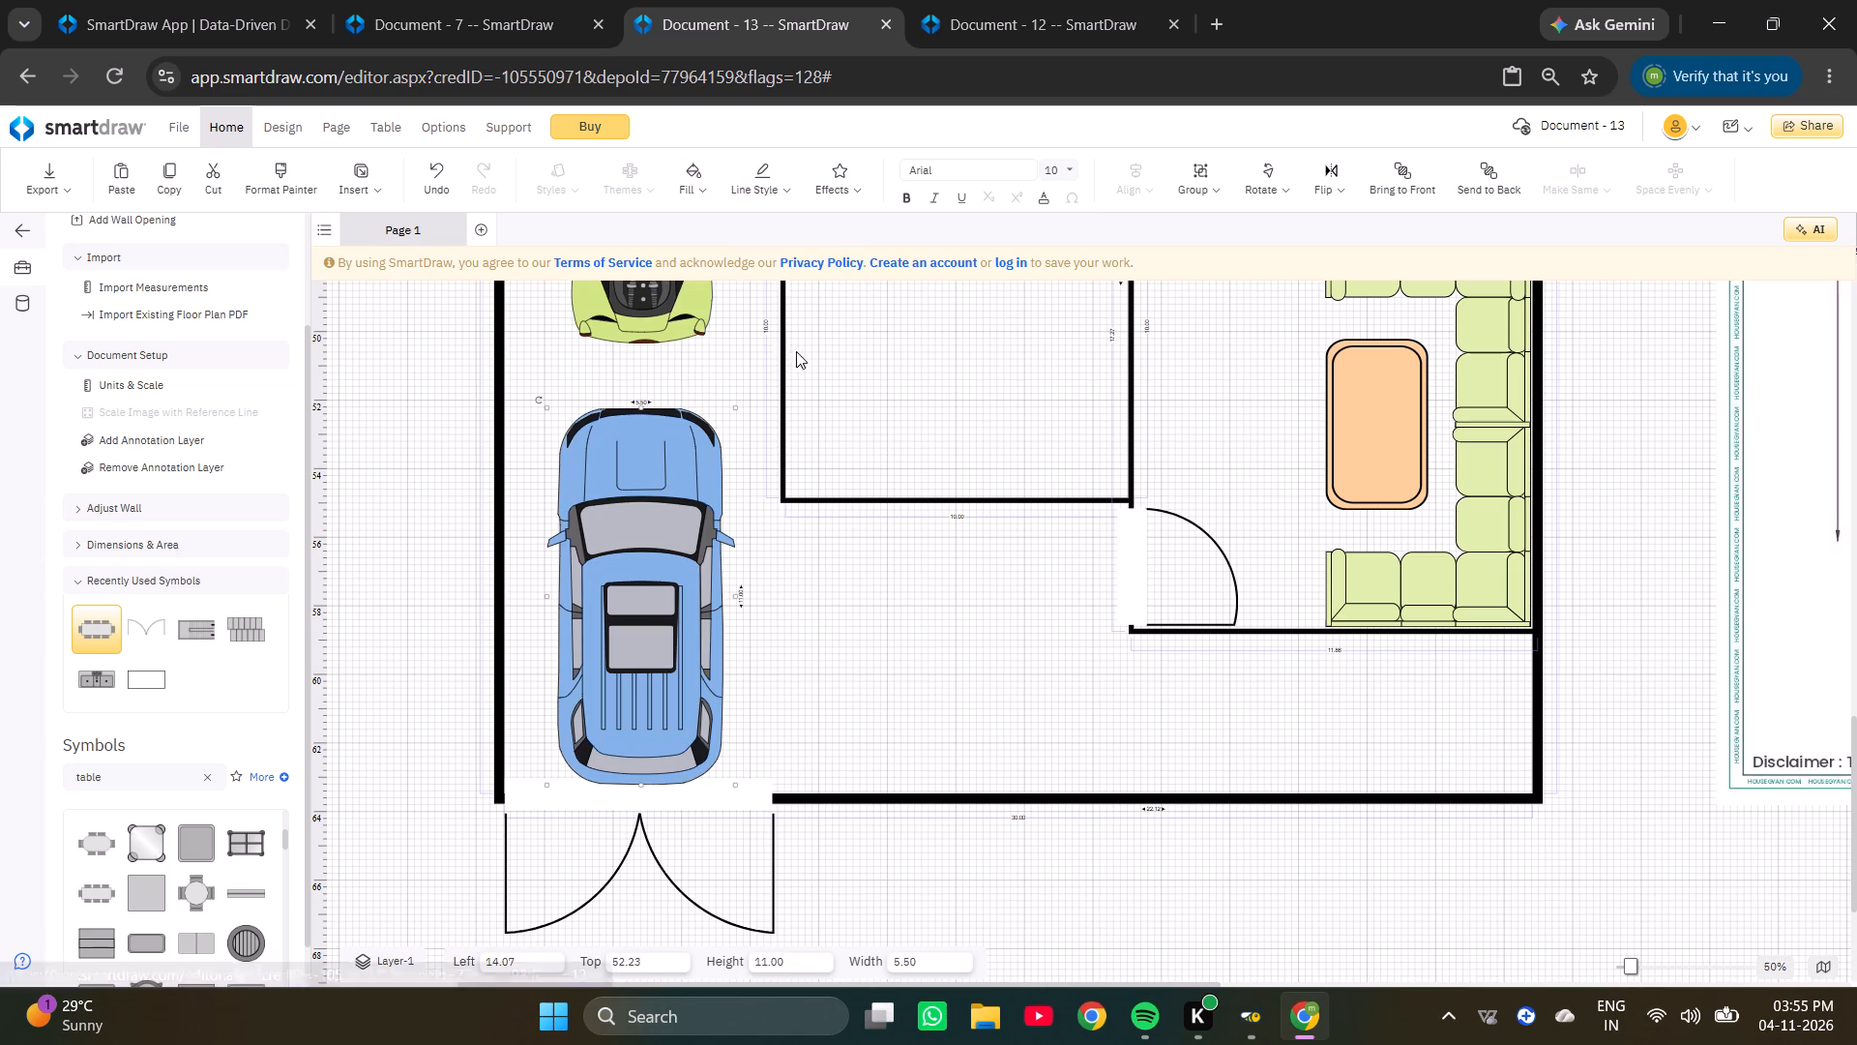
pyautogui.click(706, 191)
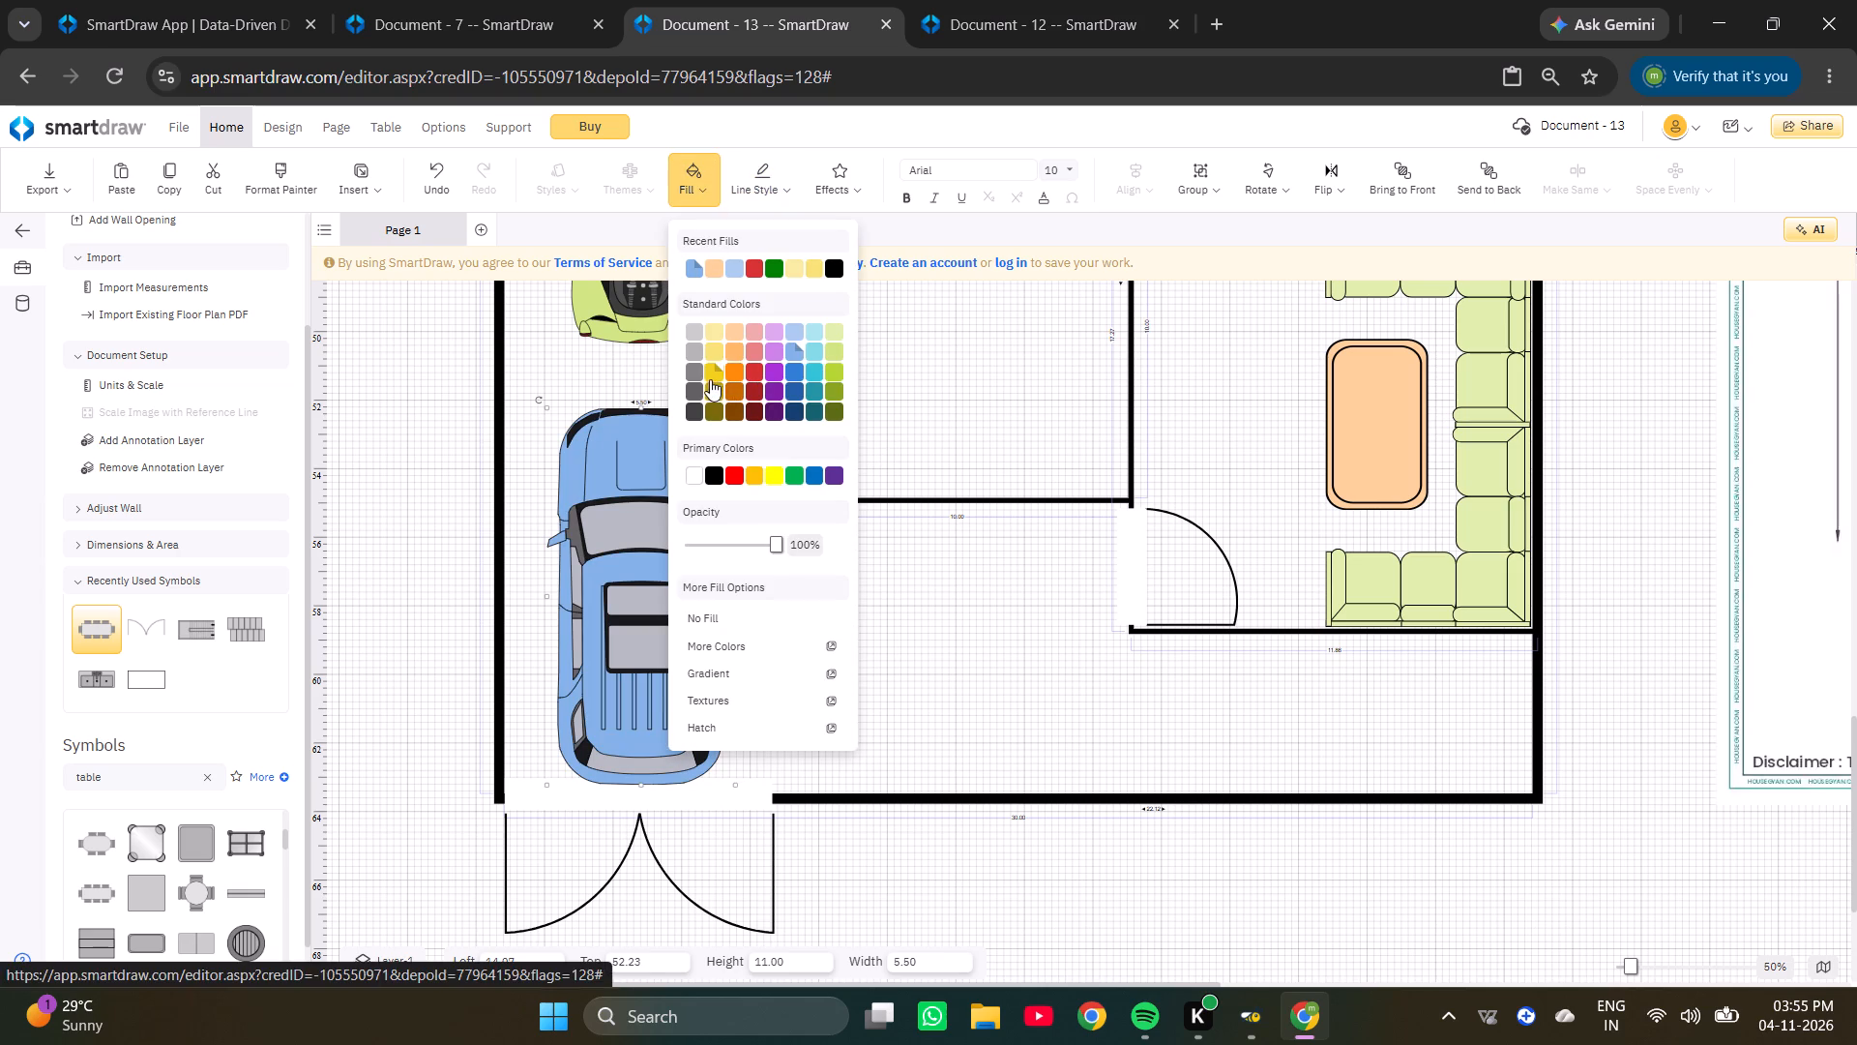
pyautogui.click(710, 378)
# Set the outline colour of the rear car to medium grey.
pyautogui.click(748, 187)
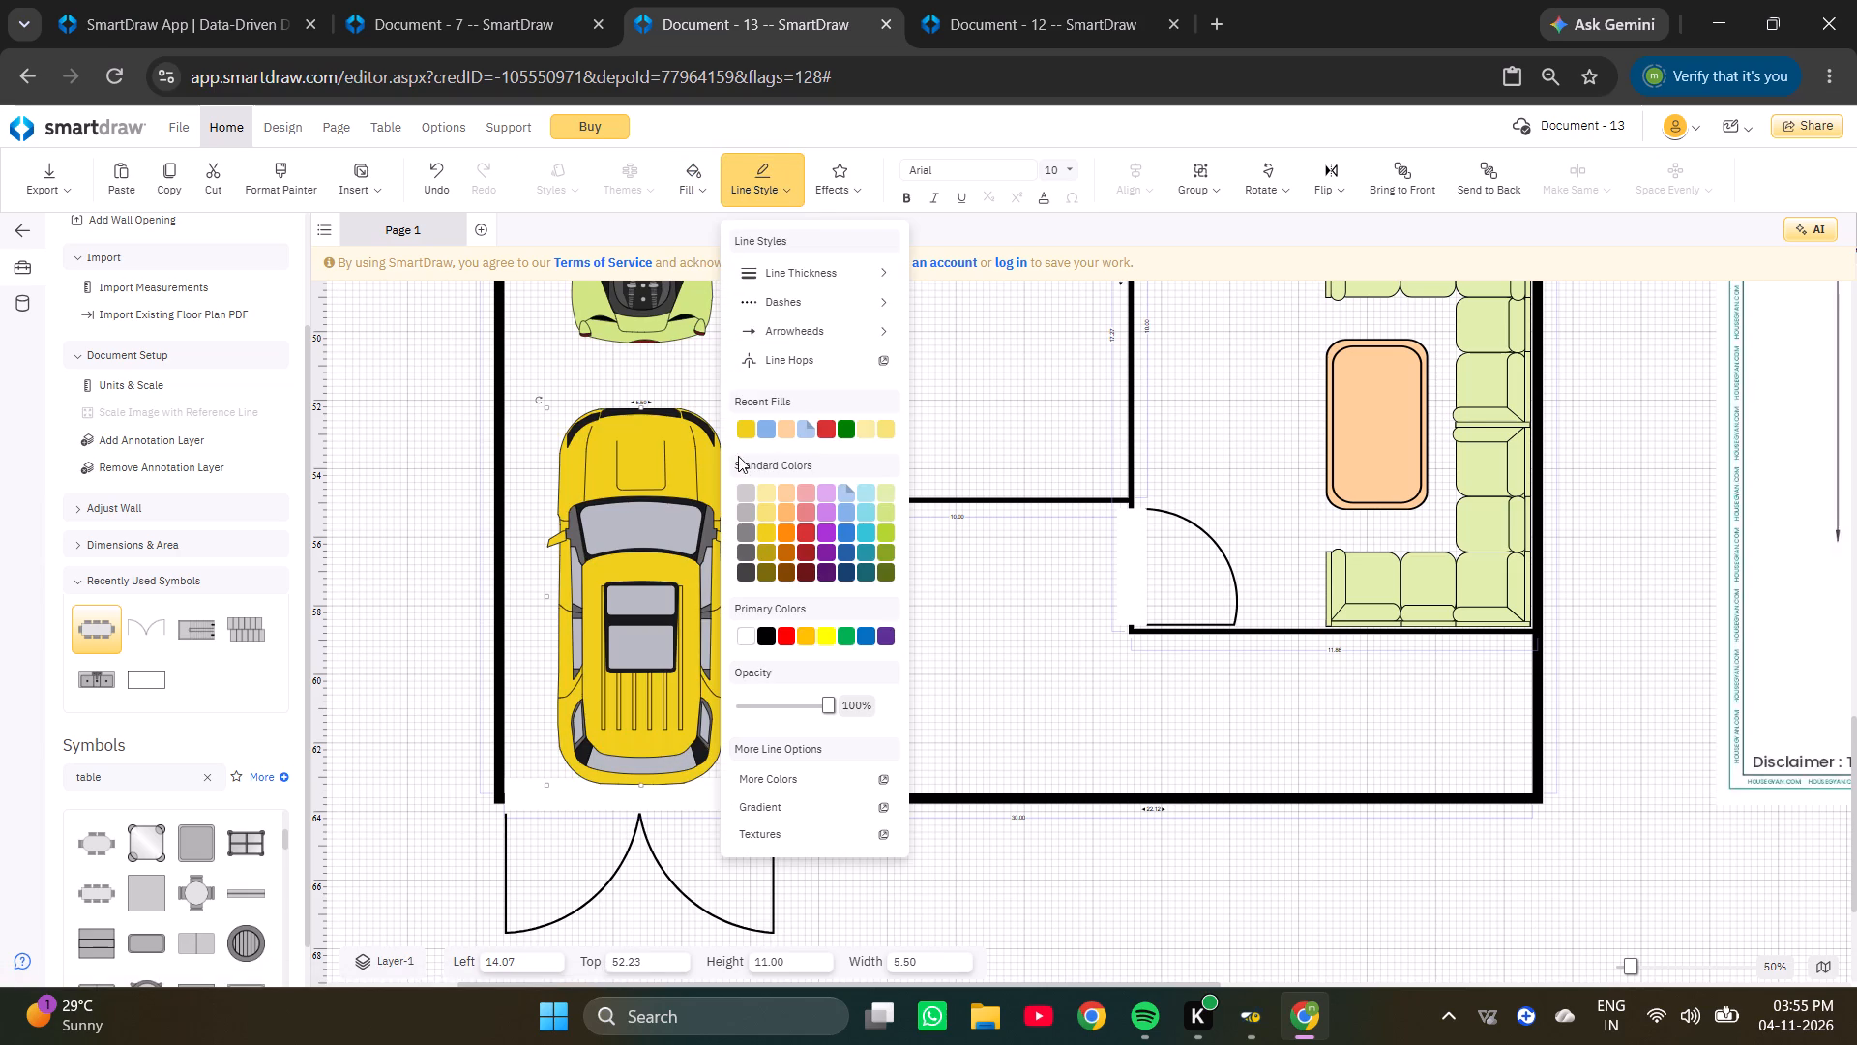
pyautogui.click(746, 528)
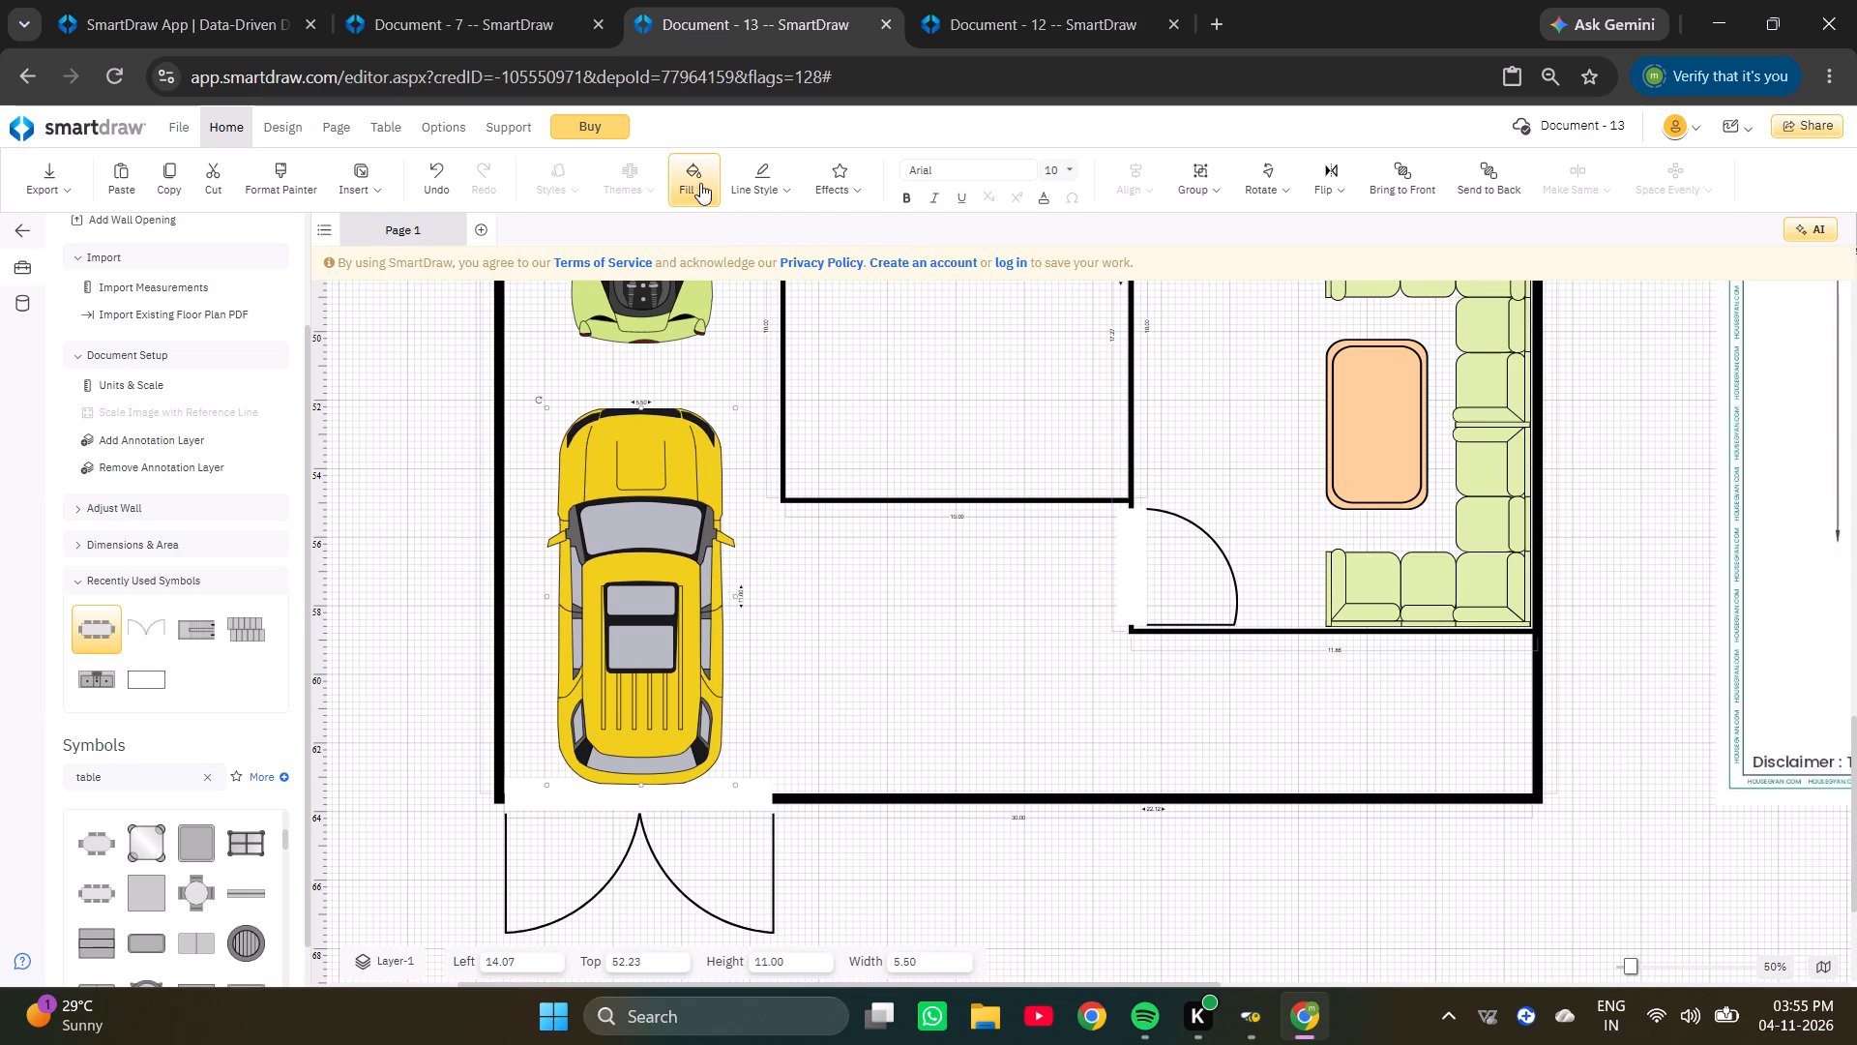
# Fill the rear car with dark grey after trying black.
pyautogui.click(700, 183)
pyautogui.click(721, 472)
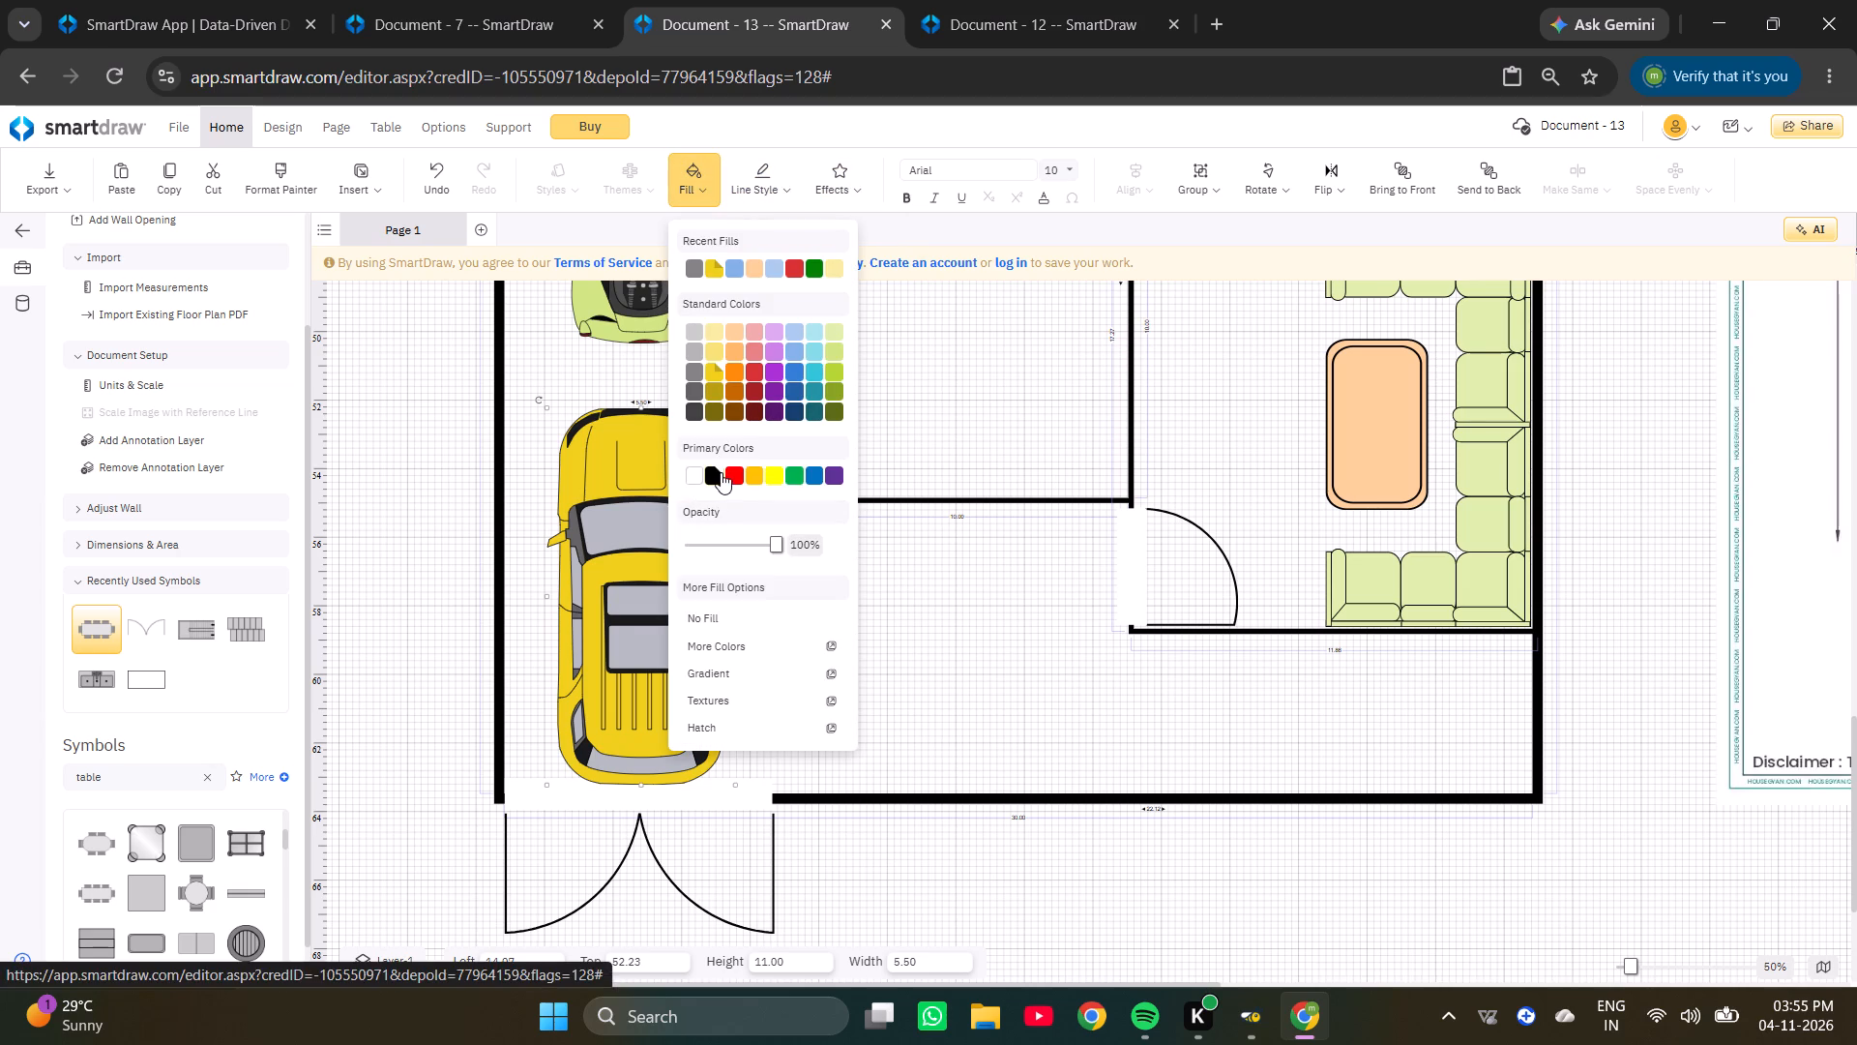
pyautogui.click(683, 195)
pyautogui.click(688, 392)
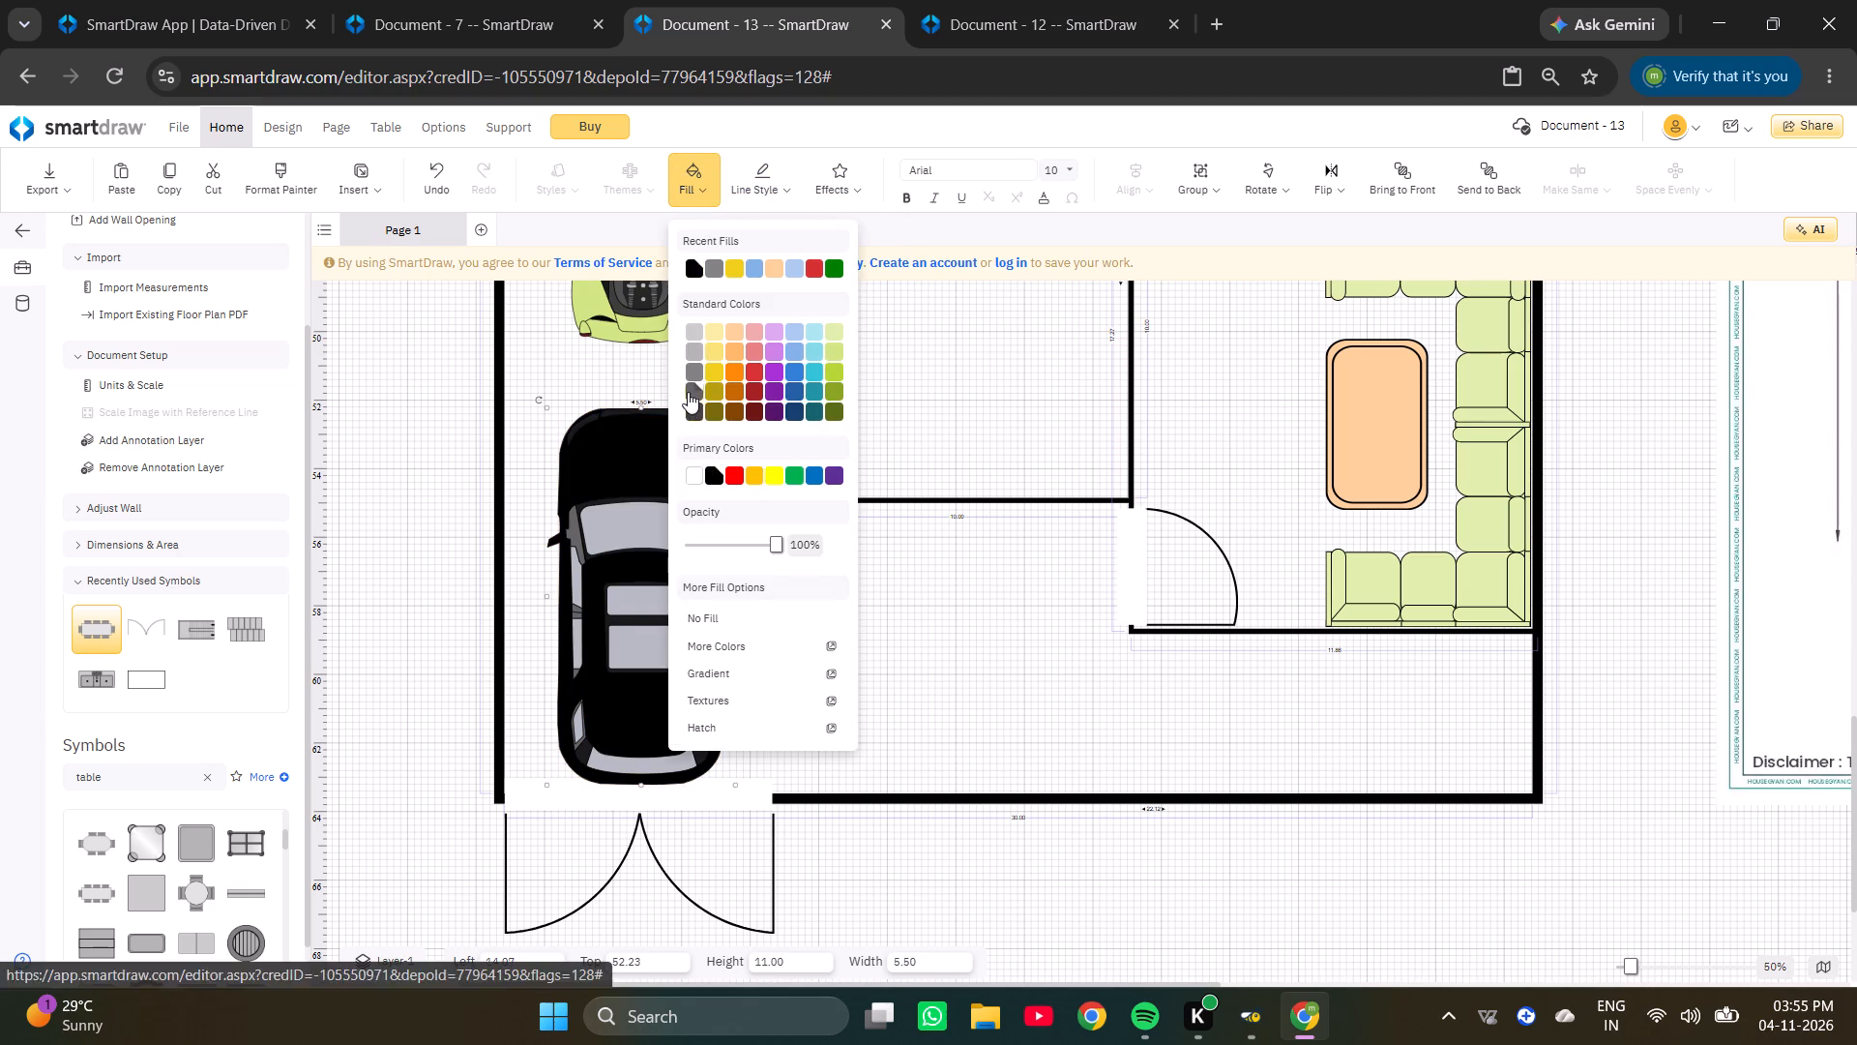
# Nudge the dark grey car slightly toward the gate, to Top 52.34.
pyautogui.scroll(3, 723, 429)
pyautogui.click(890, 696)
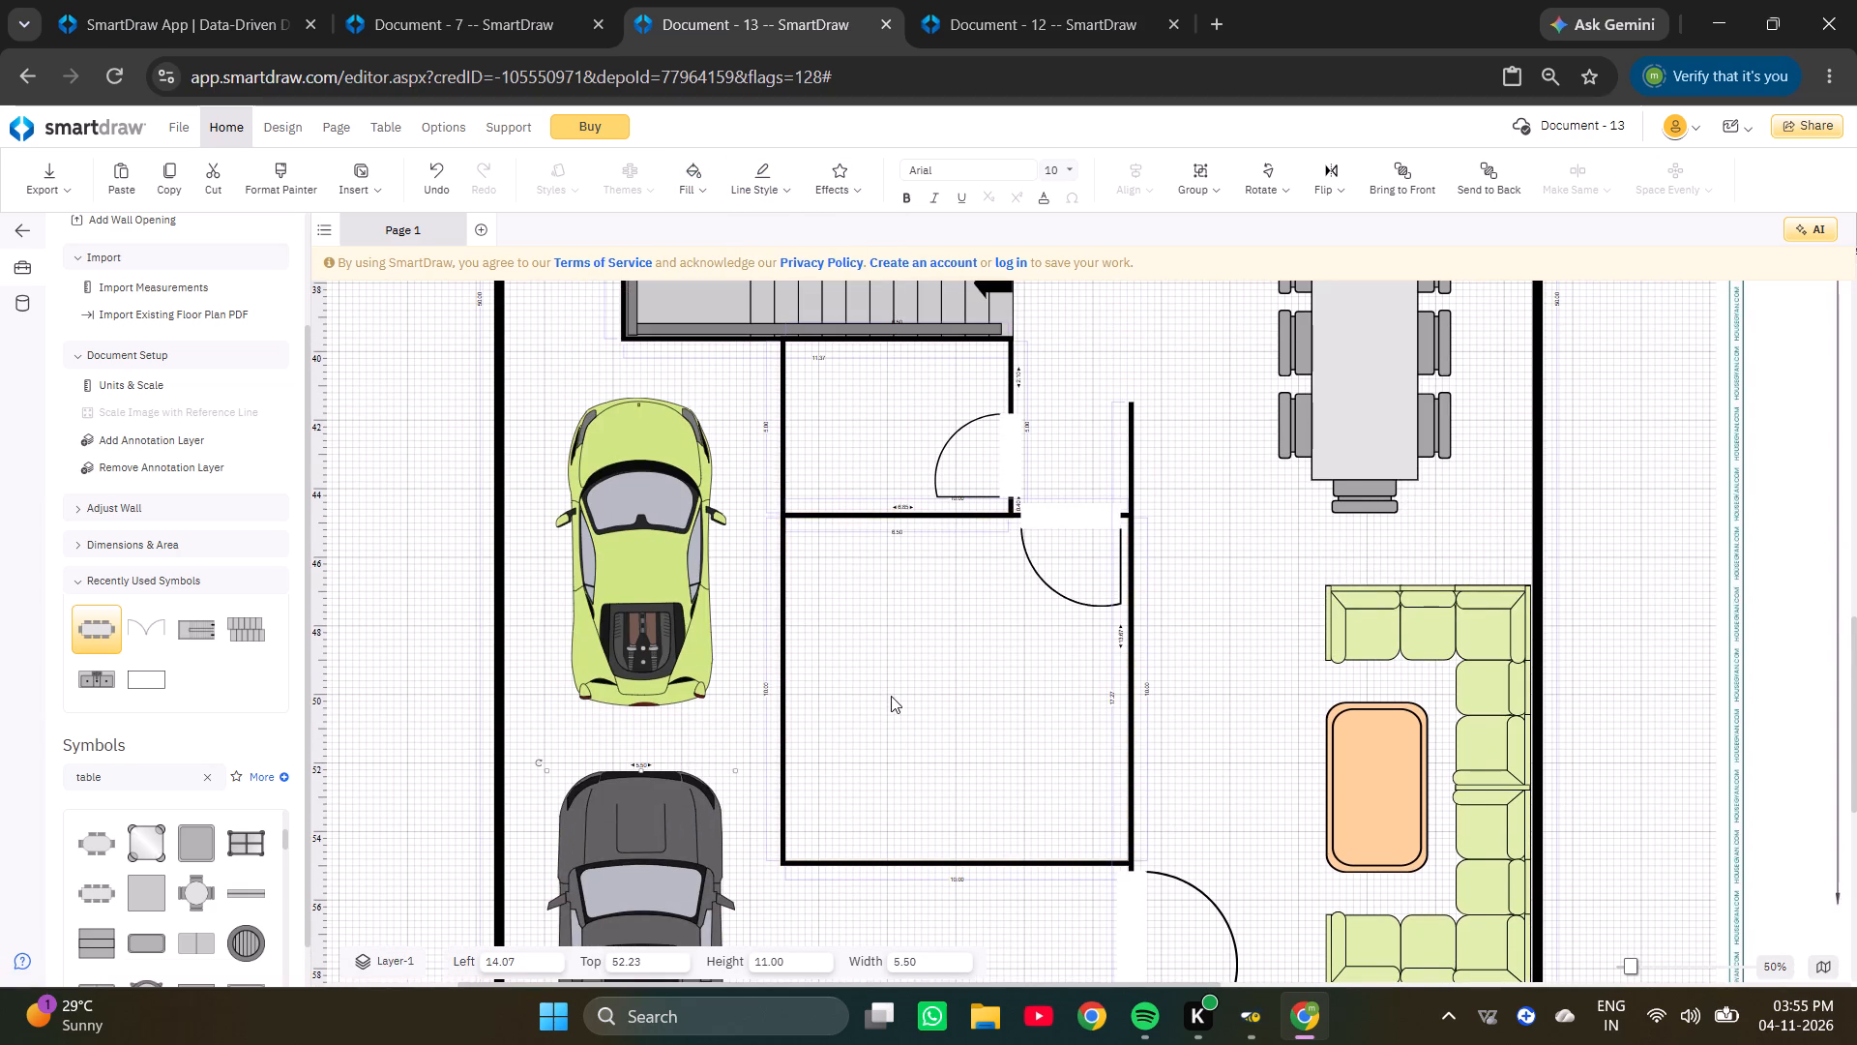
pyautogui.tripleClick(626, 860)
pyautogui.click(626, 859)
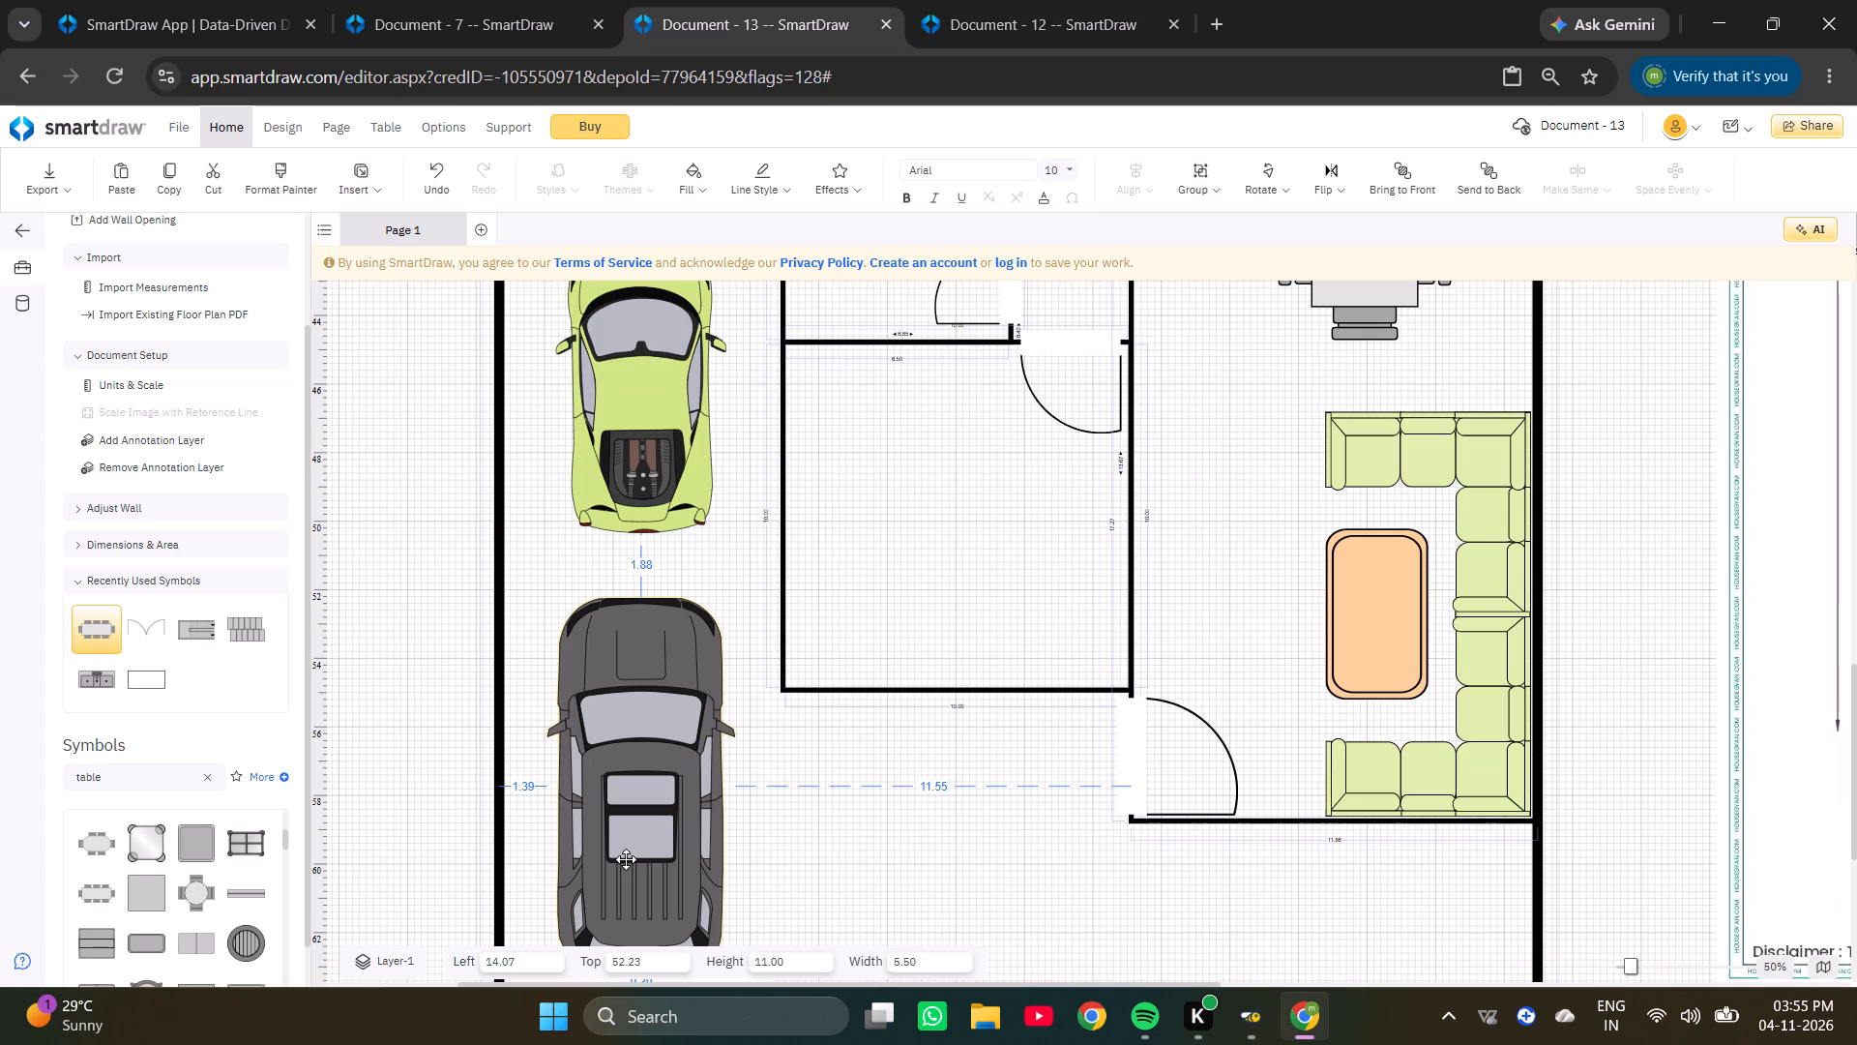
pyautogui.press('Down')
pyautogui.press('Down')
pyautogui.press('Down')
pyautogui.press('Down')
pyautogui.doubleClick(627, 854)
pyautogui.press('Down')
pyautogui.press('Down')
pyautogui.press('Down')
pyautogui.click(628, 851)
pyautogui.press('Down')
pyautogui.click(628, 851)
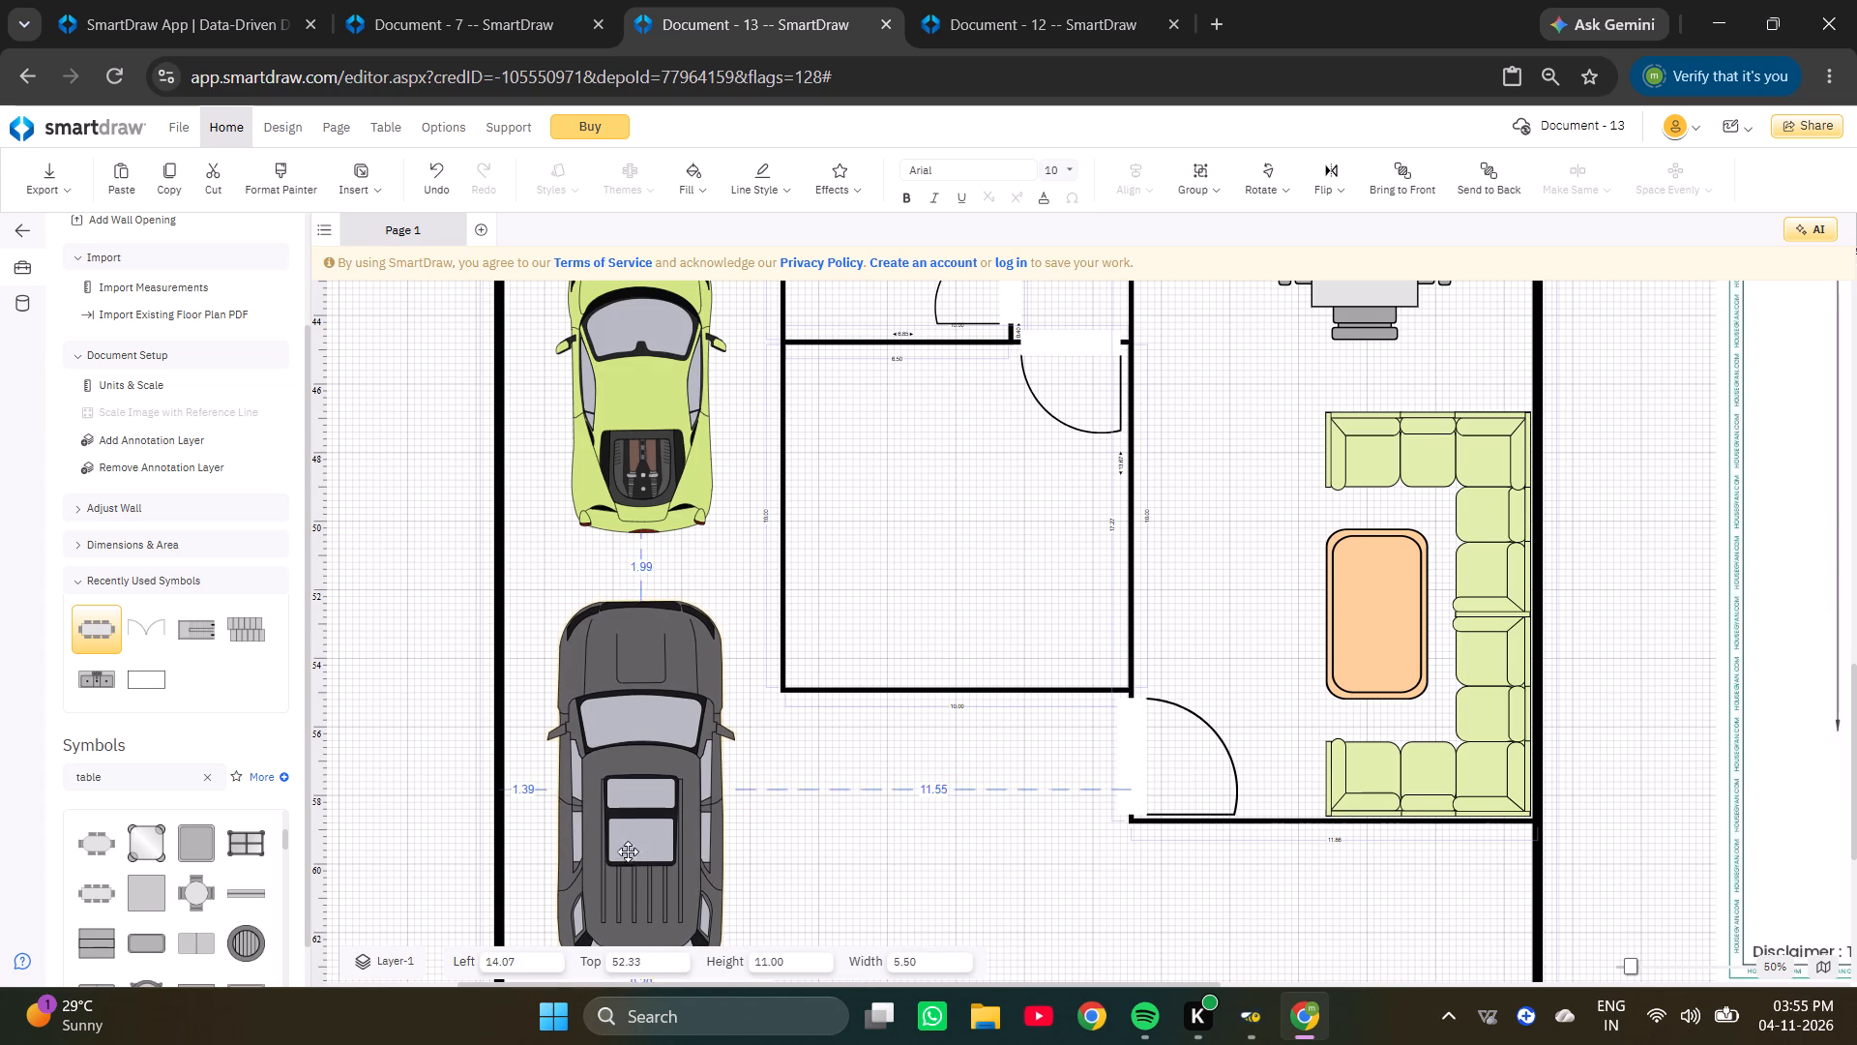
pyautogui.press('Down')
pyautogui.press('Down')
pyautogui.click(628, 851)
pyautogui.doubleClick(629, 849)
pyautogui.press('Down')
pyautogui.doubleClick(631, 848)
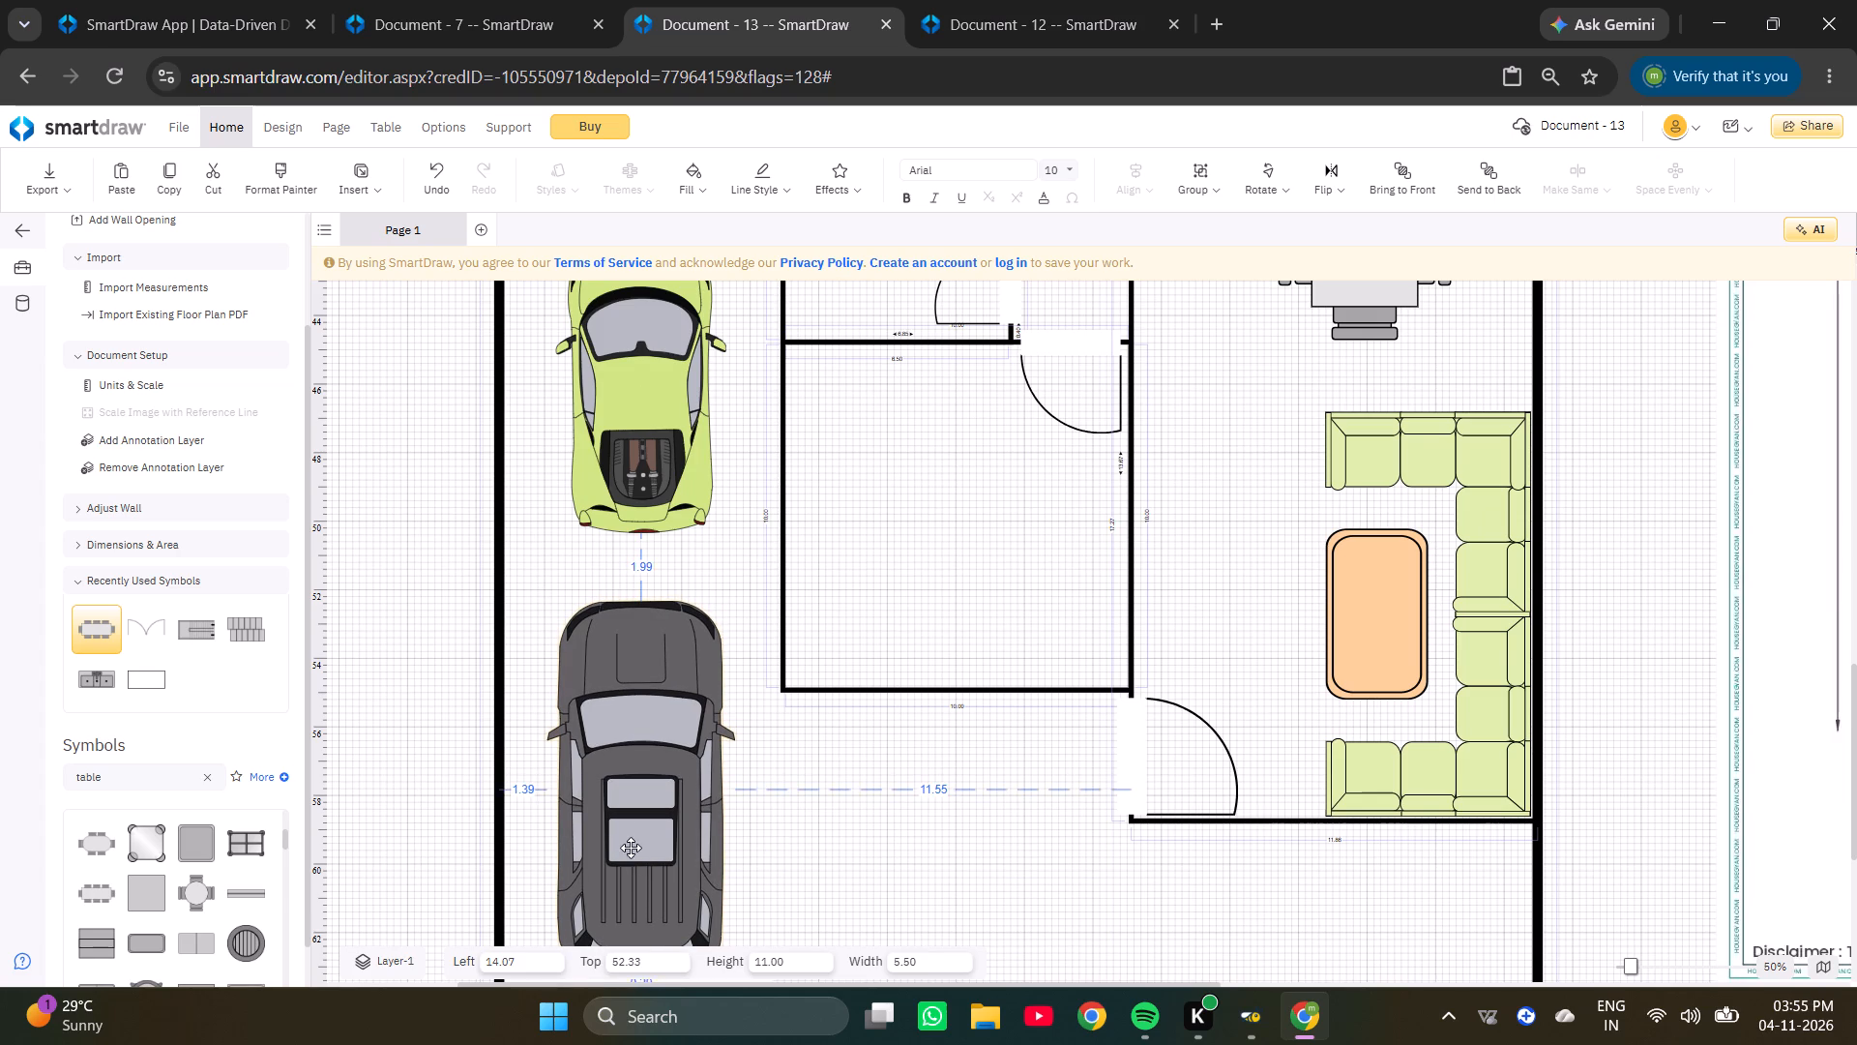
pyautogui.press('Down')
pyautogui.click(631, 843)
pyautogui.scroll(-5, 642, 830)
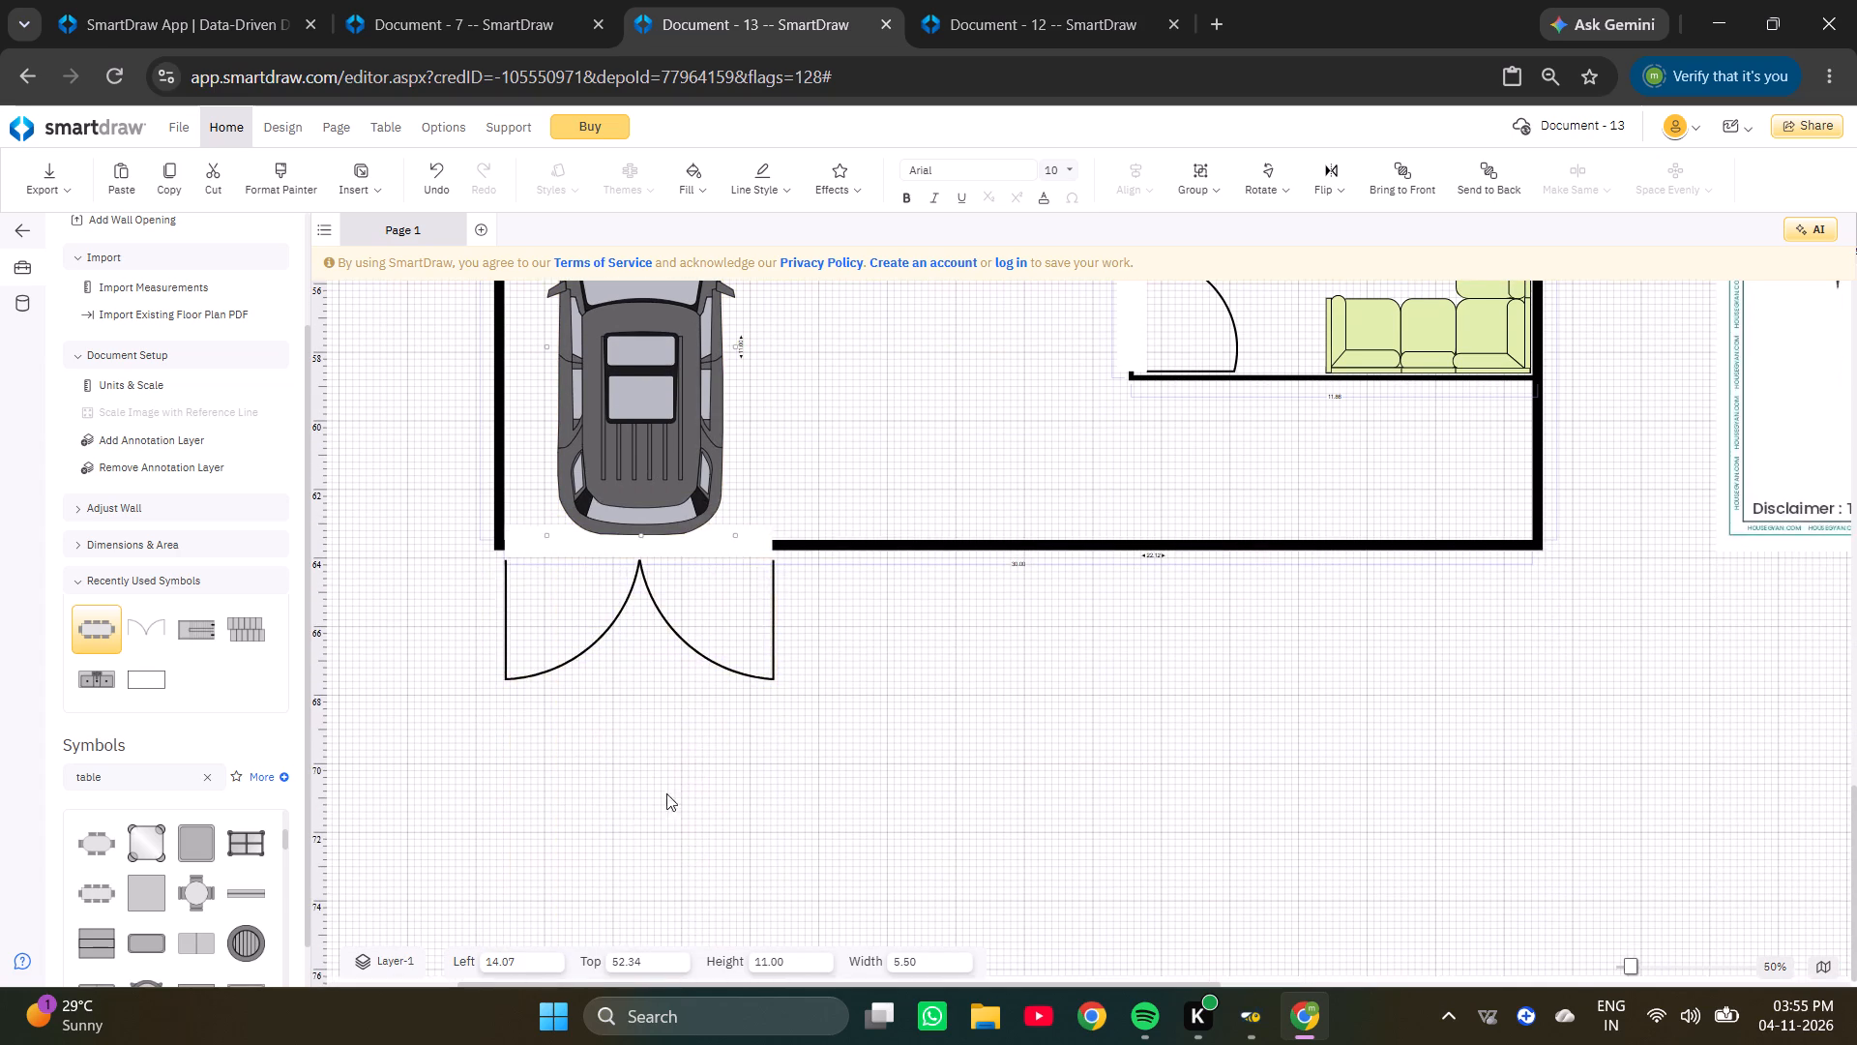
# Nudge the green car up toward the staircase, to Top 41.04, keeping its Left position.
pyautogui.scroll(7, 781, 457)
pyautogui.doubleClick(641, 710)
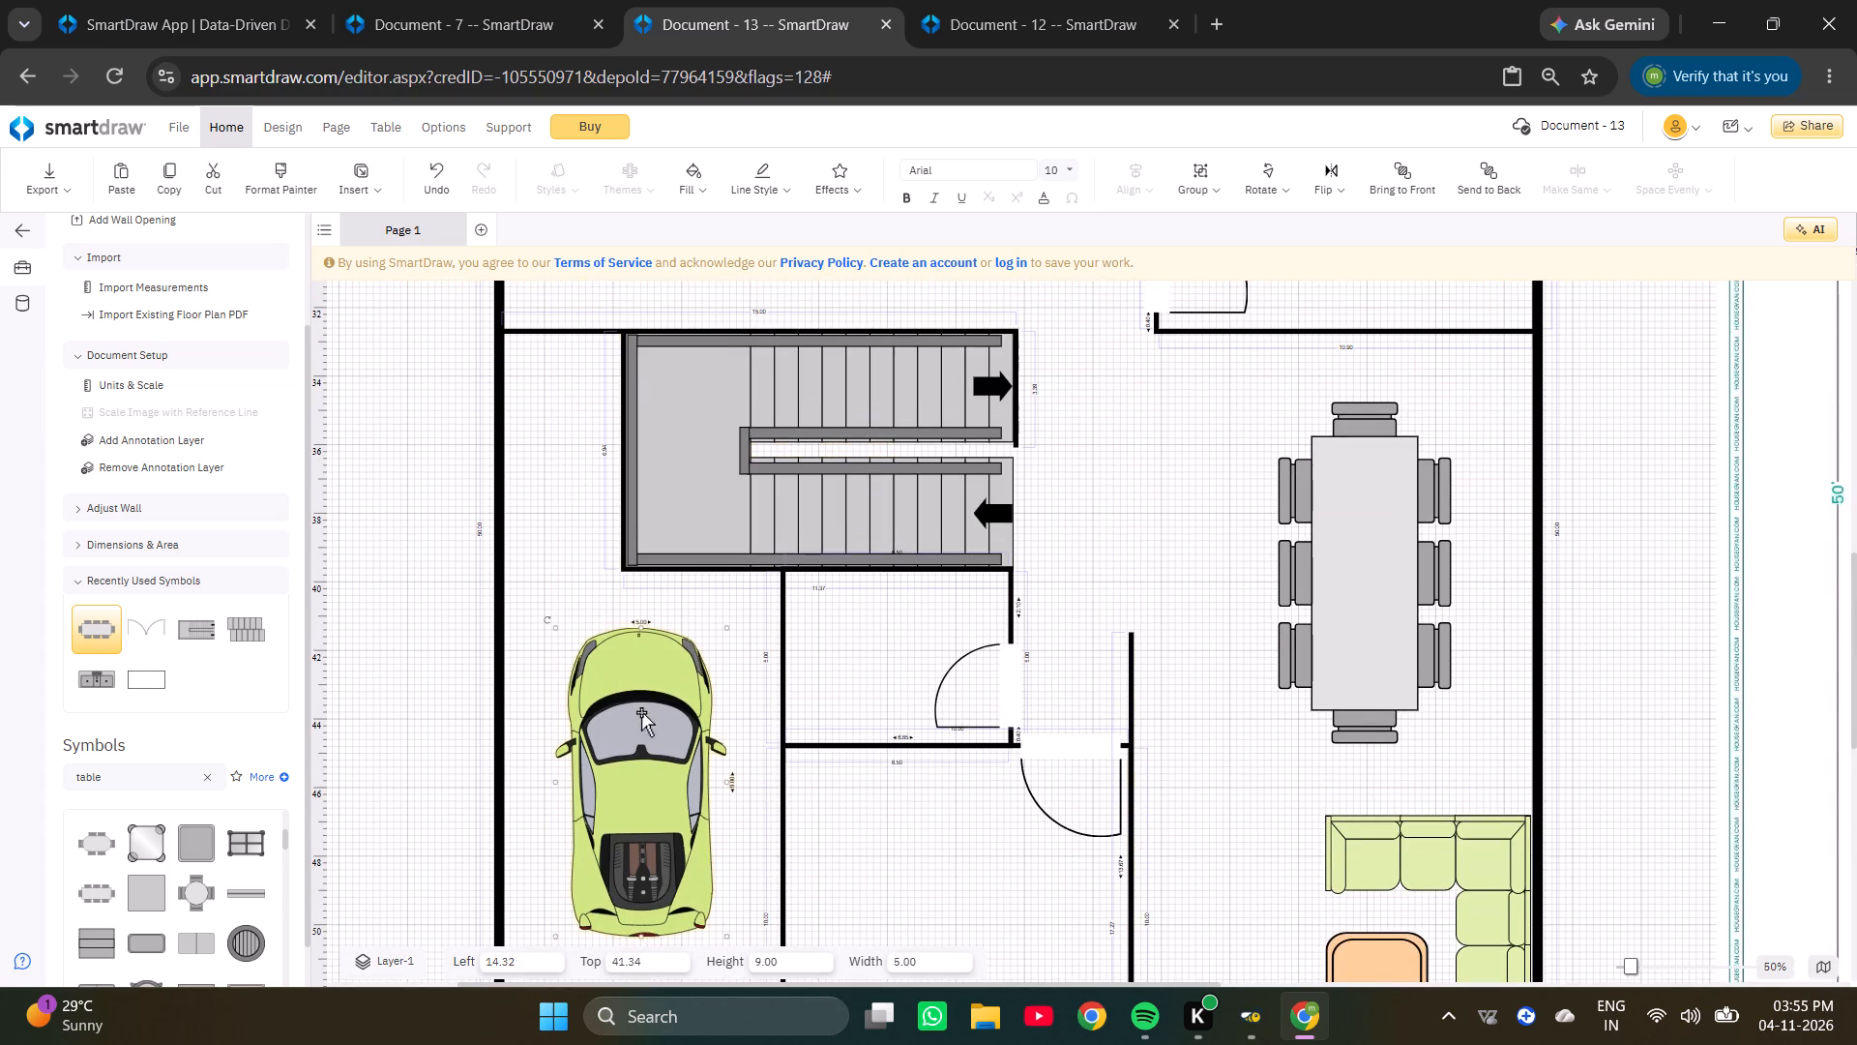
pyautogui.press('Up')
pyautogui.press('Up')
pyautogui.press('Up')
pyautogui.press('Up')
pyautogui.press('Up')
pyautogui.press('Up')
pyautogui.press('Up')
pyautogui.press('Up')
pyautogui.press('Up')
pyautogui.press('Up')
pyautogui.press('Up')
pyautogui.press('Up')
pyautogui.press('Up')
pyautogui.click(643, 705)
pyautogui.press('Up')
pyautogui.click(643, 705)
pyautogui.press('Up')
pyautogui.press('Up')
pyautogui.press('Up')
pyautogui.press('Up')
pyautogui.press('Up')
pyautogui.press('Up')
pyautogui.press('Up')
pyautogui.press('Up')
pyautogui.press('Up')
pyautogui.press('Up')
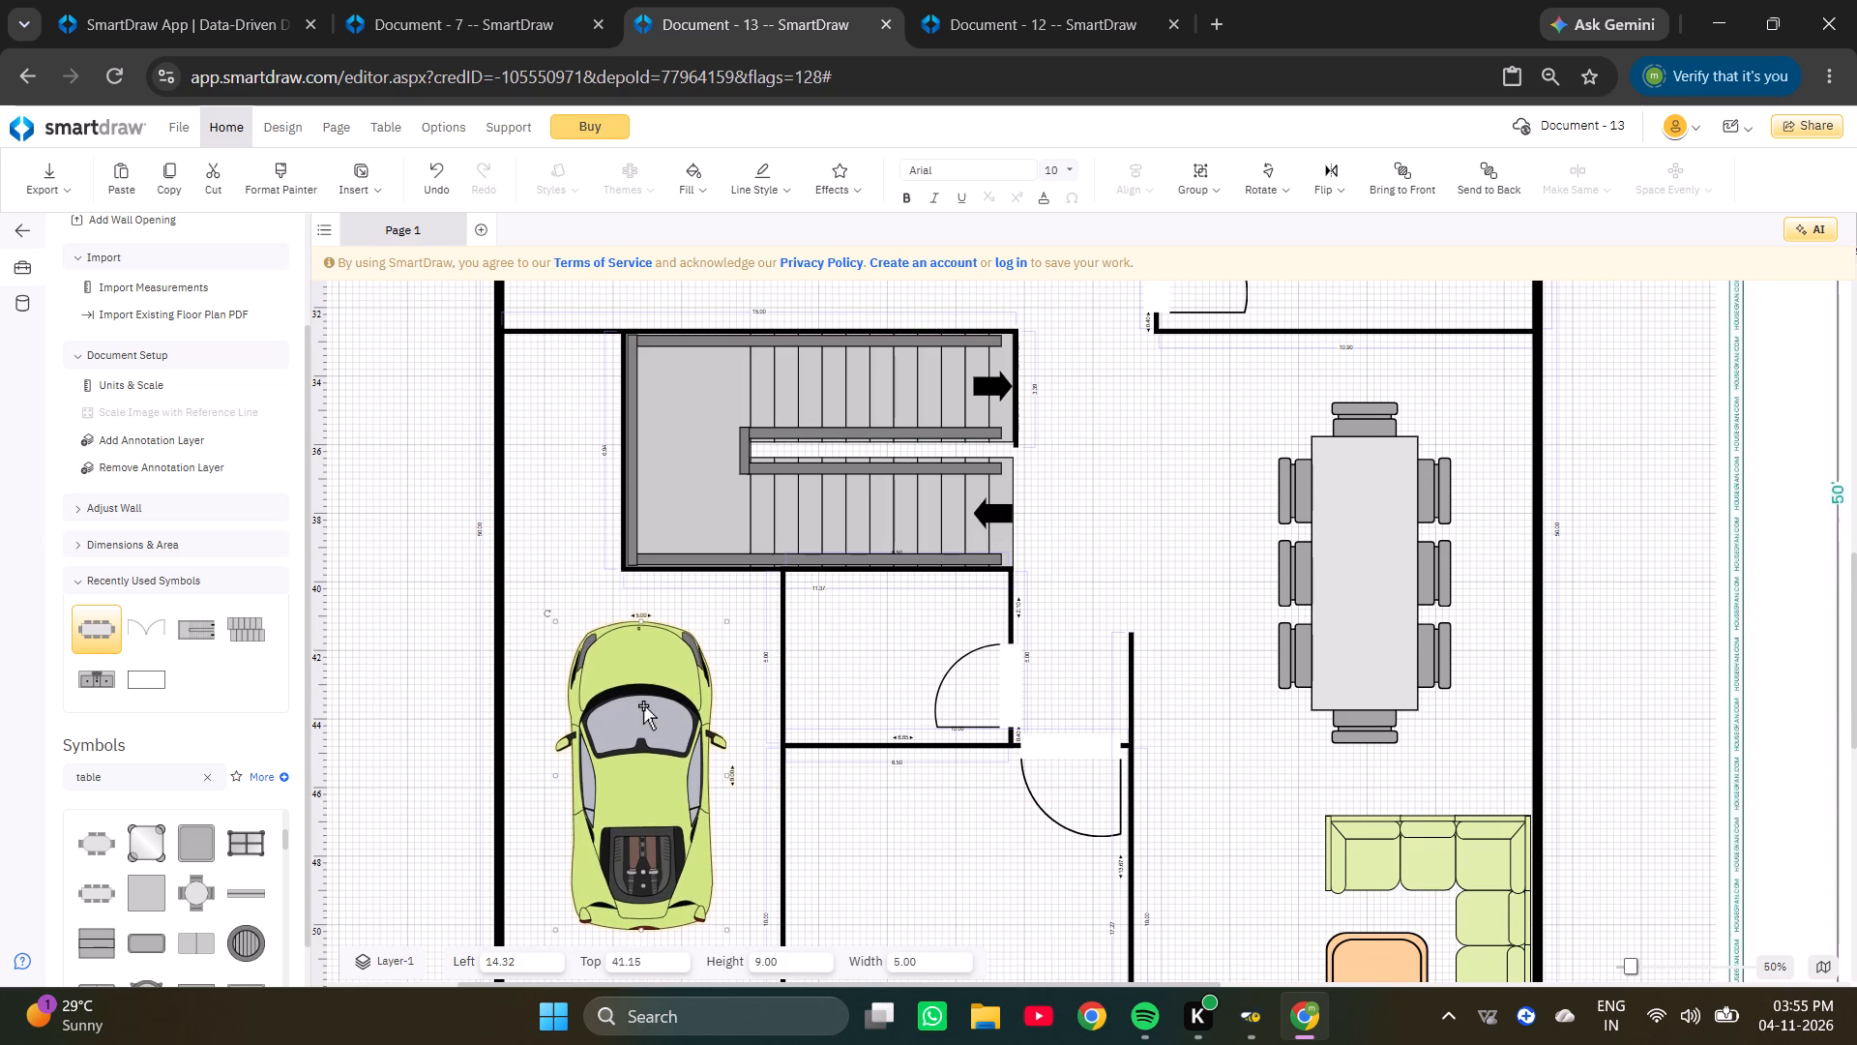
pyautogui.tripleClick(643, 705)
# Nudge the dark grey car up, away from the gate and toward the green car, to Top 51.66.
pyautogui.scroll(-4, 646, 702)
pyautogui.click(658, 612)
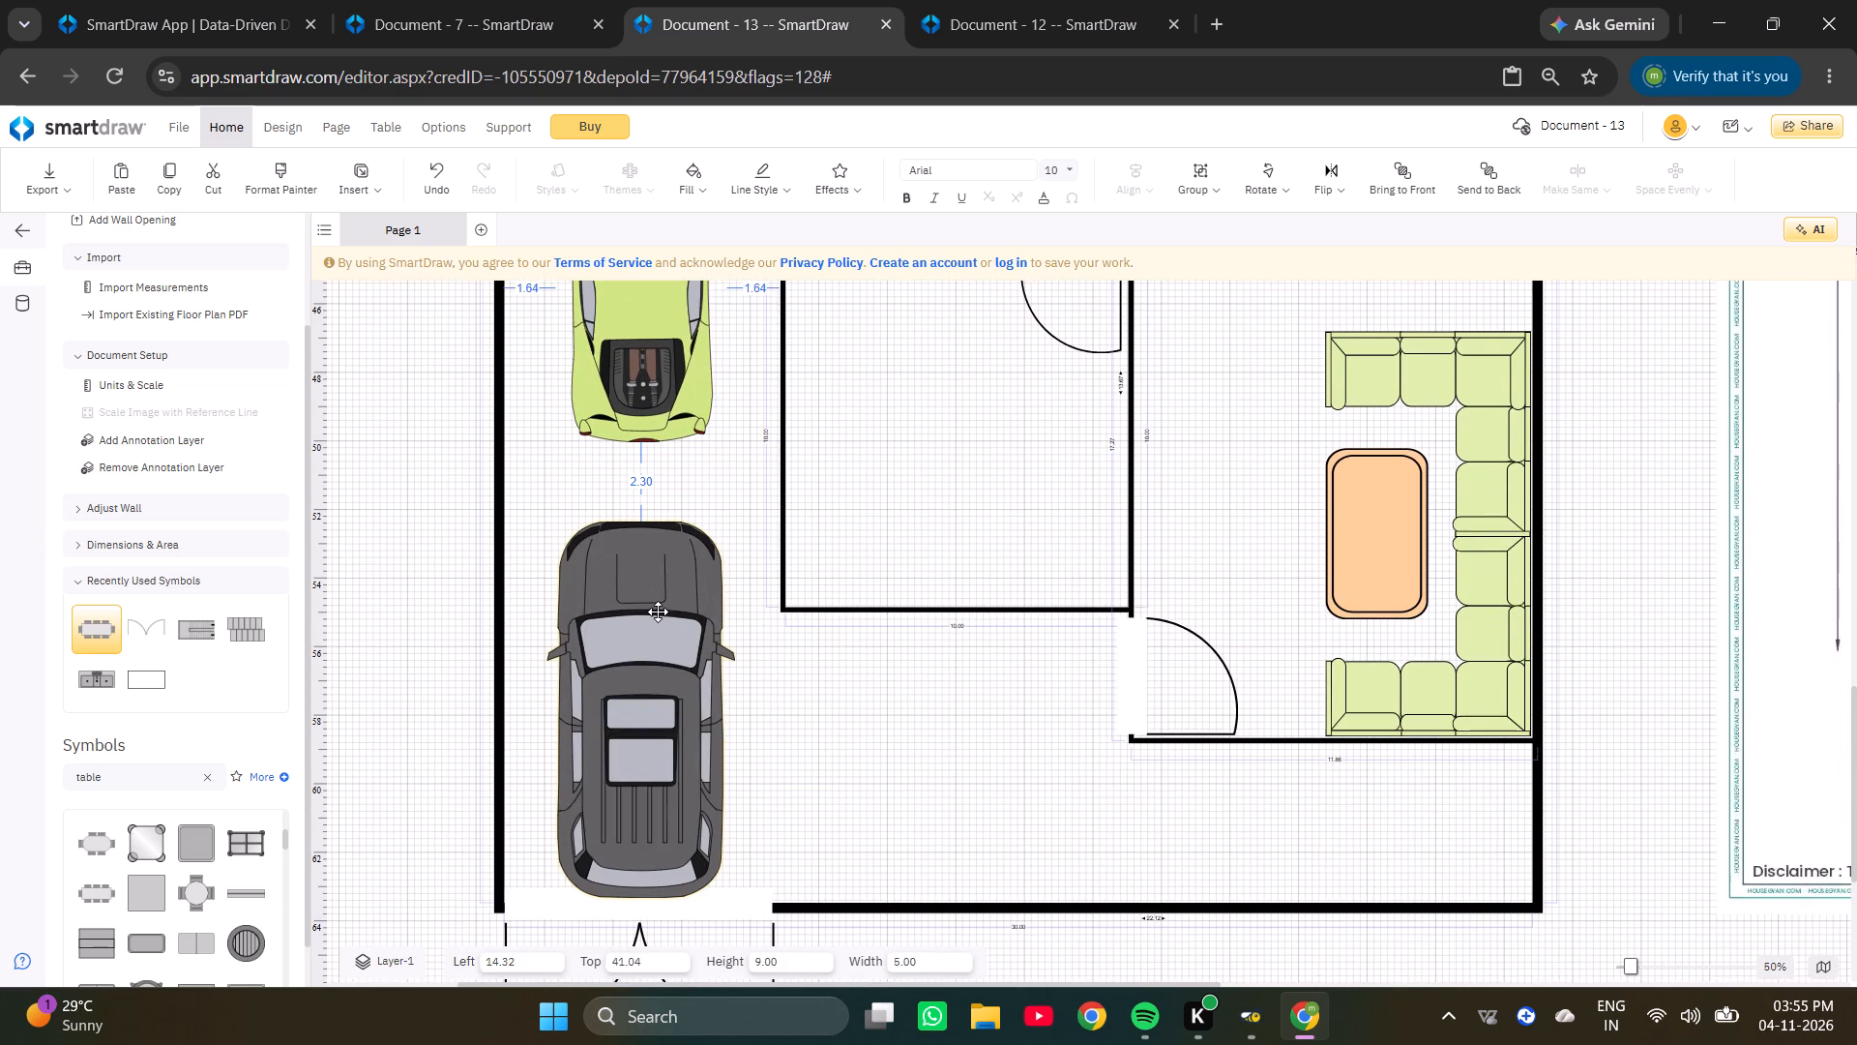
pyautogui.press('Up')
pyautogui.press('Up')
pyautogui.press('Up')
pyautogui.press('Up')
pyautogui.press('Up')
pyautogui.press('Up')
pyautogui.press('Up')
pyautogui.press('Up')
pyautogui.press('Up')
pyautogui.press('Up')
pyautogui.press('Up')
pyautogui.press('Up')
pyautogui.press('Up')
pyautogui.press('Up')
pyautogui.press('Up')
pyautogui.press('Up')
pyautogui.press('Up')
pyautogui.press('Up')
pyautogui.press('Up')
pyautogui.press('Up')
pyautogui.doubleClick(659, 612)
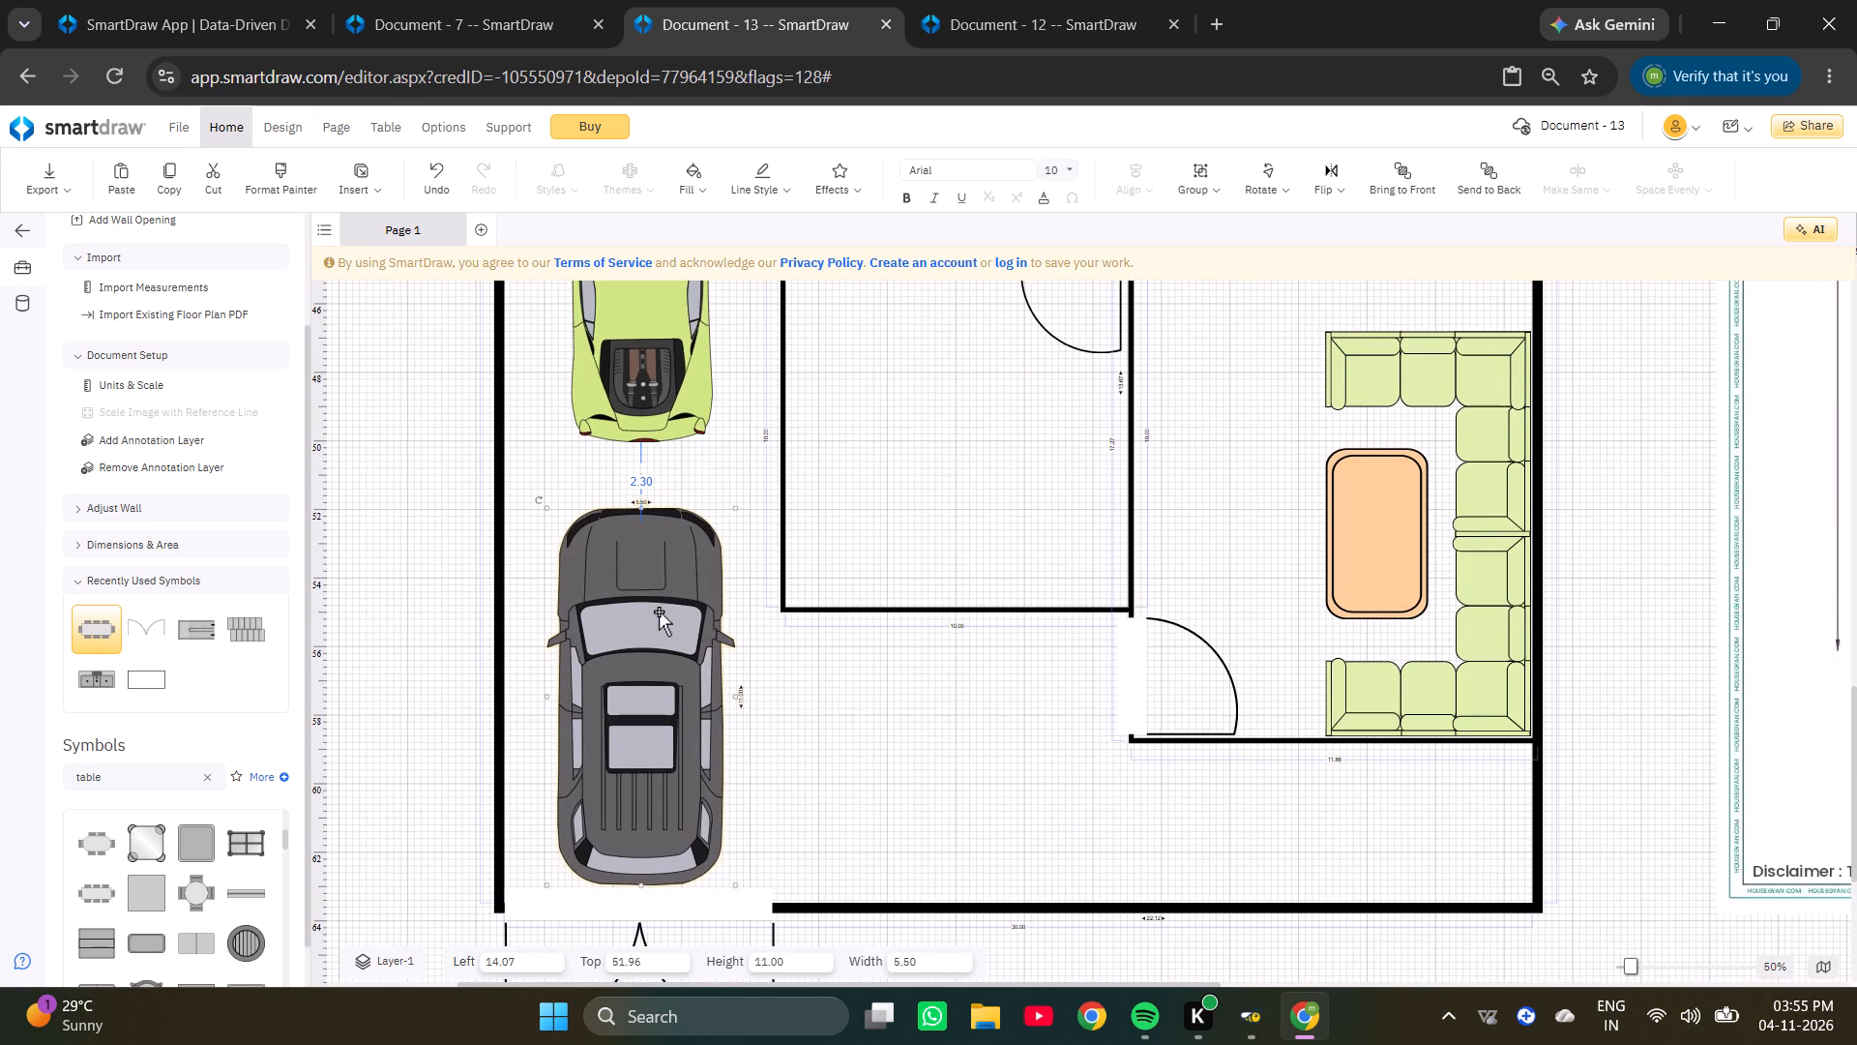
pyautogui.press('Up')
pyautogui.press('Up')
pyautogui.press('Up')
pyautogui.press('Up')
pyautogui.press('Up')
pyautogui.press('Up')
pyautogui.press('Up')
pyautogui.press('Up')
pyautogui.click(661, 611)
pyautogui.click(661, 611)
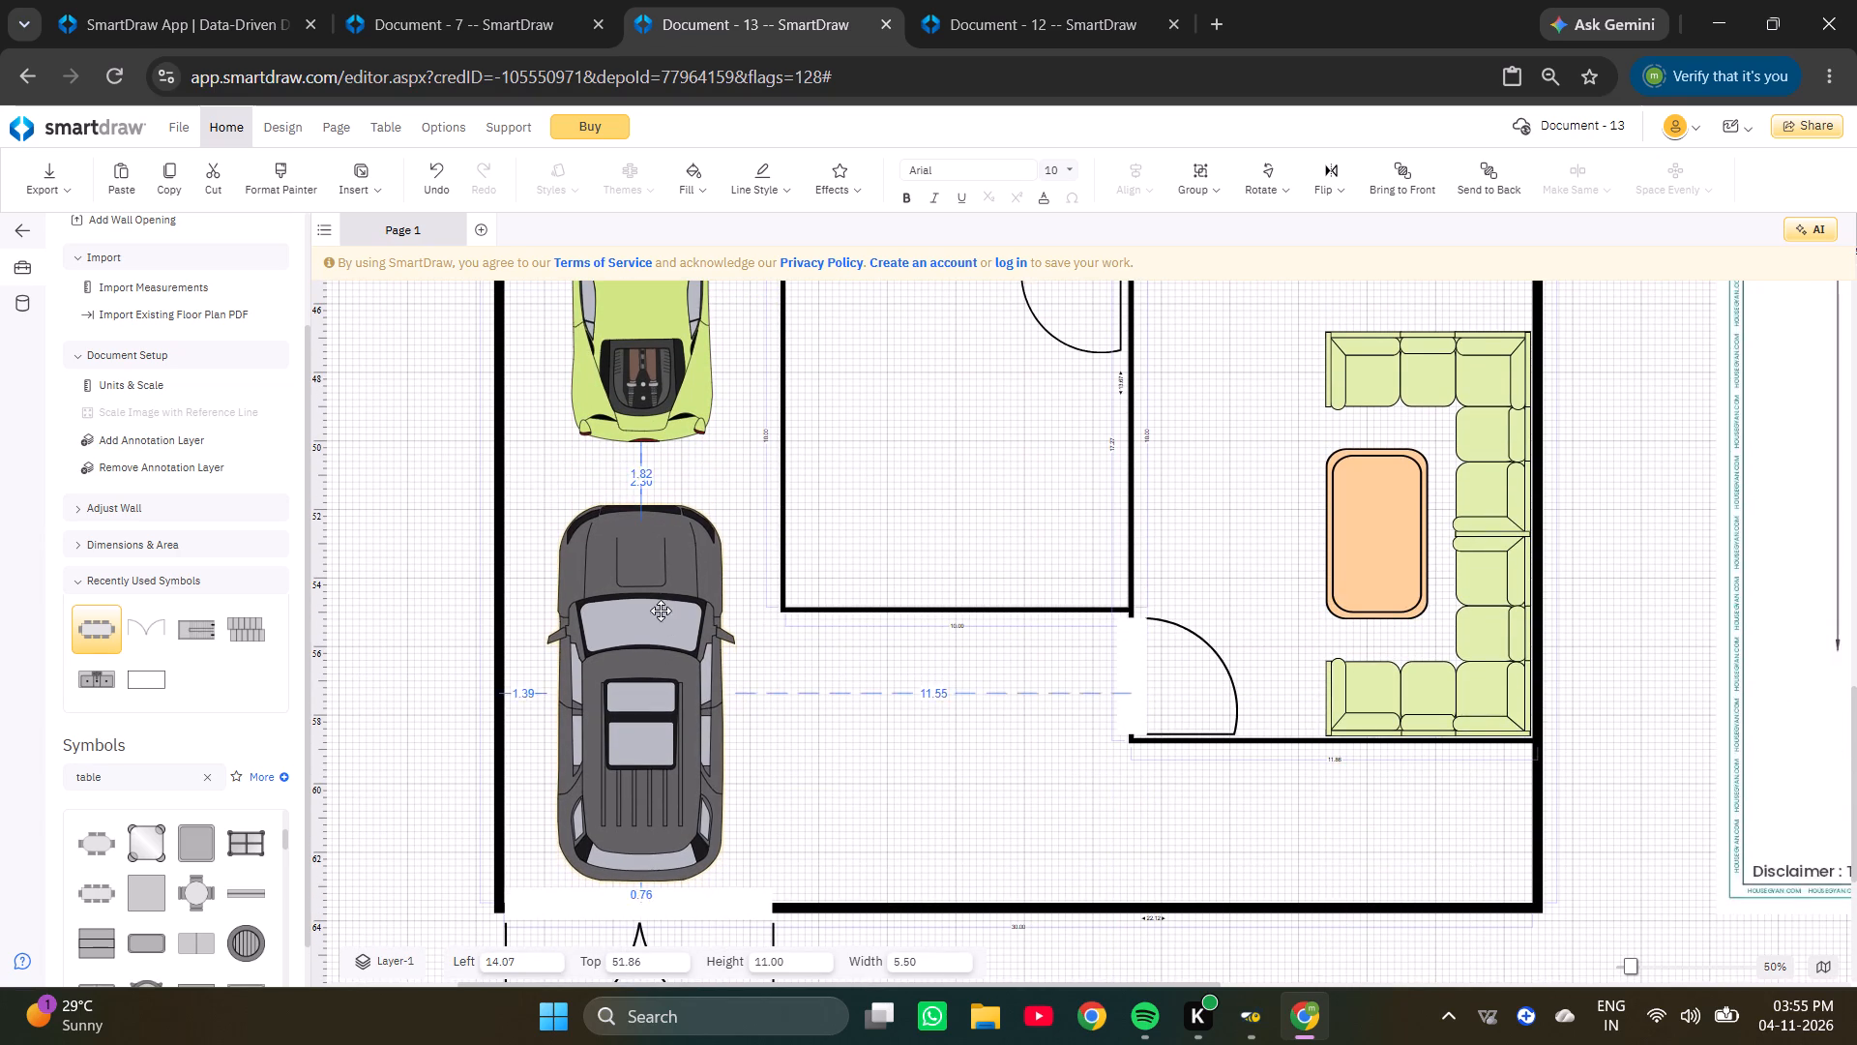
pyautogui.press('Up')
pyautogui.press('Up')
pyautogui.click(661, 611)
pyautogui.click(661, 610)
pyautogui.click(661, 610)
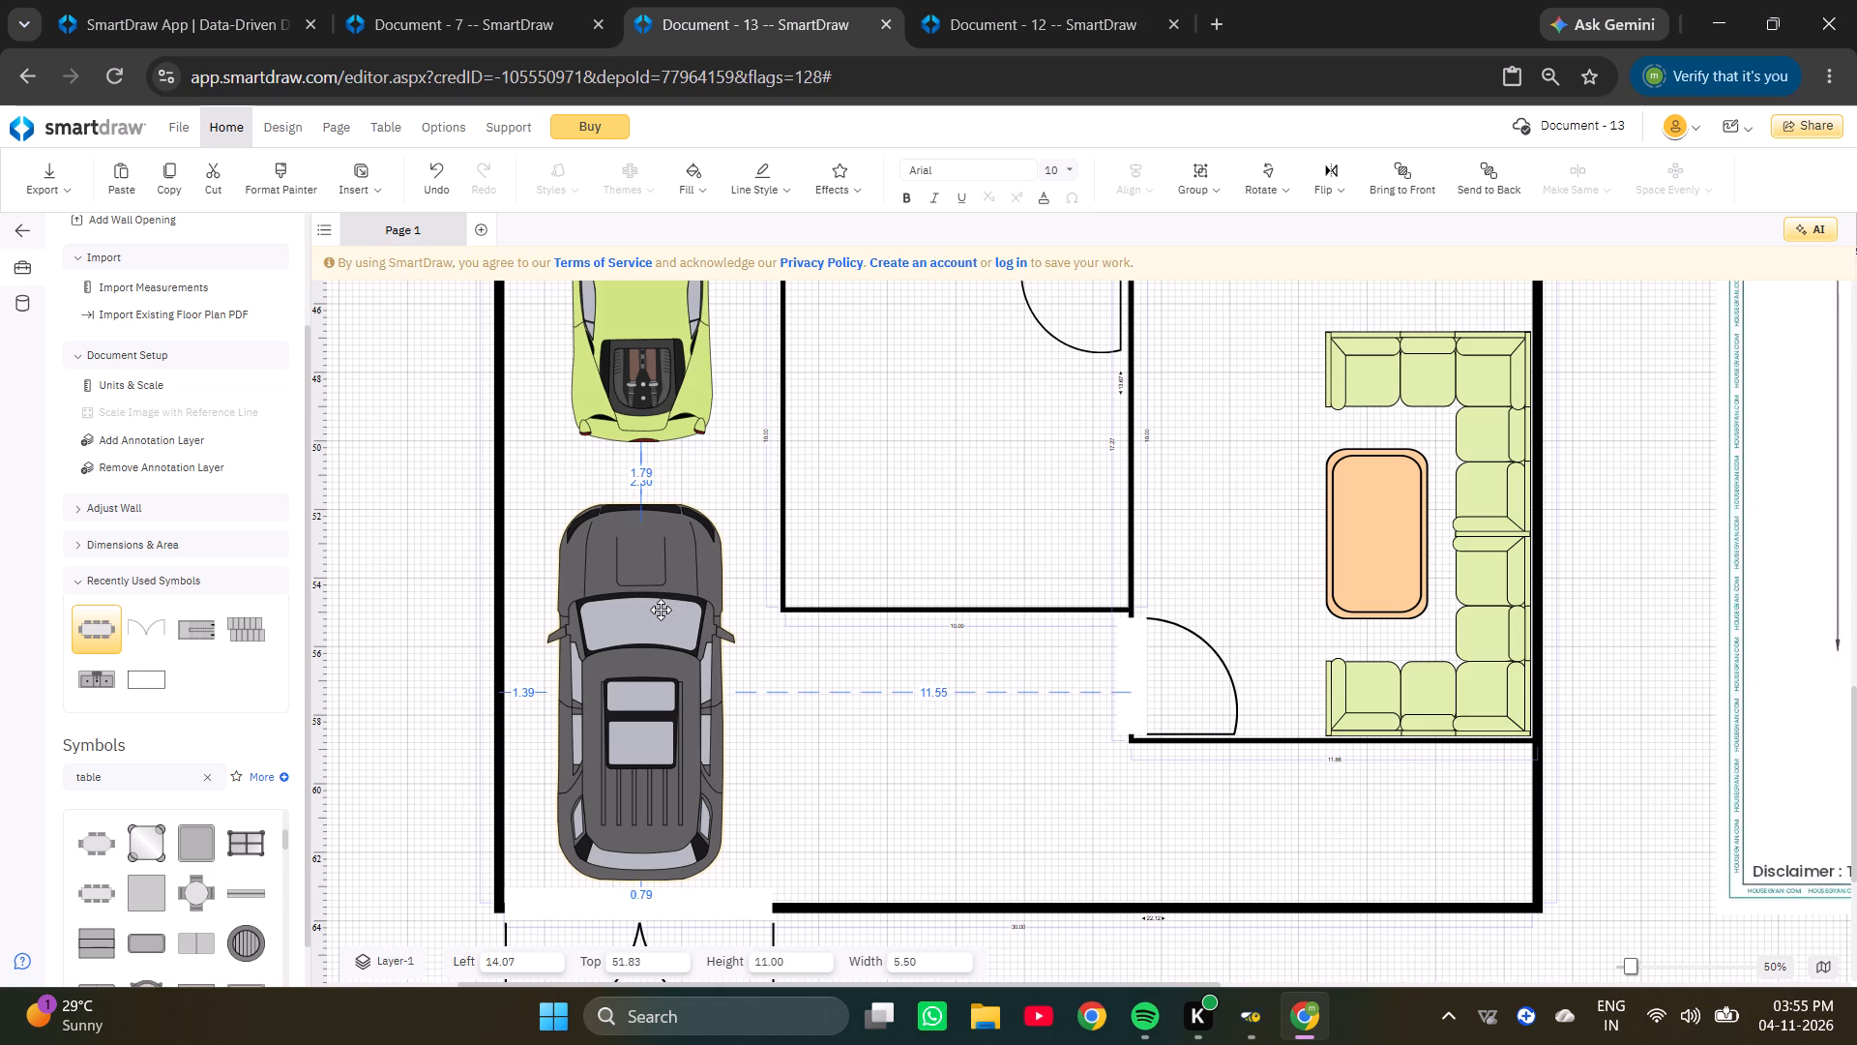
pyautogui.press('Up')
pyautogui.press('Up')
pyautogui.press('Up')
pyautogui.press('Up')
pyautogui.press('Up')
pyautogui.press('Up')
pyautogui.press('Up')
pyautogui.press('Up')
pyautogui.press('Up')
pyautogui.press('Up')
pyautogui.press('Up')
pyautogui.press('Up')
pyautogui.press('Up')
pyautogui.press('Up')
pyautogui.click(661, 610)
pyautogui.click(661, 610)
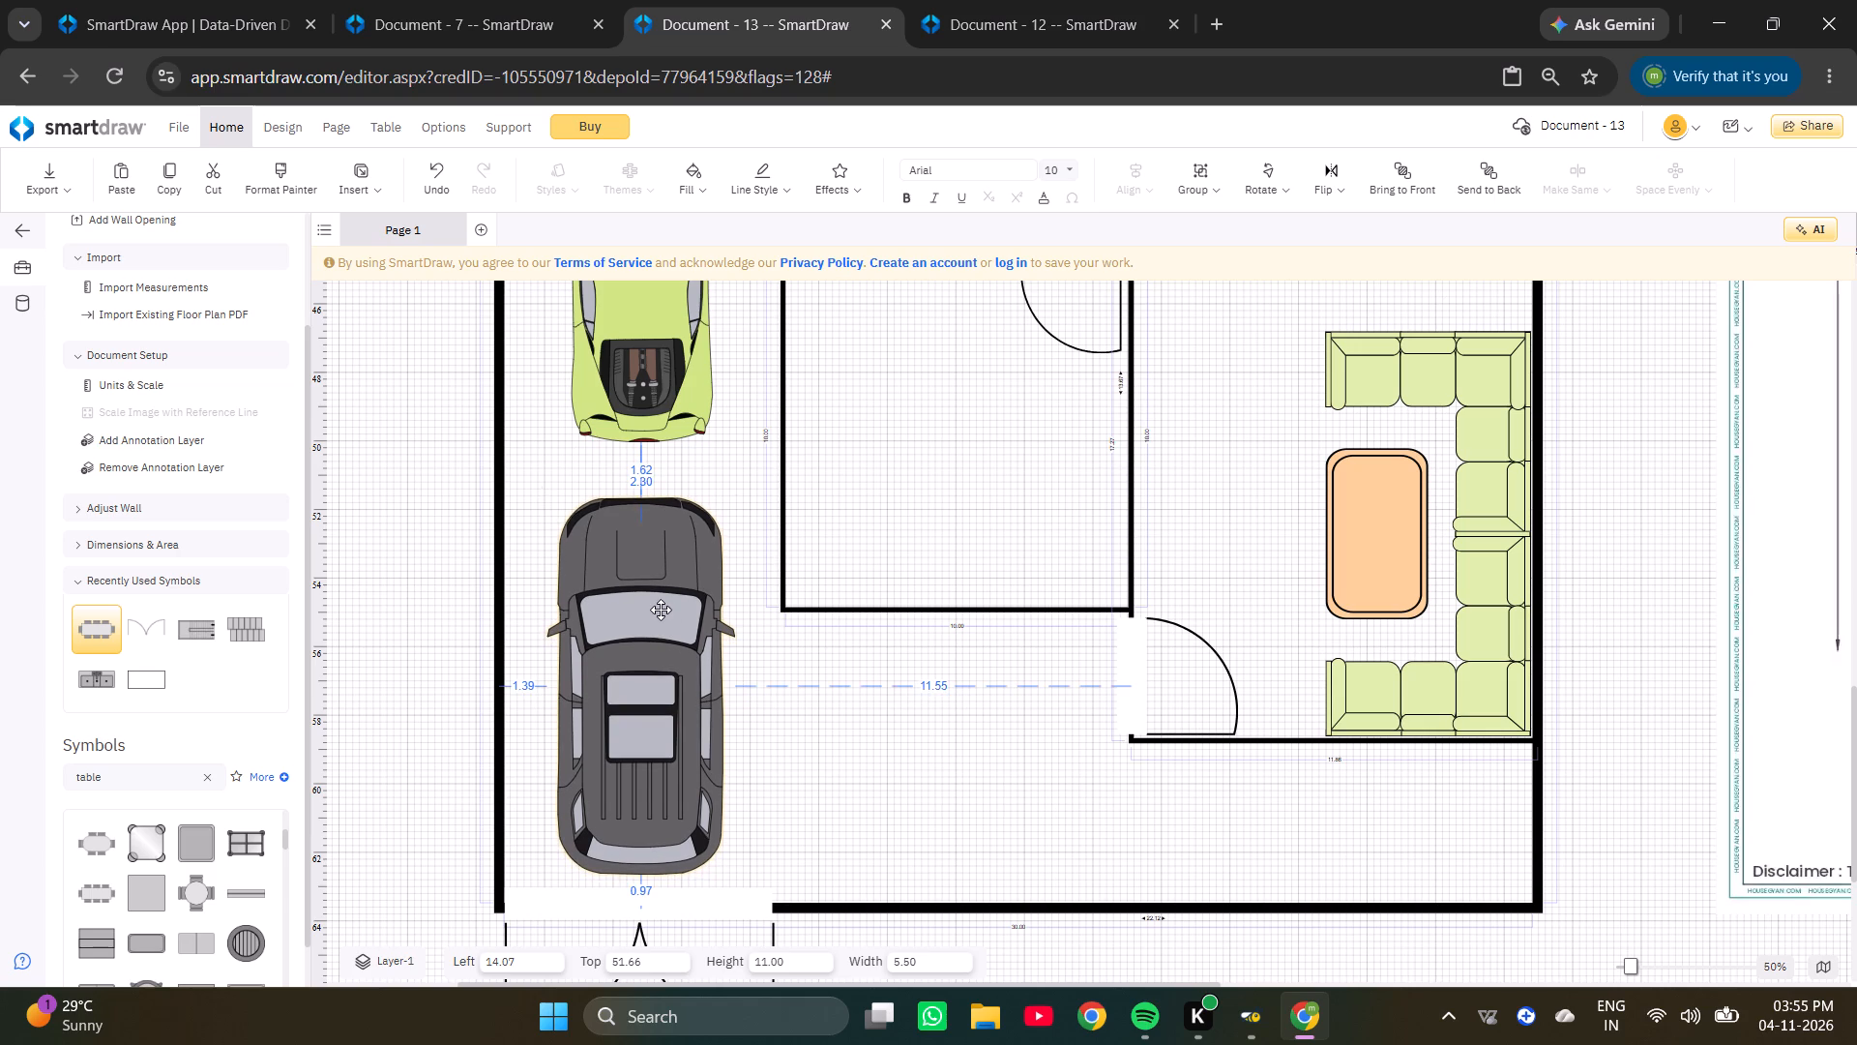
pyautogui.click(661, 610)
pyautogui.doubleClick(661, 610)
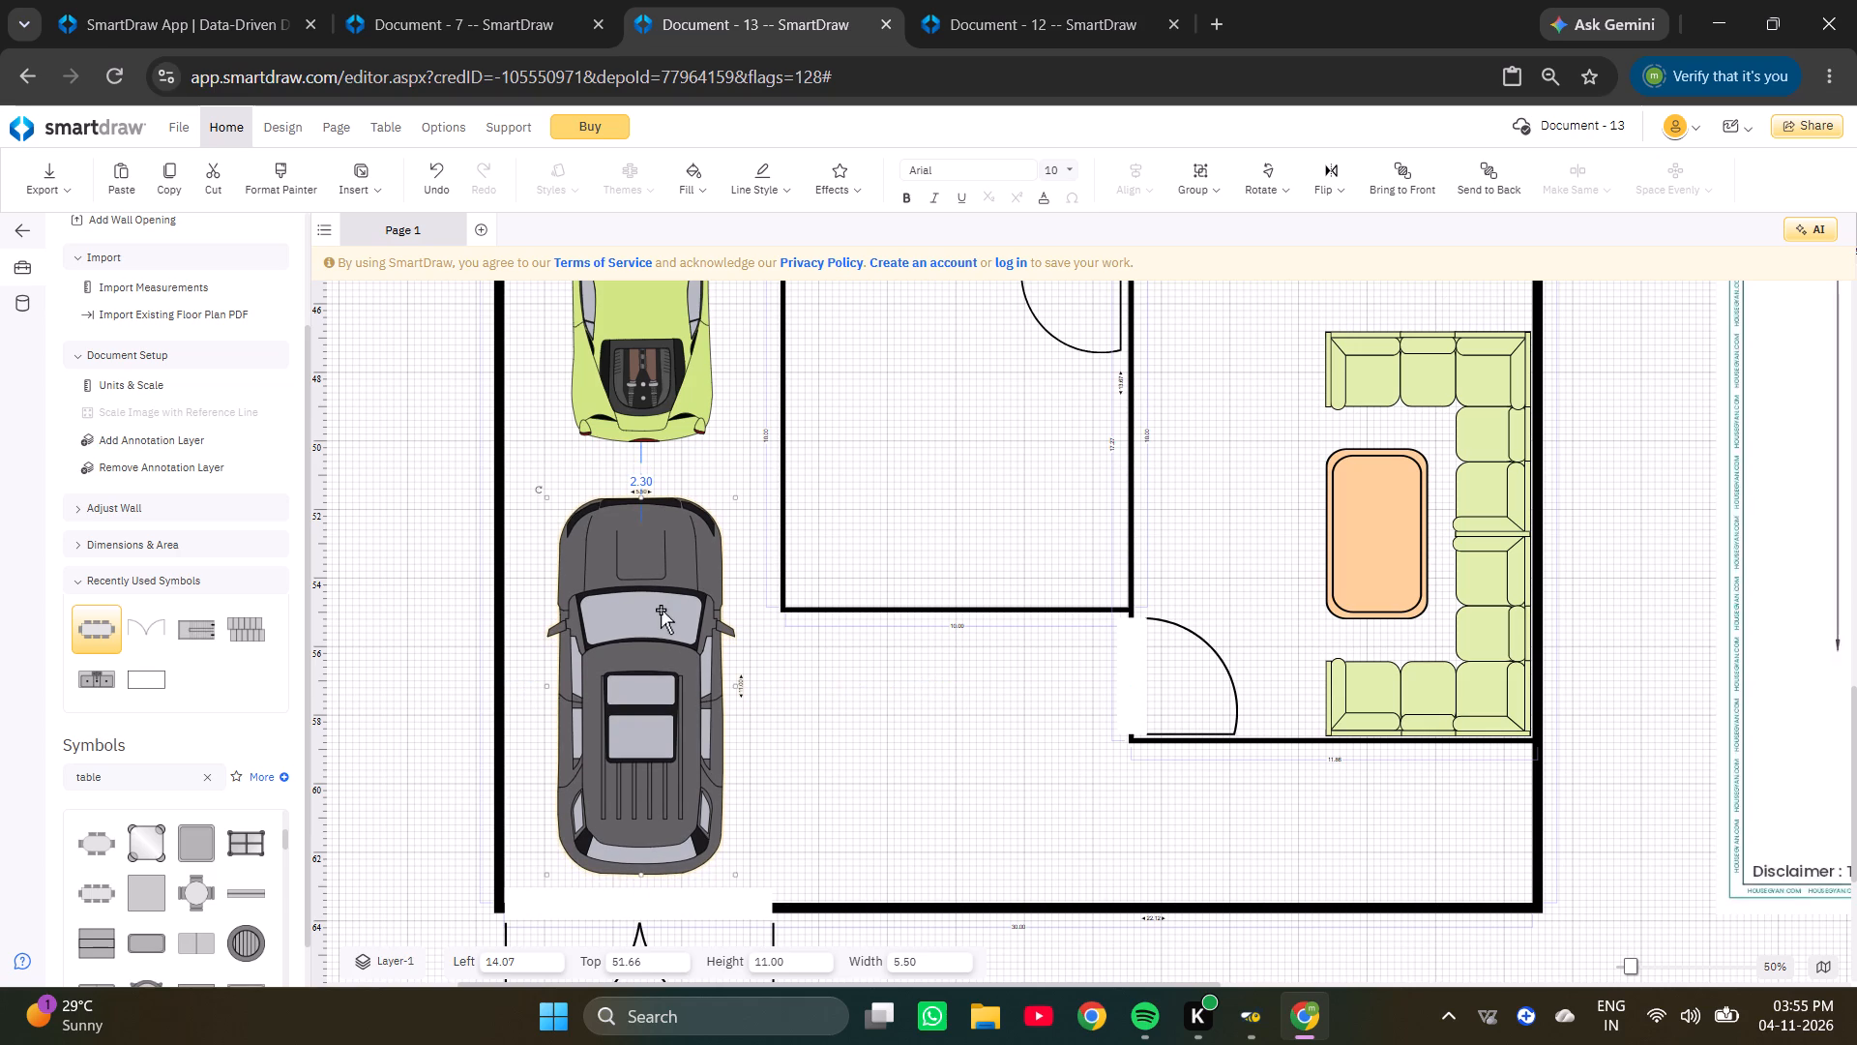
# Nudge the dark grey car up toward the green car, to Top 51.54, keeping its Left position.
pyautogui.press('Up')
pyautogui.press('Up')
pyautogui.press('Up')
pyautogui.press('Up')
pyautogui.press('Up')
pyautogui.press('Up')
pyautogui.press('Up')
pyautogui.press('Up')
pyautogui.press('Up')
pyautogui.press('Up')
pyautogui.click(661, 610)
pyautogui.press('Down')
pyautogui.click(661, 610)
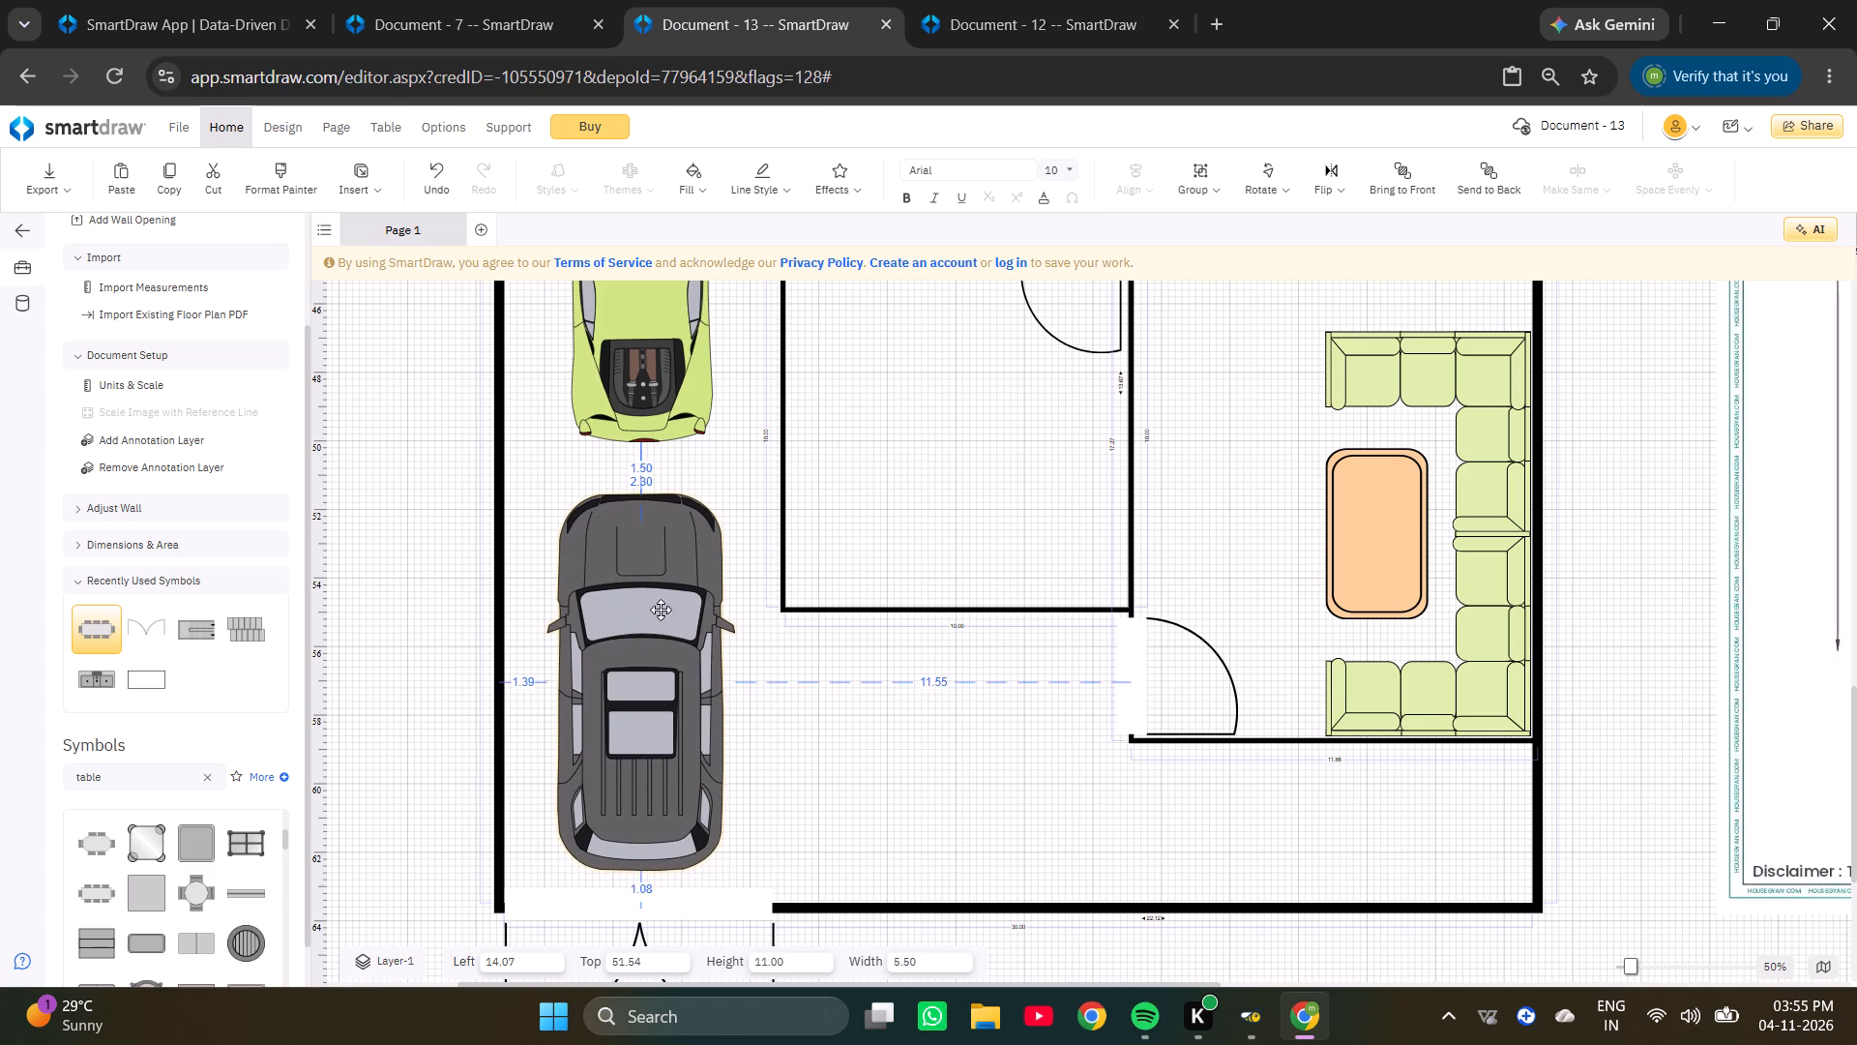
# Nudge the green car up toward the staircase, to Top 40.95, keeping its Left position.
pyautogui.scroll(3, 663, 610)
pyautogui.click(667, 606)
pyautogui.click(667, 606)
pyautogui.press('Up')
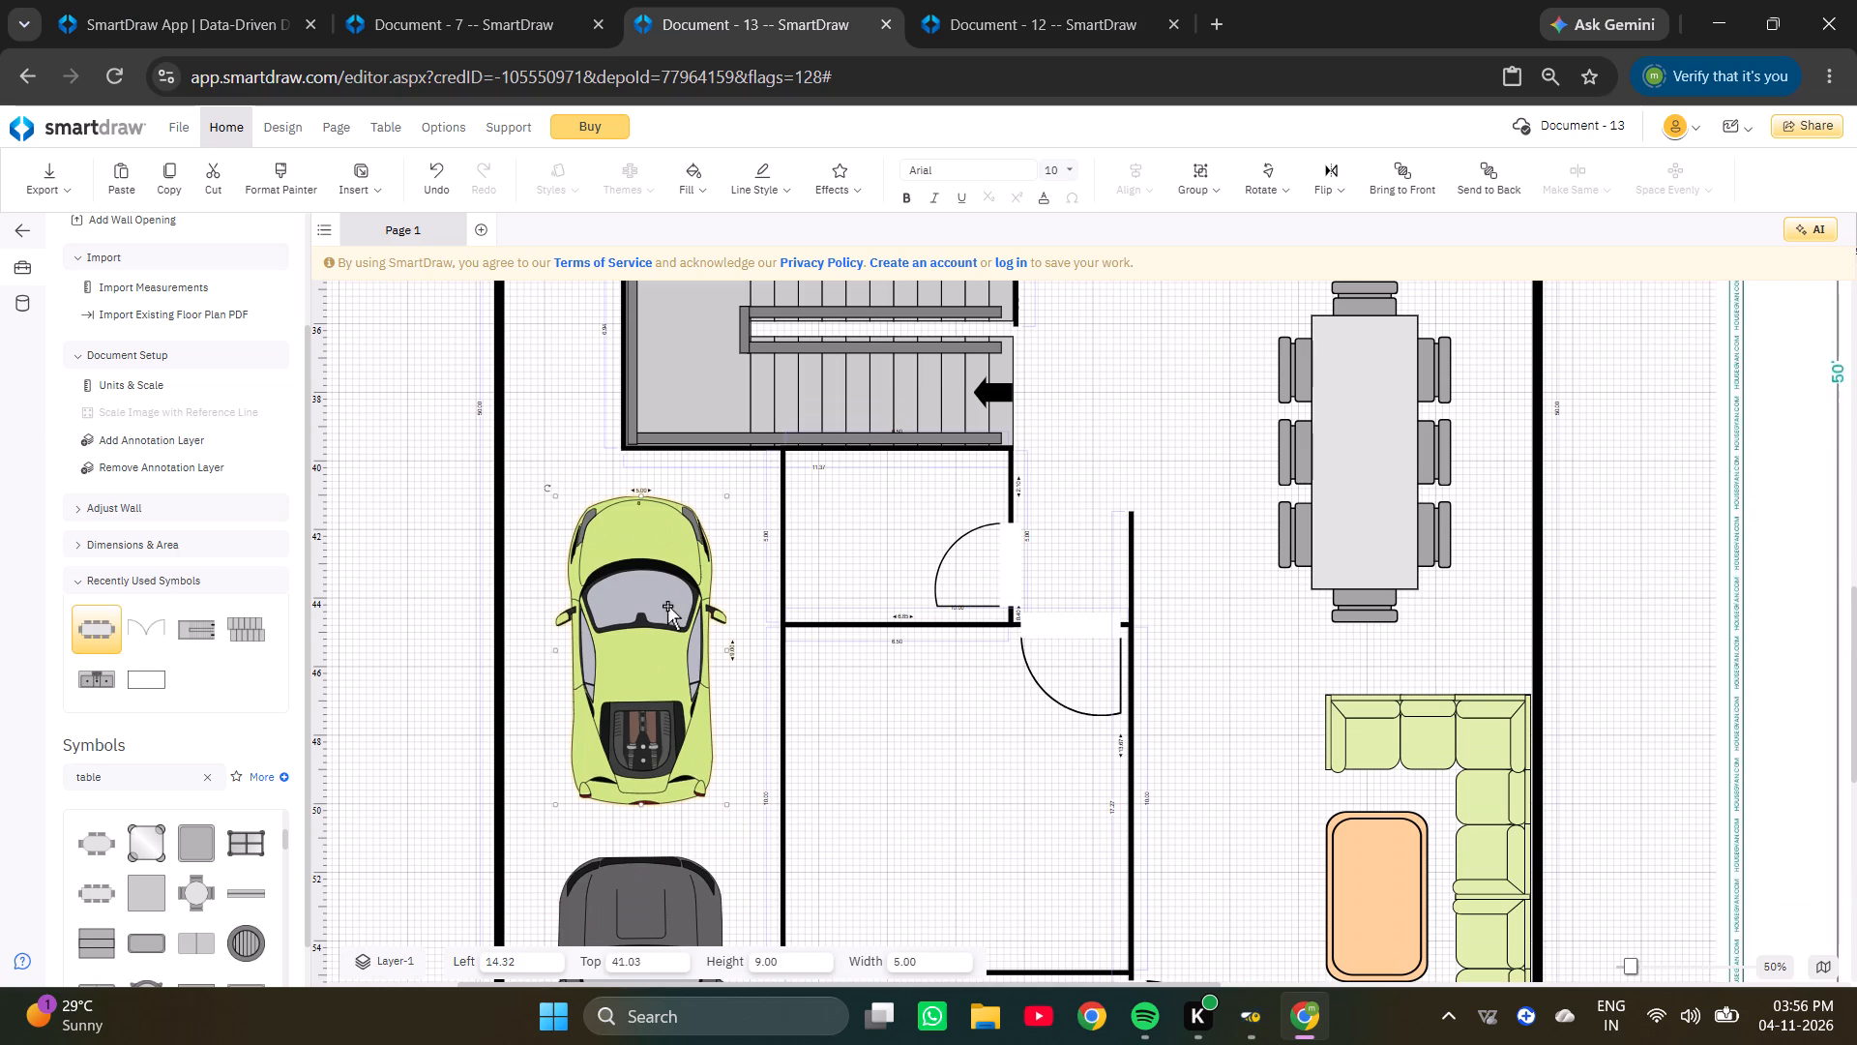
pyautogui.press('Up')
pyautogui.press('Up')
pyautogui.press('Up')
pyautogui.press('Up')
pyautogui.press('Up')
pyautogui.press('Up')
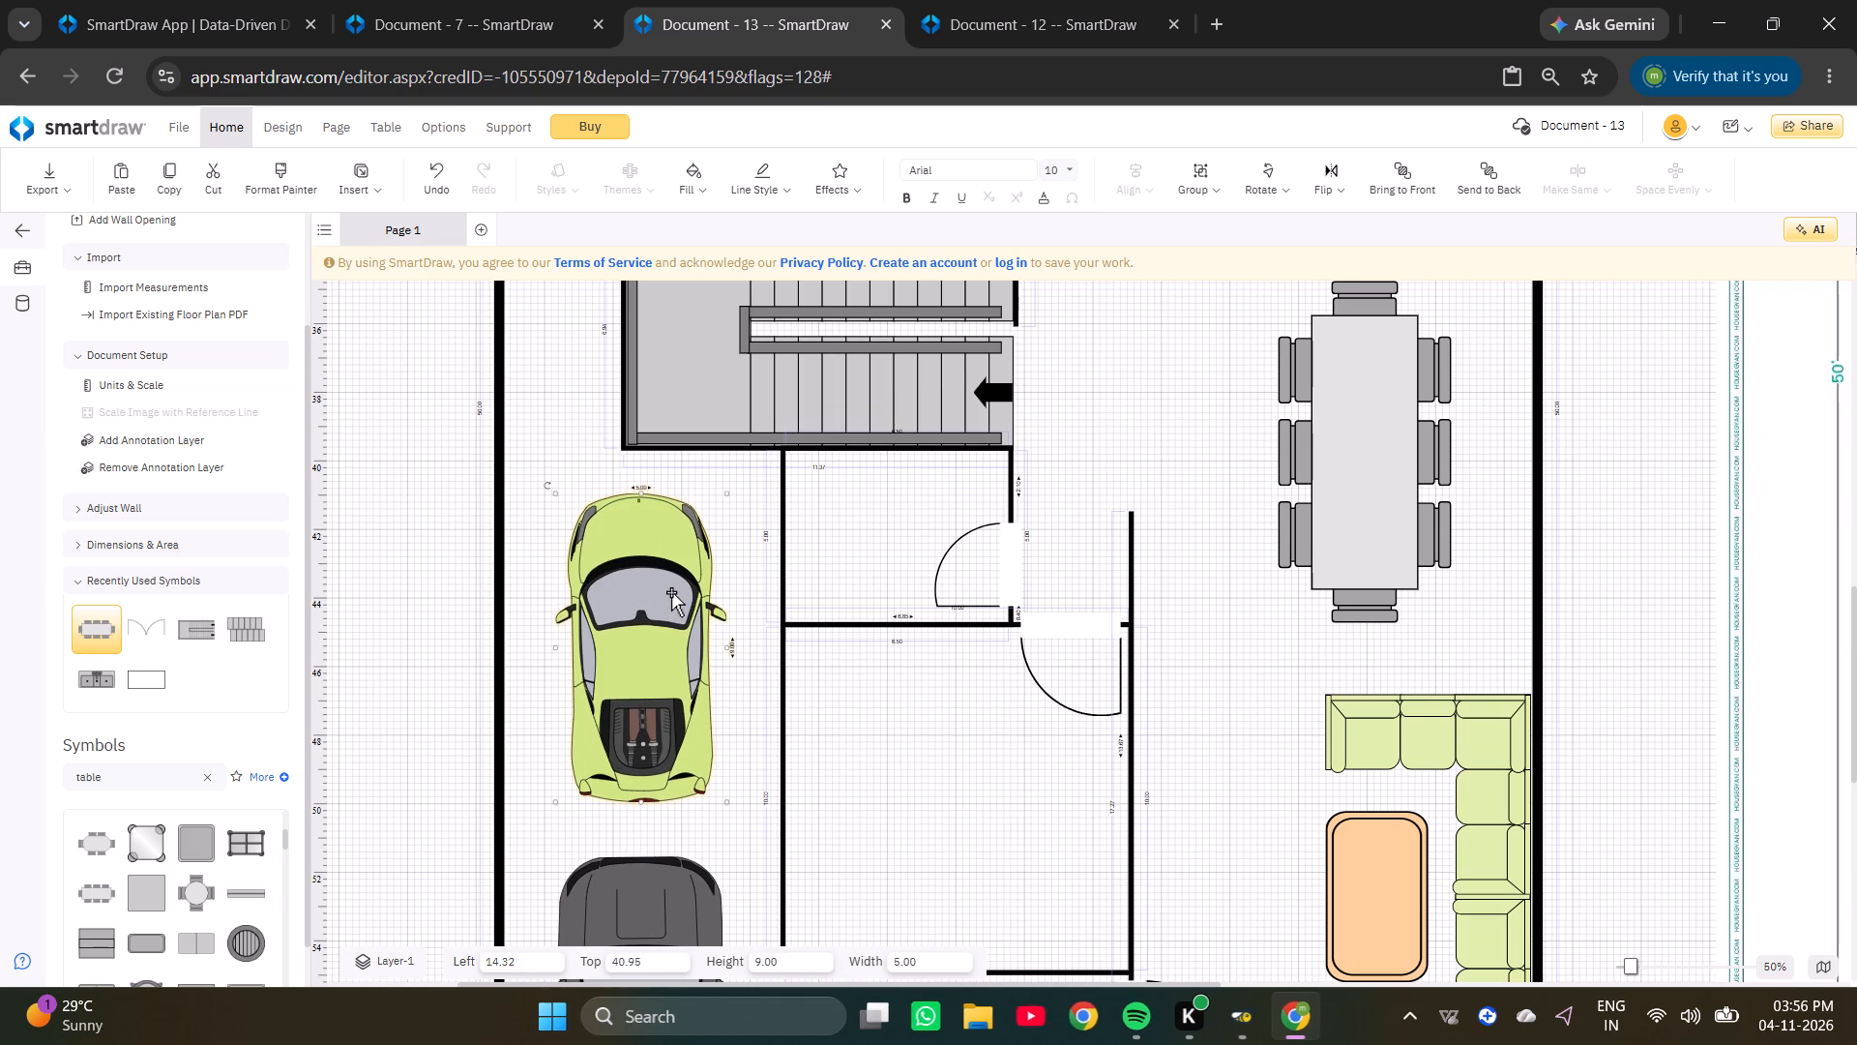
# Compare the porch, front rooms and living area of the floor plan with the reference plan.
pyautogui.scroll(-2, 801, 683)
pyautogui.keyDown('ctrl'); pyautogui.scroll(-3, 851, 670); pyautogui.keyUp('ctrl')
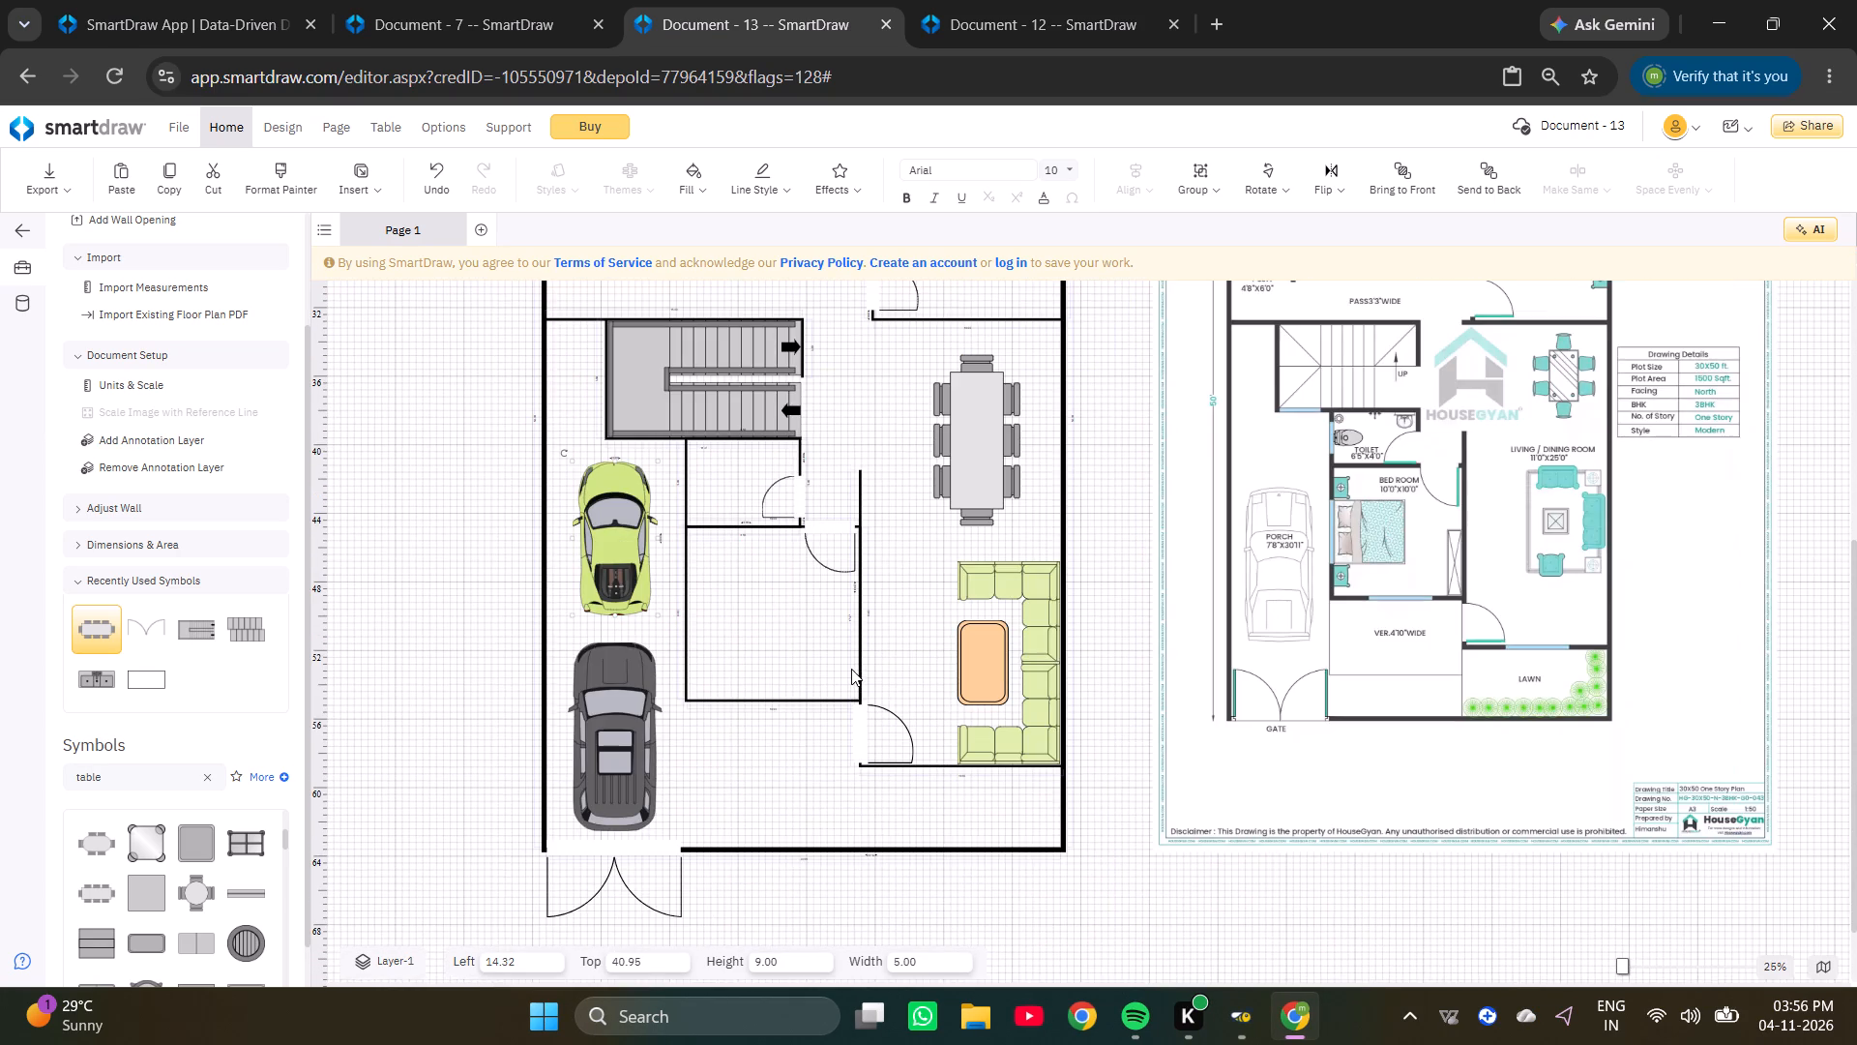
pyautogui.scroll(4, 666, 494)
pyautogui.click(752, 634)
pyautogui.keyDown('ctrl'); pyautogui.scroll(3, 560, 579); pyautogui.keyUp('ctrl')
pyautogui.keyDown('ctrl'); pyautogui.scroll(-4, 569, 580); pyautogui.keyUp('ctrl')
pyautogui.scroll(-2, 881, 769)
pyautogui.scroll(-3, 1097, 736)
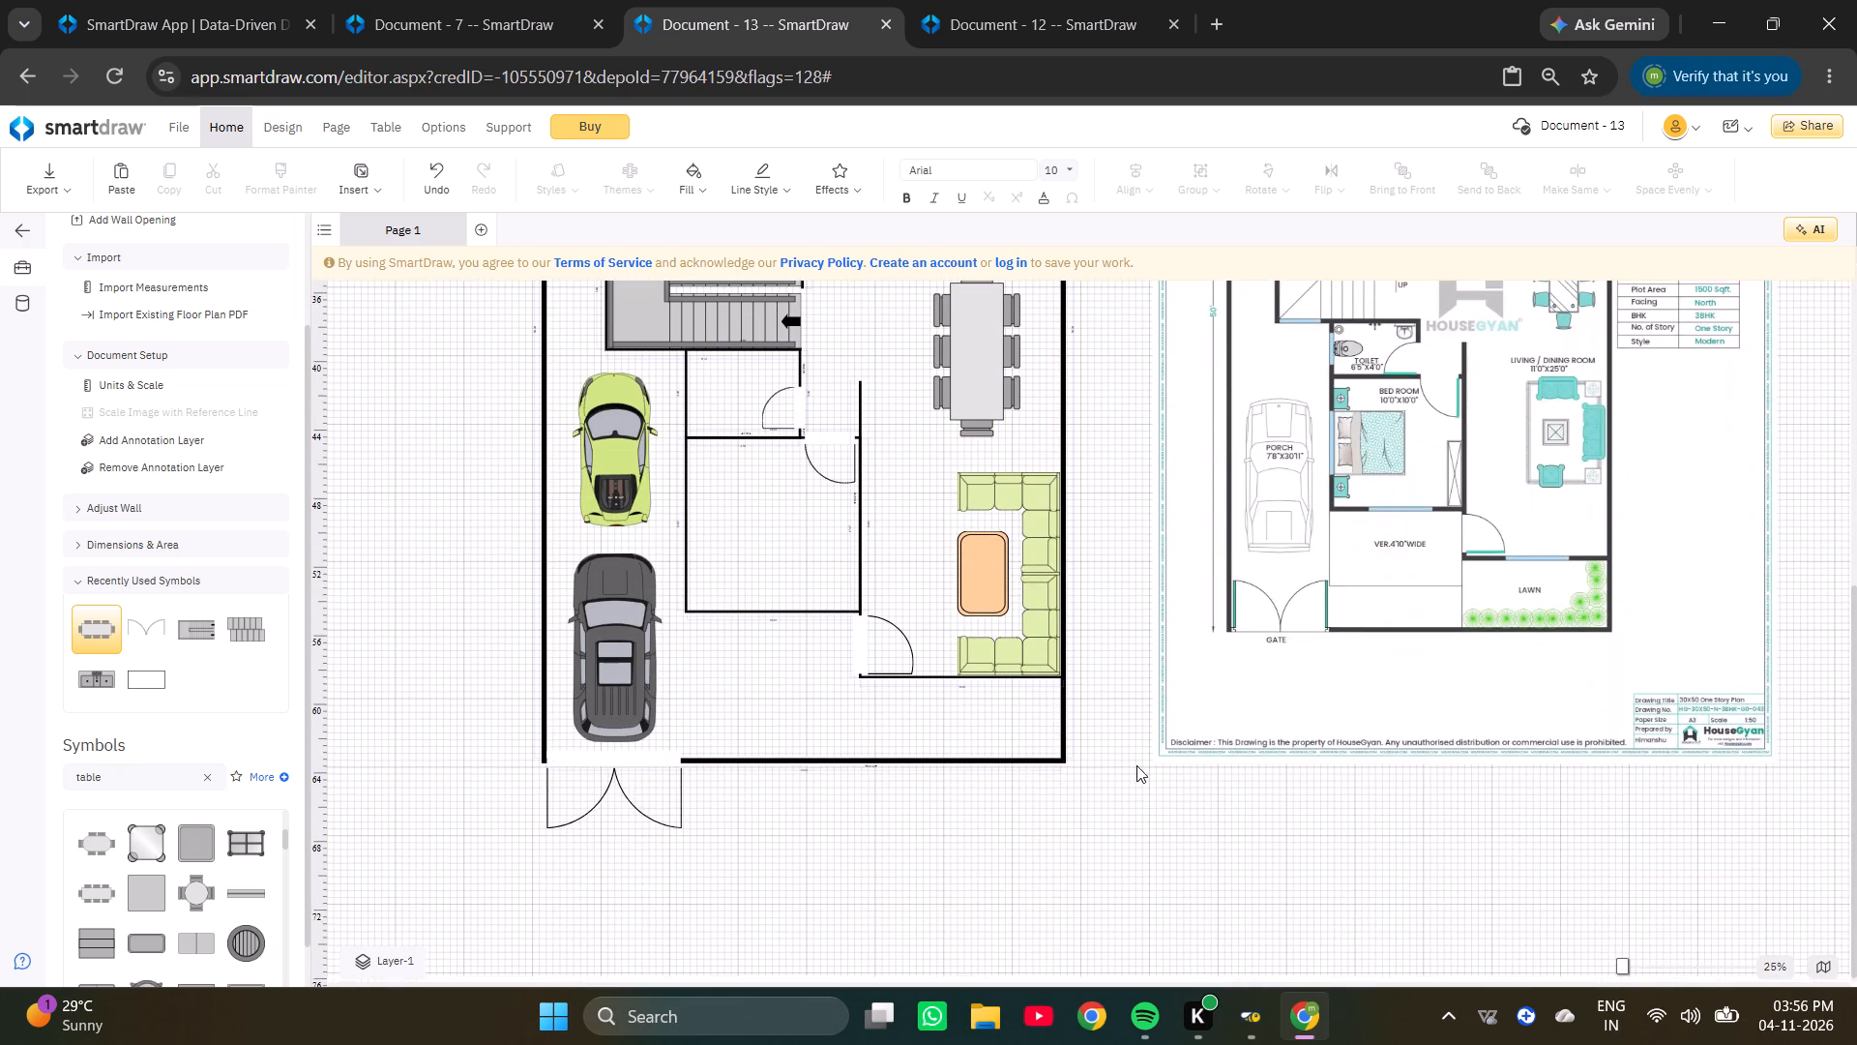
pyautogui.keyDown('ctrl'); pyautogui.scroll(-1, 1152, 802); pyautogui.keyUp('ctrl')
pyautogui.keyDown('ctrl'); pyautogui.scroll(-1, 1211, 896); pyautogui.keyUp('ctrl')
# Move the toilet door along its wall toward the staircase, to about Top 39.86, and flip it vertically.
pyautogui.keyDown('ctrl'); pyautogui.scroll(1, 737, 600); pyautogui.keyUp('ctrl')
pyautogui.scroll(1, 805, 510)
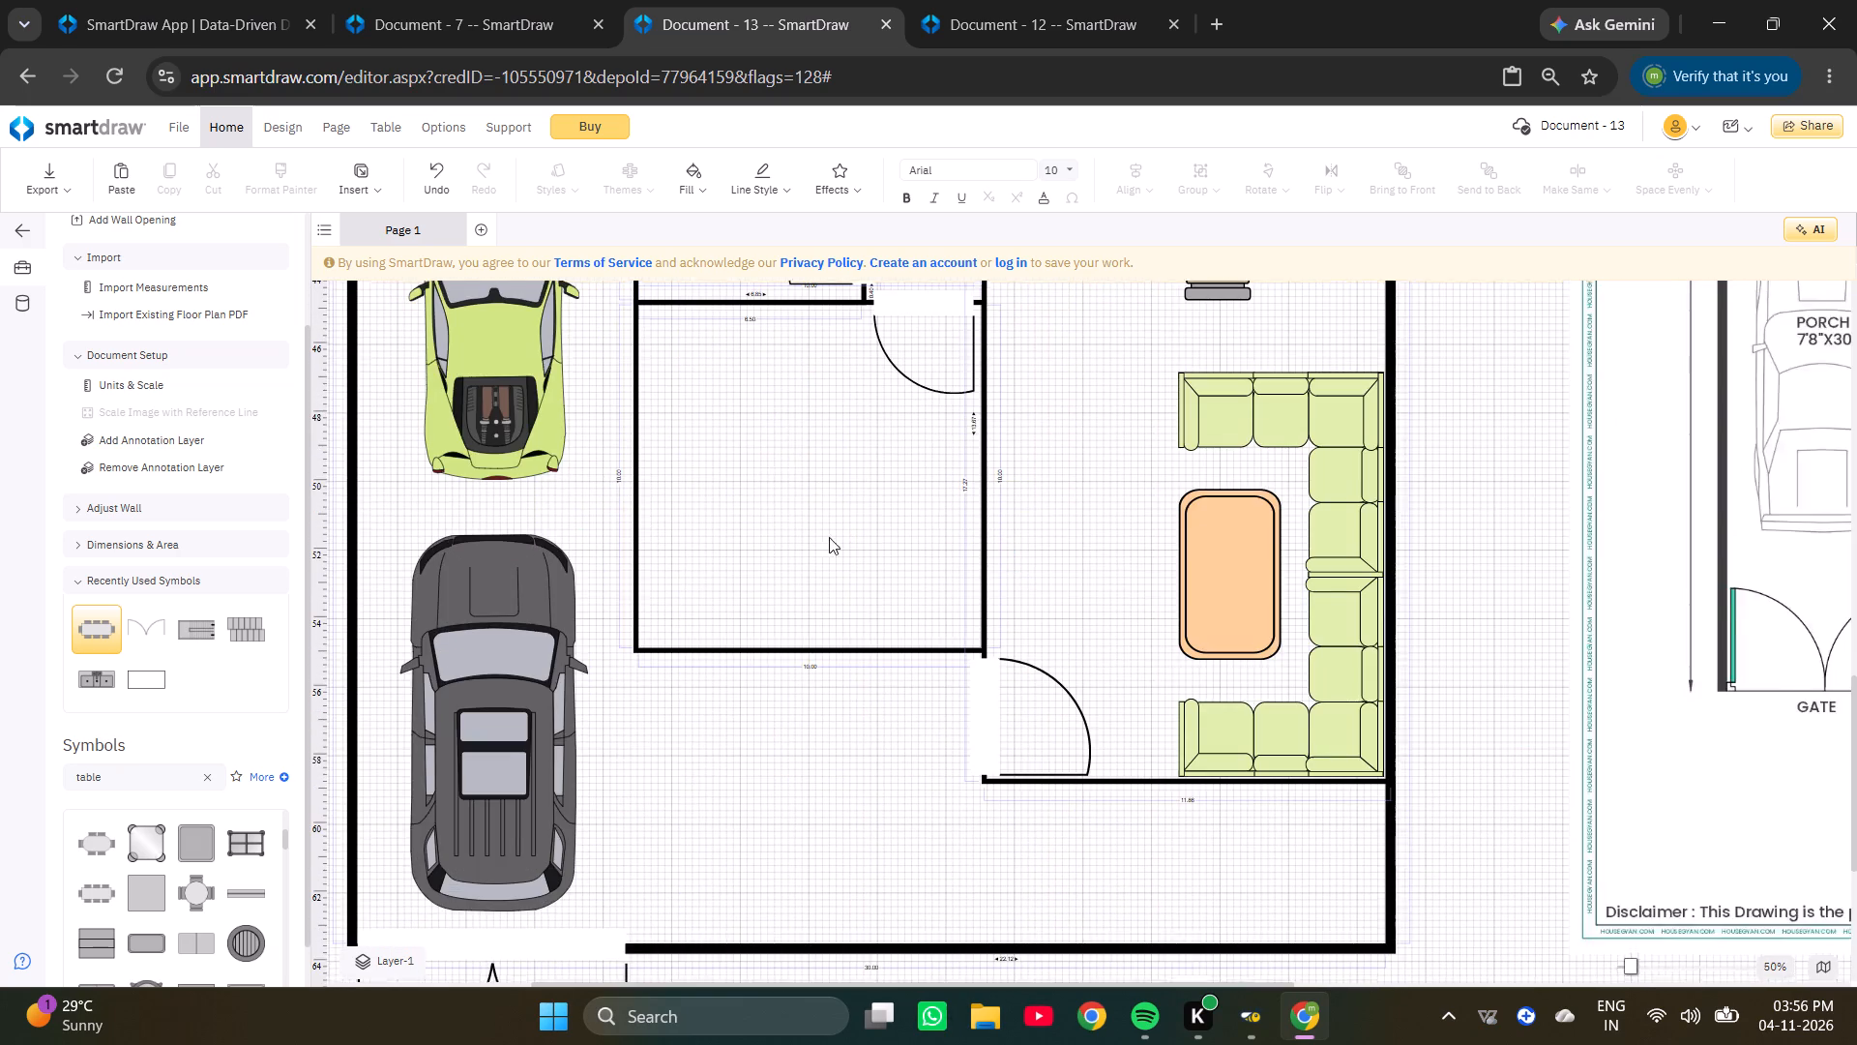
pyautogui.scroll(1, 829, 537)
pyautogui.keyDown('ctrl'); pyautogui.scroll(2, 870, 552); pyautogui.keyUp('ctrl')
pyautogui.scroll(3, 875, 550)
pyautogui.scroll(-2, 875, 550)
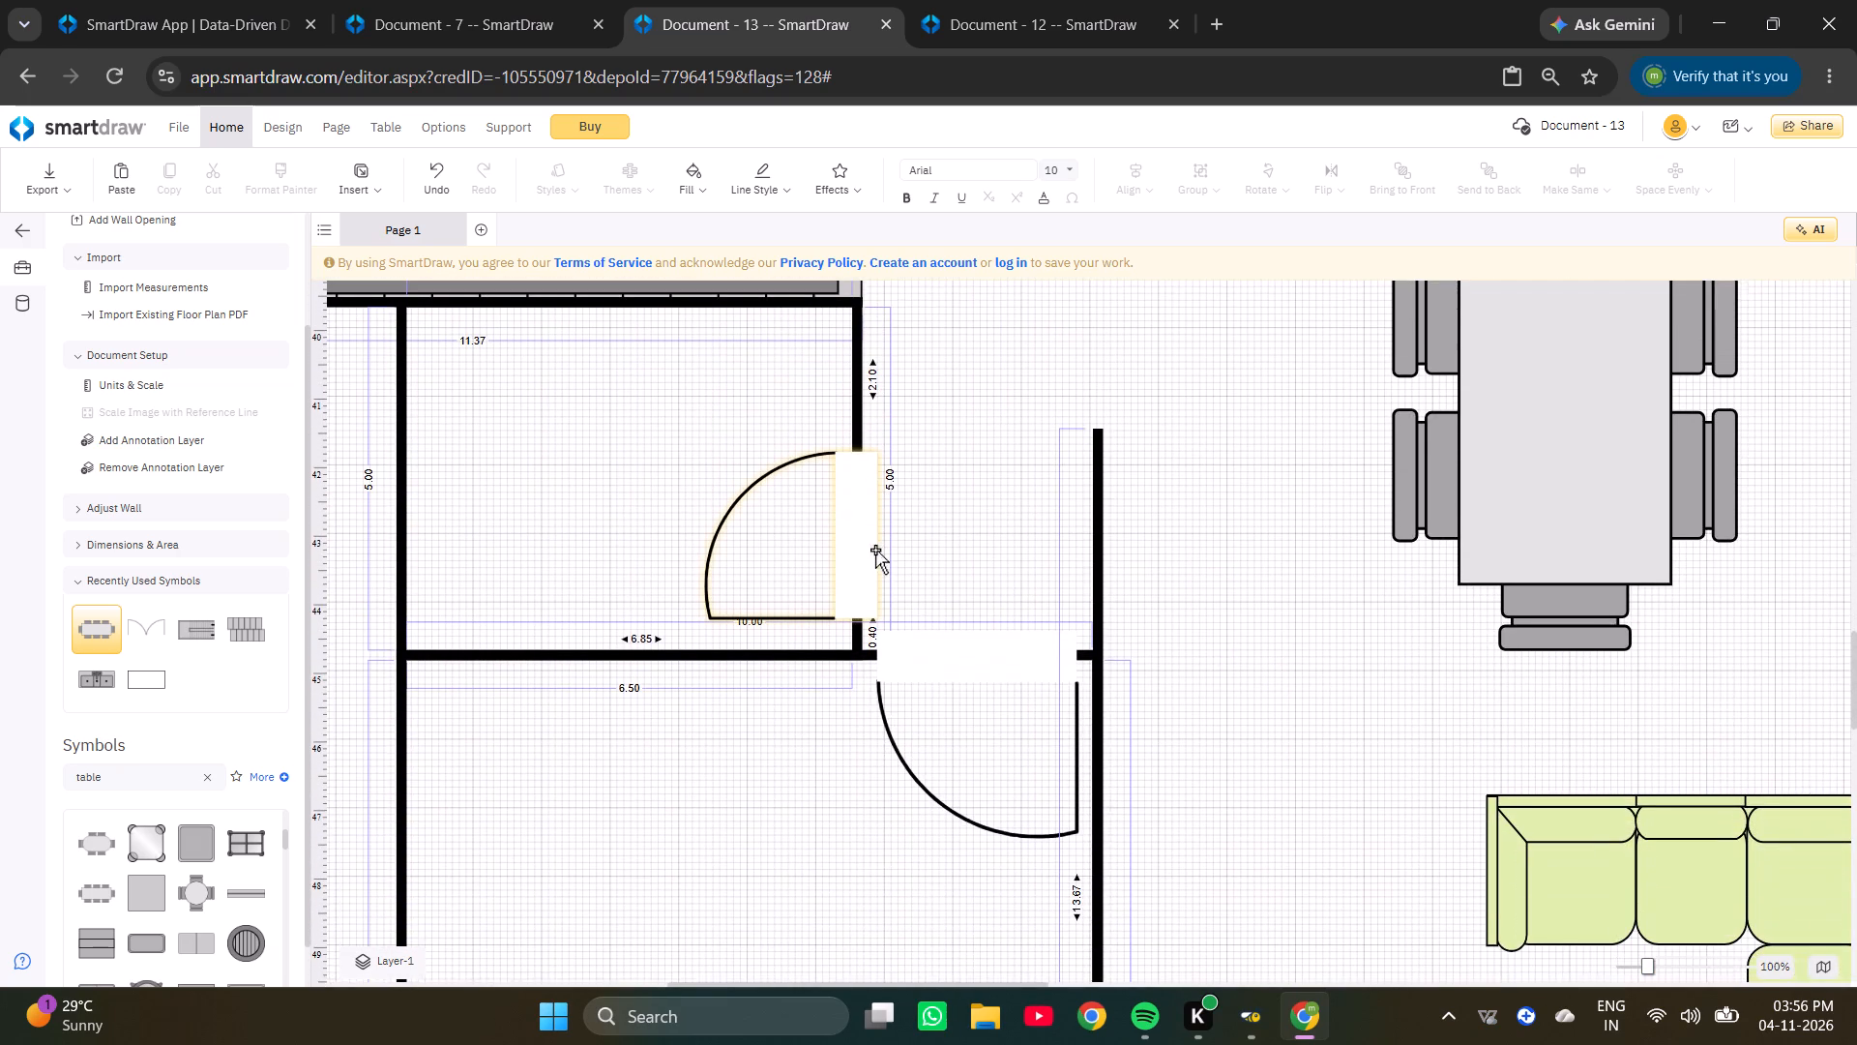
pyautogui.moveTo(868, 559); pyautogui.dragTo(884, 427)
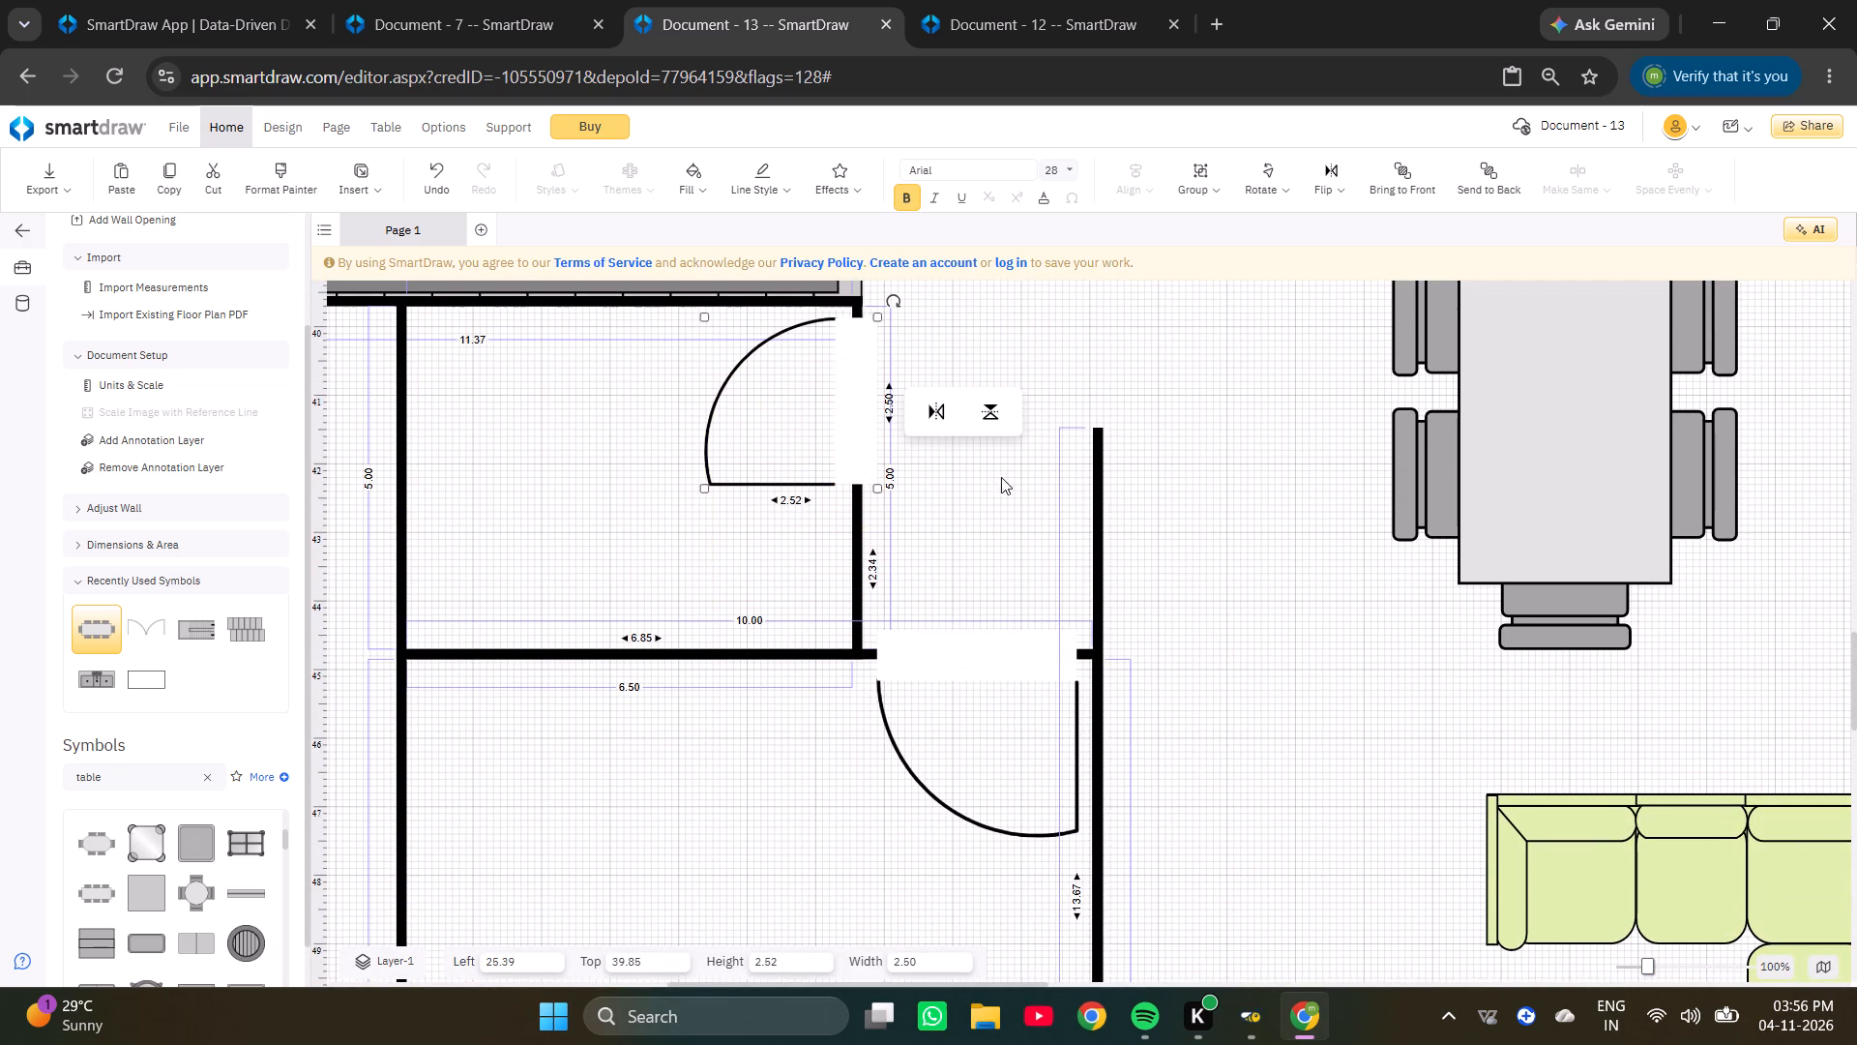
pyautogui.click(996, 404)
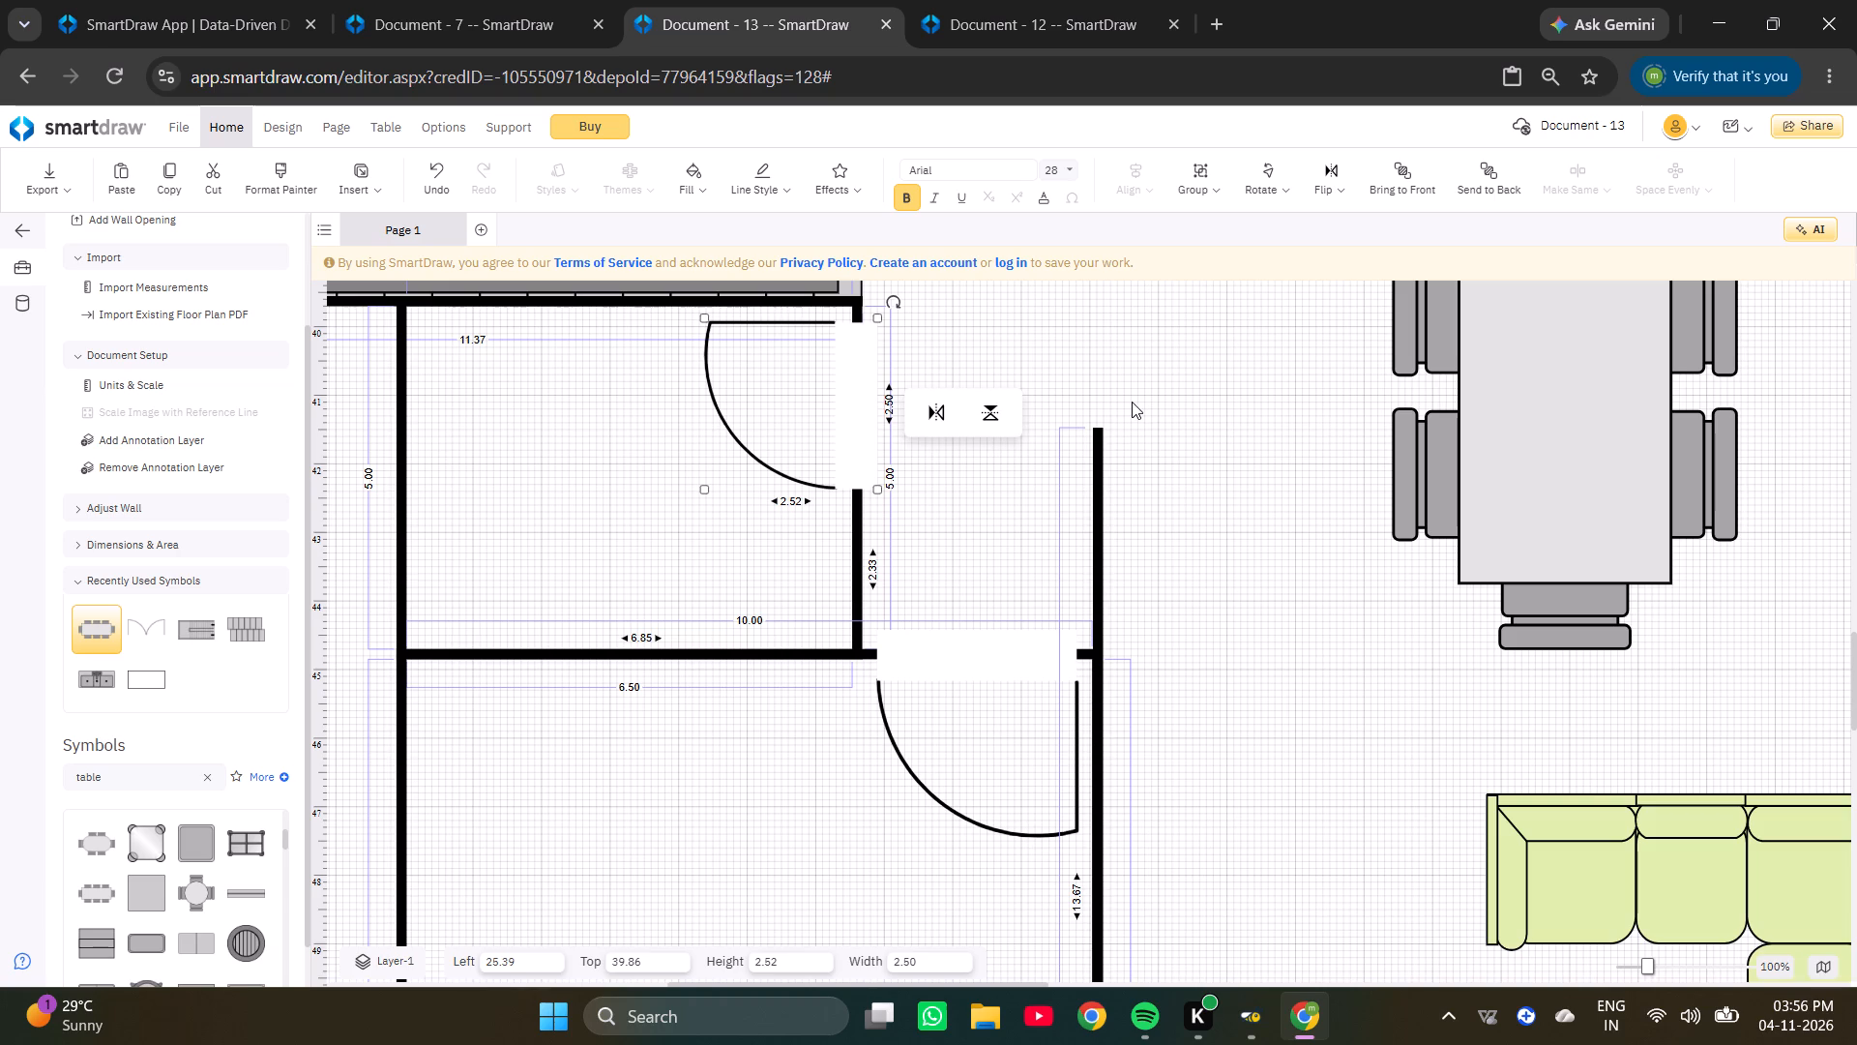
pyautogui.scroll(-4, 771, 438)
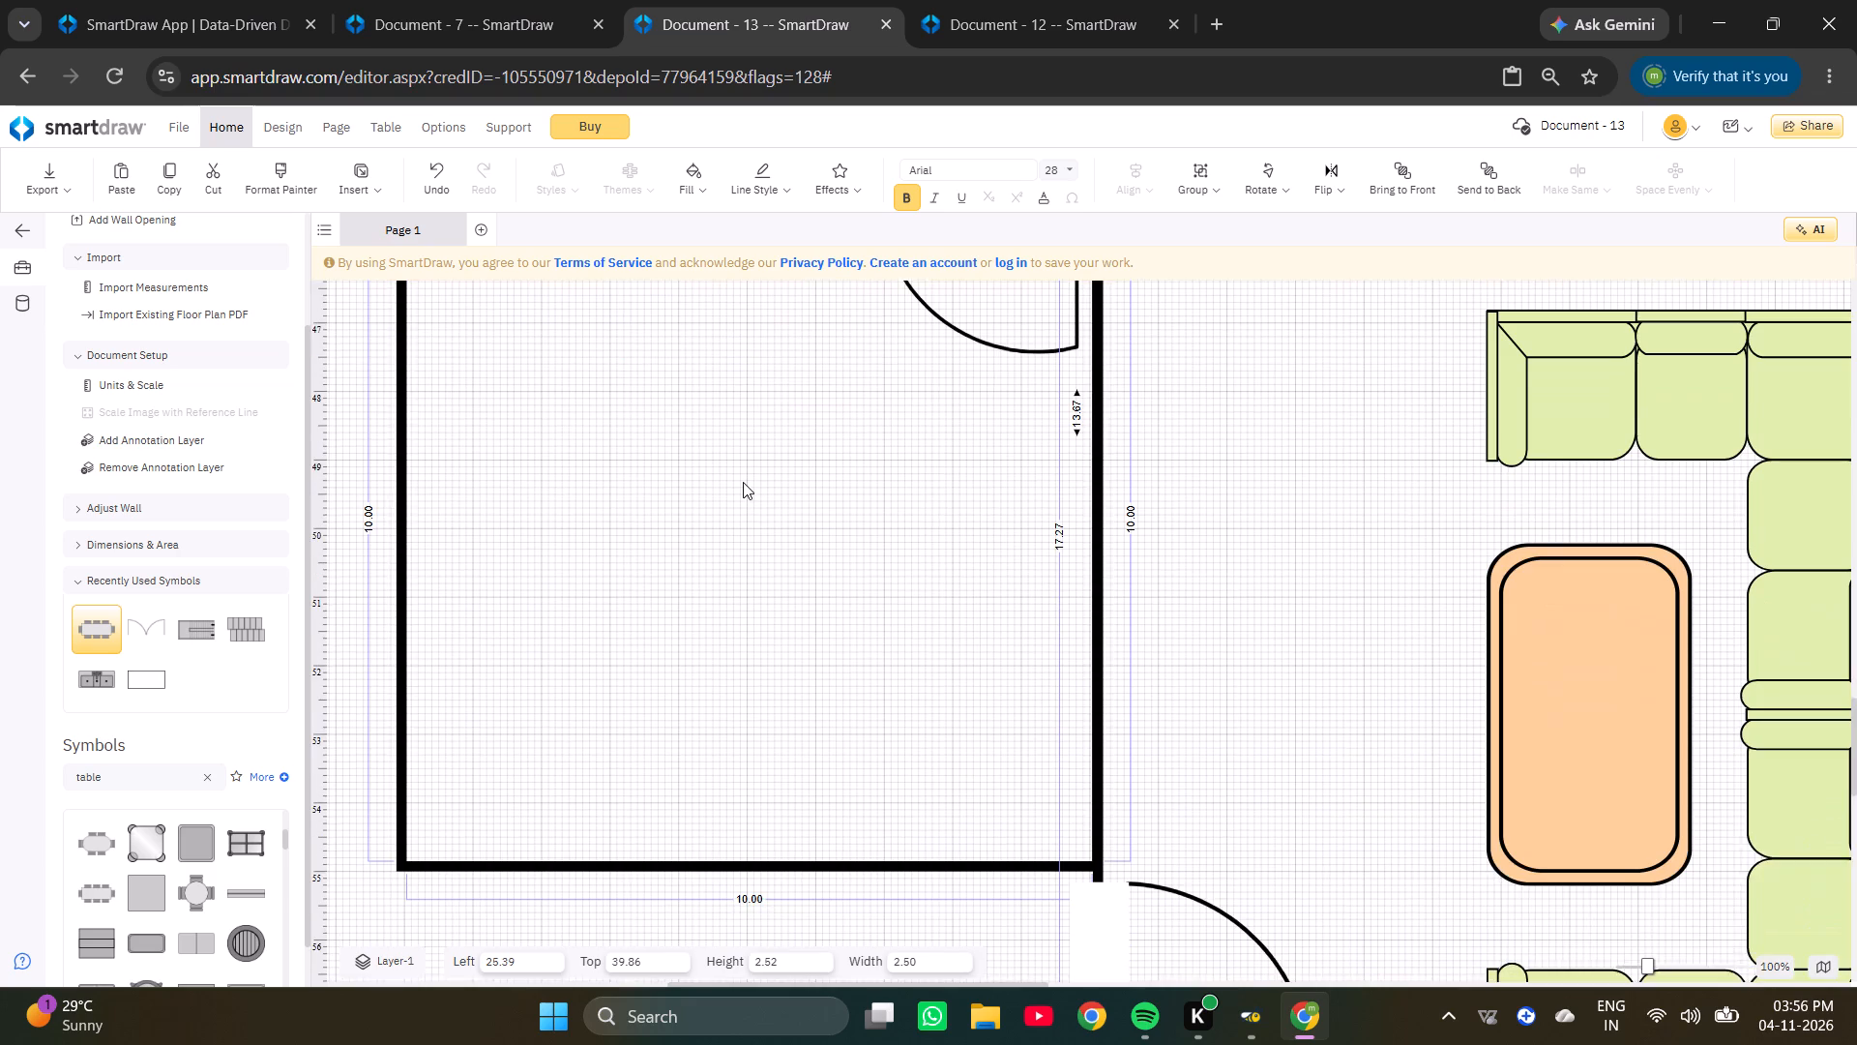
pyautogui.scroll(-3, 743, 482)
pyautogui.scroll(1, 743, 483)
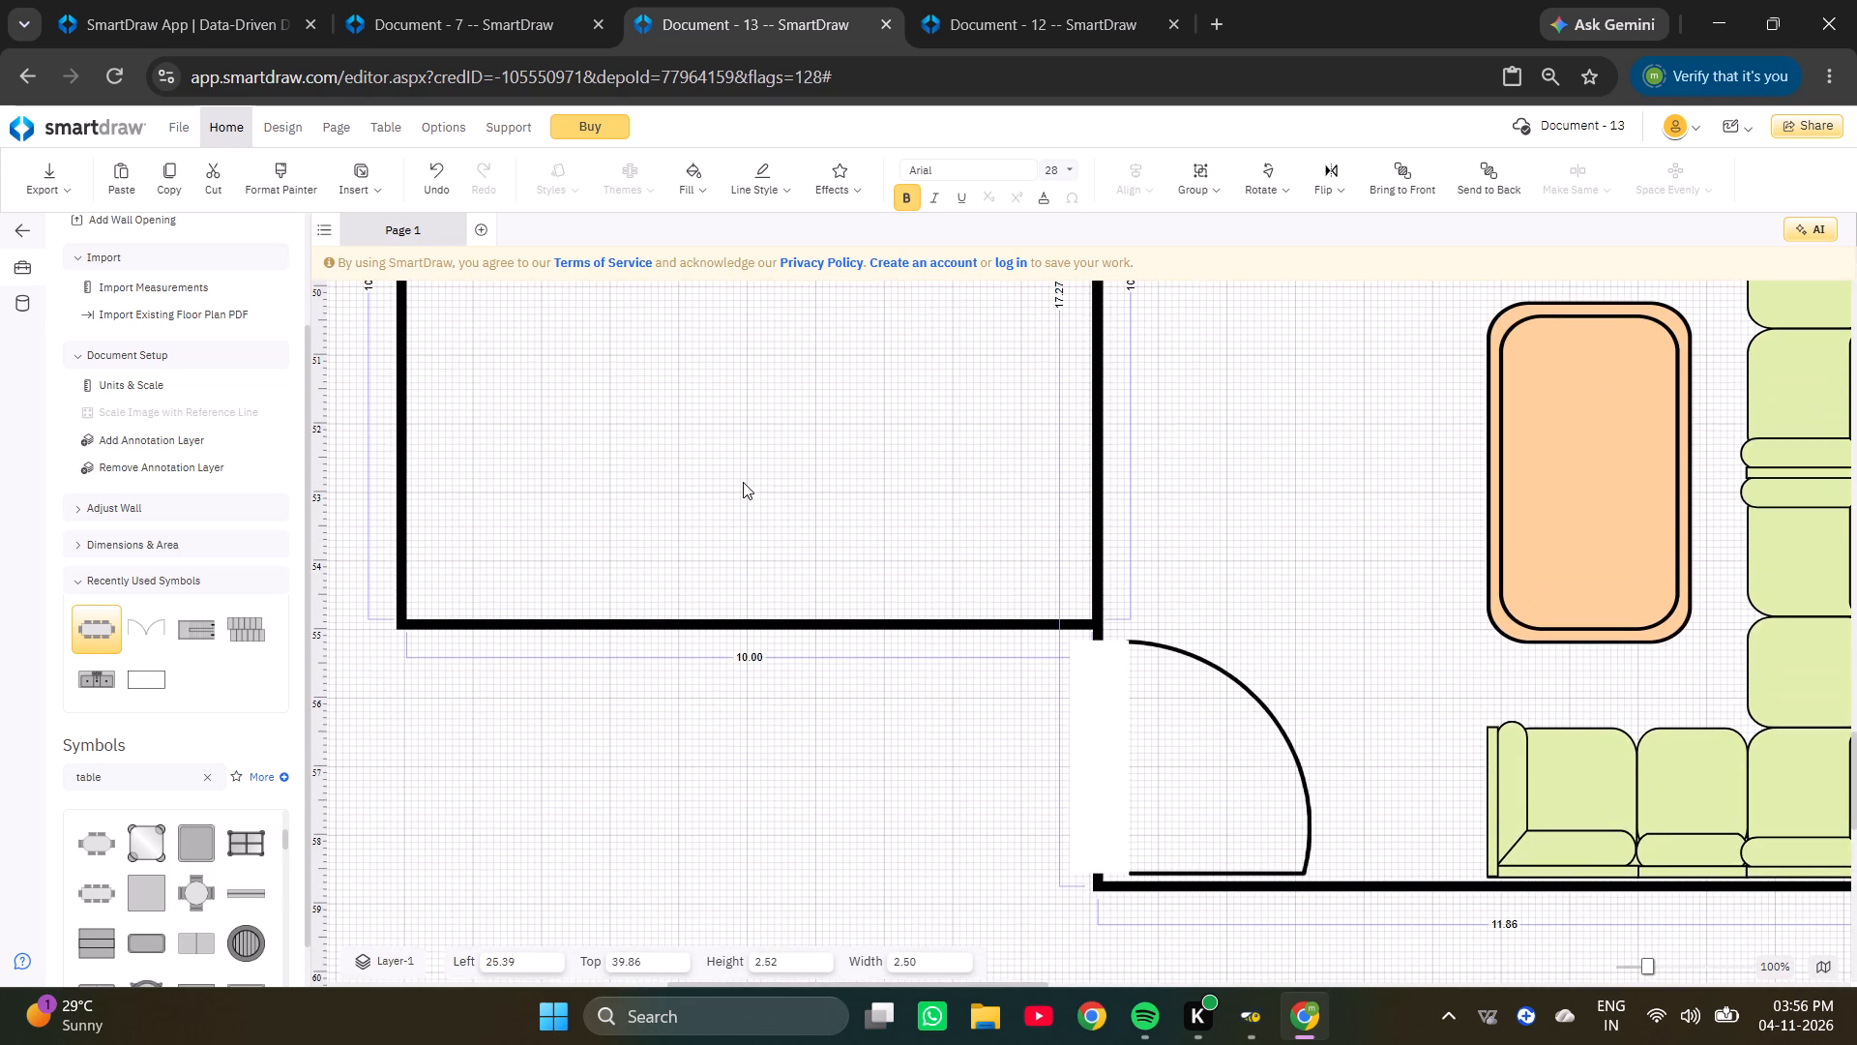